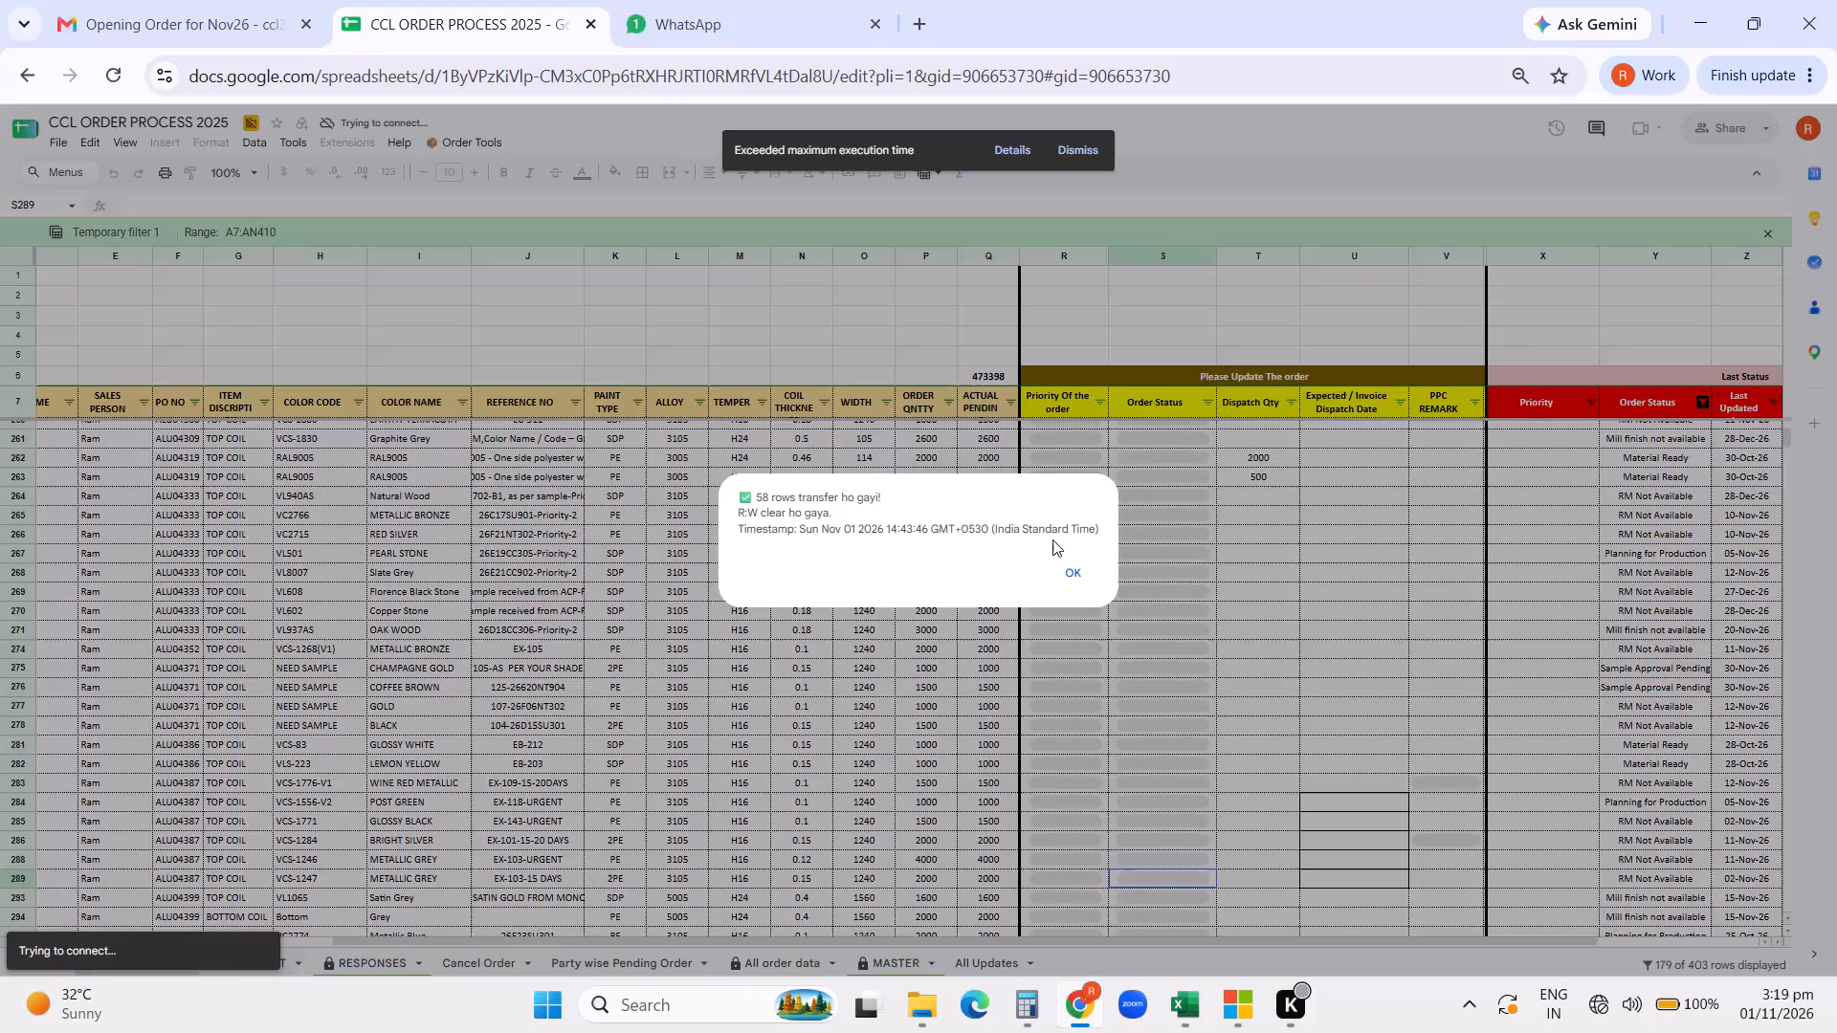
# Dismiss the message about the transferred rows and return to the ORDER UPDATE sheet.
pyautogui.click(1064, 573)
pyautogui.click(1267, 521)
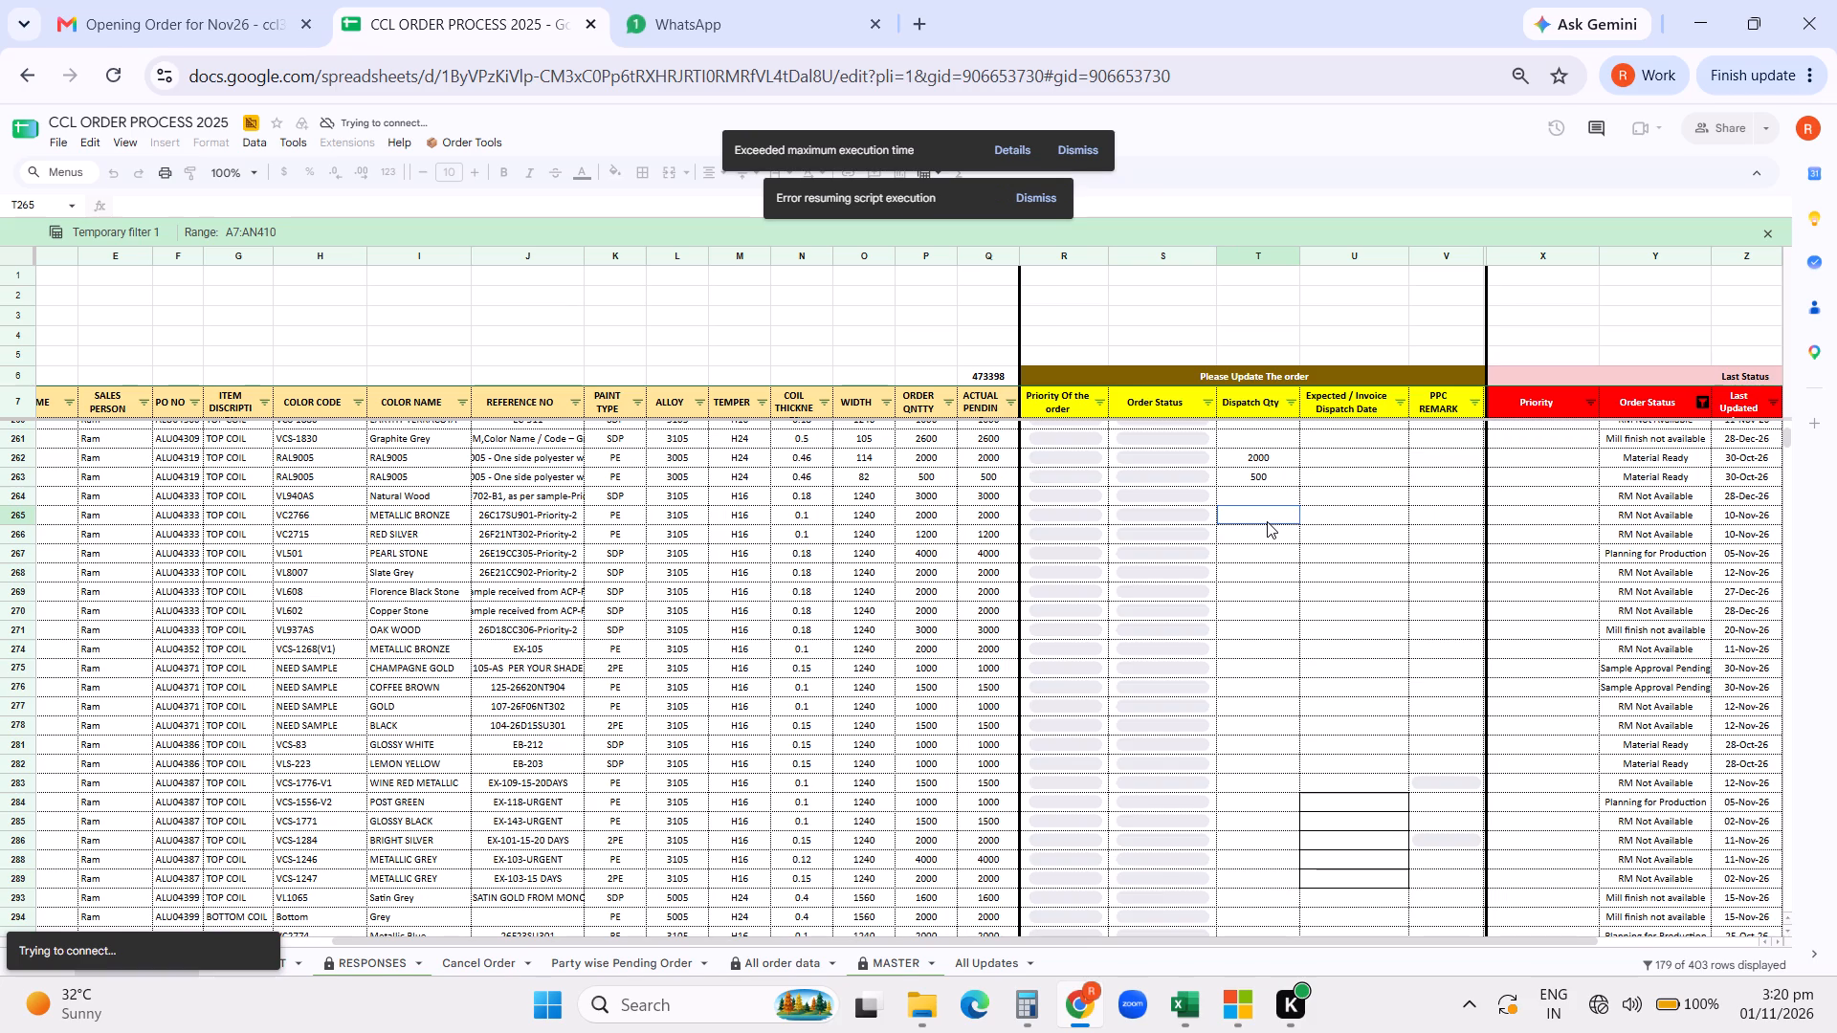
# Connect the computer to the NARZO 70x 5G Wi-Fi network and return to the order sheet.
pyautogui.doubleClick(1594, 1003)
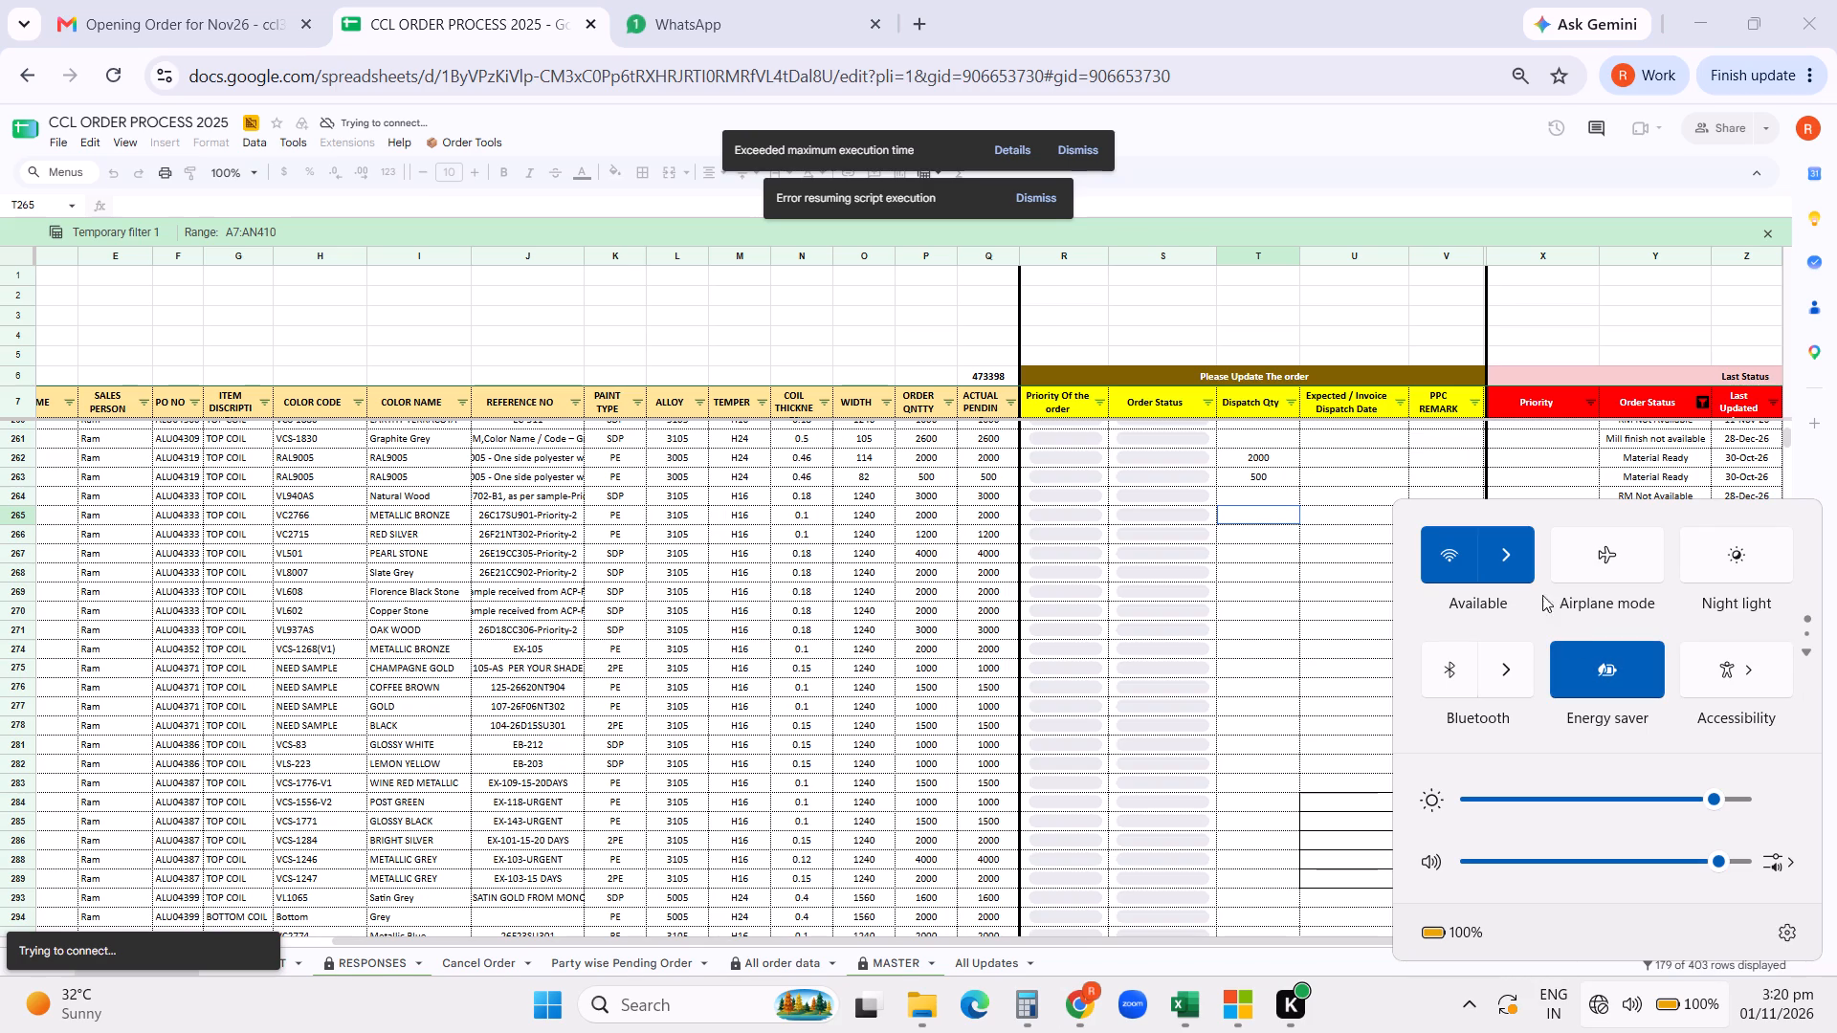
pyautogui.click(1519, 563)
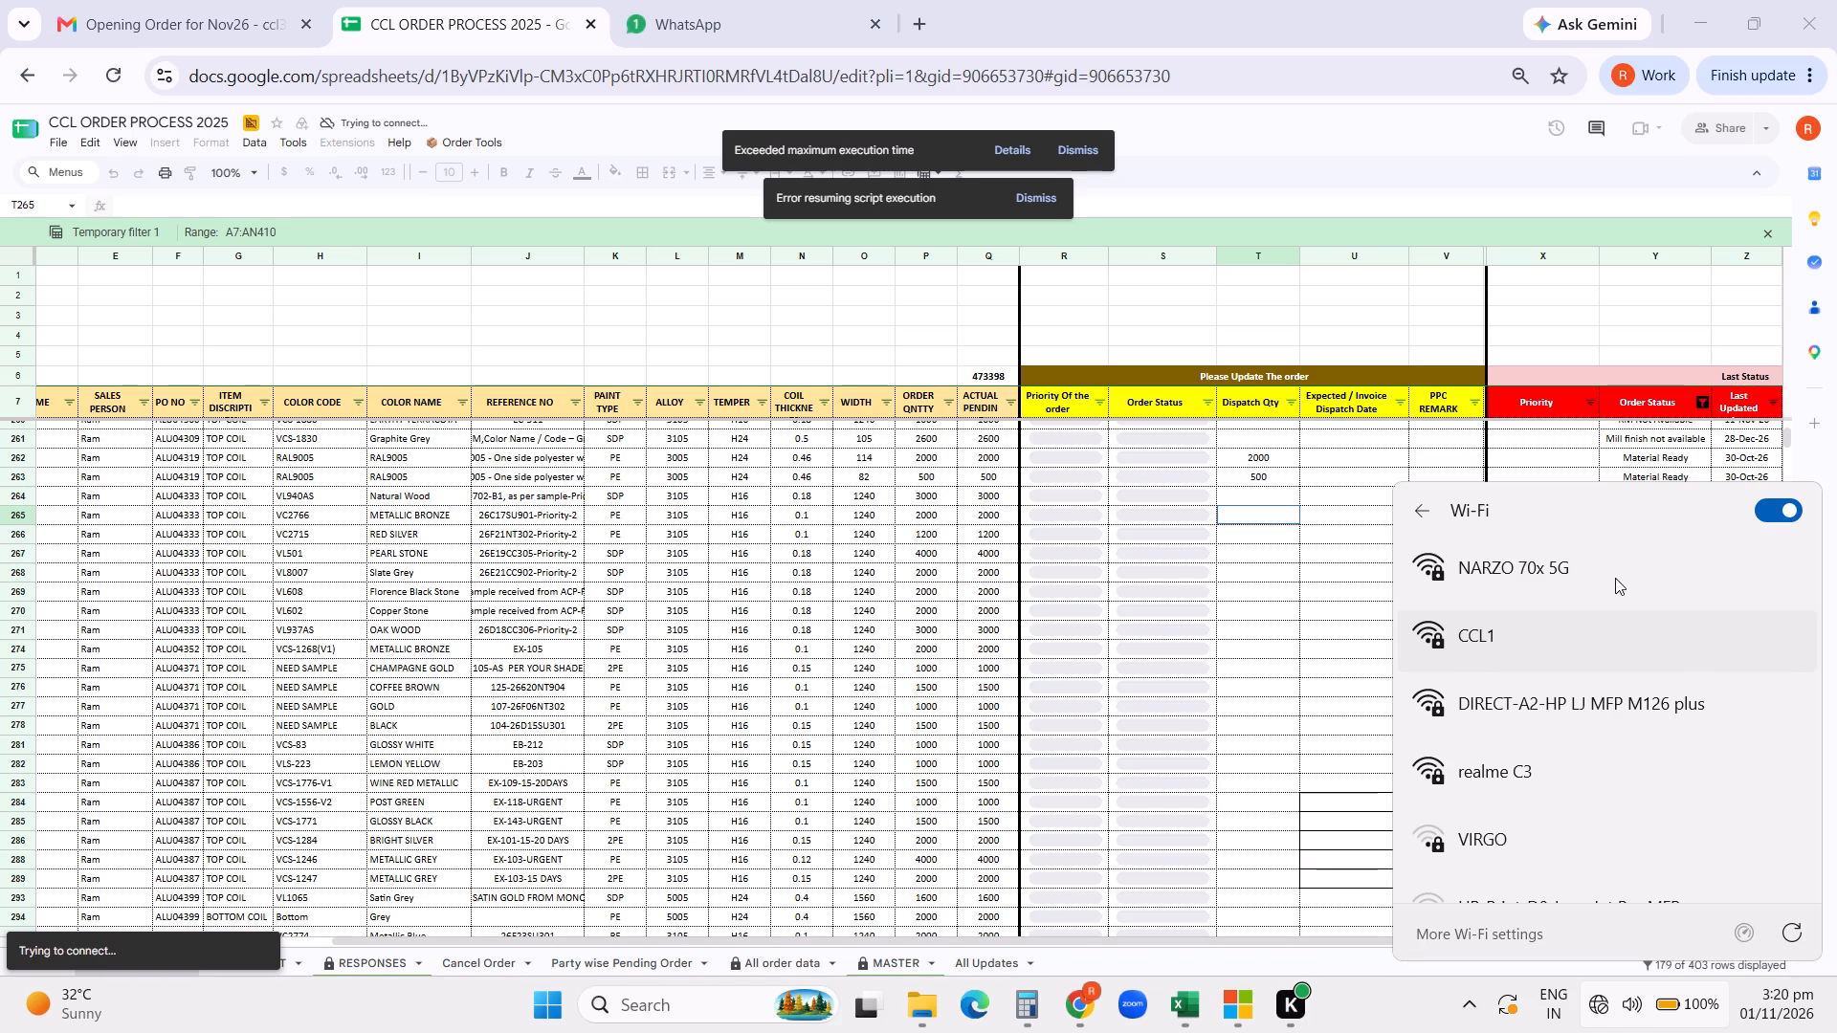
pyautogui.click(1615, 578)
pyautogui.click(1695, 678)
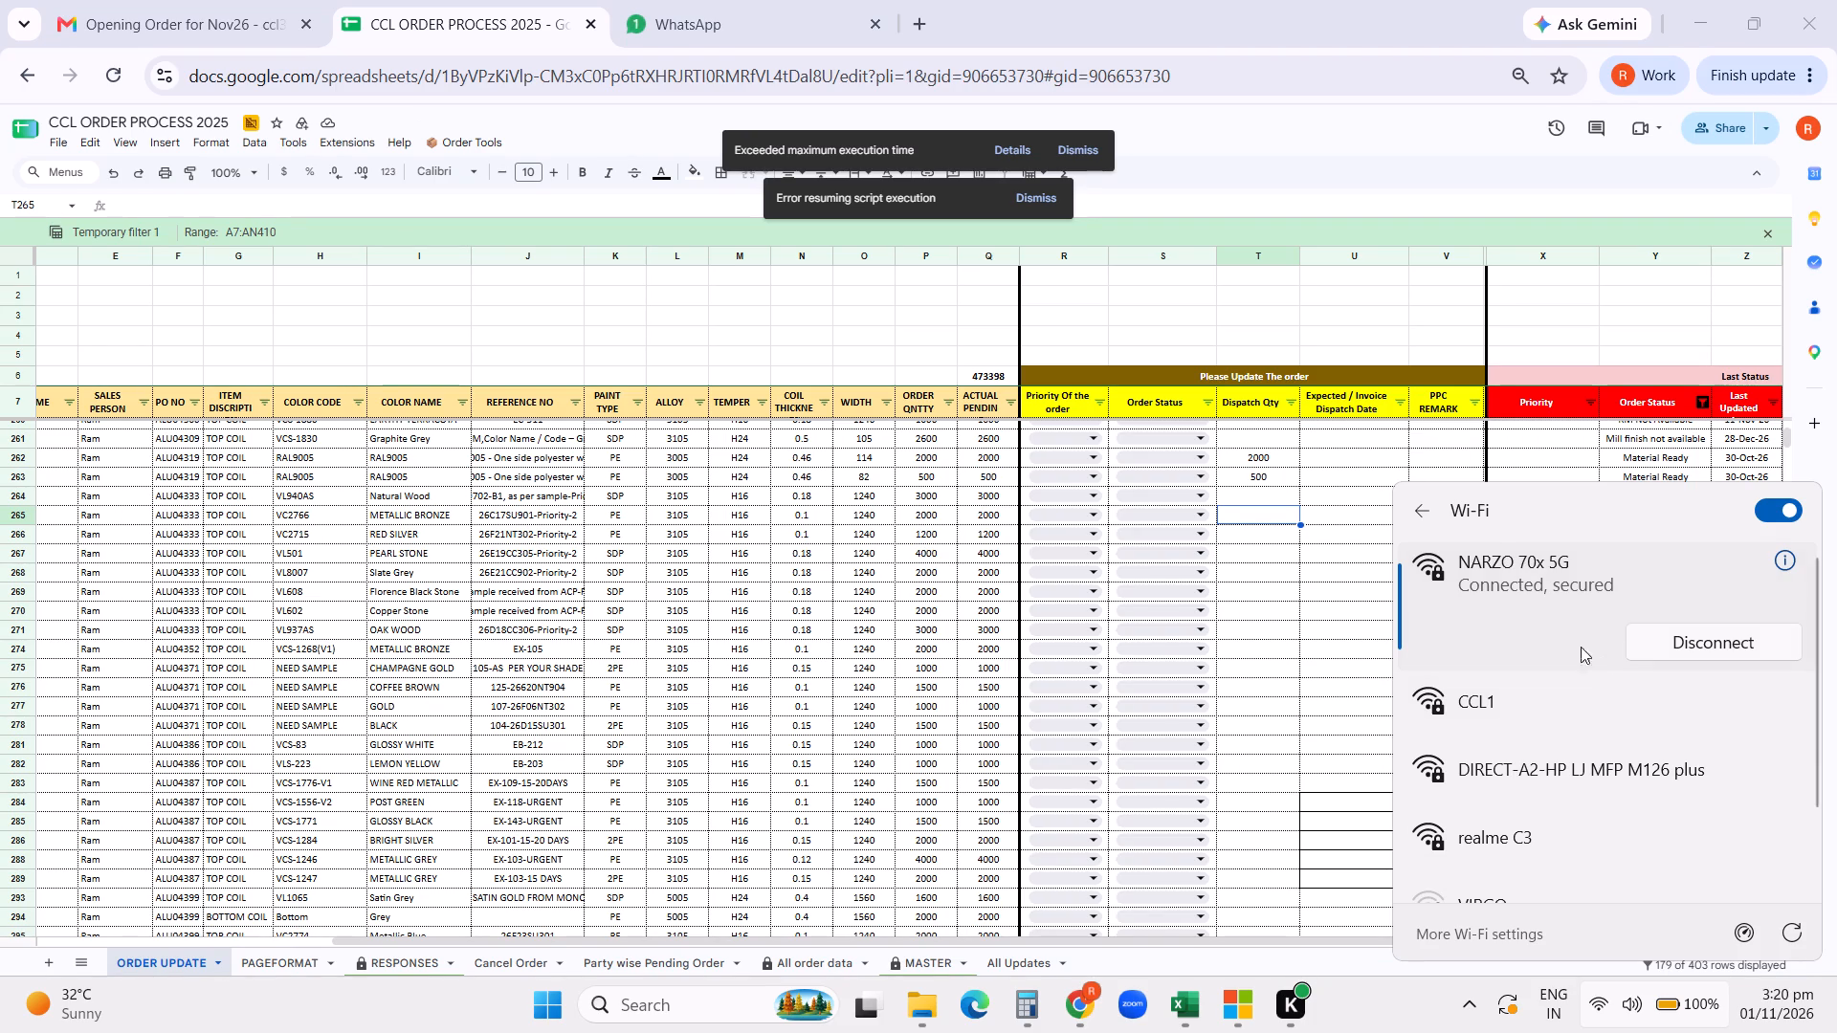
pyautogui.click(1348, 459)
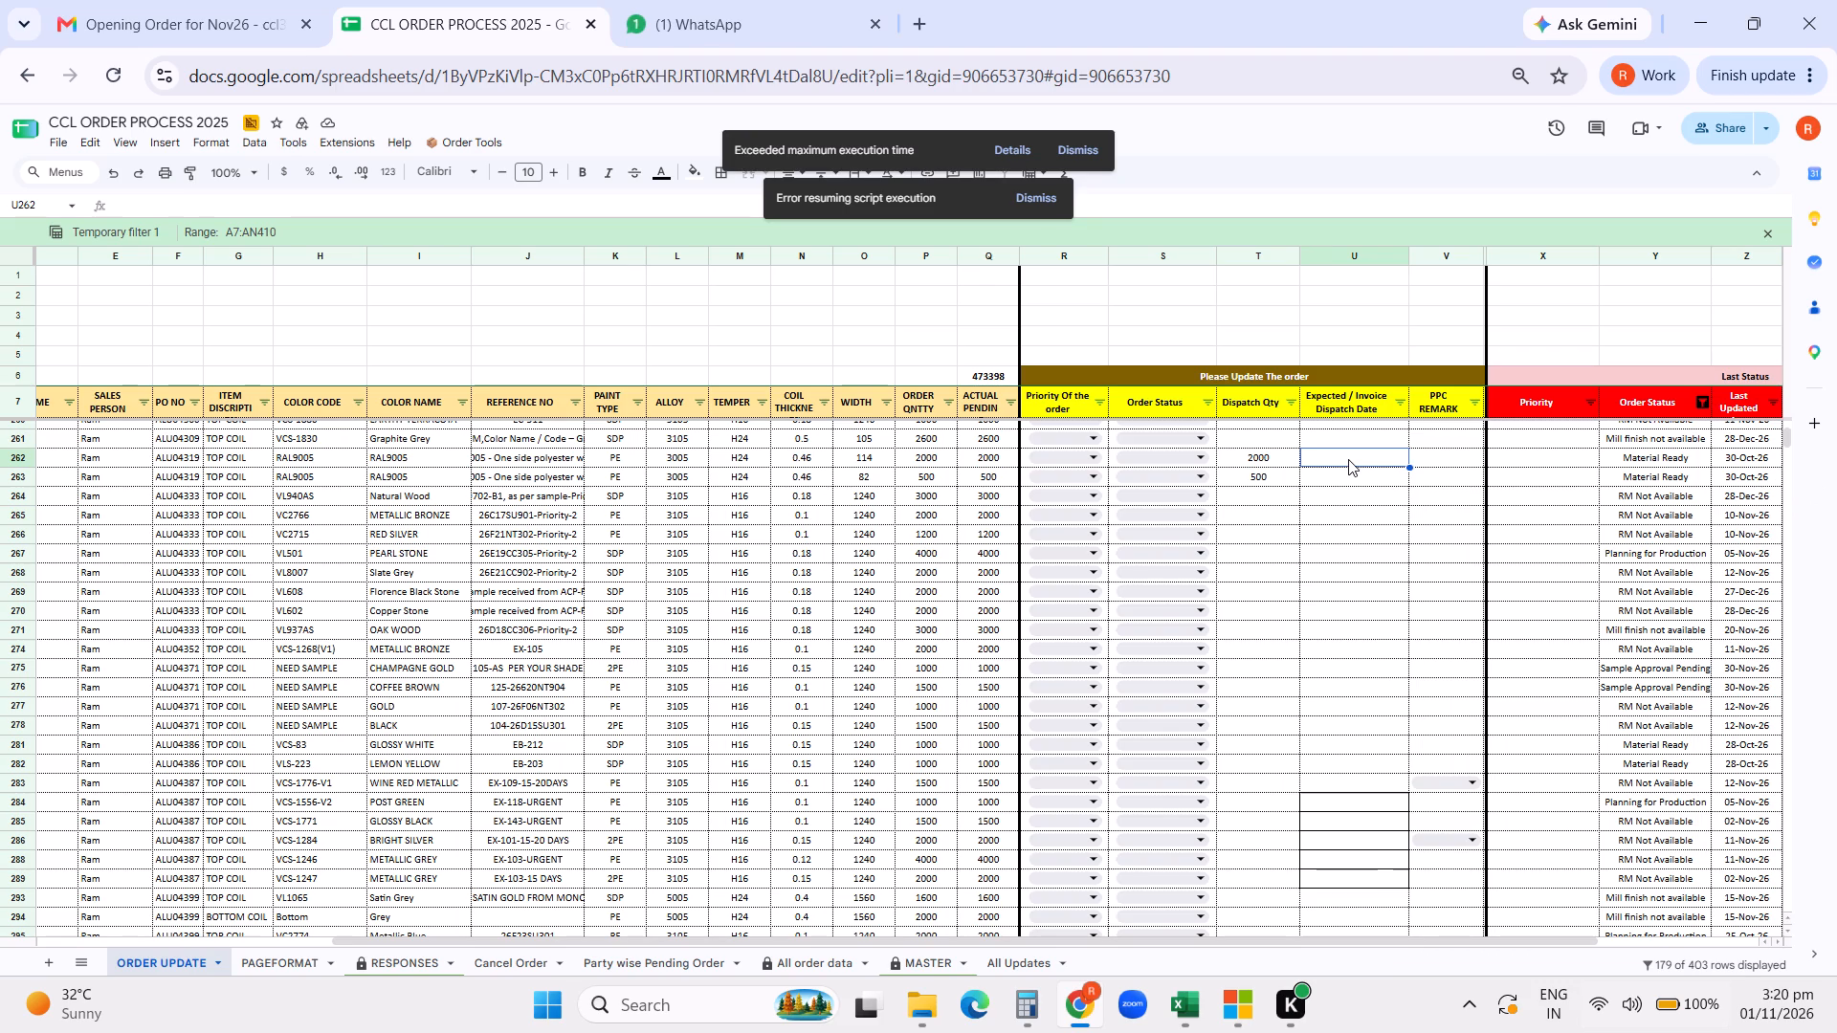
# Dismiss the two script execution error notifications above the sheet.
pyautogui.click(1027, 194)
pyautogui.click(1082, 154)
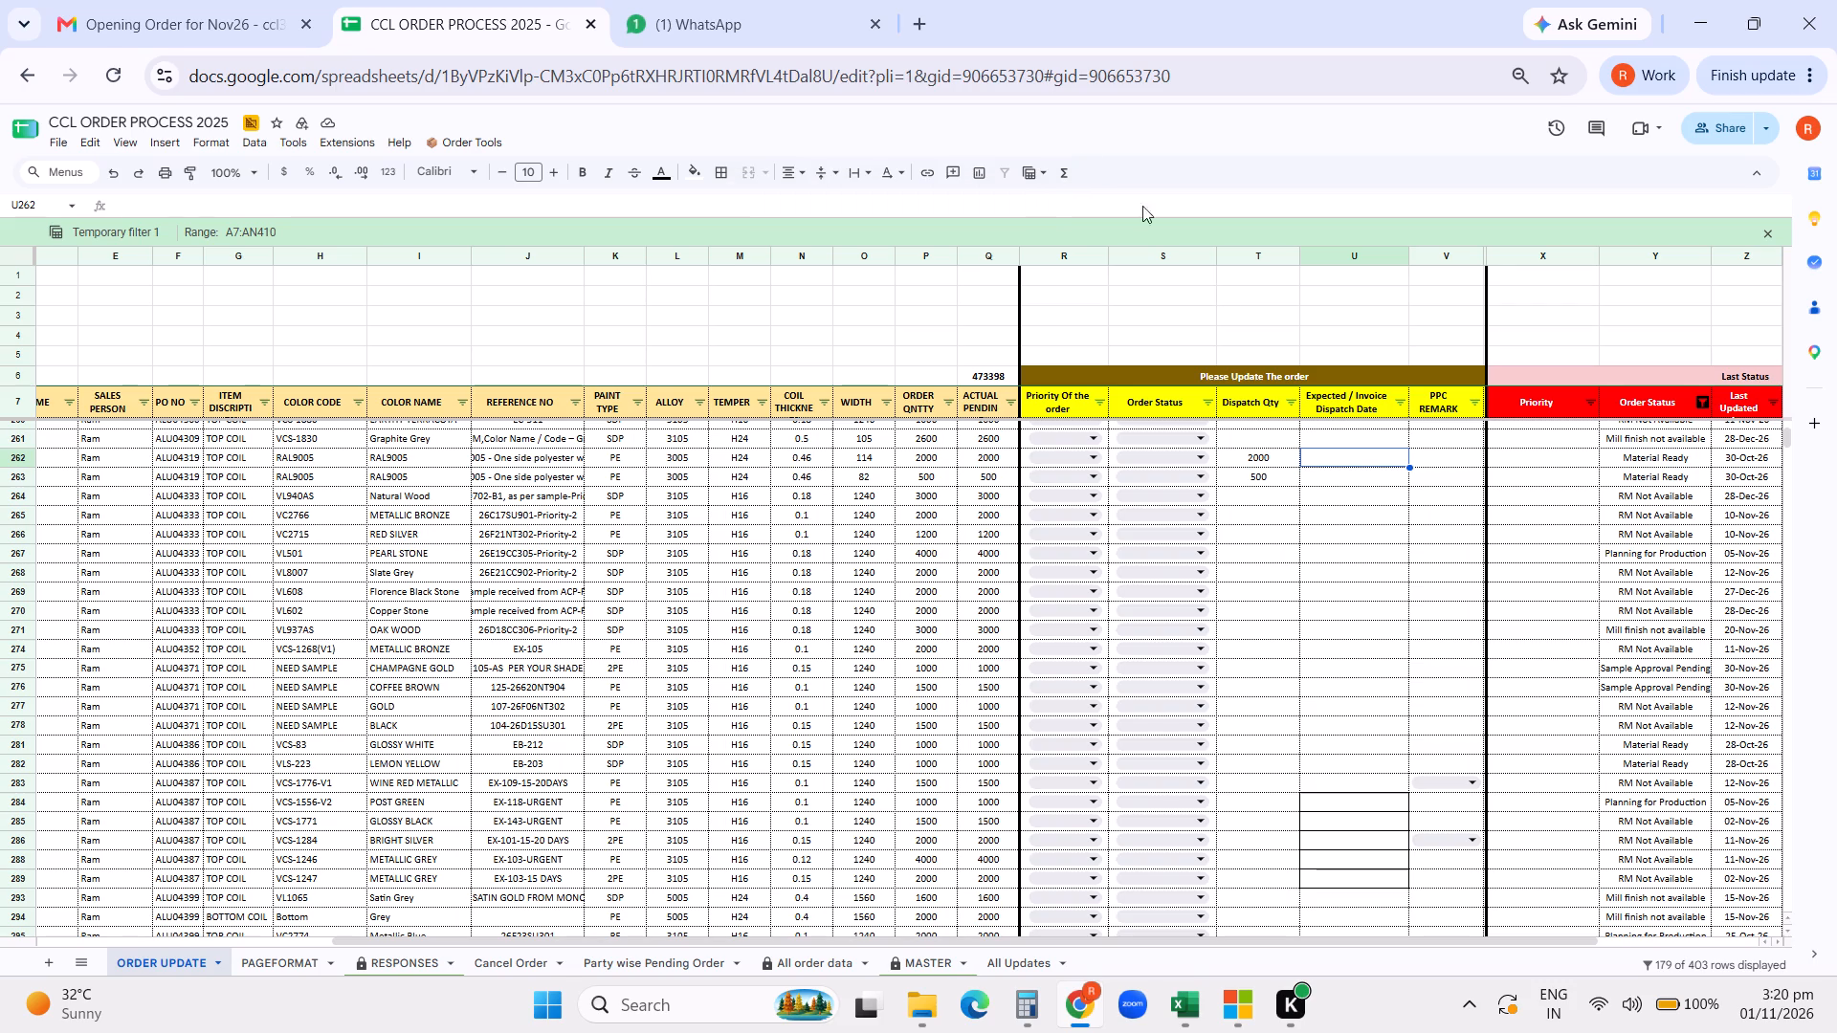
# Clear the Dispatch Qty entries for the two PO ALU04319 orders in rows 262 and 263.
pyautogui.press('Left')
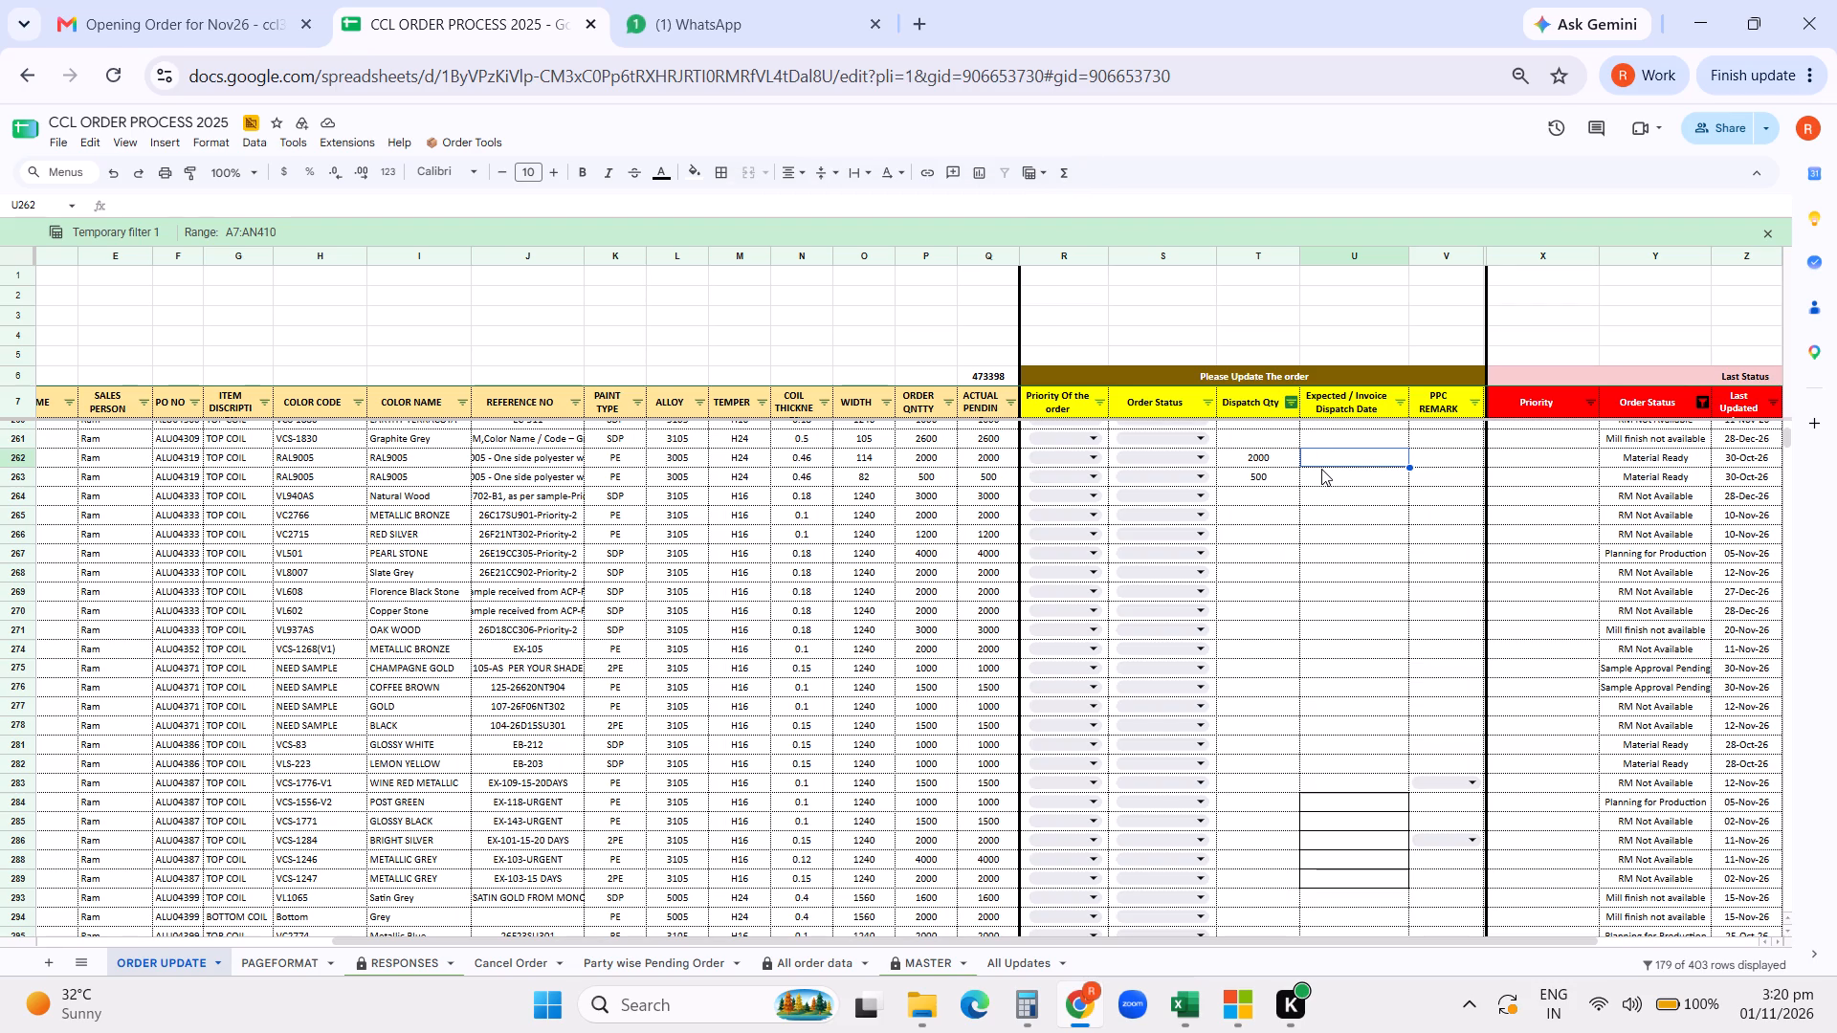
pyautogui.click(1354, 501)
pyautogui.click(1338, 467)
pyautogui.press('Left')
pyautogui.press('Delete')
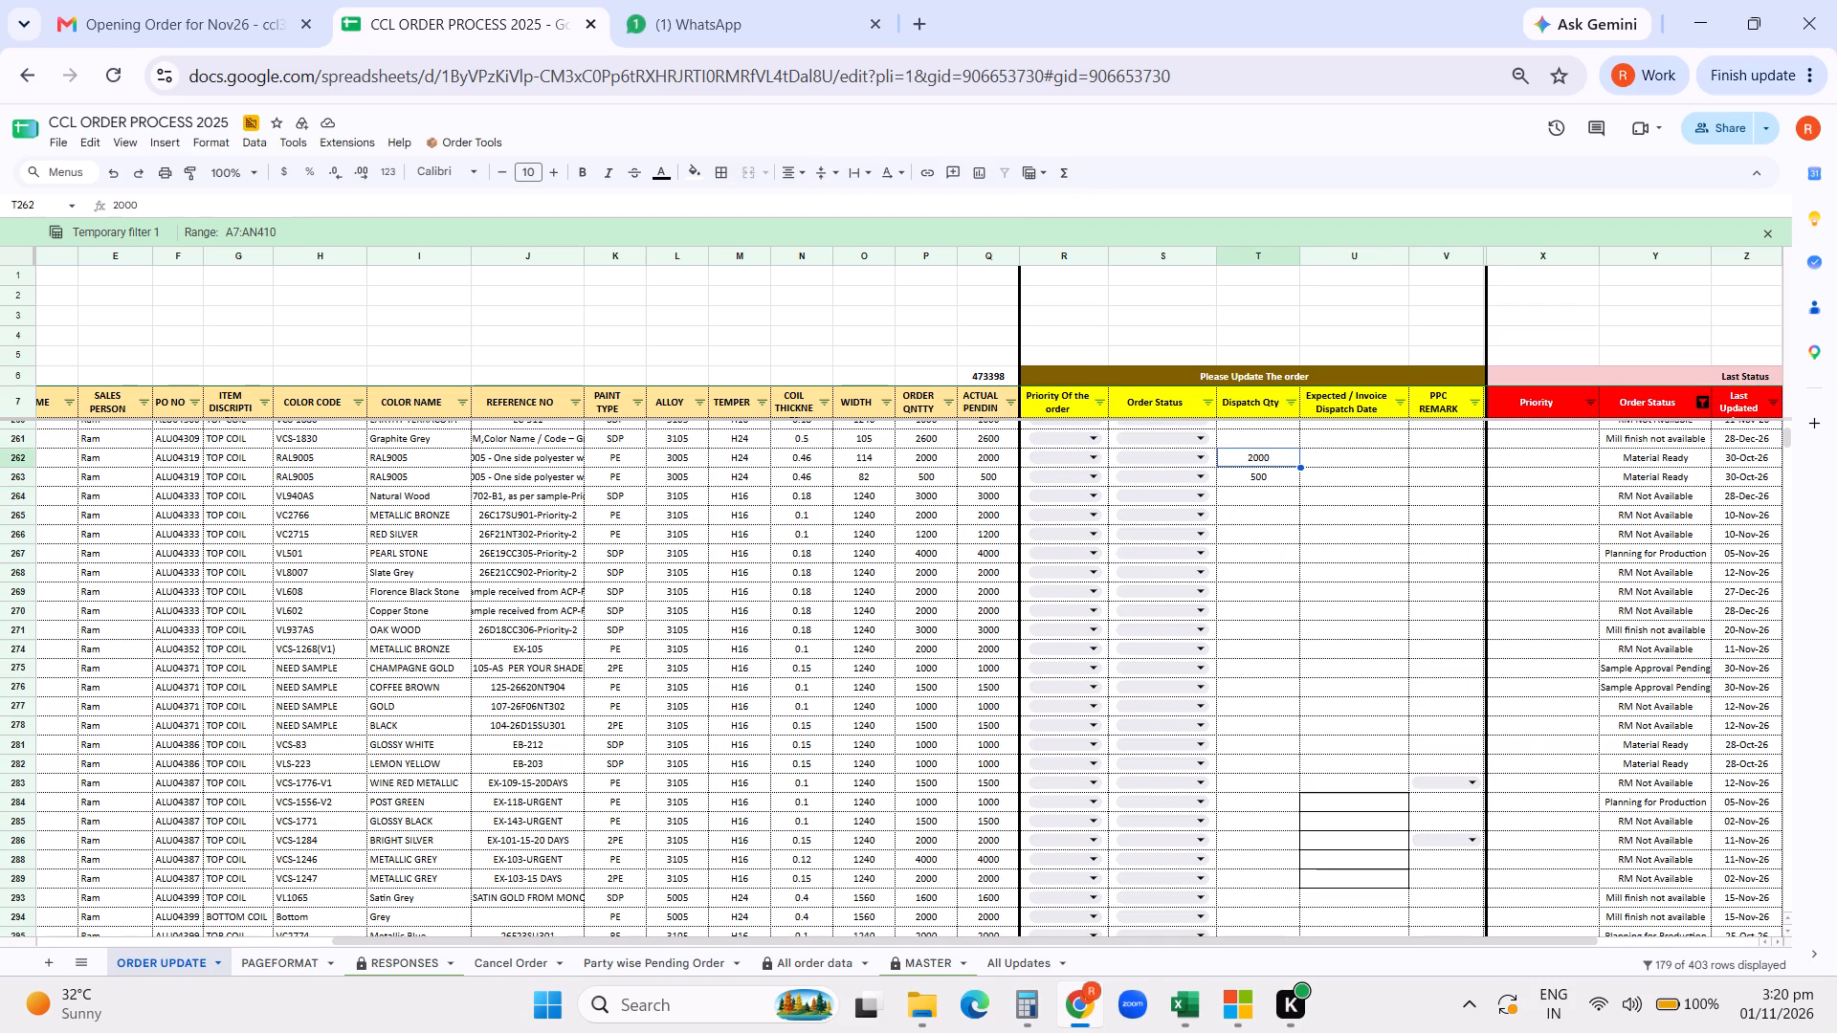
pyautogui.press('Down')
pyautogui.press('Delete')
# Look through the Dispatch Qty column of the filtered orders from row 263 down to row 317.
pyautogui.press('Down')
pyautogui.press('Down')
pyautogui.press('Down')
pyautogui.press('Down')
pyautogui.press('Down')
pyautogui.press('Down')
pyautogui.press('Down')
pyautogui.press('Down')
pyautogui.press('Down')
pyautogui.press('Down')
pyautogui.press('Down')
pyautogui.press('Down')
pyautogui.press('Down')
pyautogui.press('Down')
pyautogui.press('Down')
pyautogui.press('Down')
pyautogui.press('Down')
pyautogui.press('Down')
pyautogui.press('Down')
pyautogui.press('Down')
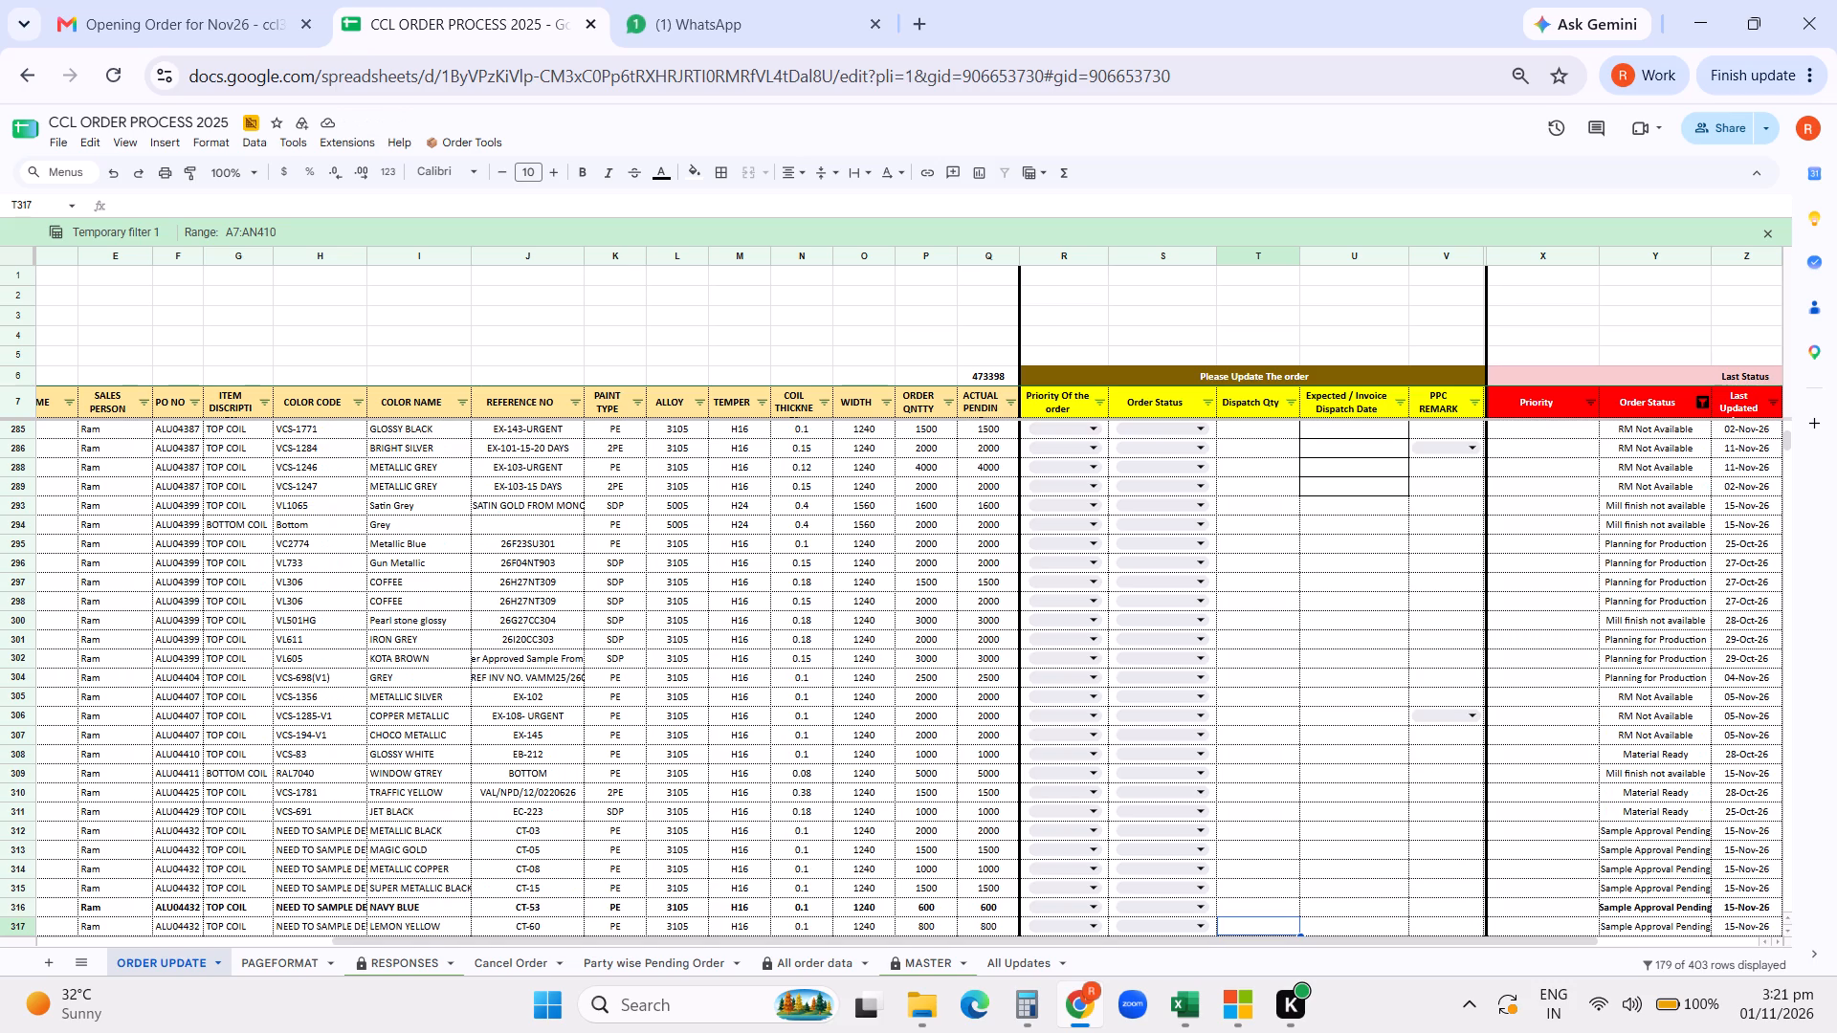
# Clear the leftover Dispatch Qty entry for the RUST EMBER order, PO ALU04218, in row 237.
pyautogui.press('Up')
pyautogui.press('Up')
pyautogui.press('Up')
pyautogui.press('Up')
pyautogui.press('Up')
pyautogui.press('Up')
pyautogui.press('Up')
pyautogui.press('Up')
pyautogui.press('Up')
pyautogui.press('Up')
pyautogui.press('Up')
pyautogui.press('Up')
pyautogui.press('Up')
pyautogui.press('Up')
pyautogui.press('Up')
pyautogui.press('Up')
pyautogui.press('Up')
pyautogui.press('Up')
pyautogui.press('Up')
pyautogui.press('Up')
pyautogui.press('Up')
pyautogui.press('Up')
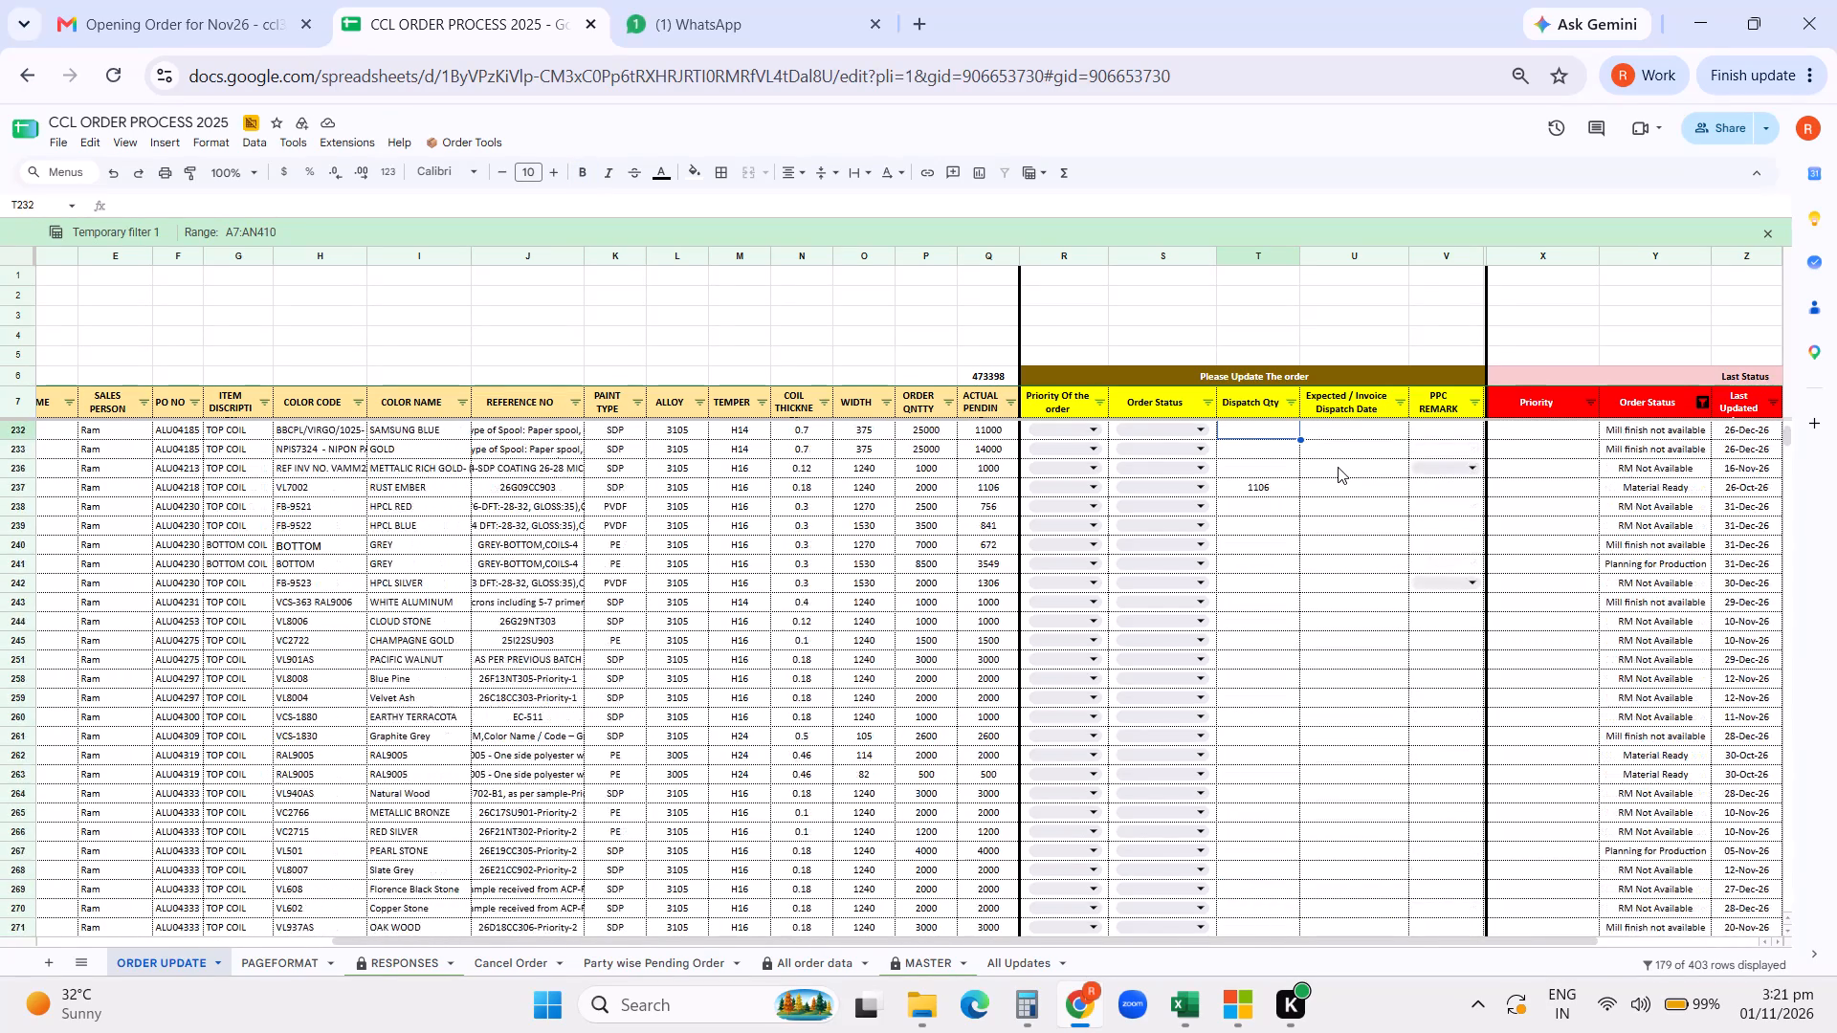
pyautogui.press('Up')
pyautogui.press('Up')
pyautogui.press('Up')
pyautogui.press('Up')
pyautogui.press('Up')
pyautogui.press('Up')
pyautogui.press('Up')
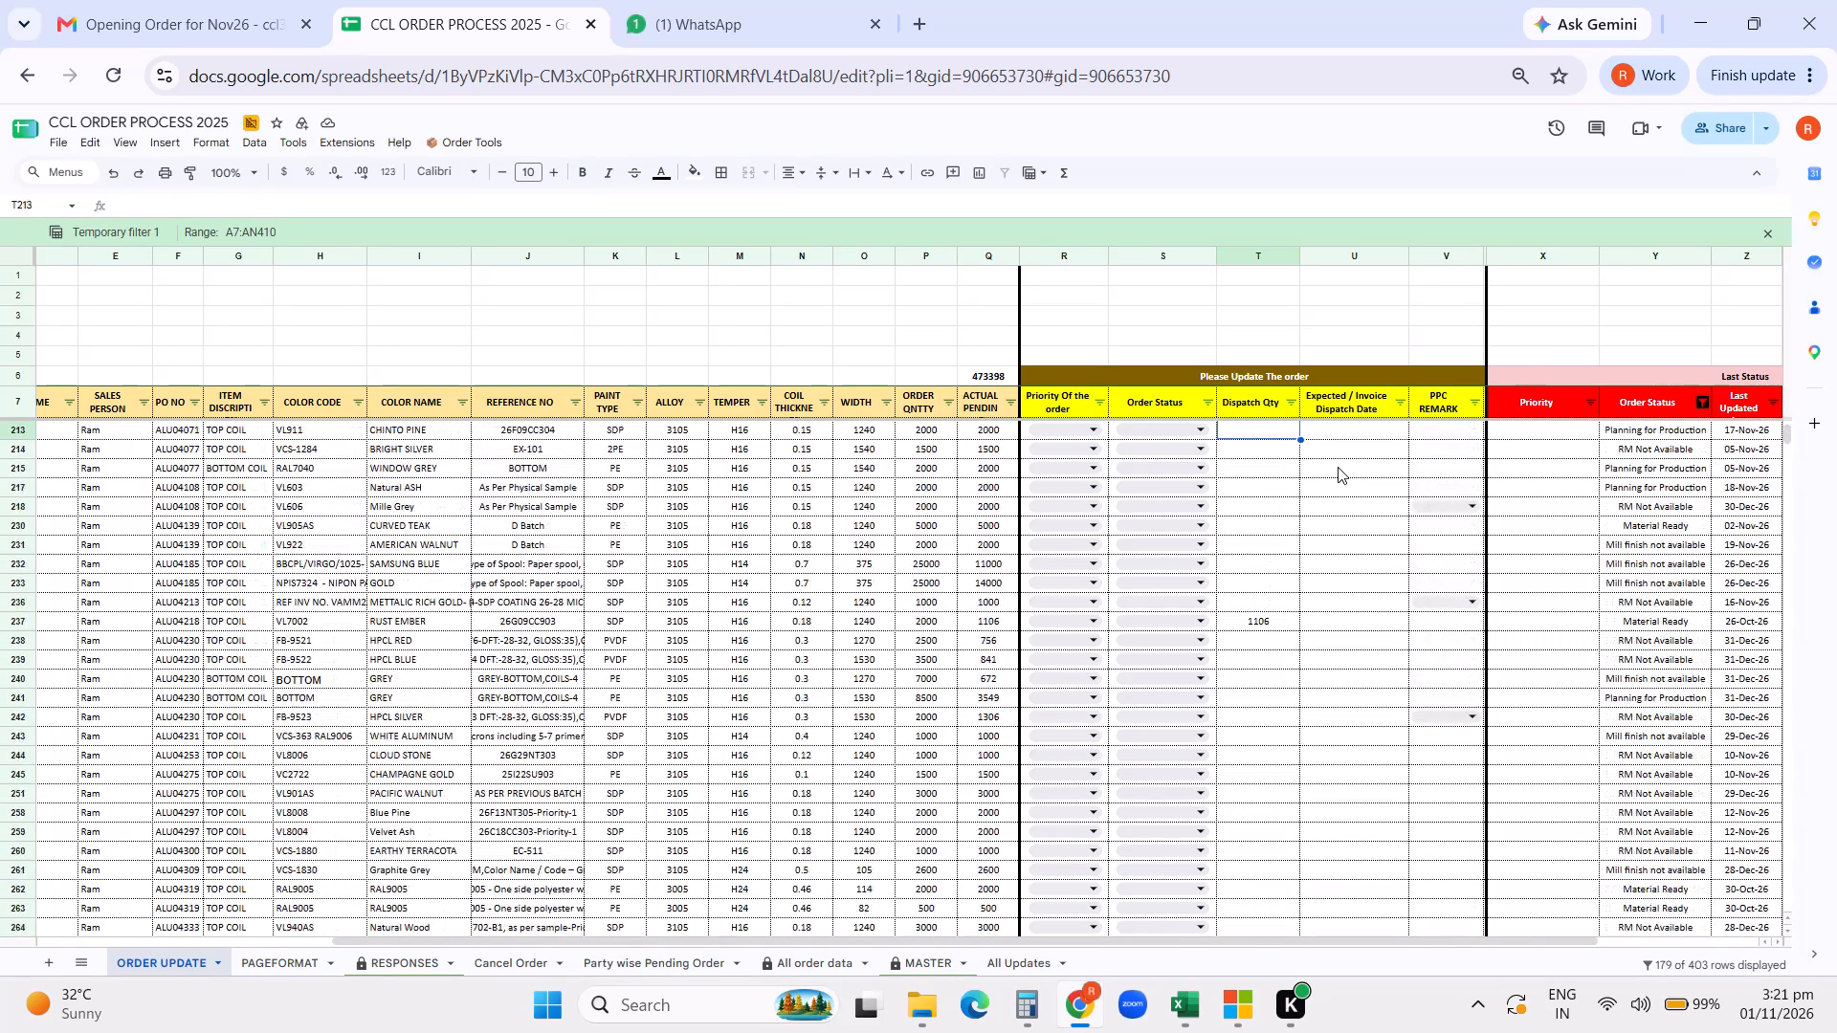
pyautogui.click(1248, 624)
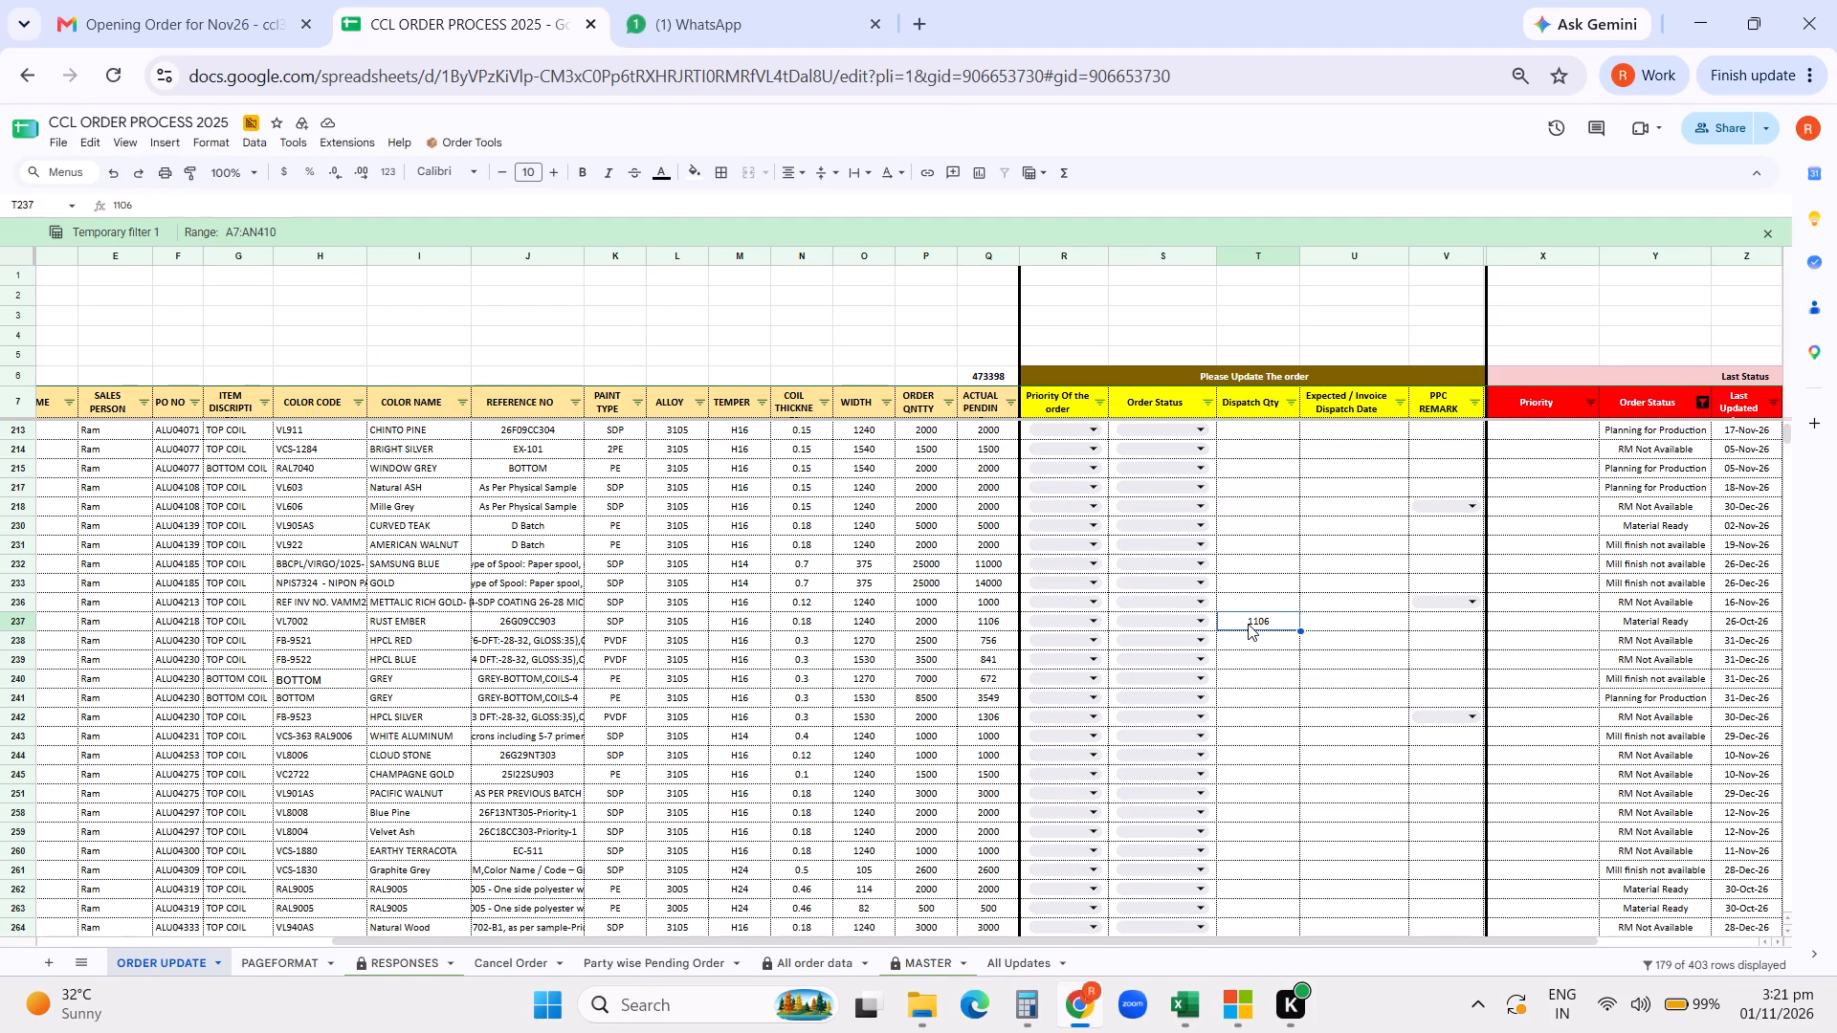
pyautogui.press('Delete')
# Check the Dispatch Qty column throughout the filtered order list for any remaining entries.
pyautogui.press('Up')
pyautogui.press('Up')
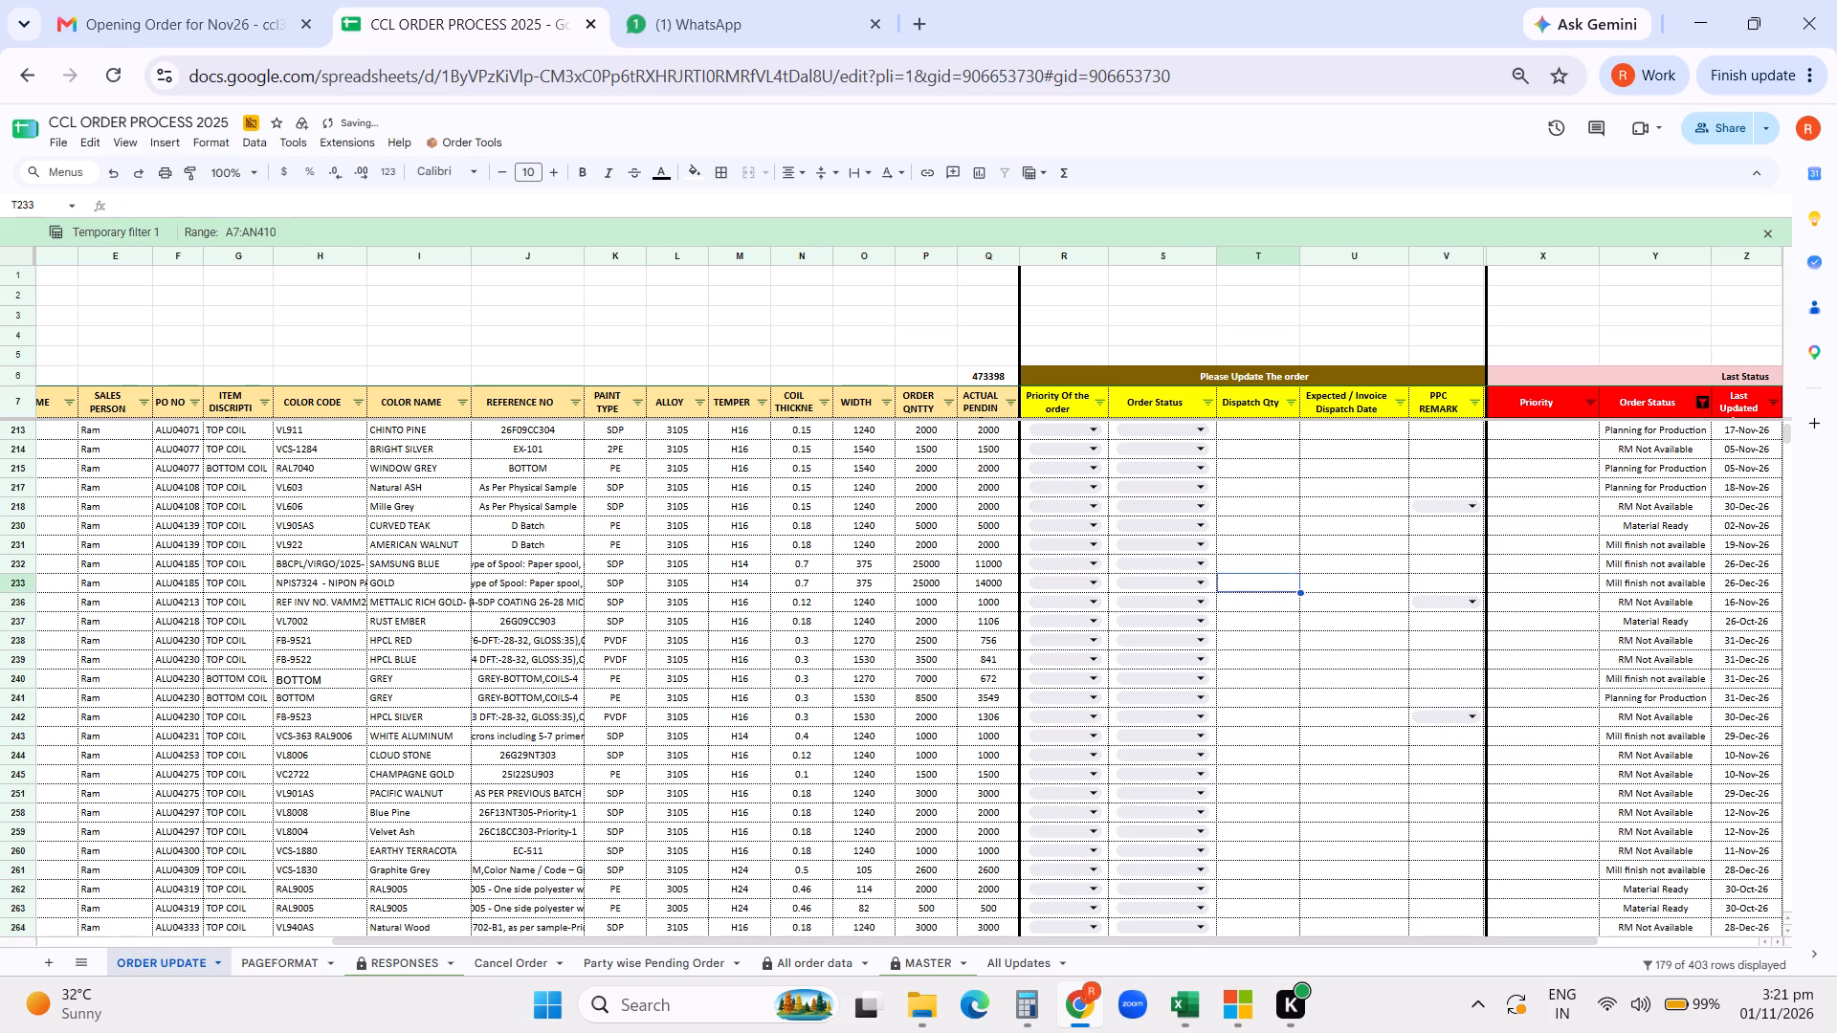
pyautogui.press('Up')
pyautogui.press('Up')
pyautogui.press('Up')
pyautogui.press('Up')
pyautogui.press('Up')
pyautogui.press('Up')
pyautogui.press('Up')
pyautogui.press('Up')
pyautogui.press('Up')
pyautogui.press('Up')
pyautogui.press('Up')
pyautogui.press('Up')
pyautogui.press('Up')
pyautogui.press('Up')
pyautogui.press('Up')
pyautogui.press('Up')
pyautogui.press('Up')
pyautogui.press('Up')
pyautogui.press('Up')
pyautogui.press('Up')
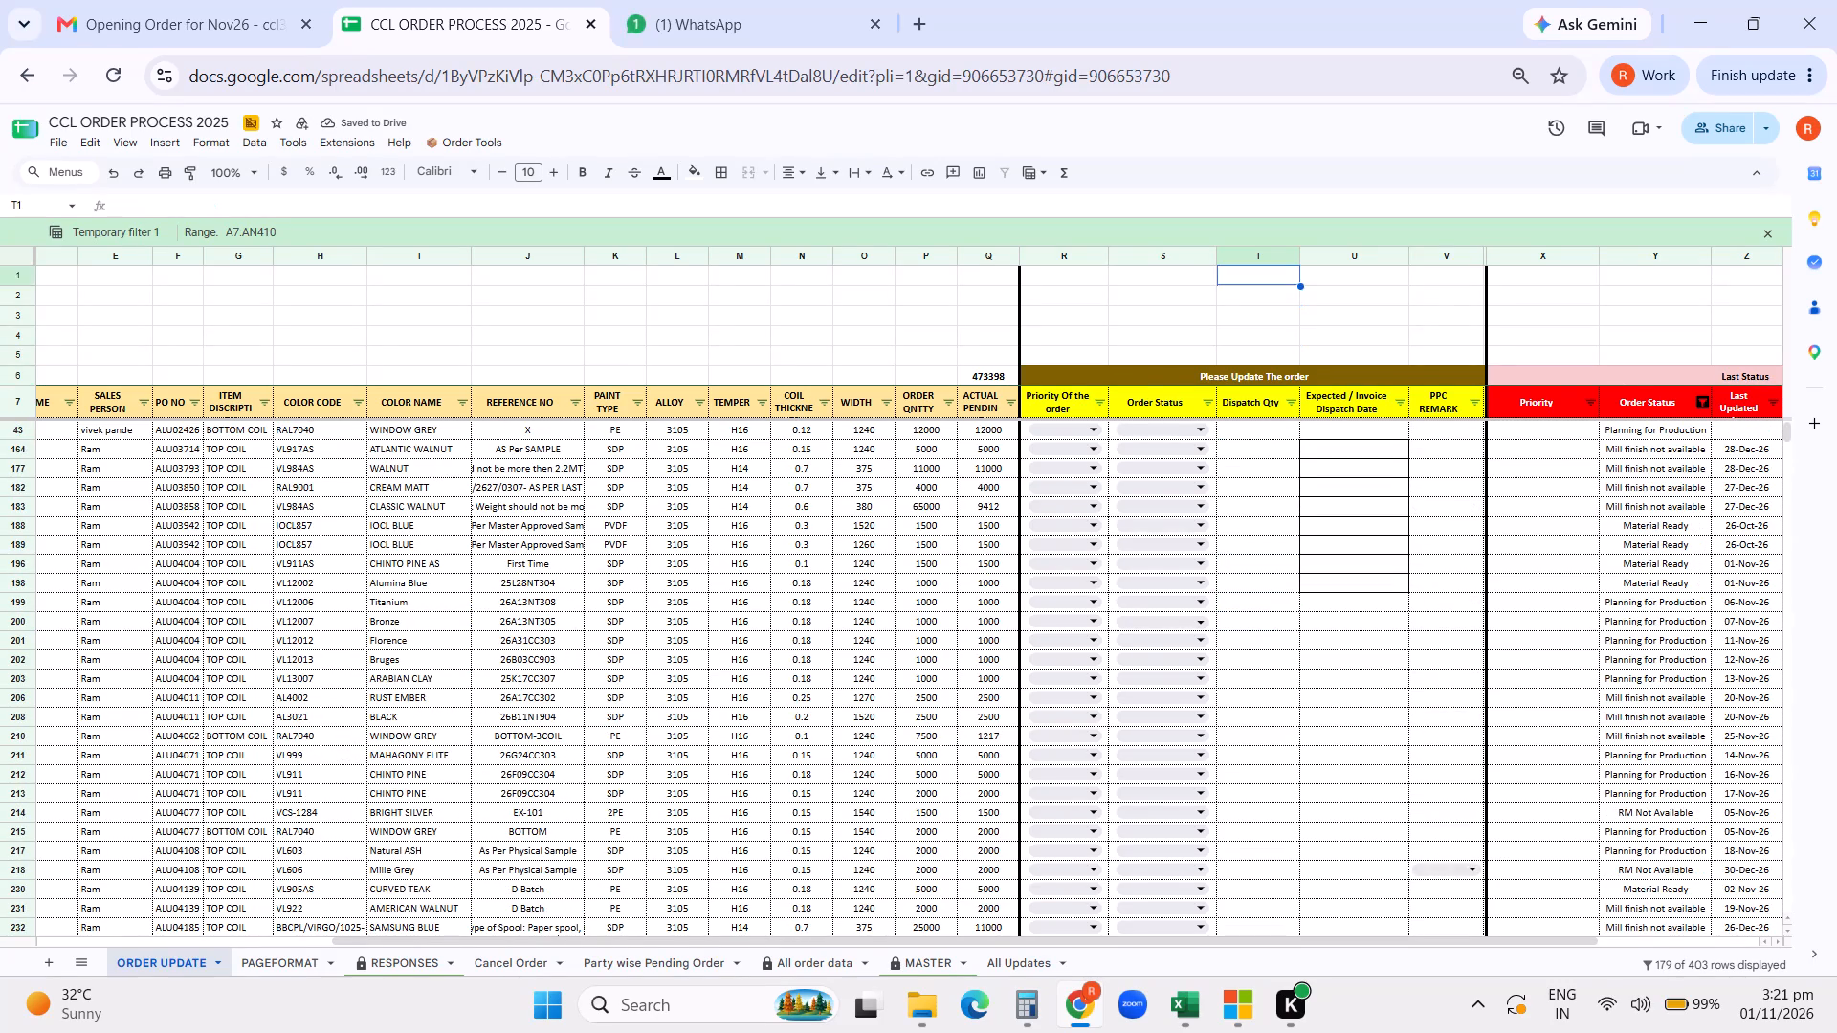
pyautogui.press('Down')
pyautogui.press('Down')
pyautogui.press('Down')
pyautogui.press('Down')
pyautogui.press('Down')
pyautogui.press('Down')
pyautogui.press('Down')
pyautogui.press('Down')
pyautogui.press('Down')
pyautogui.press('Down')
pyautogui.press('Down')
pyautogui.press('Down')
pyautogui.press('Down')
pyautogui.press('Down')
pyautogui.press('Down')
pyautogui.press('Down')
pyautogui.press('Down')
pyautogui.press('Down')
pyautogui.press('Down')
pyautogui.press('Down')
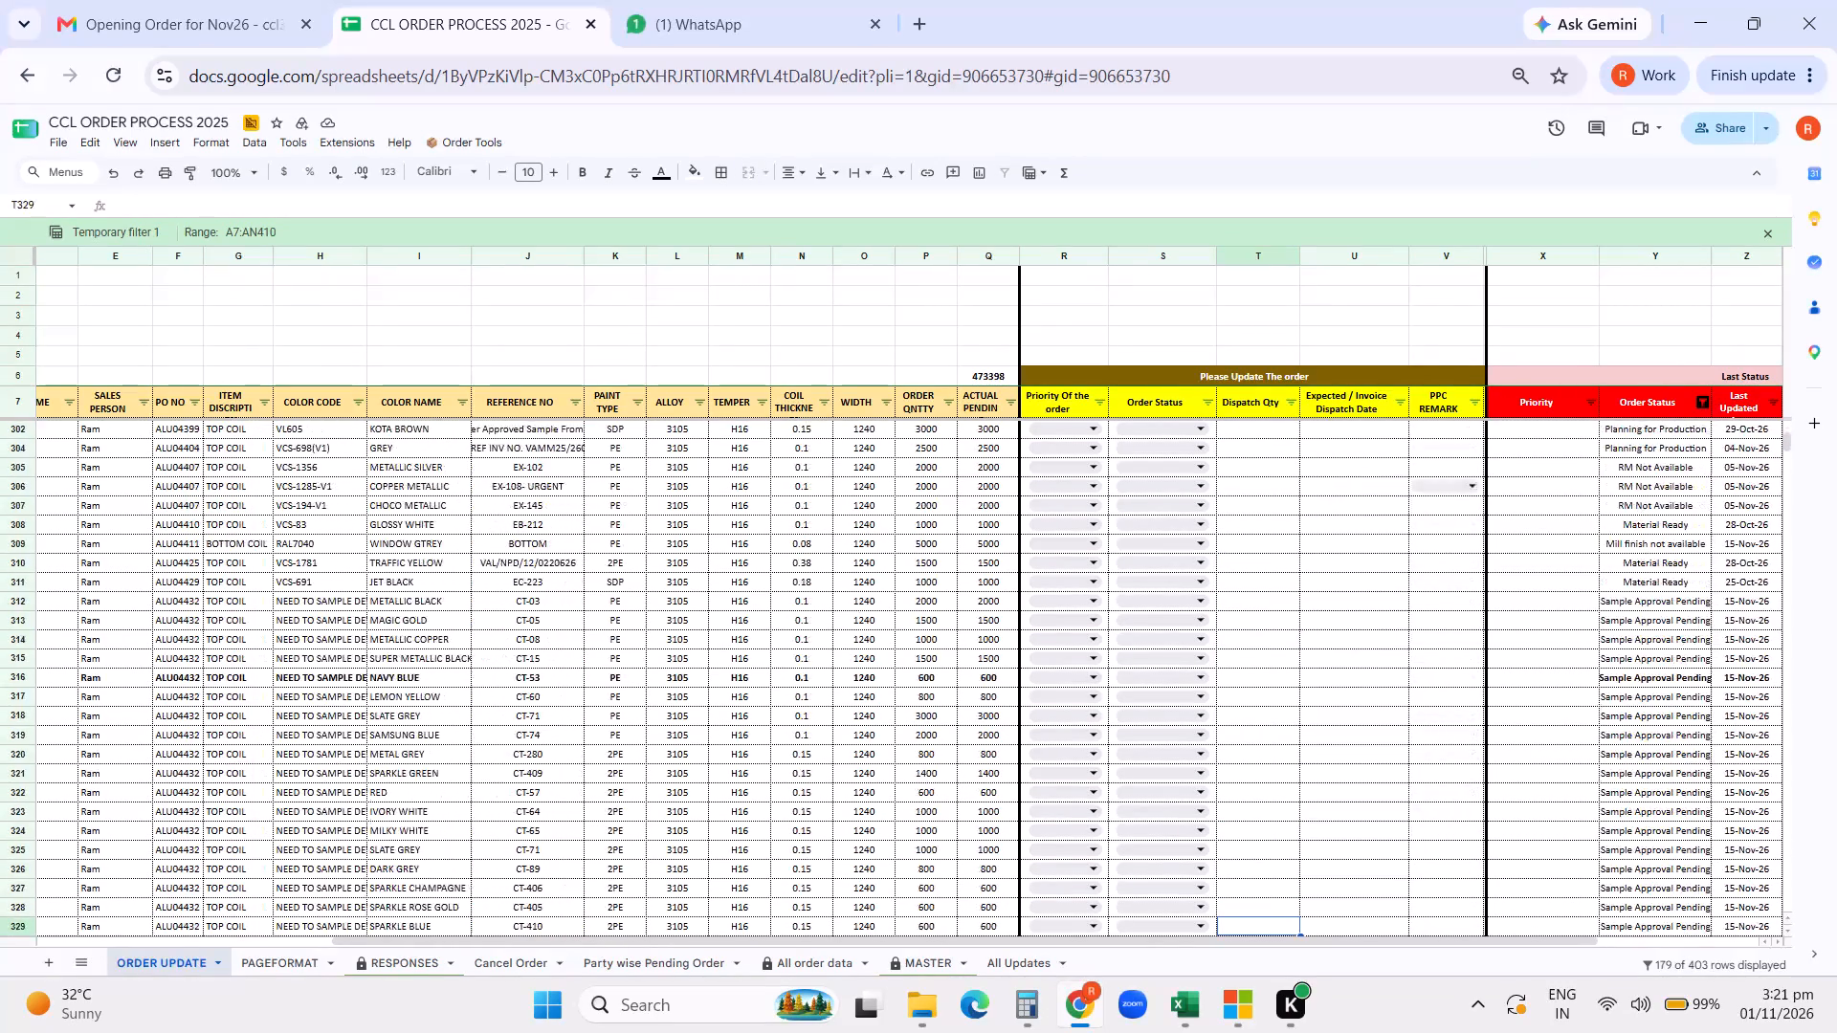
pyautogui.press('Down')
pyautogui.press('Down')
pyautogui.press('Down')
pyautogui.press('Down')
pyautogui.press('Down')
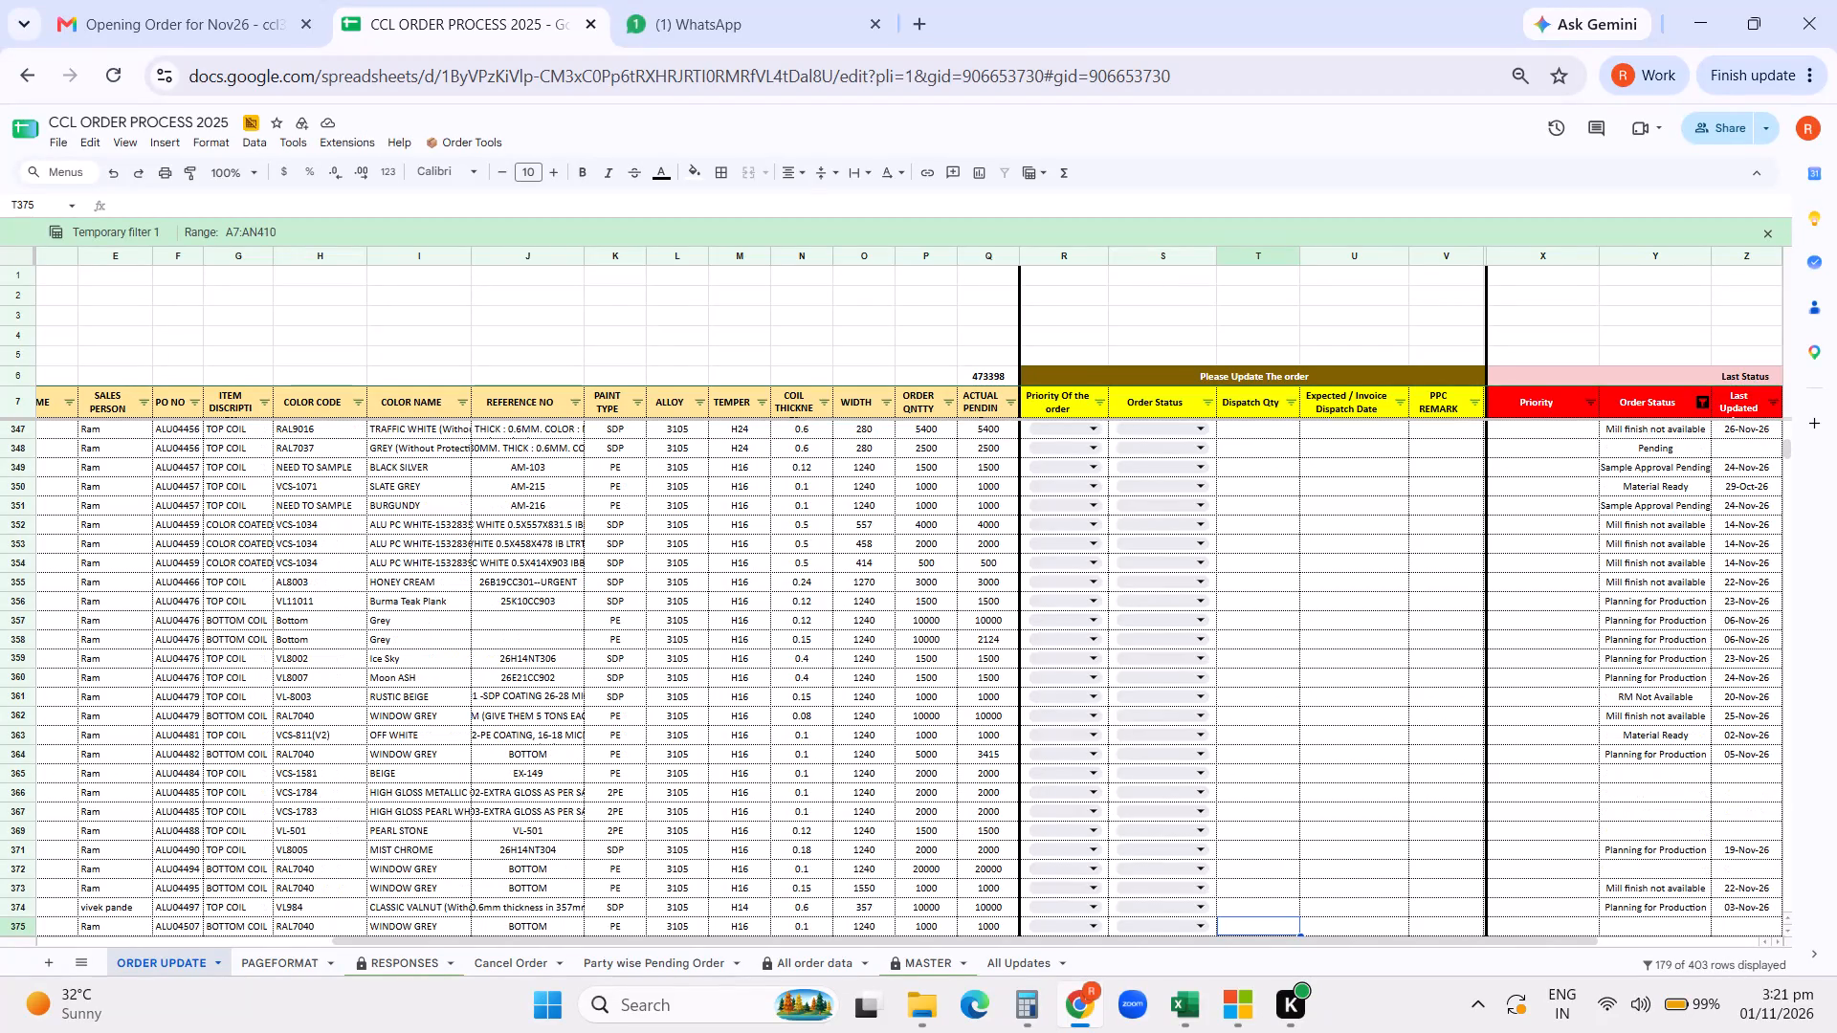
# Reset the filter on the last-status Order Status column to include all 11 status values.
pyautogui.click(1696, 394)
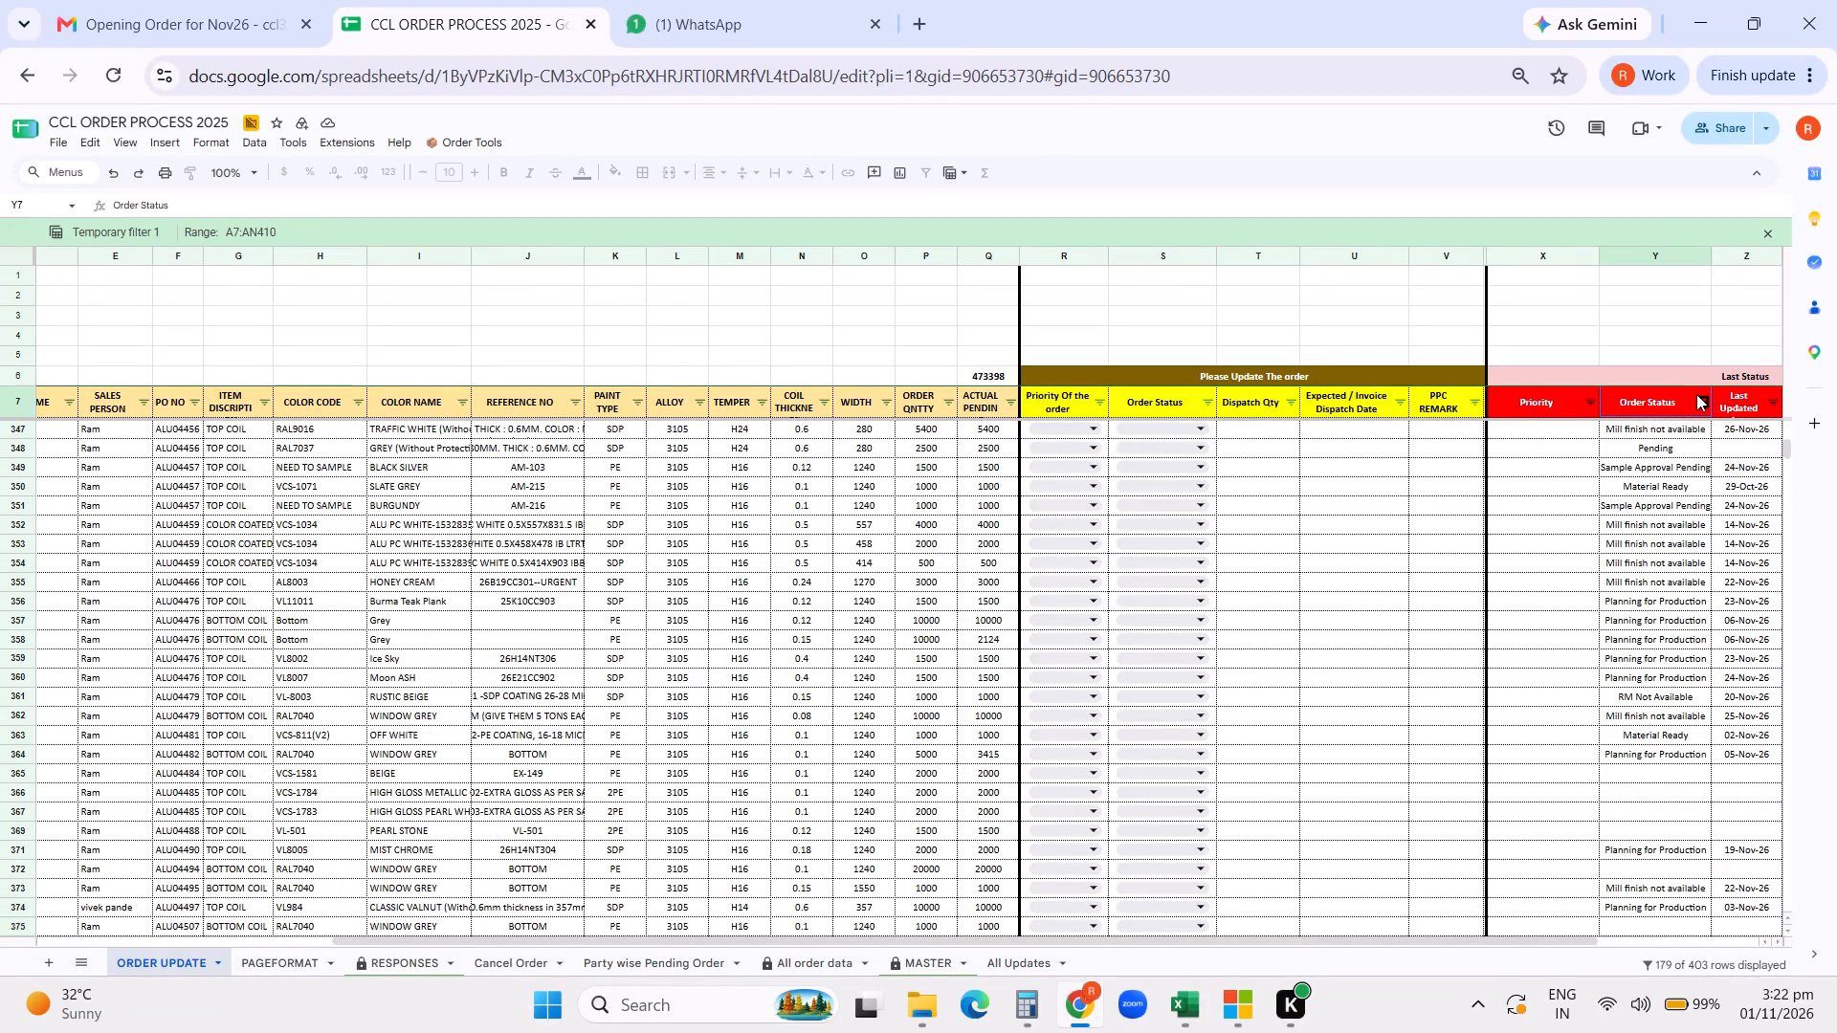
pyautogui.click(1706, 403)
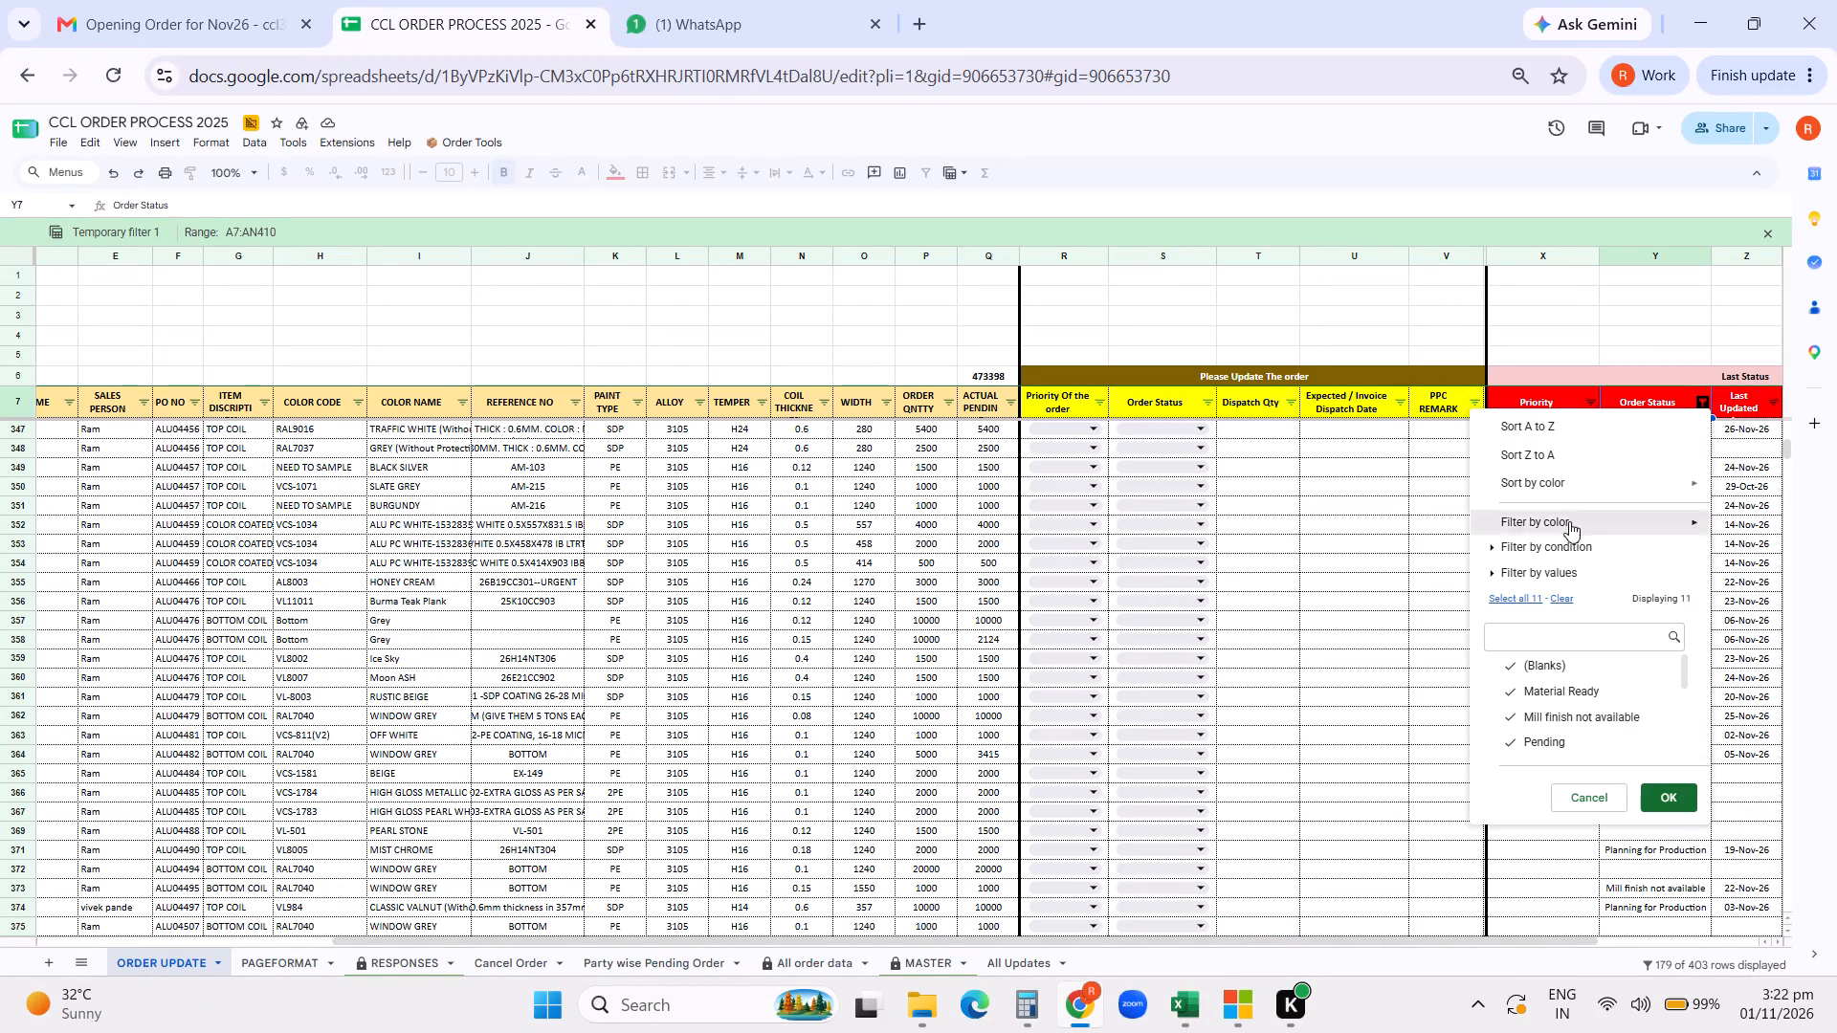
pyautogui.click(1529, 592)
pyautogui.click(1564, 596)
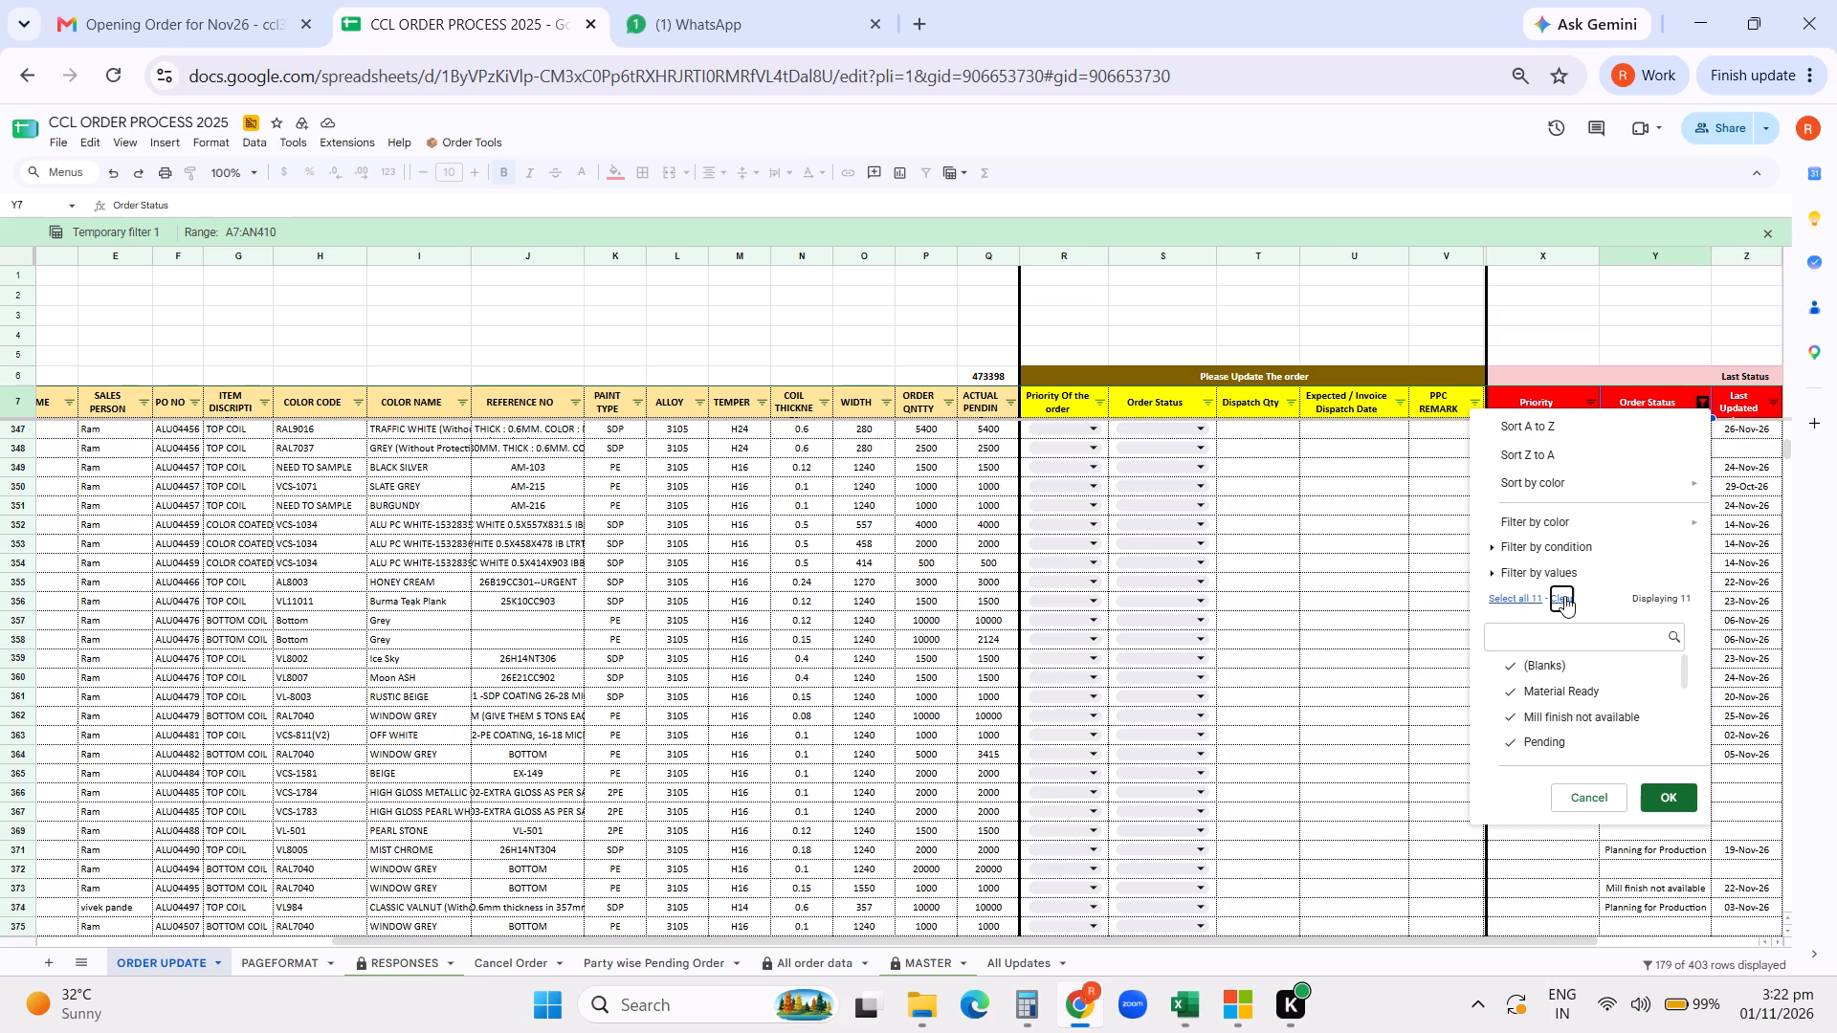
pyautogui.click(1564, 596)
pyautogui.click(1518, 592)
pyautogui.click(1656, 785)
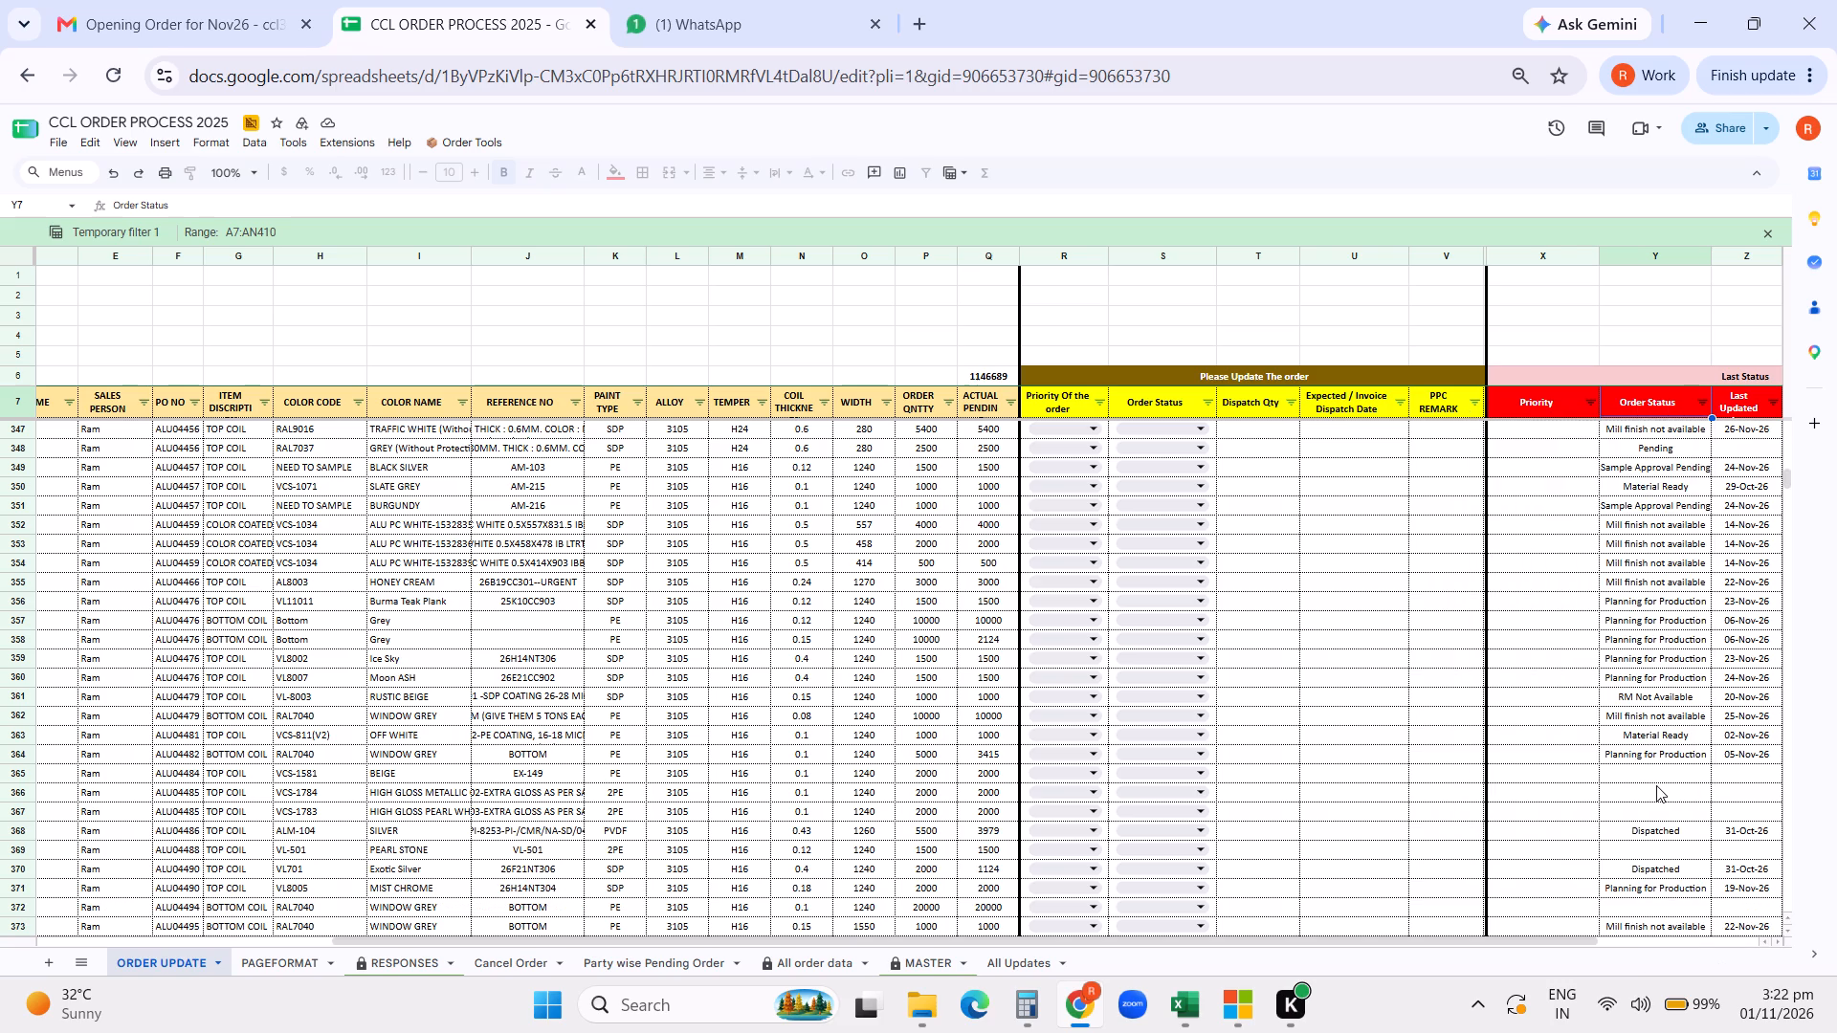
# Save the order sheet.
pyautogui.click(1410, 675)
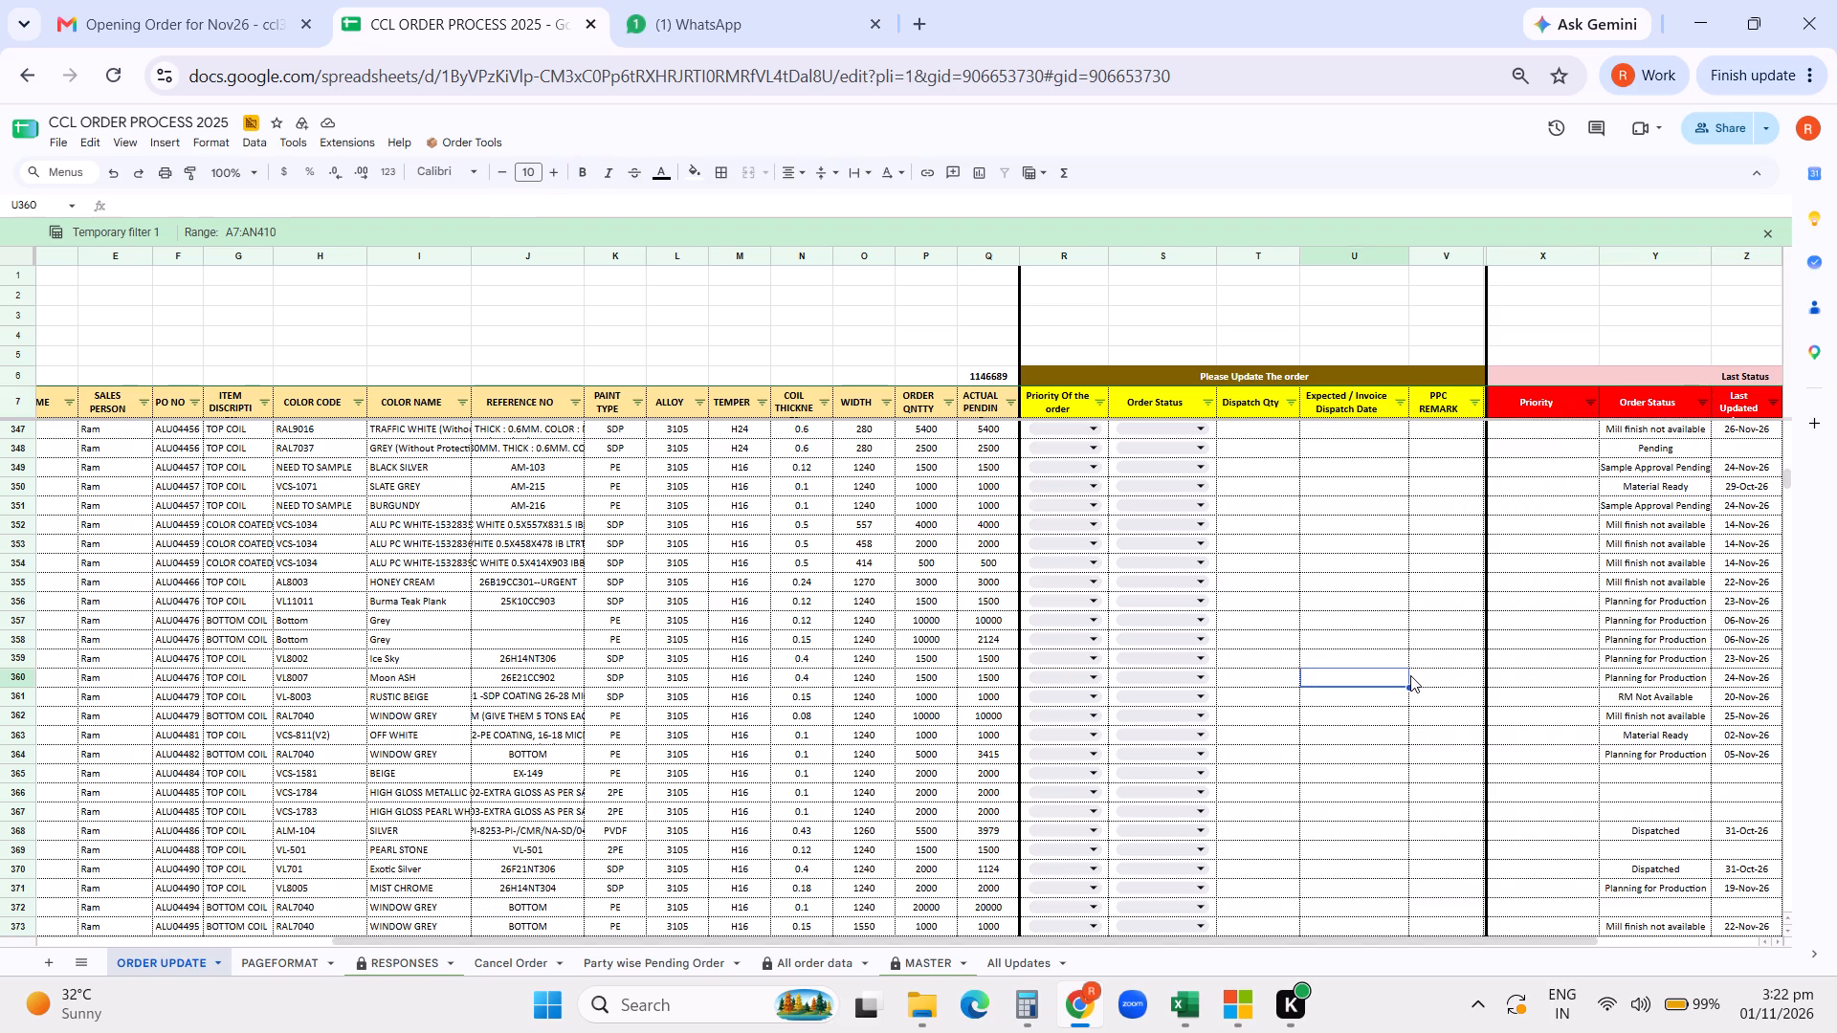
pyautogui.hotkey('ctrl', 's')
pyautogui.hotkey('ctrl', 's')
pyautogui.hotkey('ctrl', 's')
pyautogui.keyDown('ctrl'); pyautogui.click(1410, 675); pyautogui.keyUp('ctrl')
pyautogui.click(1235, 726)
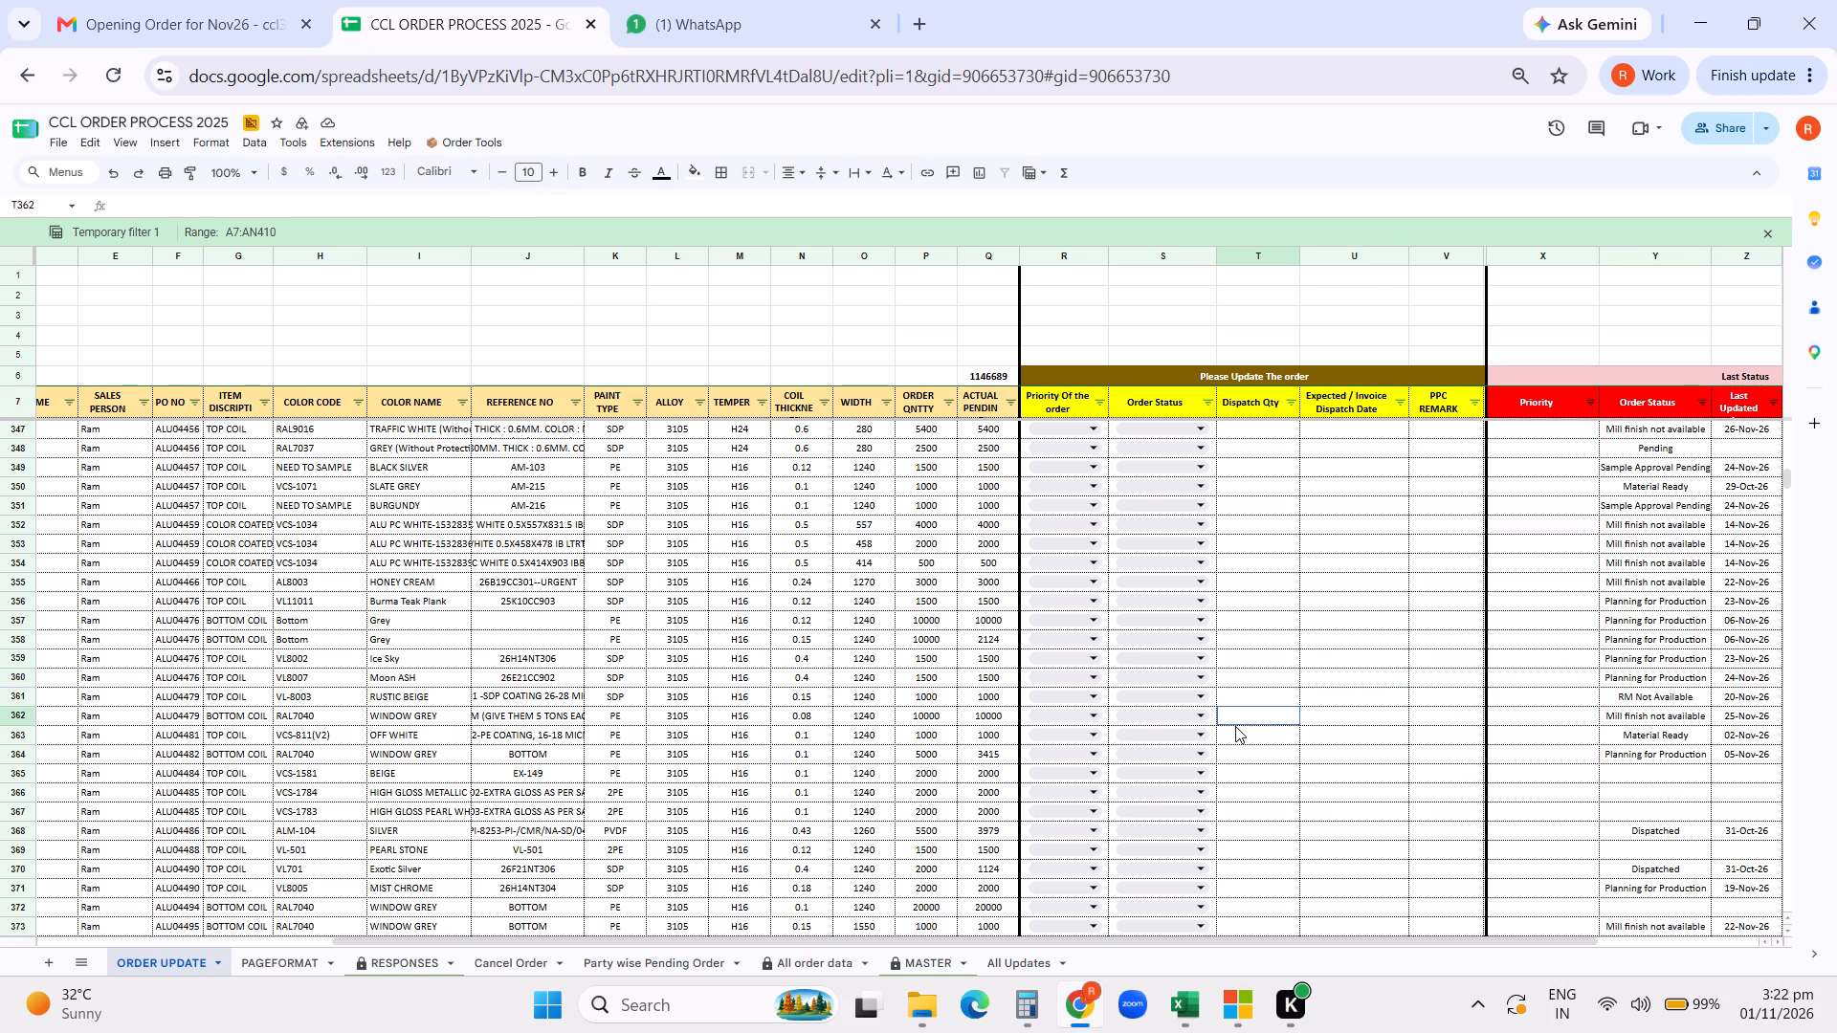
# Switch to Excel and bring up its open workbooks.
pyautogui.click(1195, 1015)
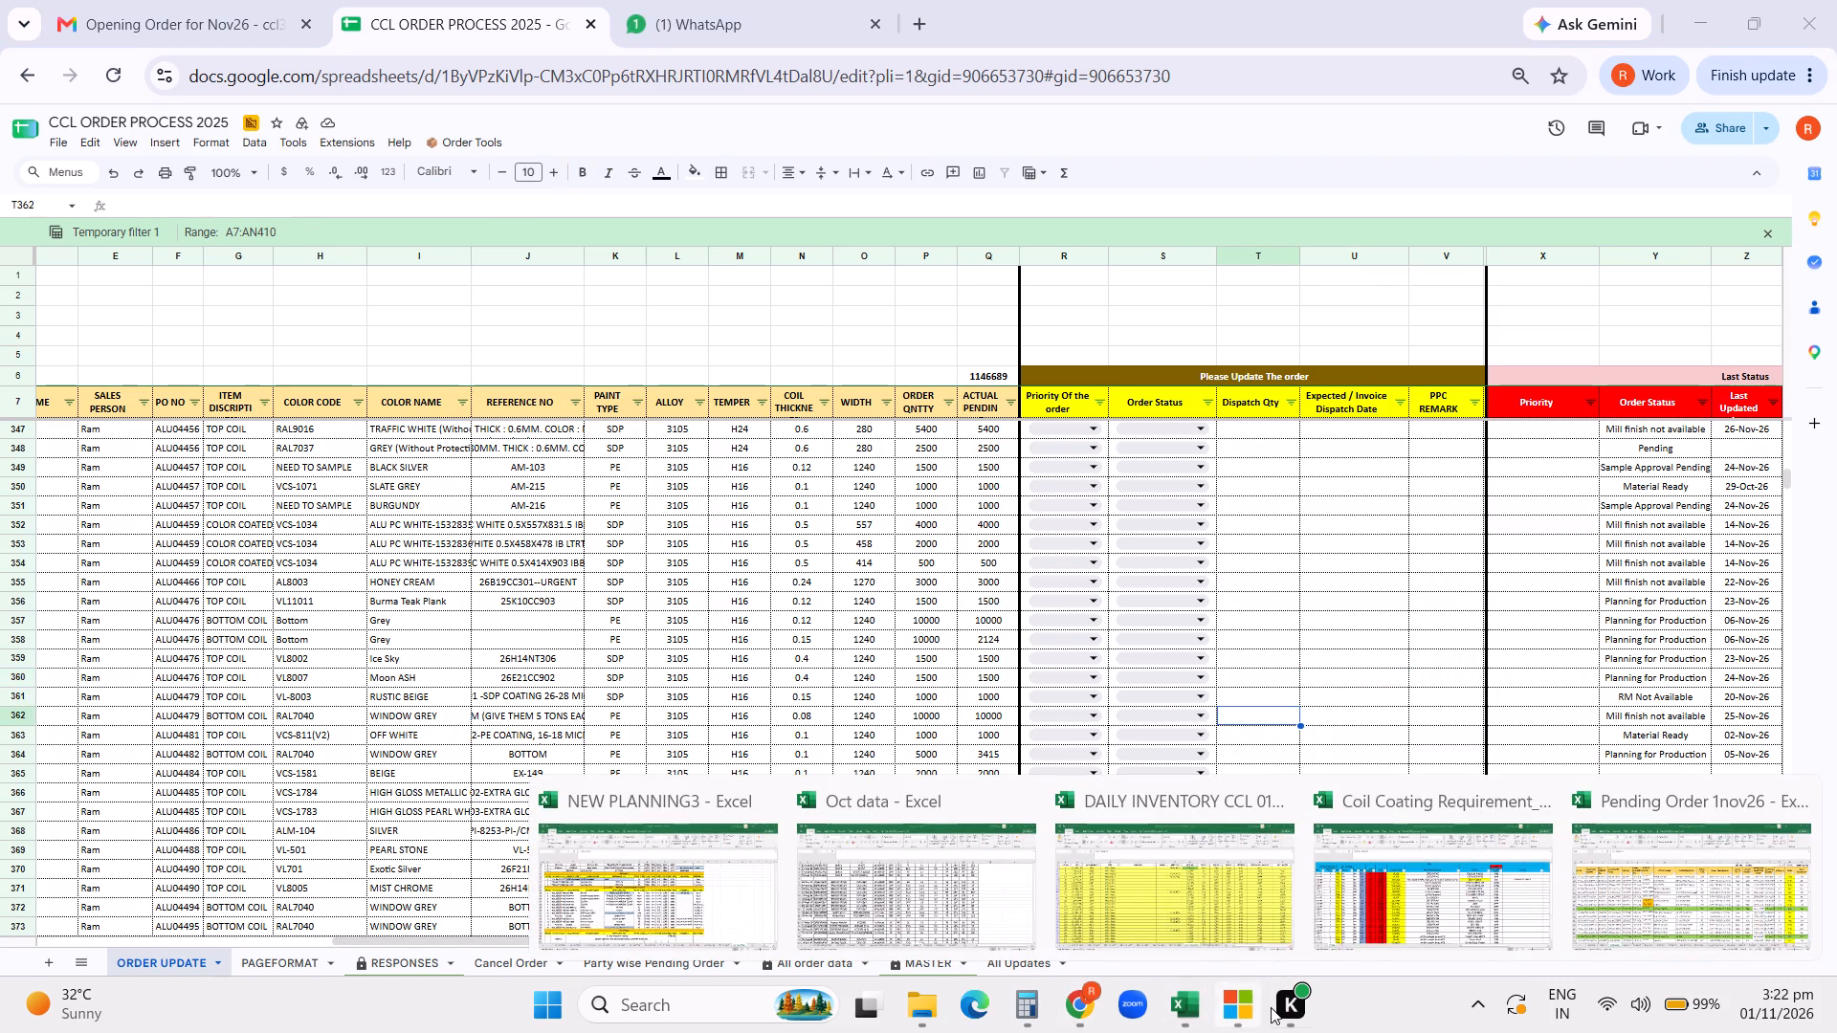
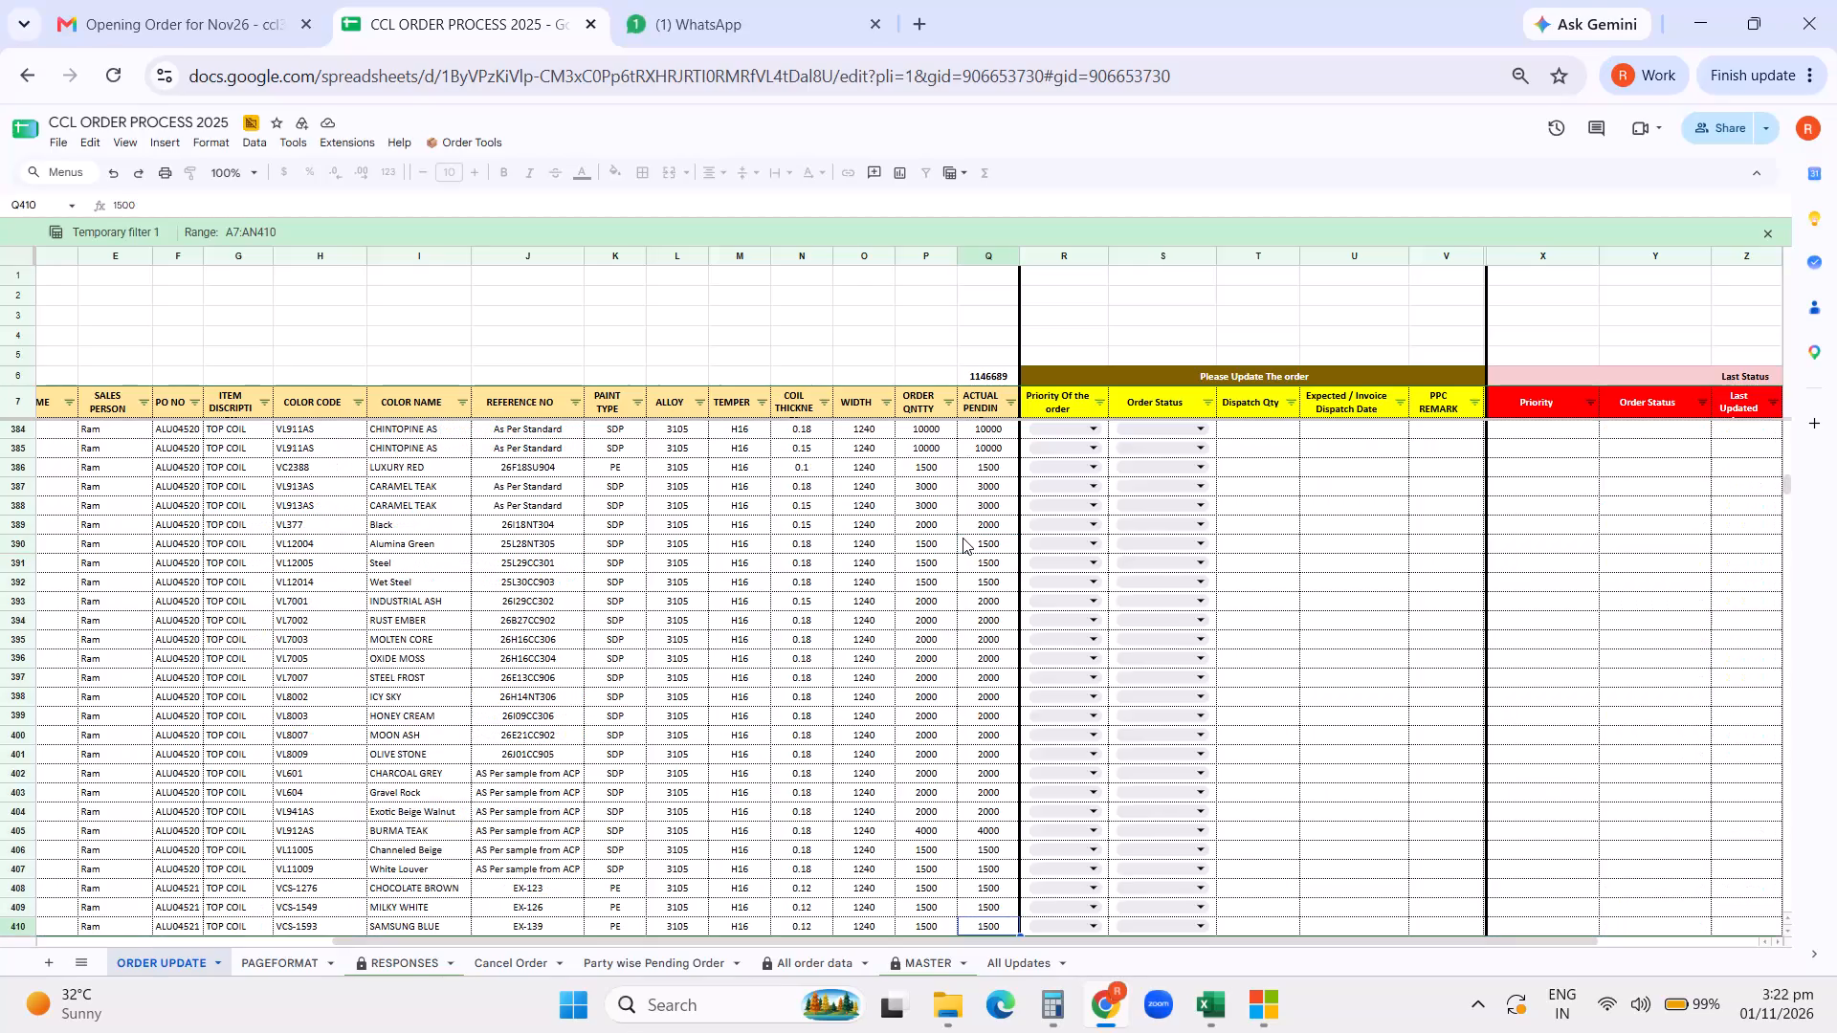
# Switch to the Pending Order 1nov26 workbook in Excel.
pyautogui.press('Down')
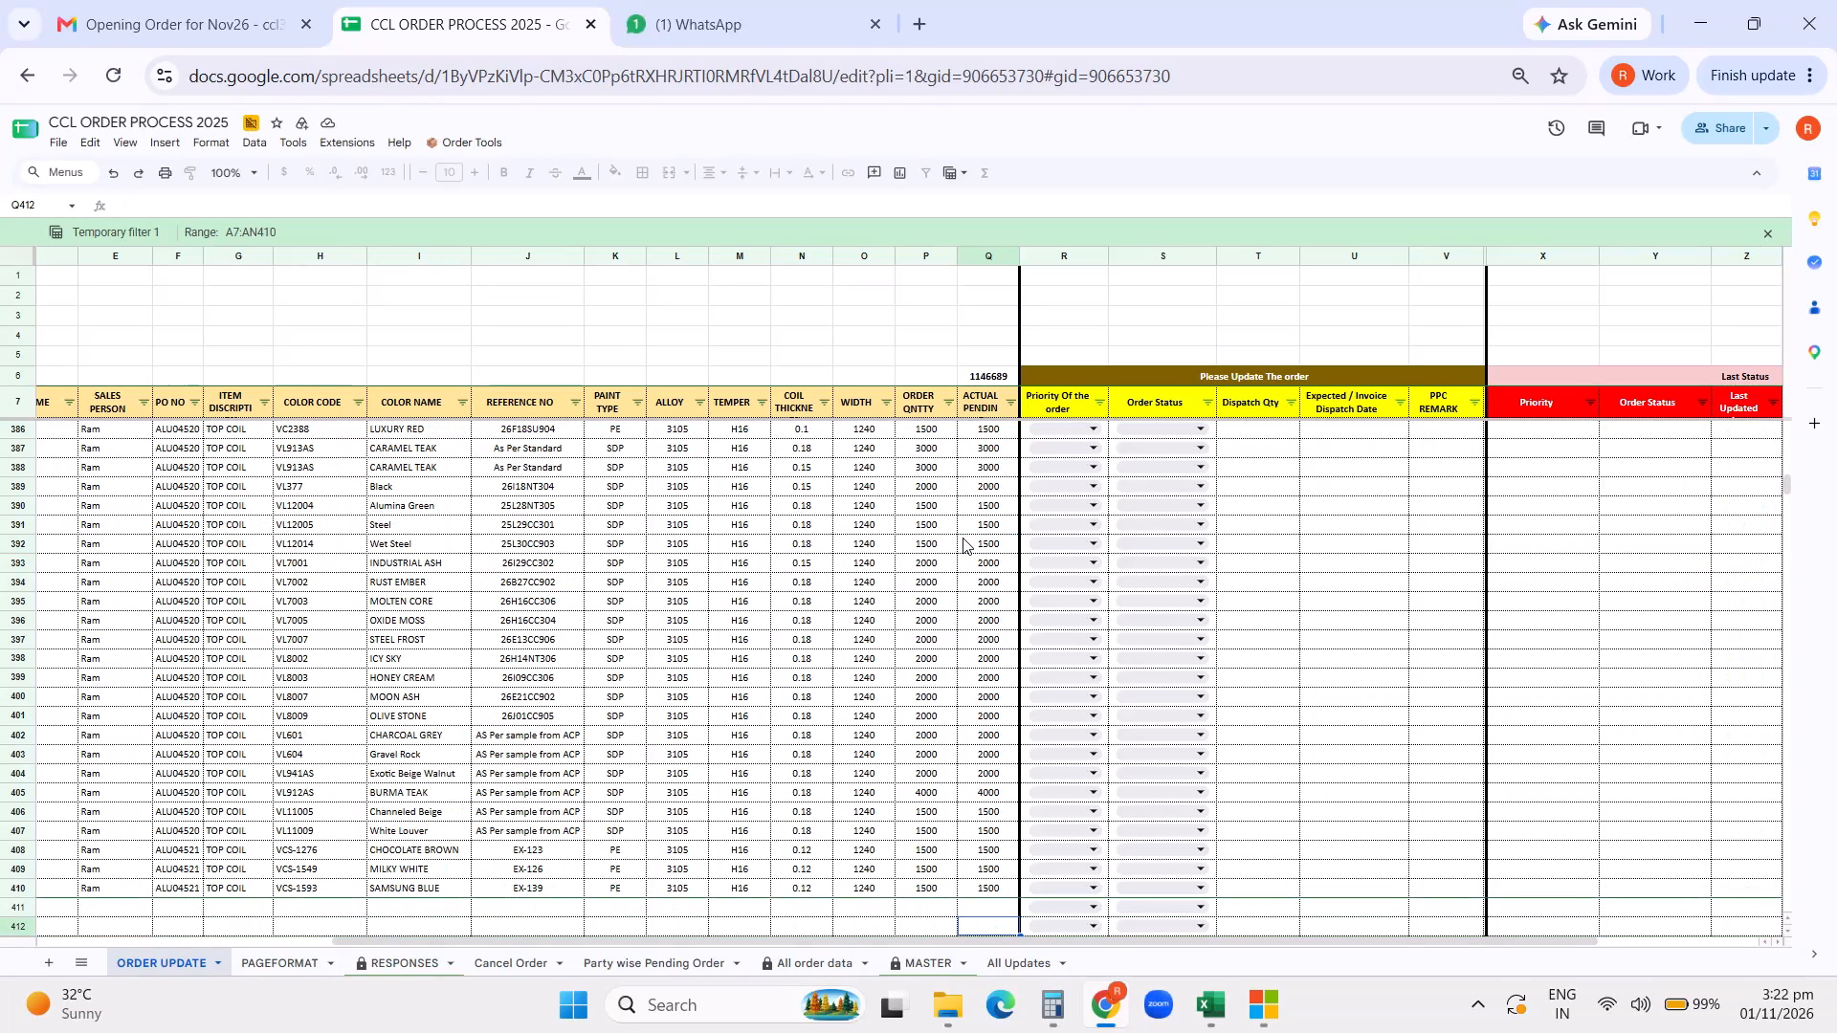
pyautogui.click(1205, 1013)
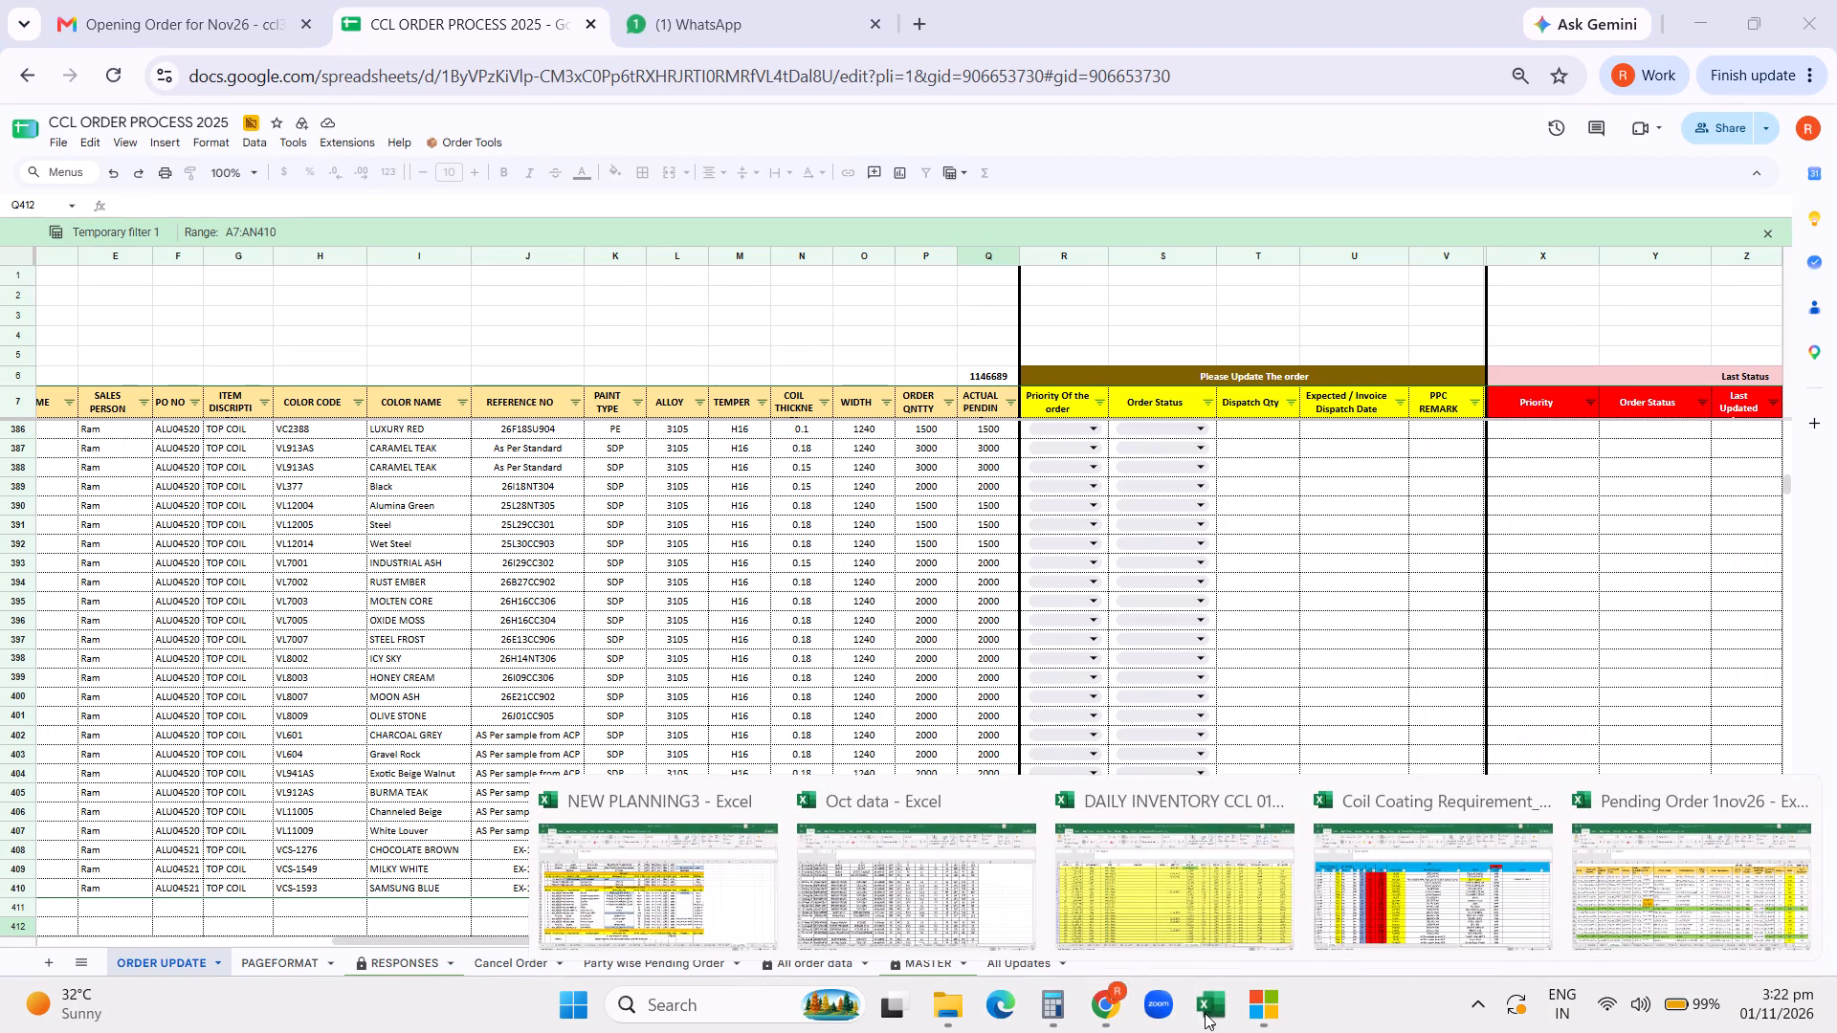
pyautogui.click(1619, 921)
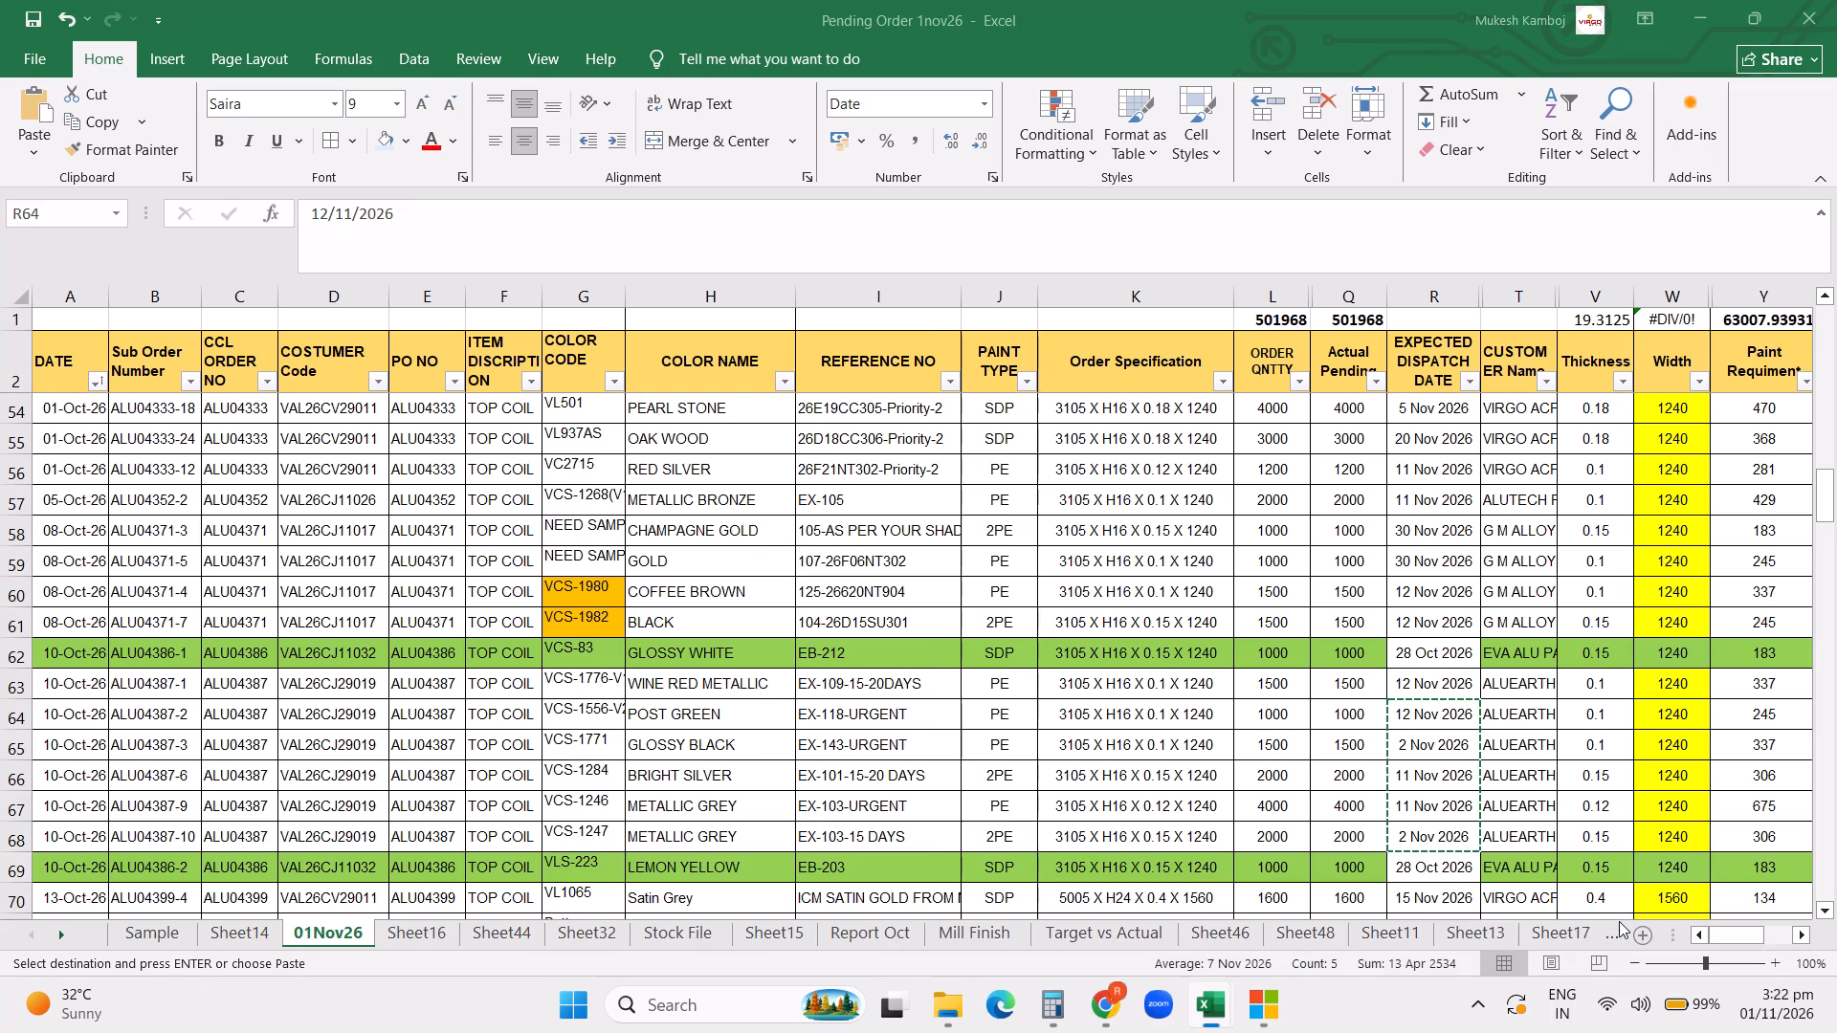
# Filter the CCL Remark1 column of the 01Nov26 sheet to show only the Tomorrow plan2 orders.
pyautogui.click(1609, 719)
pyautogui.press('Right')
pyautogui.press('Right')
pyautogui.press('Right')
pyautogui.press('Right')
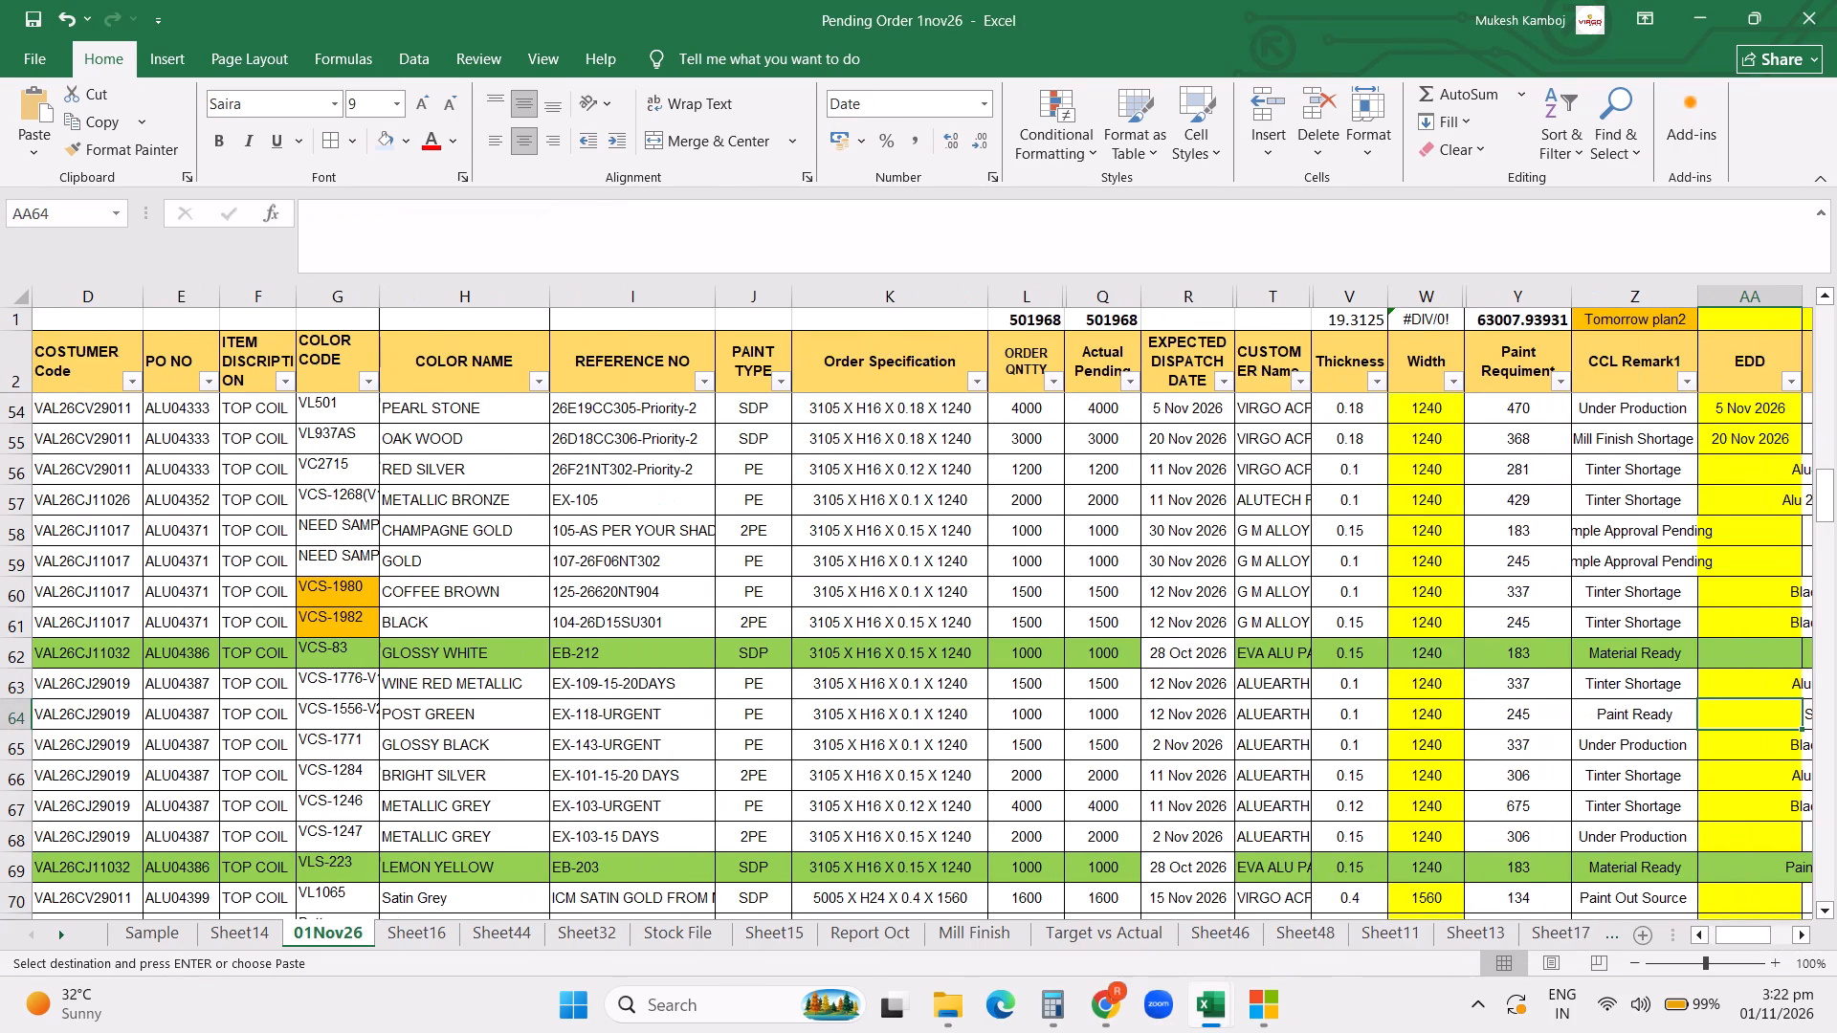
pyautogui.click(1688, 383)
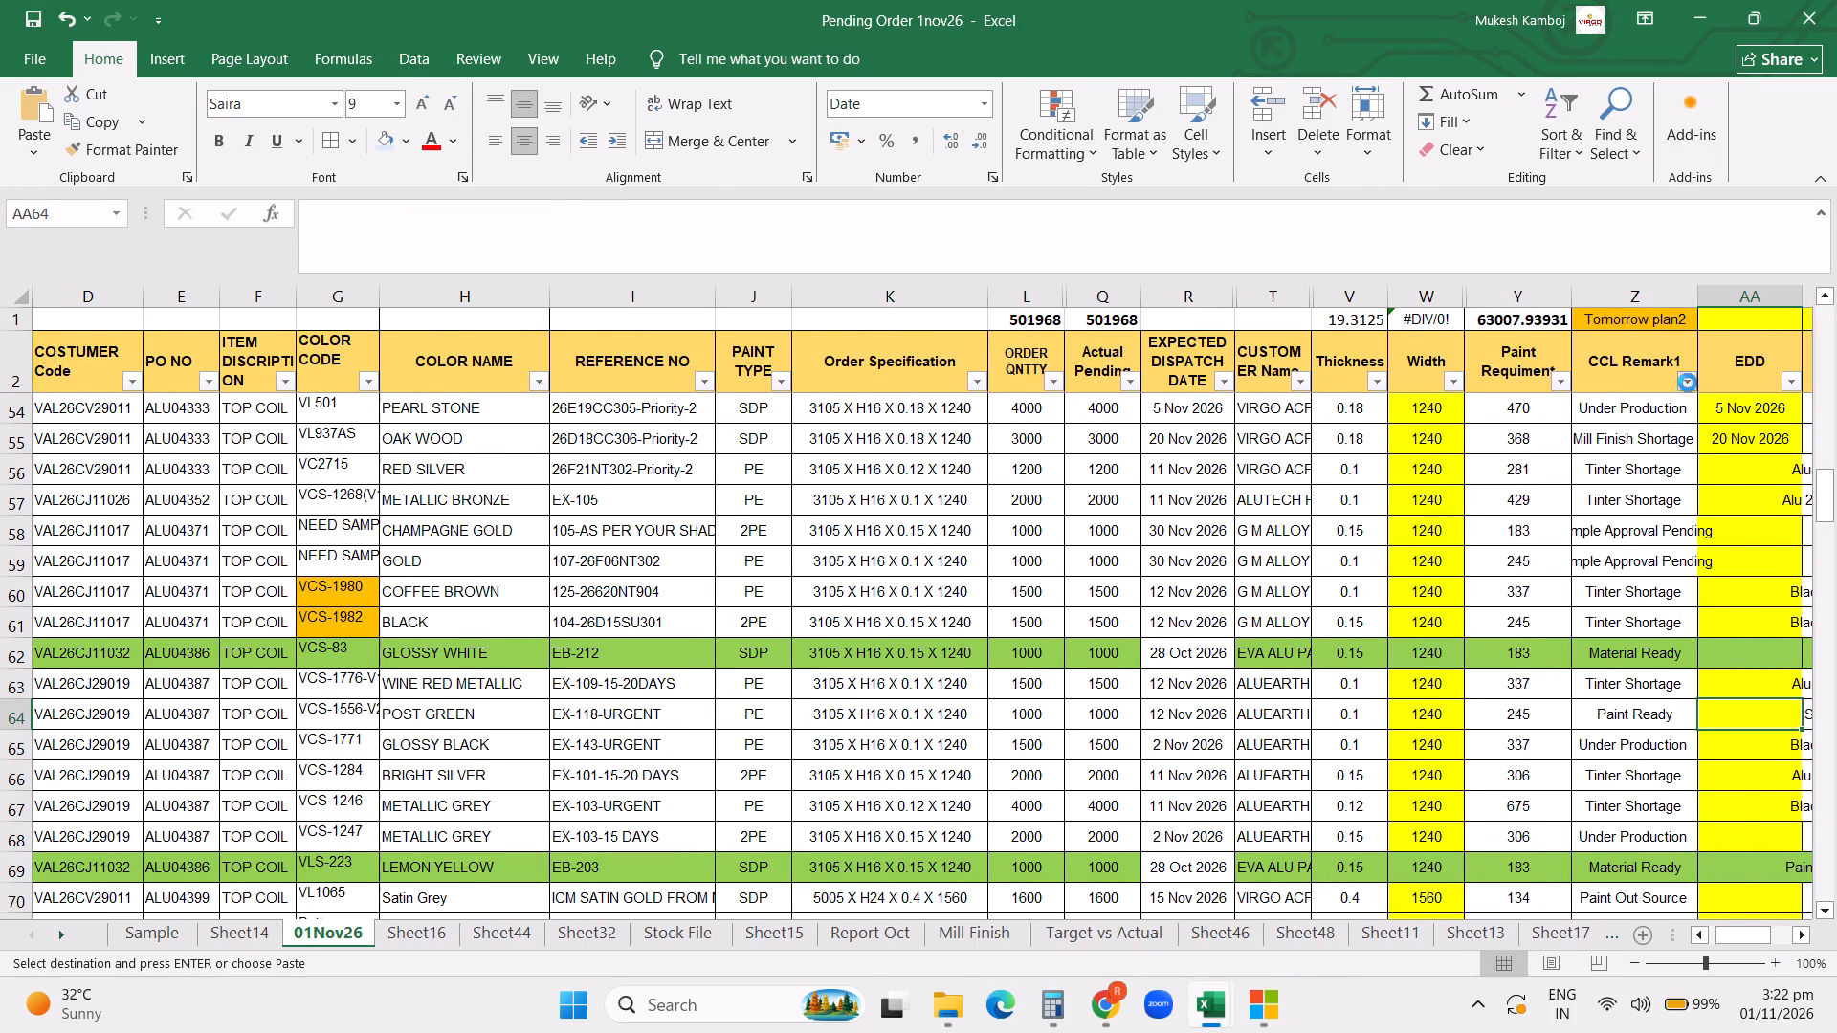
pyautogui.click(1032, 610)
pyautogui.click(1690, 381)
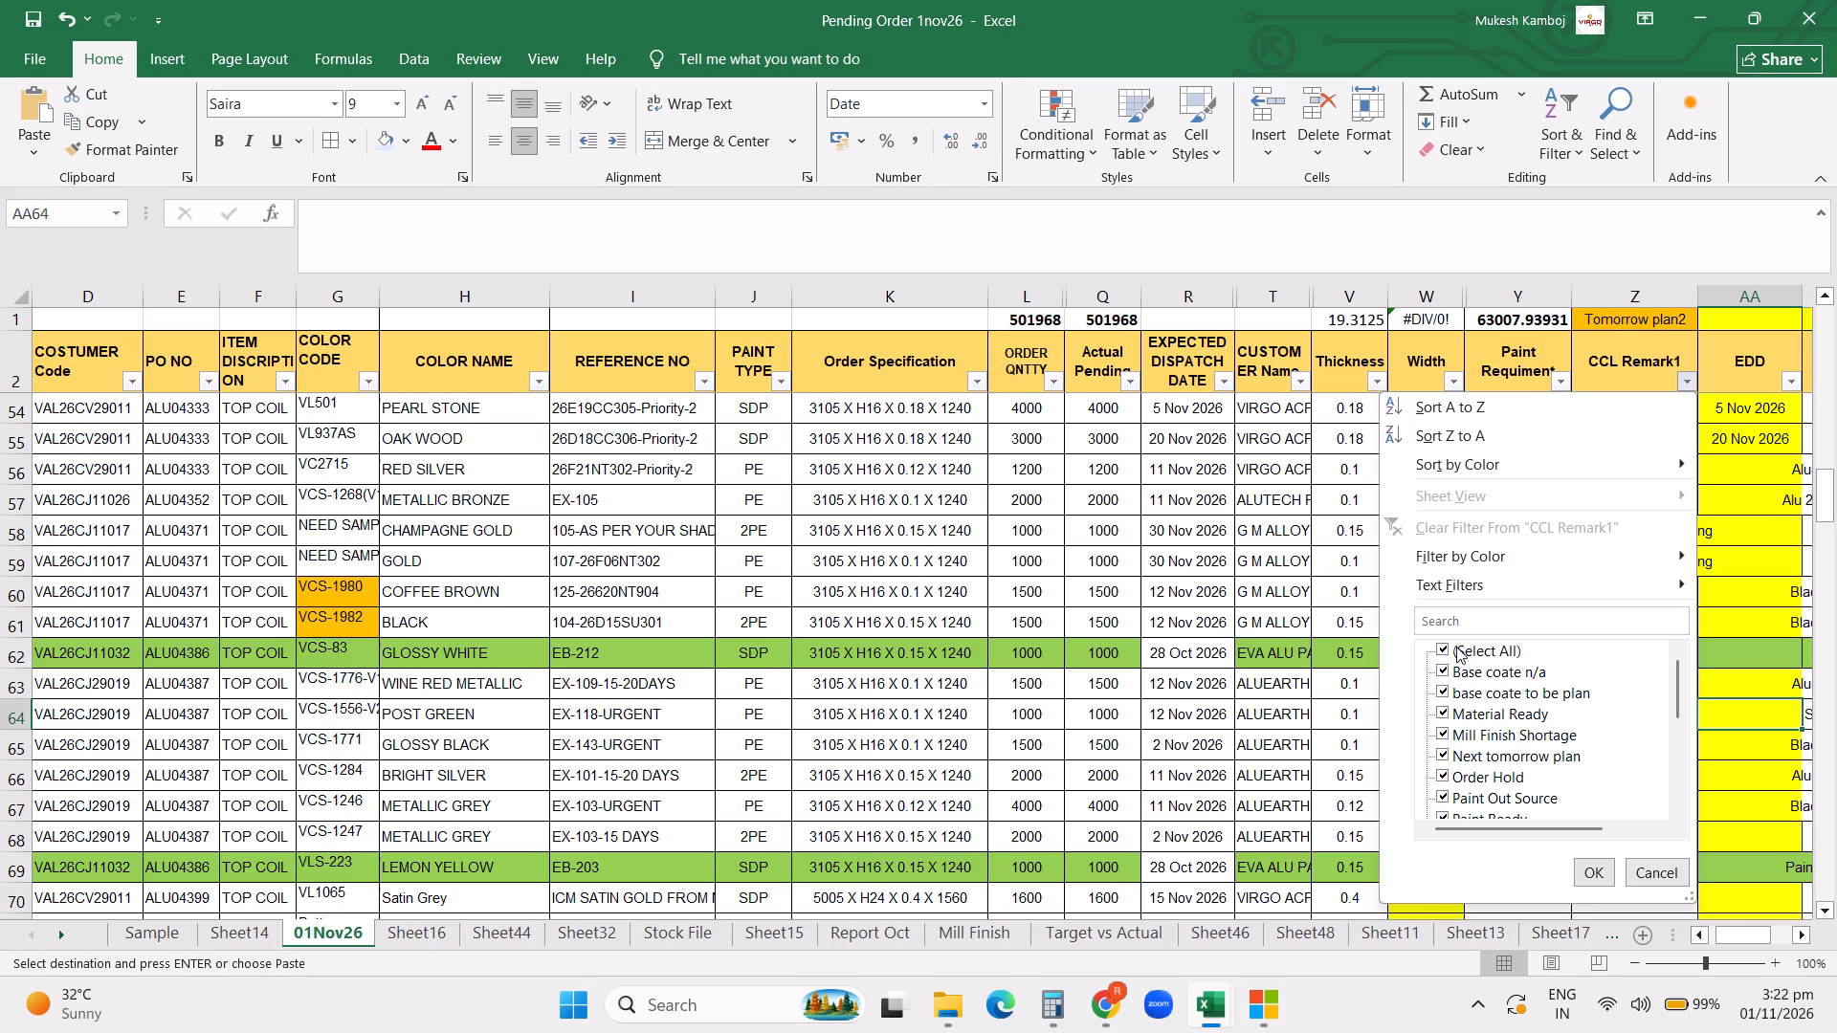
pyautogui.click(1456, 647)
pyautogui.moveTo(1677, 692); pyautogui.dragTo(1671, 752)
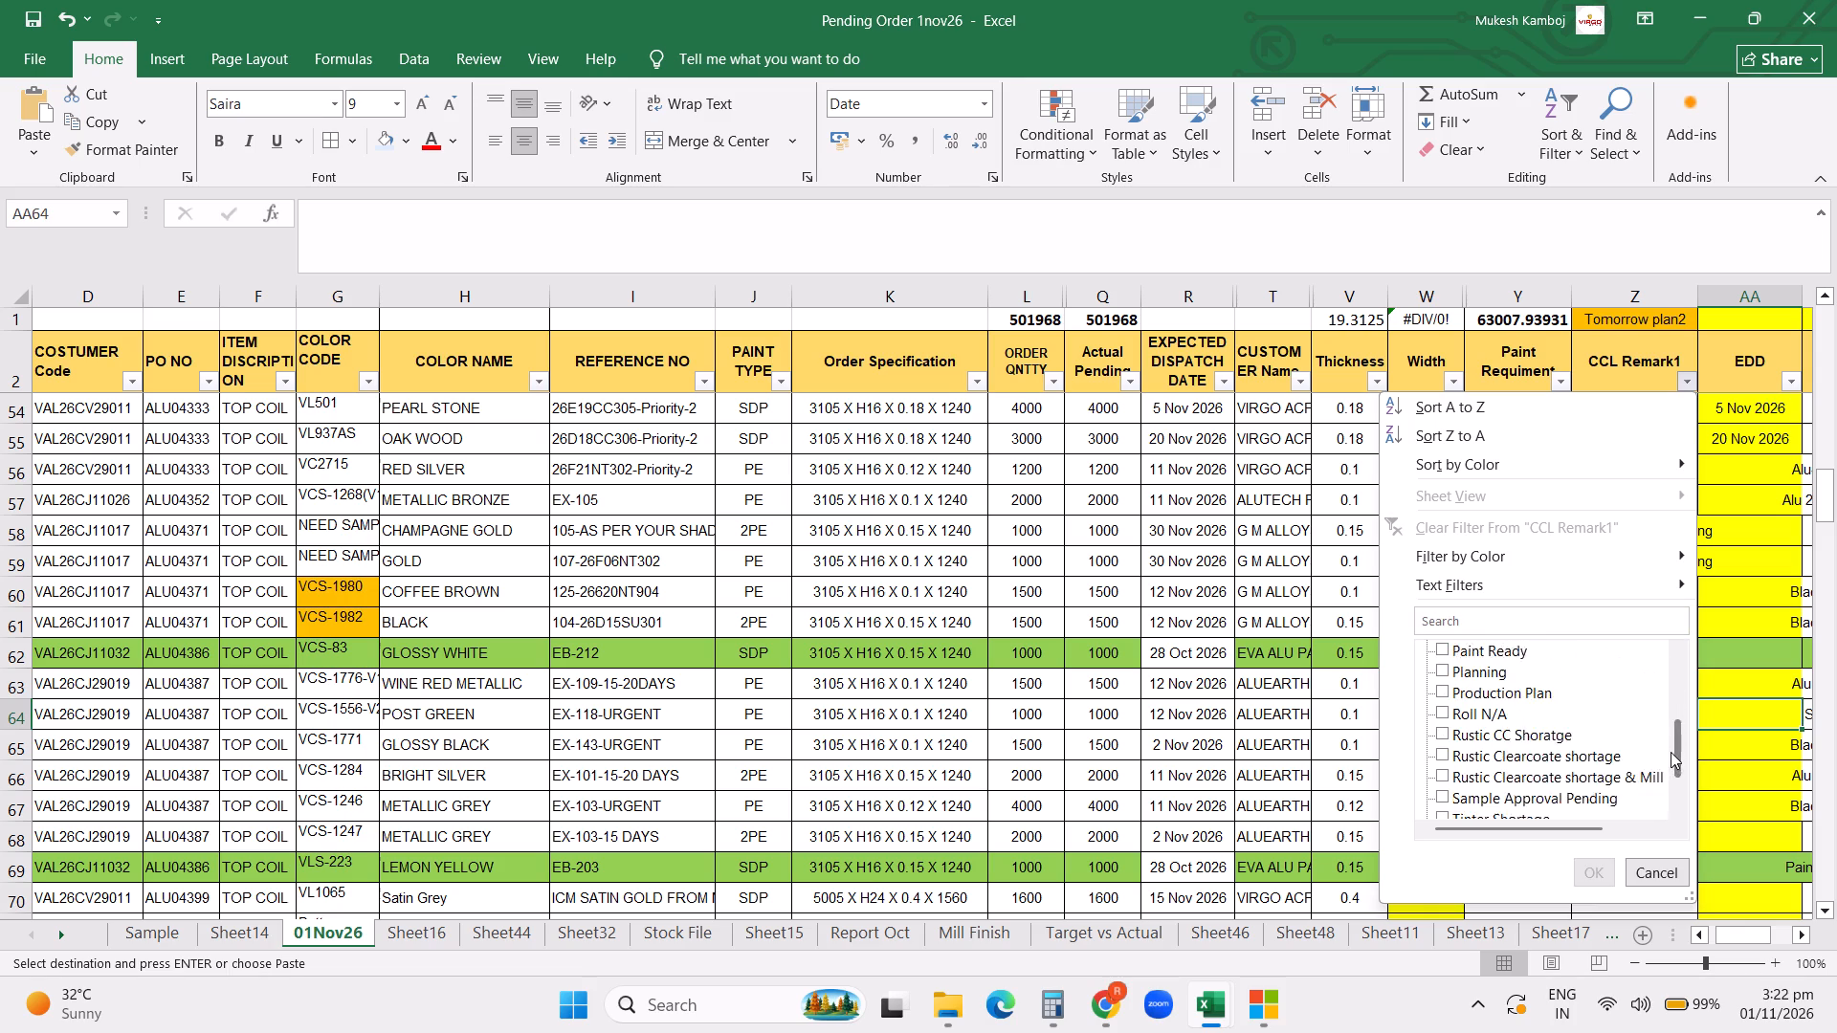
pyautogui.moveTo(1671, 752); pyautogui.dragTo(1671, 788)
pyautogui.click(1525, 772)
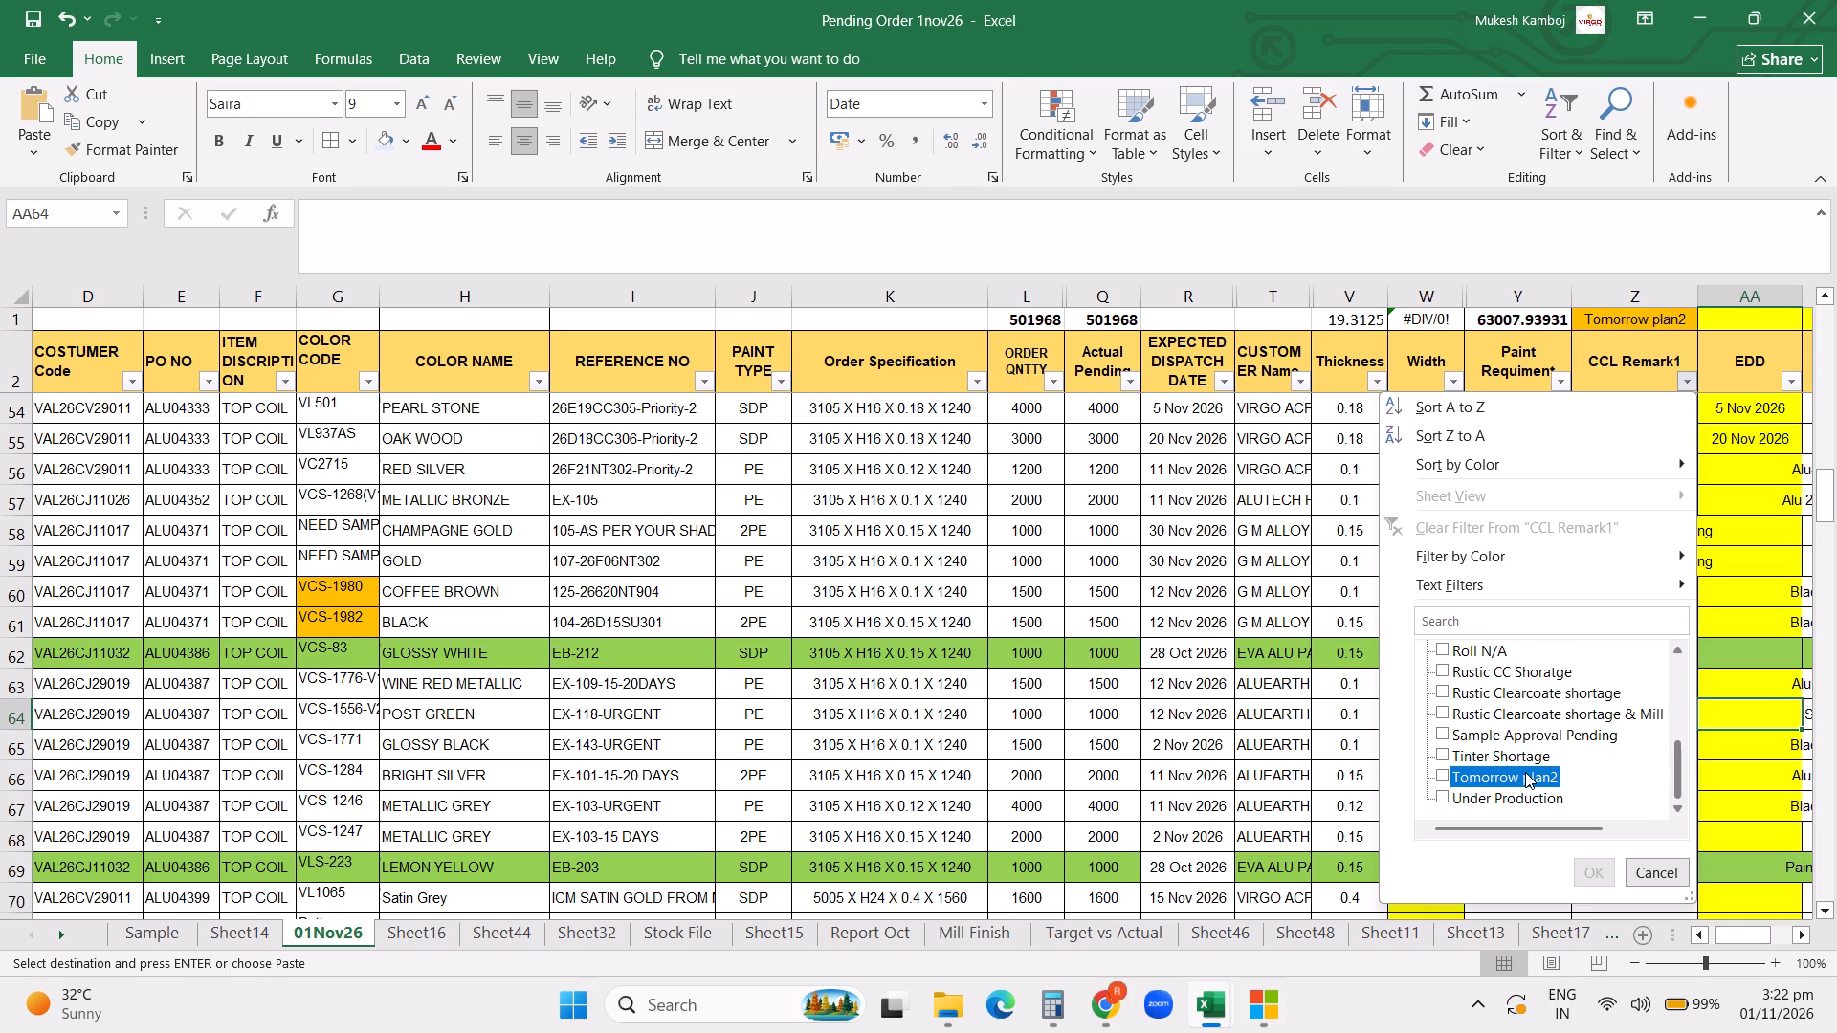
pyautogui.click(1589, 871)
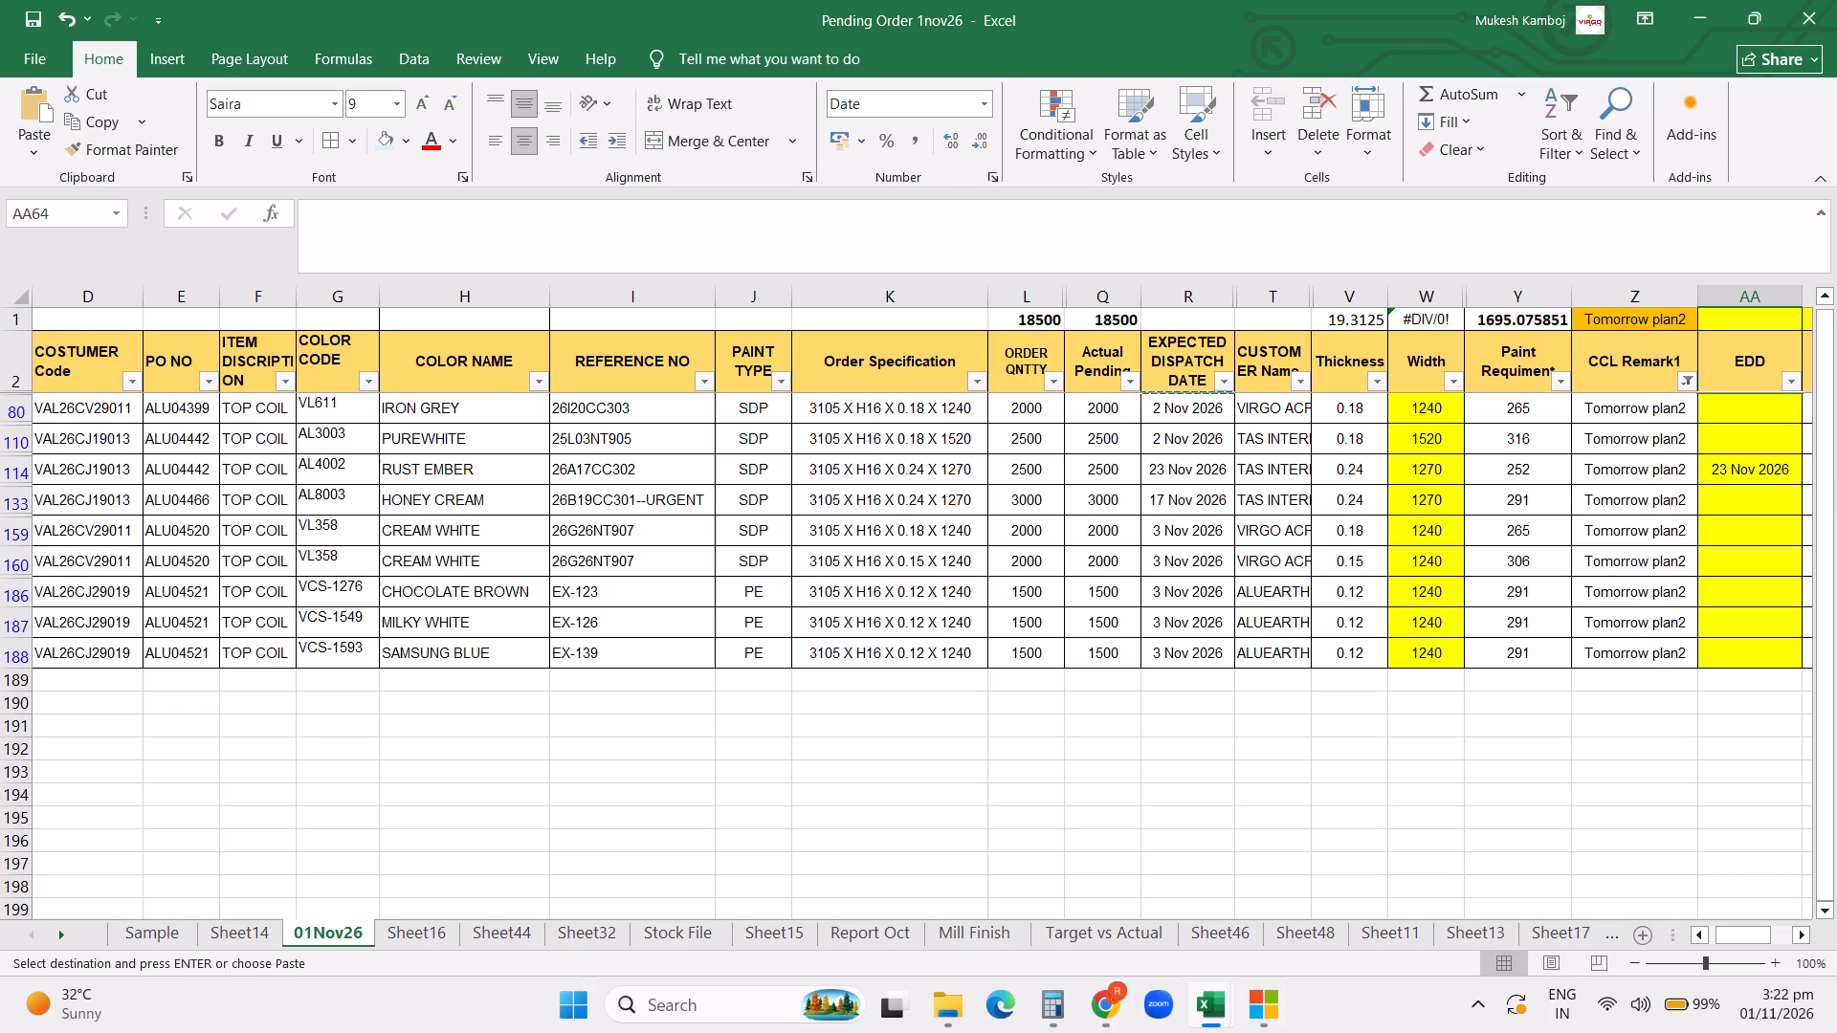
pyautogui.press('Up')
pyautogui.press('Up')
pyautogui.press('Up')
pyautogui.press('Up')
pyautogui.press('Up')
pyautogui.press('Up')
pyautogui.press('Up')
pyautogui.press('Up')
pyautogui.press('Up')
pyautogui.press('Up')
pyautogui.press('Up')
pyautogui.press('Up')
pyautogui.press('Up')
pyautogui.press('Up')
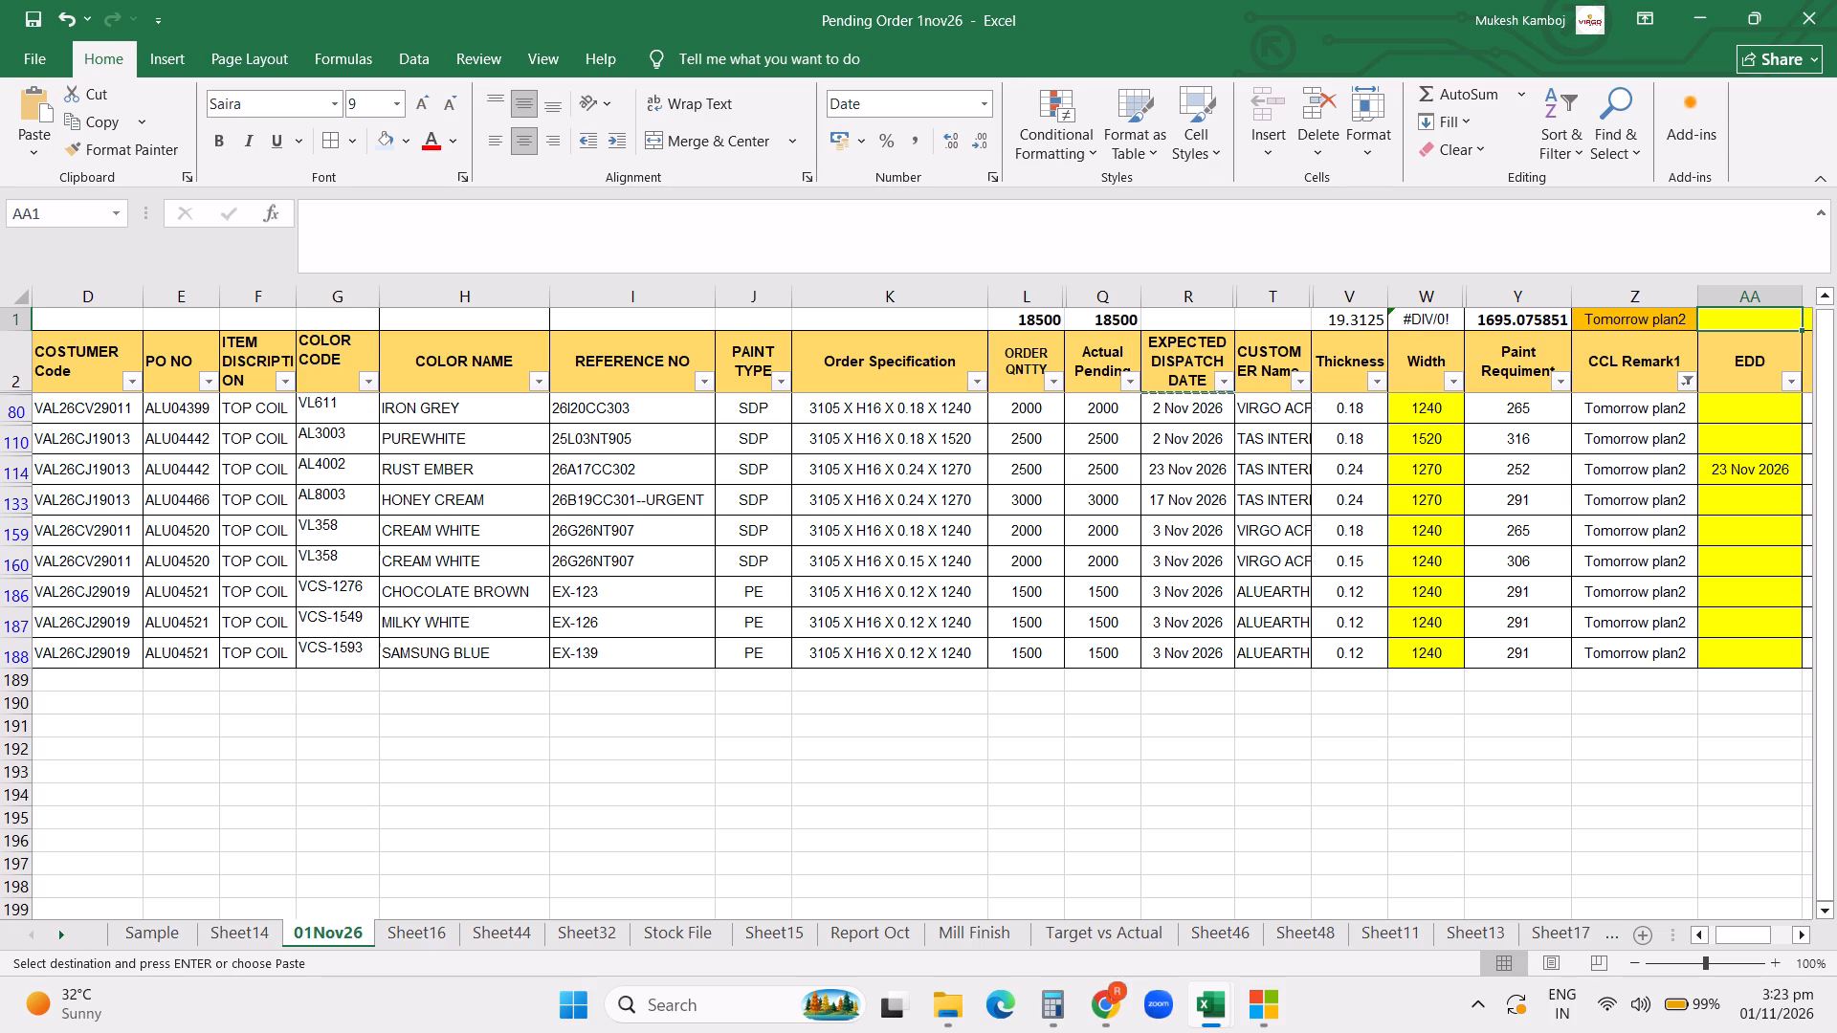
# Set the CCL Remark1 of the MILKY WHITE order, reference EX-126, to ok.
pyautogui.click(1646, 626)
pyautogui.write('tod')
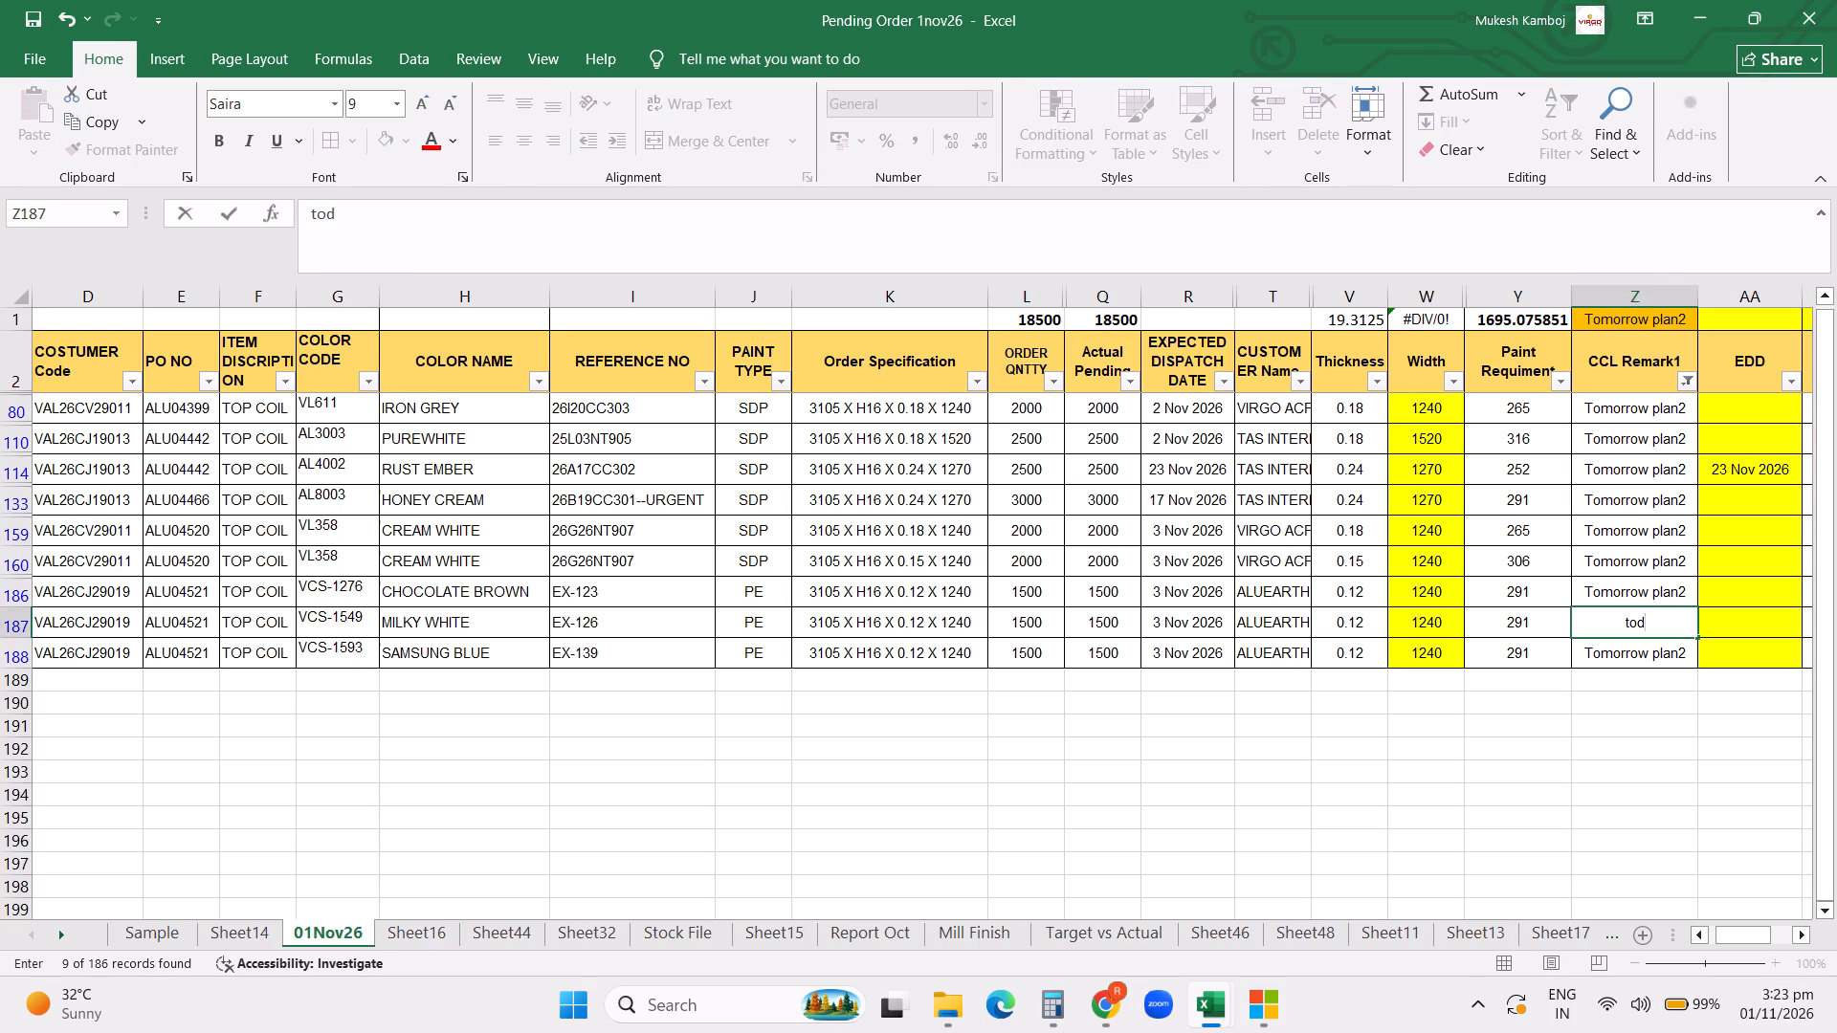
pyautogui.press('BackSpace')
pyautogui.press('BackSpace')
pyautogui.press('BackSpace')
pyautogui.press('BackSpace')
pyautogui.write('ok')
pyautogui.press('Return')
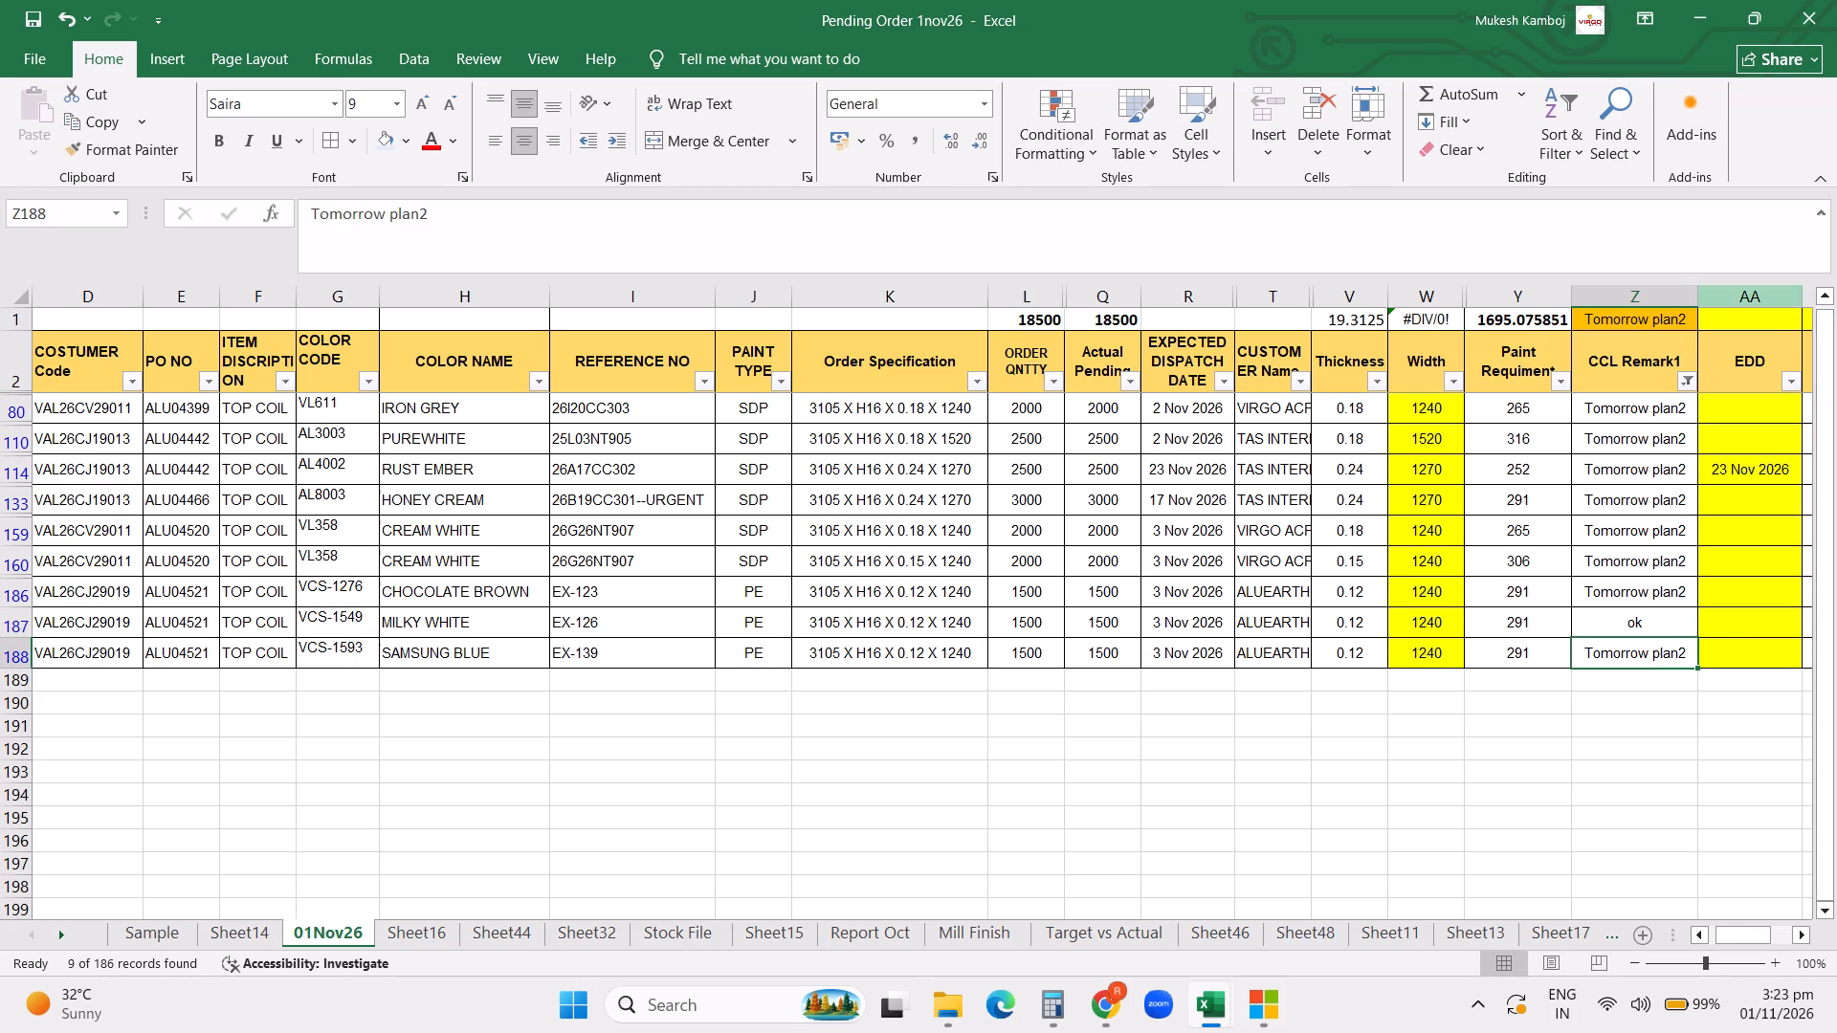
# Clear the filter from the CCL Remark1 column.
pyautogui.click(1695, 385)
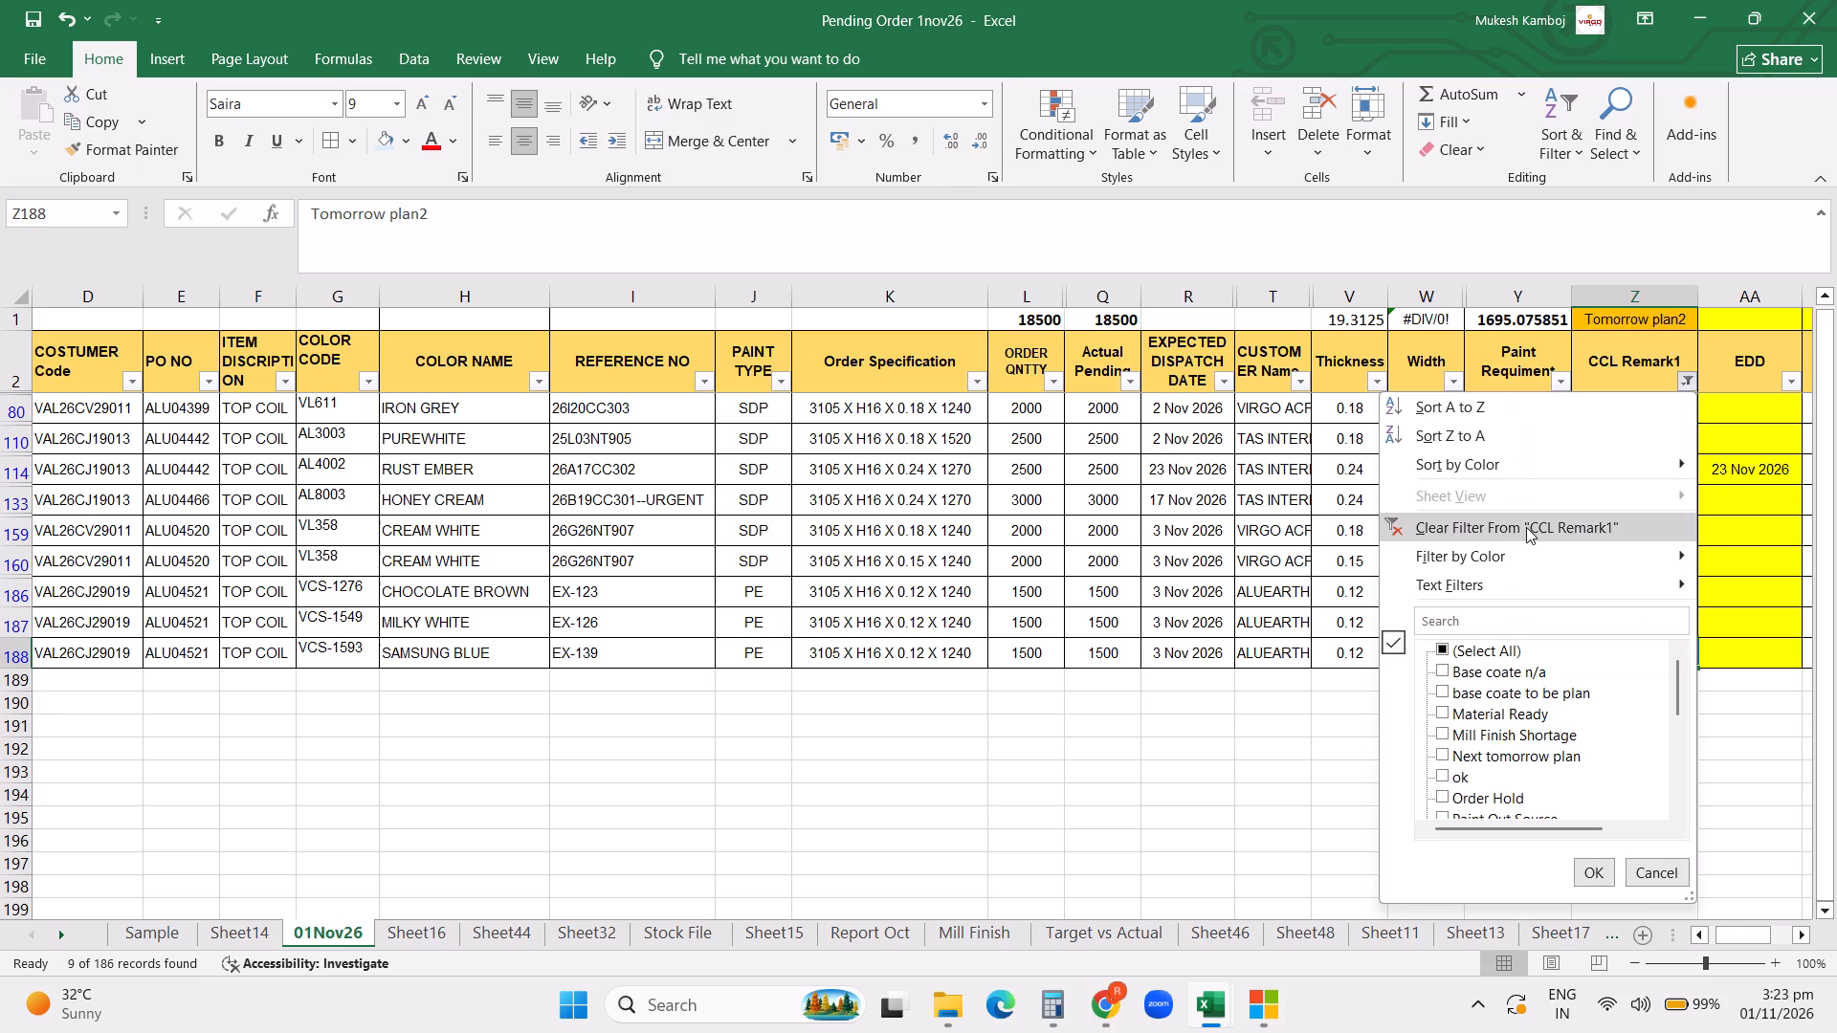
pyautogui.click(1526, 527)
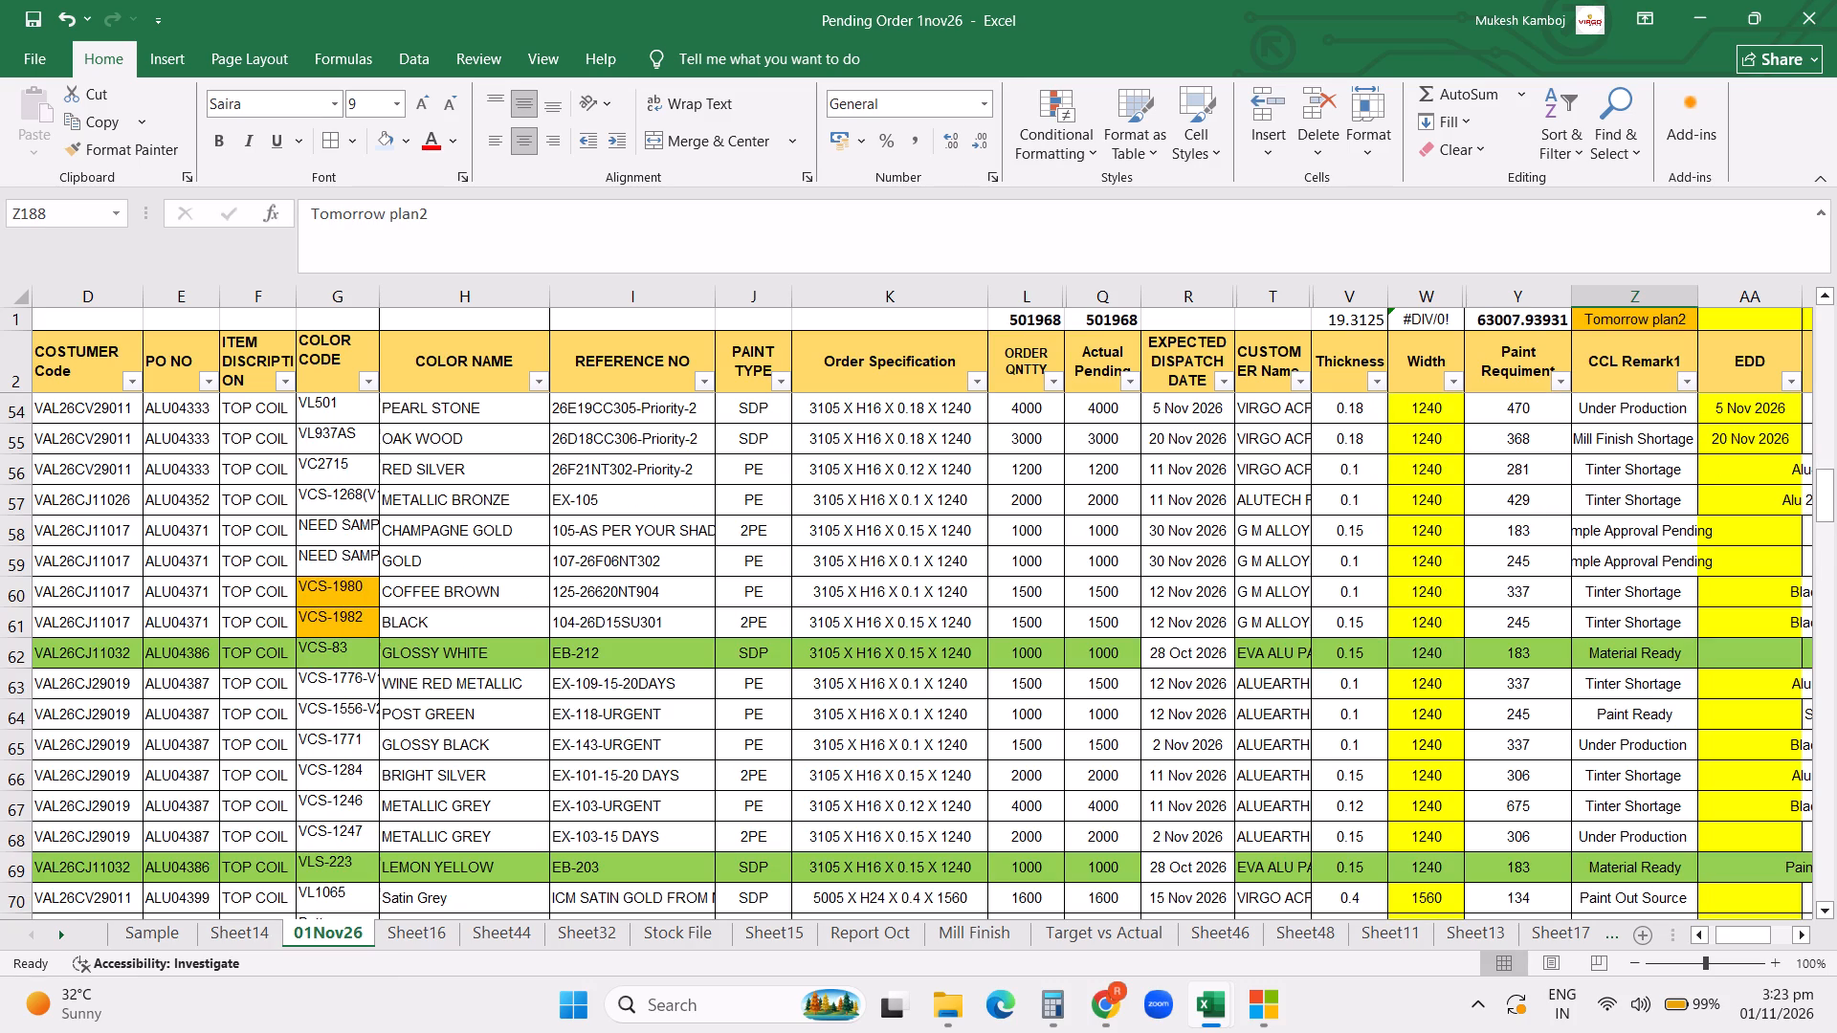
# Filter the COLOR NAME column for POST GREEN and set that order's CCL Remark1 to ok.
pyautogui.click(548, 385)
pyautogui.click(312, 625)
pyautogui.write('post')
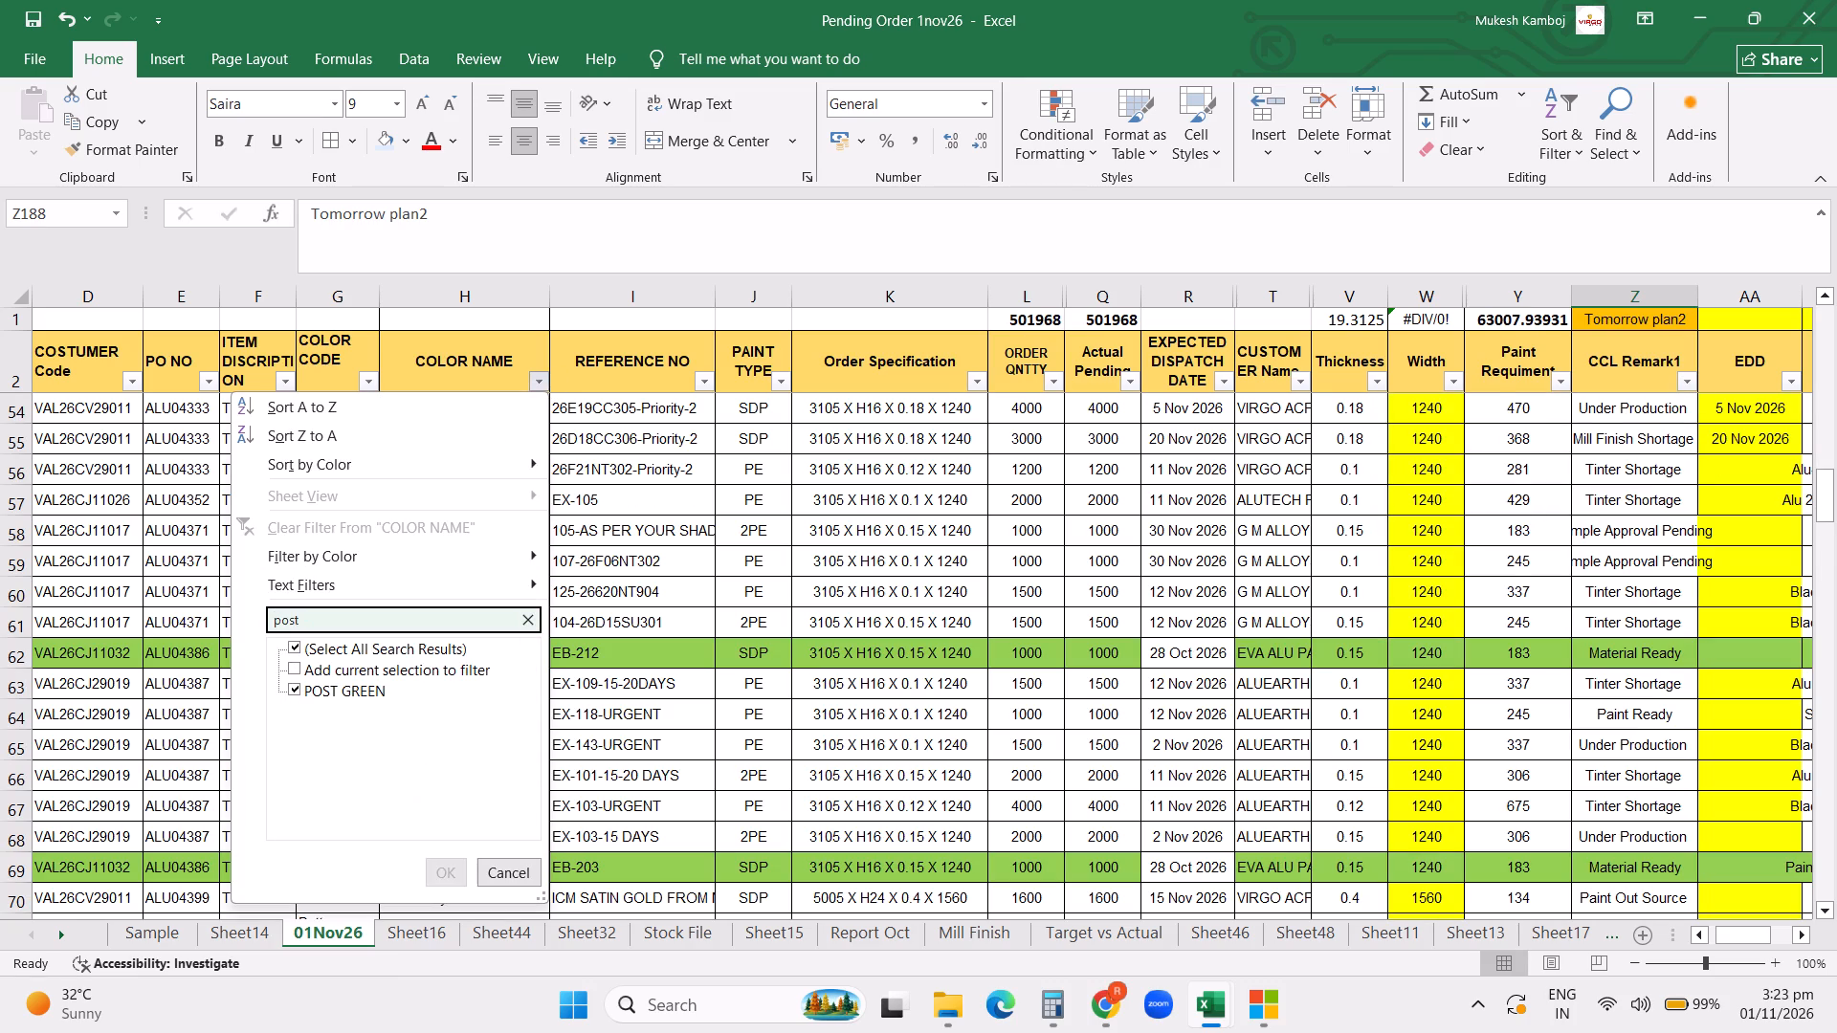
pyautogui.press('Return')
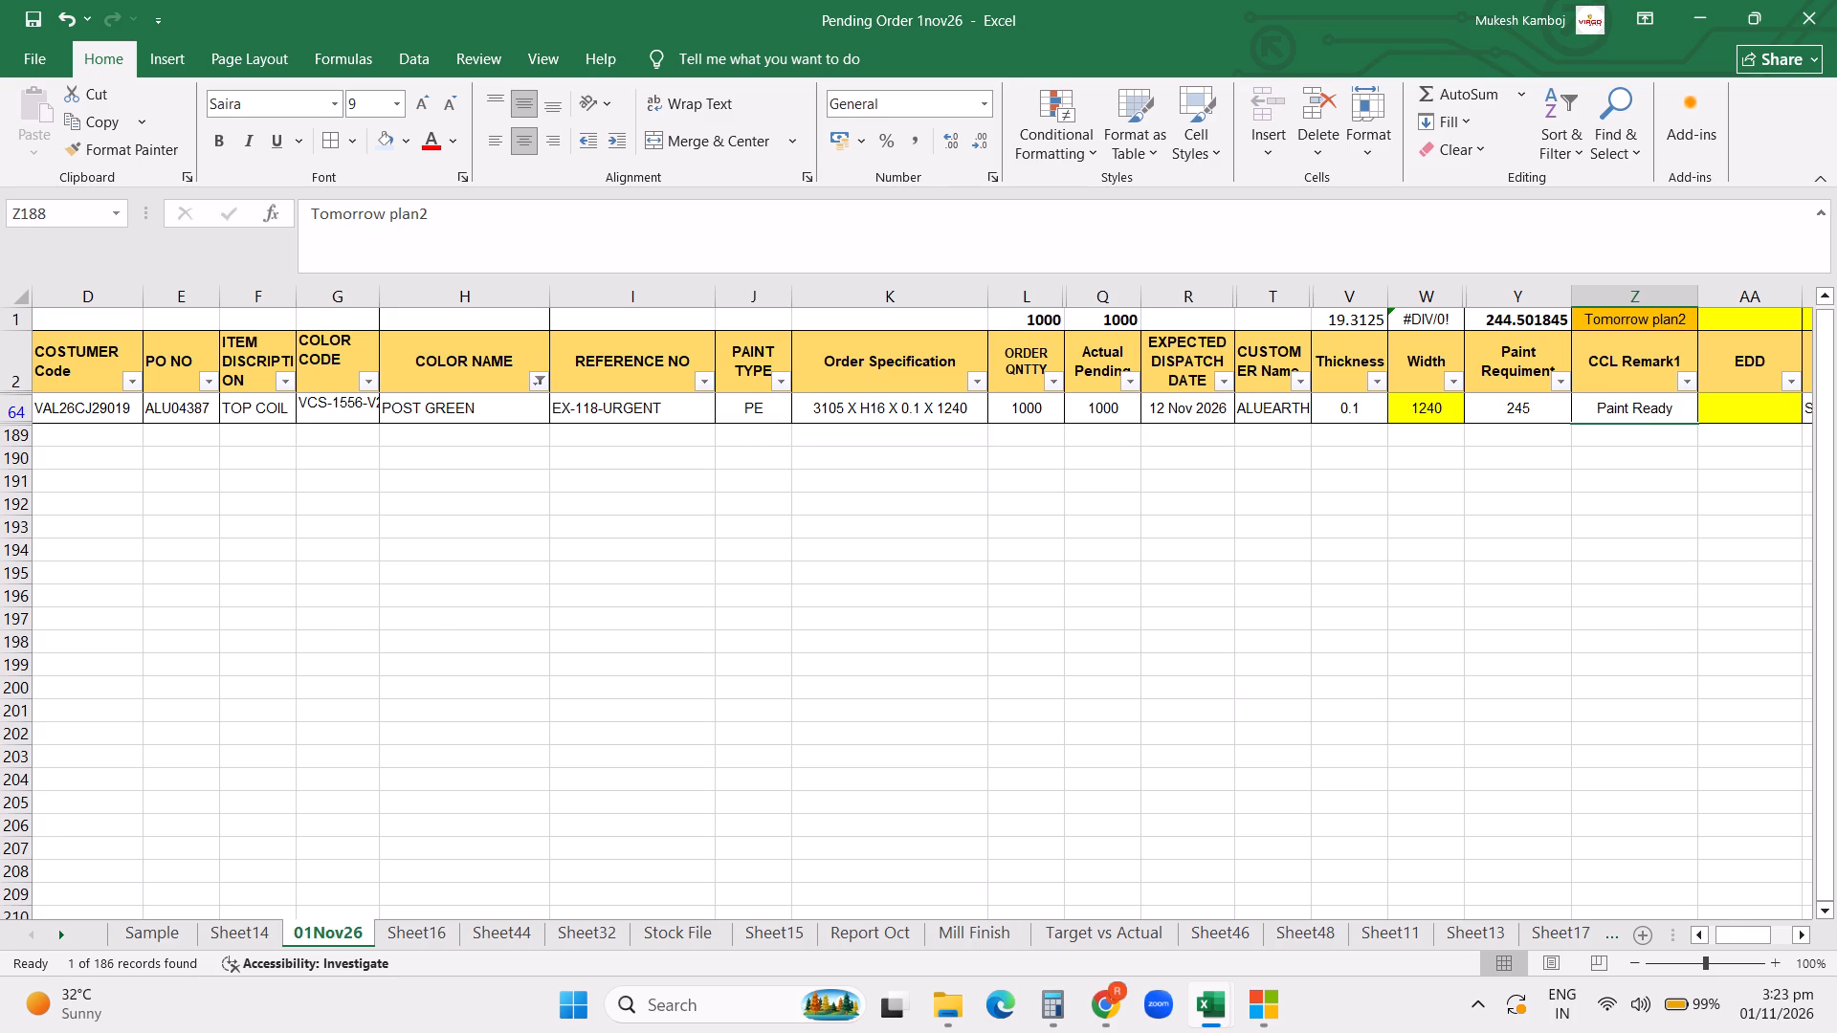
pyautogui.click(1605, 407)
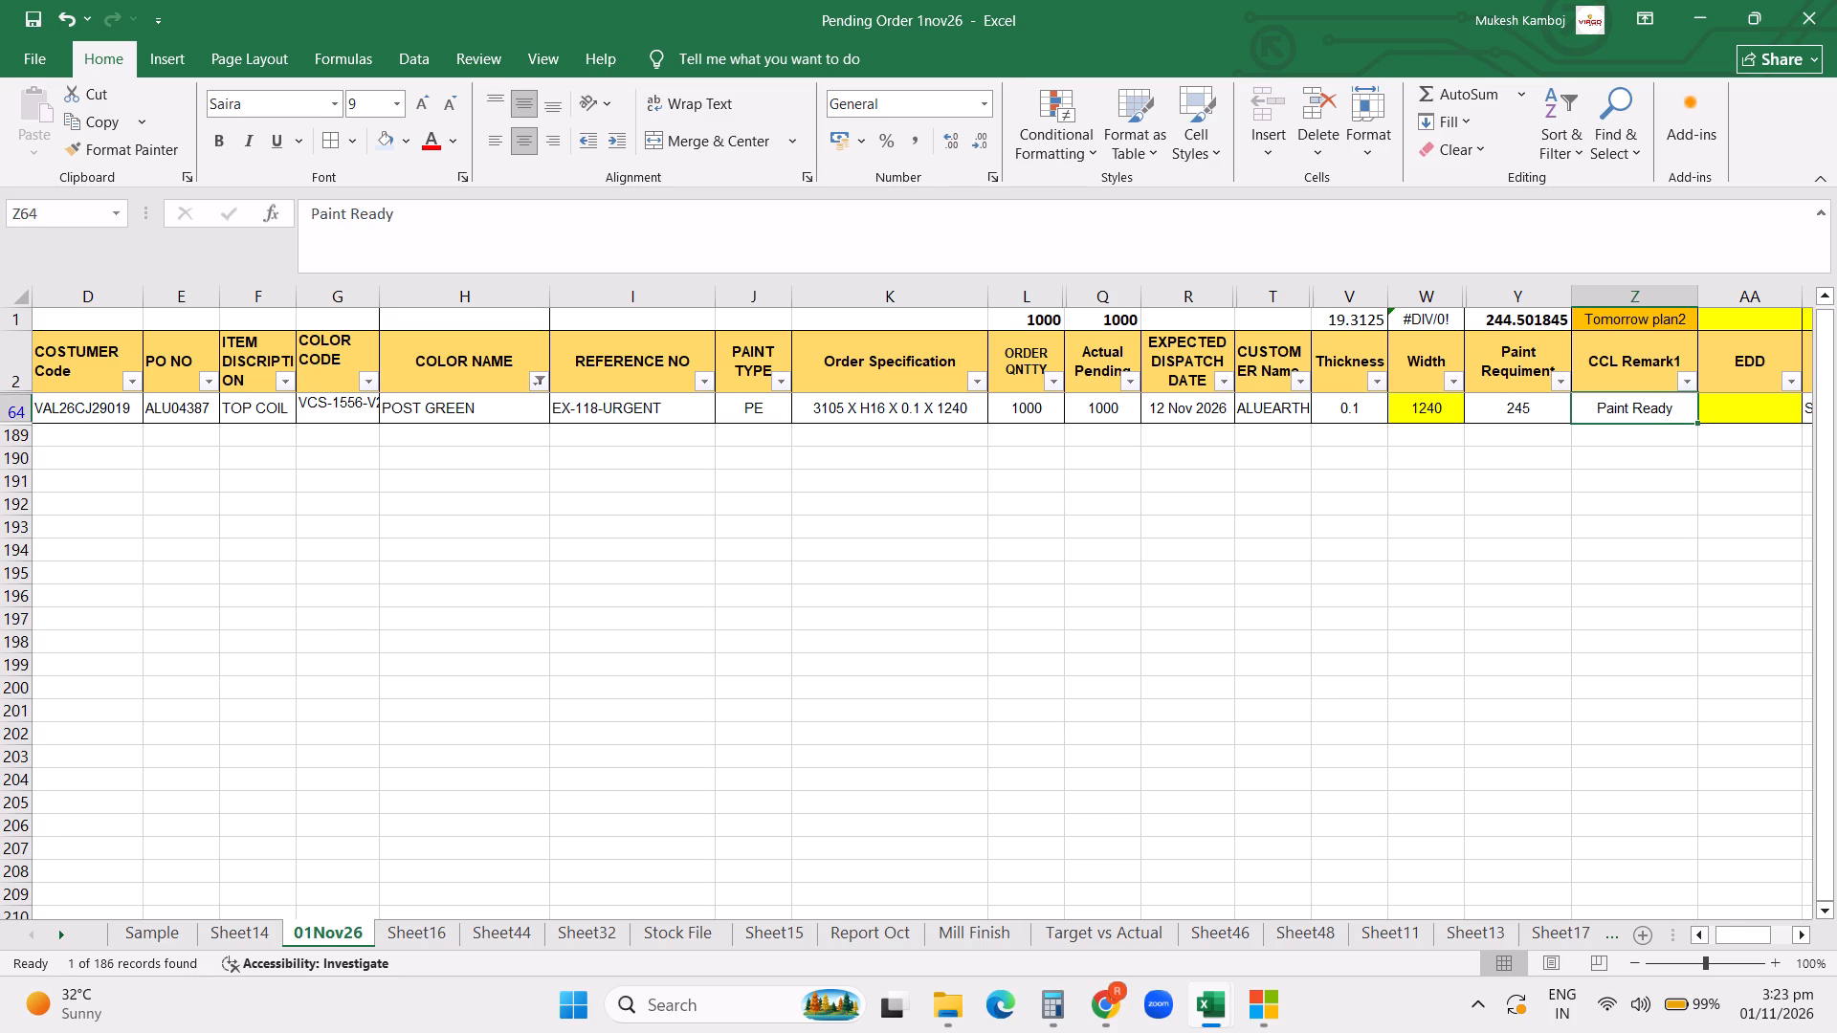
pyautogui.write('ok')
pyautogui.press('Return')
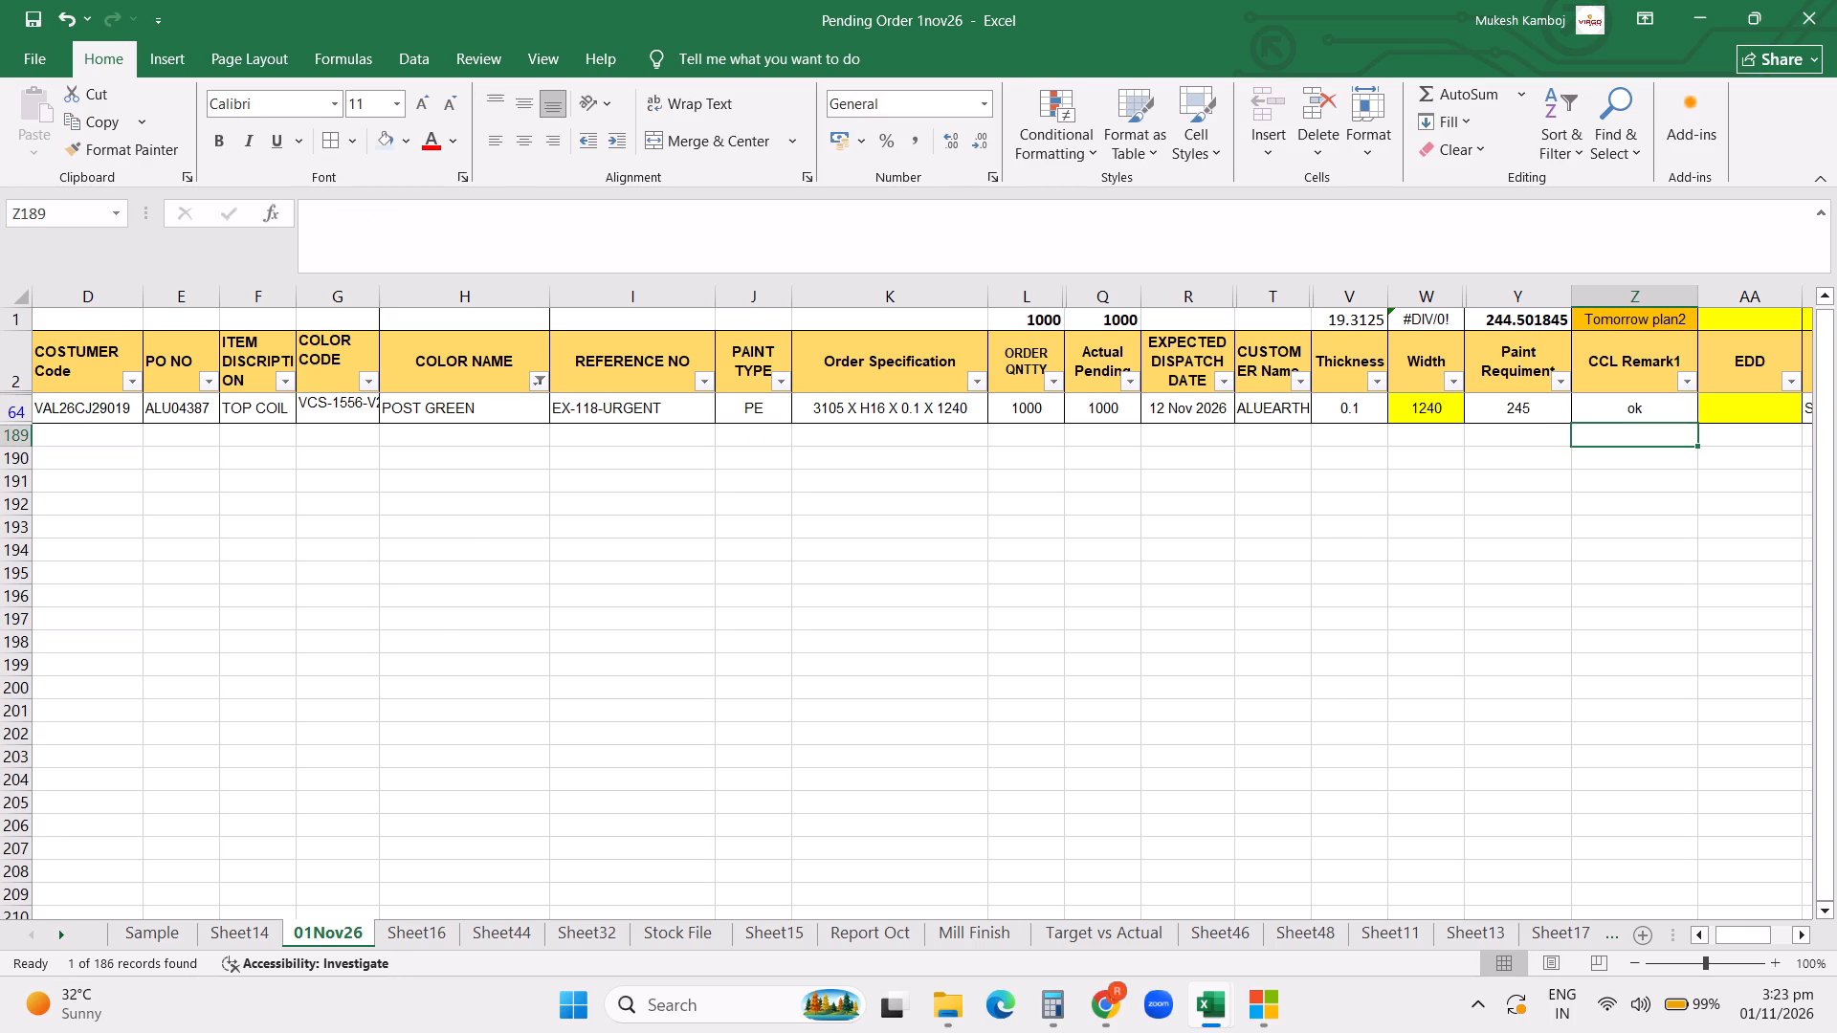
# Clear the filter from the COLOR NAME column.
pyautogui.click(530, 385)
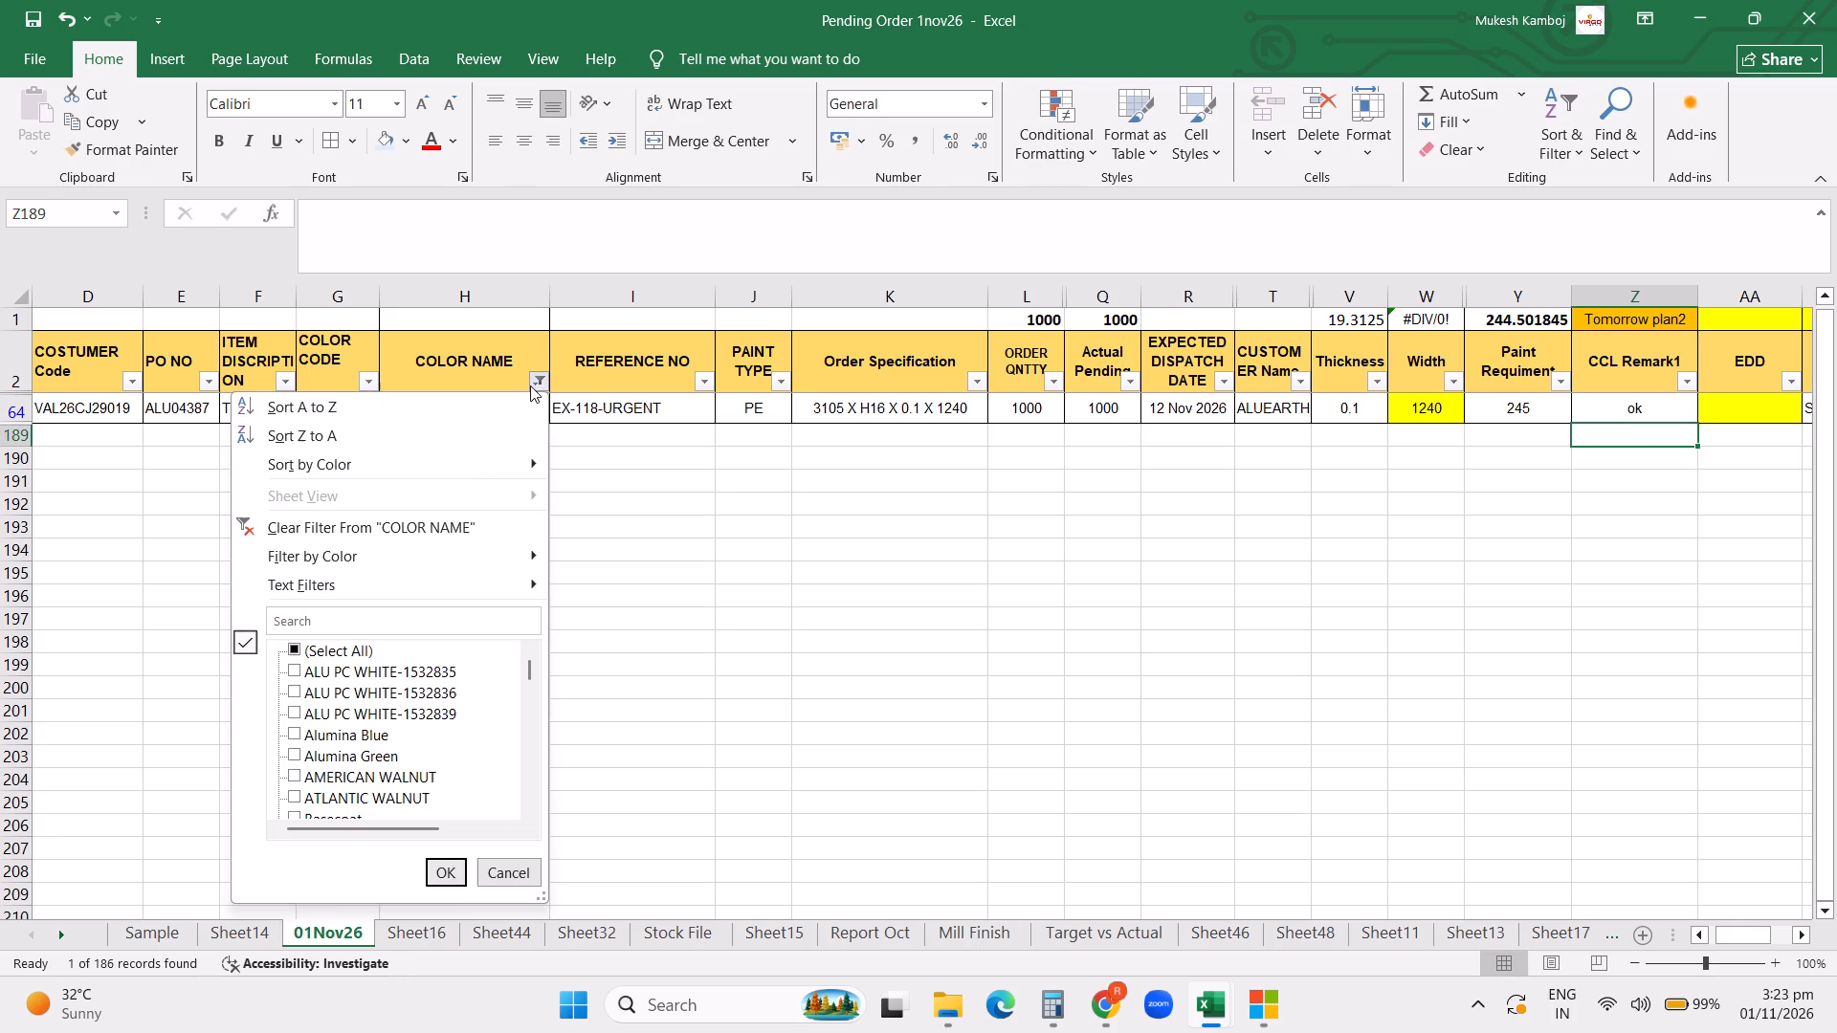
pyautogui.click(401, 538)
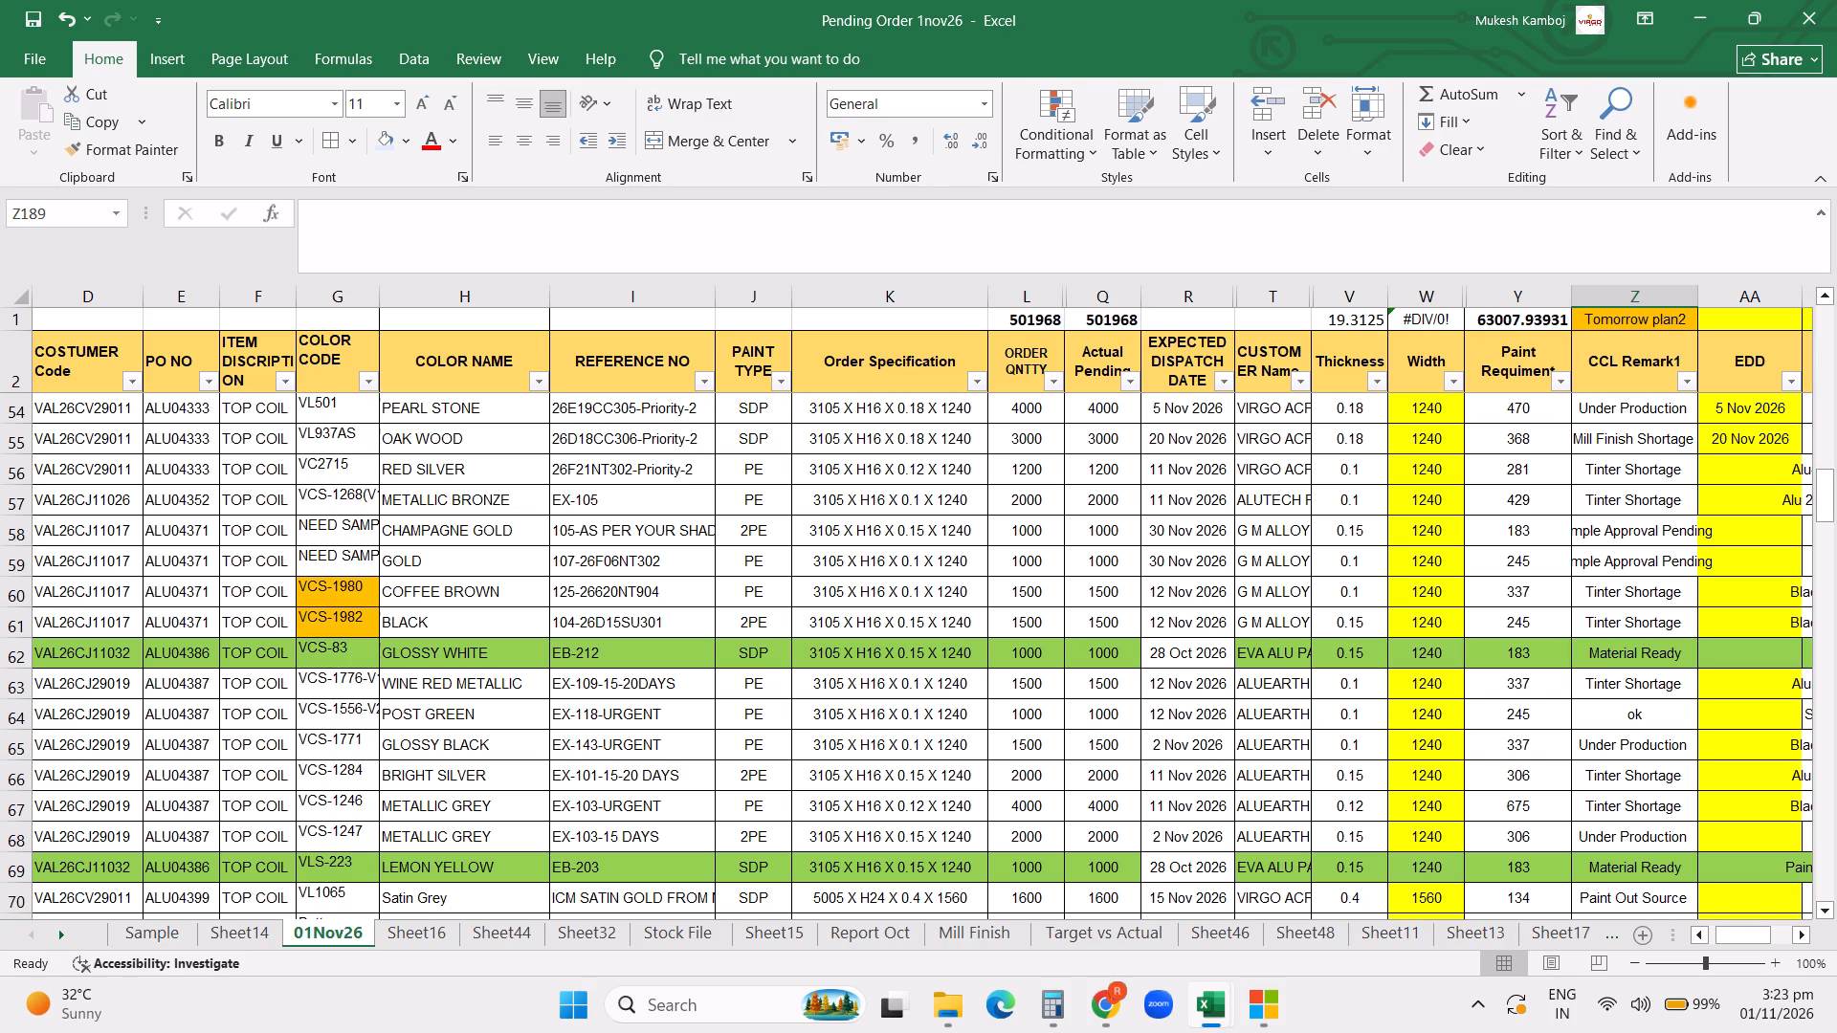
# Switch to the NEW PLANNING3 workbook.
pyautogui.click(1193, 1012)
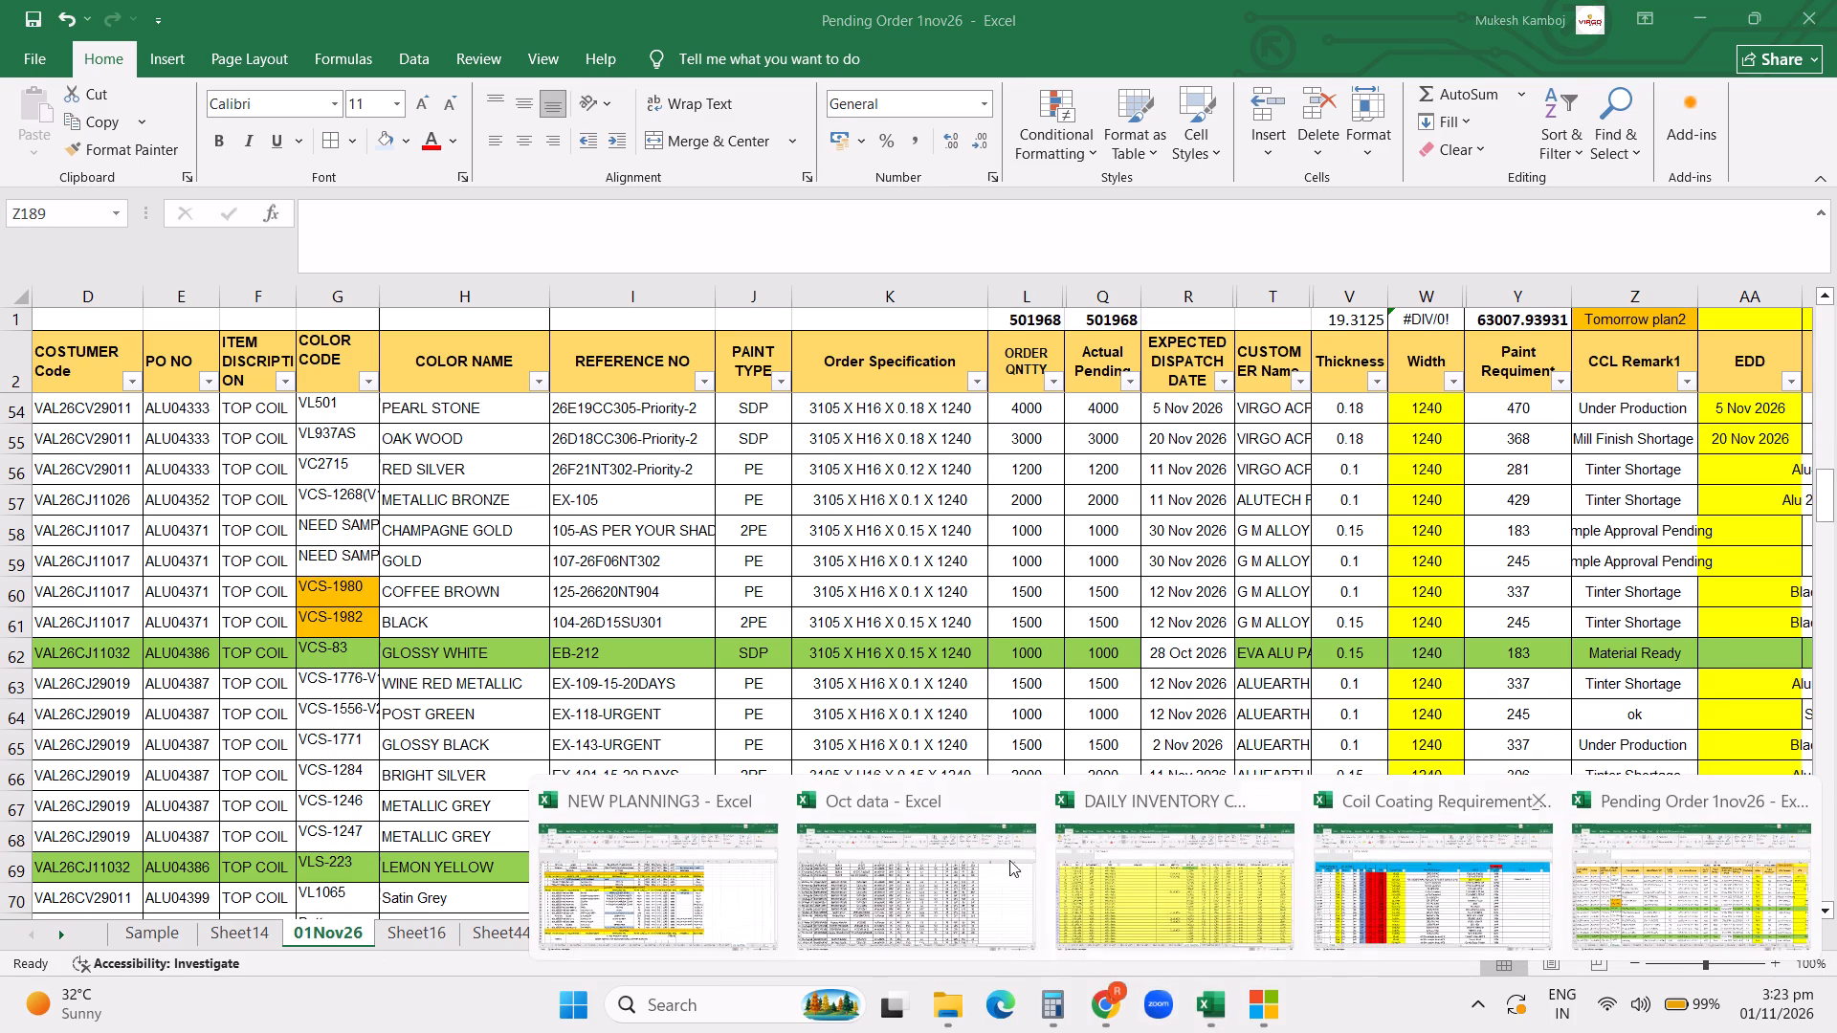
pyautogui.click(624, 854)
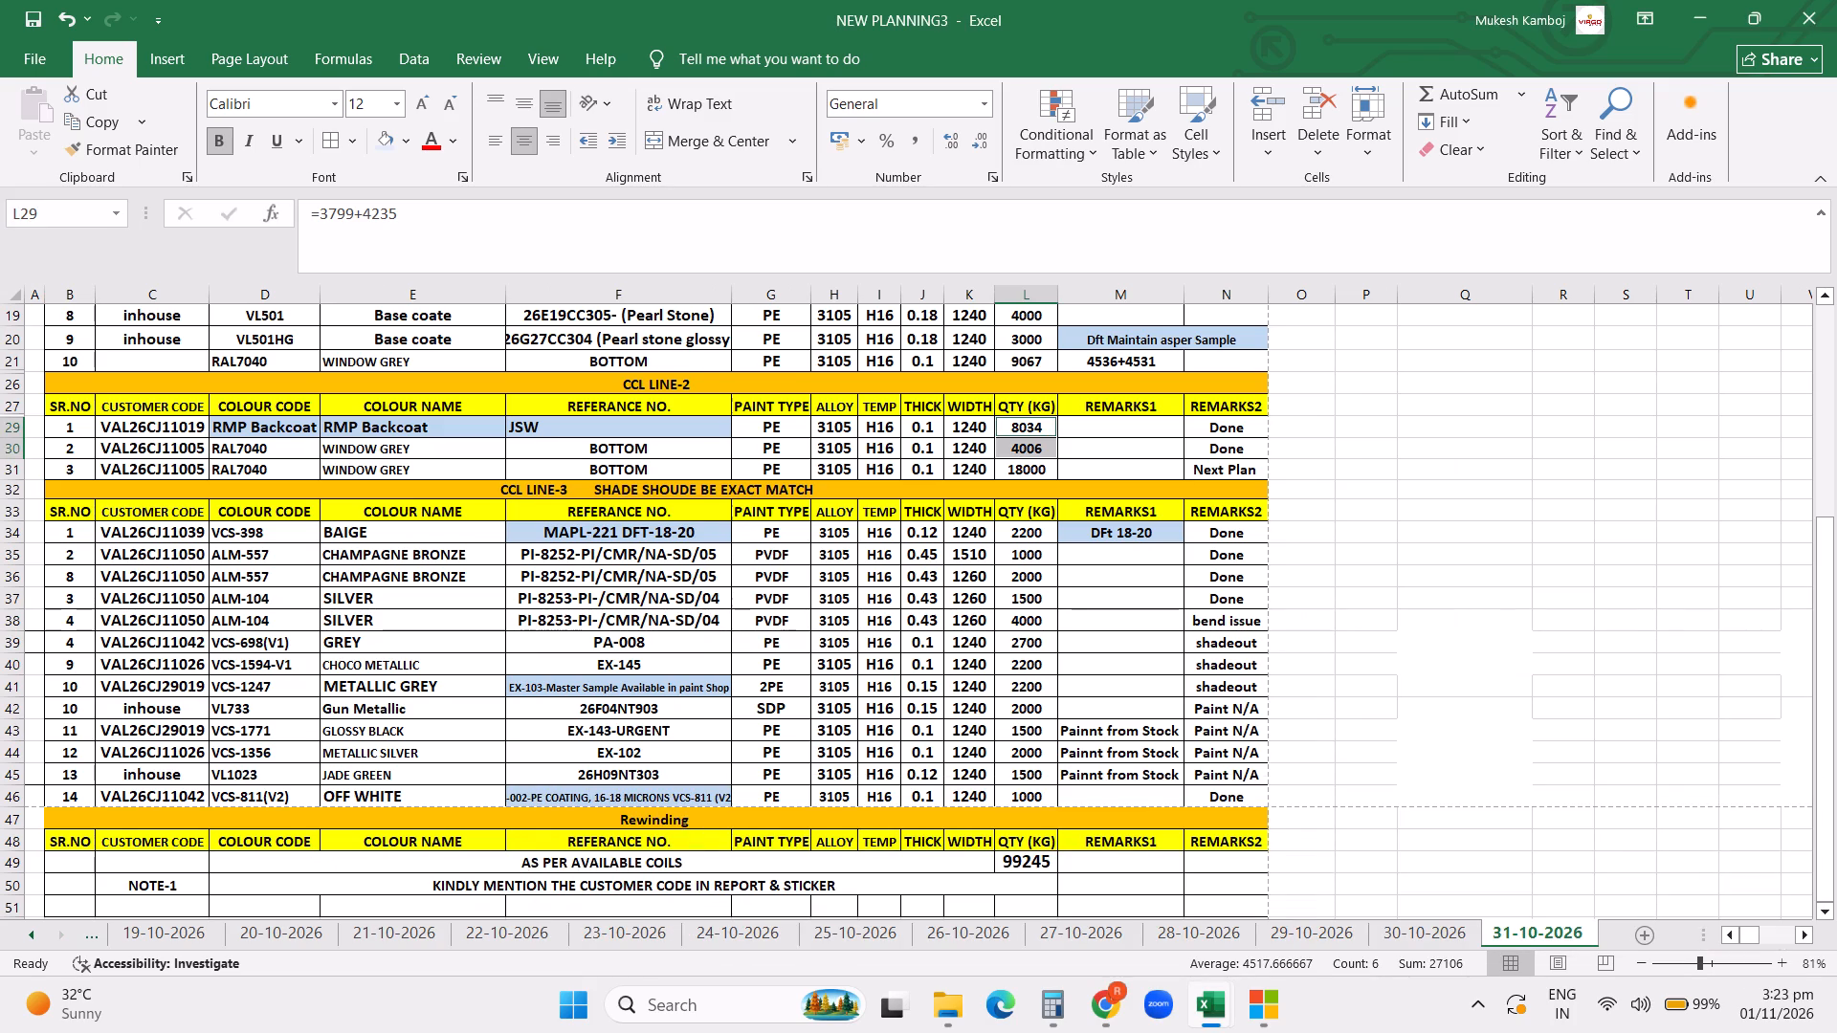
# Create a copy of the 31-10-2026 sheet at the end of the same workbook.
pyautogui.click(1526, 925)
pyautogui.click(1465, 868)
pyautogui.rightClick(1501, 936)
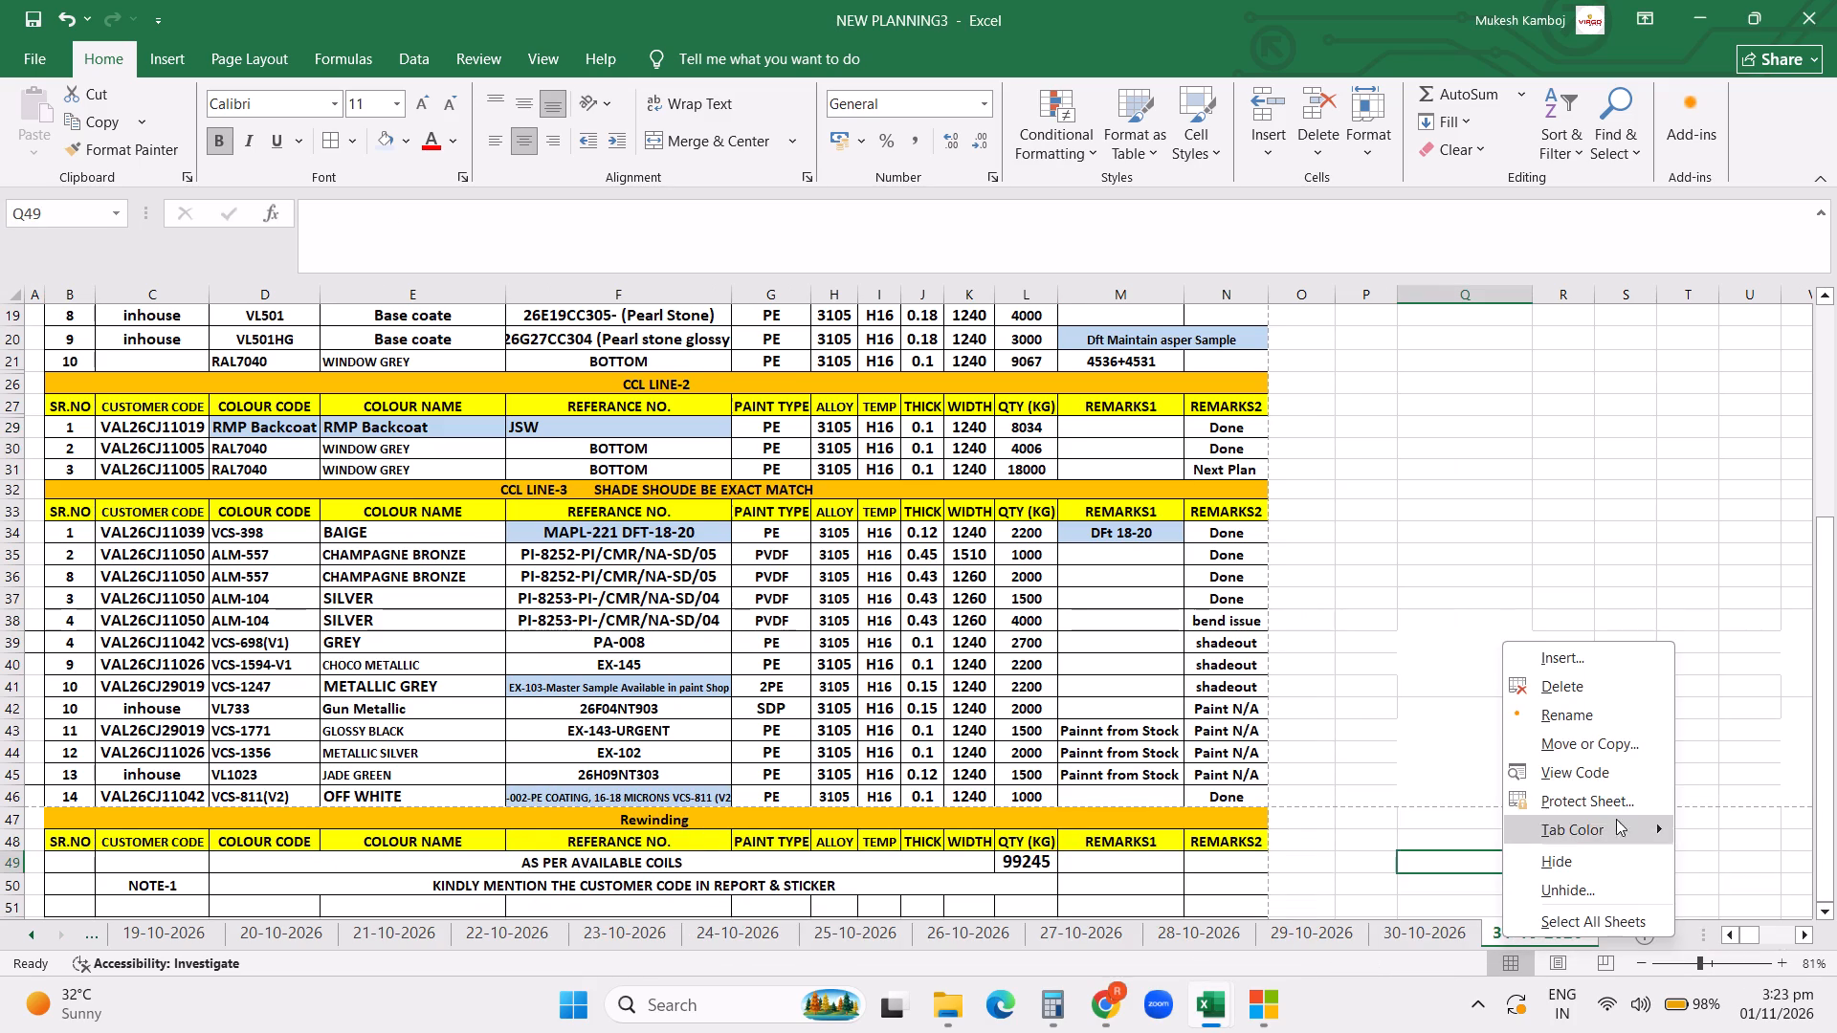
pyautogui.click(1602, 757)
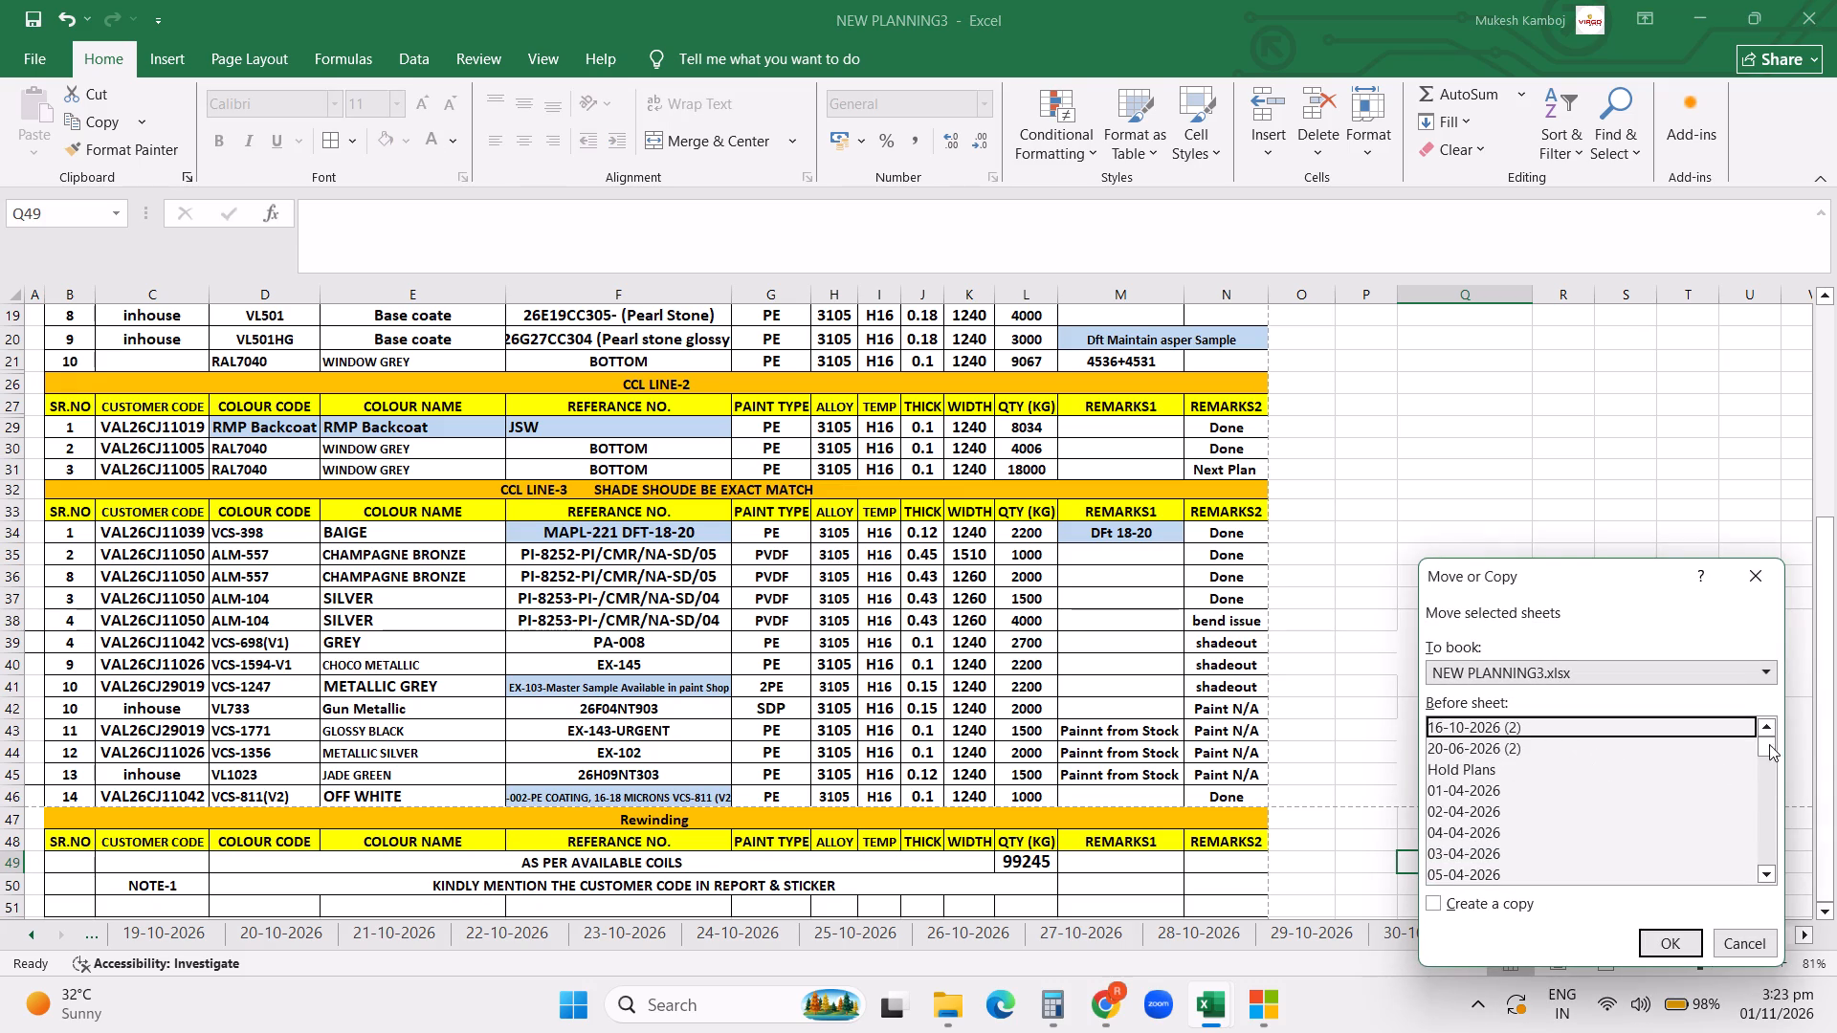
pyautogui.moveTo(1776, 740); pyautogui.dragTo(1772, 883)
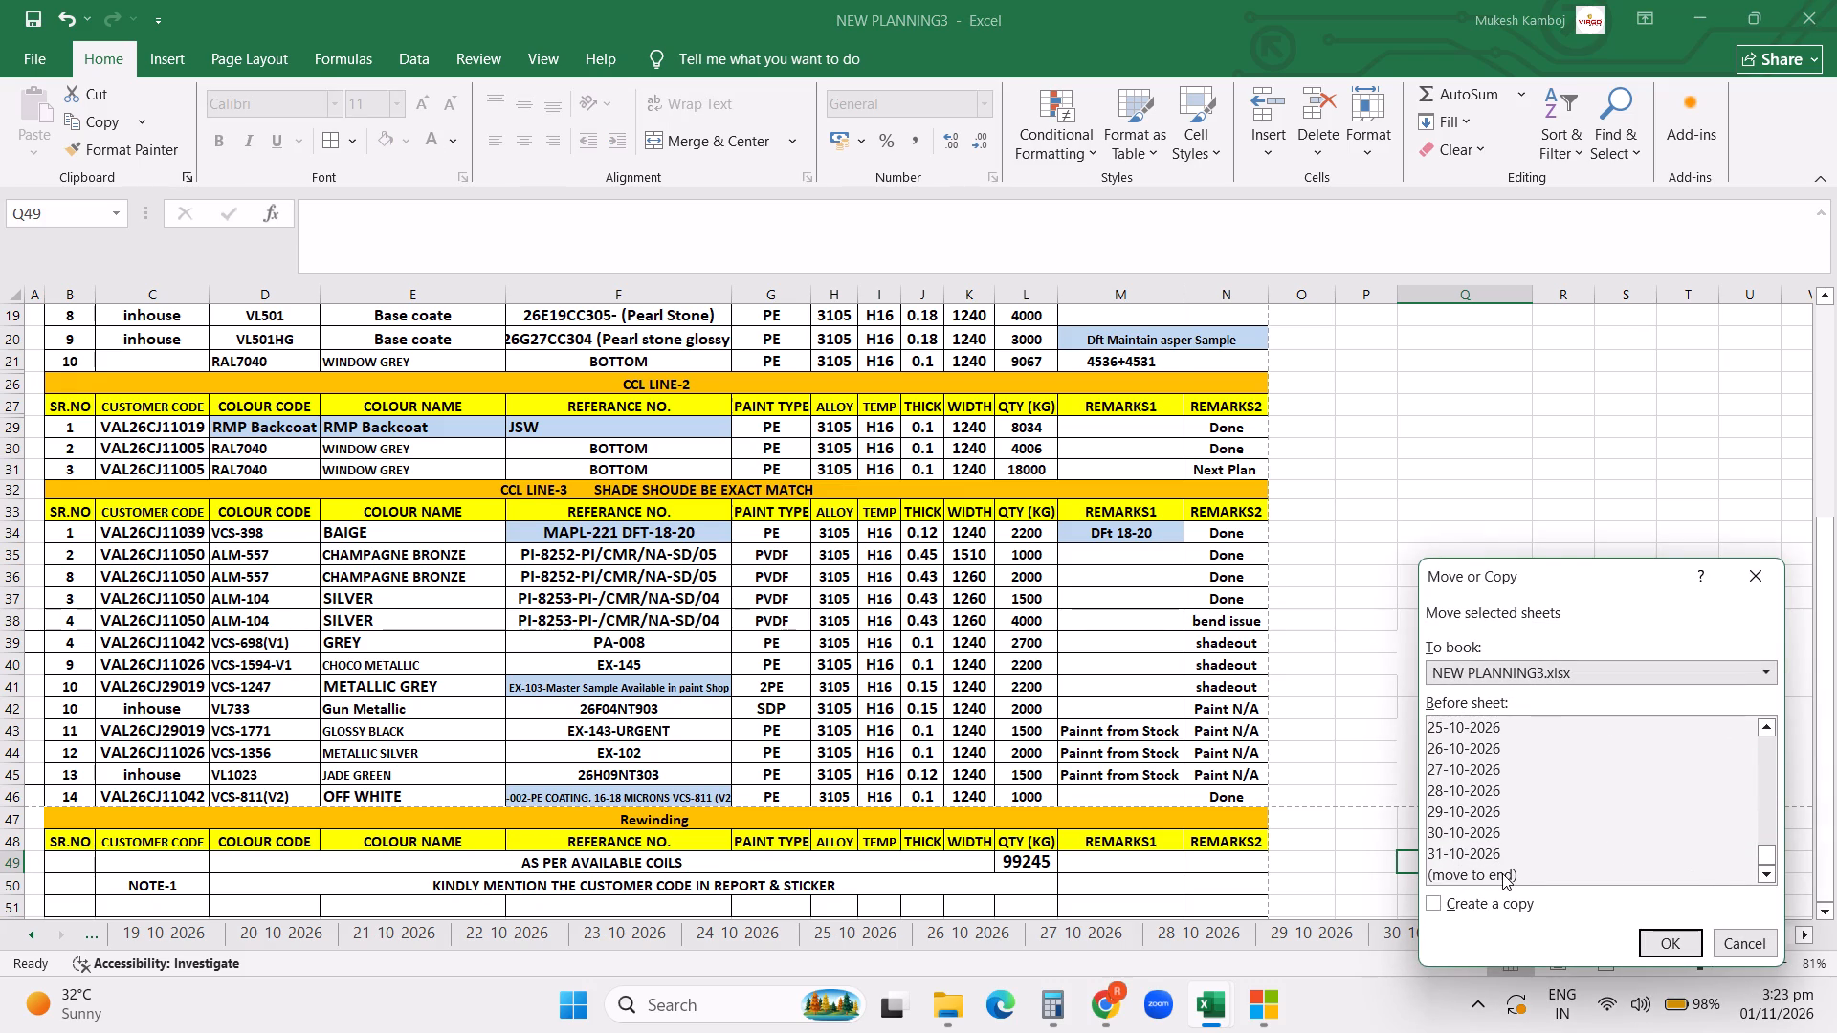
pyautogui.click(1502, 873)
pyautogui.click(1466, 895)
pyautogui.click(1655, 945)
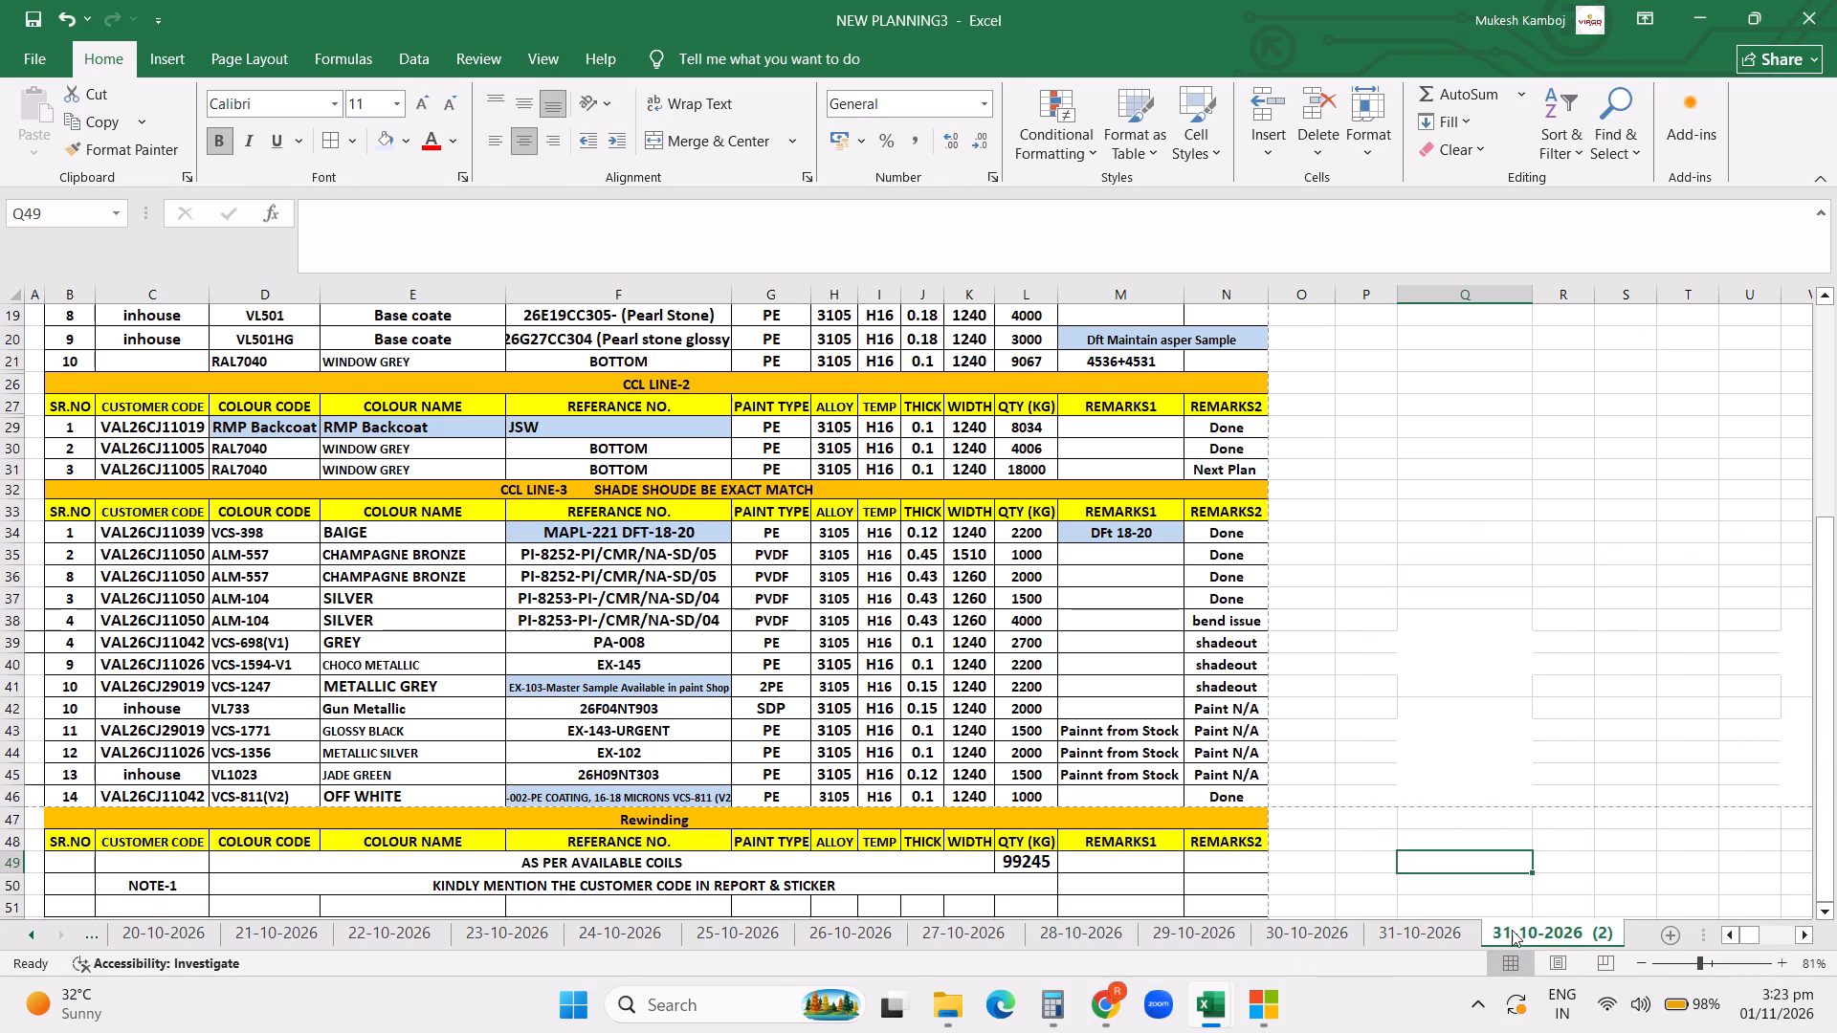
# Rename the copied 31-10-2026 (2) sheet to 01-11-2026.
pyautogui.rightClick(1508, 928)
pyautogui.click(1563, 713)
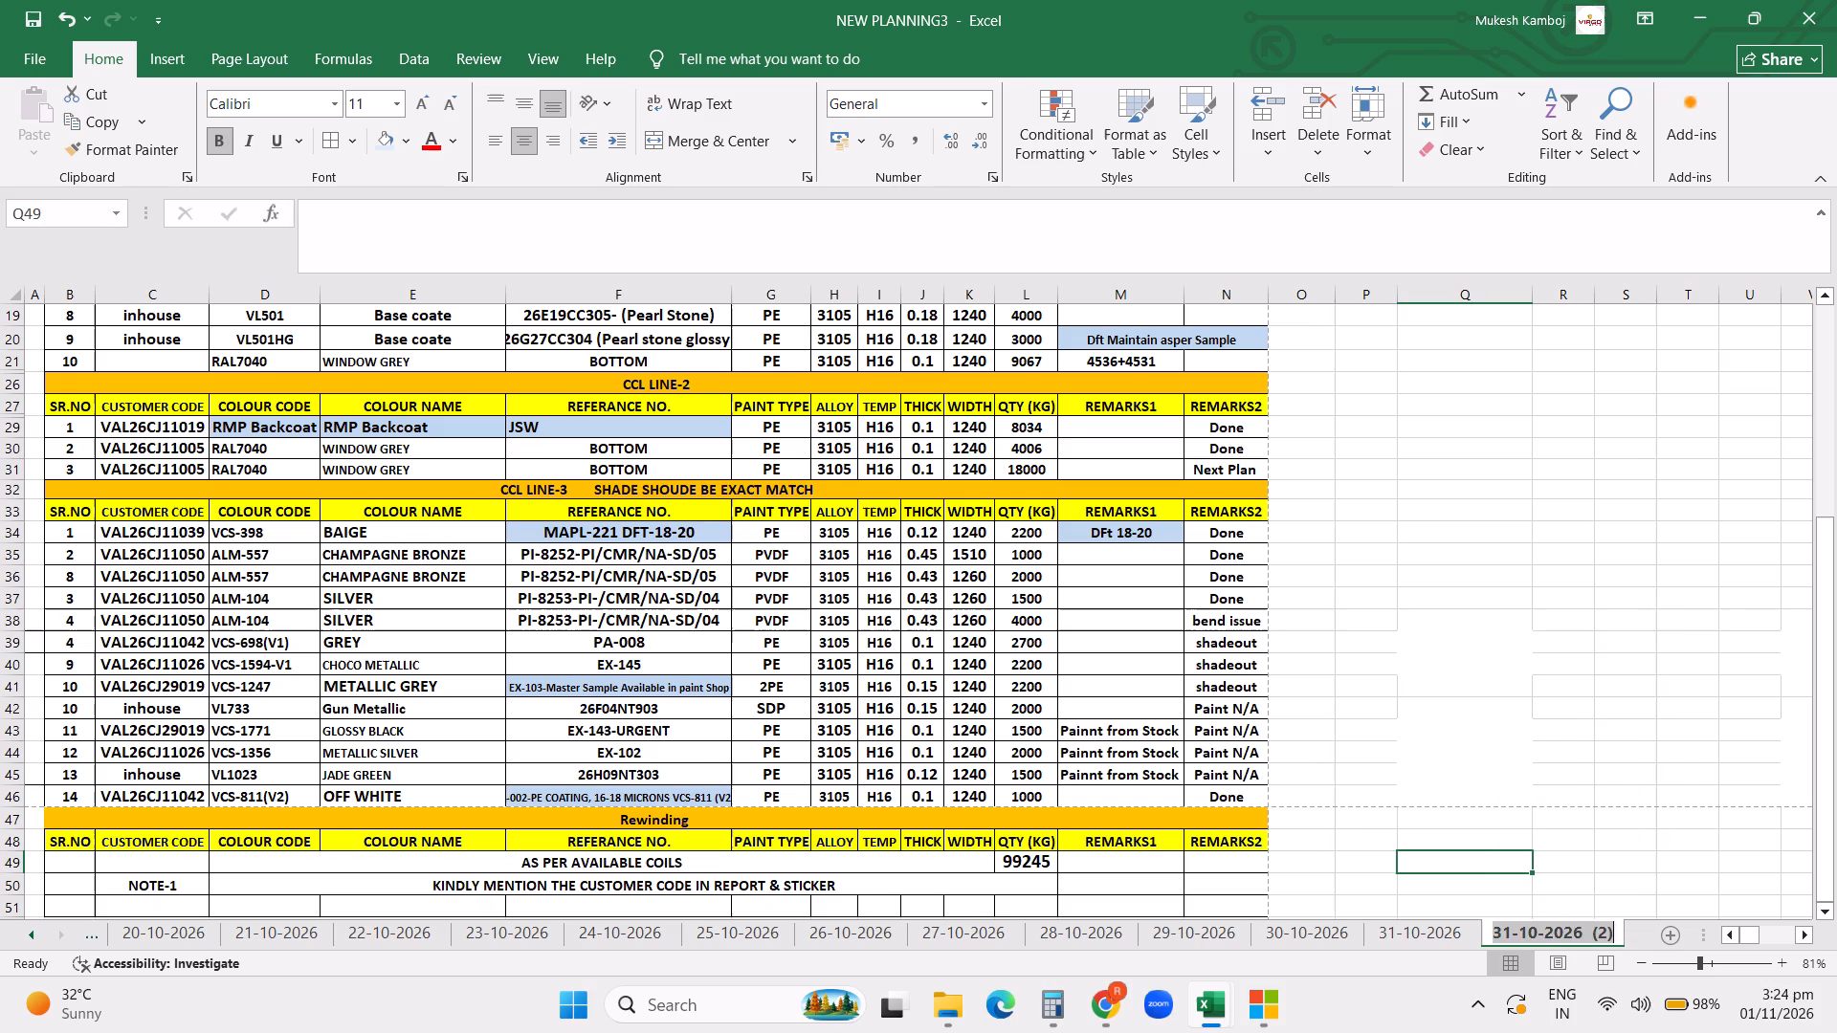
pyautogui.press('Right')
pyautogui.press('BackSpace')
pyautogui.press('BackSpace')
pyautogui.press('BackSpace')
pyautogui.press('BackSpace')
pyautogui.press('BackSpace')
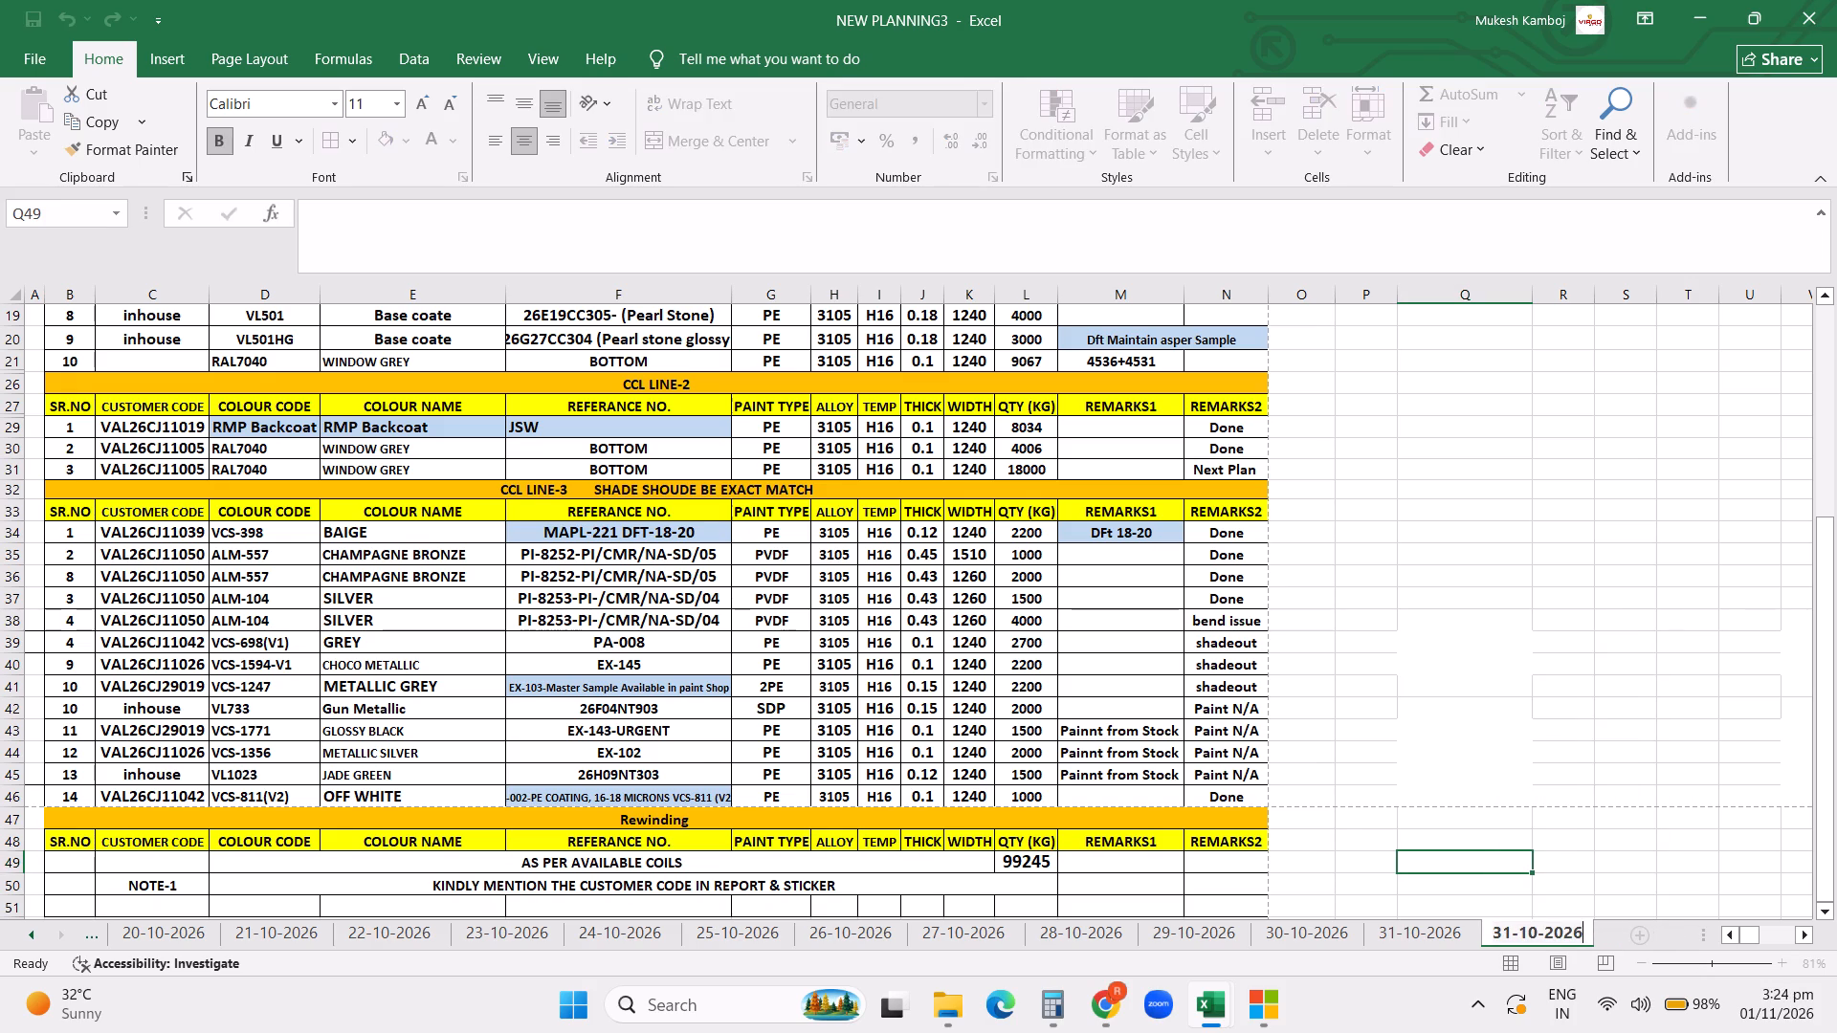
pyautogui.press('Left')
pyautogui.press('Left')
pyautogui.press('Left')
pyautogui.press('Left')
pyautogui.press('Left')
pyautogui.press('Left')
pyautogui.press('Left')
pyautogui.press('Left')
pyautogui.press('Left')
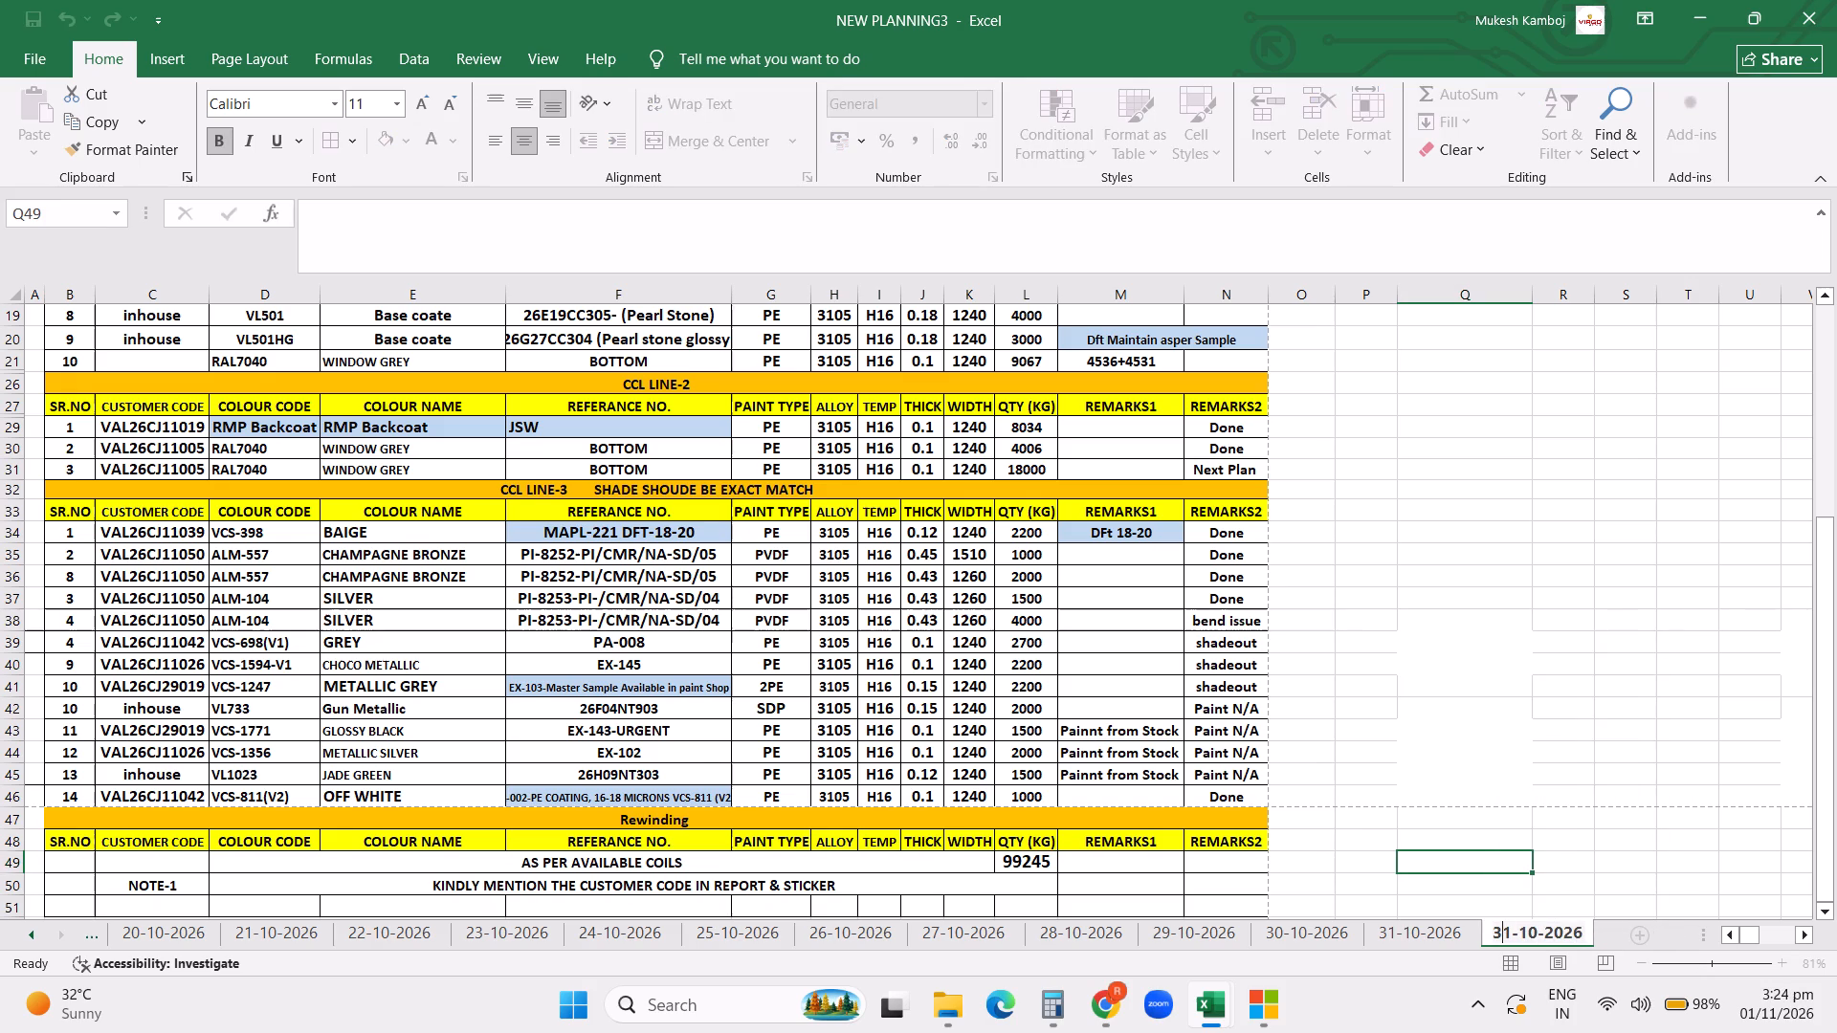
pyautogui.press('BackSpace')
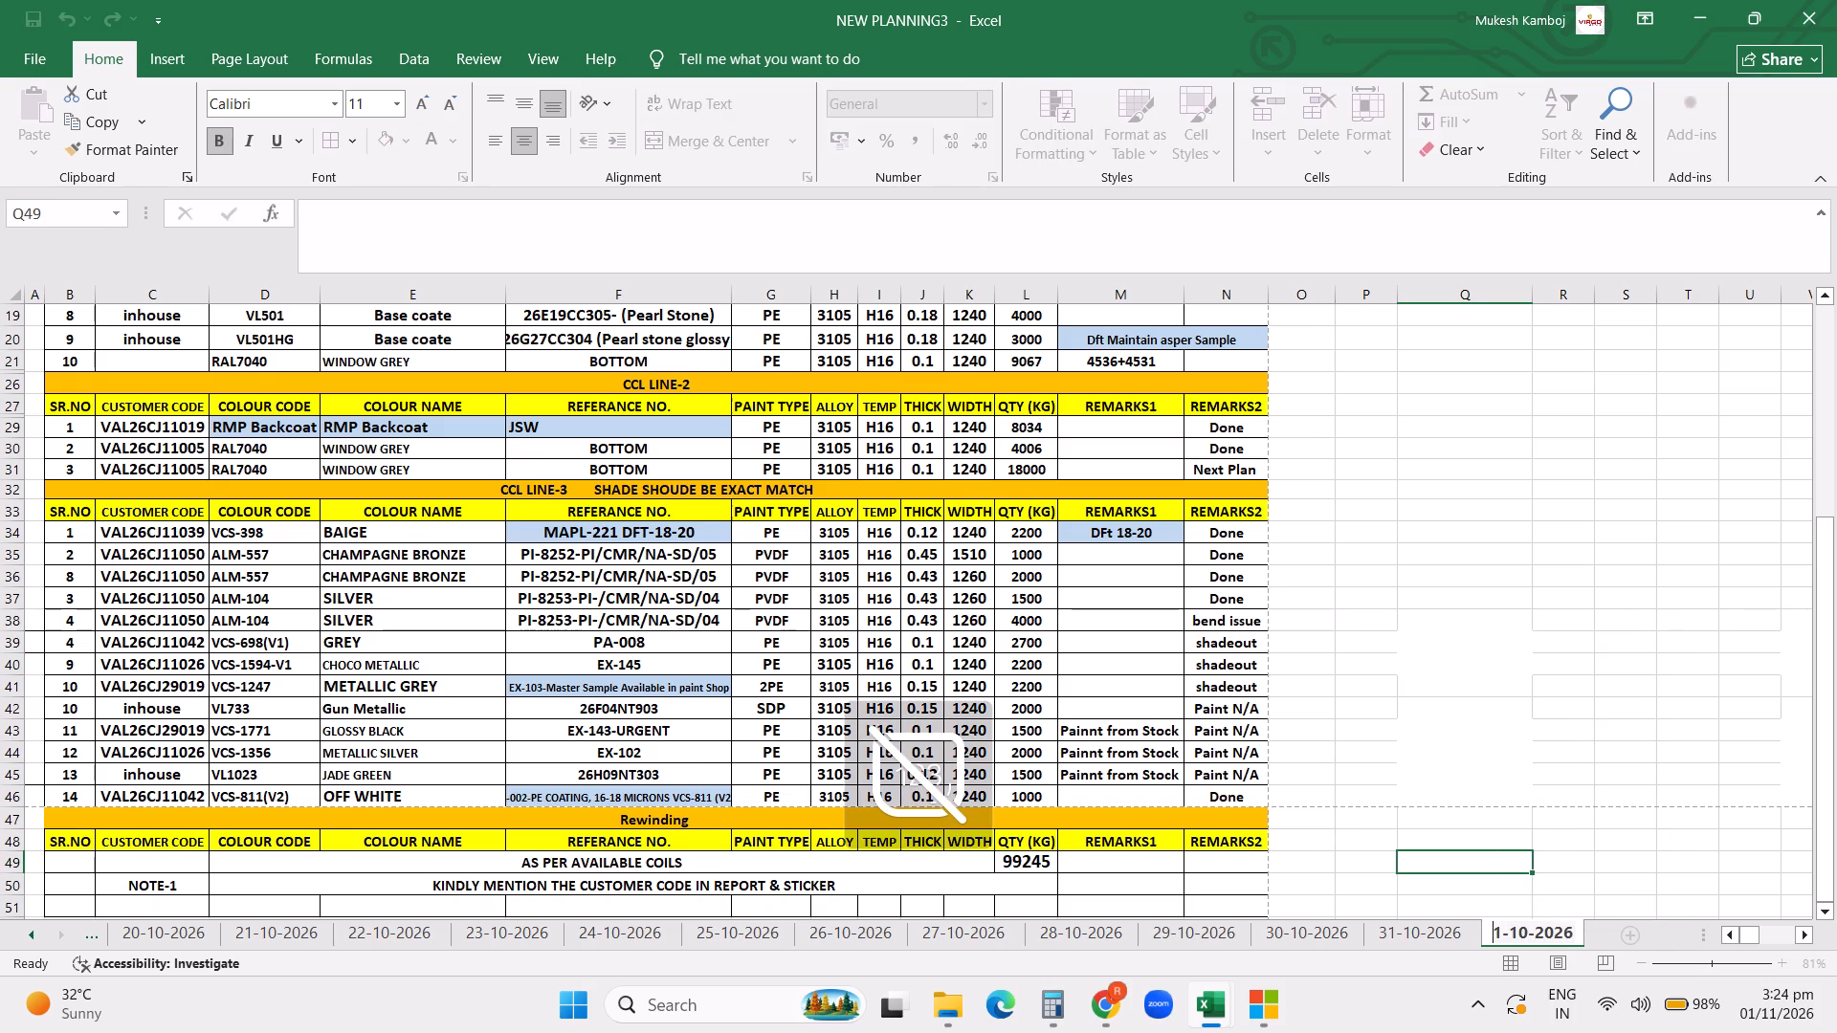
pyautogui.press('Insert')
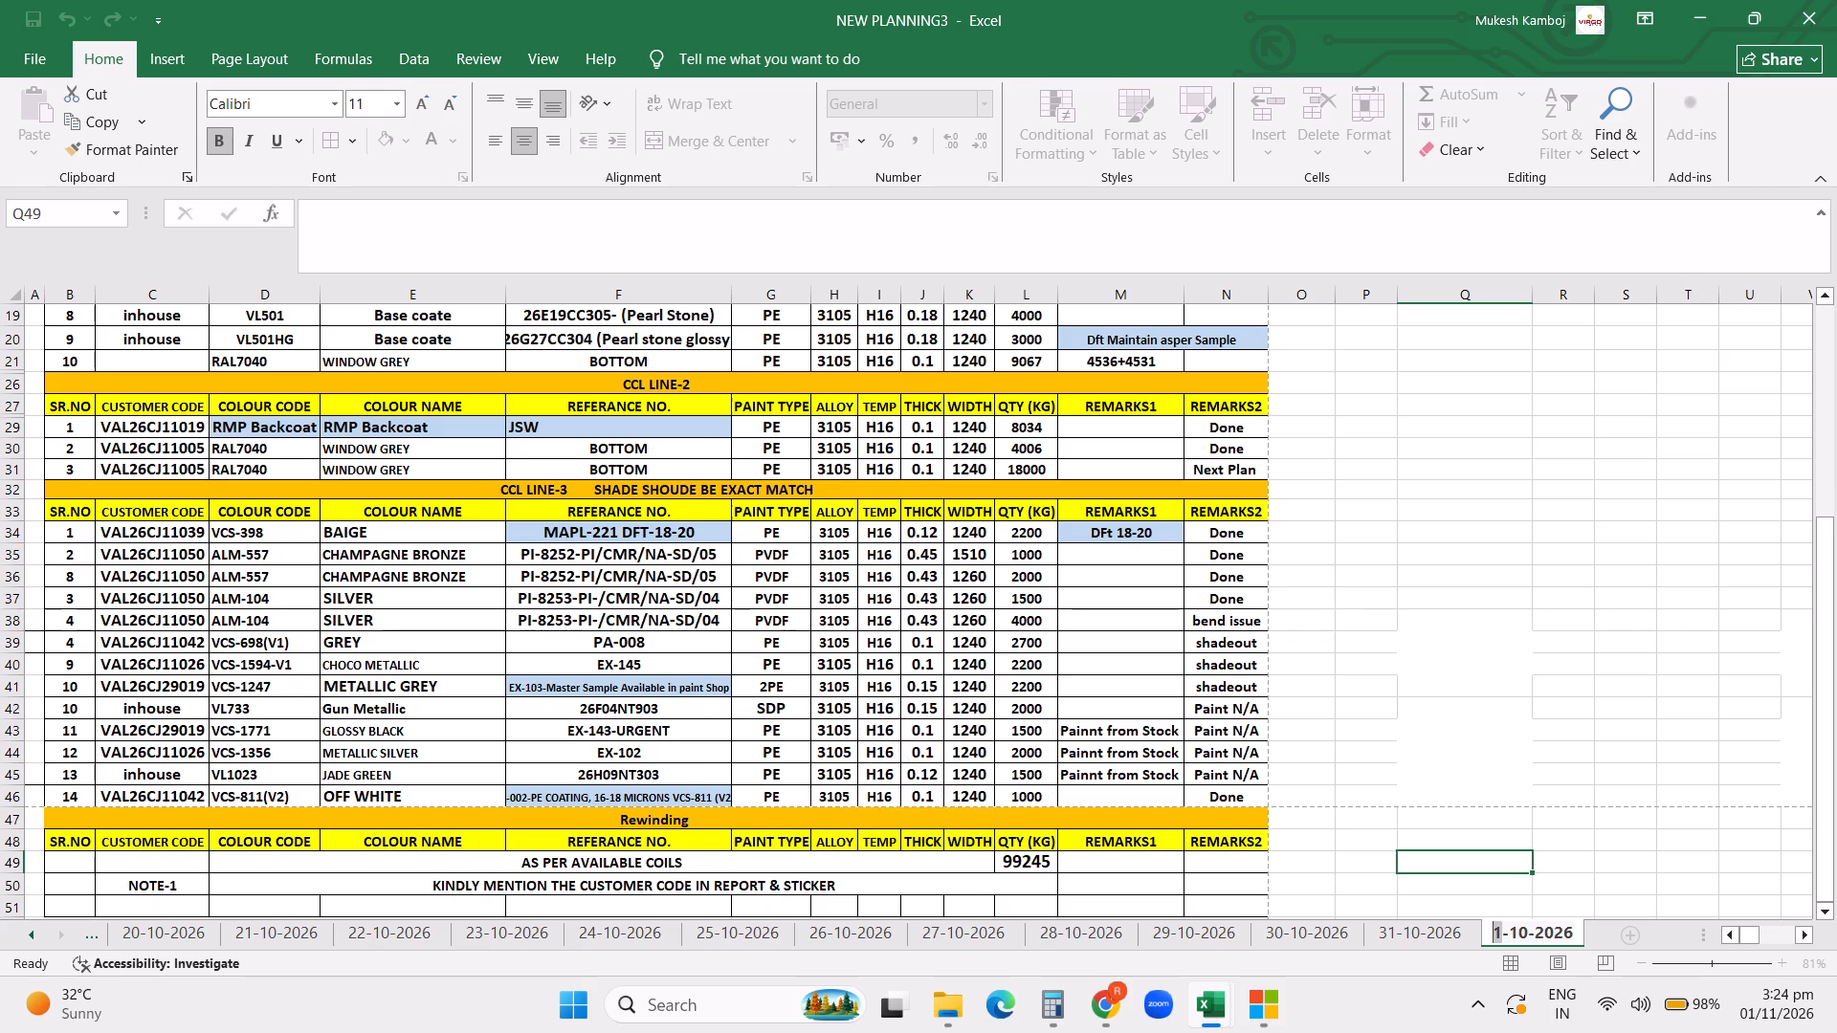
pyautogui.press('Insert')
pyautogui.press('End')
pyautogui.press('Left')
pyautogui.press('Left')
pyautogui.press('Left')
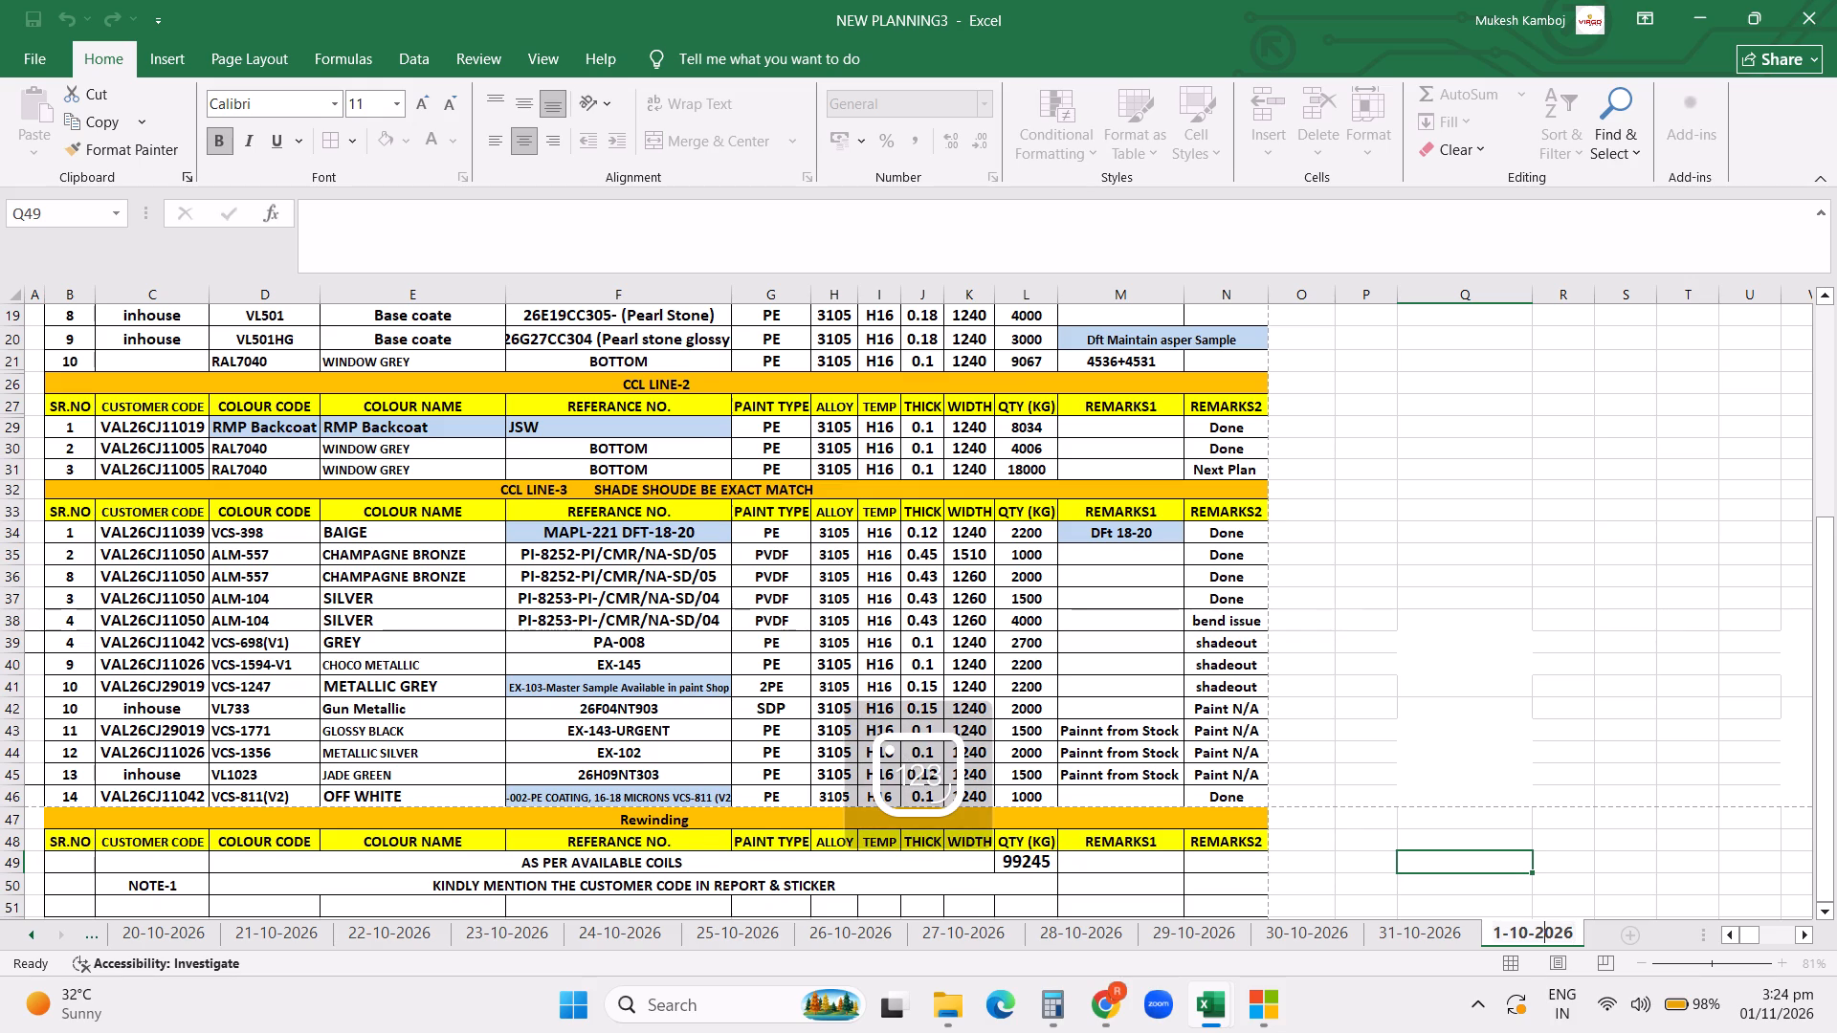
pyautogui.press('Left')
pyautogui.press('Left')
pyautogui.press('Left')
pyautogui.press('Left')
pyautogui.press('Left')
pyautogui.press('Left')
pyautogui.press('0')
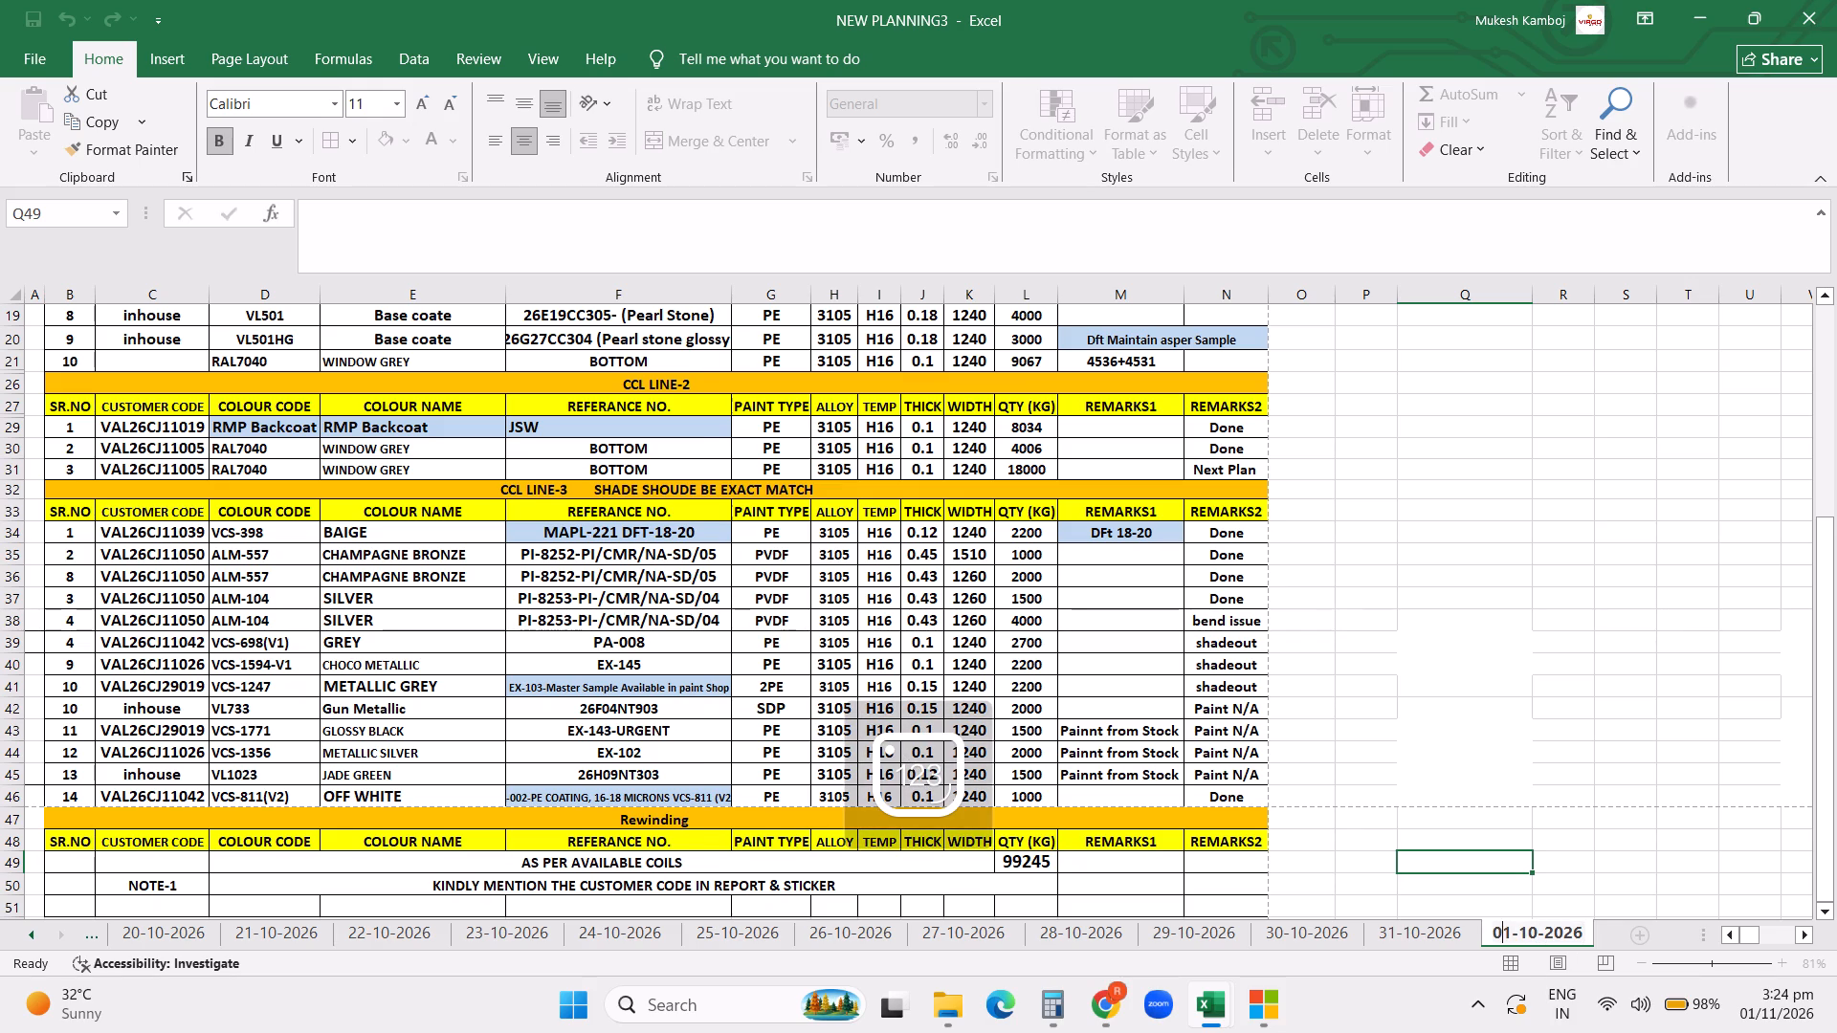
pyautogui.press('Right')
pyautogui.press('Right')
pyautogui.press('Right')
pyautogui.press('Right')
pyautogui.press('BackSpace')
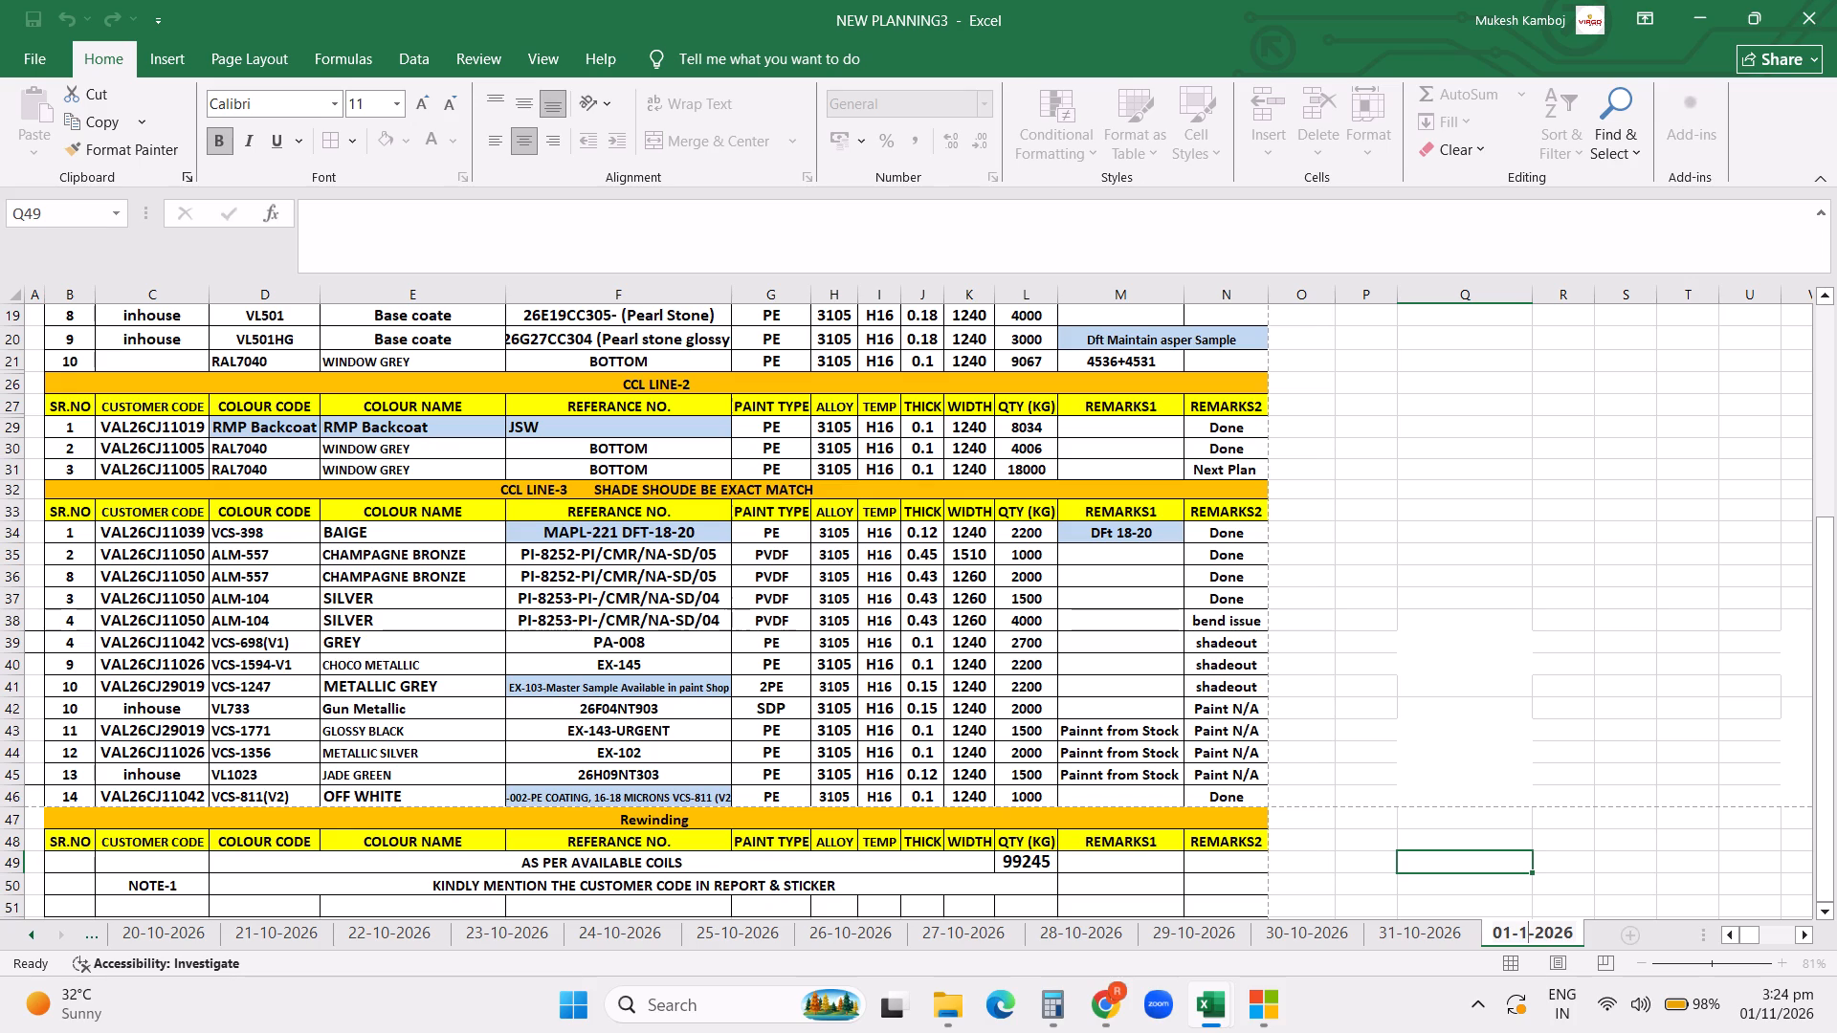
pyautogui.press('1')
pyautogui.press('Return')
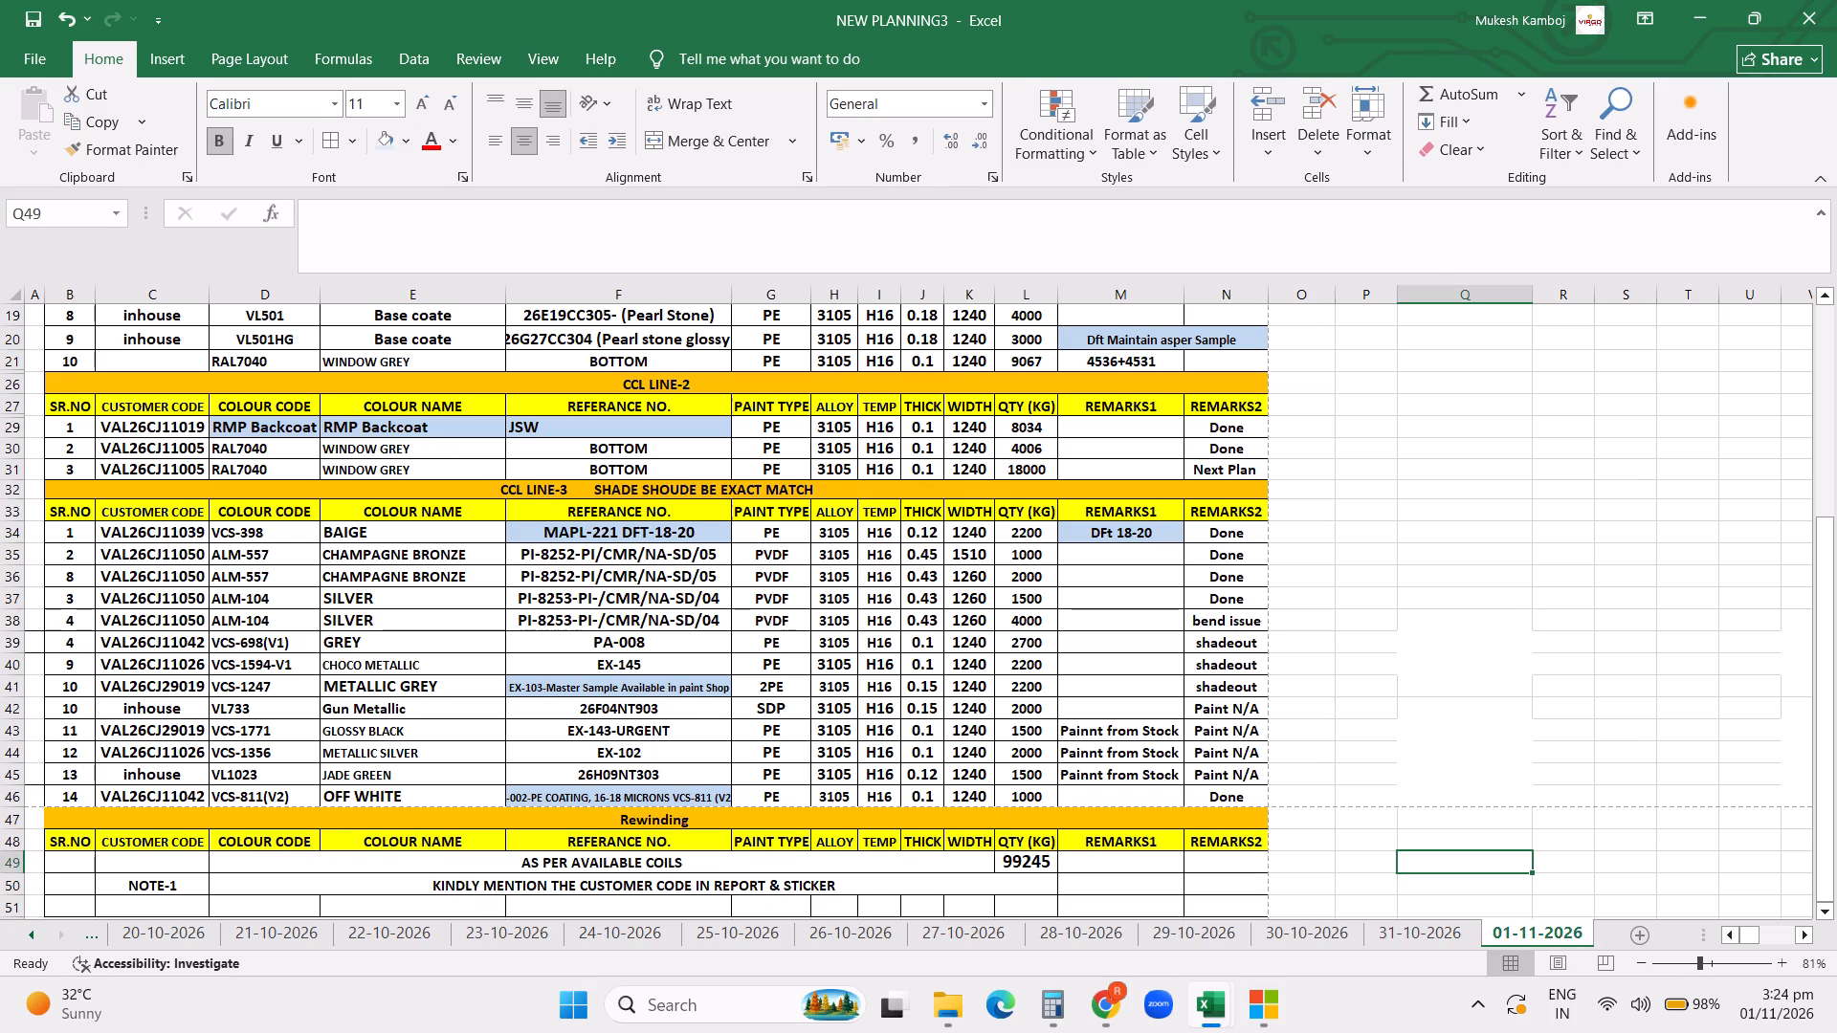
# Delete the four PT LINE rows marked Done, rows 4 to 7, from the 01-11-2026 sheet.
pyautogui.hotkey('ctrl', 'Up')
pyautogui.hotkey('ctrl', 'Up')
pyautogui.hotkey('ctrl', 'Up')
pyautogui.hotkey('ctrl', 'Up')
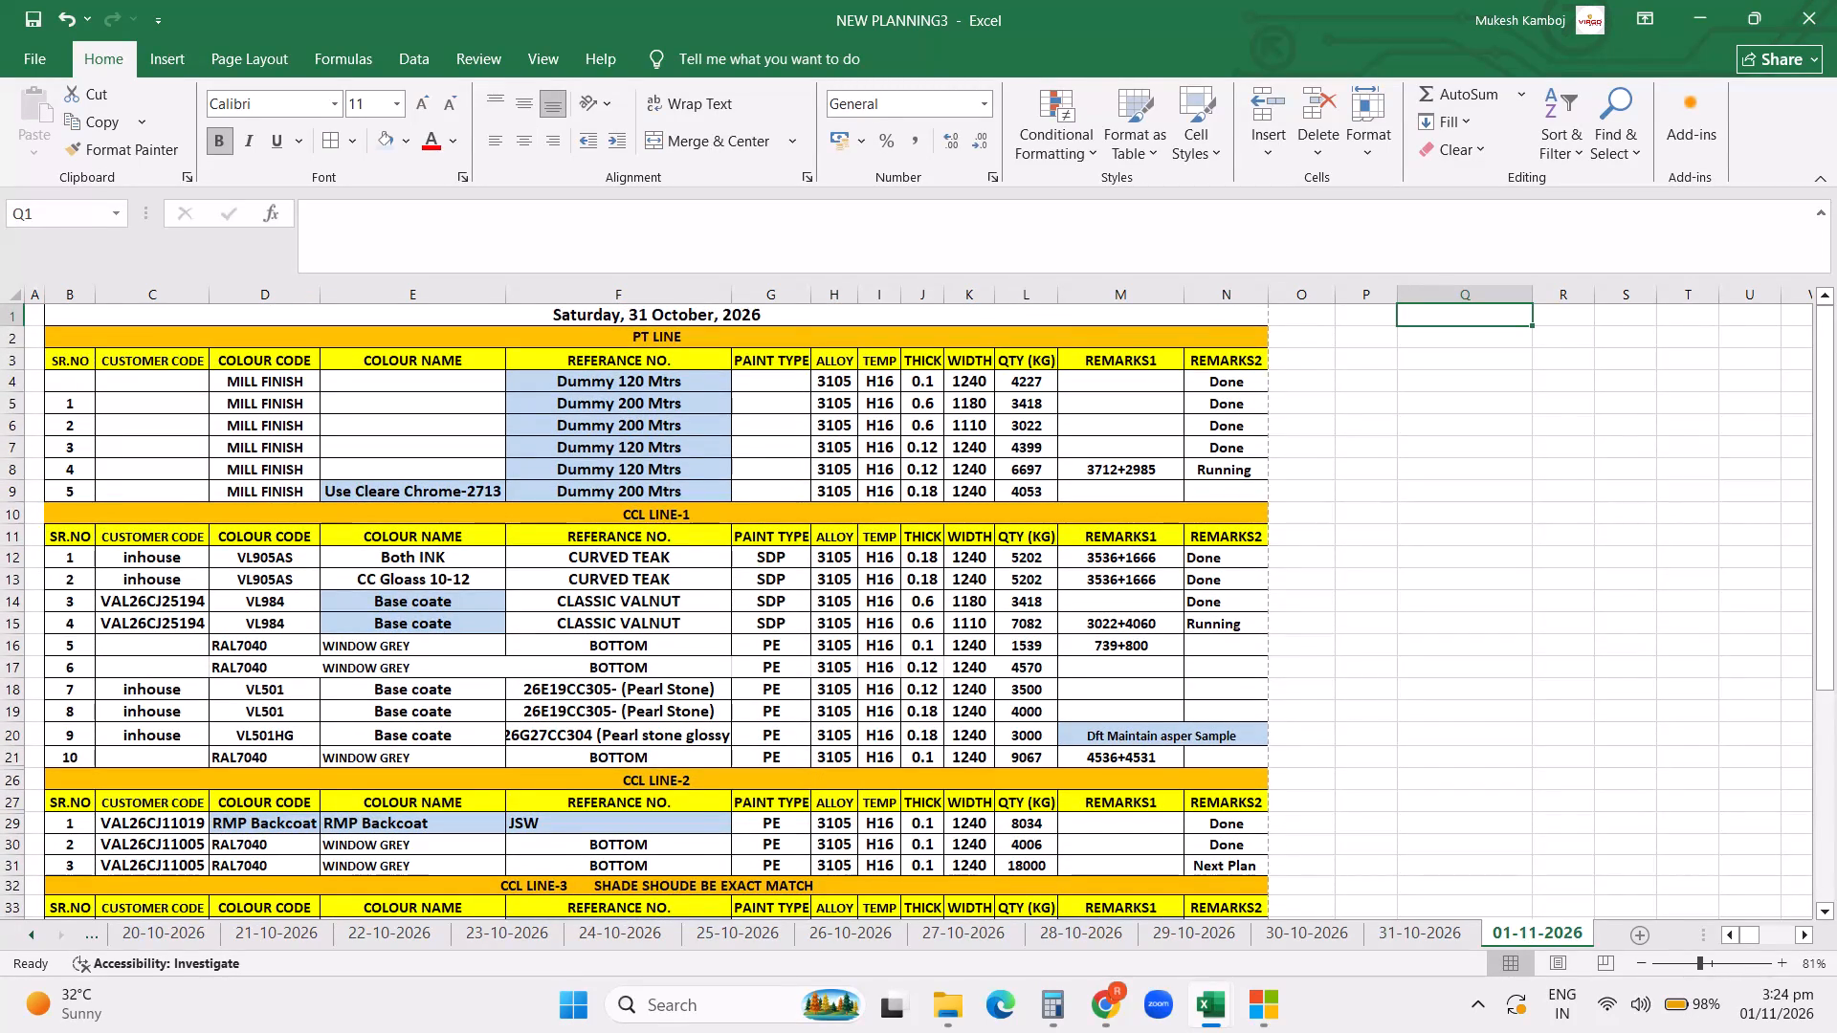
pyautogui.moveTo(12, 378); pyautogui.dragTo(17, 419)
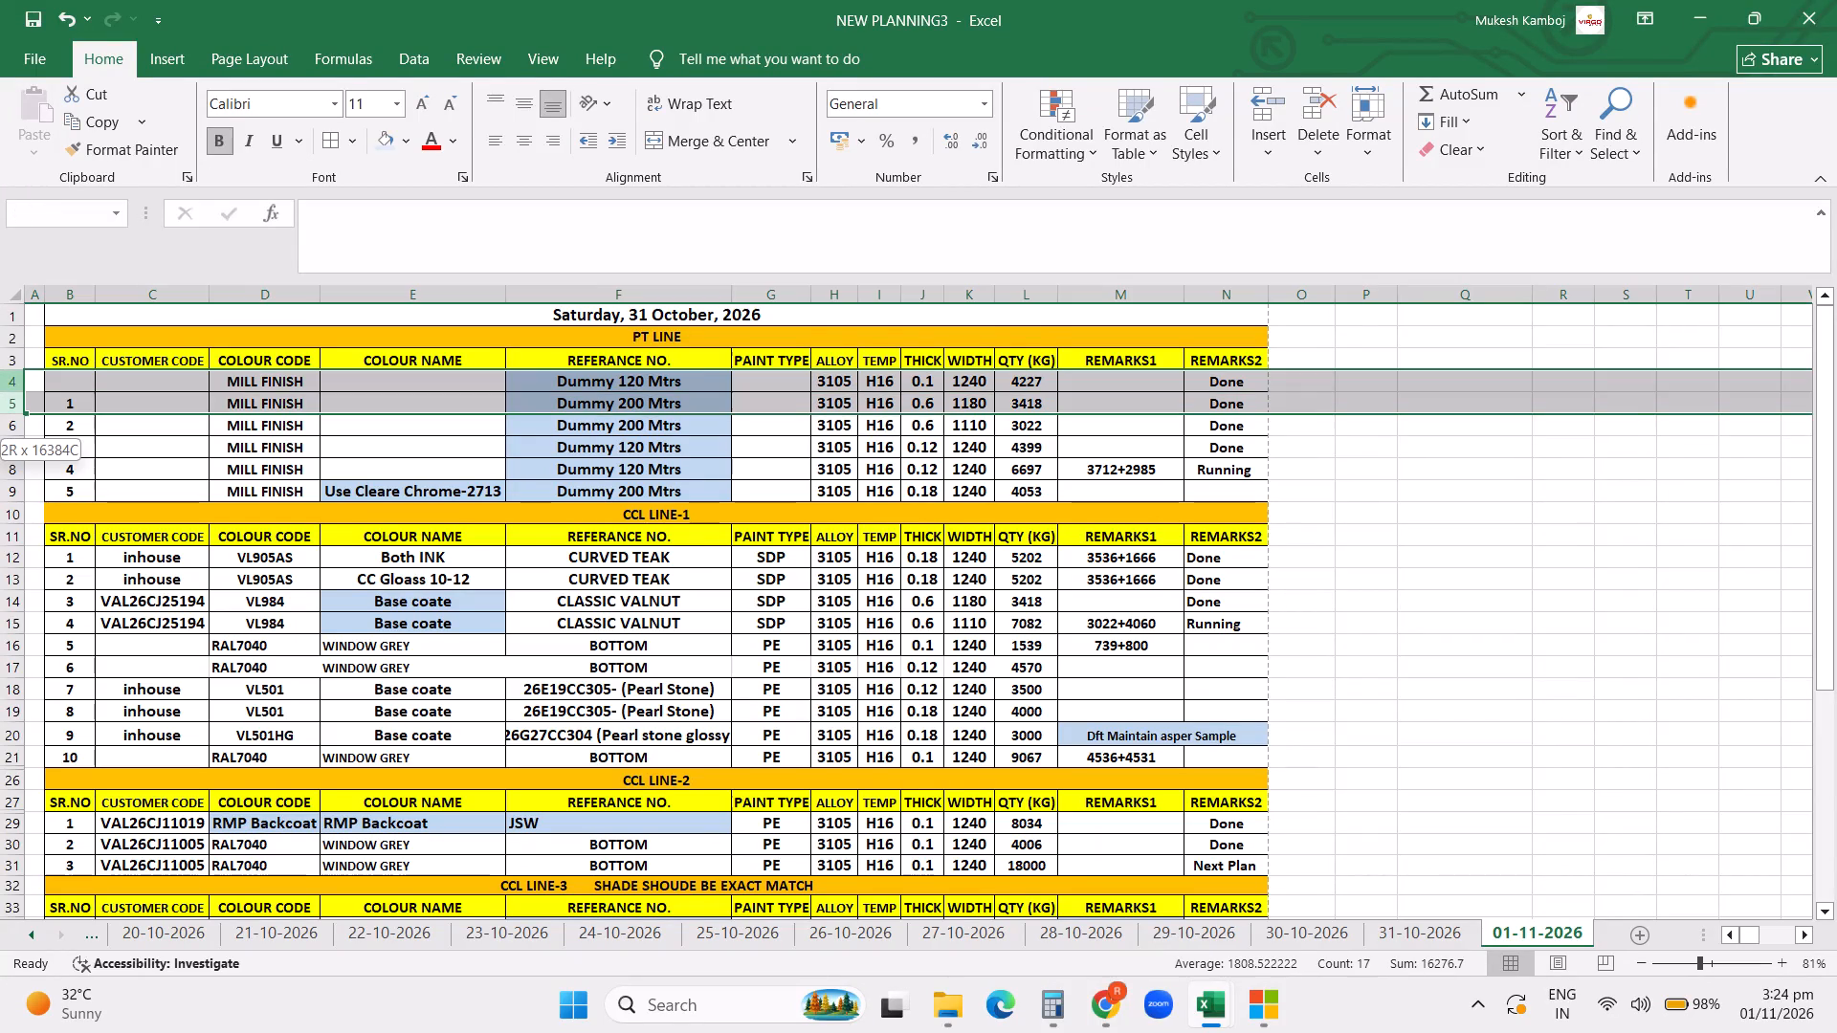
pyautogui.moveTo(17, 419); pyautogui.dragTo(21, 440)
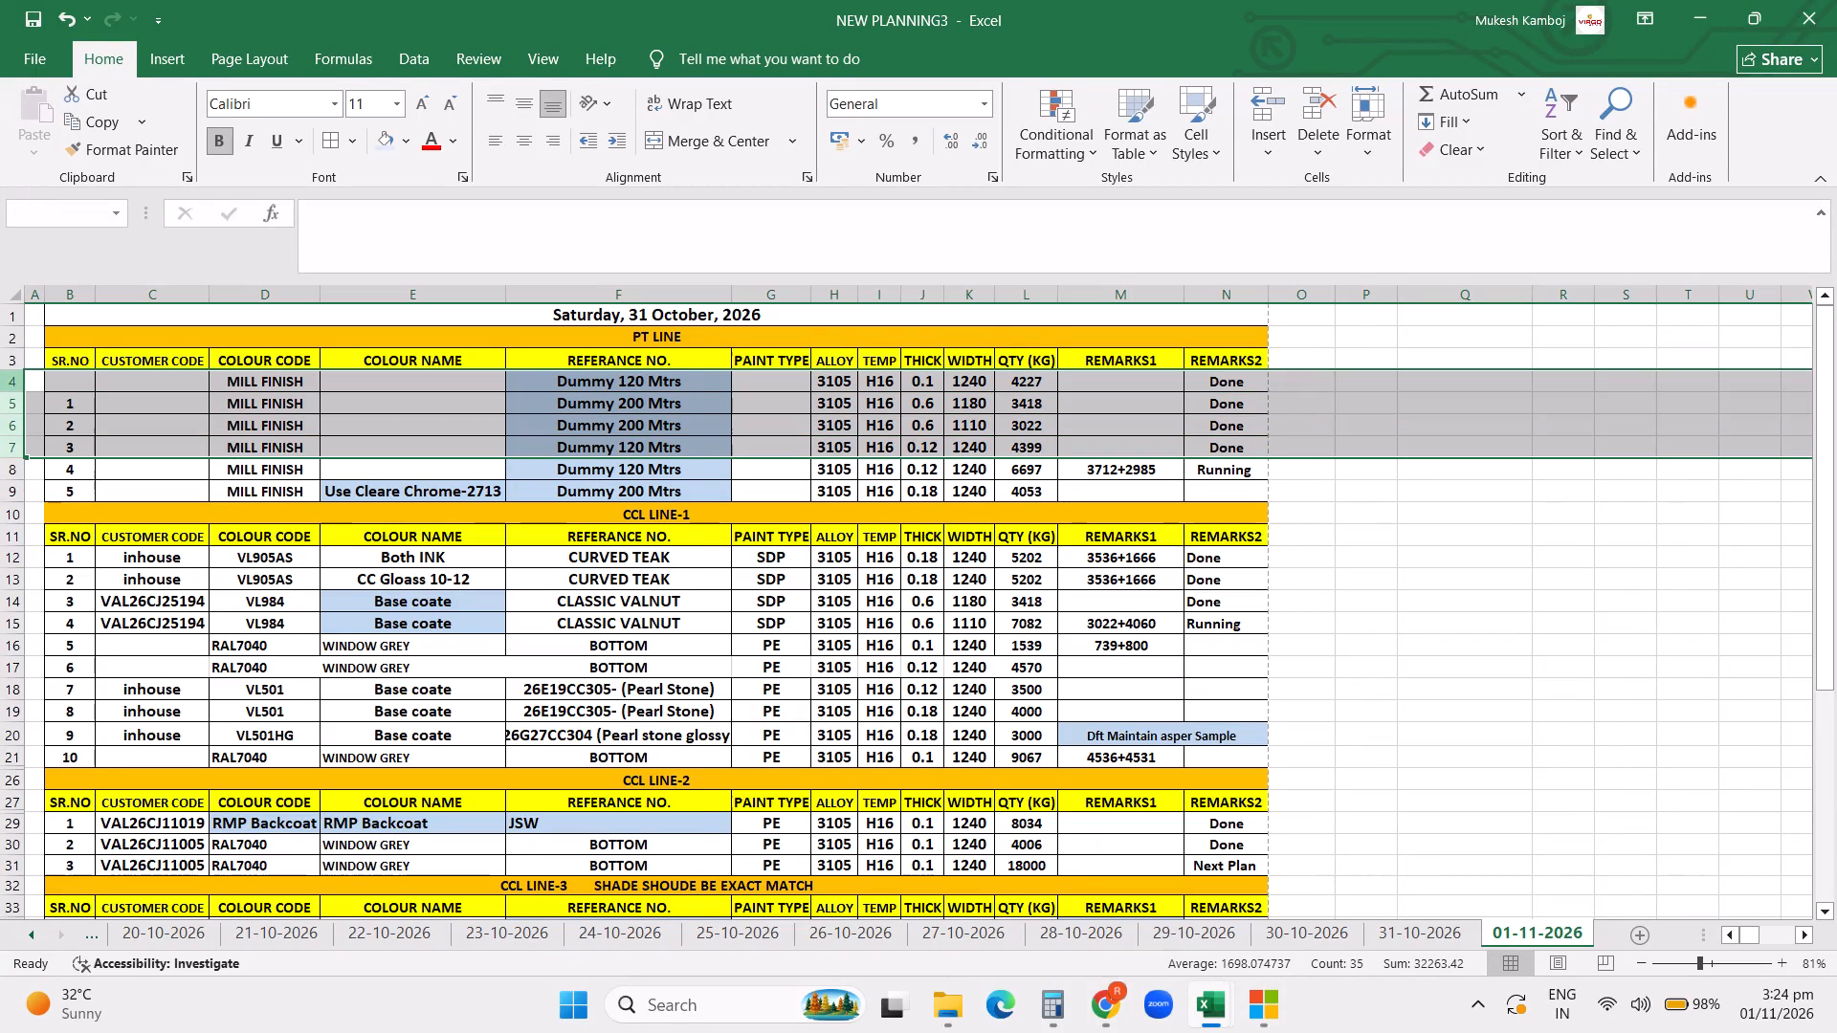
pyautogui.hotkey('ctrl', '-')
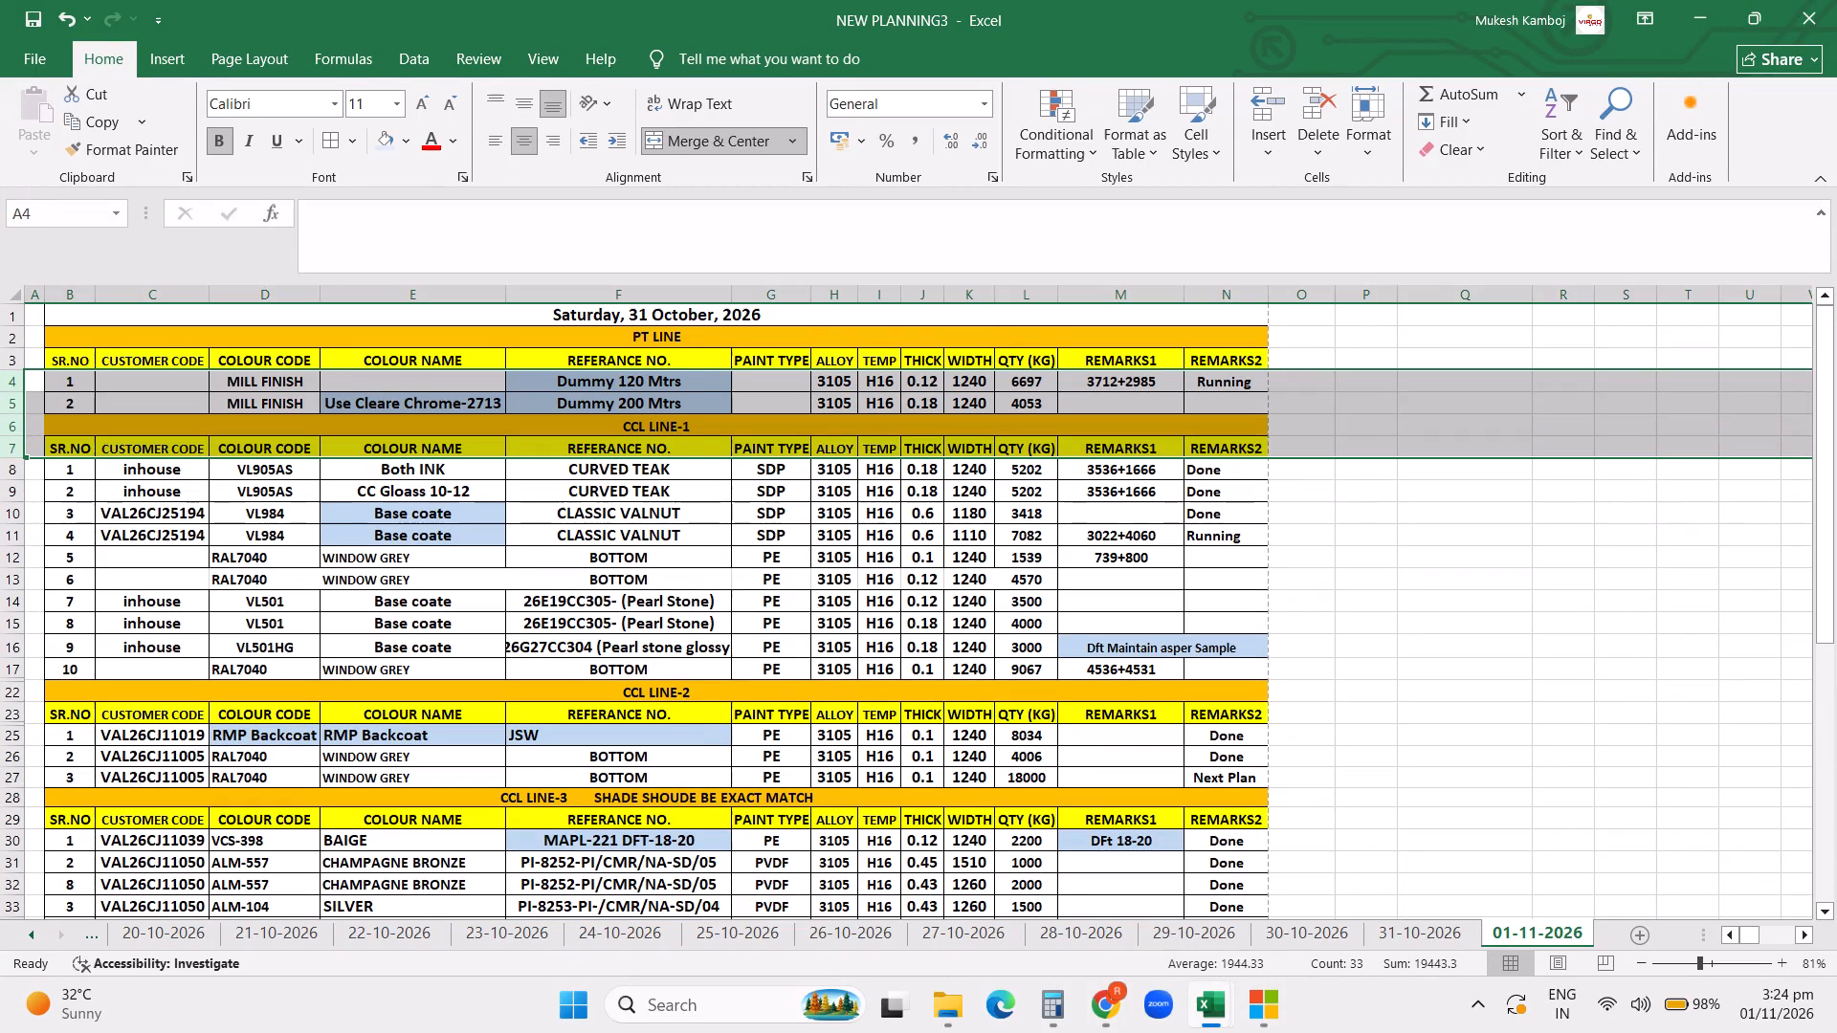
# Delete the three CCL LINE-1 rows marked Done: both CURVED TEAK rows and the 1180-wide CLASSIC VALNUT row.
pyautogui.moveTo(15, 470); pyautogui.dragTo(16, 517)
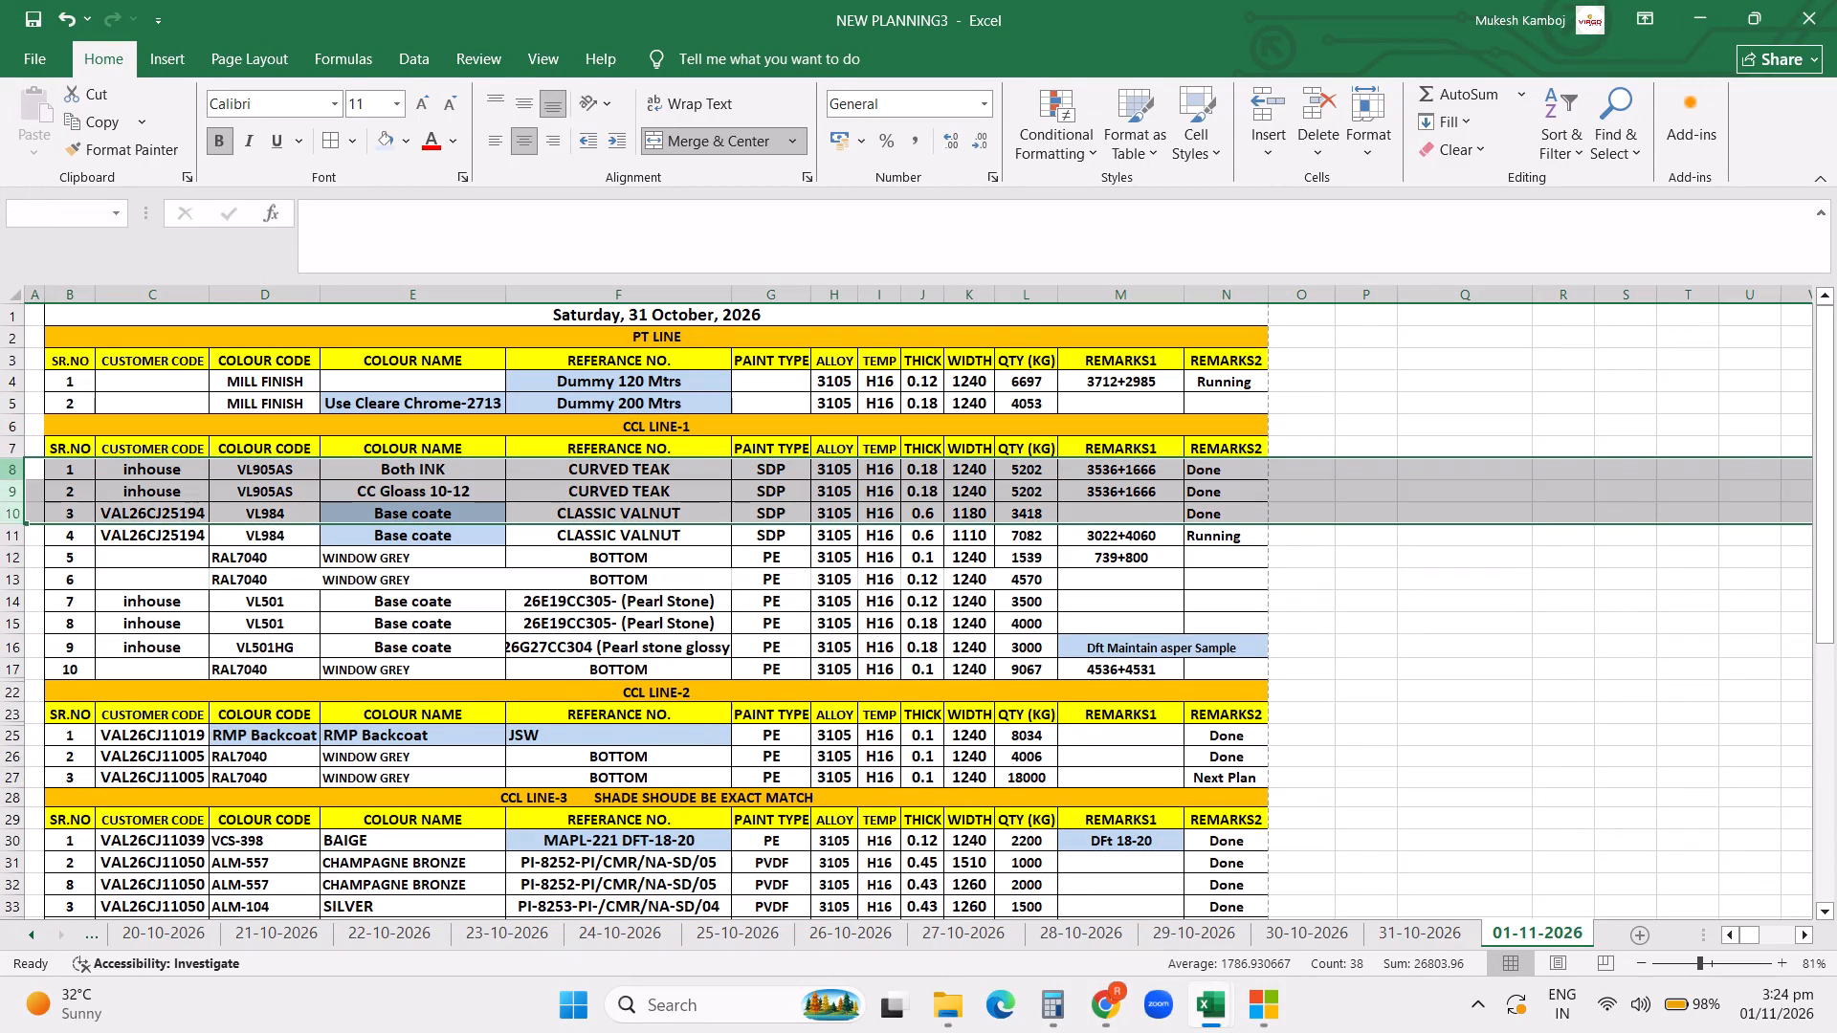
pyautogui.hotkey('ctrl', '-')
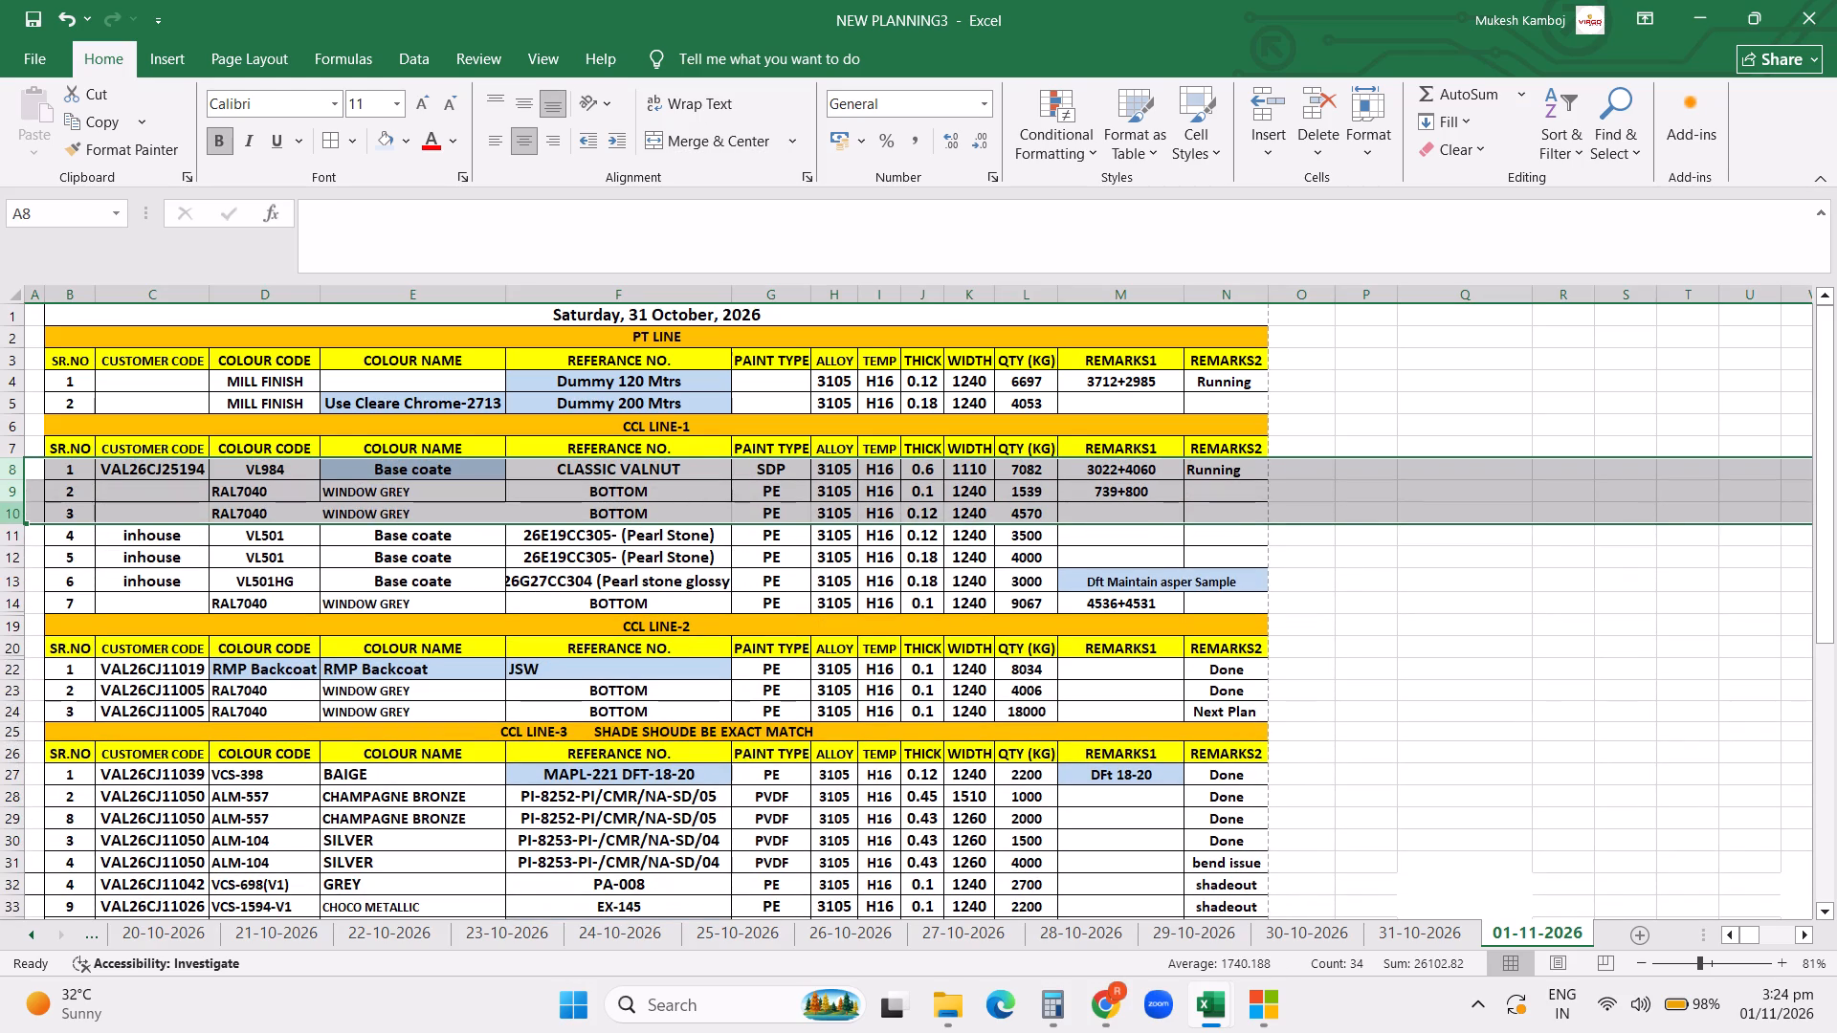
pyautogui.click(898, 492)
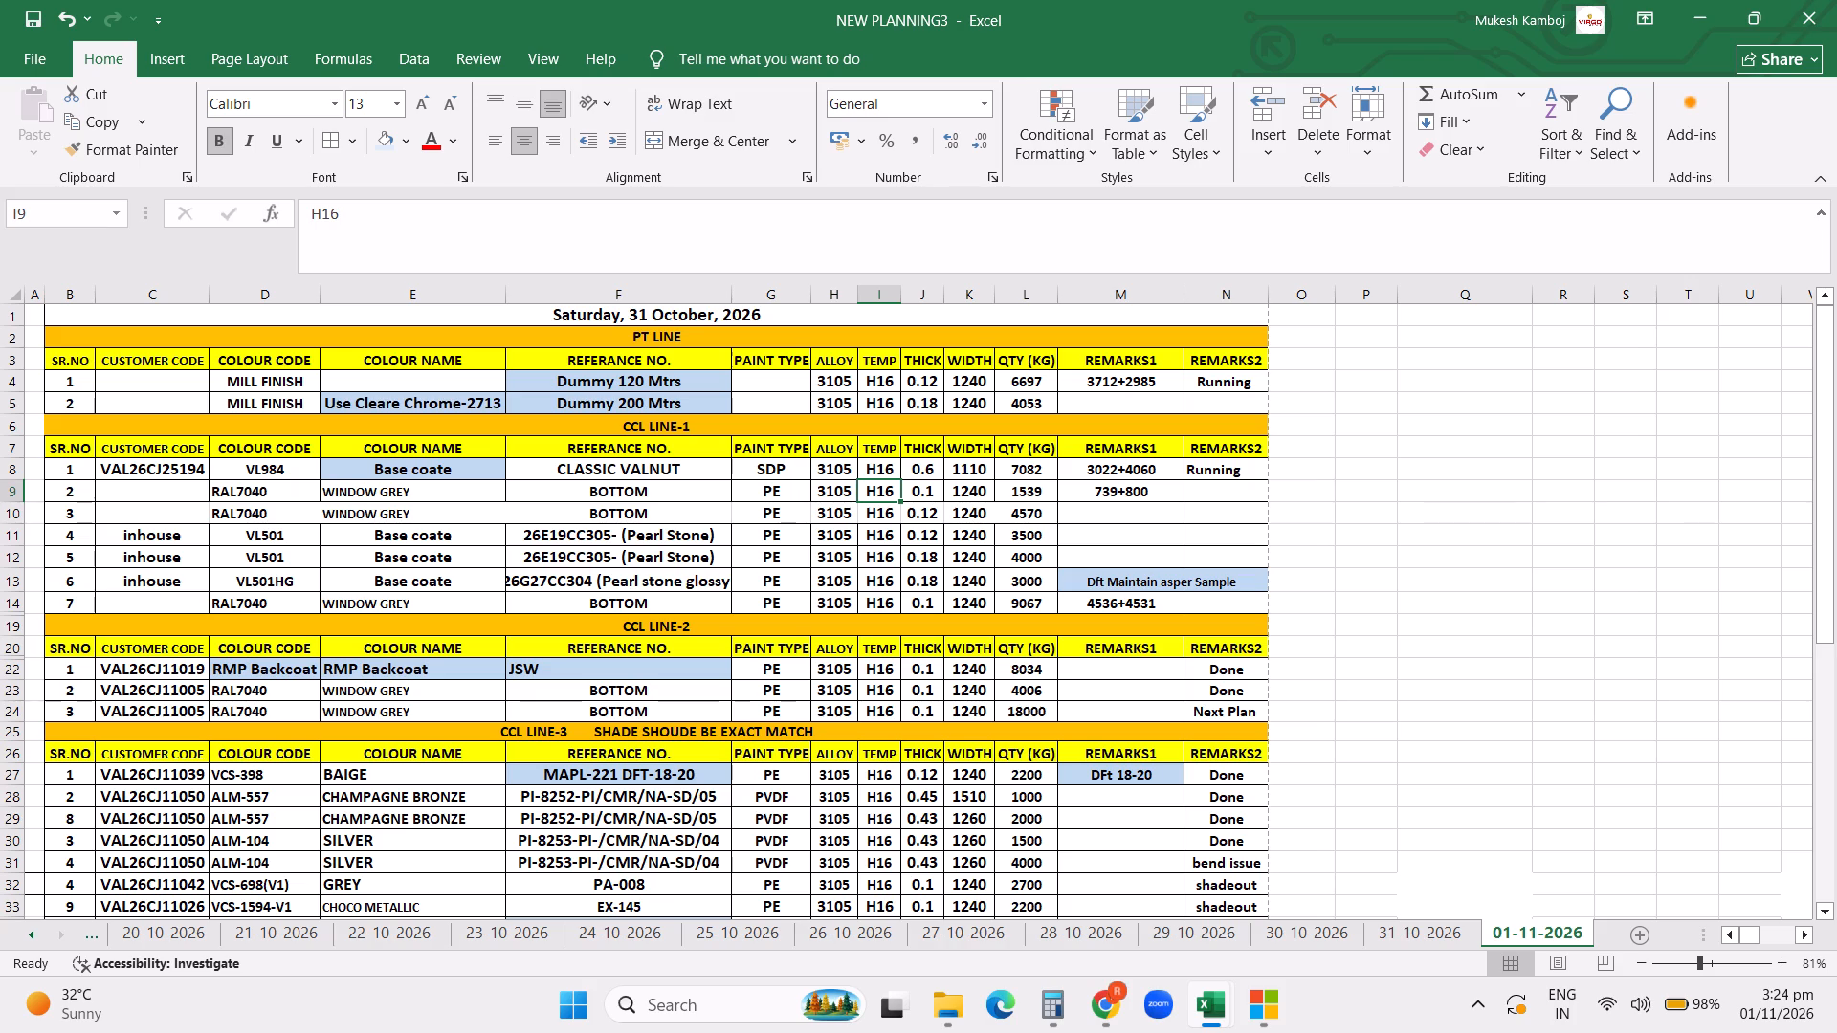
# Delete the two CCL LINE-2 rows marked Done, RMP Backcoat and the first RAL7040 row.
pyautogui.moveTo(15, 672); pyautogui.dragTo(15, 685)
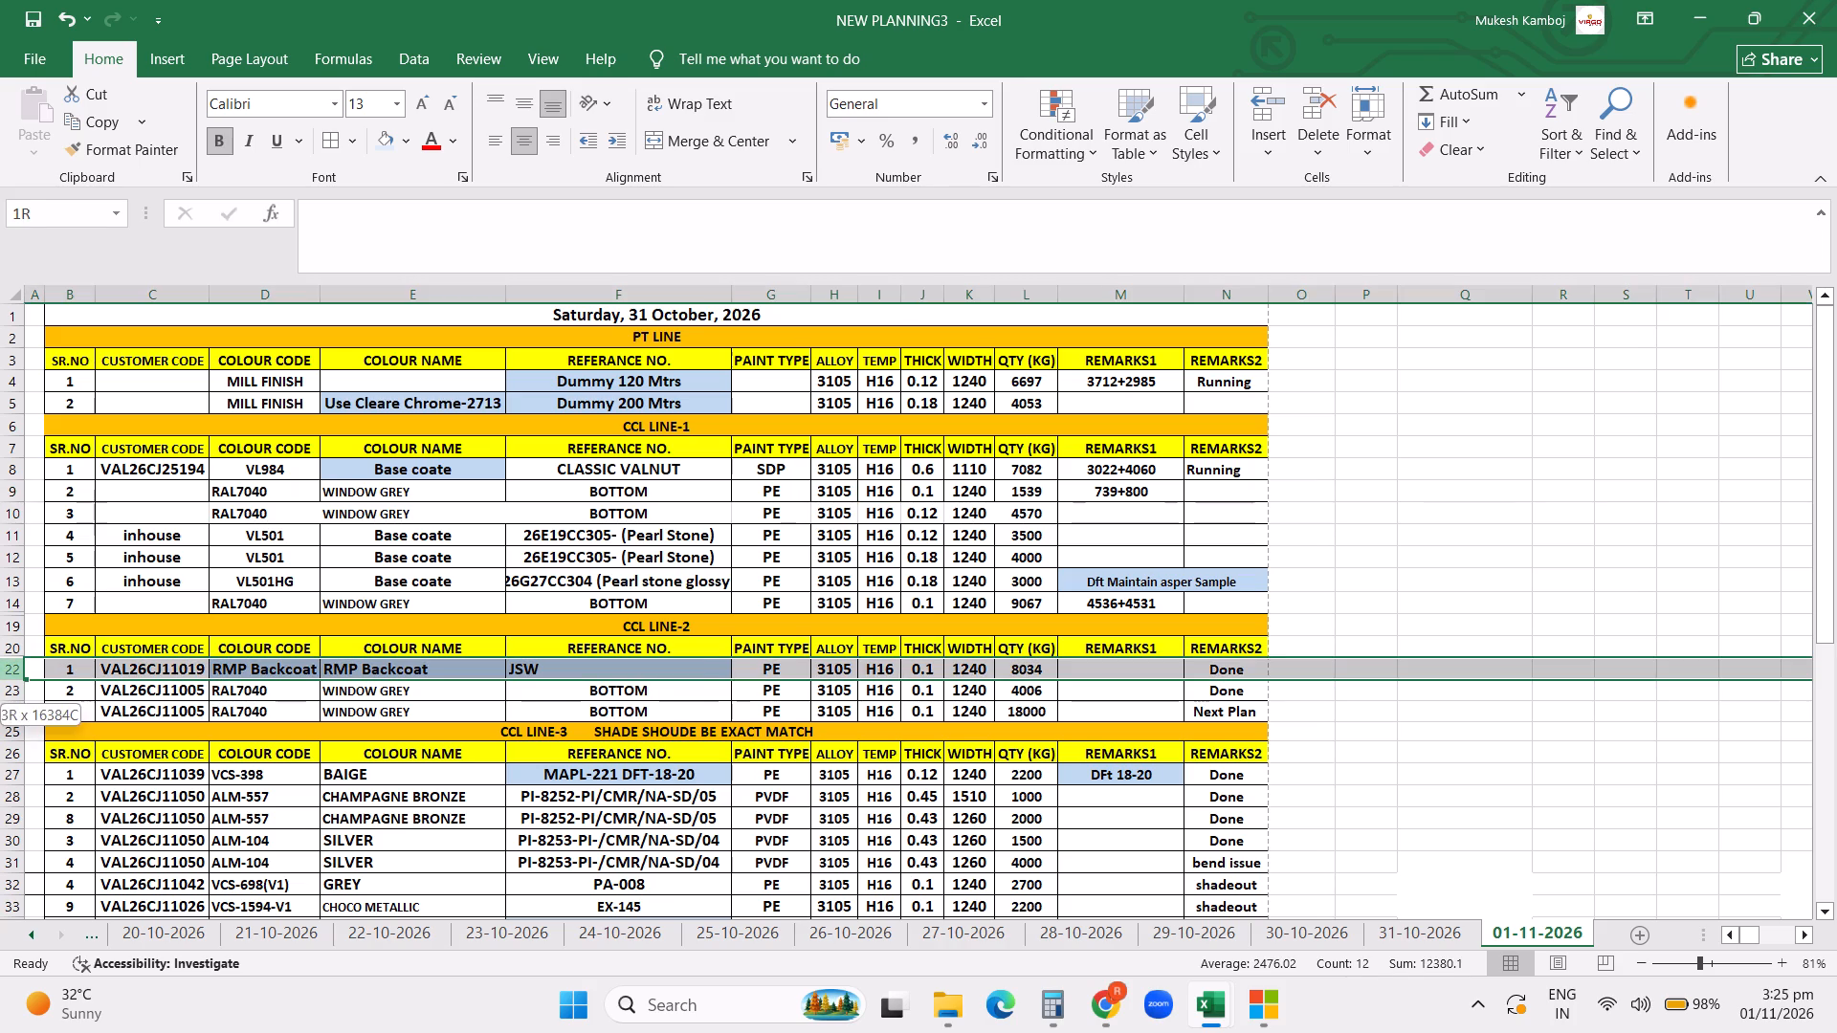
pyautogui.moveTo(15, 685); pyautogui.dragTo(15, 689)
pyautogui.hotkey('ctrl', '-')
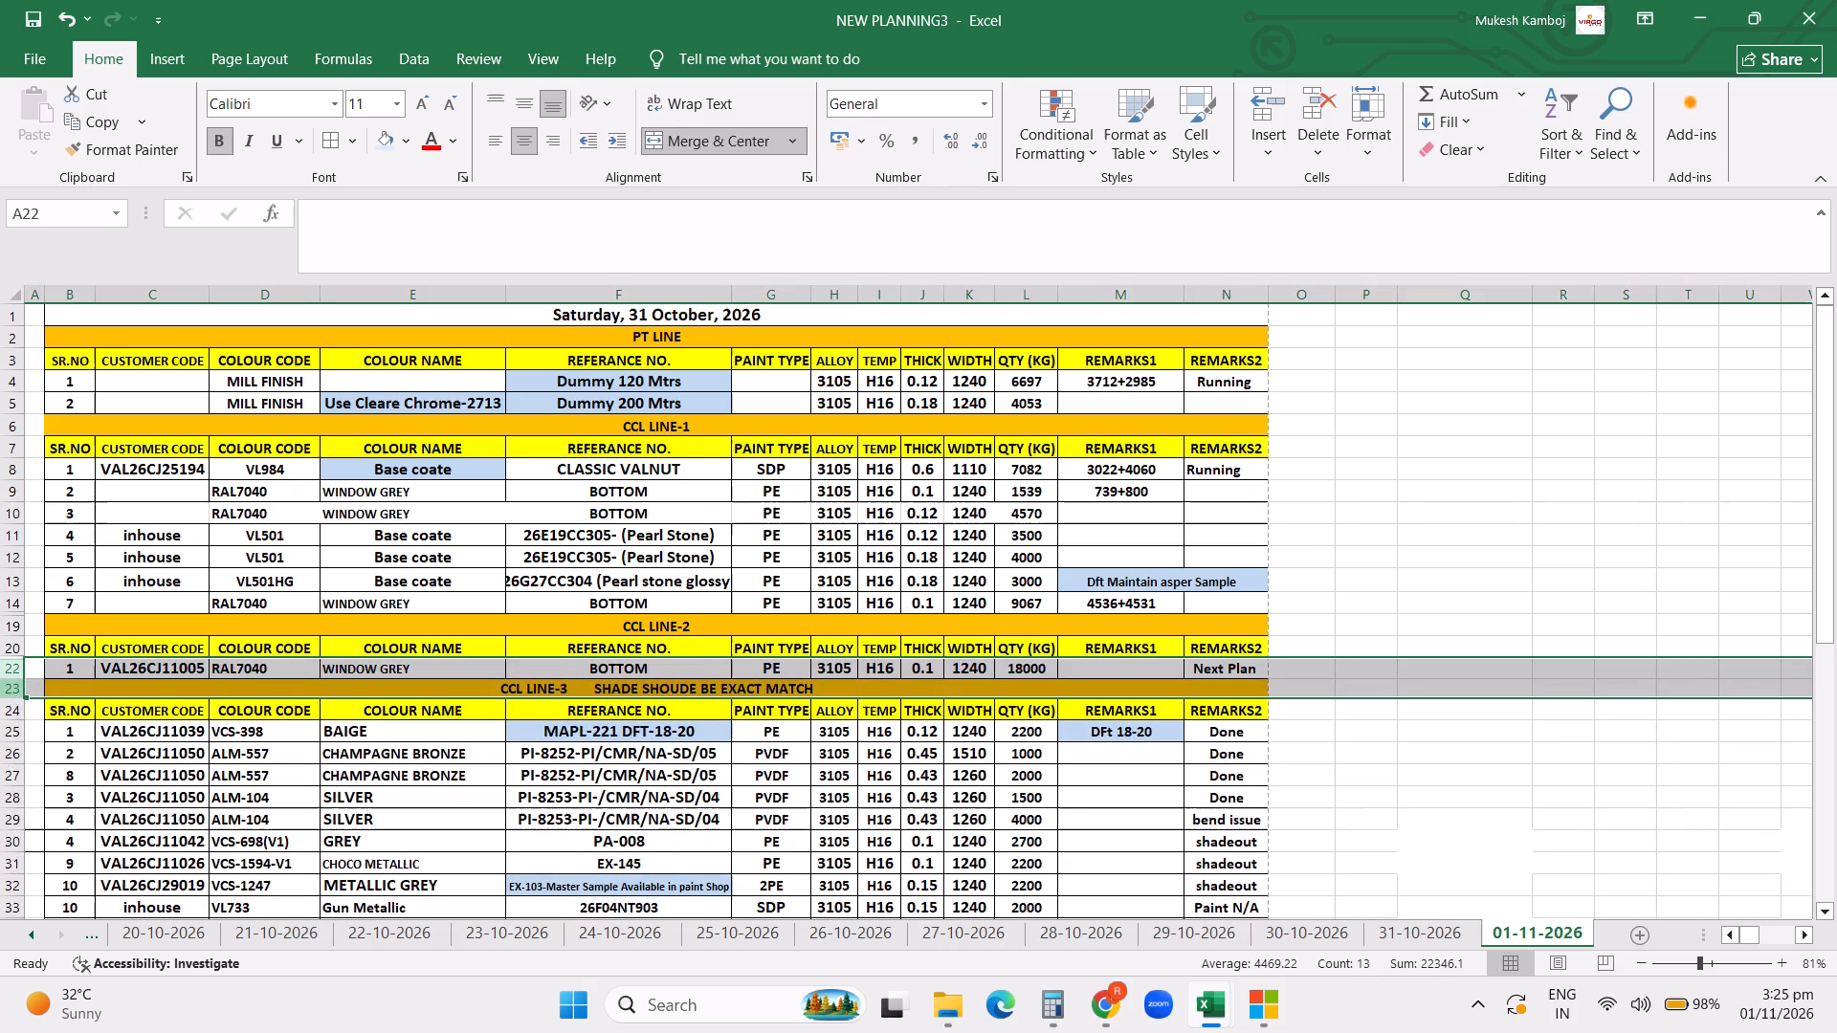
# Delete all CCL LINE-3 rows marked Done, plus the ALM-104 SILVER row marked bend issue.
pyautogui.moveTo(7, 731); pyautogui.dragTo(1, 813)
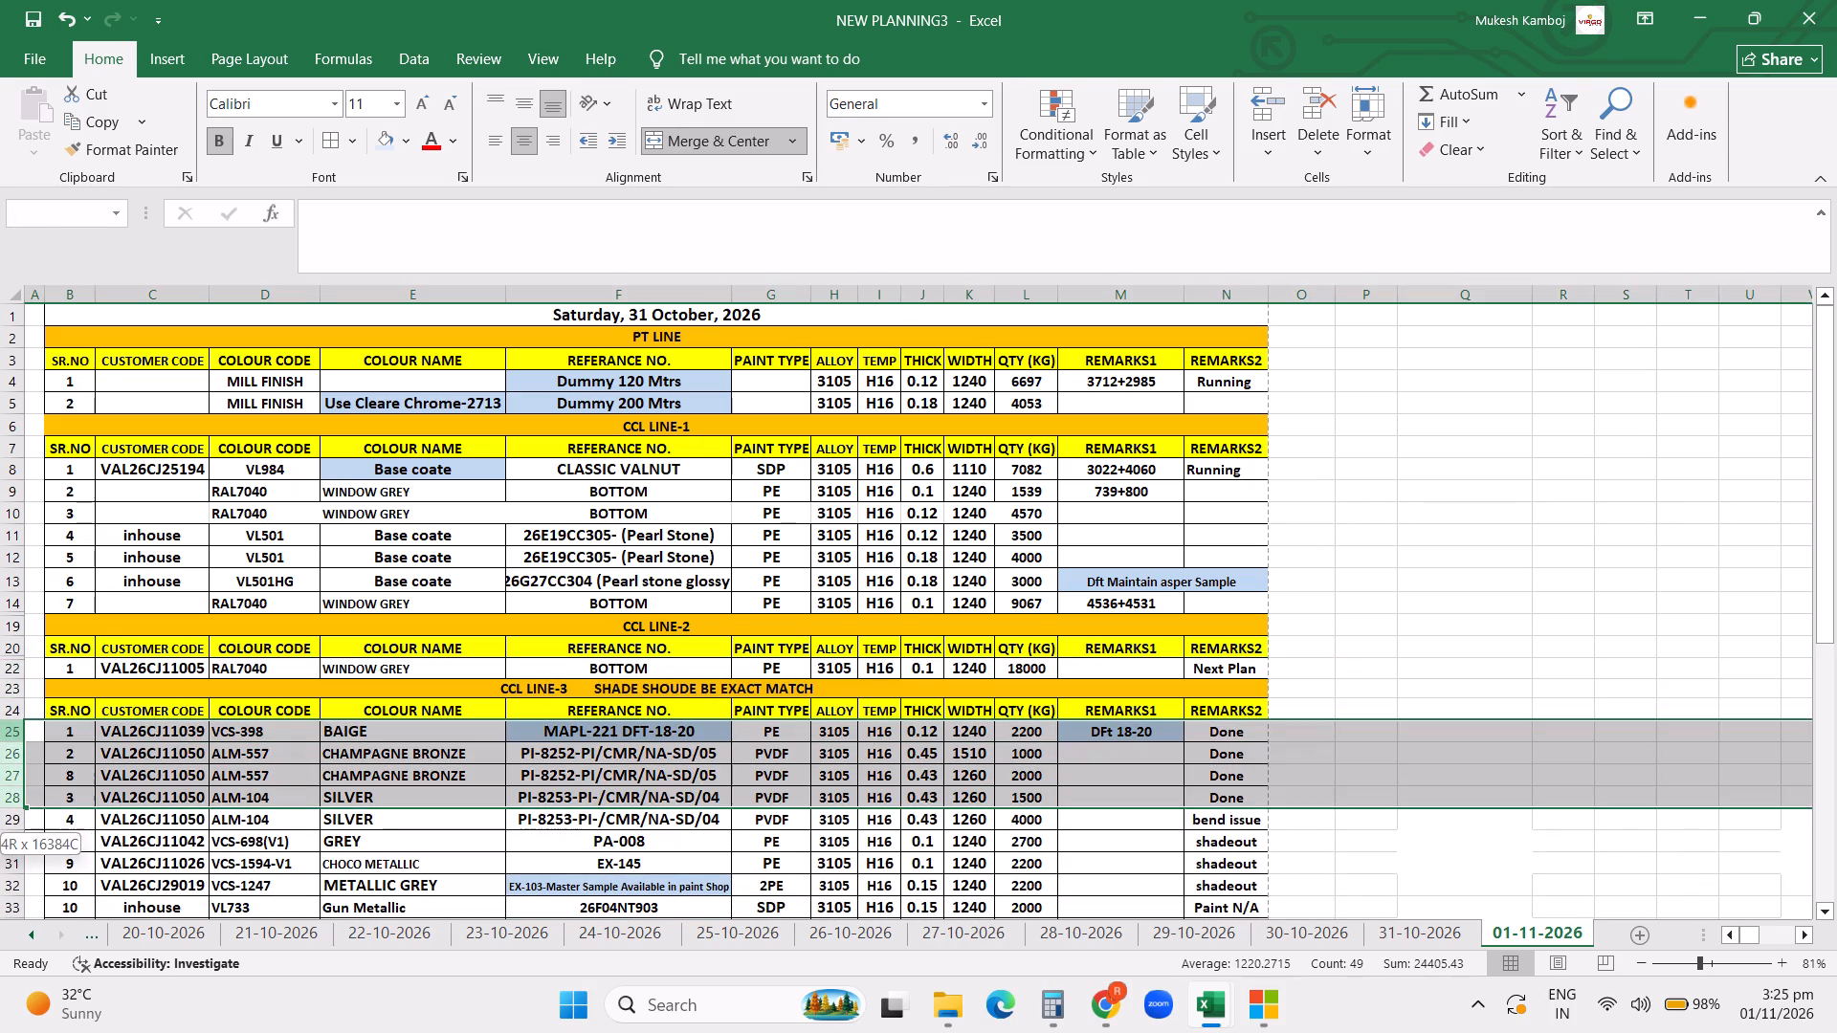
pyautogui.moveTo(1, 813); pyautogui.dragTo(17, 788)
pyautogui.hotkey('ctrl', '-')
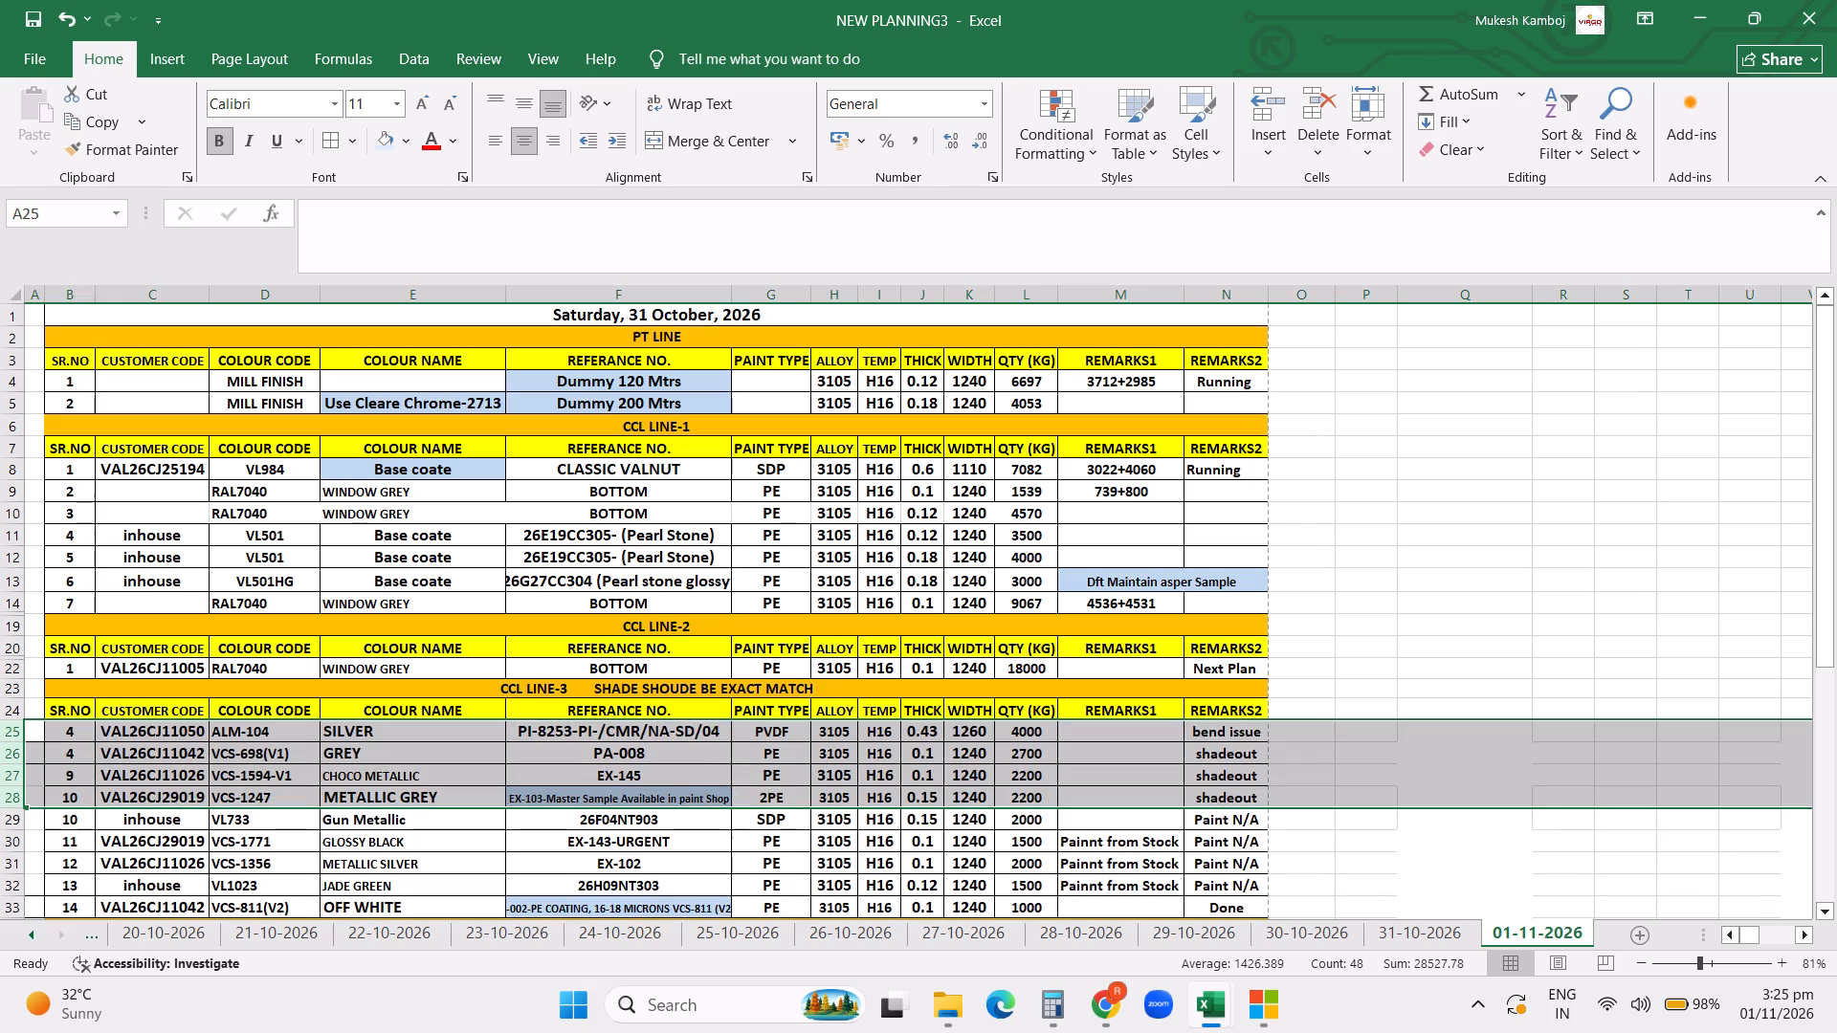
pyautogui.click(12, 730)
pyautogui.hotkey('ctrl', 'c')
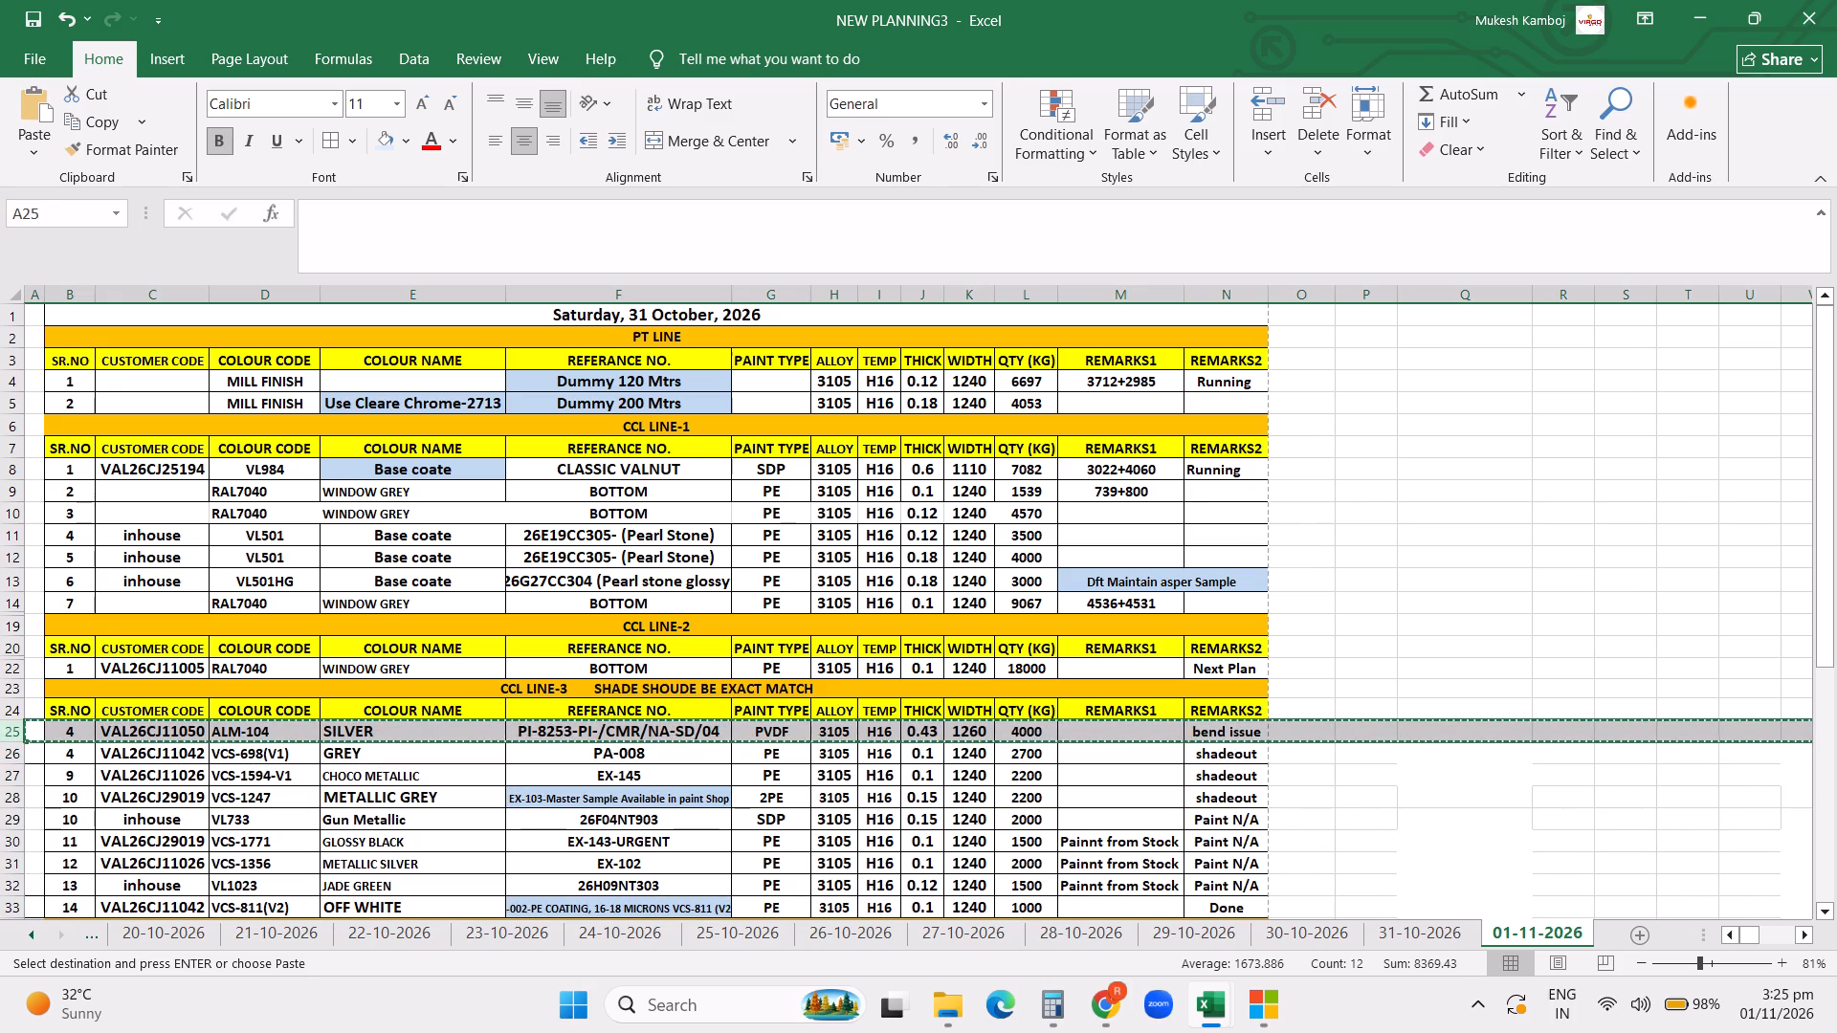
pyautogui.hotkey('ctrl', '-')
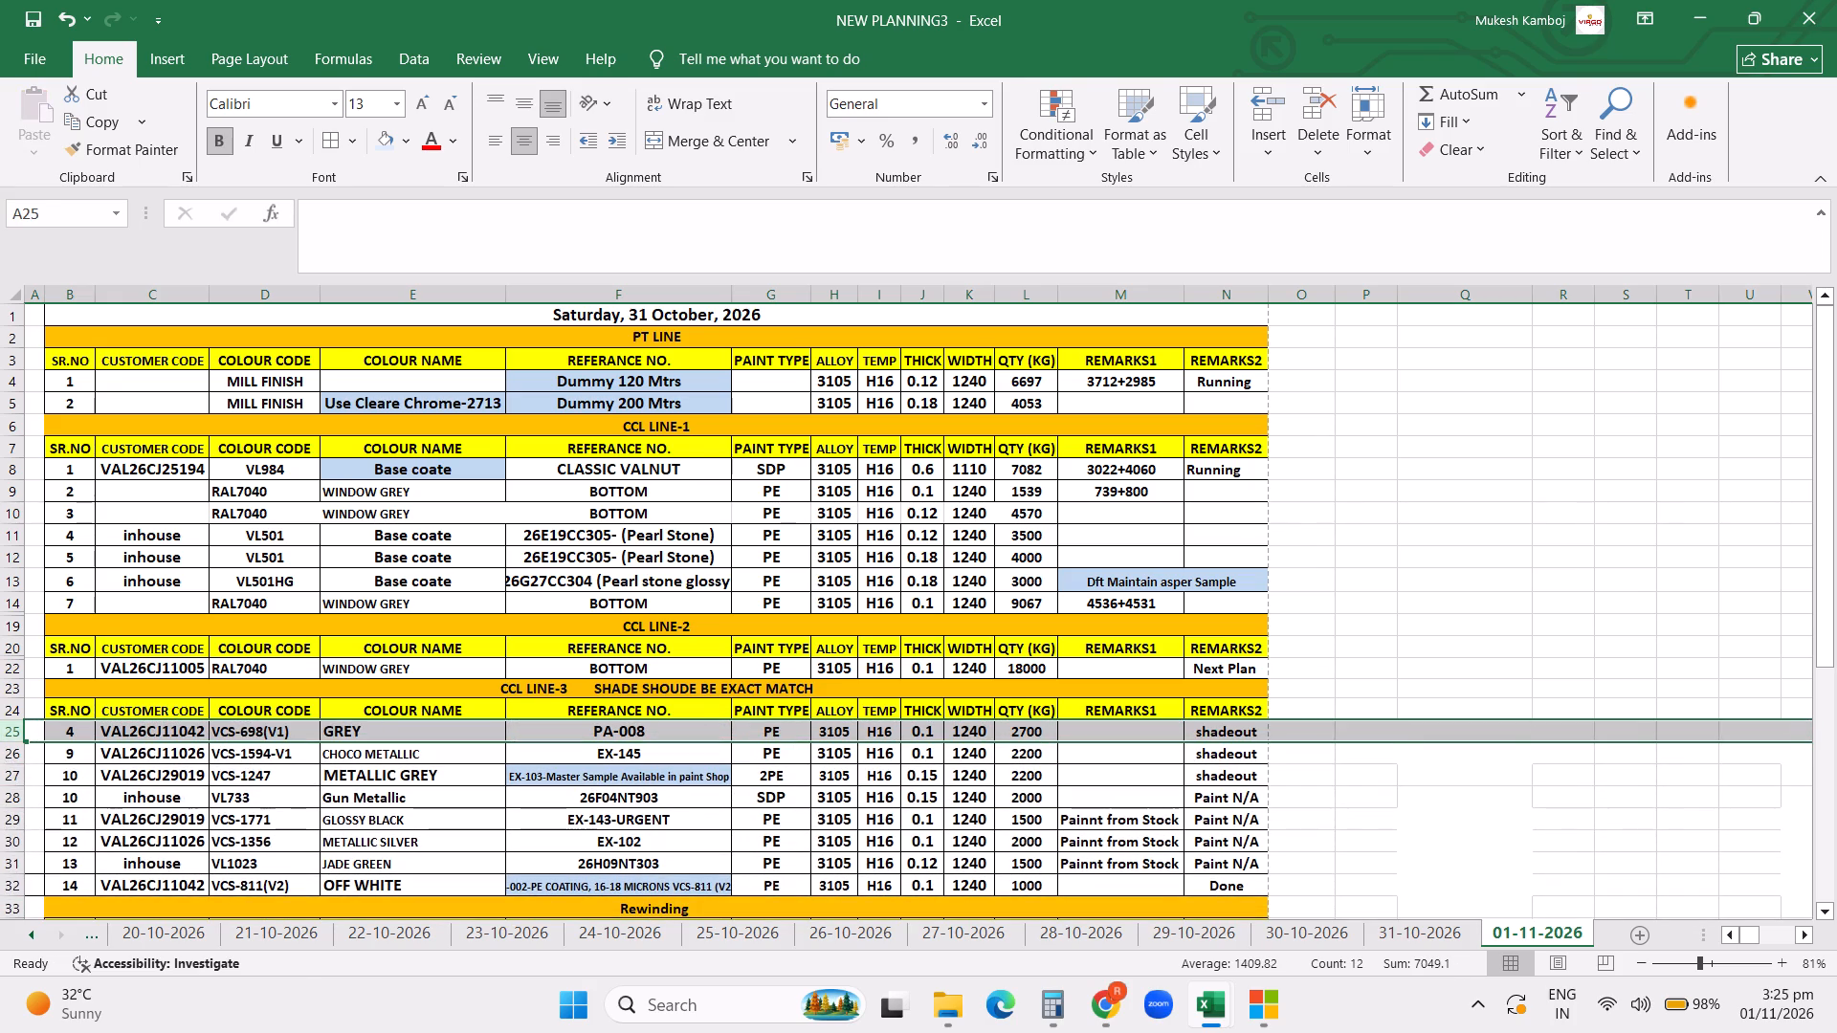
pyautogui.click(7, 885)
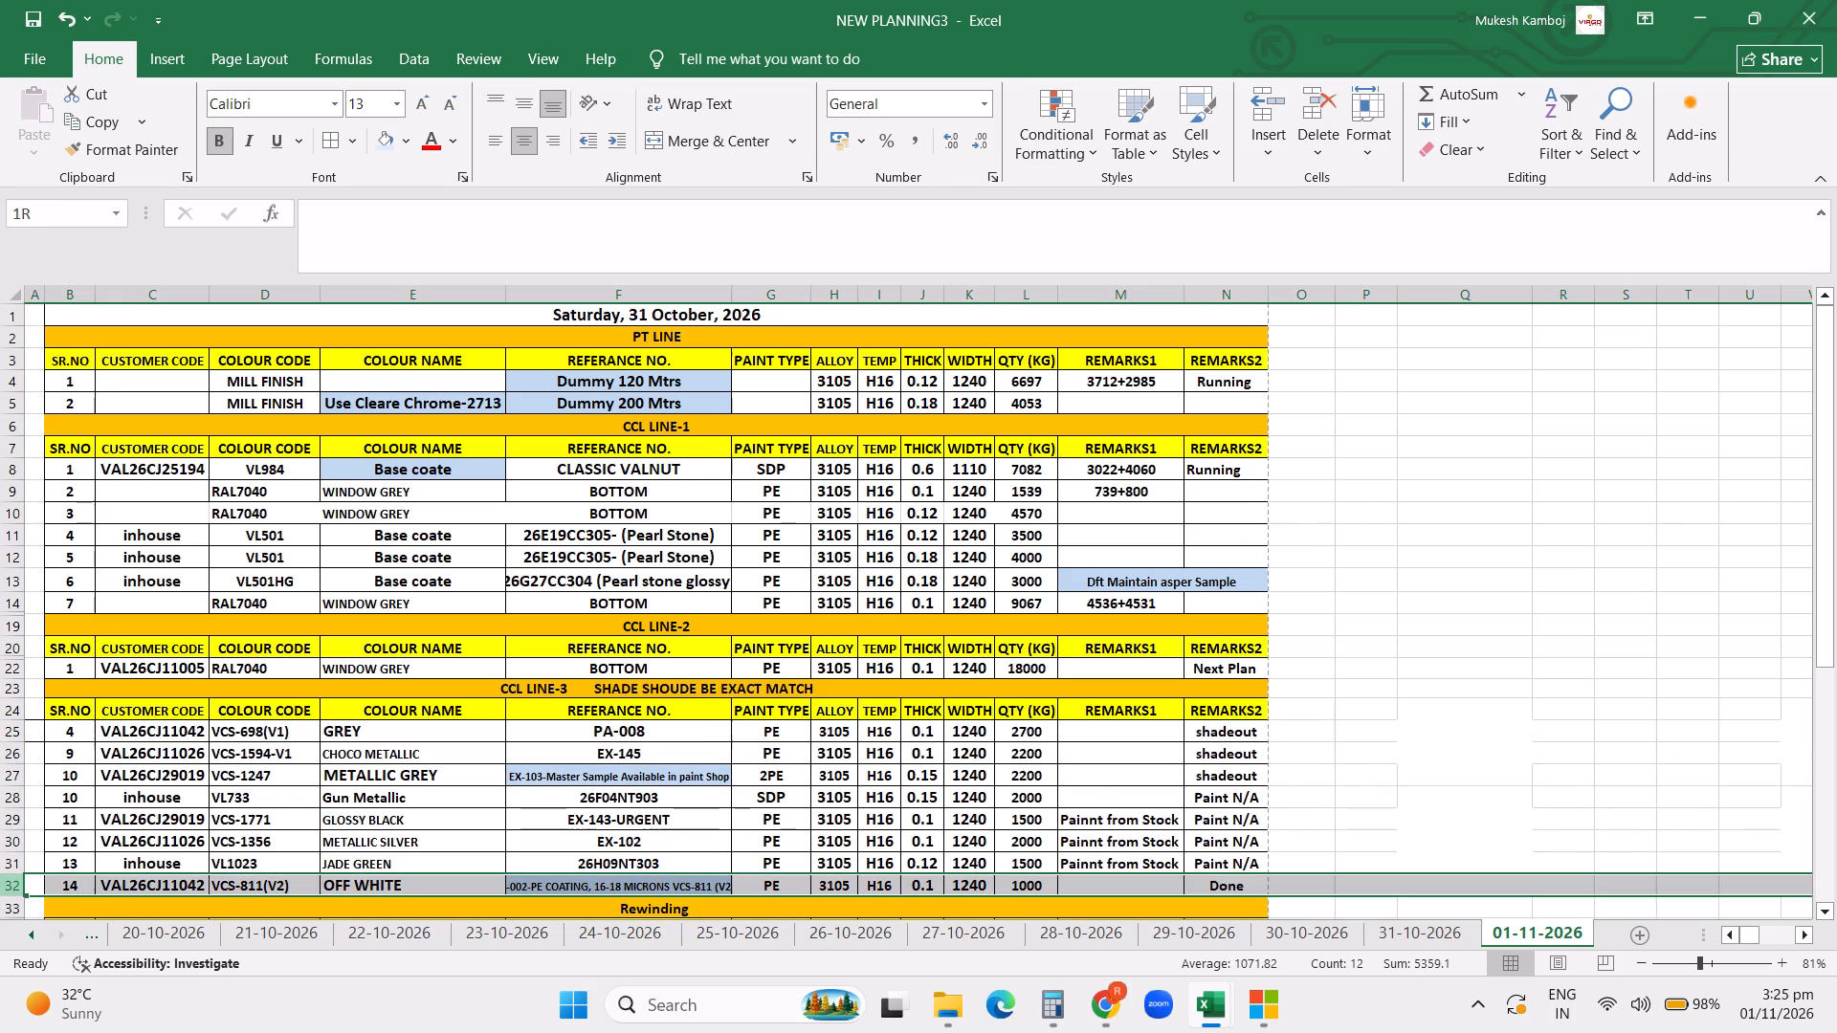
pyautogui.hotkey('ctrl', '-')
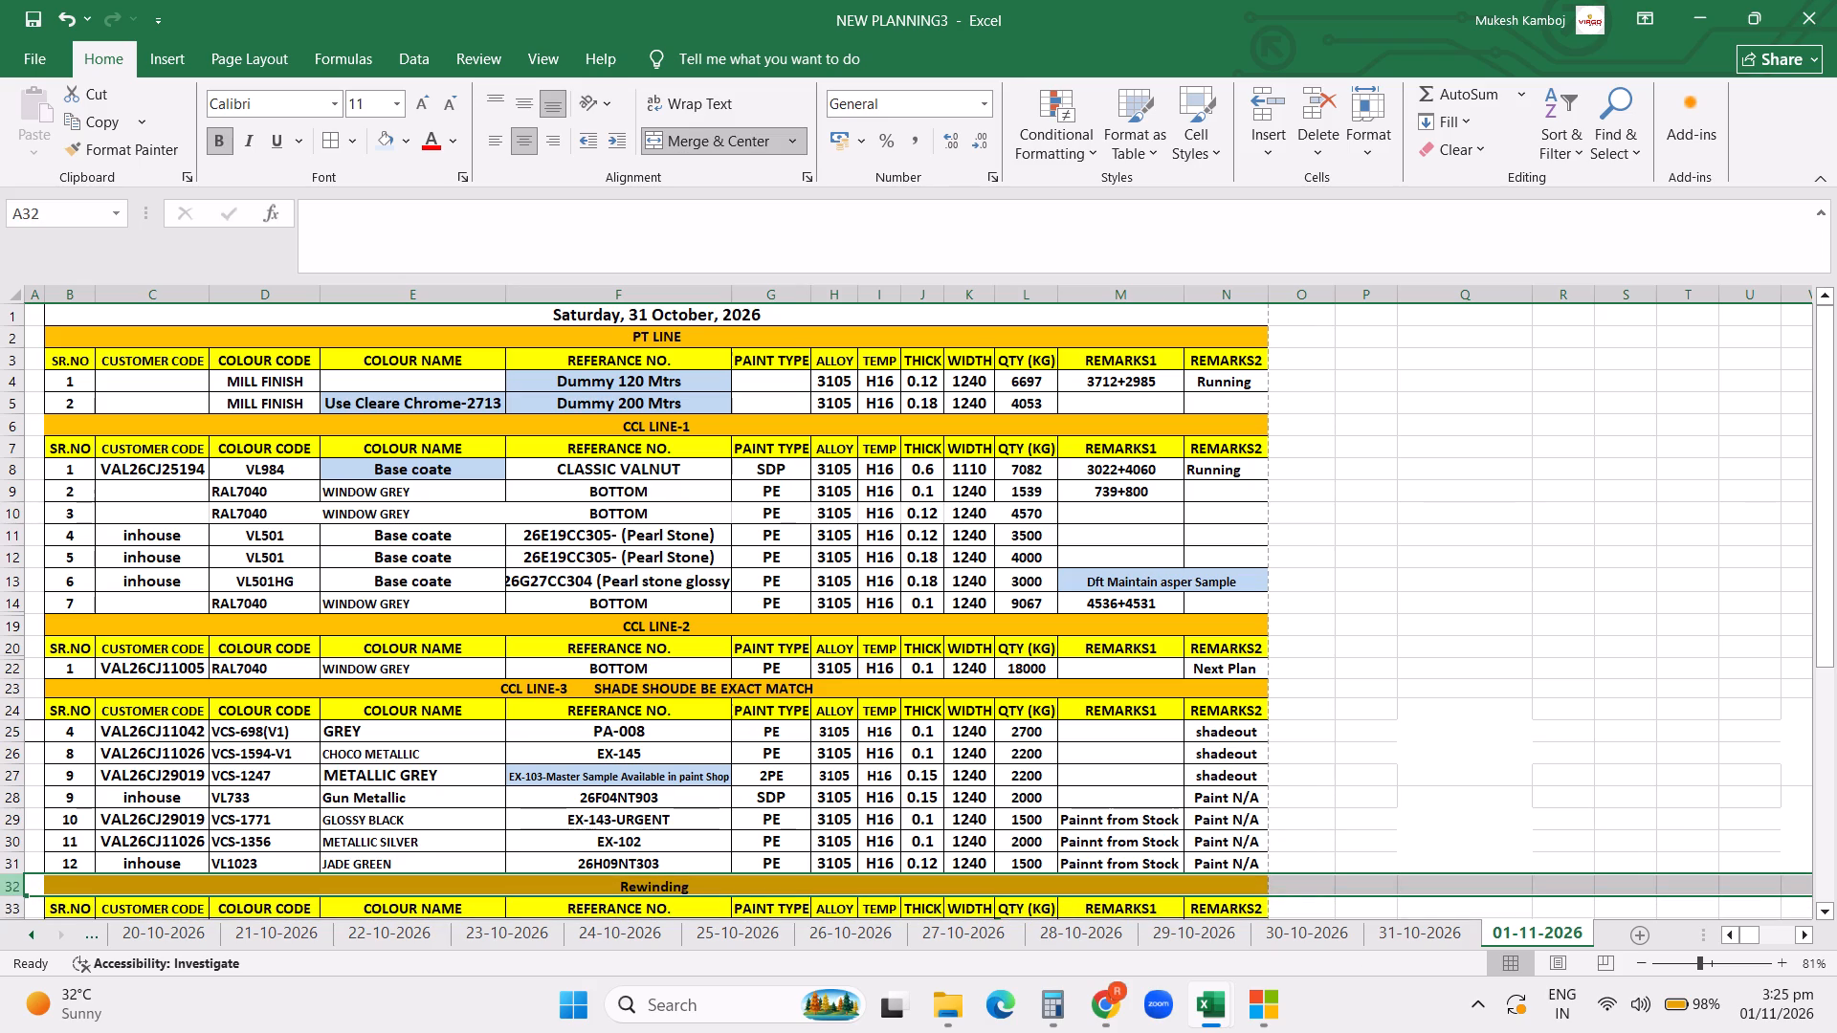
# Insert three blank rows directly above the Rewinding heading.
pyautogui.hotkey('ctrl', 'shift', '=')
pyautogui.hotkey('ctrl', 'shift', '=')
pyautogui.hotkey('ctrl', 'shift', '=')
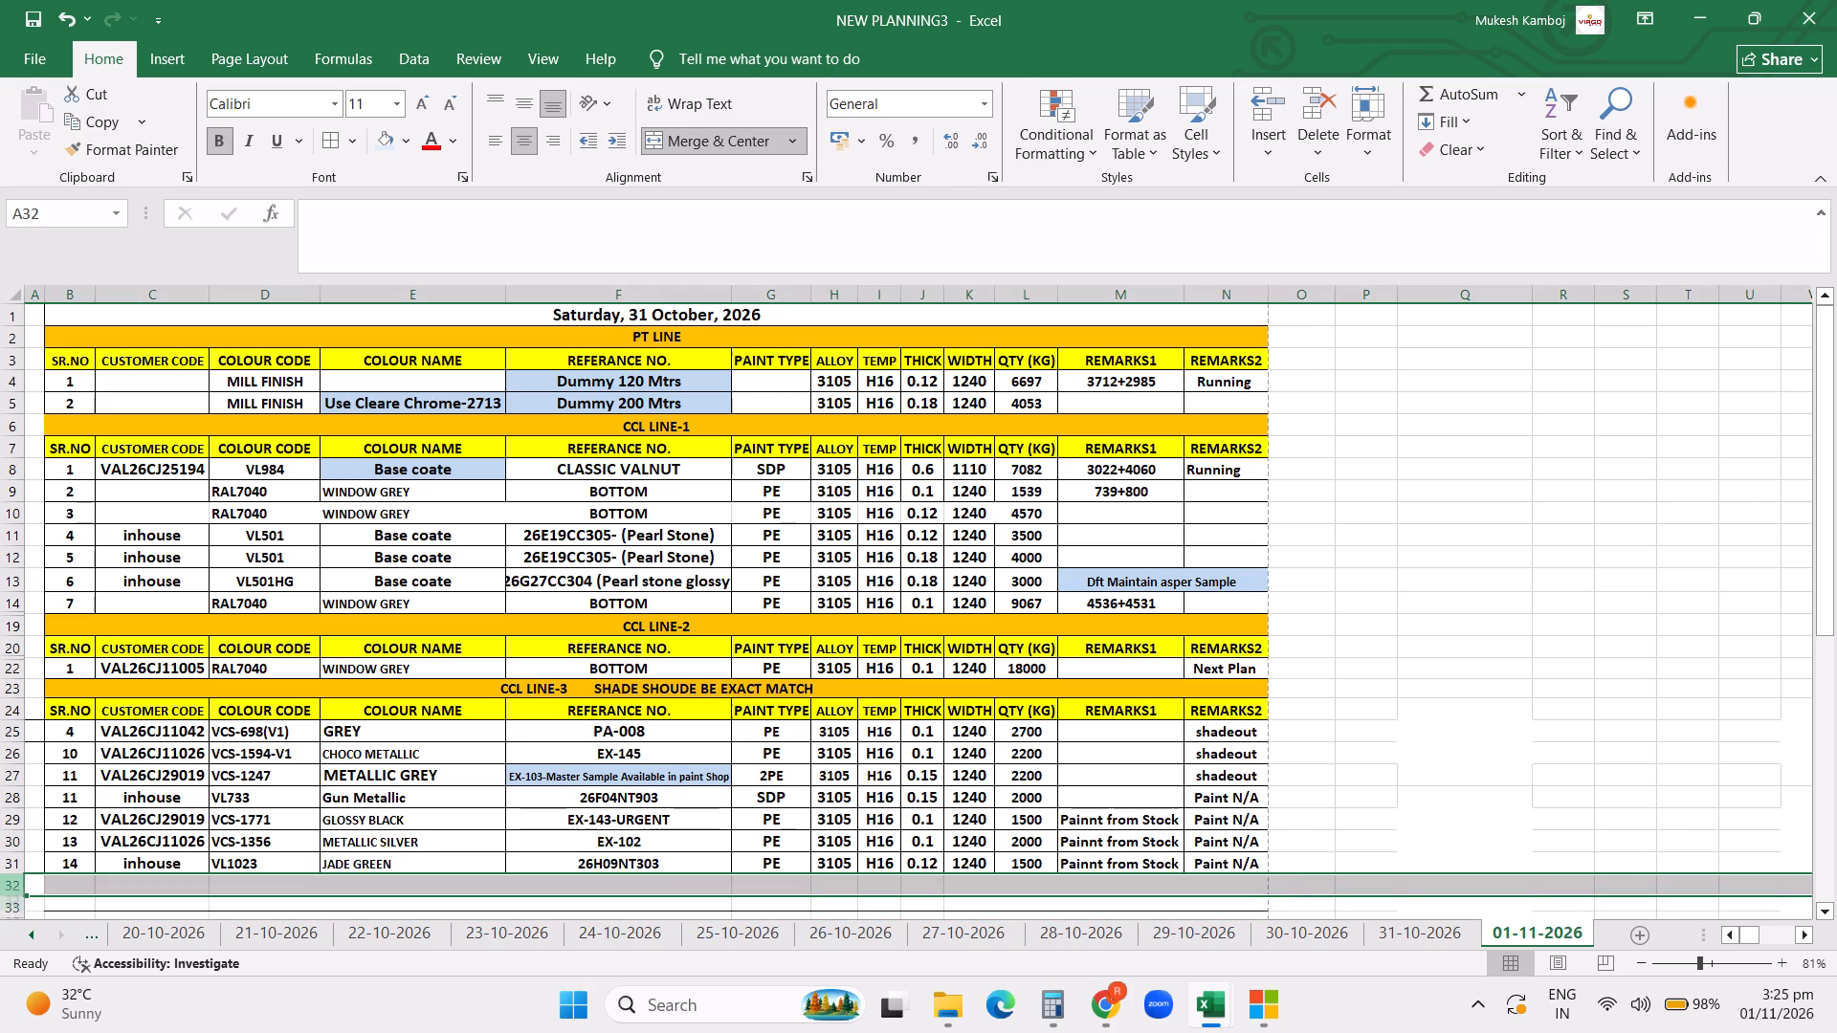
# Insert four blank rows in CCL LINE-3 above the VCS-698(V1) GREY row.
pyautogui.click(10, 731)
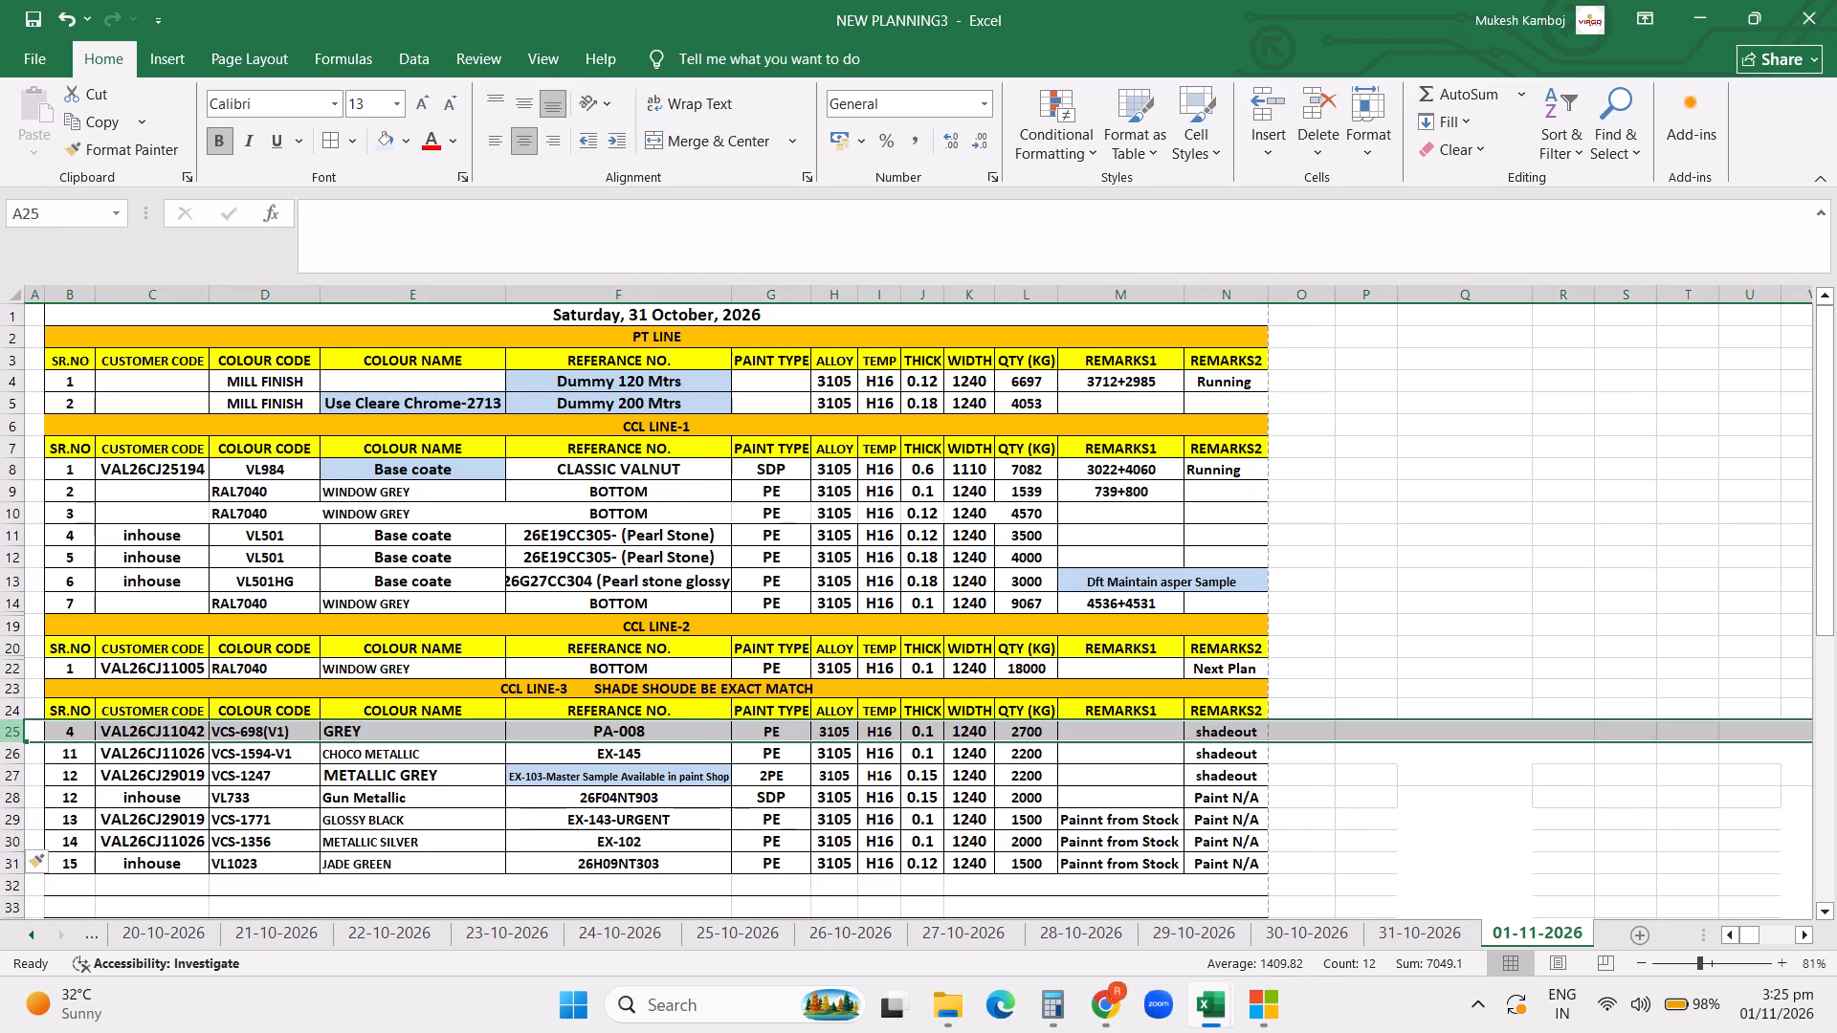
pyautogui.hotkey('ctrl', 'shift', '=')
pyautogui.hotkey('ctrl', 'shift', '=')
pyautogui.hotkey('ctrl', 'shift', '=')
pyautogui.hotkey('ctrl', 'shift', '=')
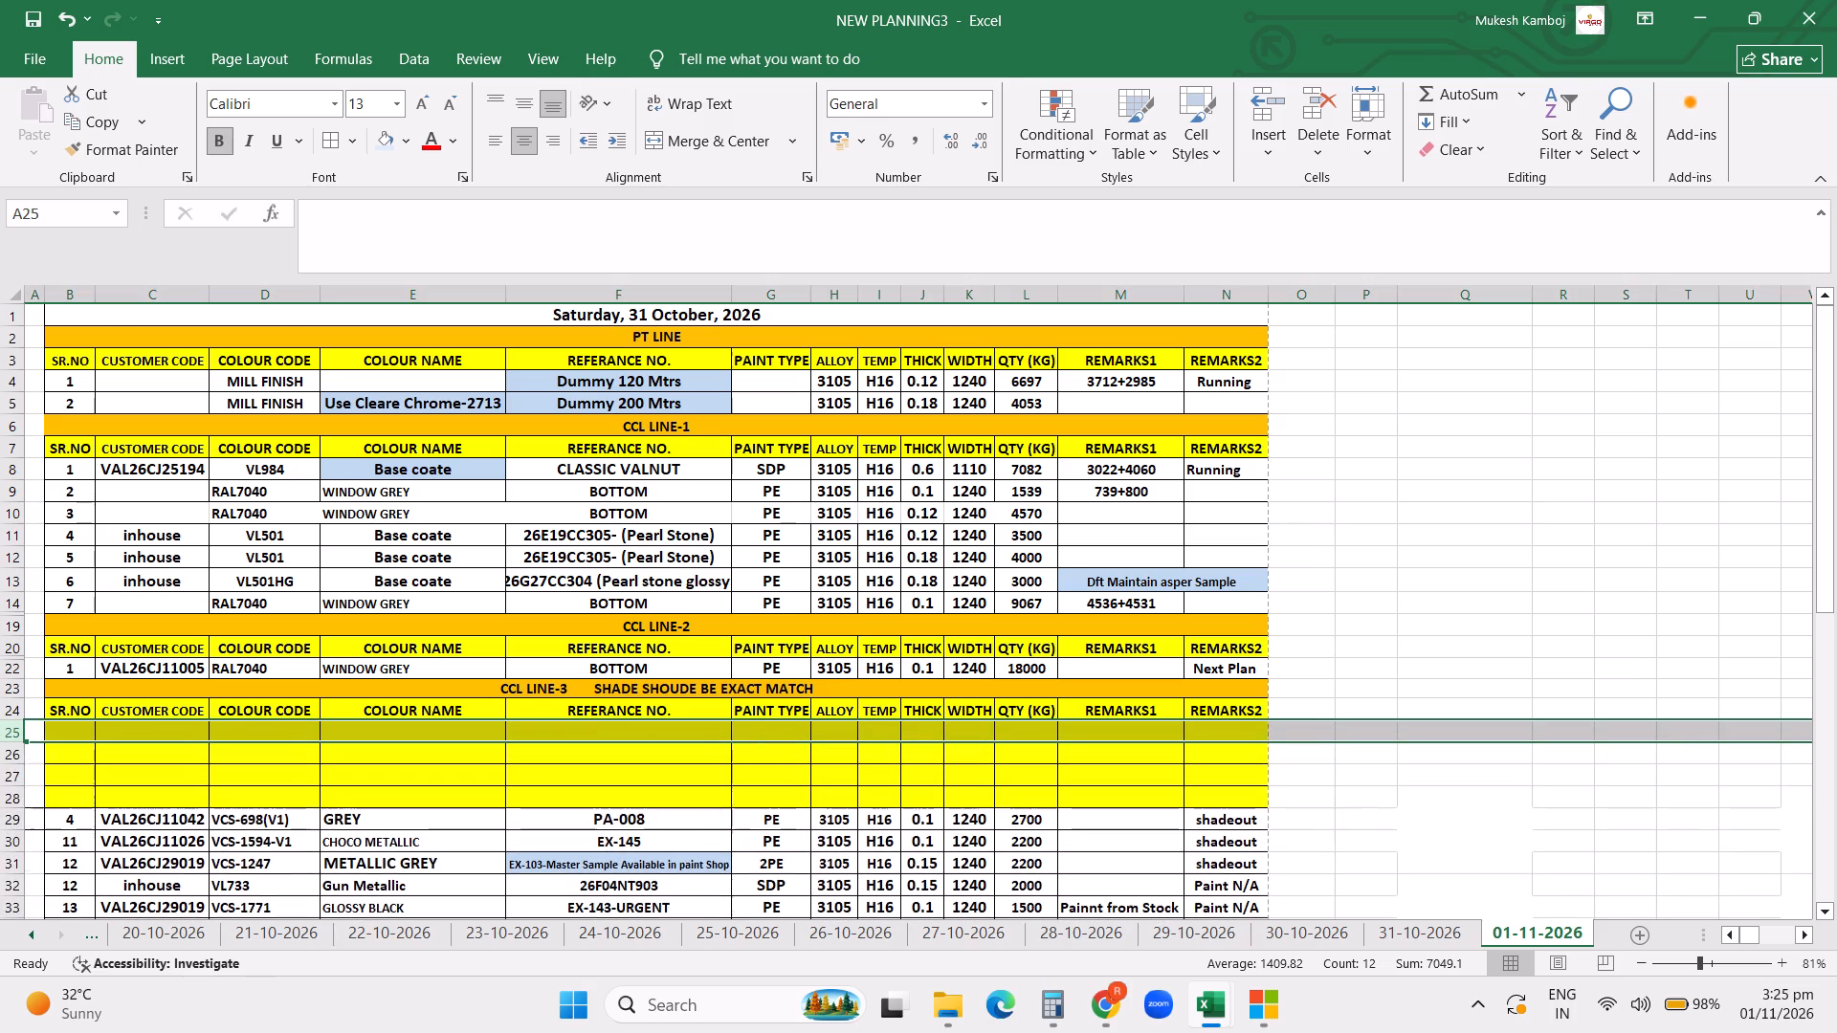
# Copy the VL733 Gun Metallic row into row 25, the first blank row of CCL LINE-3.
pyautogui.press('Down')
pyautogui.press('Down')
pyautogui.press('Down')
pyautogui.press('Down')
pyautogui.press('Down')
pyautogui.press('Down')
pyautogui.press('Down')
pyautogui.press('Down')
pyautogui.press('Down')
pyautogui.press('Down')
pyautogui.press('Down')
pyautogui.press('Down')
pyautogui.press('Down')
pyautogui.press('Down')
pyautogui.press('Down')
pyautogui.press('Down')
pyautogui.press('Down')
pyautogui.press('Down')
pyautogui.press('Down')
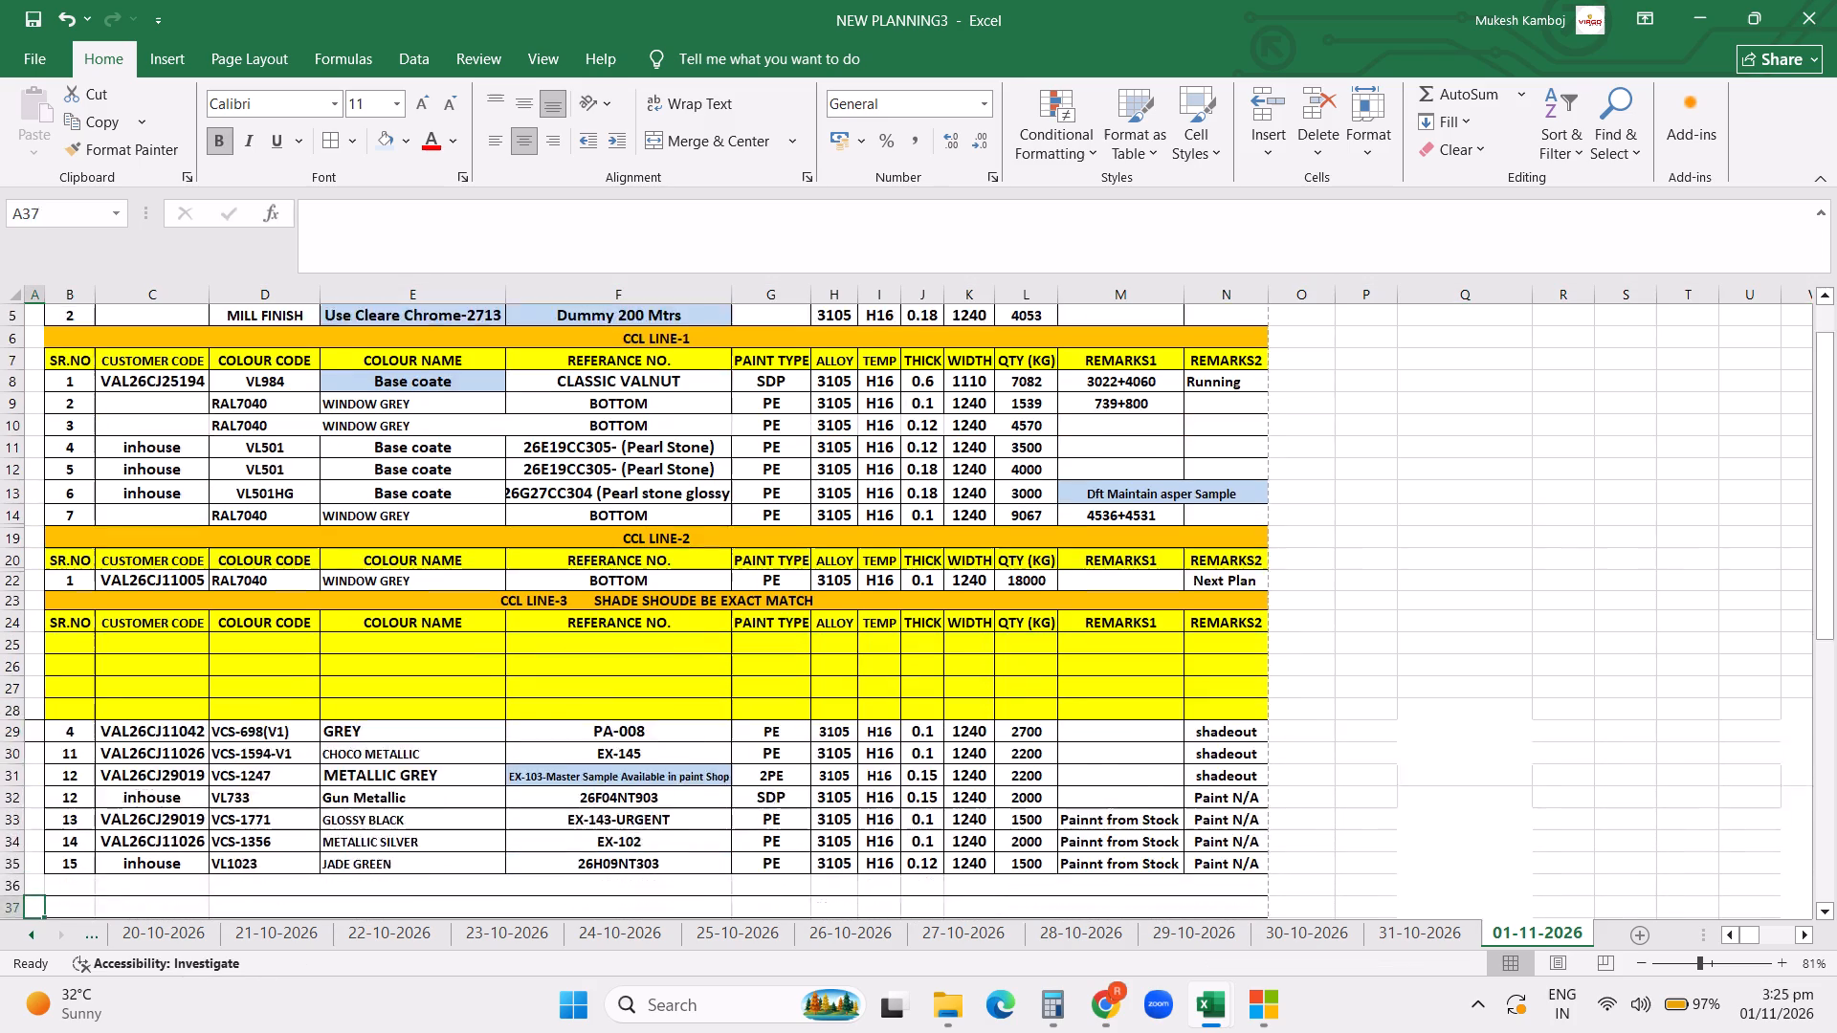
pyautogui.click(7, 712)
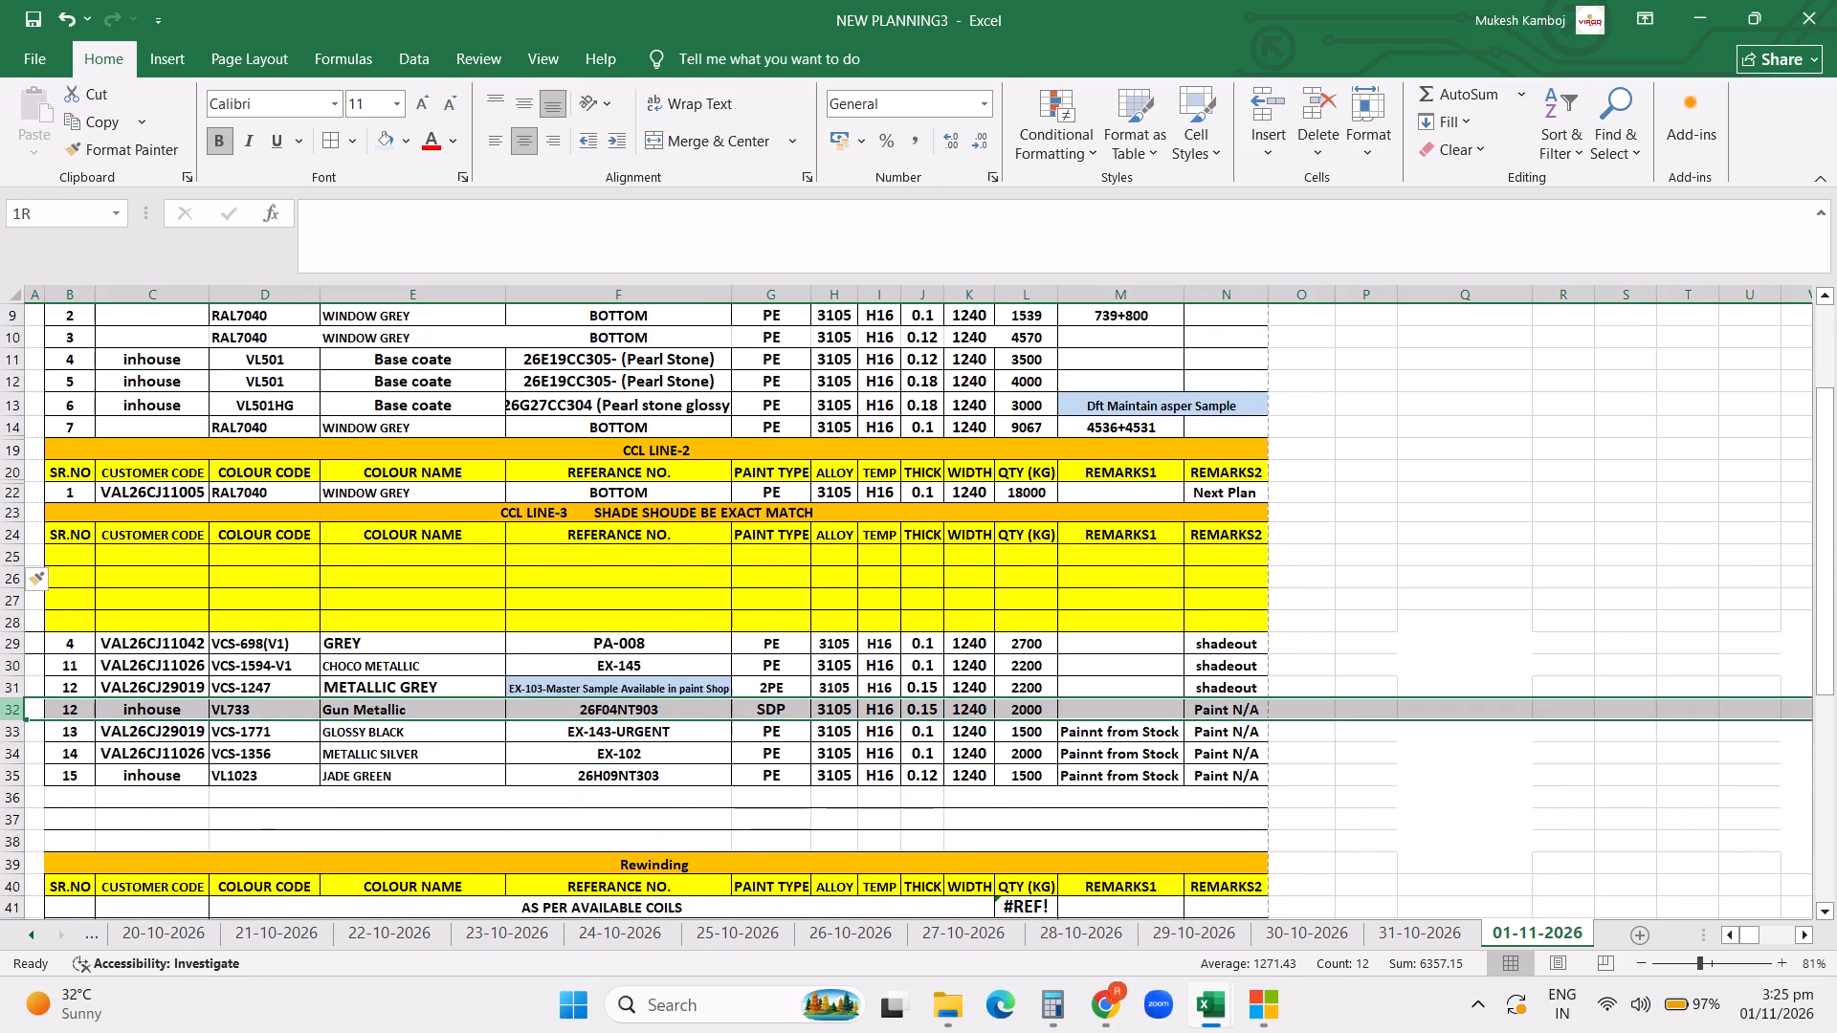
pyautogui.hotkey('ctrl', 'c')
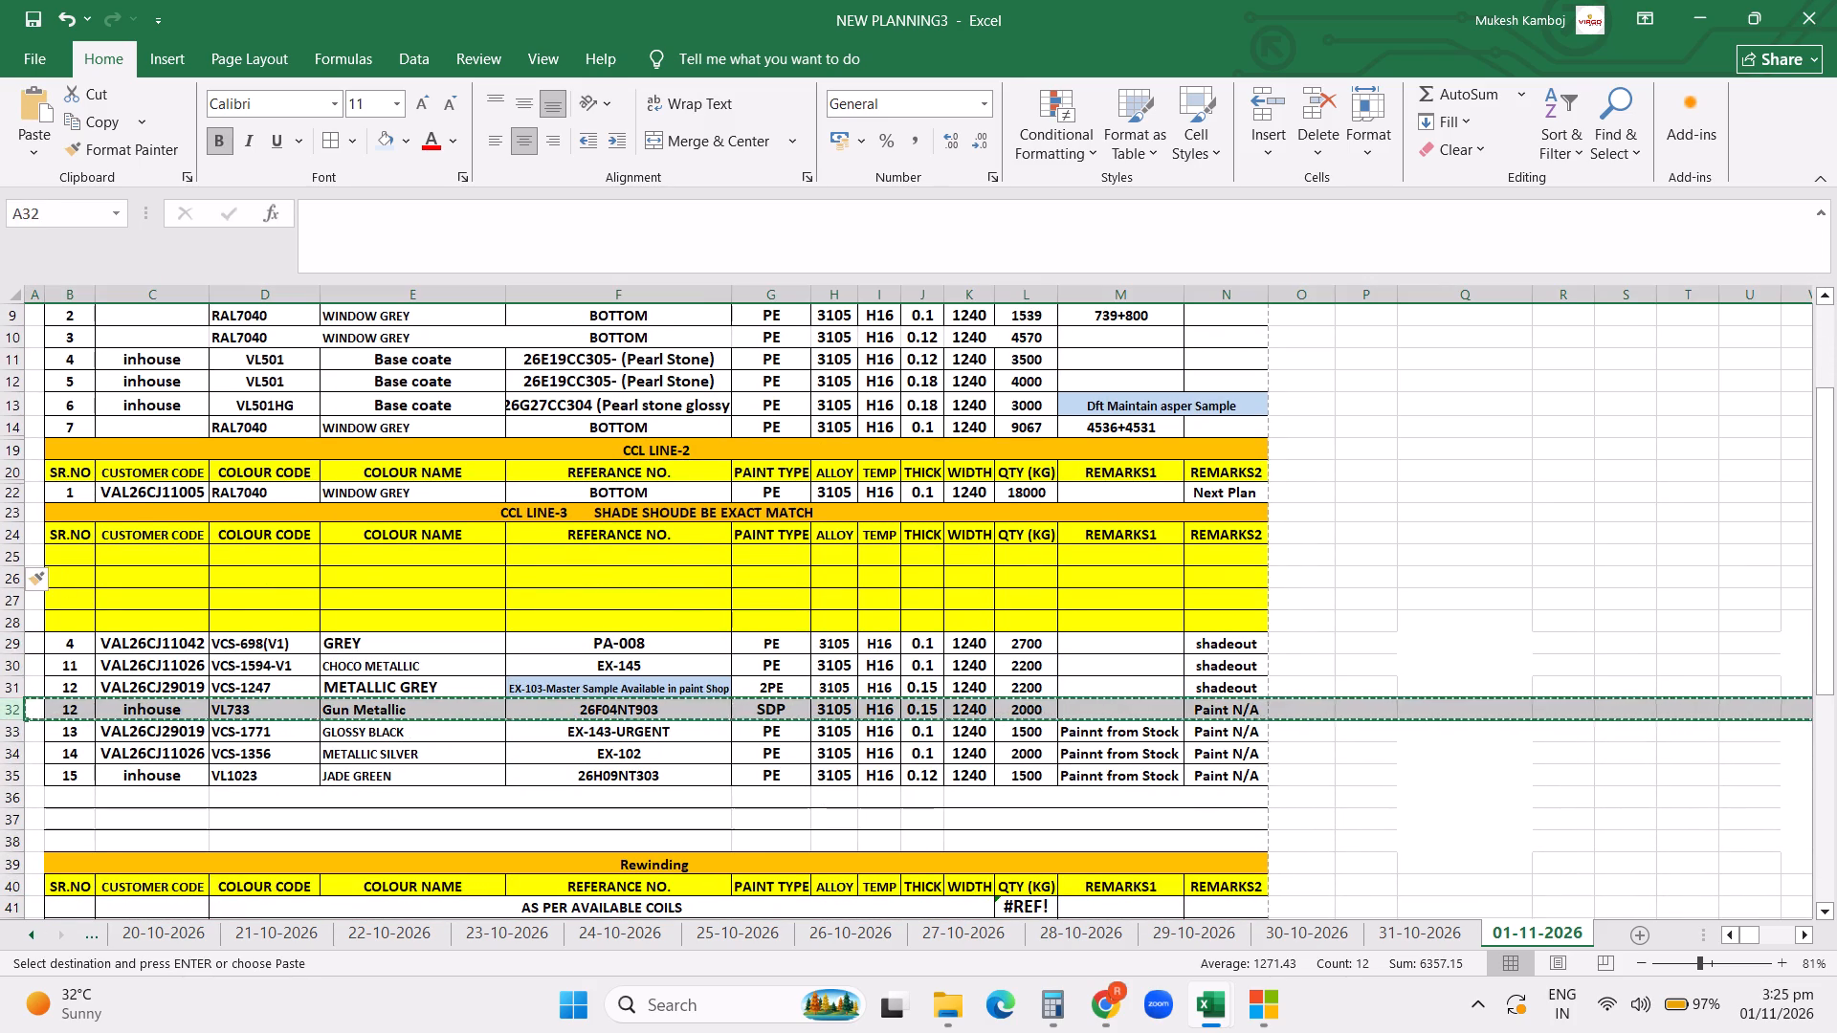
pyautogui.click(19, 557)
pyautogui.hotkey('ctrl', 'v')
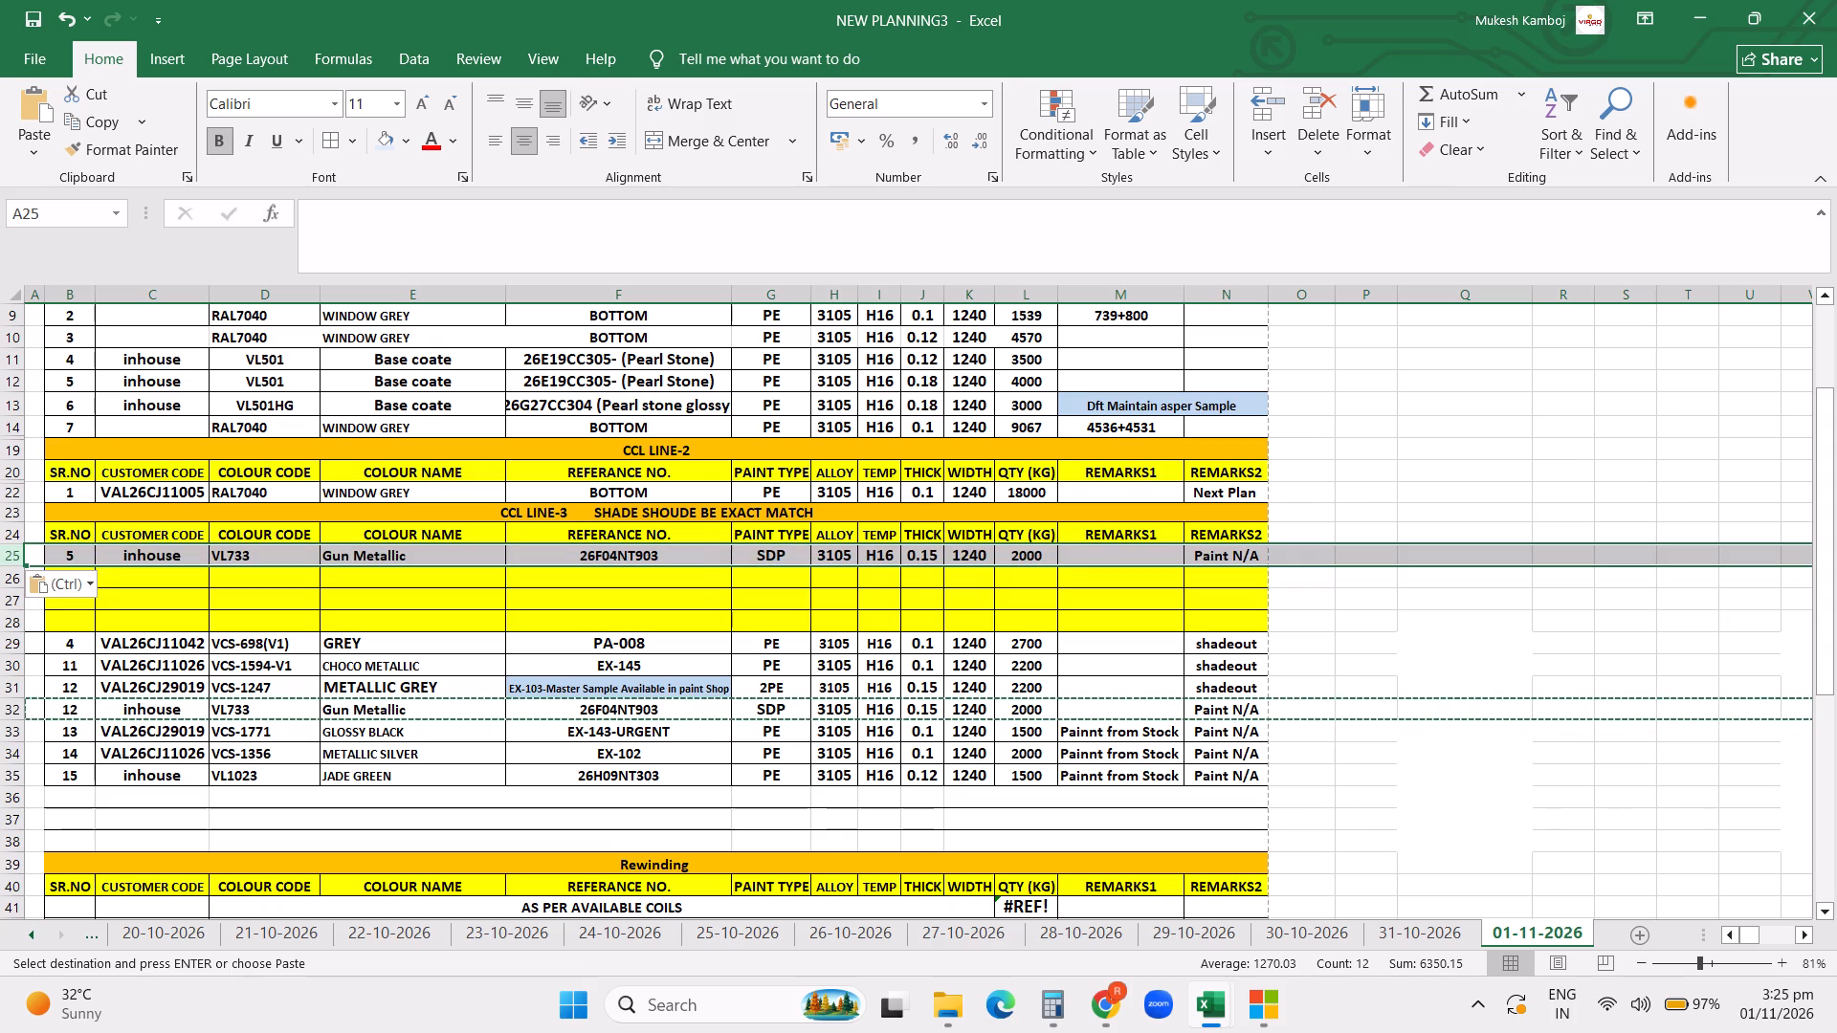
# Move the VCS-1247 METALLIC GREY row to row 26, just below the copied Gun Metallic row.
pyautogui.click(12, 689)
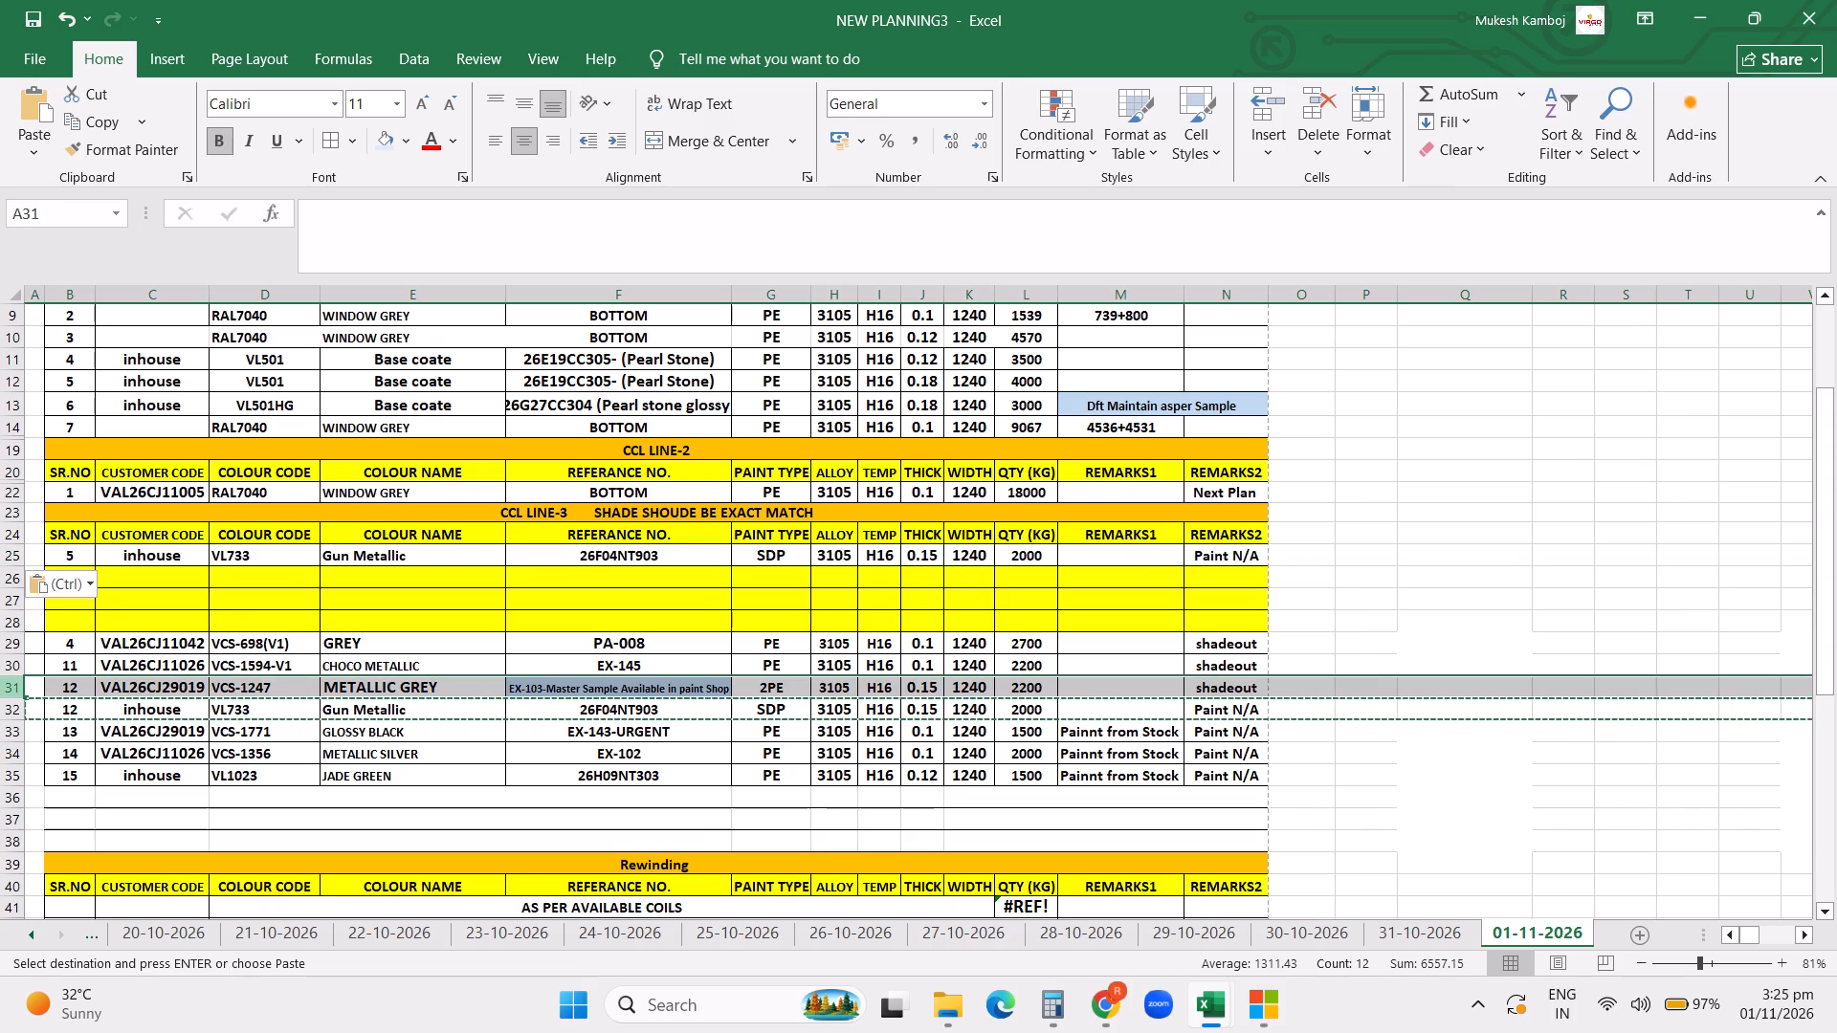
pyautogui.hotkey('ctrl', 'x')
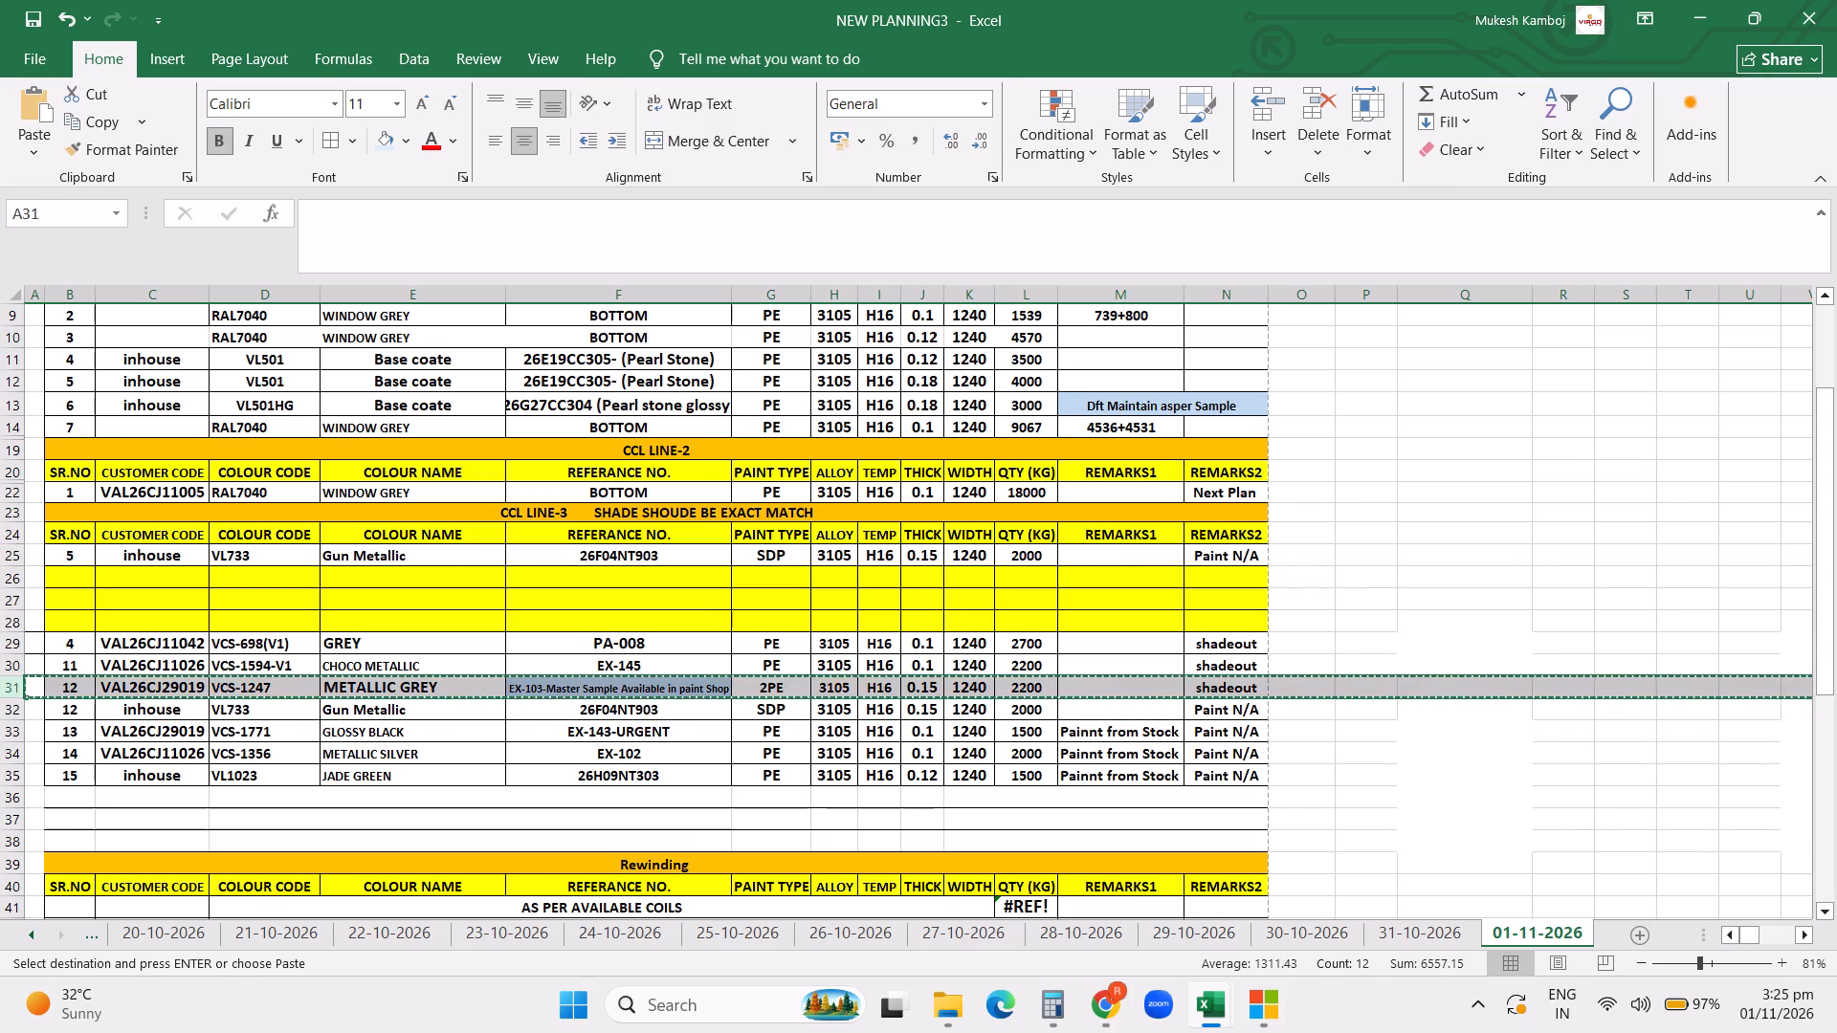
pyautogui.click(12, 576)
pyautogui.hotkey('ctrl', 'v')
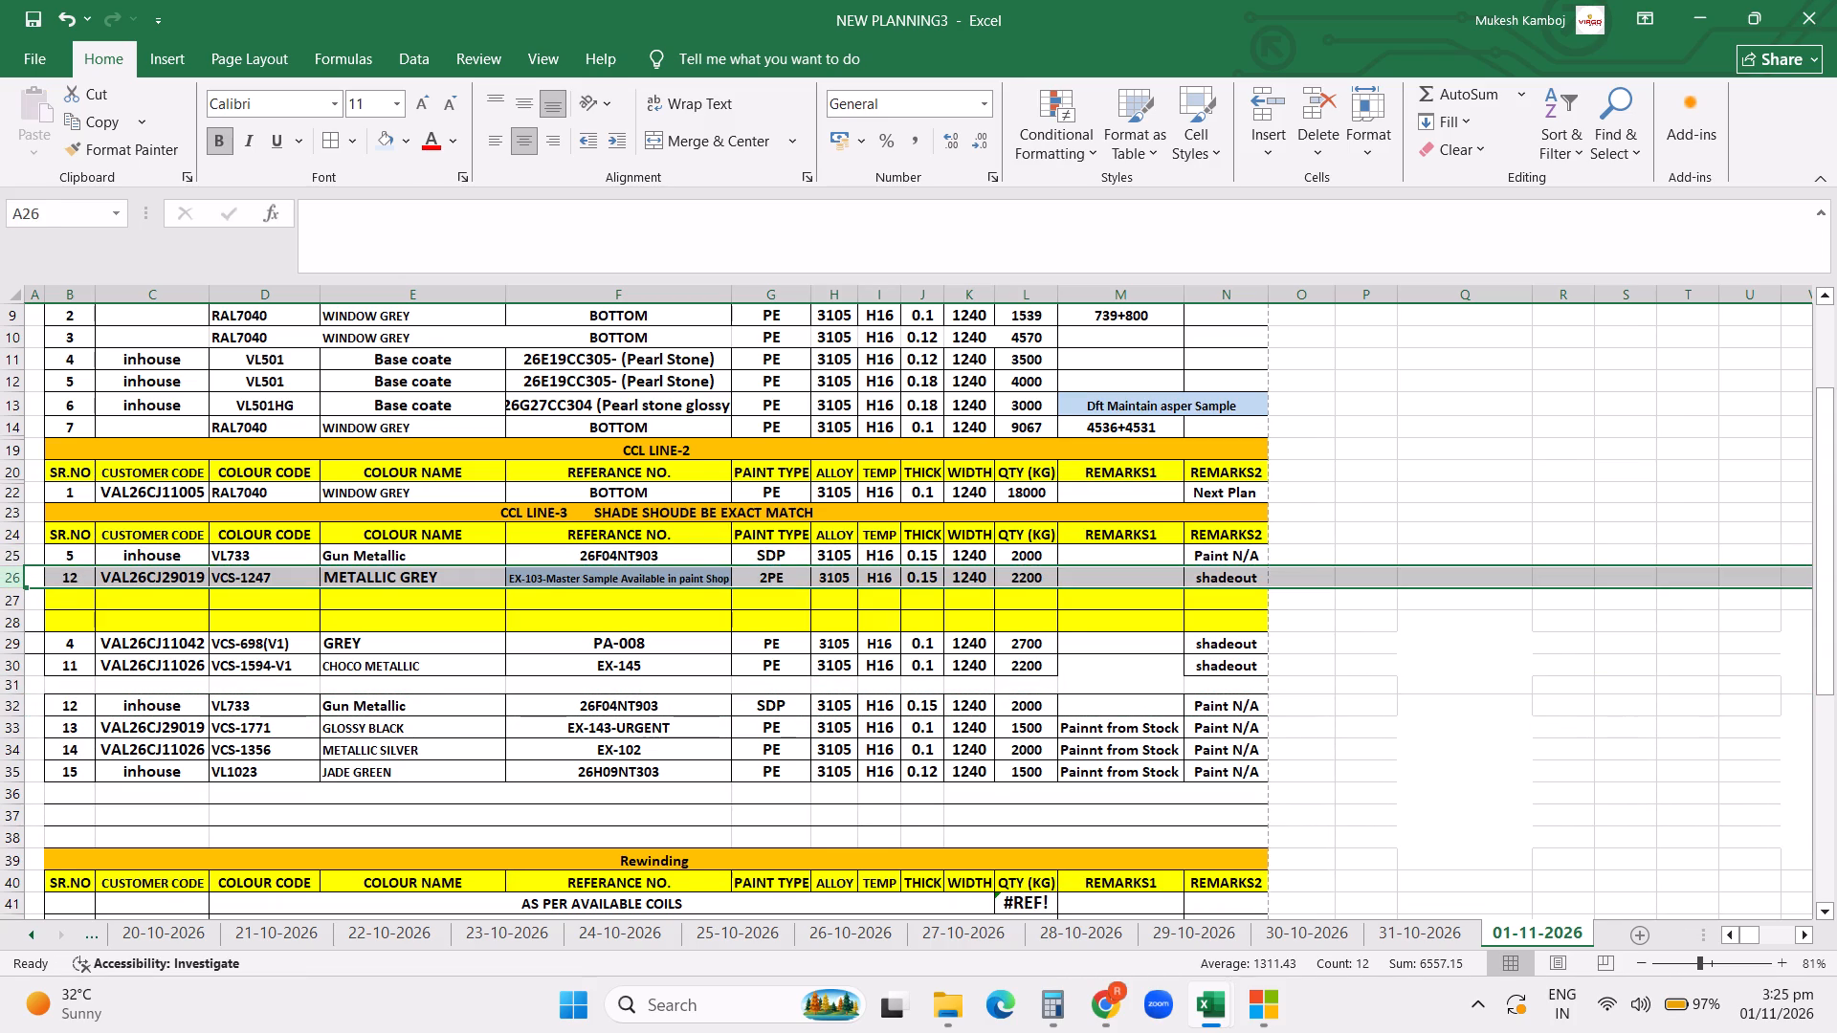
# Move the VCS-1594-V1 CHOCO METALLIC row to row 27, directly below the VCS-1247 METALLIC GREY row.
pyautogui.click(20, 665)
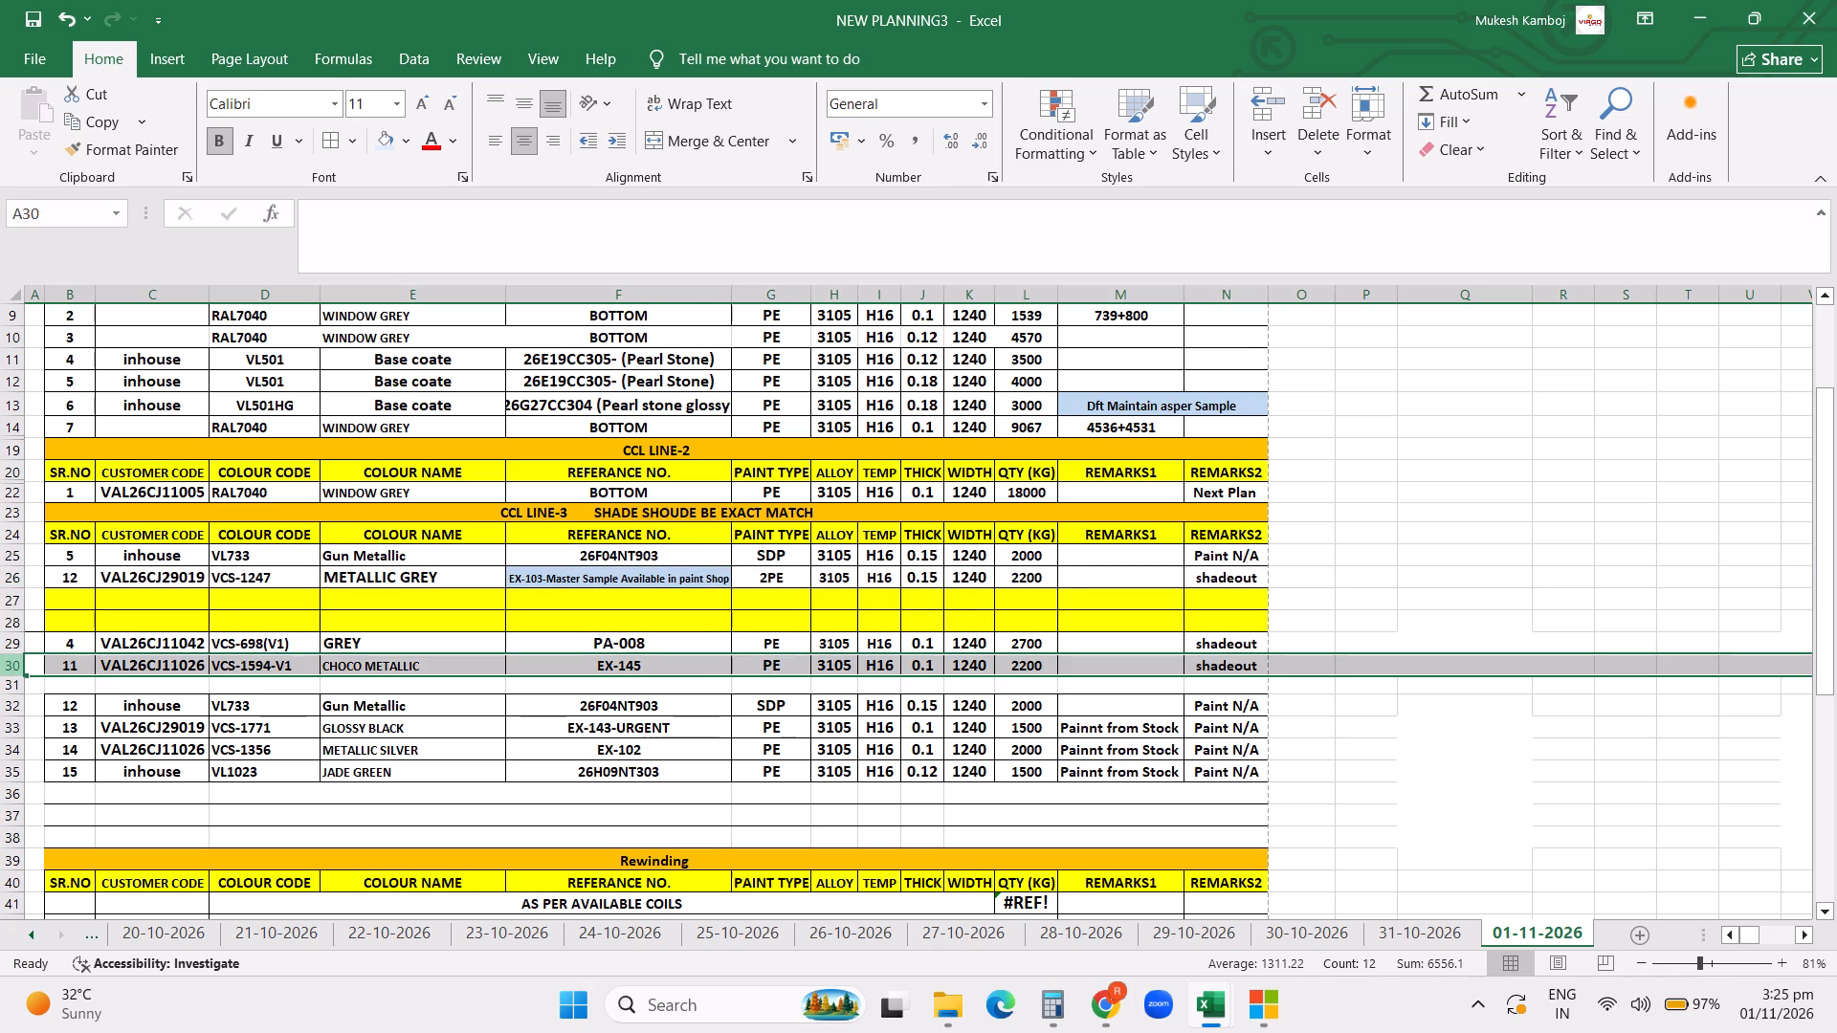
pyautogui.hotkey('ctrl', 'x')
pyautogui.click(13, 597)
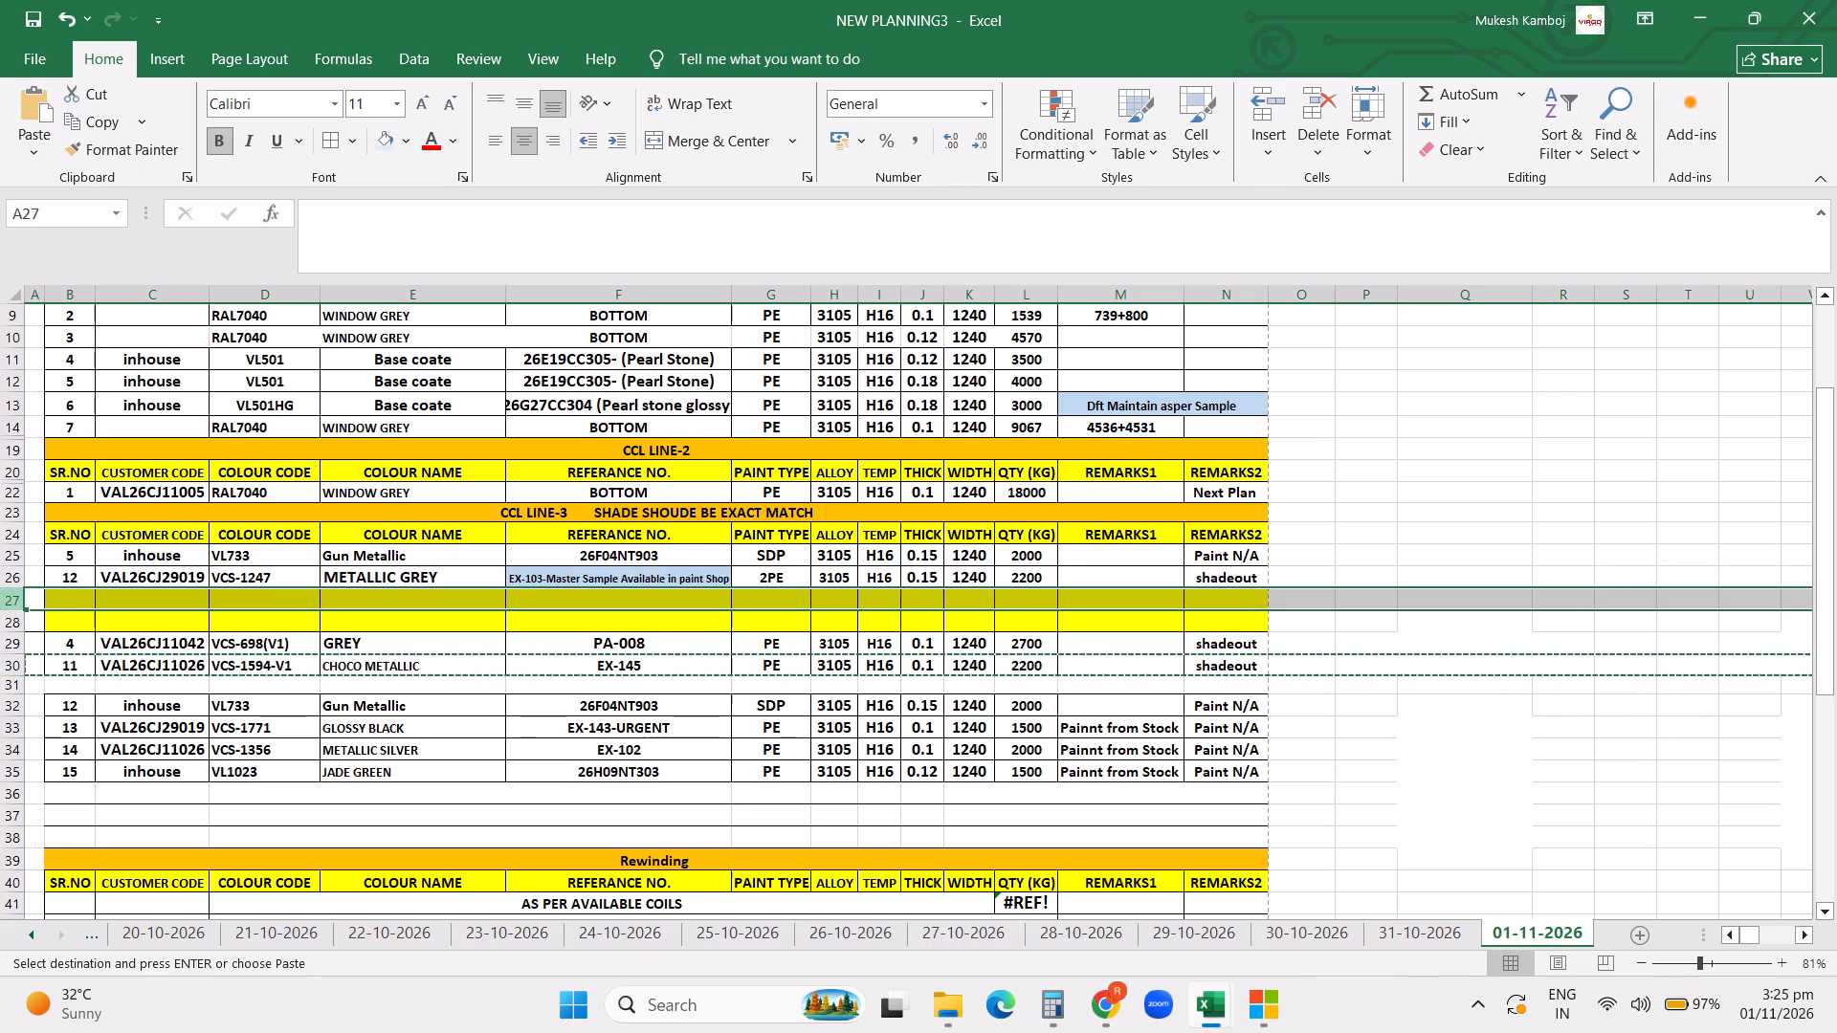
pyautogui.hotkey('ctrl', 'v')
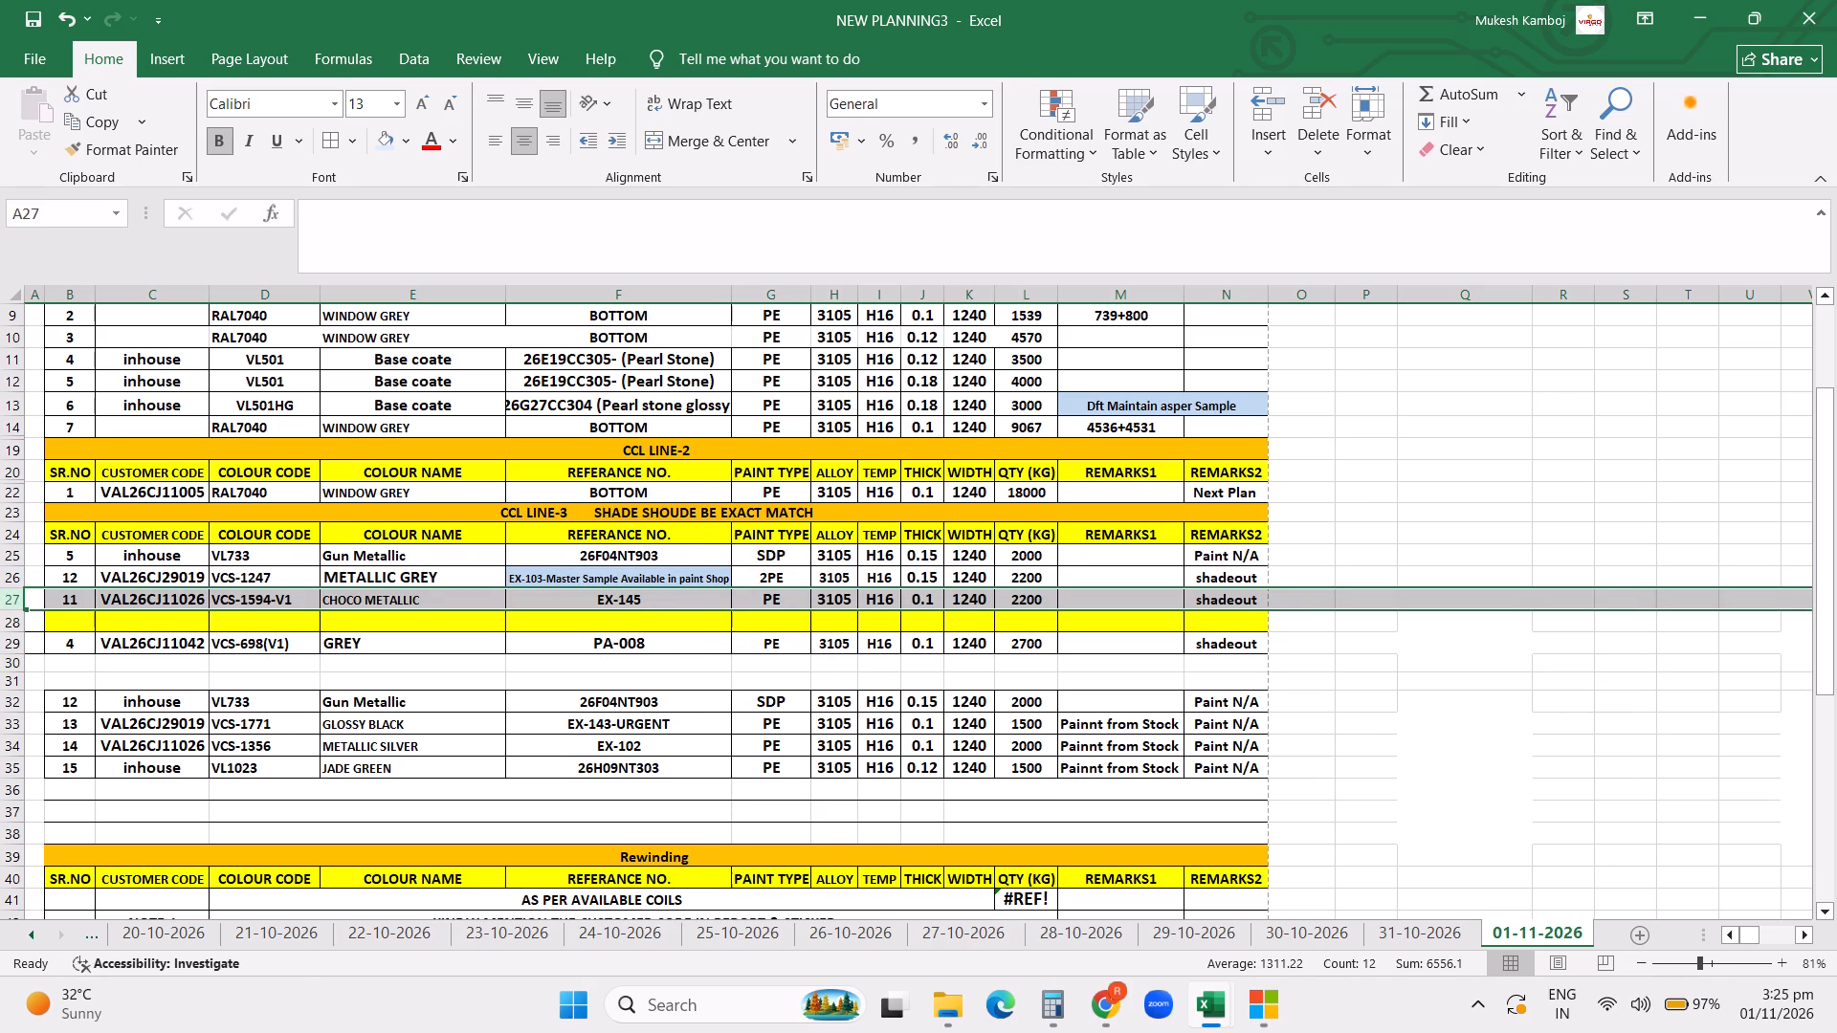
# Delete the duplicate VL733 Gun Metallic row above the VCS-1771 GLOSSY BLACK row.
pyautogui.click(21, 624)
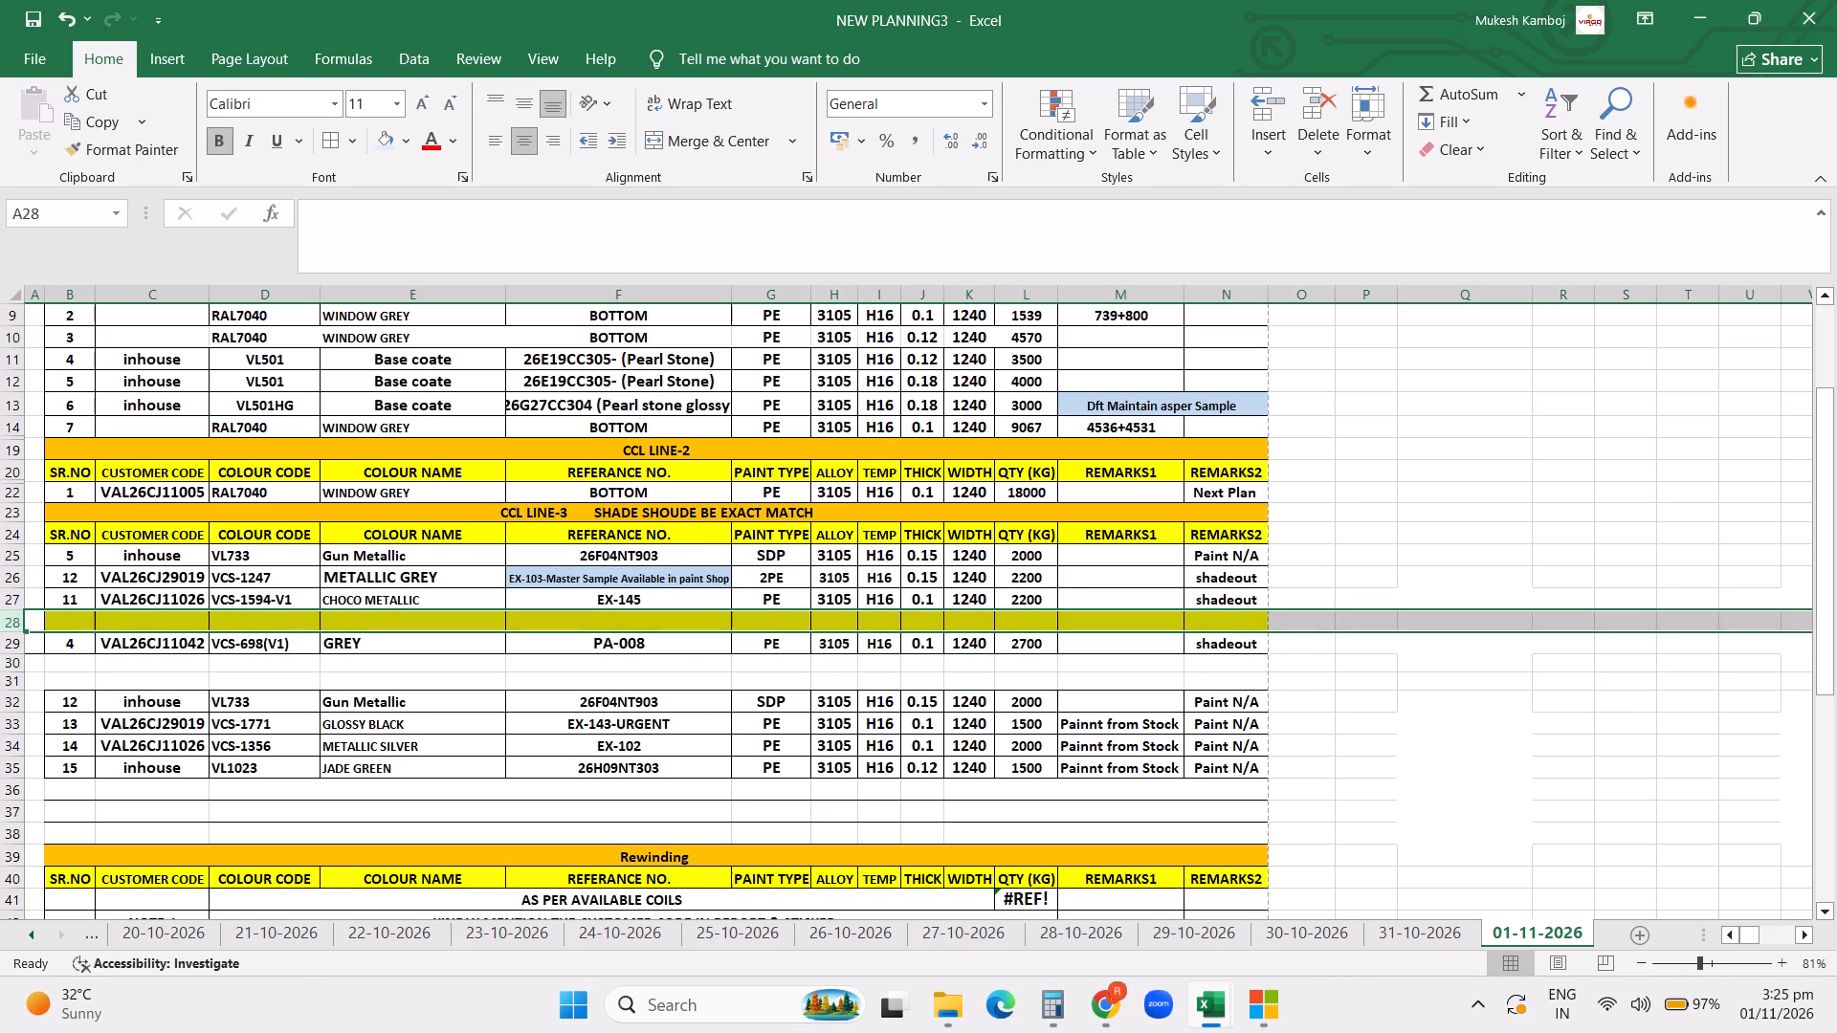
pyautogui.click(10, 696)
pyautogui.hotkey('ctrl', '-')
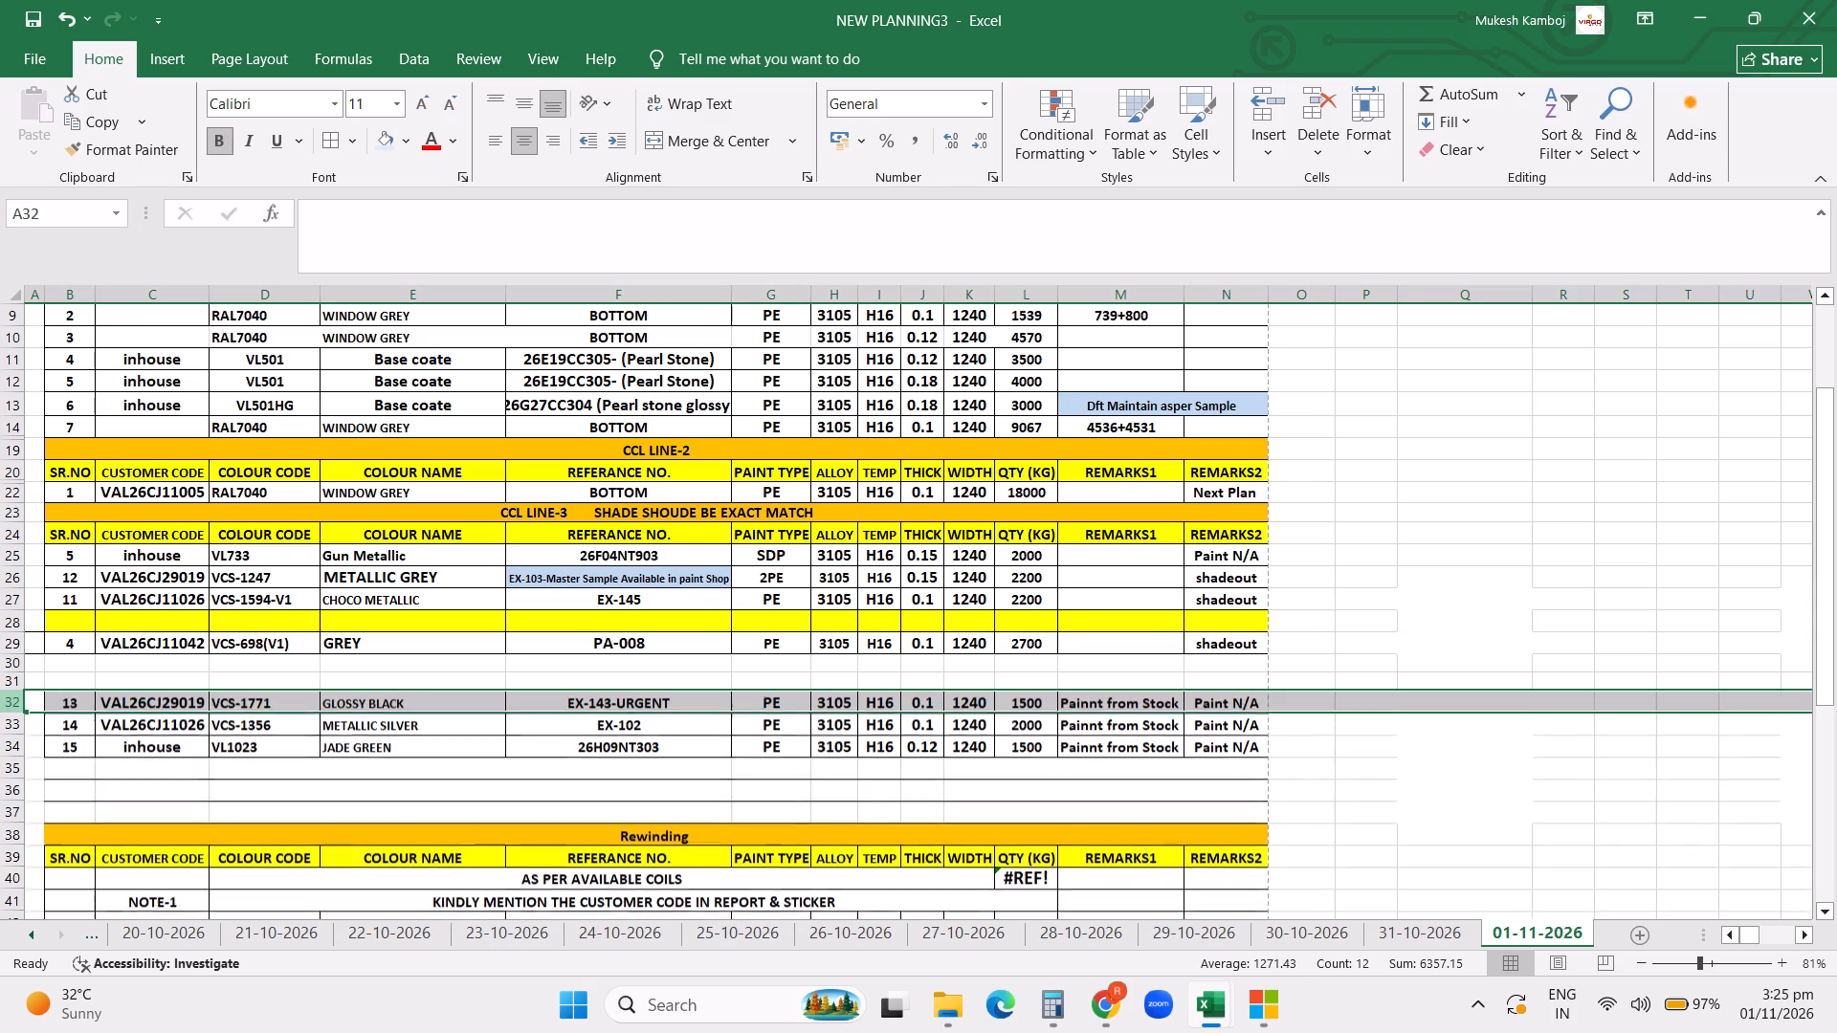
# Move the VCS-698(V1) GREY row to row 31, directly above the VCS-1771 GLOSSY BLACK row.
pyautogui.moveTo(16, 626); pyautogui.dragTo(11, 646)
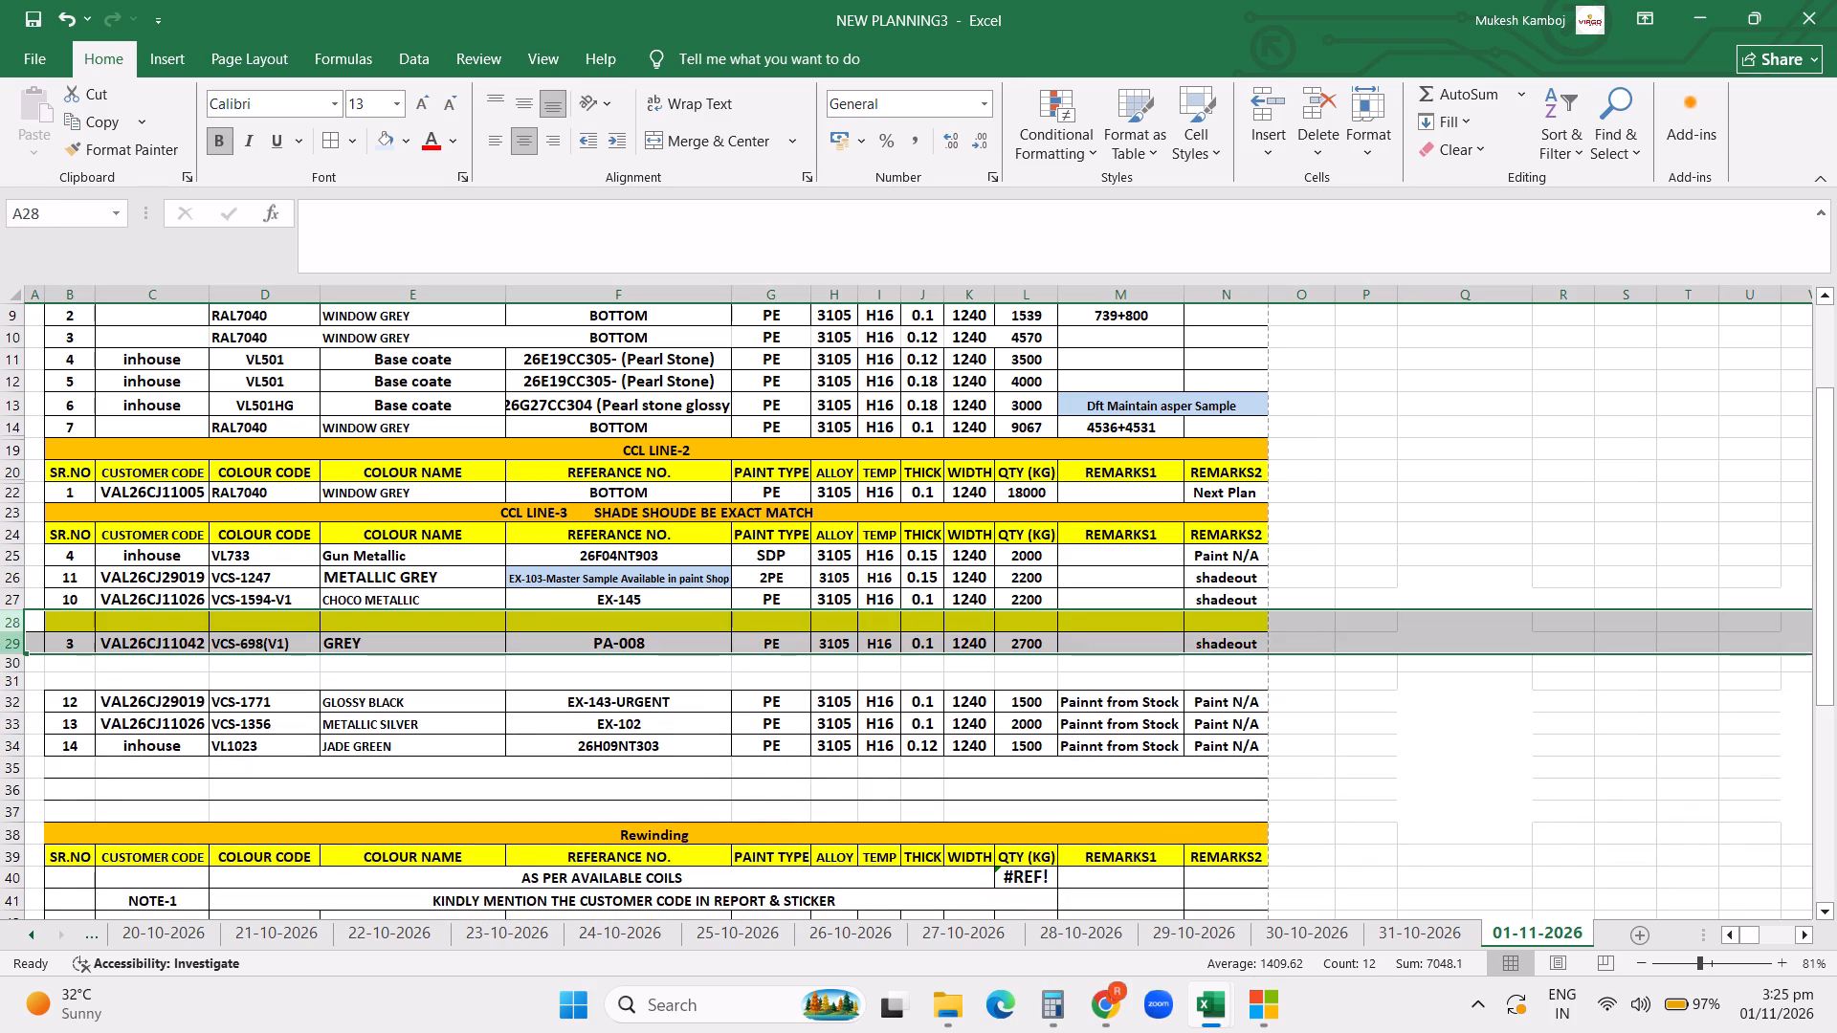
pyautogui.click(9, 645)
pyautogui.hotkey('ctrl', 'x')
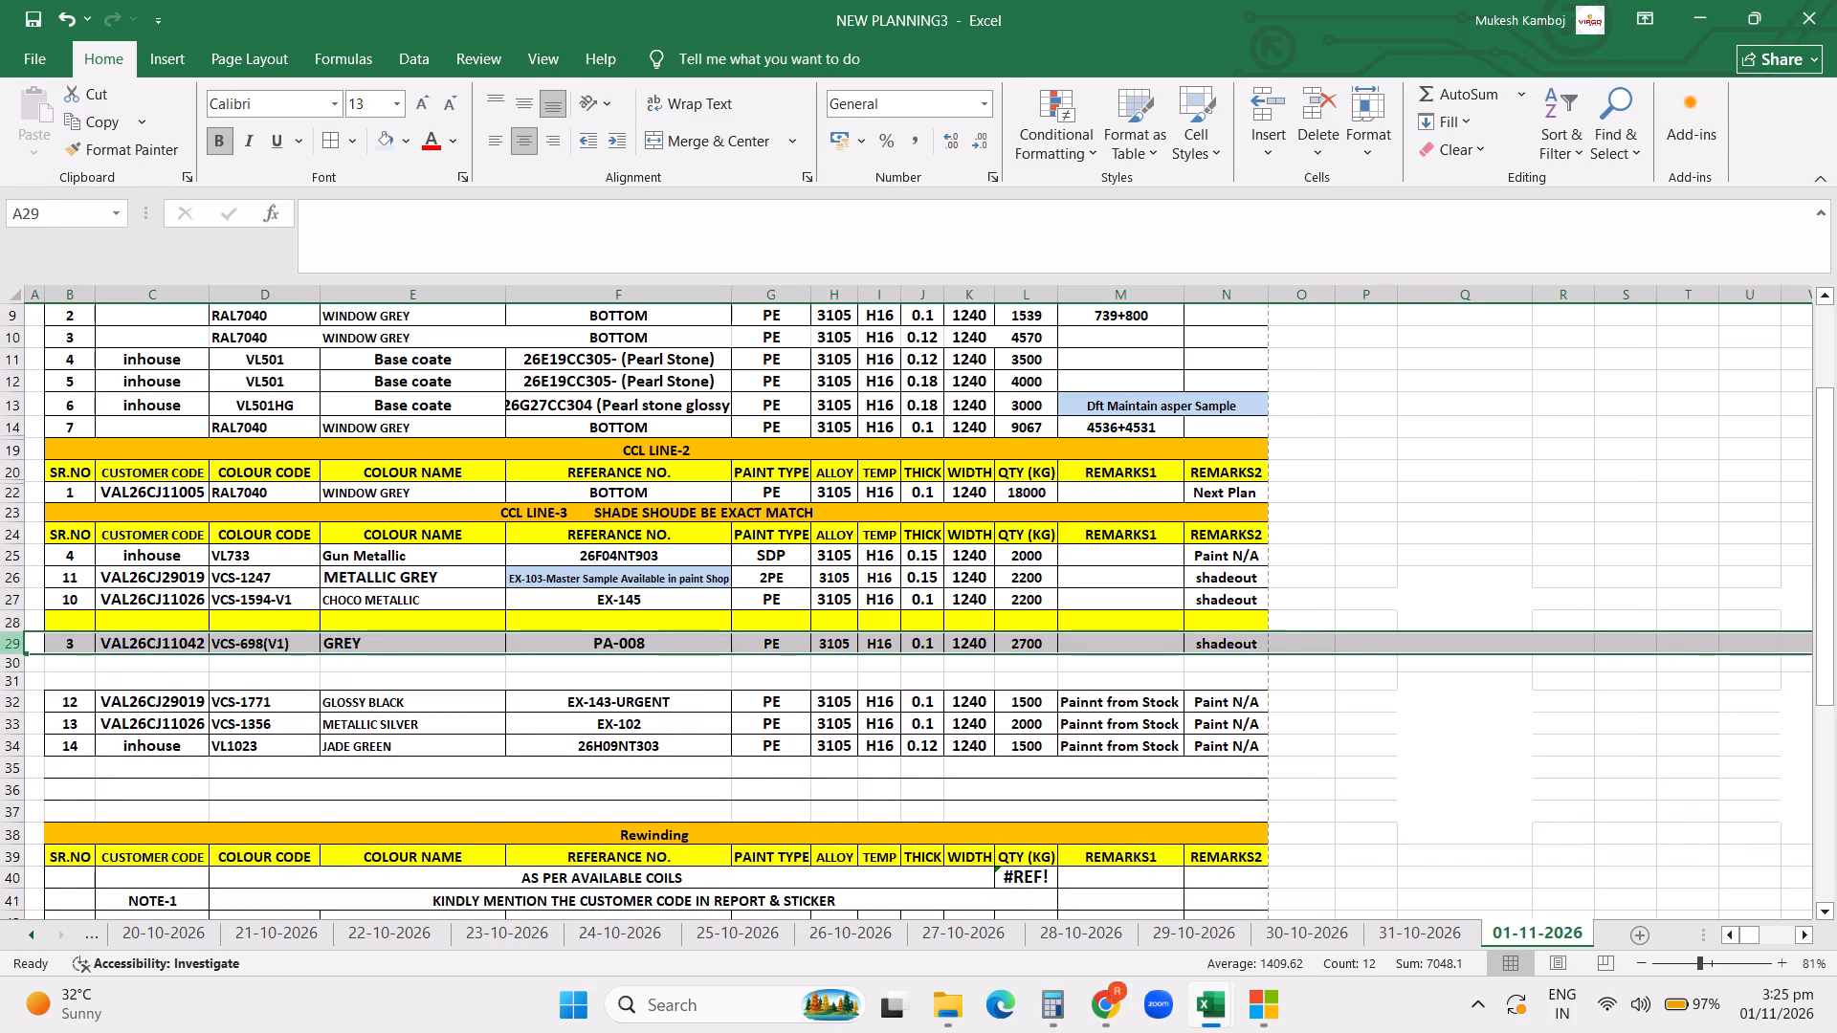
pyautogui.click(8, 681)
pyautogui.hotkey('ctrl', 'v')
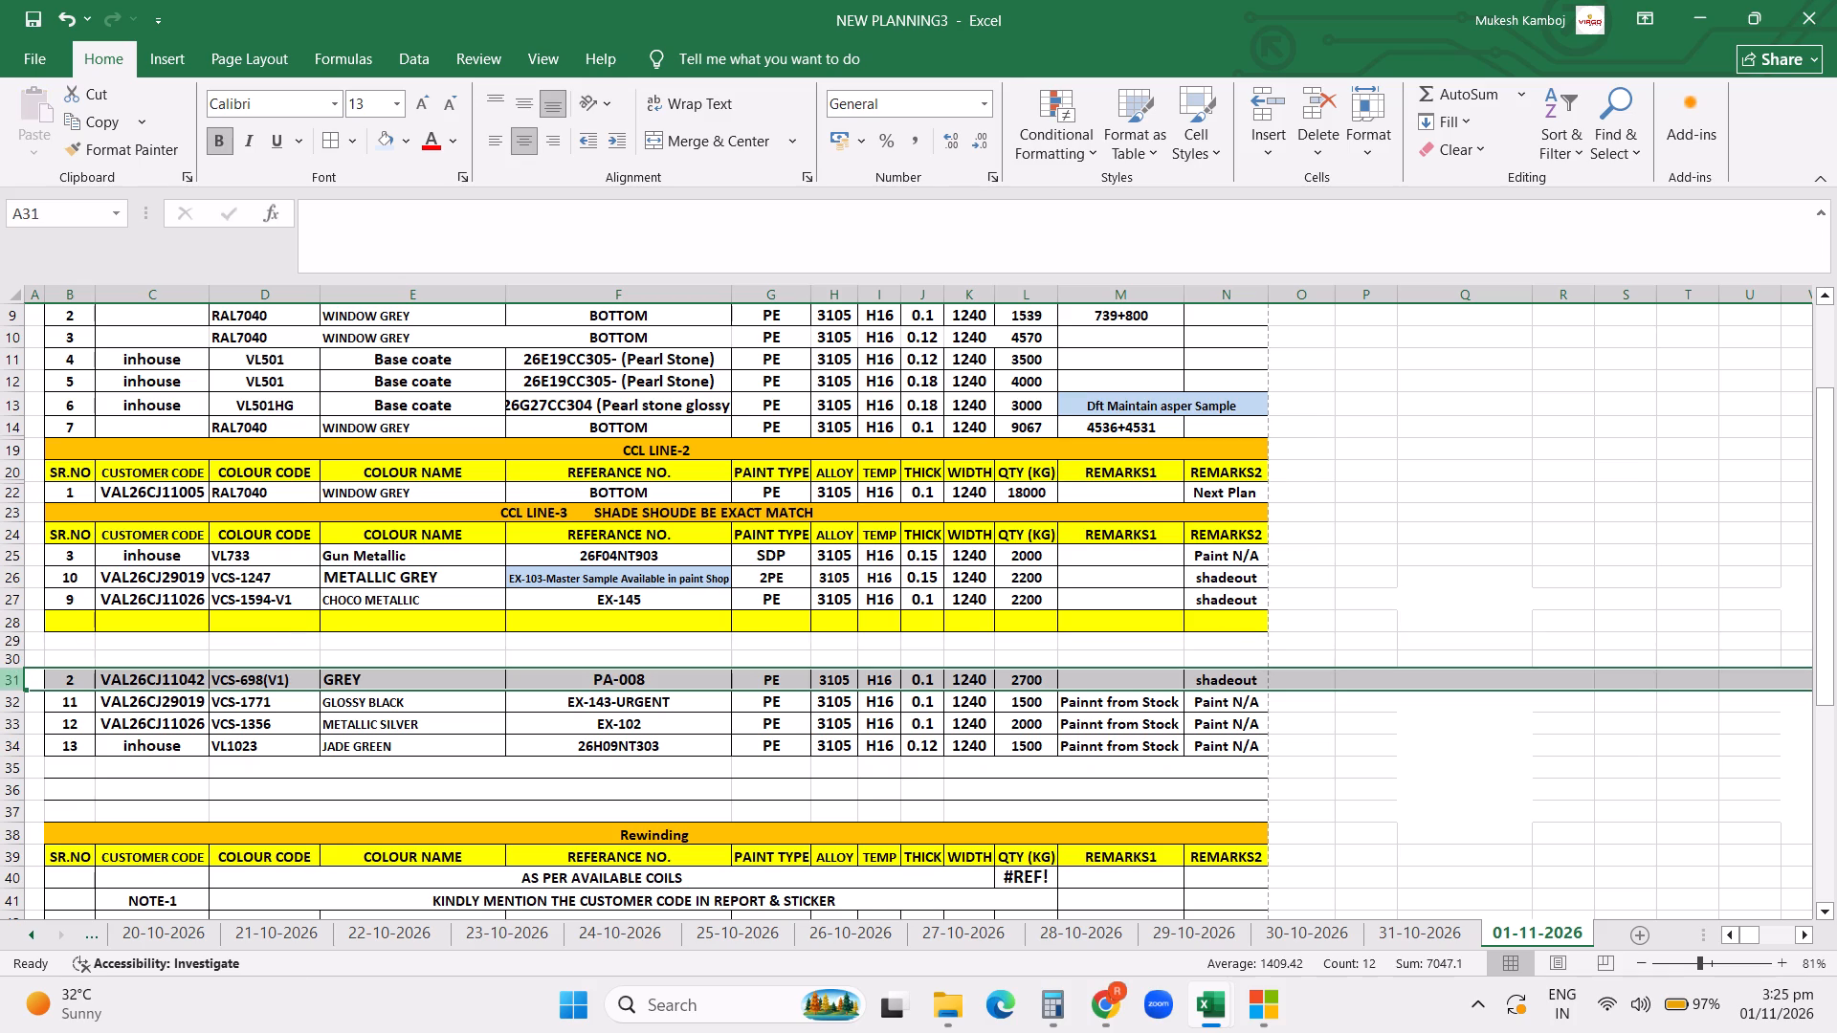
# Delete the empty yellow row 28 below the CHOCO METALLIC row.
pyautogui.click(18, 623)
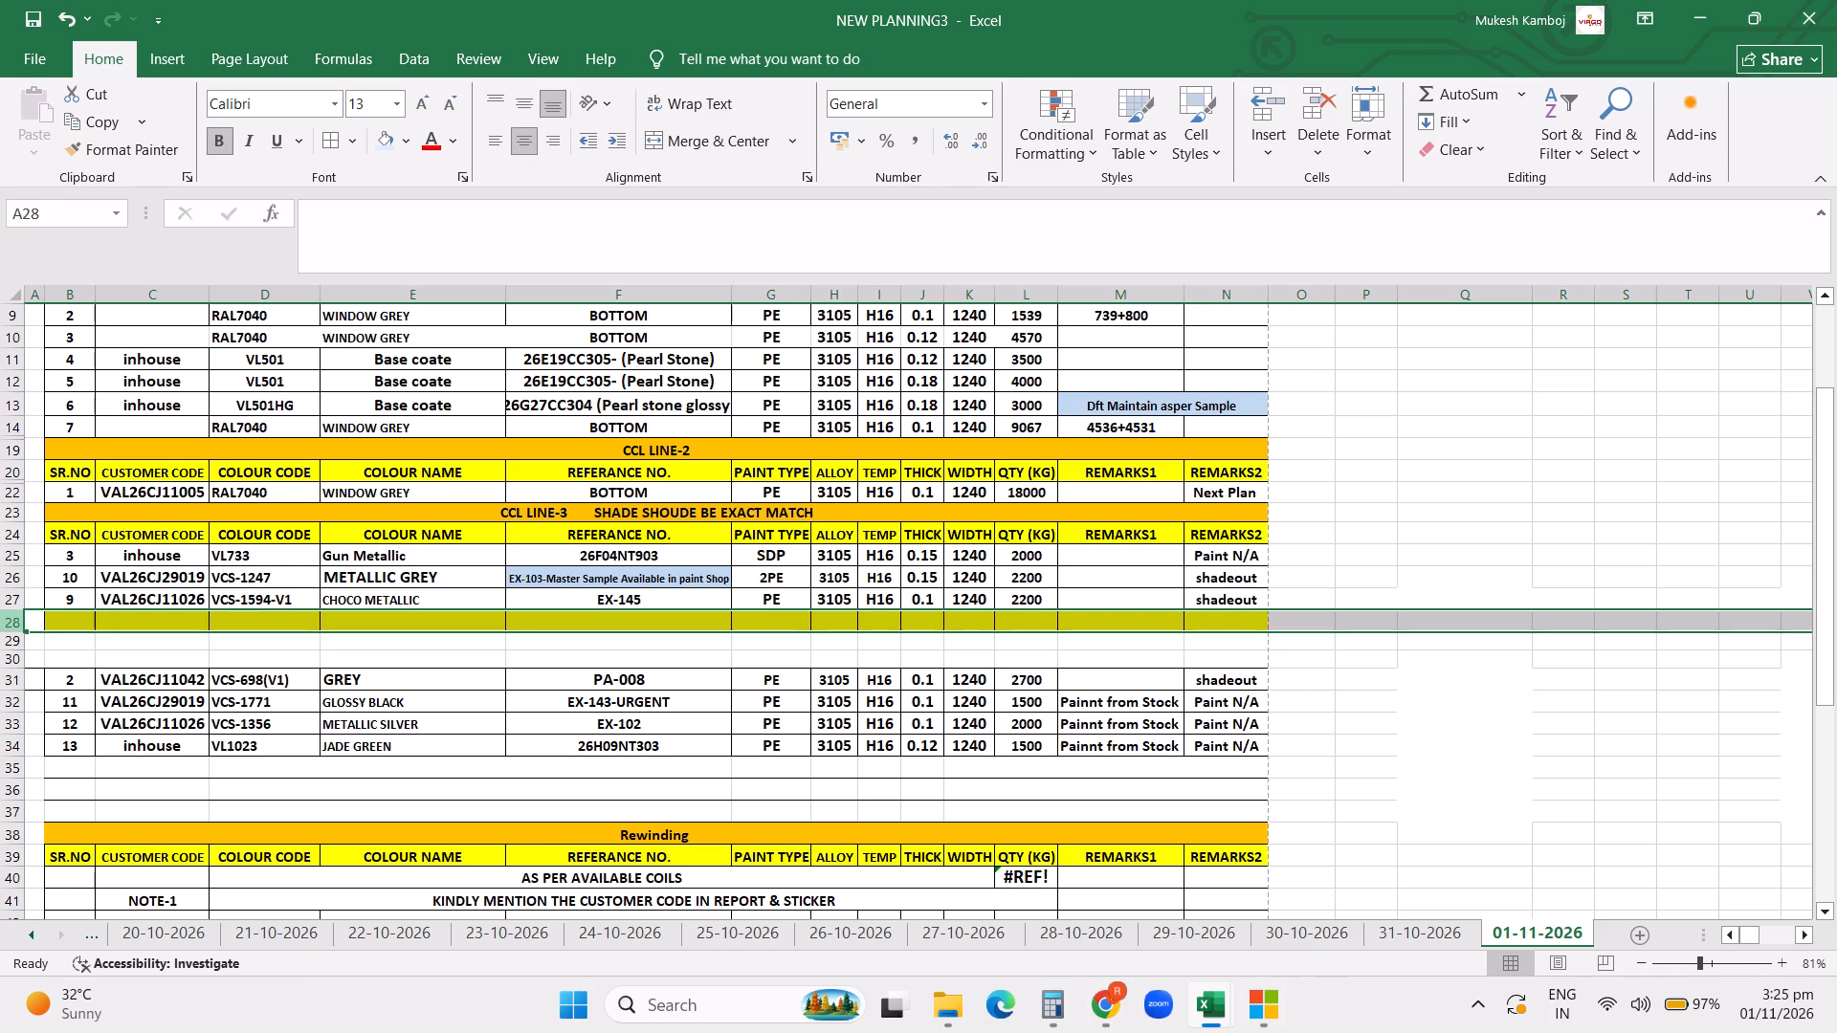
pyautogui.click(18, 623)
pyautogui.hotkey('ctrl', '-')
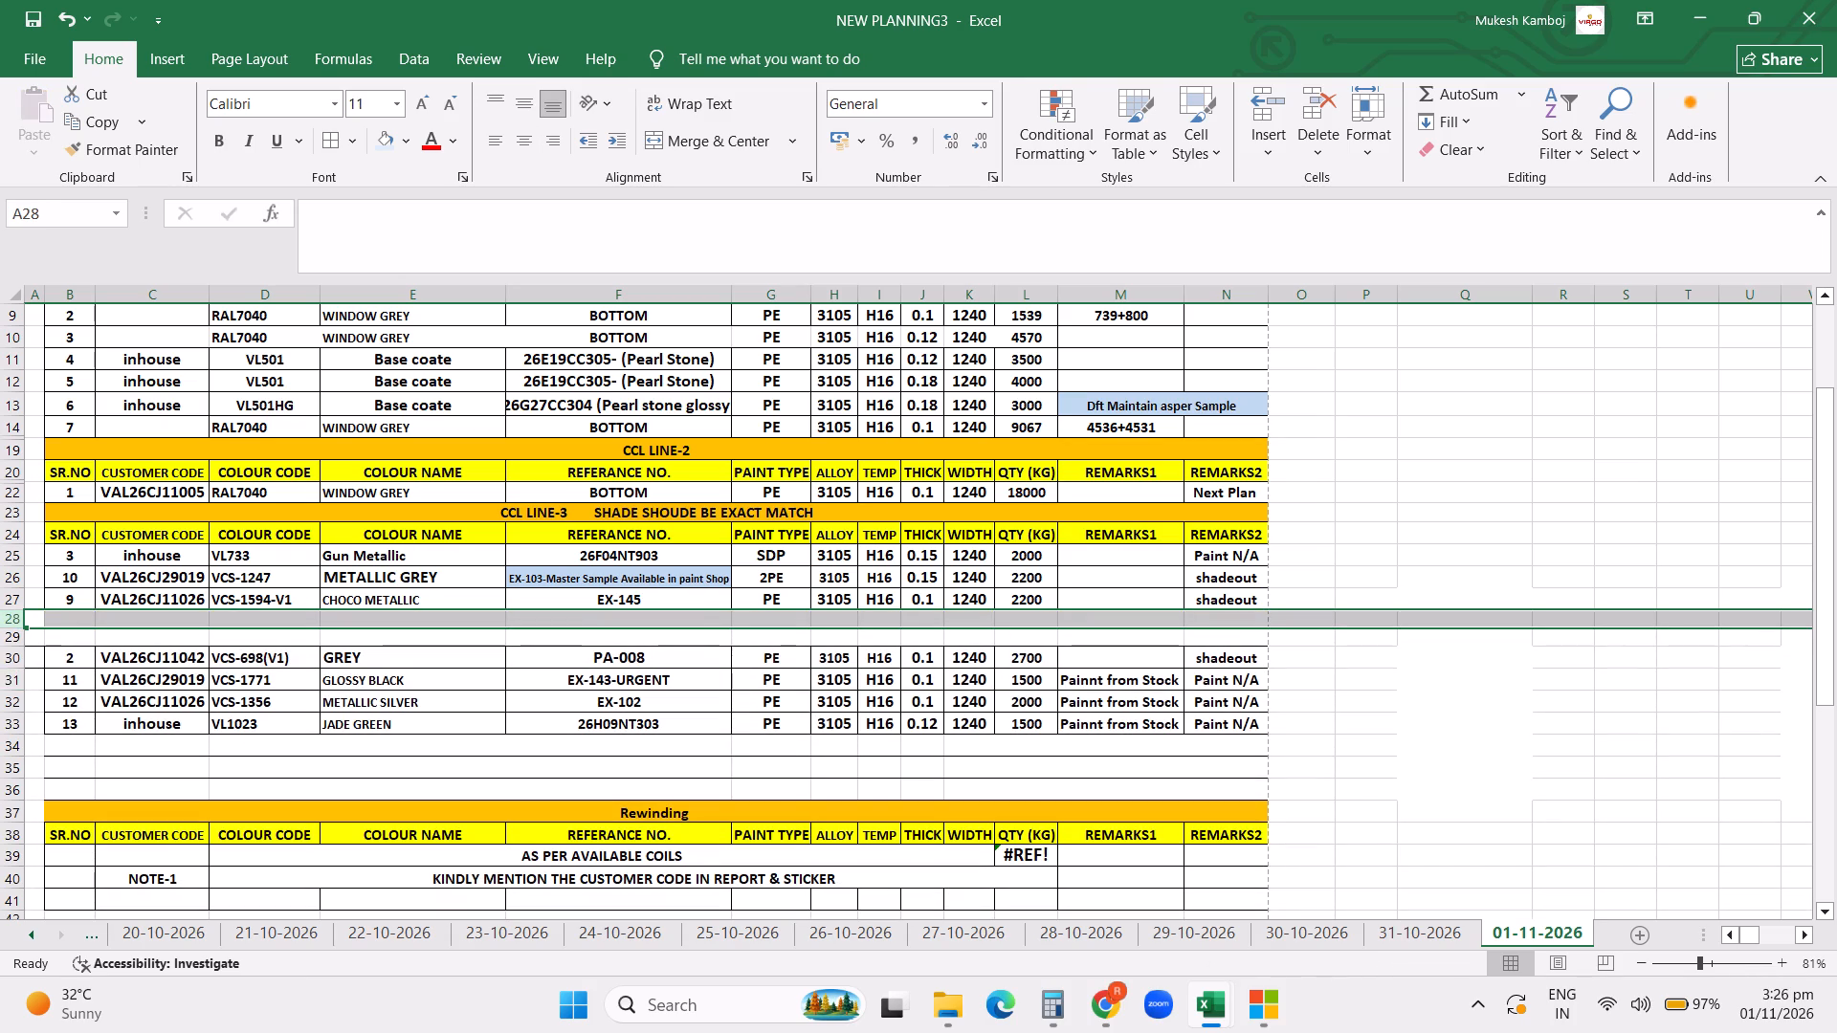
# Switch to the Pending Order 1nov26 workbook and filter CCL Remark1 on sheet 01Nov26 to show only ok.
pyautogui.click(424, 714)
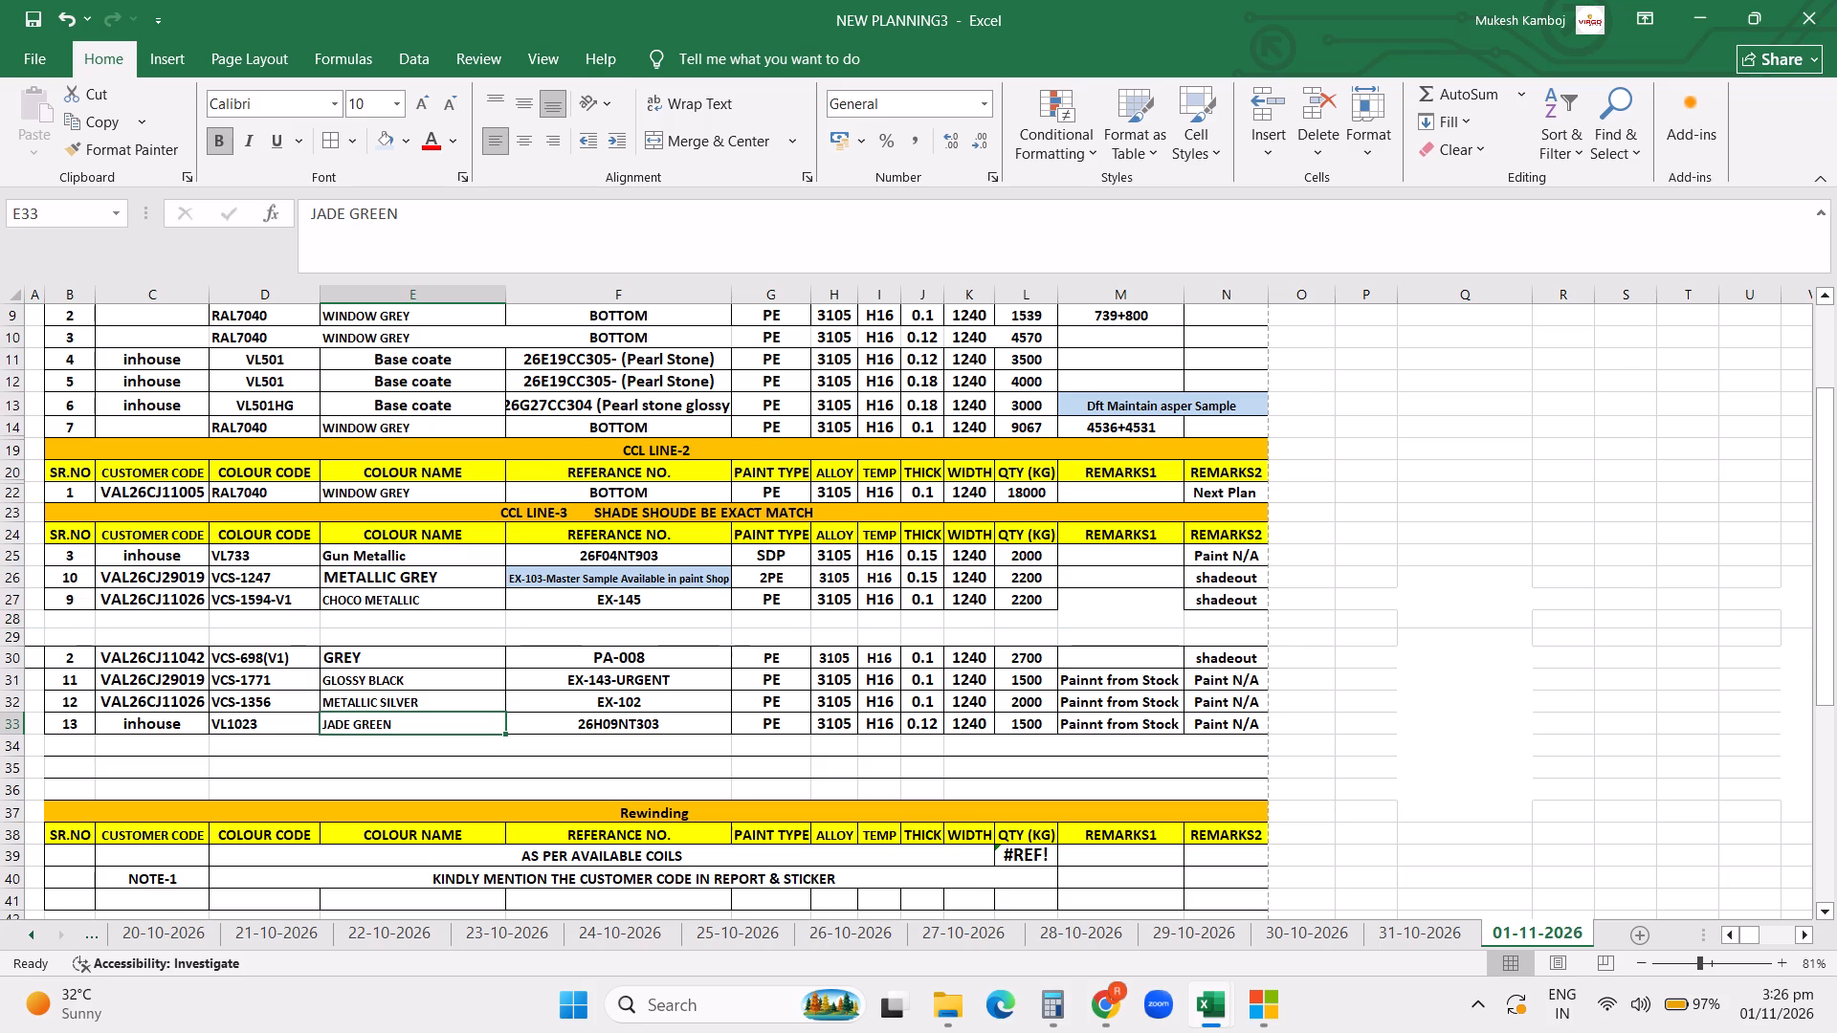
pyautogui.click(1206, 1003)
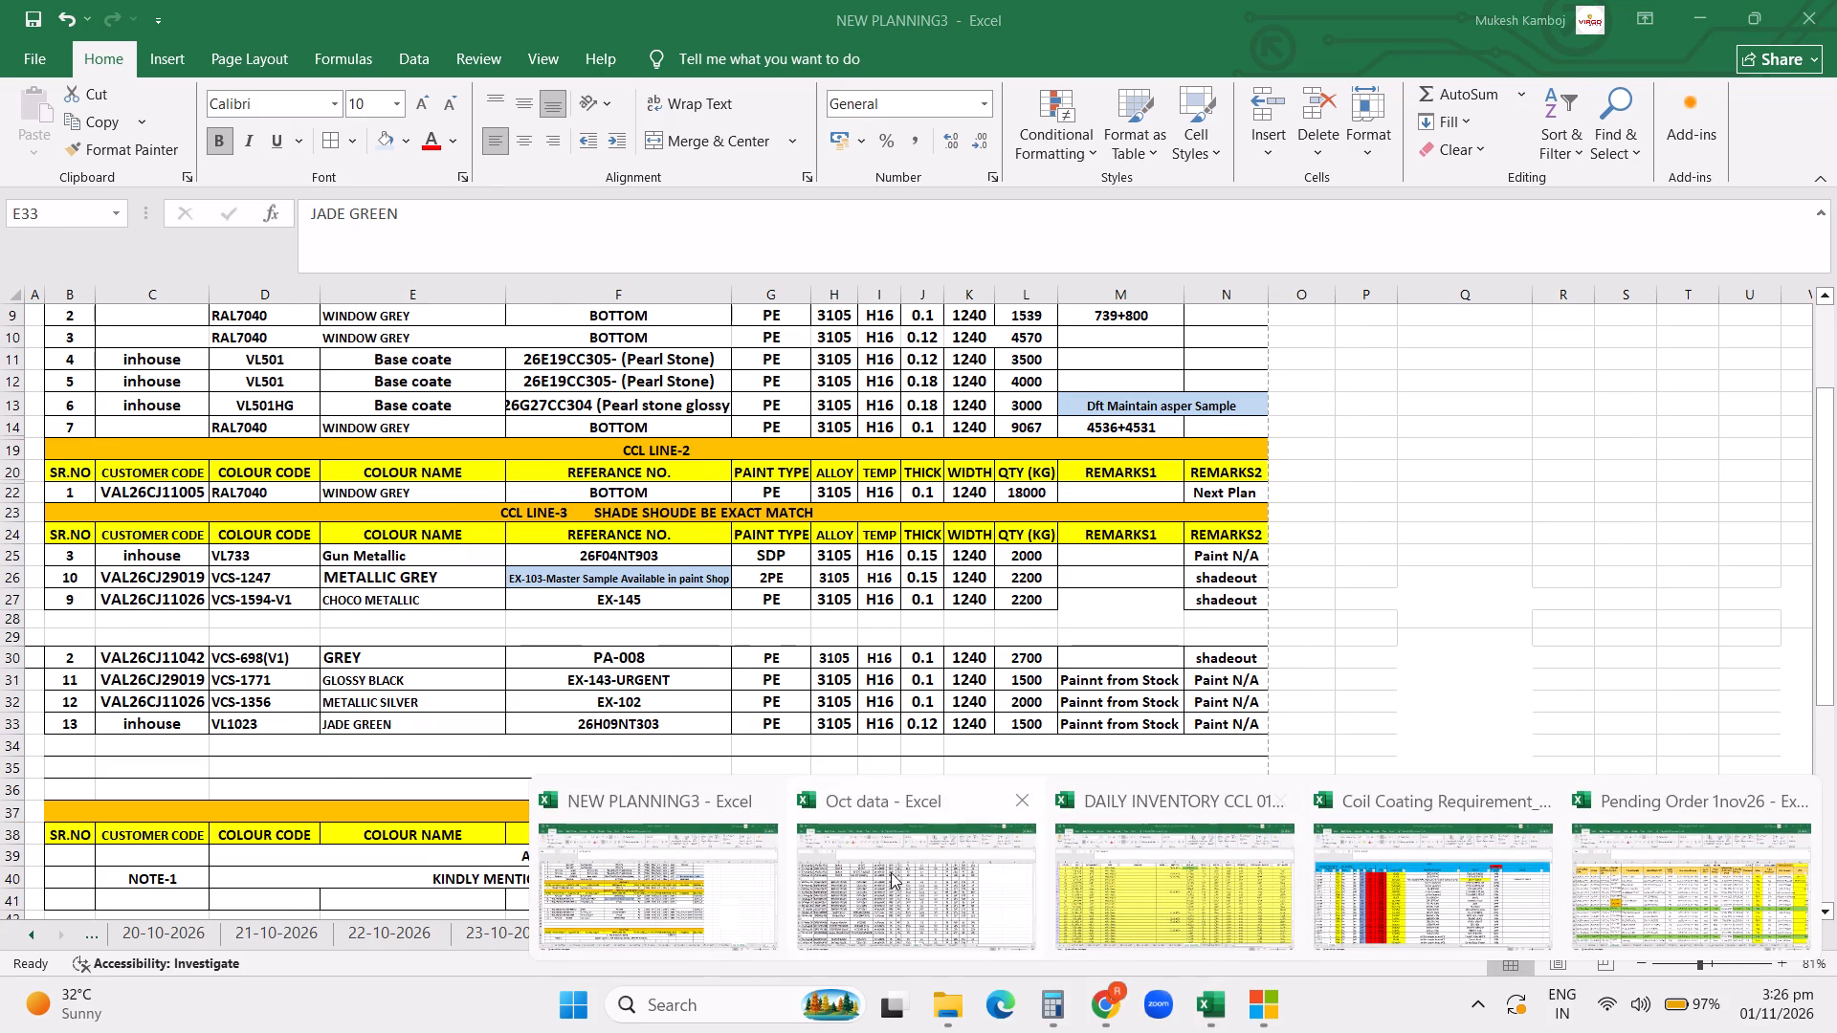
pyautogui.click(1610, 876)
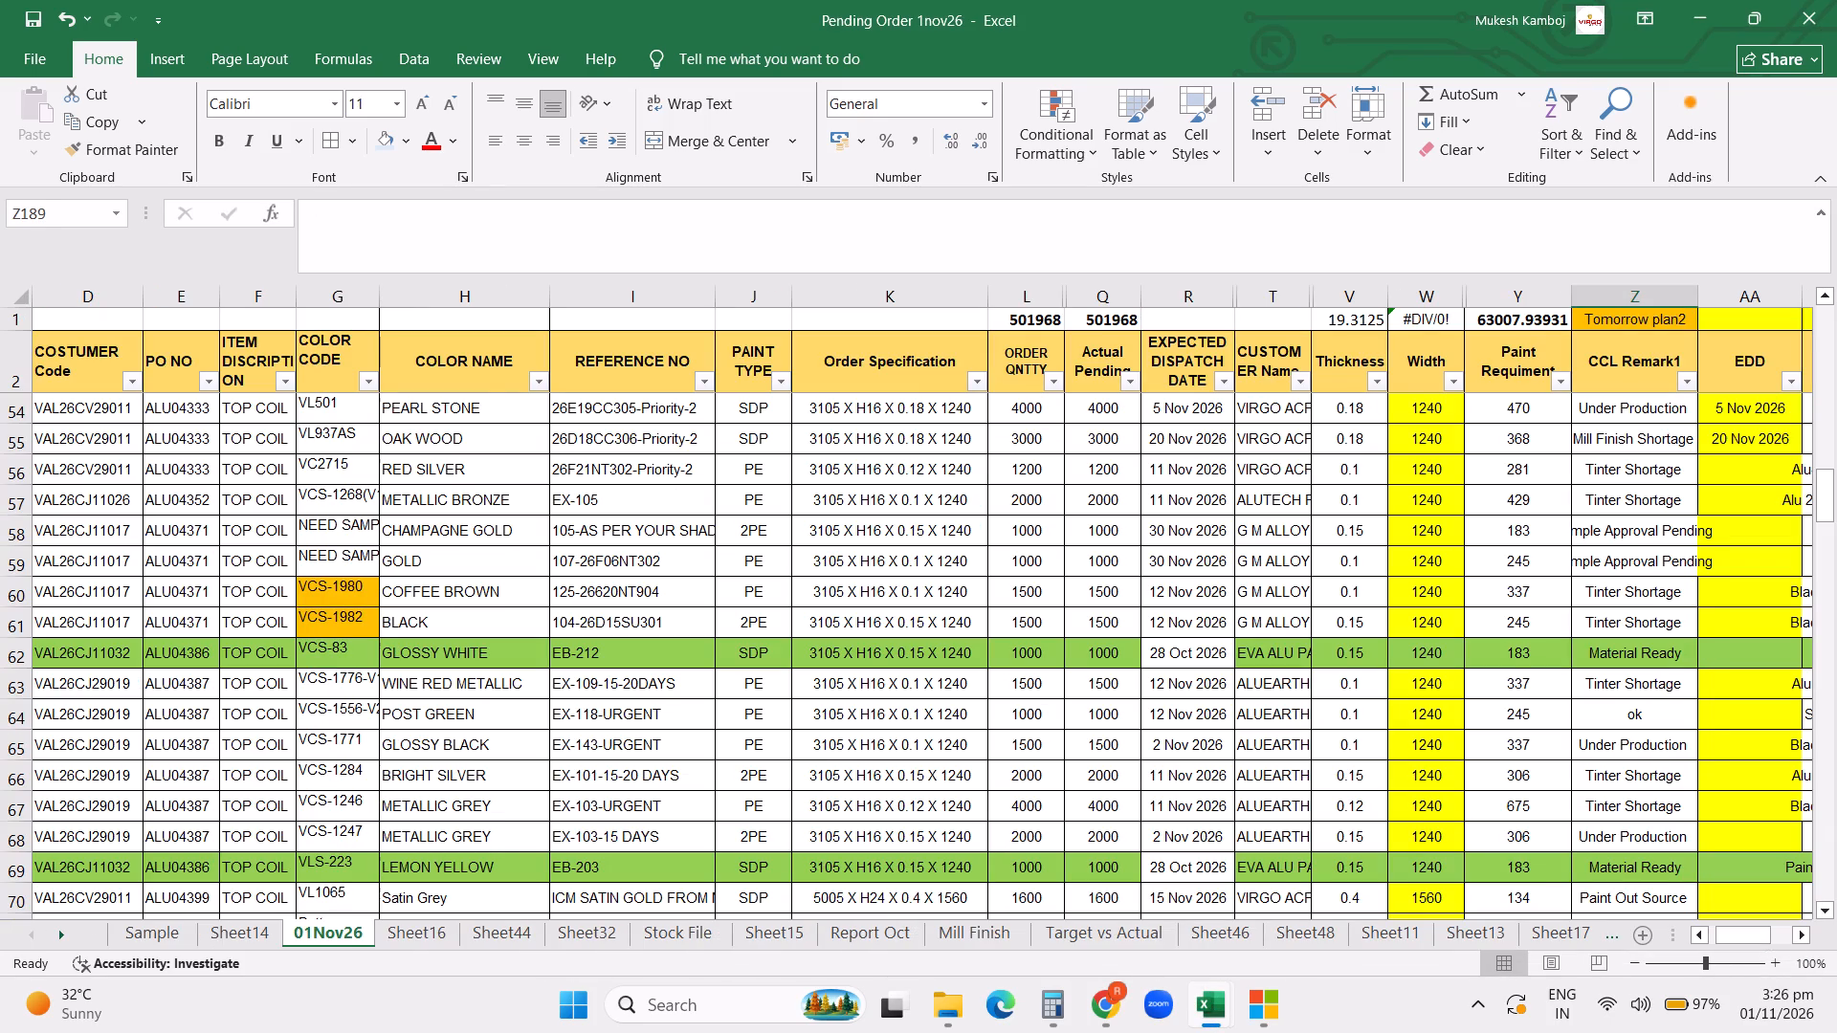
pyautogui.click(1693, 383)
pyautogui.click(1472, 652)
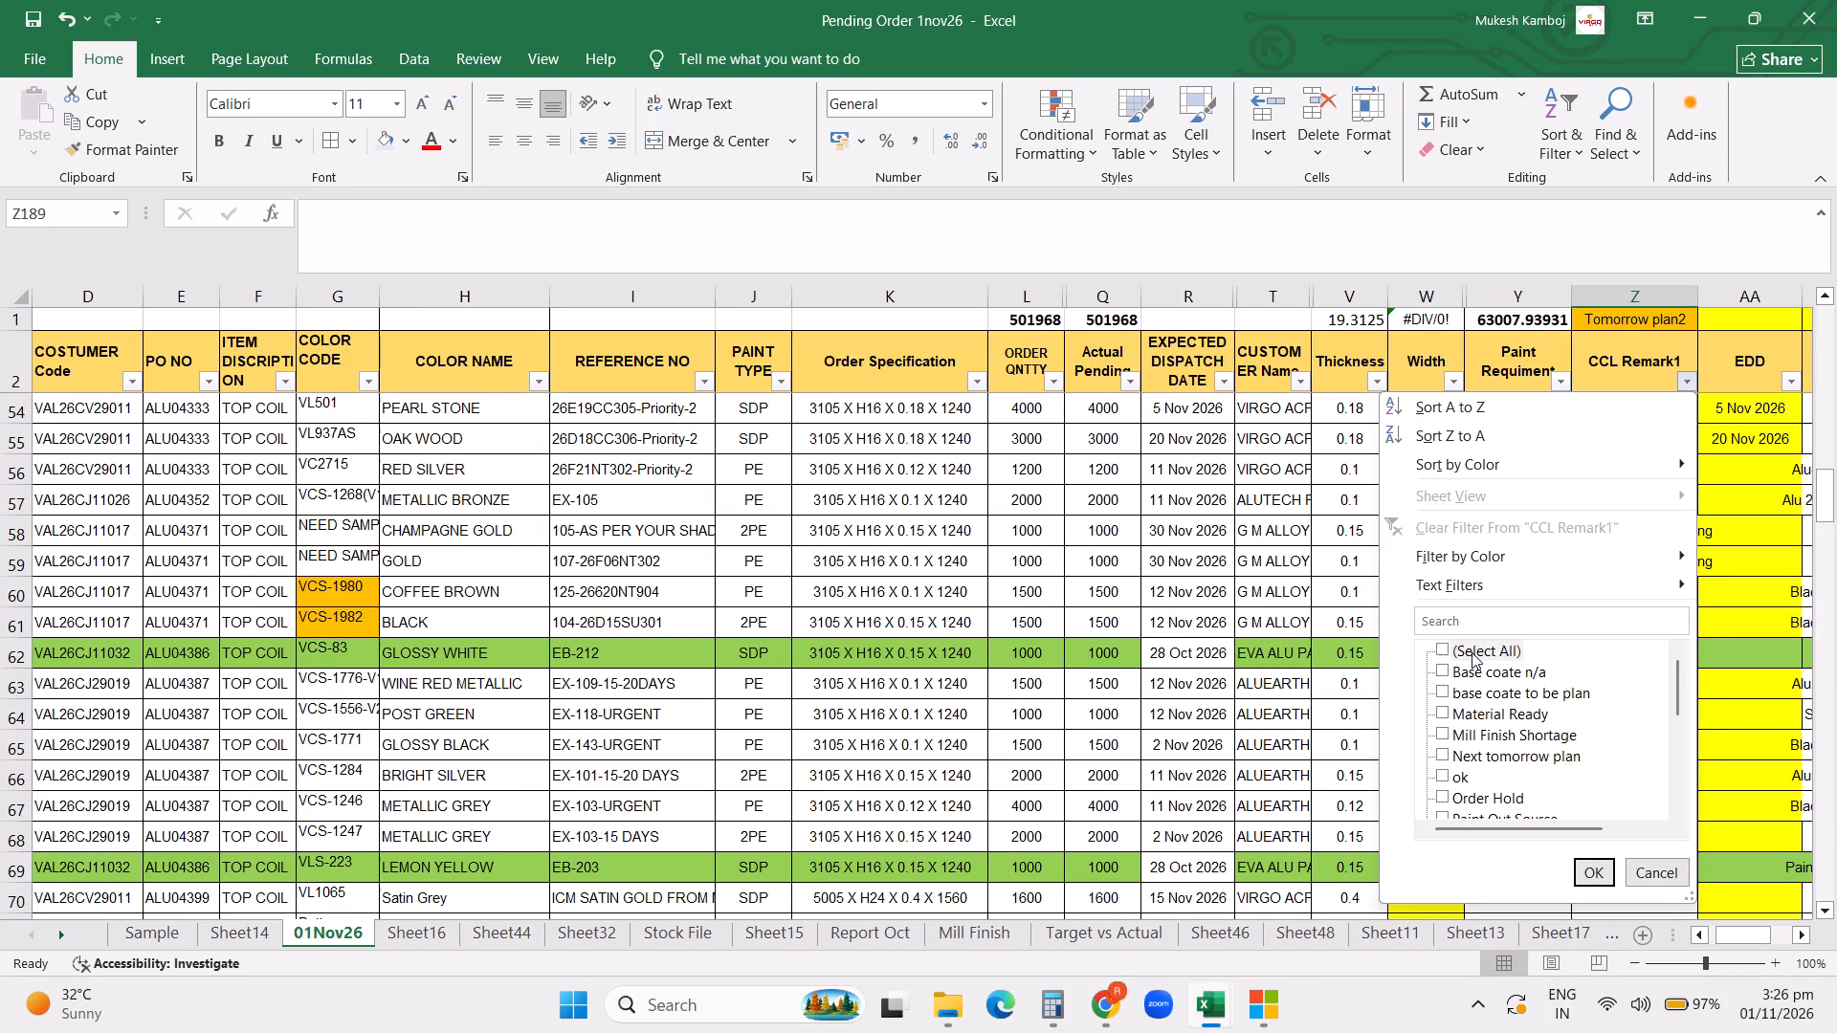
pyautogui.click(1452, 783)
pyautogui.click(1588, 872)
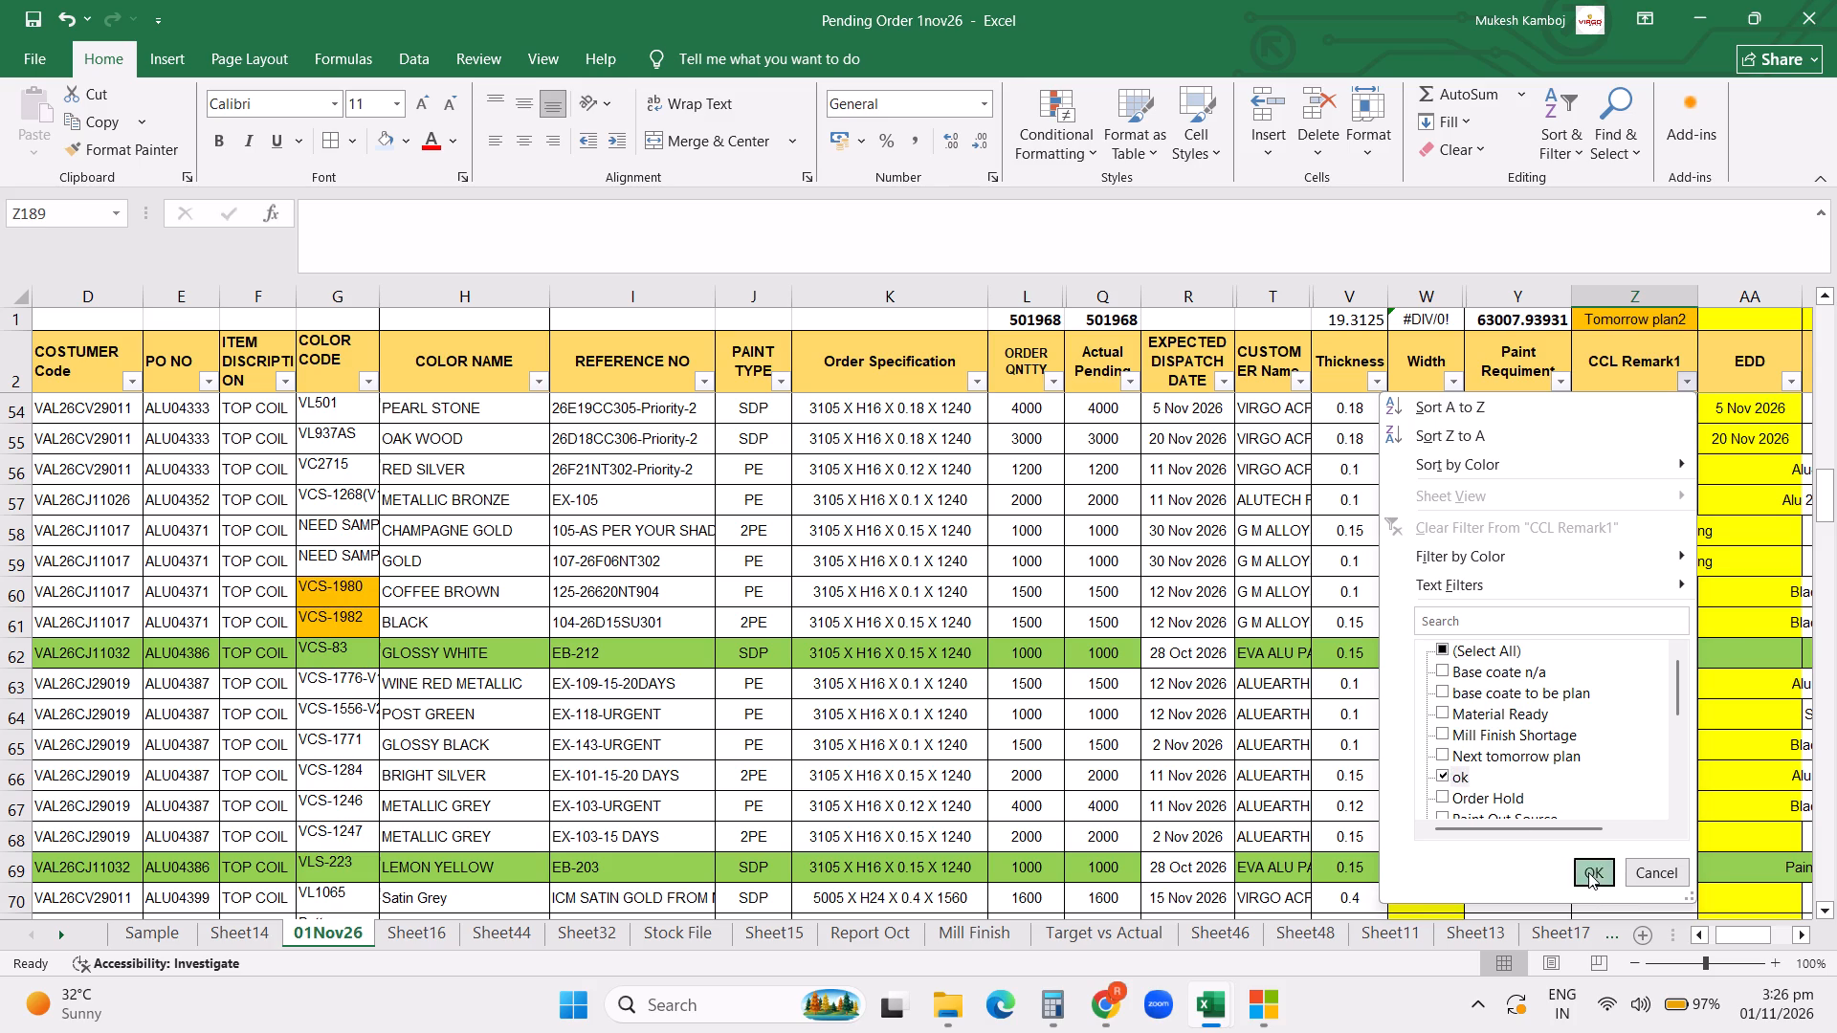
# Examine the filtered ok orders on sheet 01Nov26 from the header row to the end of the data.
pyautogui.click(1211, 702)
pyautogui.hotkey('ctrl', 'Down')
pyautogui.hotkey('ctrl', 'Up')
pyautogui.hotkey('ctrl', 'Up')
pyautogui.hotkey('ctrl', 'Down')
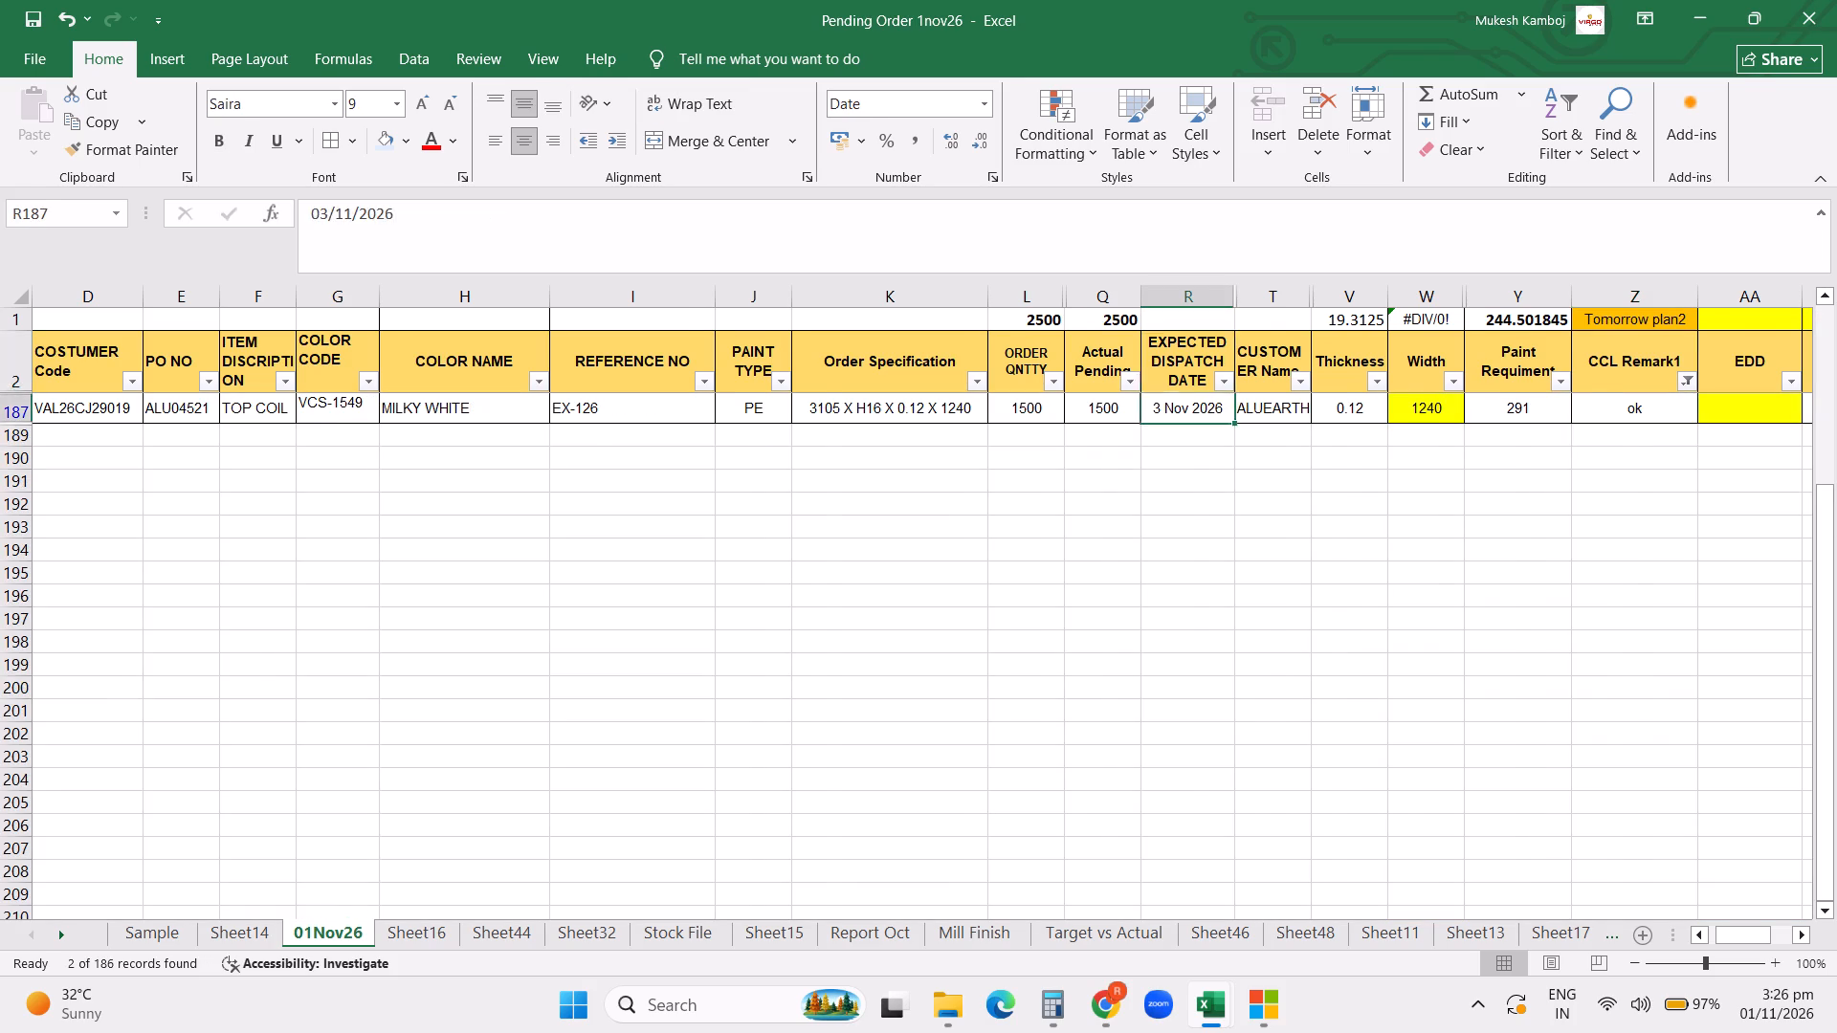
pyautogui.hotkey('ctrl', 'Down')
pyautogui.press('Down')
pyautogui.press('Down')
pyautogui.press('Up')
pyautogui.press('Up')
pyautogui.press('Up')
pyautogui.press('Up')
pyautogui.press('Up')
pyautogui.press('Up')
pyautogui.press('Up')
pyautogui.press('Up')
pyautogui.press('Up')
pyautogui.press('Up')
pyautogui.press('Up')
pyautogui.press('Up')
pyautogui.press('Up')
pyautogui.press('Up')
pyautogui.press('Up')
pyautogui.press('Up')
pyautogui.press('Up')
pyautogui.press('Up')
pyautogui.press('Up')
pyautogui.press('Up')
pyautogui.press('Up')
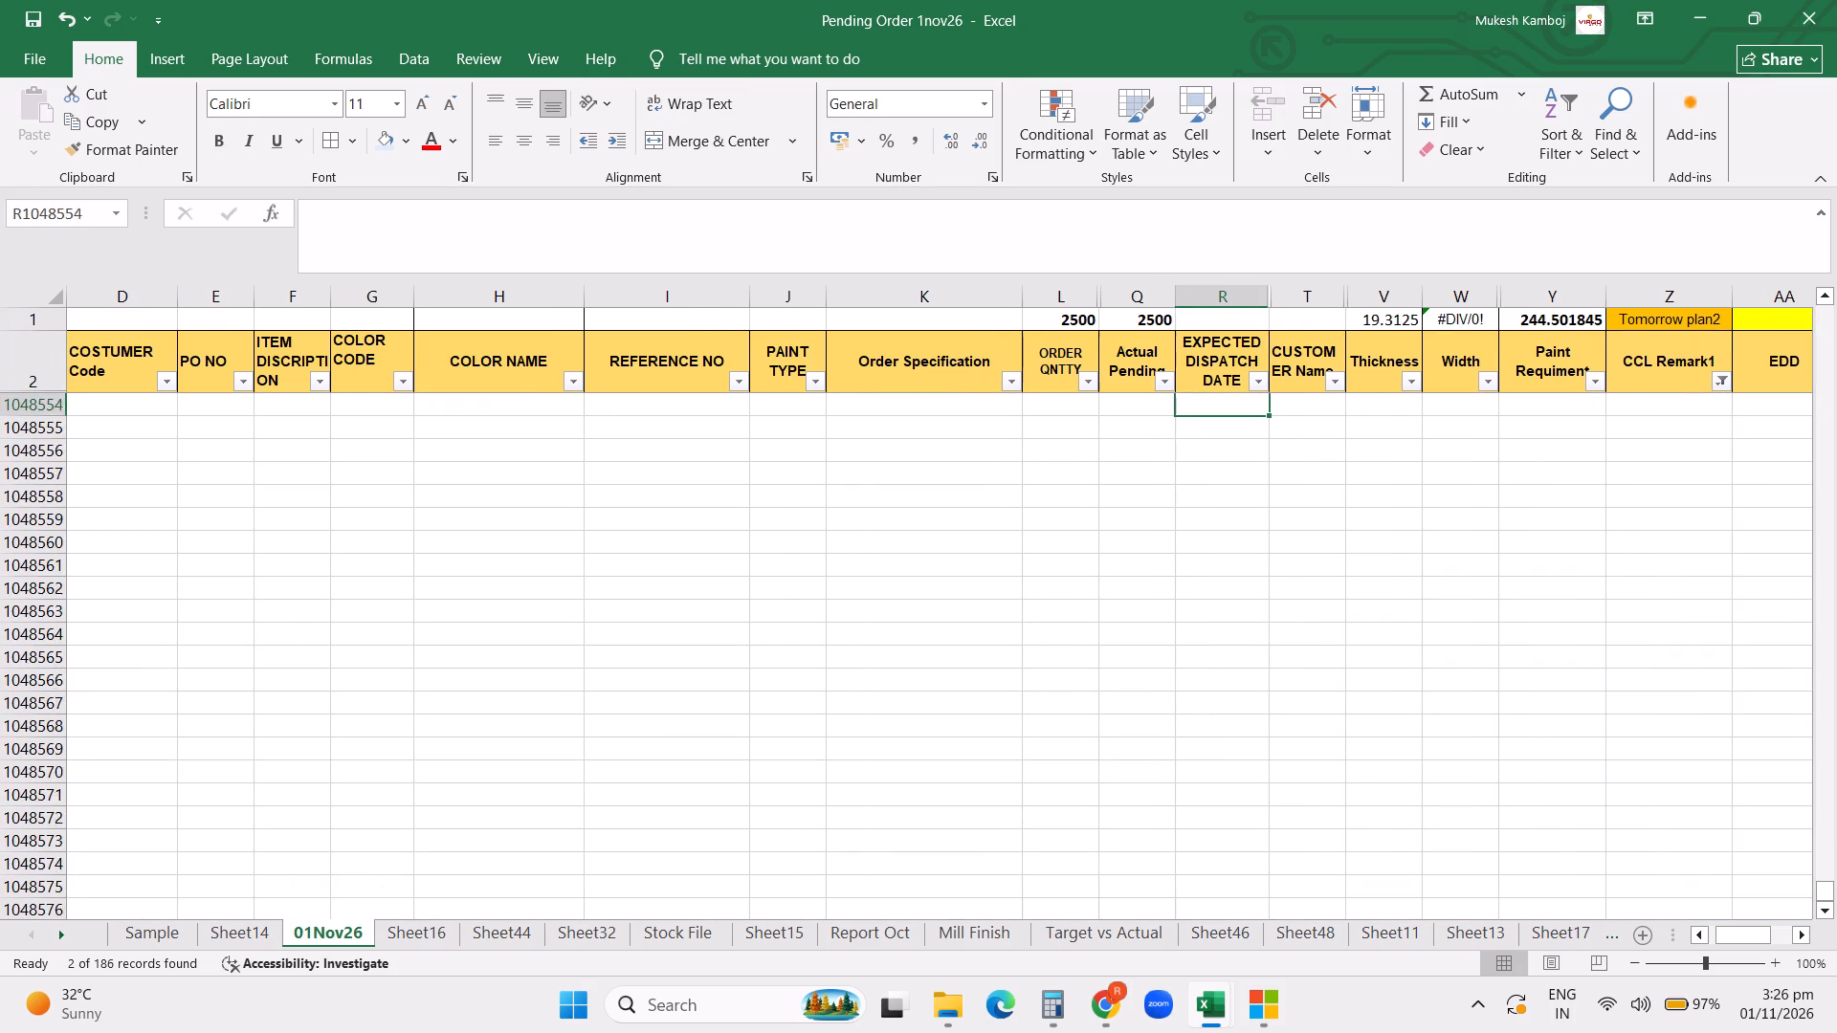
pyautogui.press('Down')
pyautogui.press('Down')
pyautogui.hotkey('ctrl', 'Up')
pyautogui.hotkey('ctrl', 'Up')
pyautogui.hotkey('ctrl', 'Up')
pyautogui.press('Down')
pyautogui.press('Up')
pyautogui.press('Down')
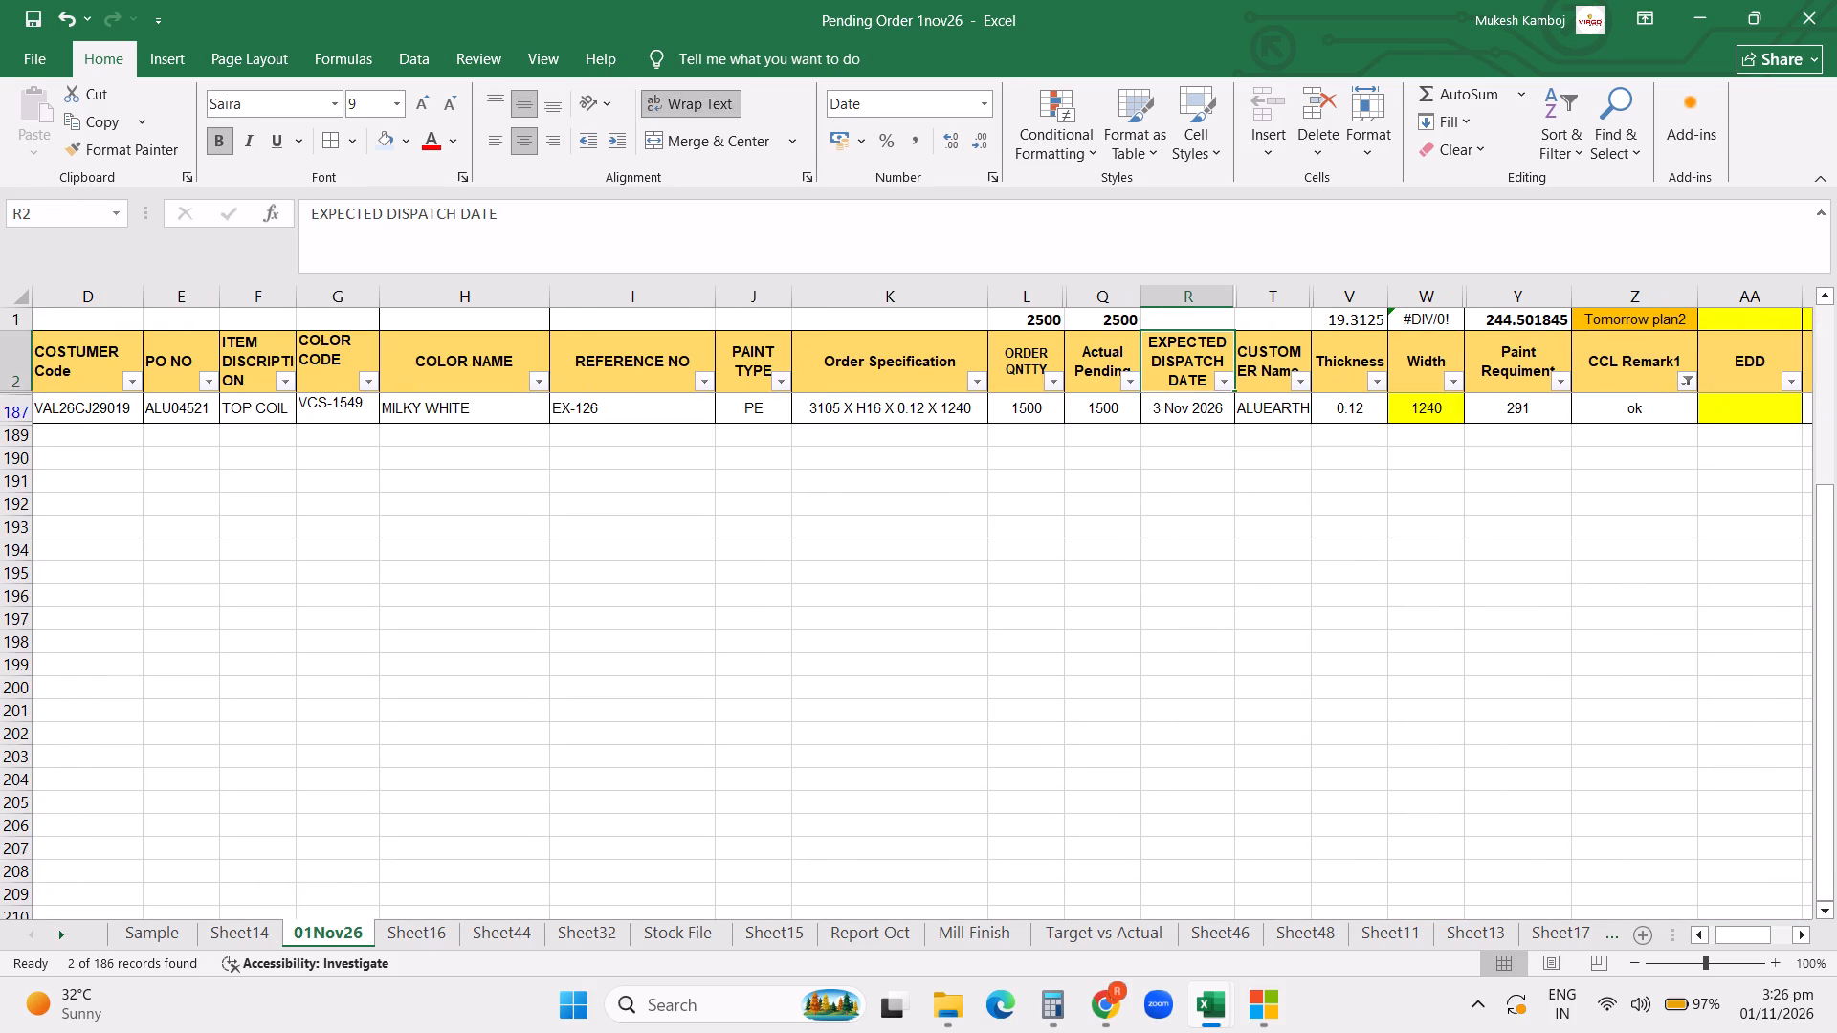
pyautogui.press('Down')
pyautogui.press('Down')
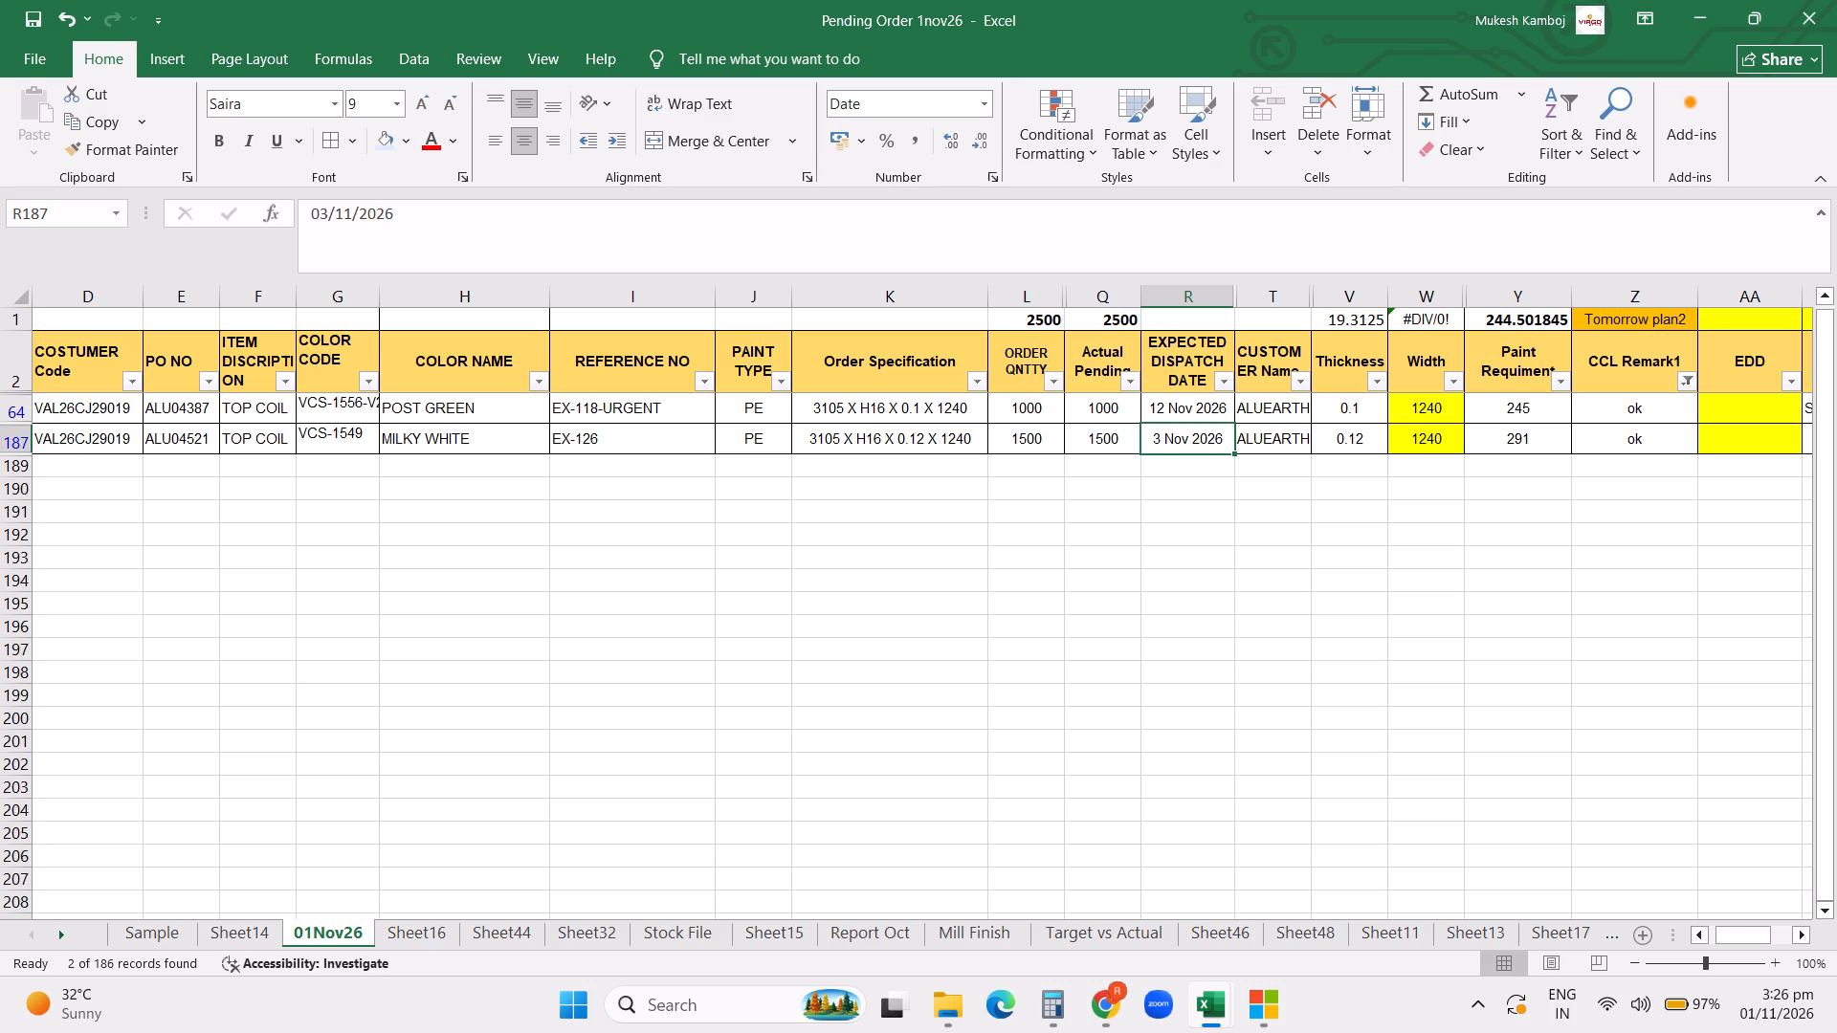
# Widen the COLOR CODE column and copy both ok orders' colour code through paint type into NEW PLANNING3, starting at D28.
pyautogui.moveTo(381, 295); pyautogui.dragTo(436, 294)
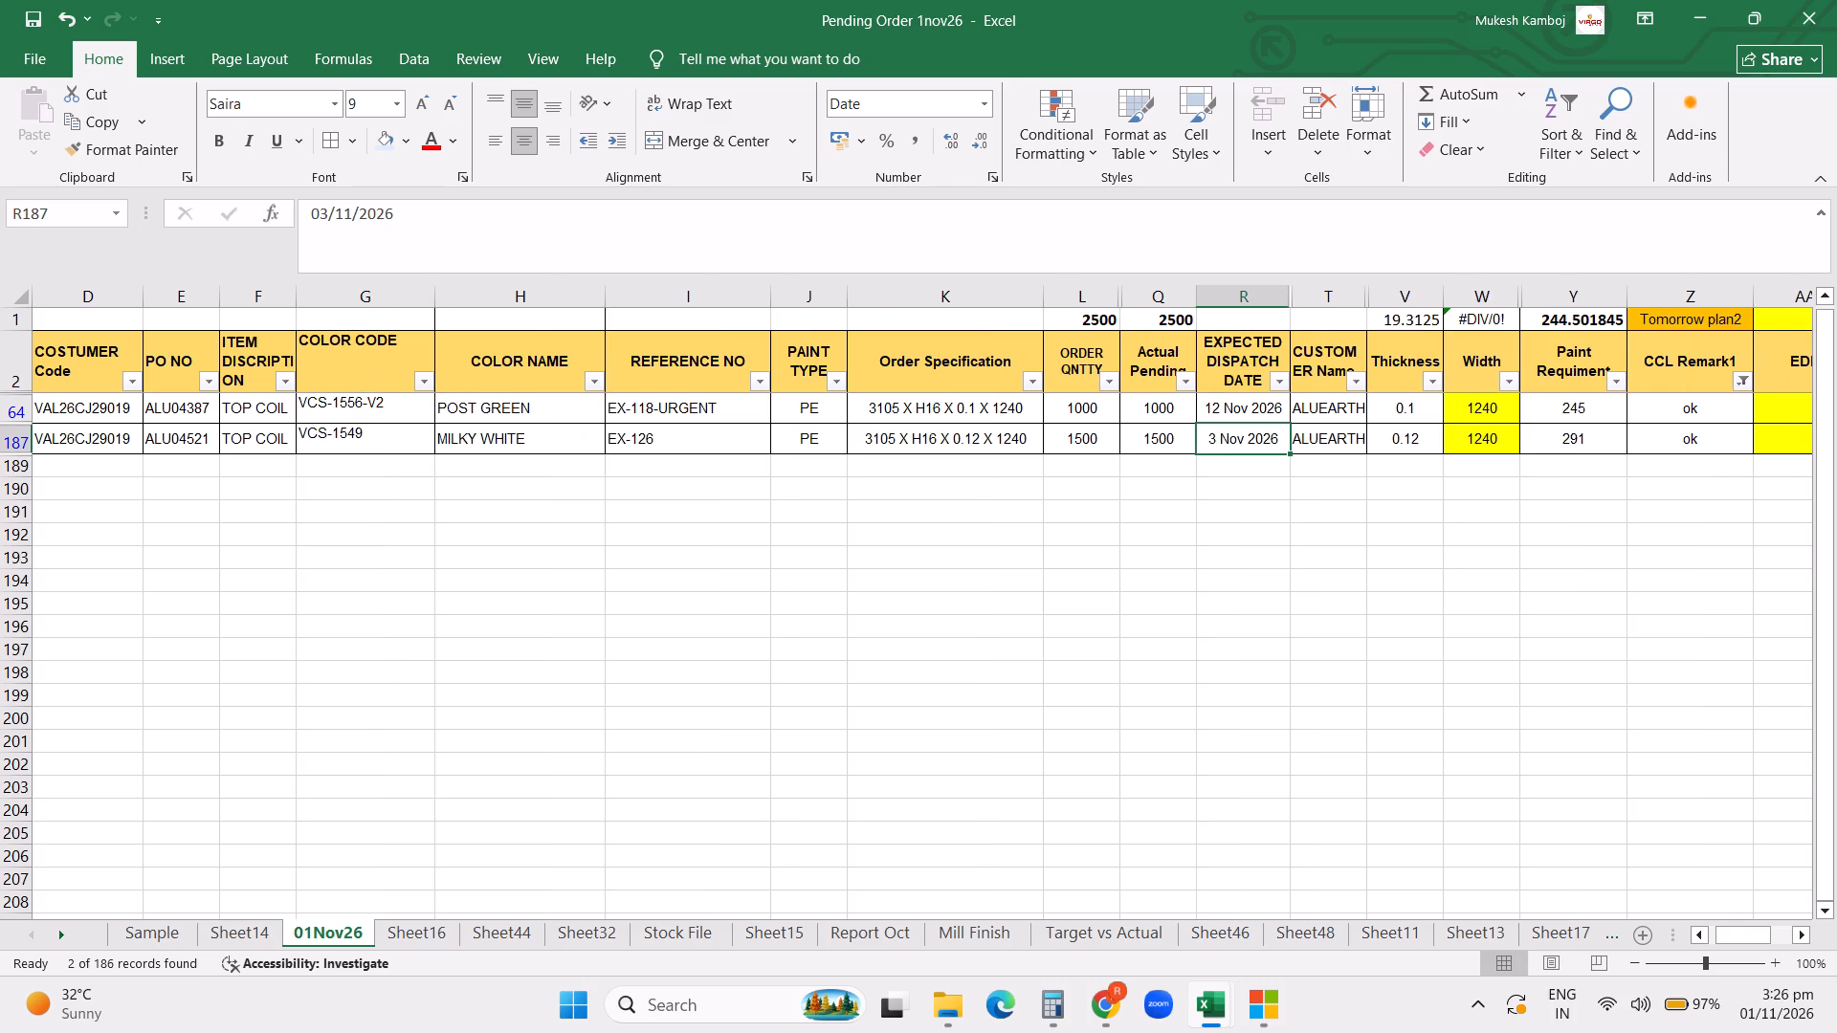
pyautogui.moveTo(362, 405); pyautogui.dragTo(802, 443)
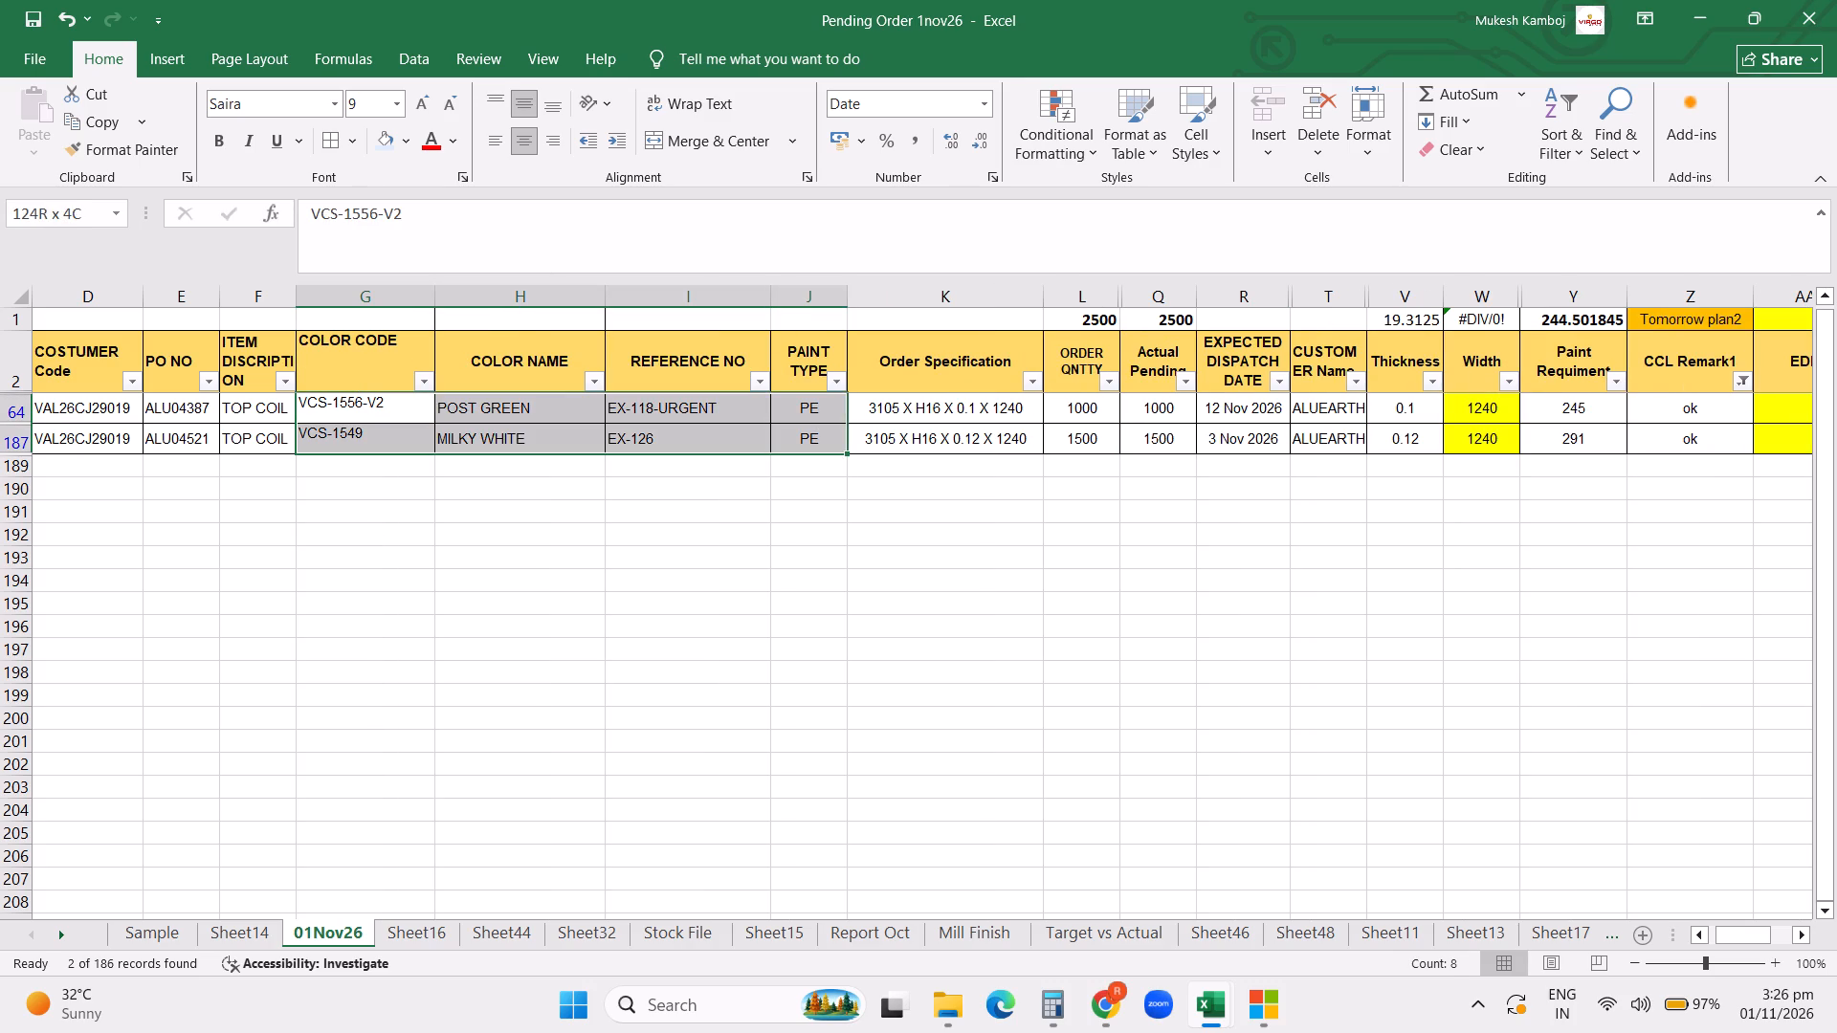
pyautogui.moveTo(802, 443); pyautogui.dragTo(802, 442)
pyautogui.hotkey('ctrl', 'c')
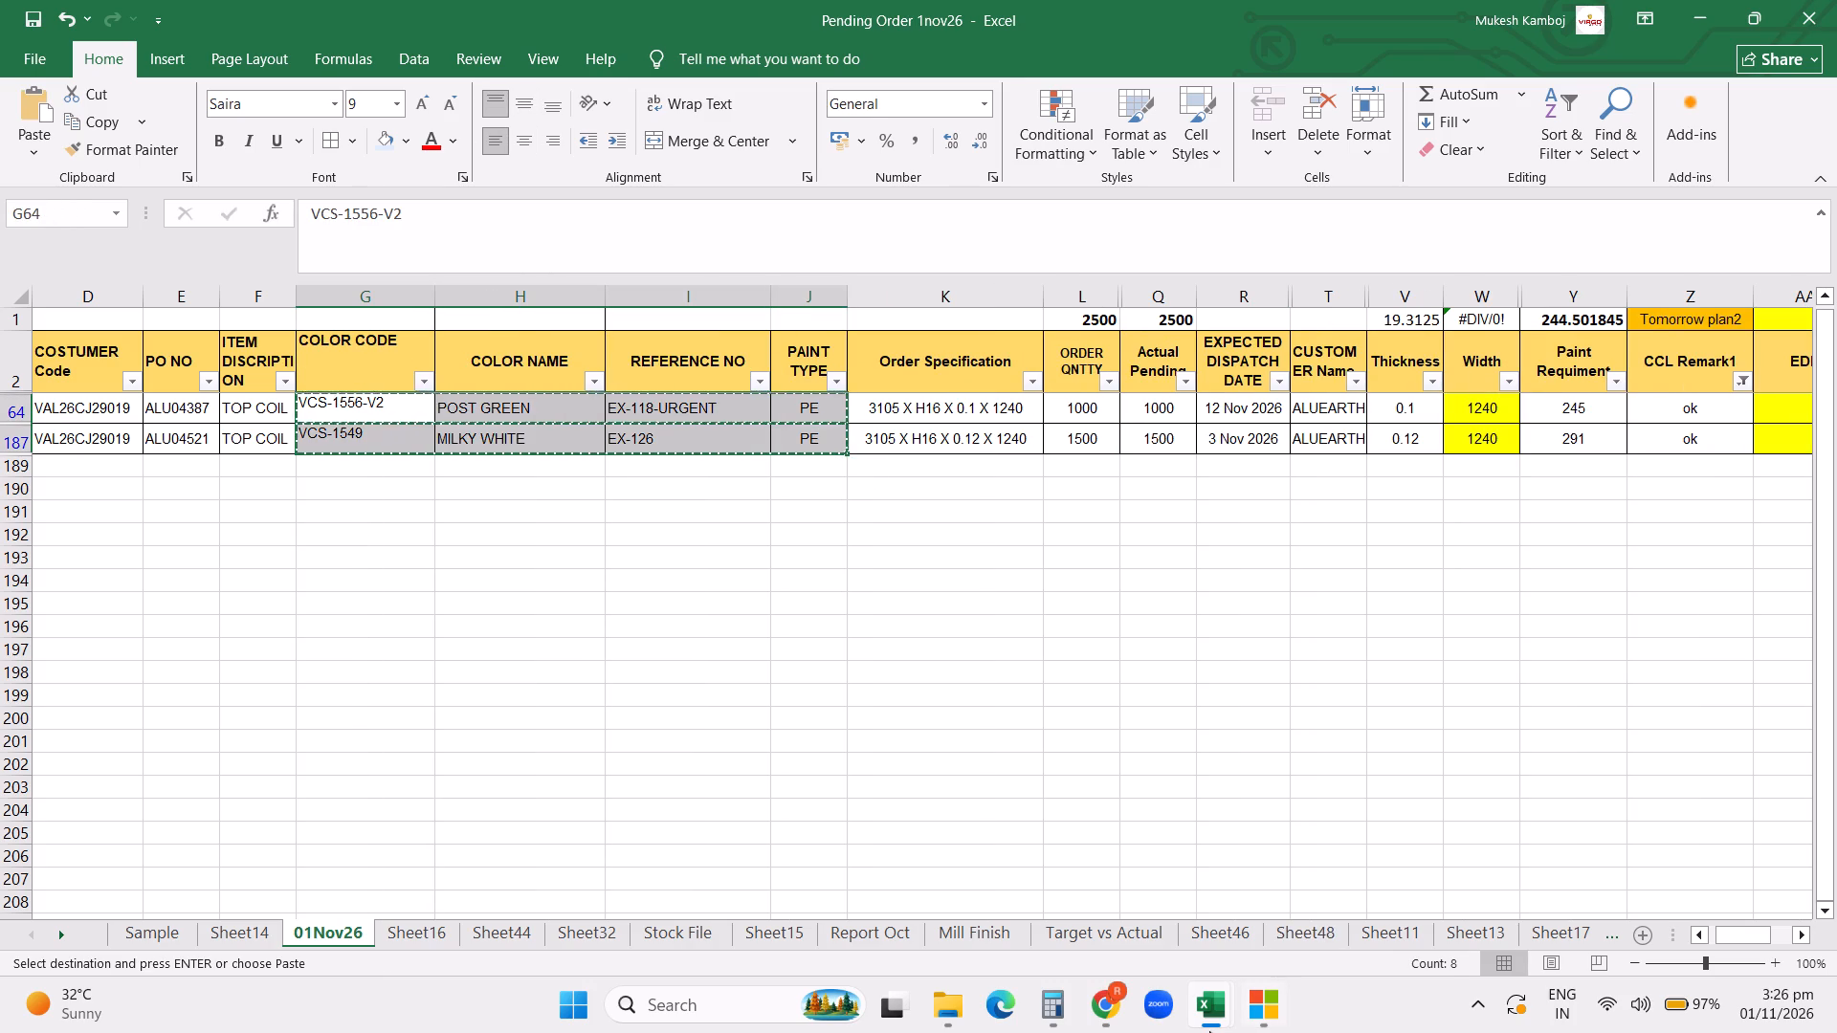
pyautogui.click(1196, 1030)
pyautogui.click(680, 894)
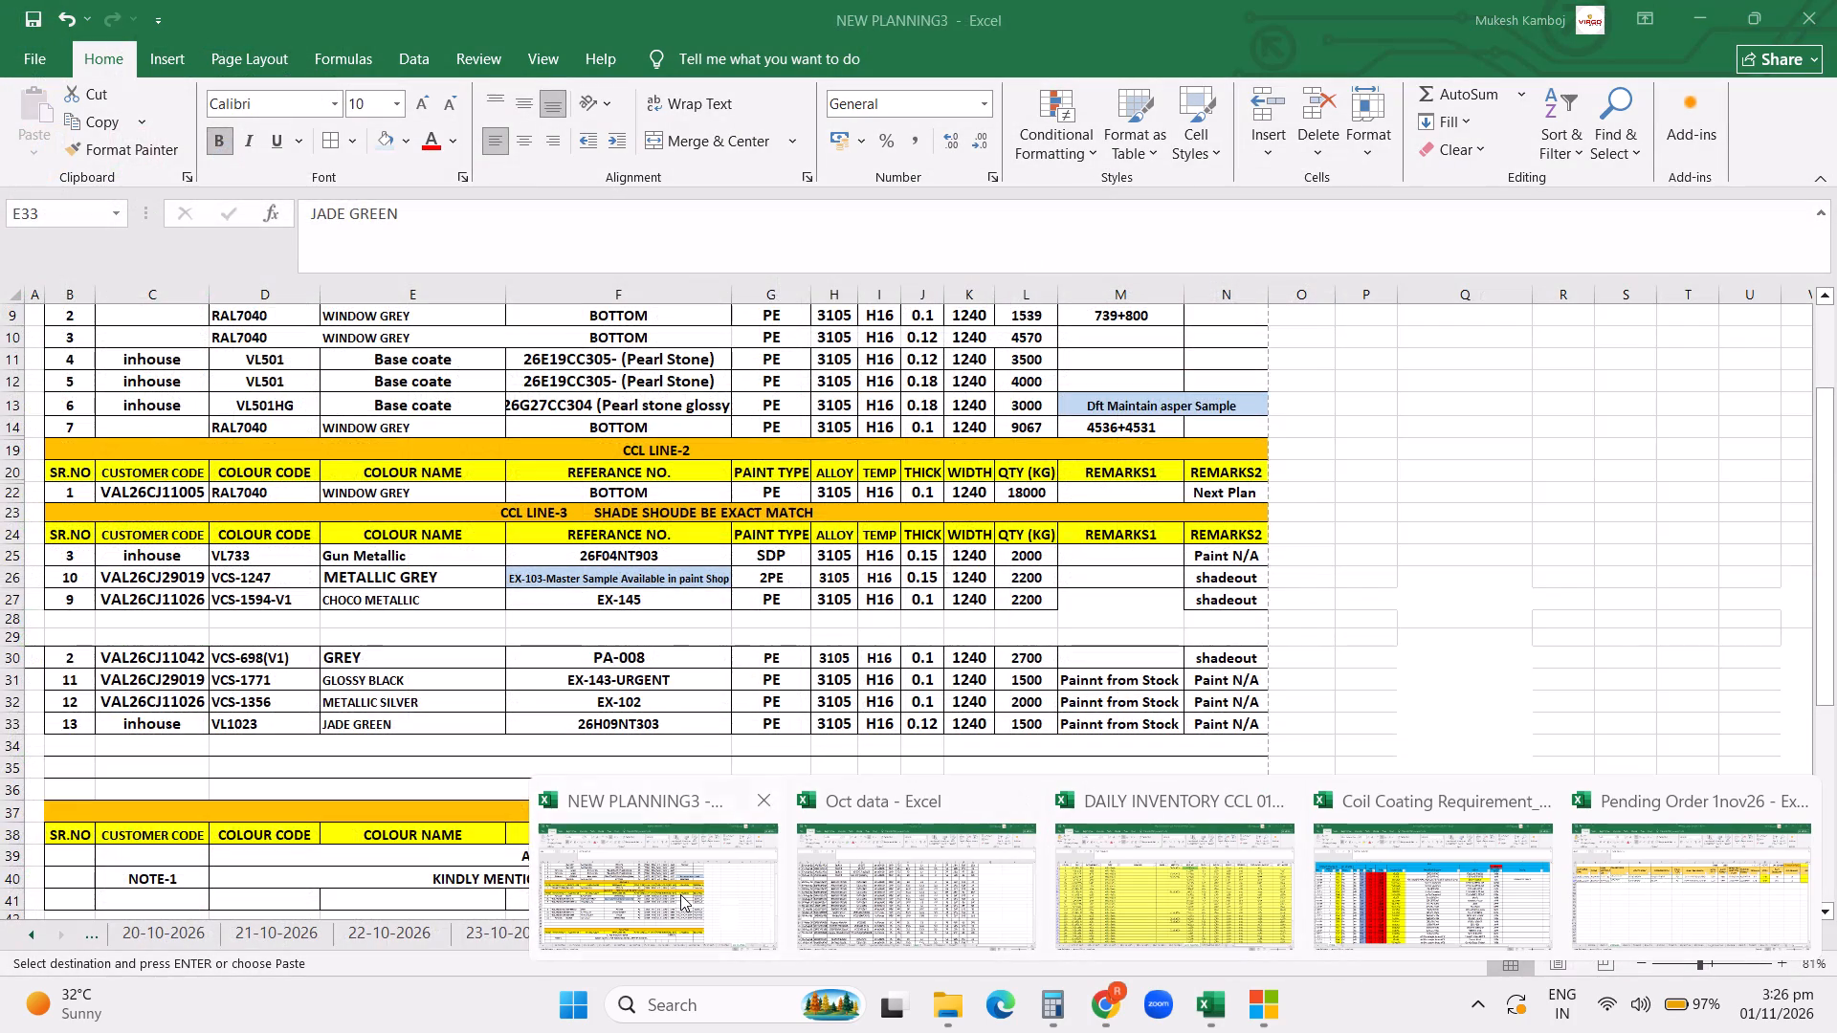
pyautogui.click(257, 615)
pyautogui.hotkey('ctrl', 'v')
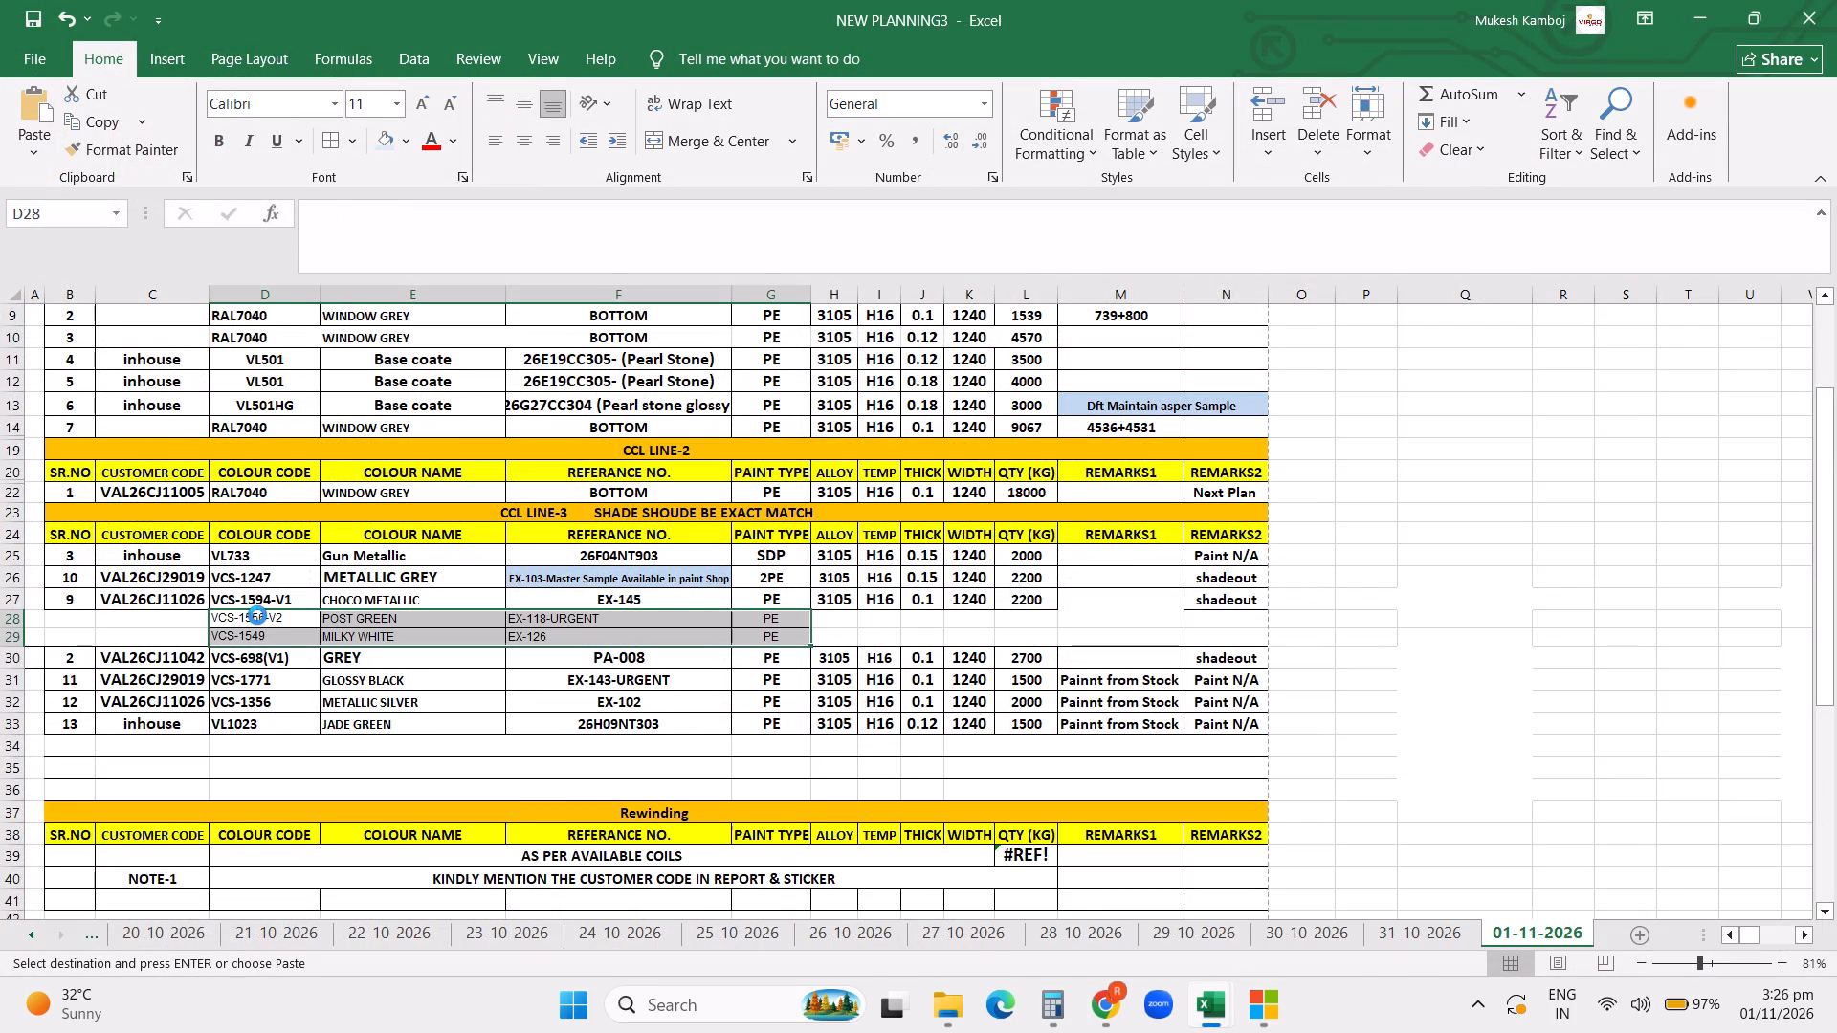
# Copy the two ok orders' customer codes from Pending Order 1nov26 into C28:C29 of the NEW PLANNING3 plan.
pyautogui.click(1206, 1000)
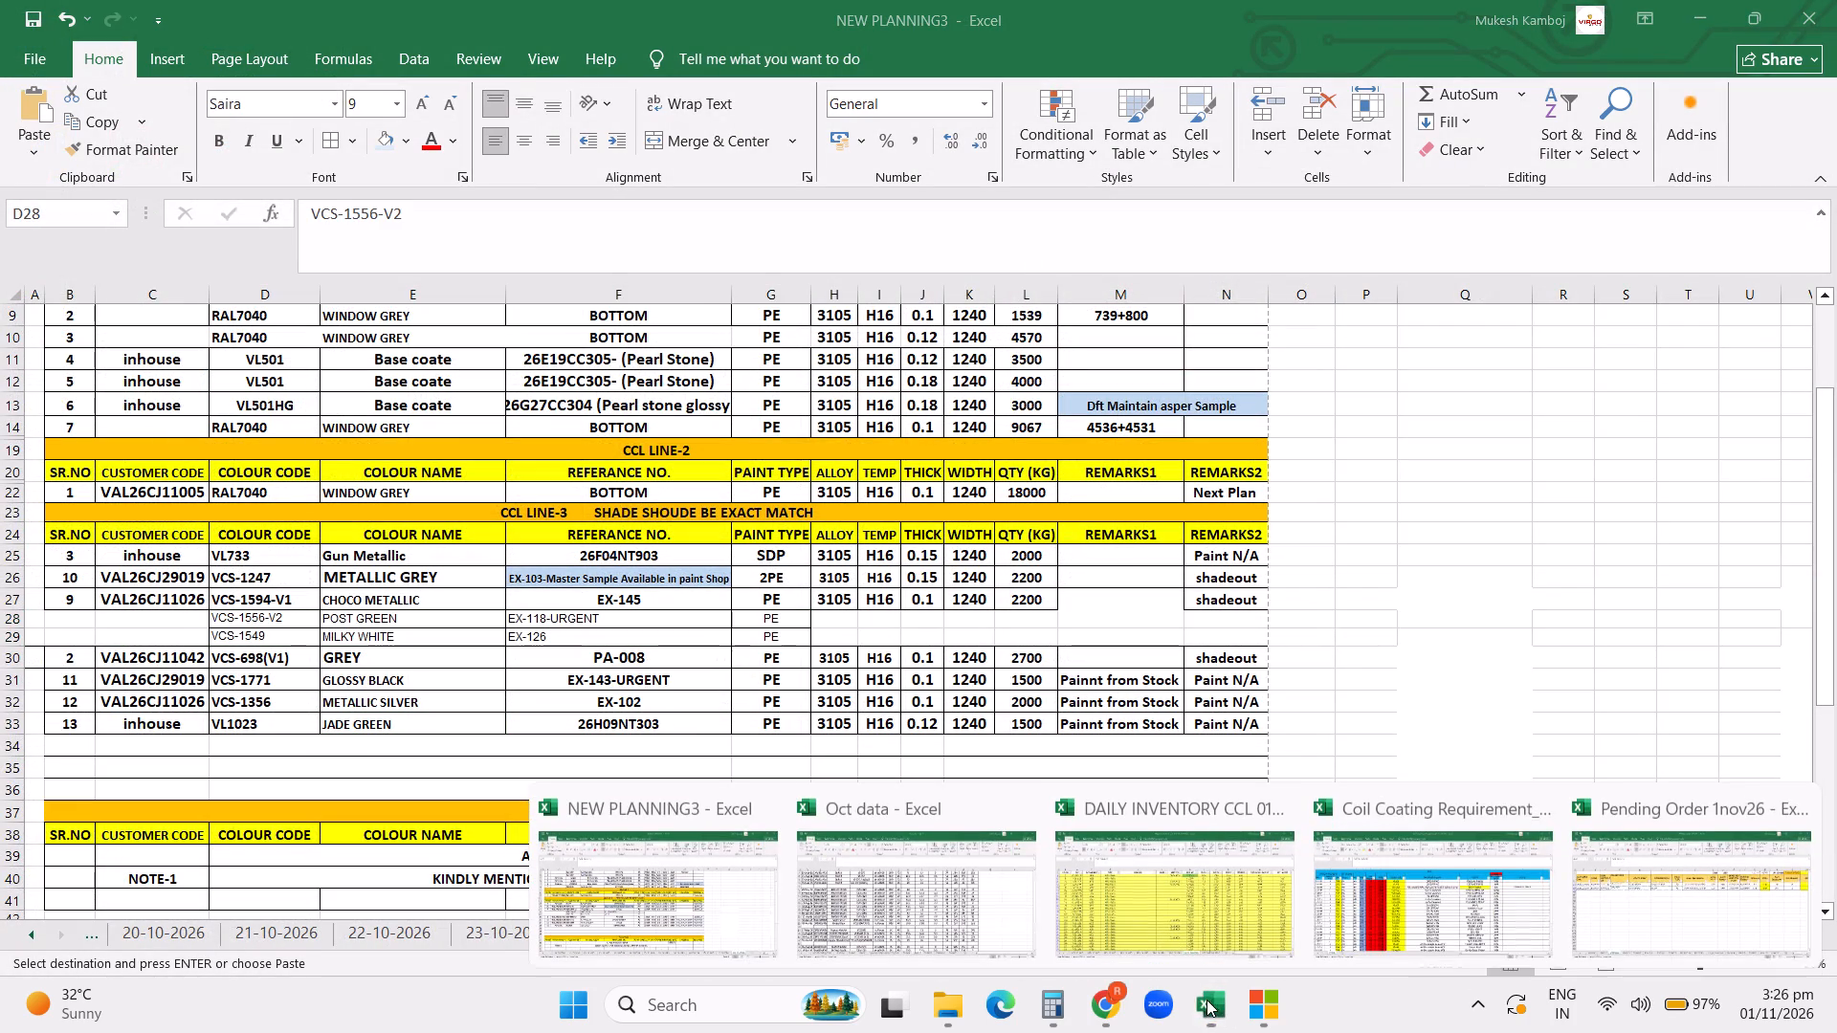
pyautogui.click(1612, 875)
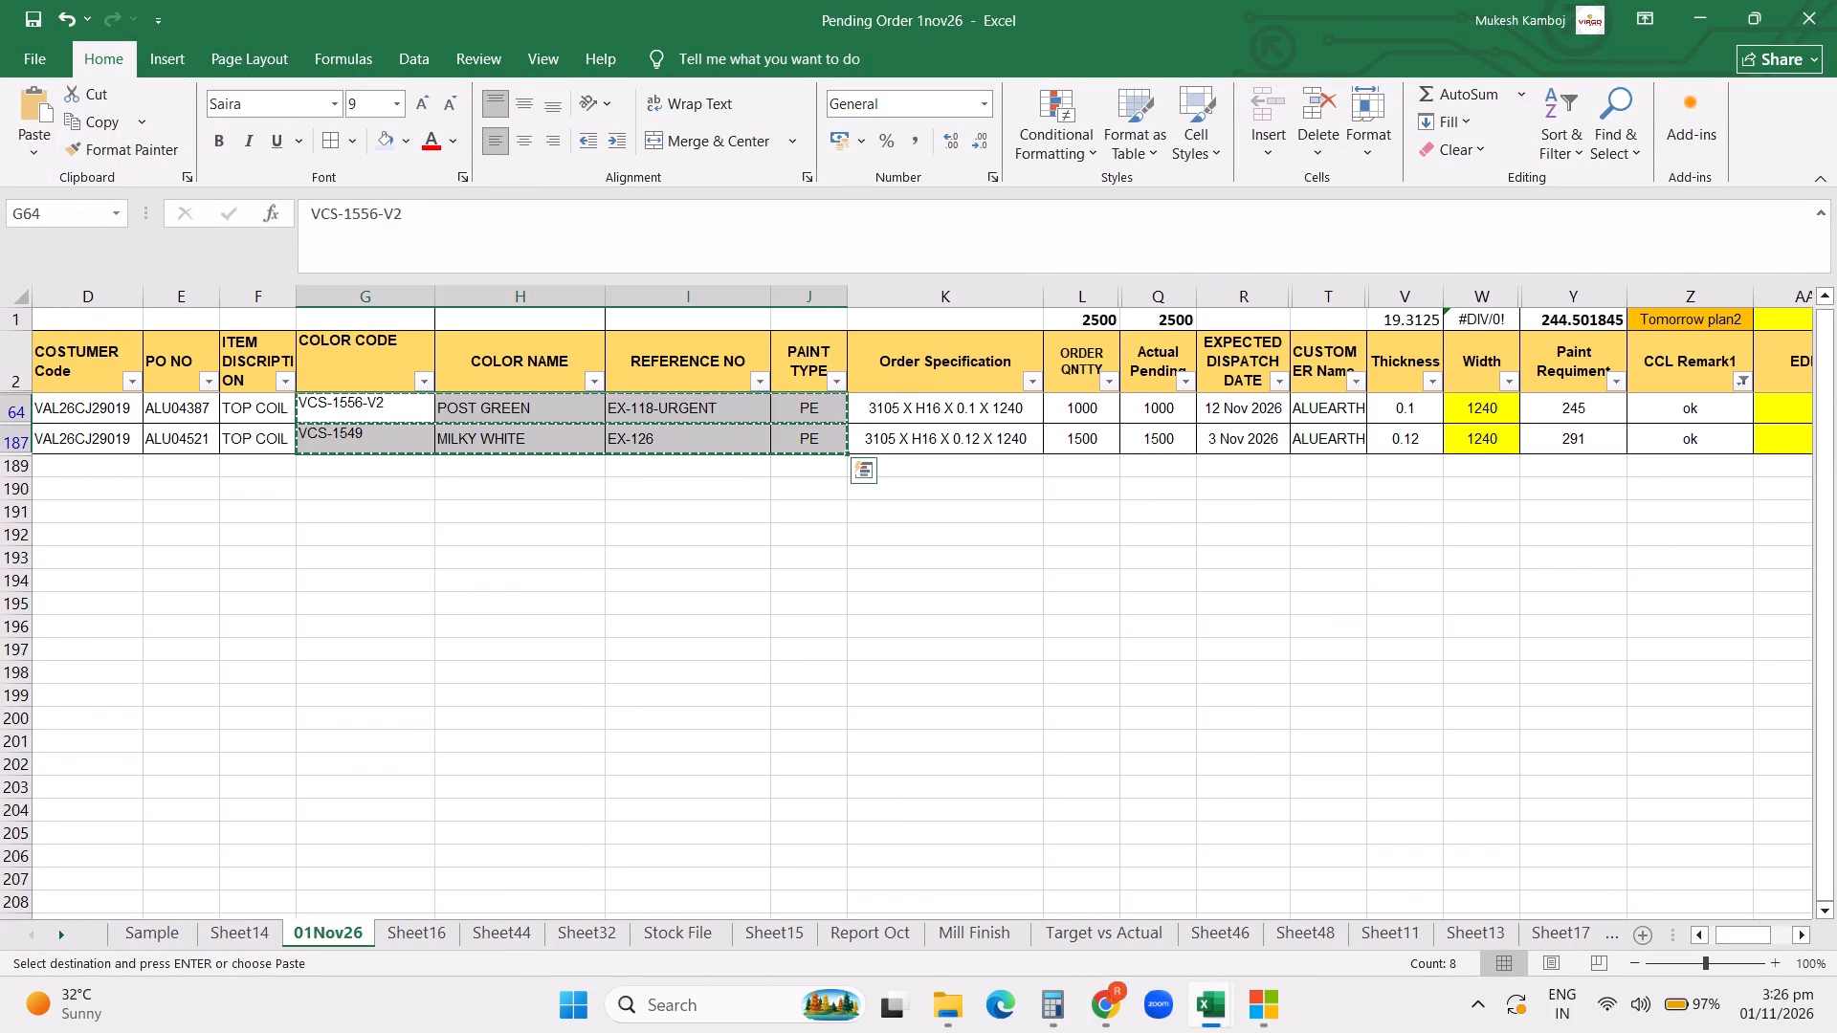
pyautogui.moveTo(115, 401); pyautogui.dragTo(103, 440)
pyautogui.hotkey('ctrl', 'c')
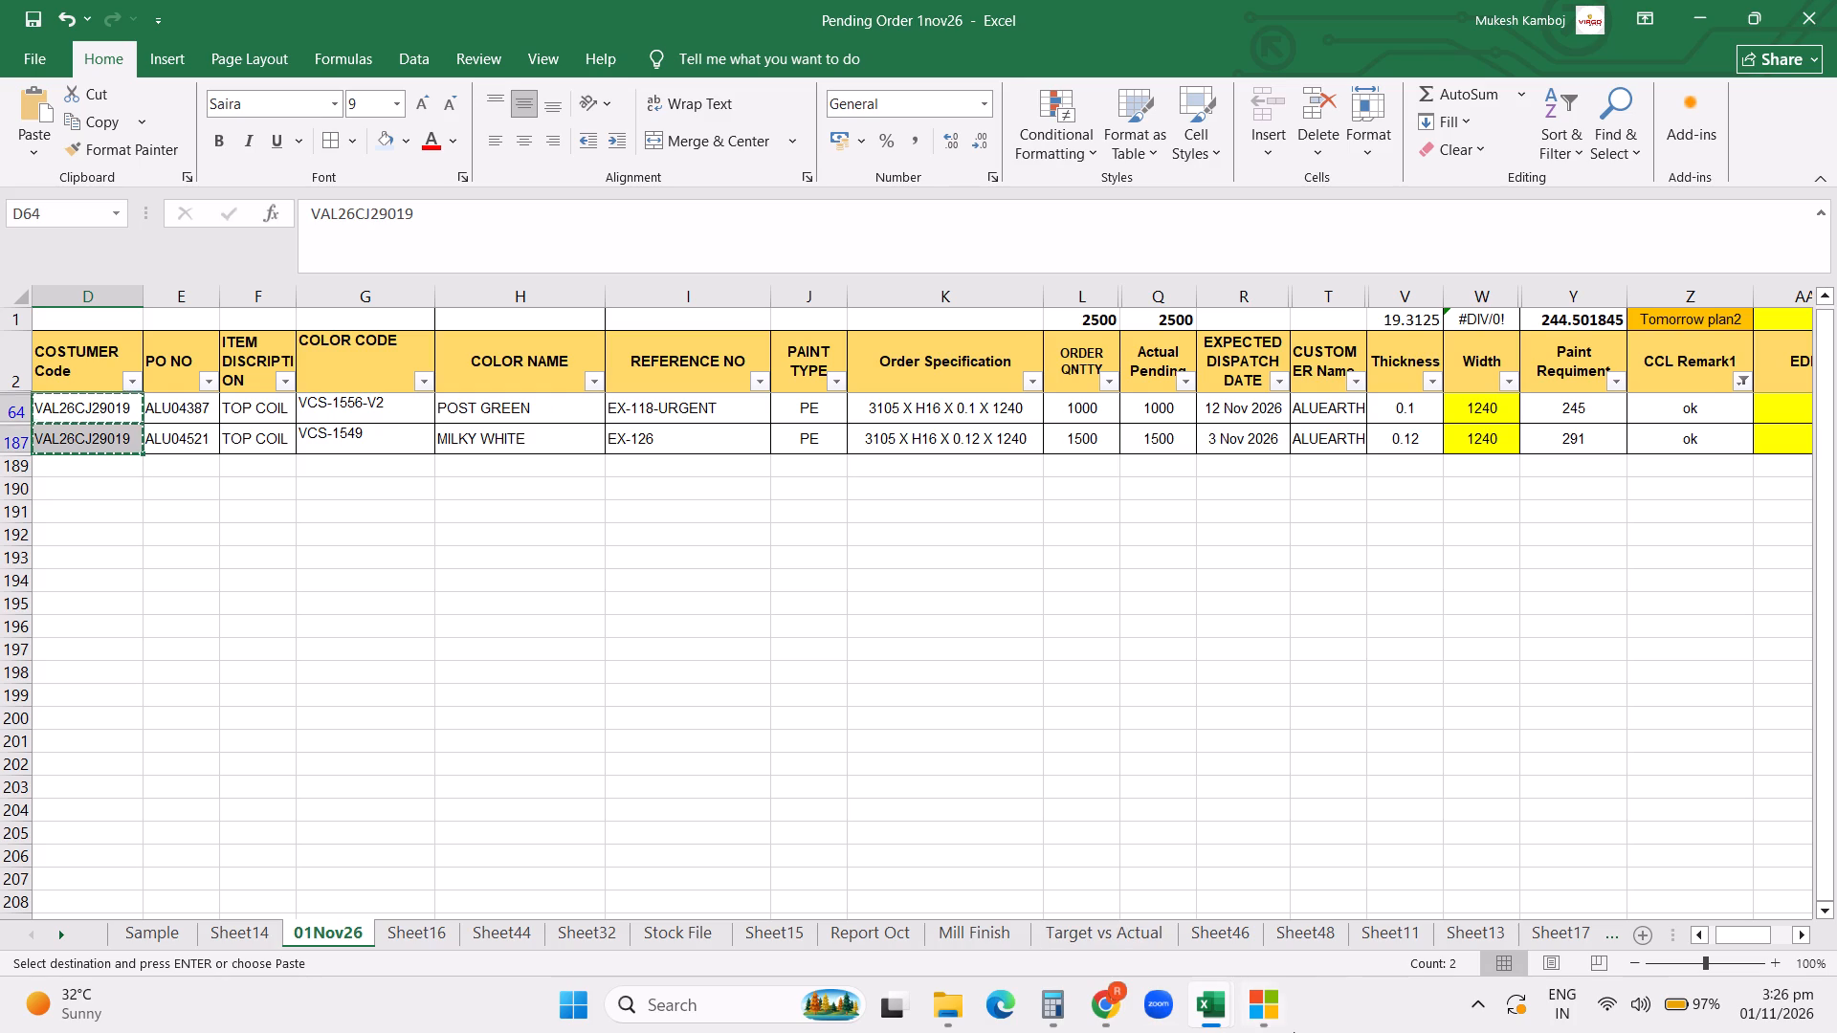
pyautogui.click(1211, 1000)
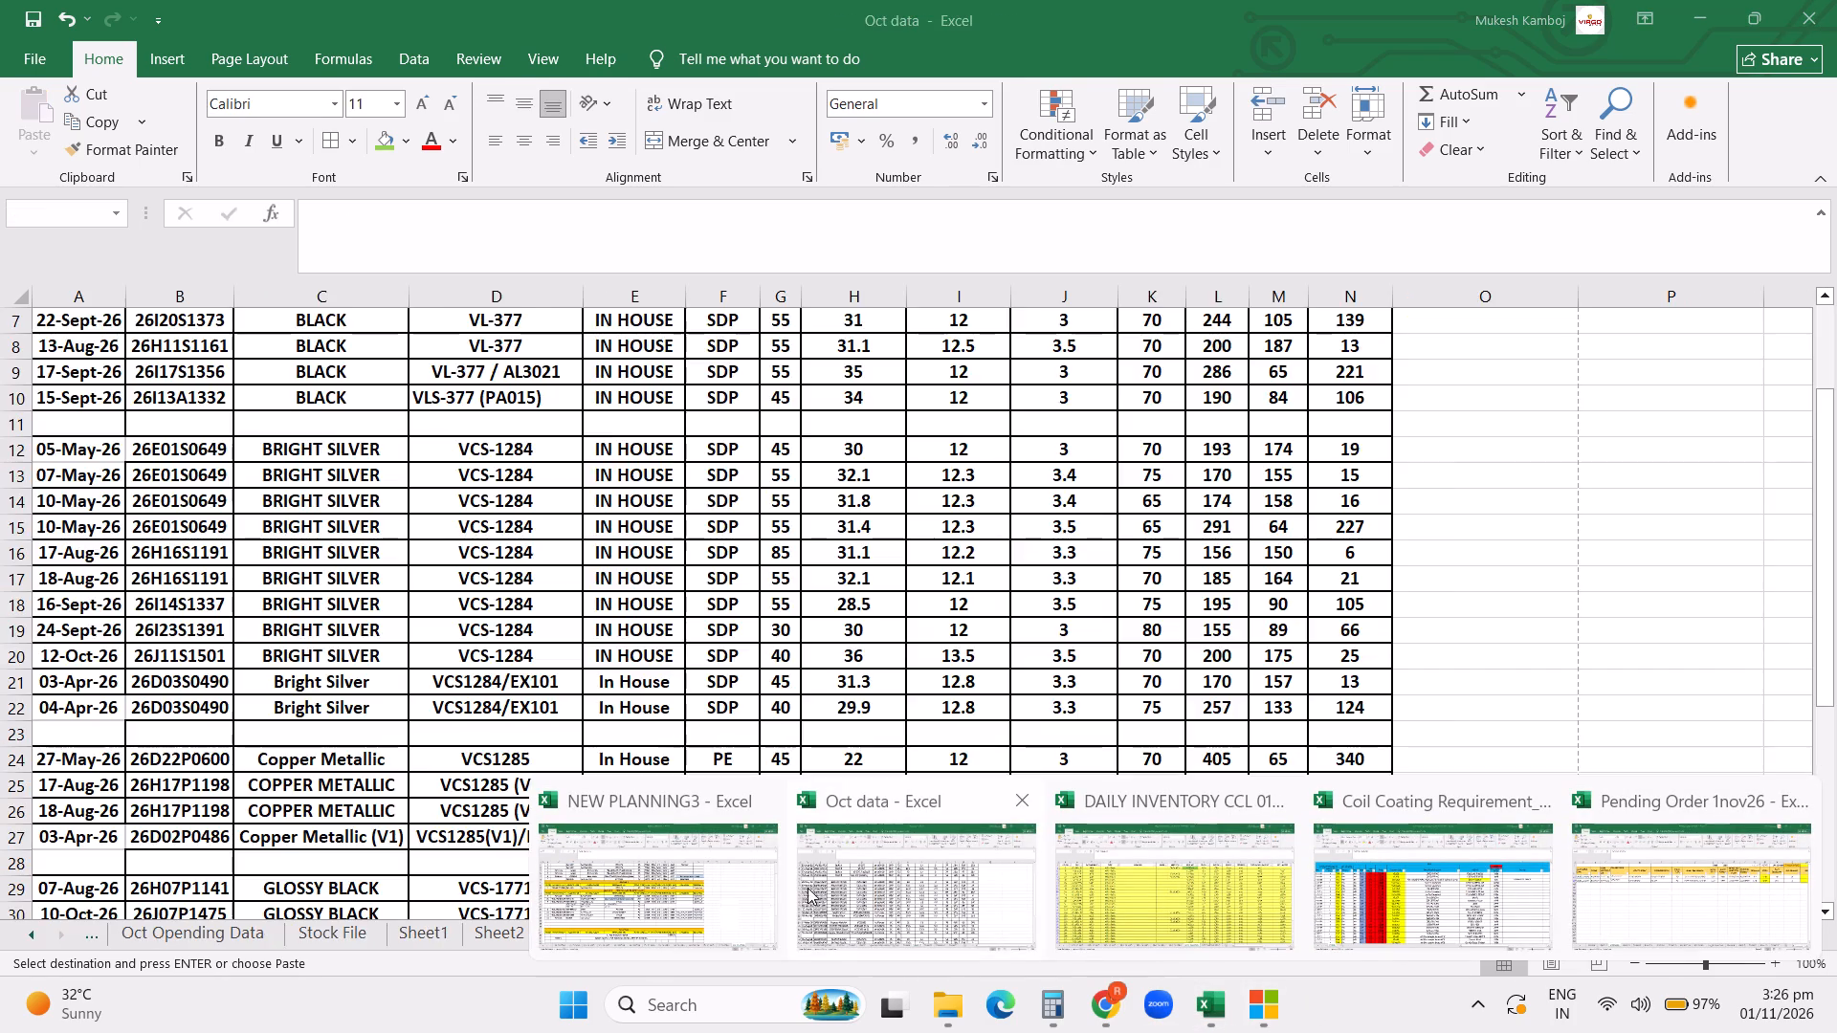
pyautogui.click(786, 889)
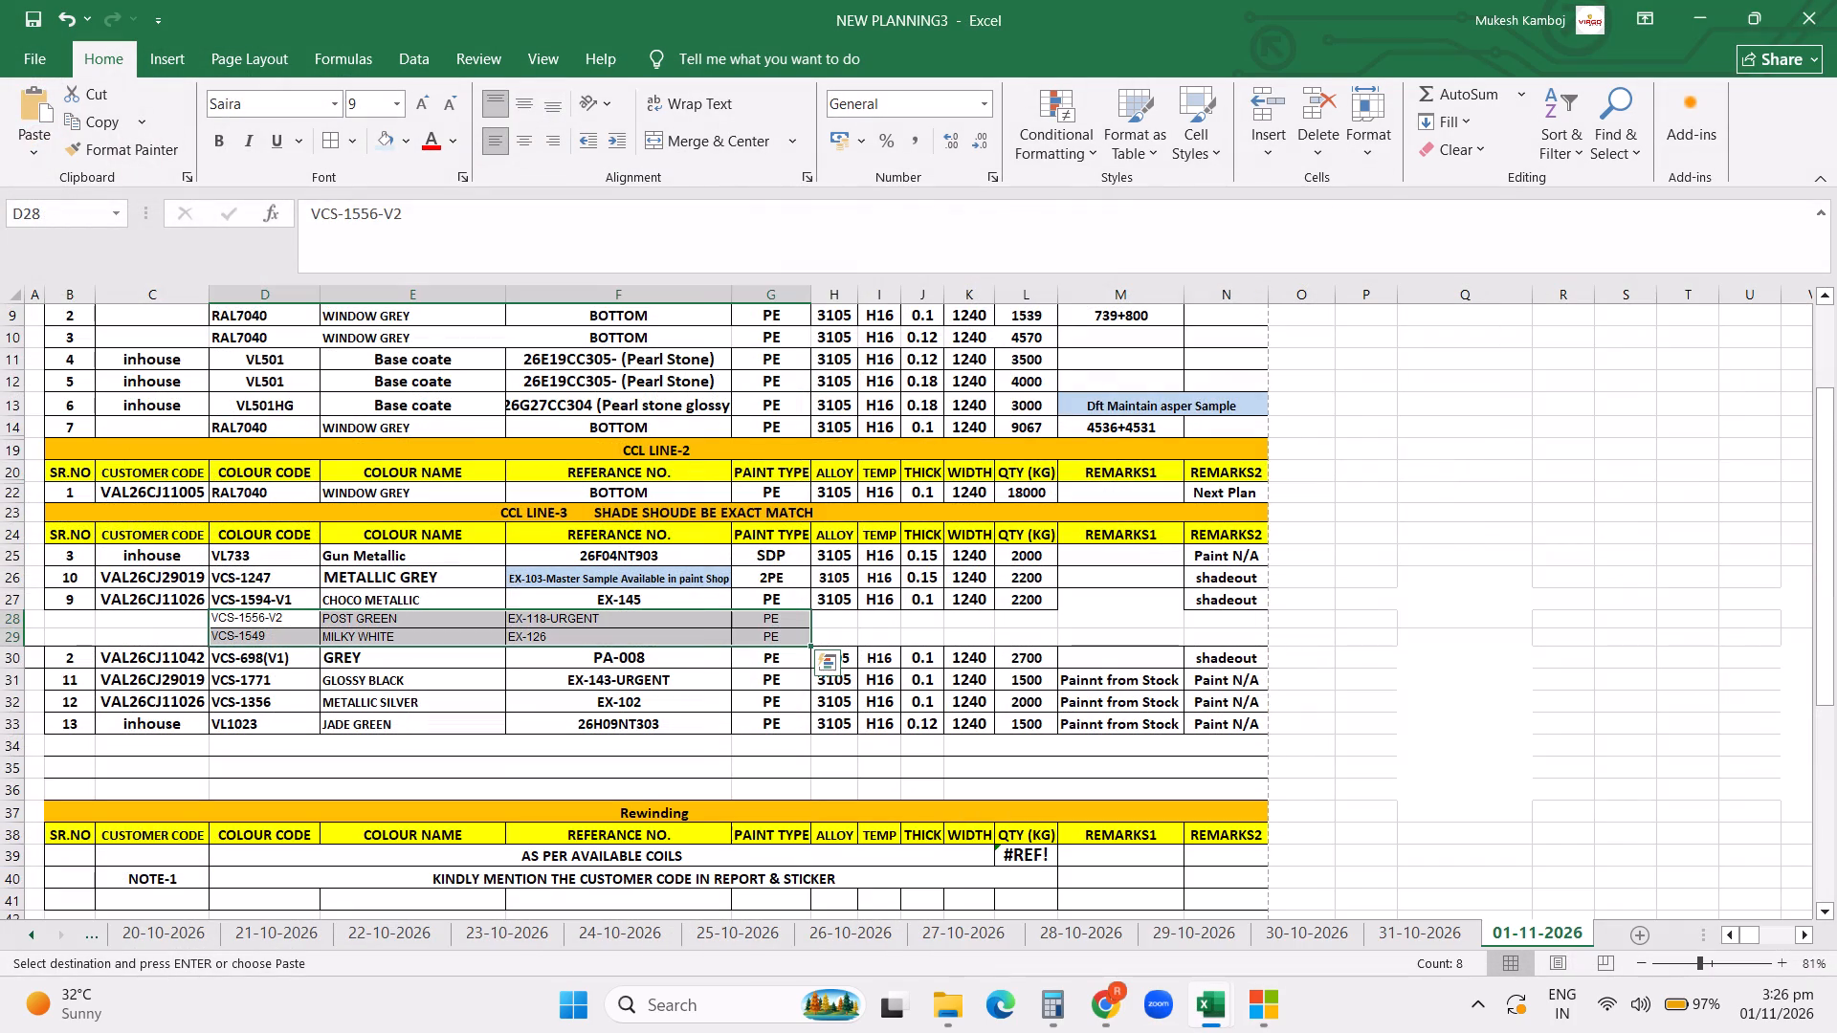
pyautogui.click(195, 623)
pyautogui.hotkey('ctrl', 'v')
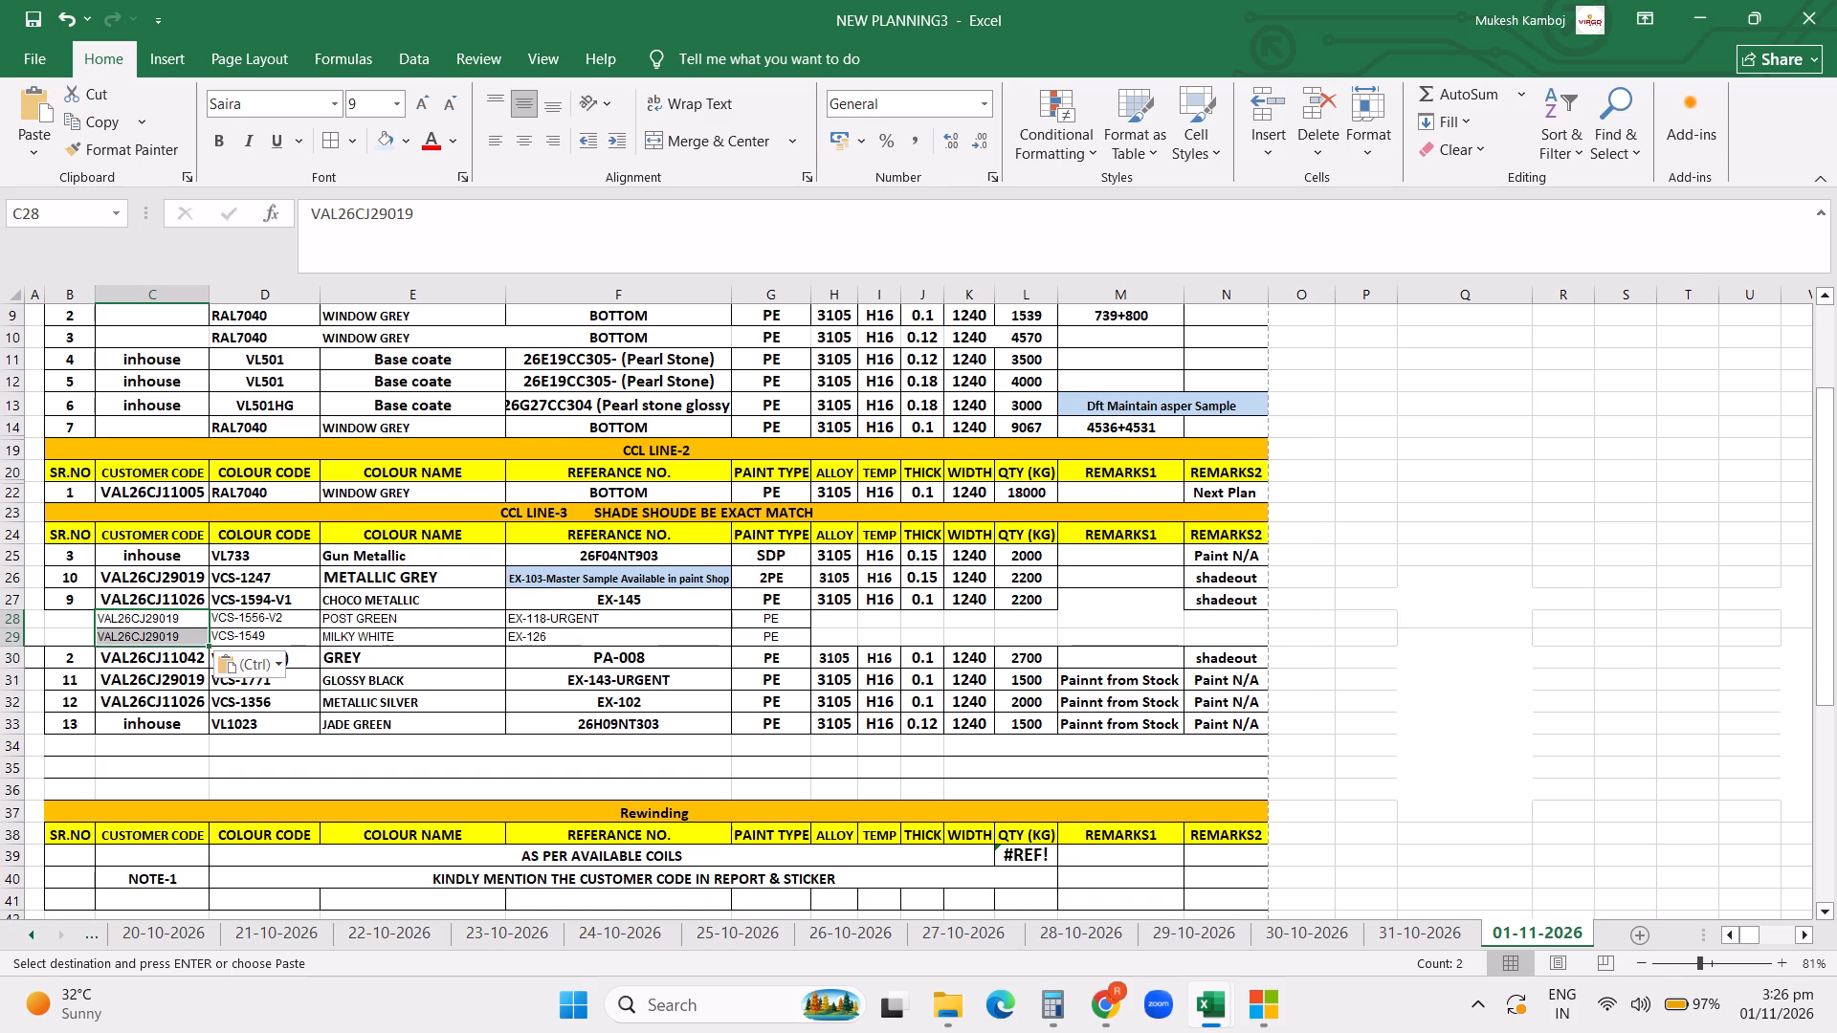
# Check the ok orders in Pending Order 1nov26, and fill H28:L28 of the NEW PLANNING3 plan from the row above.
pyautogui.click(1207, 1002)
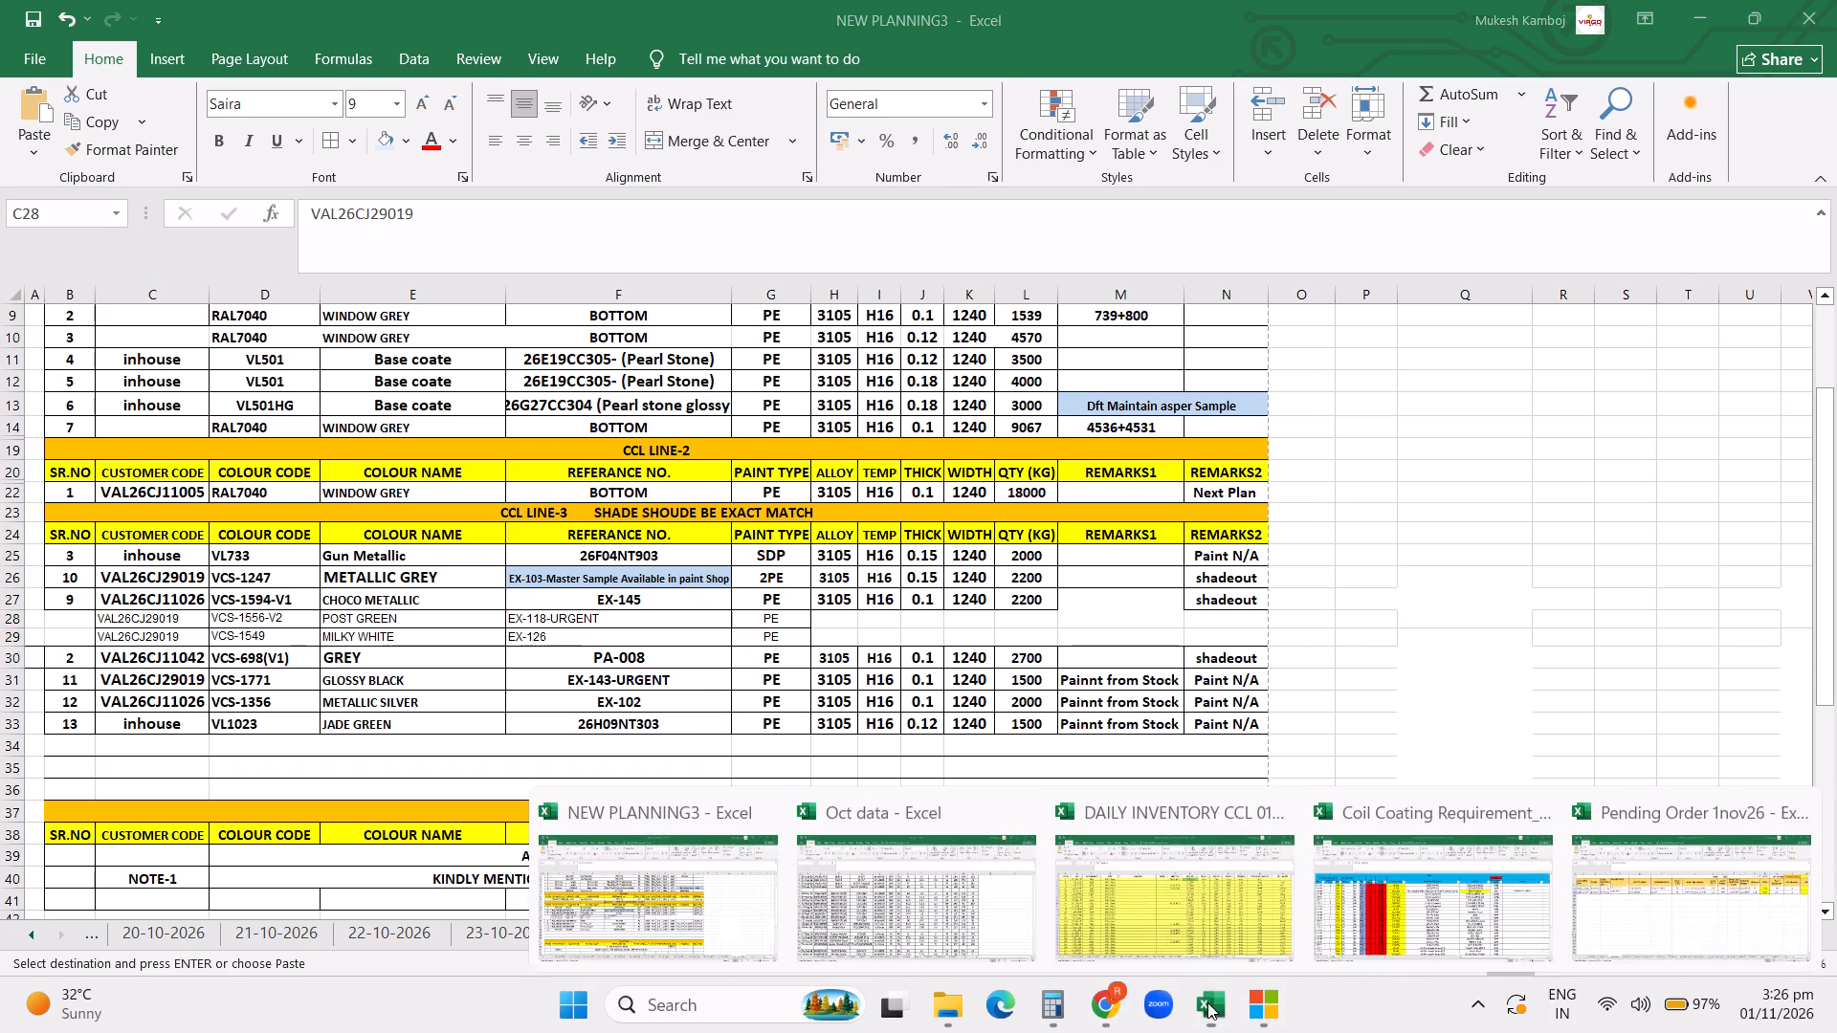
pyautogui.click(1631, 885)
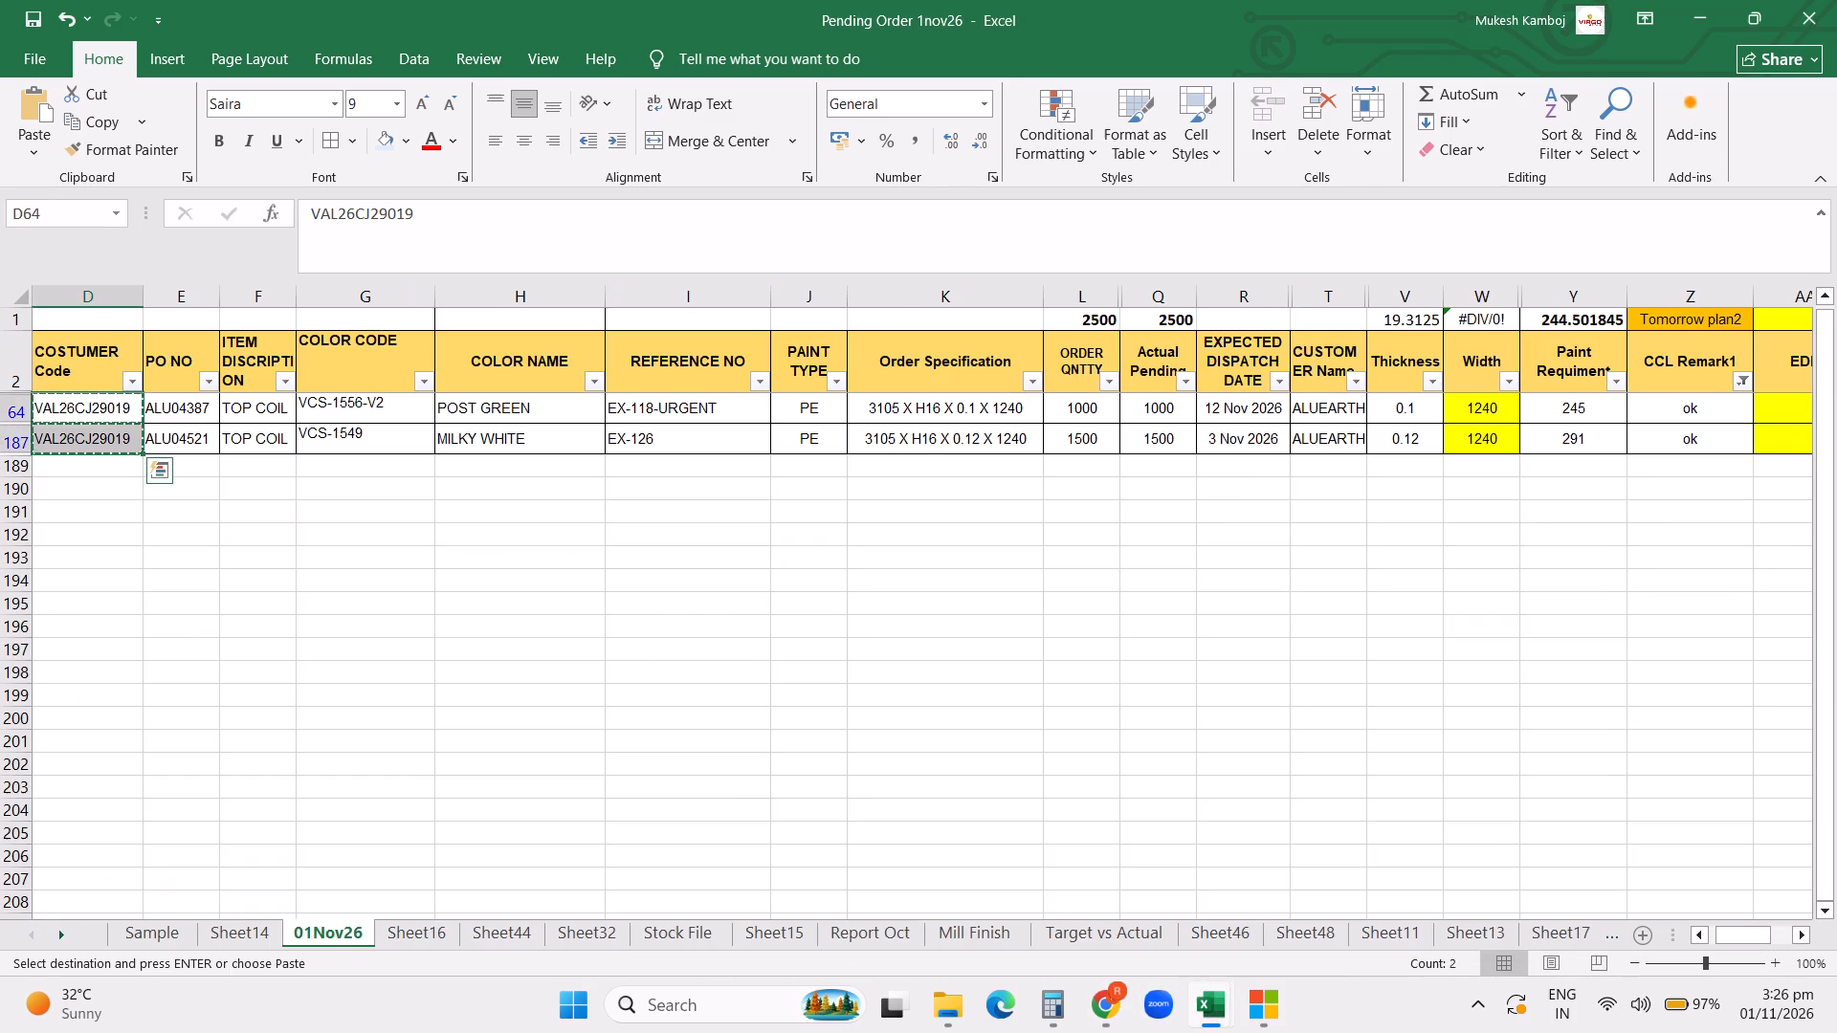
pyautogui.click(1344, 655)
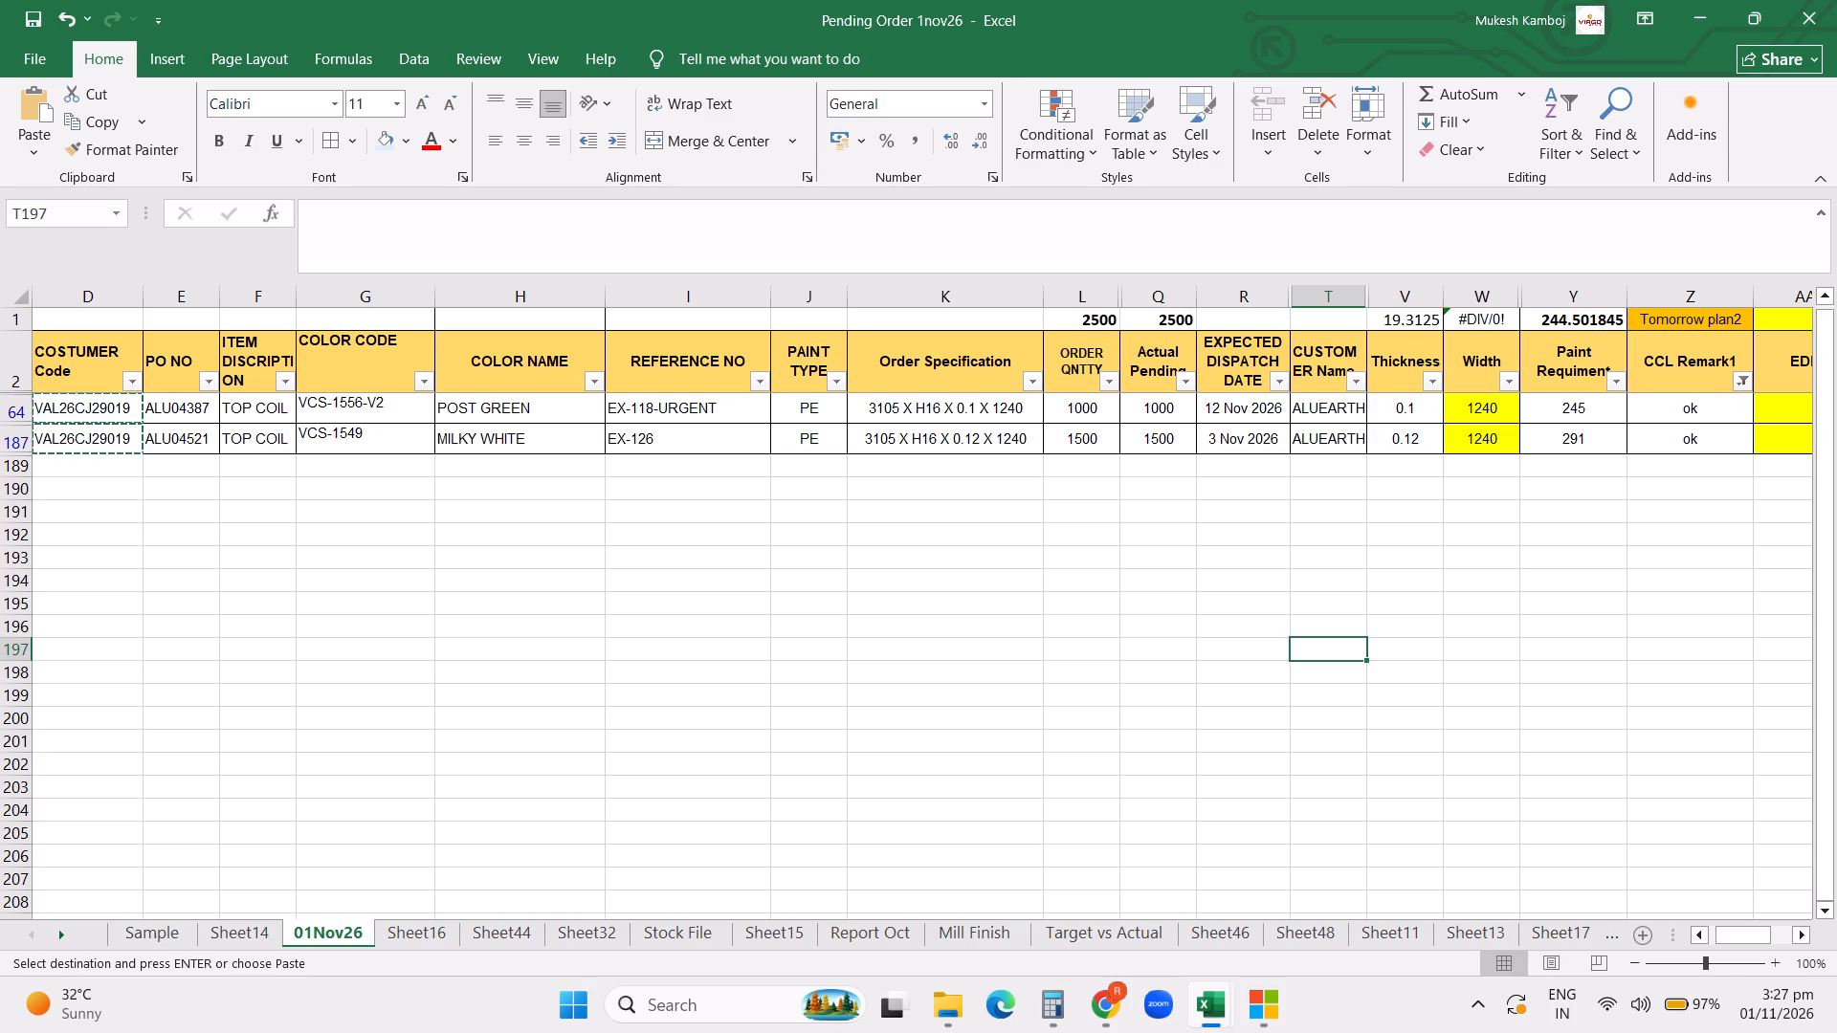
pyautogui.click(1206, 1009)
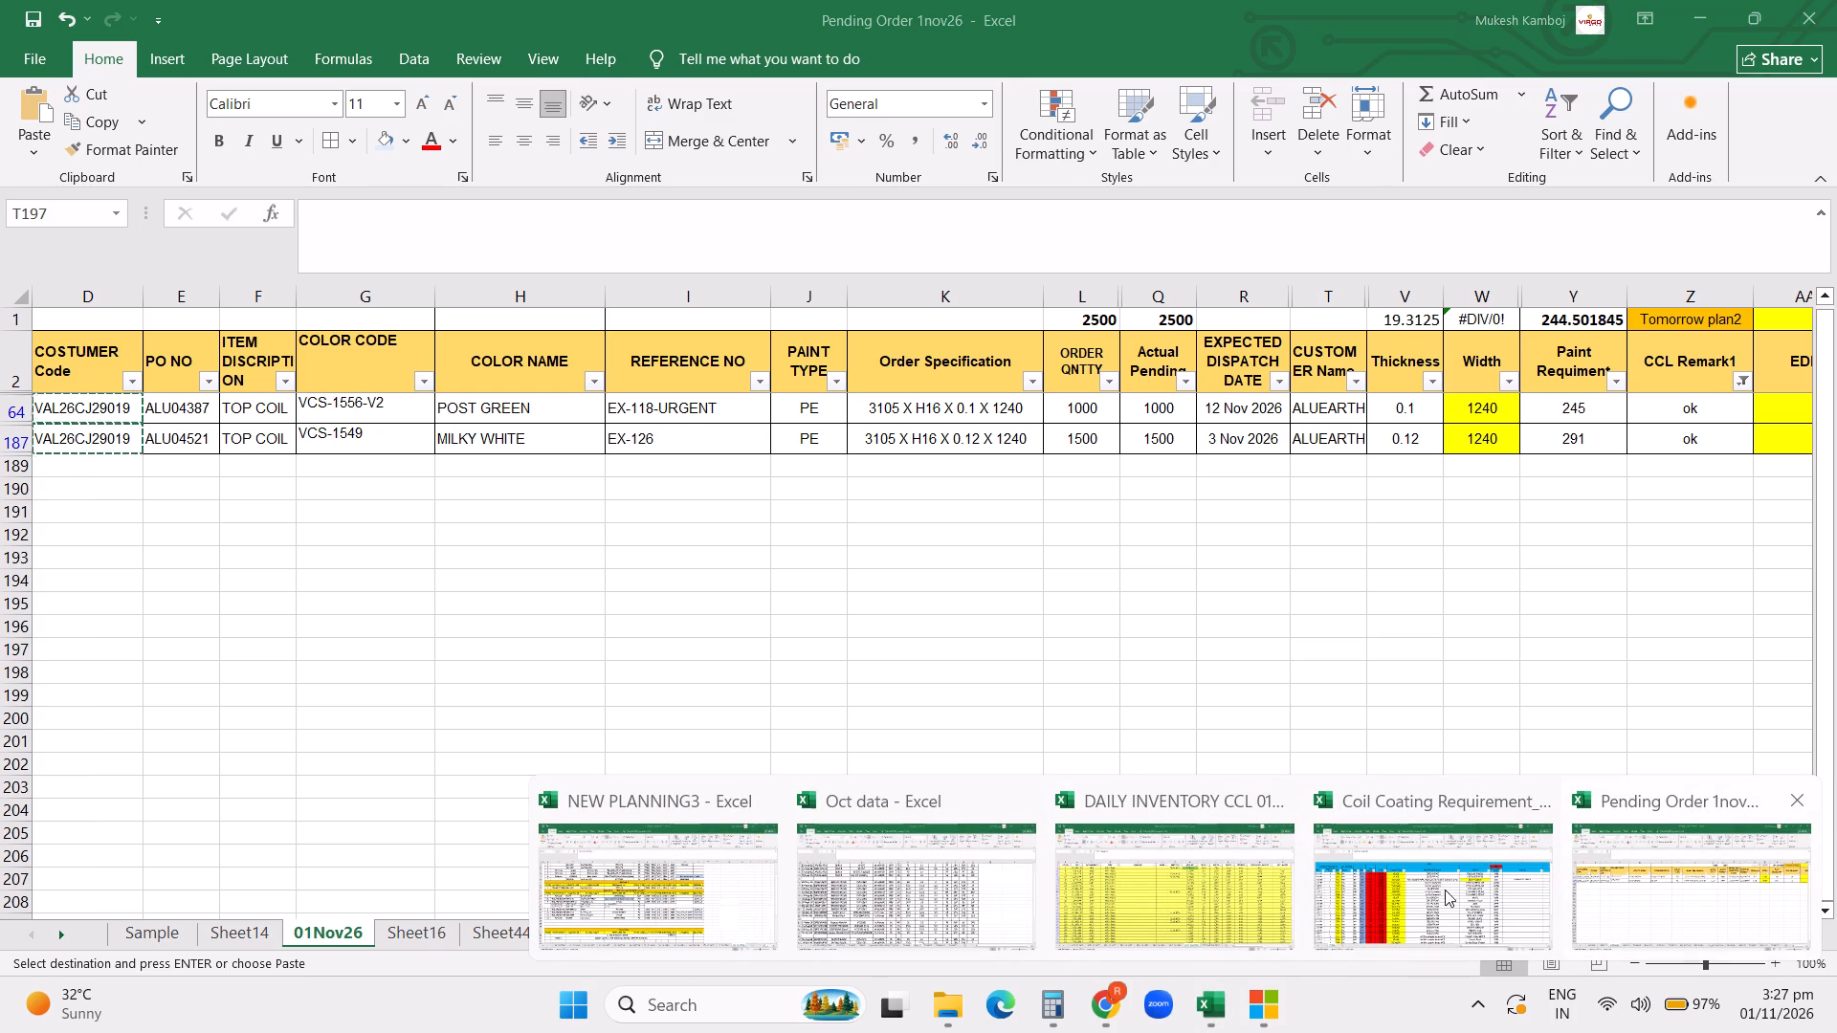
pyautogui.click(702, 911)
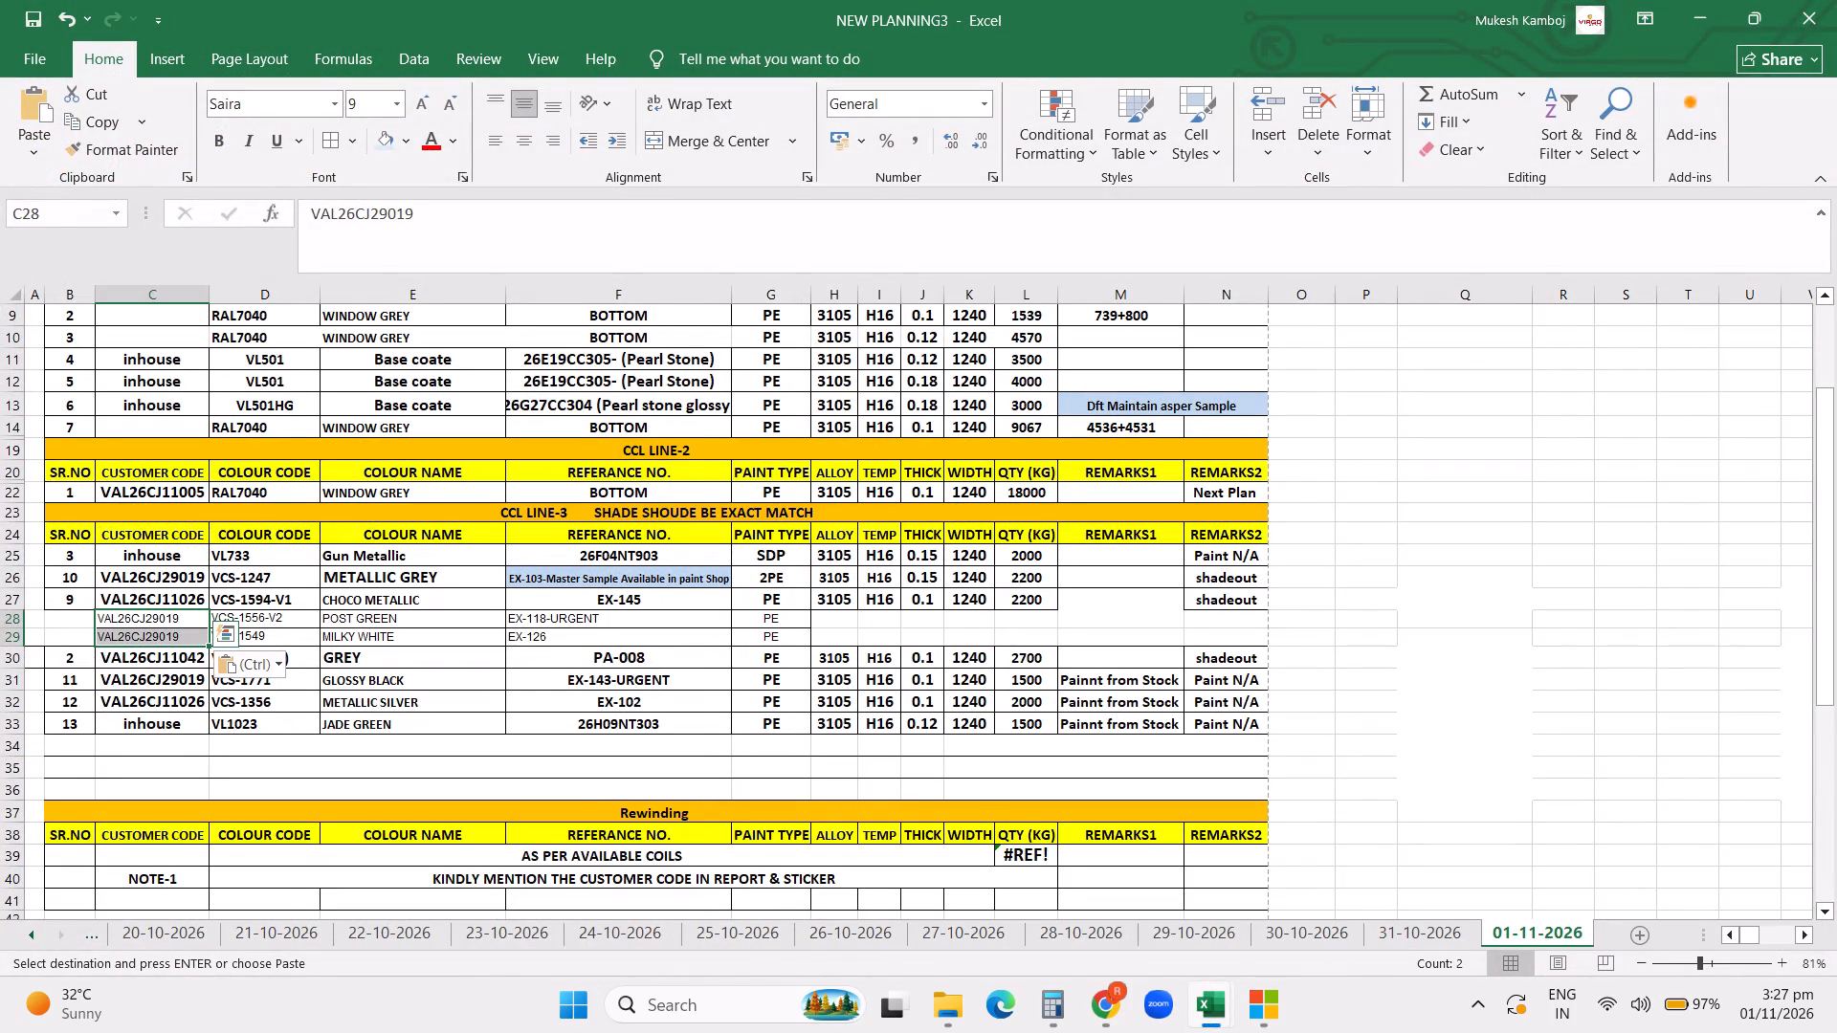
pyautogui.moveTo(822, 617); pyautogui.dragTo(1003, 620)
pyautogui.hotkey('ctrl', 'd')
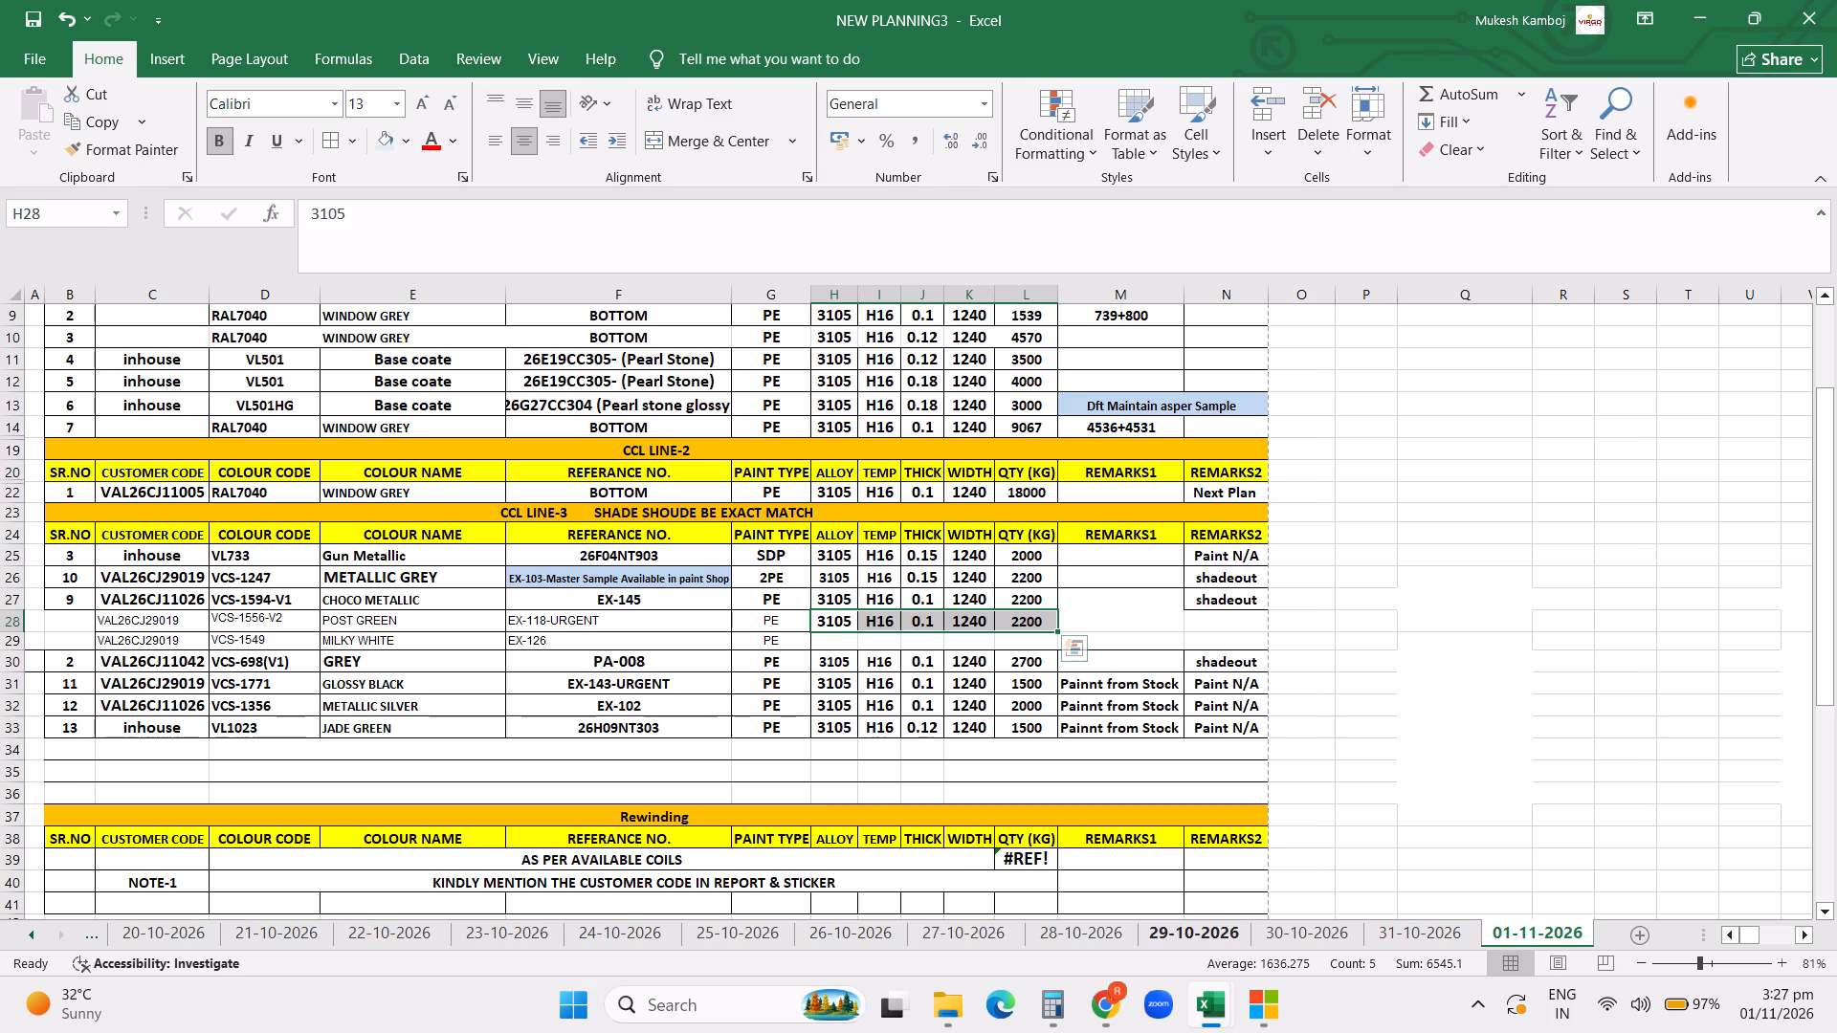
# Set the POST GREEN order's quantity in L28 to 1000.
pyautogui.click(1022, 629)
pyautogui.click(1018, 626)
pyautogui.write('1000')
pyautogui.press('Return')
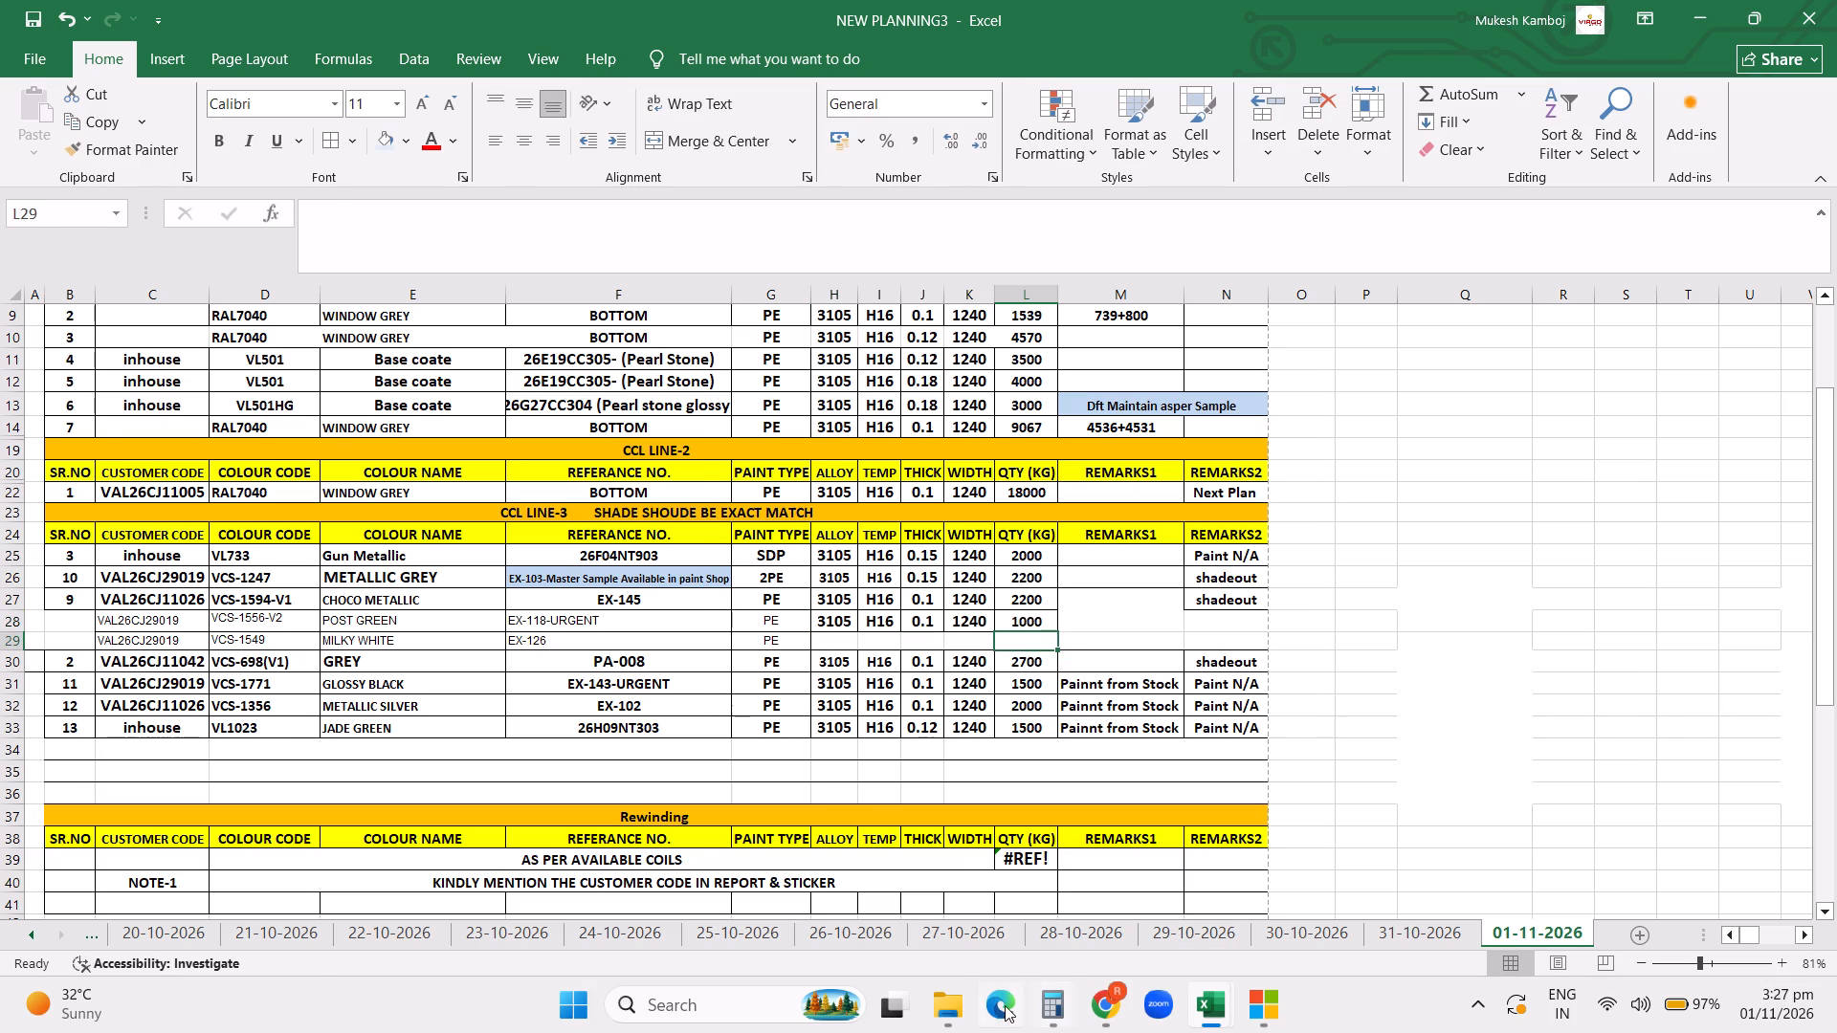
# Set the POST GREEN order's quantity in L28 of the NEW PLANNING3 plan to 1200.
pyautogui.click(1101, 1023)
pyautogui.click(1101, 1023)
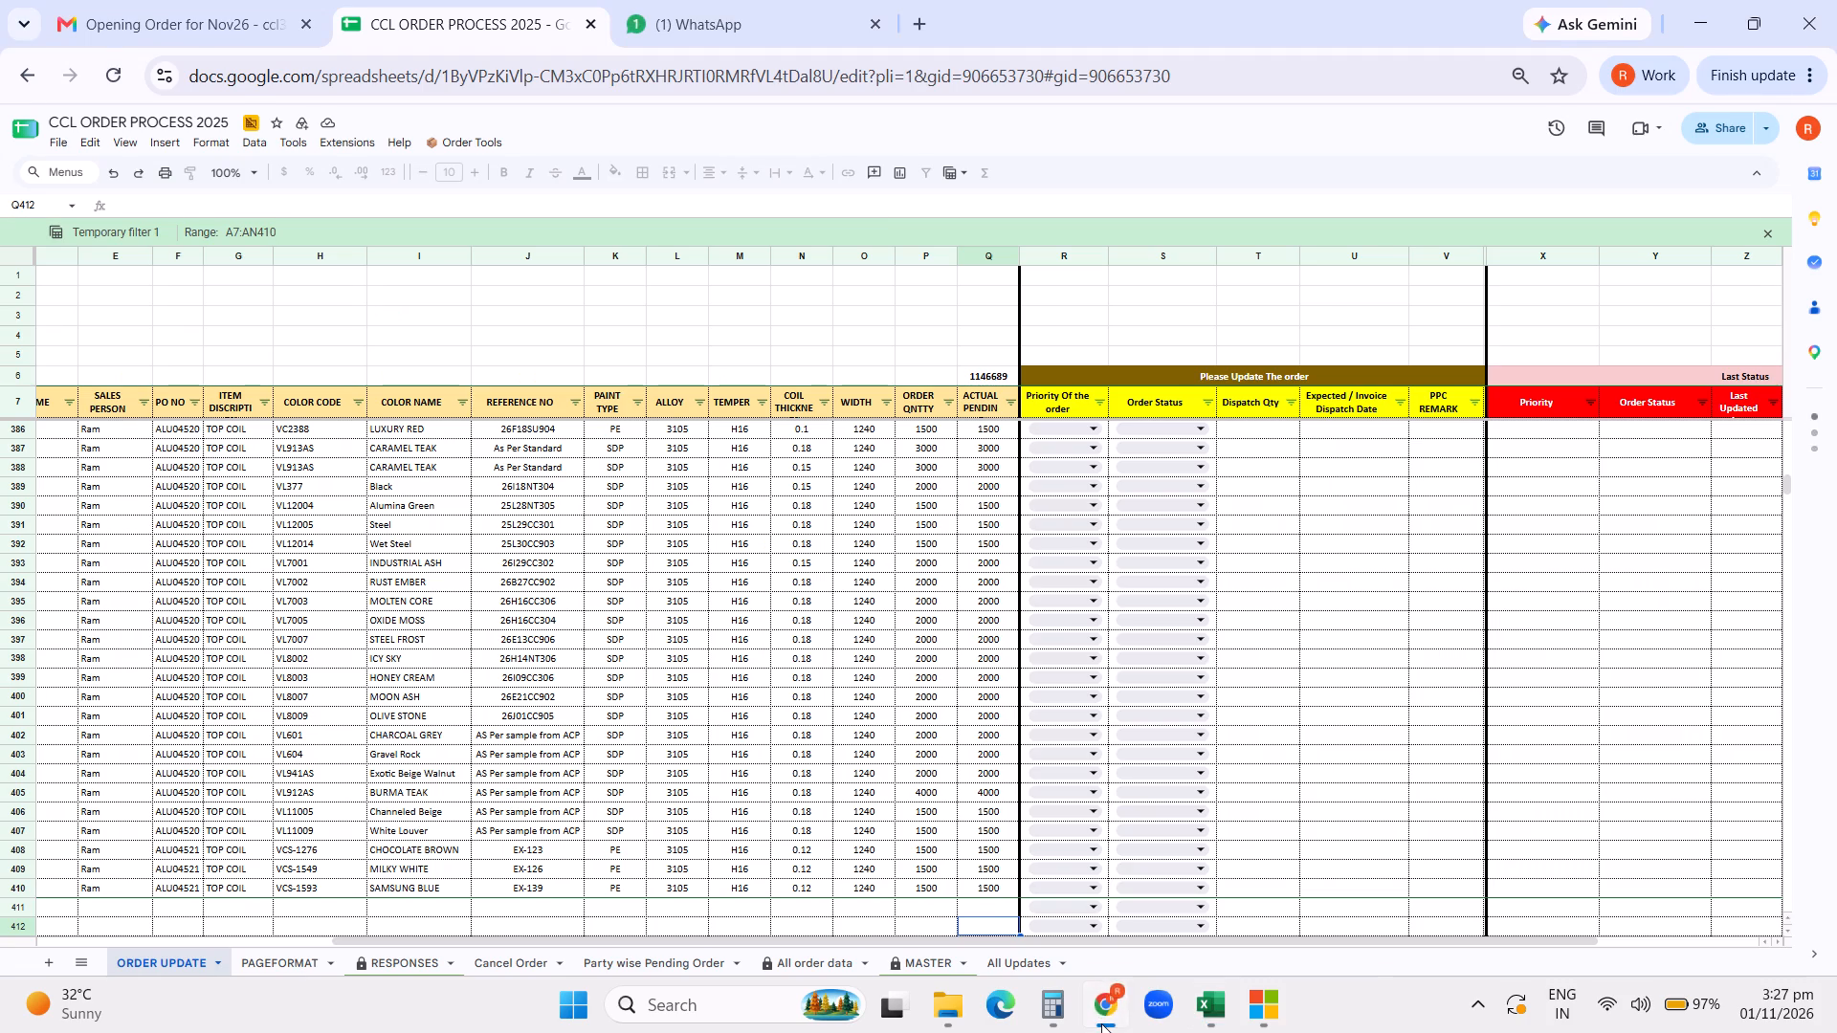
pyautogui.click(1192, 1018)
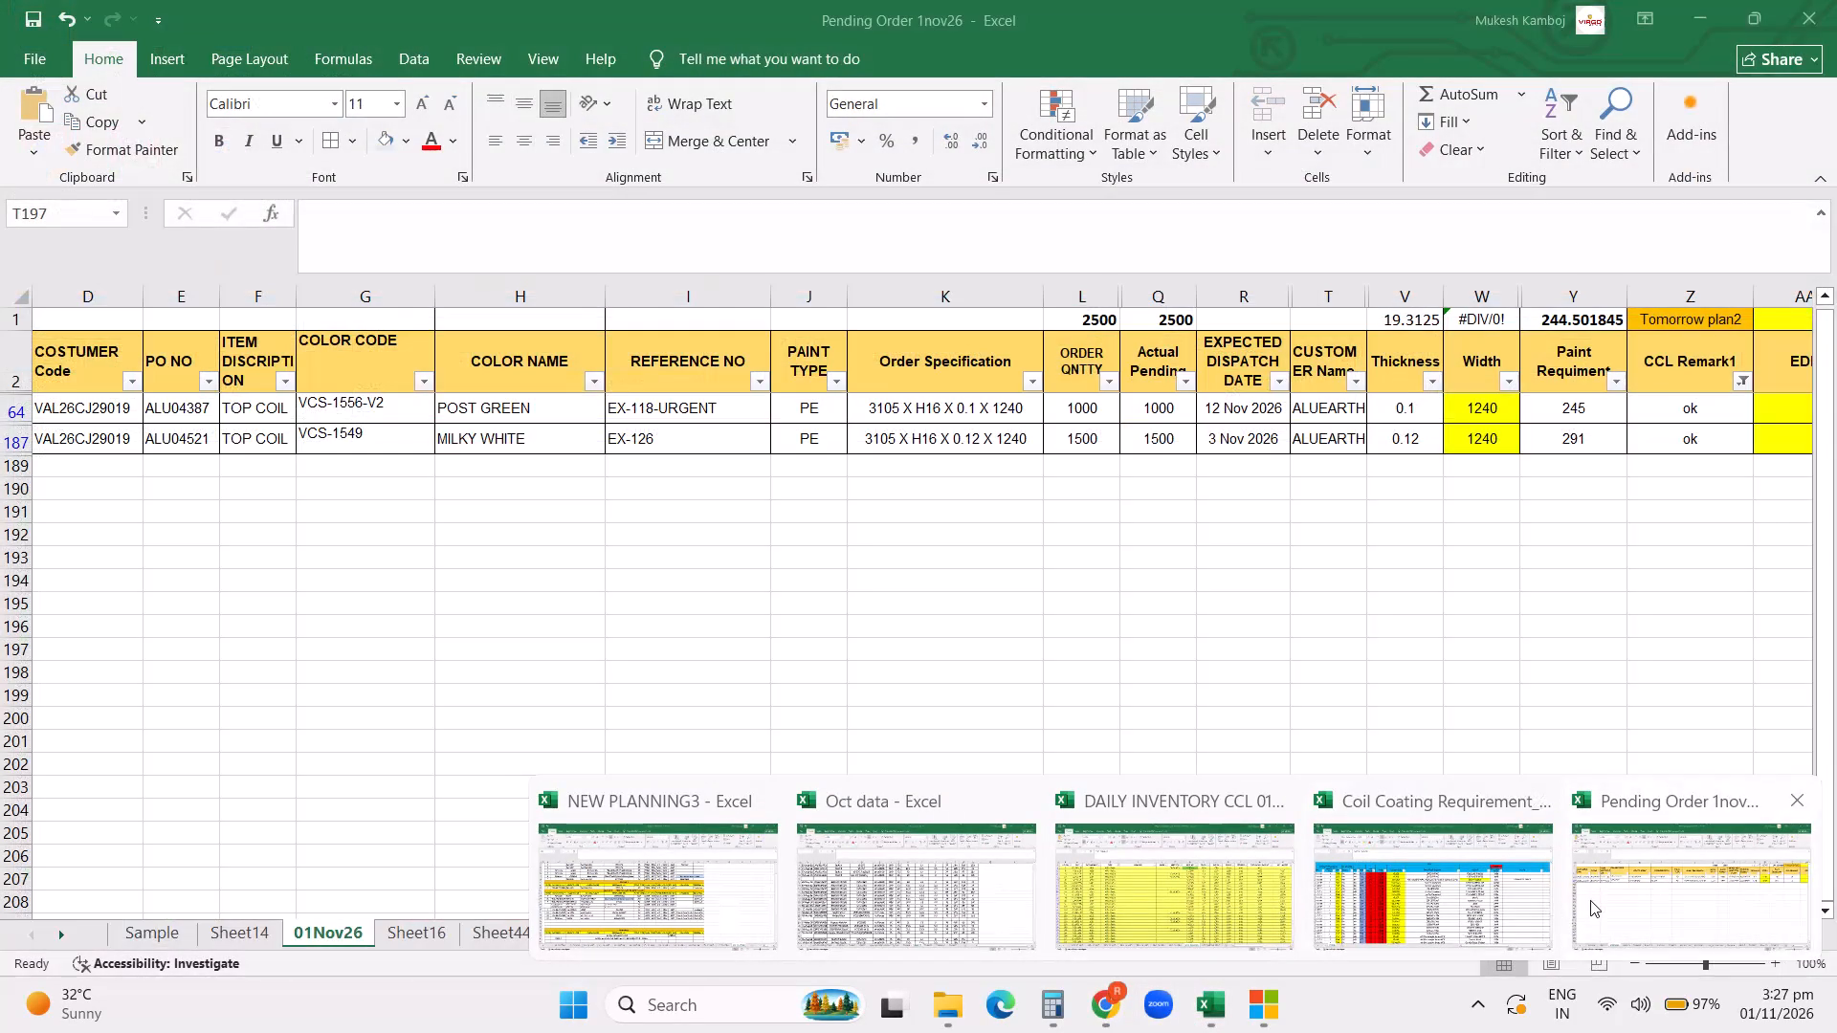
pyautogui.click(708, 904)
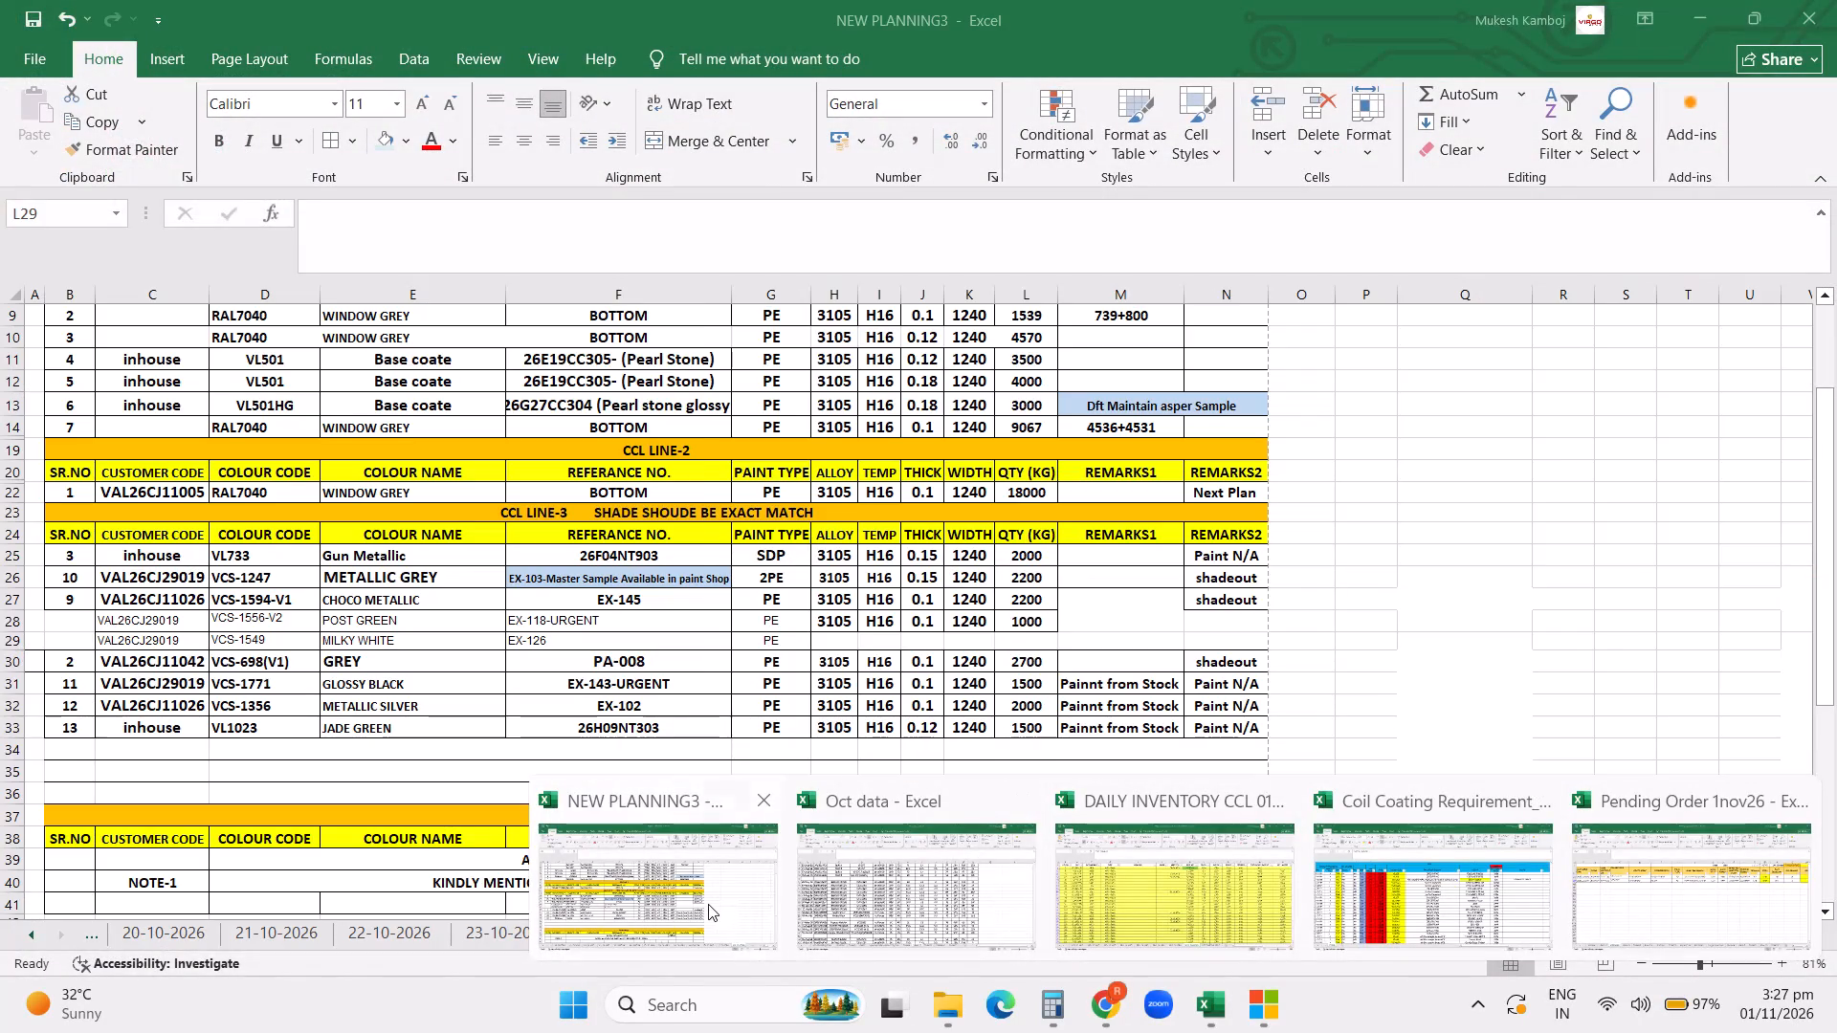
pyautogui.click(1024, 623)
pyautogui.write('1200')
pyautogui.press('Return')
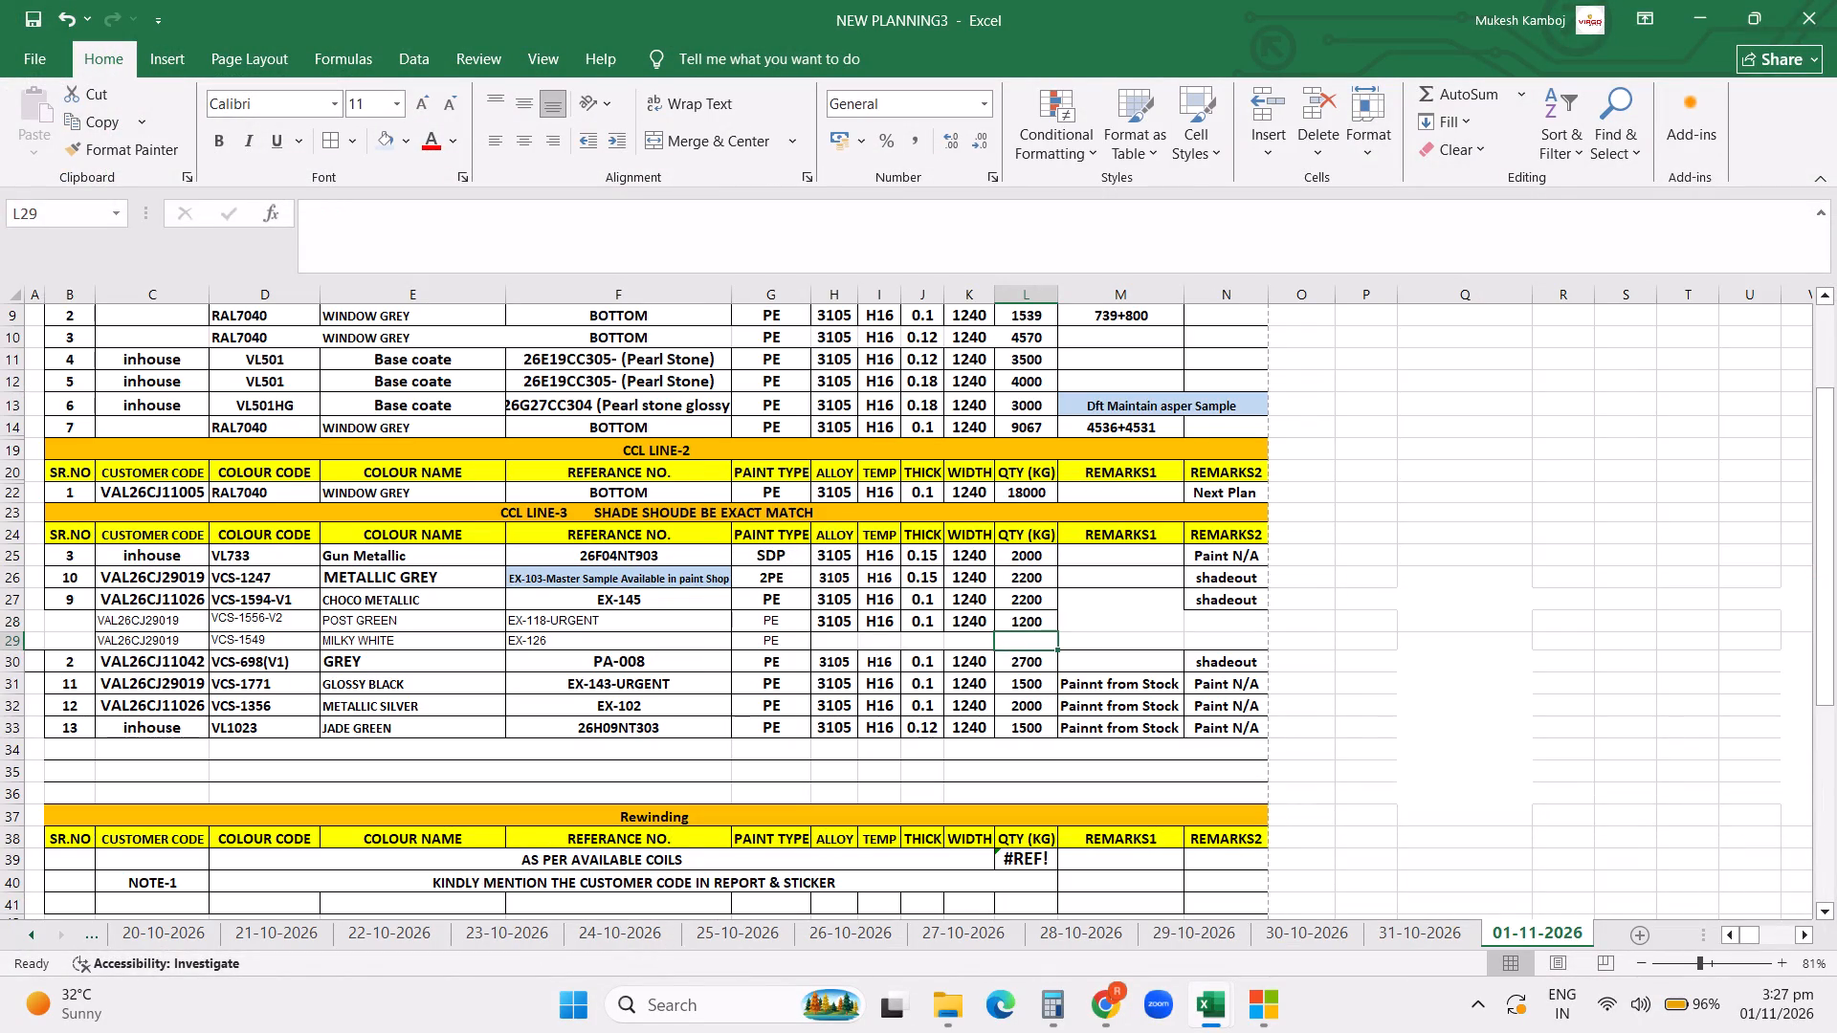
# Copy the JADE GREEN row's alloy-to-quantity cells H33:L33 to the MILKY WHITE order at H29, and set its quantity to 1700.
pyautogui.moveTo(838, 728); pyautogui.dragTo(988, 732)
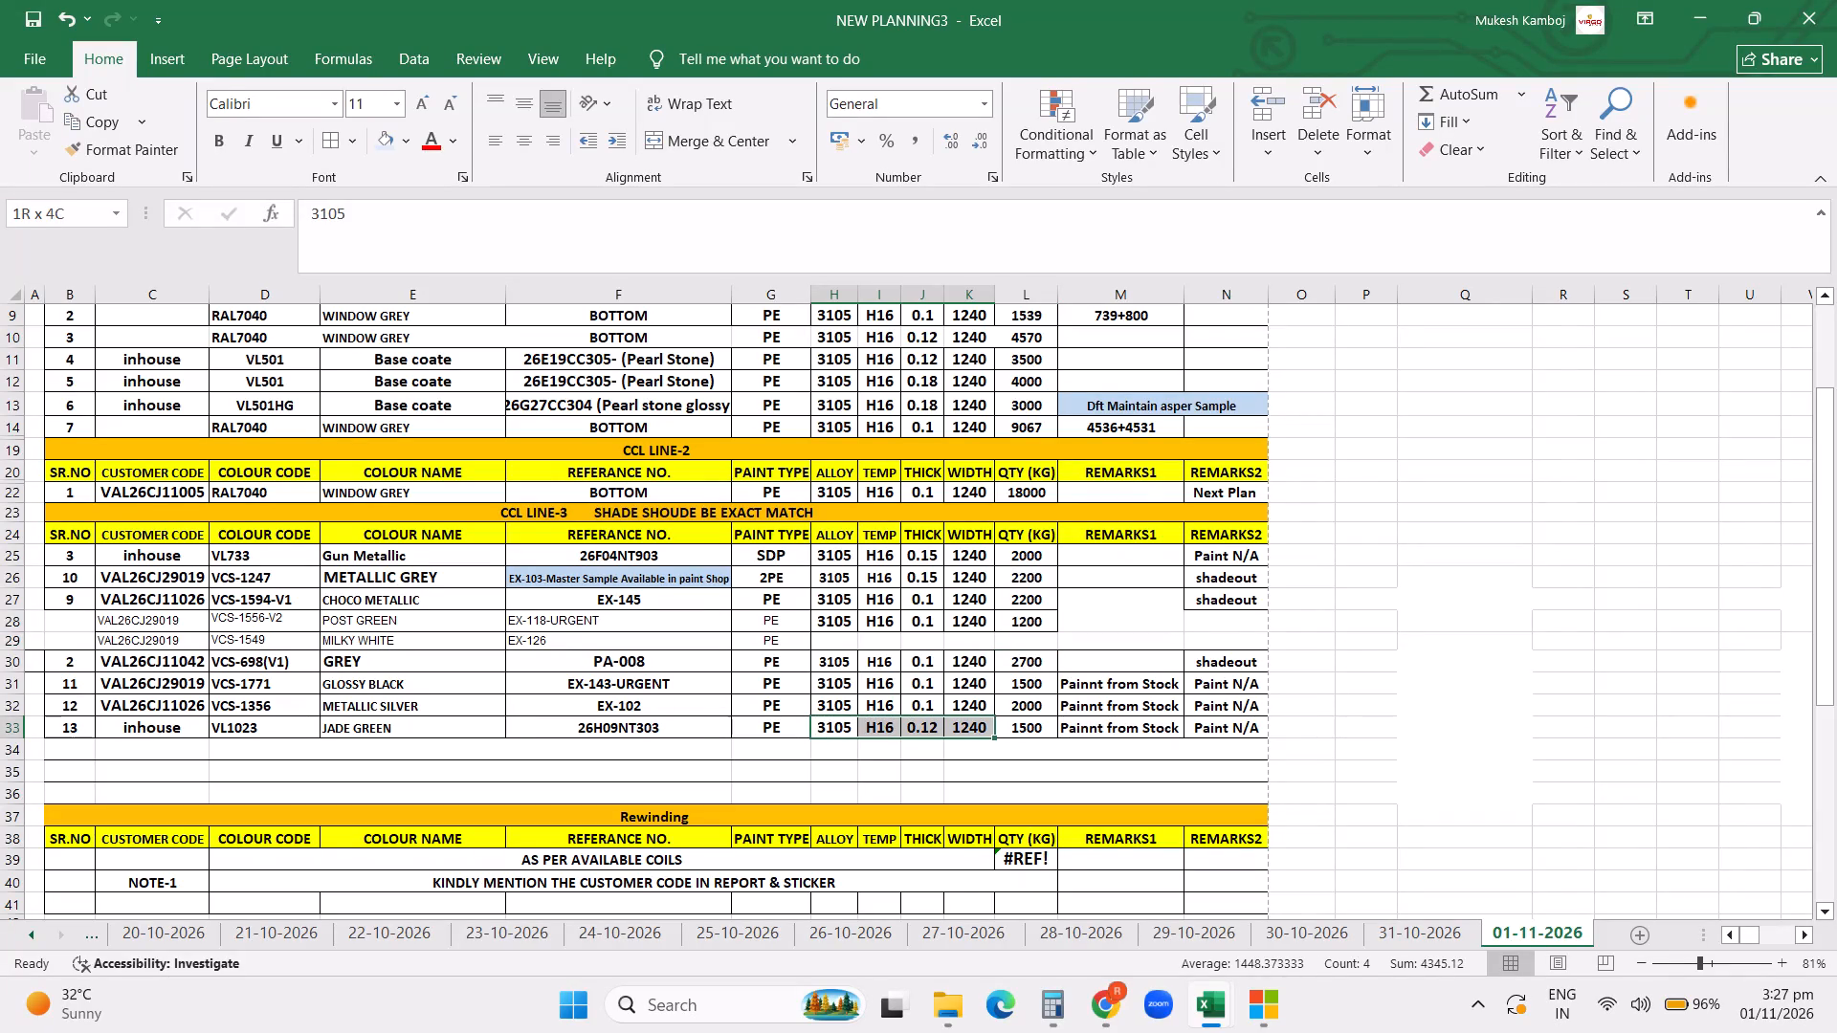
pyautogui.moveTo(988, 732); pyautogui.dragTo(1002, 729)
pyautogui.hotkey('ctrl', 'c')
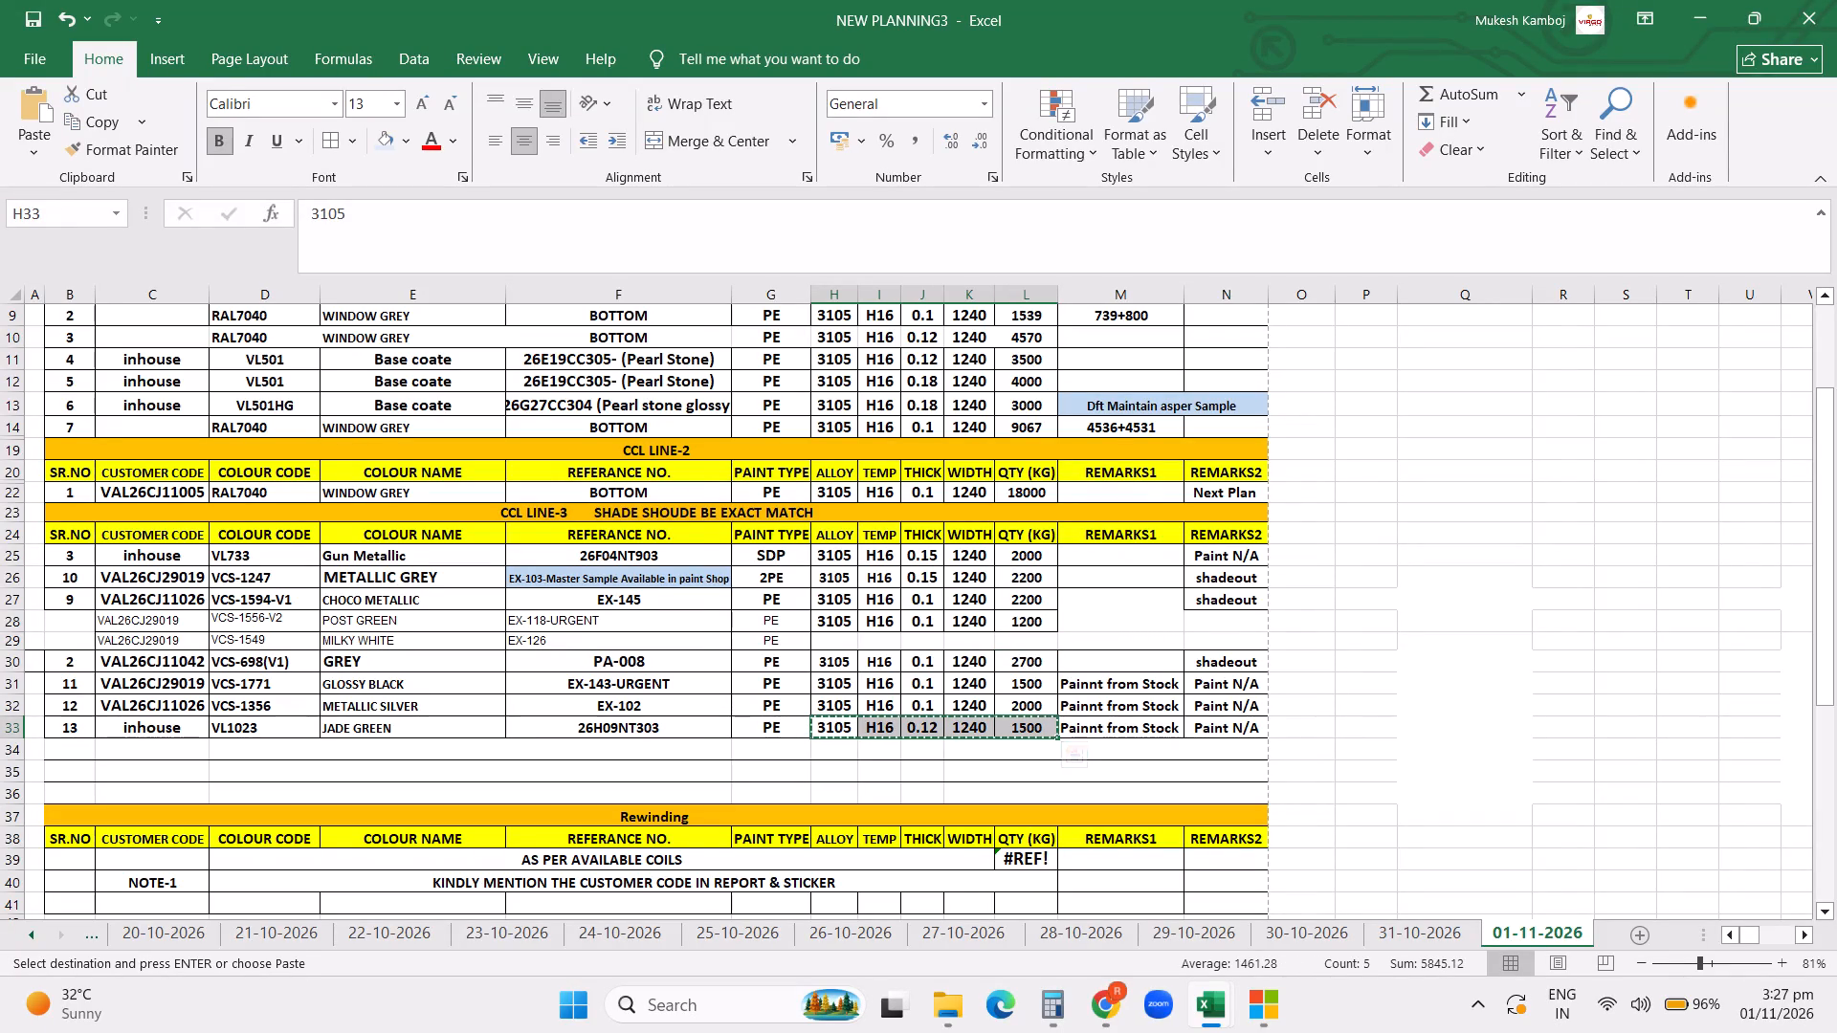
pyautogui.click(829, 649)
pyautogui.hotkey('ctrl', 'v')
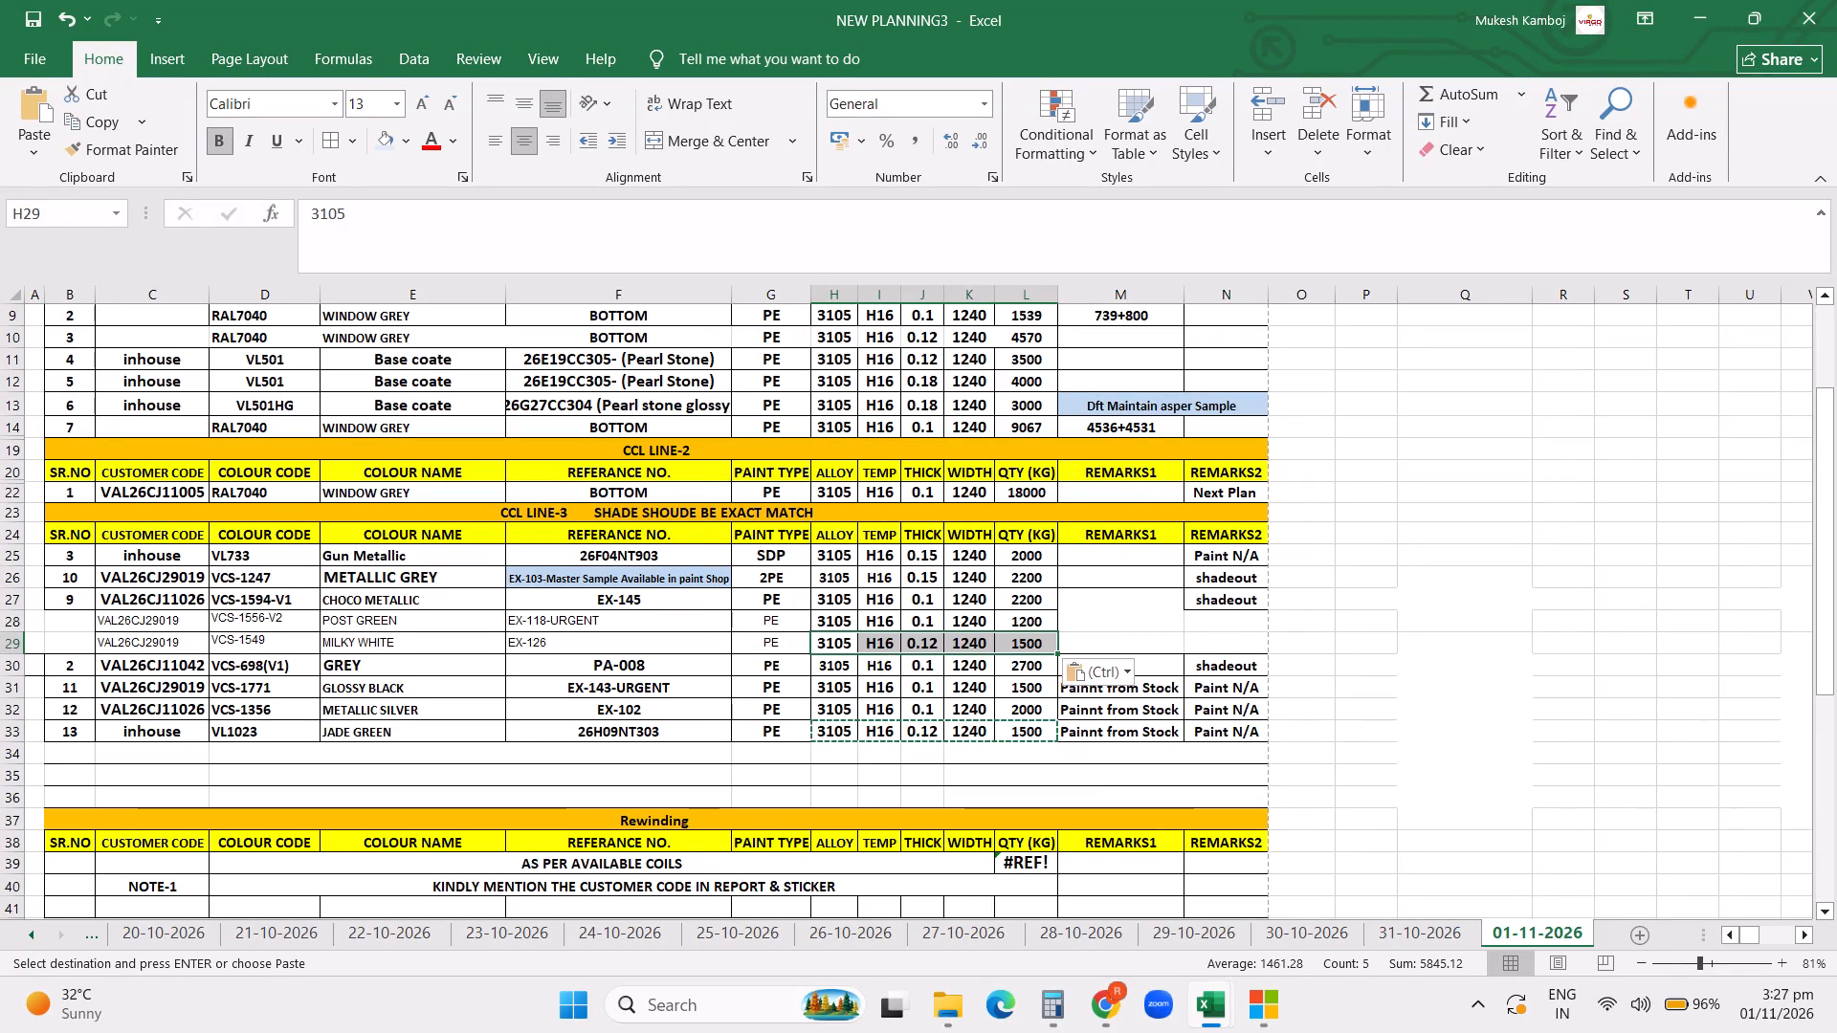
pyautogui.click(1010, 647)
pyautogui.write('1700')
pyautogui.press('Return')
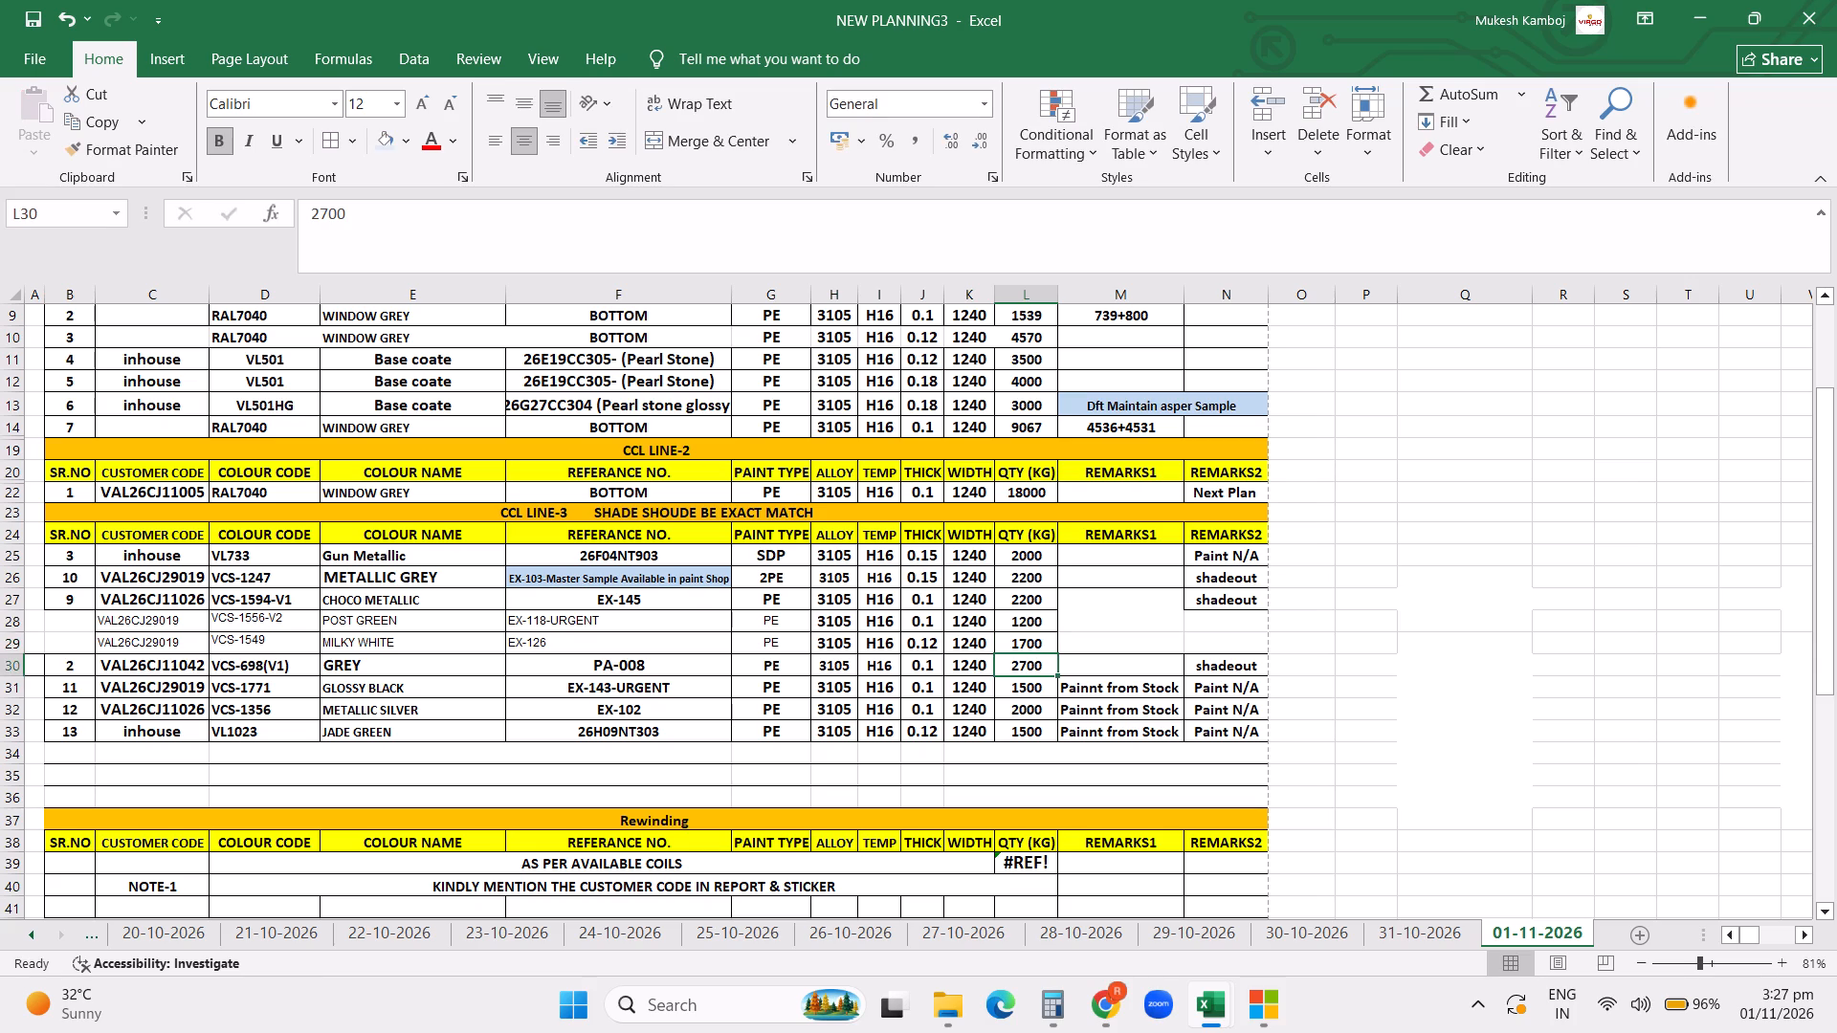
# Clear the REMARKS2 entries in N25:N27 of the CCL LINE-3 section.
pyautogui.moveTo(1213, 554); pyautogui.dragTo(1207, 604)
pyautogui.press('Delete')
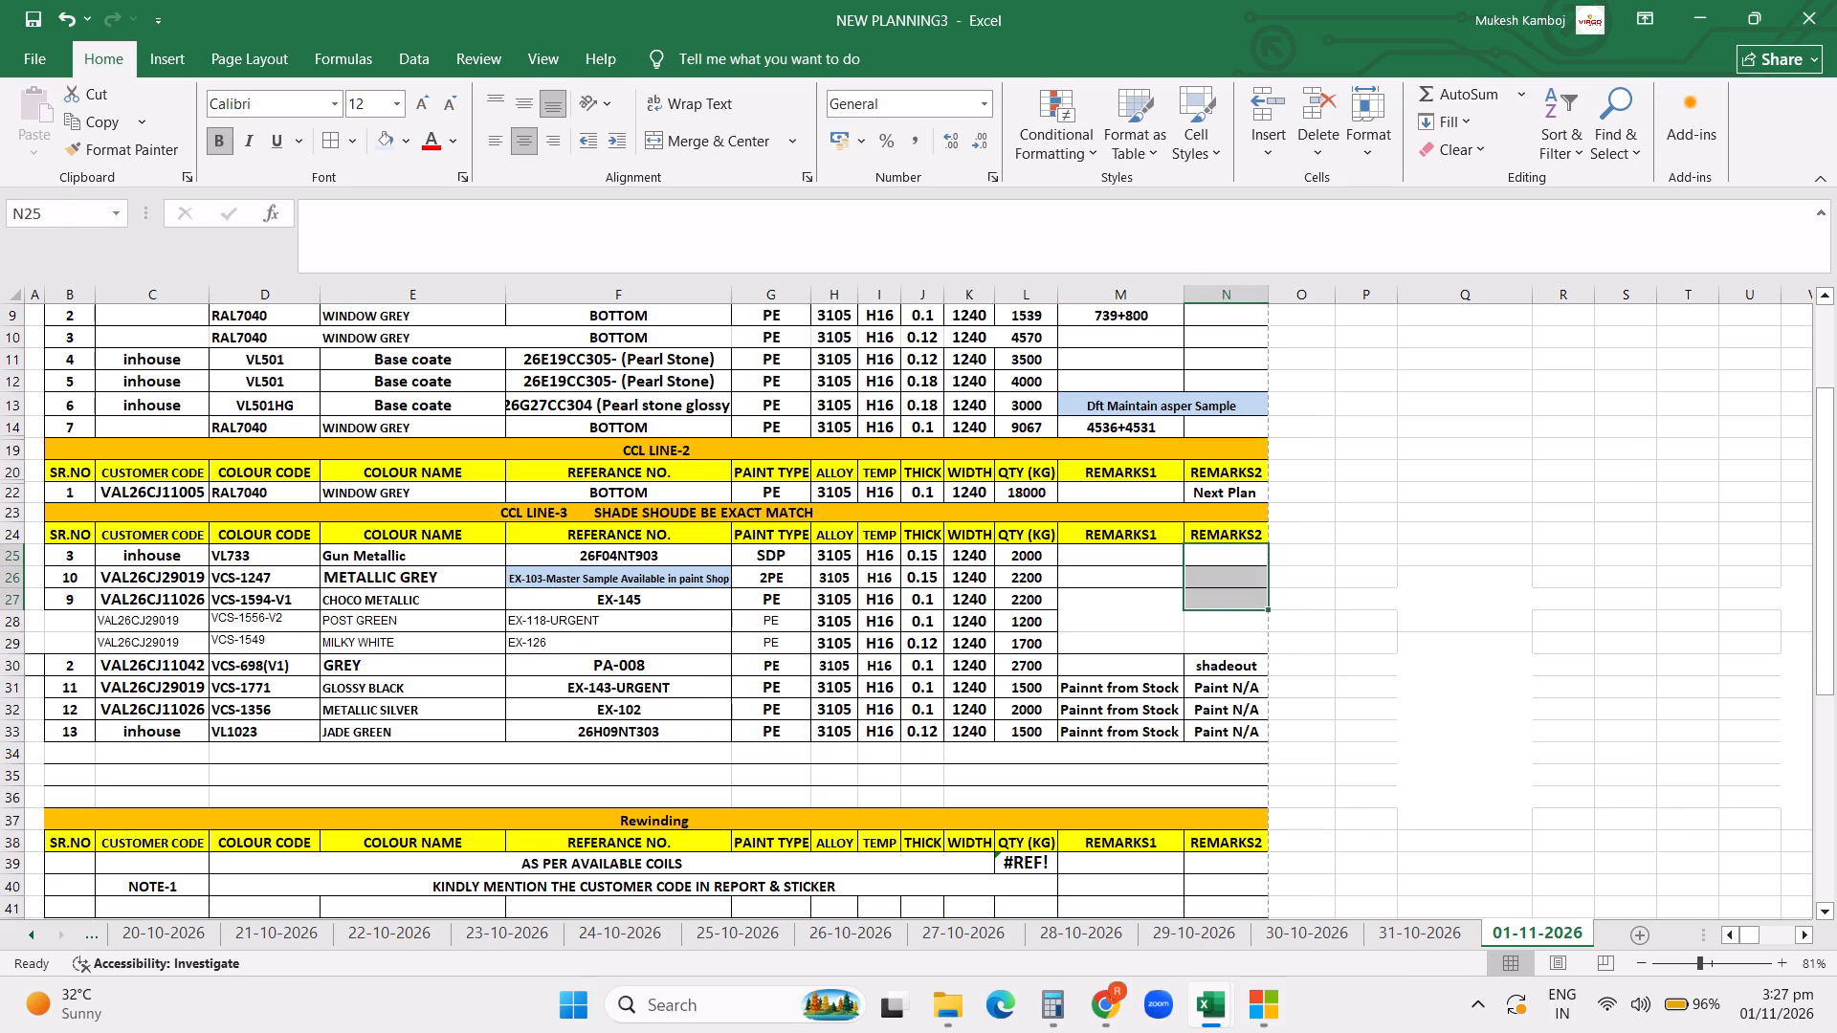
# Delete the three empty rows 34 to 36 above the Rewinding section.
pyautogui.click(4, 759)
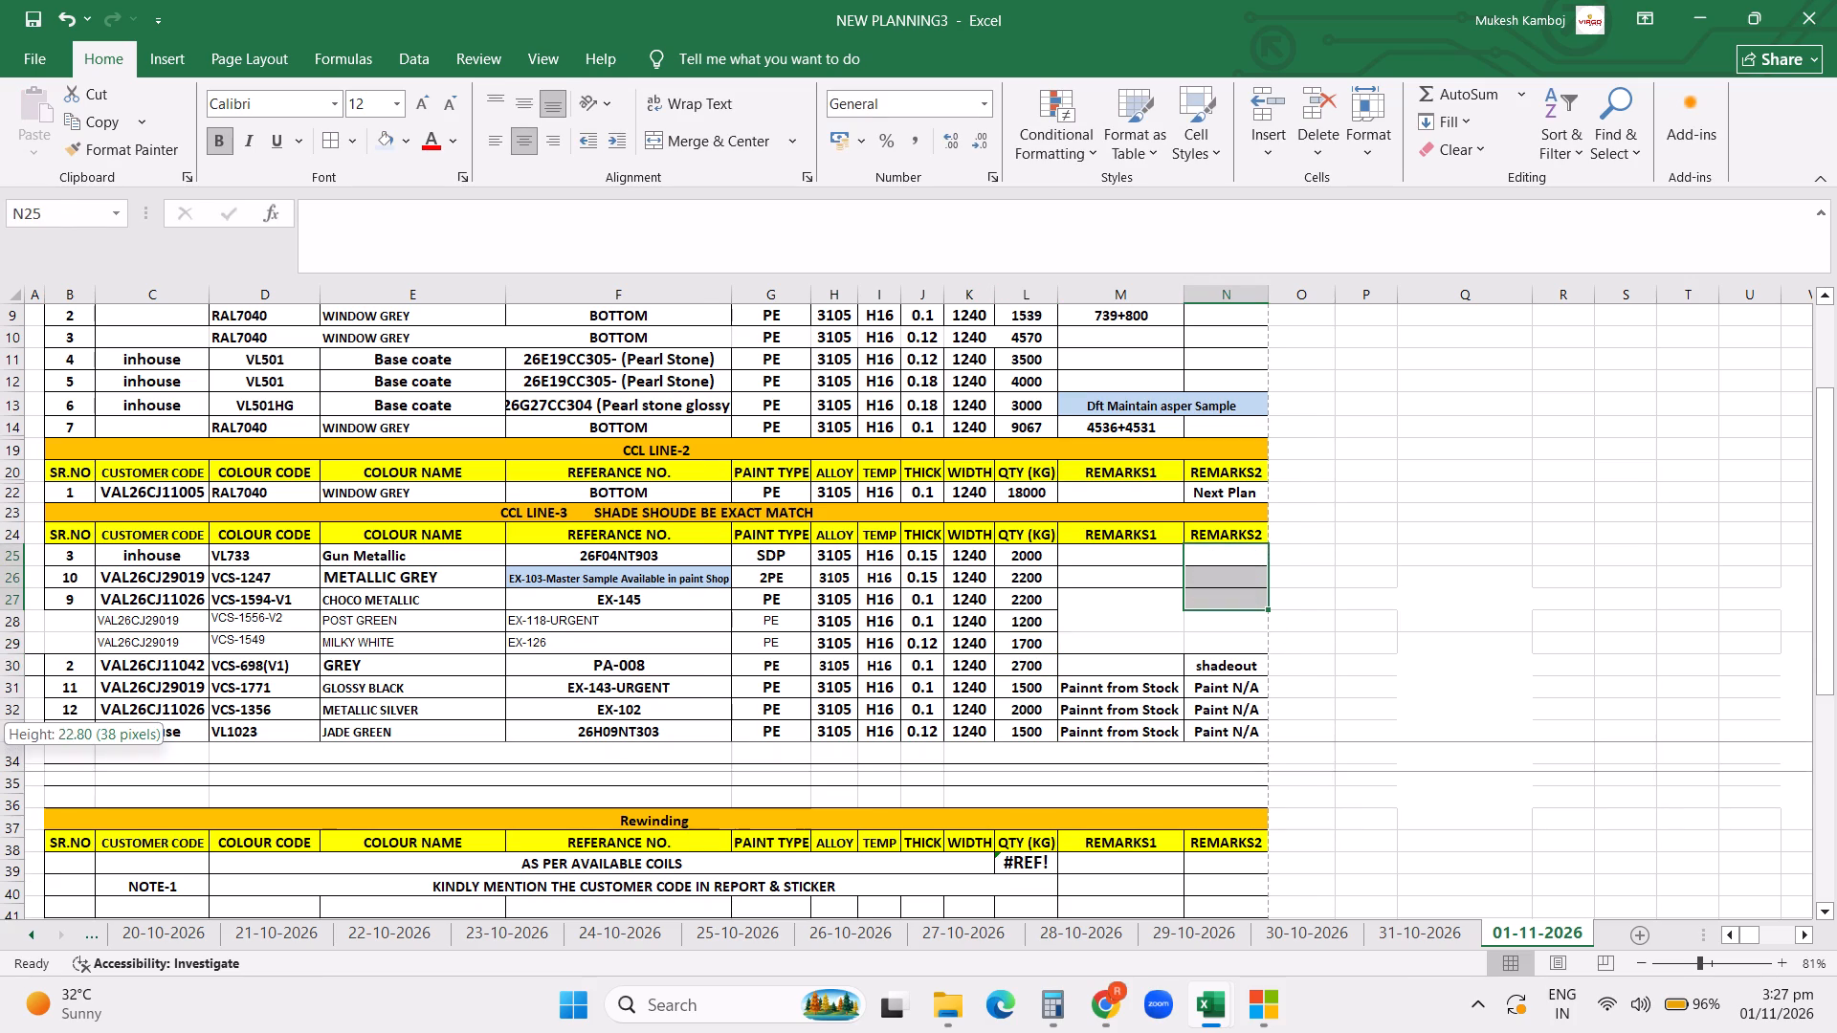
pyautogui.moveTo(6, 750); pyautogui.dragTo(0, 804)
pyautogui.hotkey('ctrl', '-')
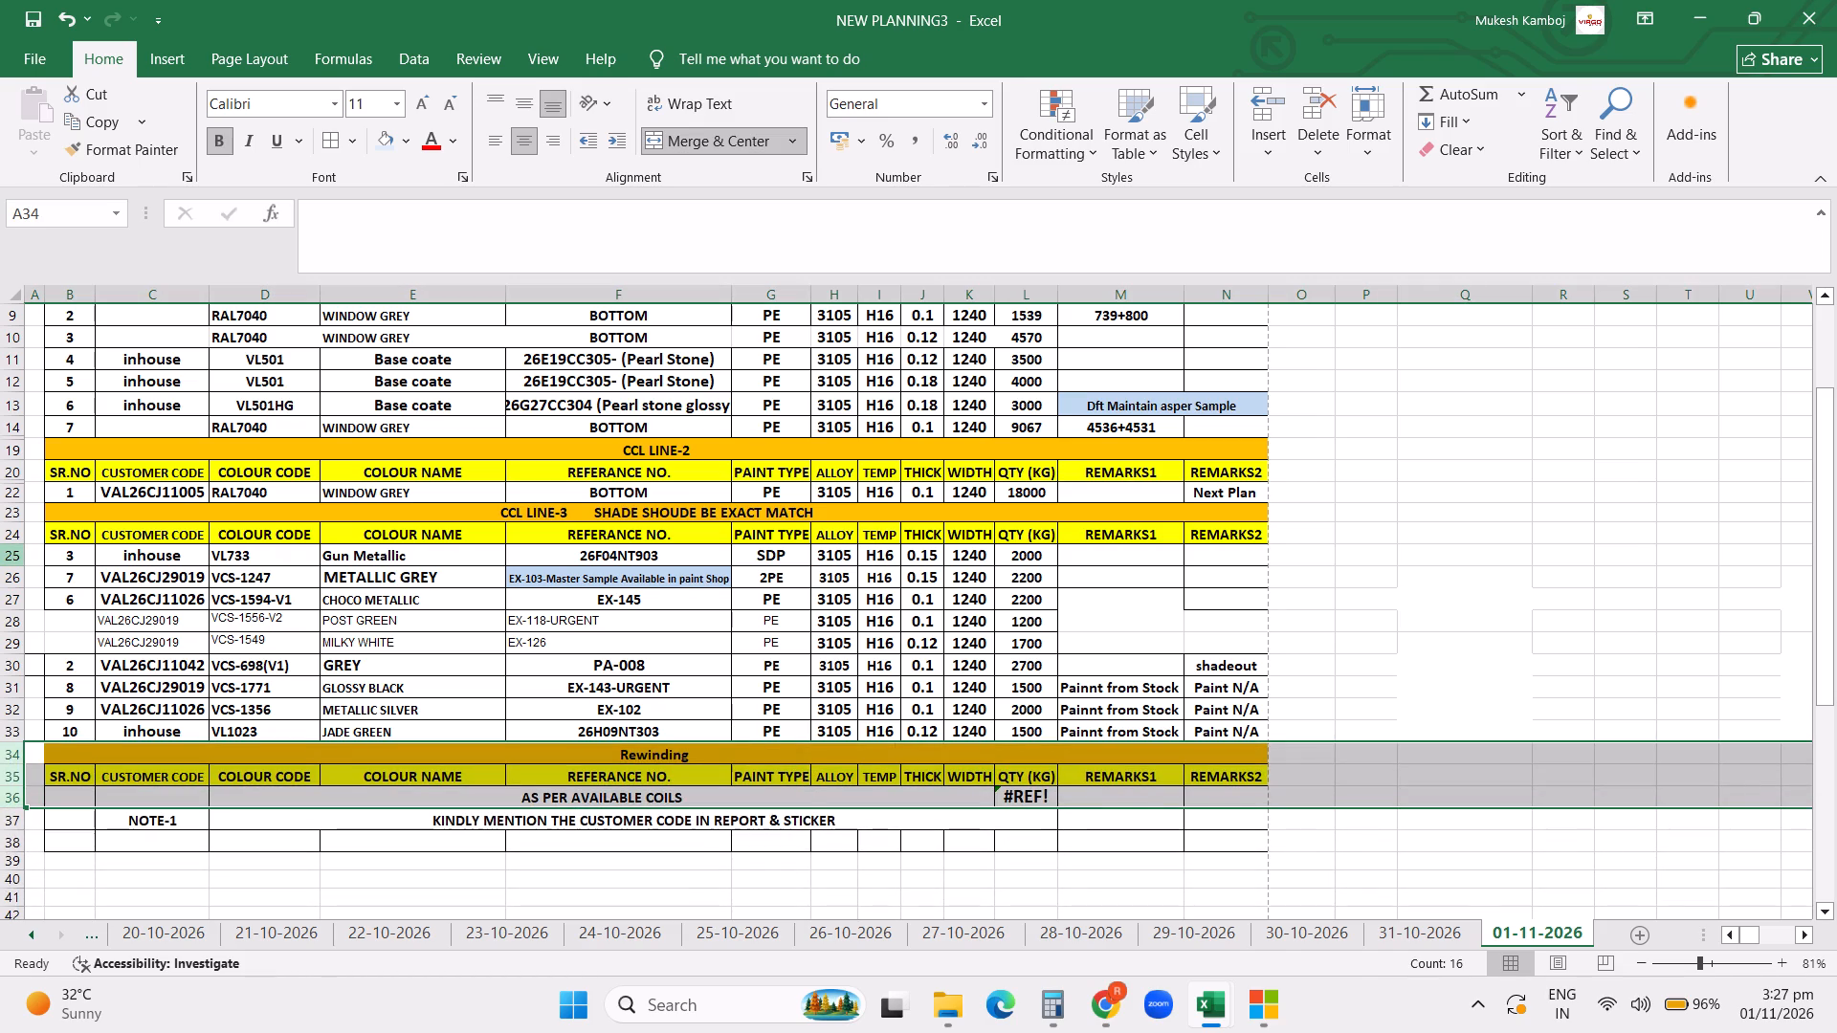
# Insert a blank row 25 directly below the CCL LINE-3 column headings.
pyautogui.click(16, 555)
pyautogui.hotkey('ctrl', 'shift', '=')
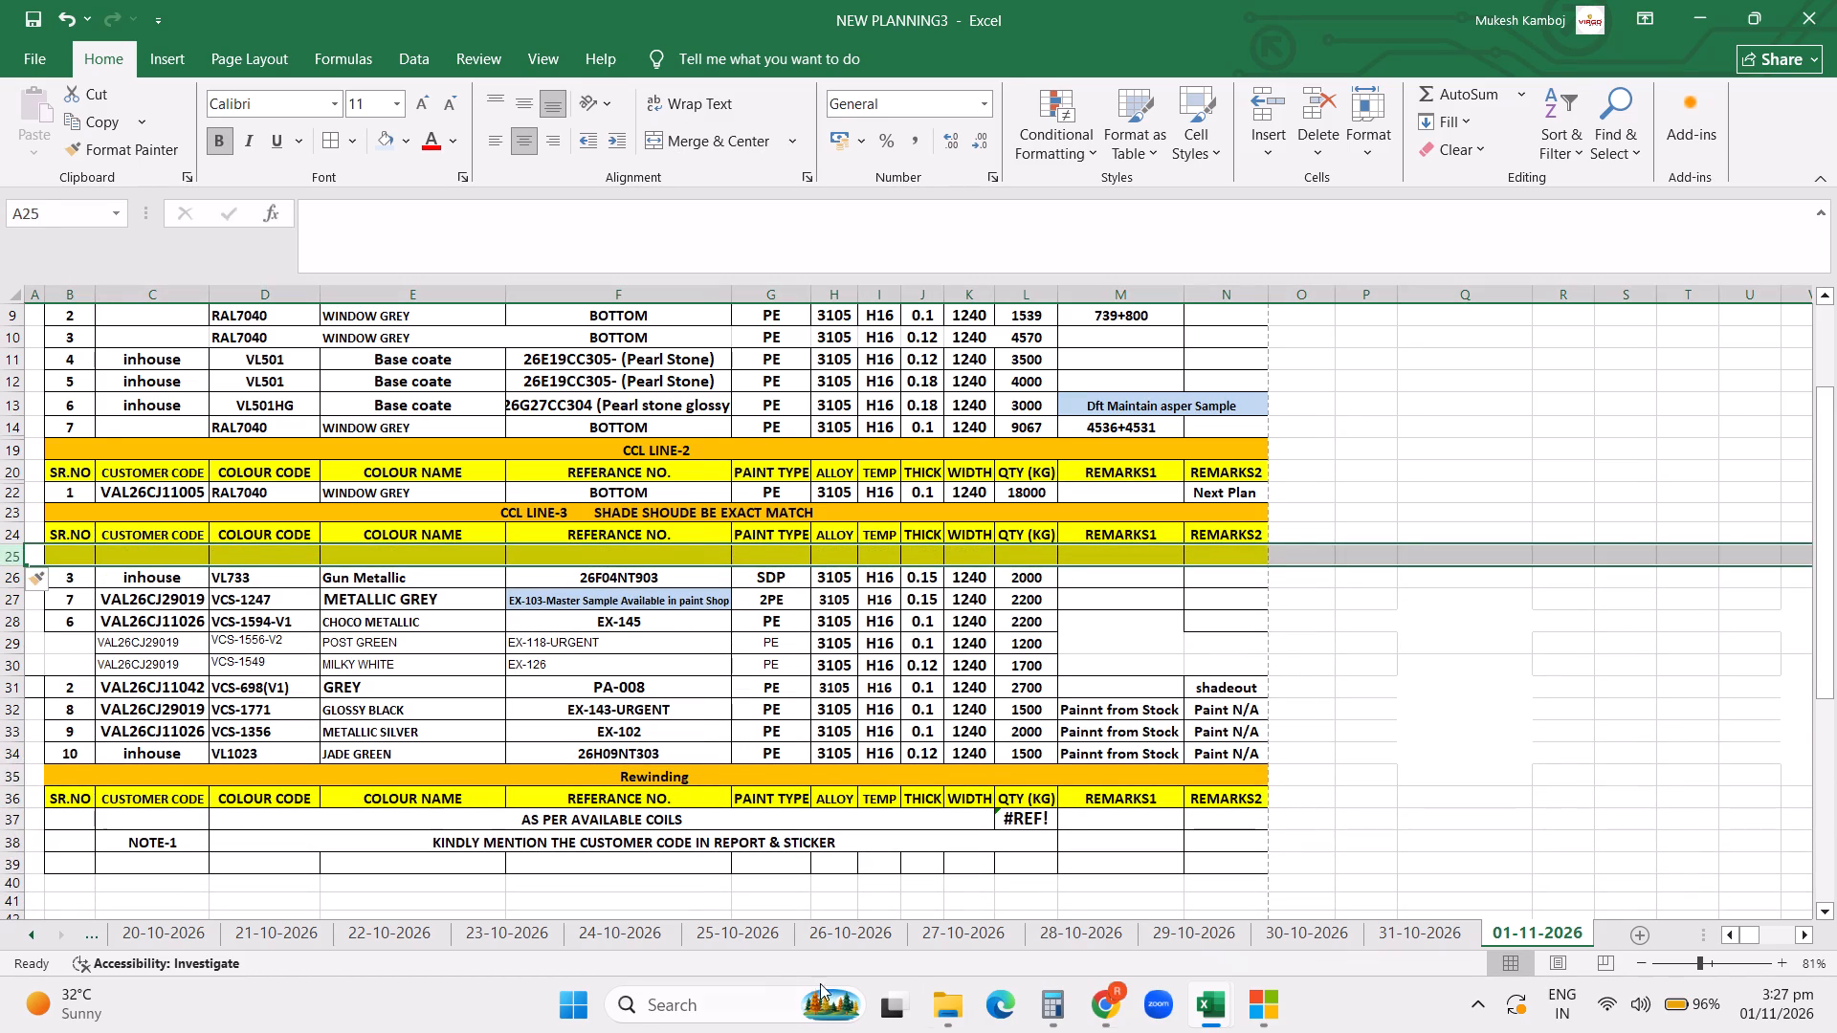
# Copy the VCS-1991 Basecoate order, C16:L16 on sheet 29-10-2026, into the blank row of sheet 01-11-2026 starting at C25.
pyautogui.click(1011, 935)
pyautogui.click(1076, 933)
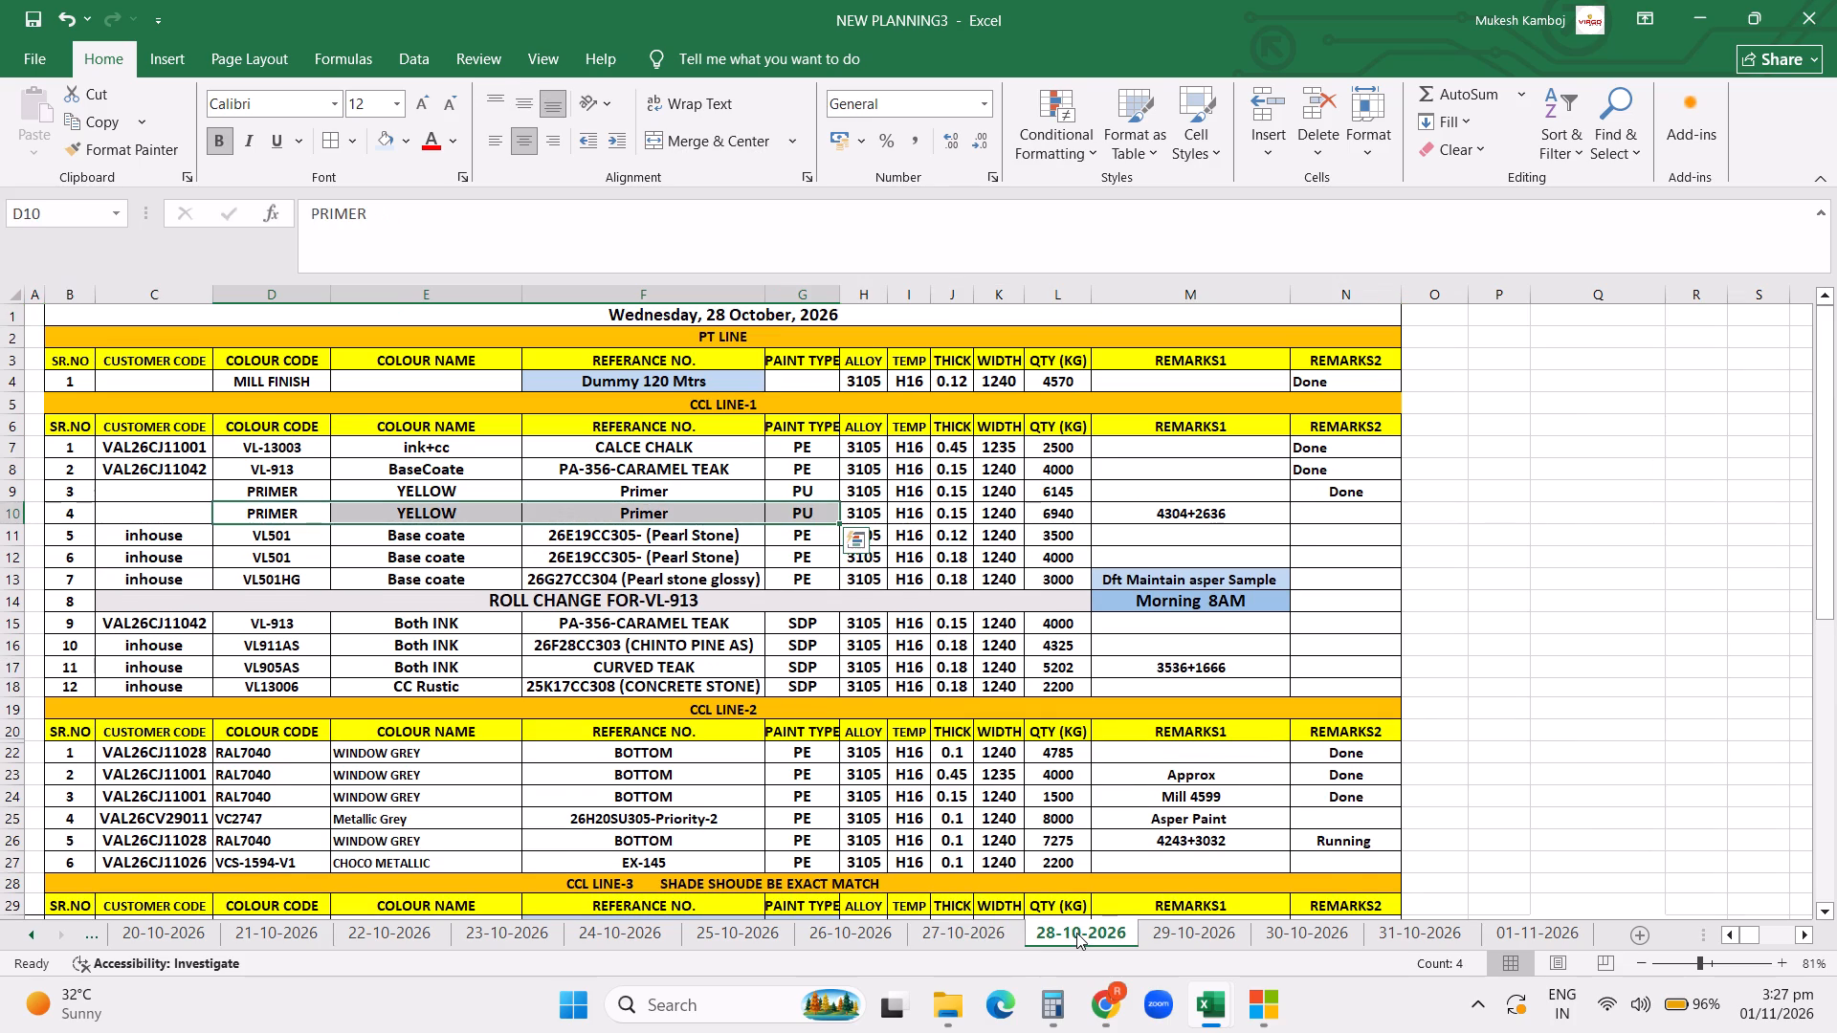
pyautogui.click(1179, 925)
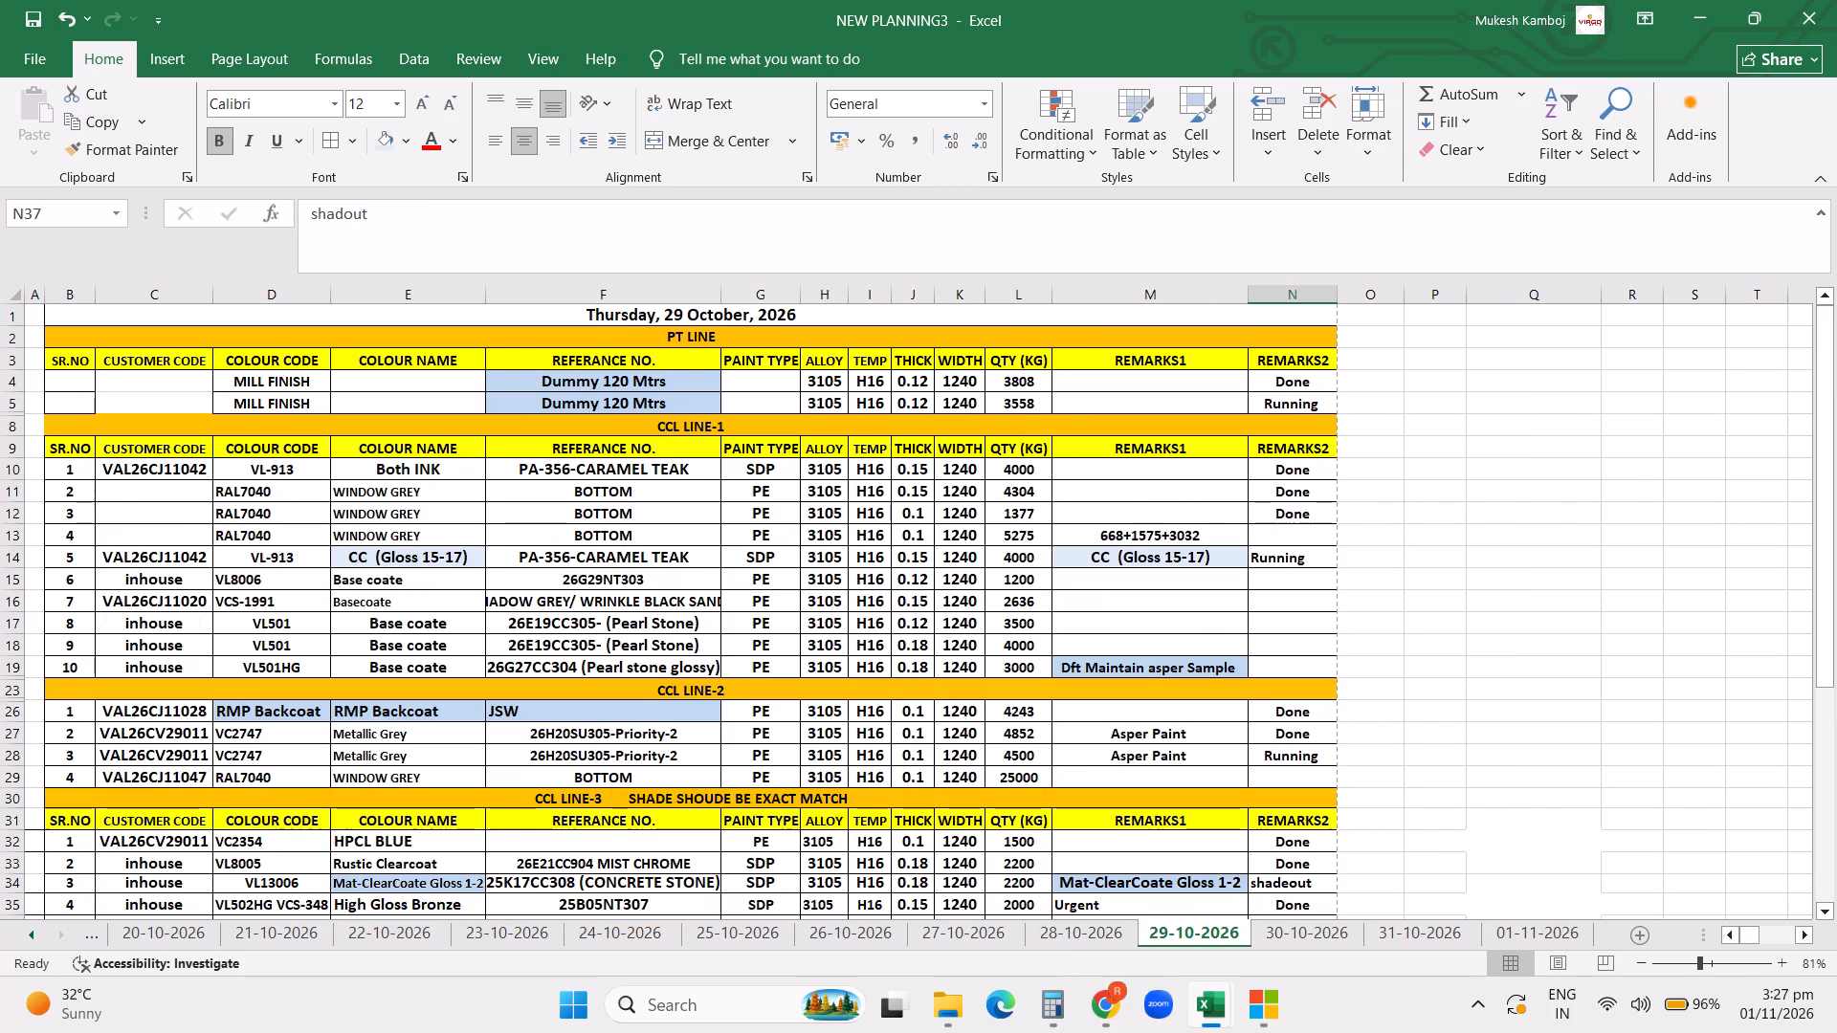
pyautogui.moveTo(159, 593); pyautogui.dragTo(627, 597)
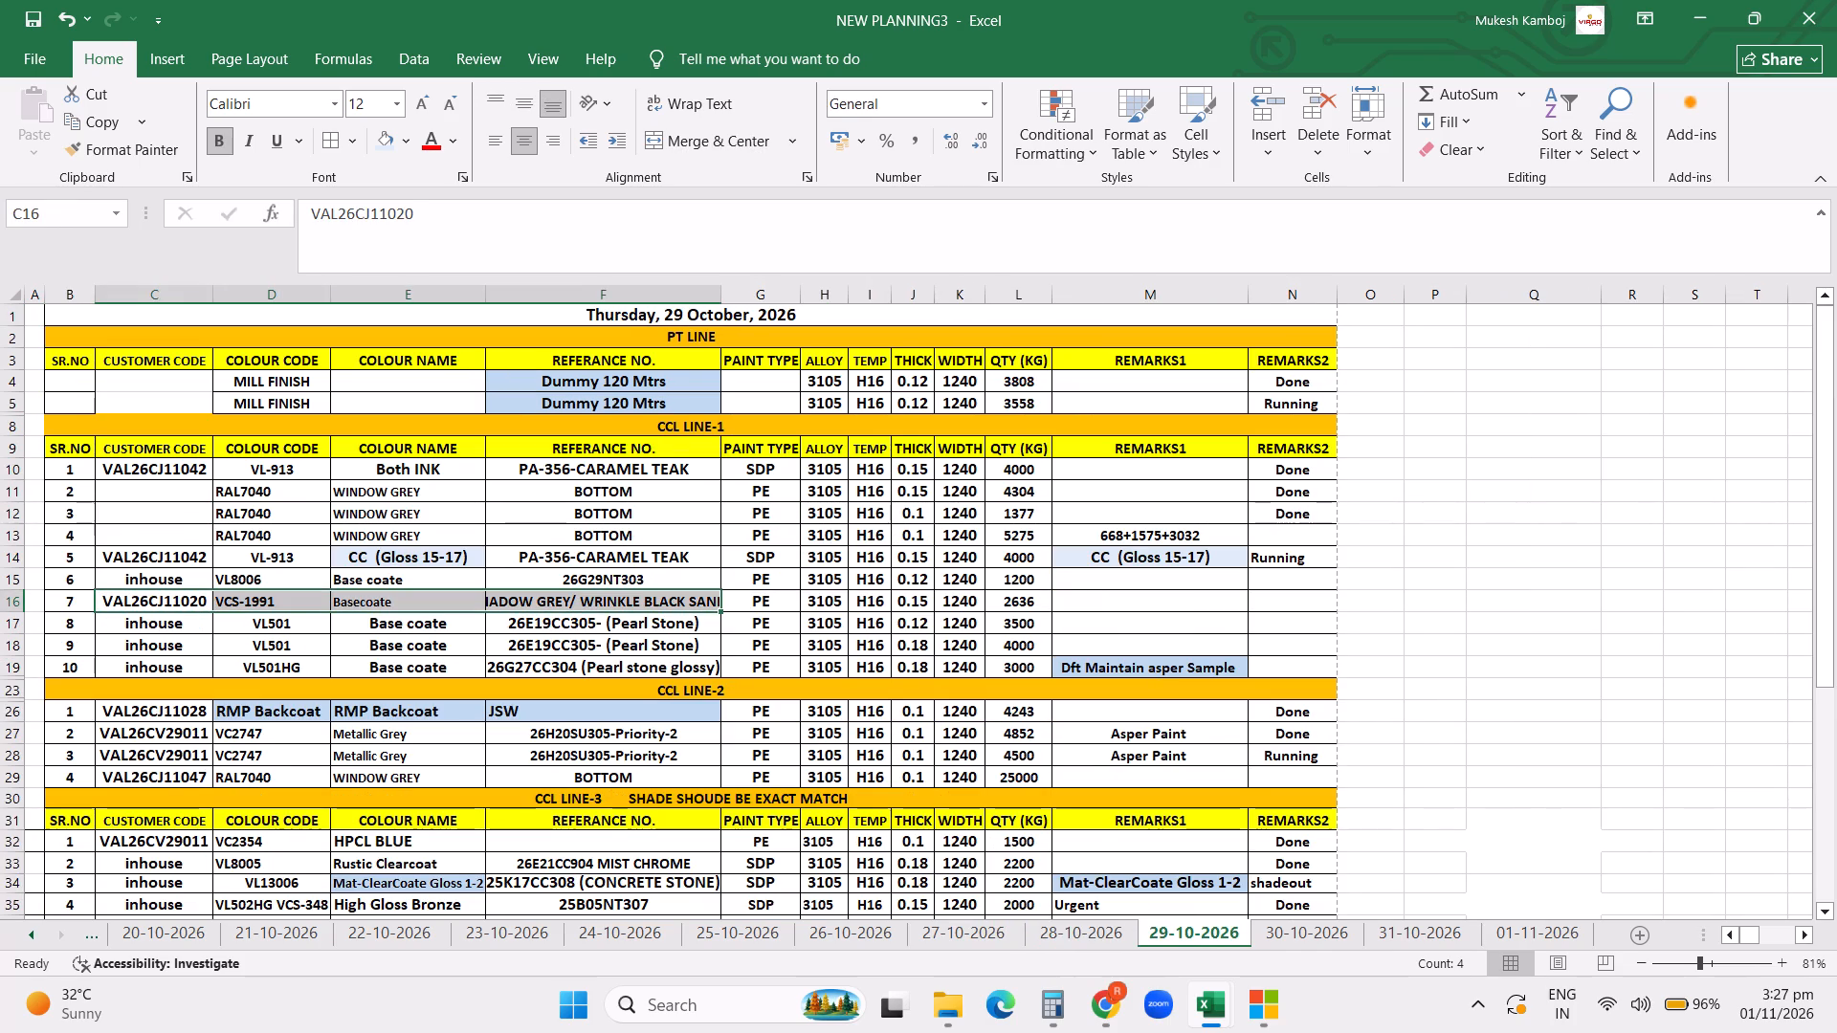
pyautogui.hotkey('shift', 'Right')
pyautogui.hotkey('shift', 'Right')
pyautogui.hotkey('shift', 'Right')
pyautogui.hotkey('shift', 'Right')
pyautogui.hotkey('shift', 'Right')
pyautogui.hotkey('shift', 'Right')
pyautogui.hotkey('ctrl', 'c')
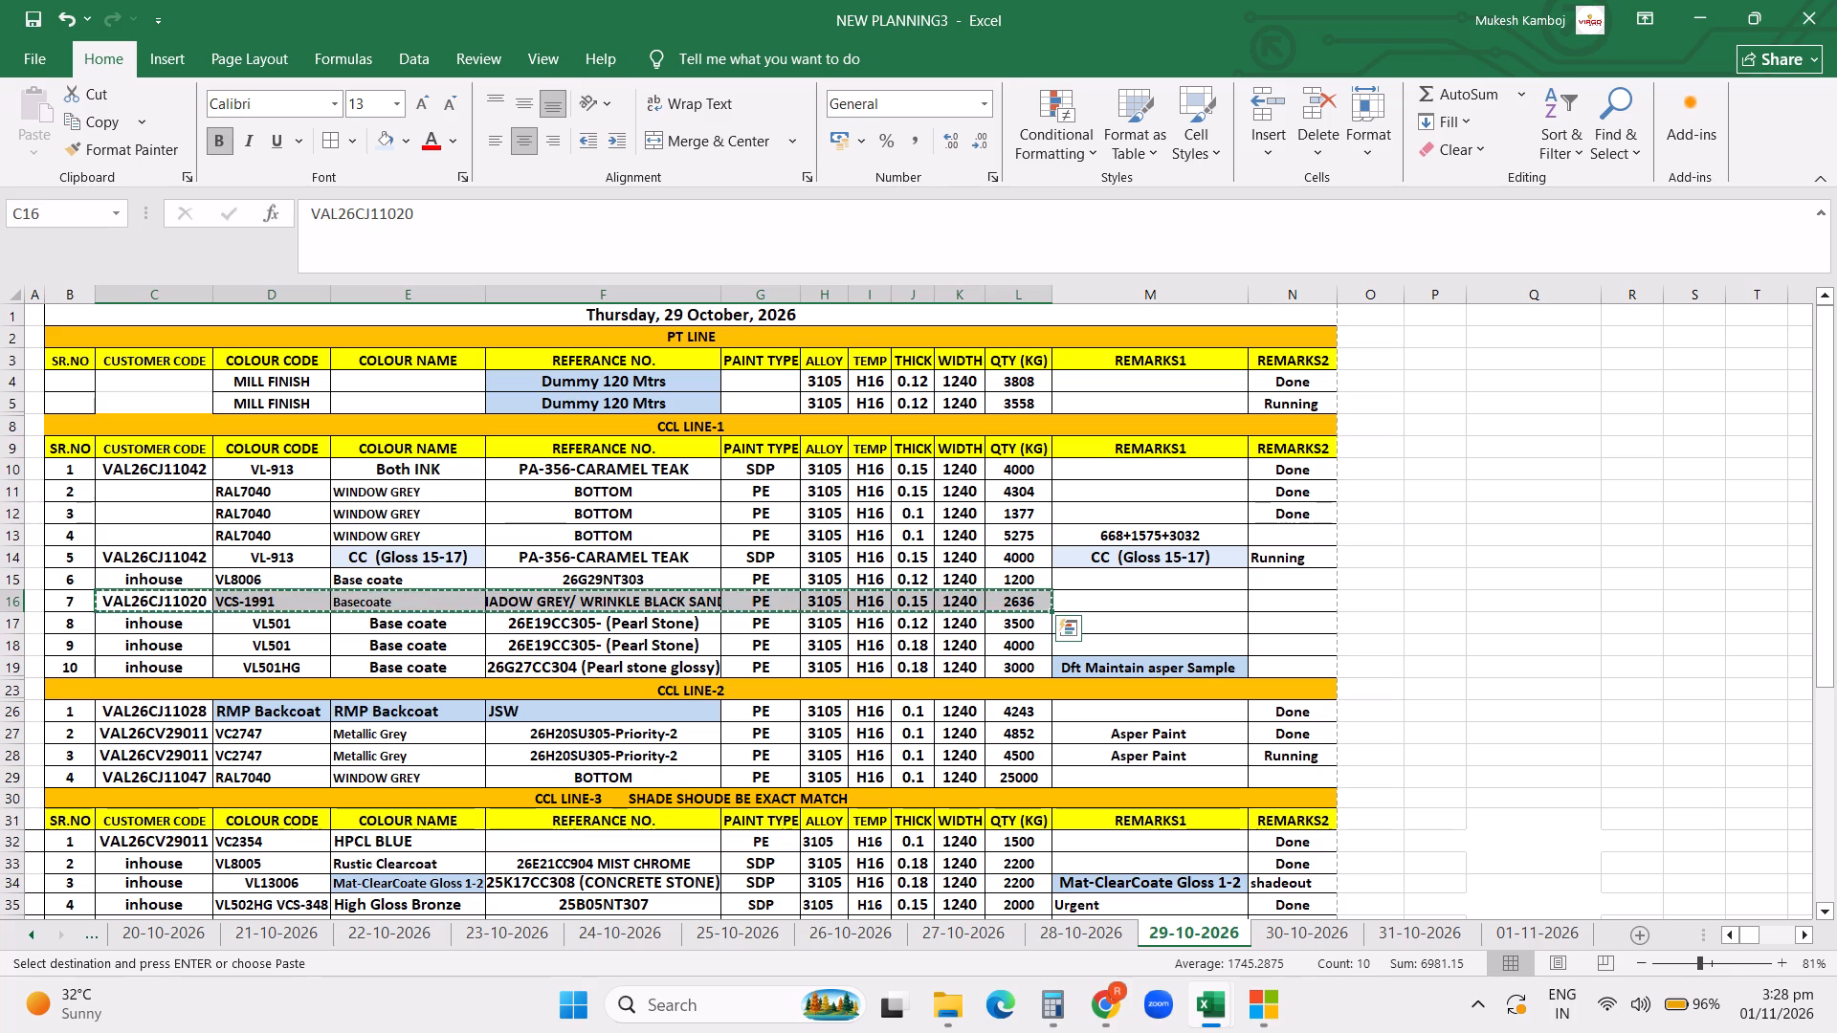
pyautogui.click(1538, 939)
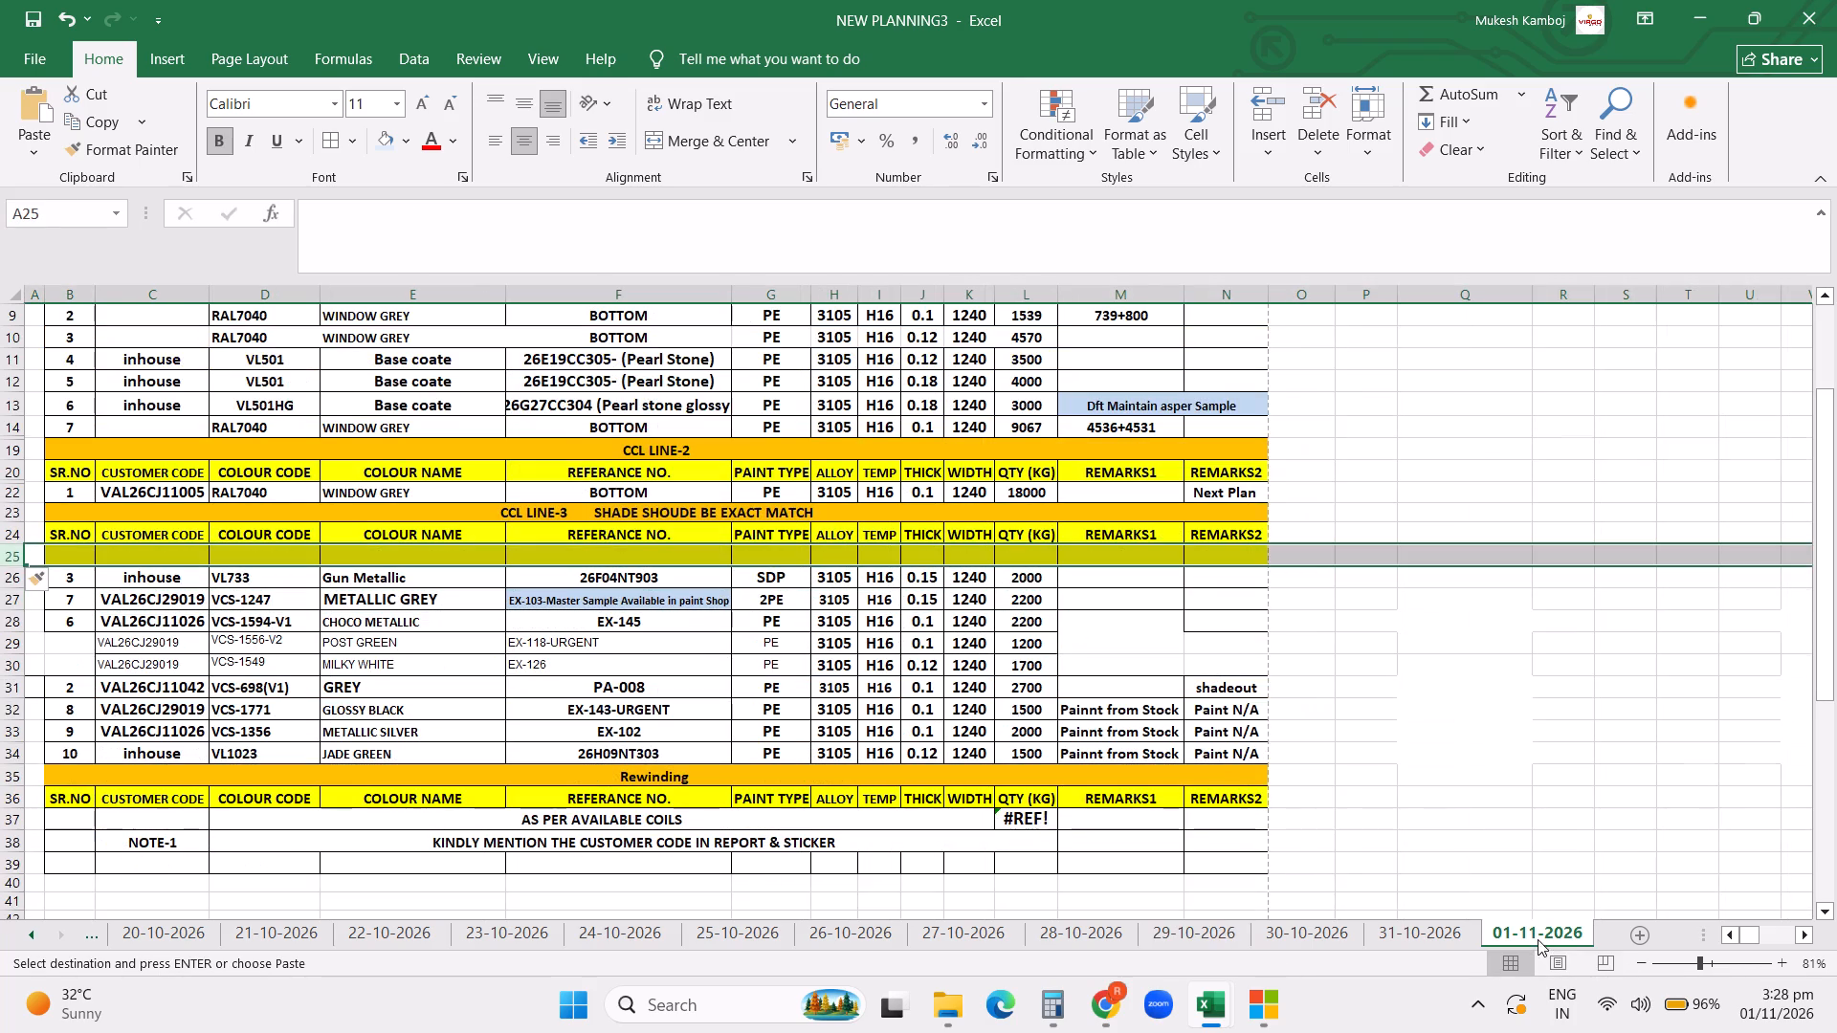
pyautogui.click(149, 556)
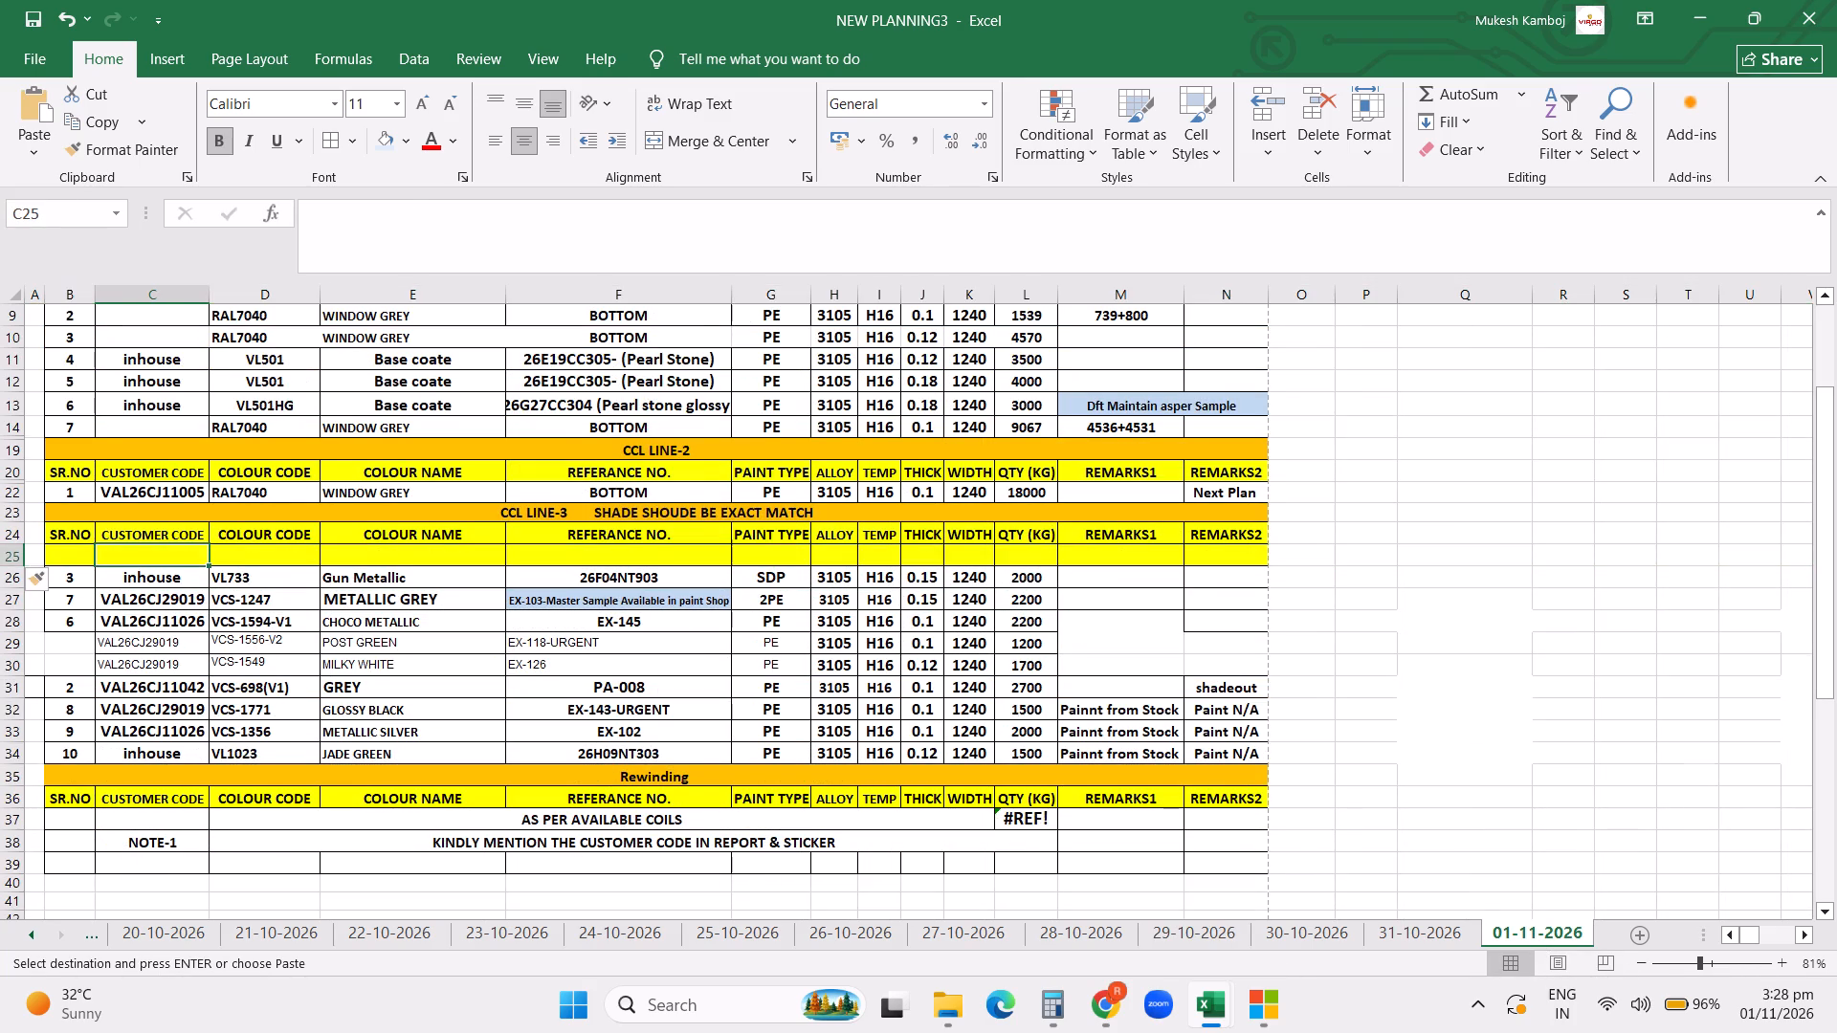
pyautogui.hotkey('ctrl', 'v')
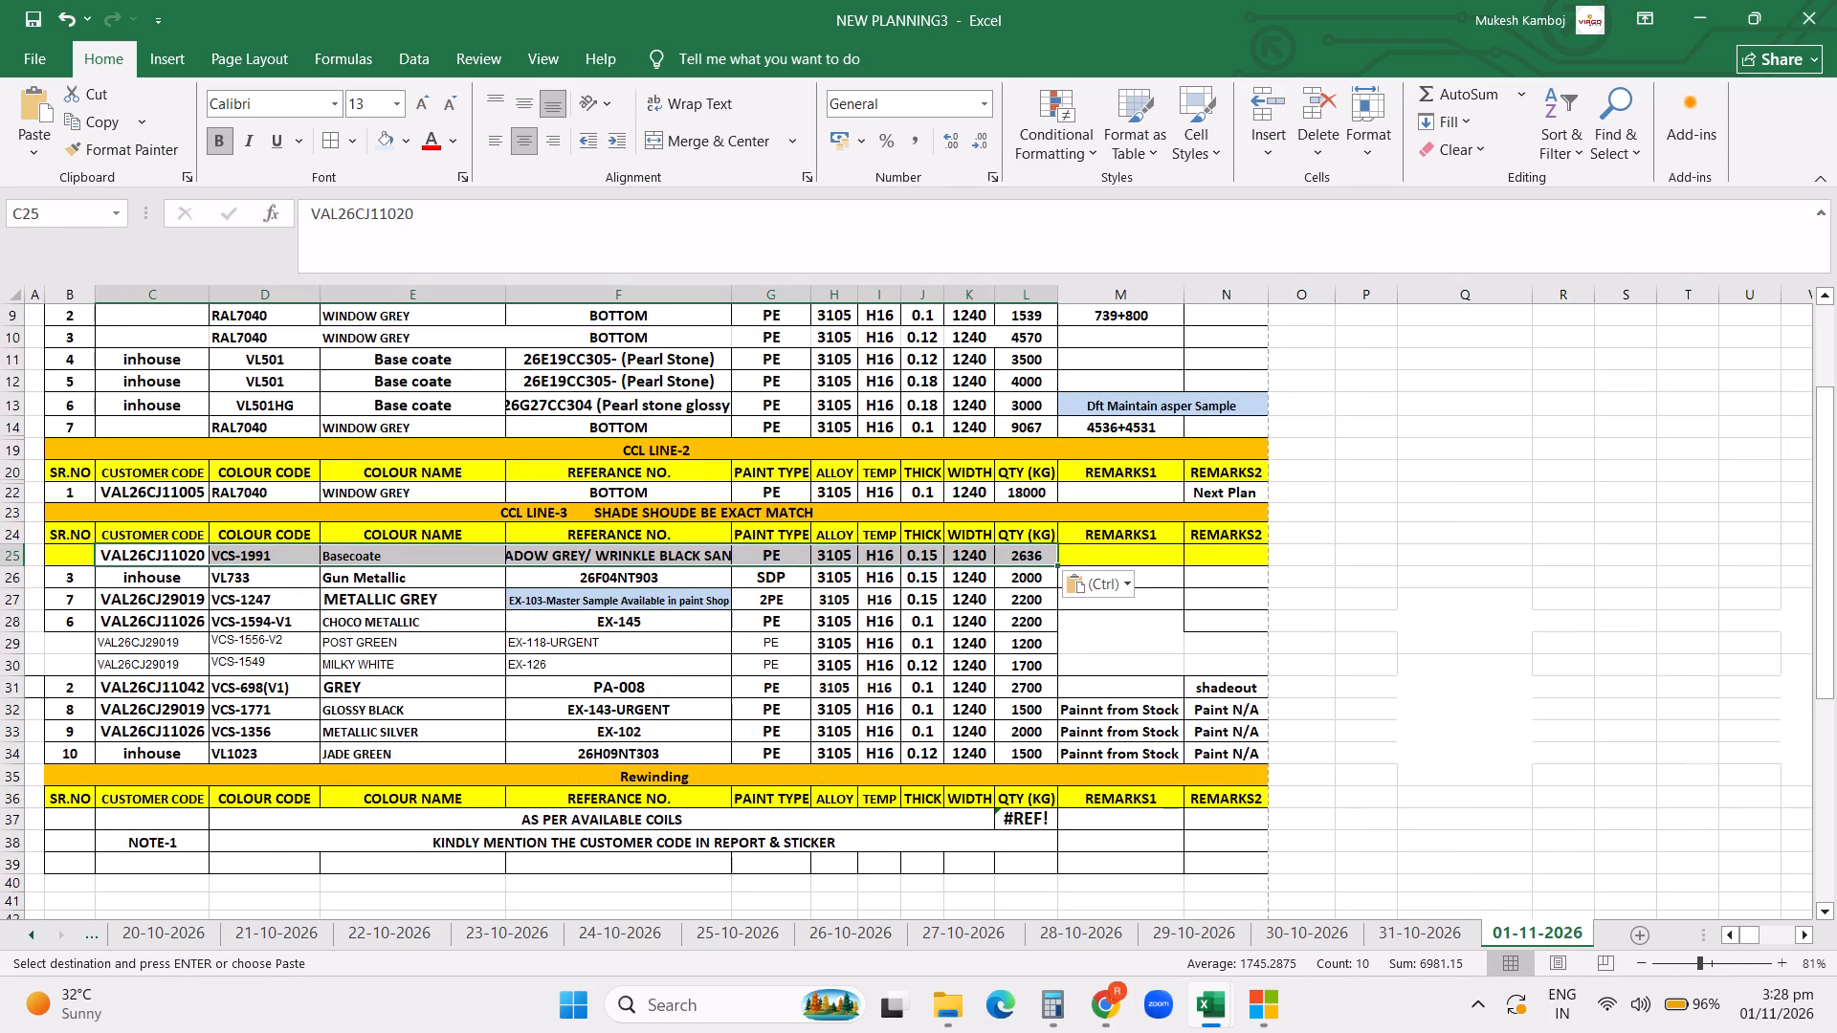
# Change the VCS-1991 order's colour name in E25 to Wrinkle Clearcoat.
pyautogui.click(450, 553)
pyautogui.click(424, 554)
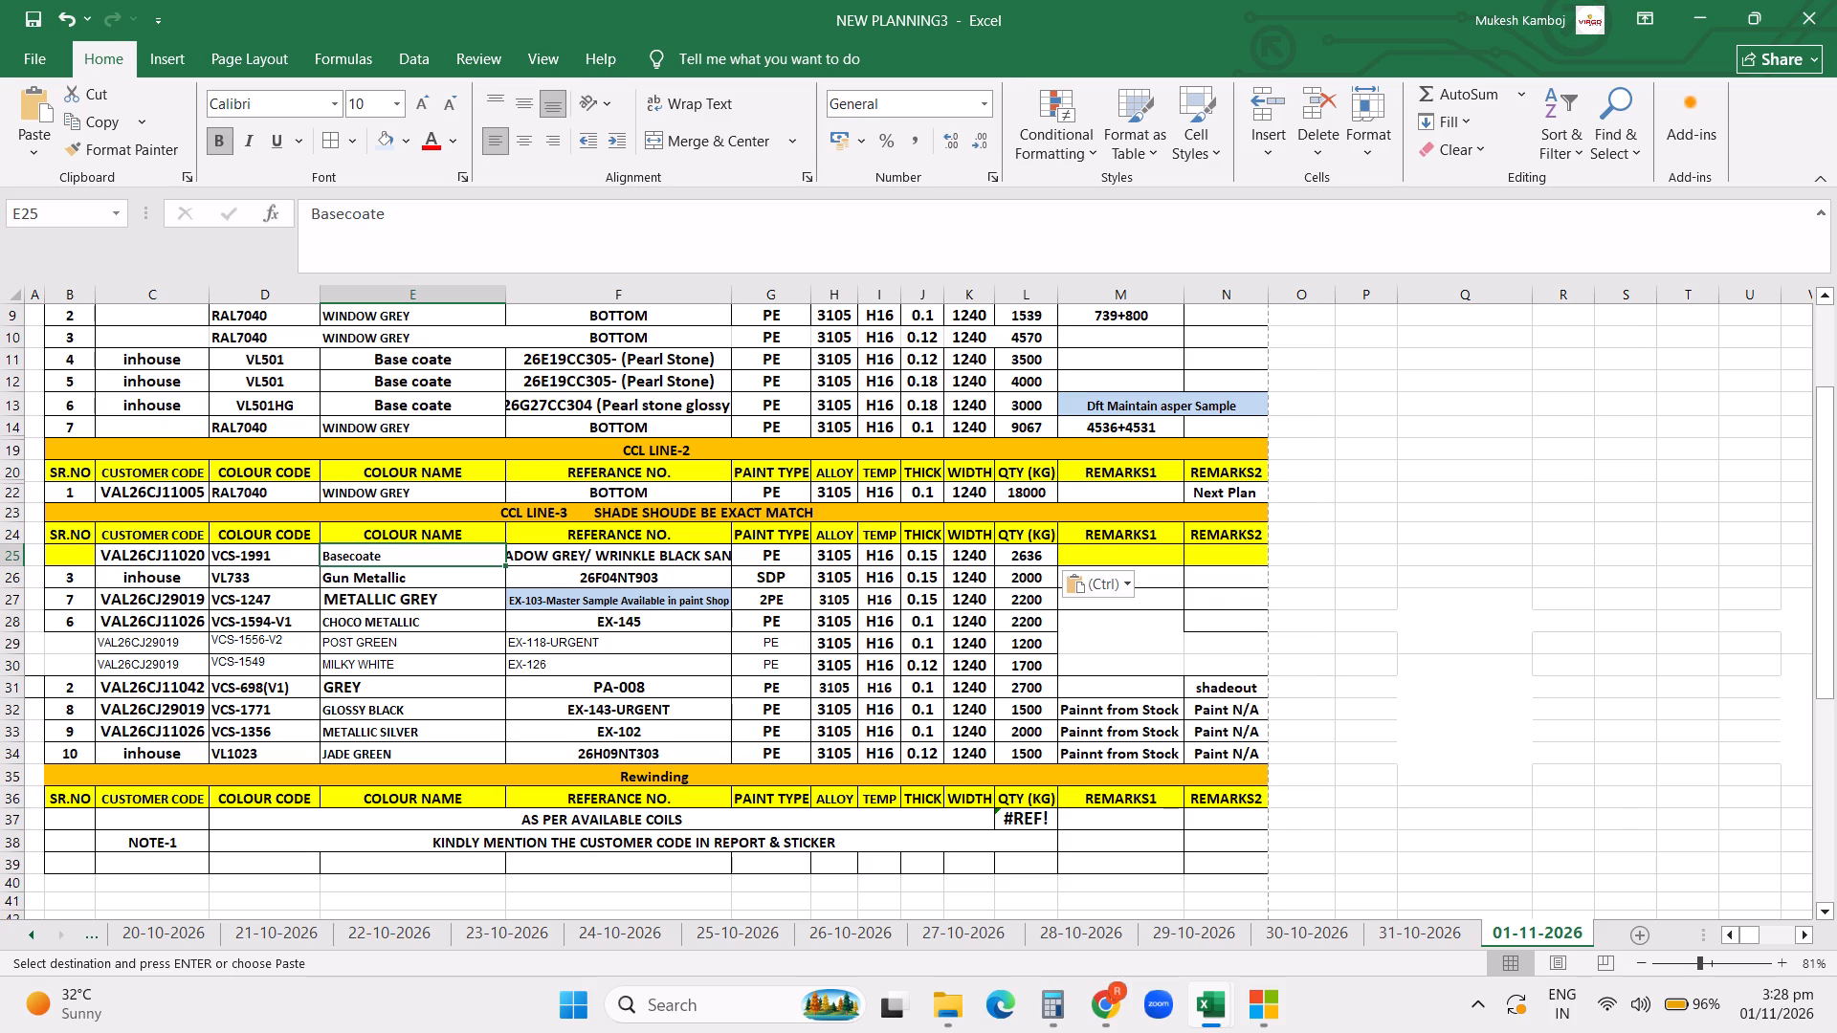
pyautogui.write('RWi')
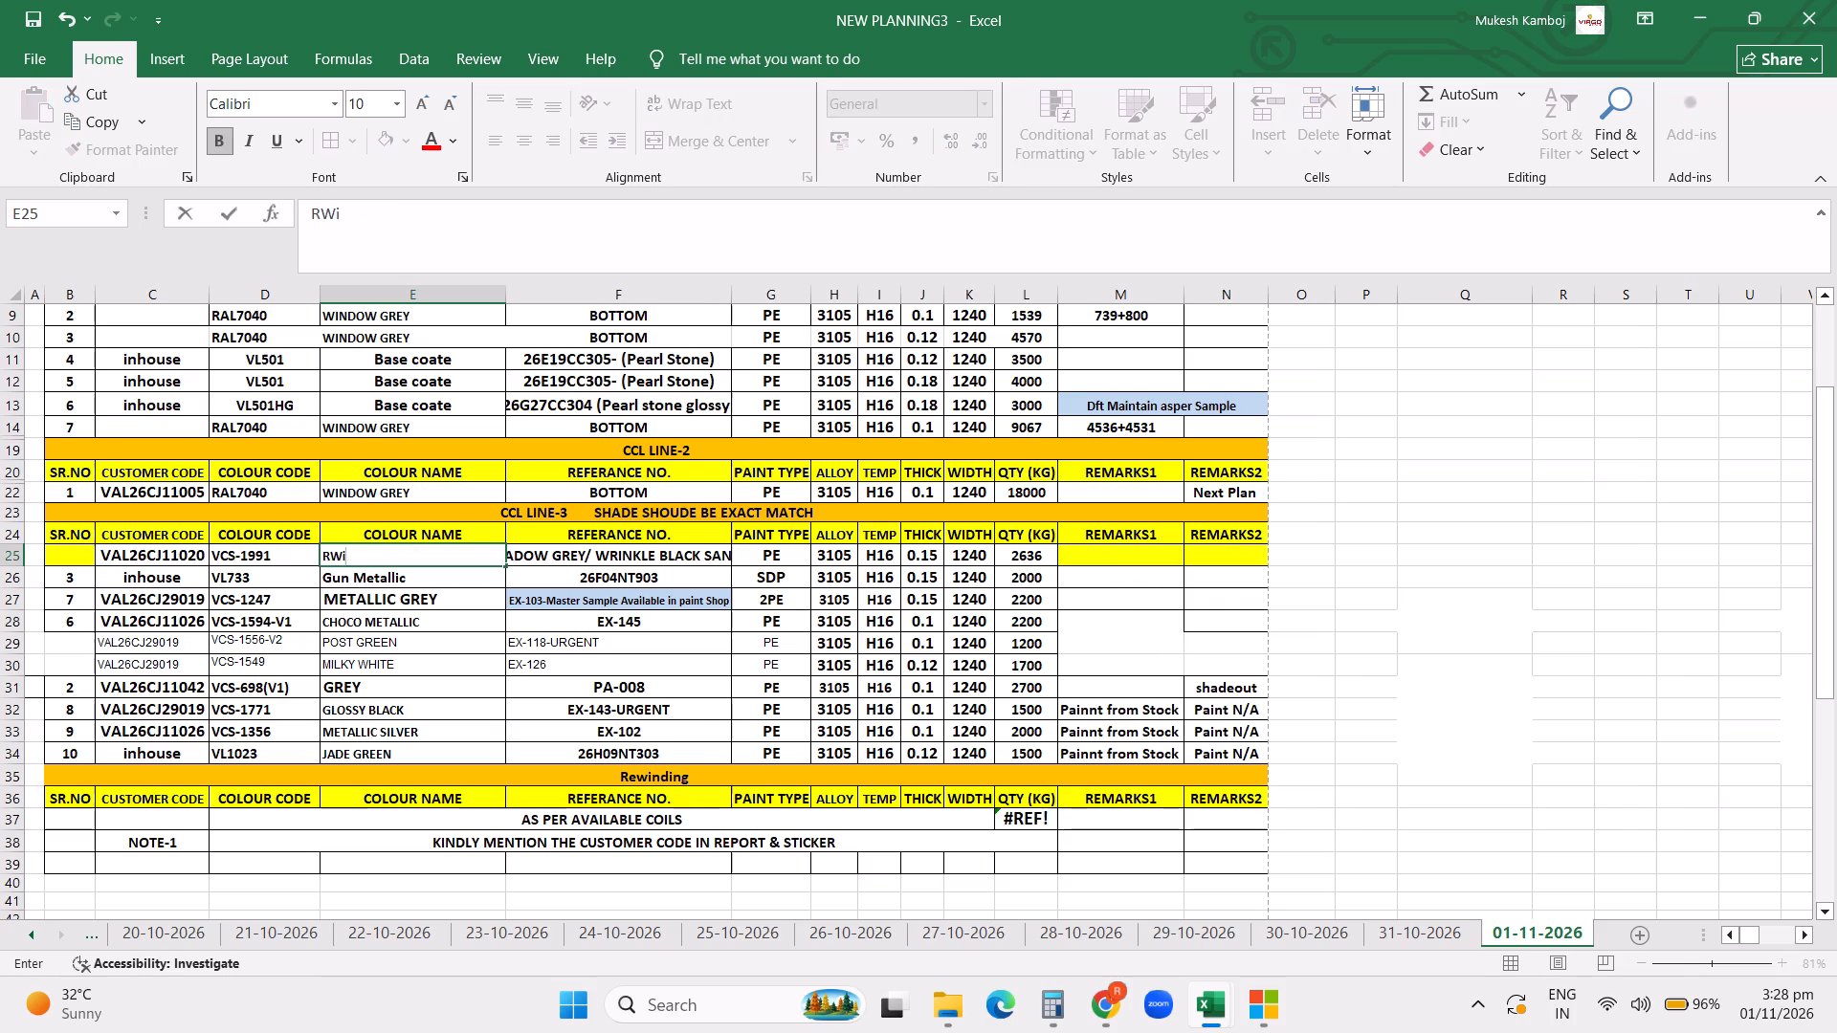
pyautogui.press('BackSpace')
pyautogui.press('BackSpace')
pyautogui.press('BackSpace')
pyautogui.press('BackSpace')
pyautogui.write('wRI')
pyautogui.press('BackSpace')
pyautogui.press('BackSpace')
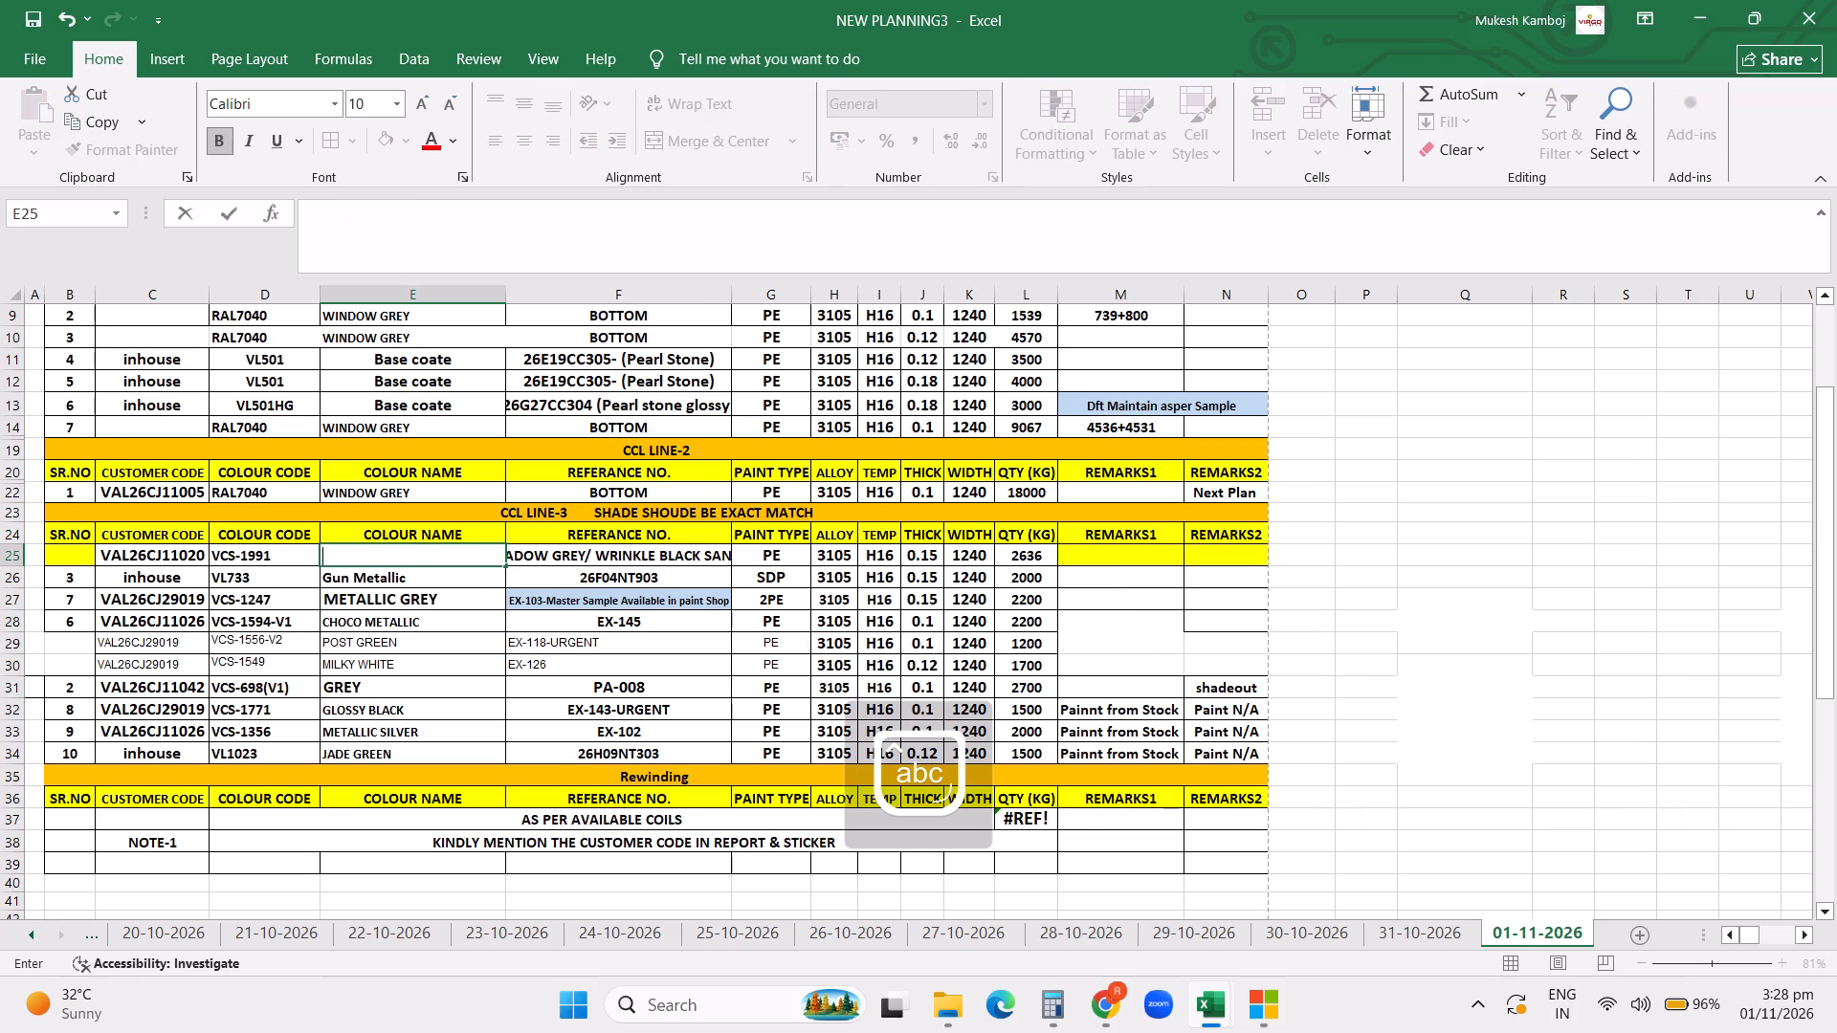
pyautogui.write('Wrin')
pyautogui.write('kle')
pyautogui.press('space')
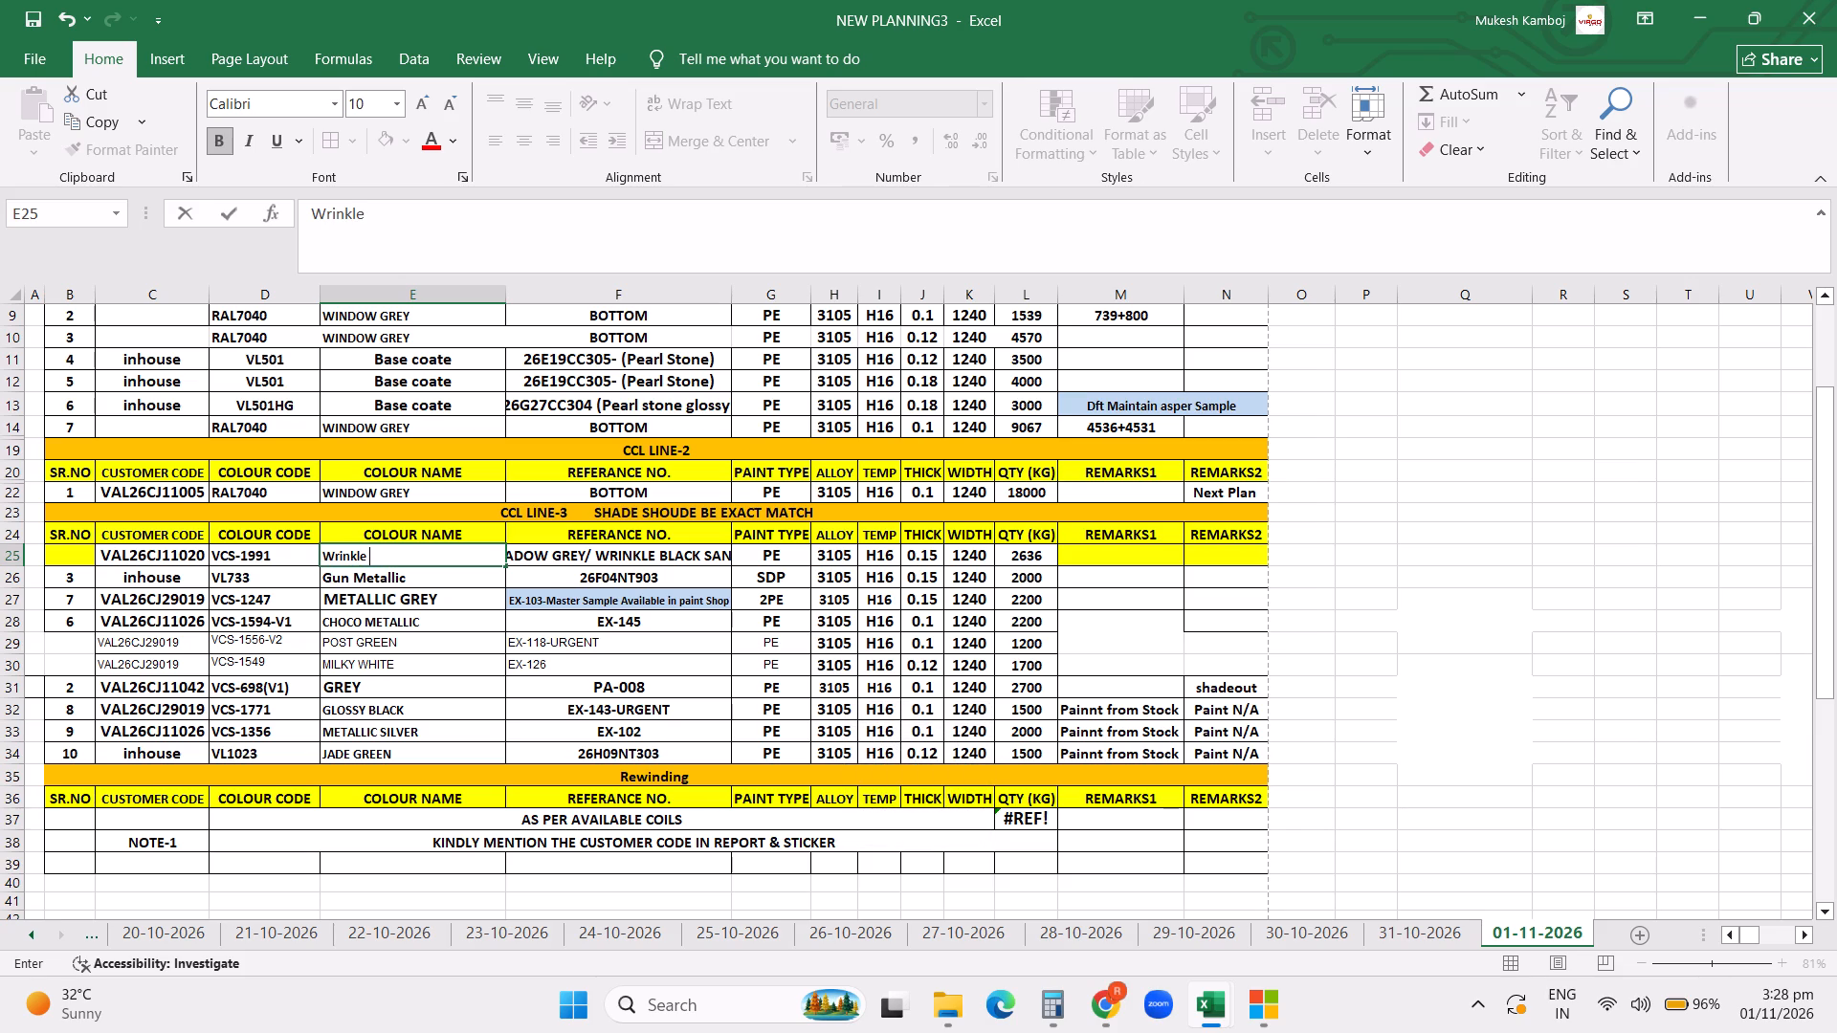
pyautogui.hotkey('shift', 'c')
pyautogui.write('le')
pyautogui.write('ar')
pyautogui.write('coat')
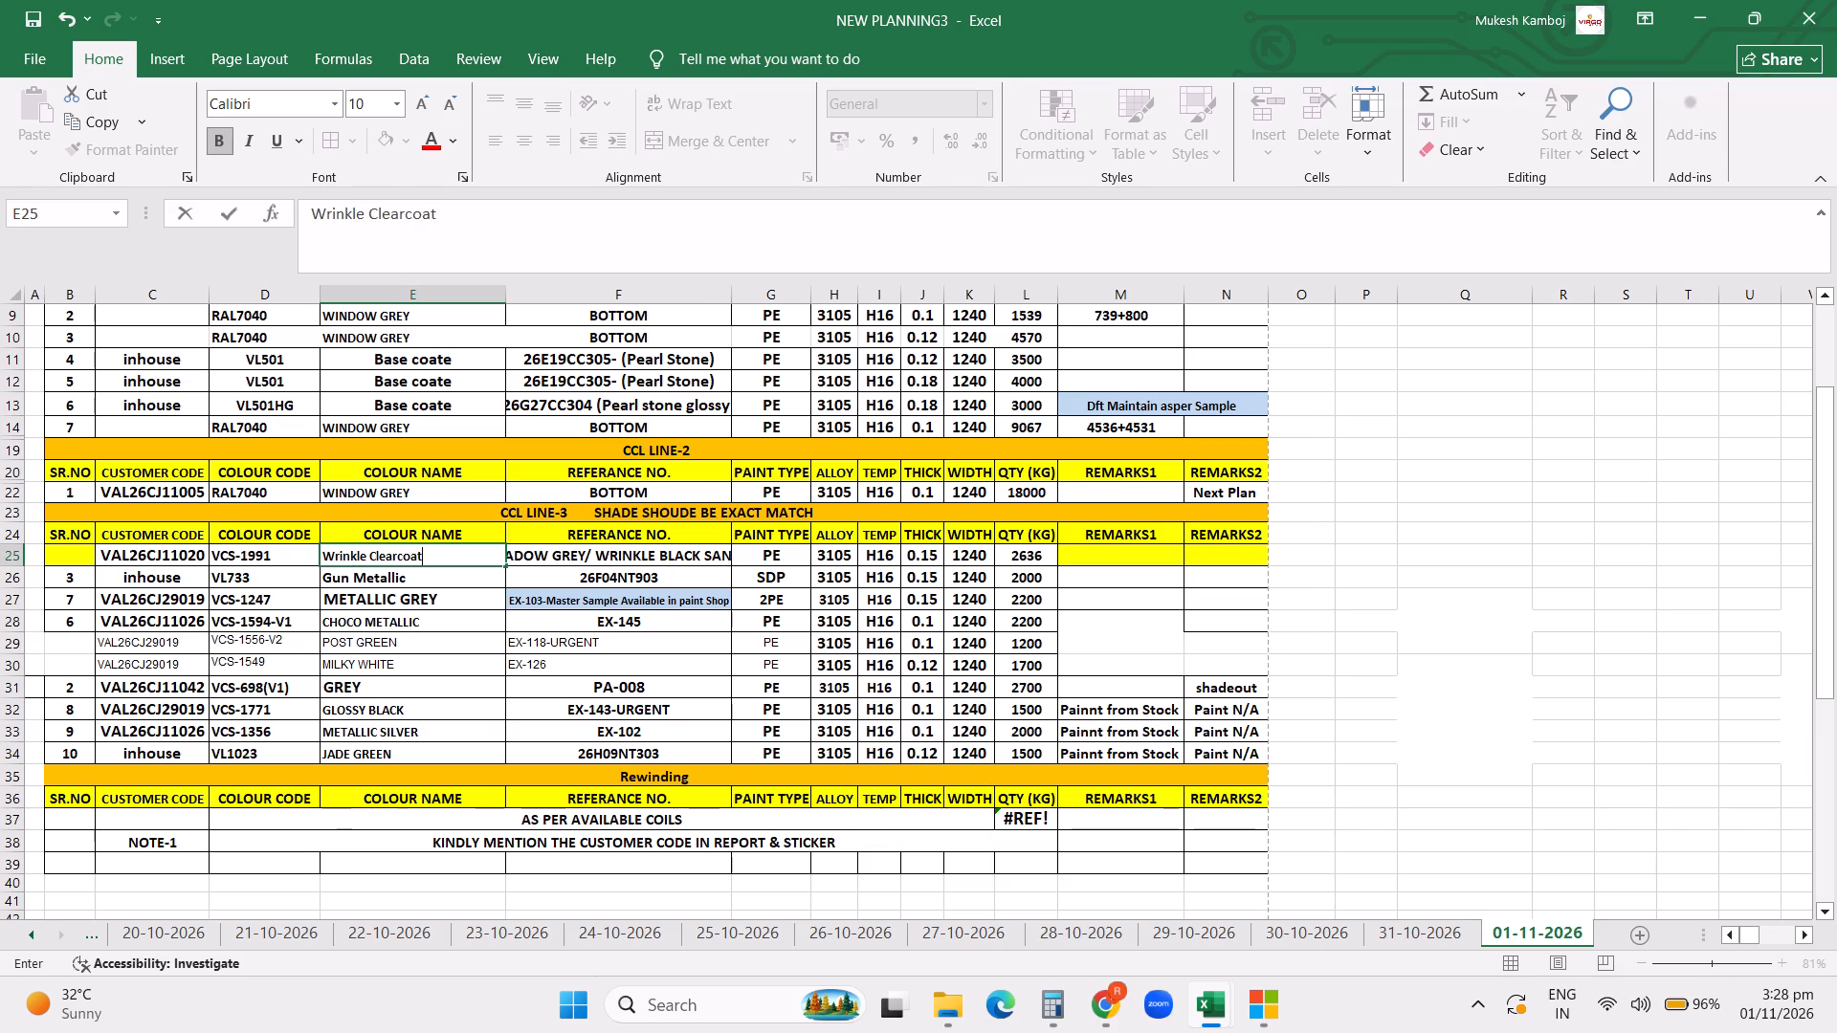
pyautogui.press('Return')
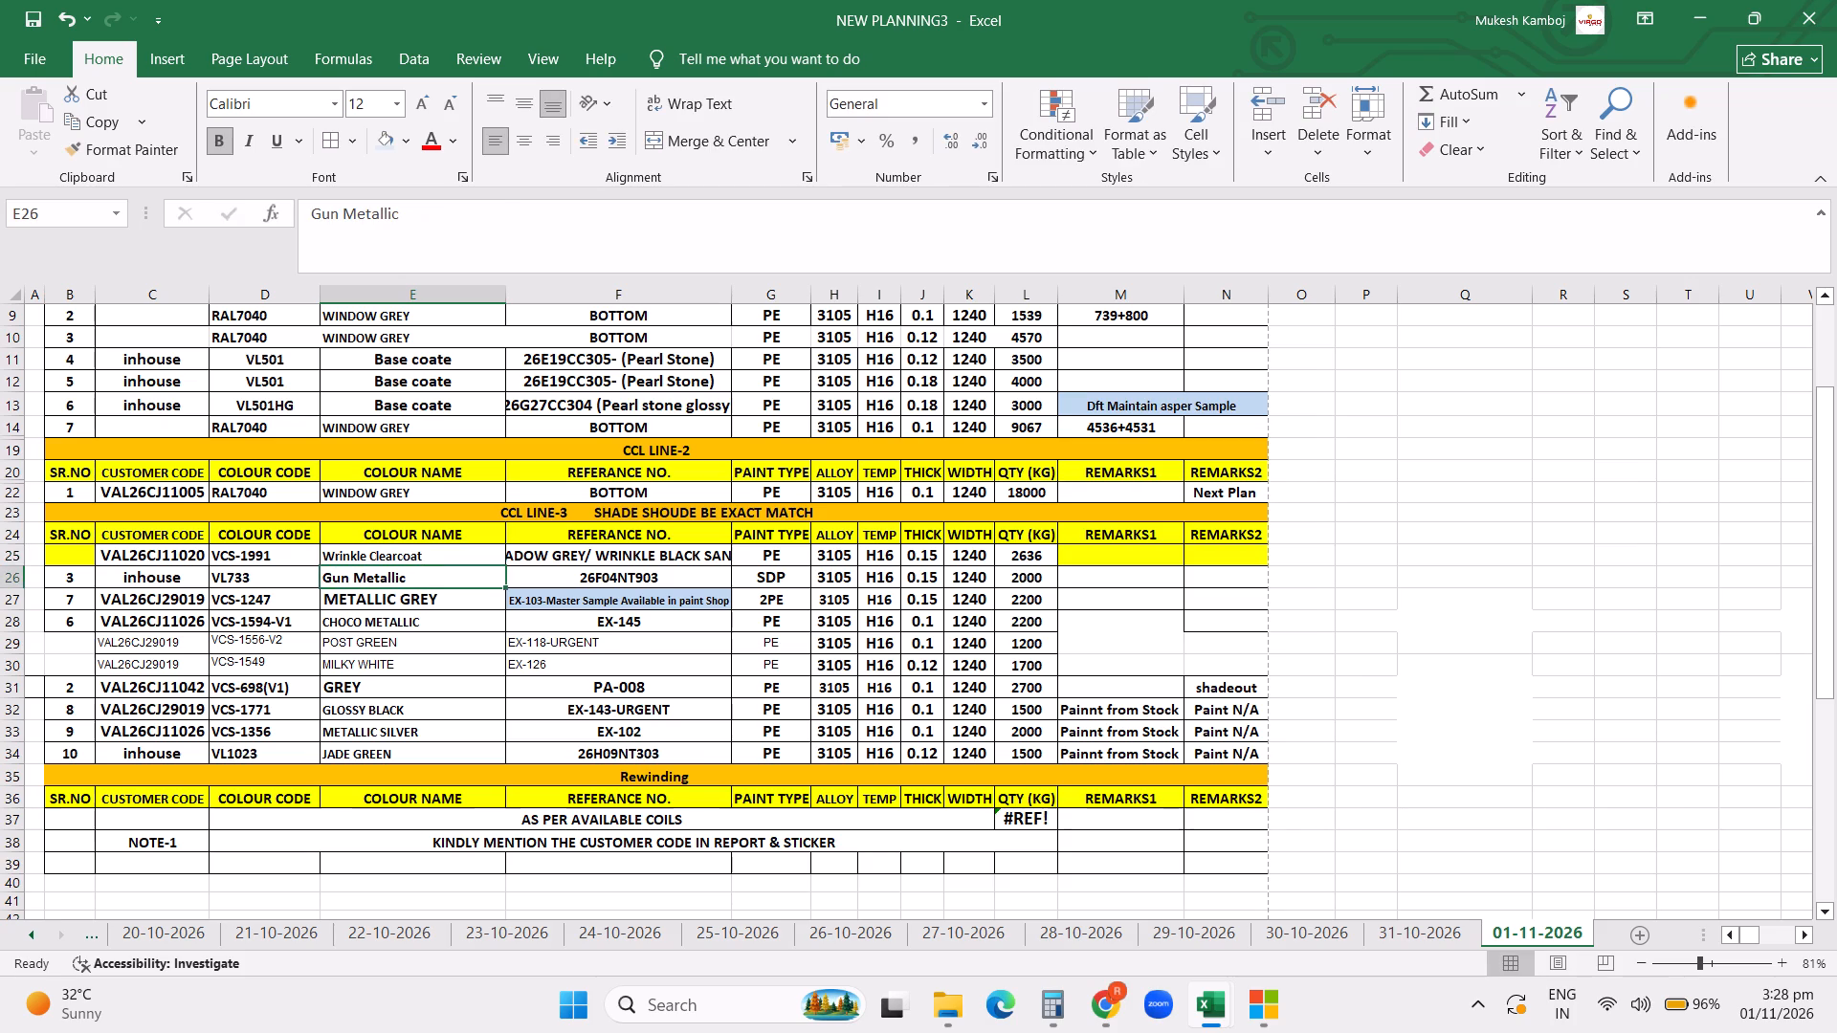
pyautogui.click(620, 555)
pyautogui.click(368, 99)
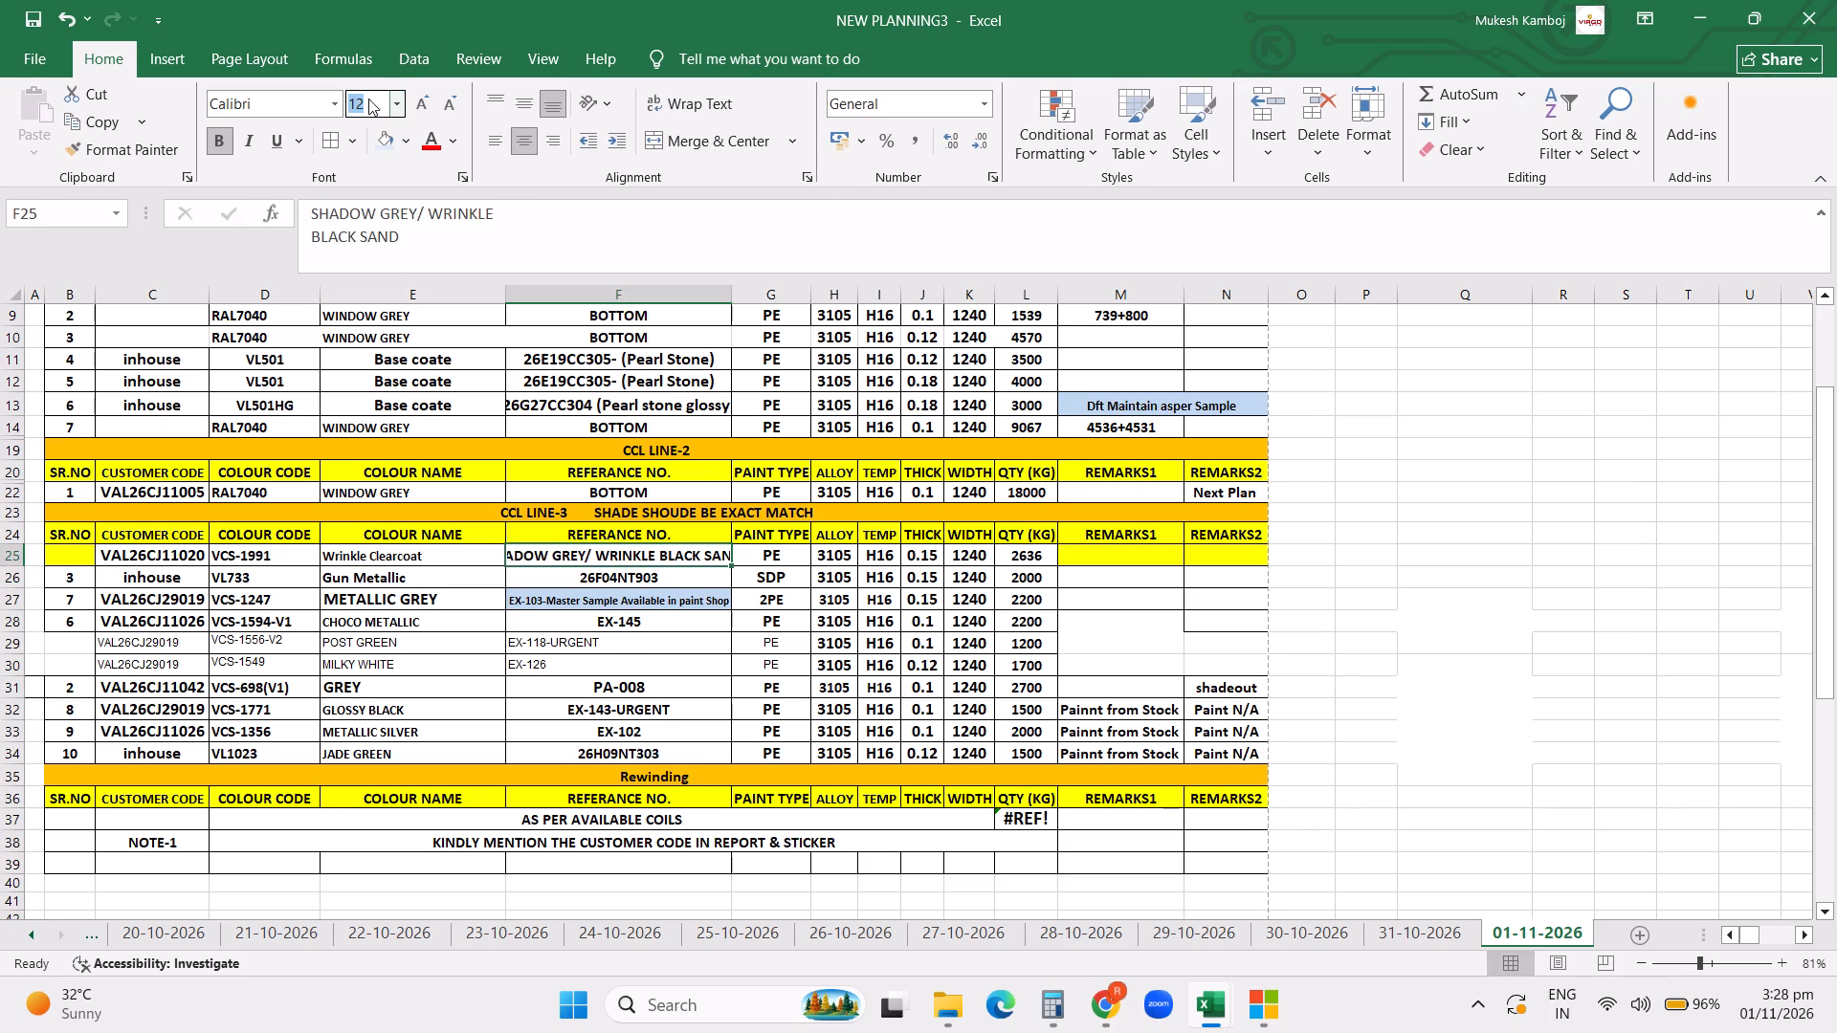
pyautogui.press('9')
pyautogui.press('Return')
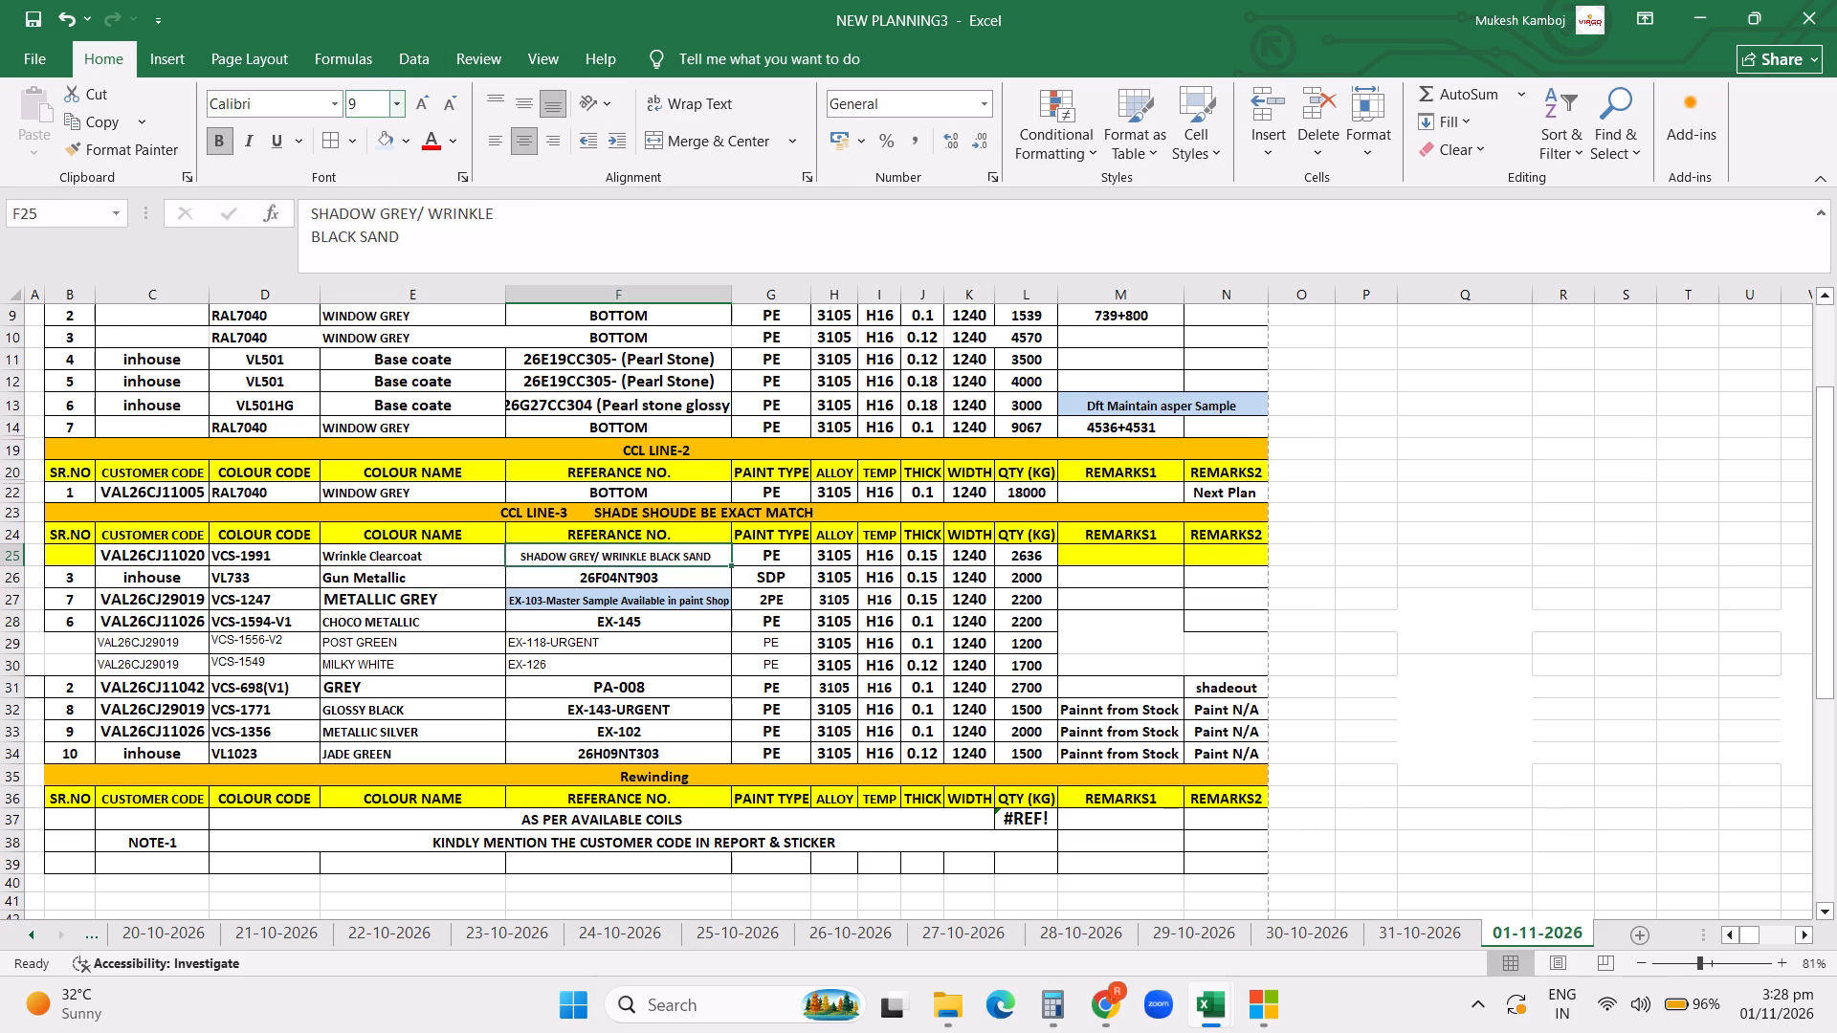
# Apply the formatting of the empty remarks cells M26:N26 to the VCS-1991 order's yellow remarks cells M25:N25.
pyautogui.moveTo(1126, 576); pyautogui.dragTo(1207, 580)
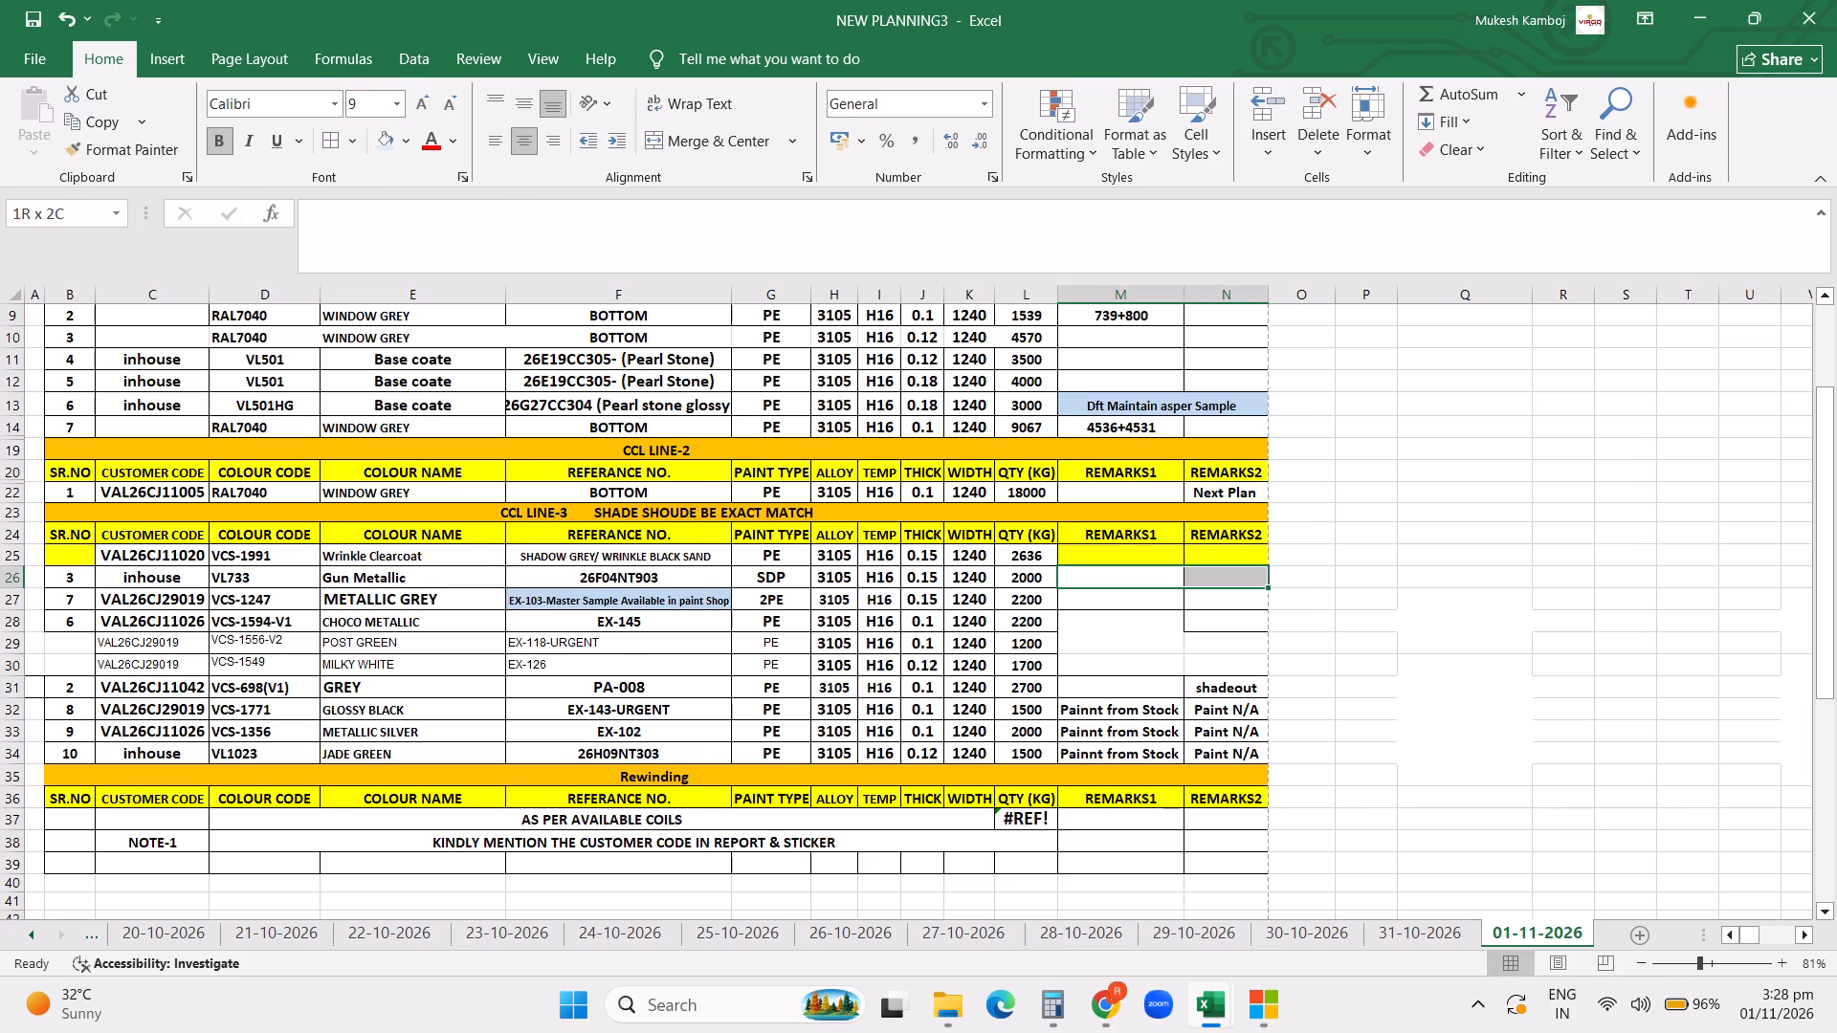
pyautogui.moveTo(1207, 580); pyautogui.dragTo(1209, 580)
pyautogui.click(145, 147)
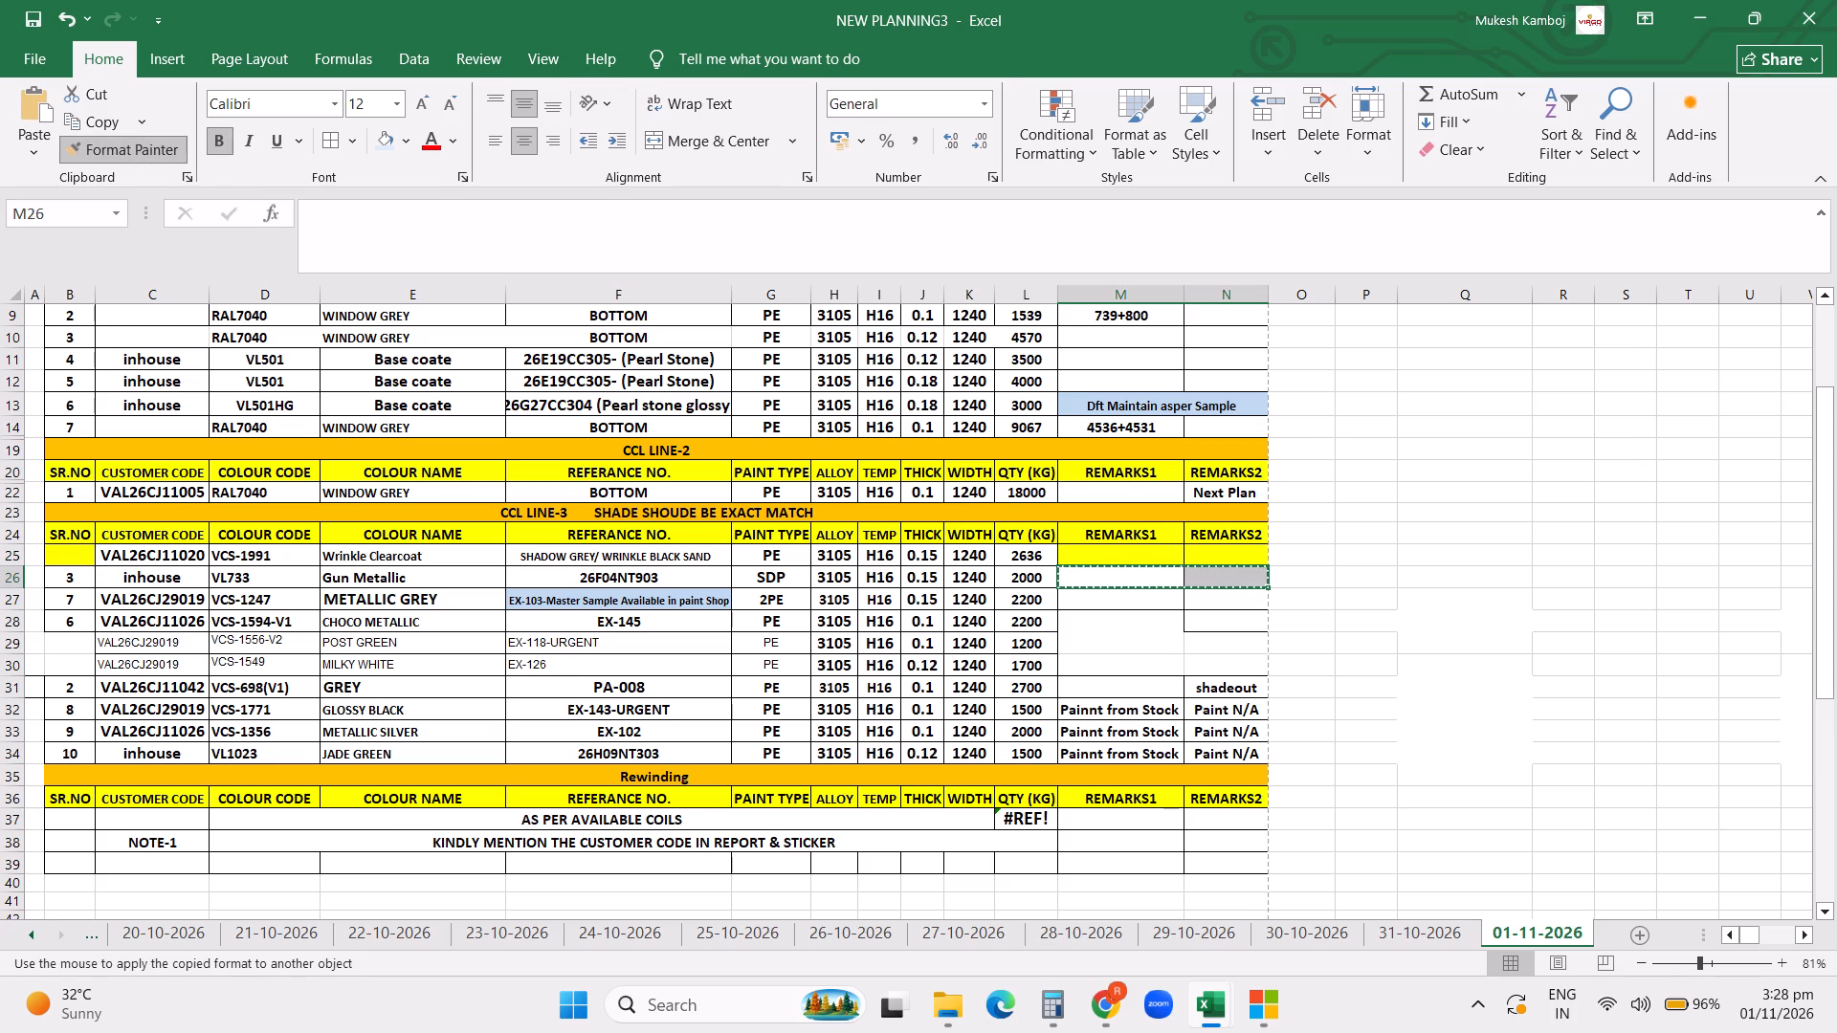
pyautogui.moveTo(1141, 558); pyautogui.dragTo(1186, 555)
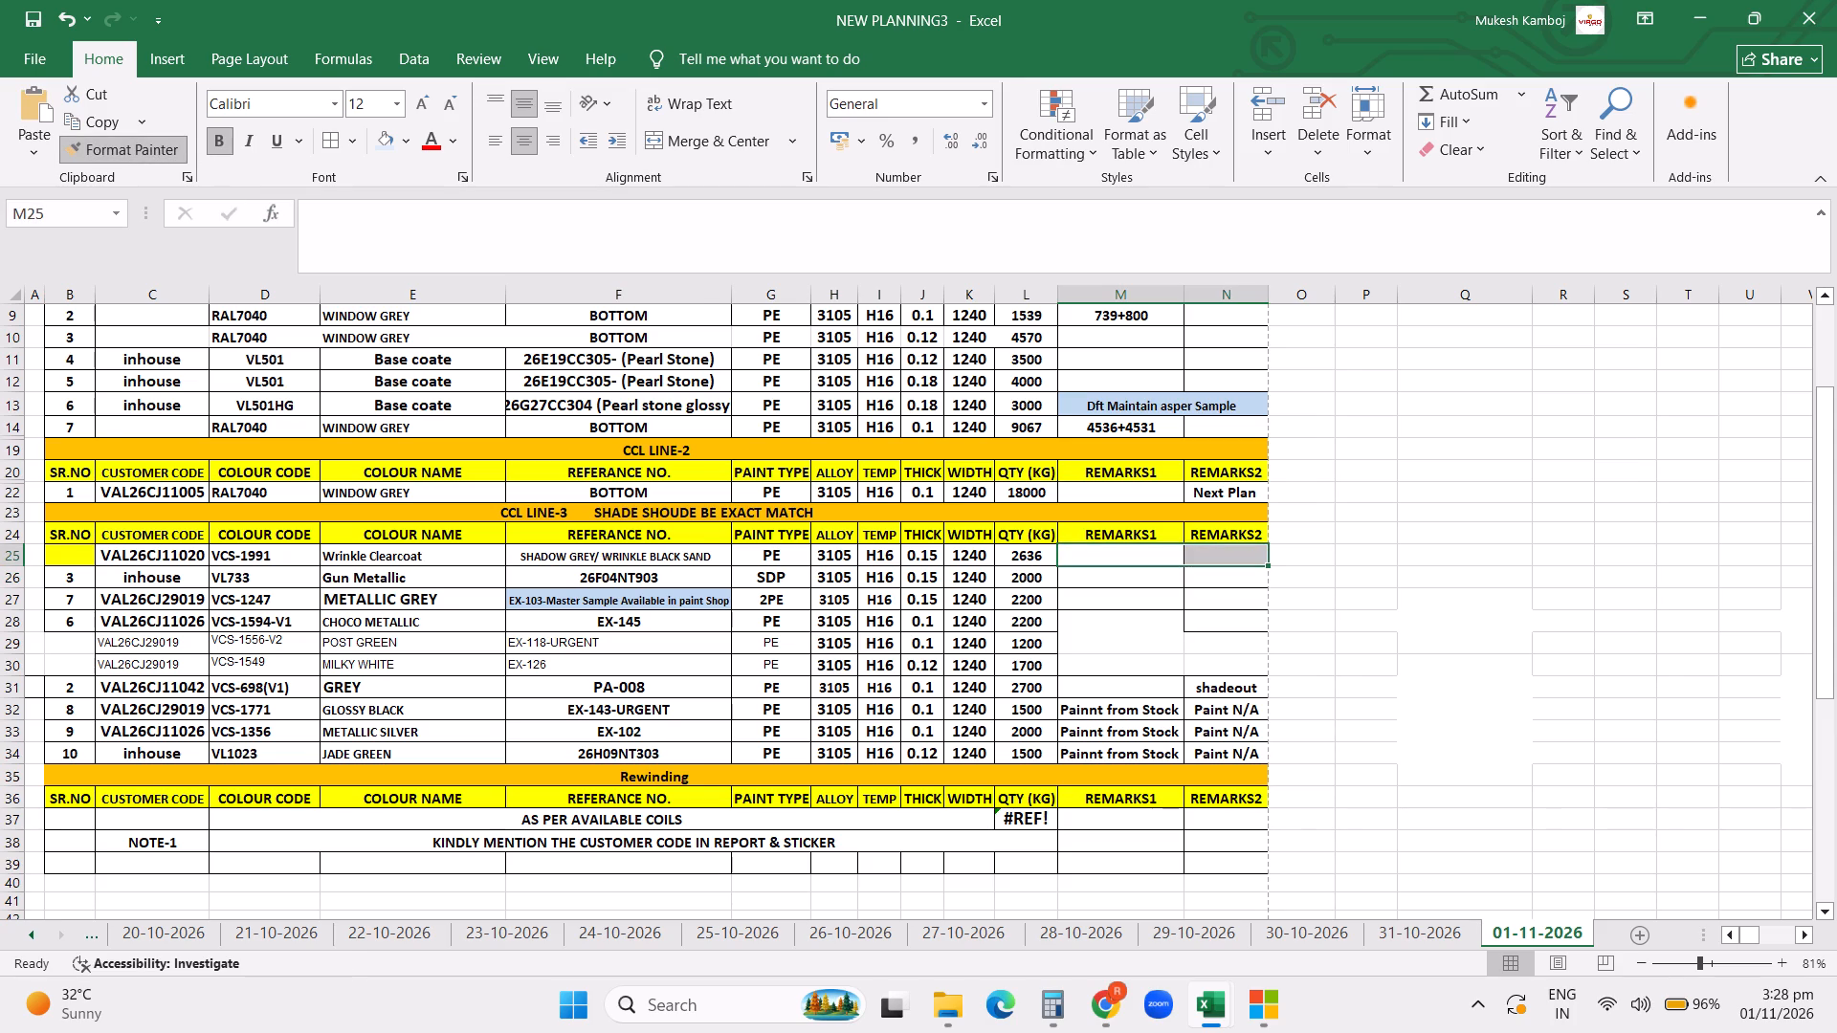
# Insert a blank row 25 between the CCL LINE-3 column headings and the VCS-1991 order.
pyautogui.click(22, 552)
pyautogui.hotkey('ctrl', 'shift', '=')
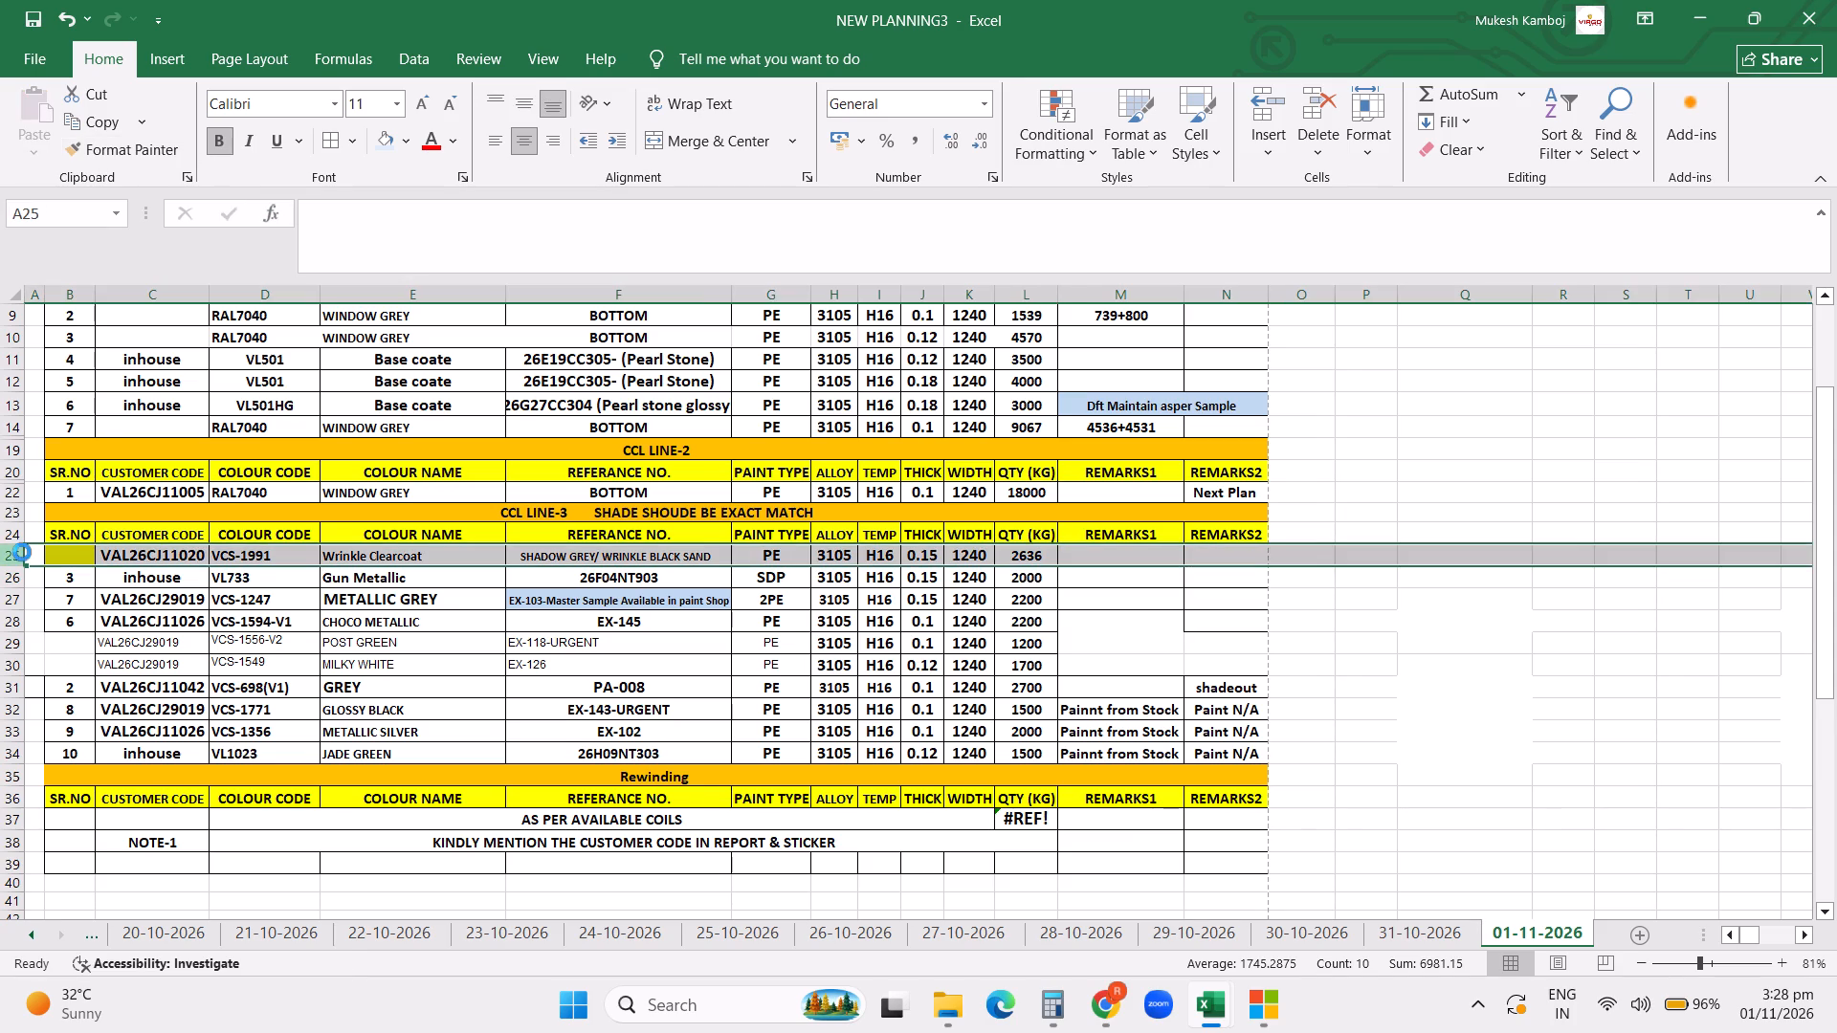
# Copy the RAL7040 Window Grey BOTTOM order, D14:L14, into the blank row starting at D25.
pyautogui.moveTo(290, 422); pyautogui.dragTo(757, 460)
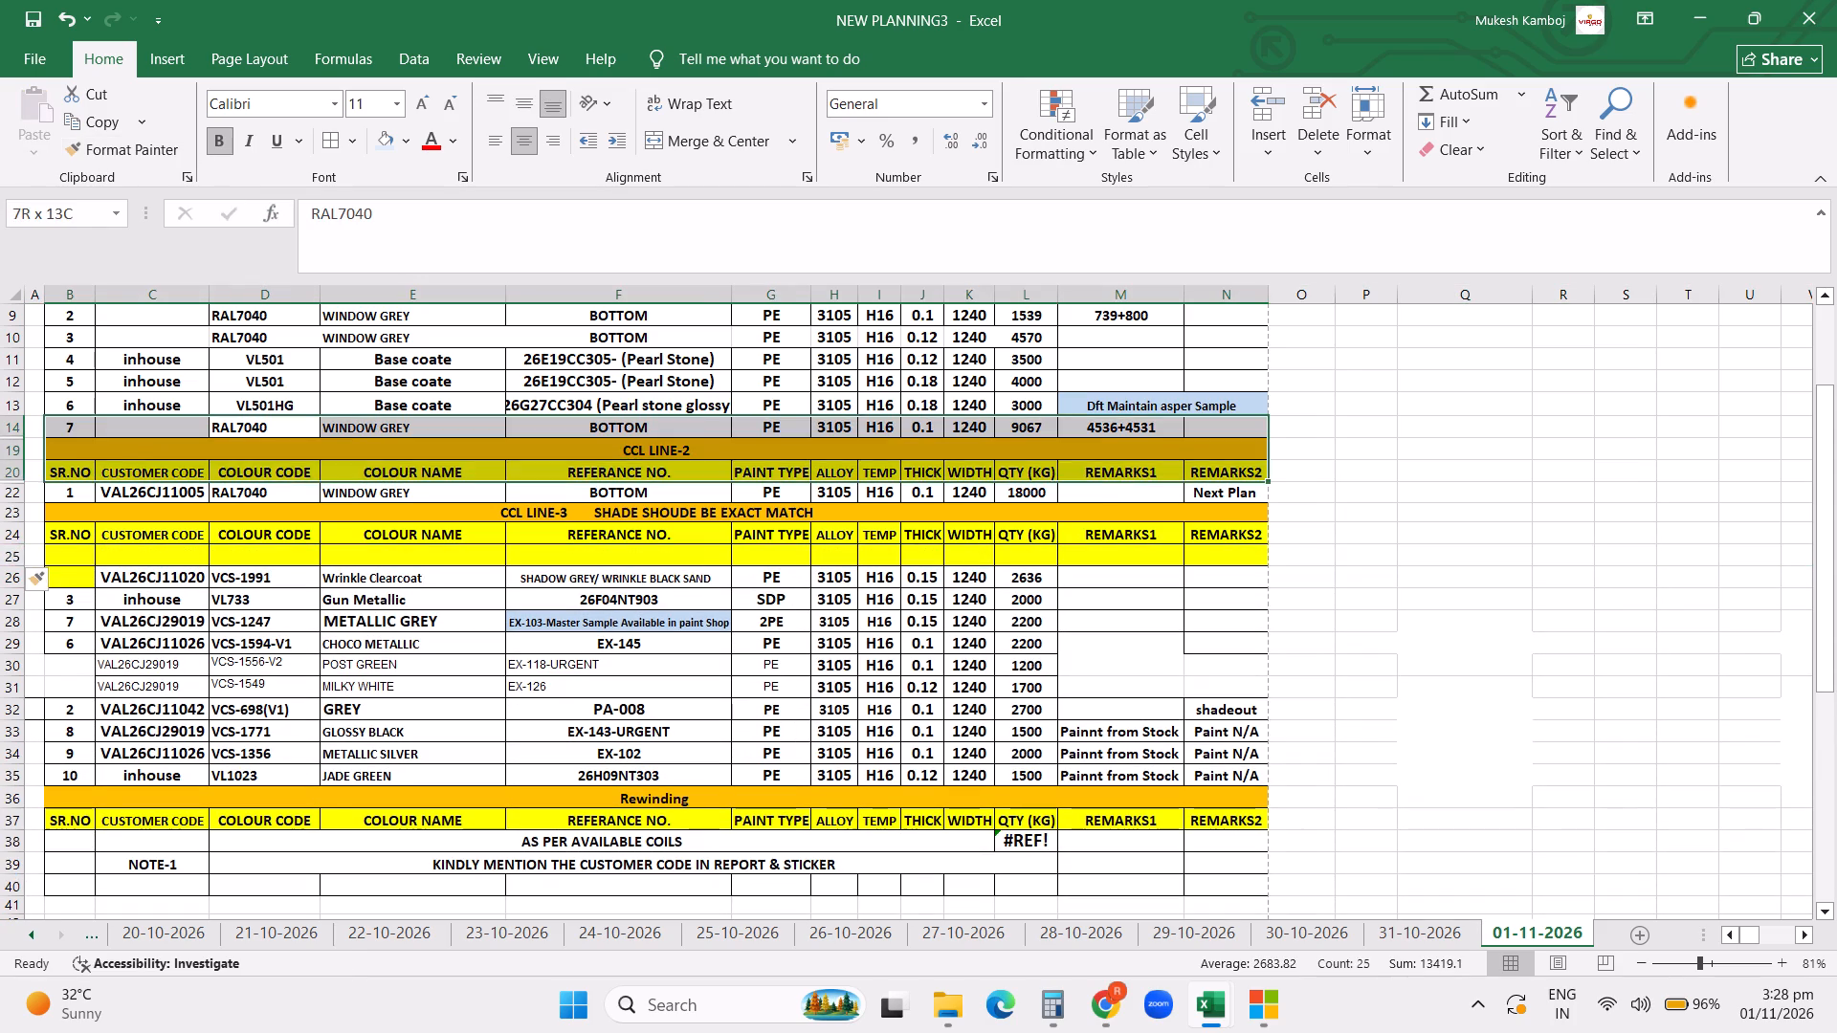
pyautogui.moveTo(757, 460); pyautogui.dragTo(1011, 429)
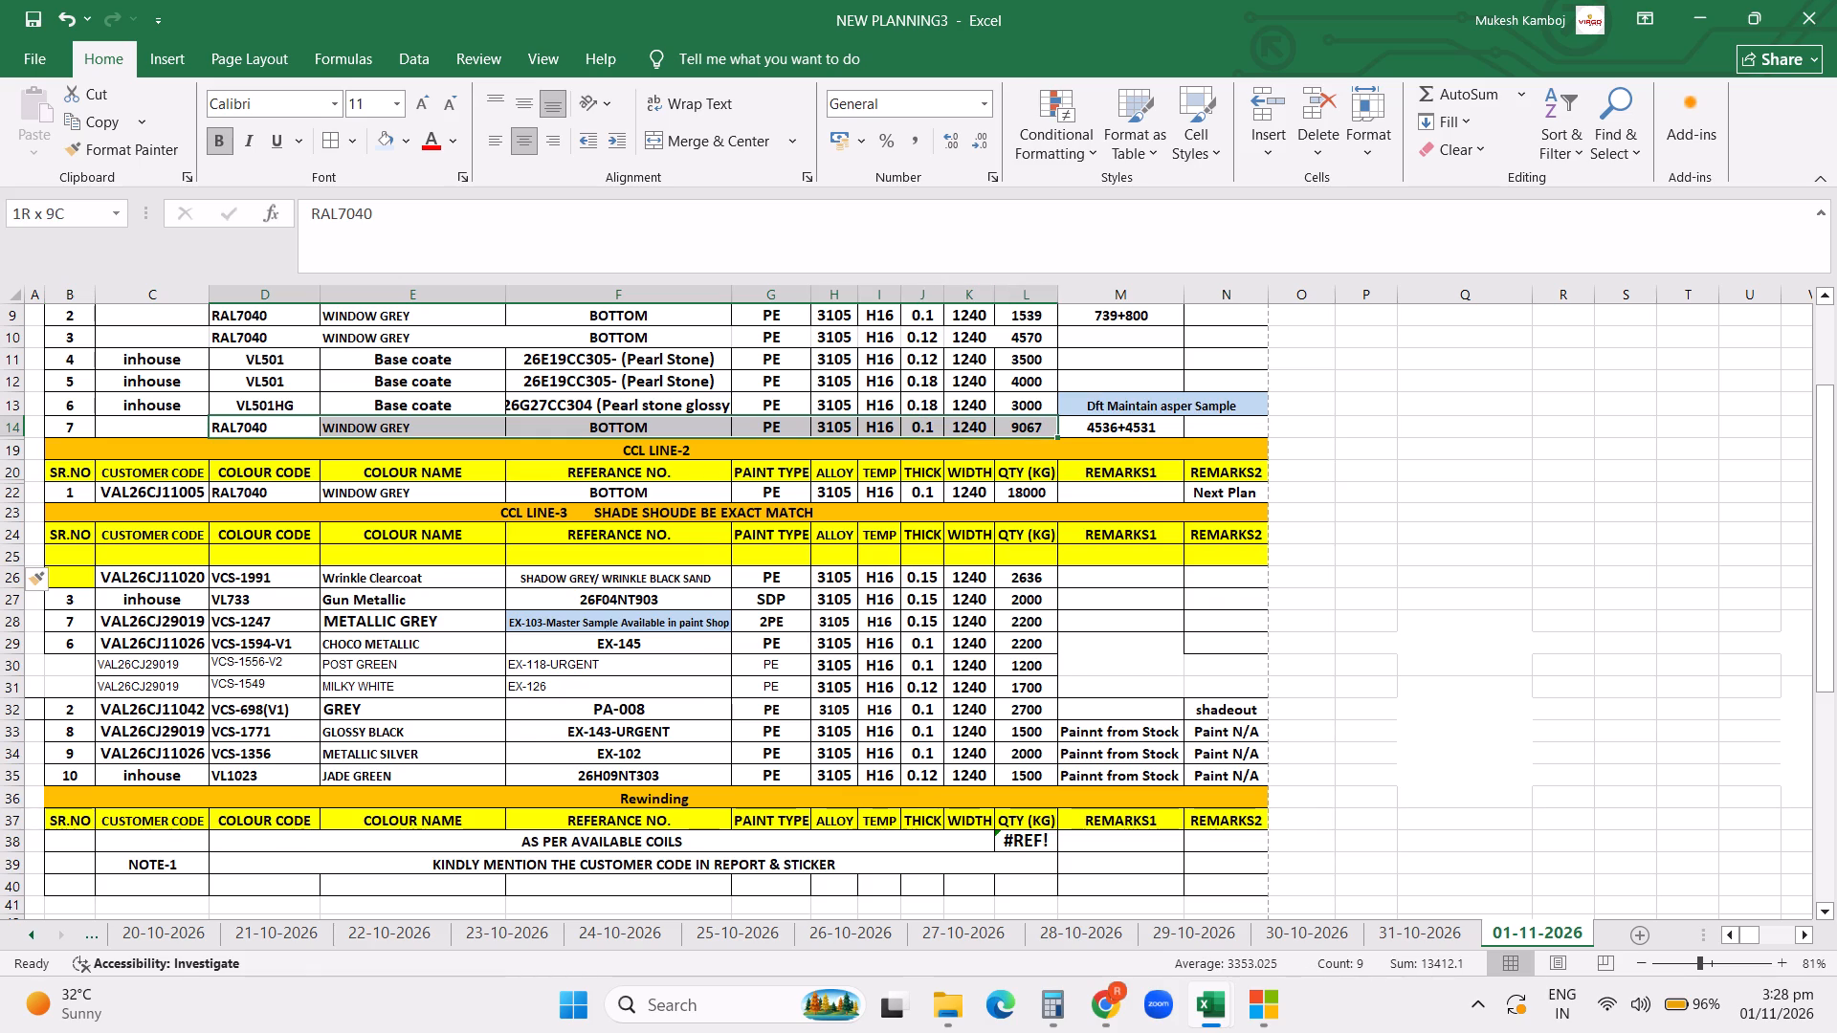
pyautogui.moveTo(1011, 429); pyautogui.dragTo(1003, 430)
pyautogui.hotkey('ctrl', 'c')
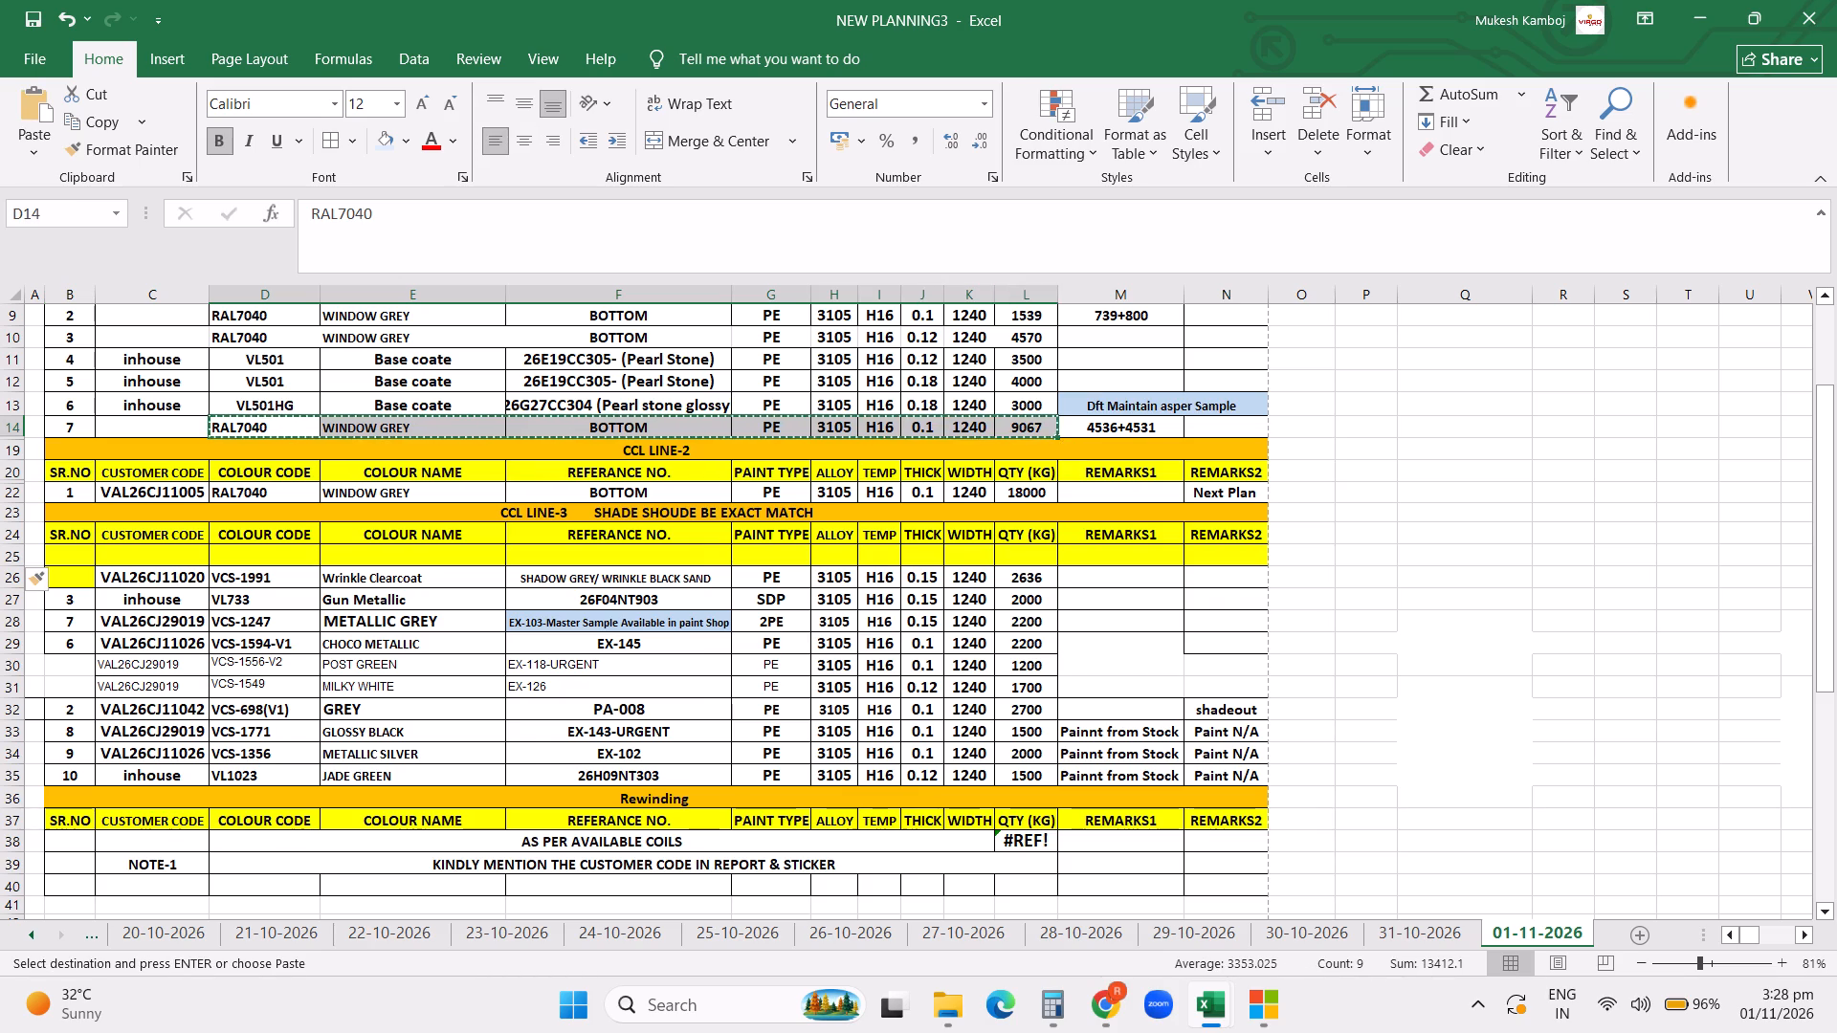
pyautogui.click(249, 565)
pyautogui.hotkey('ctrl', 'v')
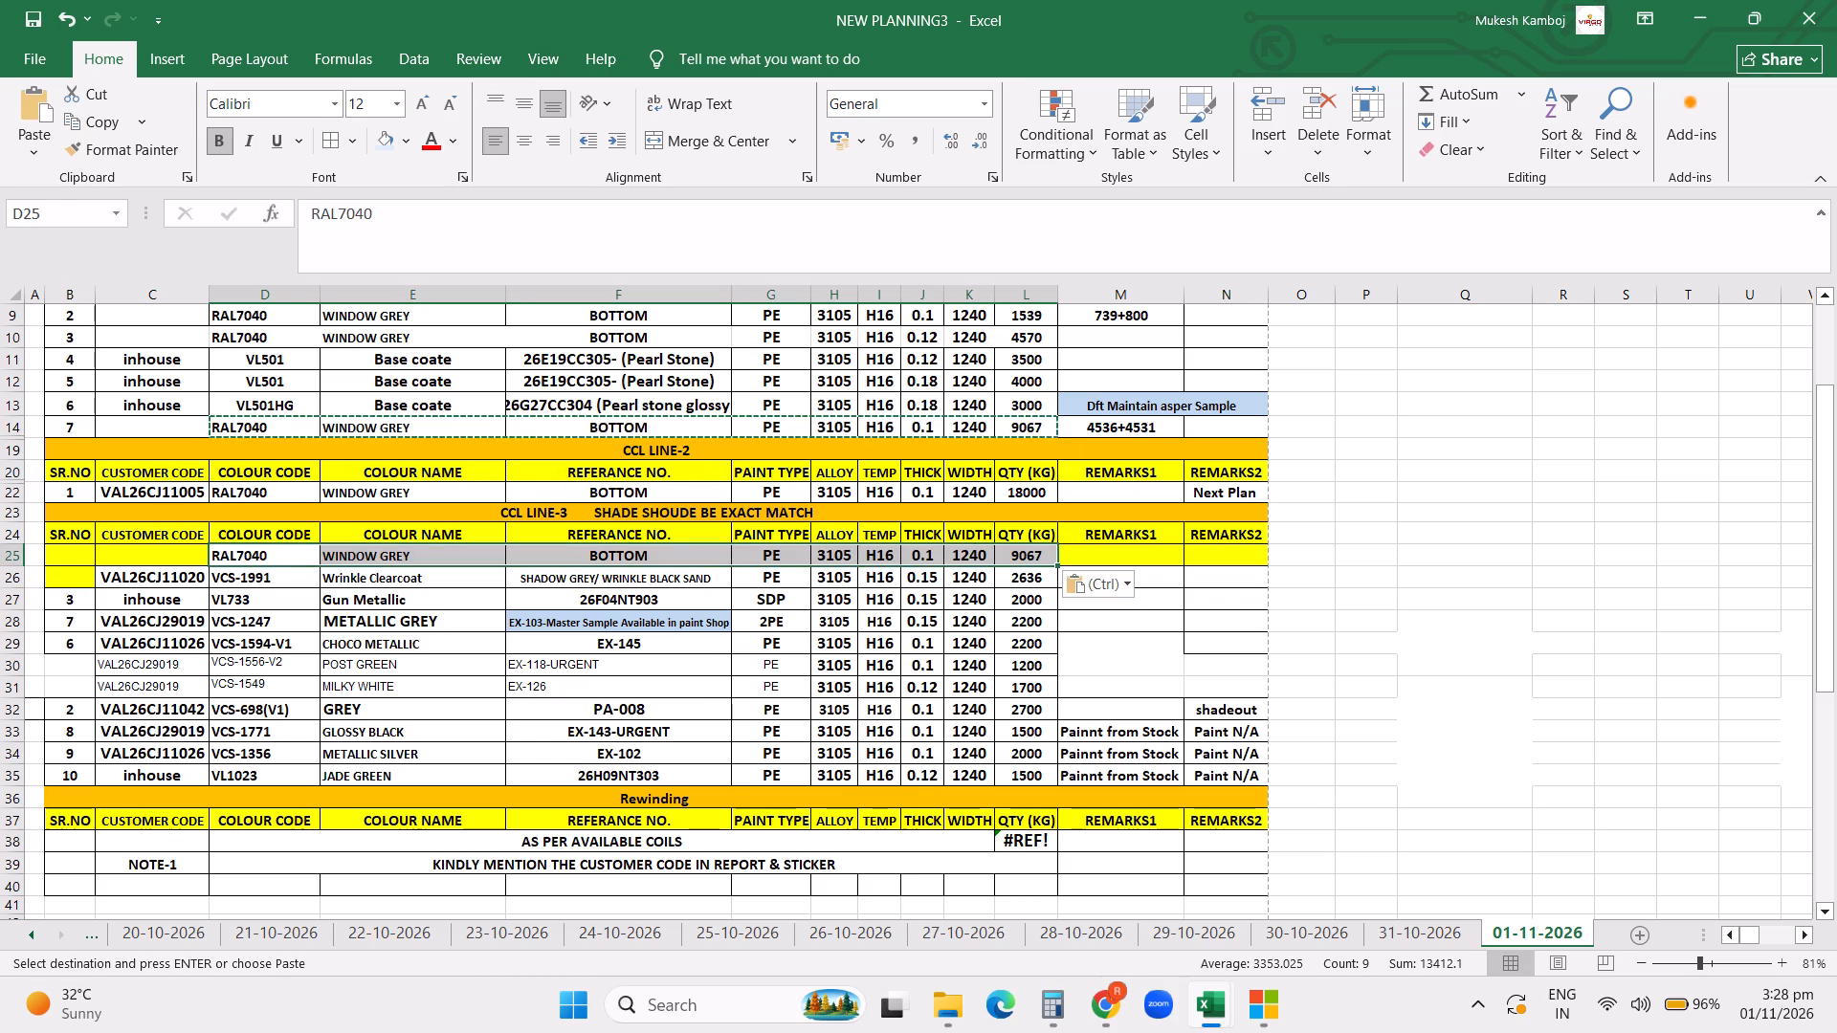
# Set the thickness of the copied RAL7040 order in J25 to 0.12.
pyautogui.click(928, 552)
pyautogui.write('12')
pyautogui.press('Return')
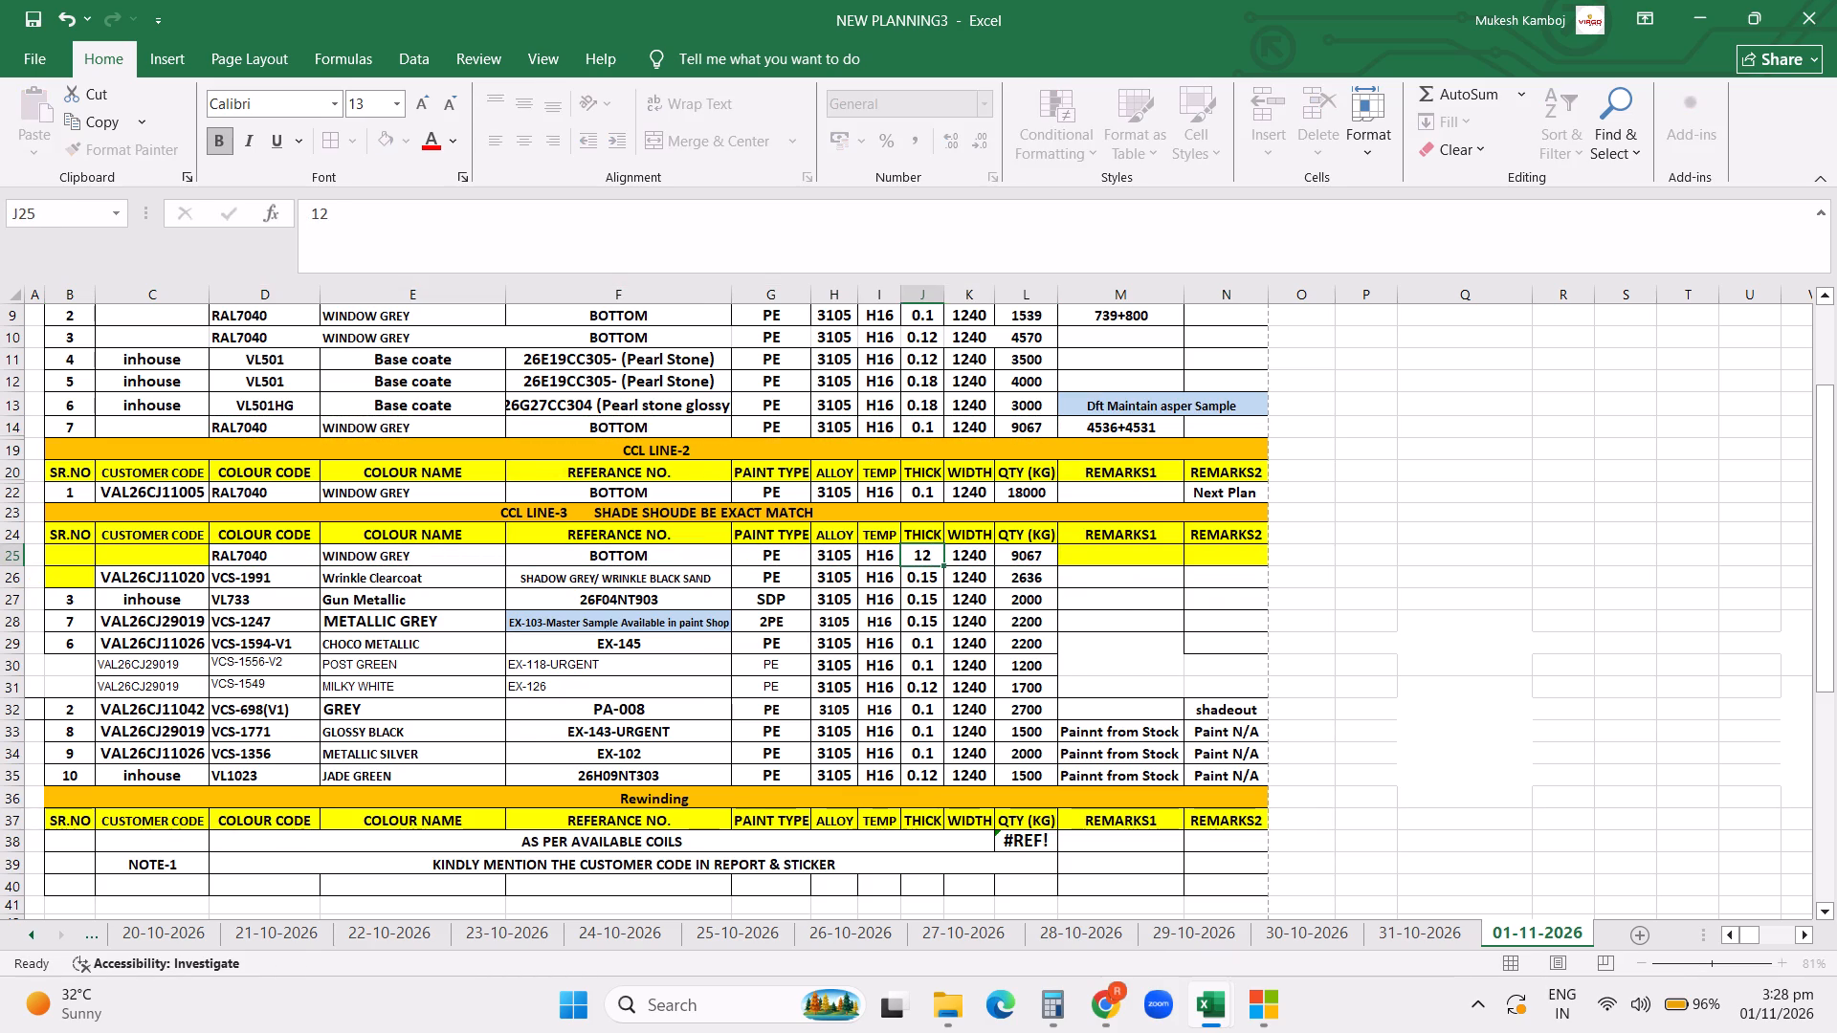
pyautogui.press('Up')
pyautogui.write('.12')
pyautogui.press('Return')
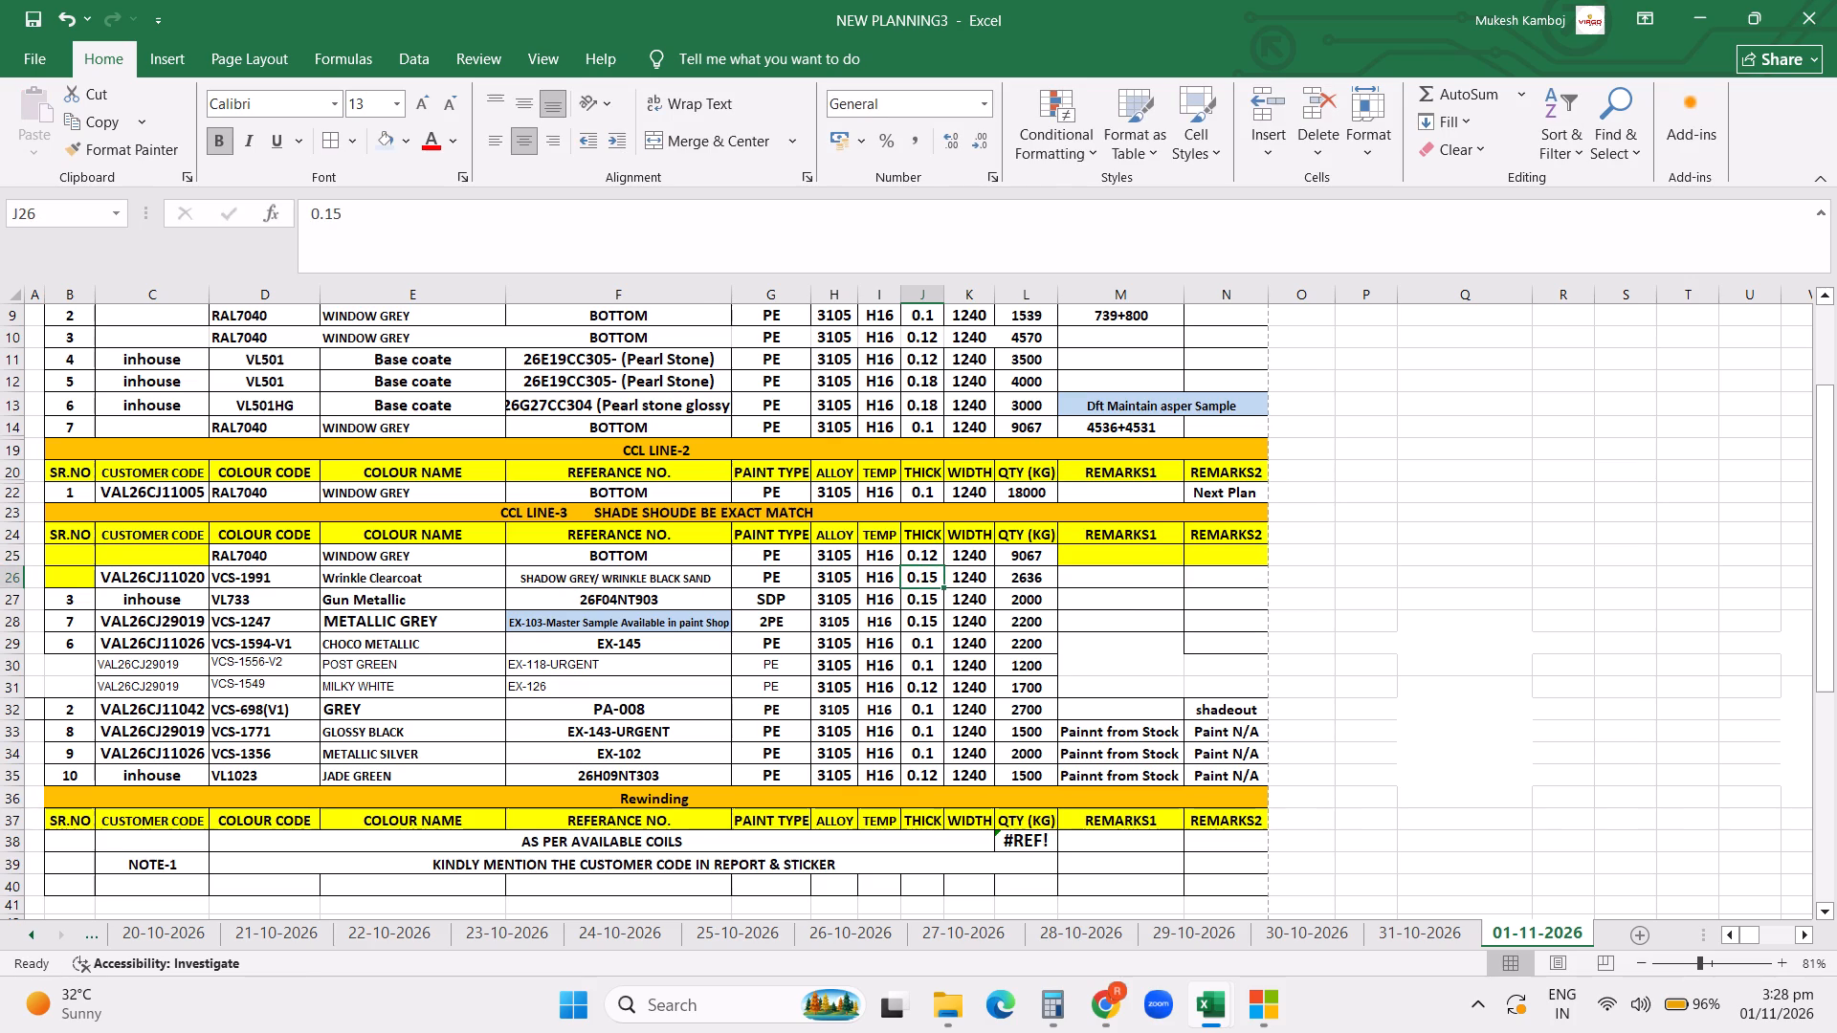
# Copy the customer code inhouse from C27 into the RAL7040 order's empty customer code cell C25.
pyautogui.click(183, 605)
pyautogui.hotkey('ctrl', 'c')
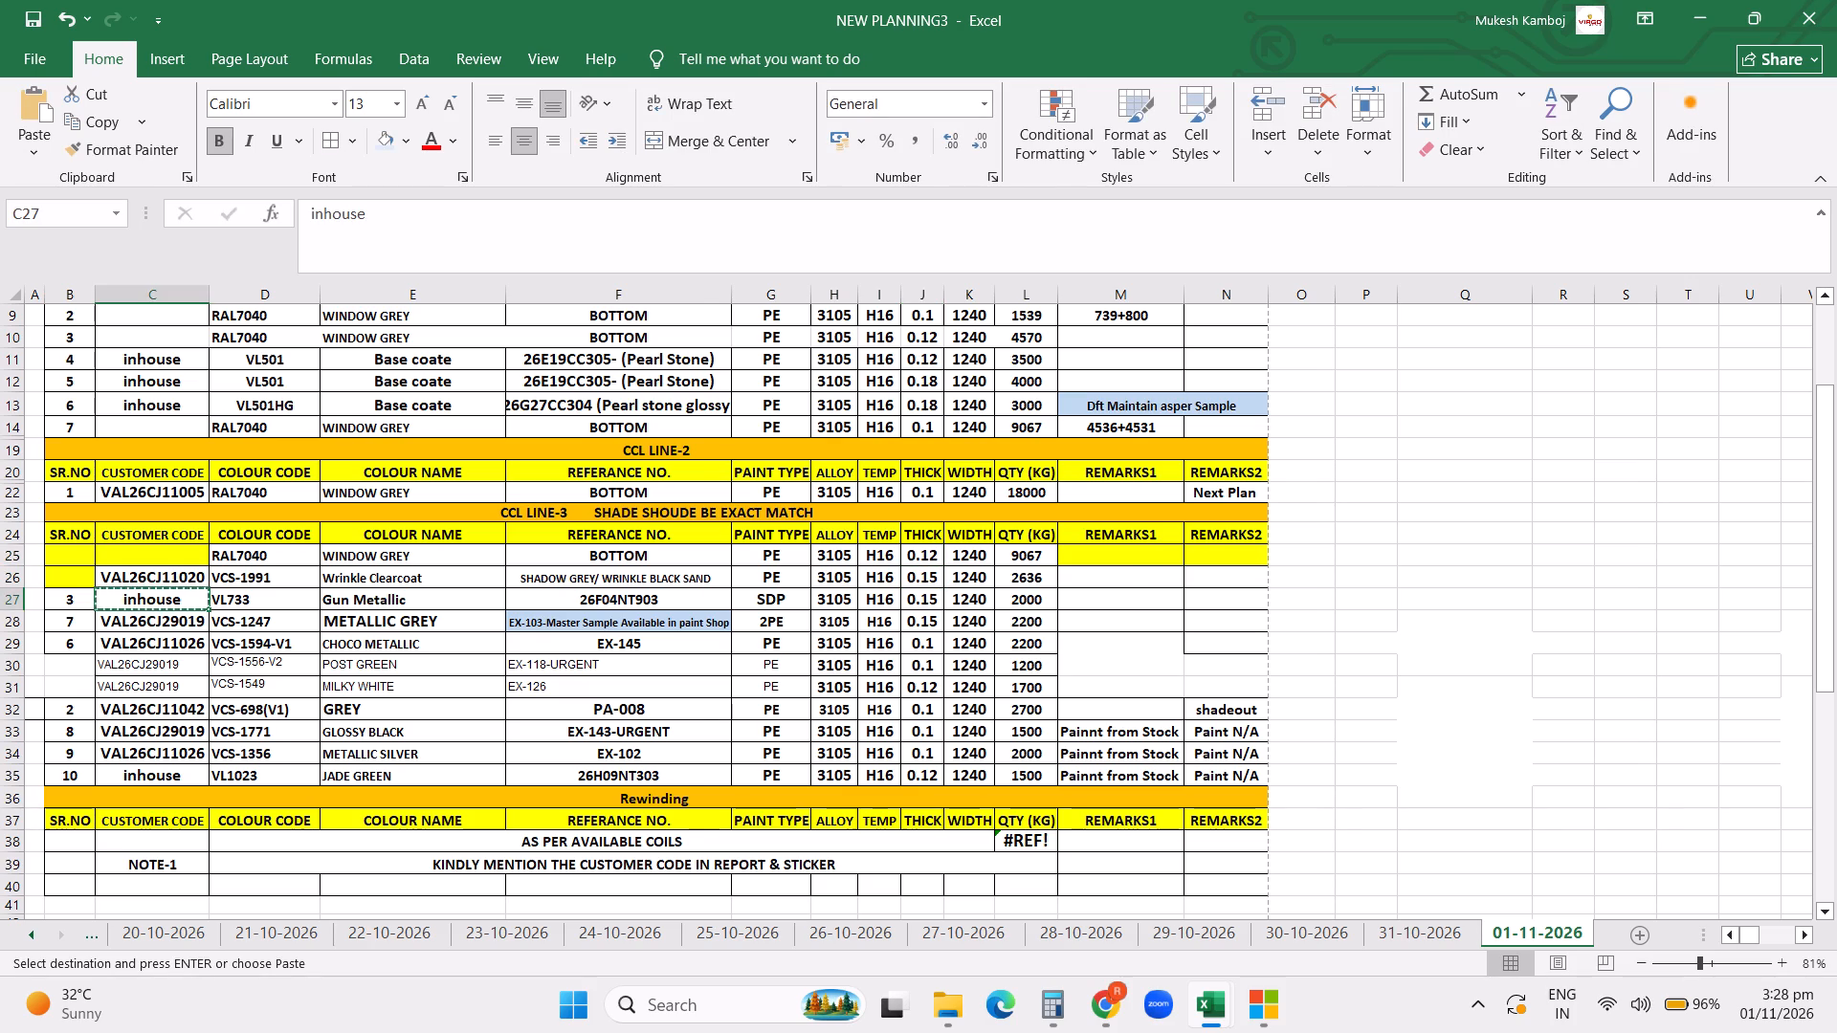
pyautogui.click(155, 558)
pyautogui.hotkey('ctrl', 'v')
# Apply the formatting of remarks cells M26:N26 to the RAL7040 order's yellow remarks cells M25:N25.
pyautogui.moveTo(1160, 581); pyautogui.dragTo(1186, 577)
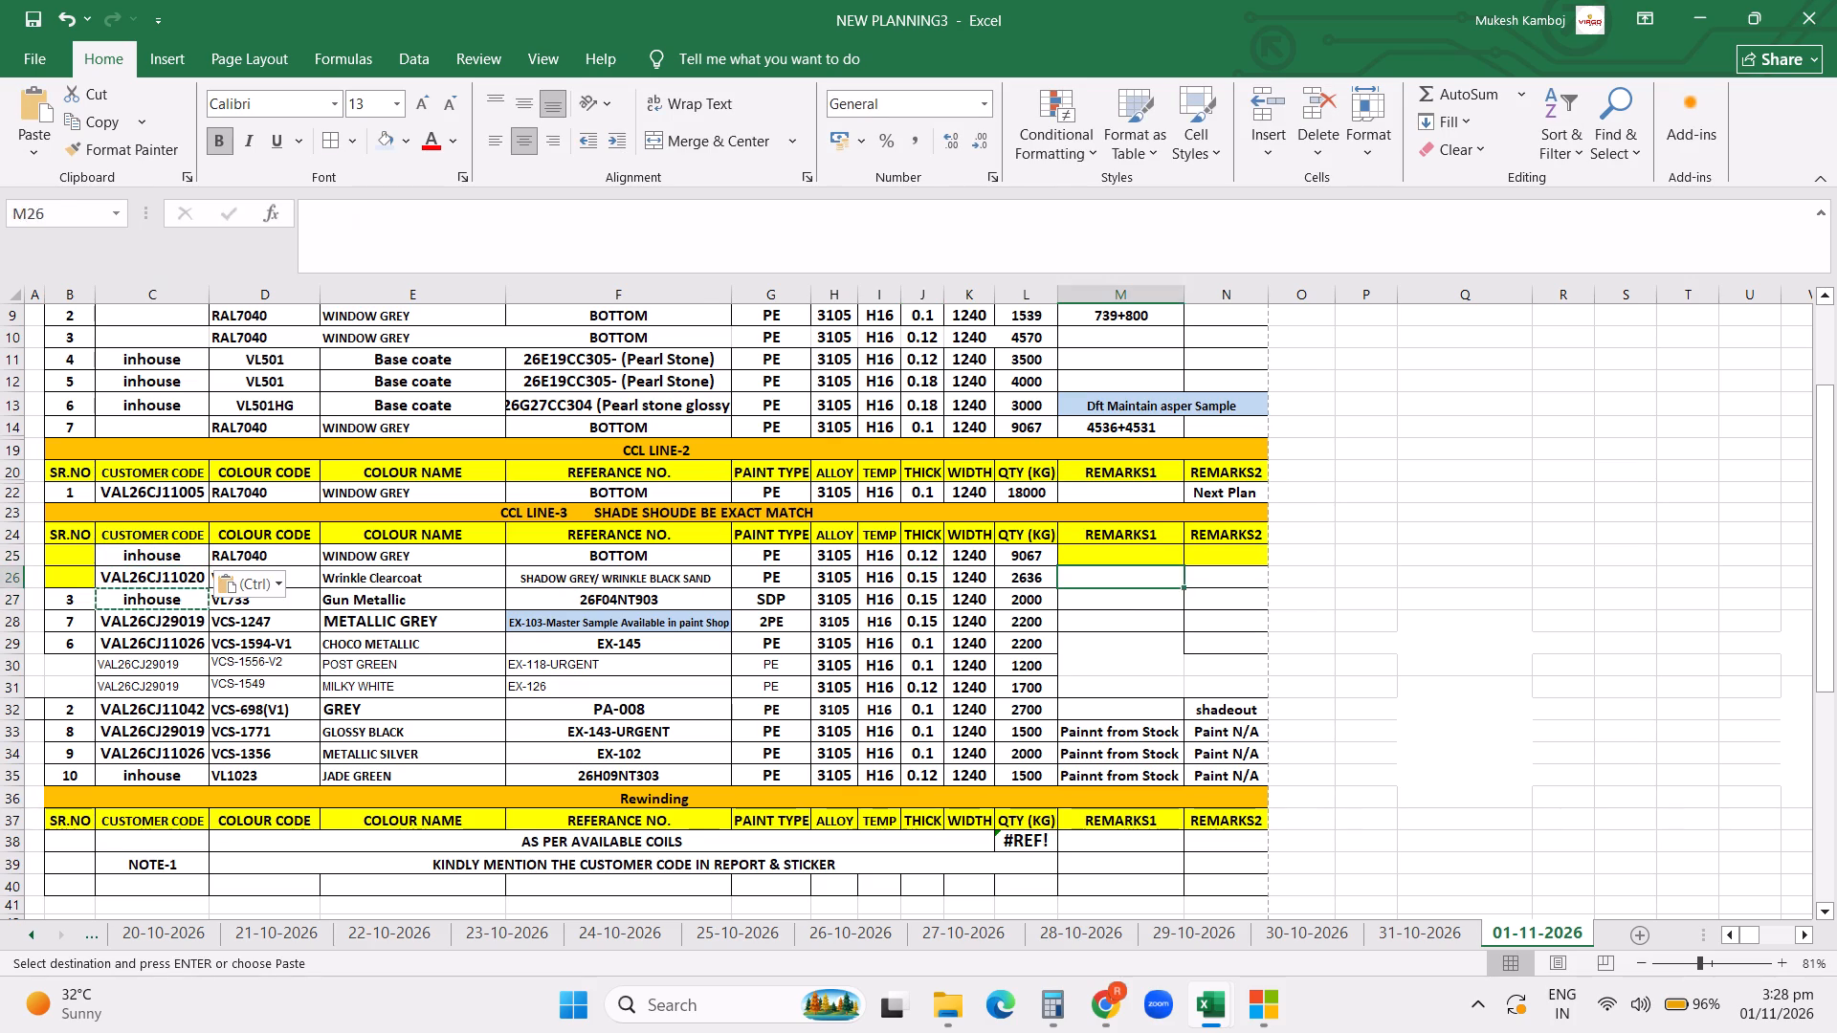
pyautogui.moveTo(1186, 577); pyautogui.dragTo(1206, 572)
pyautogui.click(107, 150)
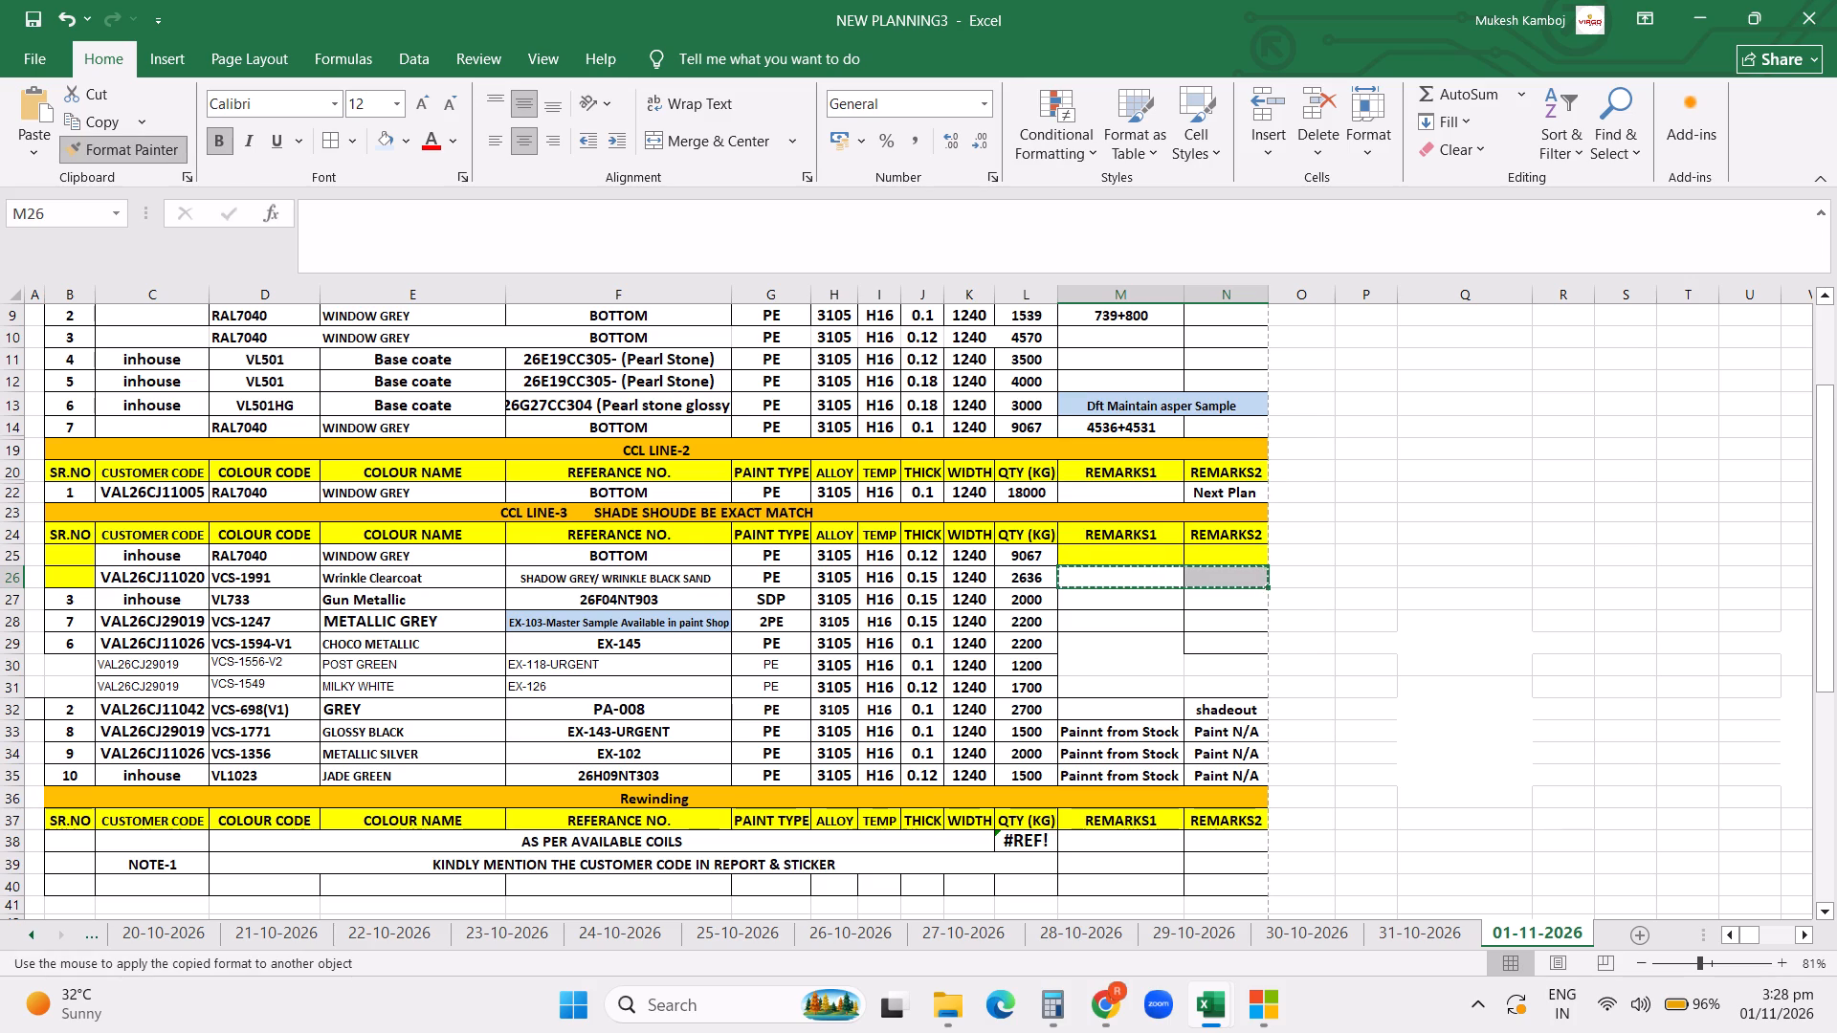
pyautogui.moveTo(1162, 558); pyautogui.dragTo(1196, 556)
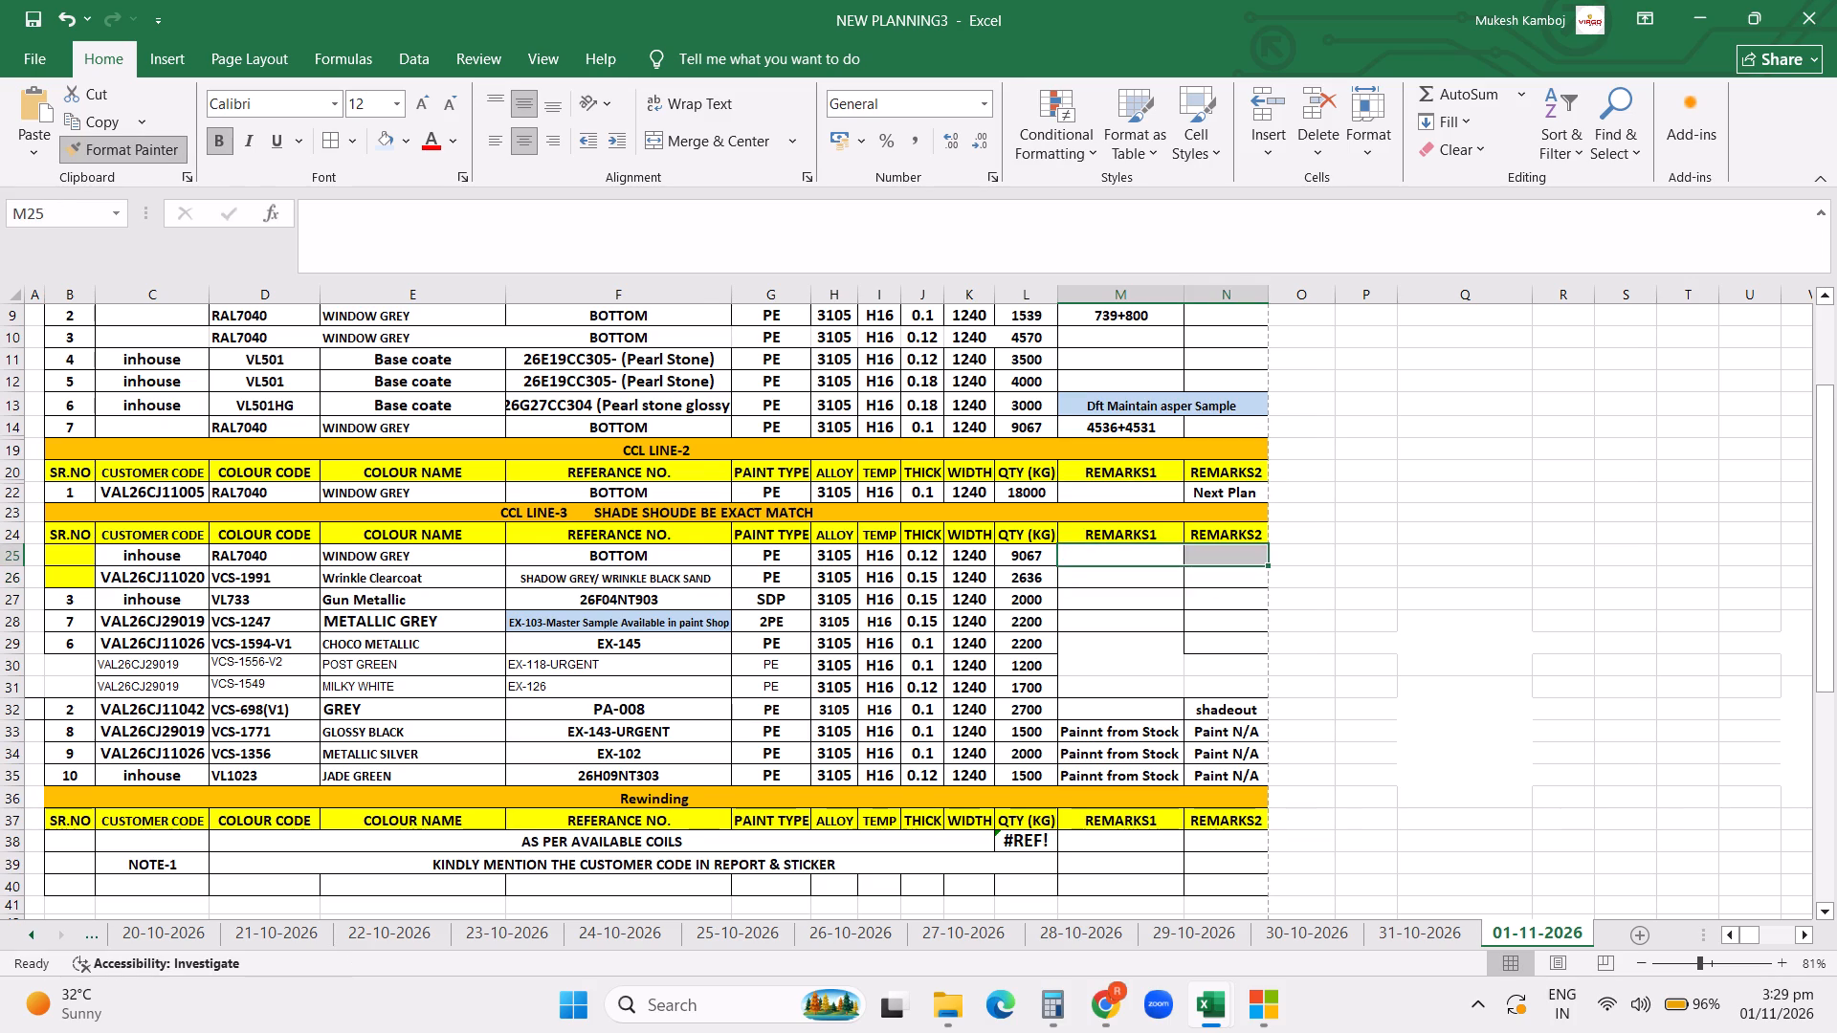
pyautogui.click(1153, 599)
# Renumber the CCL LINE-3 orders by copying the serial number formula from B27 to B25 and filling it down through B35.
pyautogui.click(92, 609)
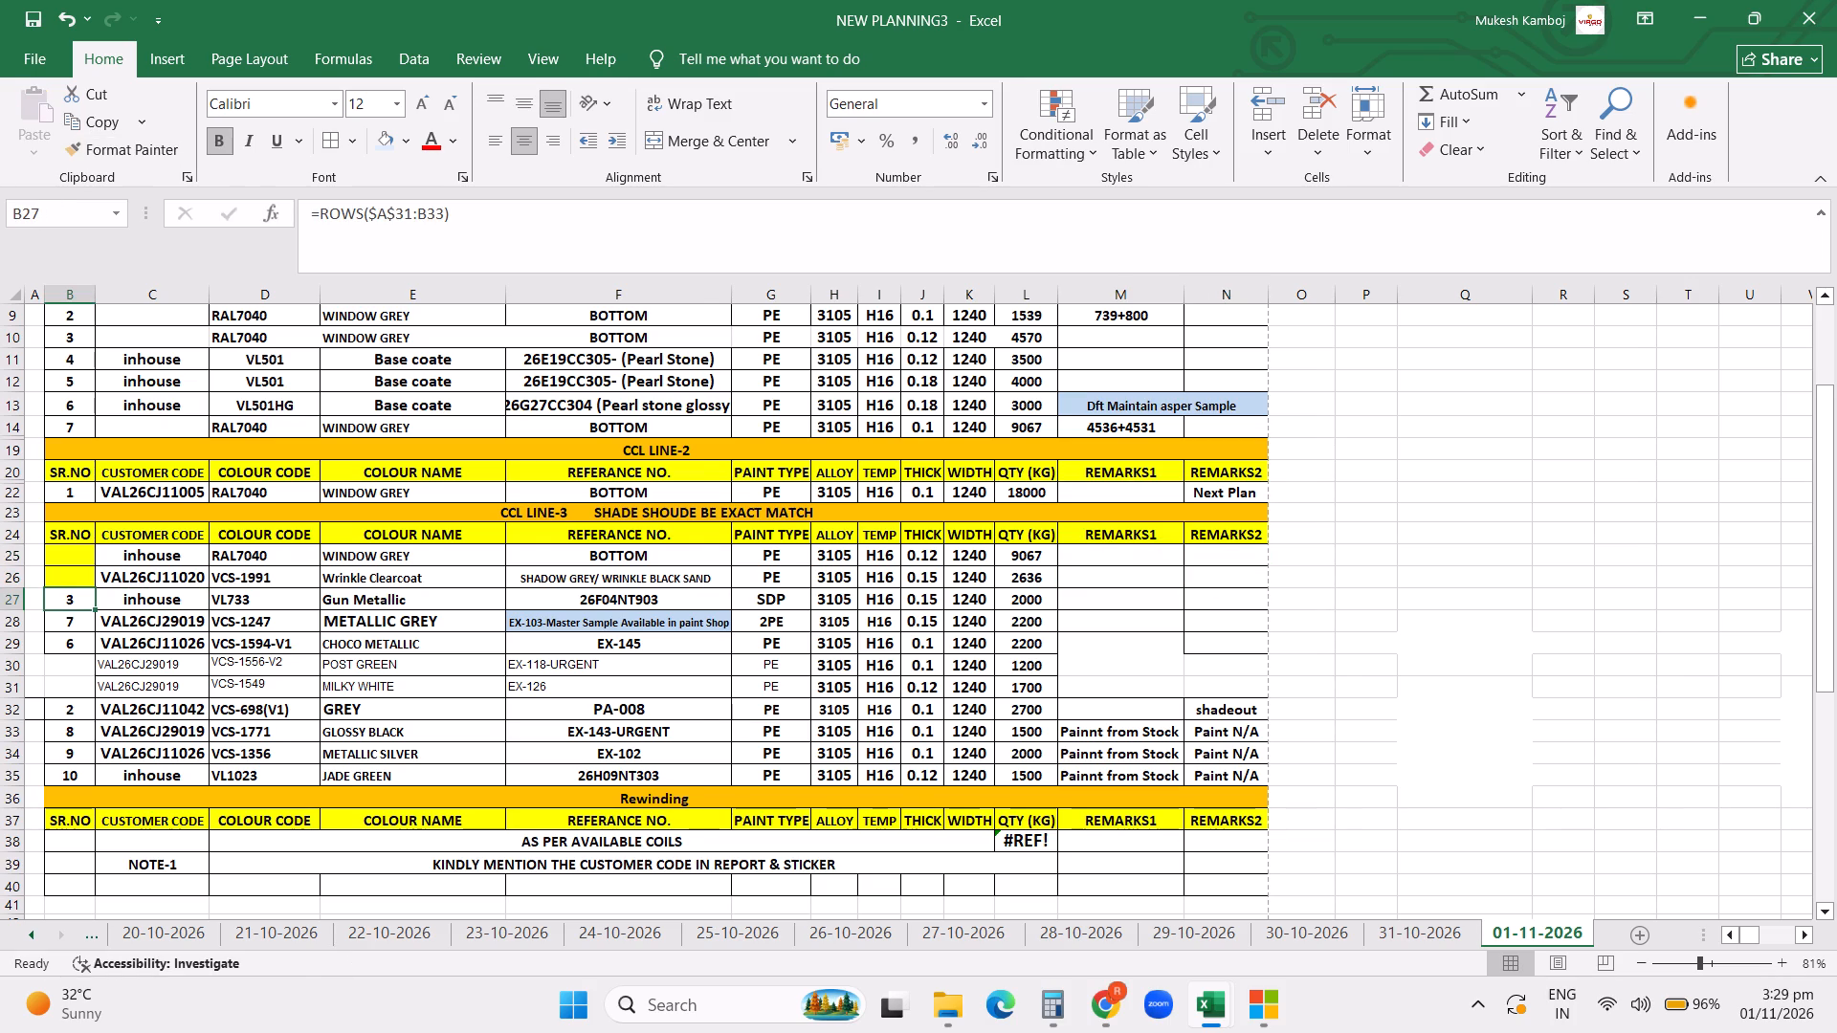
pyautogui.hotkey('ctrl', 'c')
pyautogui.keyDown('ctrl'); pyautogui.click(70, 560); pyautogui.keyUp('ctrl')
pyautogui.hotkey('ctrl', 'v')
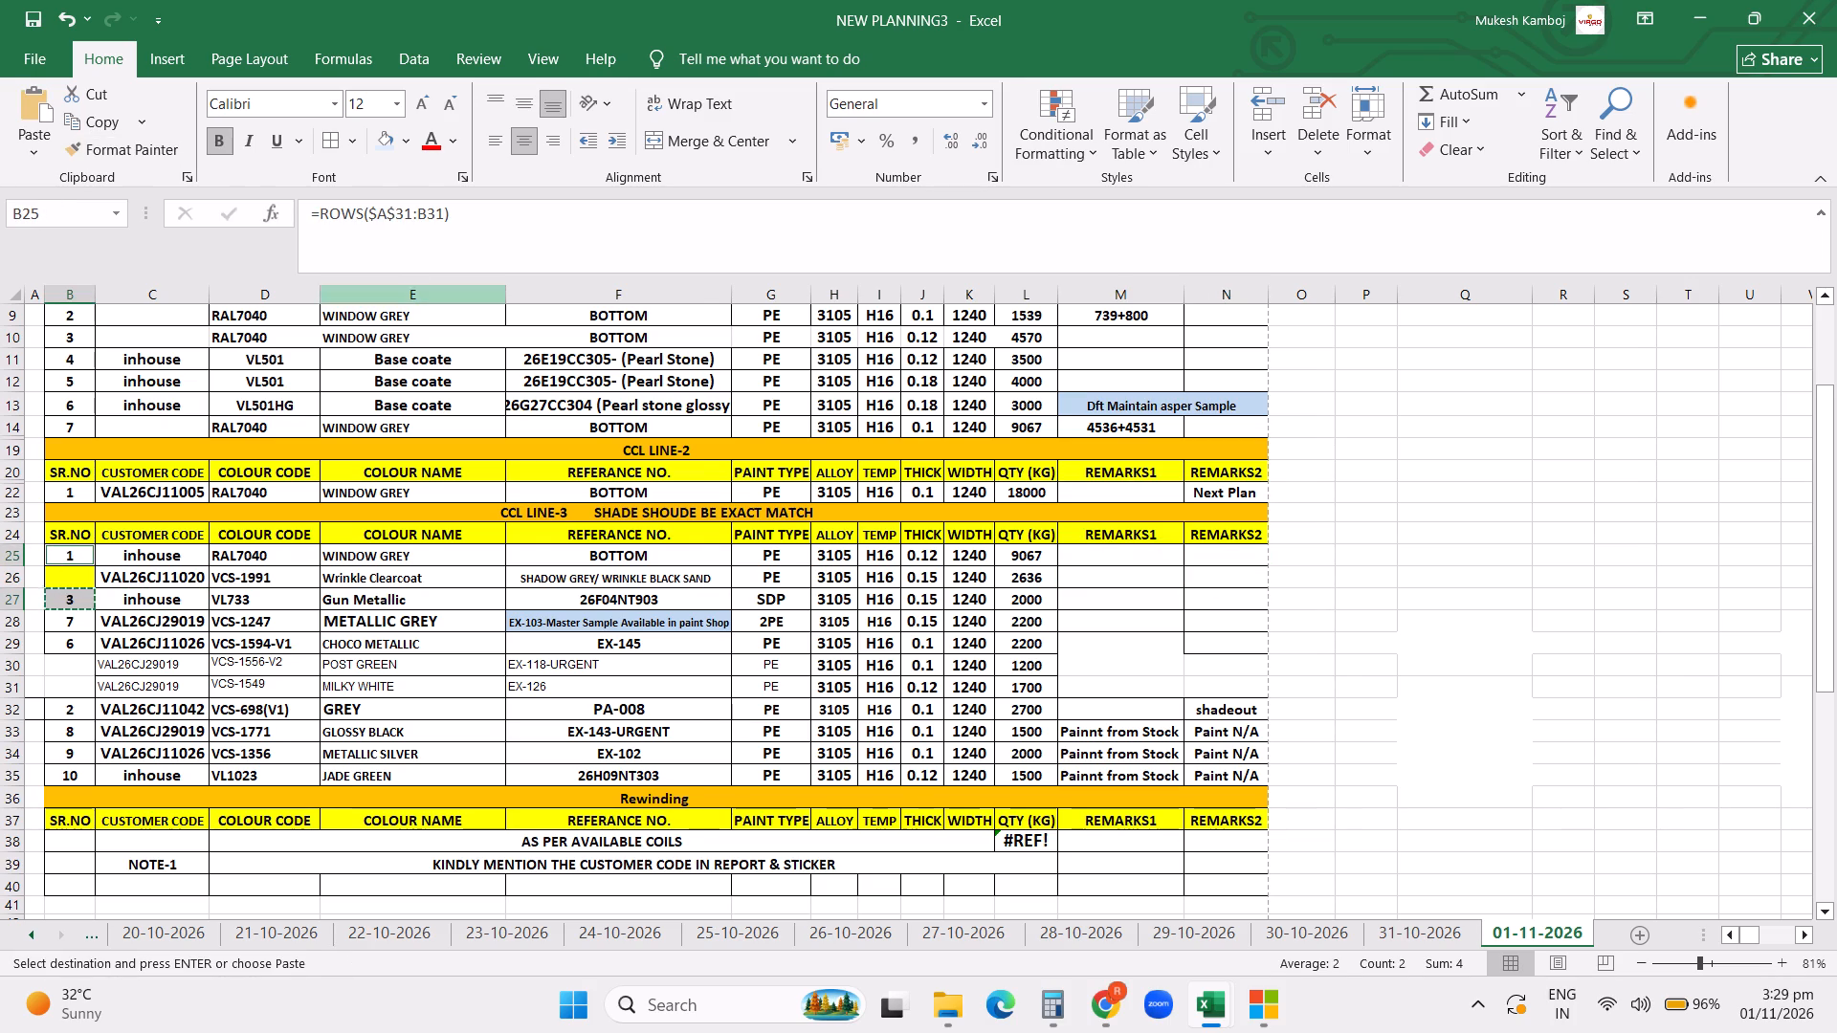
pyautogui.click(62, 549)
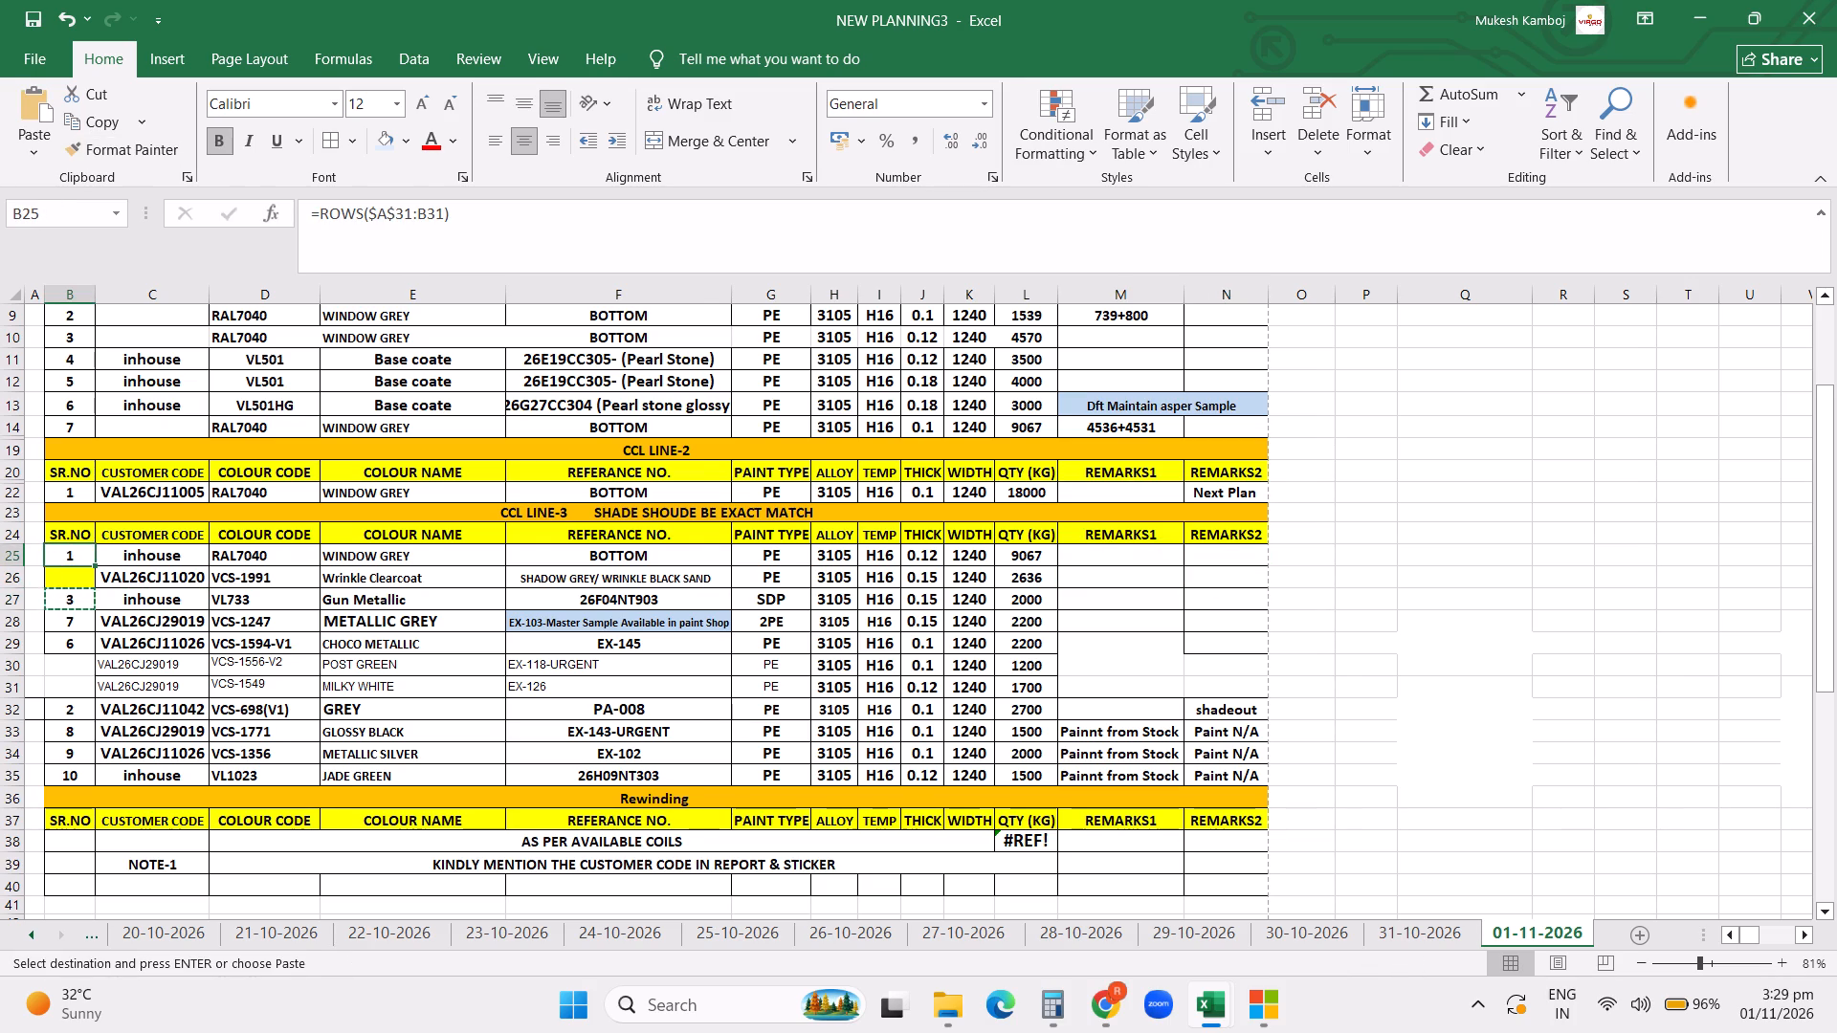
pyautogui.click(78, 559)
pyautogui.moveTo(98, 565); pyautogui.dragTo(62, 711)
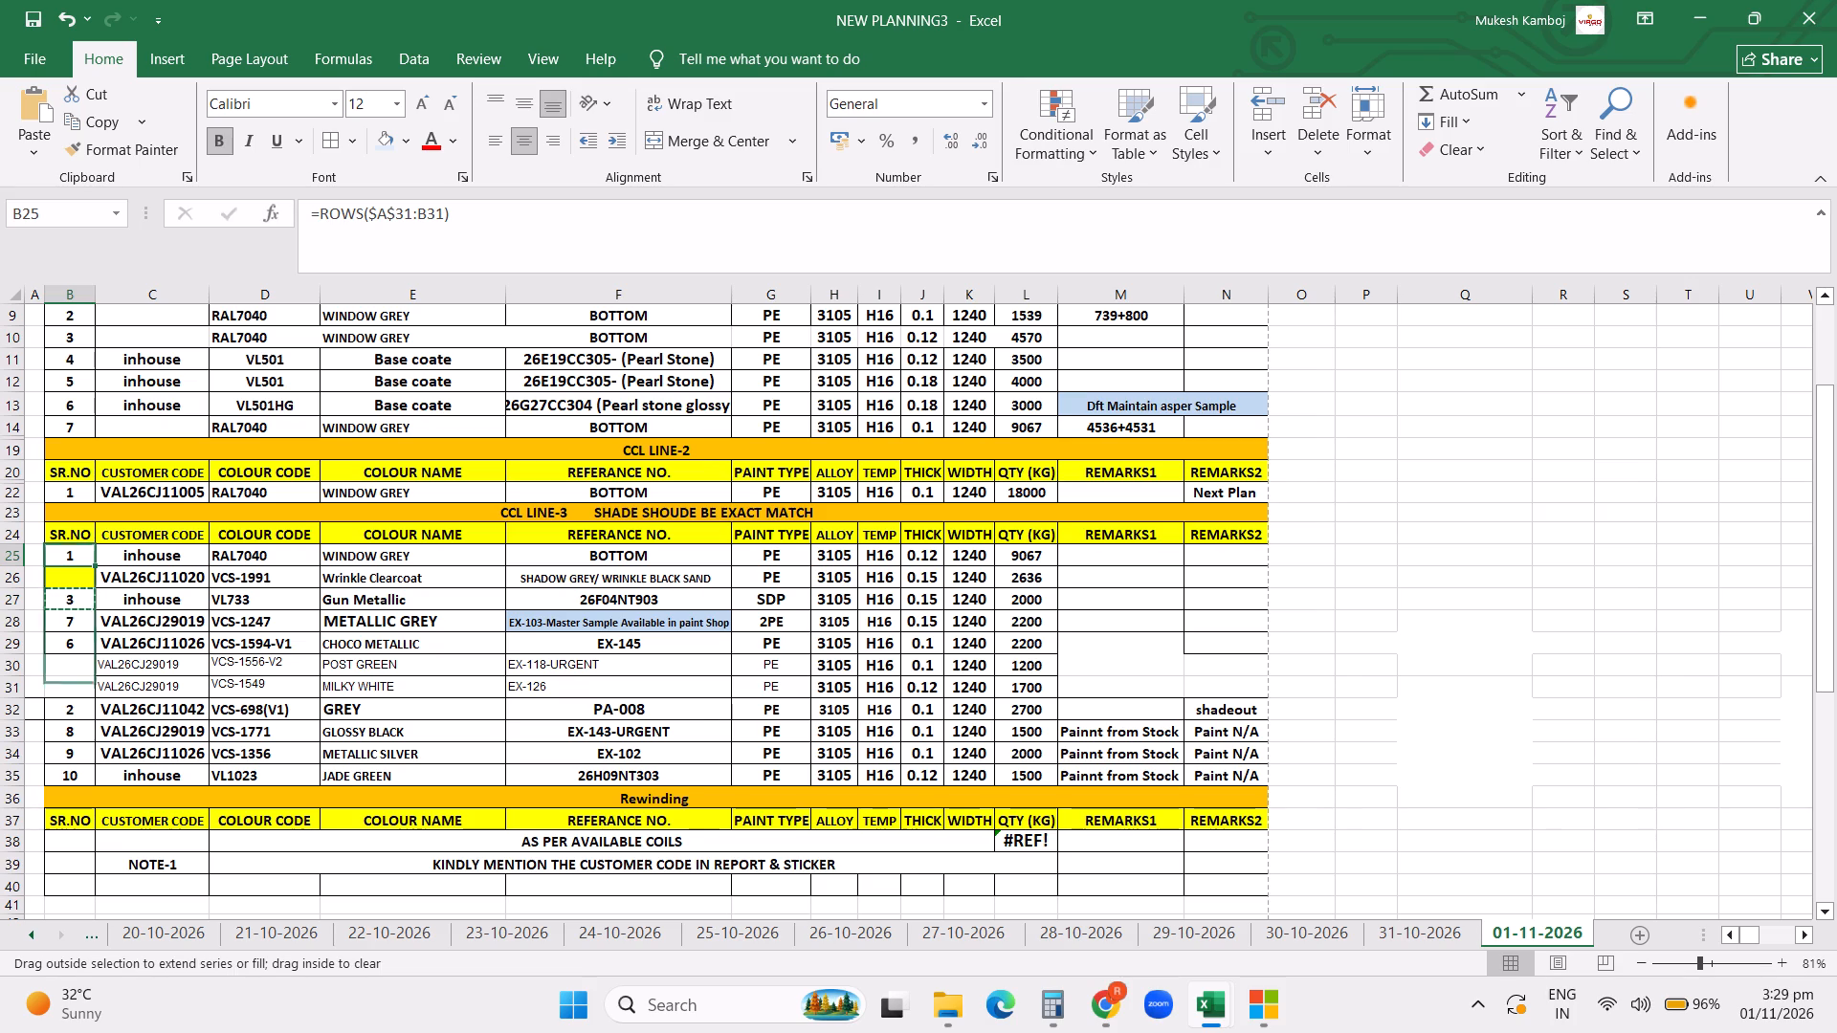
pyautogui.moveTo(62, 711); pyautogui.dragTo(55, 783)
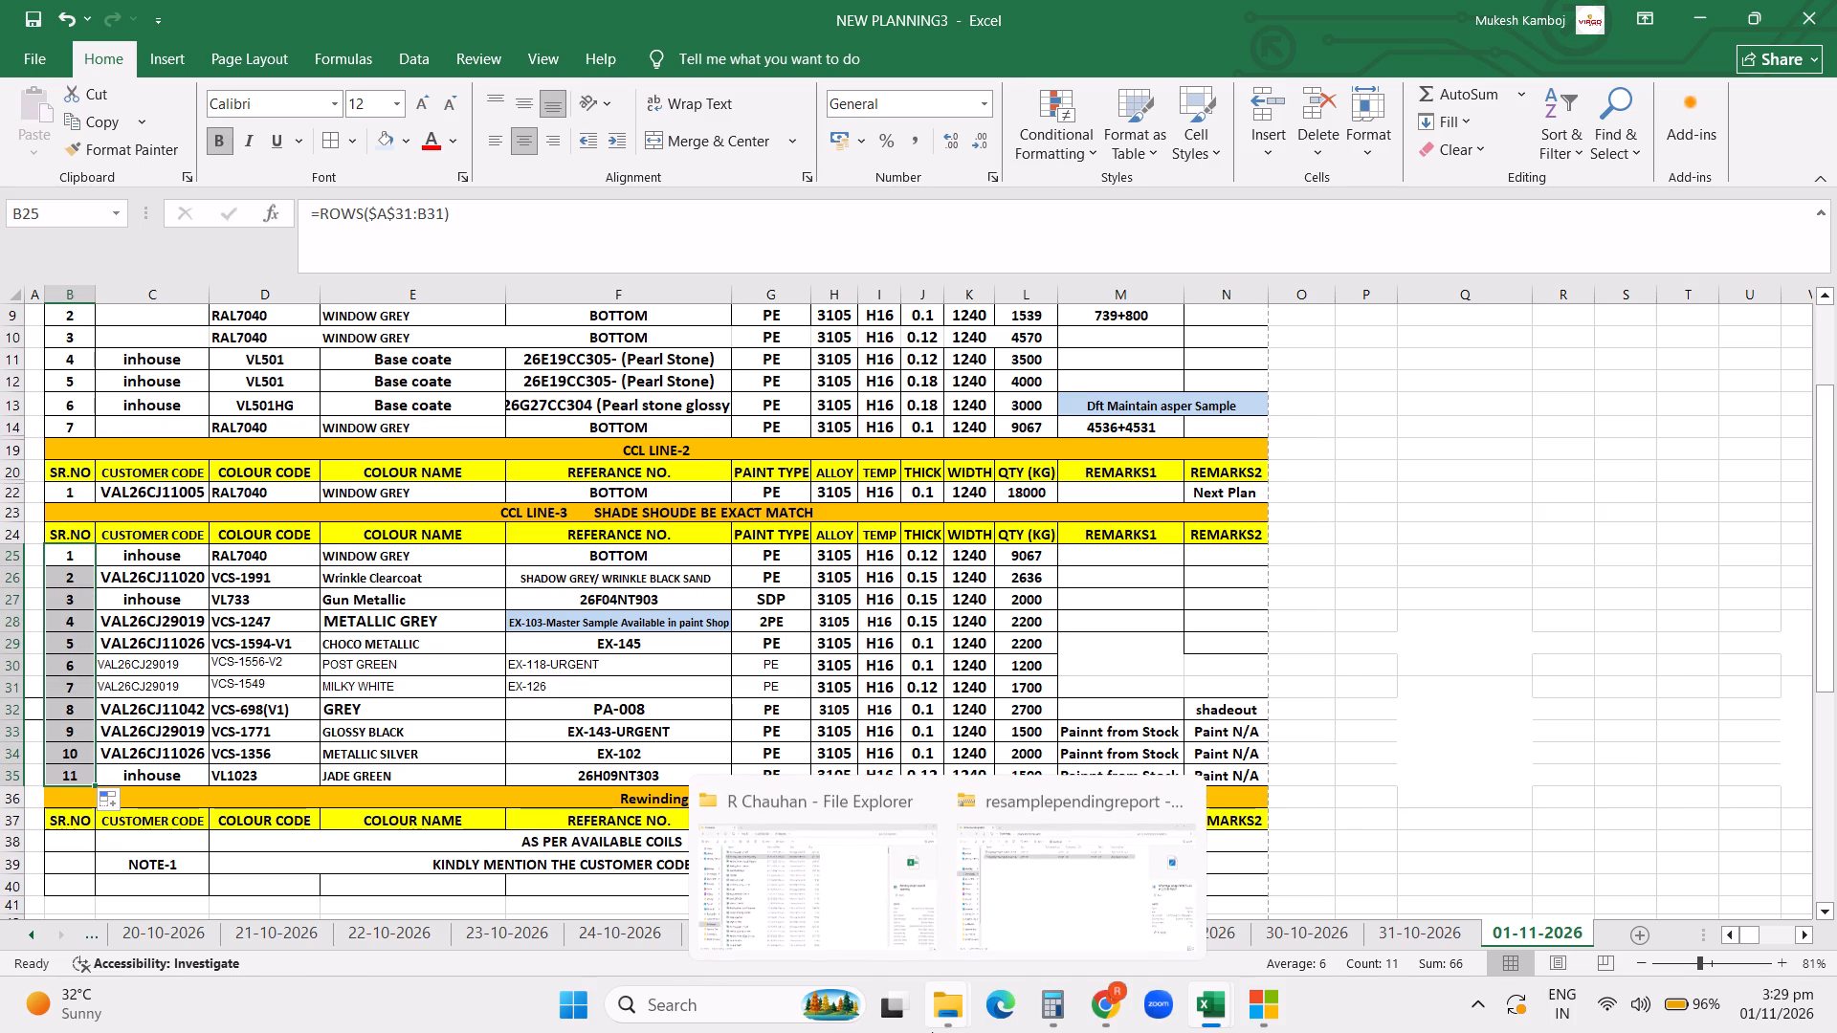
pyautogui.click(1050, 697)
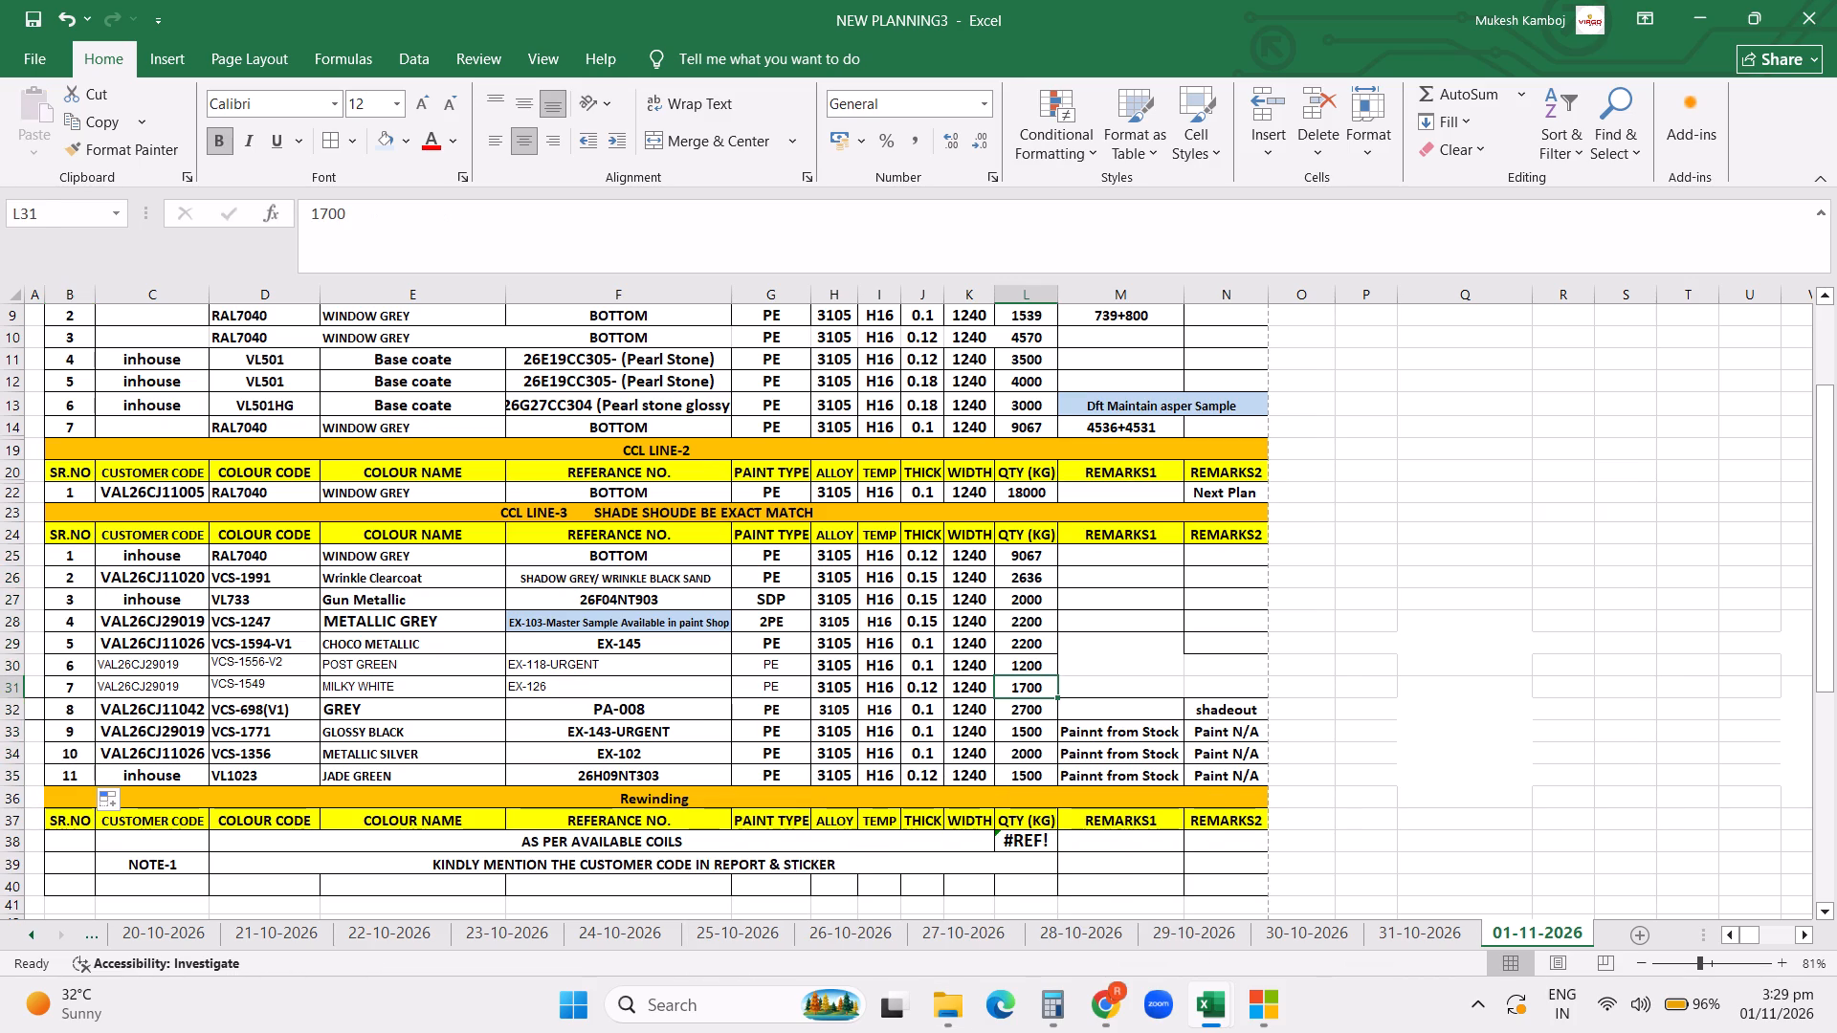
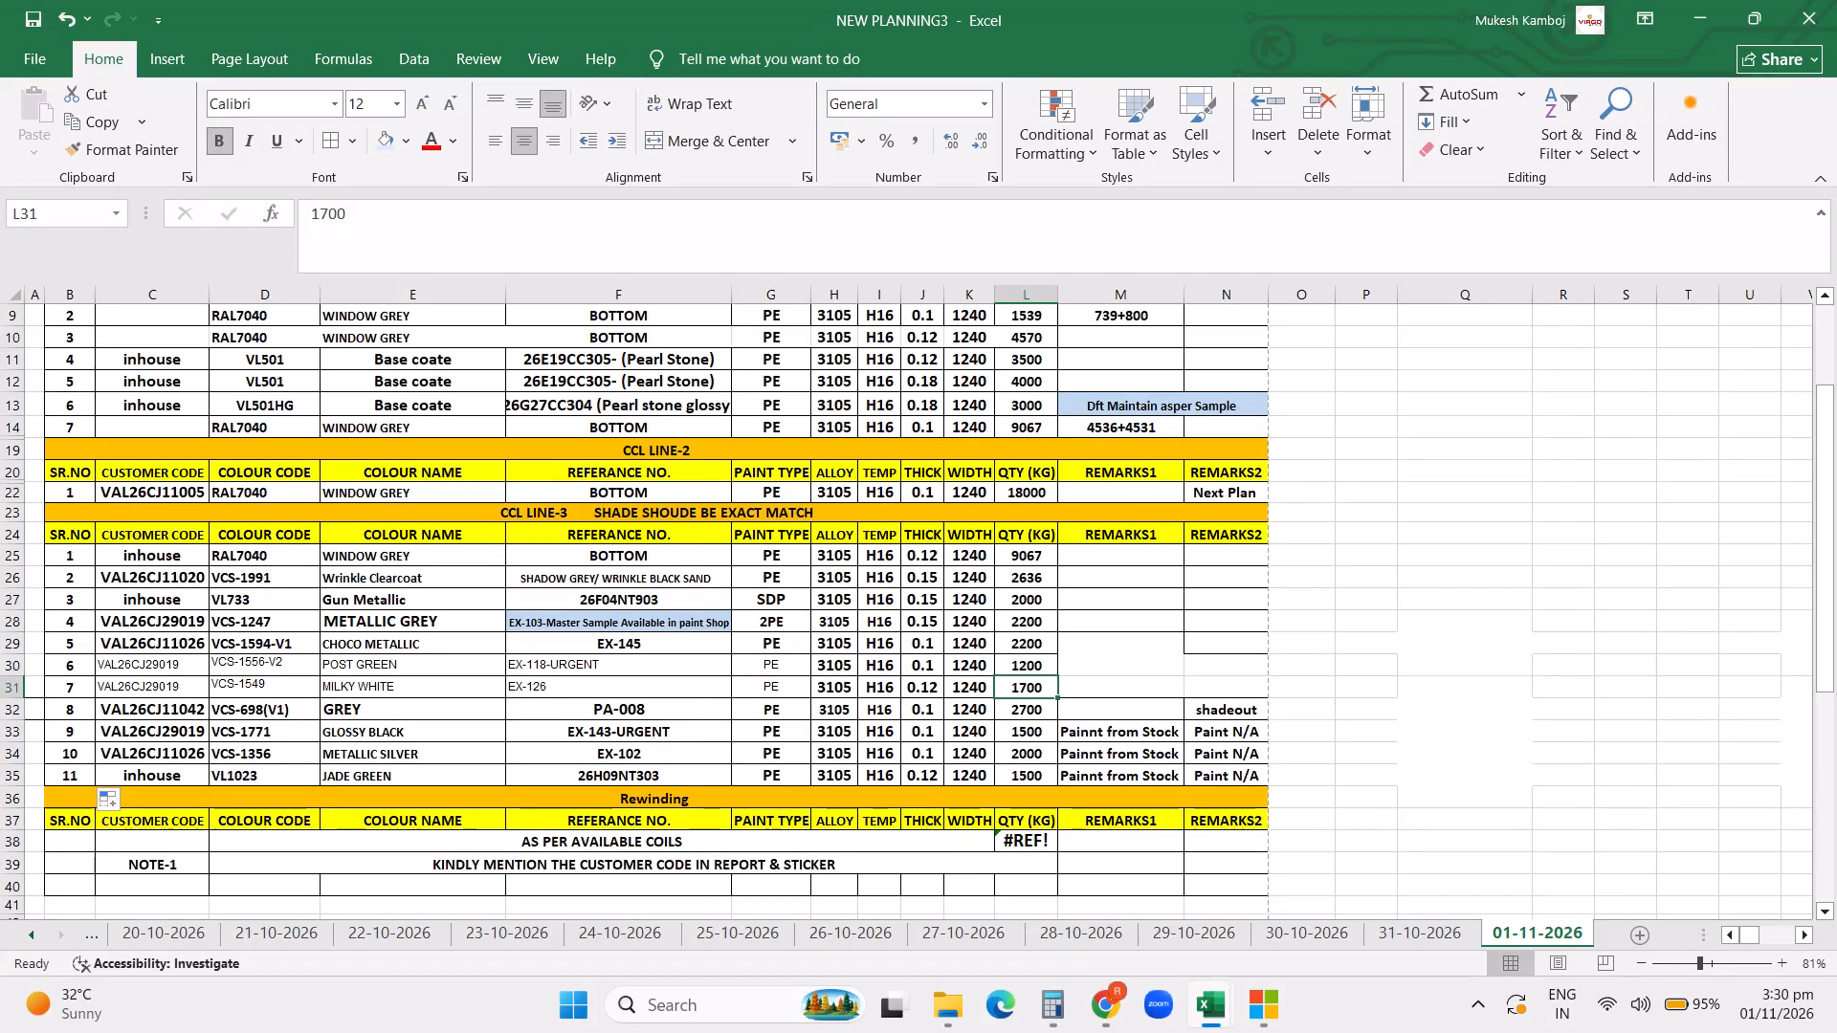
# Apply the formatting of the VCS-1594-V1 order in row 29 to the POST GREEN and MILKY WHITE orders in rows 30 and 31.
pyautogui.click(25, 644)
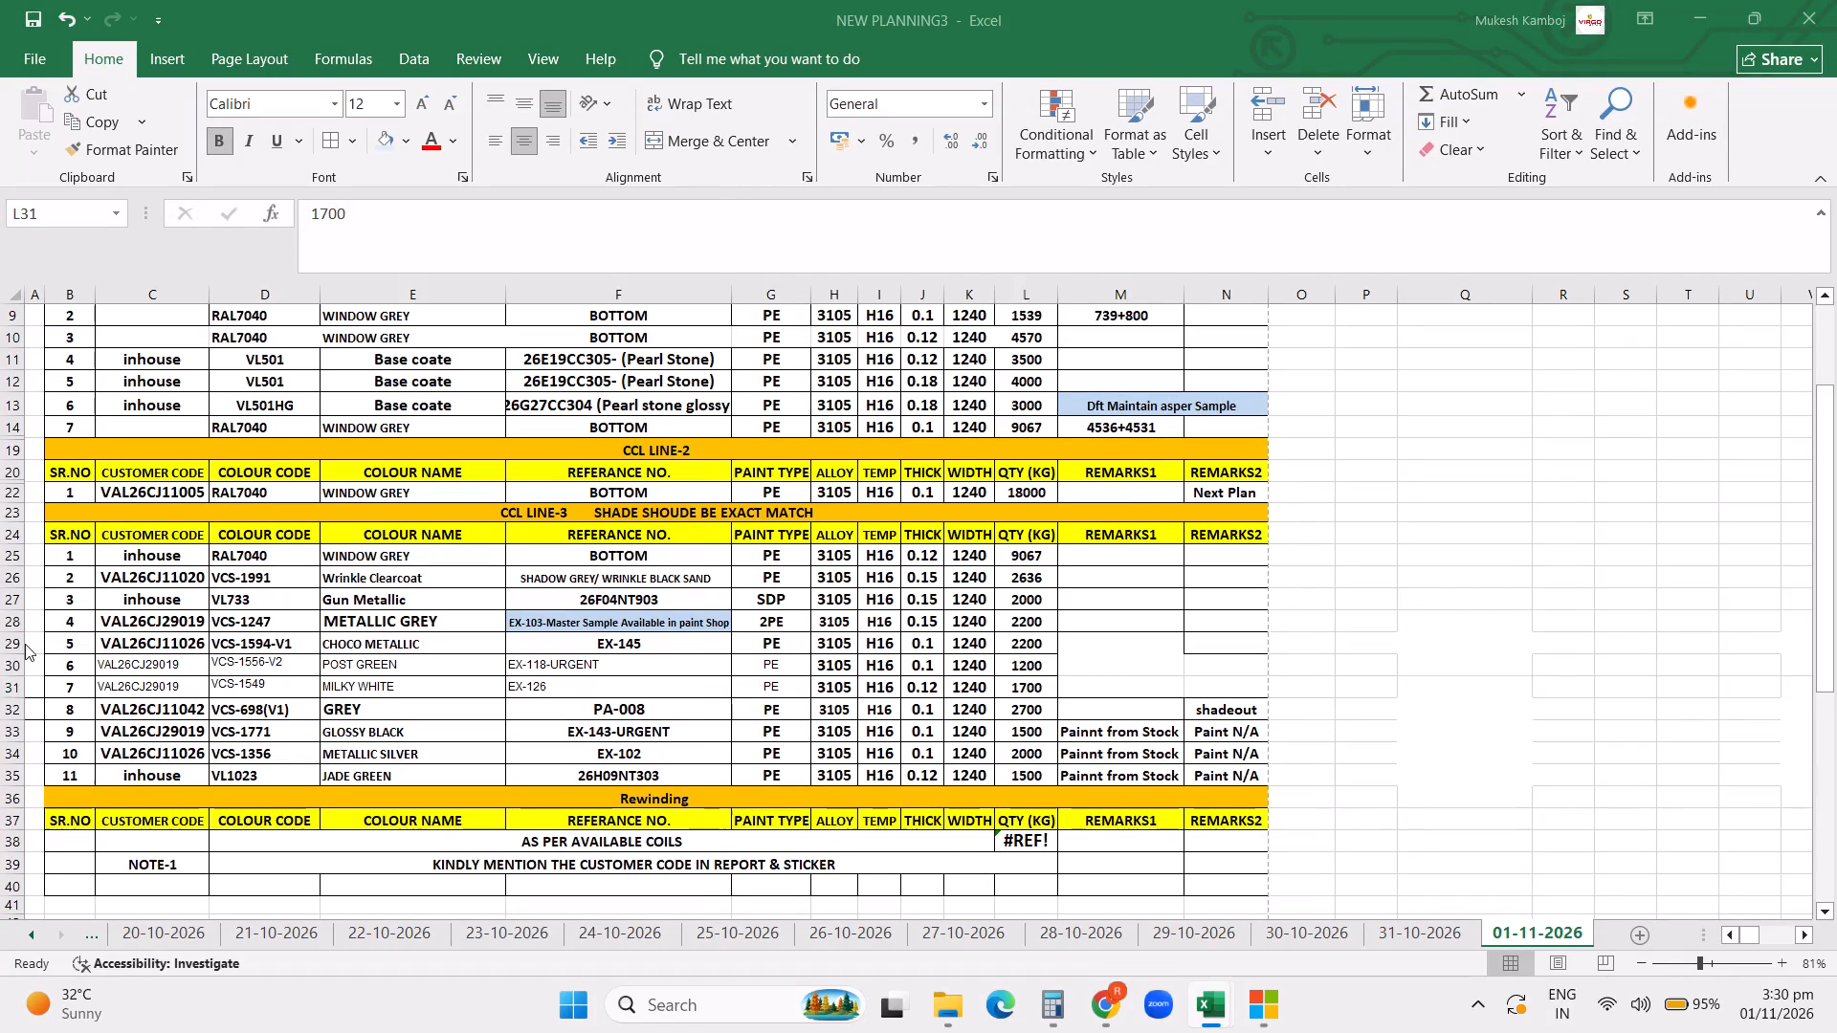
pyautogui.click(17, 644)
pyautogui.click(13, 639)
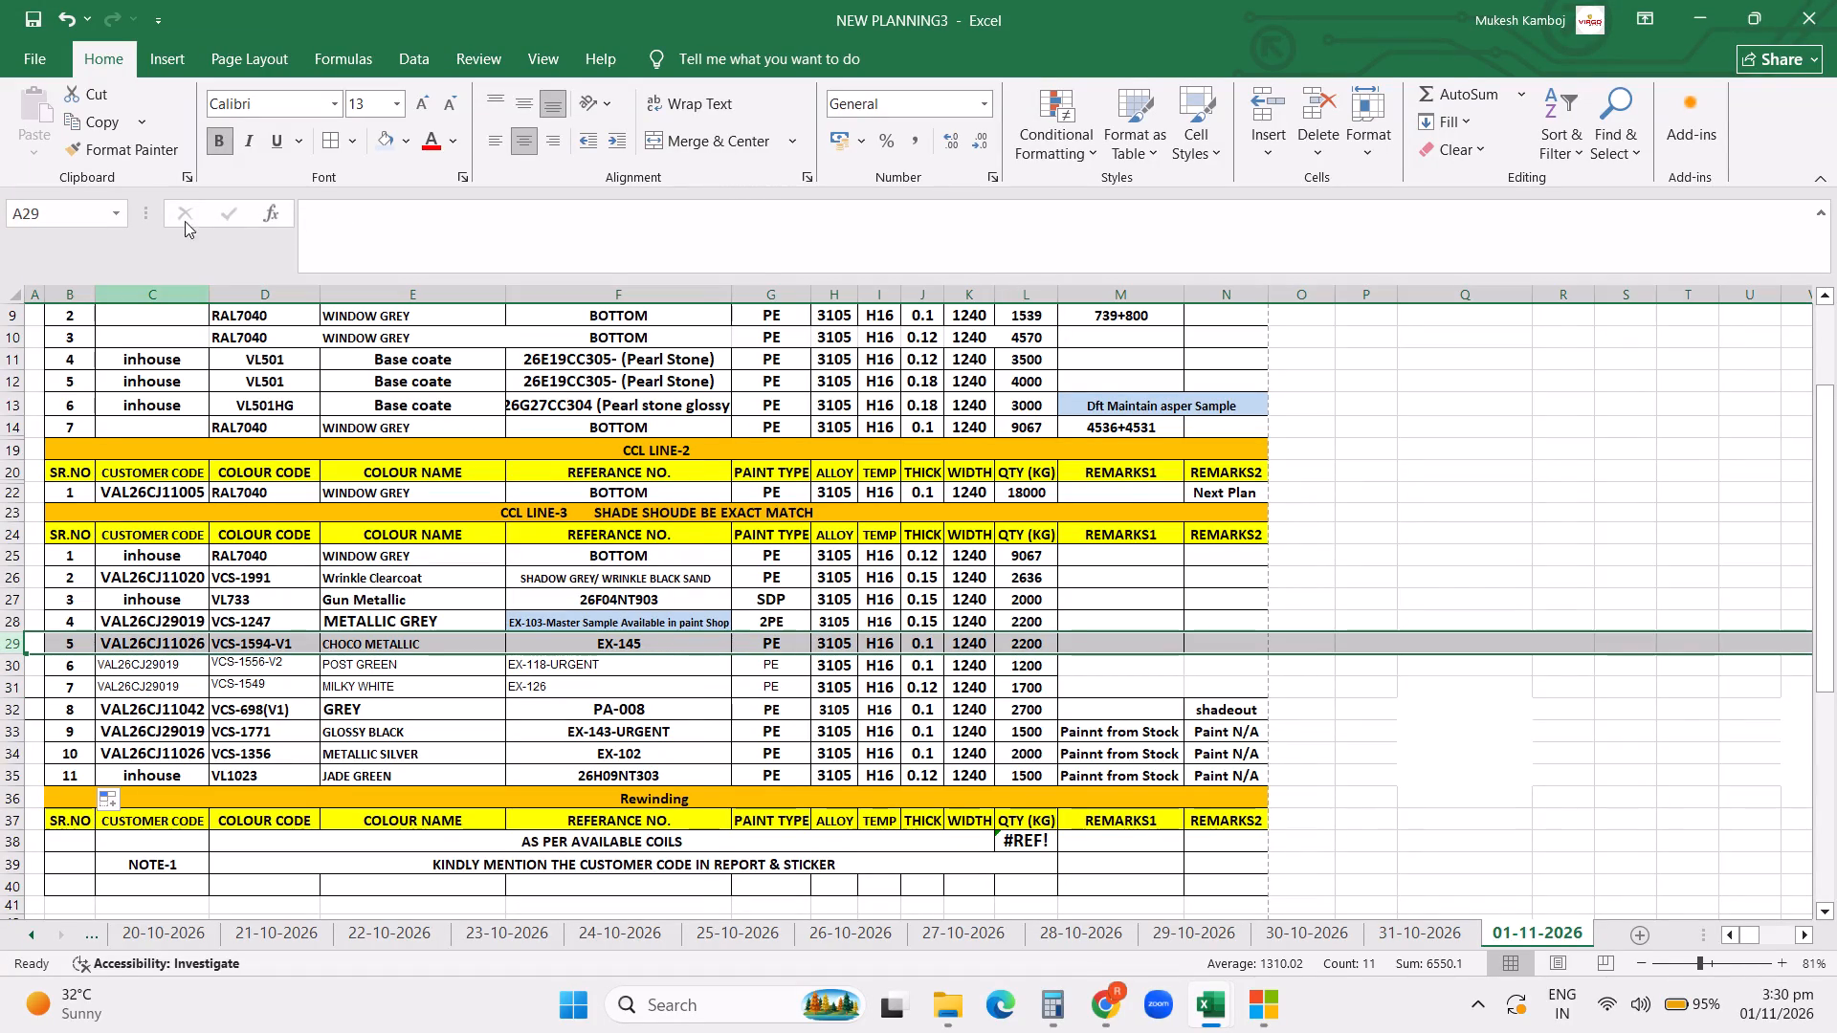
pyautogui.click(148, 150)
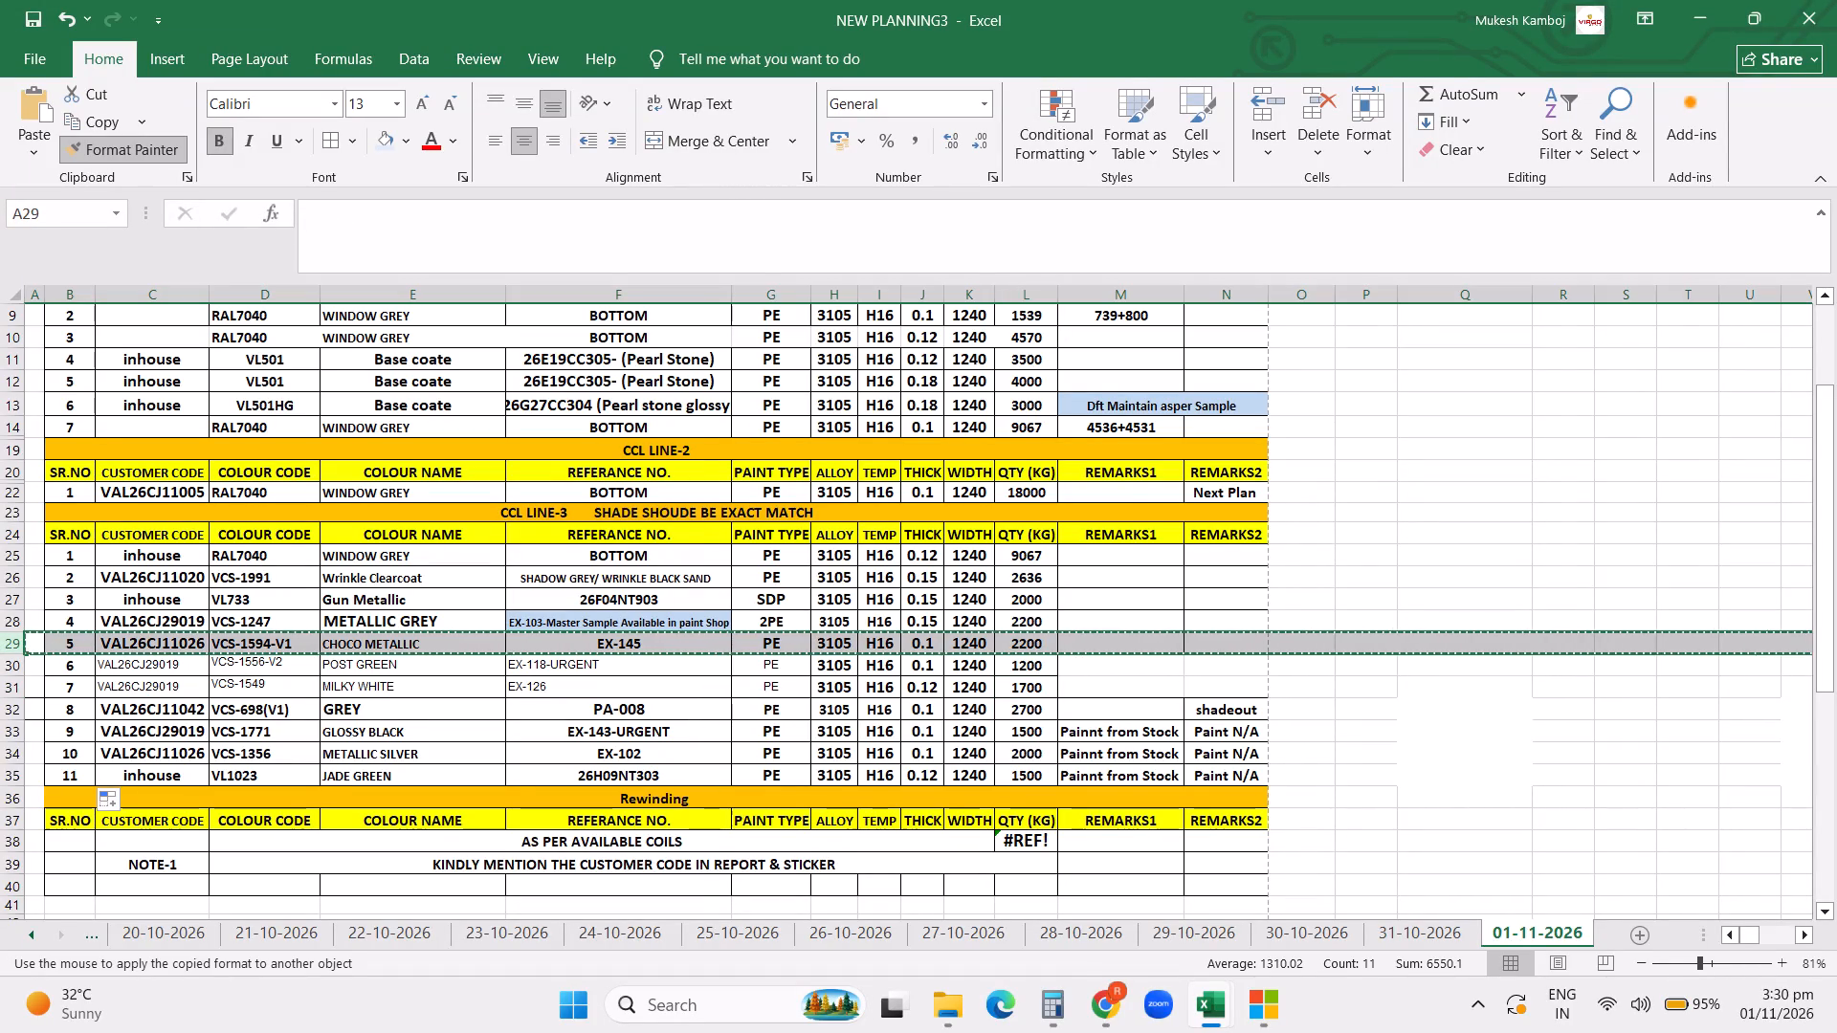
pyautogui.moveTo(3, 664); pyautogui.dragTo(3, 687)
pyautogui.click(498, 659)
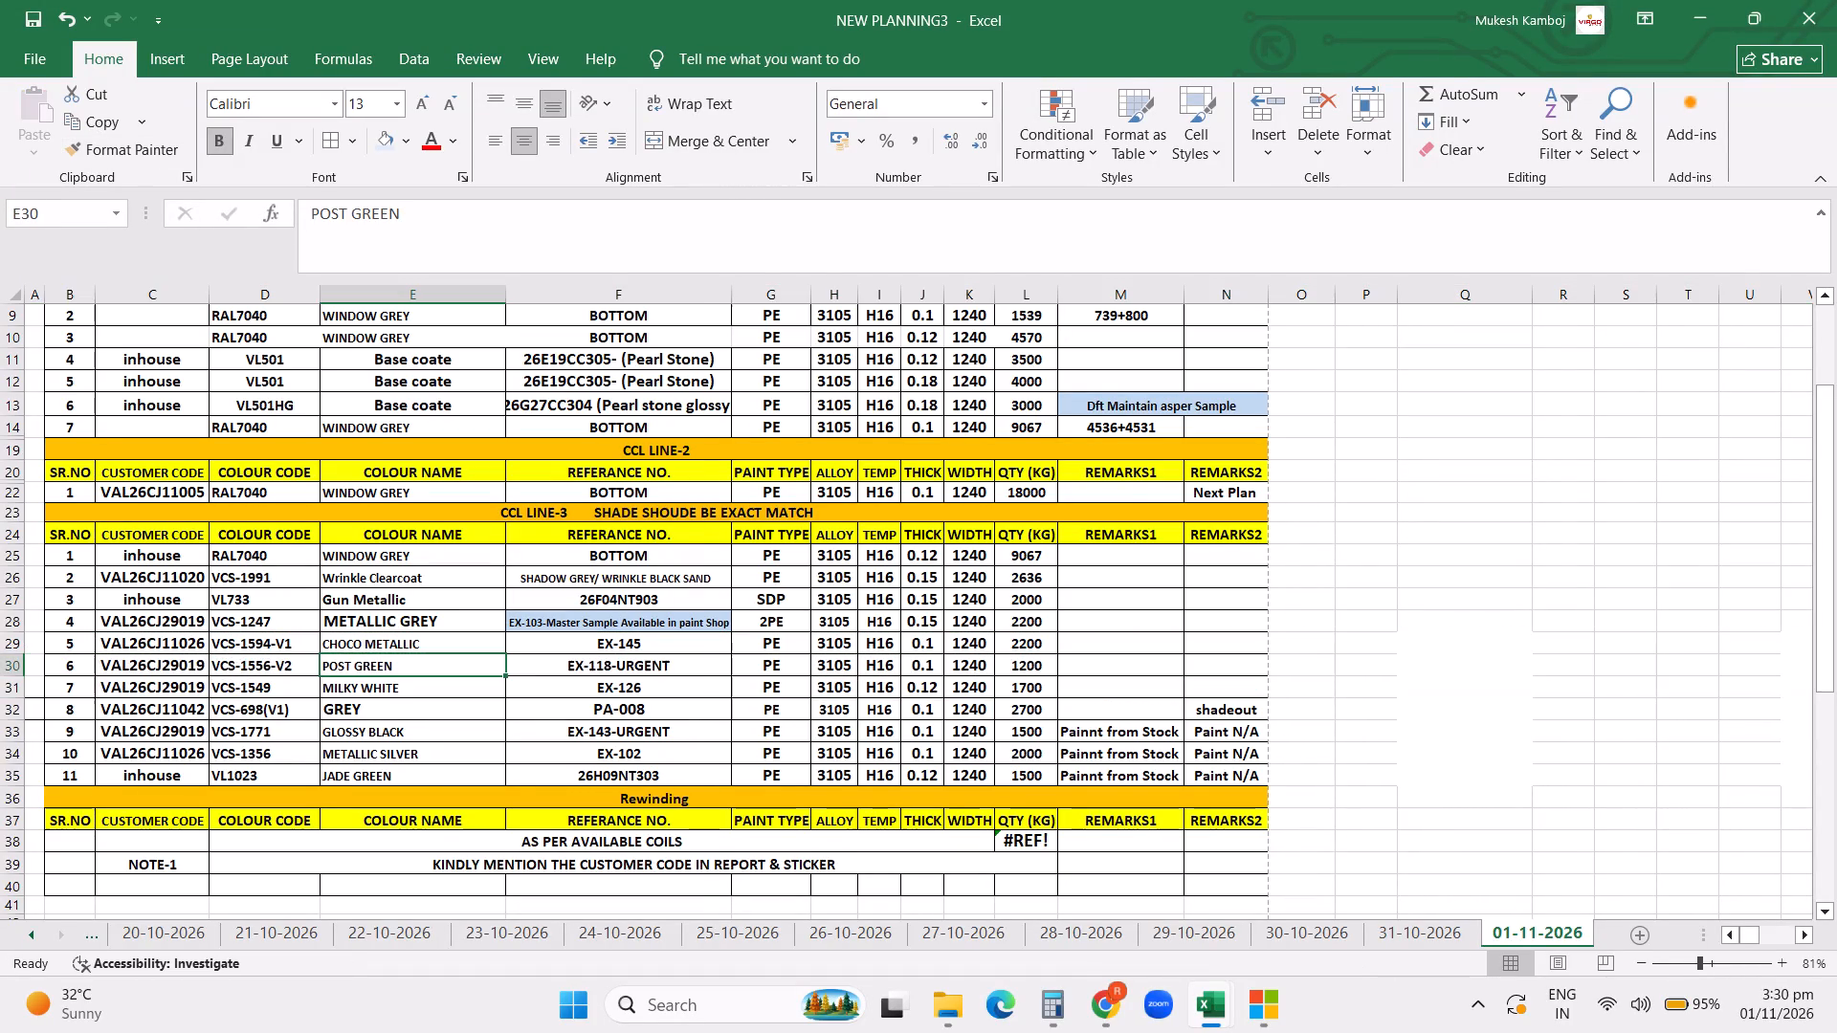
pyautogui.click(753, 672)
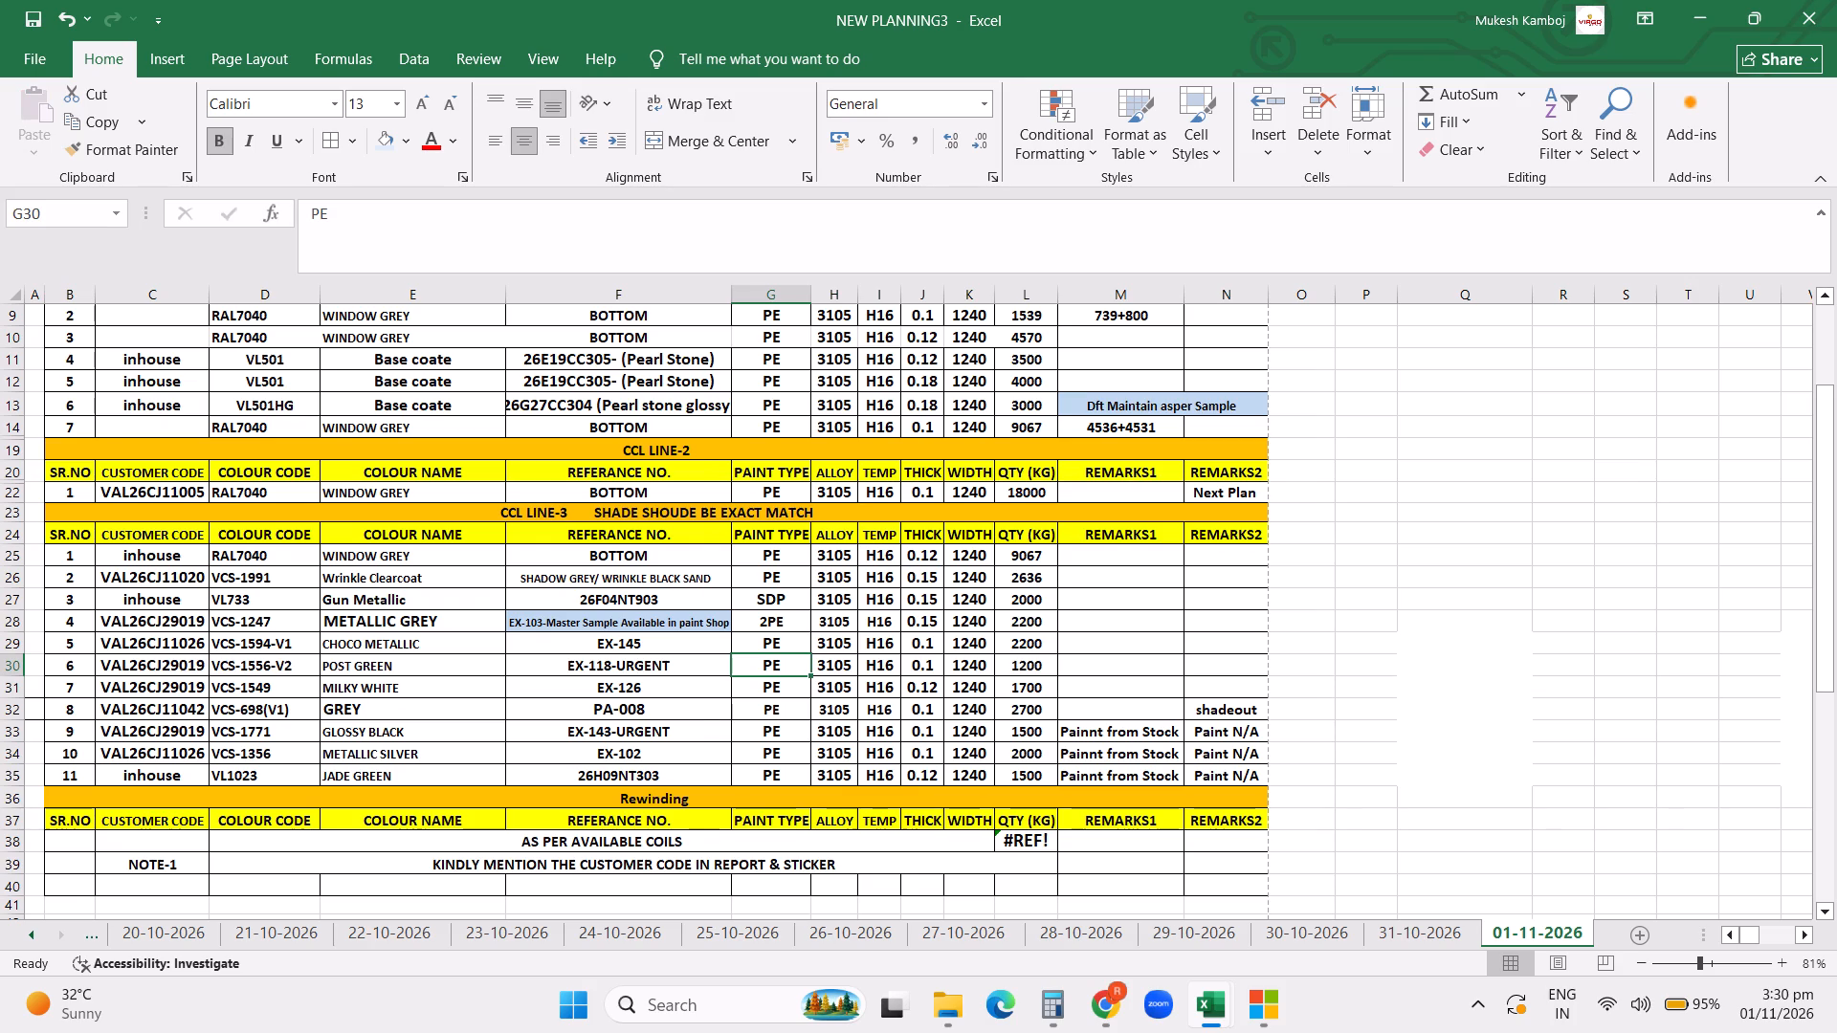
pyautogui.click(1214, 717)
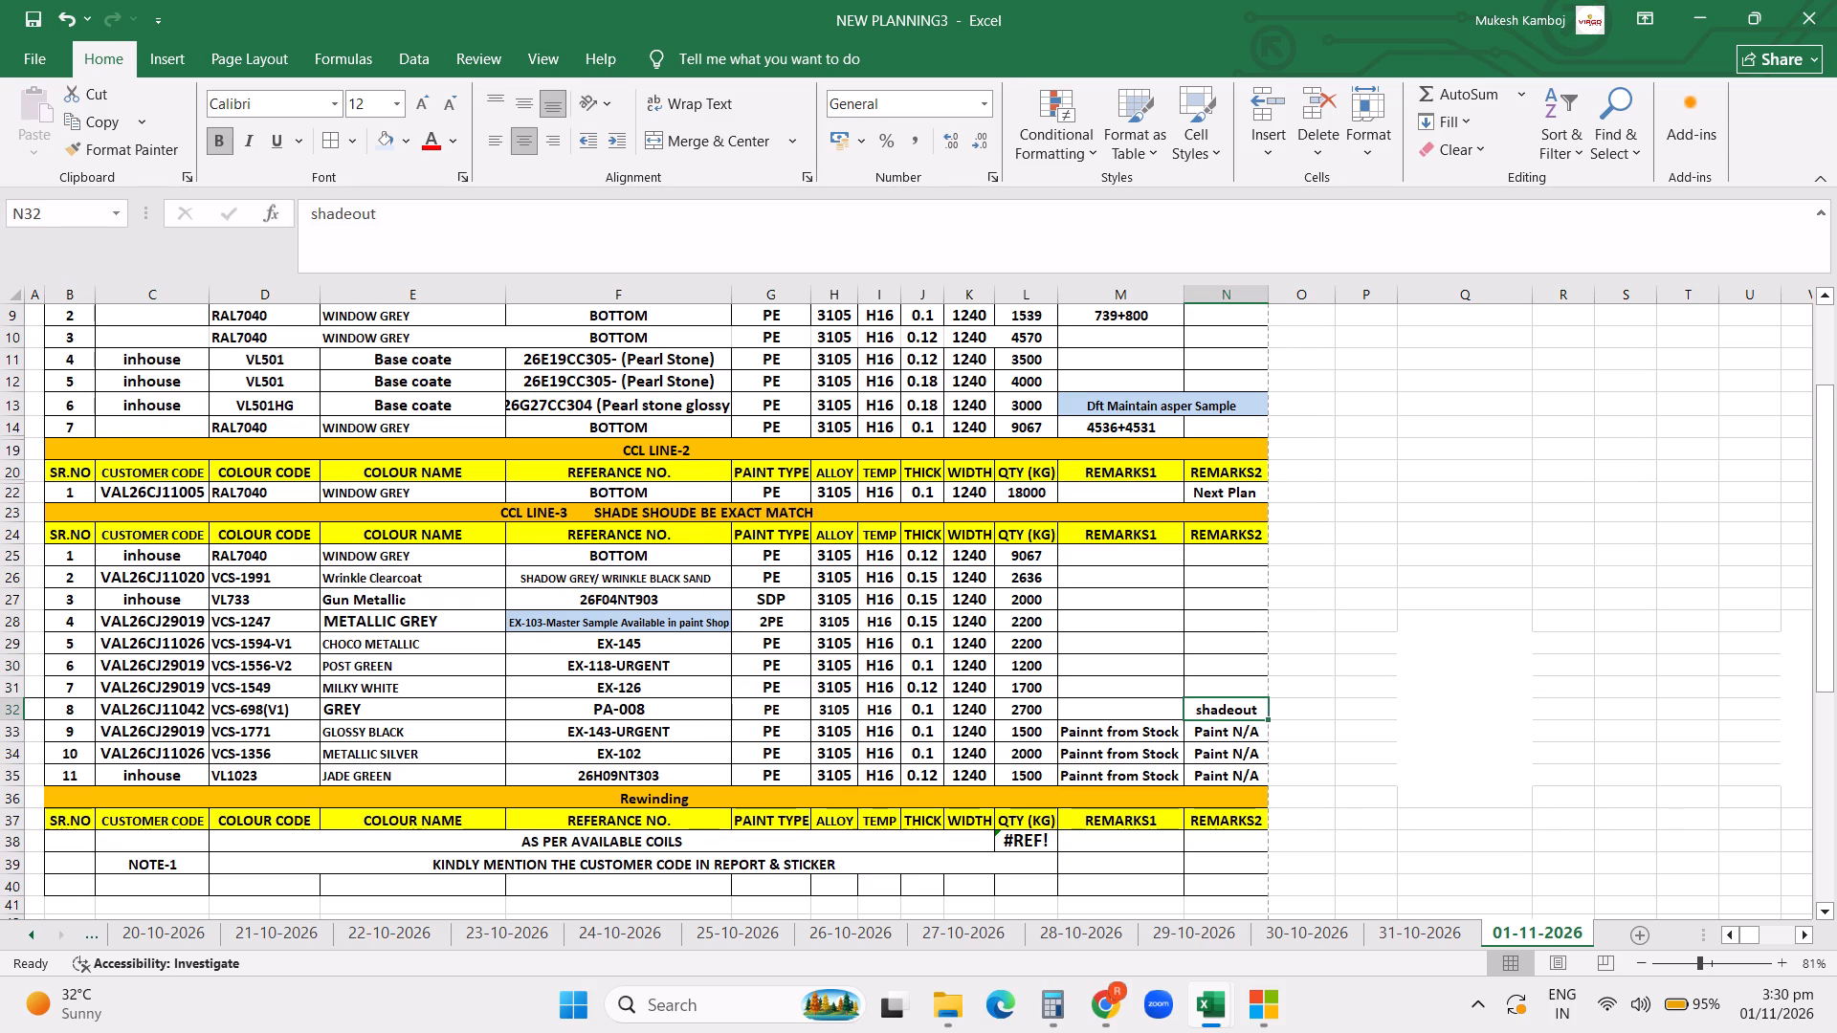
# Save the NEW PLANNING3 workbook.
pyautogui.click(1330, 702)
pyautogui.hotkey('ctrl', 's')
pyautogui.hotkey('ctrl', 's')
pyautogui.hotkey('ctrl', 's')
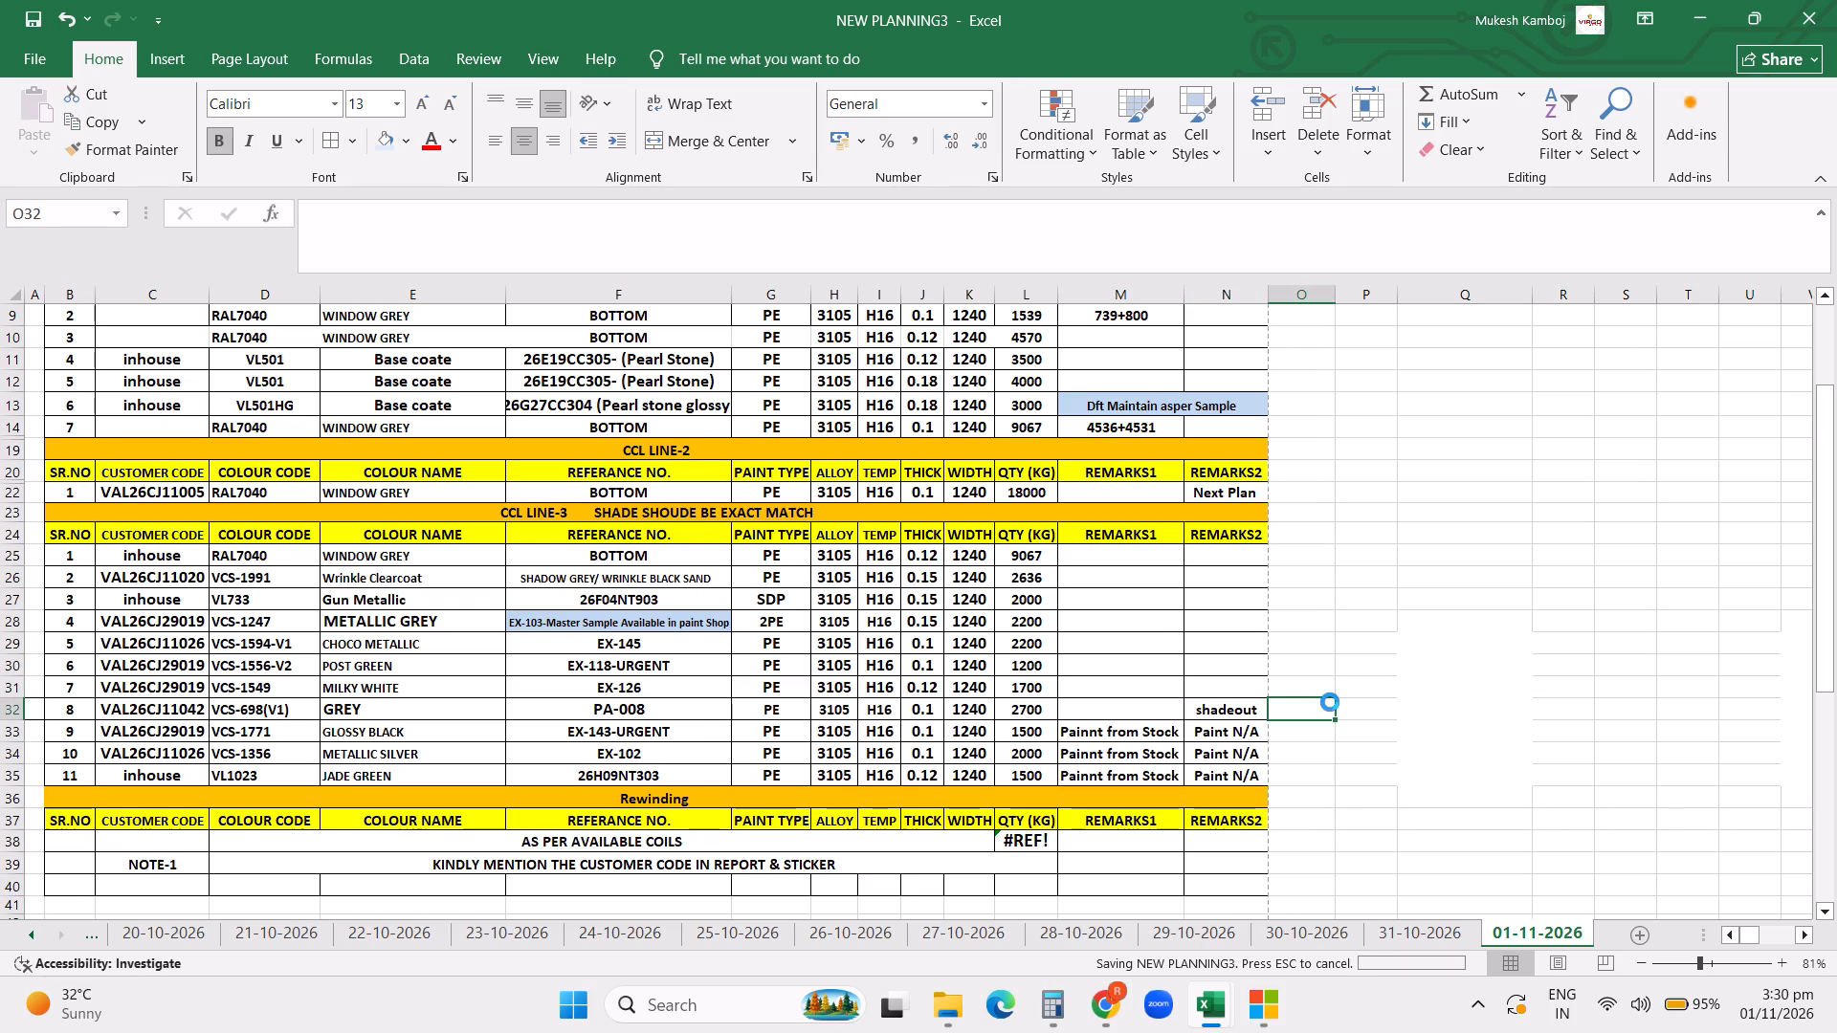
# Review the 01-11-2026 plan from the CCL LINE-3 orders up to the date heading, checking the order entries and remarks.
pyautogui.click(1158, 648)
pyautogui.press('Up')
pyautogui.press('Up')
pyautogui.press('Up')
pyautogui.press('Up')
pyautogui.press('Up')
pyautogui.press('Up')
pyautogui.press('Up')
pyautogui.press('Up')
pyautogui.press('Up')
pyautogui.press('Up')
pyautogui.press('Up')
pyautogui.press('Up')
pyautogui.press('Up')
pyautogui.press('Up')
pyautogui.press('Up')
pyautogui.press('Up')
pyautogui.press('Up')
pyautogui.press('Up')
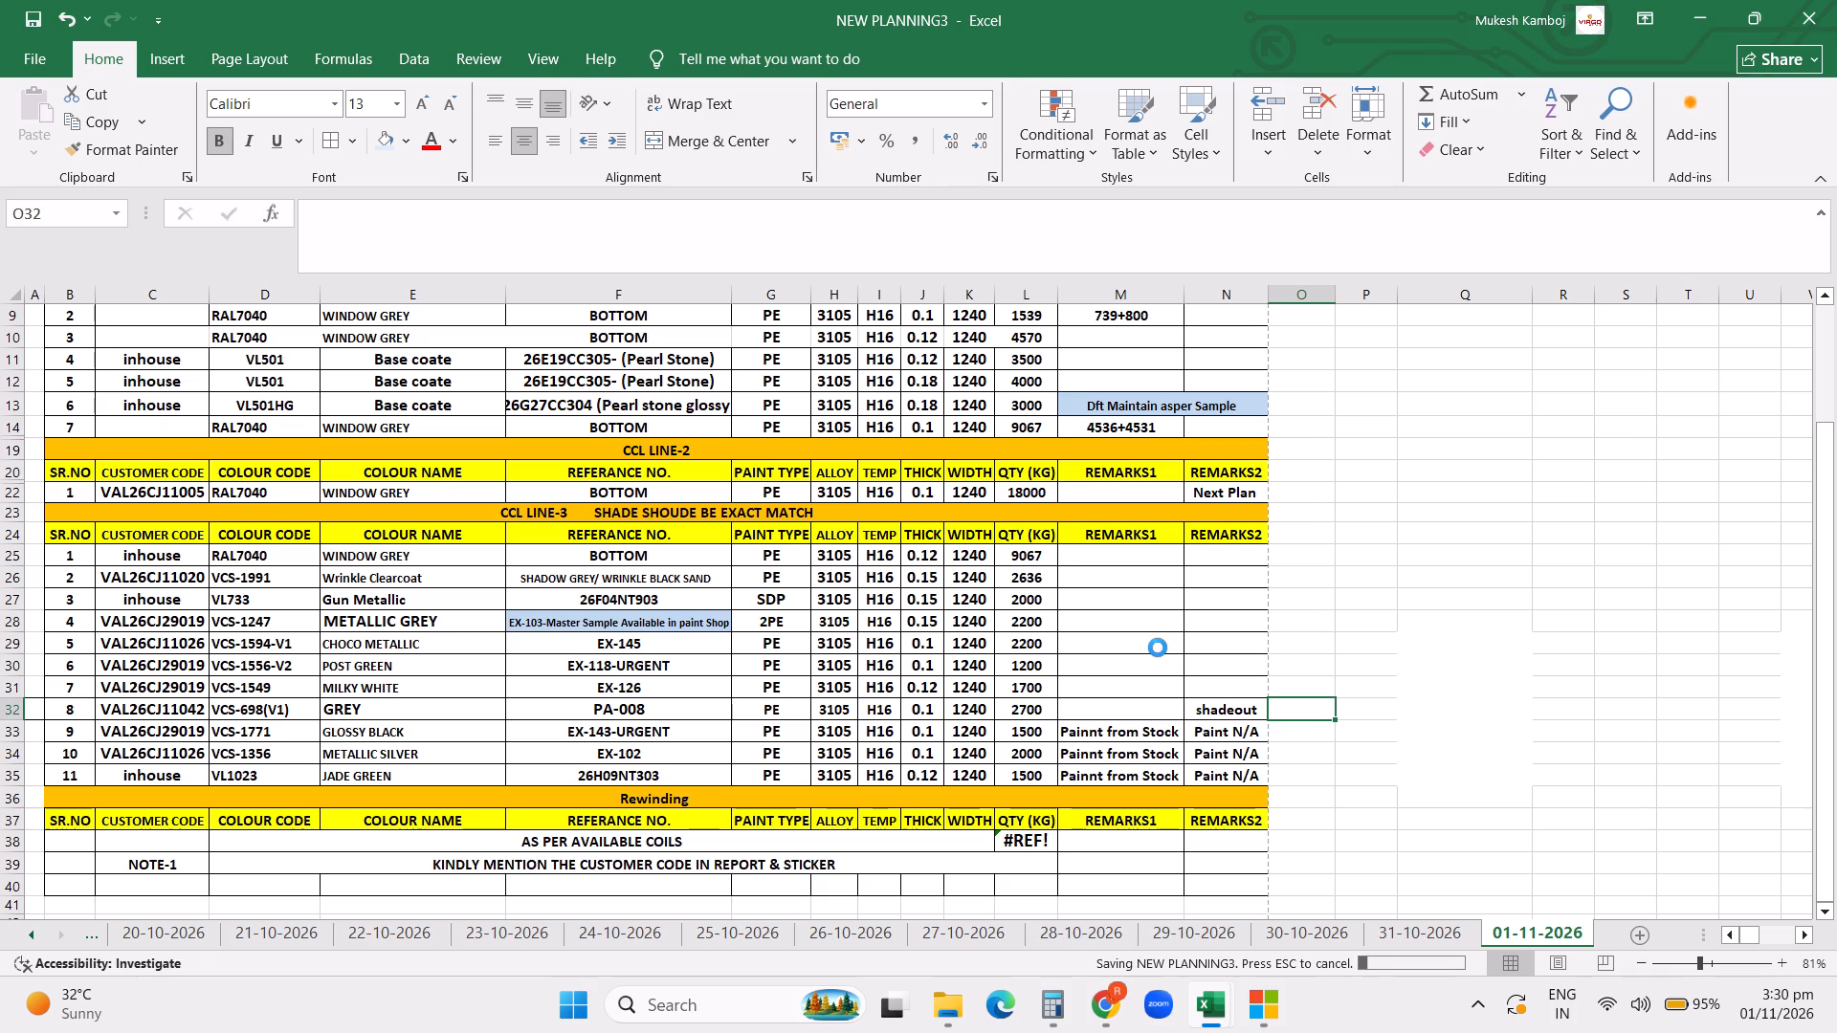
pyautogui.press('Up')
pyautogui.press('Up')
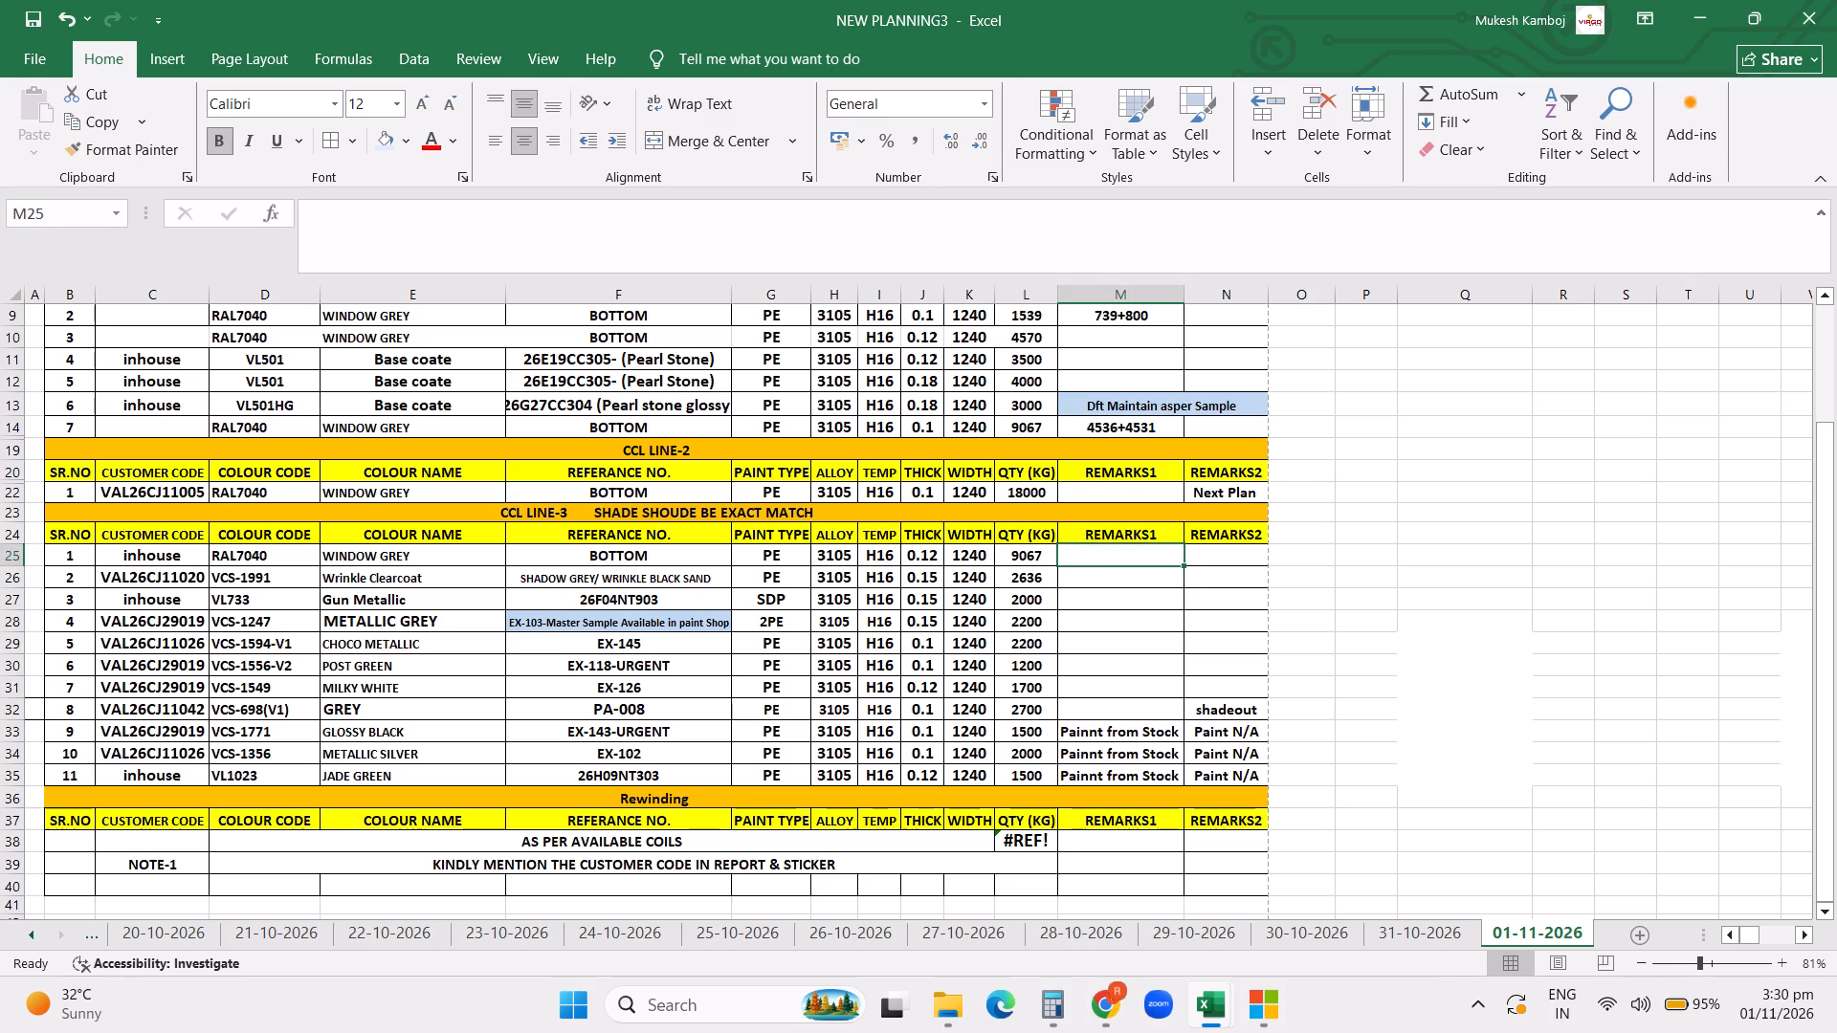
pyautogui.press('Up')
pyautogui.press('Up')
pyautogui.press('Up')
pyautogui.press('Up')
pyautogui.press('Up')
pyautogui.press('Up')
pyautogui.press('Up')
pyautogui.press('Up')
pyautogui.press('Up')
pyautogui.press('Up')
pyautogui.press('Up')
pyautogui.press('Up')
pyautogui.press('Up')
pyautogui.press('Up')
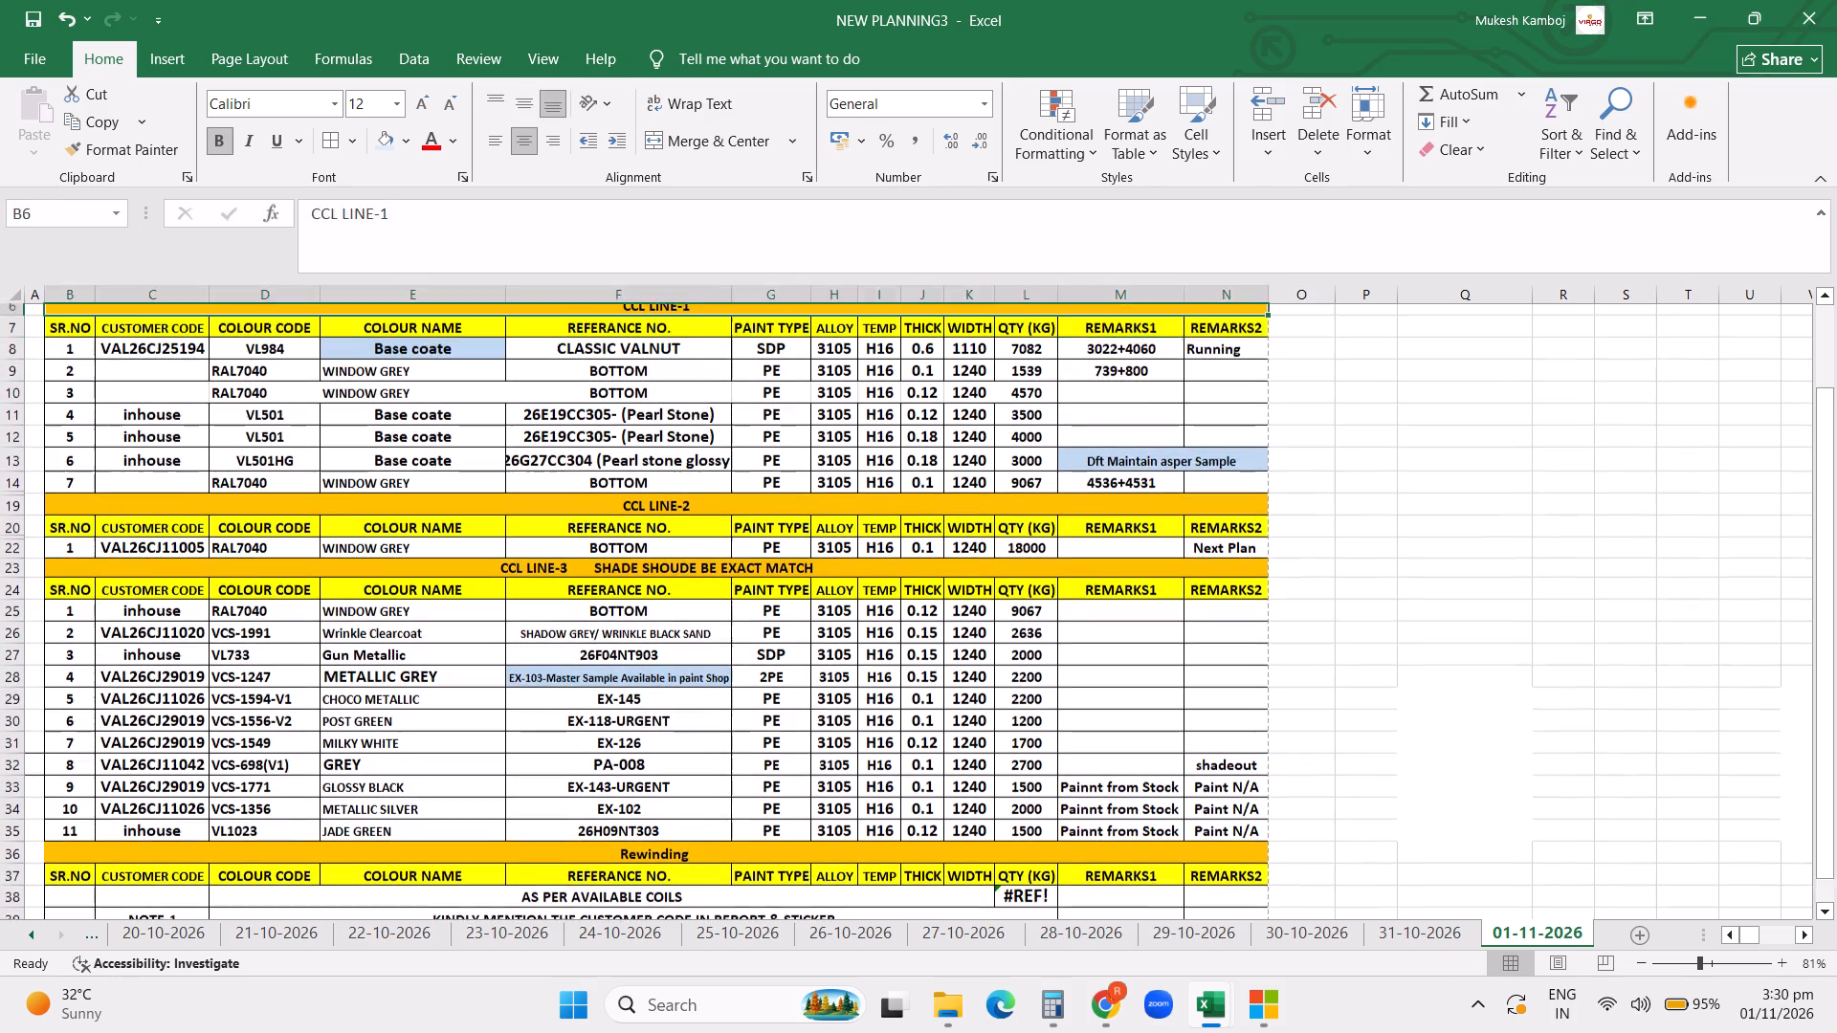
pyautogui.press('Up')
pyautogui.press('Up')
pyautogui.press('Up')
pyautogui.press('Up')
pyautogui.press('Up')
pyautogui.press('Up')
pyautogui.press('Up')
pyautogui.press('Up')
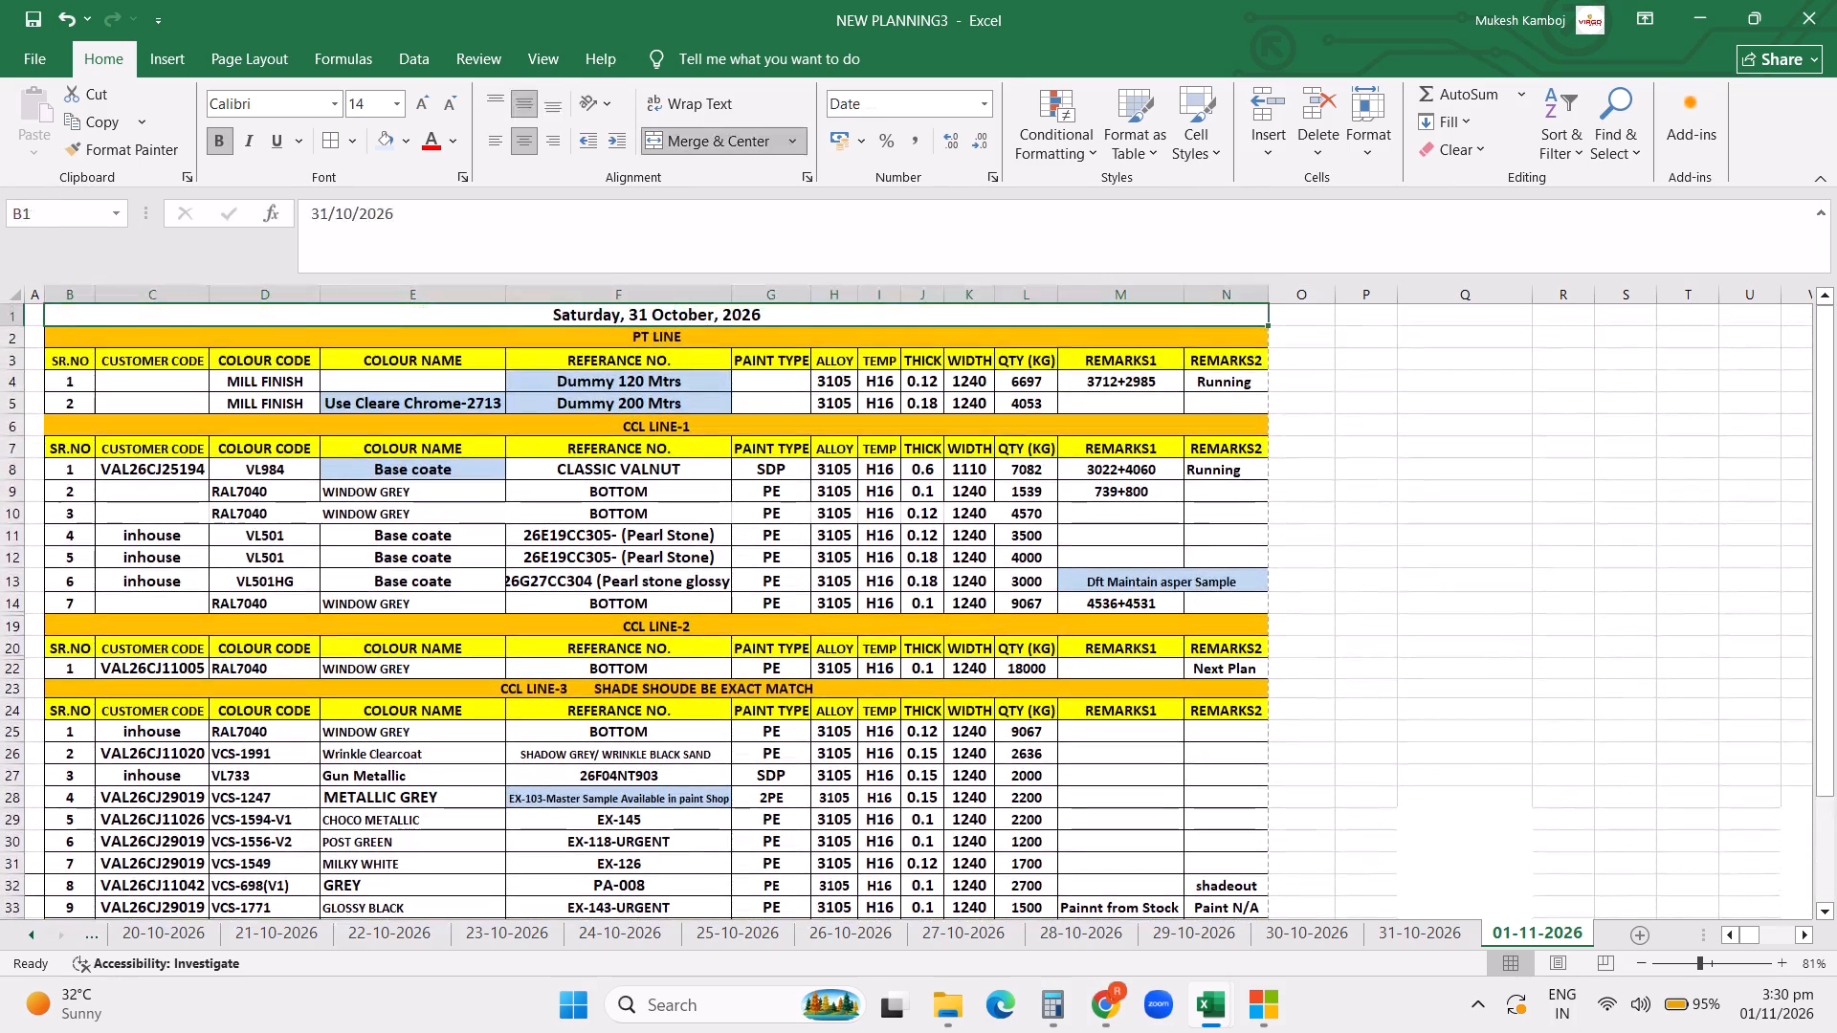
pyautogui.press('Up')
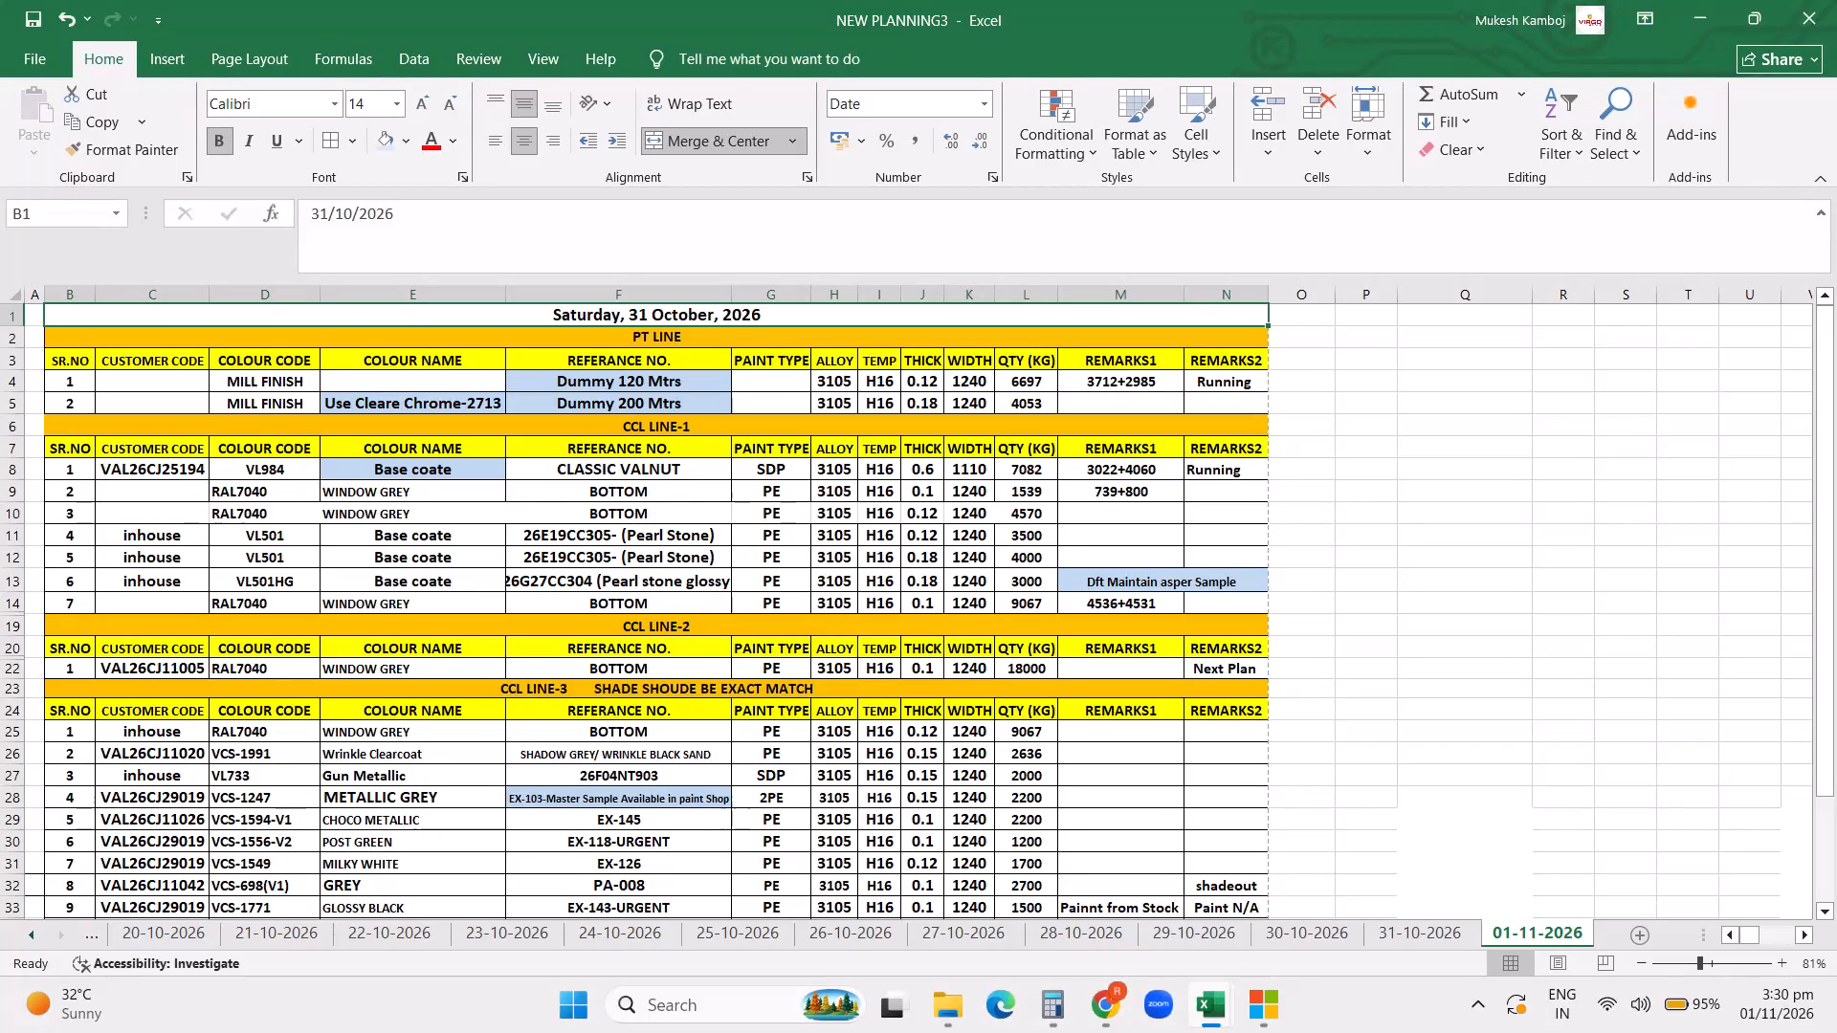
pyautogui.click(425, 756)
pyautogui.click(741, 747)
pyautogui.click(998, 742)
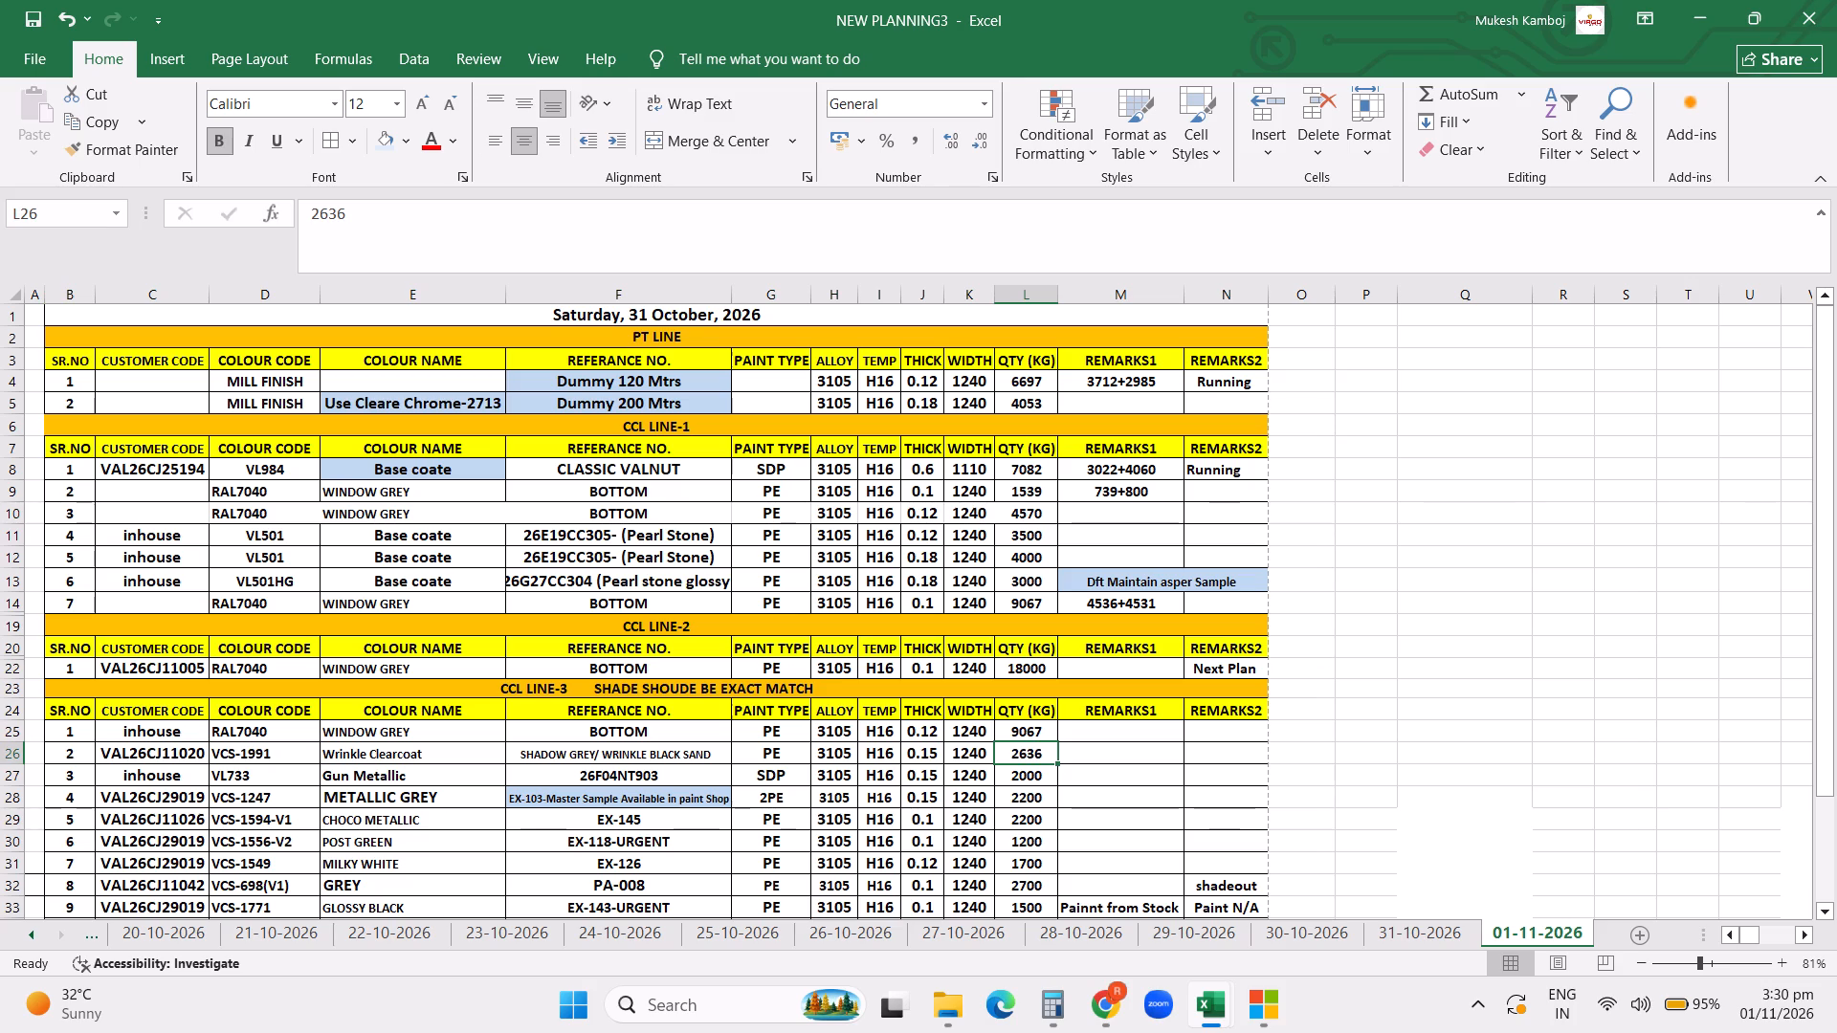
pyautogui.click(561, 681)
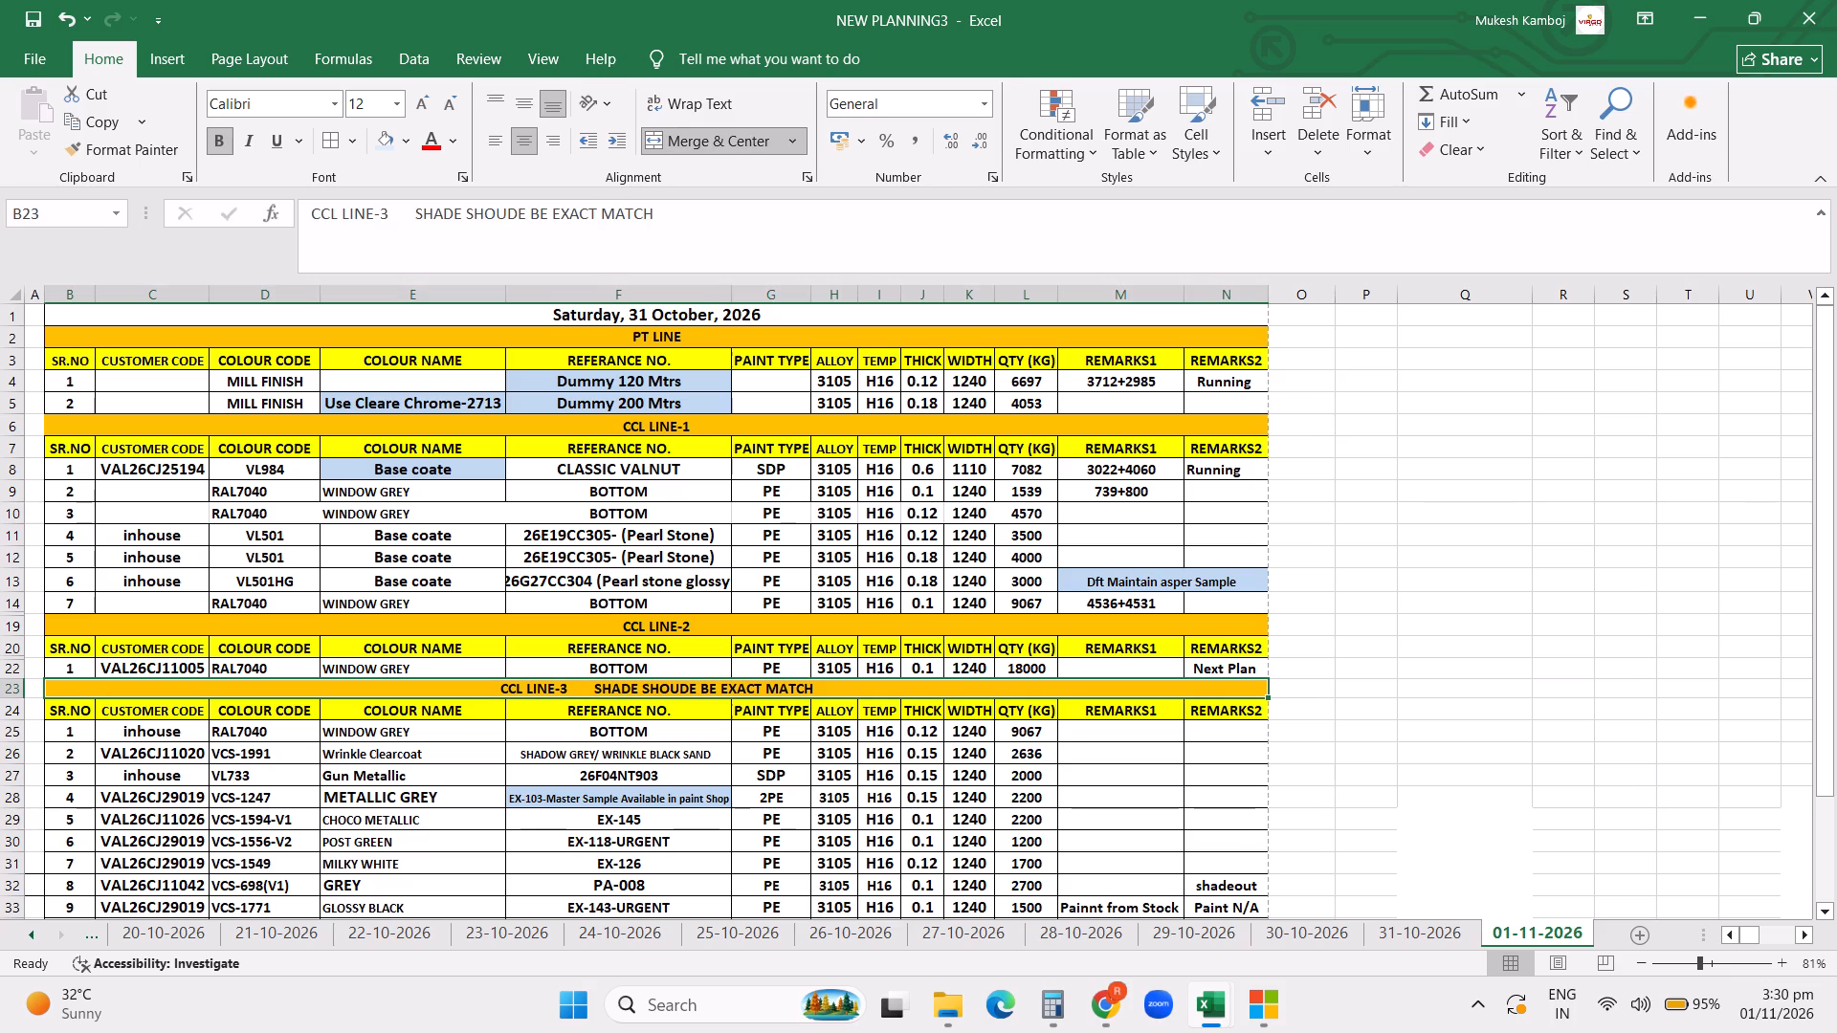
pyautogui.click(540, 836)
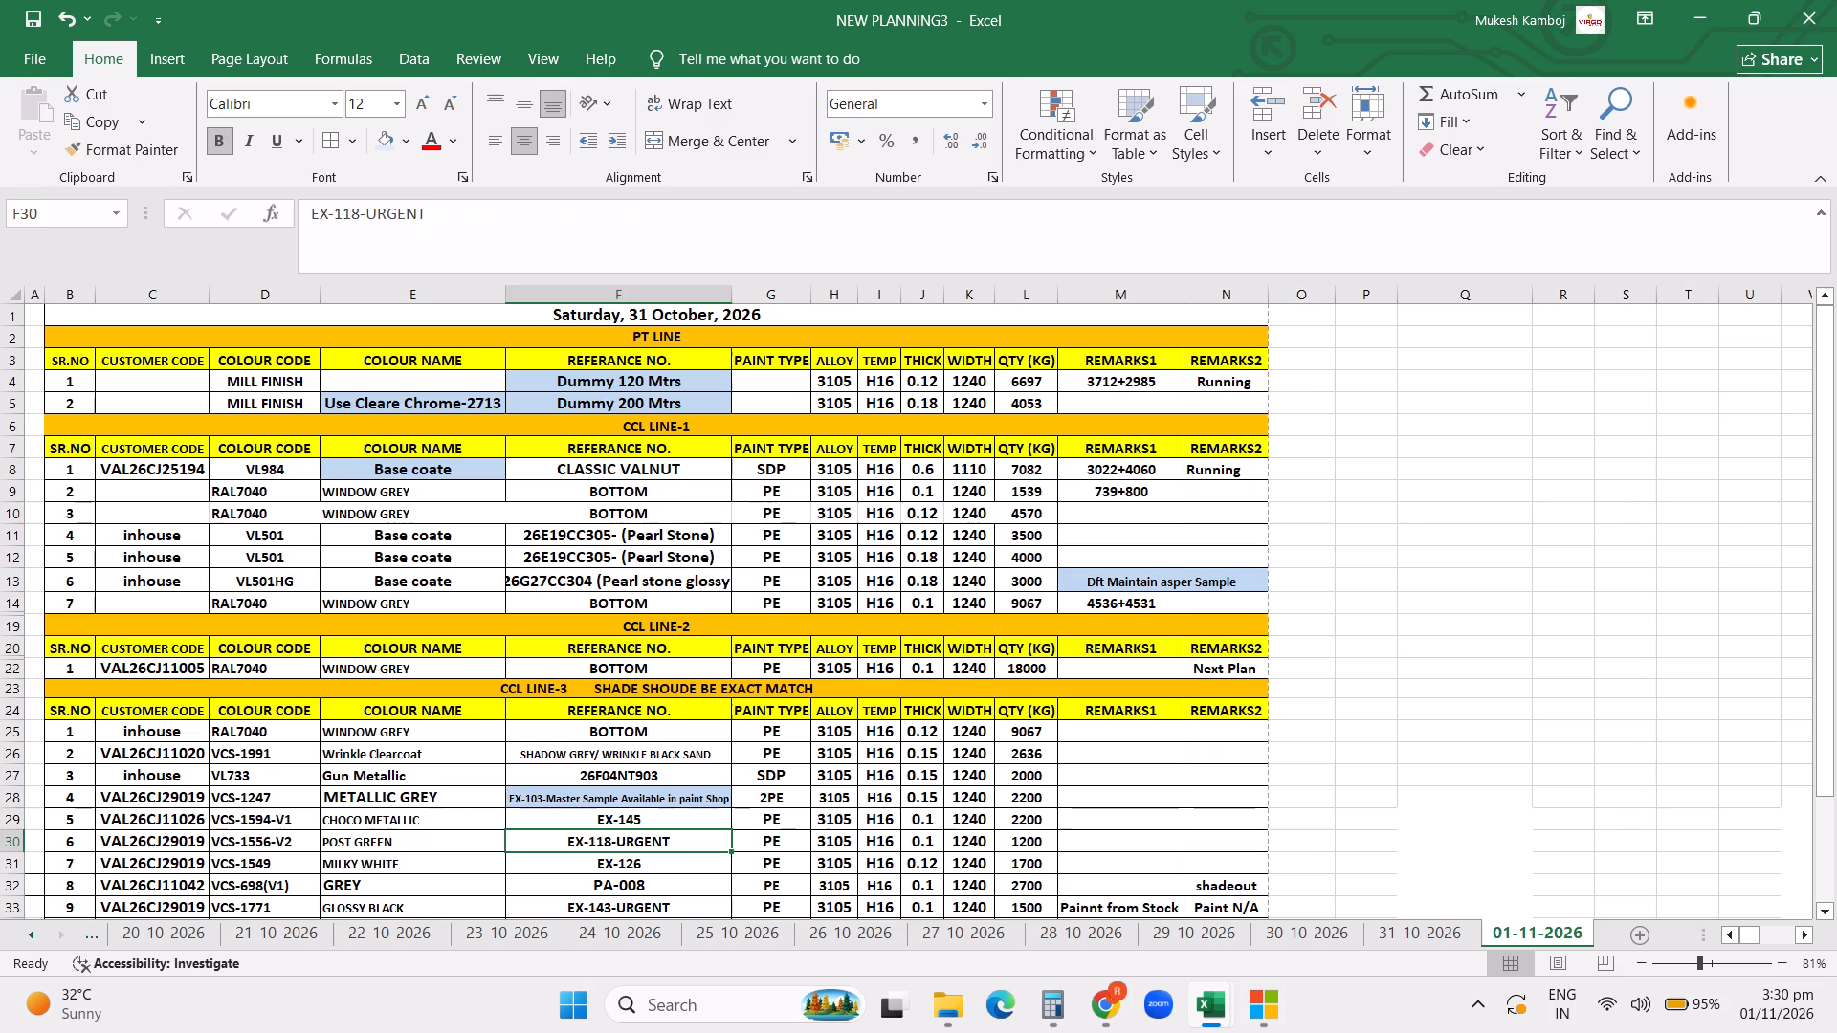
pyautogui.click(876, 838)
pyautogui.click(1179, 796)
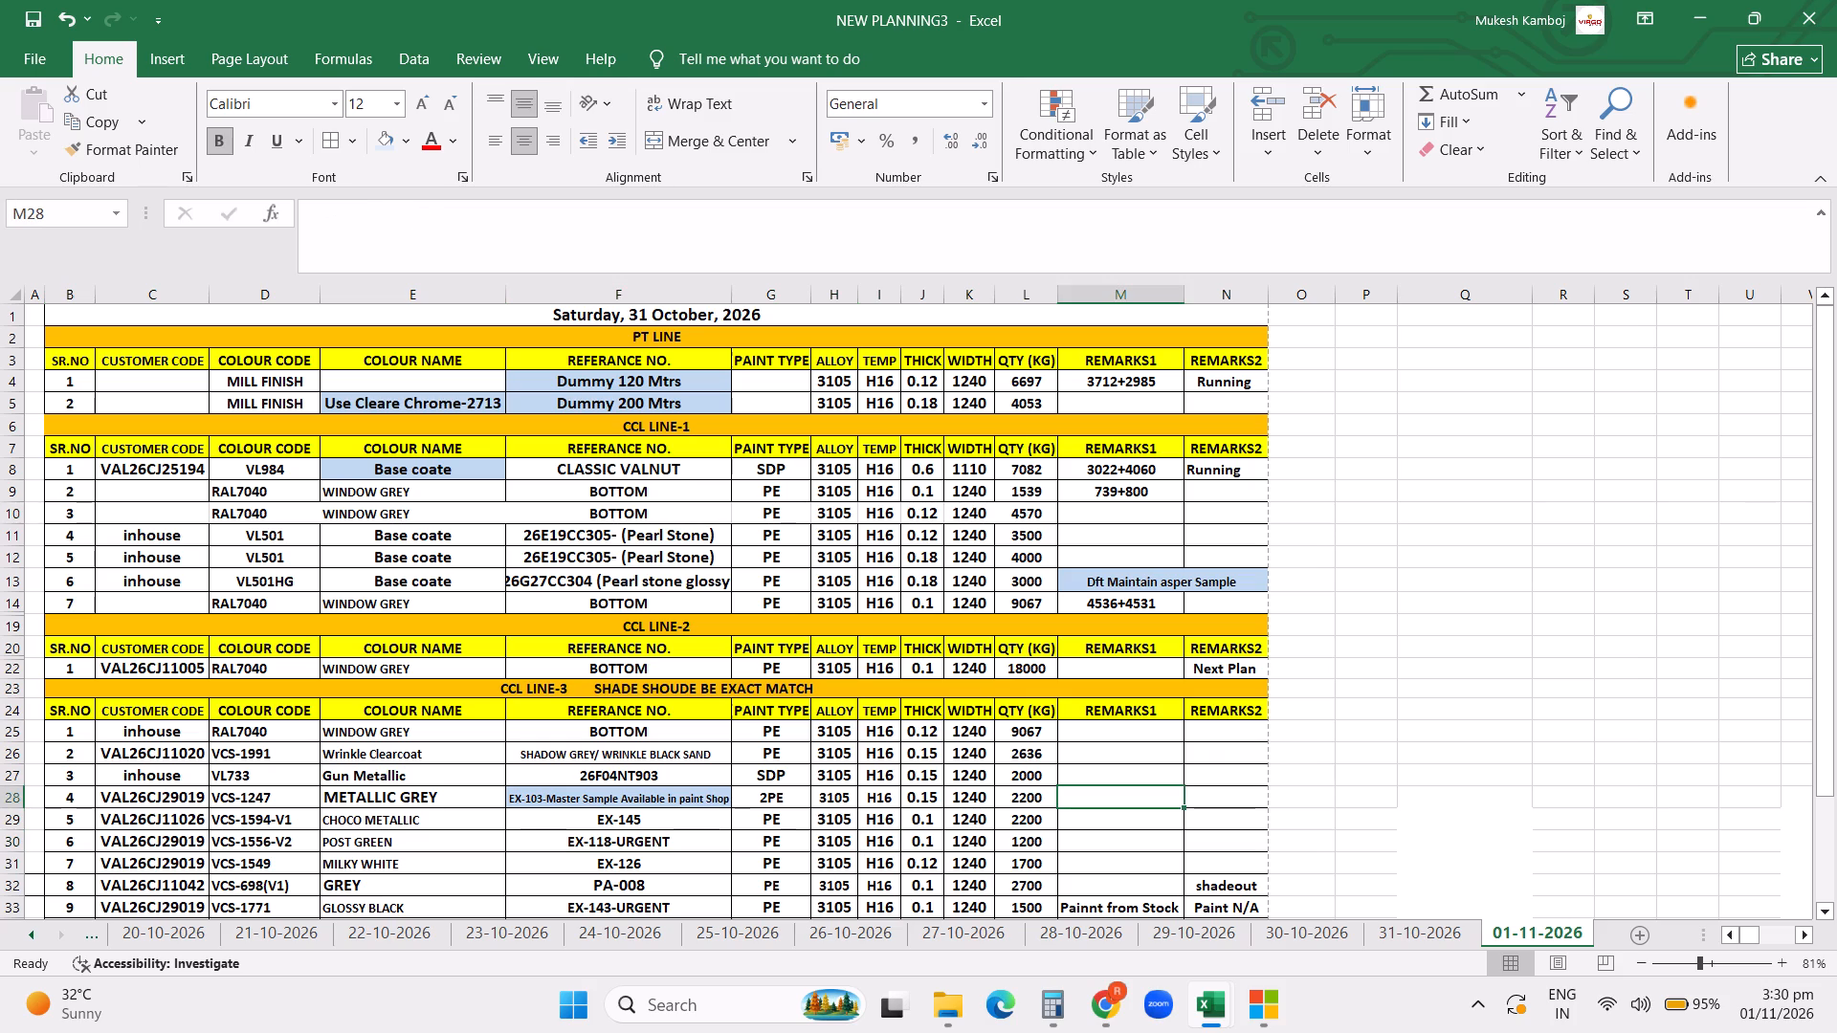
# Unhide the hidden CCL LINE-1 rows between row 14 and the CCL LINE-2 heading in row 19.
pyautogui.moveTo(15, 605); pyautogui.dragTo(12, 622)
pyautogui.rightClick(12, 622)
pyautogui.click(55, 606)
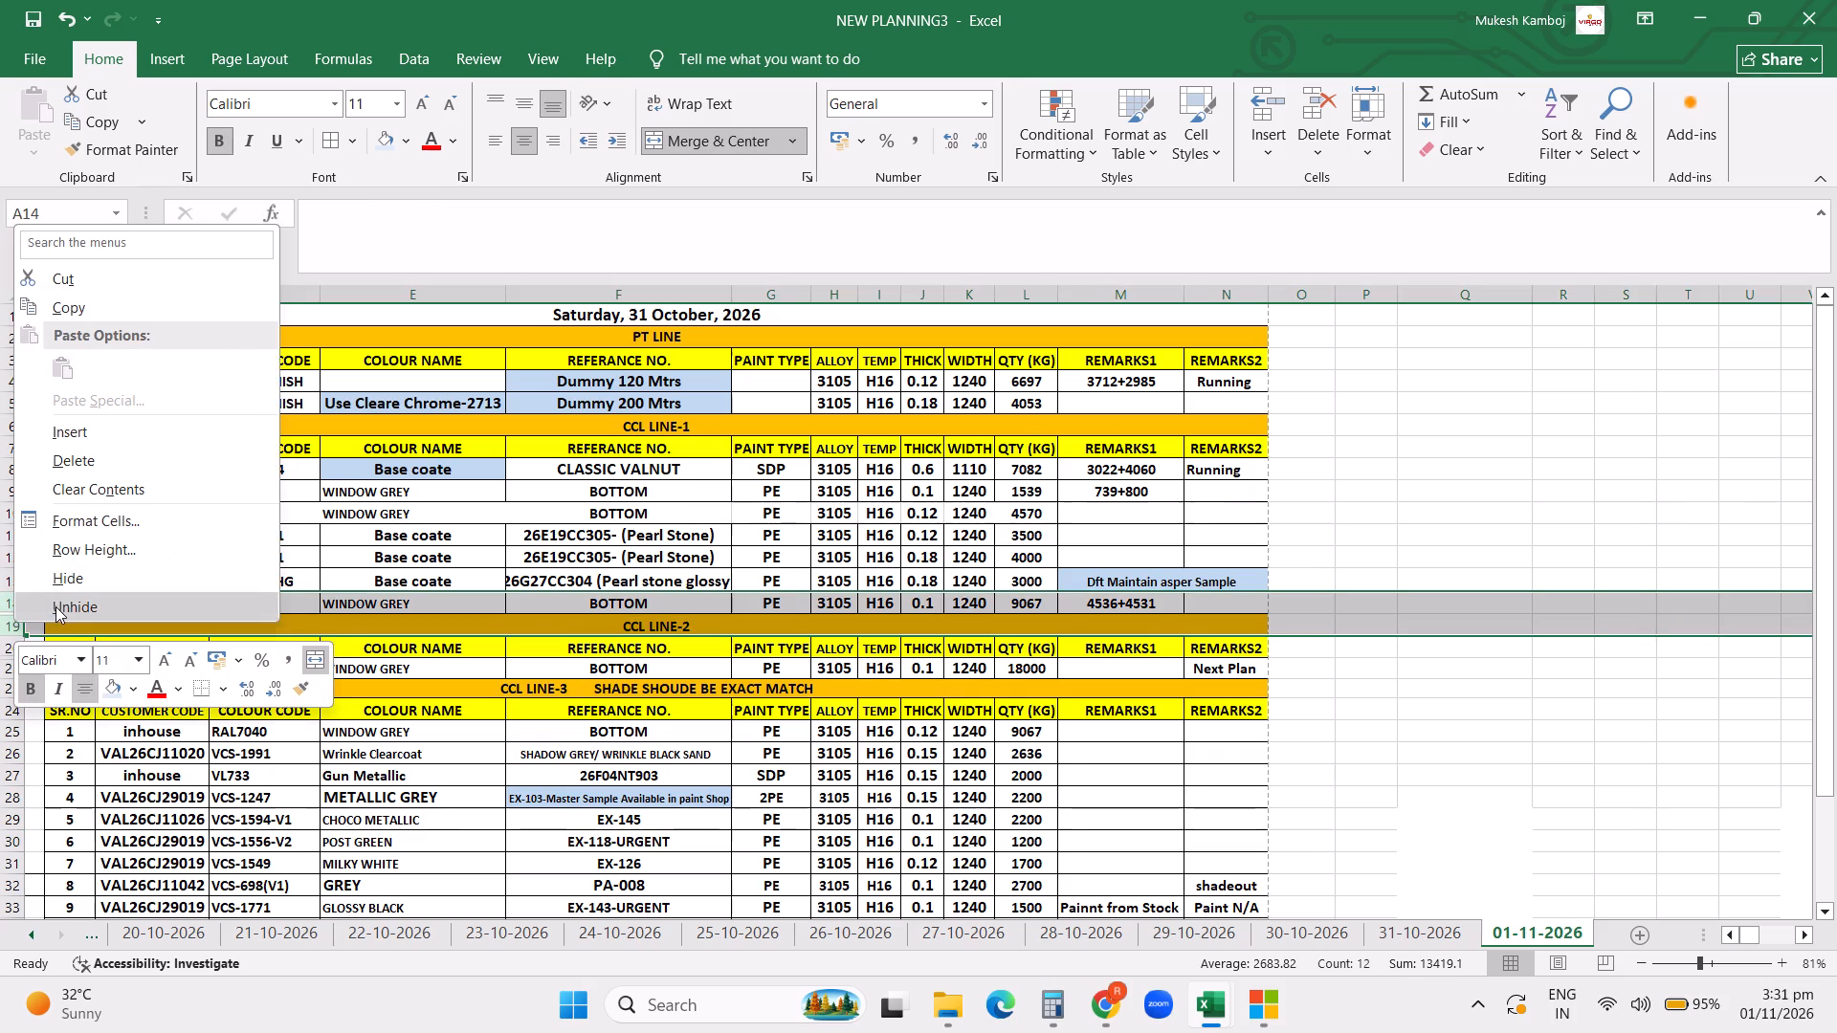
pyautogui.click(603, 641)
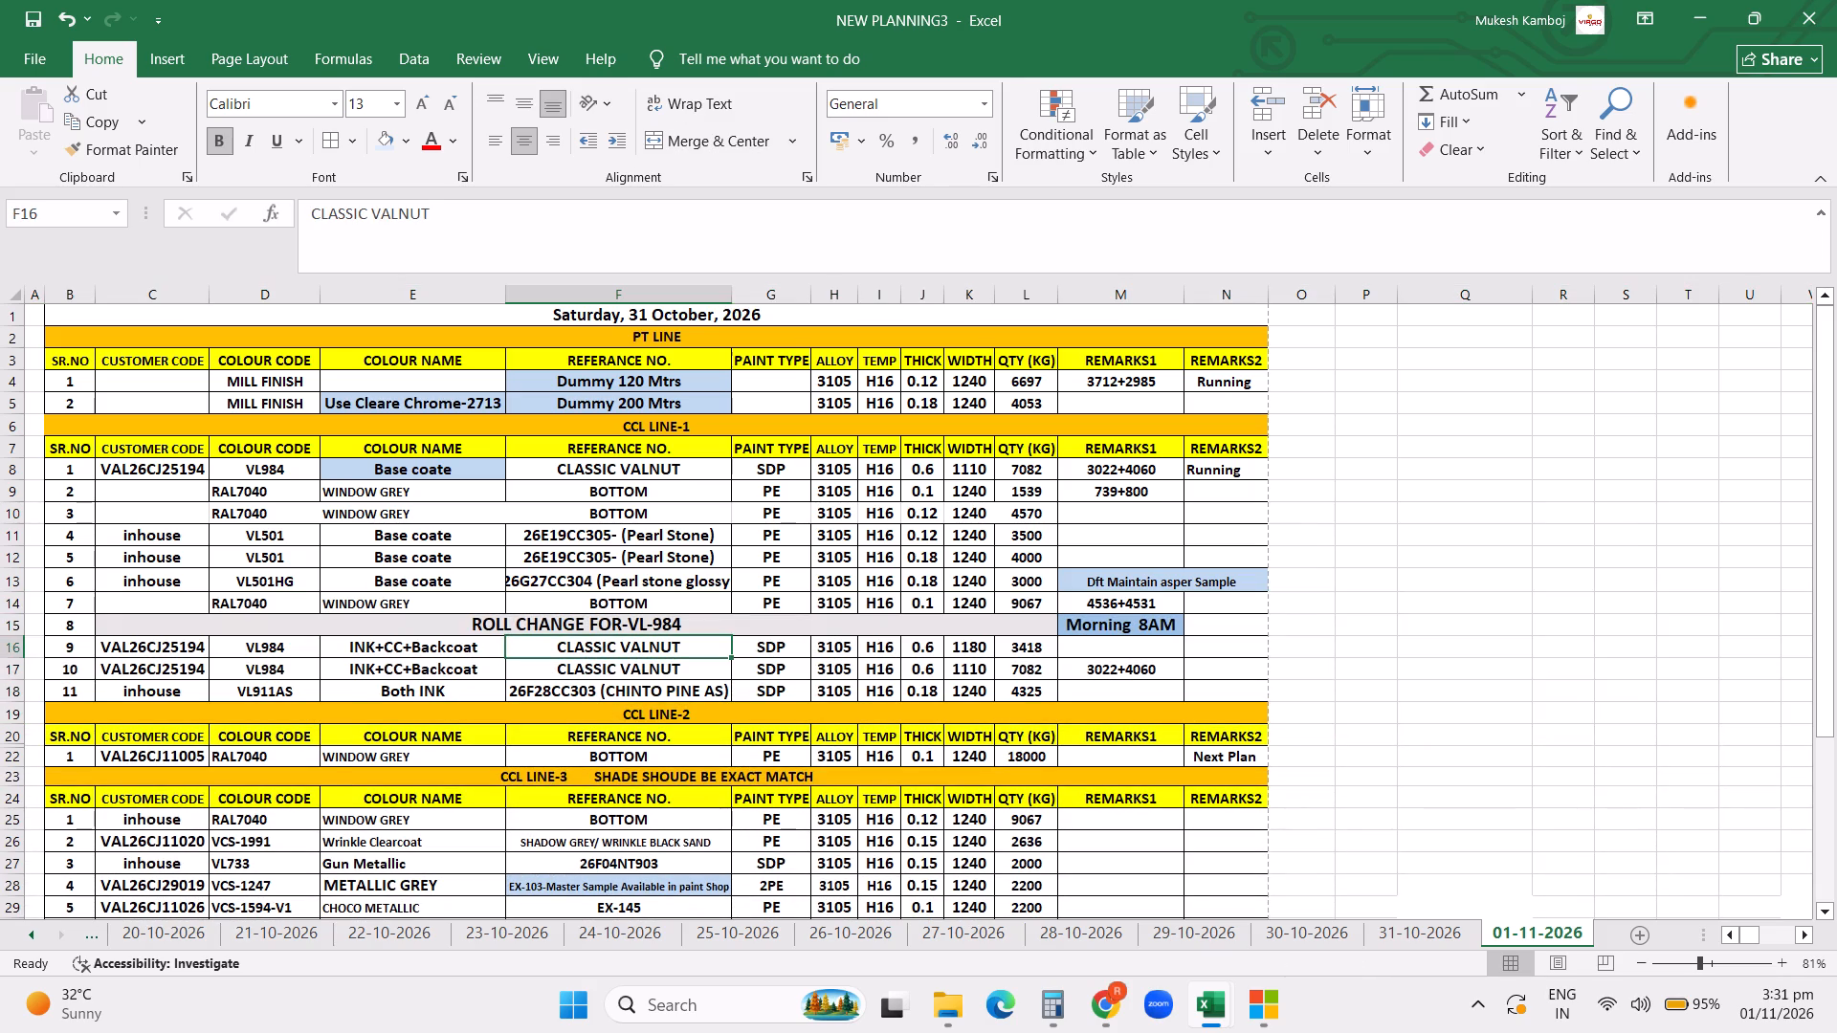
# Set REMARKS2 of the first CCL LINE-1 order, VL984 CLASSIC VALNUT, in N8 to Done.
pyautogui.click(1207, 465)
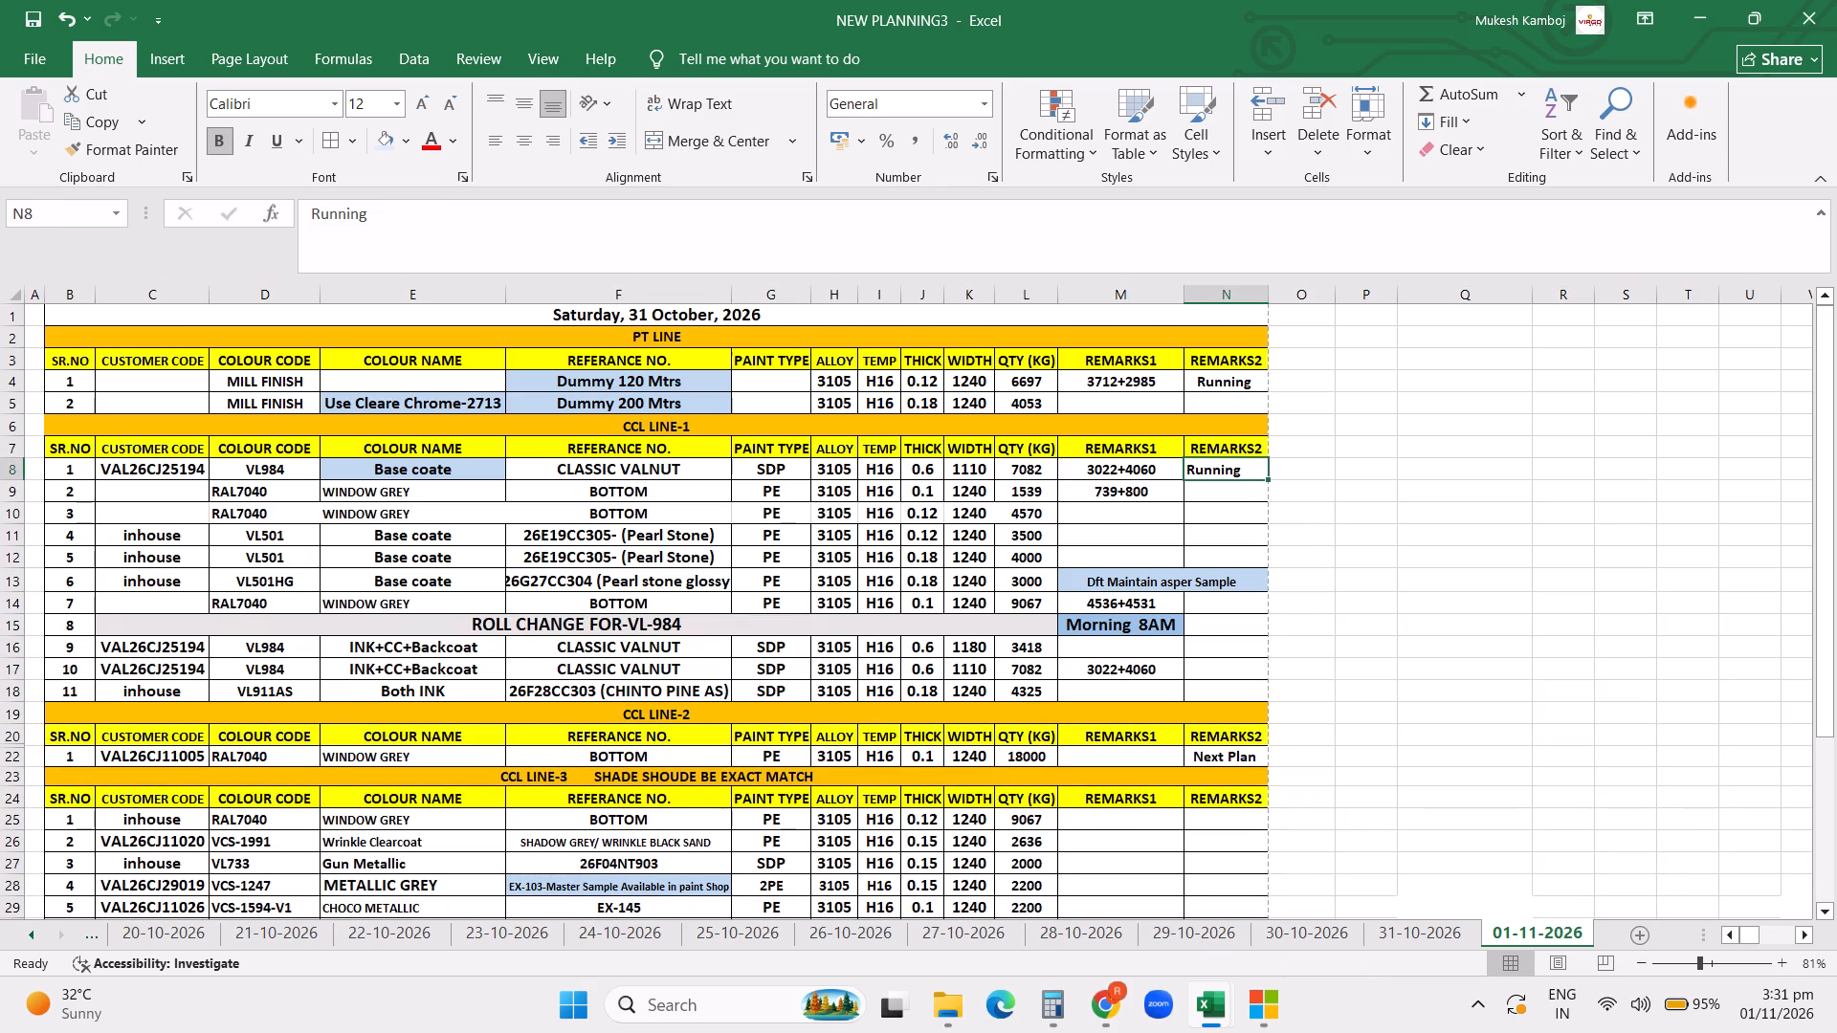
pyautogui.press('d')
pyautogui.press('BackSpace')
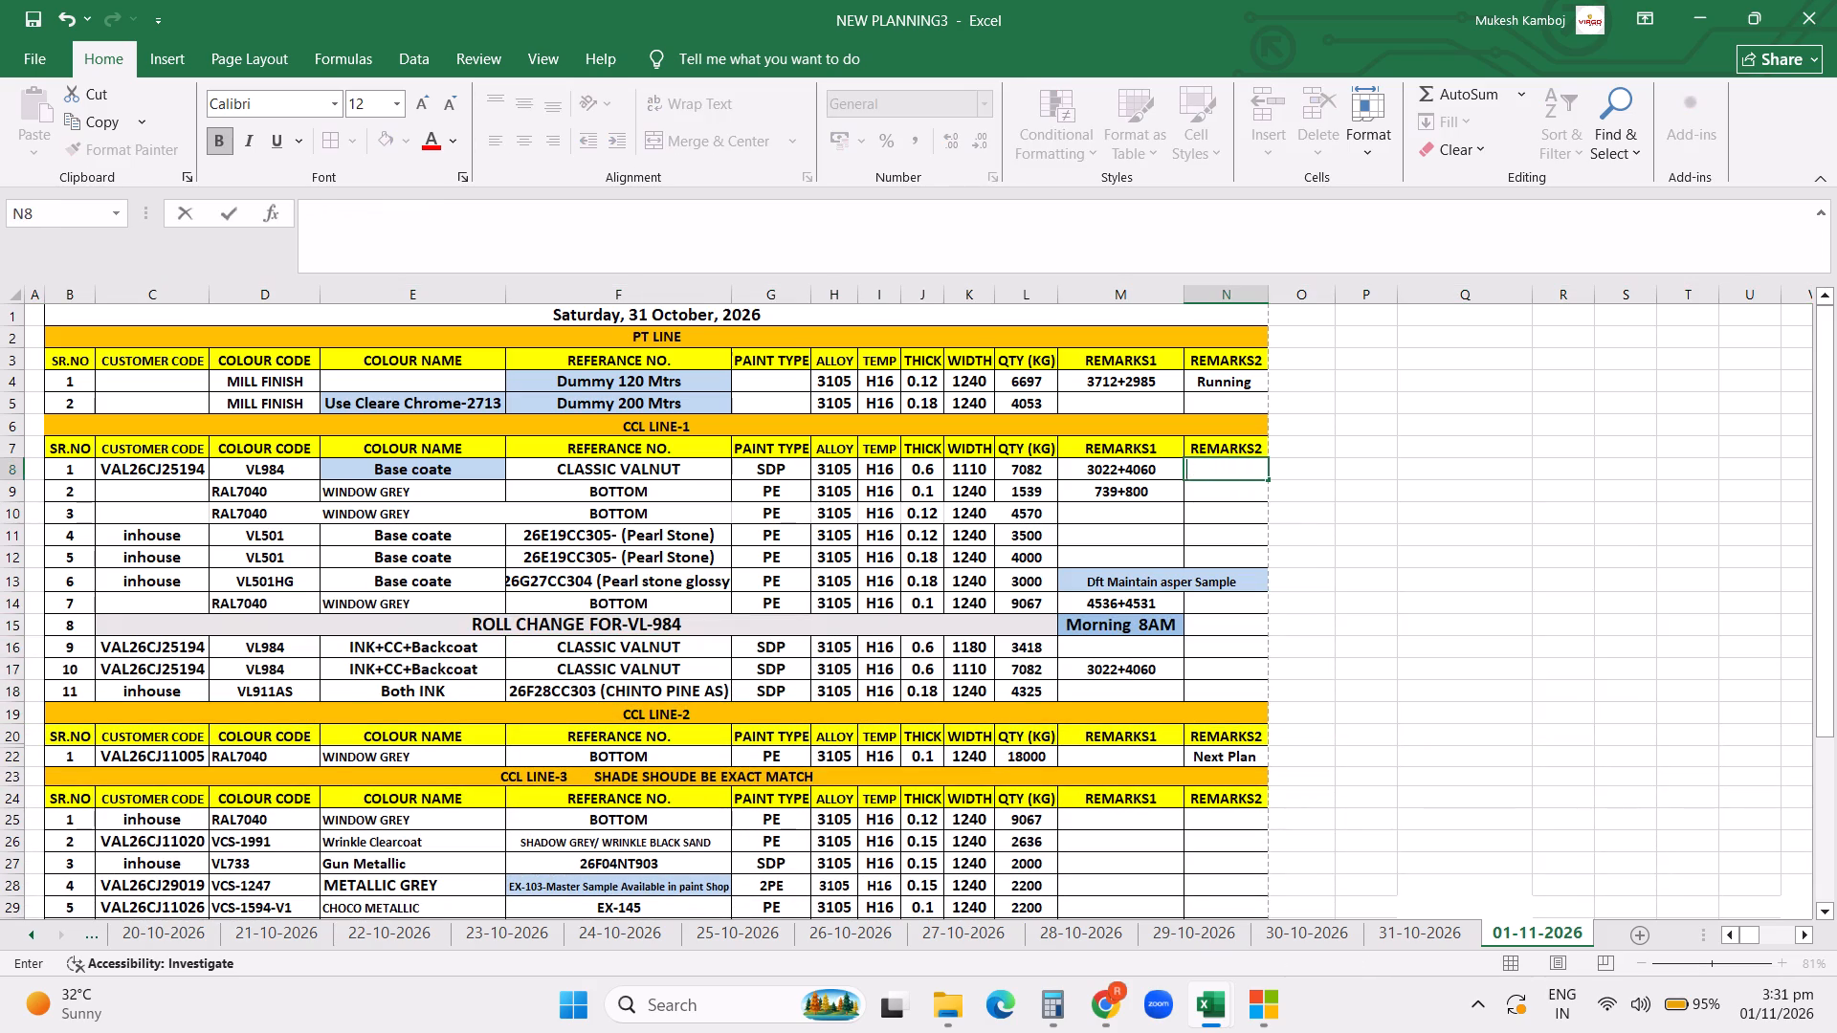
pyautogui.write('Di')
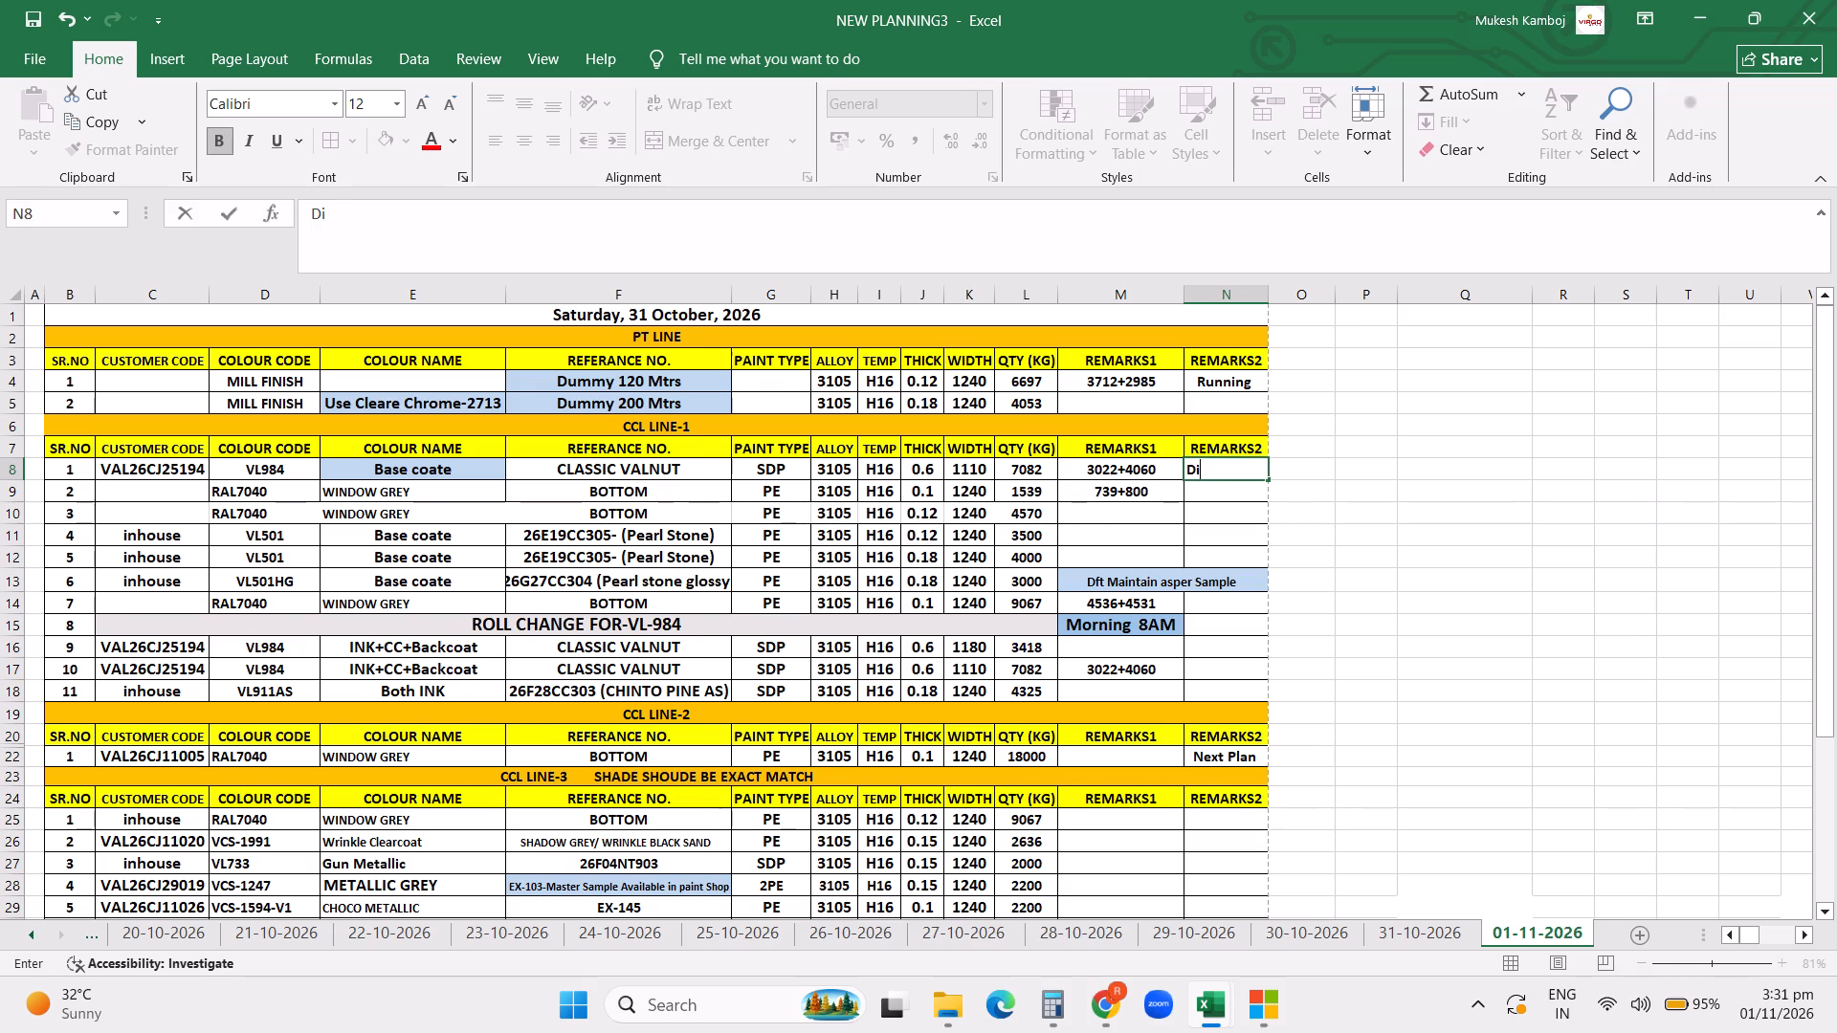
pyautogui.press('BackSpace')
pyautogui.write('one')
pyautogui.press('Return')
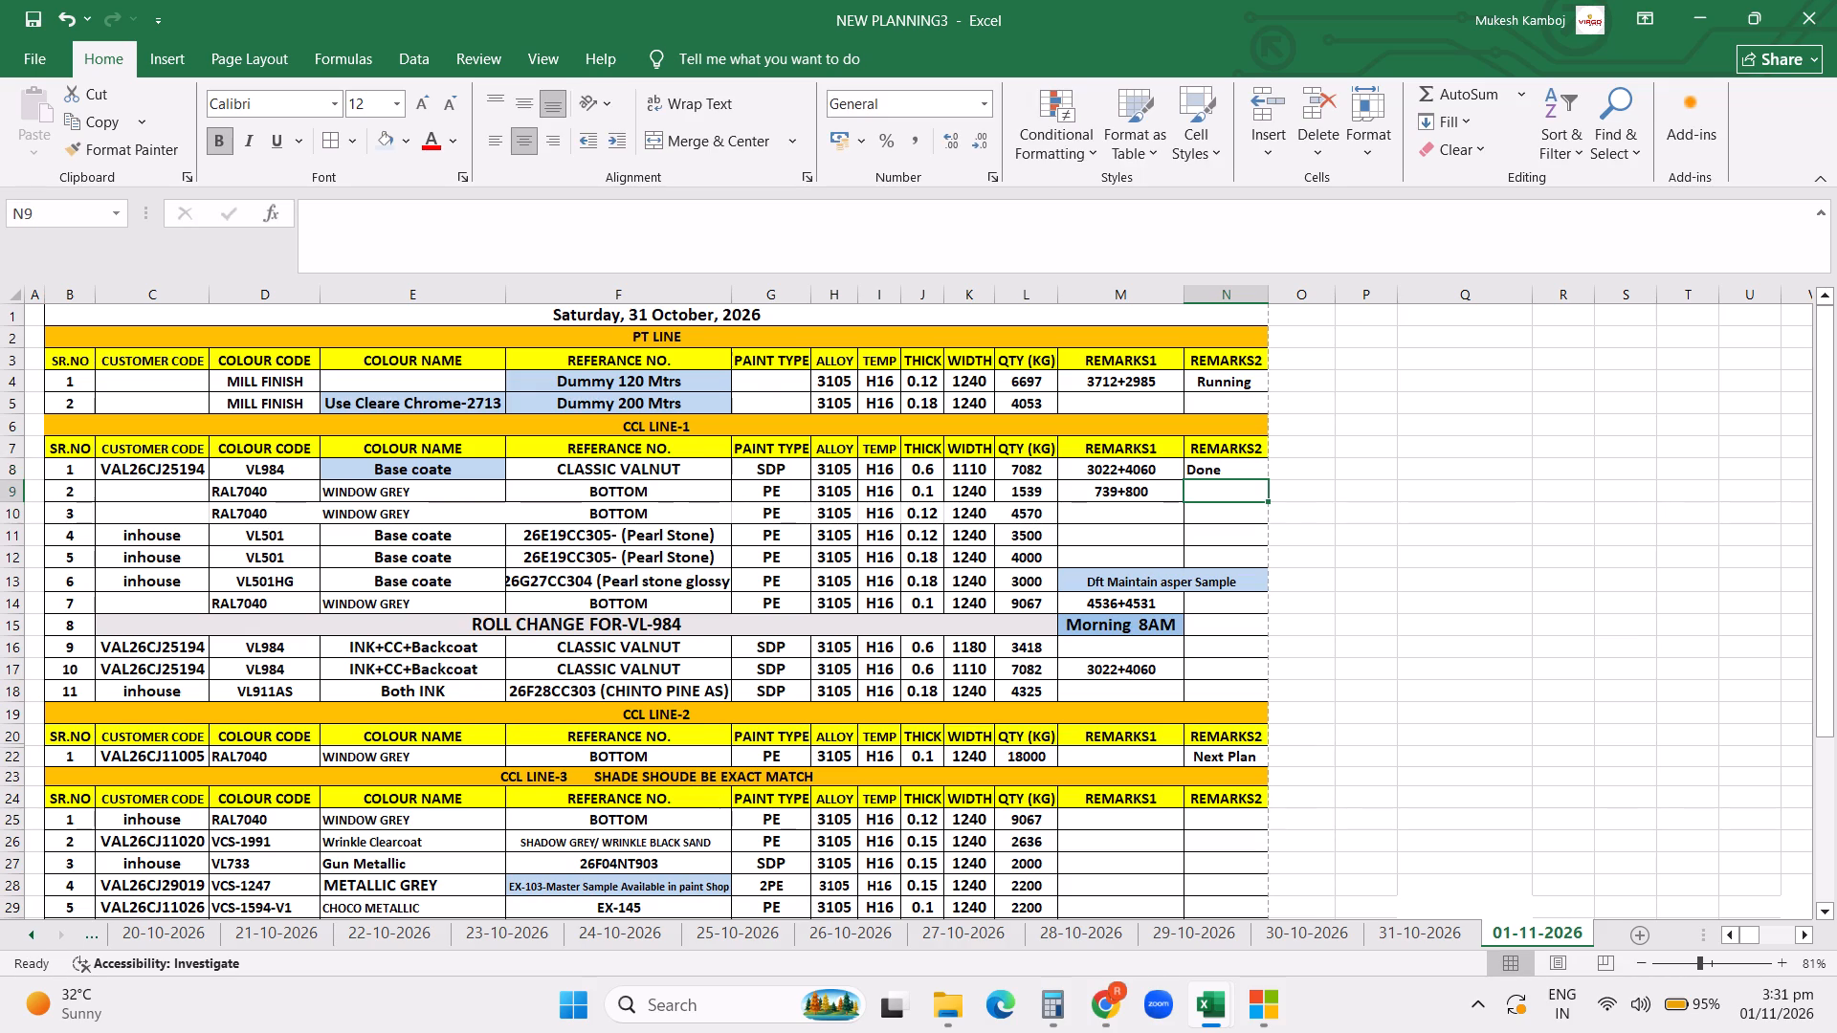
# Delete the two RAL7040 WINDOW GREY orders in rows 9 and 10 from CCL LINE-1.
pyautogui.click(1, 497)
pyautogui.moveTo(8, 489); pyautogui.dragTo(8, 504)
pyautogui.hotkey('ctrl', '-')
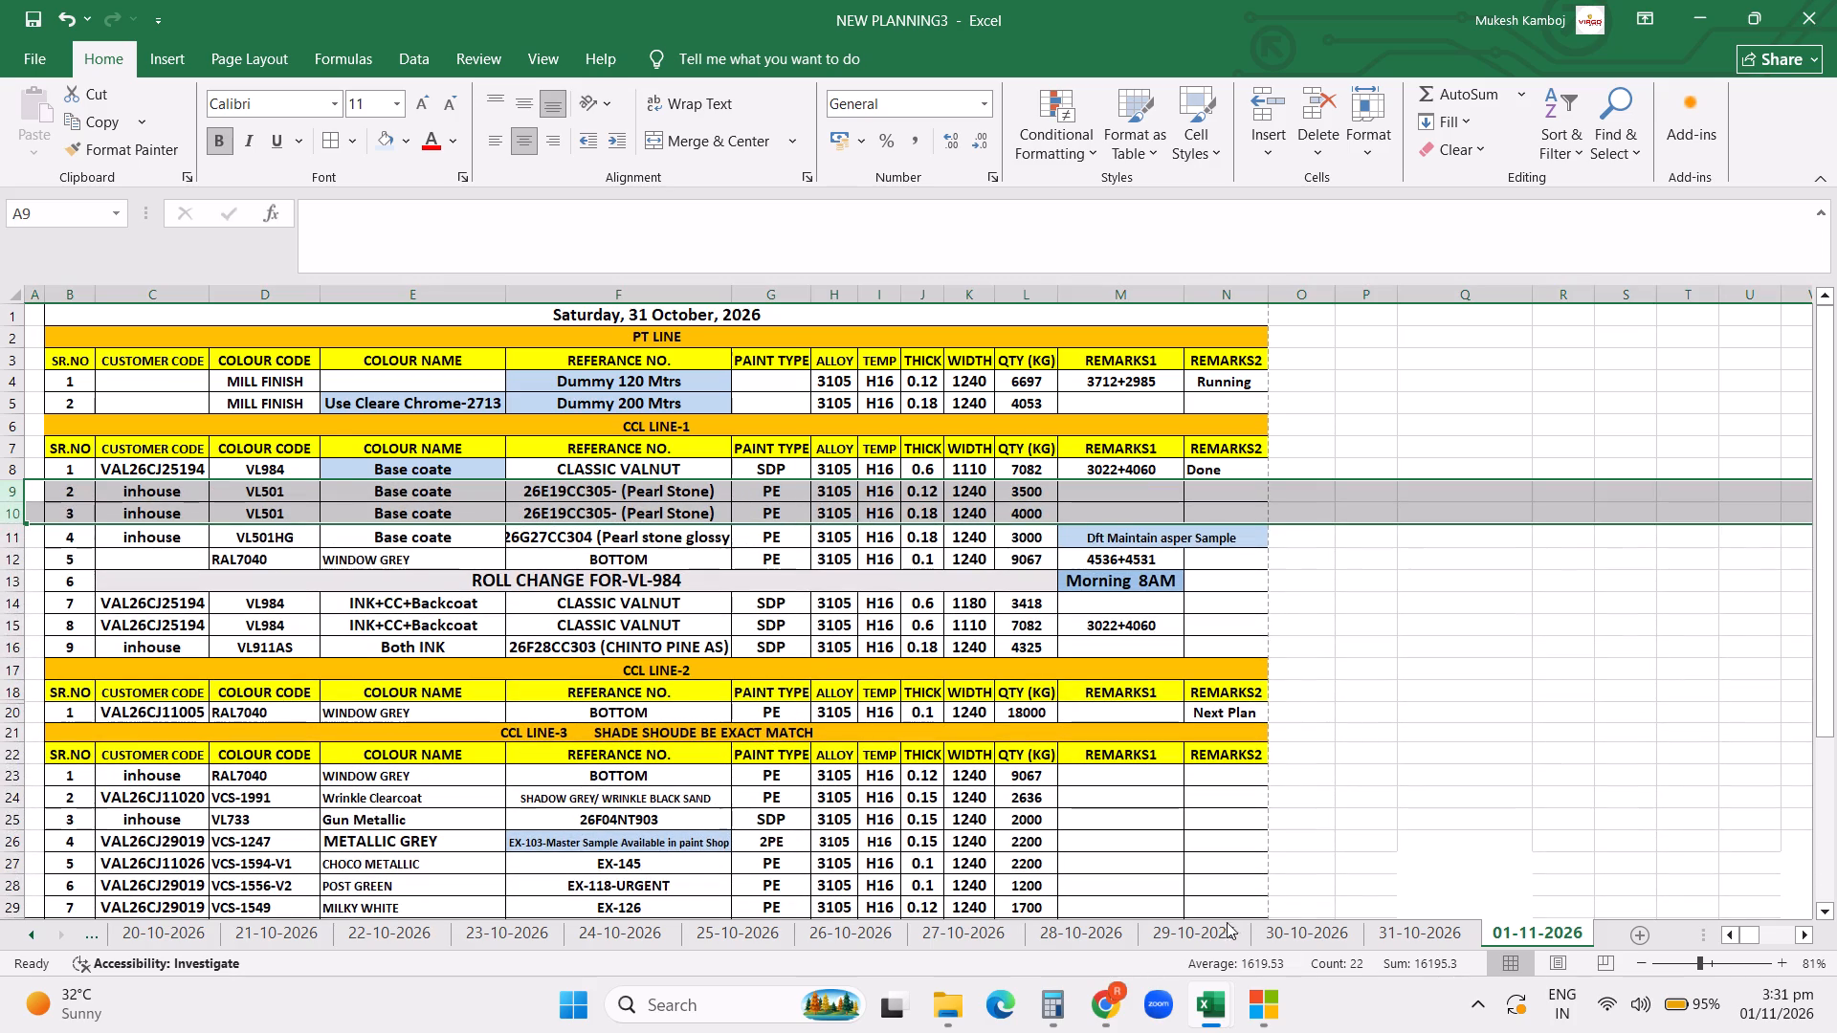
# Switch to the Pending Order 1nov26 workbook and clear the filter on the CCL Remark1 column.
pyautogui.click(1207, 1014)
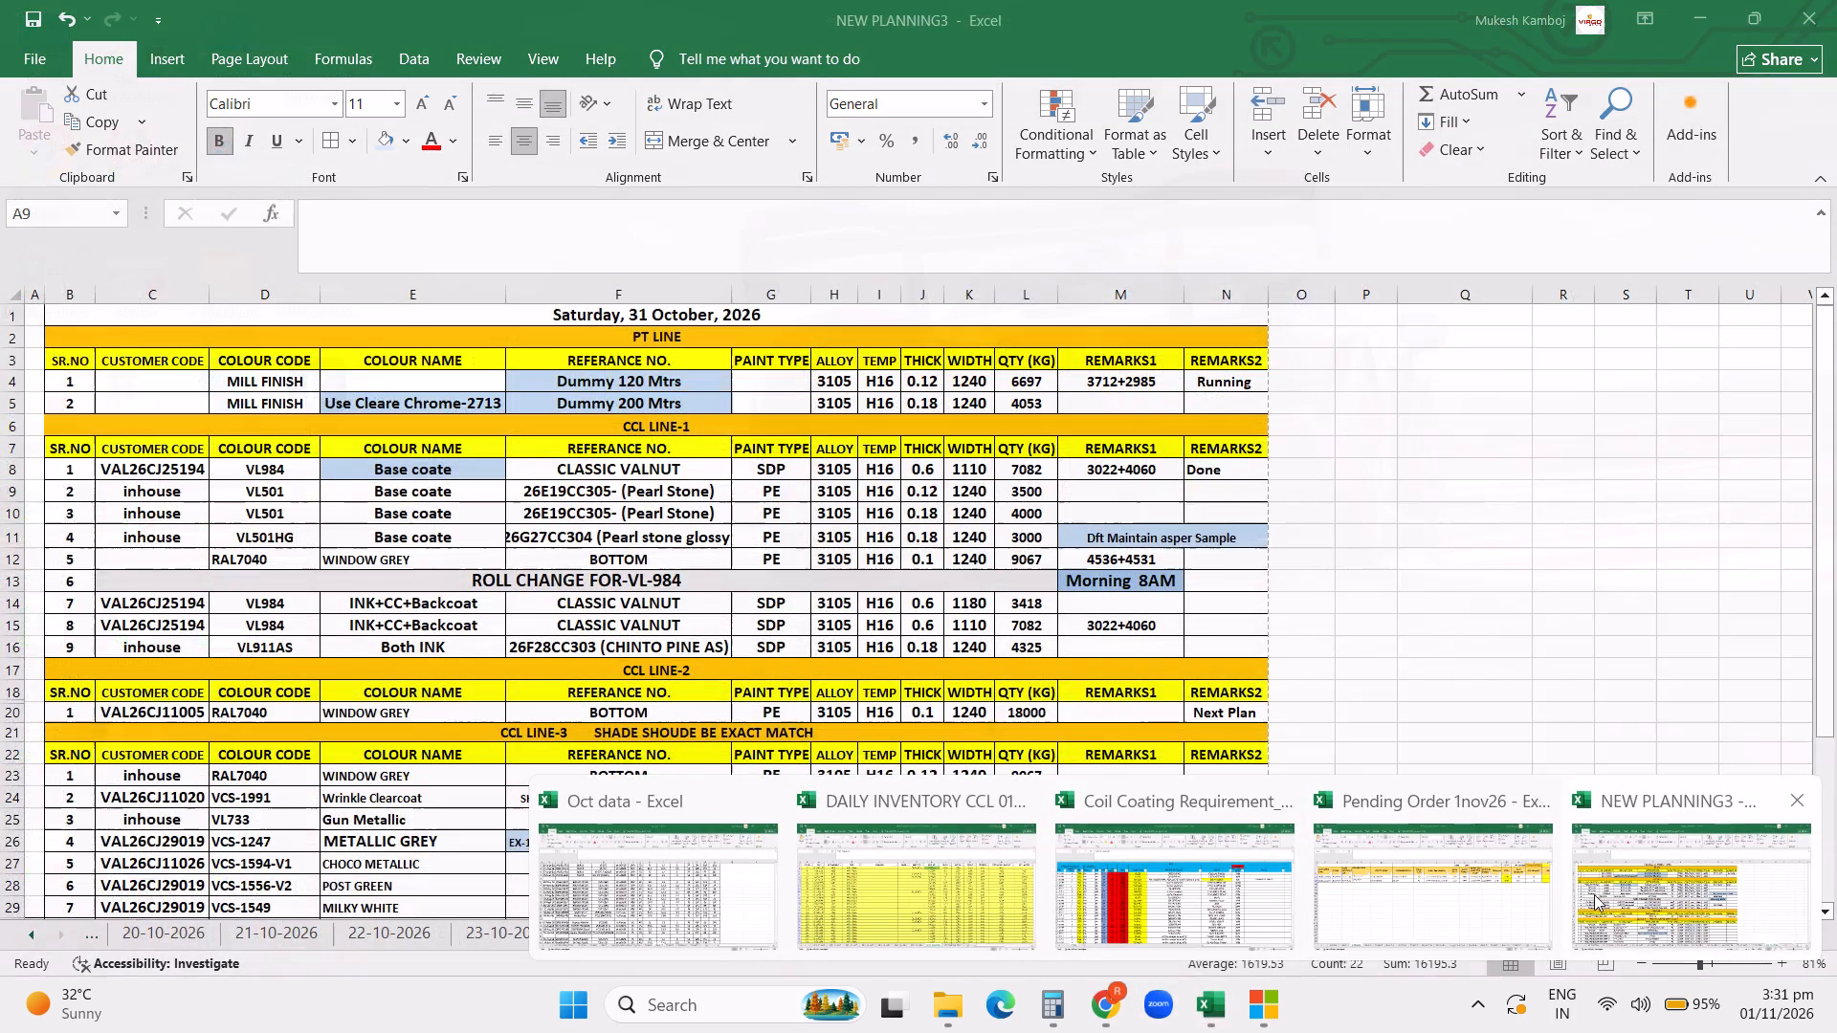
pyautogui.click(1476, 899)
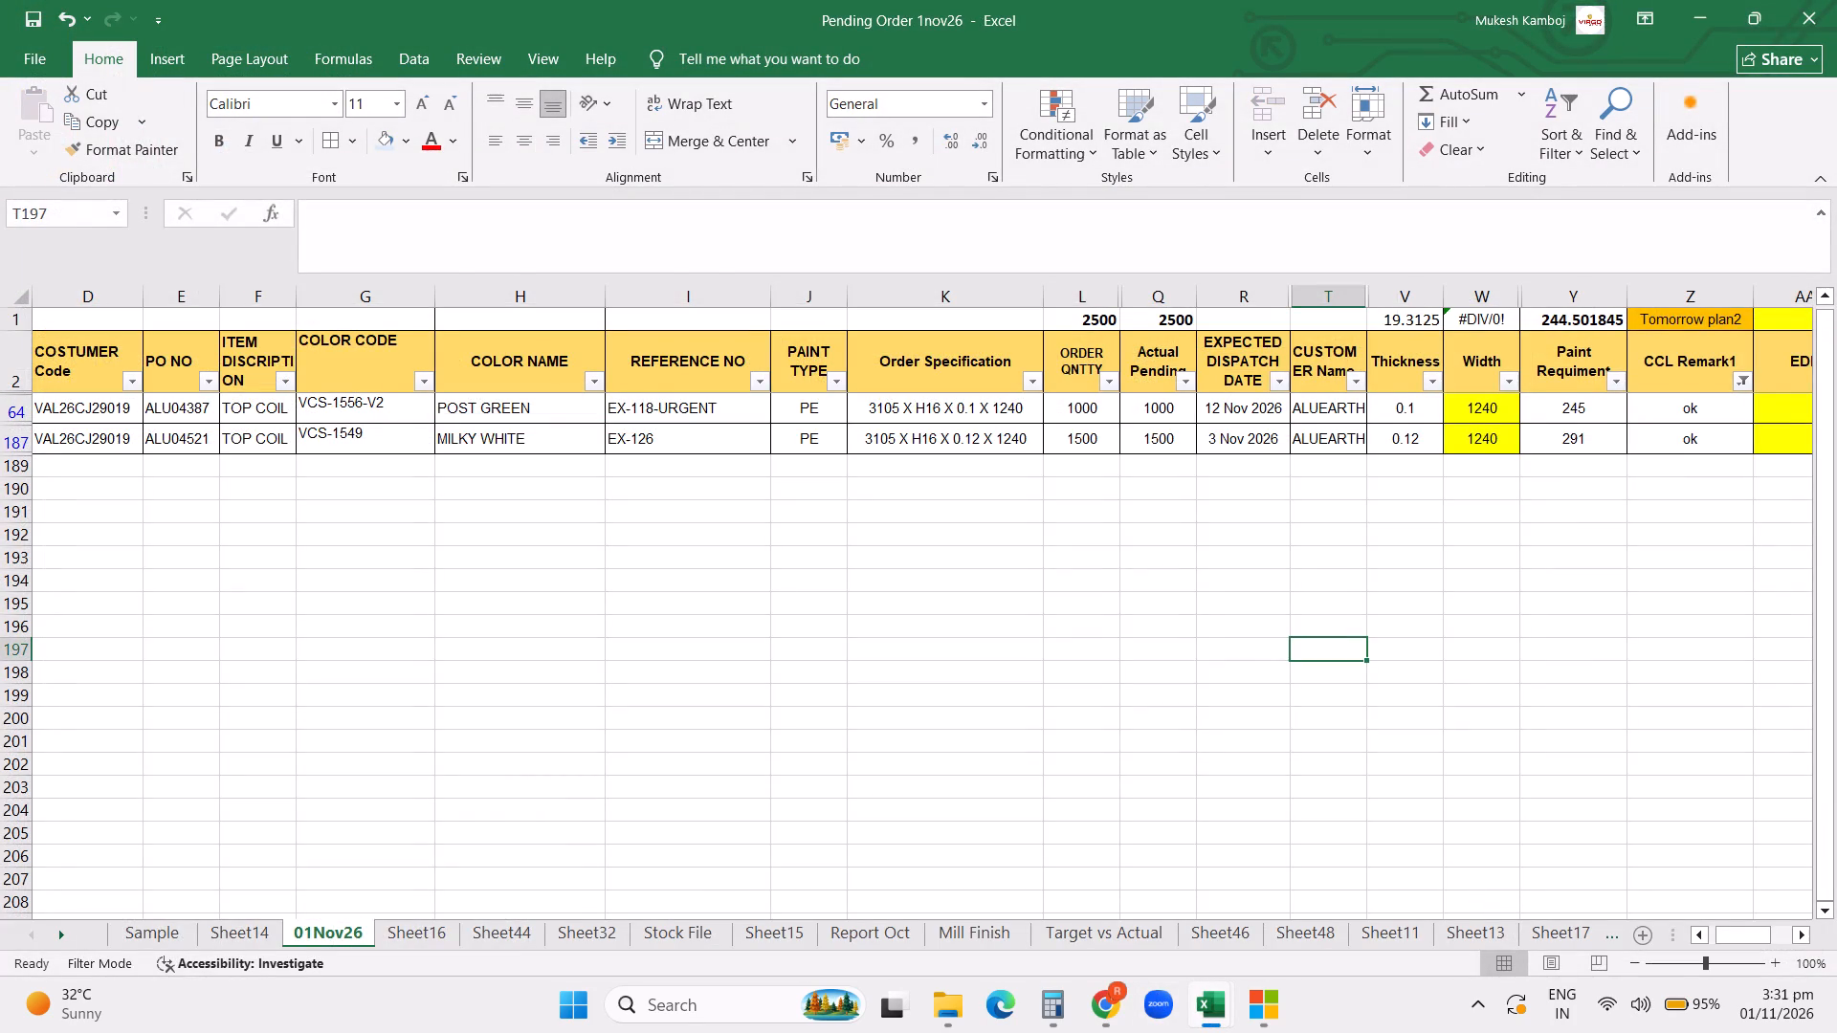
pyautogui.click(1742, 385)
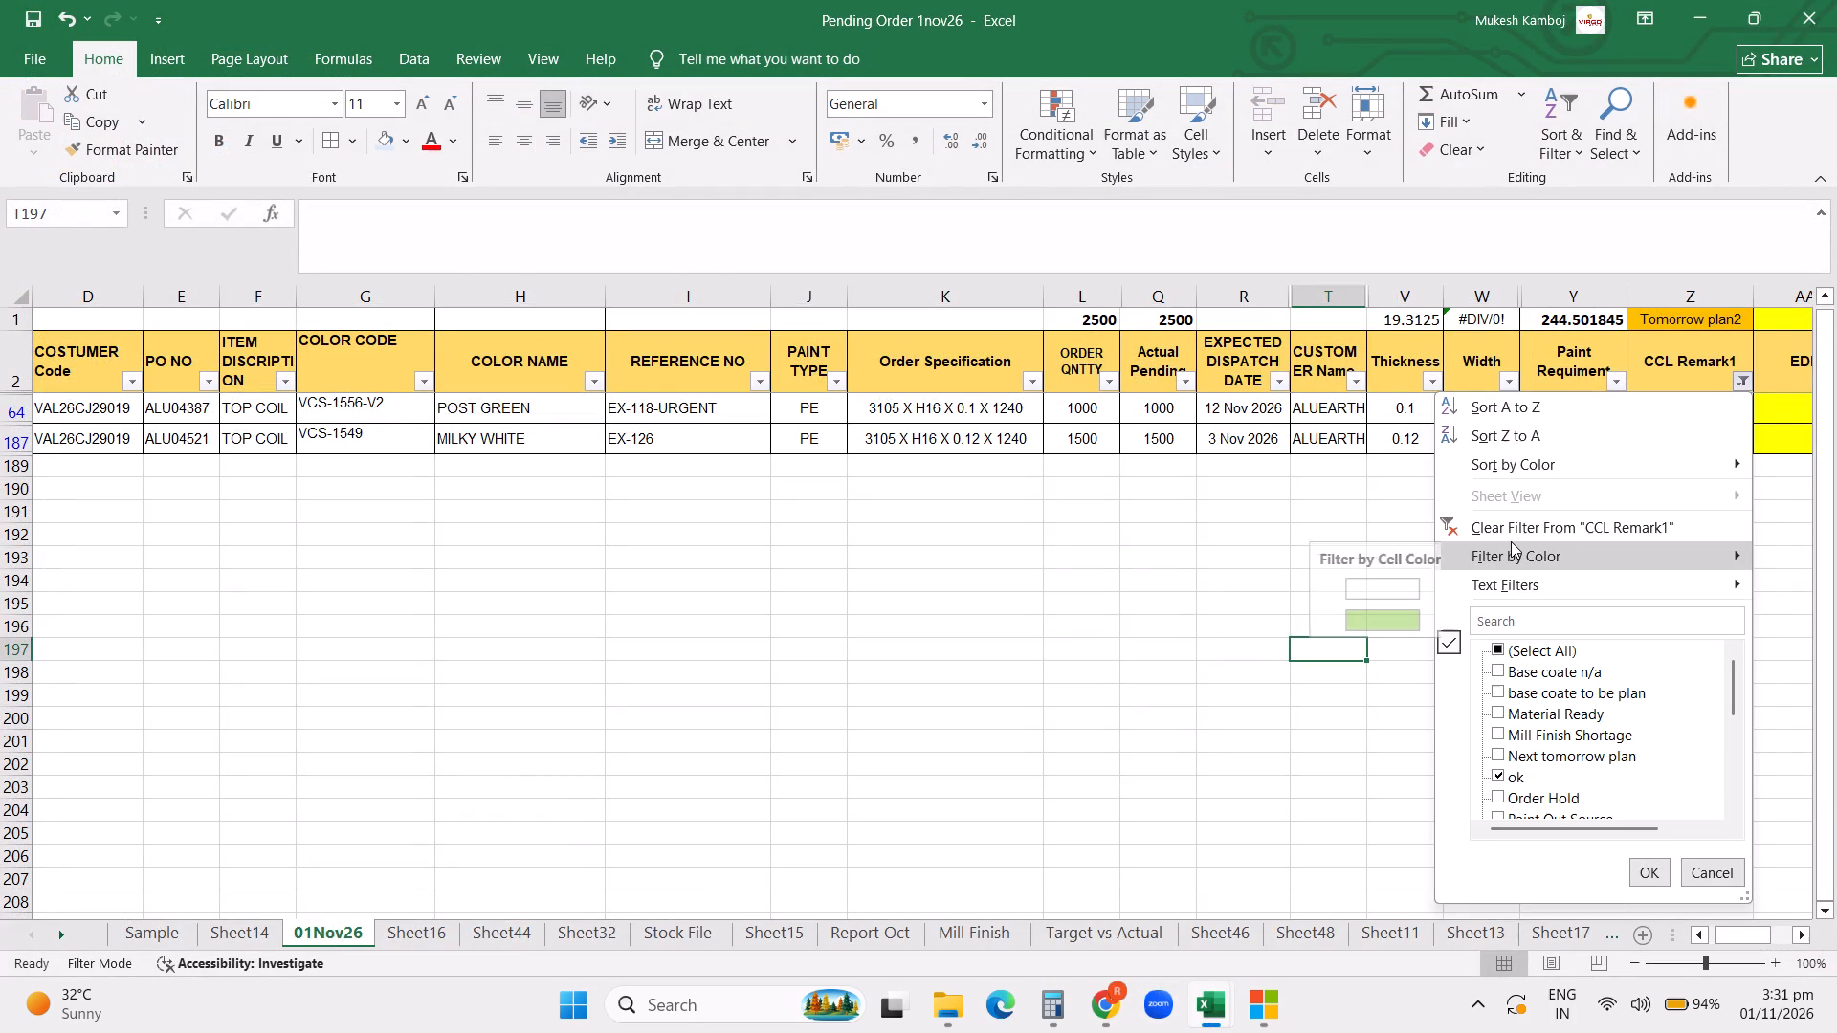
pyautogui.click(1511, 541)
pyautogui.click(1501, 527)
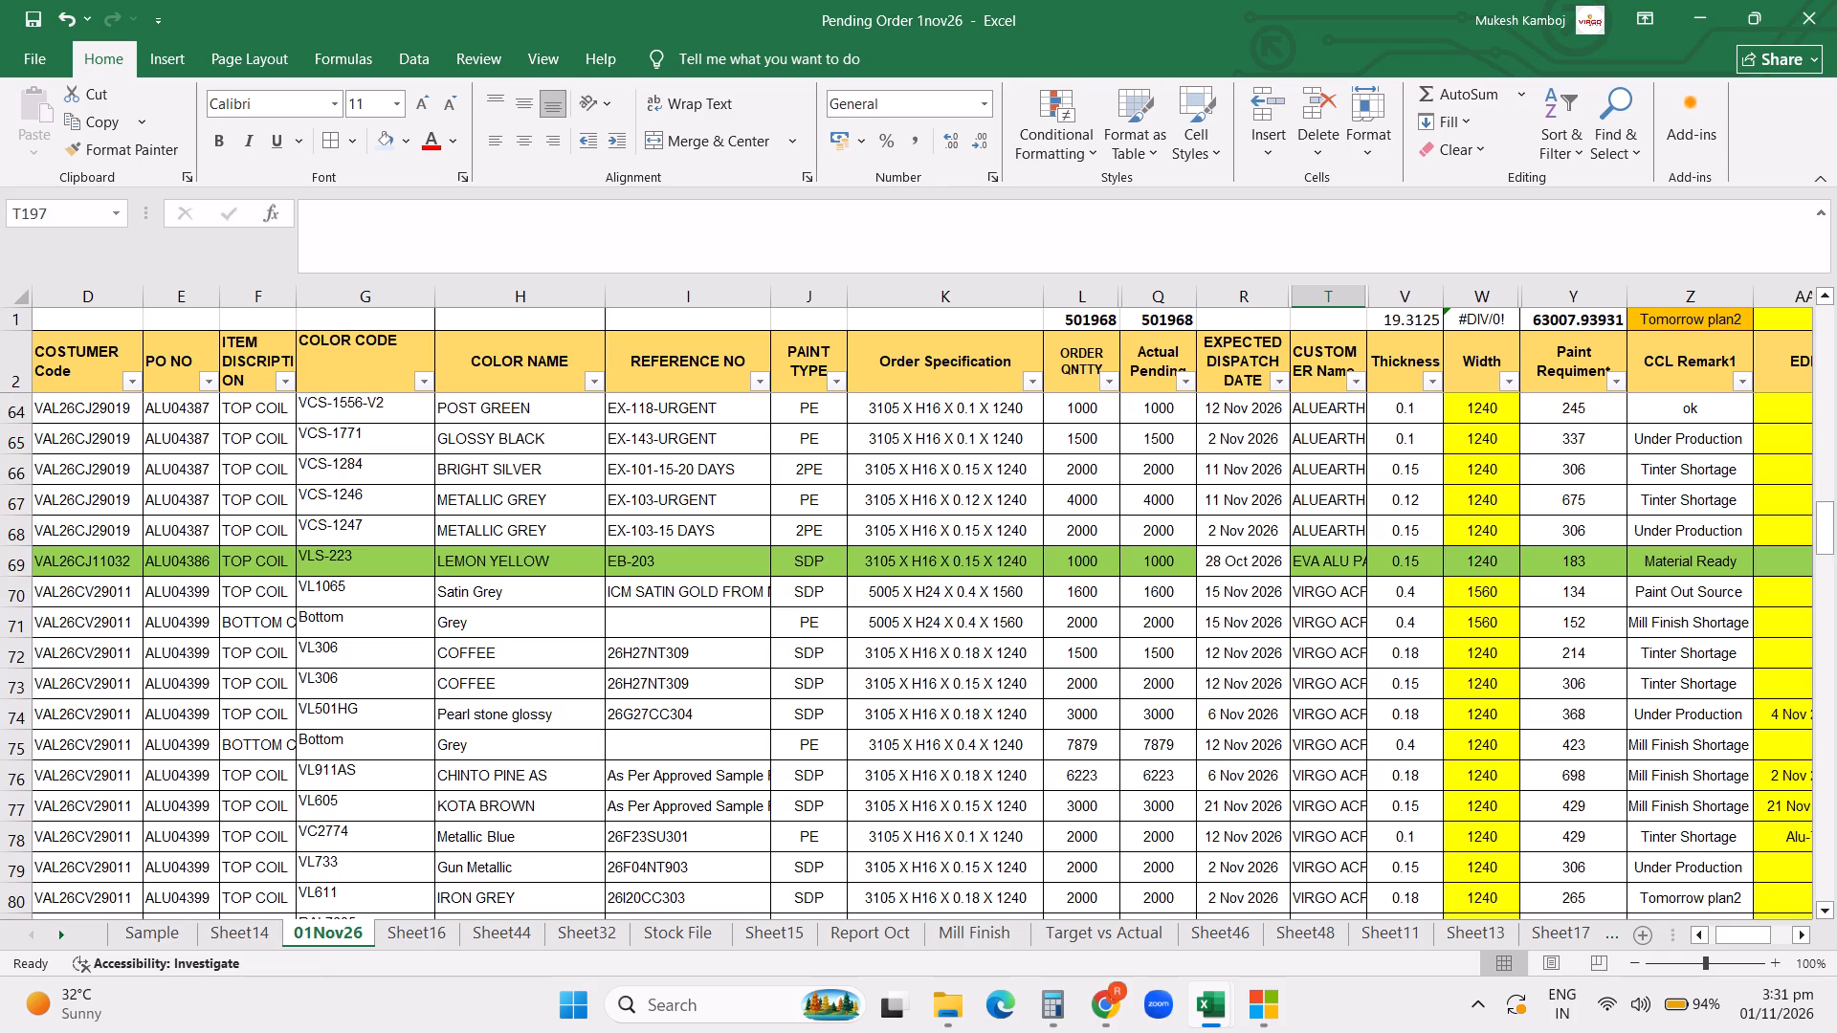
# Search the COLOR CODE column's filter values for 1387, then close the filter without applying it.
pyautogui.click(426, 376)
pyautogui.click(208, 626)
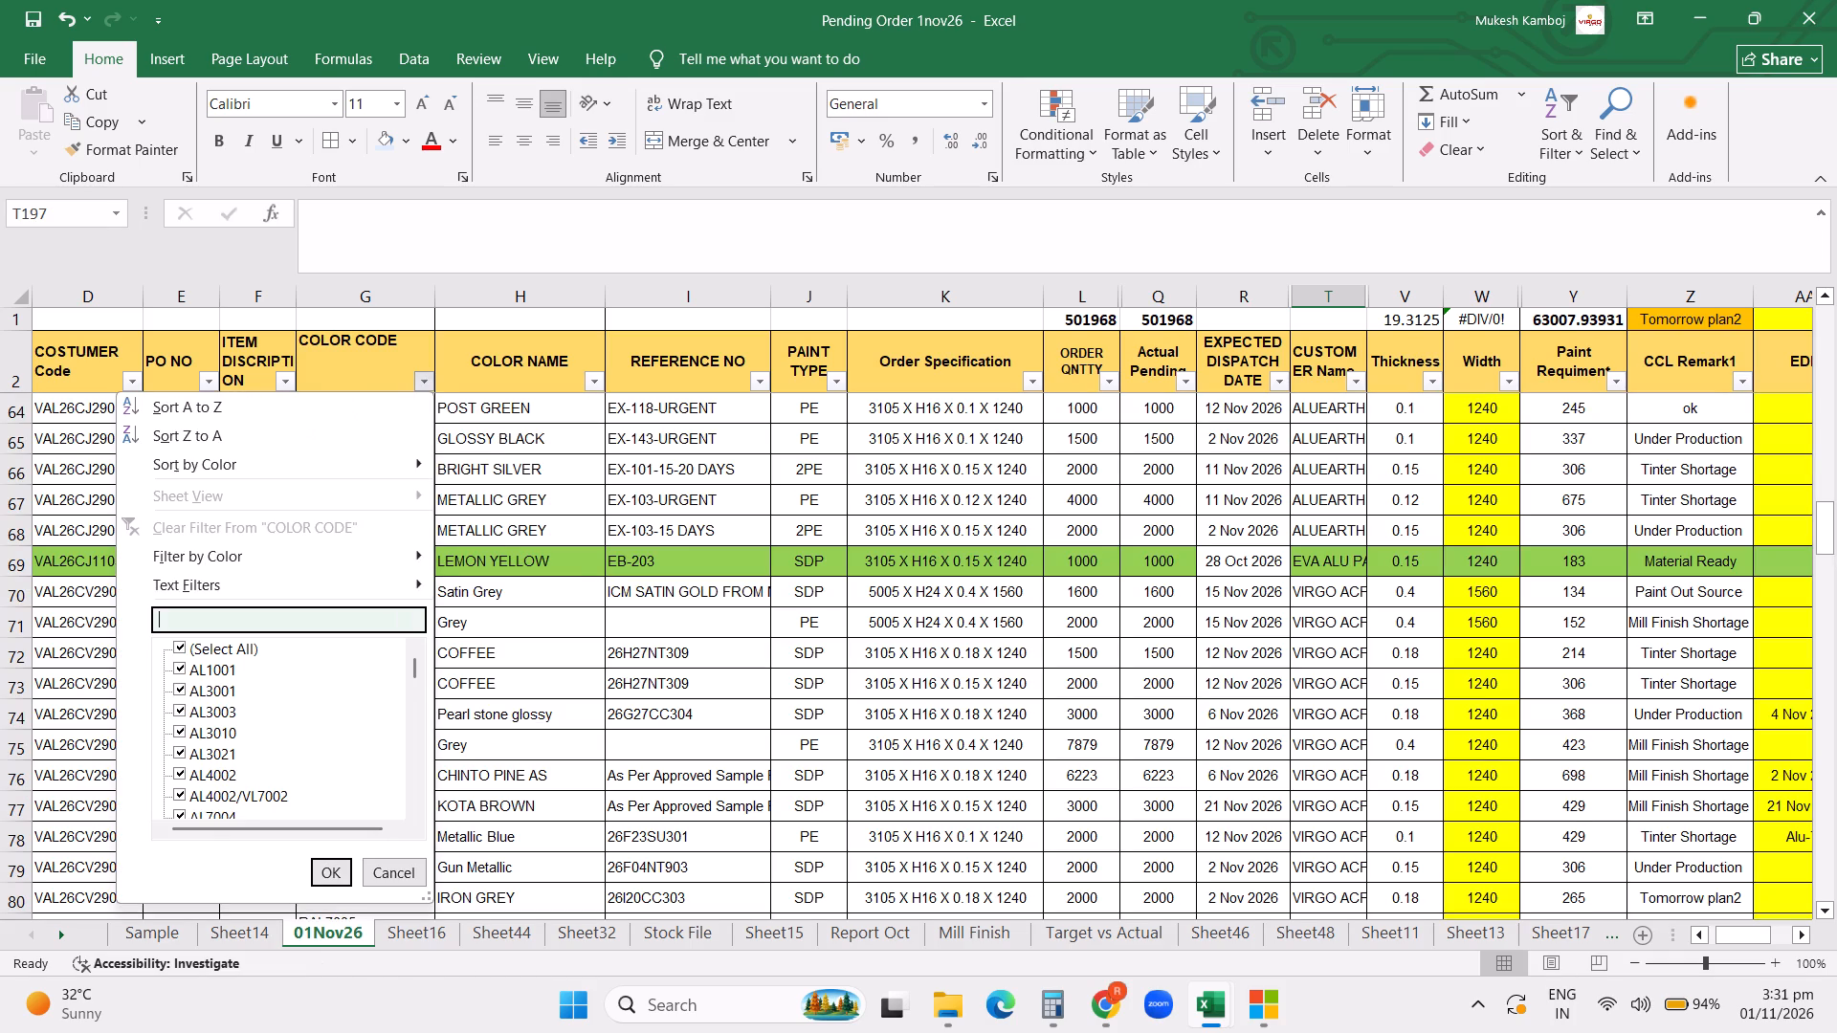
pyautogui.write('1387')
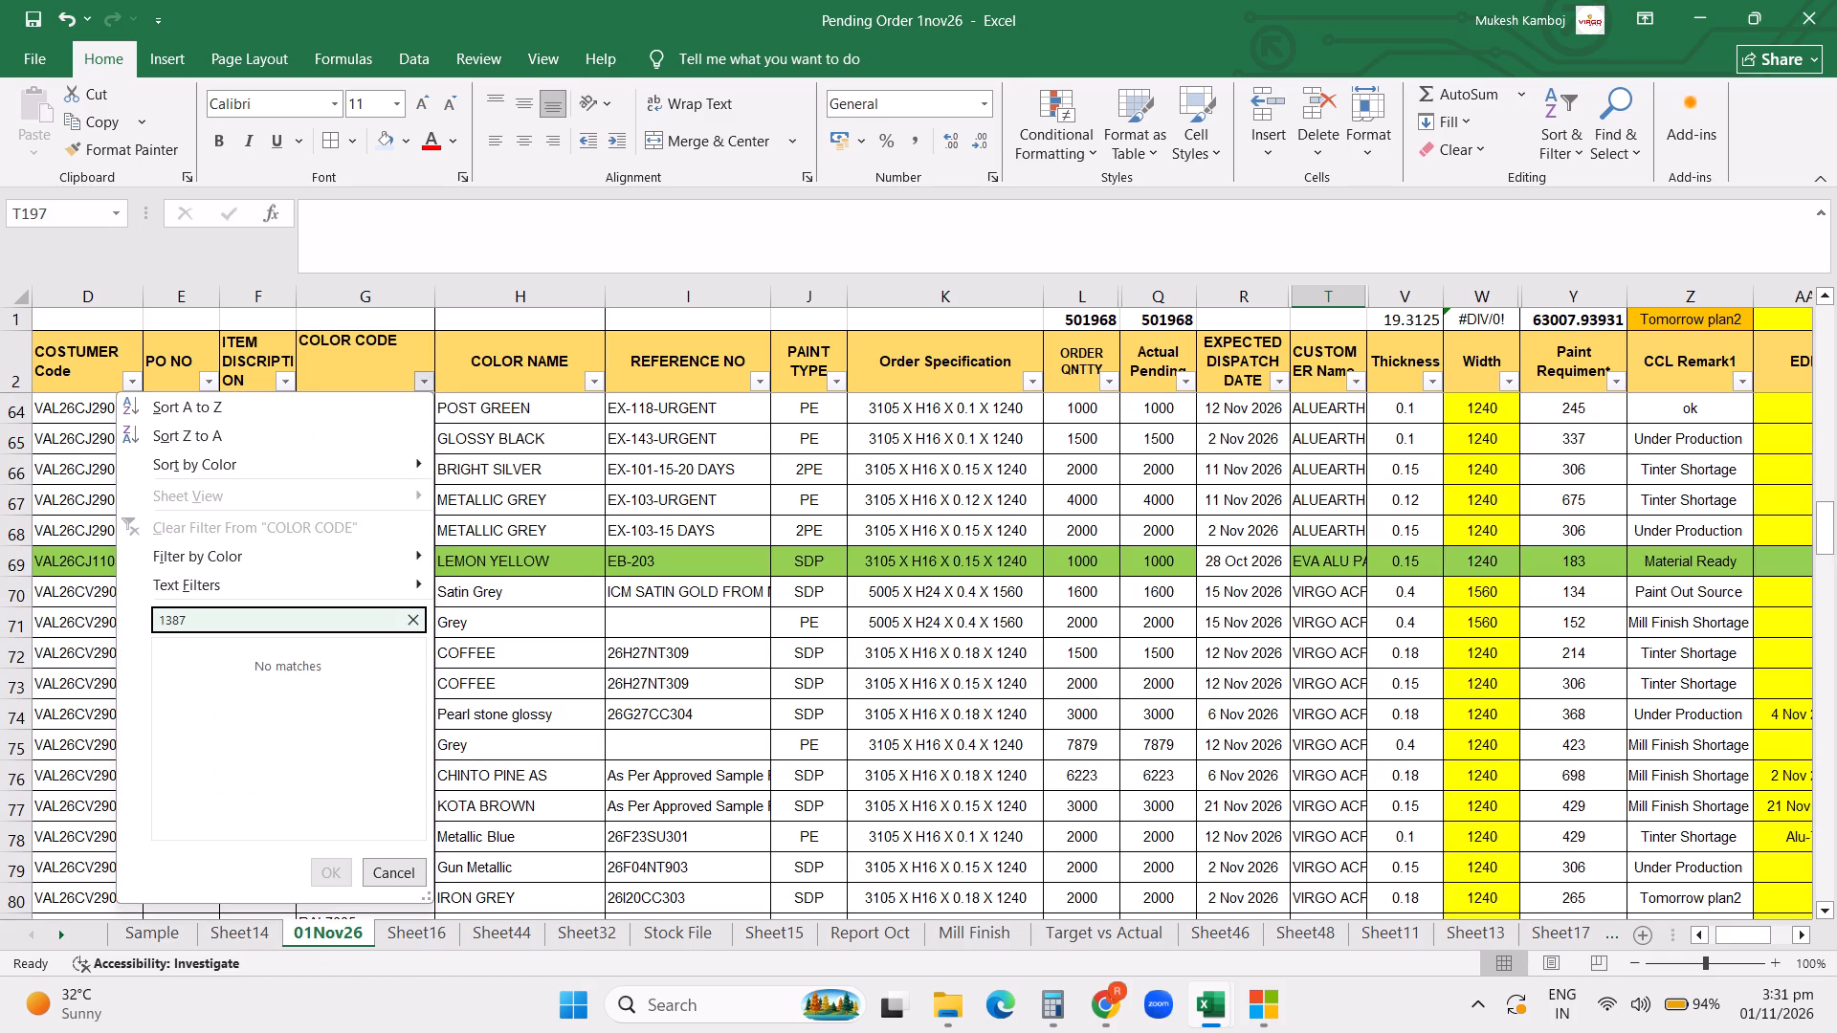
pyautogui.press('BackSpace')
pyautogui.press('BackSpace')
pyautogui.press('BackSpace')
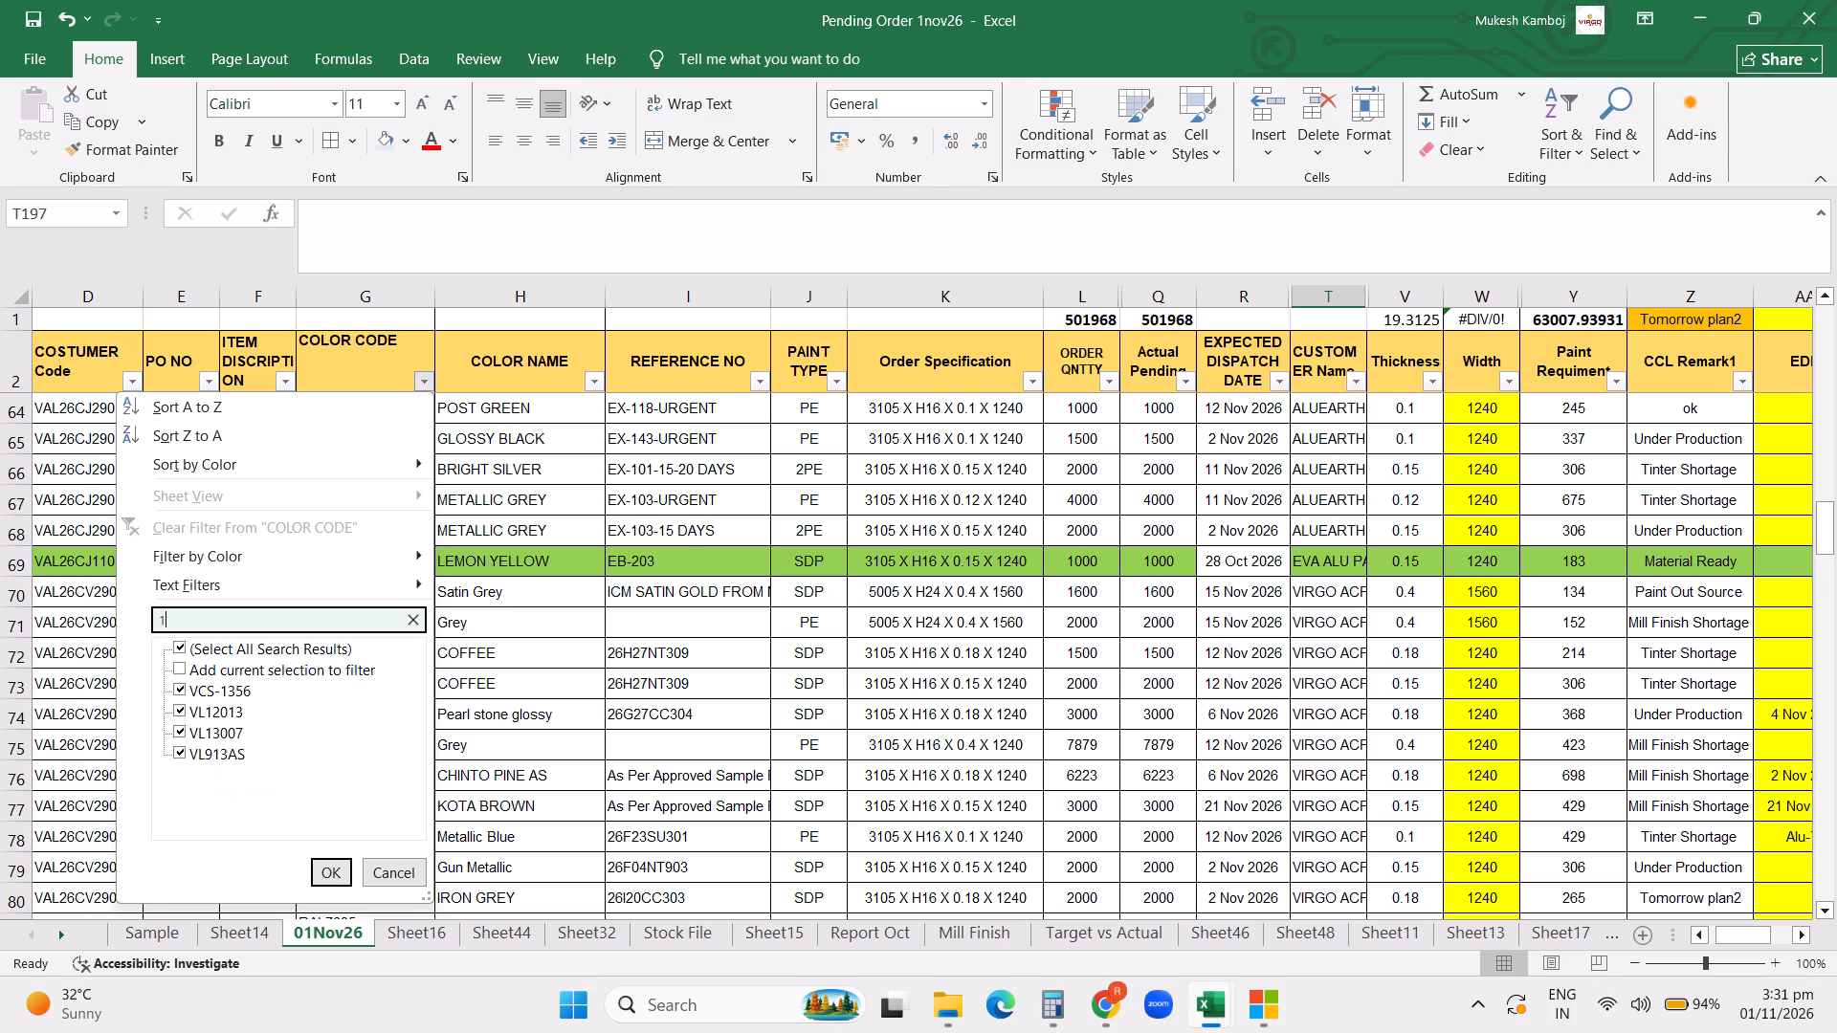
pyautogui.press('BackSpace')
pyautogui.click(666, 672)
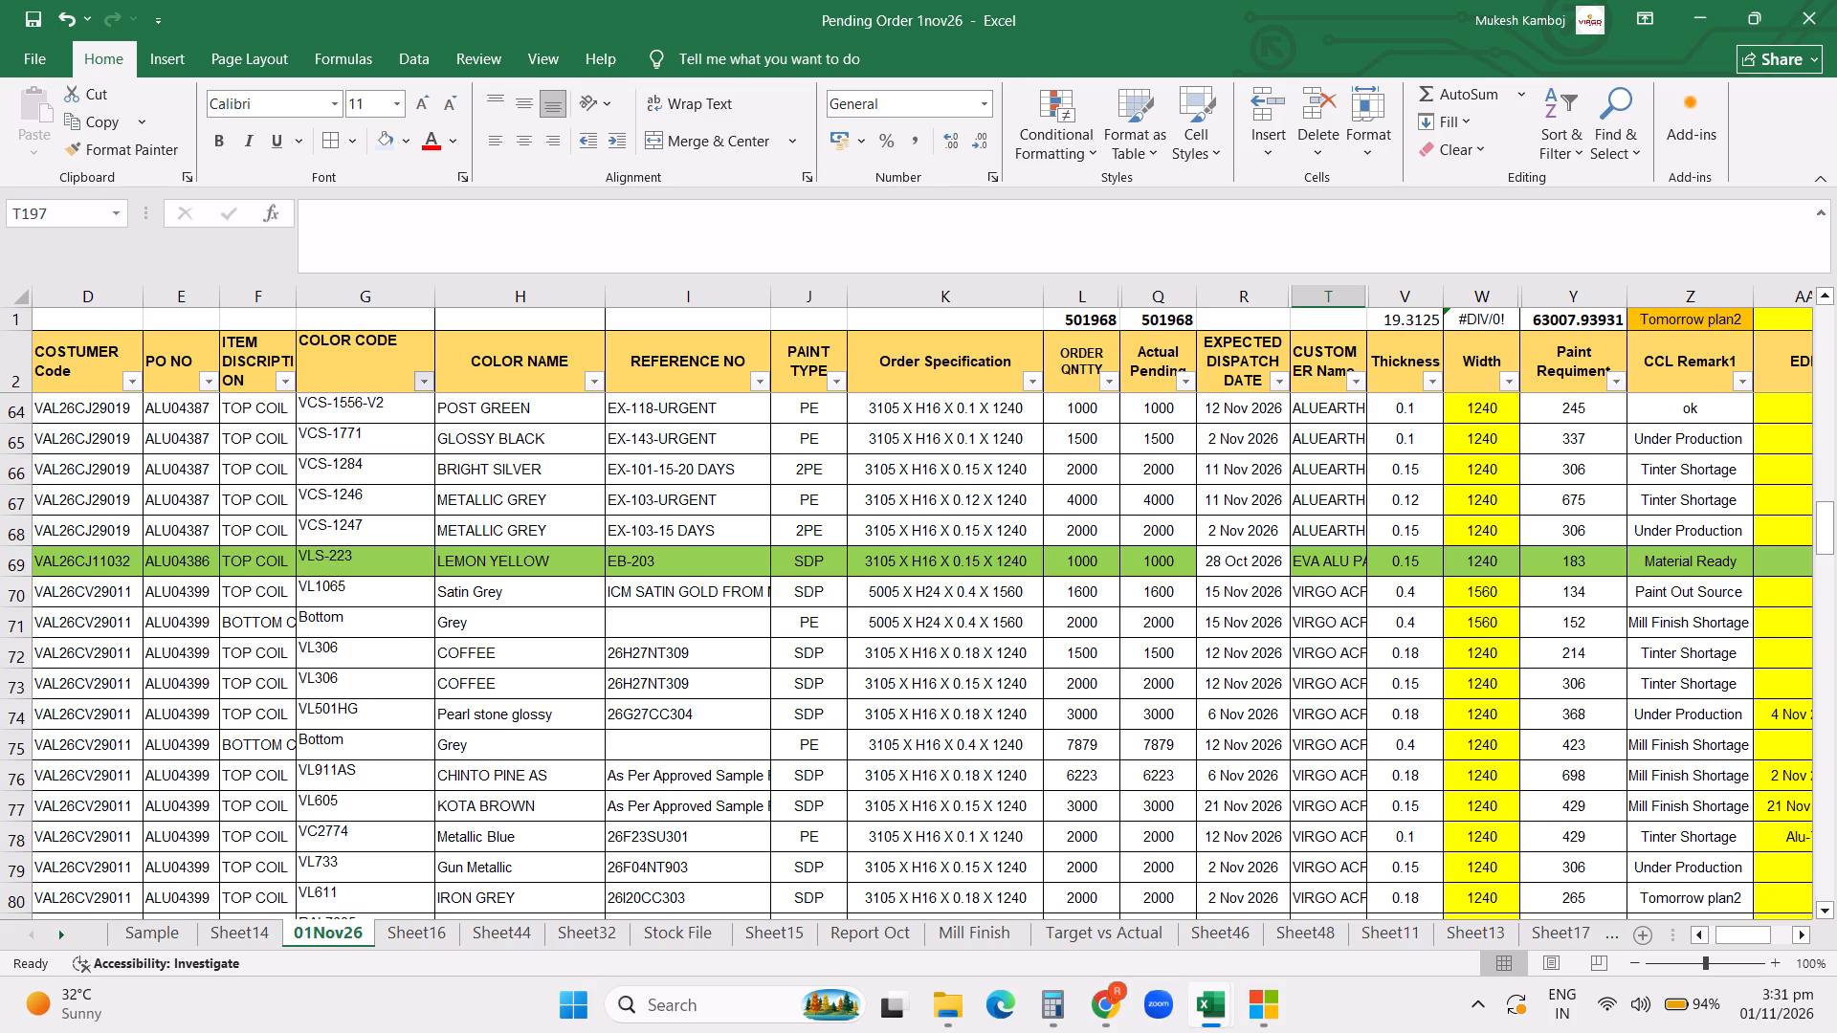
# Filter the CUSTOMER Name column to ALUEARTH INDUSTRIES PVT LTD only and look through all of its pending orders.
pyautogui.click(1366, 382)
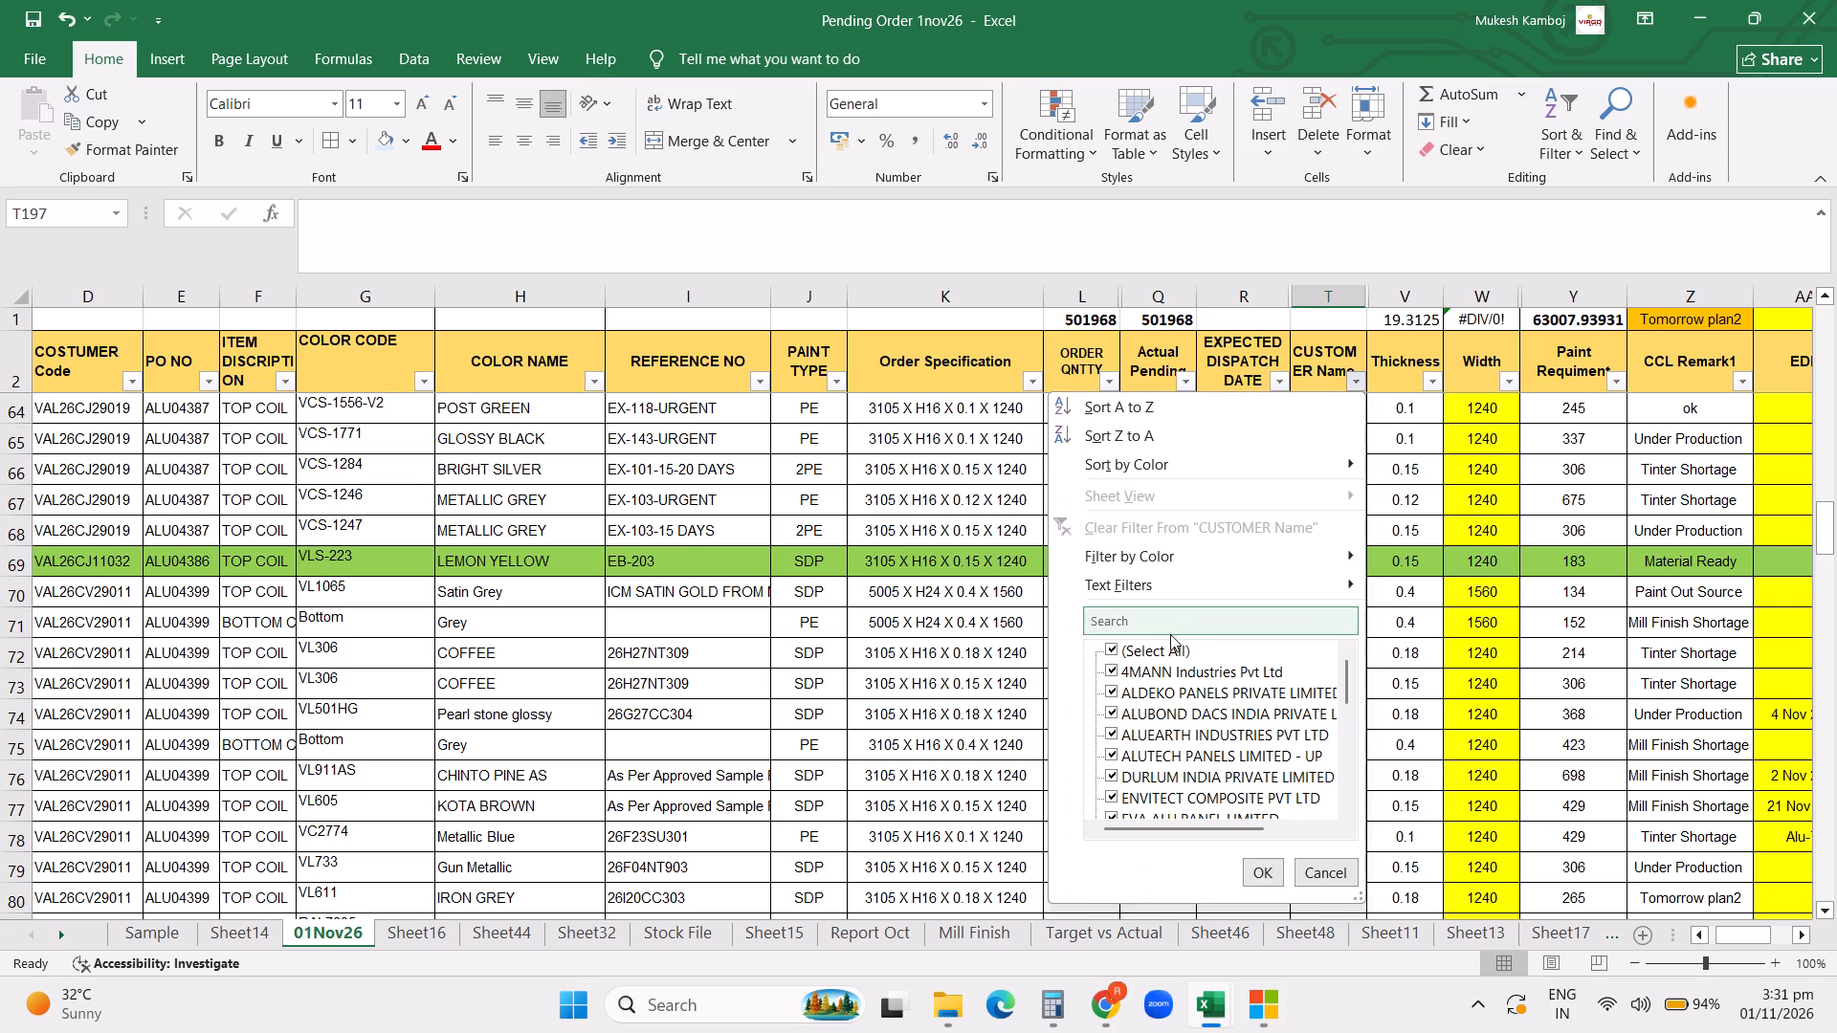
pyautogui.click(1151, 643)
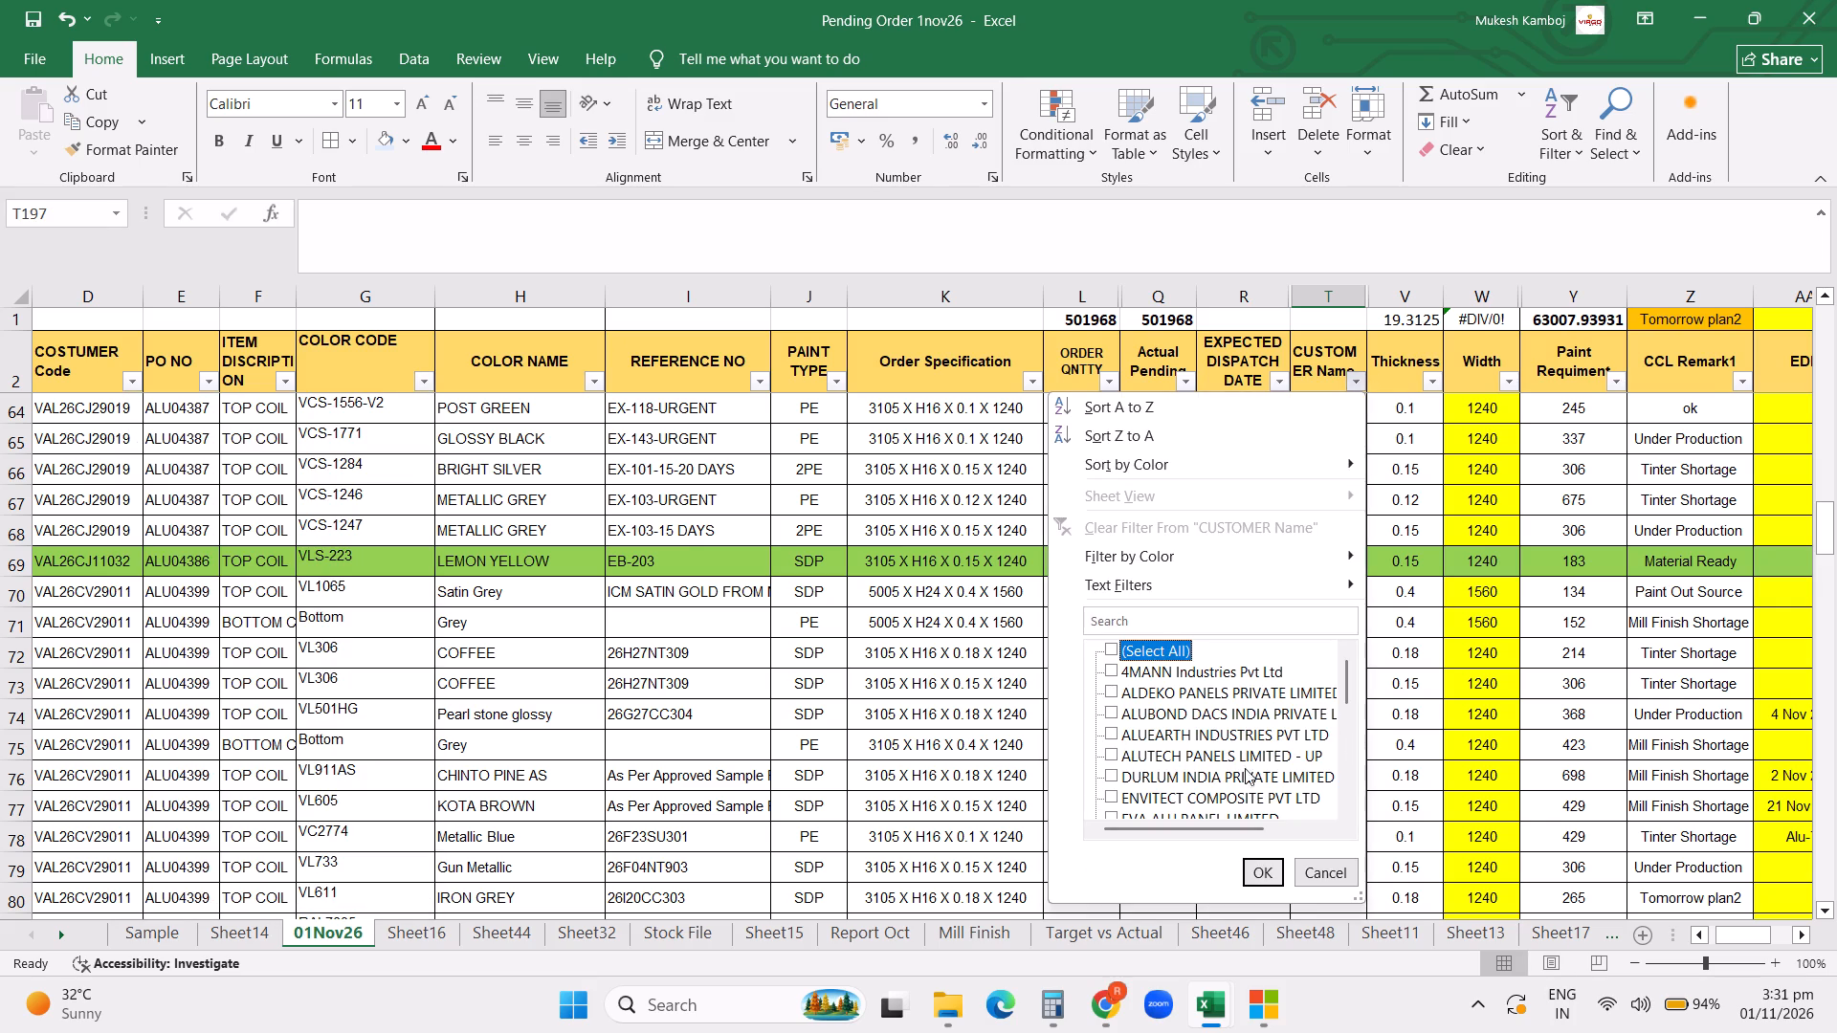
pyautogui.click(1196, 738)
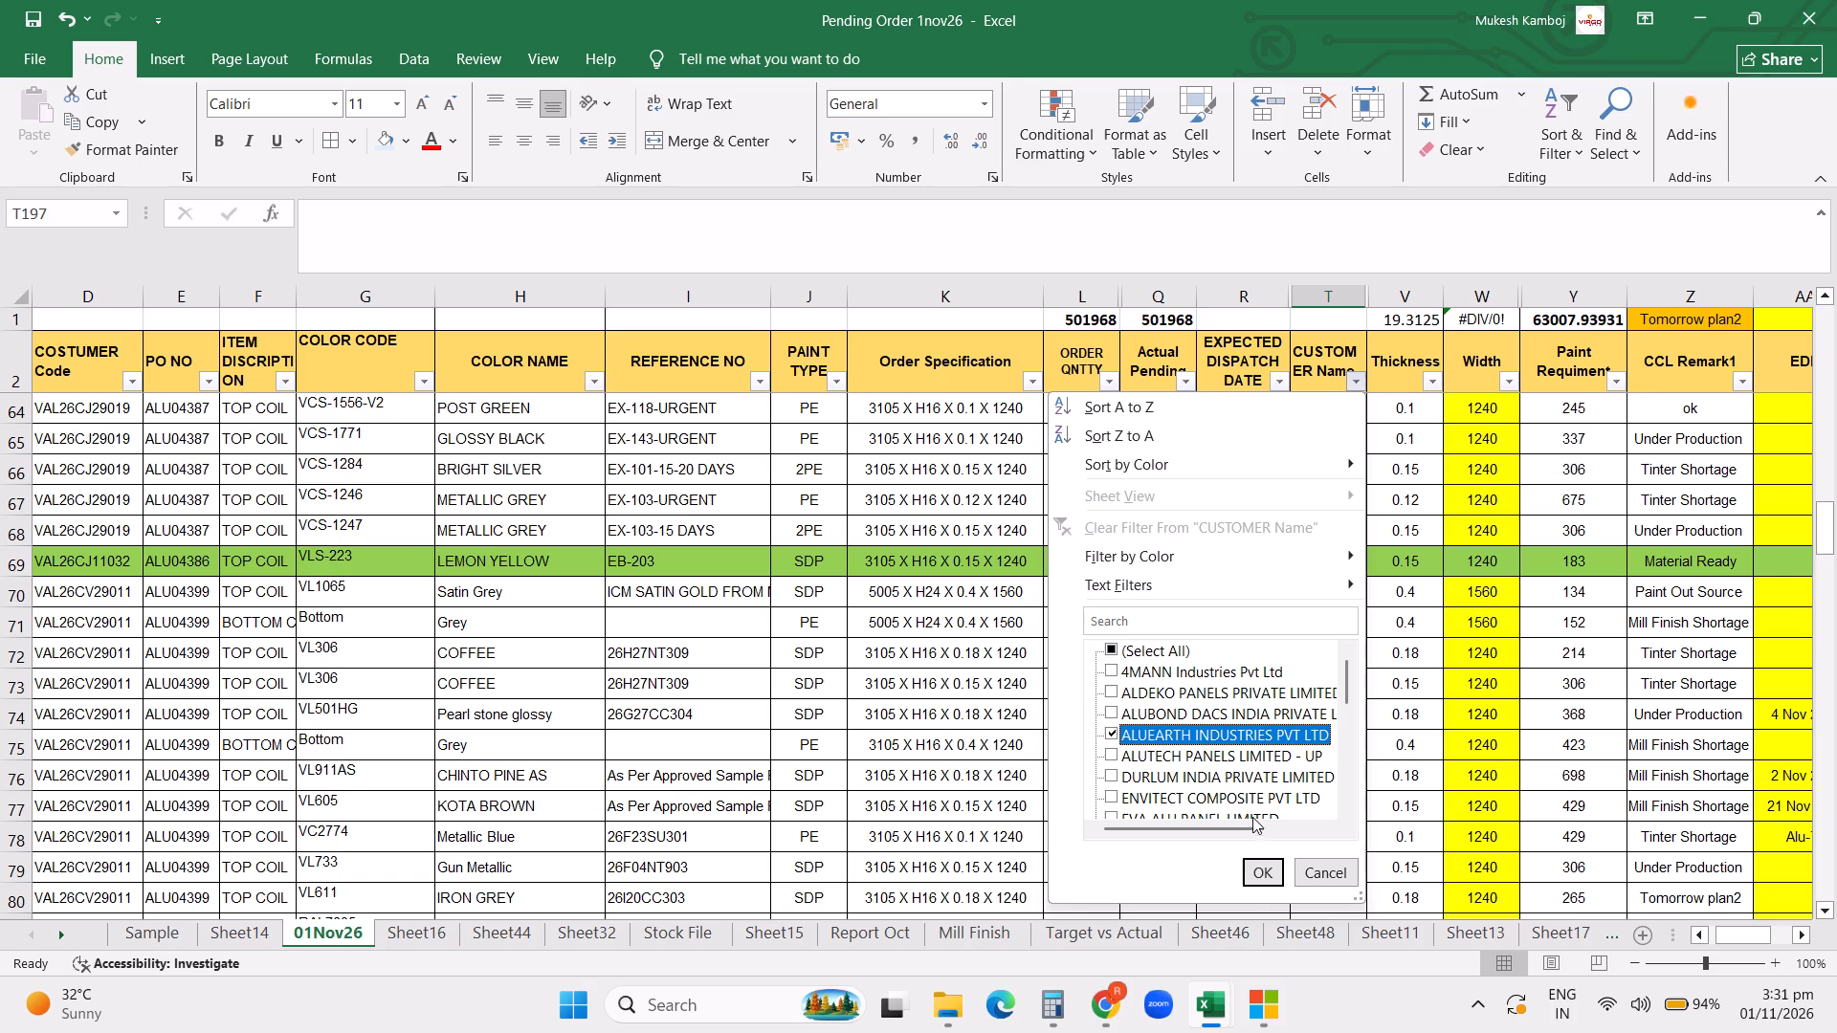
pyautogui.doubleClick(1255, 881)
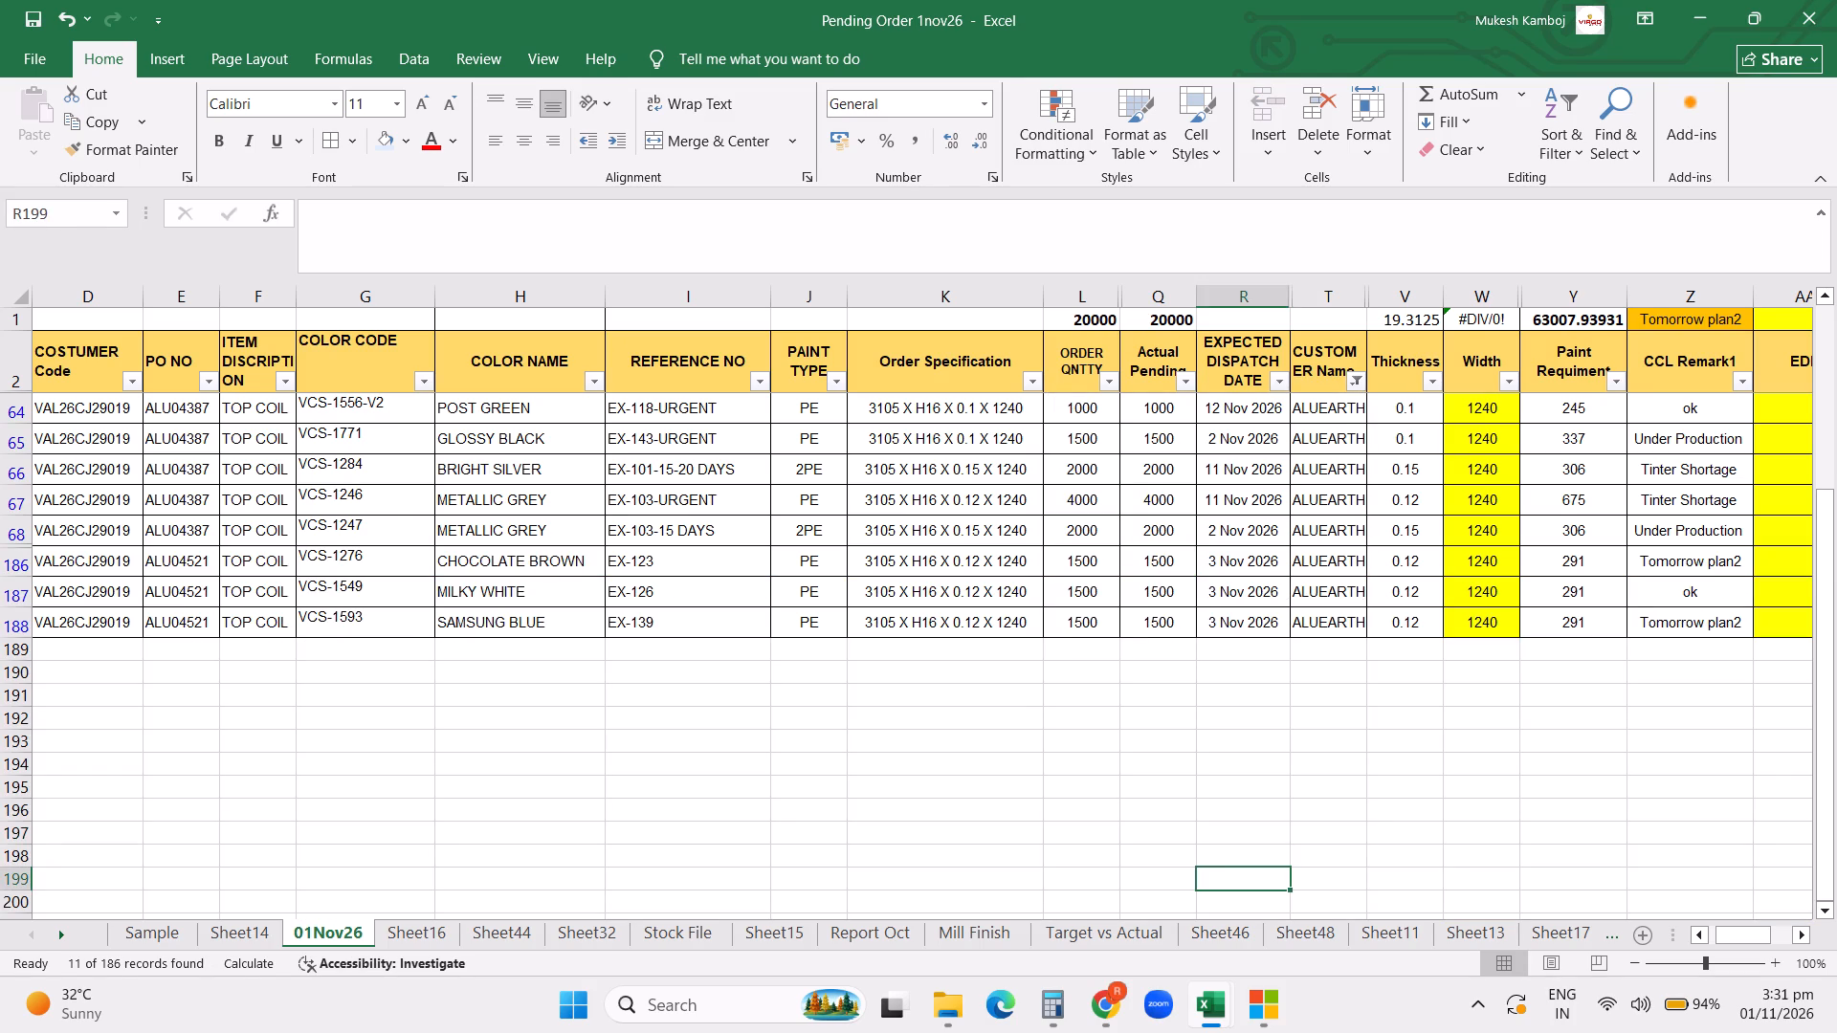
pyautogui.click(1088, 754)
pyautogui.press('Up')
pyautogui.press('Up')
pyautogui.press('Up')
pyautogui.press('Up')
pyautogui.press('Up')
pyautogui.press('Up')
pyautogui.press('Up')
pyautogui.press('Up')
pyautogui.press('Up')
pyautogui.press('Up')
pyautogui.press('Up')
pyautogui.press('Up')
pyautogui.press('Up')
pyautogui.press('Up')
pyautogui.press('Up')
pyautogui.press('Up')
pyautogui.press('Up')
pyautogui.press('Up')
pyautogui.press('Up')
pyautogui.press('Up')
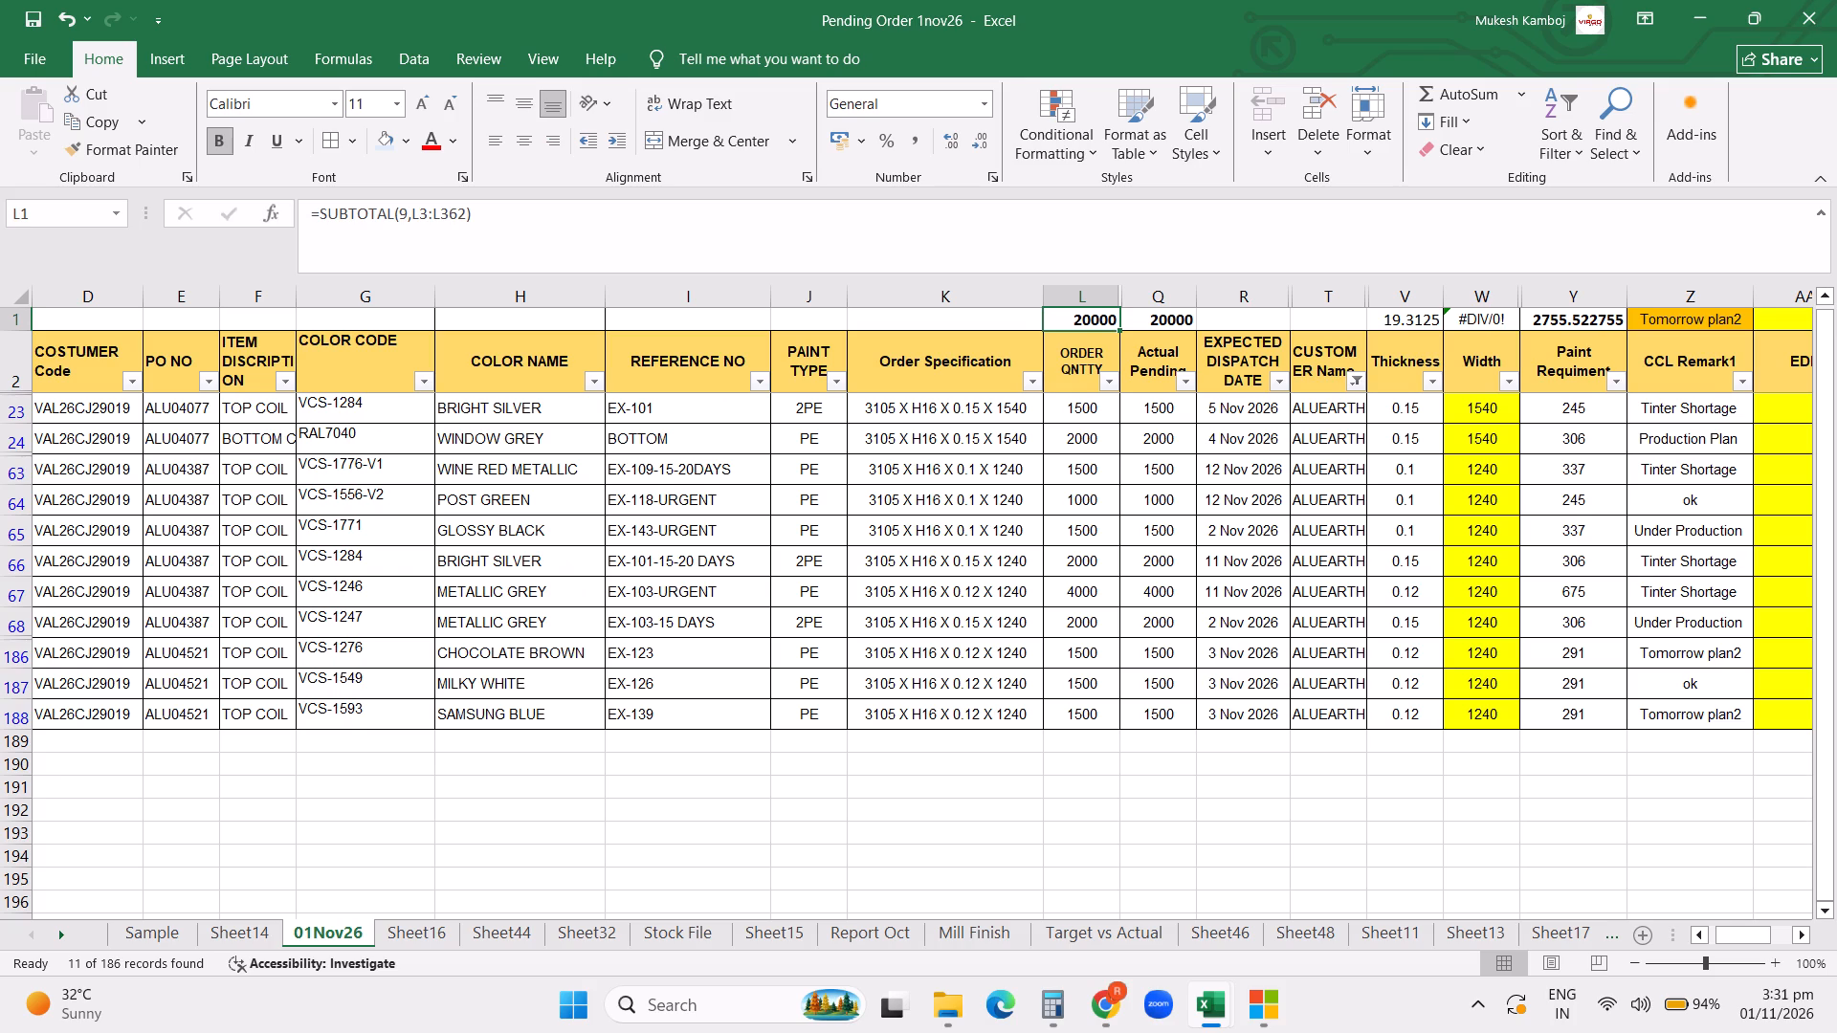
# Switch the CUSTOMER Name filter to ALUTECH PANELS LIMITED - UP to view its orders, and clear the filter after viewing.
pyautogui.click(1360, 382)
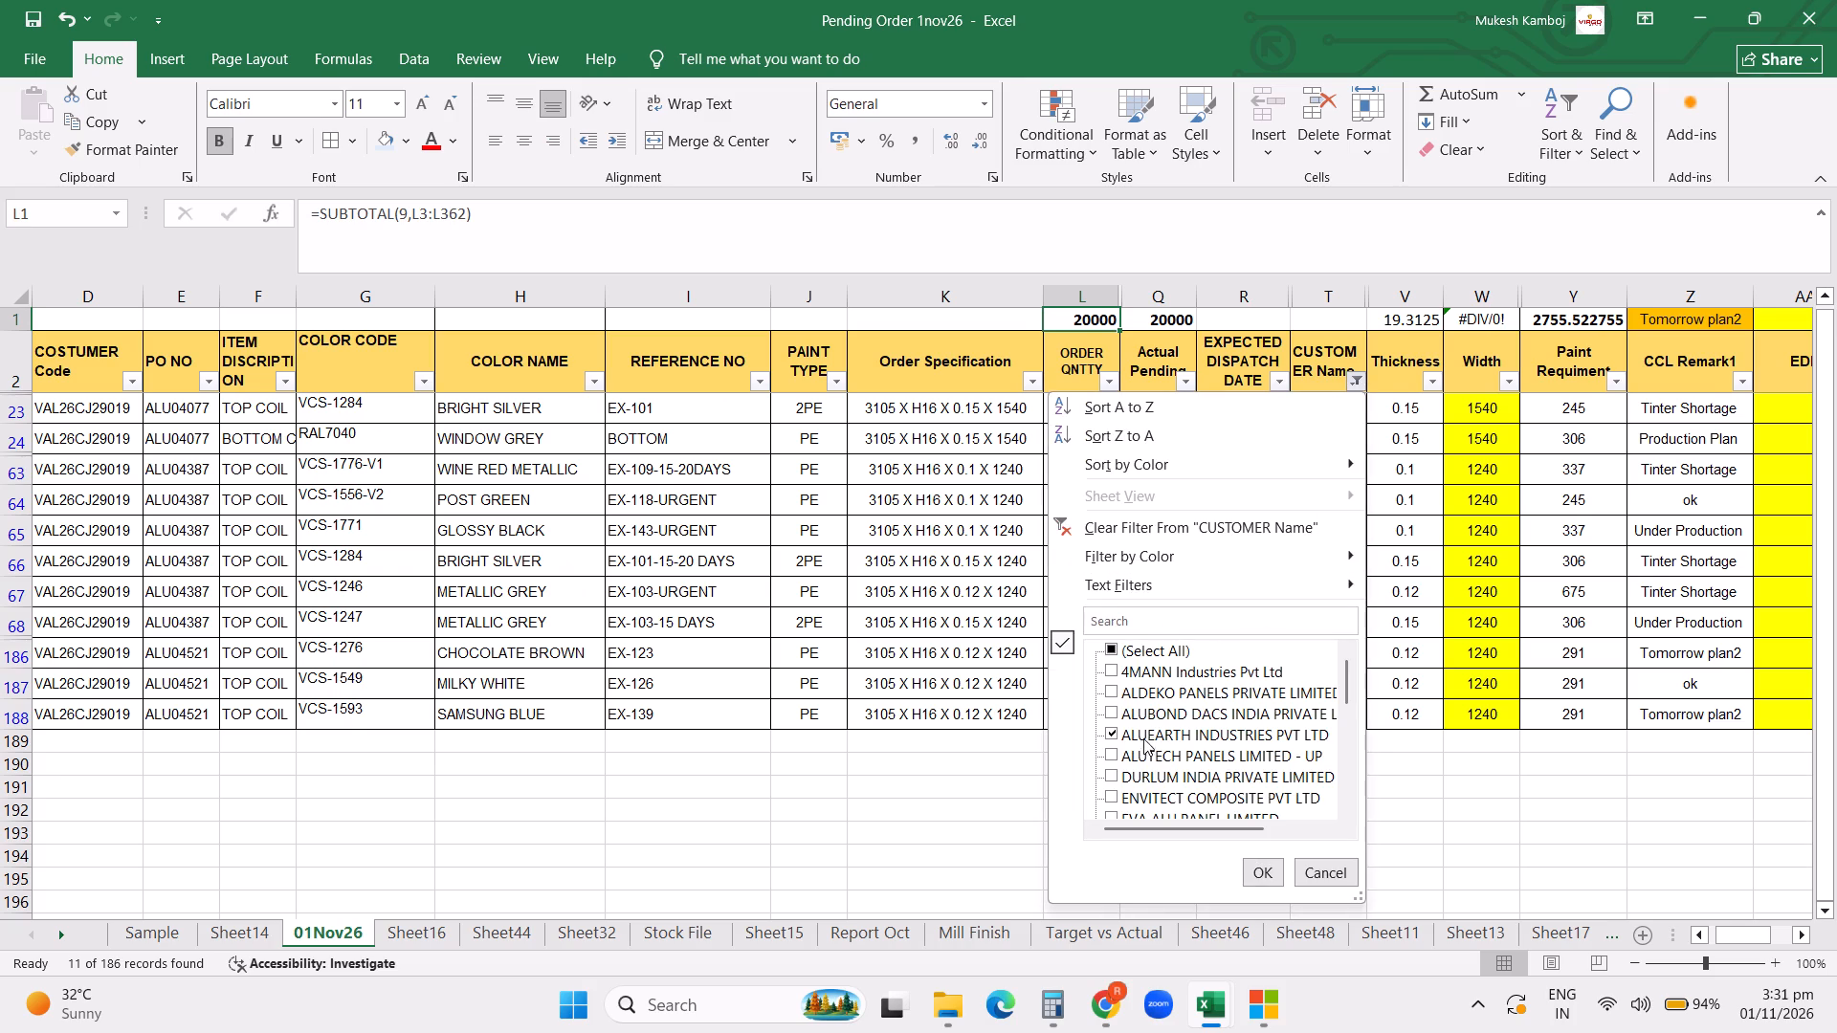
pyautogui.click(1142, 741)
pyautogui.click(1125, 757)
pyautogui.click(1266, 879)
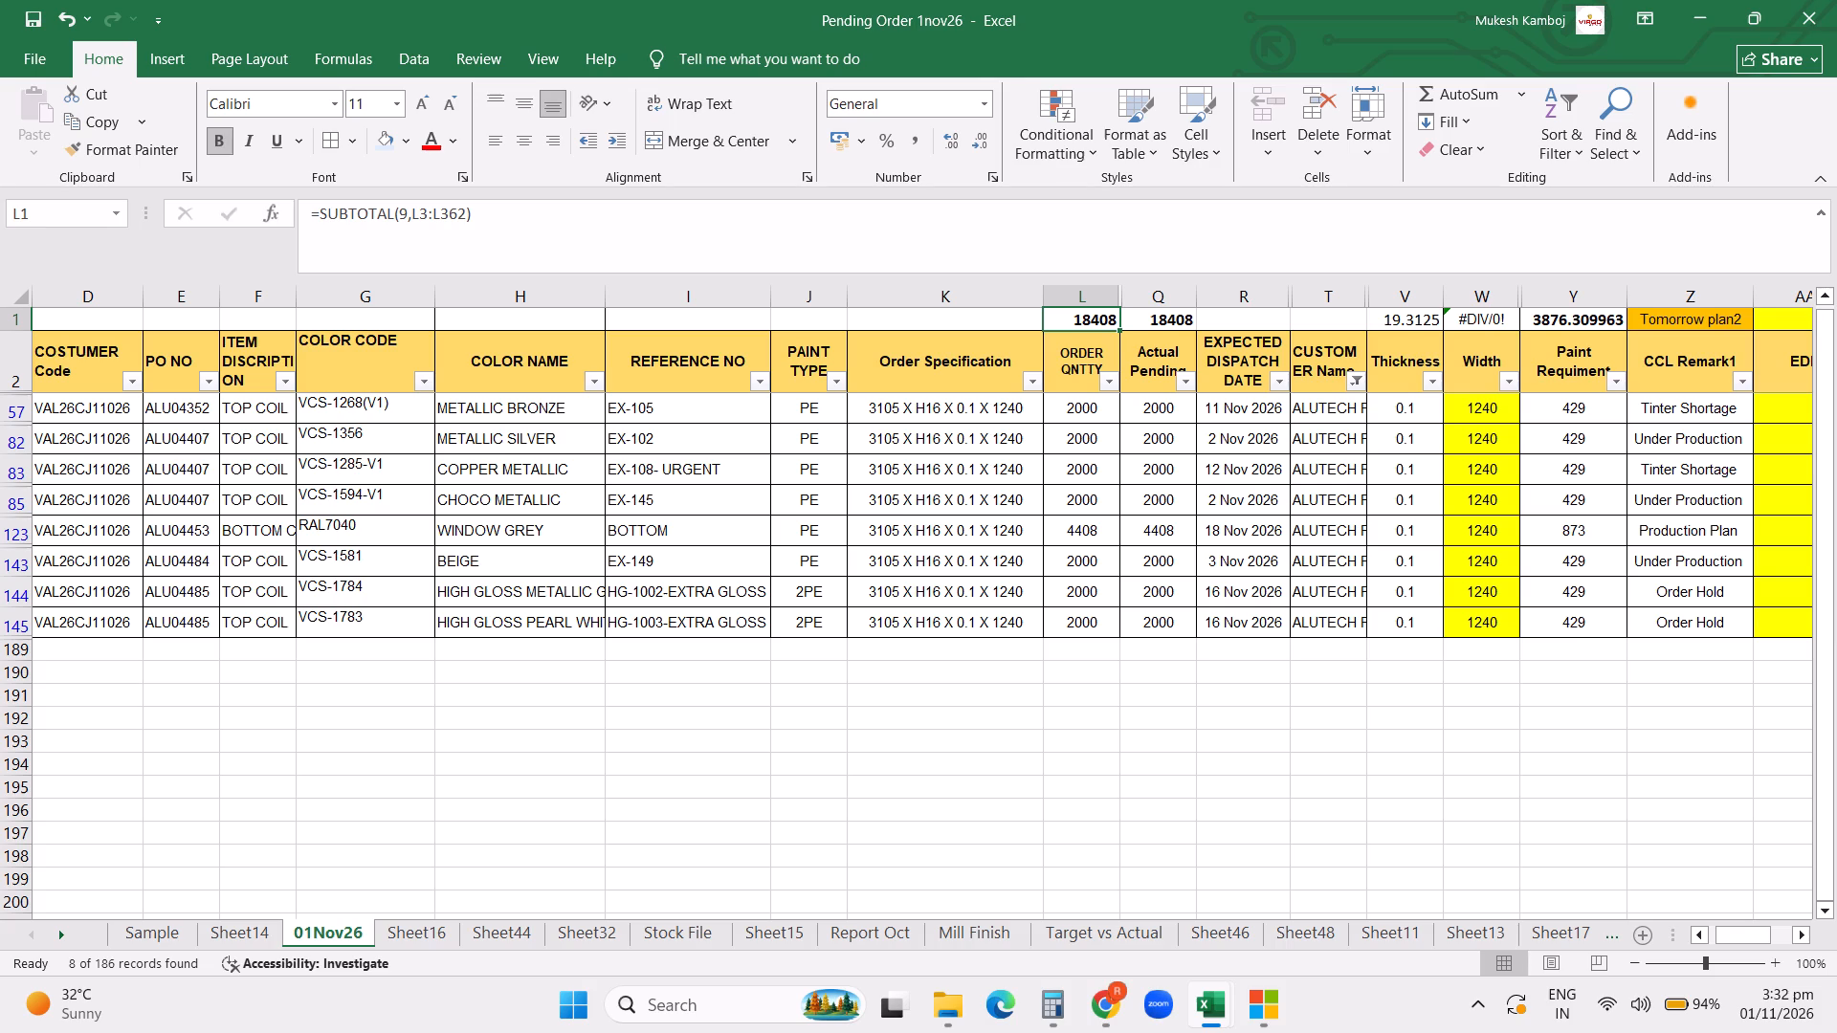
pyautogui.click(1358, 395)
pyautogui.click(1356, 382)
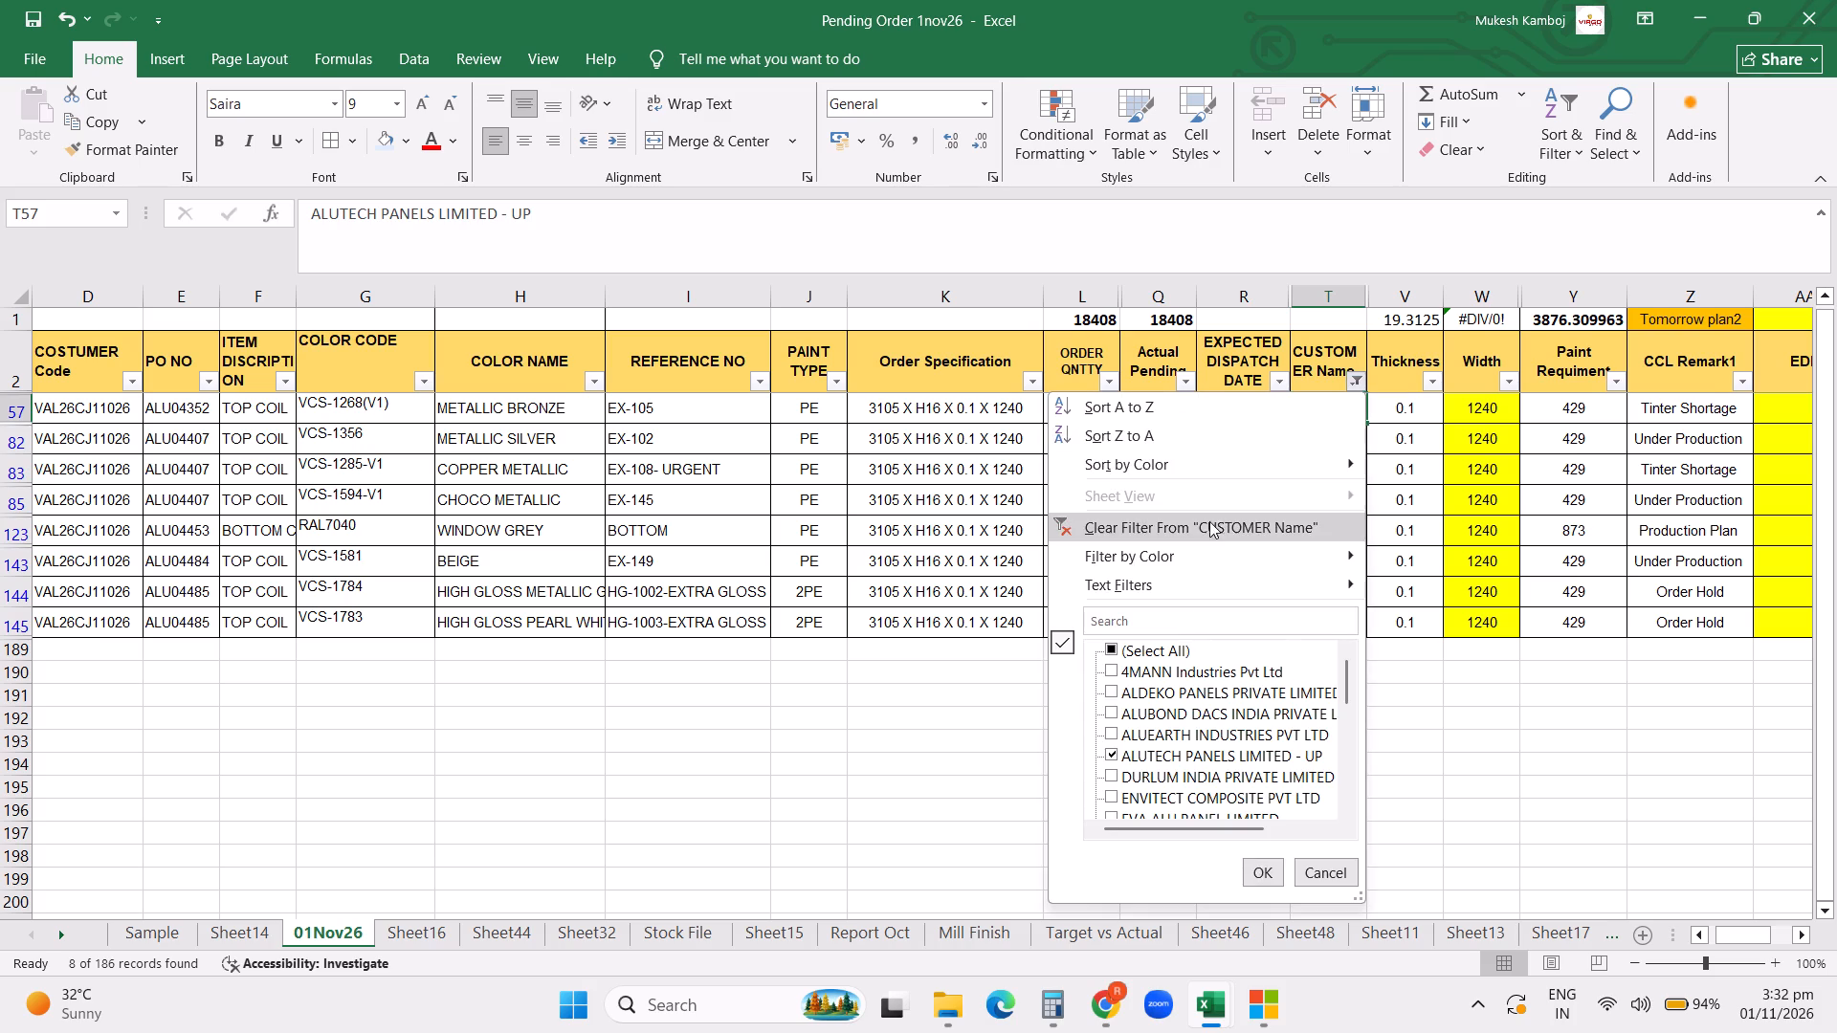
pyautogui.click(1206, 526)
# Search the COLOR CODE column's filter values for 1387 again, and close the filter without applying it.
pyautogui.click(419, 387)
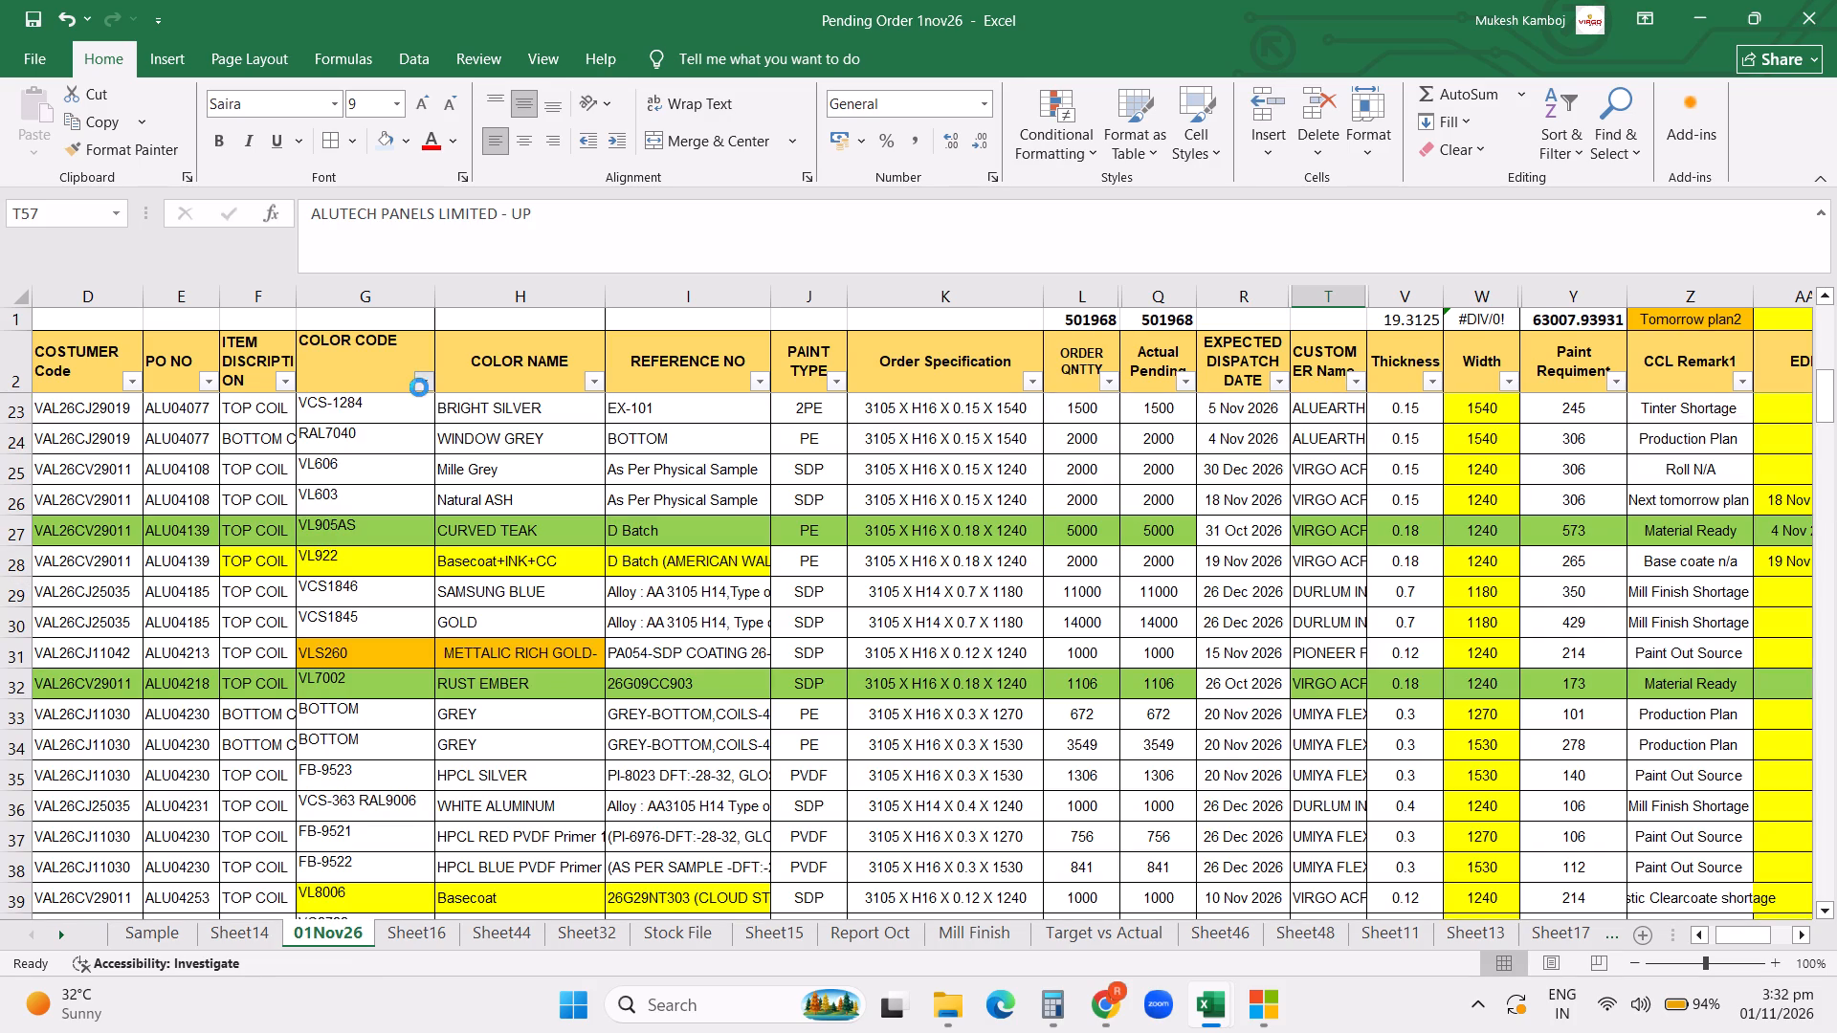
pyautogui.click(228, 624)
pyautogui.write('1387')
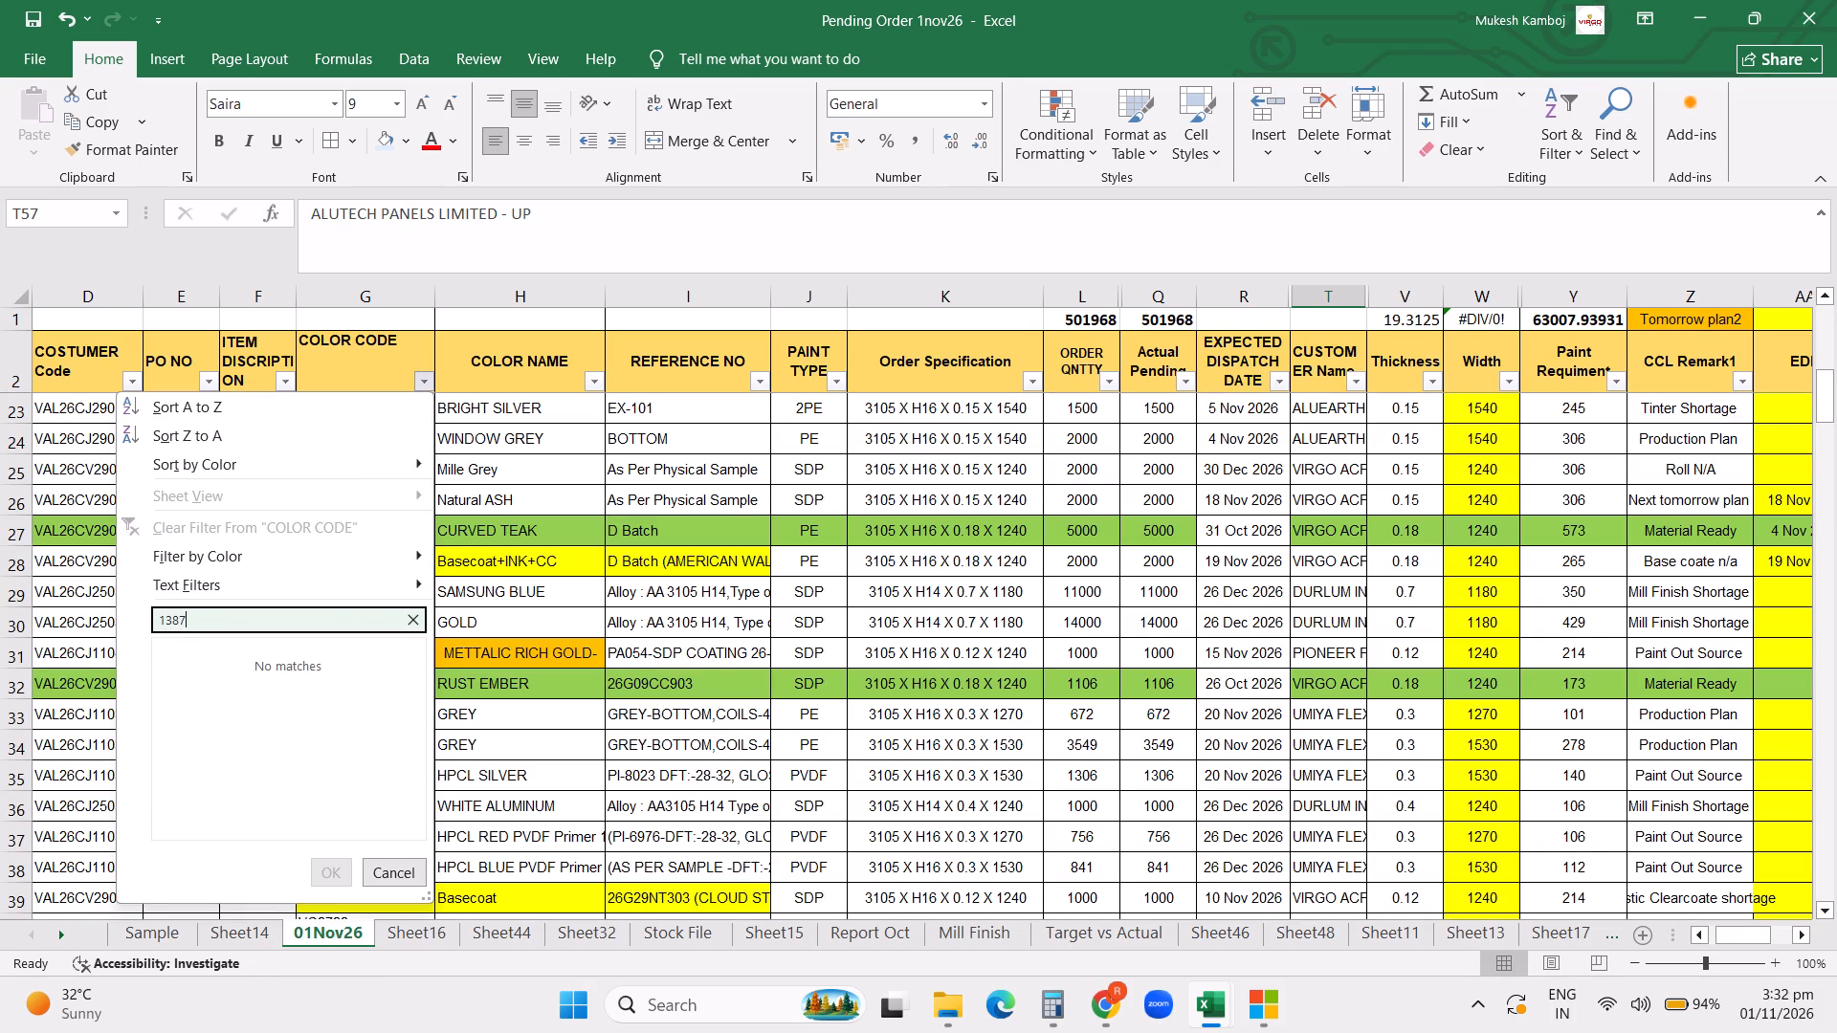
pyautogui.press('BackSpace')
pyautogui.press('BackSpace')
pyautogui.press('BackSpace')
pyautogui.press('BackSpace')
pyautogui.press('BackSpace')
pyautogui.click(531, 704)
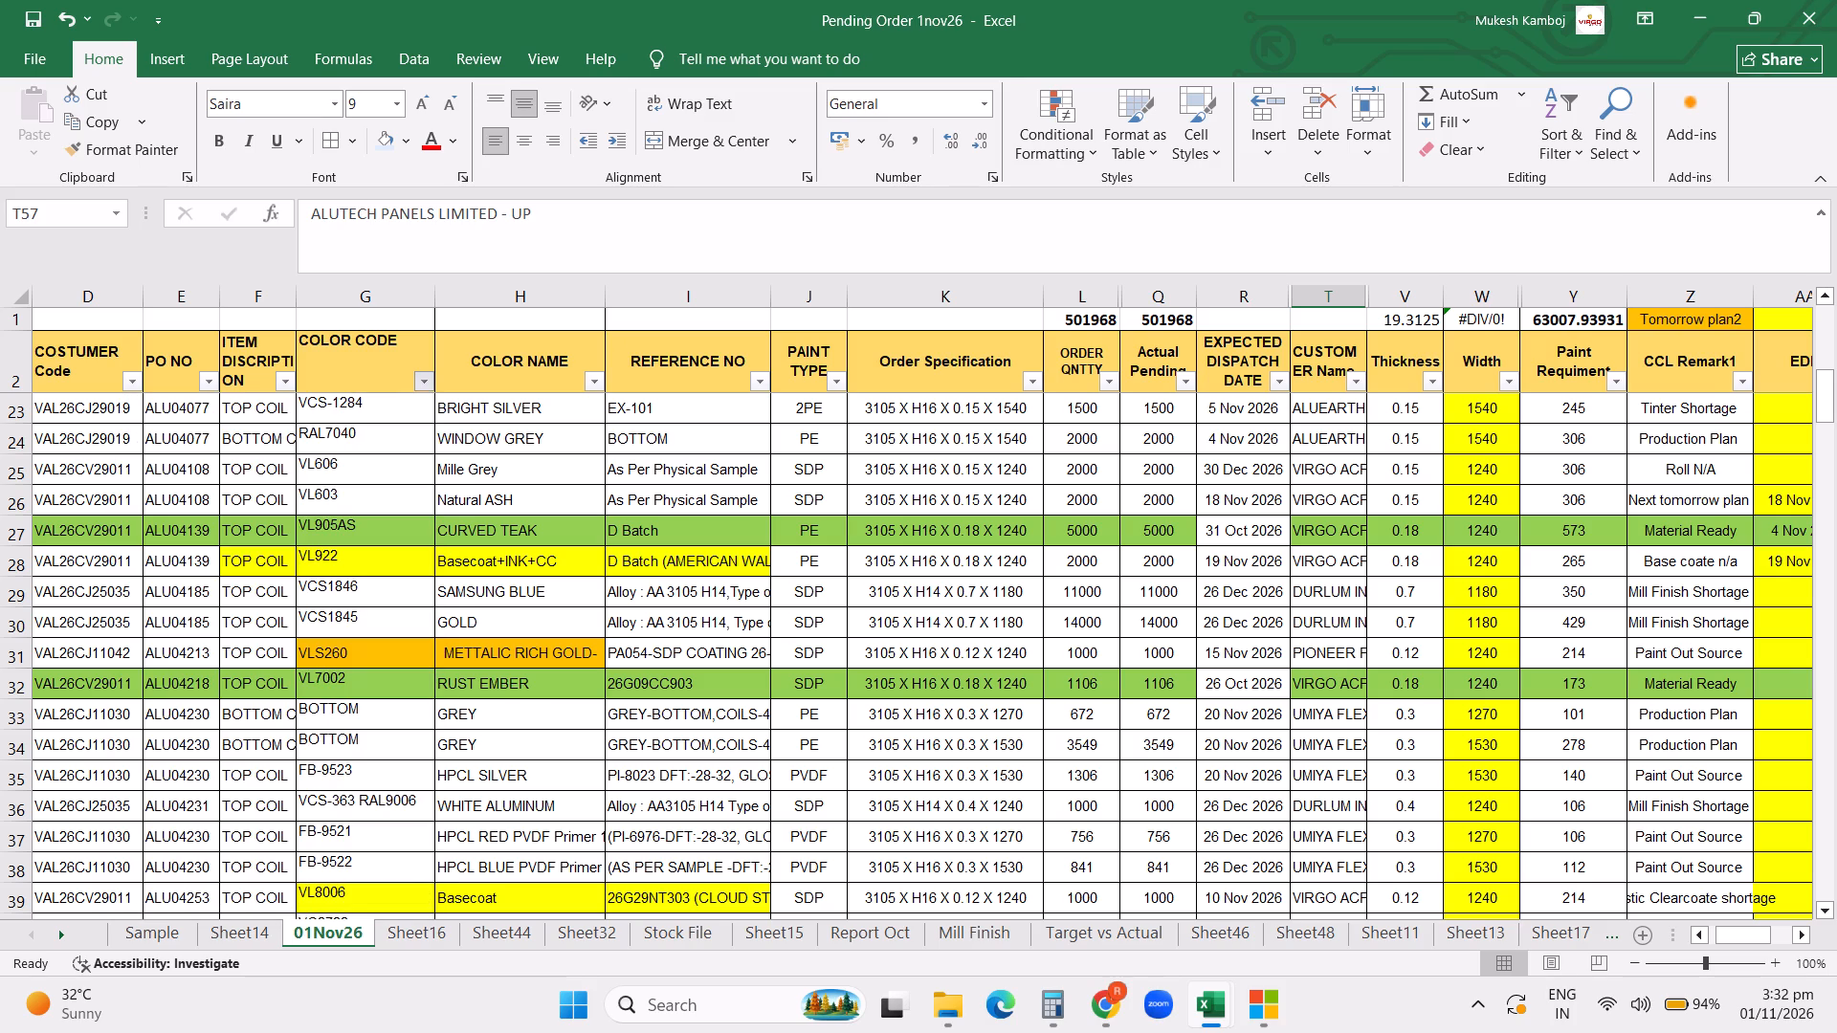
pyautogui.click(655, 652)
# Filter the RM Remark column to show only the orders marked Alu-72 and Alu-72 shortage.
pyautogui.click(1275, 790)
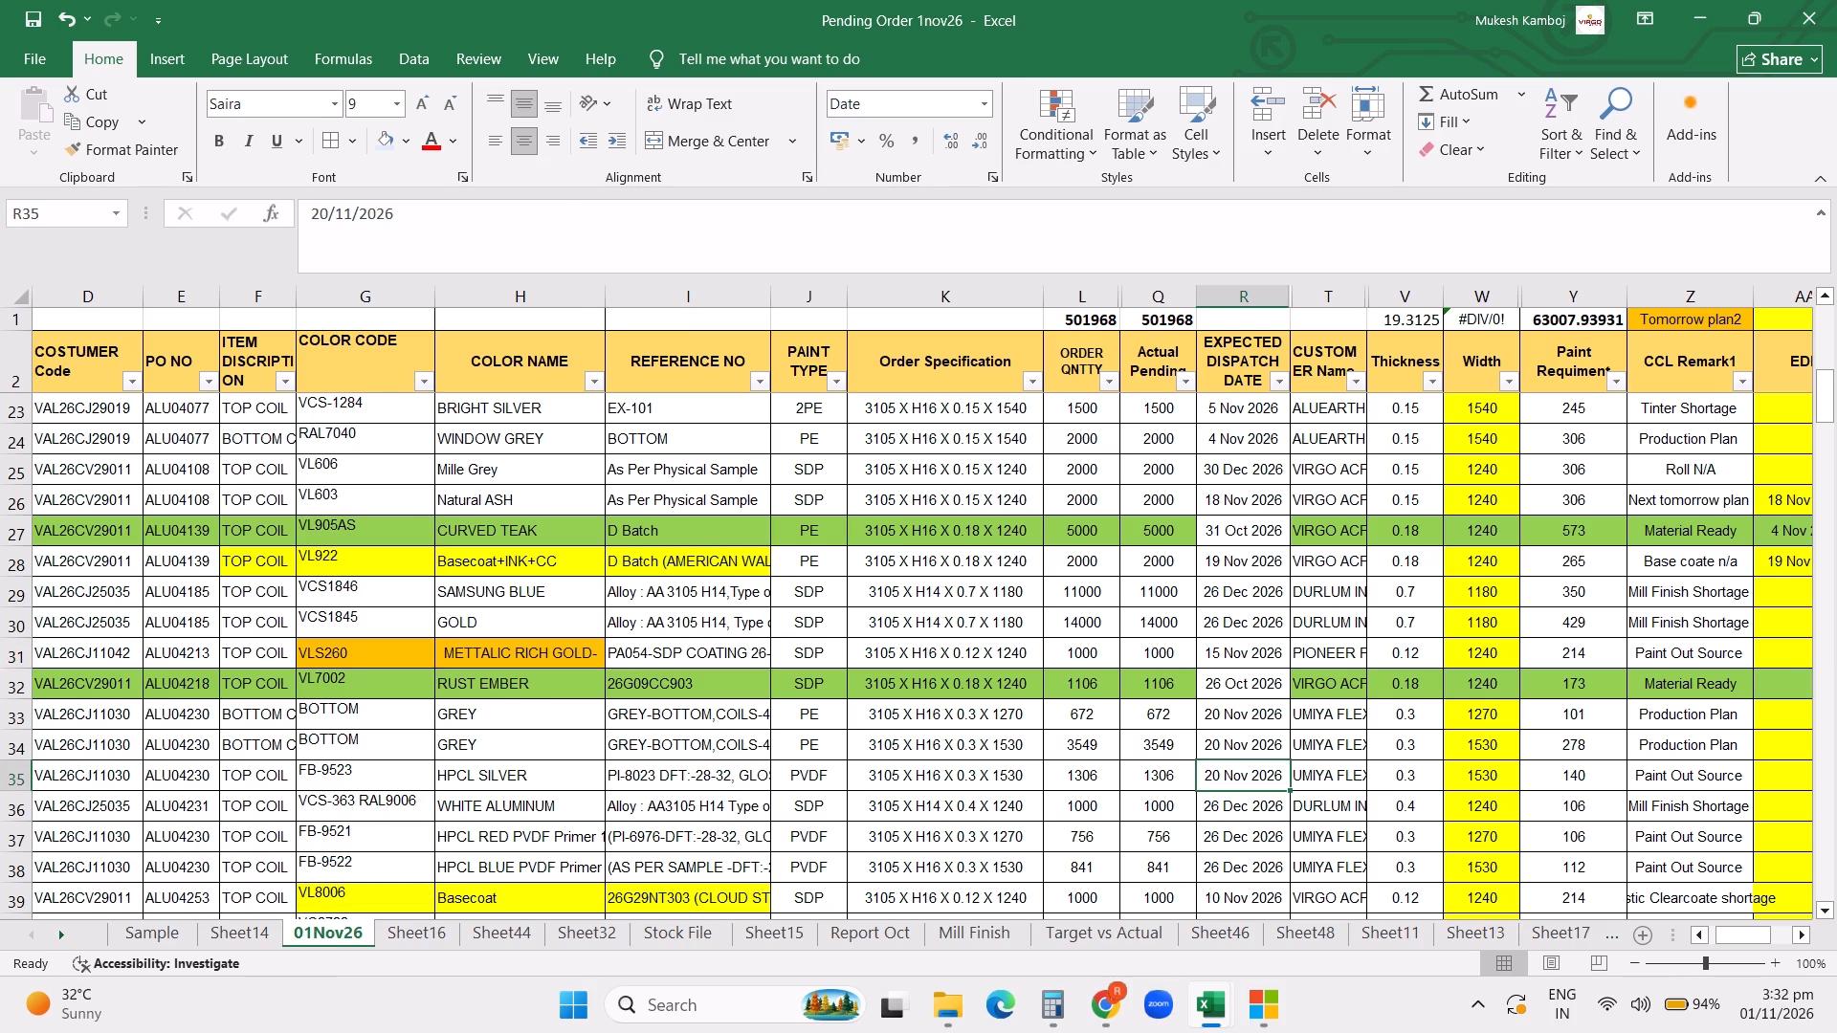
pyautogui.press('Right')
pyautogui.press('Right')
pyautogui.press('Right')
pyautogui.press('Right')
pyautogui.press('Right')
pyautogui.press('Right')
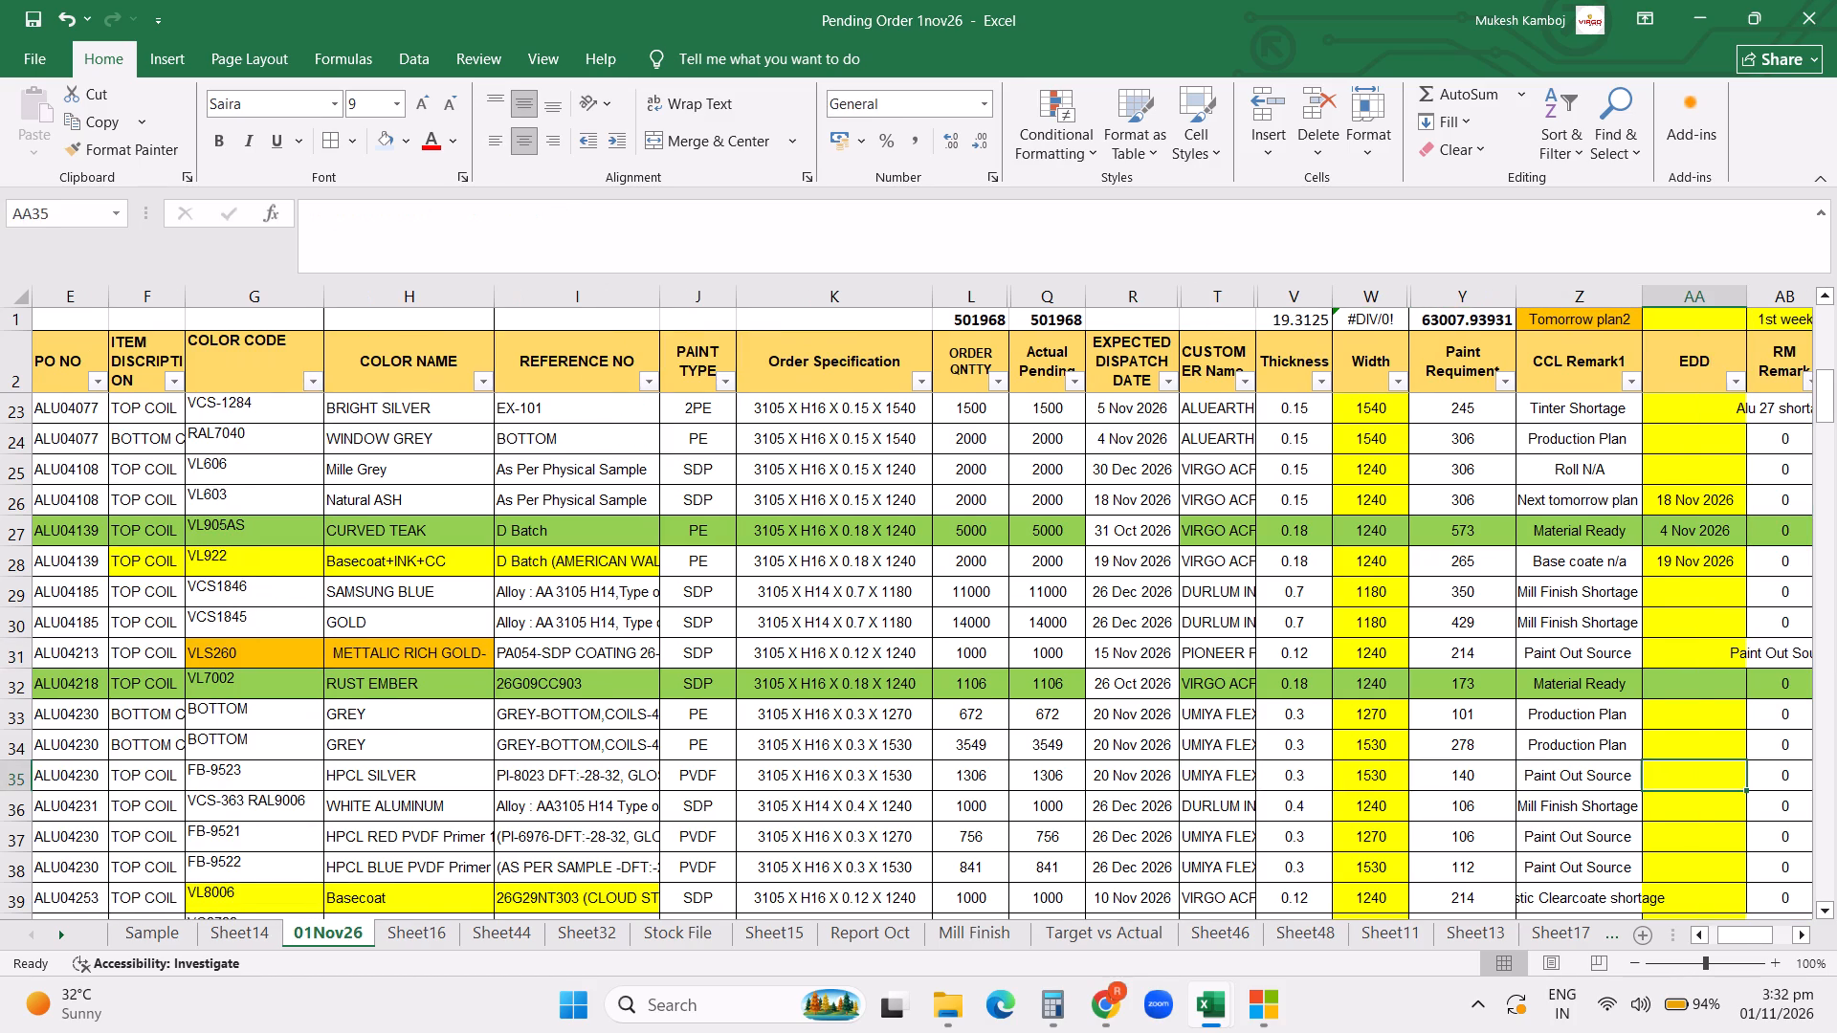
pyautogui.press('Right')
pyautogui.press('Right')
pyautogui.press('Right')
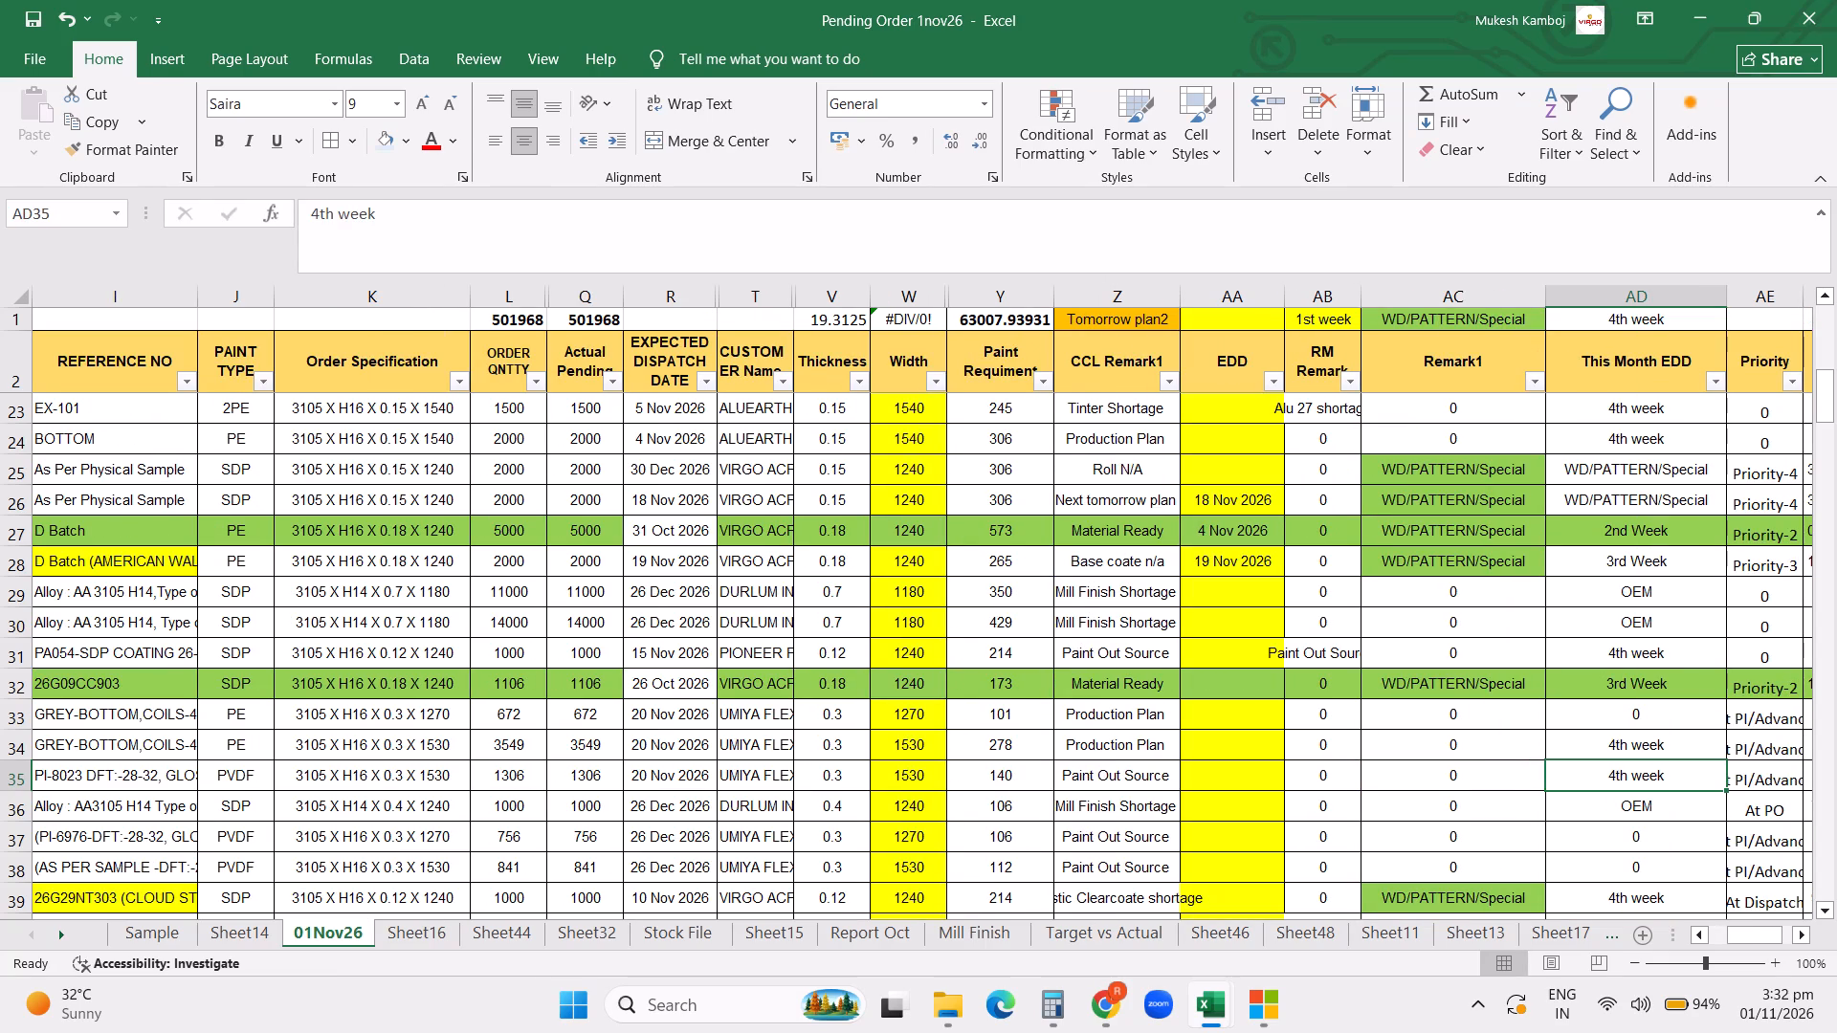
pyautogui.click(1352, 387)
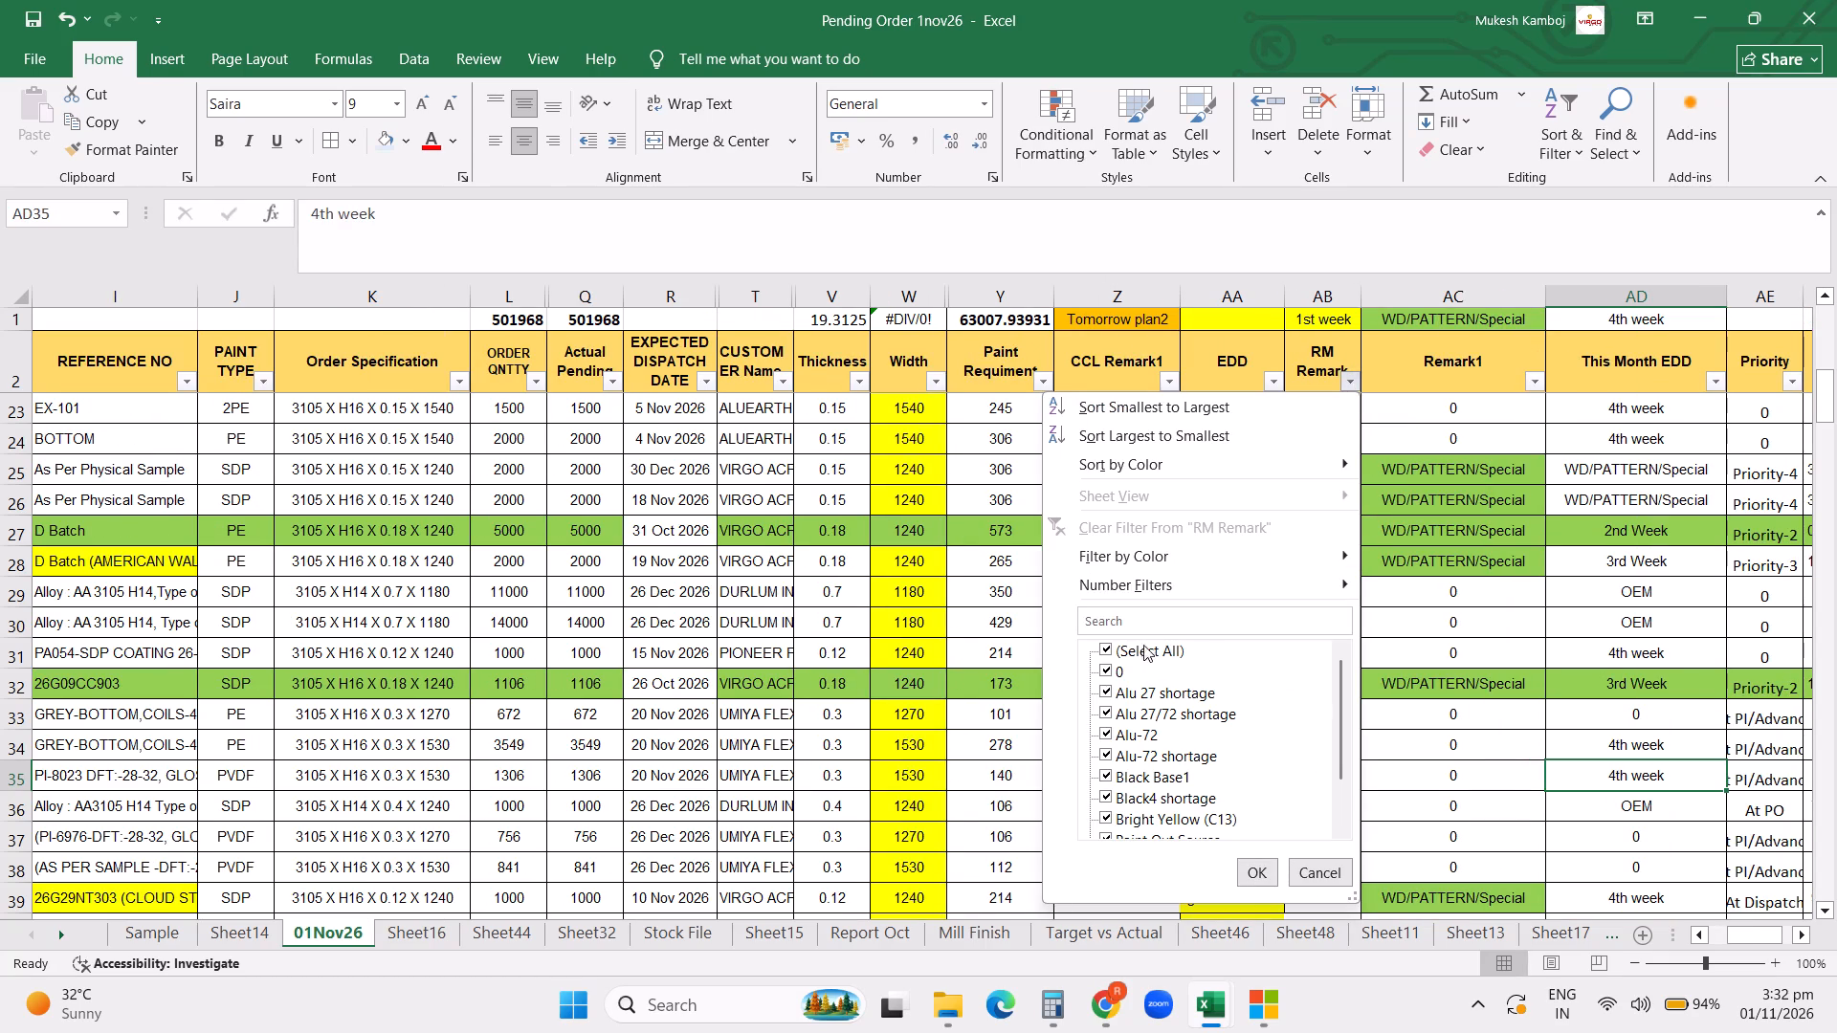
pyautogui.click(1134, 647)
pyautogui.press('Down')
pyautogui.press('Down')
pyautogui.press('Down')
pyautogui.press('Down')
pyautogui.press('space')
pyautogui.press('Down')
pyautogui.press('space')
pyautogui.press('Down')
pyautogui.press('Down')
pyautogui.press('Down')
pyautogui.press('Down')
pyautogui.press('Down')
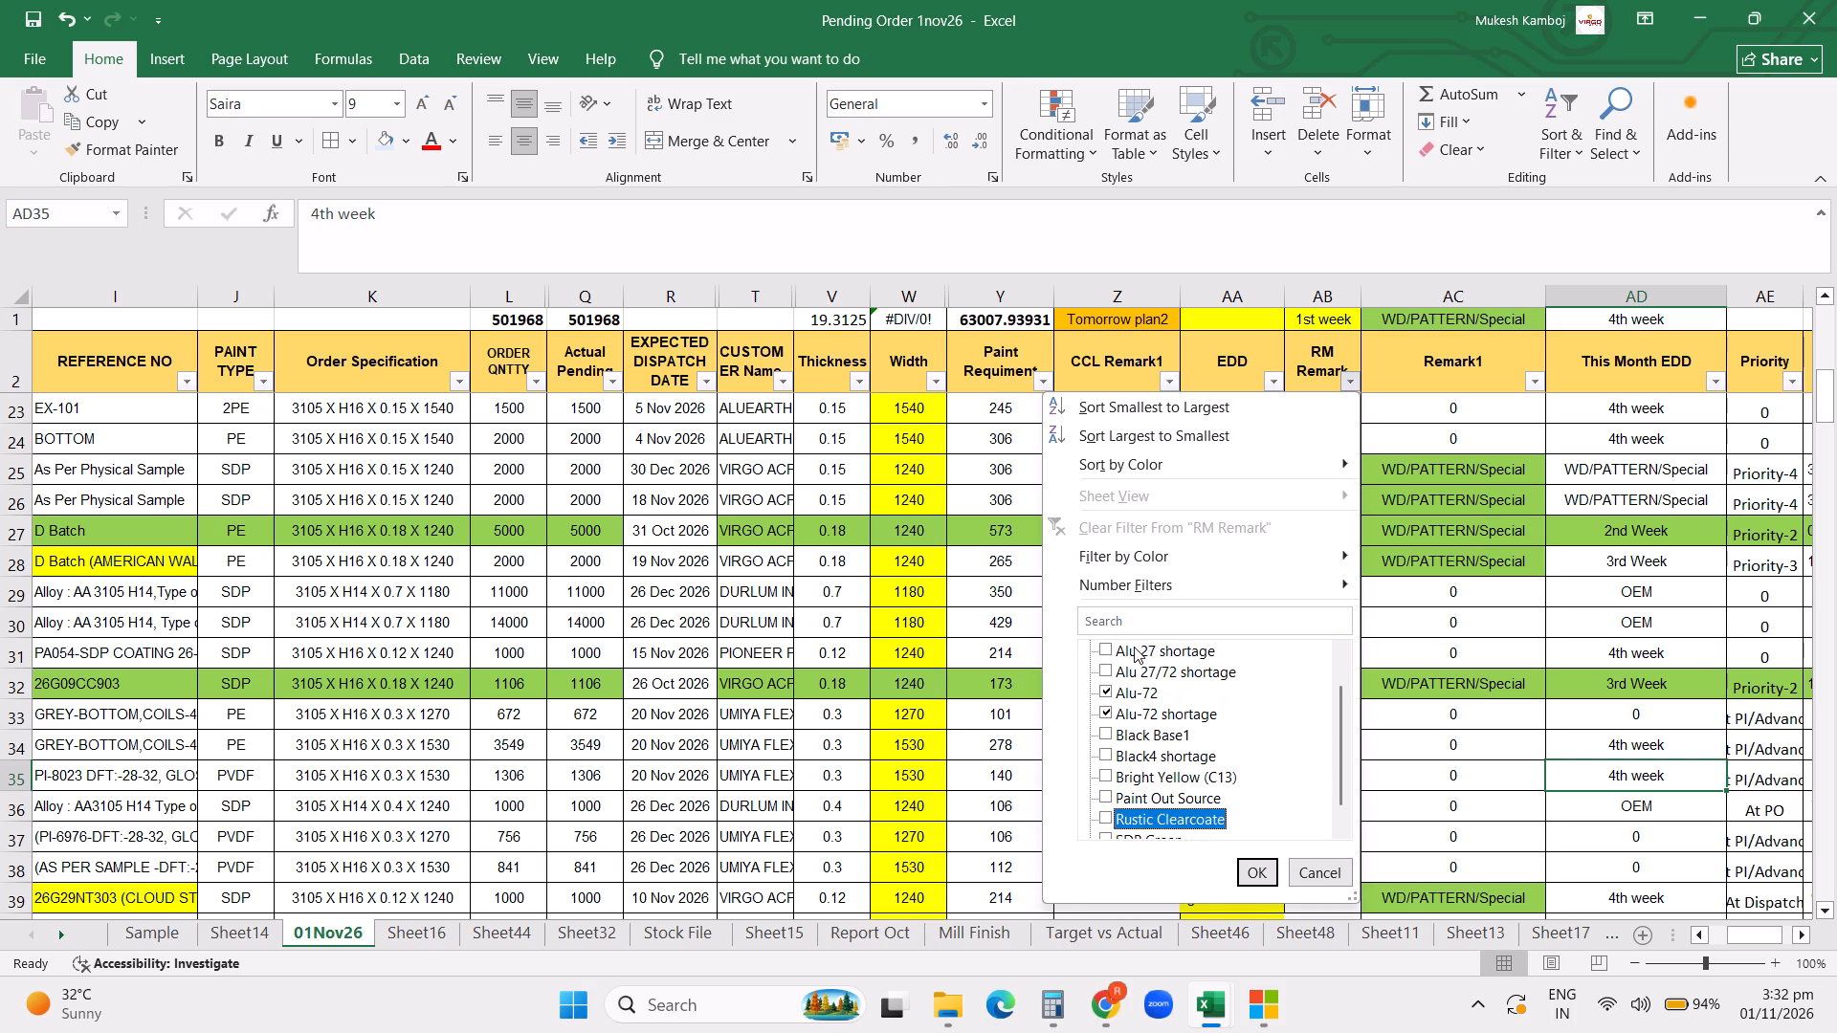
pyautogui.press('Down')
pyautogui.press('Down')
pyautogui.press('Down')
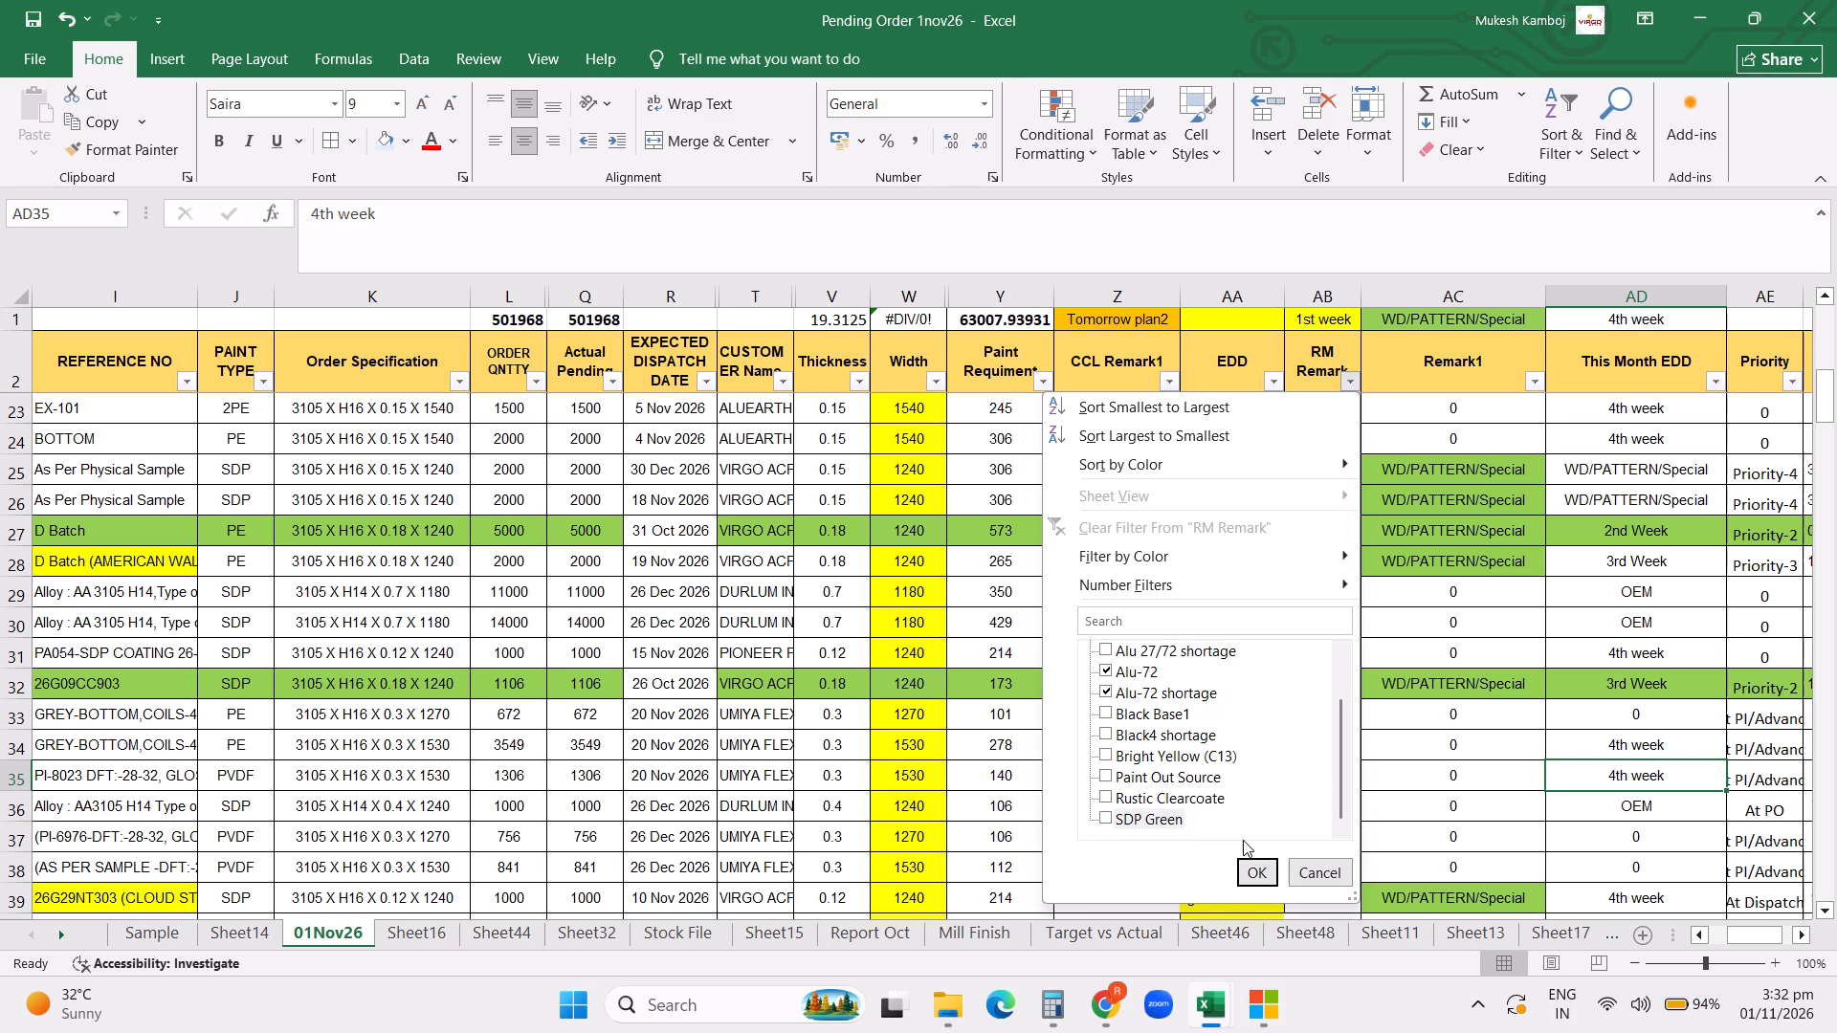
pyautogui.click(1254, 864)
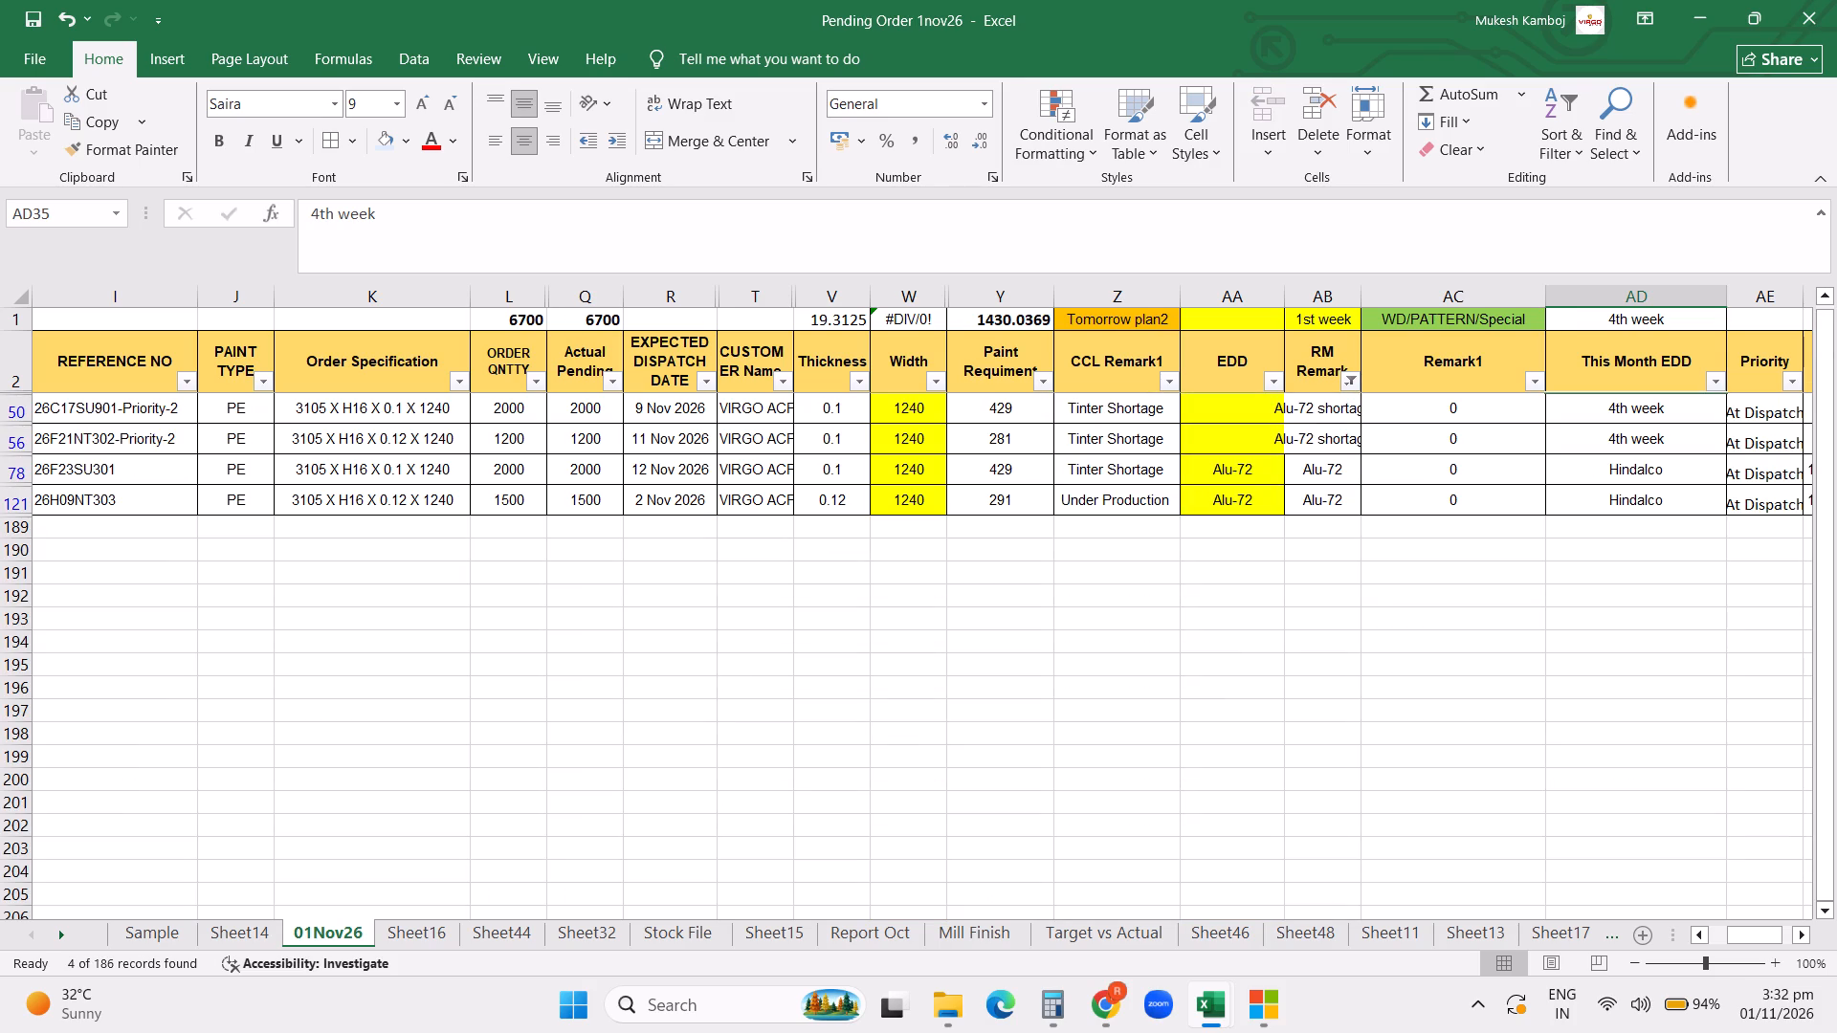
# Copy the Alu-72 entry from row 78's EDD cell into the EDD cells of all four filtered orders.
pyautogui.click(1235, 484)
pyautogui.hotkey('ctrl', 'c')
pyautogui.press('Up')
pyautogui.press('Up')
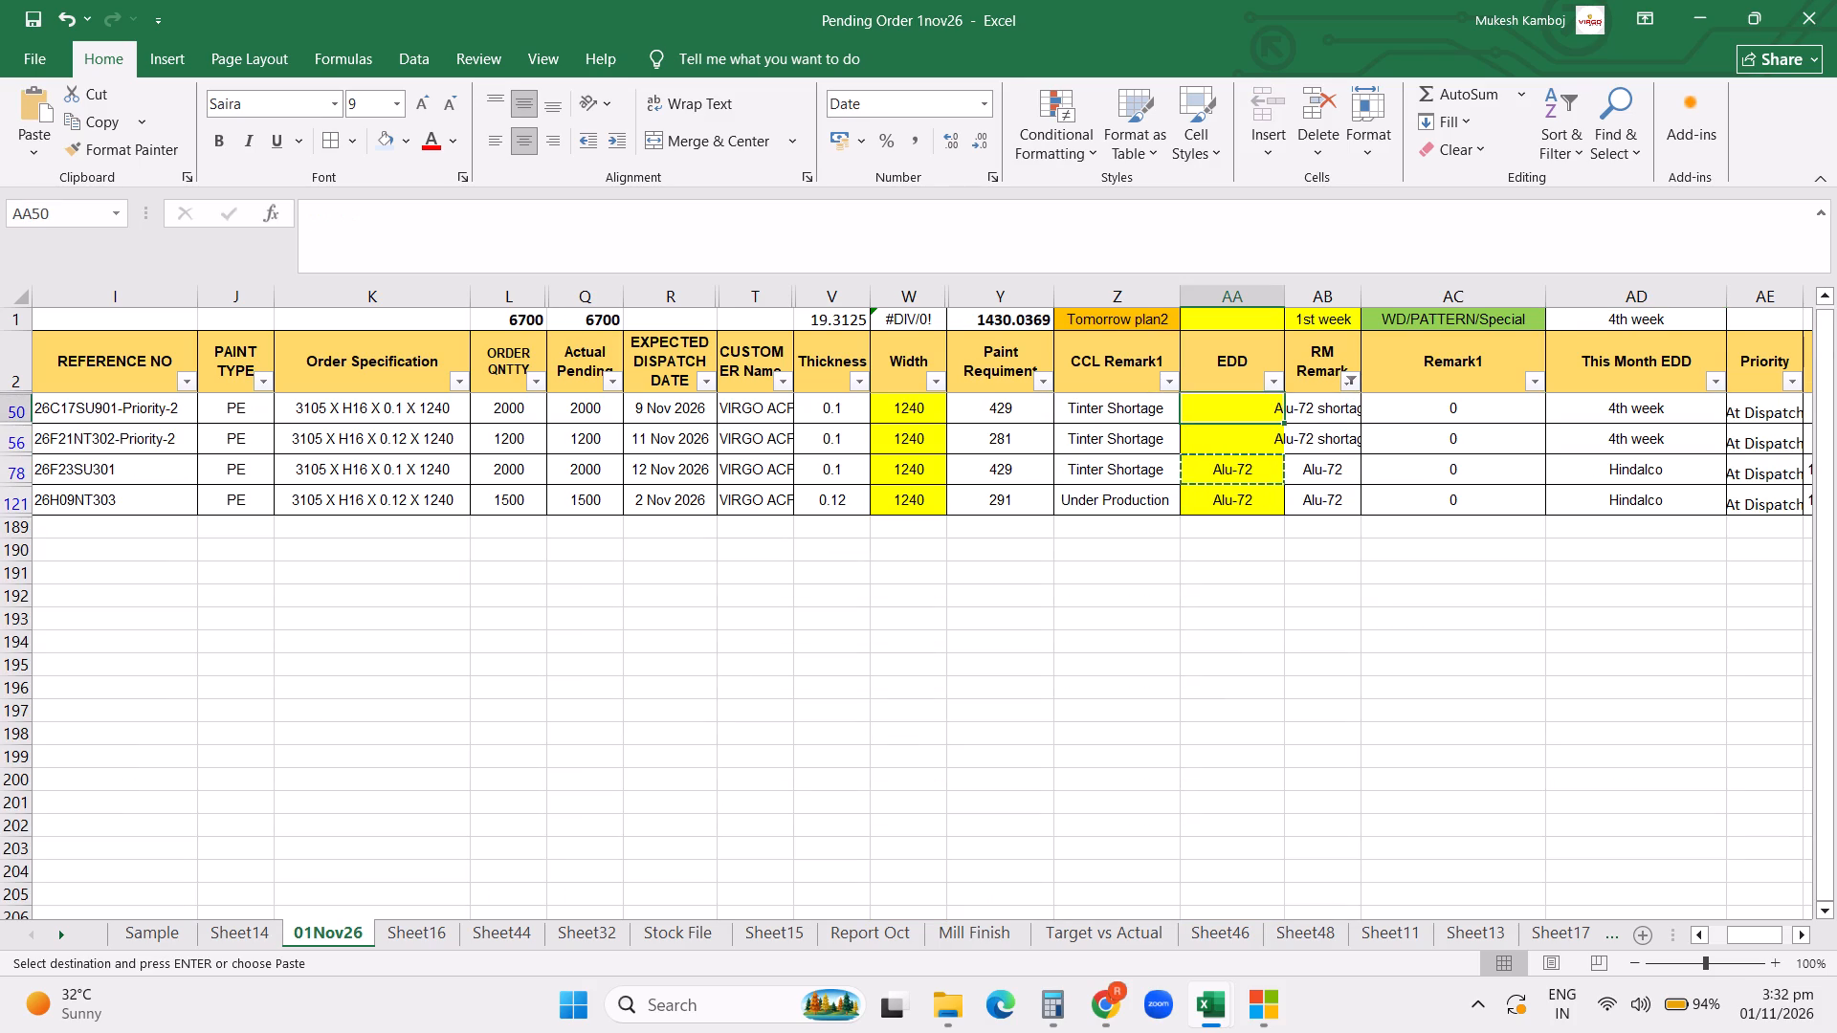
pyautogui.hotkey('shift', 'Down')
pyautogui.hotkey('shift', 'Down')
pyautogui.hotkey('shift', 'Down')
pyautogui.press('Return')
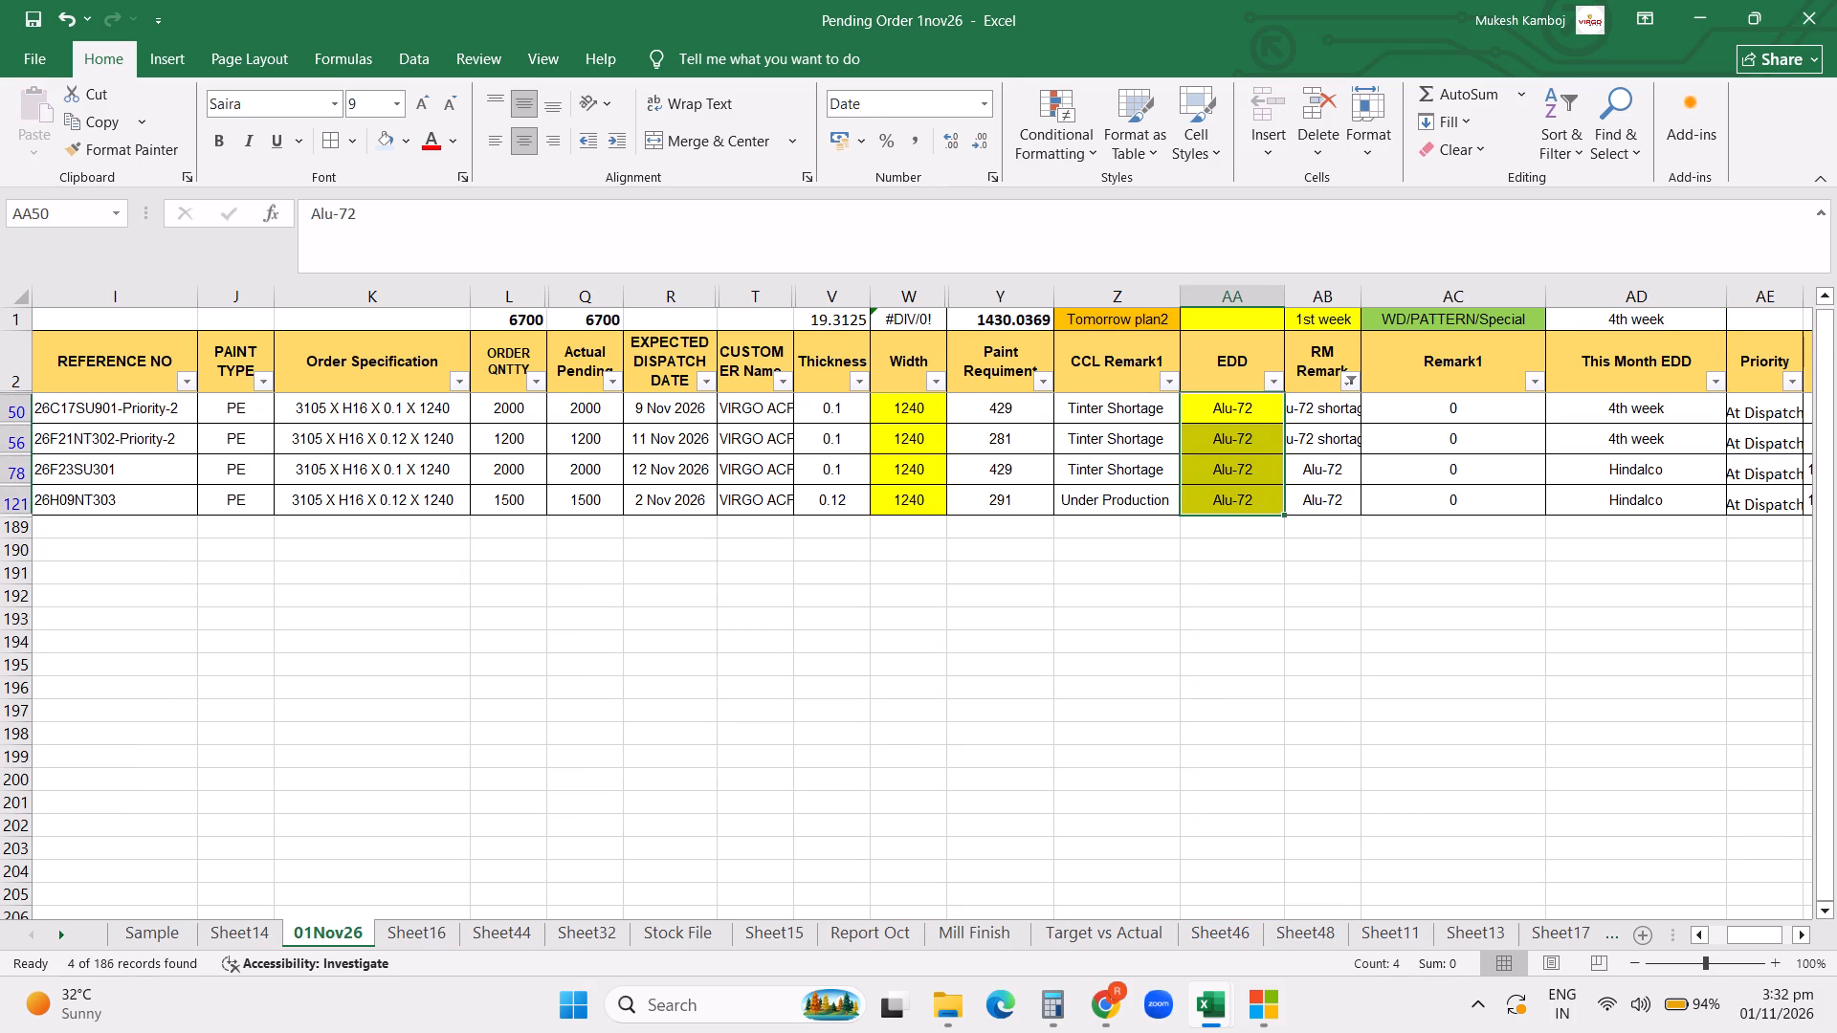
# Narrow the COLOR CODE column so that its heading wraps onto two lines.
pyautogui.hotkey('ctrl', 'Left')
pyautogui.hotkey('ctrl', 'Left')
pyautogui.hotkey('ctrl', 'Left')
pyautogui.hotkey('ctrl', 'Left')
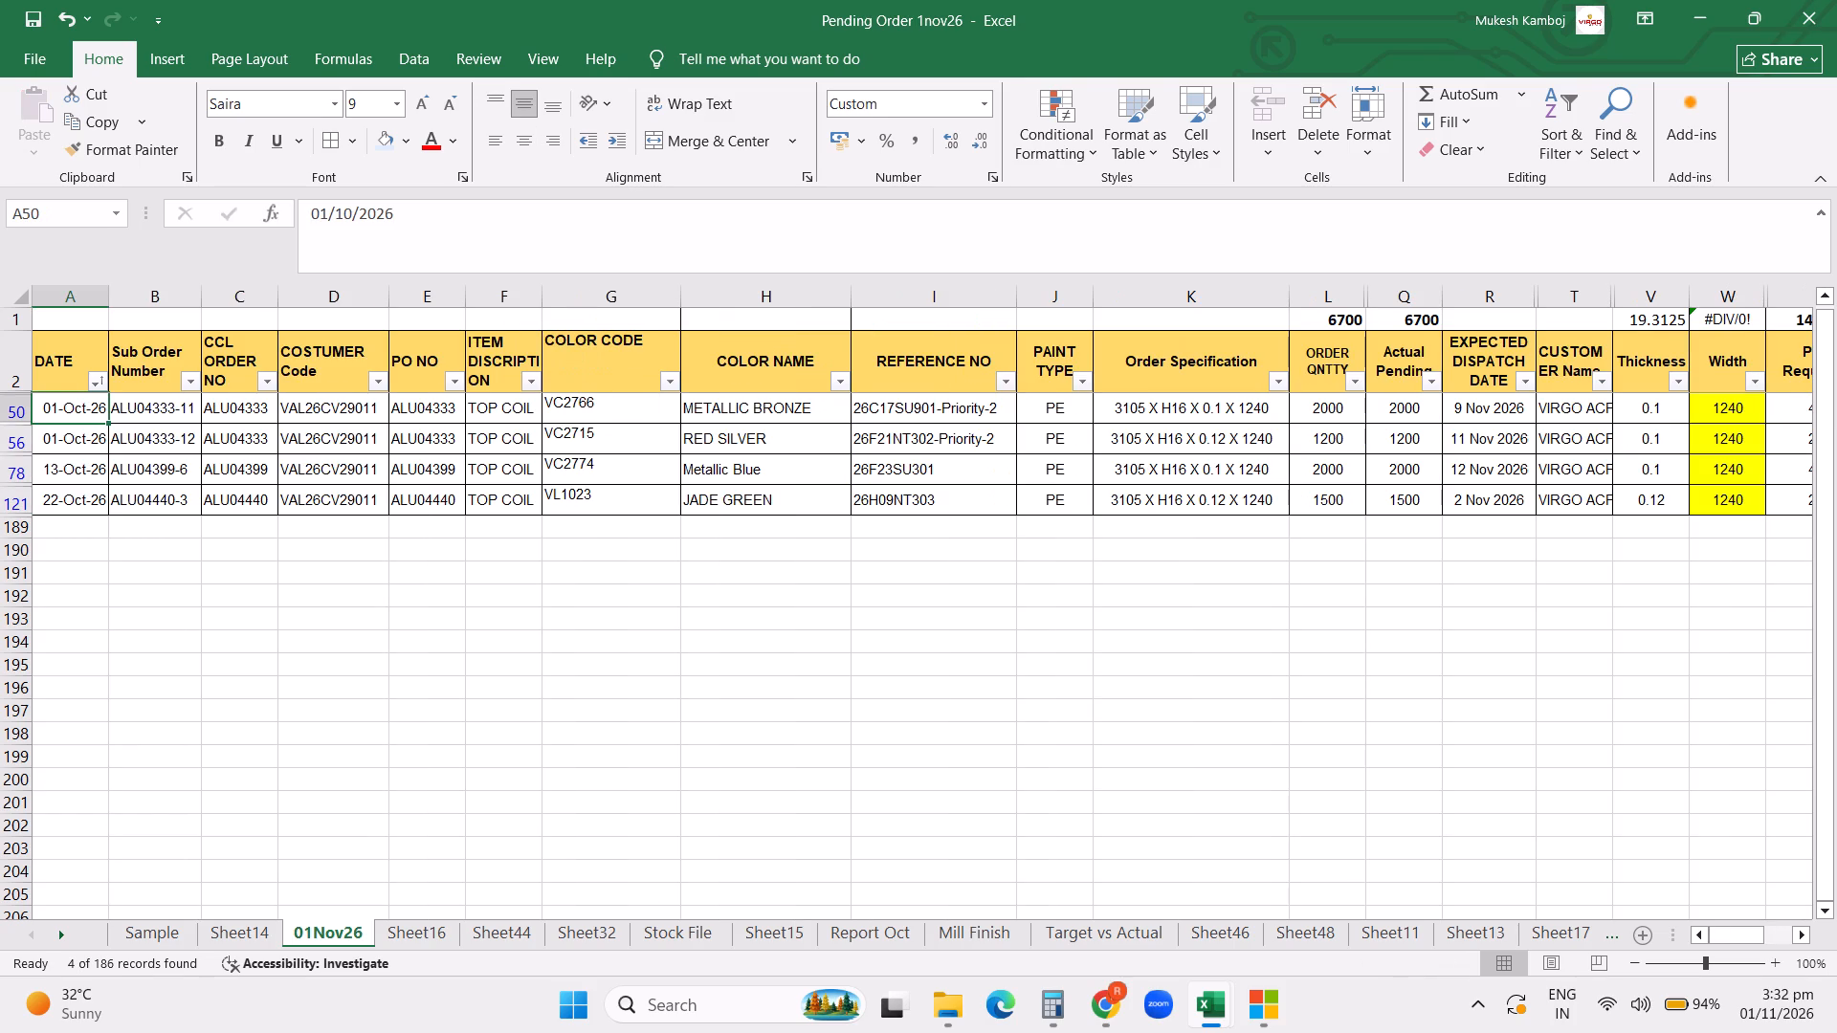
pyautogui.click(1315, 551)
pyautogui.click(1249, 532)
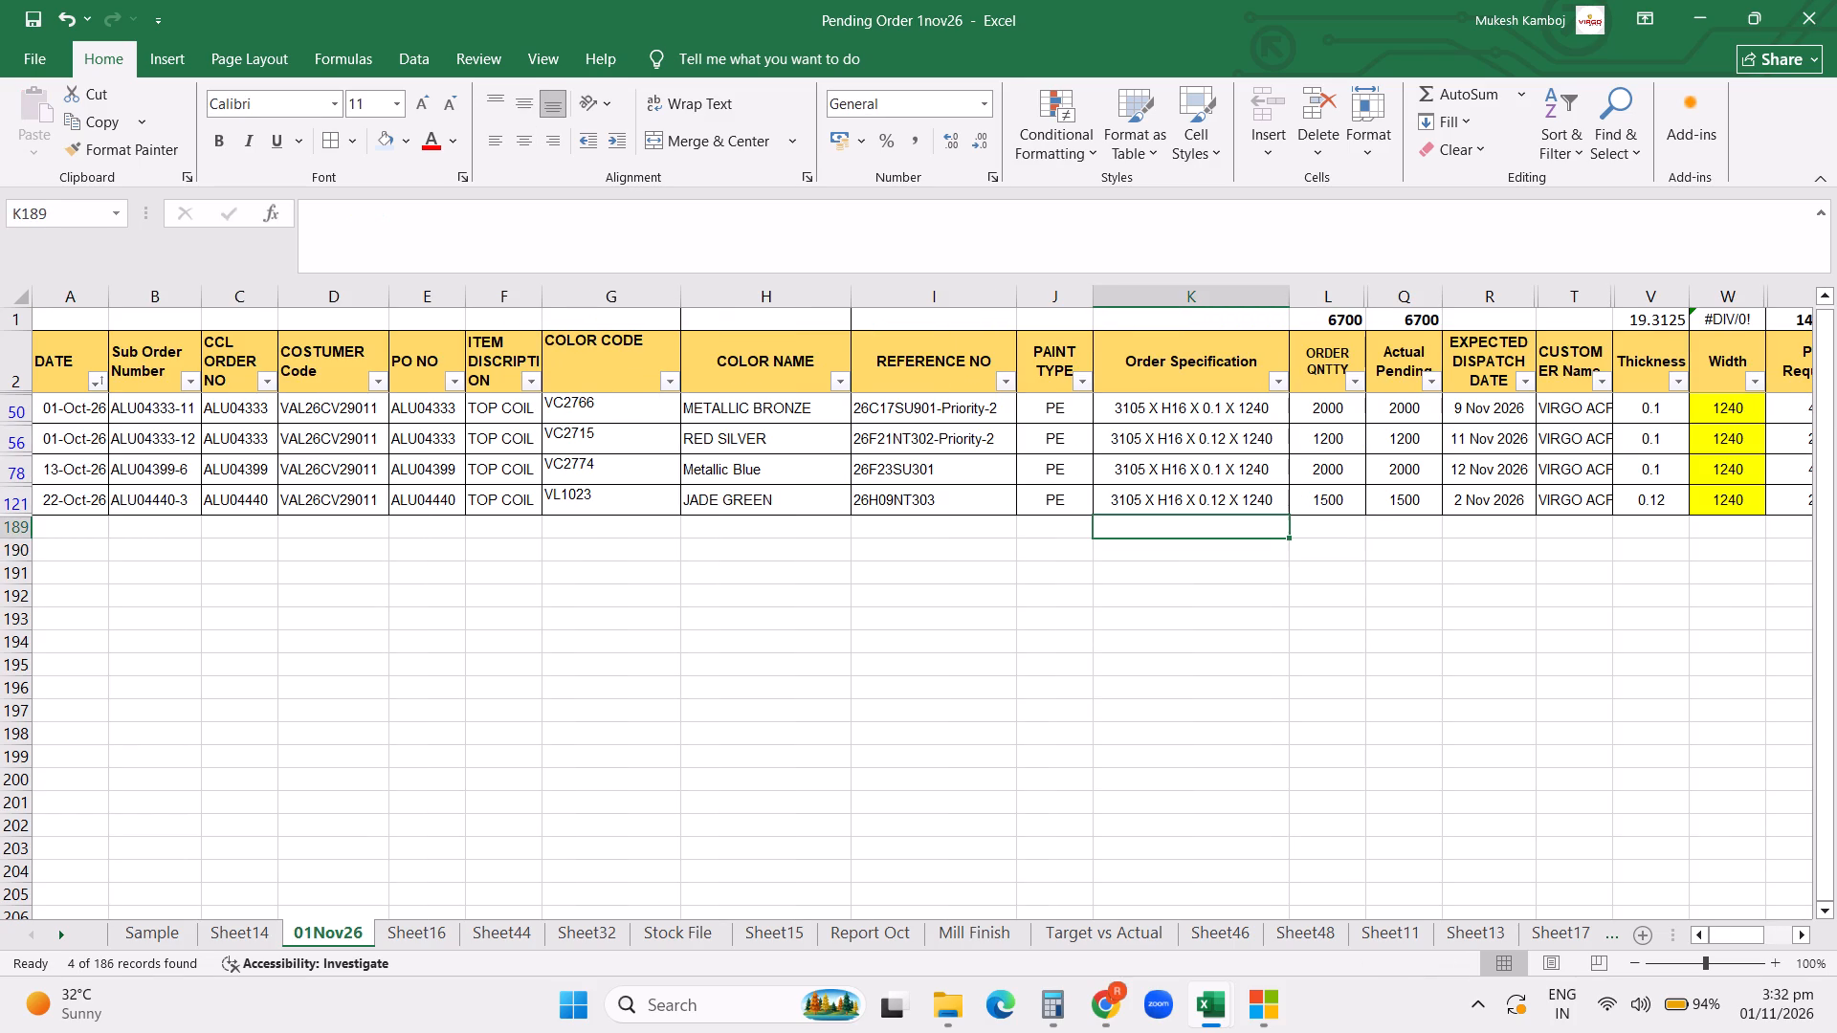
pyautogui.click(1107, 530)
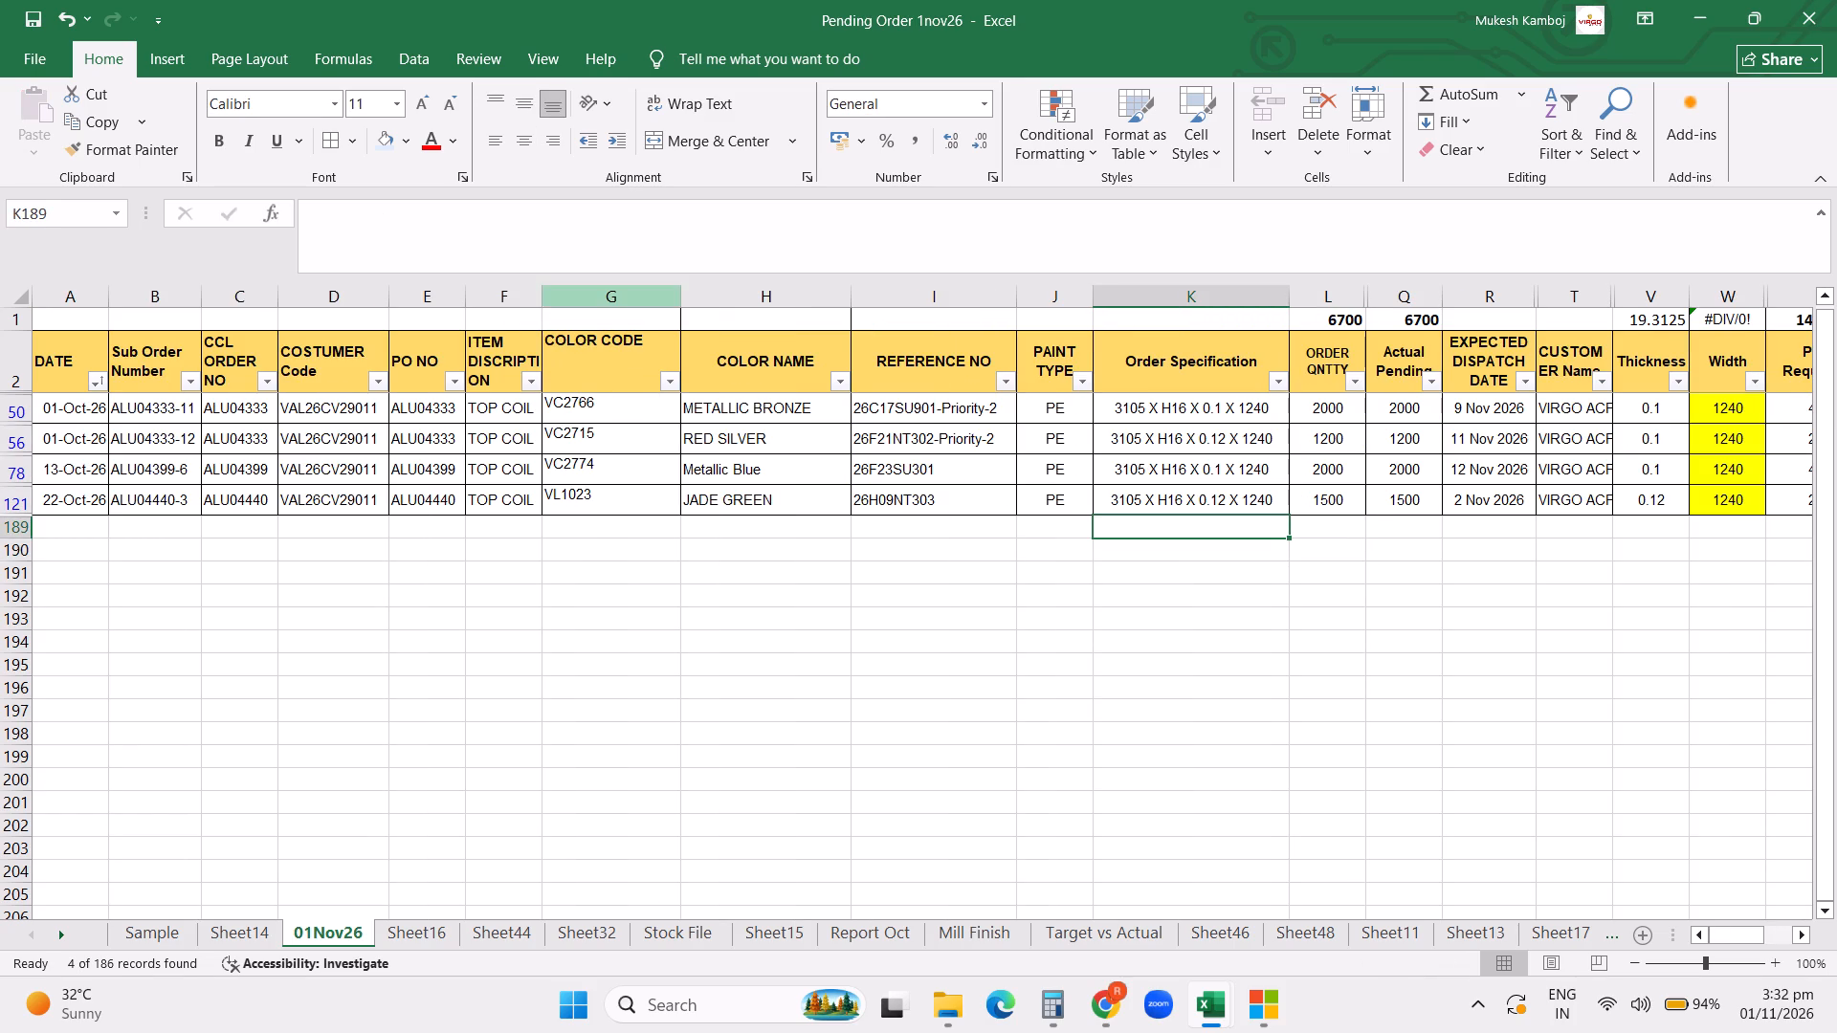
pyautogui.moveTo(680, 291); pyautogui.dragTo(628, 297)
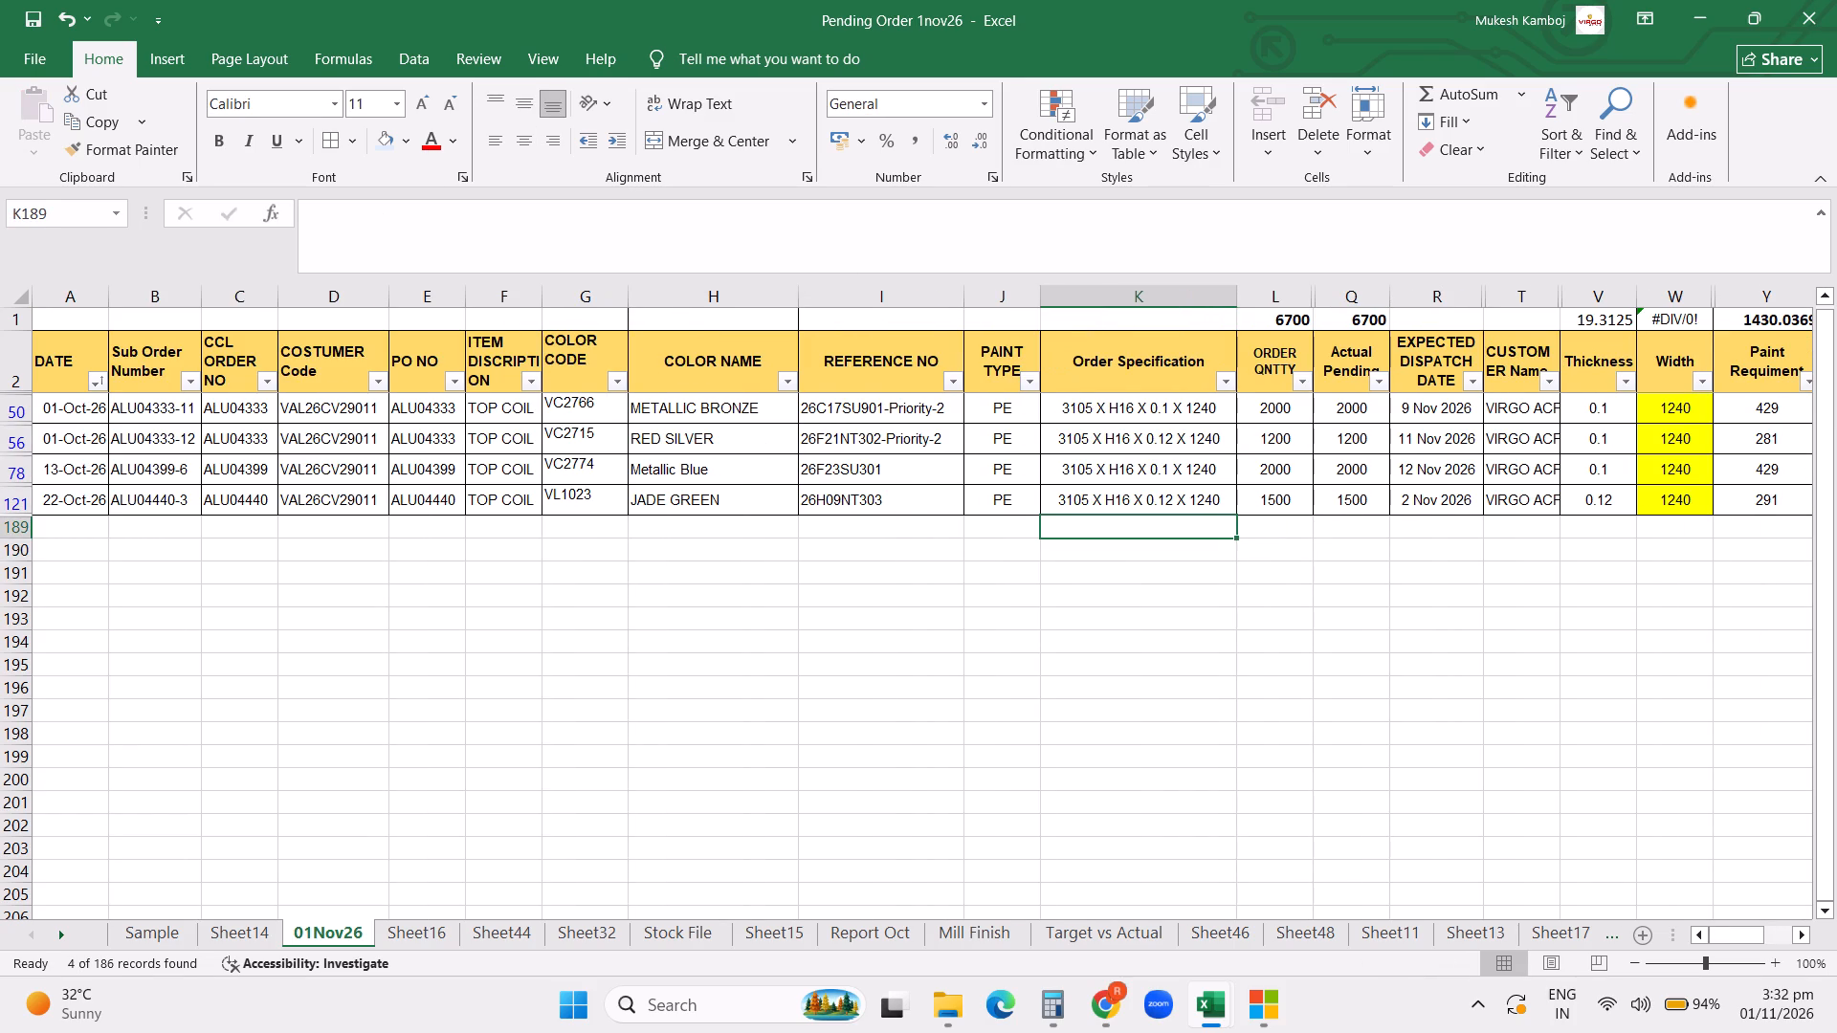
pyautogui.click(914, 566)
pyautogui.click(1059, 614)
# Set CCL Remark1 to Tomorrow plan2 for the METALLIC BRONZE, RED SILVER and Metallic Blue orders in rows 50, 56 and 78.
pyautogui.click(1434, 554)
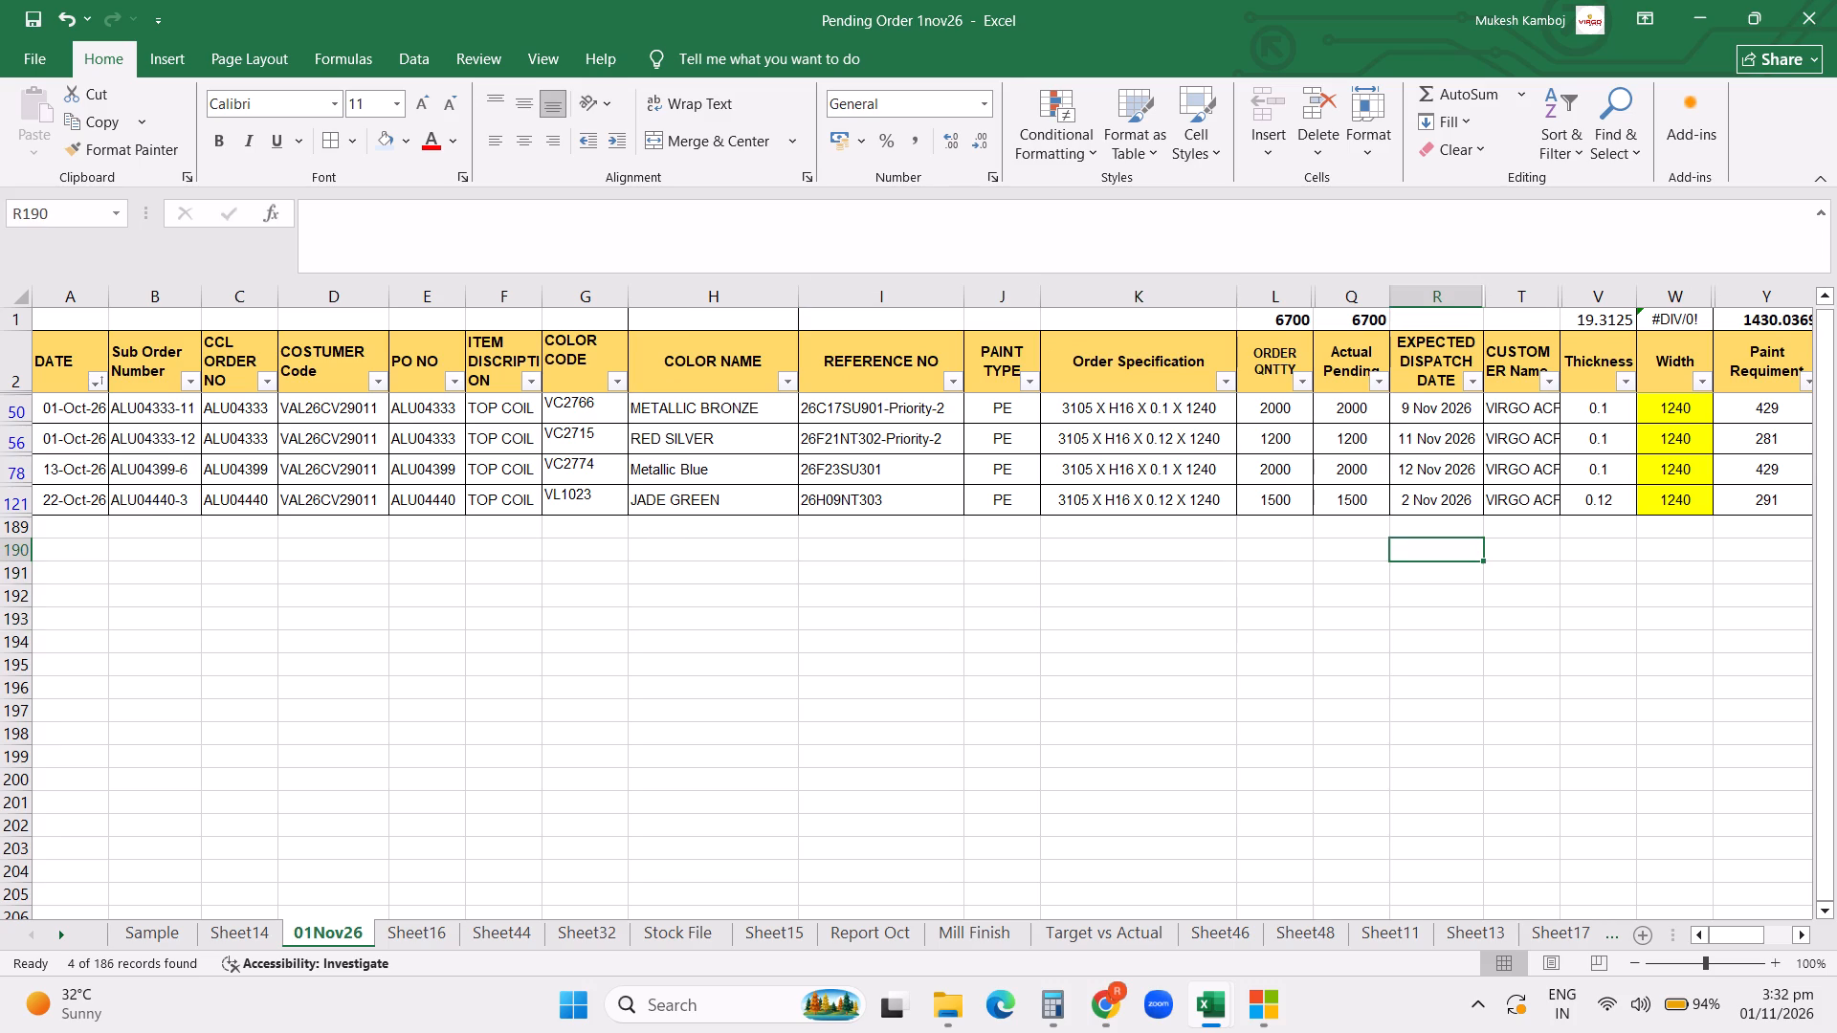
pyautogui.press('Right')
pyautogui.press('Right')
pyautogui.press('Right')
pyautogui.press('Right')
pyautogui.press('Right')
pyautogui.press('Right')
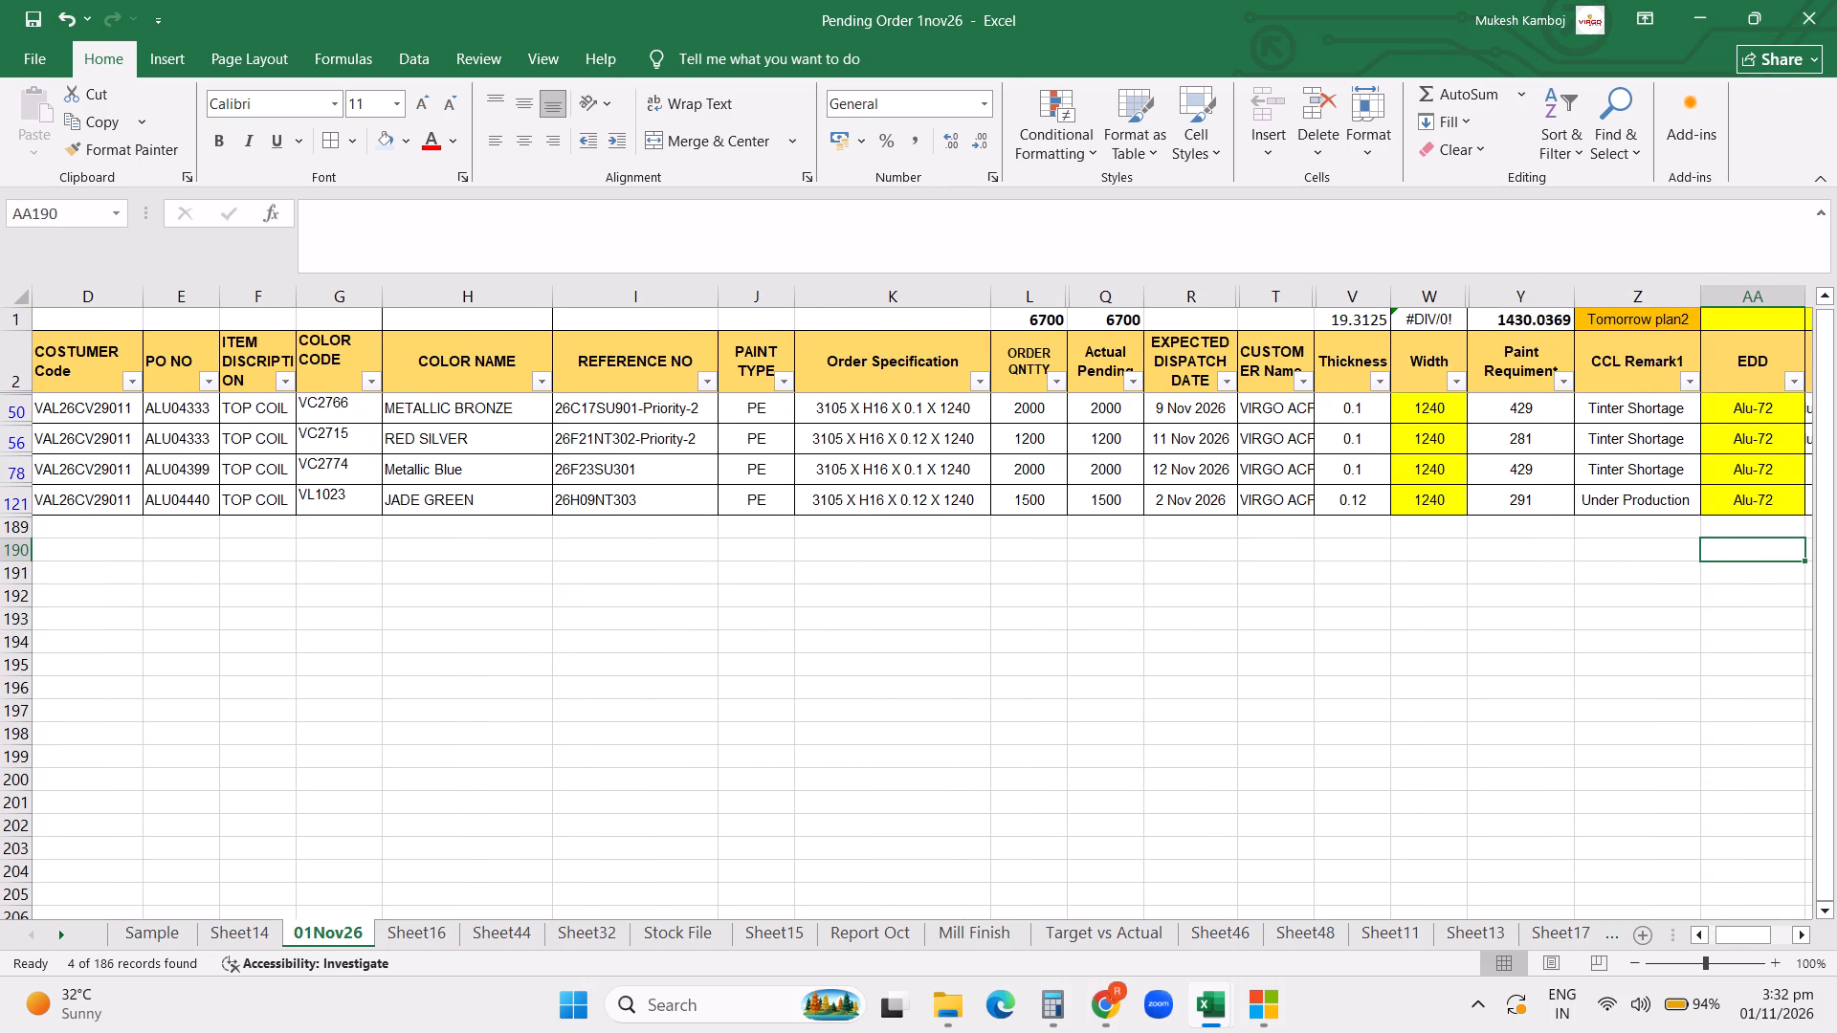
pyautogui.click(918, 668)
pyautogui.click(1648, 413)
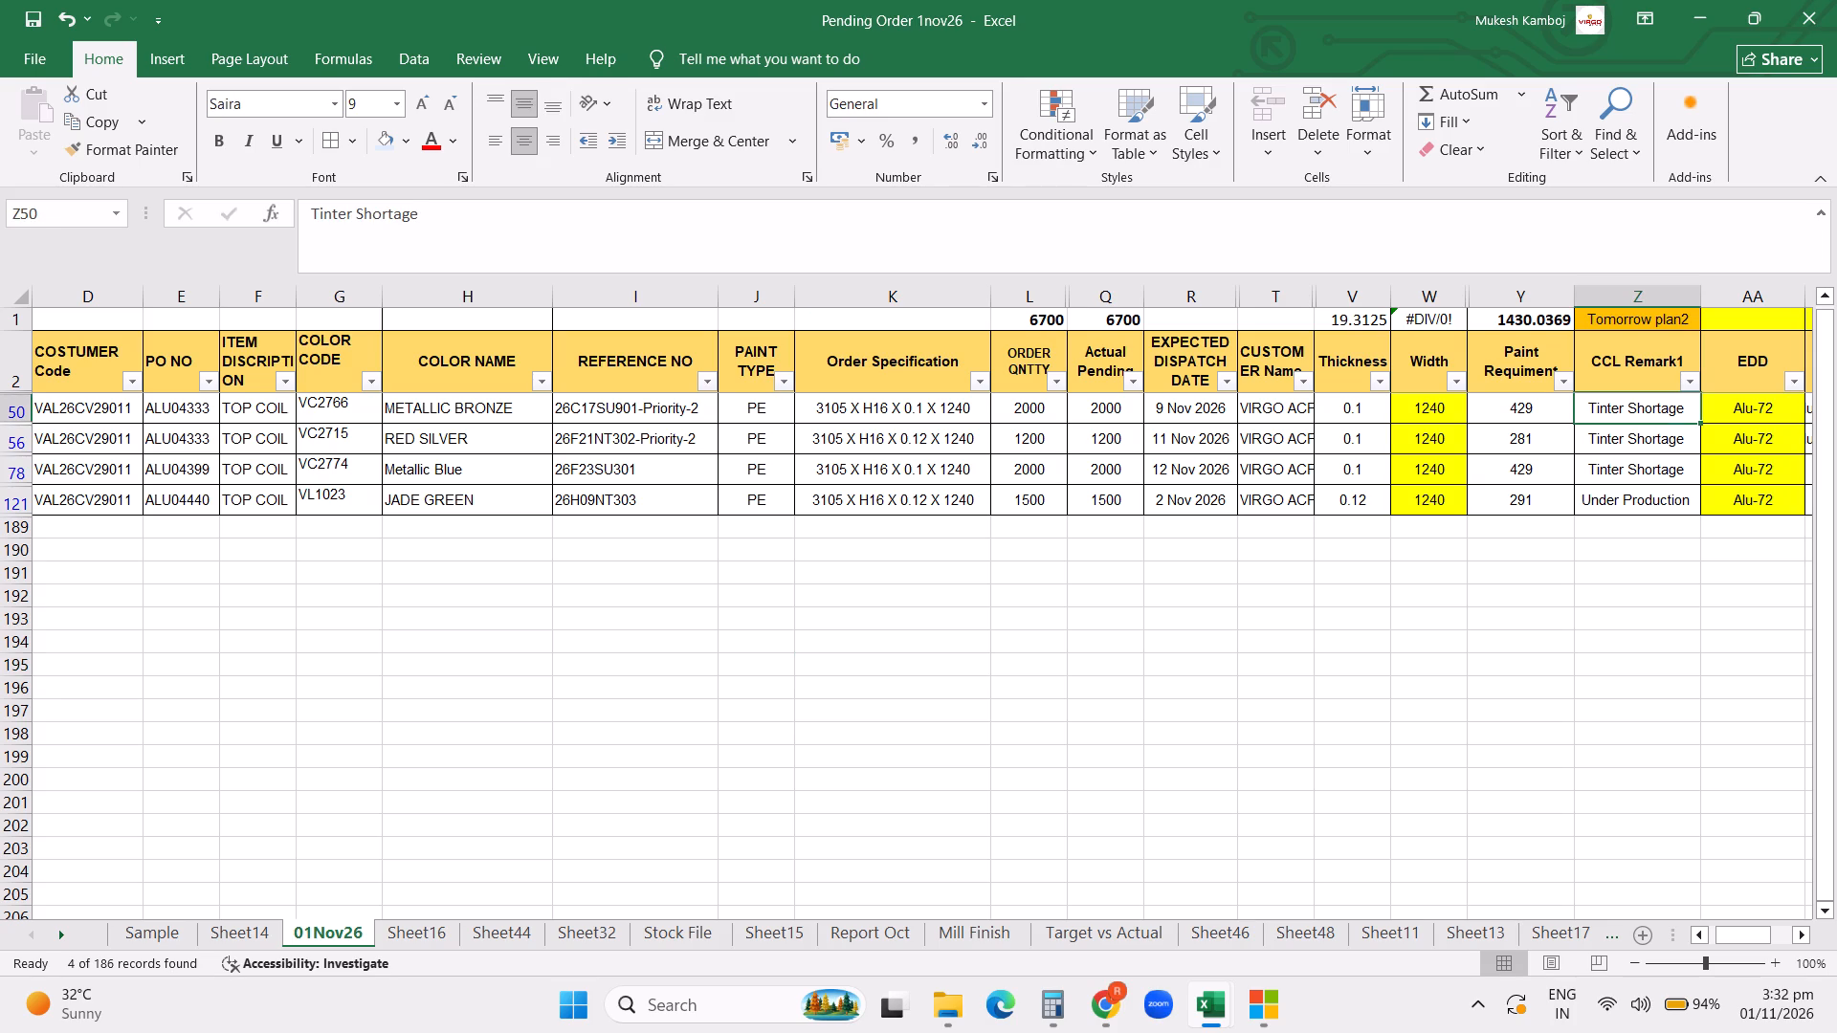
pyautogui.write('tomo')
pyautogui.press('Down')
pyautogui.press('Up')
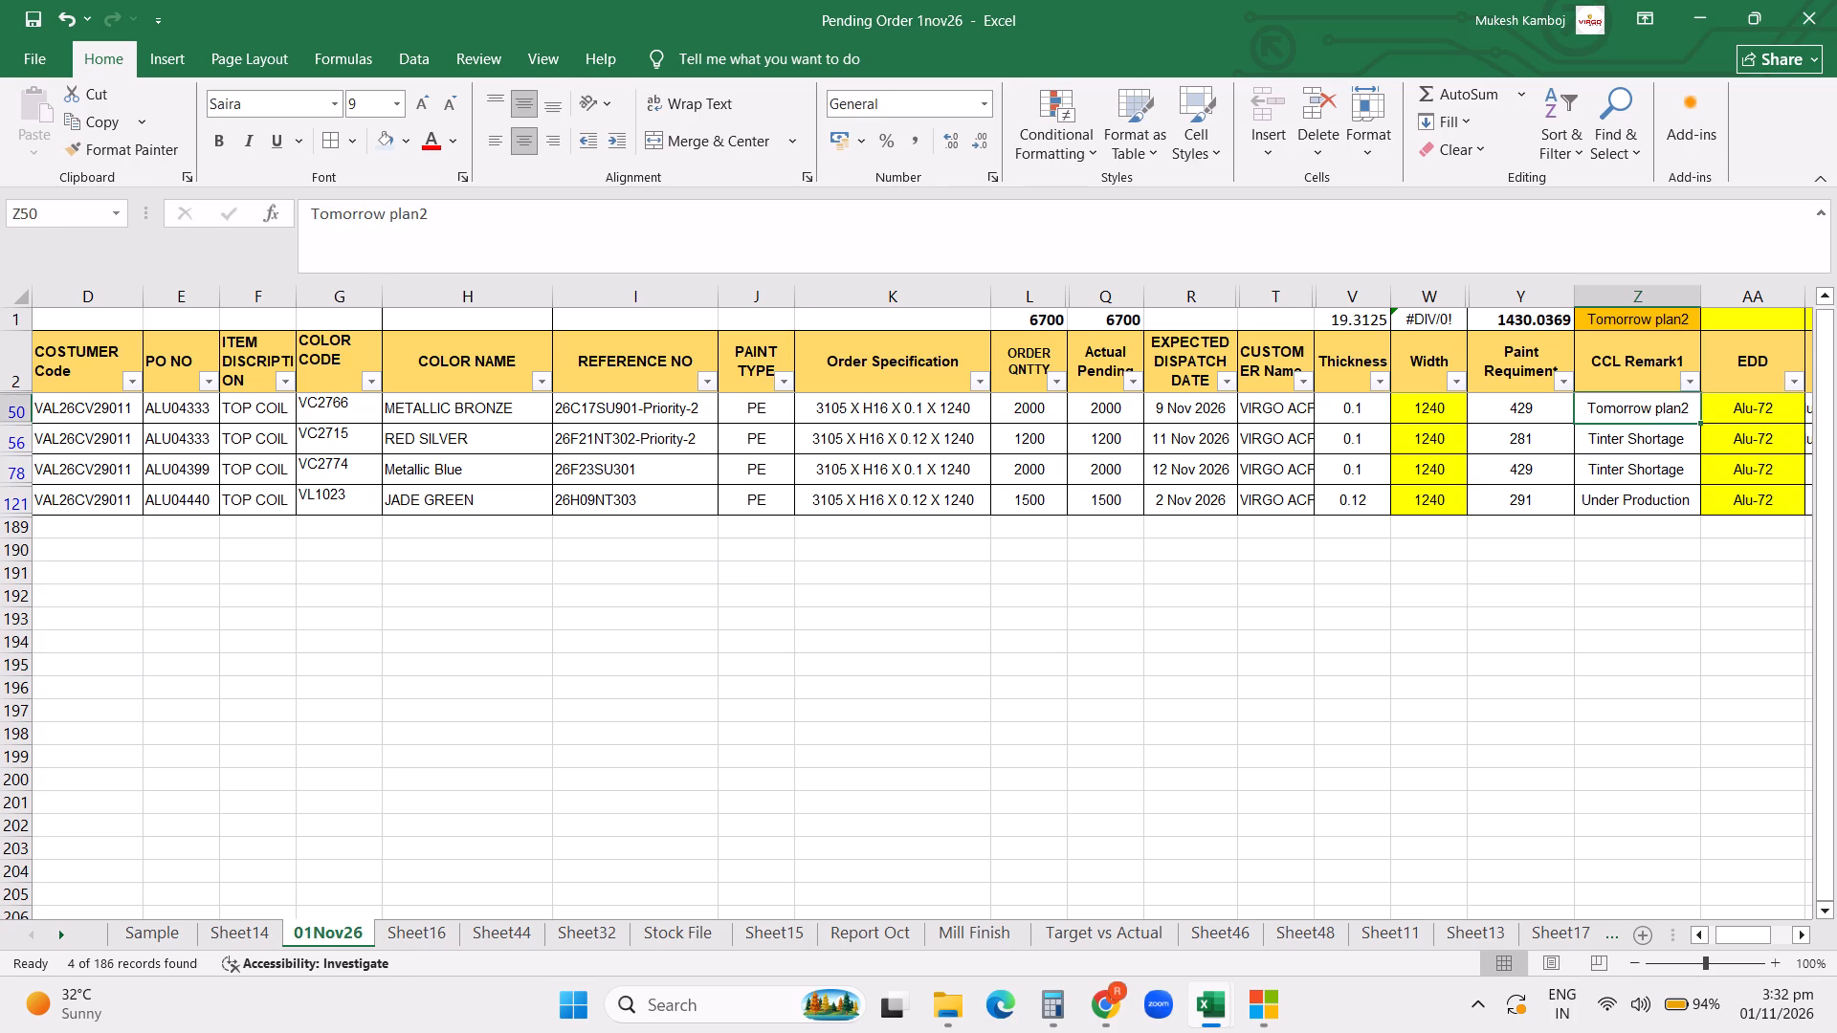
pyautogui.hotkey('ctrl', 'c')
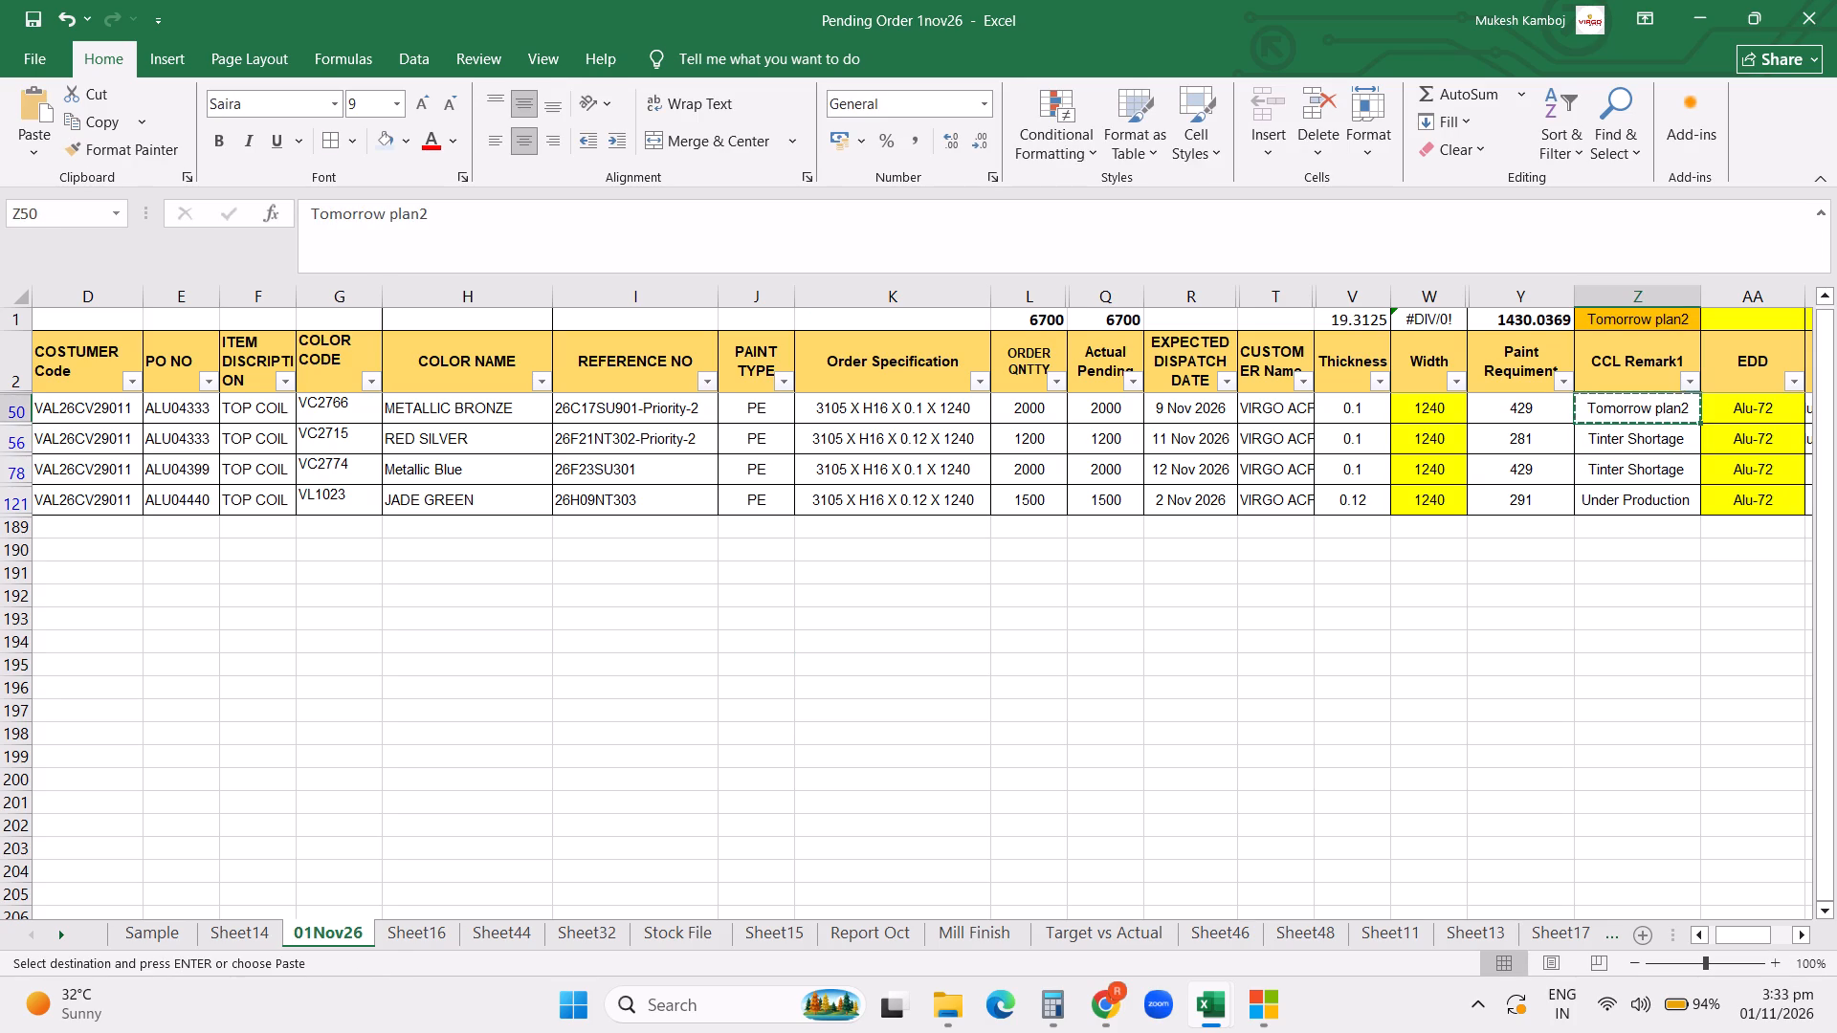
pyautogui.hotkey('shift', 'Down')
pyautogui.hotkey('shift', 'Down')
pyautogui.press('Return')
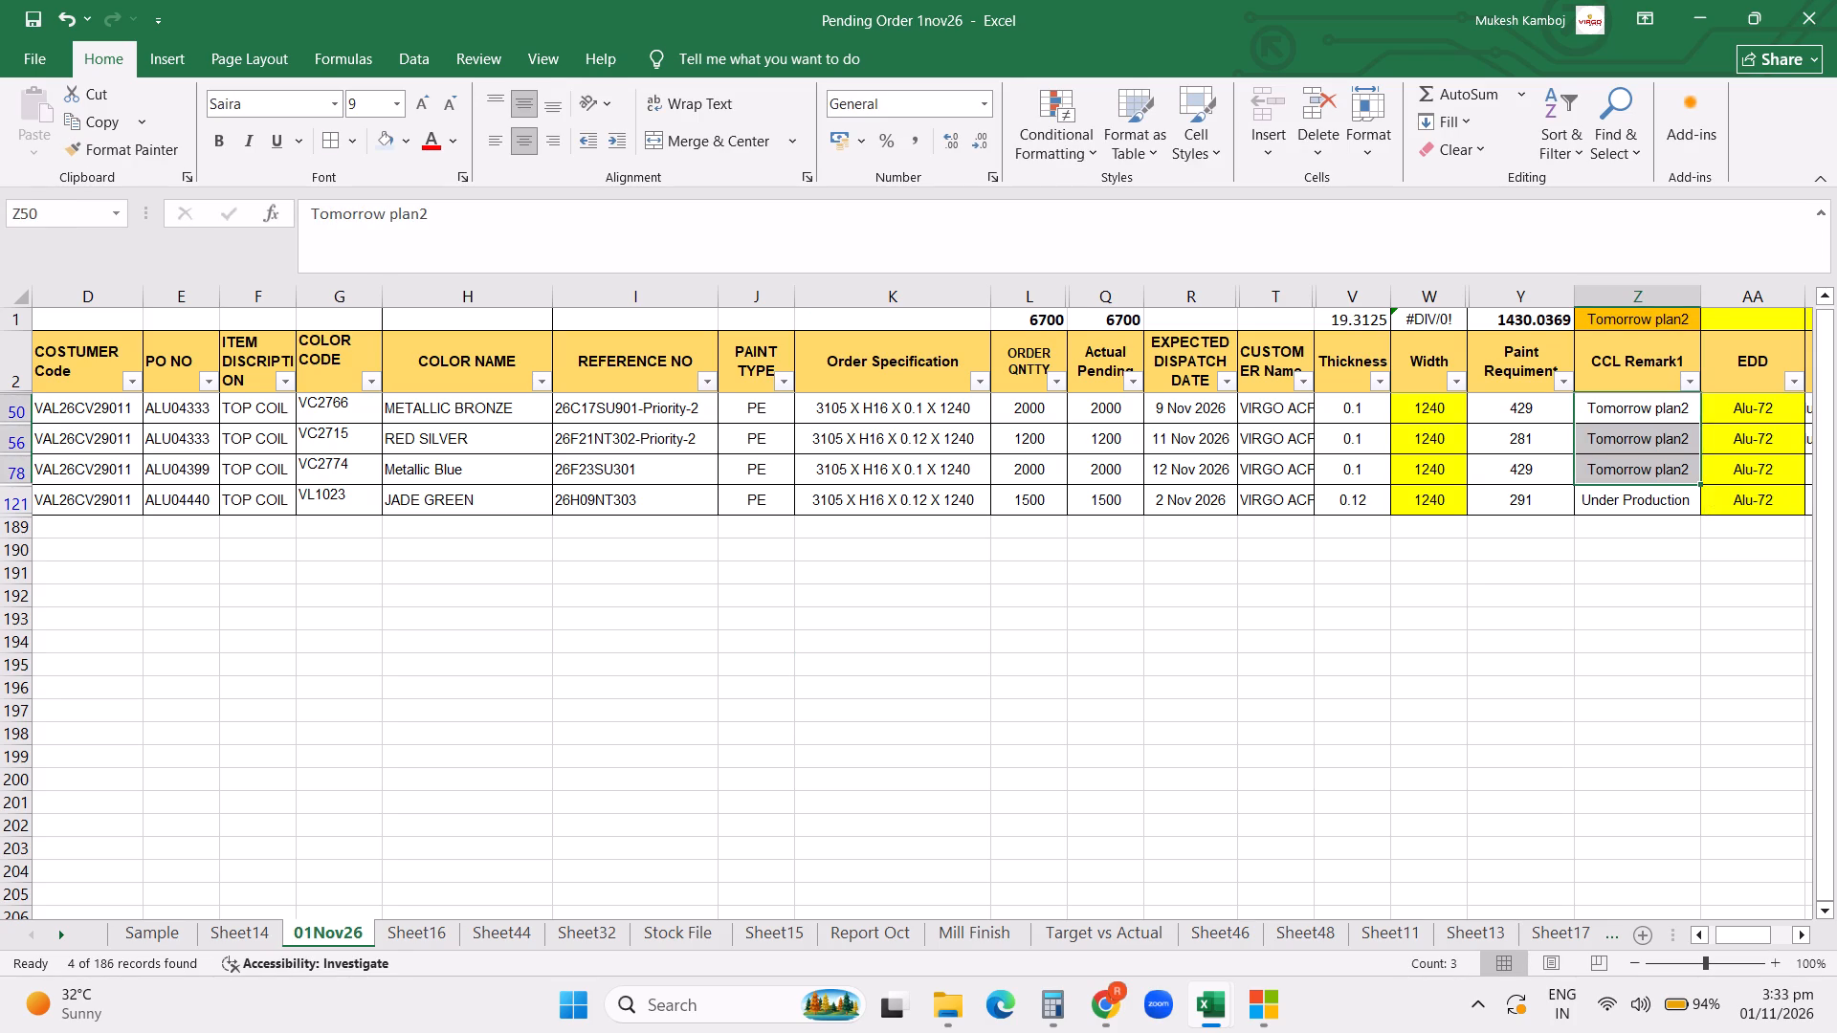
pyautogui.click(1401, 589)
pyautogui.click(1618, 610)
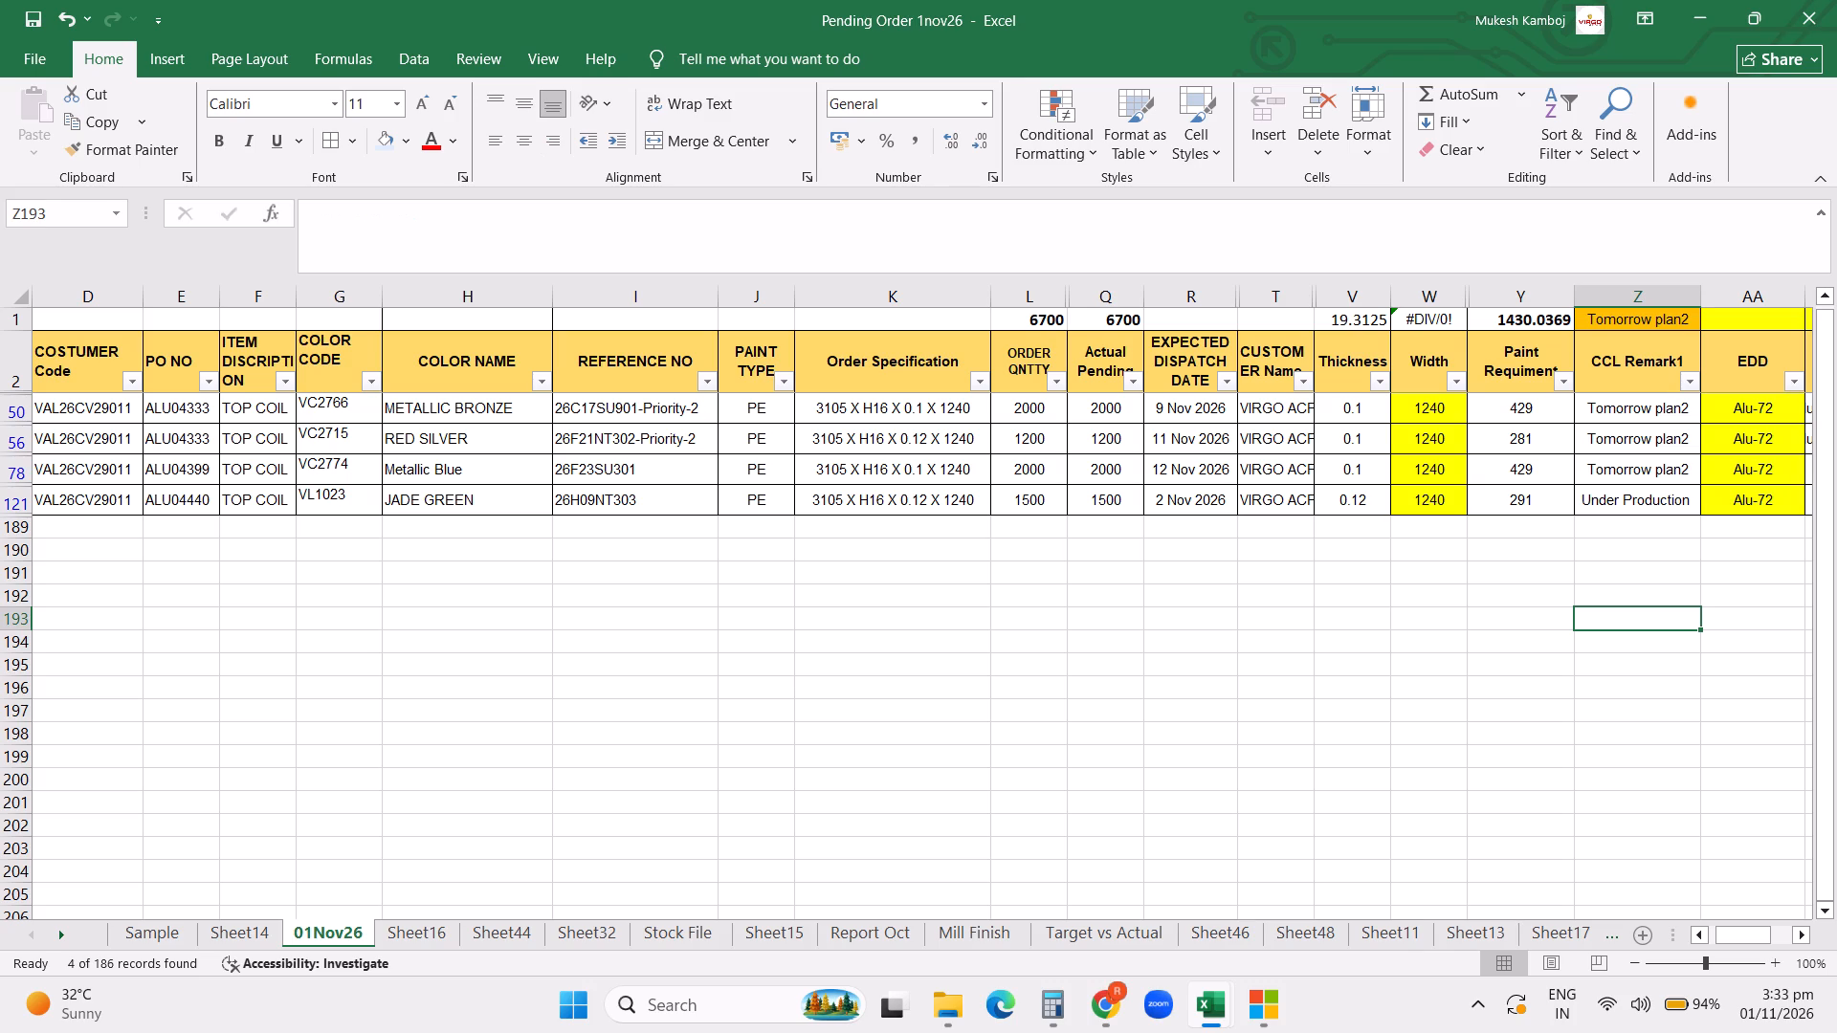
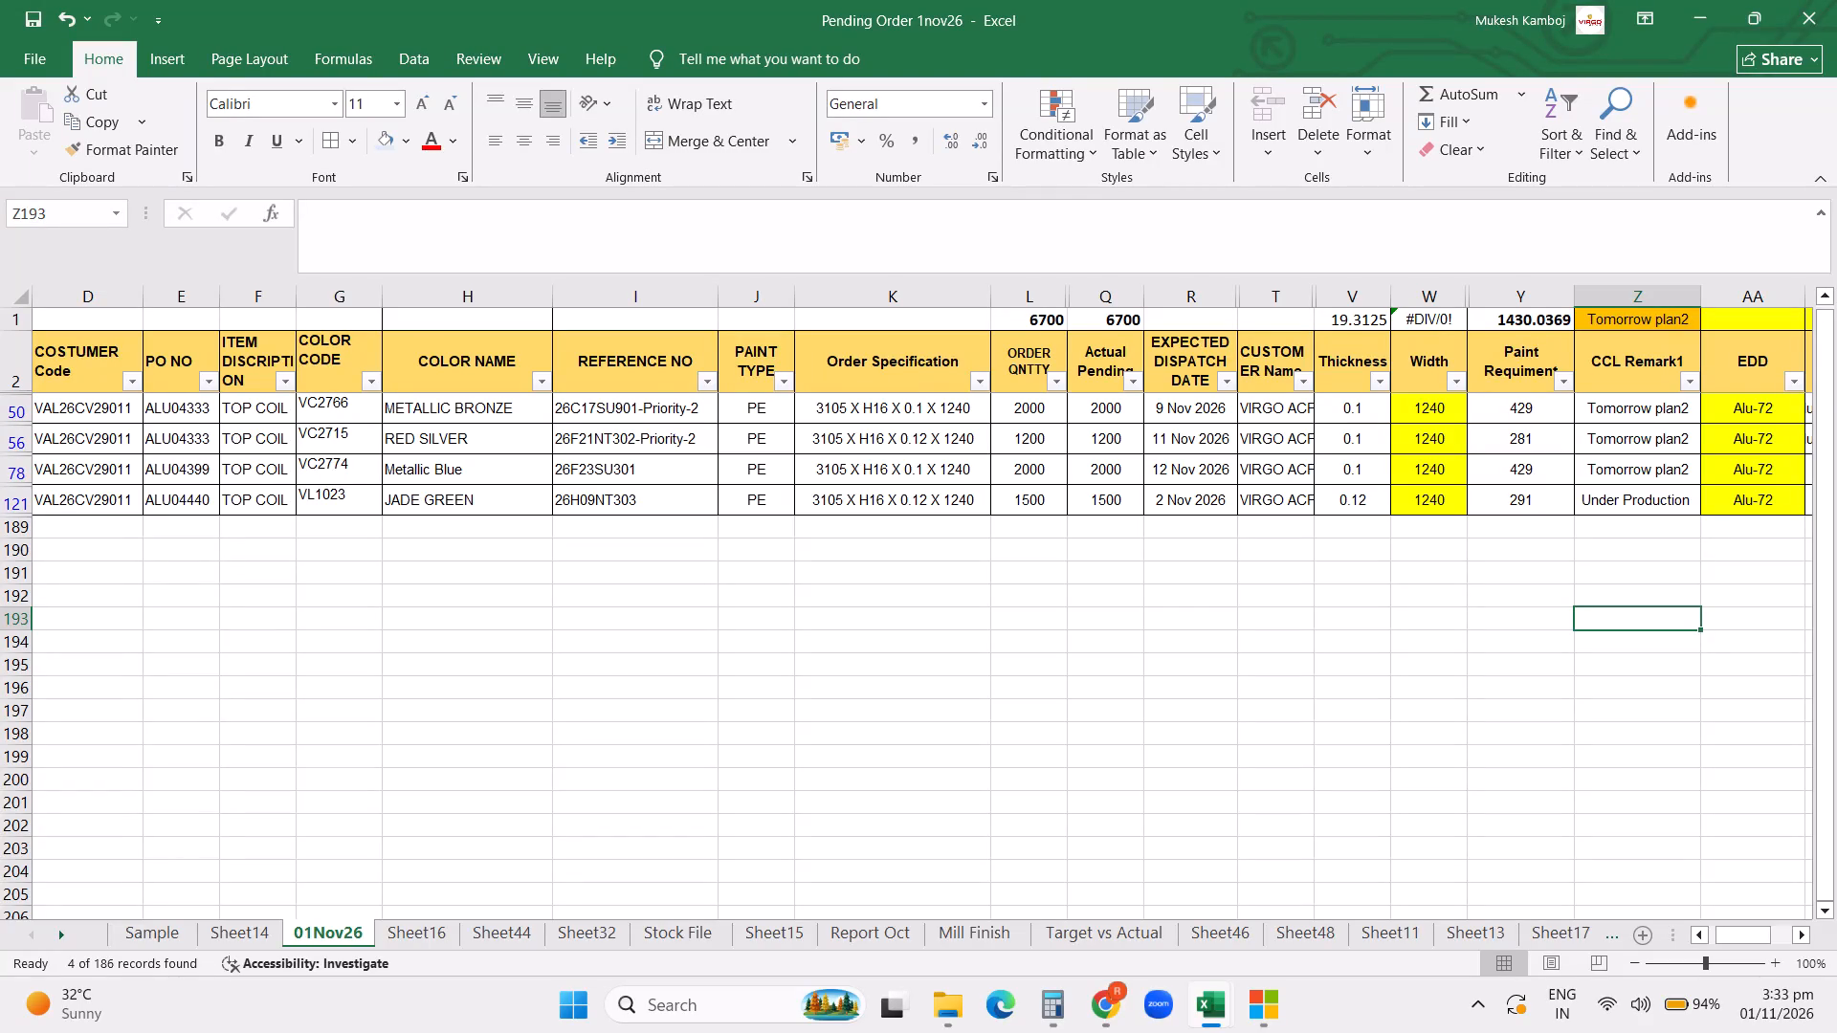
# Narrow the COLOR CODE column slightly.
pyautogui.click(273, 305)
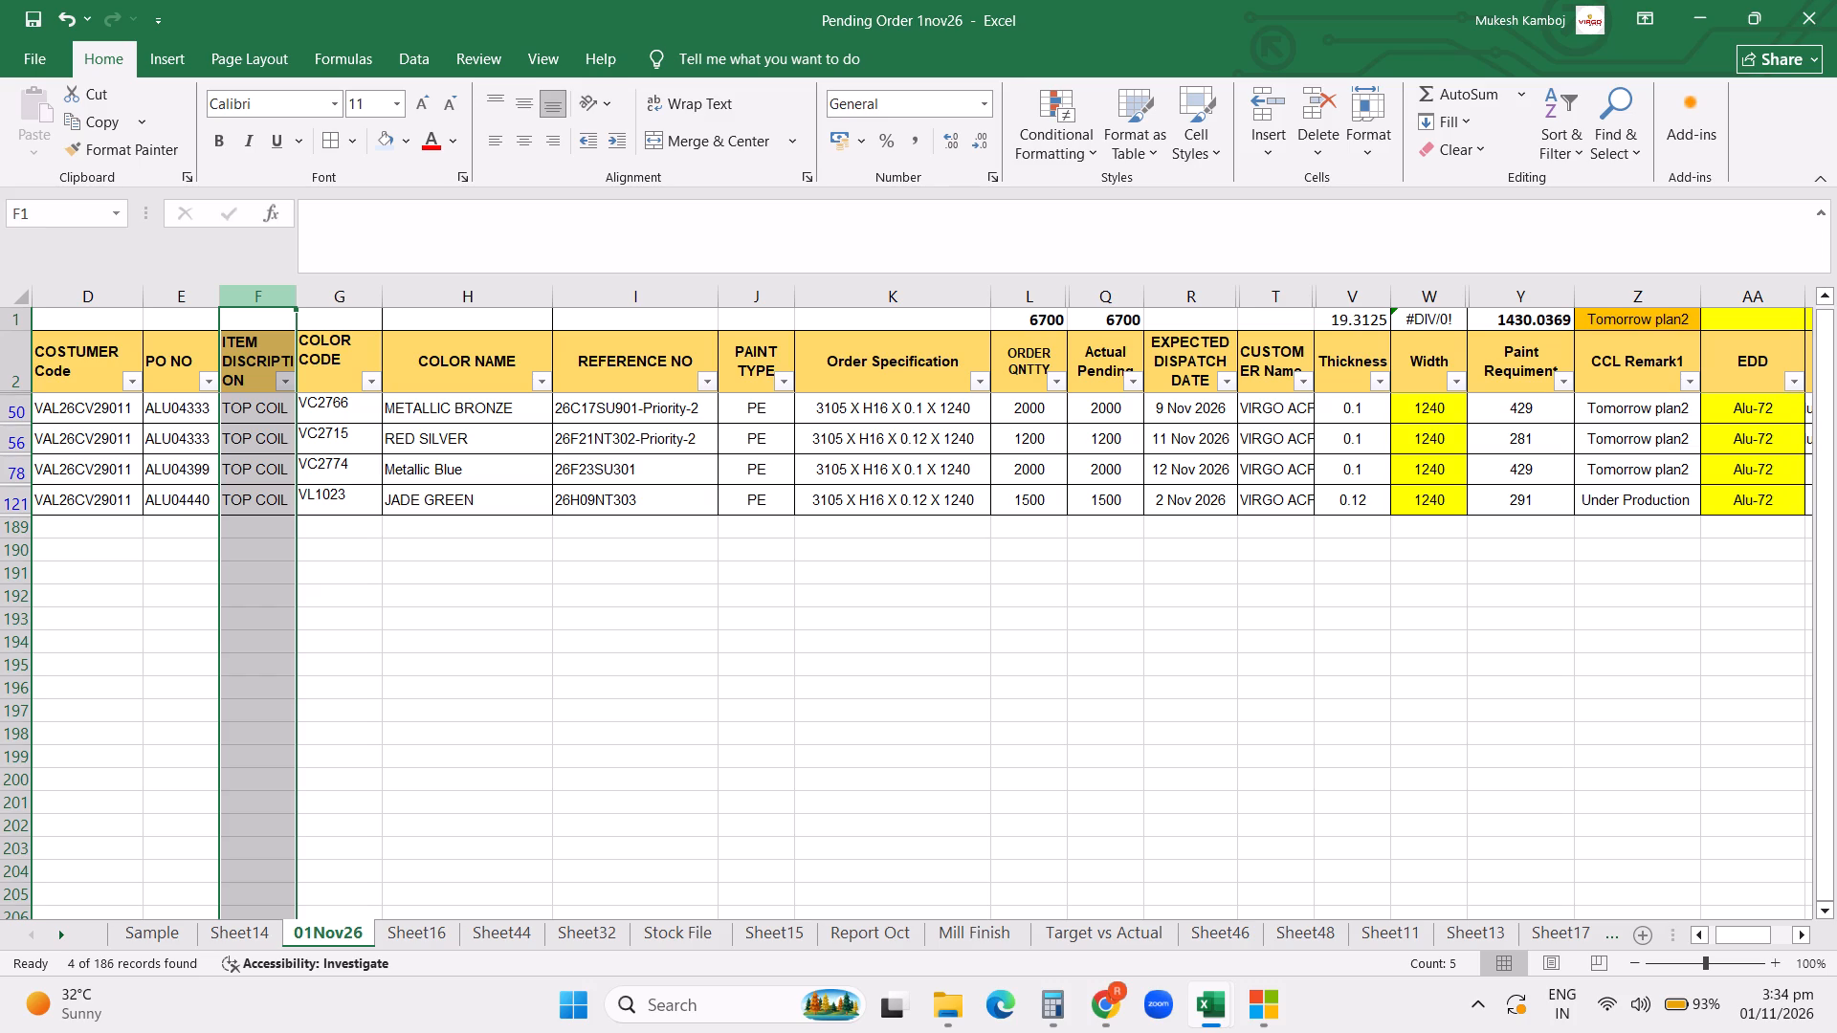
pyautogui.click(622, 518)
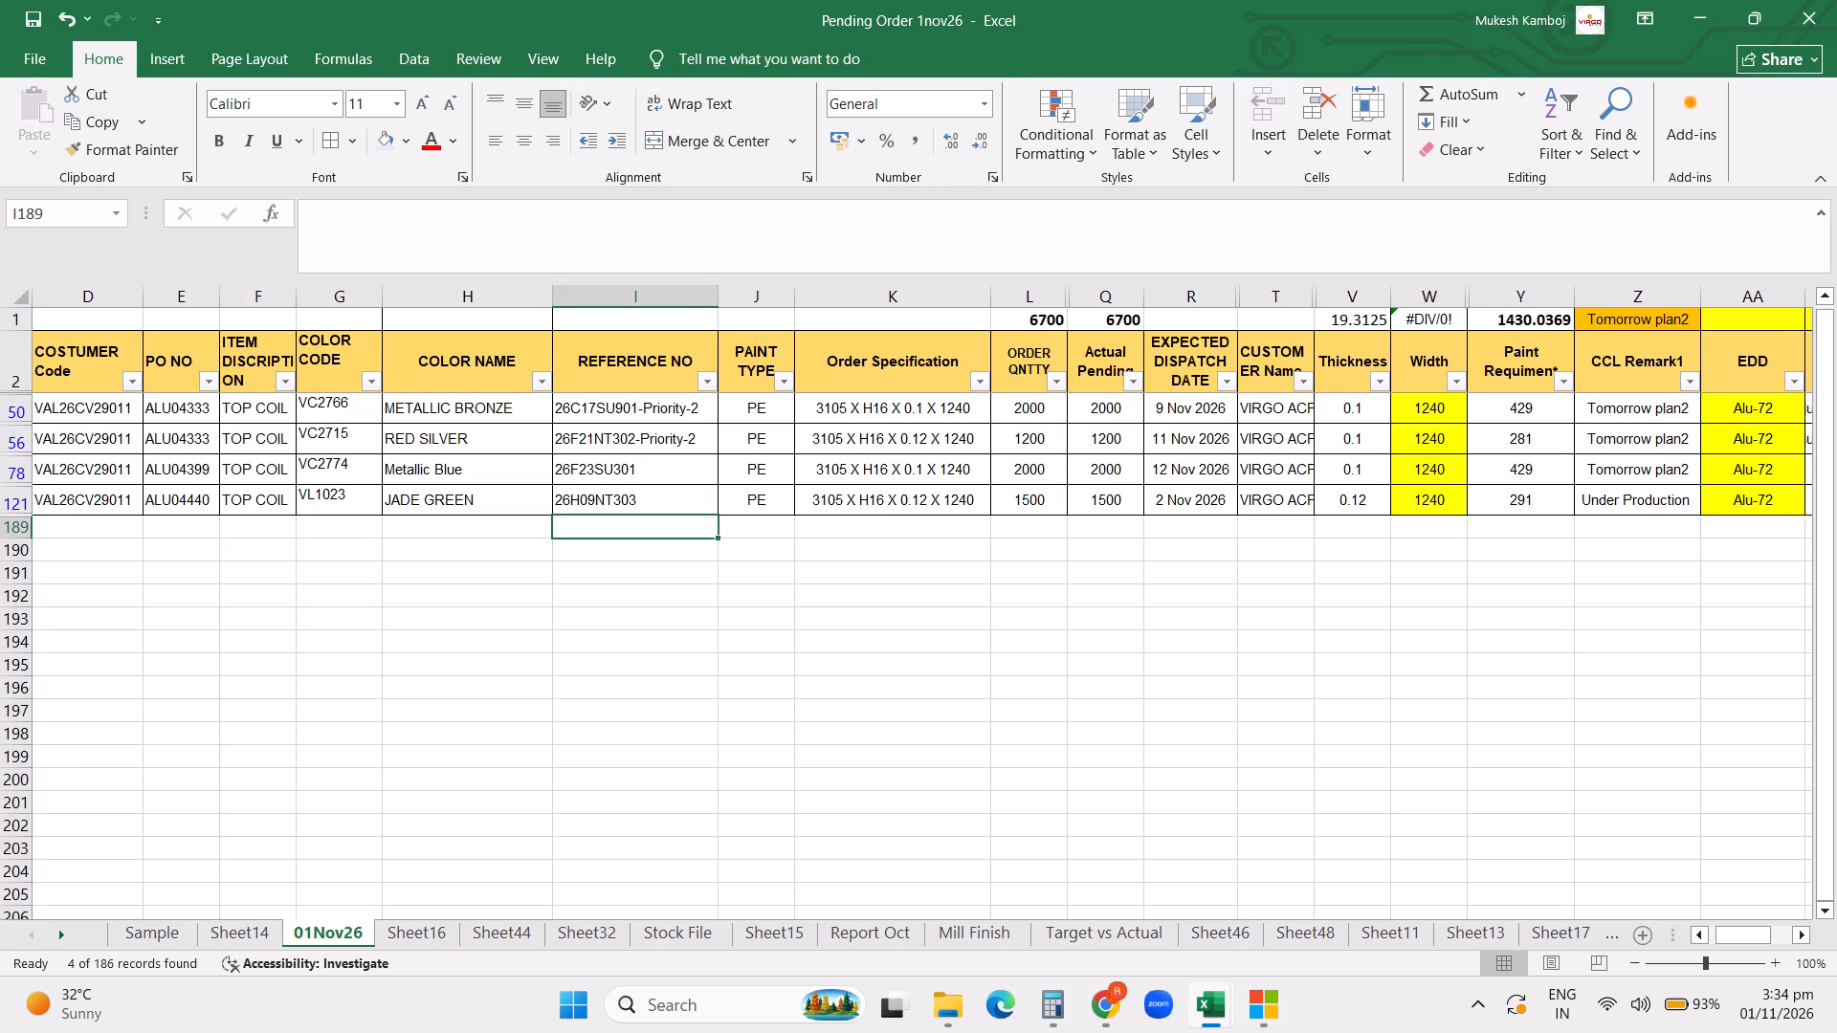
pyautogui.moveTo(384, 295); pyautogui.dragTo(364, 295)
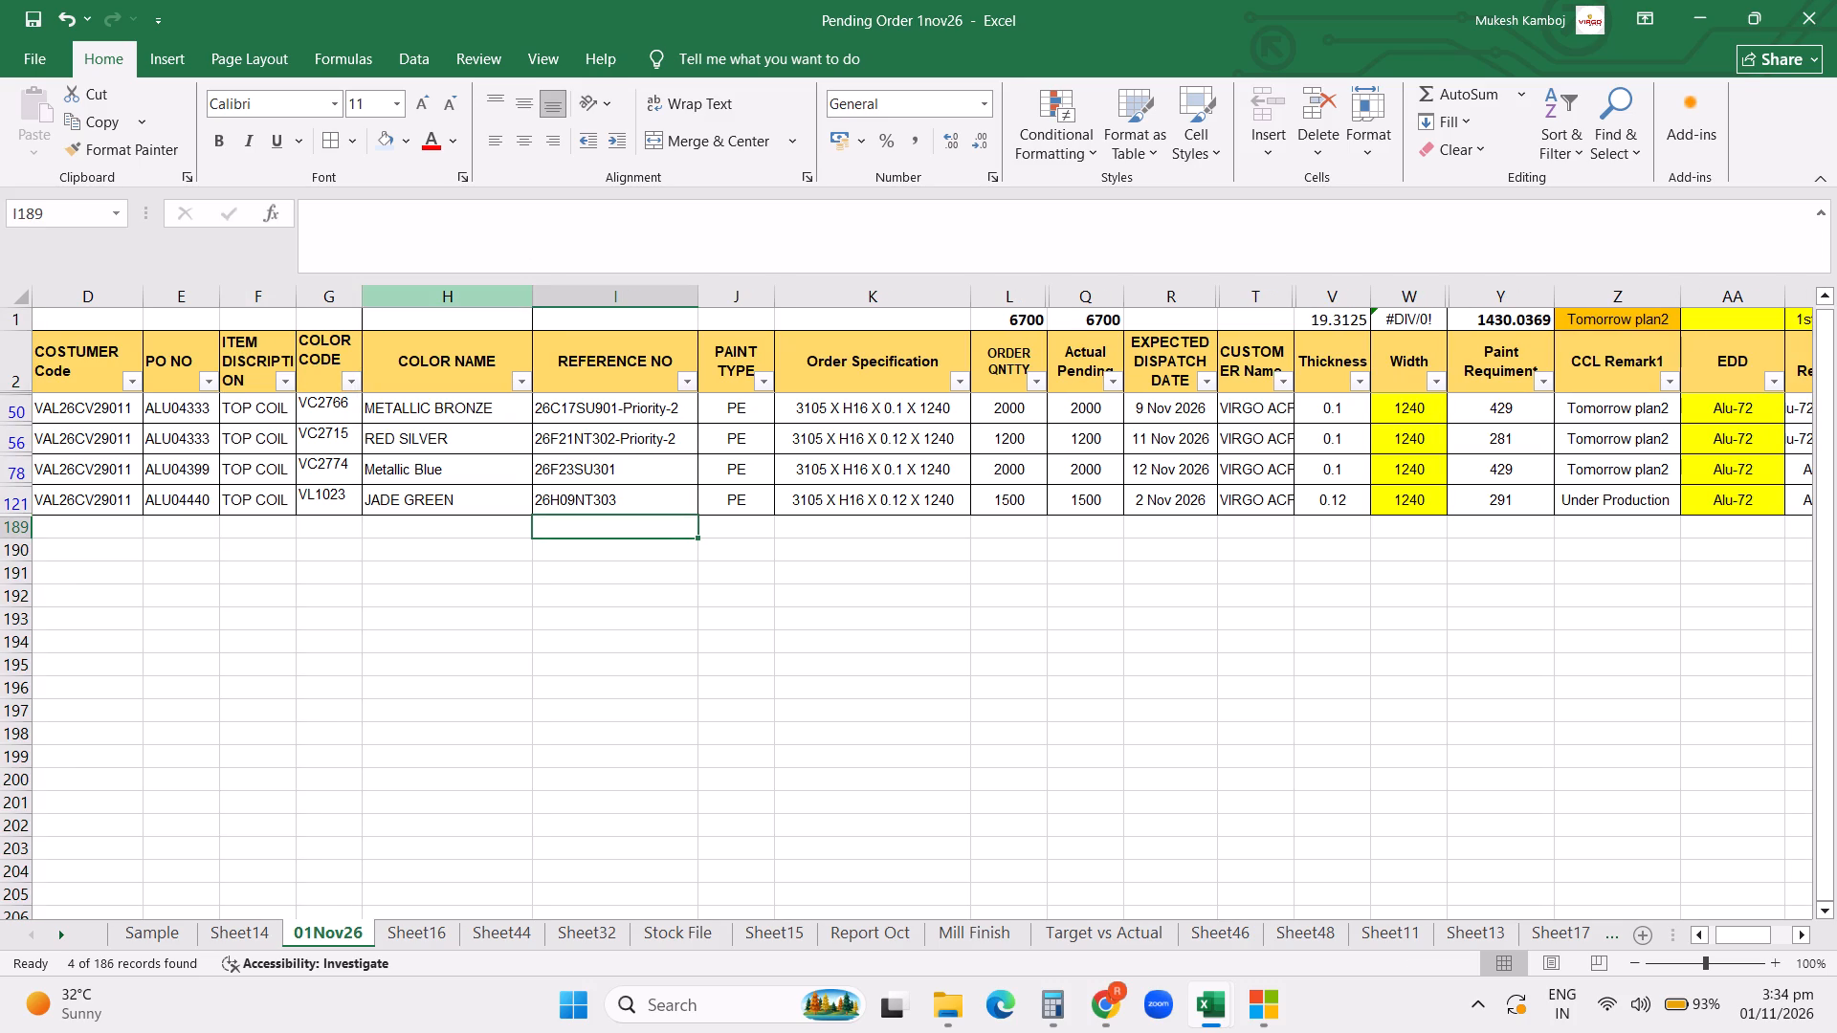
# Clear the filter from the RM Remark column.
pyautogui.click(1672, 379)
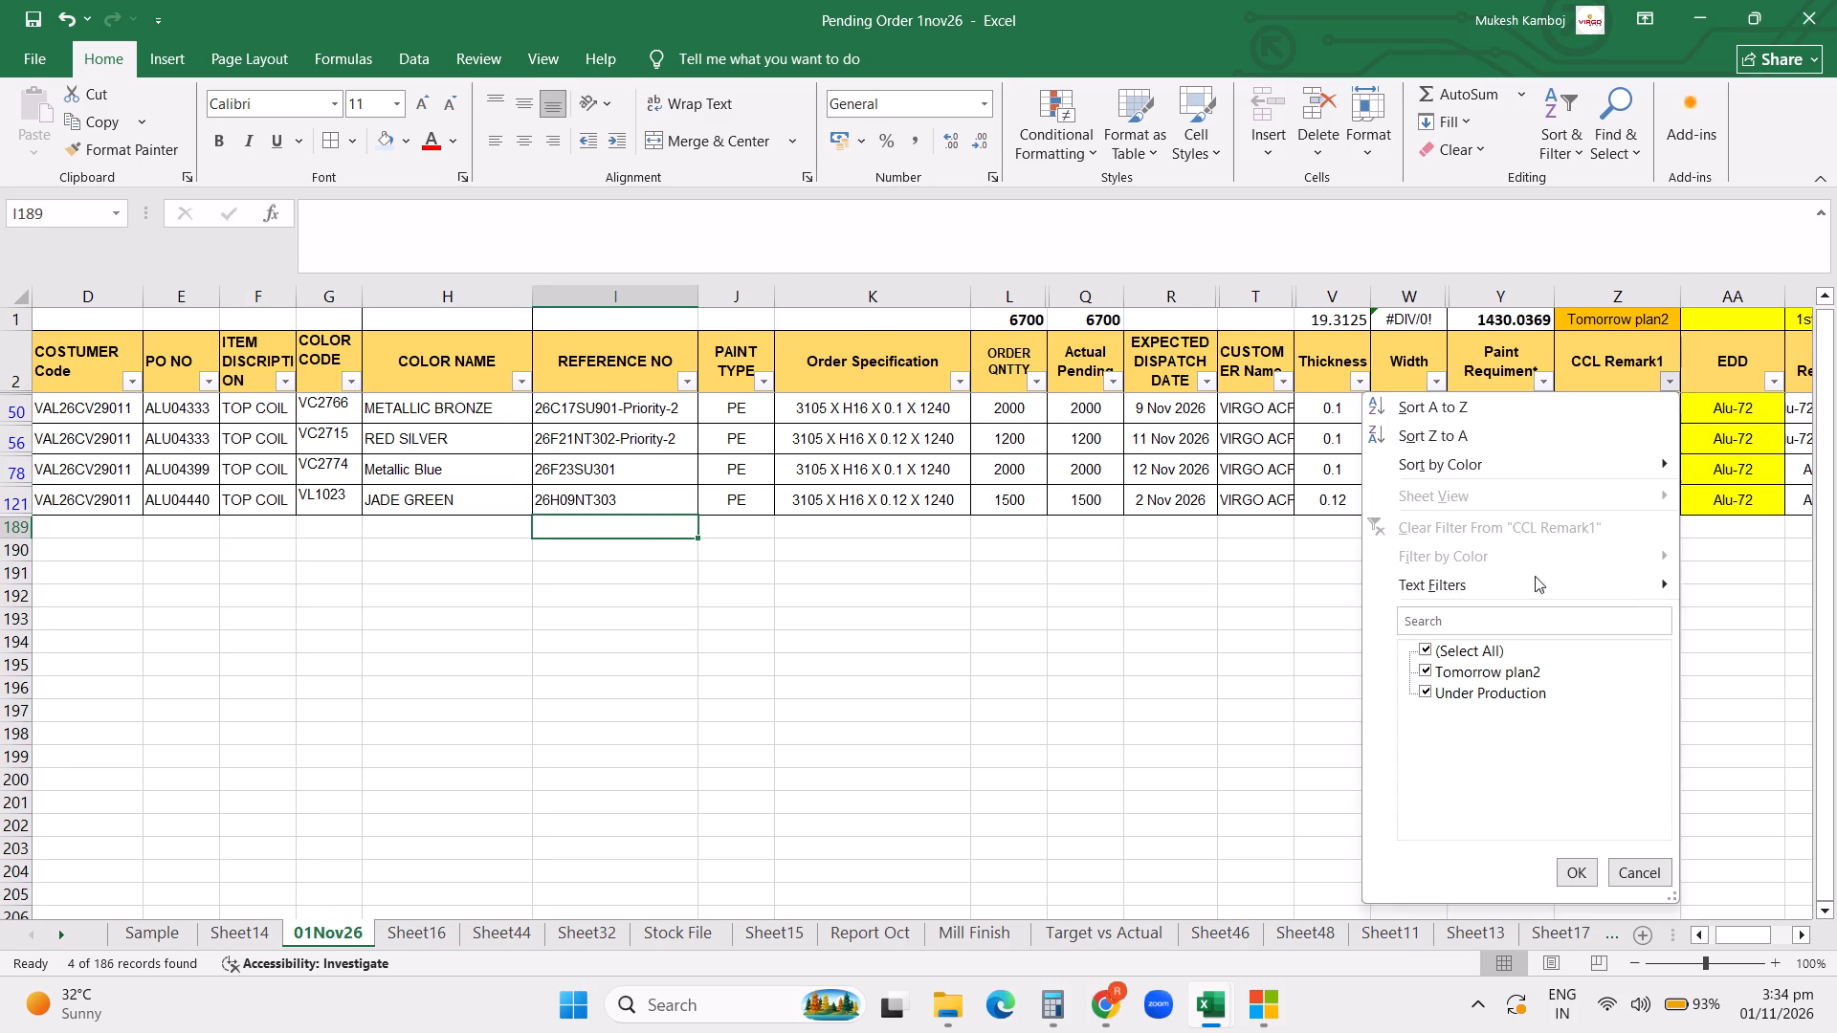
pyautogui.click(1267, 625)
pyautogui.press('Right')
pyautogui.press('Right')
pyautogui.press('Right')
pyautogui.press('Right')
pyautogui.press('Right')
pyautogui.press('Right')
pyautogui.press('Right')
pyautogui.press('Right')
pyautogui.press('Right')
pyautogui.press('Right')
pyautogui.press('Right')
pyautogui.press('Right')
pyautogui.press('Right')
pyautogui.press('Right')
pyautogui.press('Right')
pyautogui.press('Right')
pyautogui.press('Right')
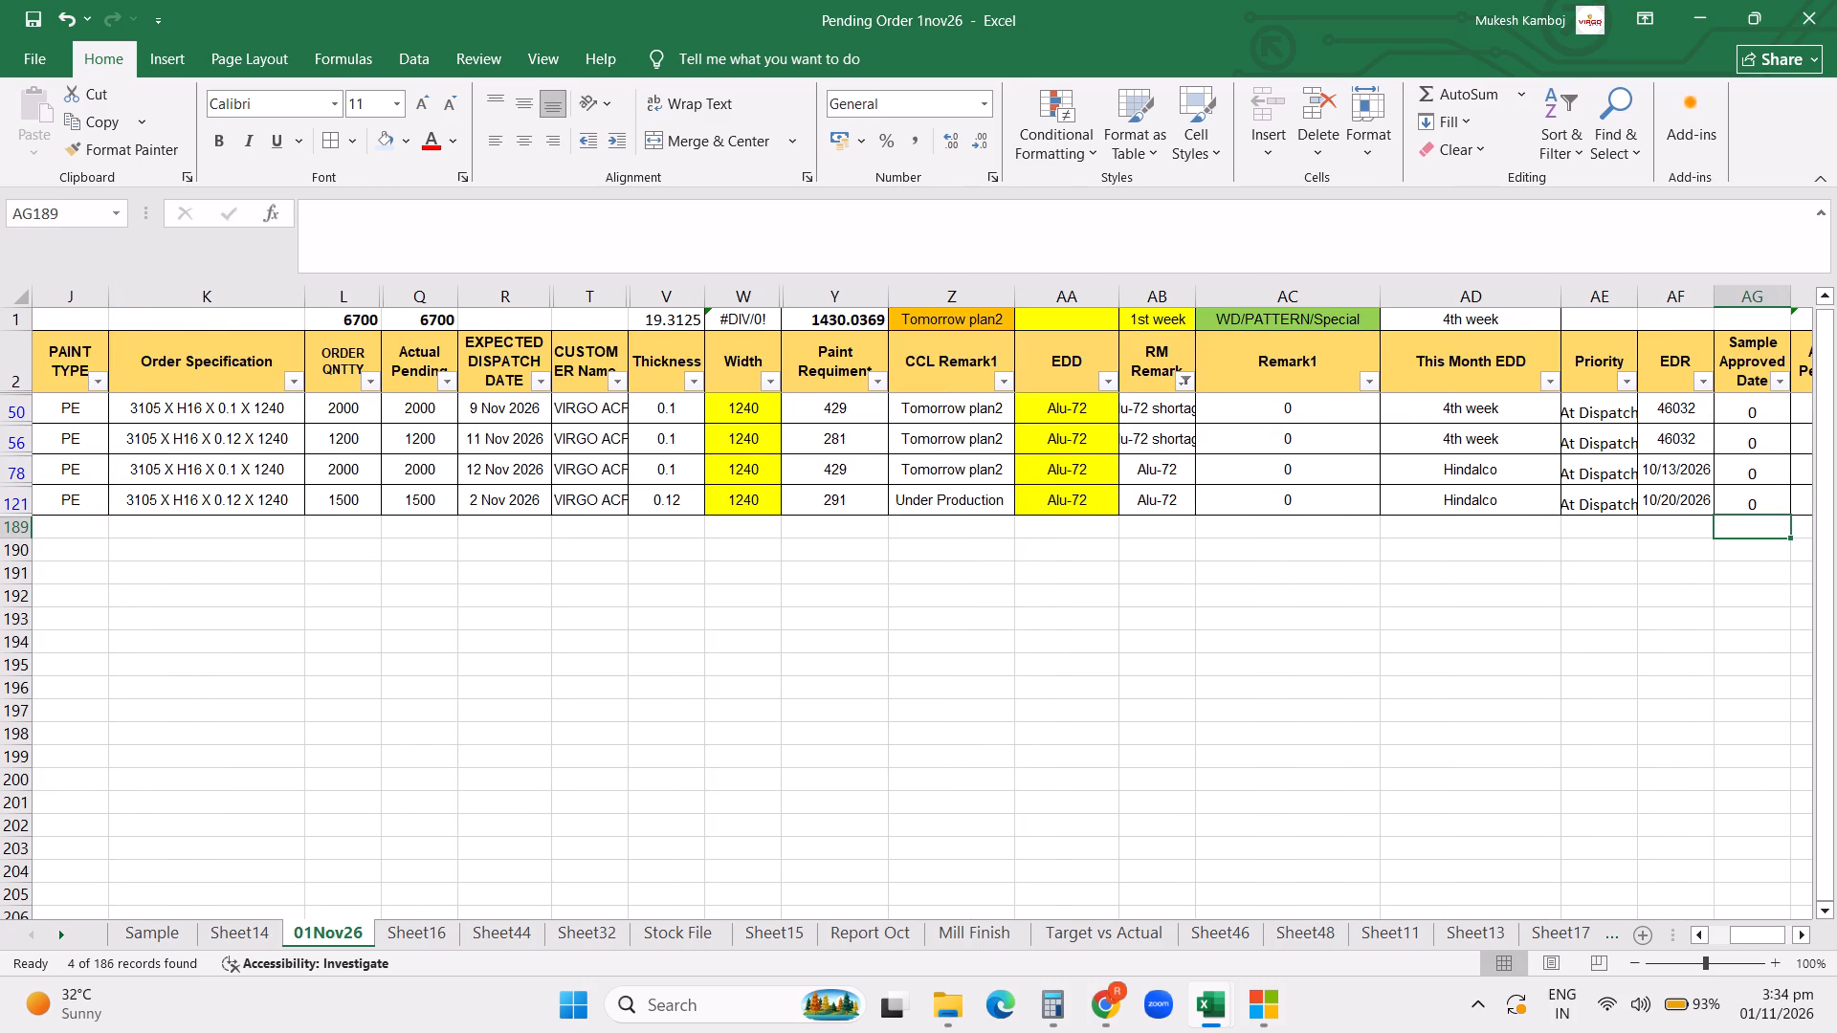
pyautogui.click(1180, 382)
pyautogui.click(1015, 543)
pyautogui.click(1020, 529)
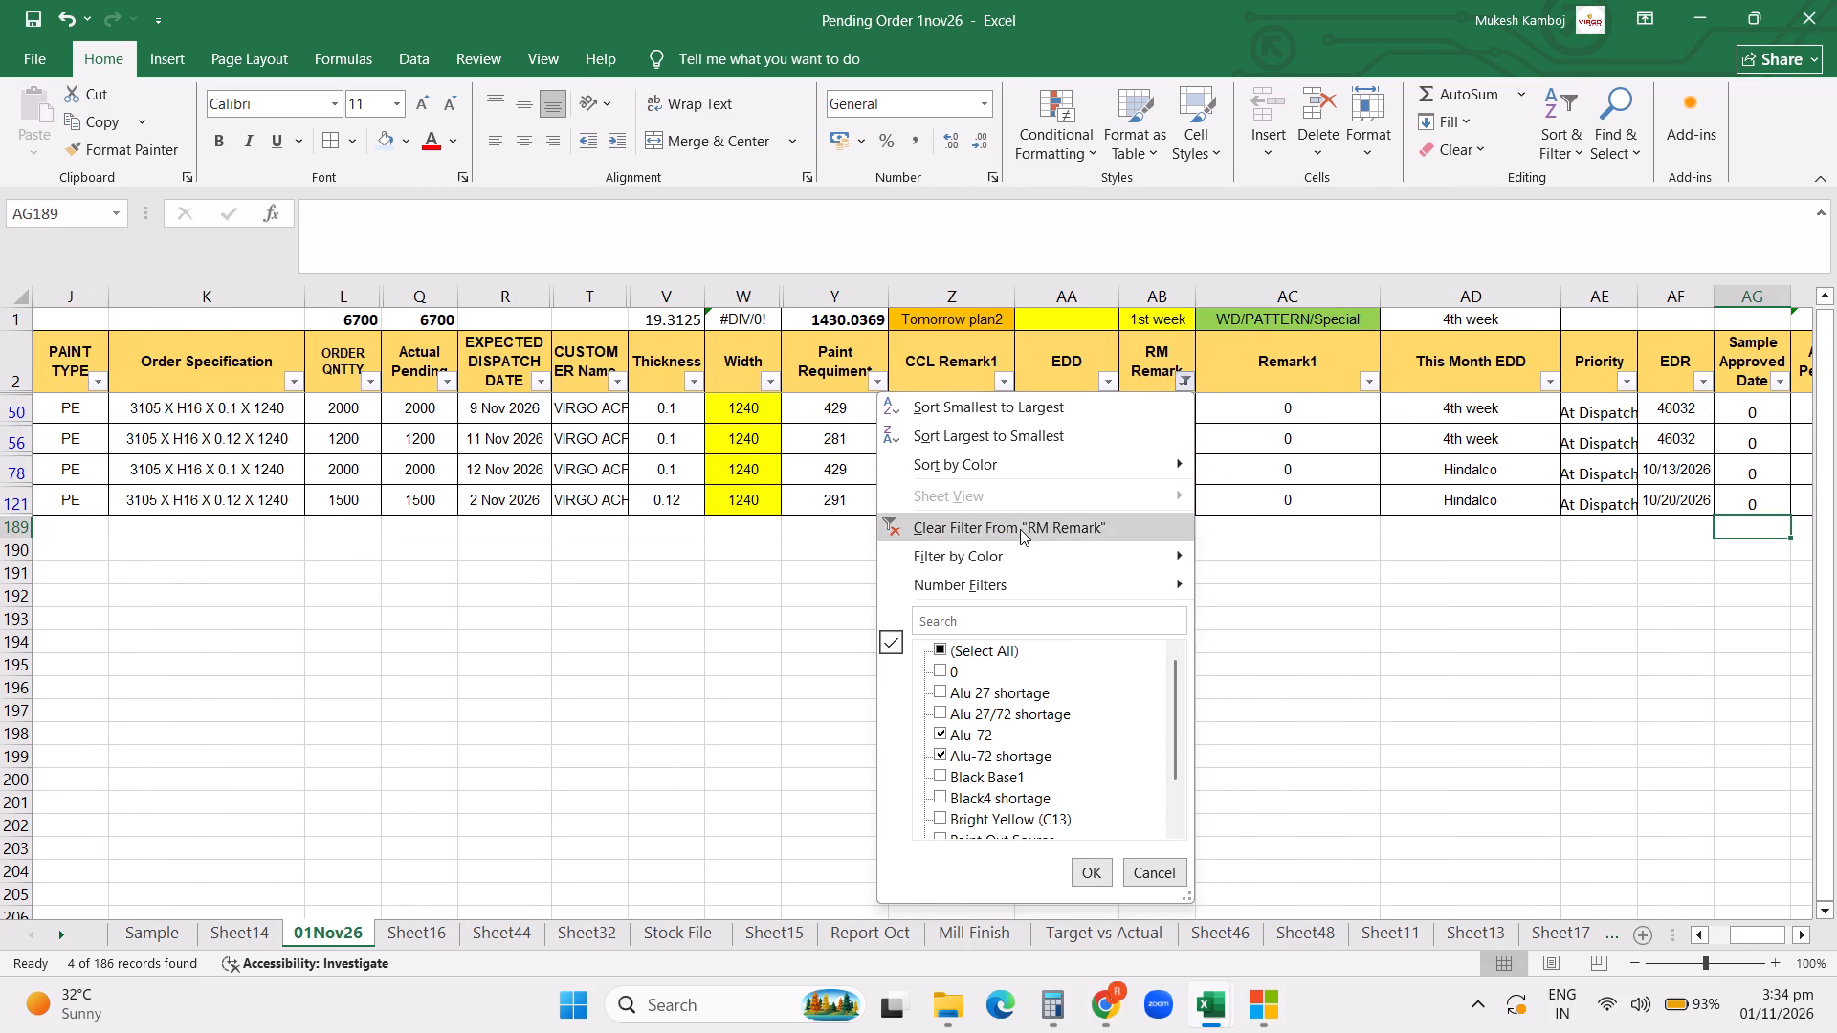
# Filter the CCL Remark1 column to show only the Tomorrow plan2 orders.
pyautogui.click(1001, 379)
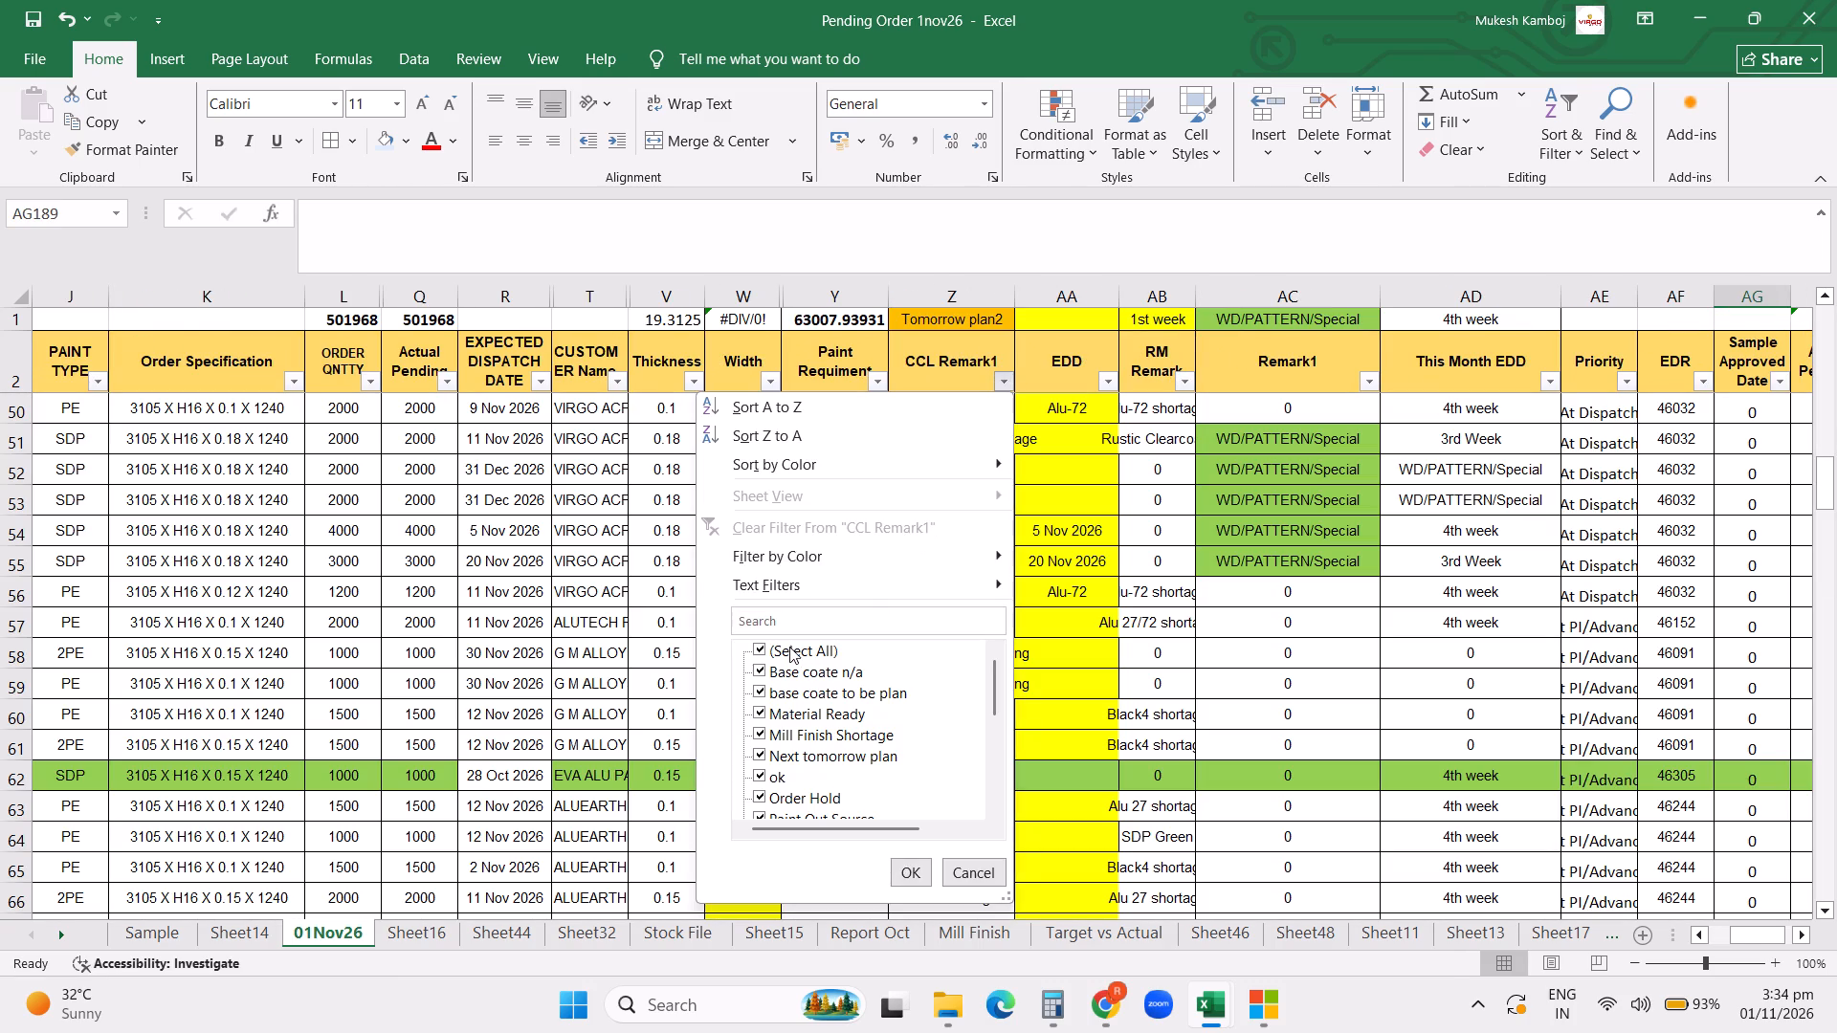
pyautogui.click(789, 647)
pyautogui.moveTo(992, 689); pyautogui.dragTo(989, 745)
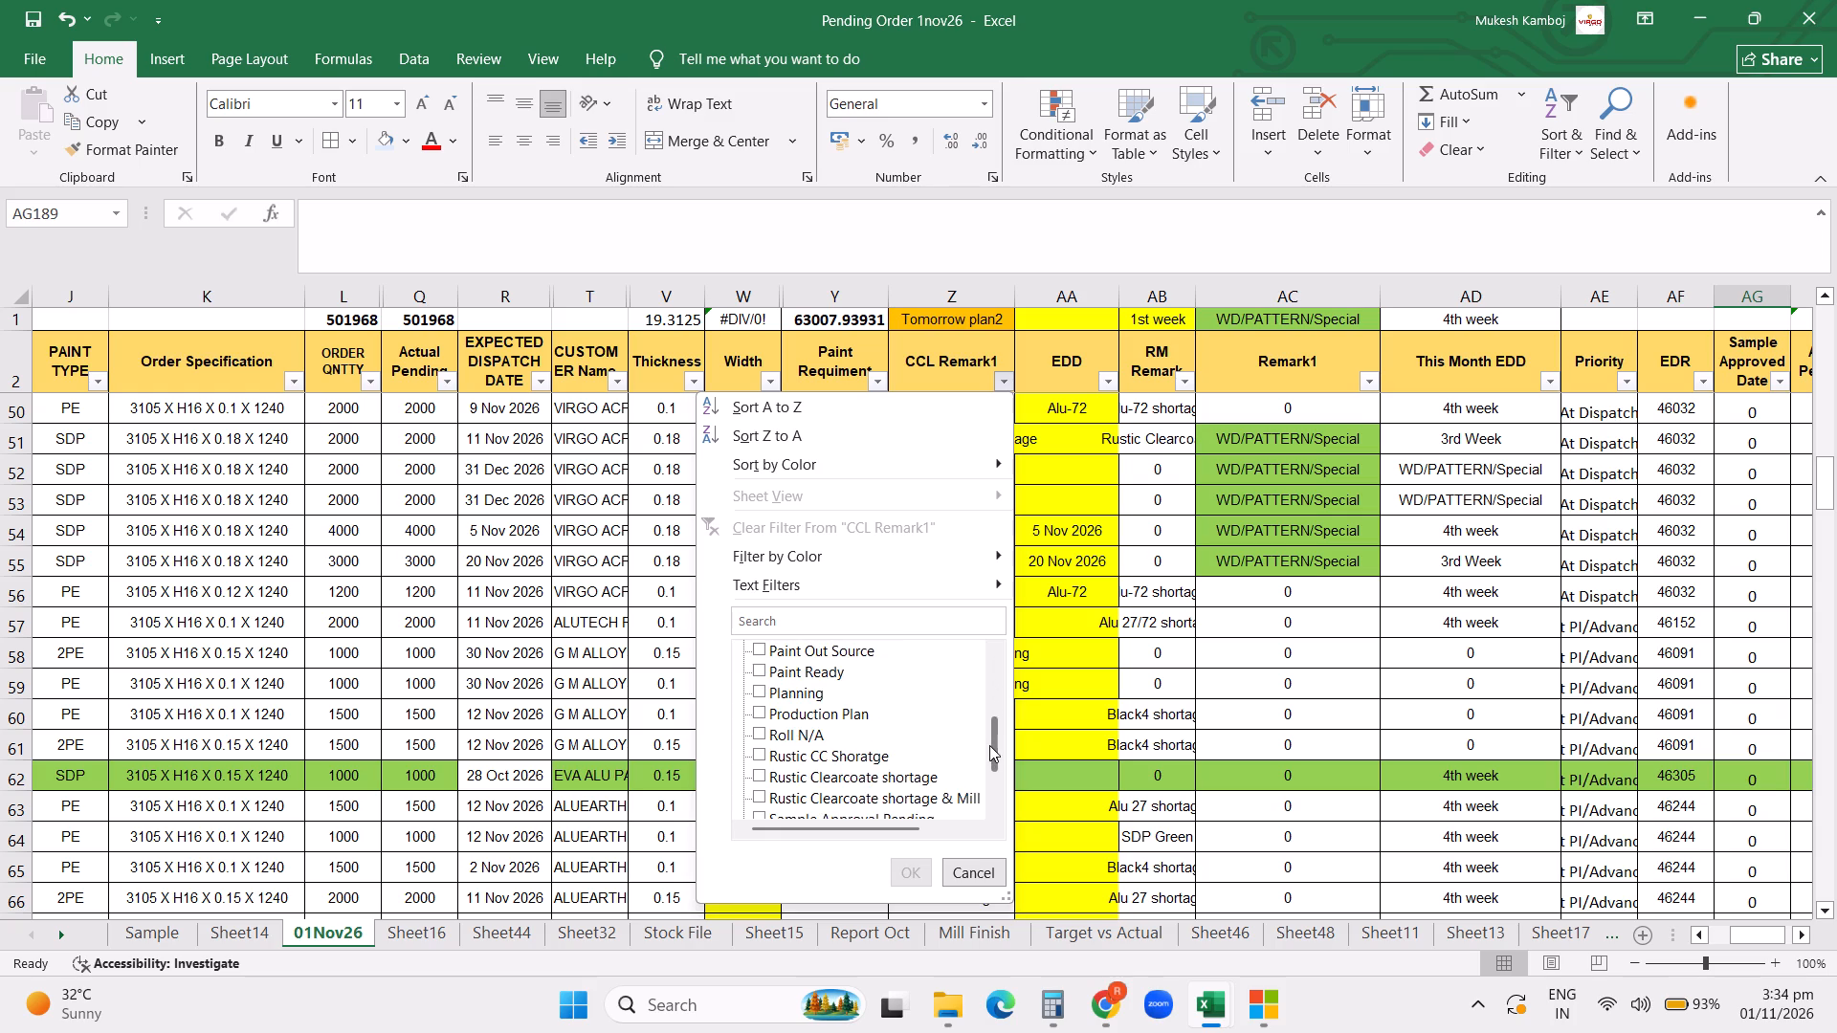
pyautogui.moveTo(989, 745); pyautogui.dragTo(989, 774)
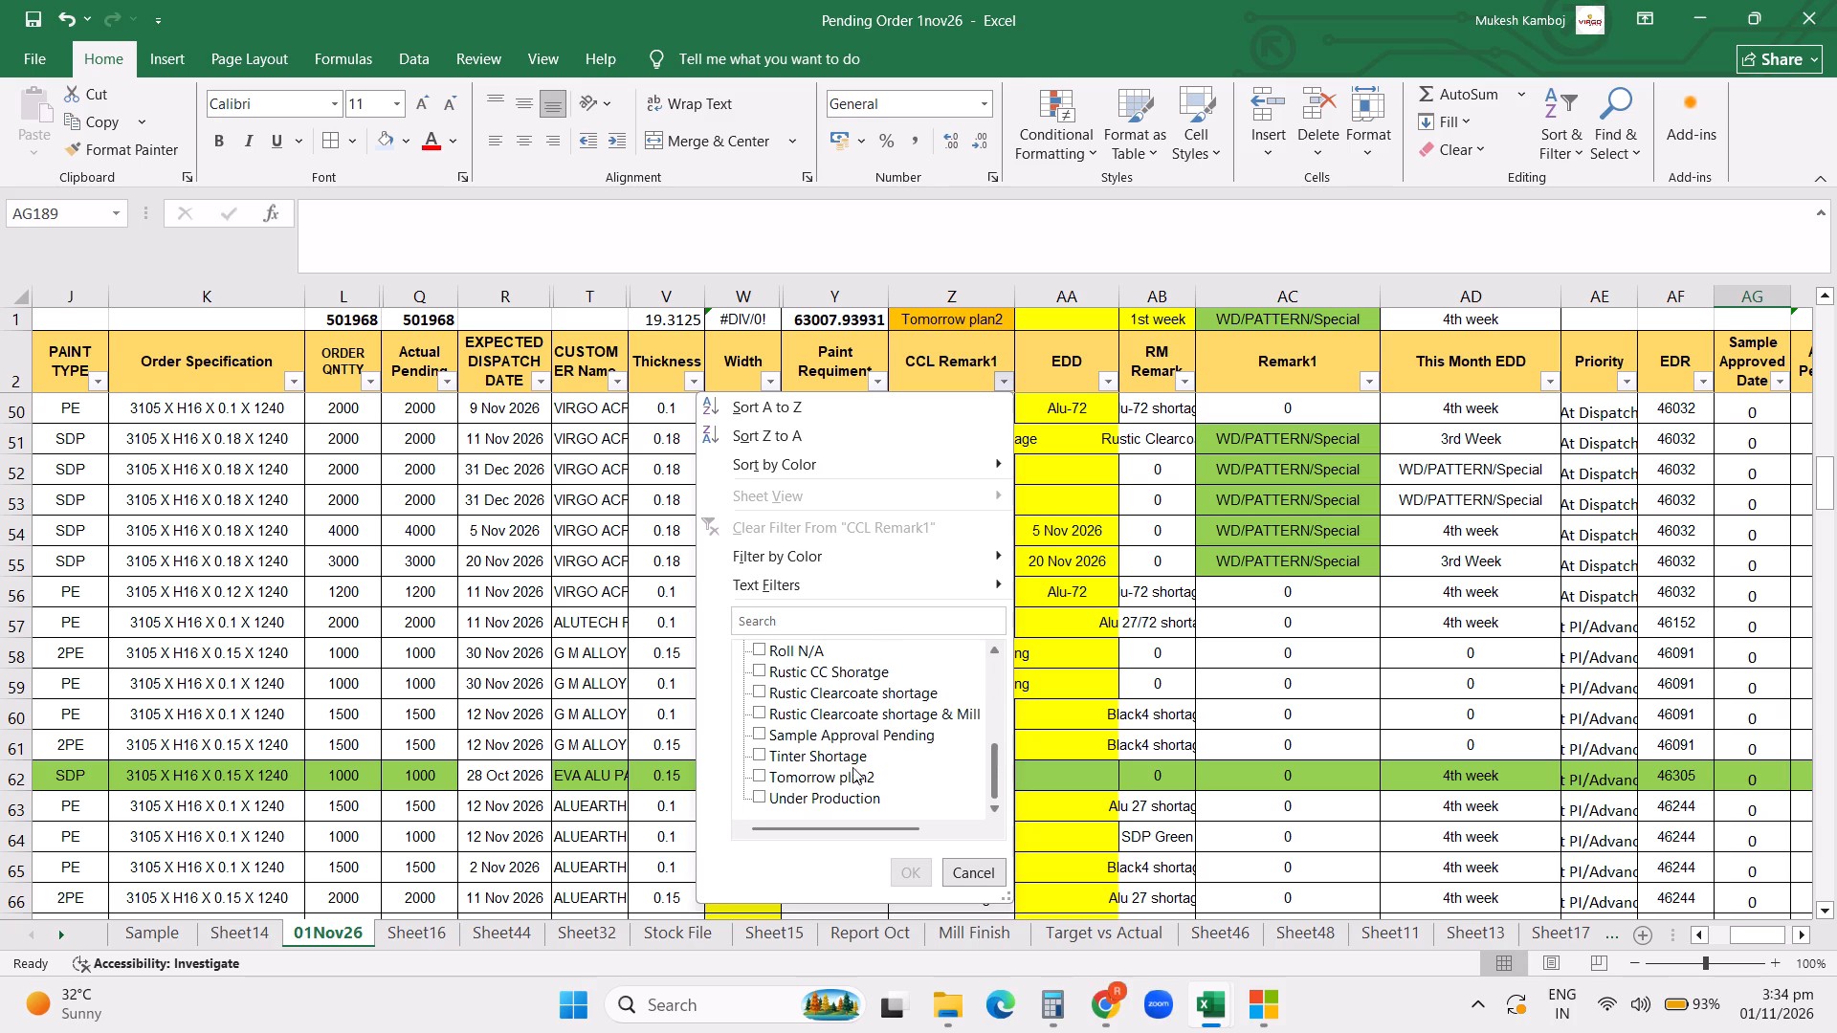
pyautogui.click(847, 775)
pyautogui.click(903, 867)
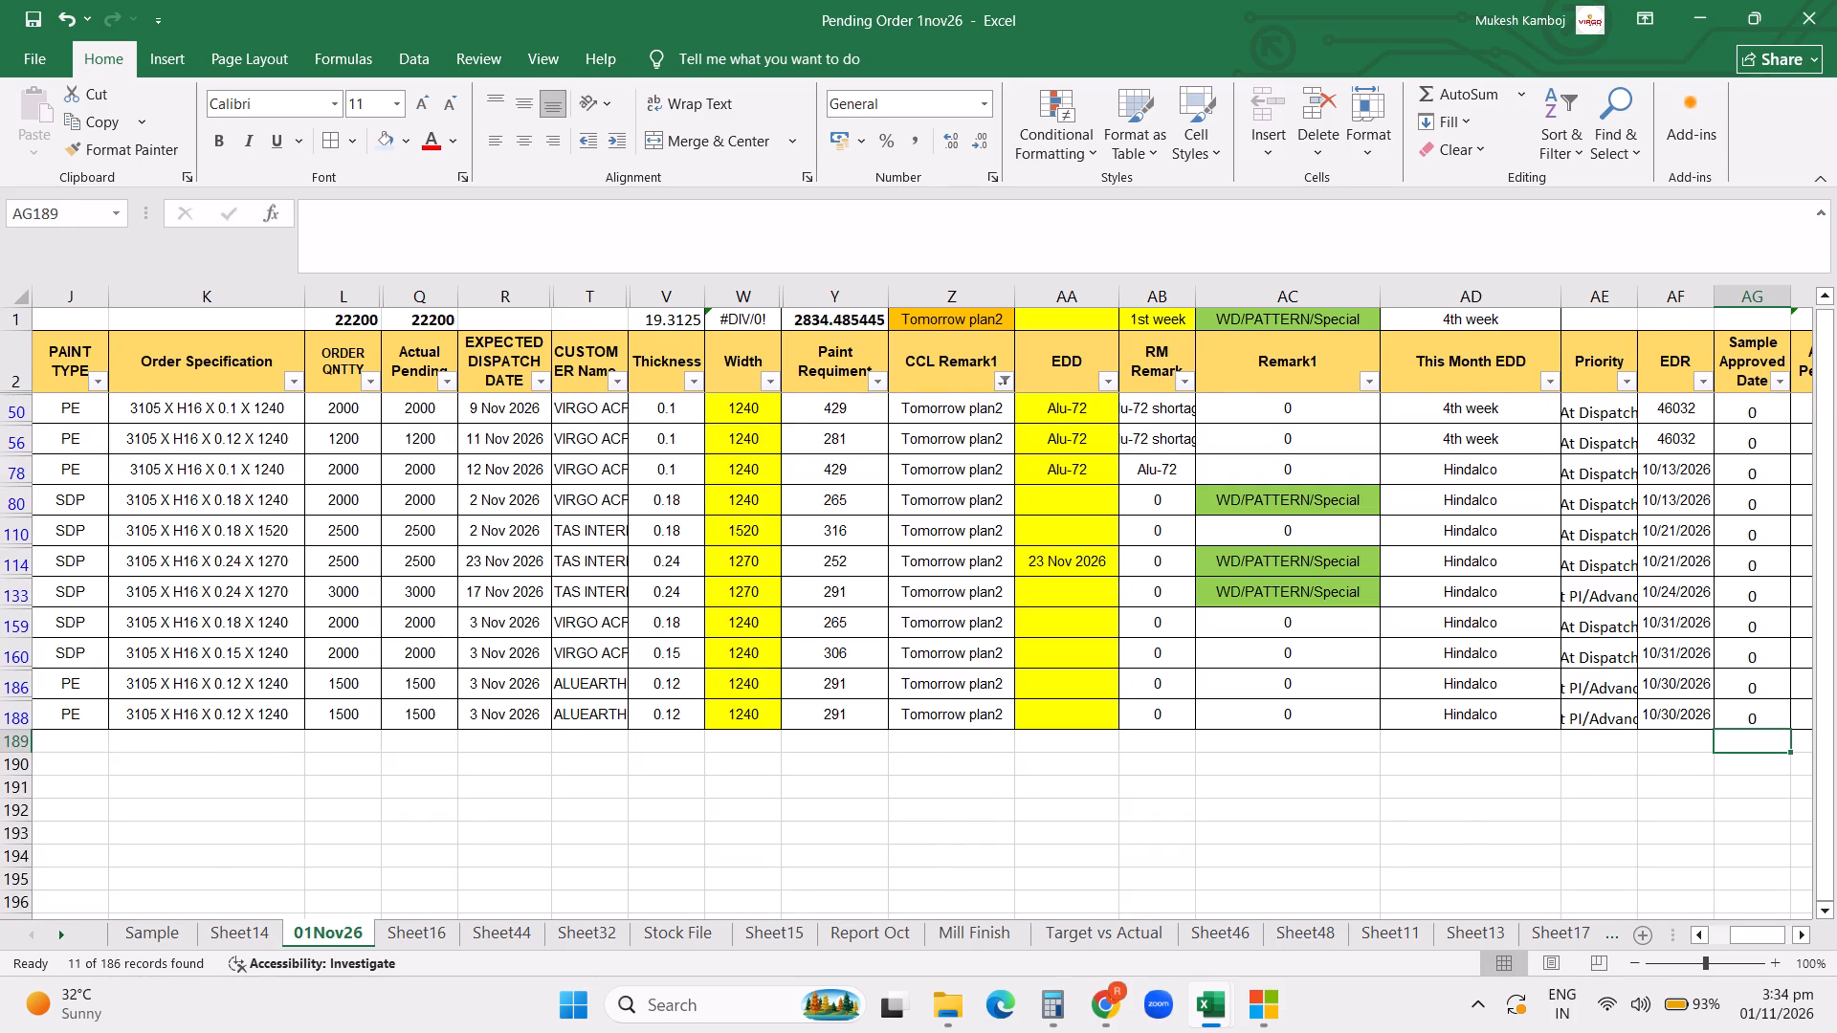
# Set CCL Remark1 to Next tomorrow plan for the IRON GREY order in row 80.
pyautogui.hotkey('ctrl', 'Left')
pyautogui.hotkey('ctrl', 'Left')
pyautogui.hotkey('ctrl', 'Left')
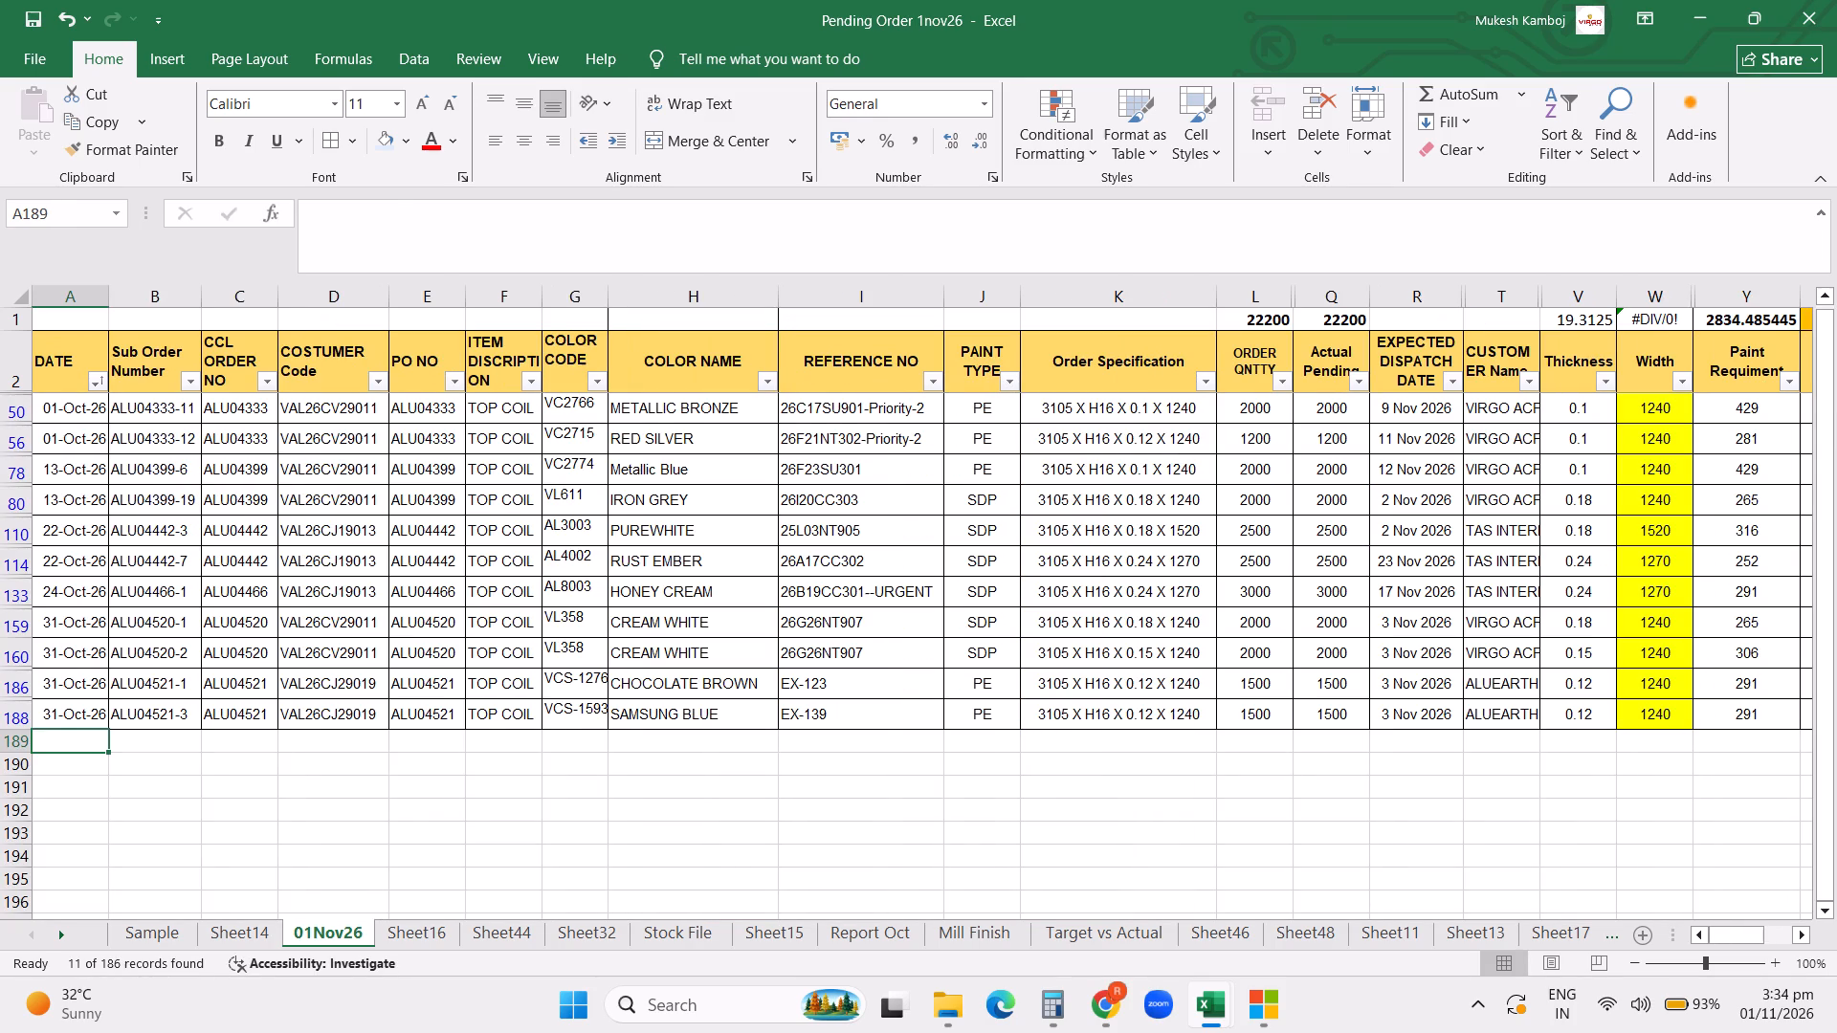
pyautogui.click(886, 524)
pyautogui.click(966, 488)
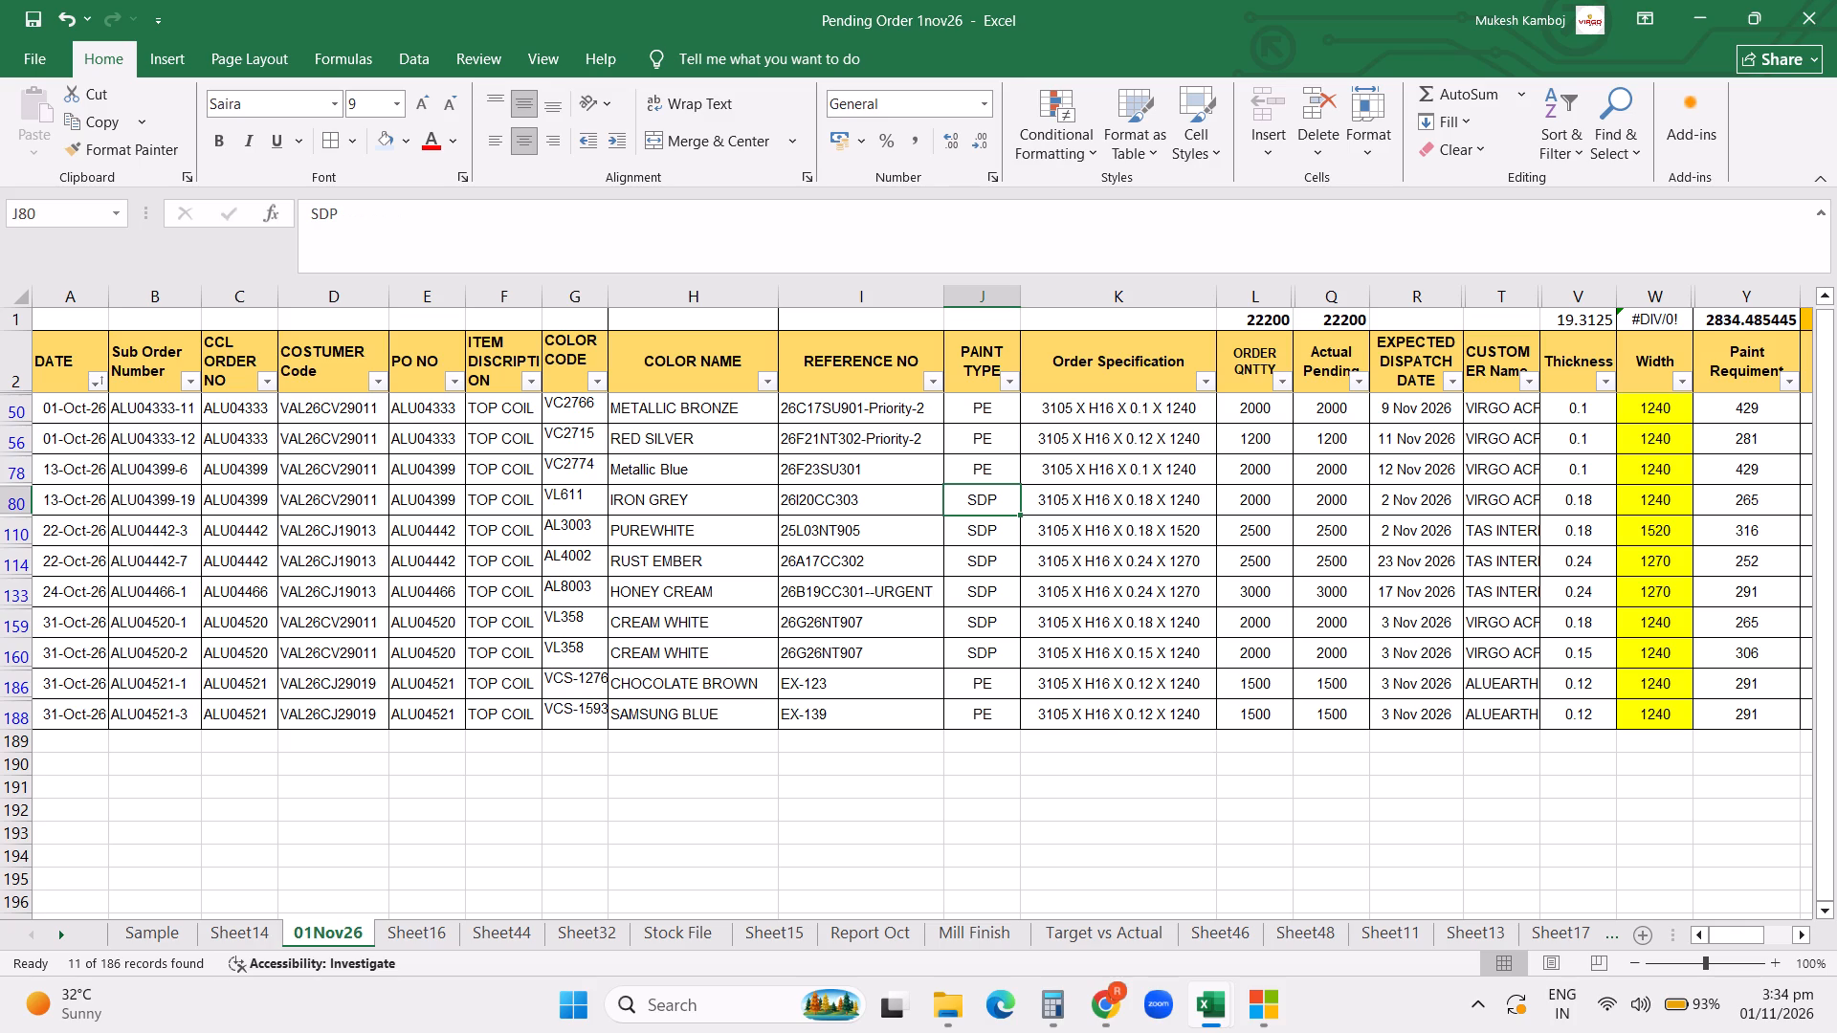
pyautogui.press('Right')
pyautogui.press('Right')
pyautogui.press('Right')
pyautogui.press('Right')
pyautogui.press('Right')
pyautogui.press('Right')
pyautogui.press('Right')
pyautogui.press('Right')
pyautogui.press('Right')
pyautogui.press('Right')
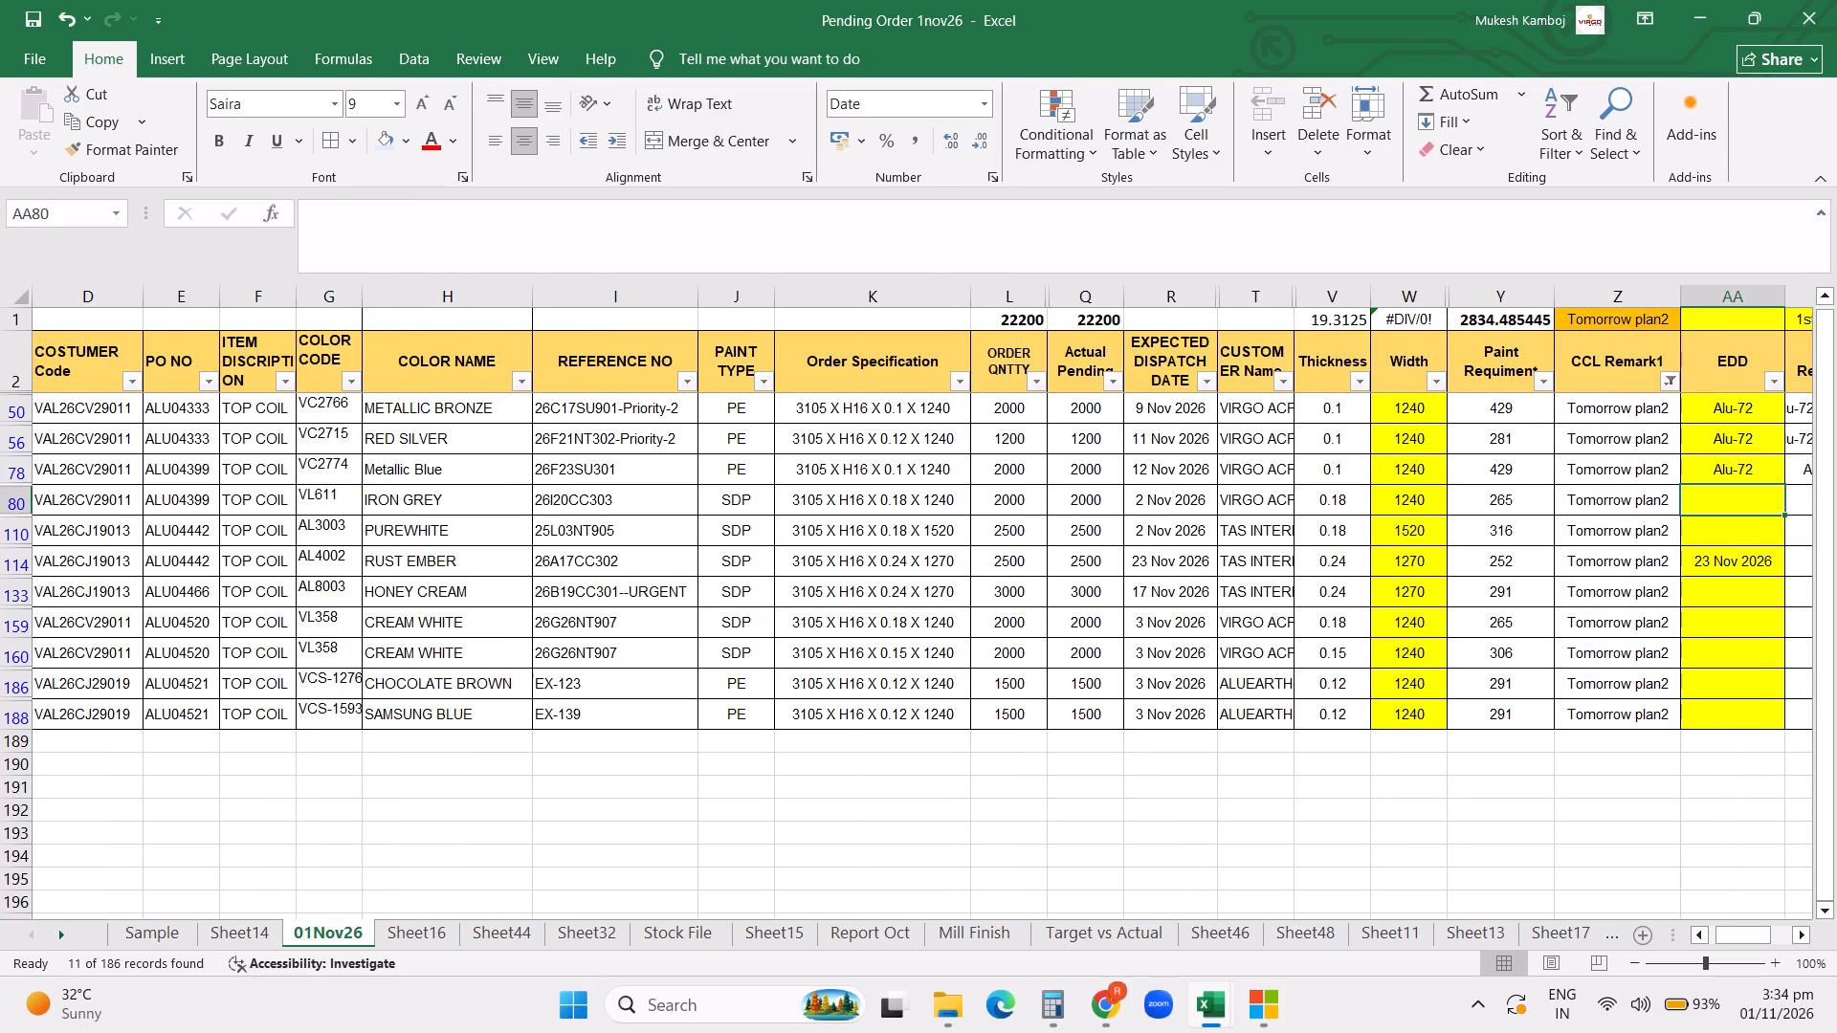
pyautogui.press('Left')
pyautogui.write('ne')
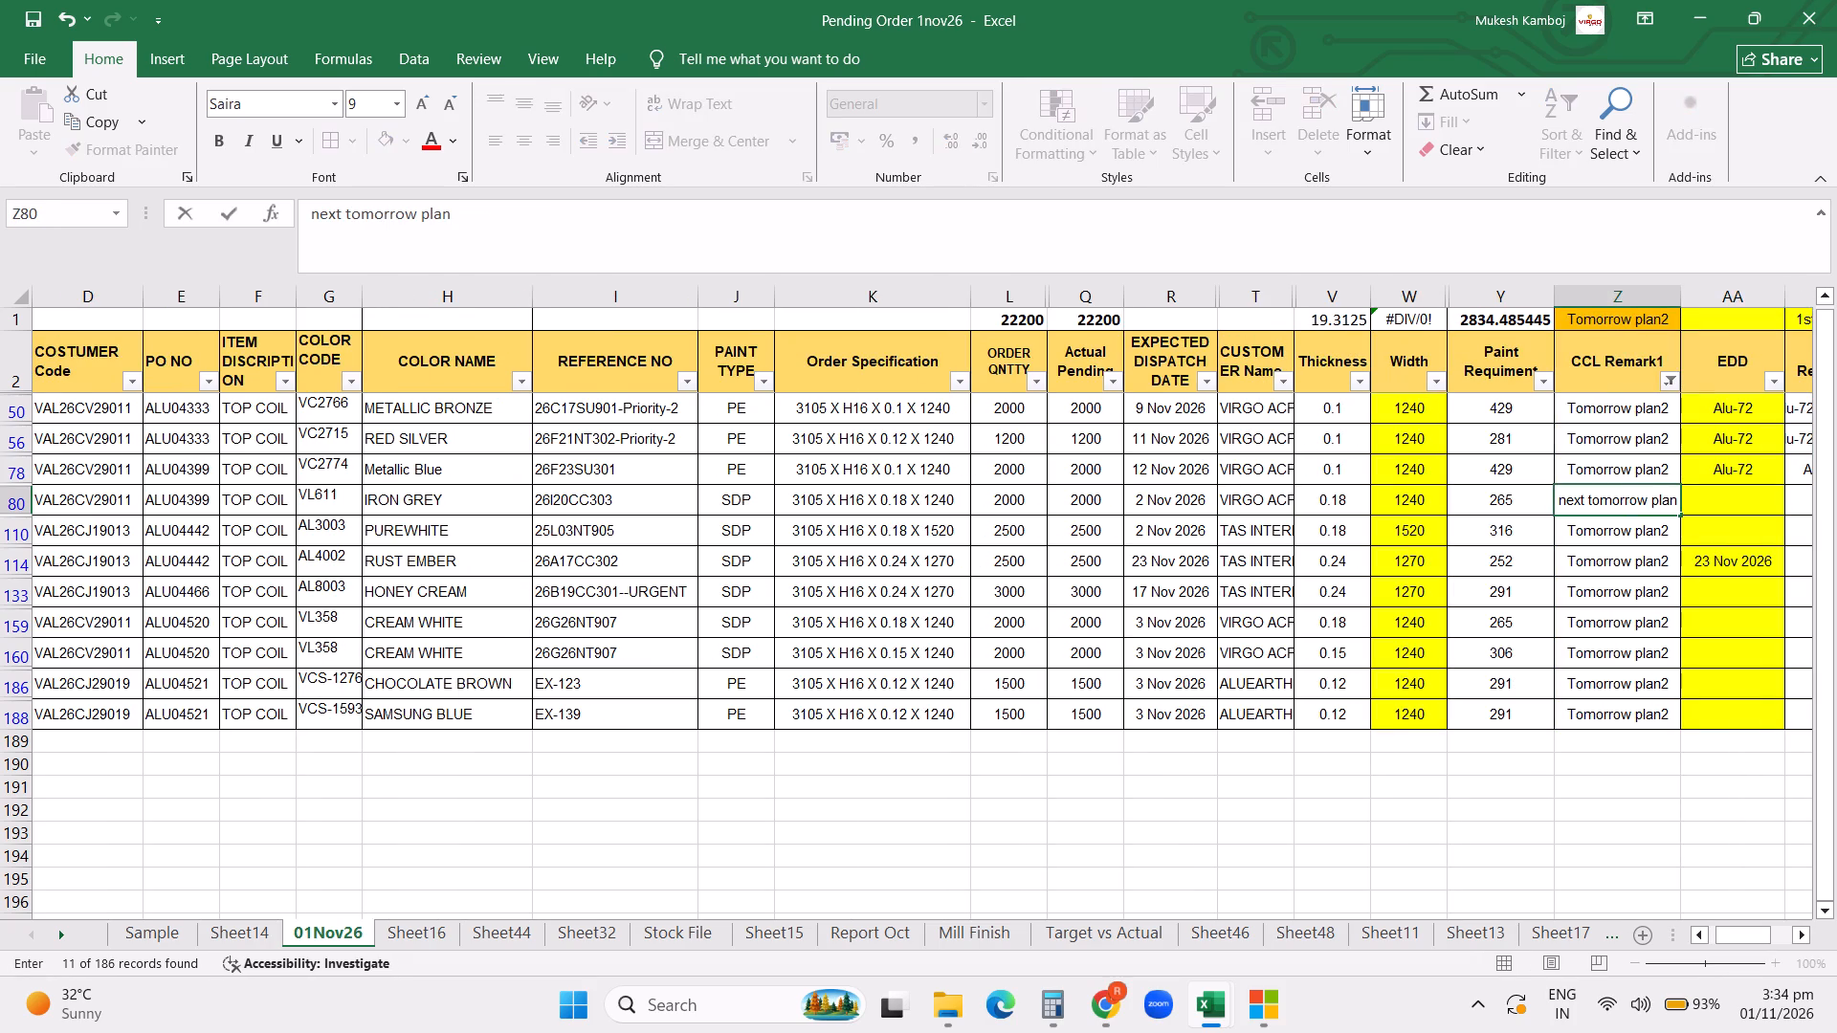
pyautogui.press('Down')
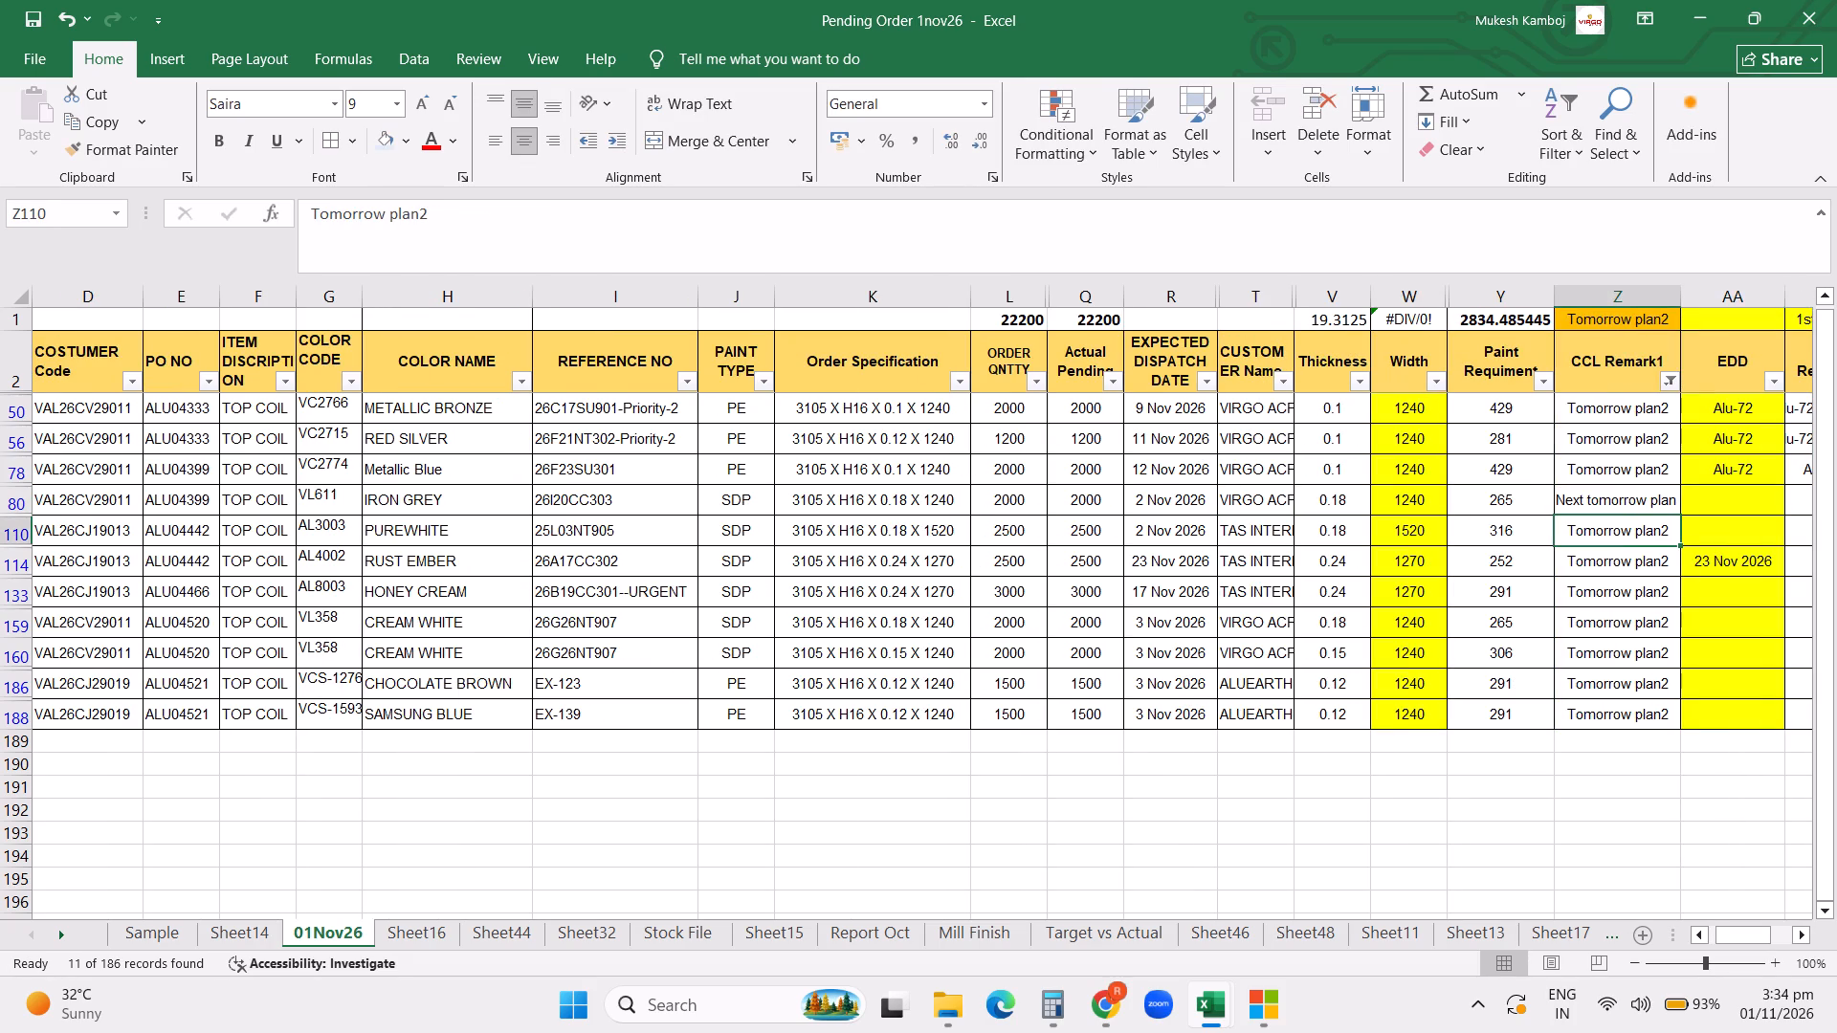
# Copy row 80's Next tomorrow plan remark to the PUREWHITE, RUST EMBER and HONEY CREAM orders in rows 110, 114 and 133.
pyautogui.press('Up')
pyautogui.hotkey('ctrl', 'c')
pyautogui.press('Down')
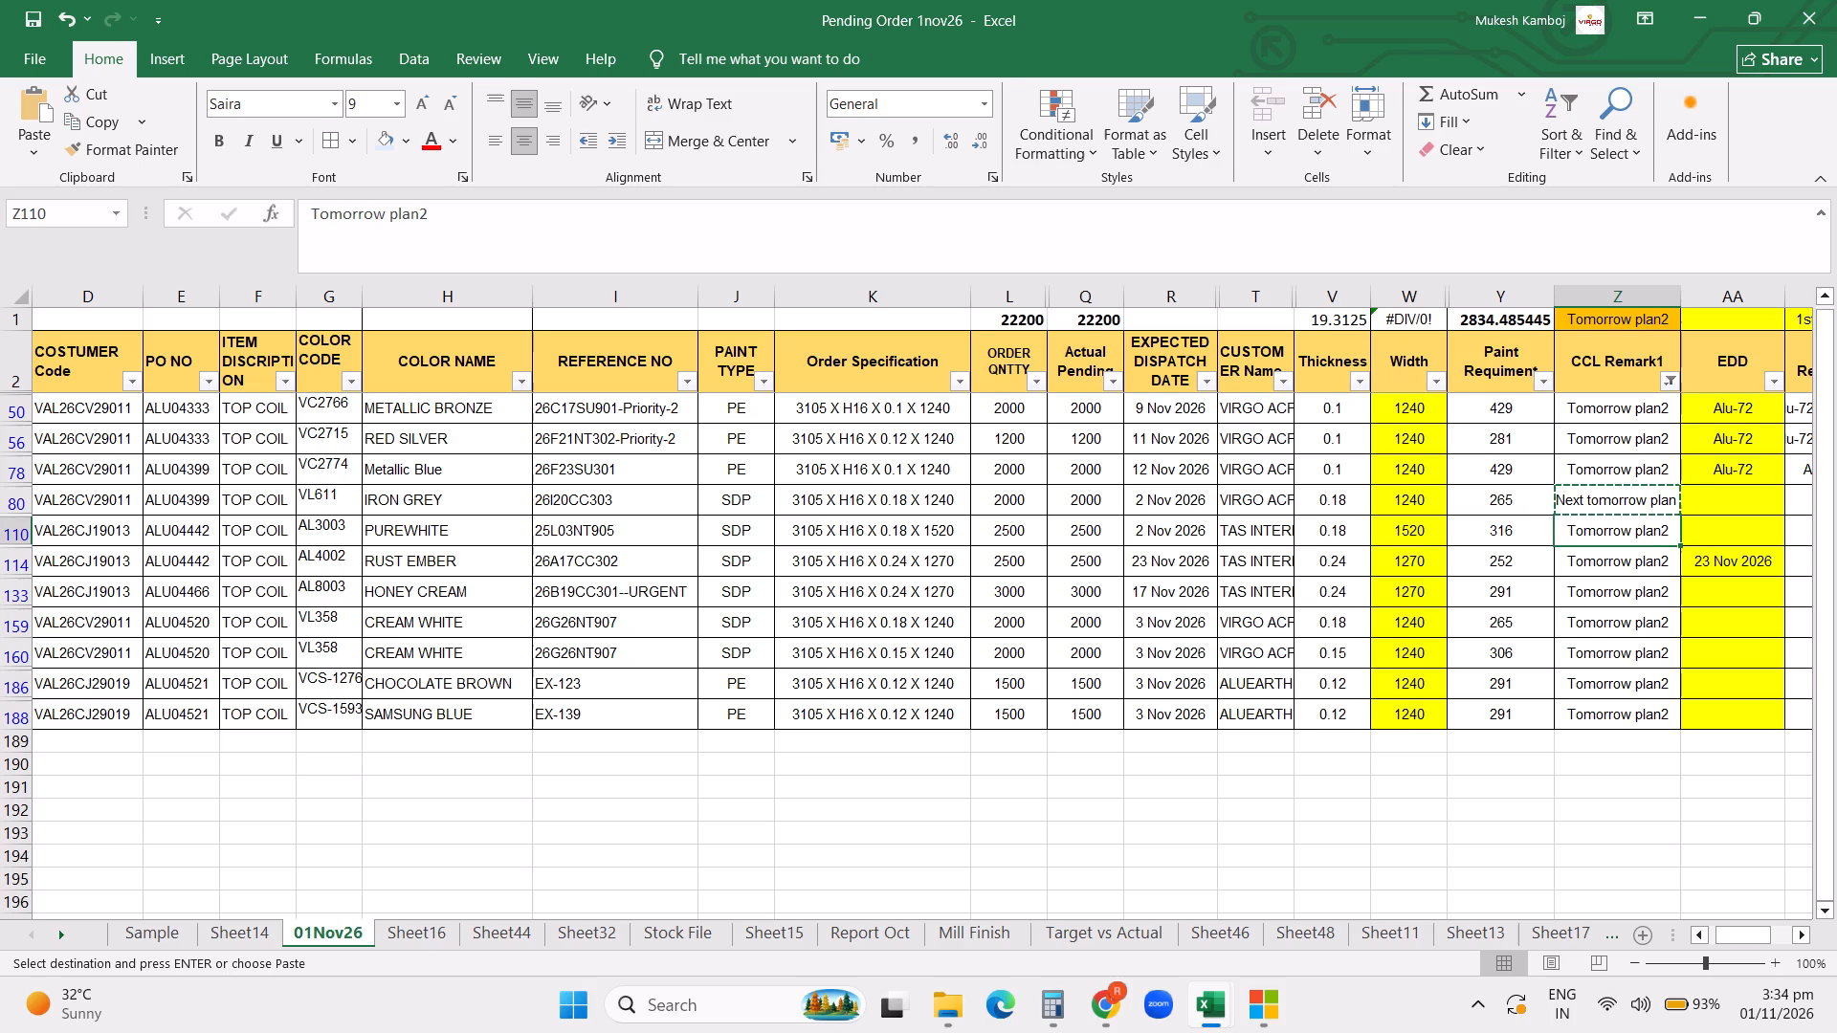
pyautogui.hotkey('ctrl', 'v')
pyautogui.press('Down')
pyautogui.hotkey('ctrl', 'v')
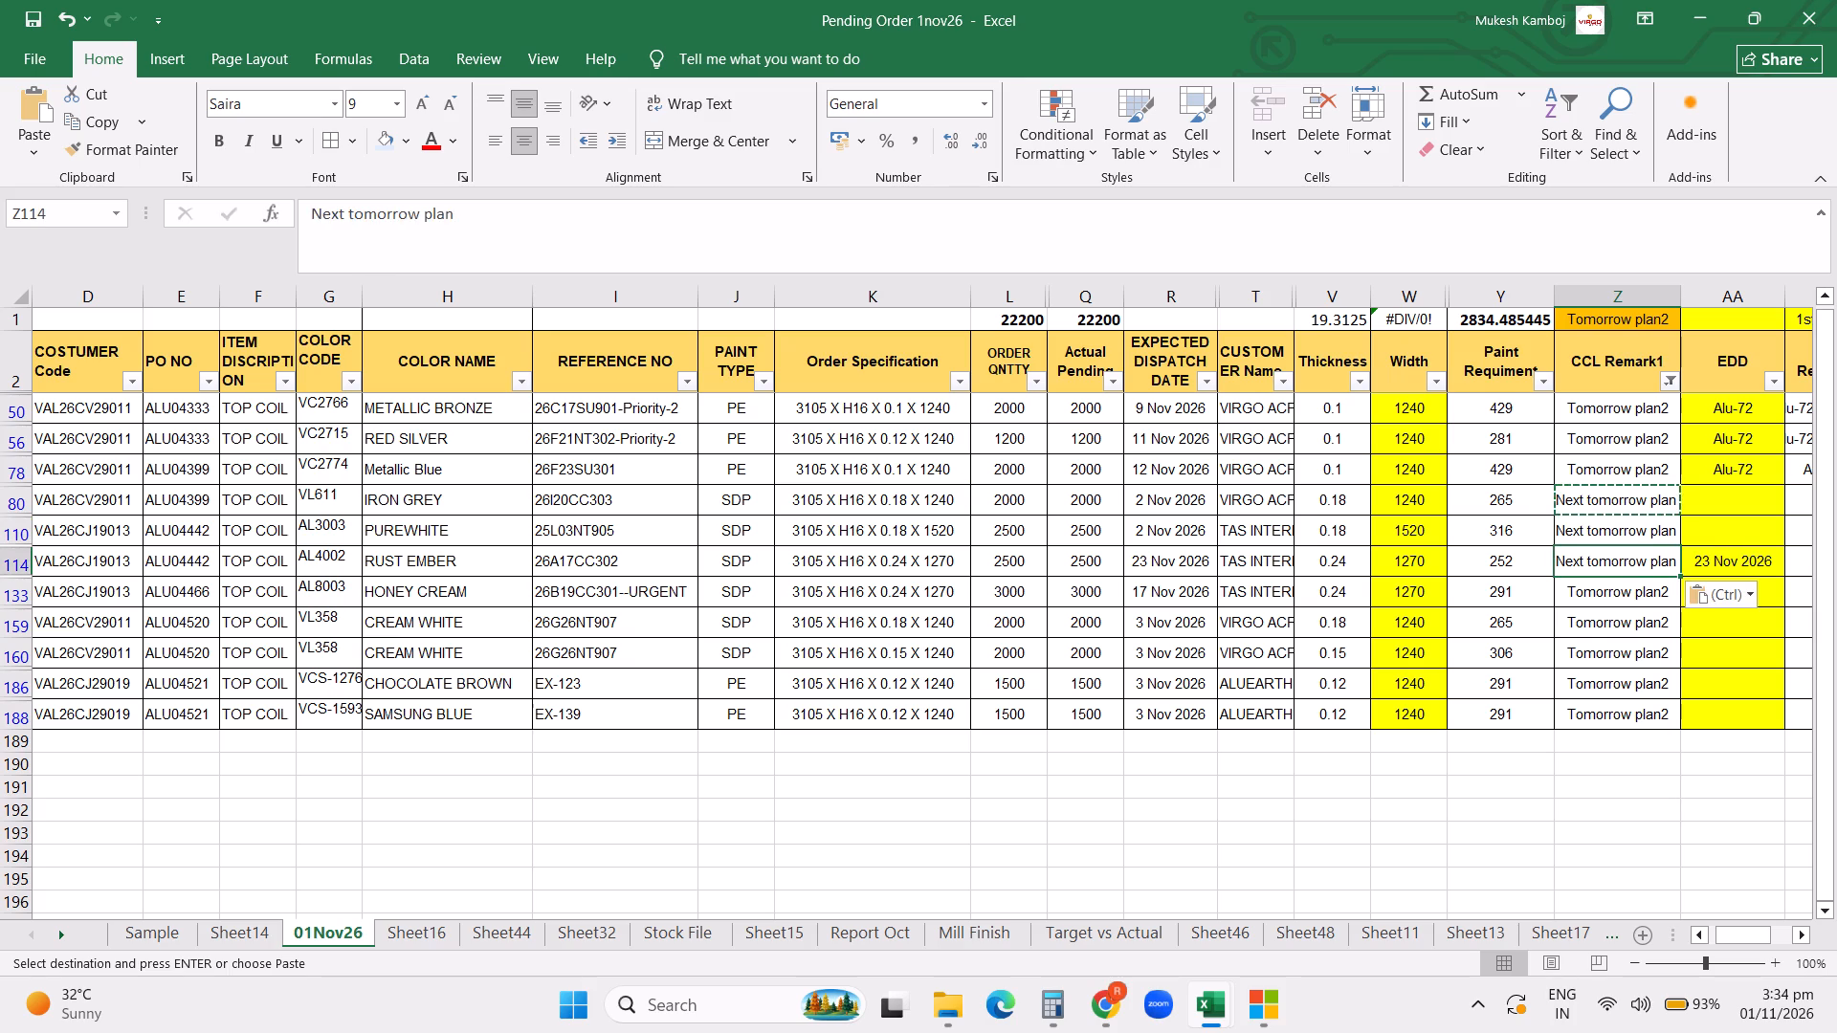
pyautogui.press('Down')
pyautogui.hotkey('ctrl', 'v')
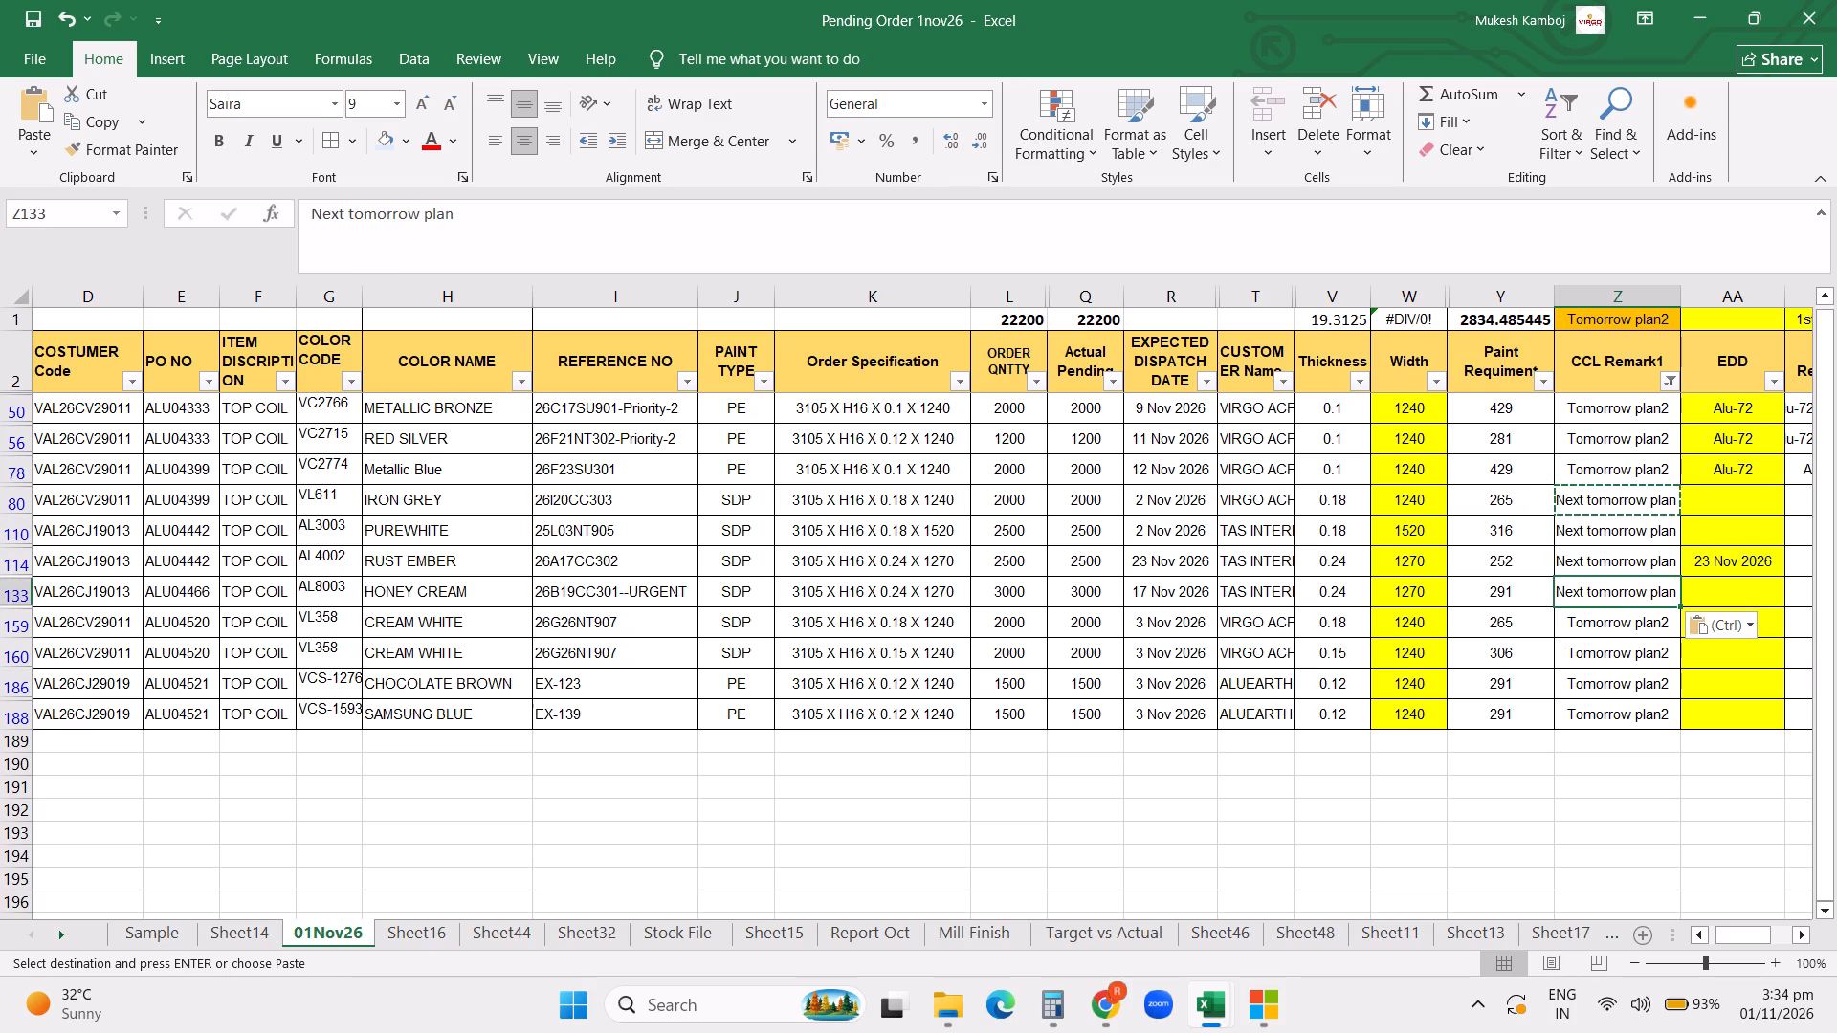
# Reapply the CCL Remark1 filter so that only the remaining Tomorrow plan2 orders are listed.
pyautogui.click(1666, 379)
pyautogui.click(1564, 867)
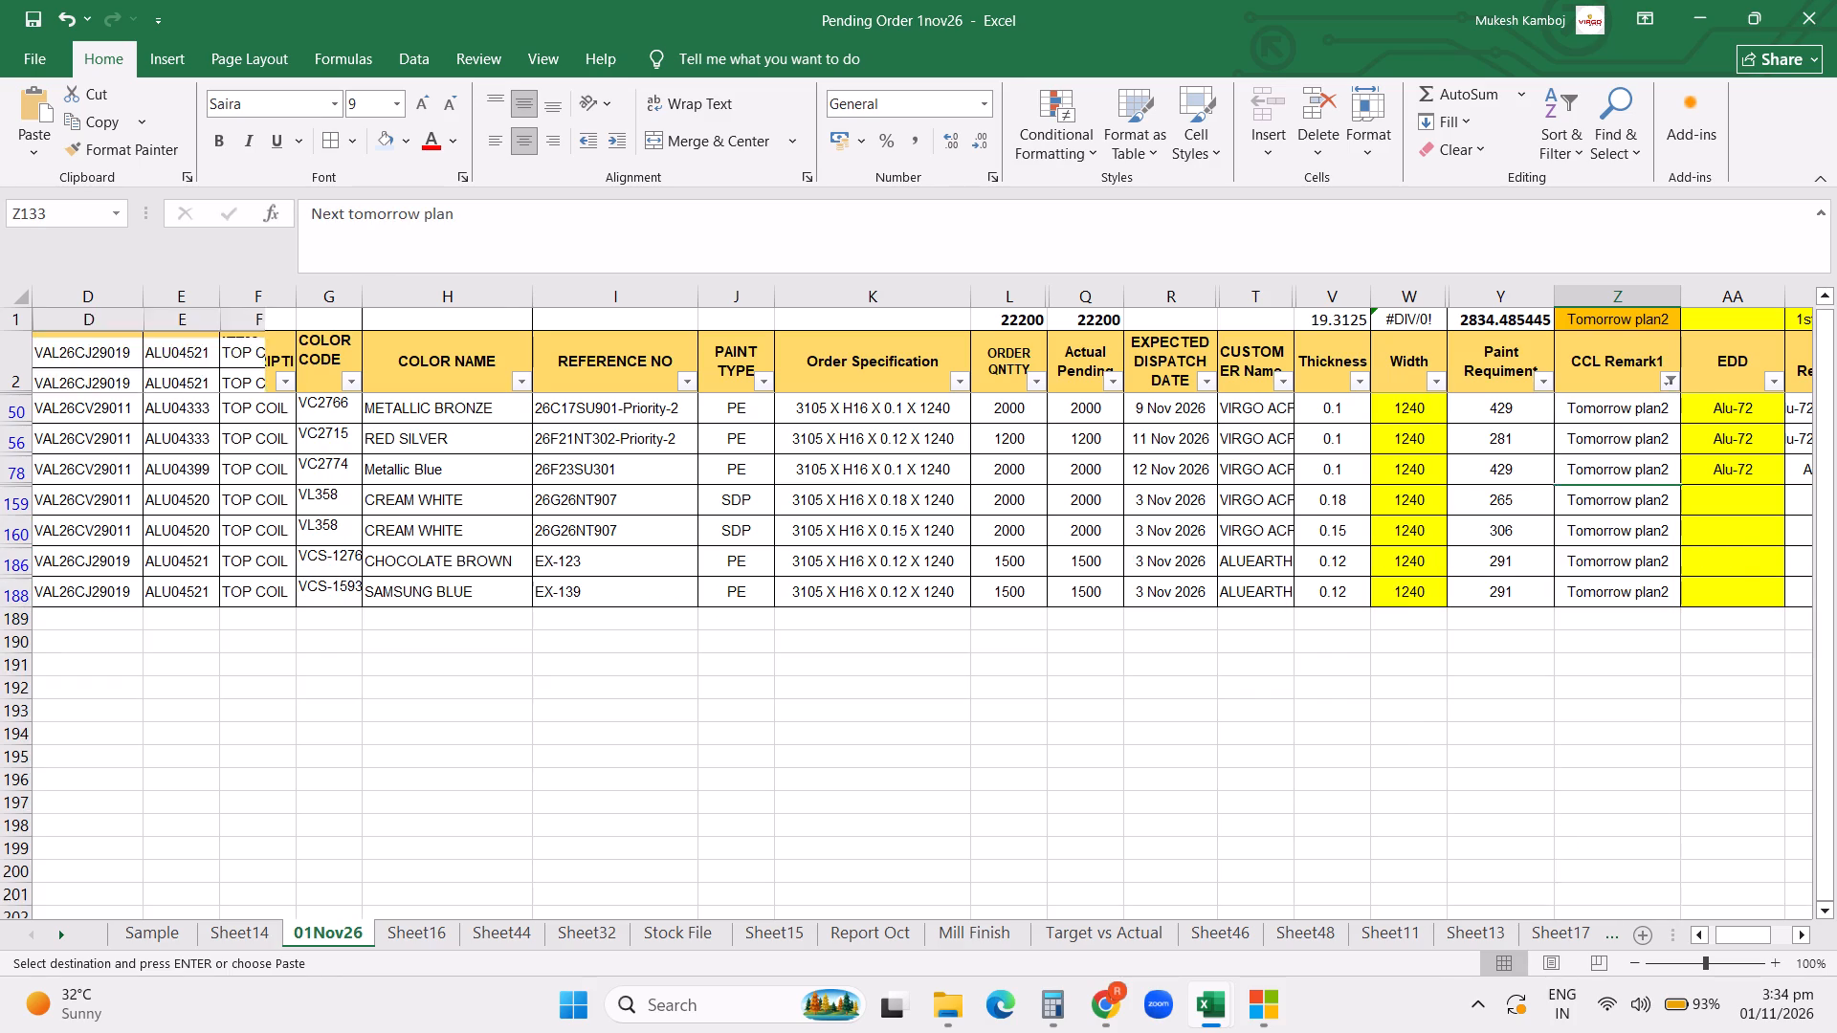
pyautogui.click(987, 754)
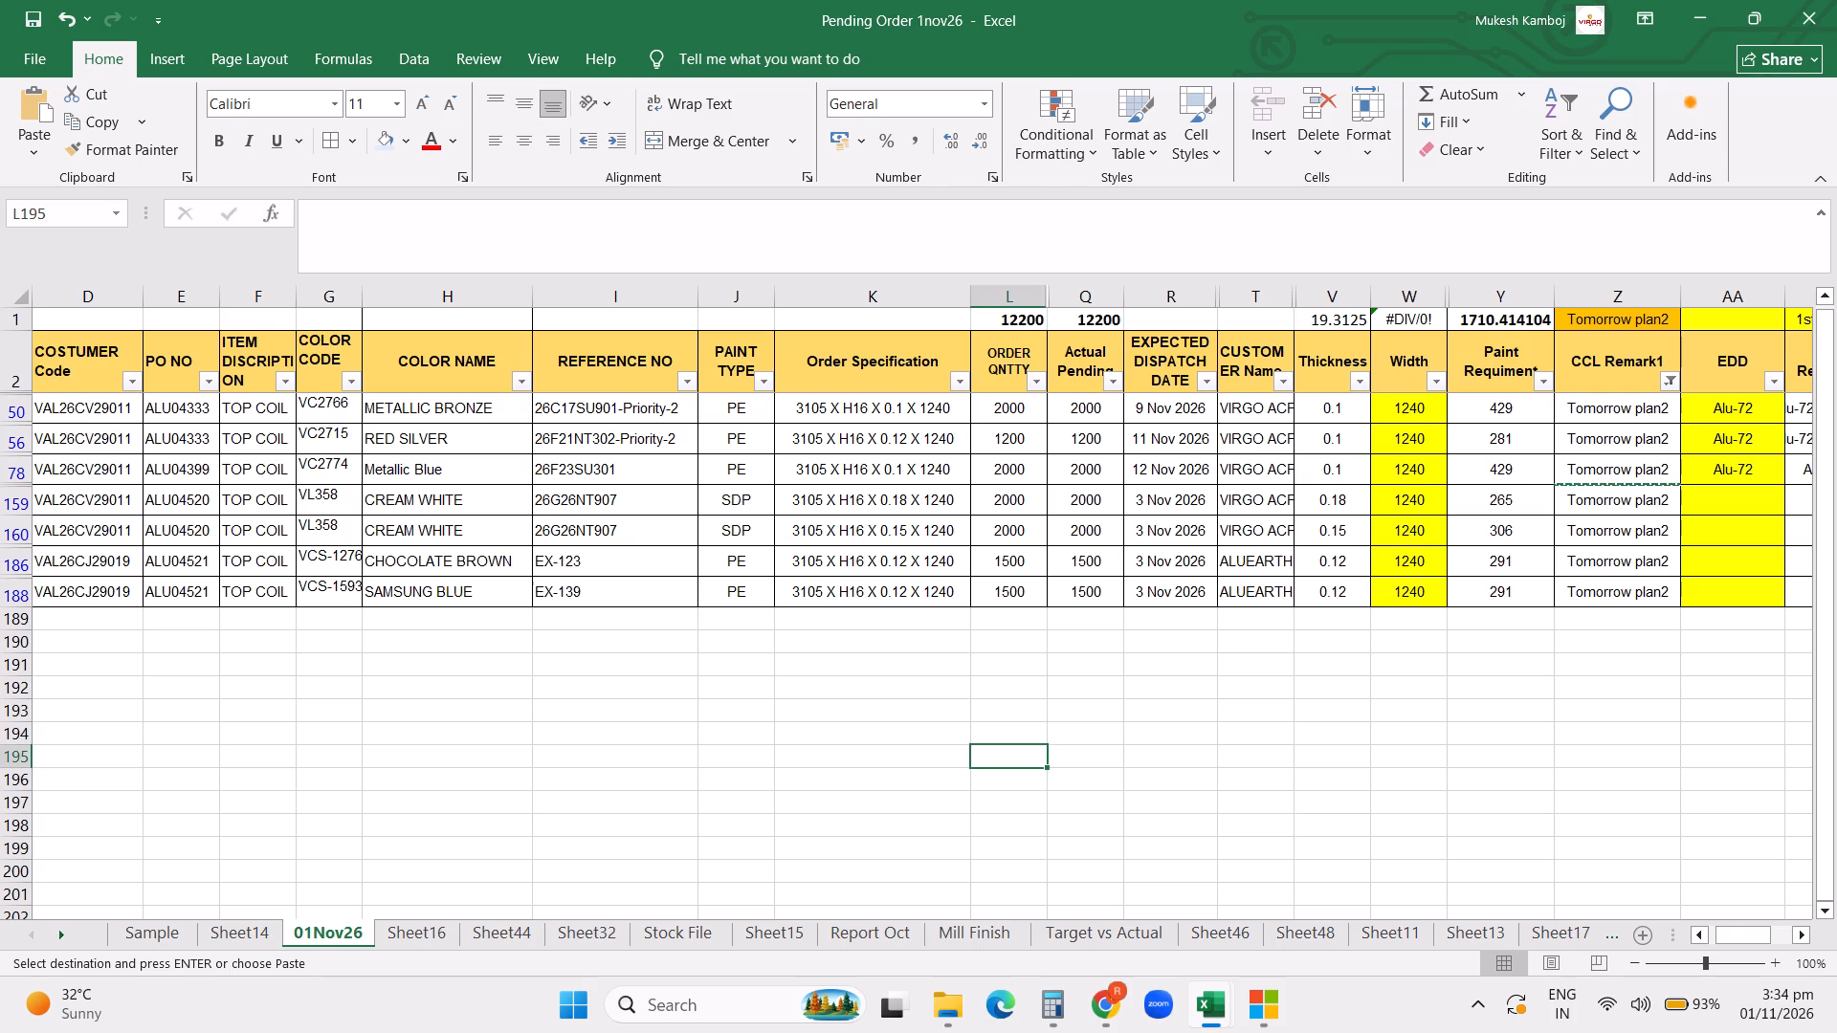
# Widen the COLOR CODE column to fit its longest codes and slightly narrow the REFERENCE NO column.
pyautogui.moveTo(360, 303); pyautogui.dragTo(387, 298)
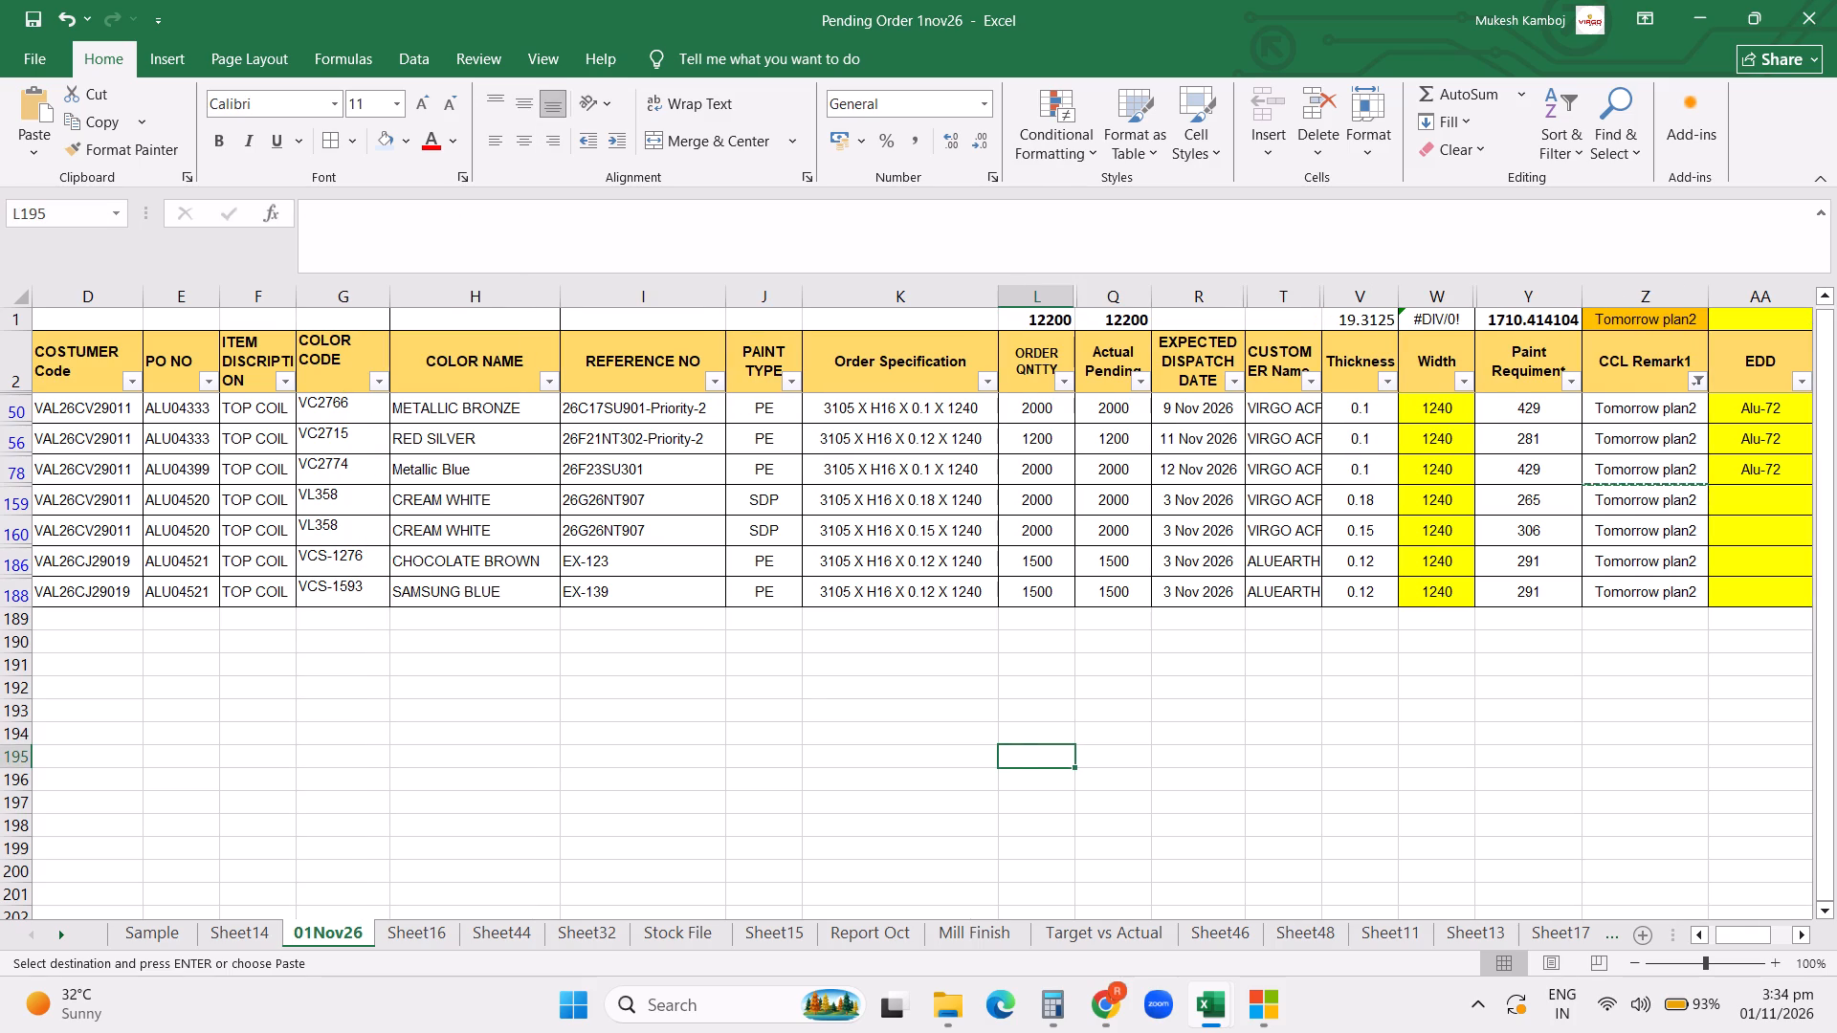
pyautogui.click(750, 623)
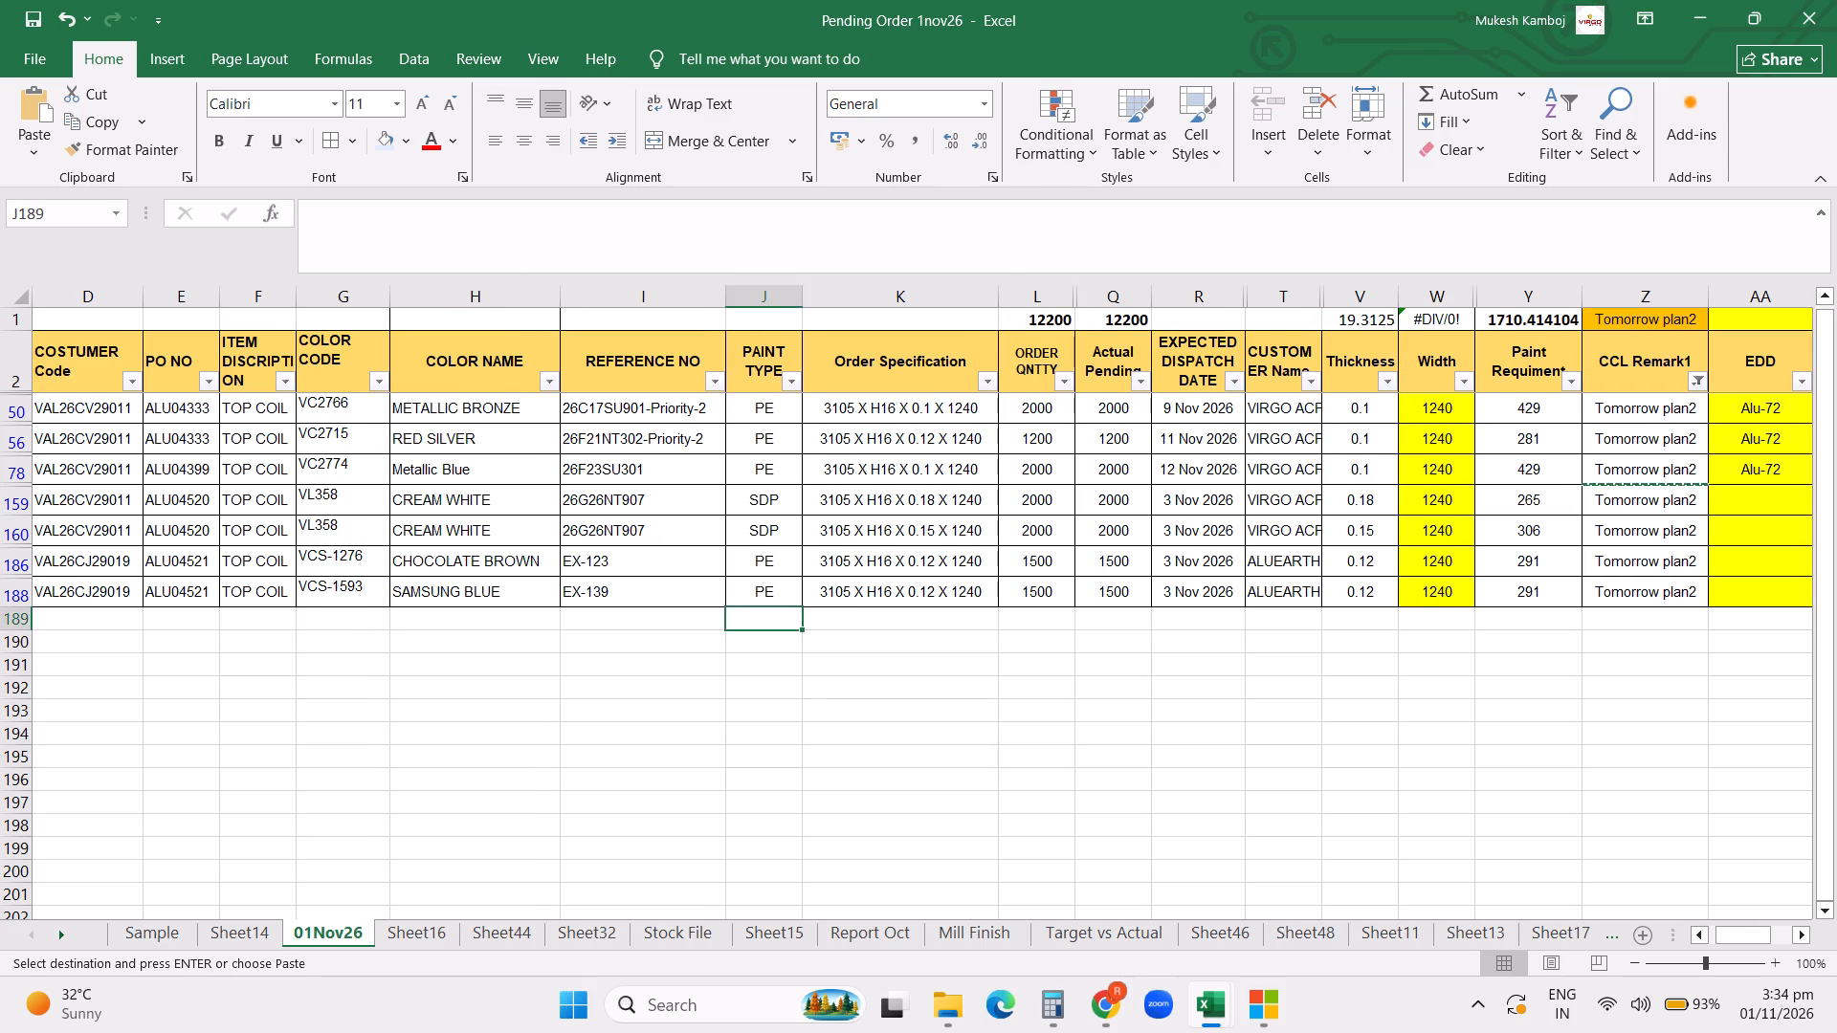
pyautogui.moveTo(725, 305); pyautogui.dragTo(711, 305)
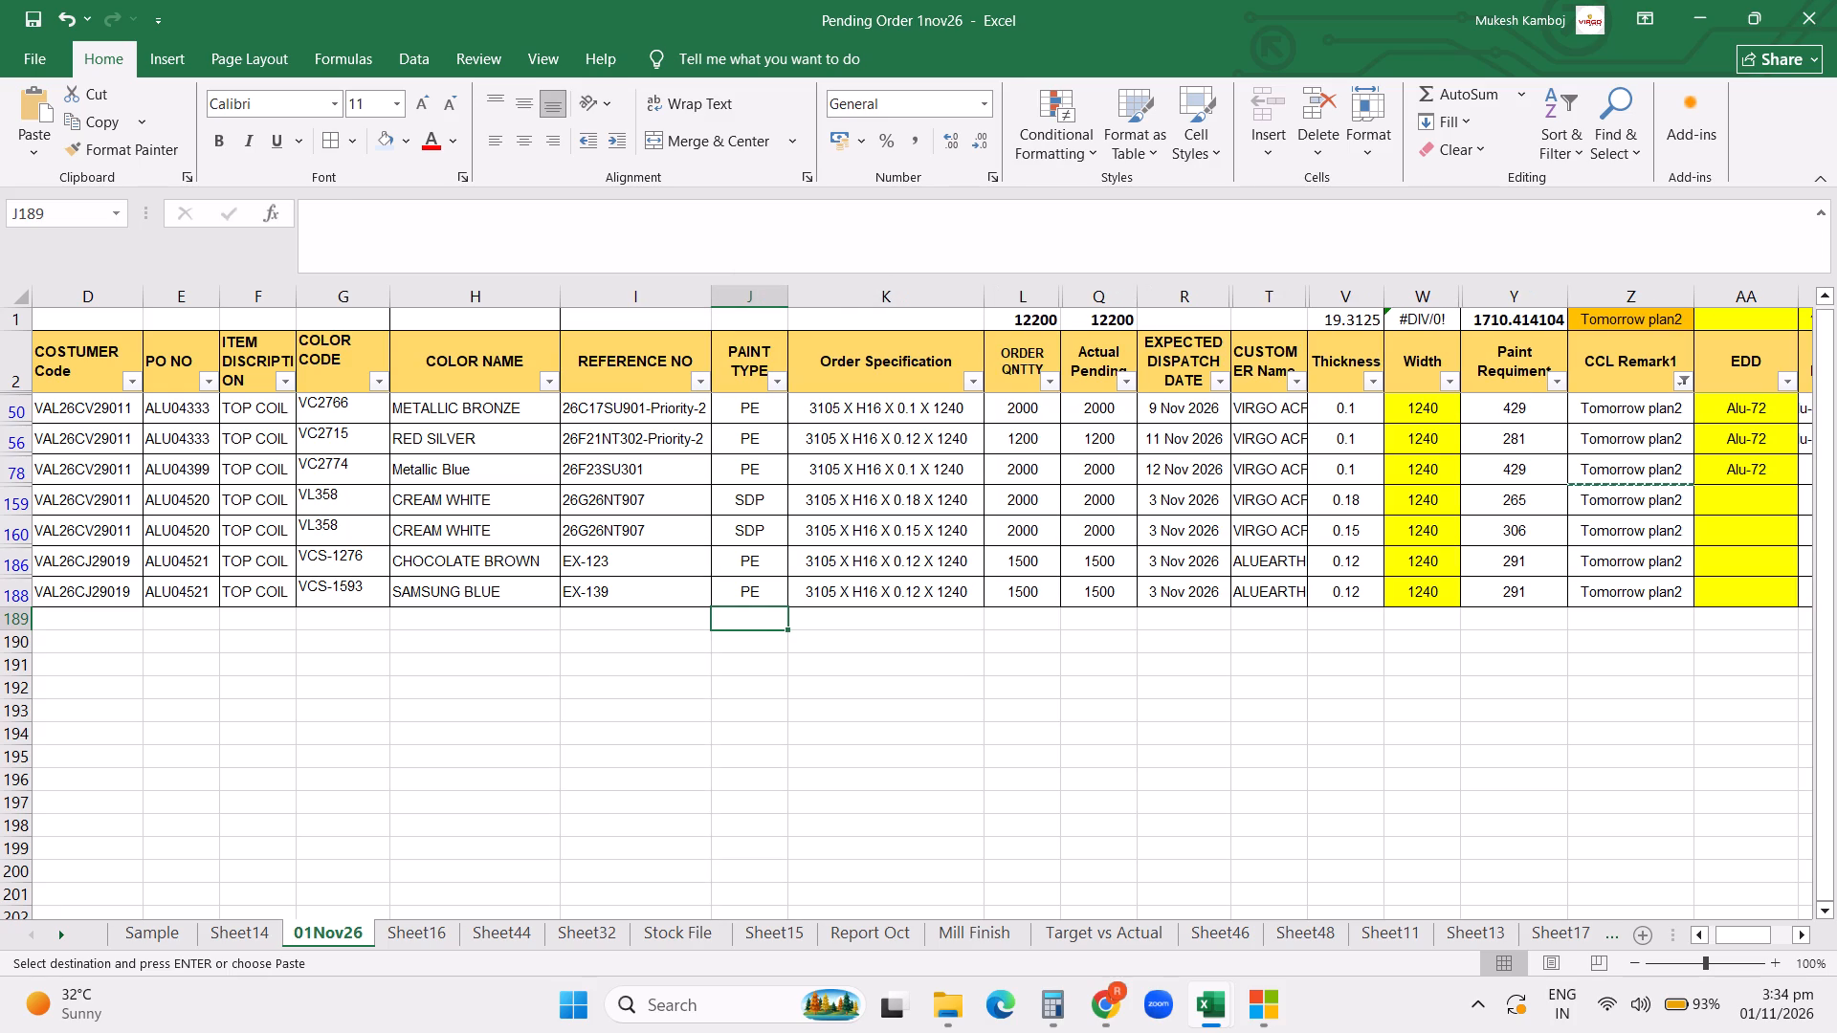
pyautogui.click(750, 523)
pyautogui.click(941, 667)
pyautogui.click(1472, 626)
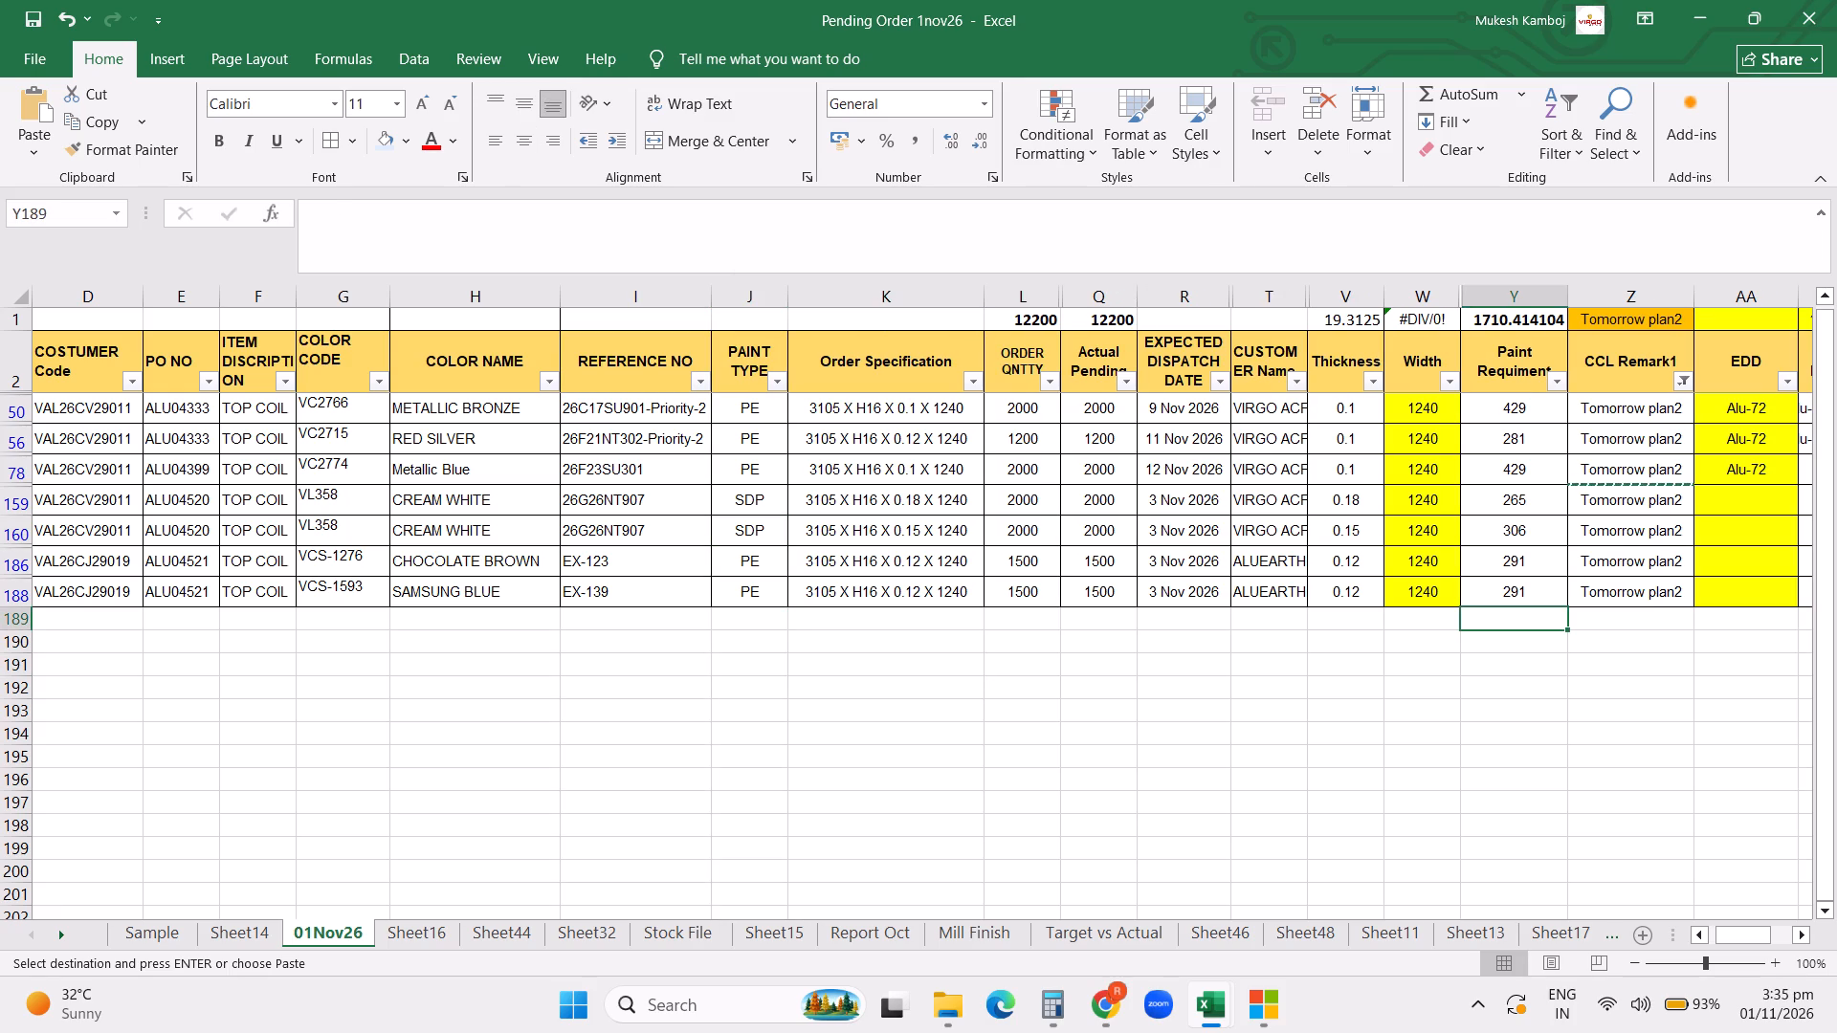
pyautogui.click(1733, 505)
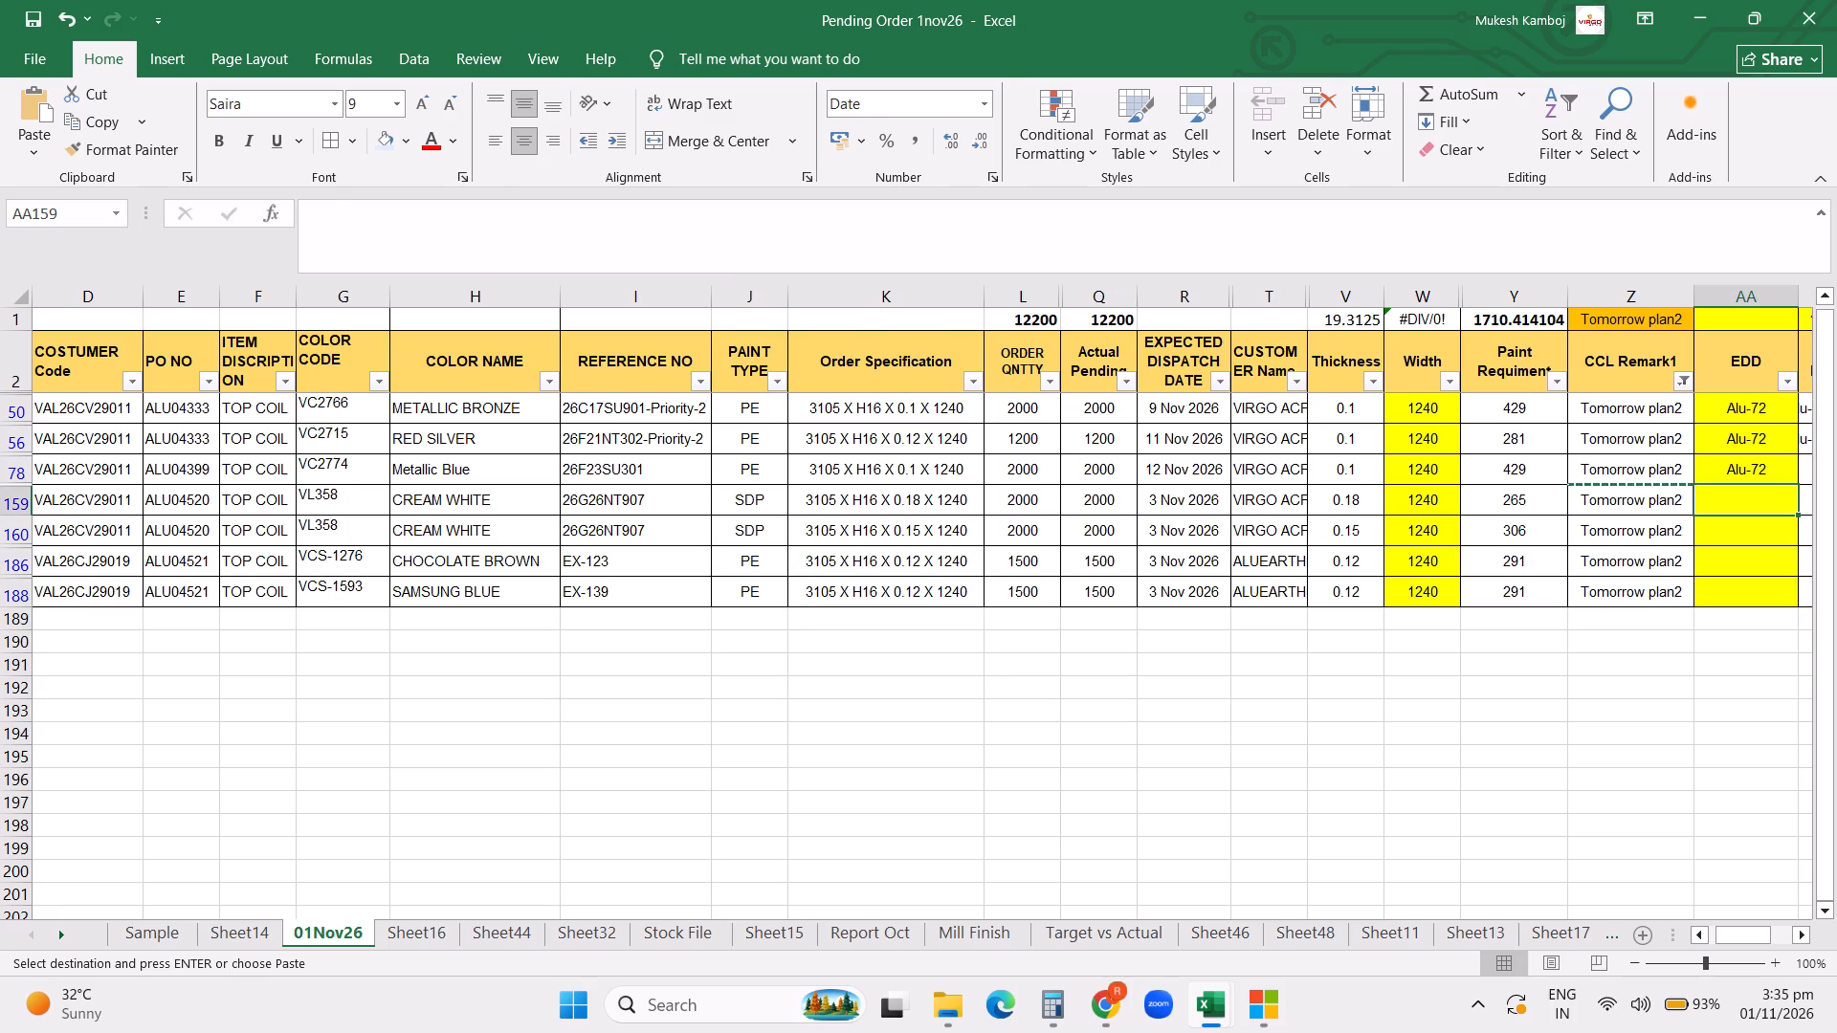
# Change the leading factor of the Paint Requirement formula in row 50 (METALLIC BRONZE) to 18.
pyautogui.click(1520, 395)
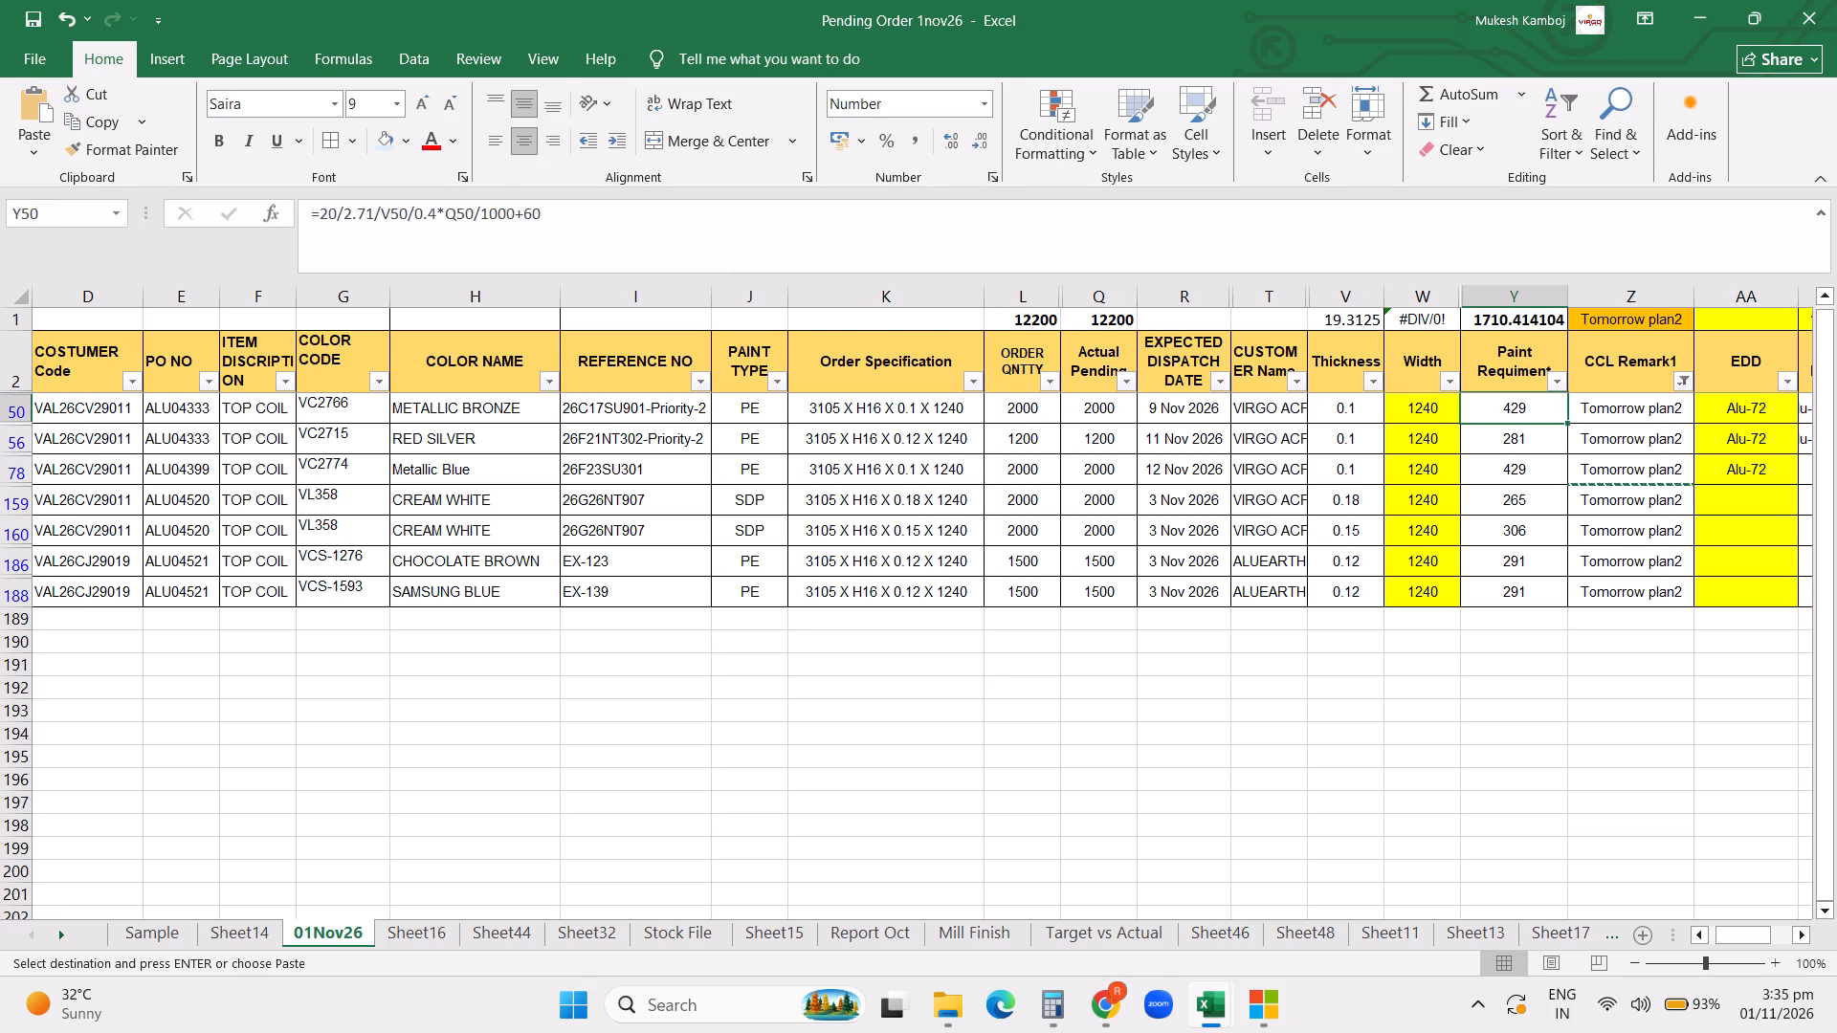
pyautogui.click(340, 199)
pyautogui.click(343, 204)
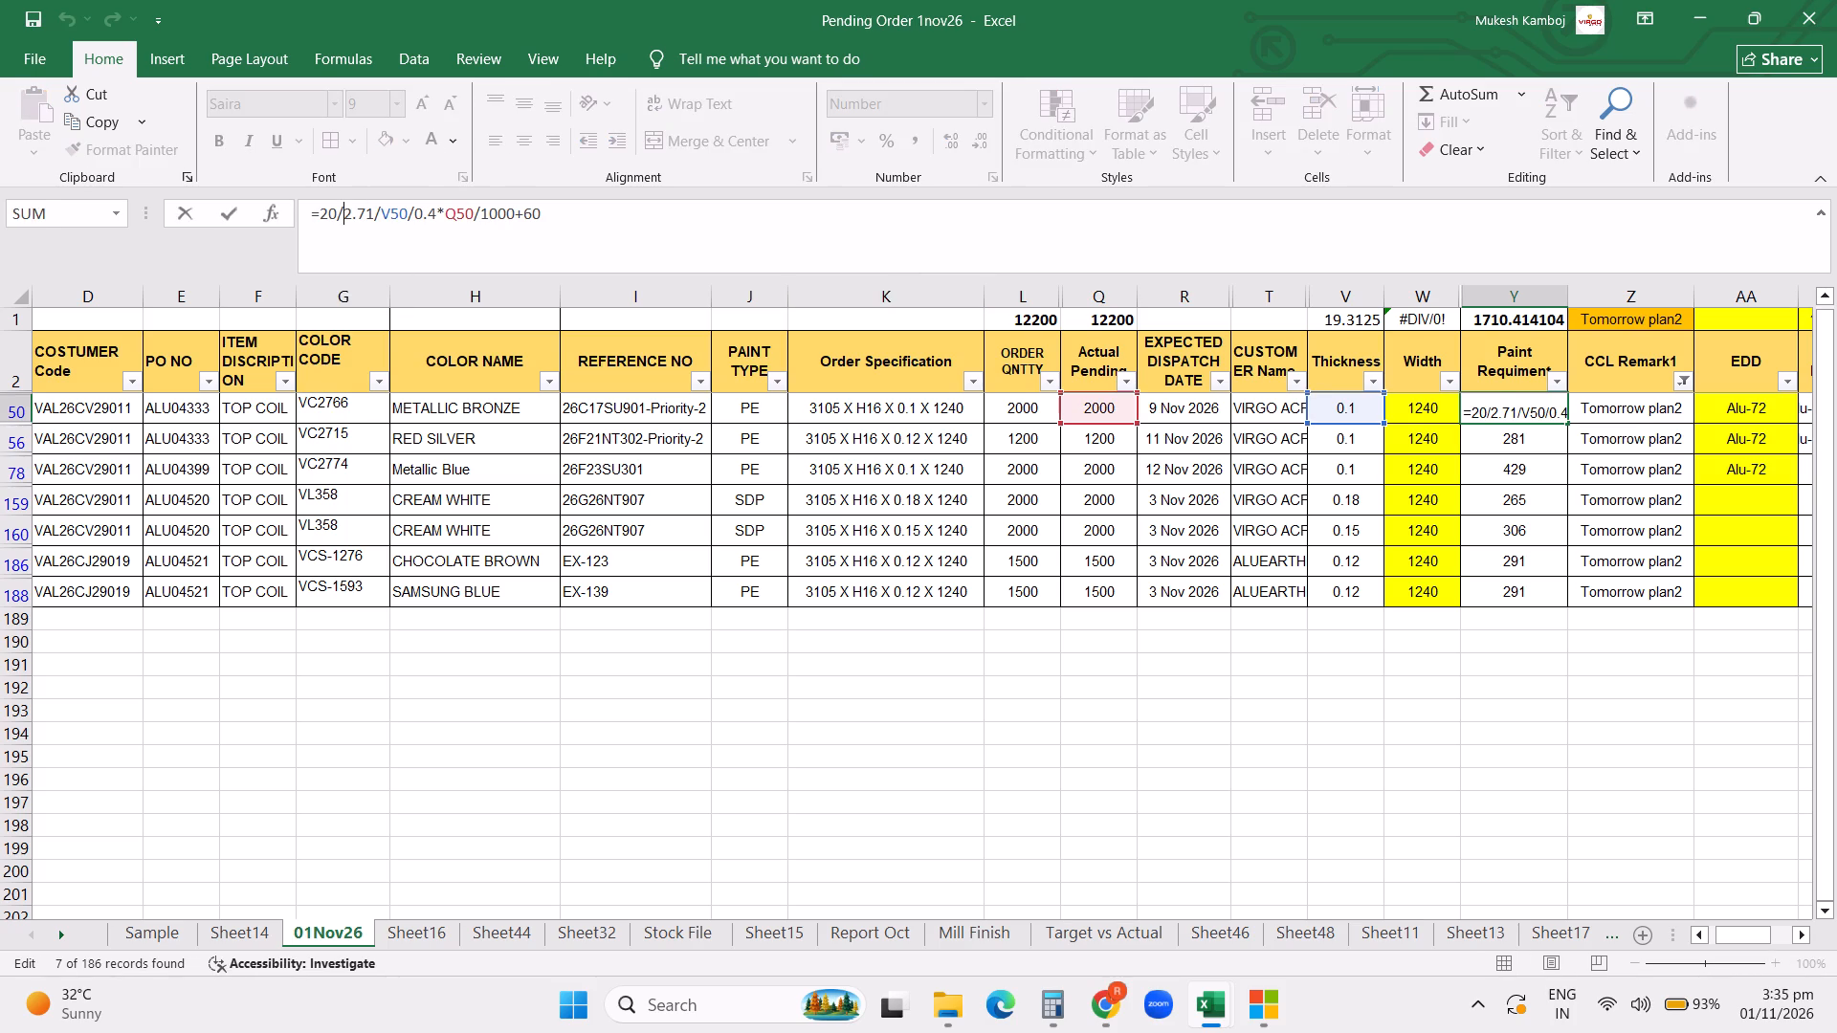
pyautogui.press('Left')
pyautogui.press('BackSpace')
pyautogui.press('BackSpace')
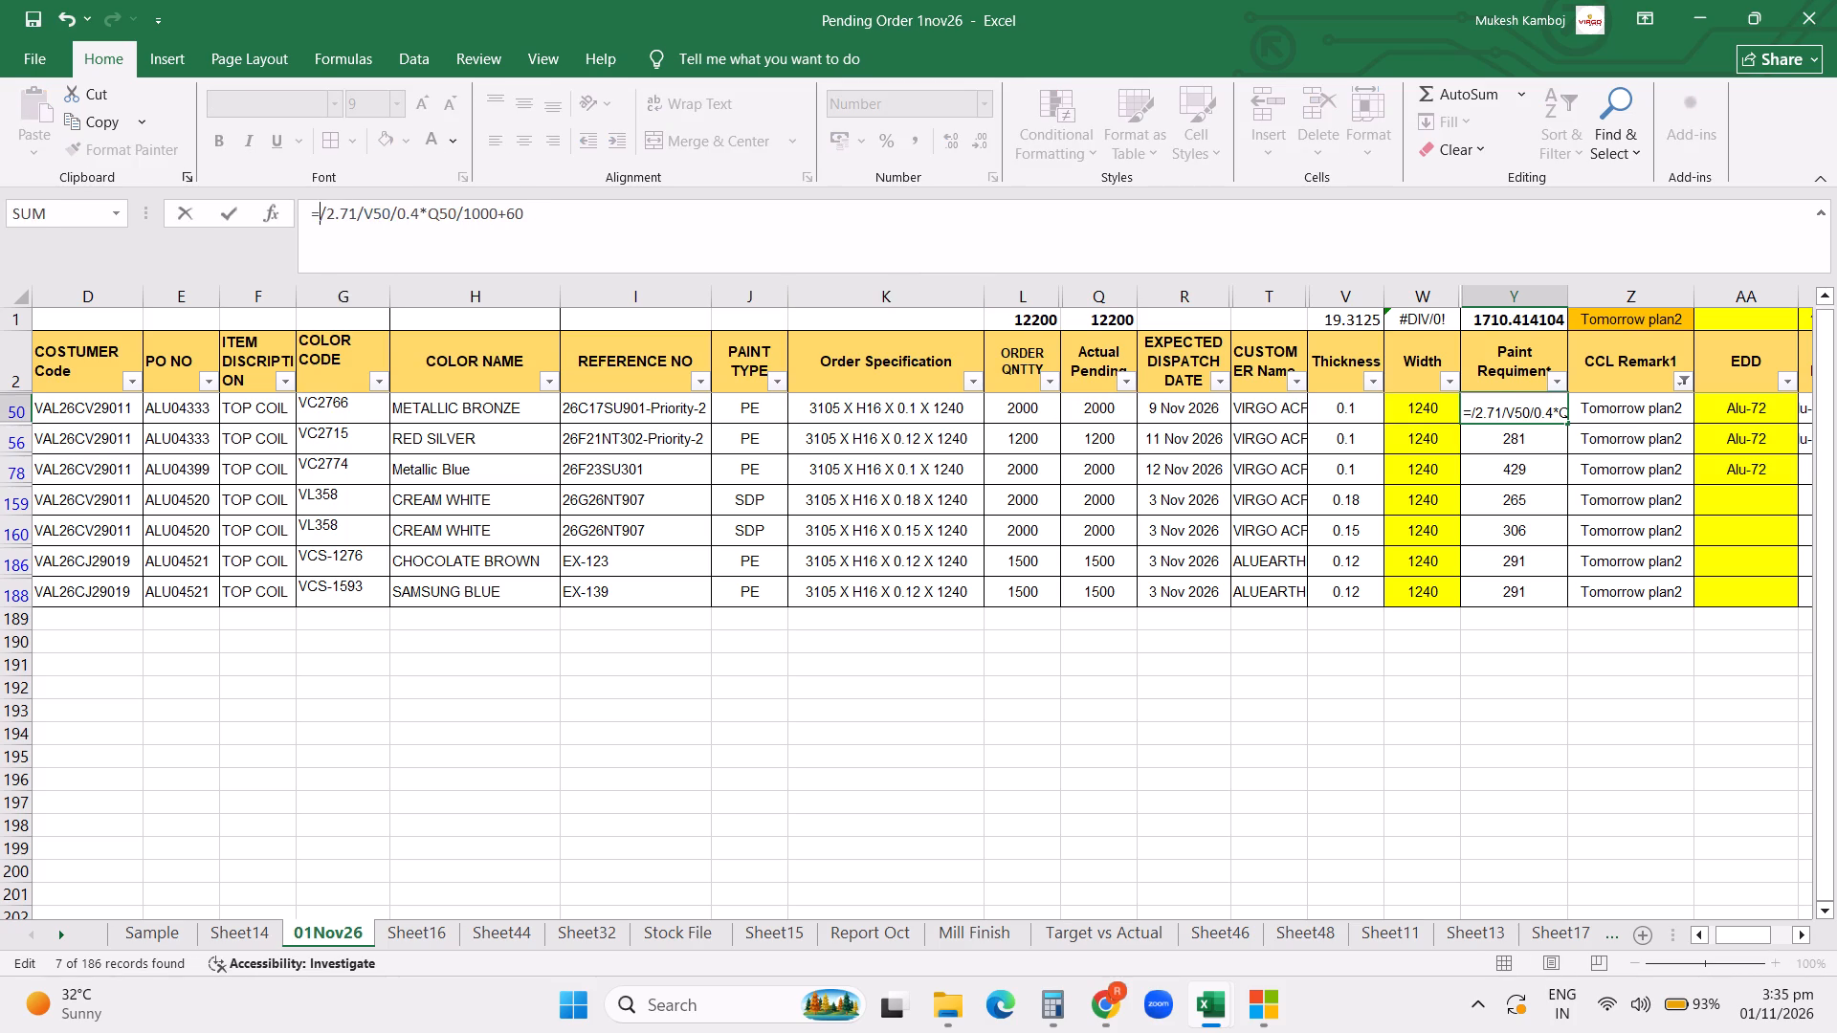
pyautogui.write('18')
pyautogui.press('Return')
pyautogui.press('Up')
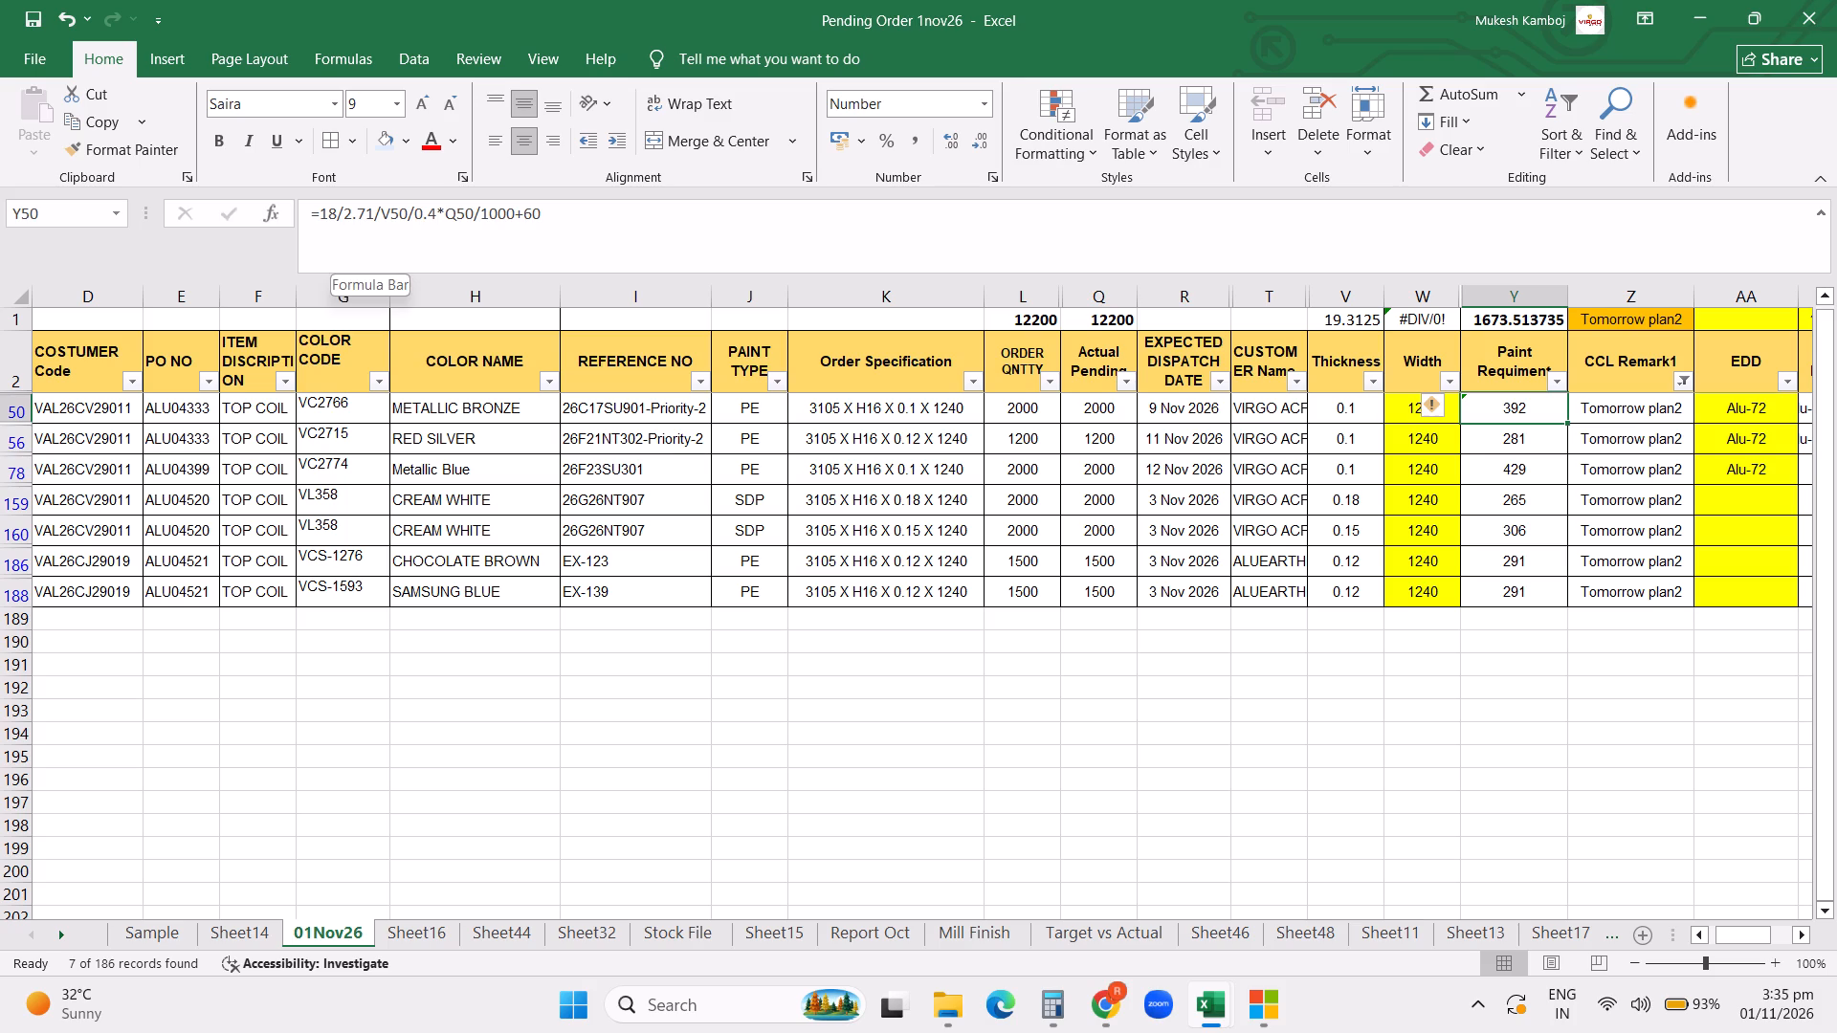
# Change row 50's Paint Requirement formula to =17/2.71/V50/0.4*Q50/1000+60.
pyautogui.tripleClick(1509, 409)
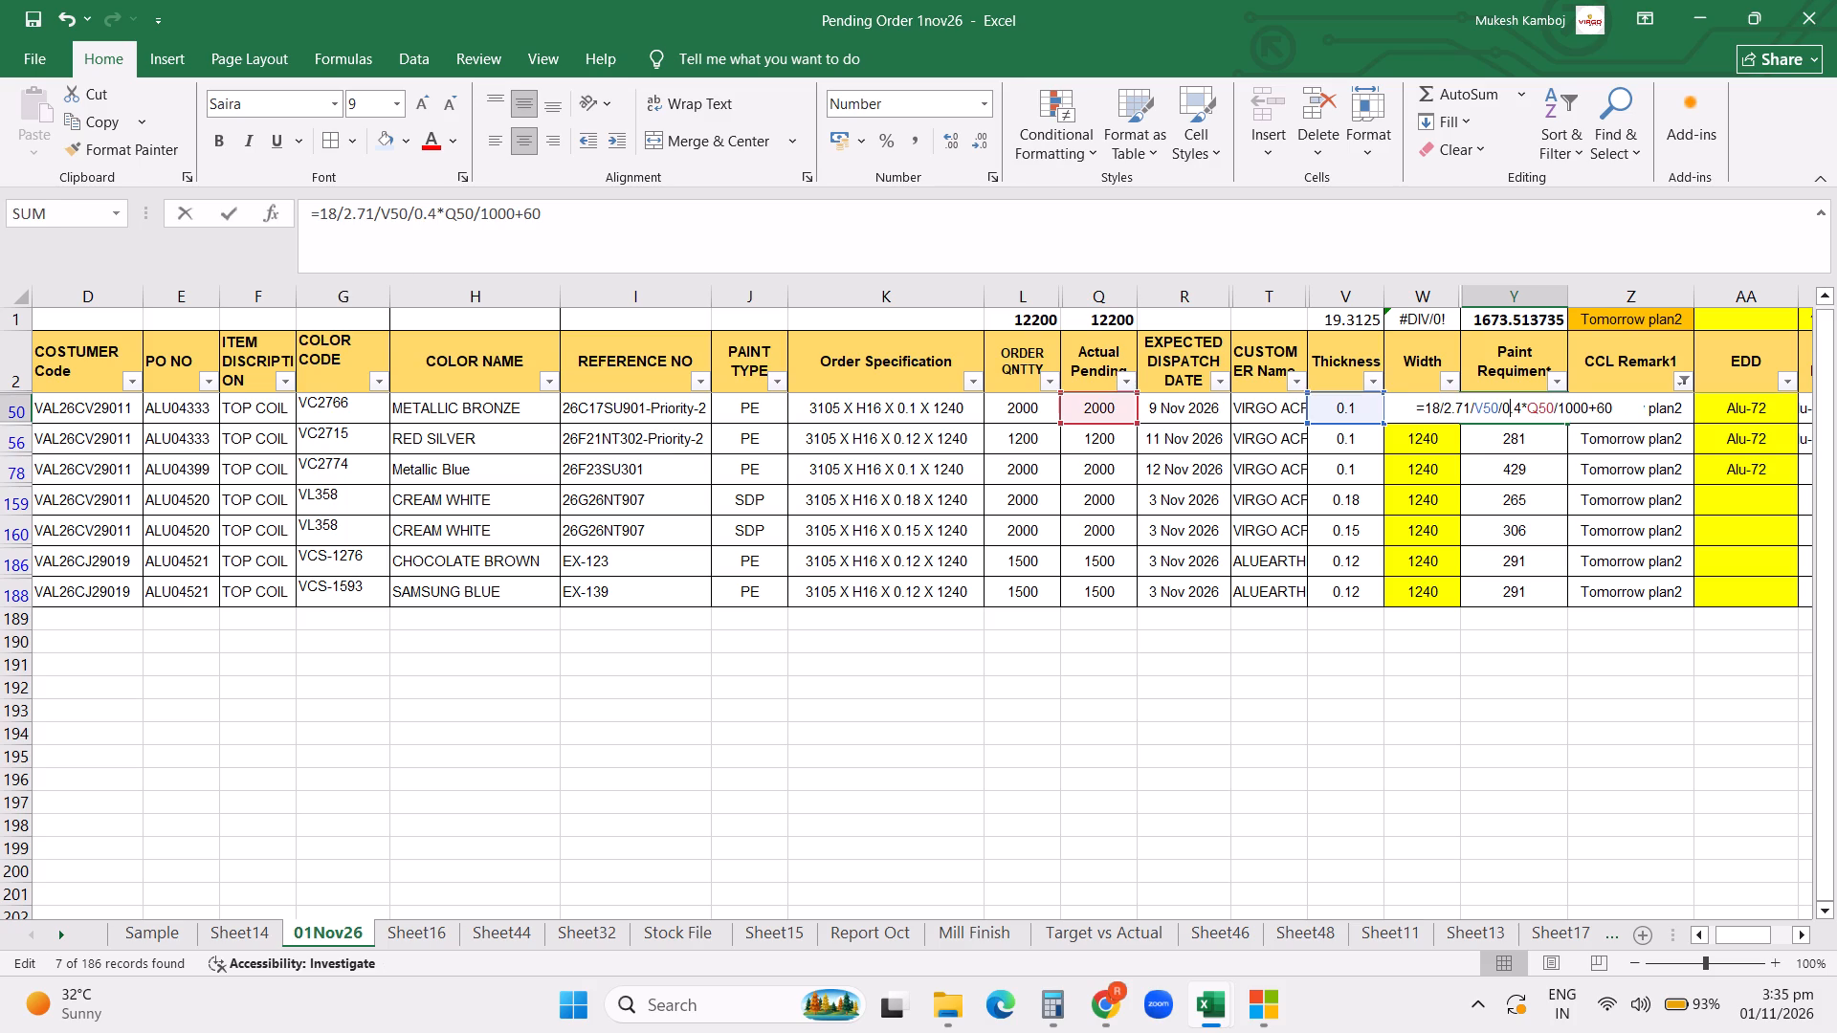
pyautogui.click(337, 209)
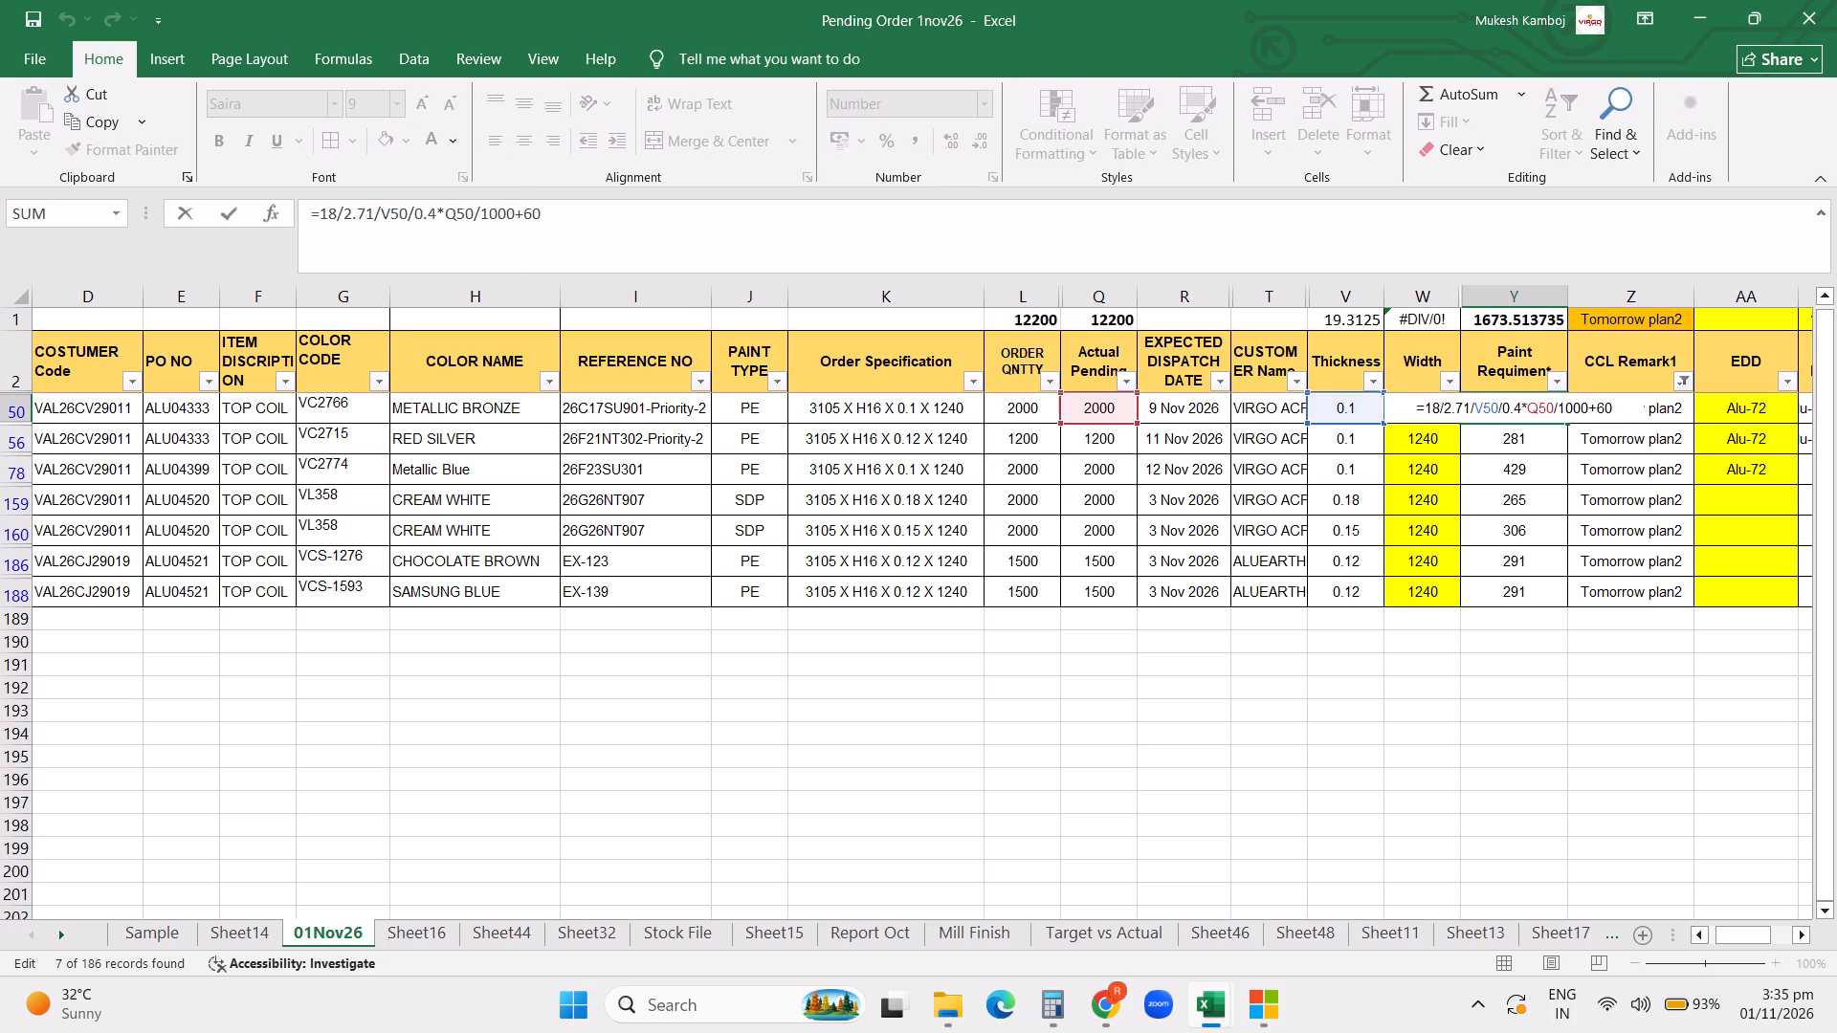
pyautogui.press('BackSpace')
pyautogui.press('7')
pyautogui.press('Return')
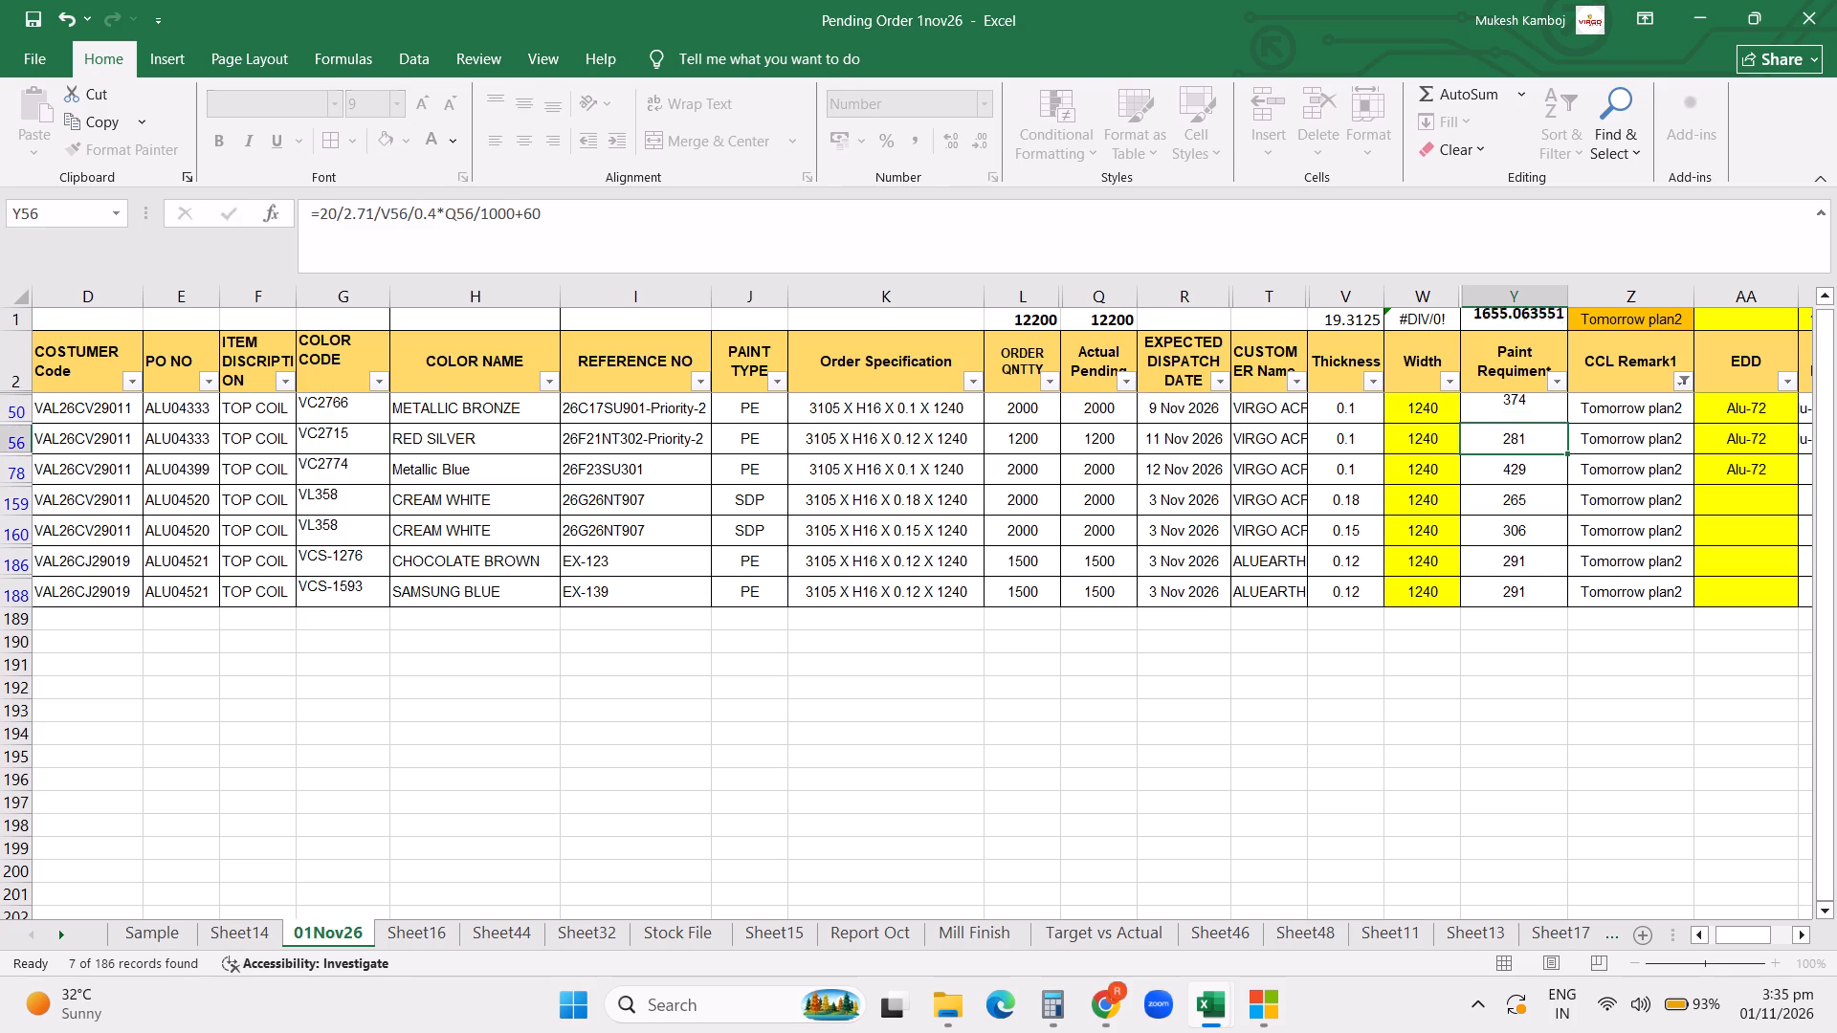
# Copy row 50's Paint Requirement formula into the other PE orders, rows 56, 78, 186 and 188.
pyautogui.press('Up')
pyautogui.hotkey('ctrl', 'c')
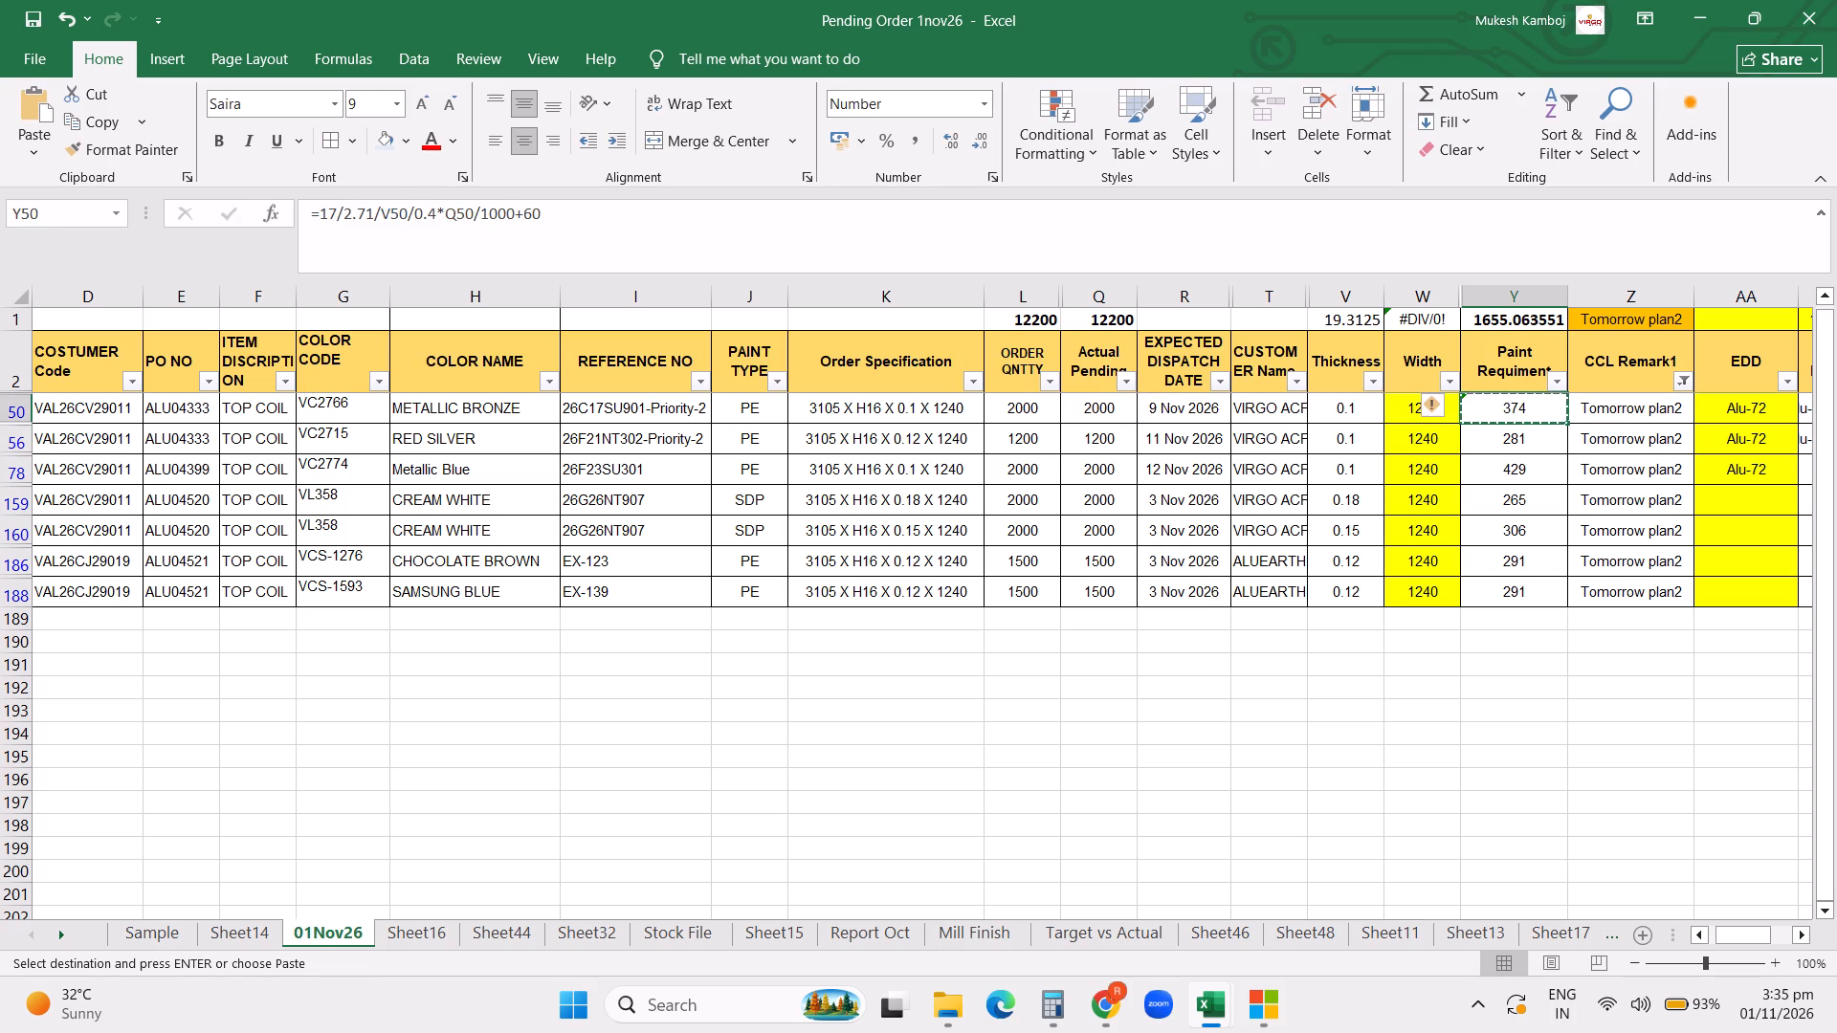
pyautogui.press('Down')
pyautogui.hotkey('ctrl', 'v')
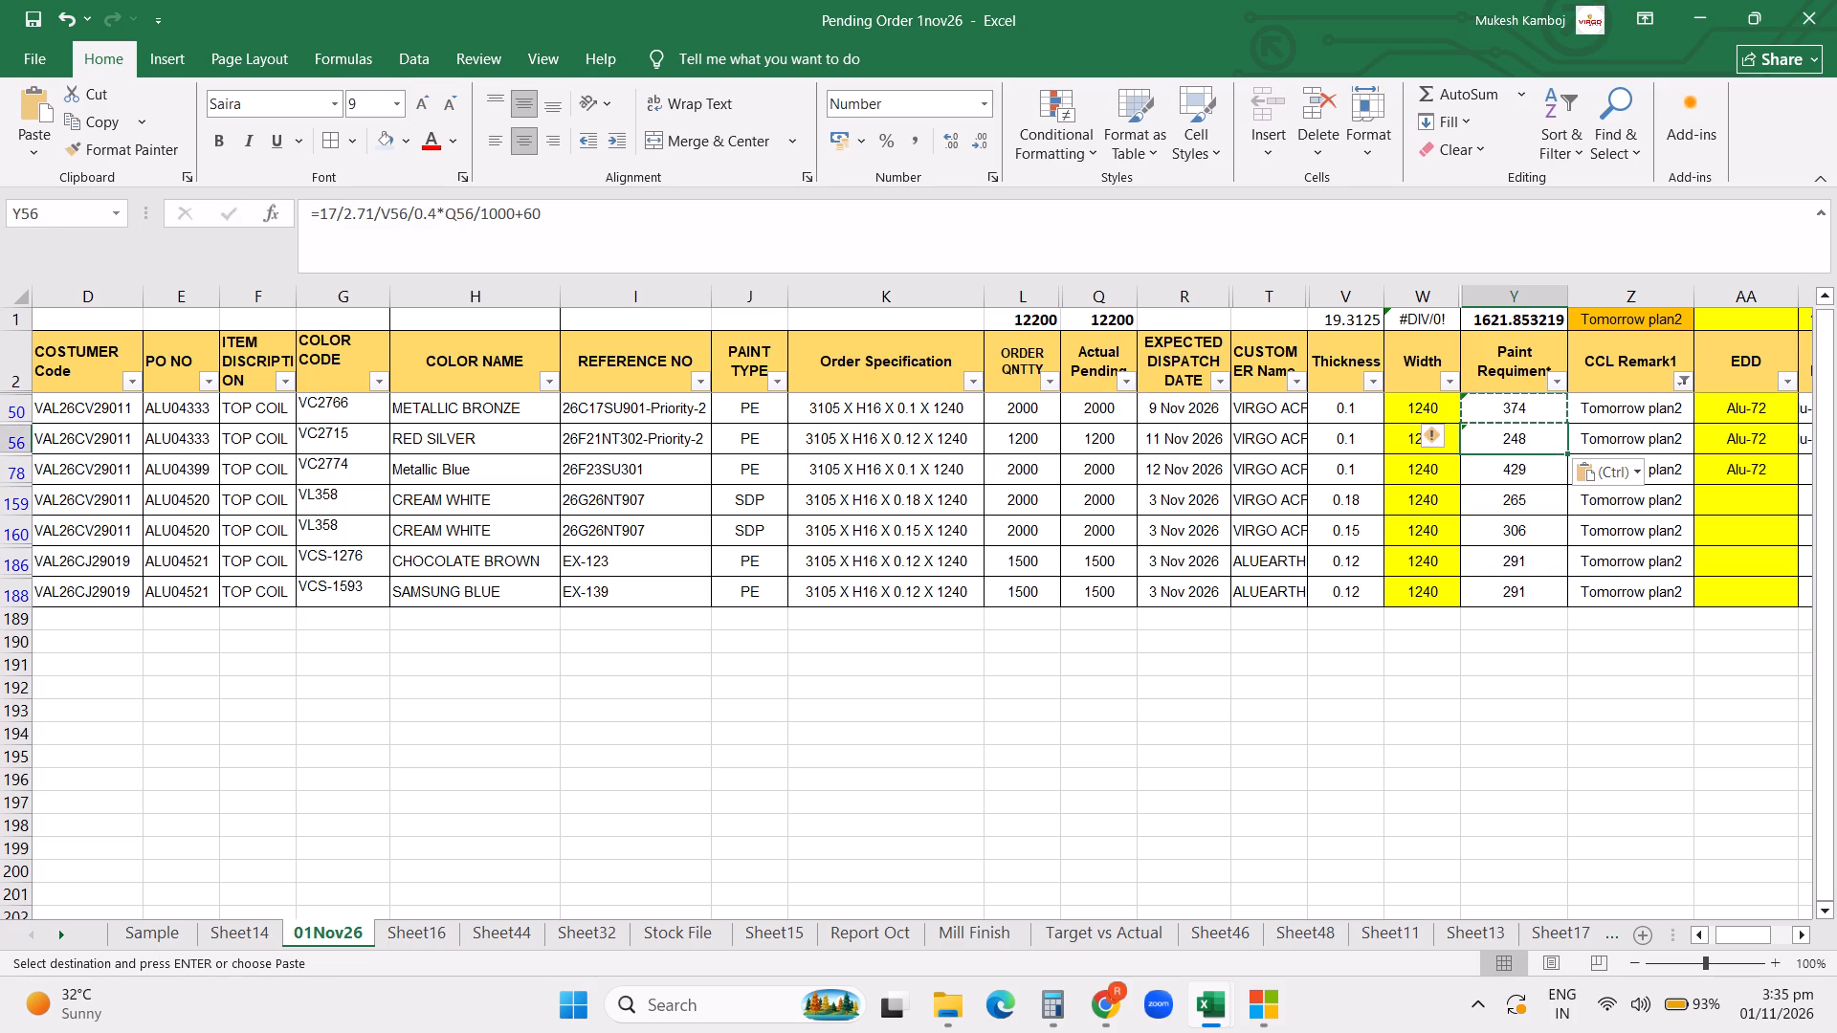
pyautogui.press('Down')
pyautogui.hotkey('ctrl', 'v')
pyautogui.press('Down')
pyautogui.press('Down')
pyautogui.press('Down')
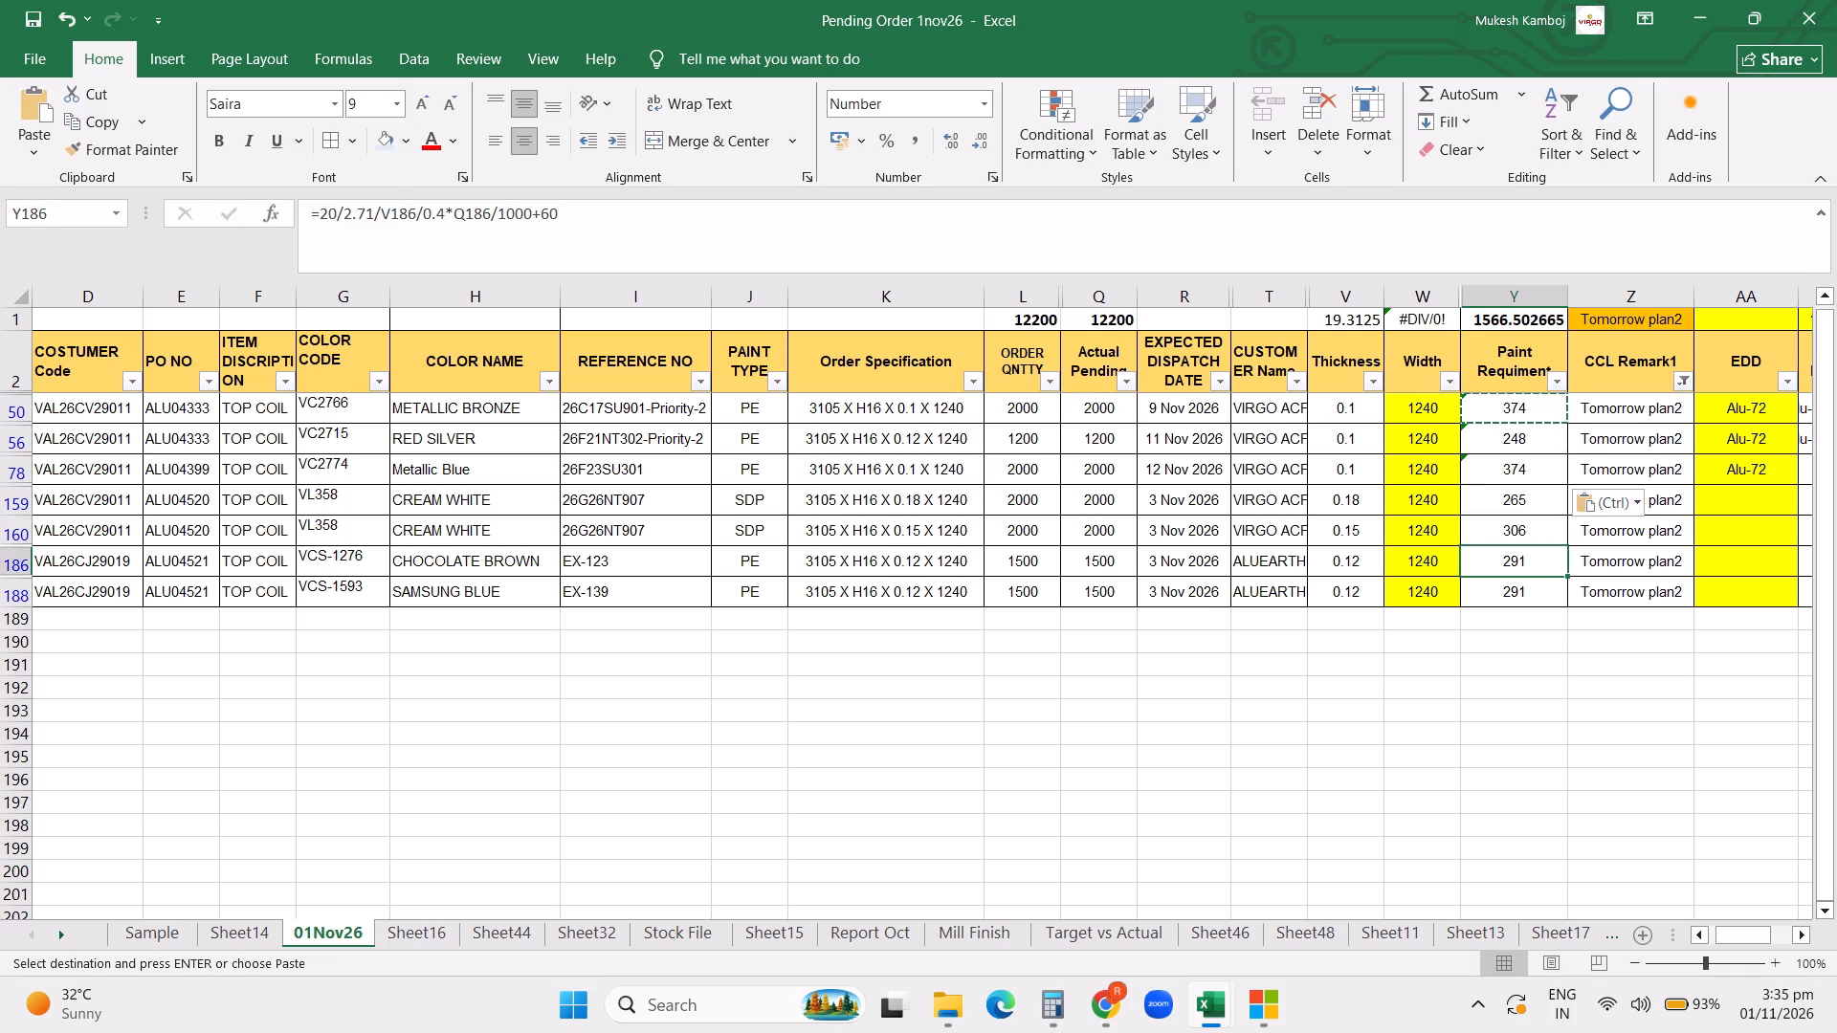
pyautogui.hotkey('ctrl', 'v')
pyautogui.press('Down')
pyautogui.hotkey('ctrl', 'v')
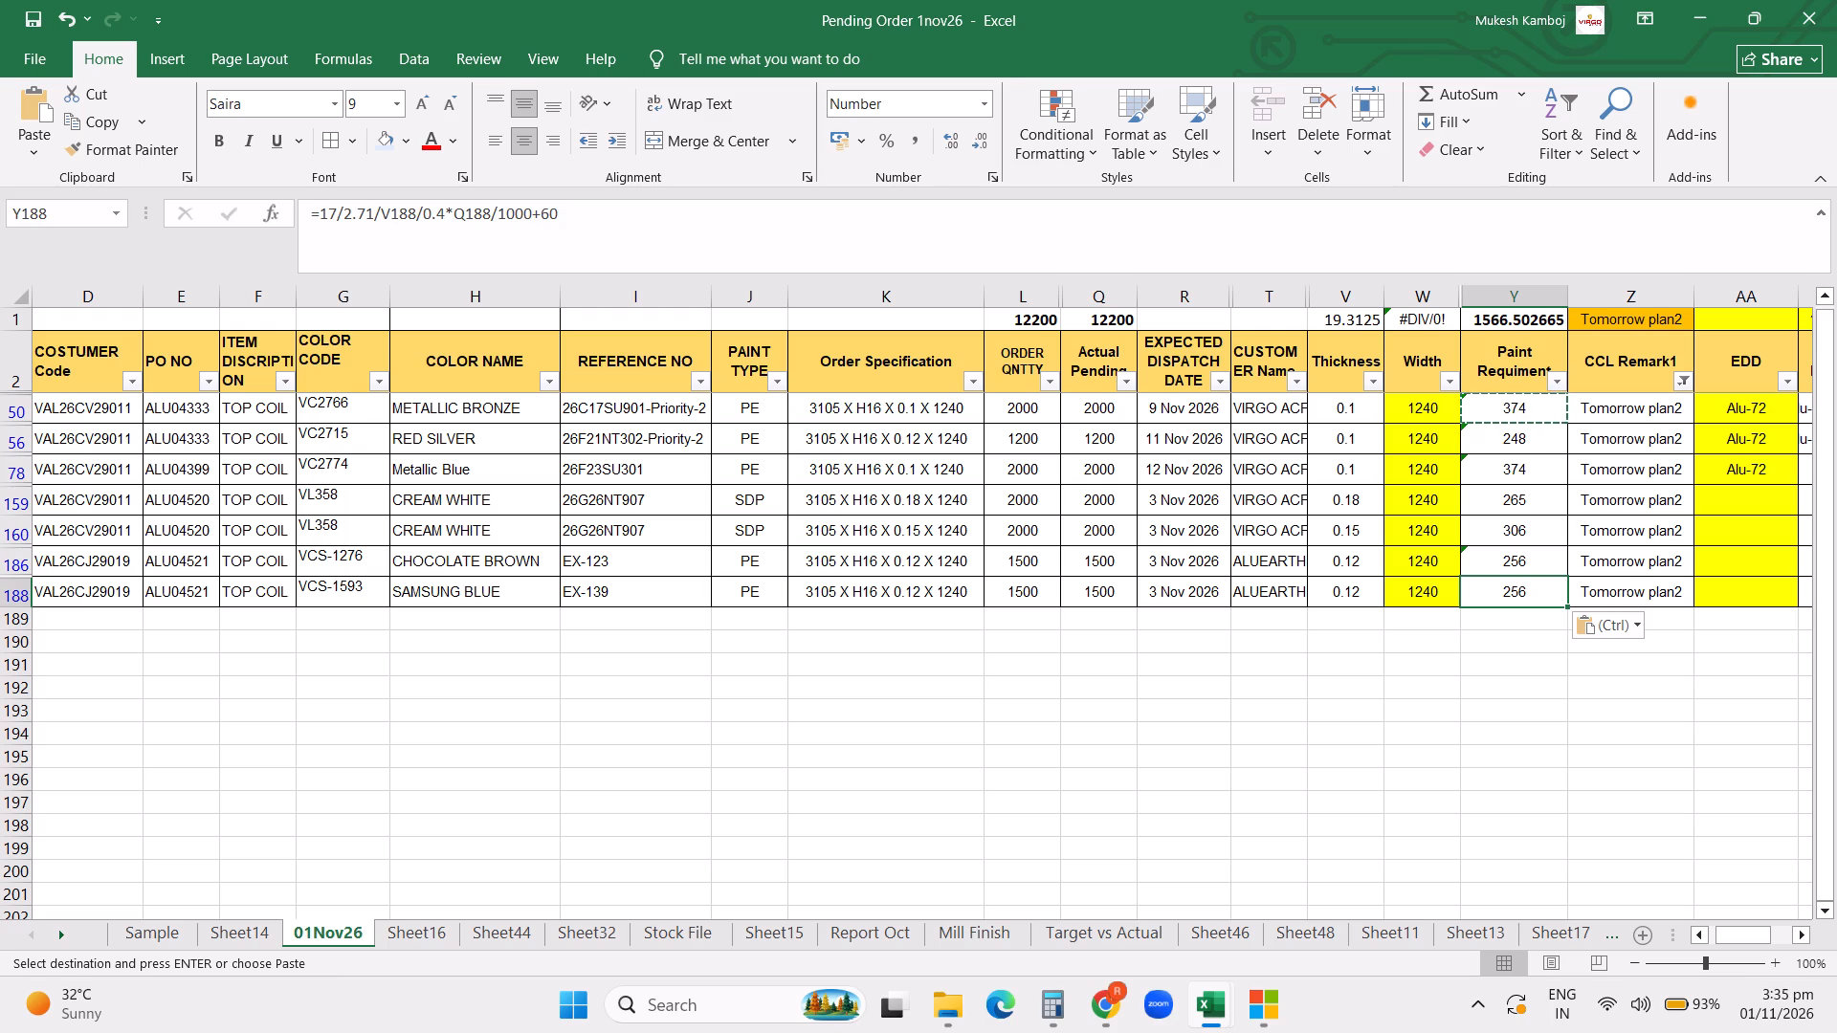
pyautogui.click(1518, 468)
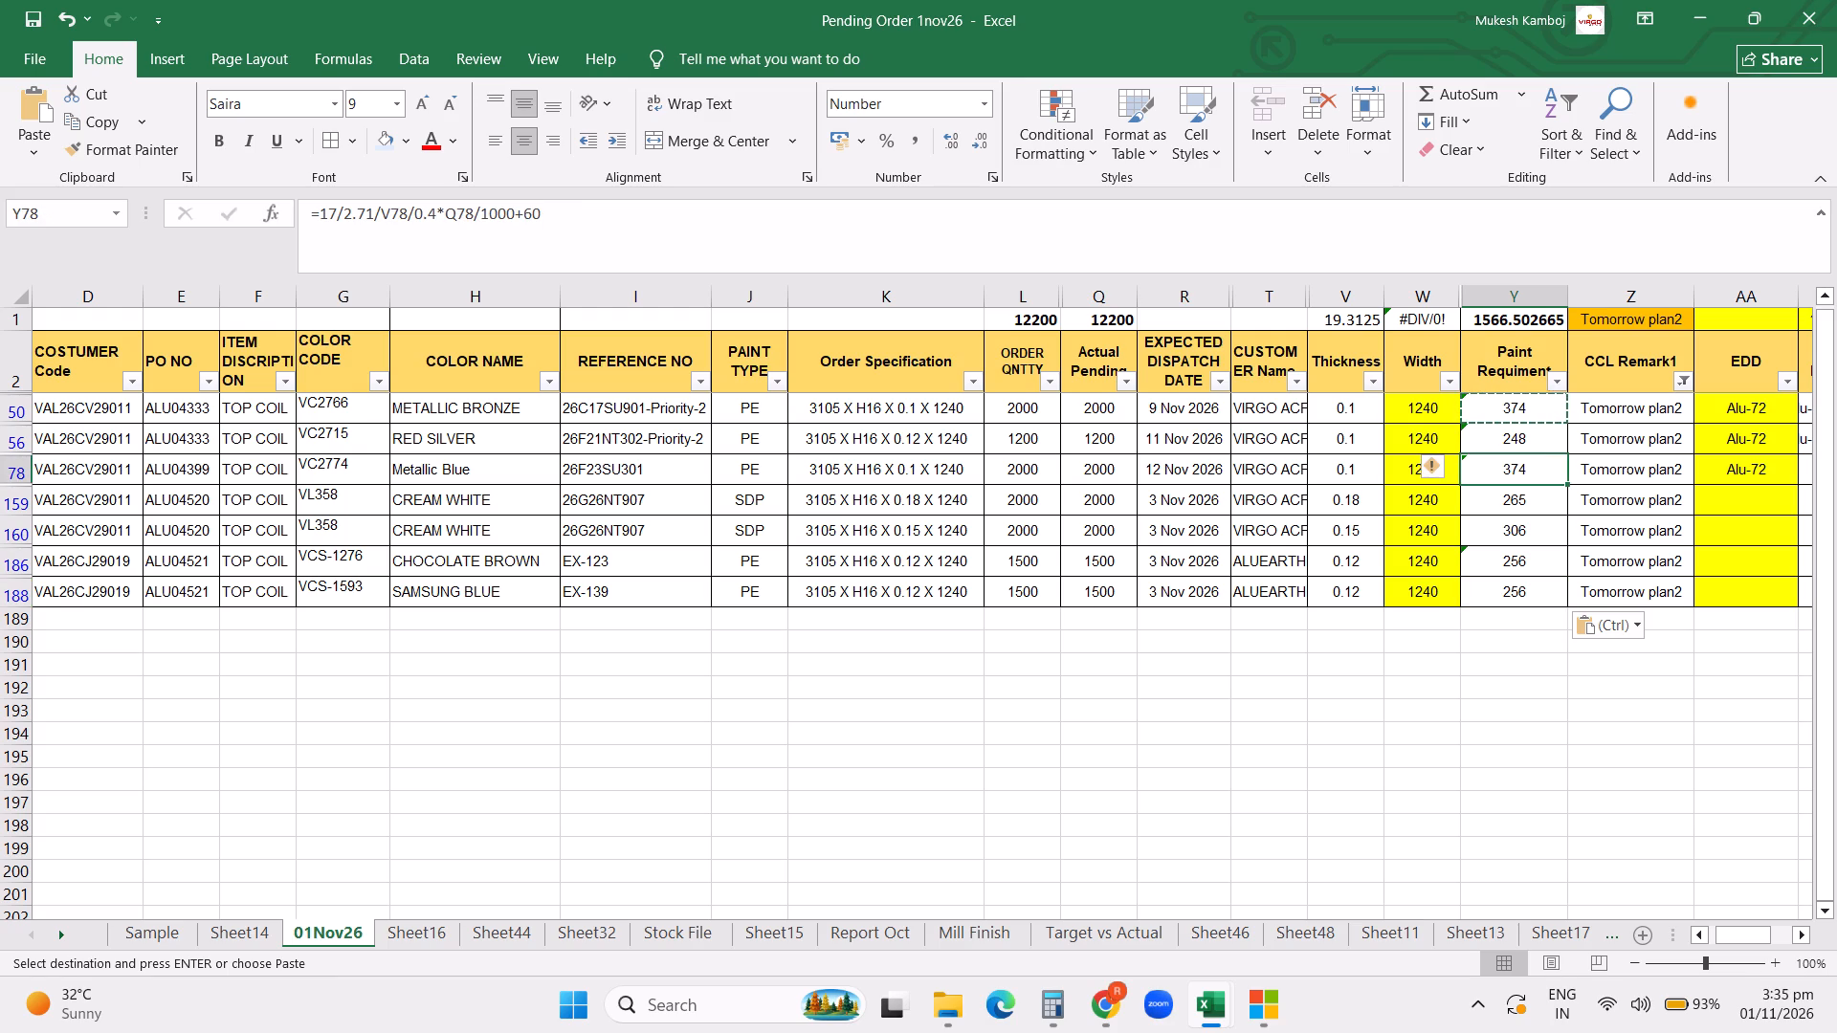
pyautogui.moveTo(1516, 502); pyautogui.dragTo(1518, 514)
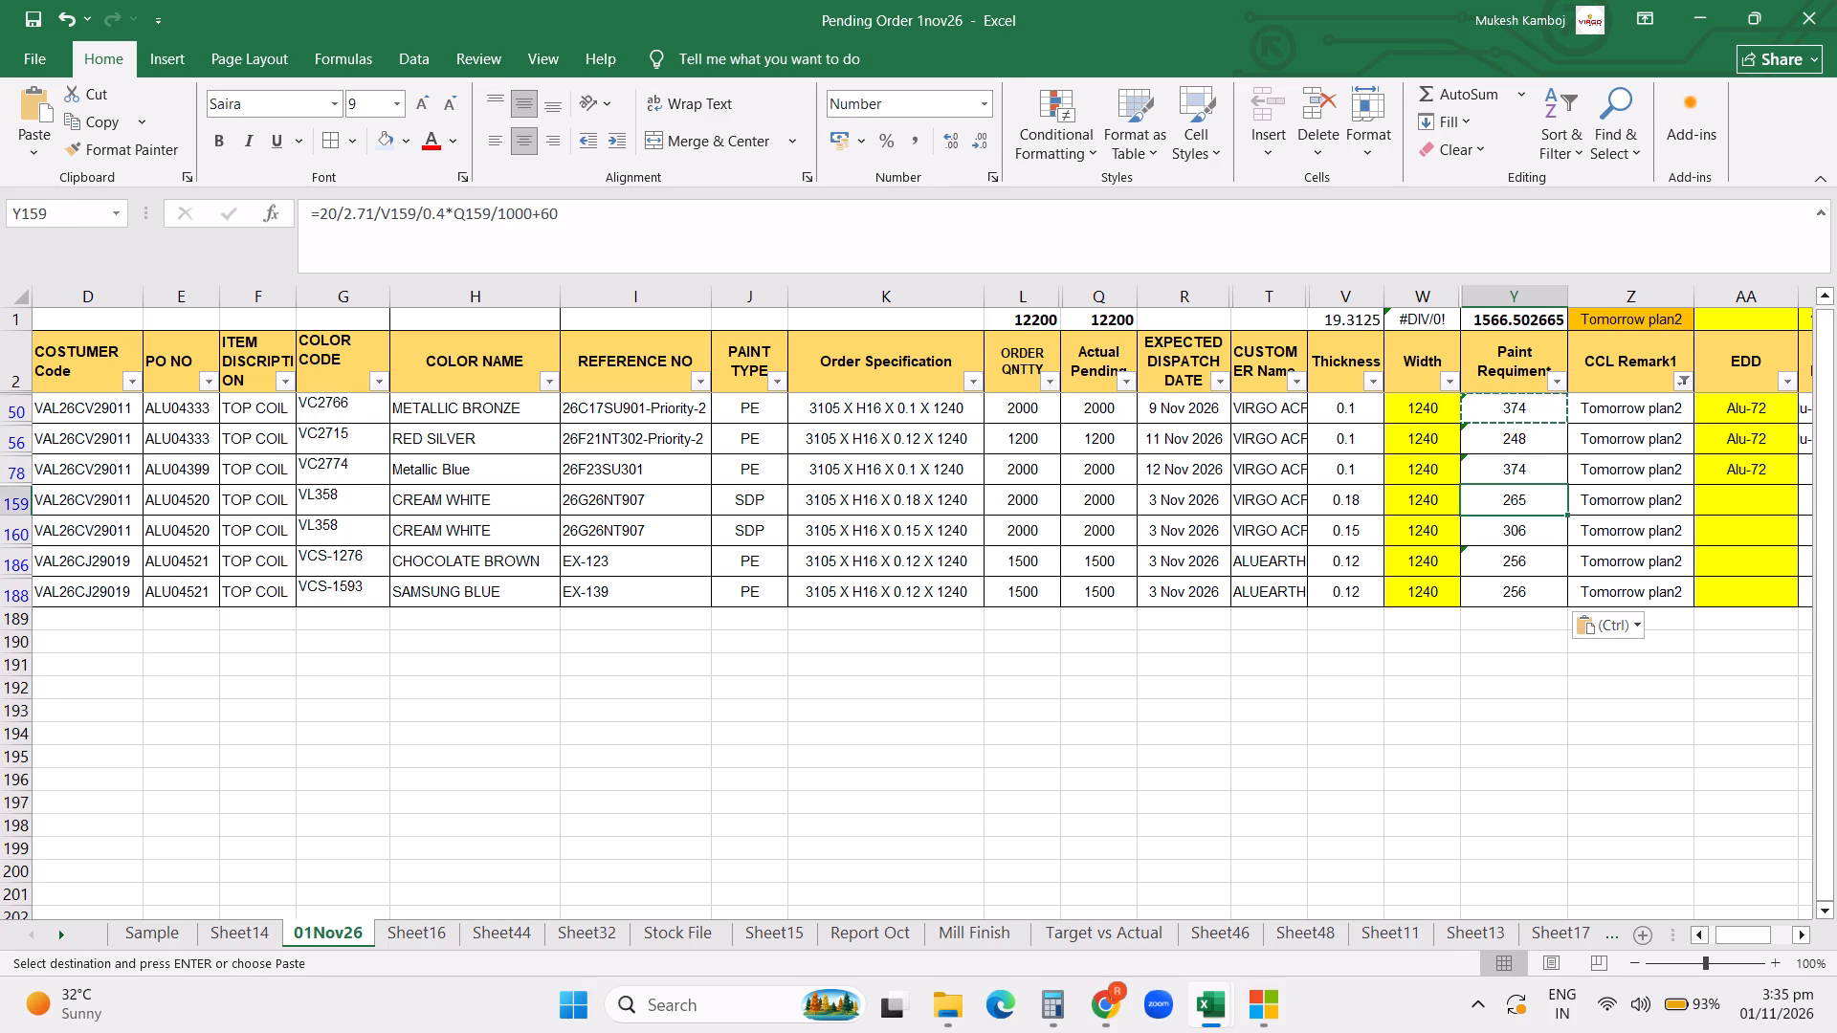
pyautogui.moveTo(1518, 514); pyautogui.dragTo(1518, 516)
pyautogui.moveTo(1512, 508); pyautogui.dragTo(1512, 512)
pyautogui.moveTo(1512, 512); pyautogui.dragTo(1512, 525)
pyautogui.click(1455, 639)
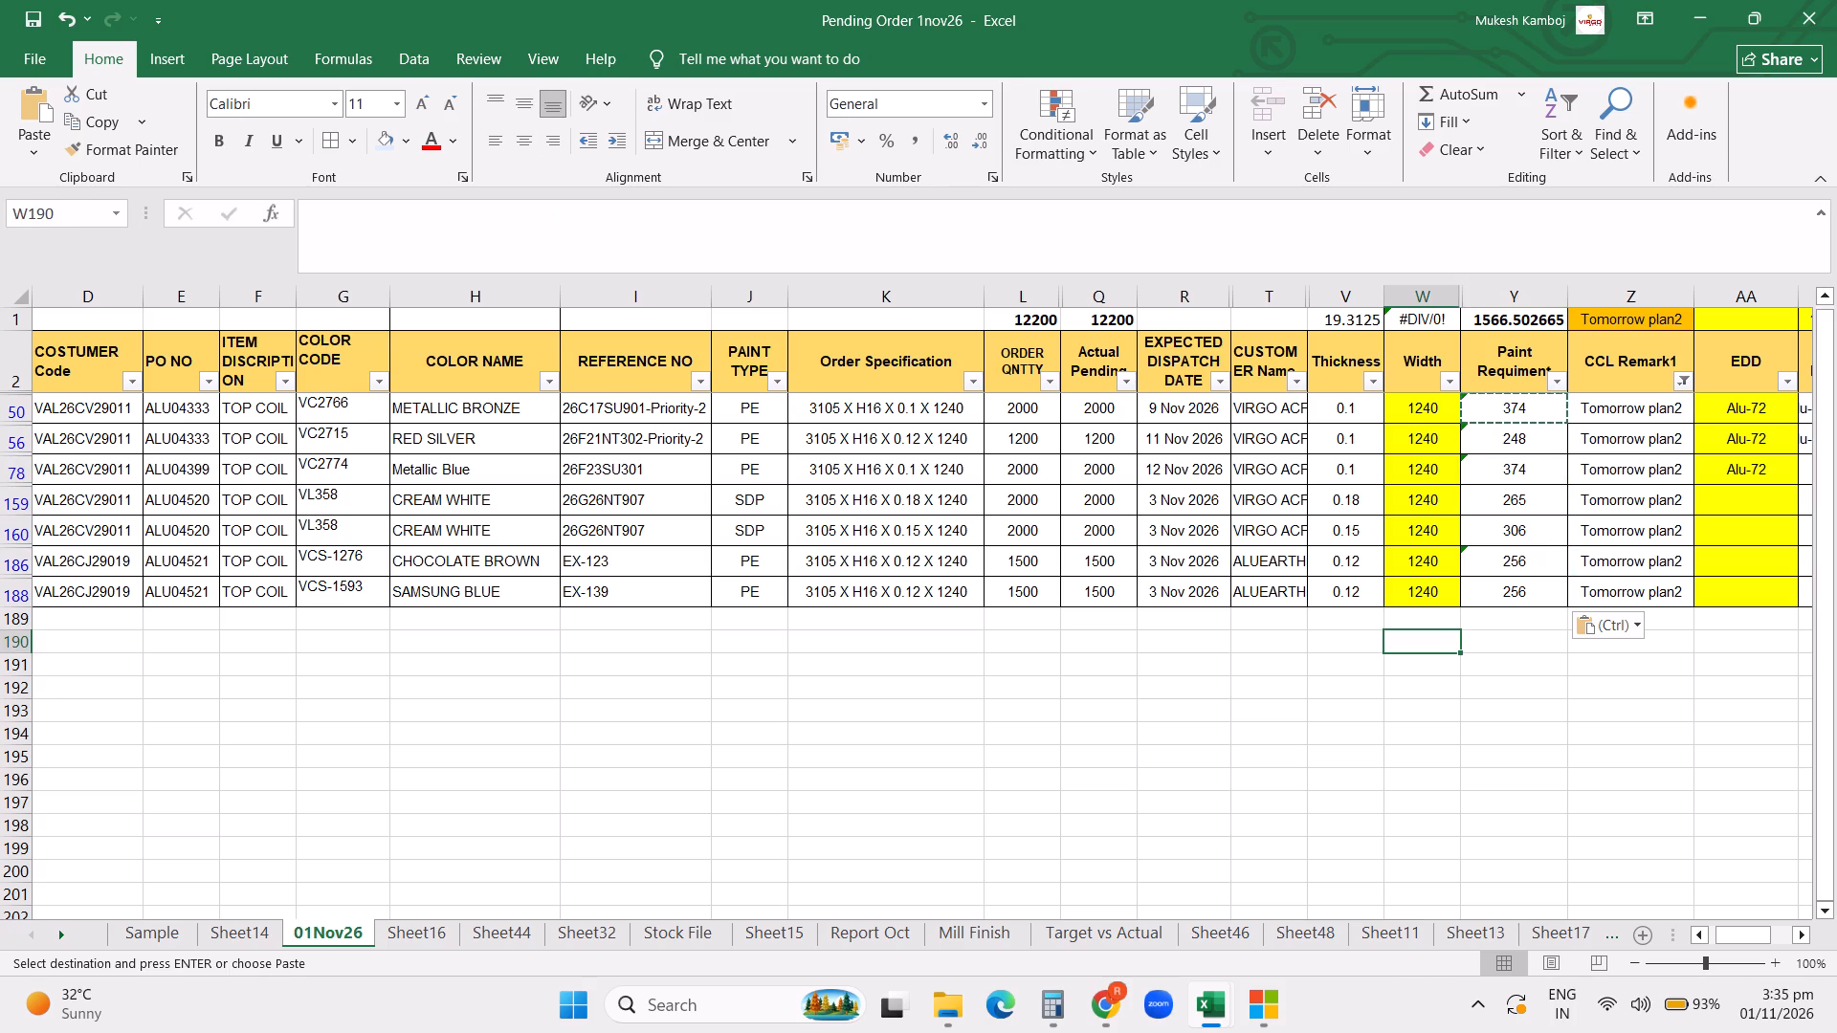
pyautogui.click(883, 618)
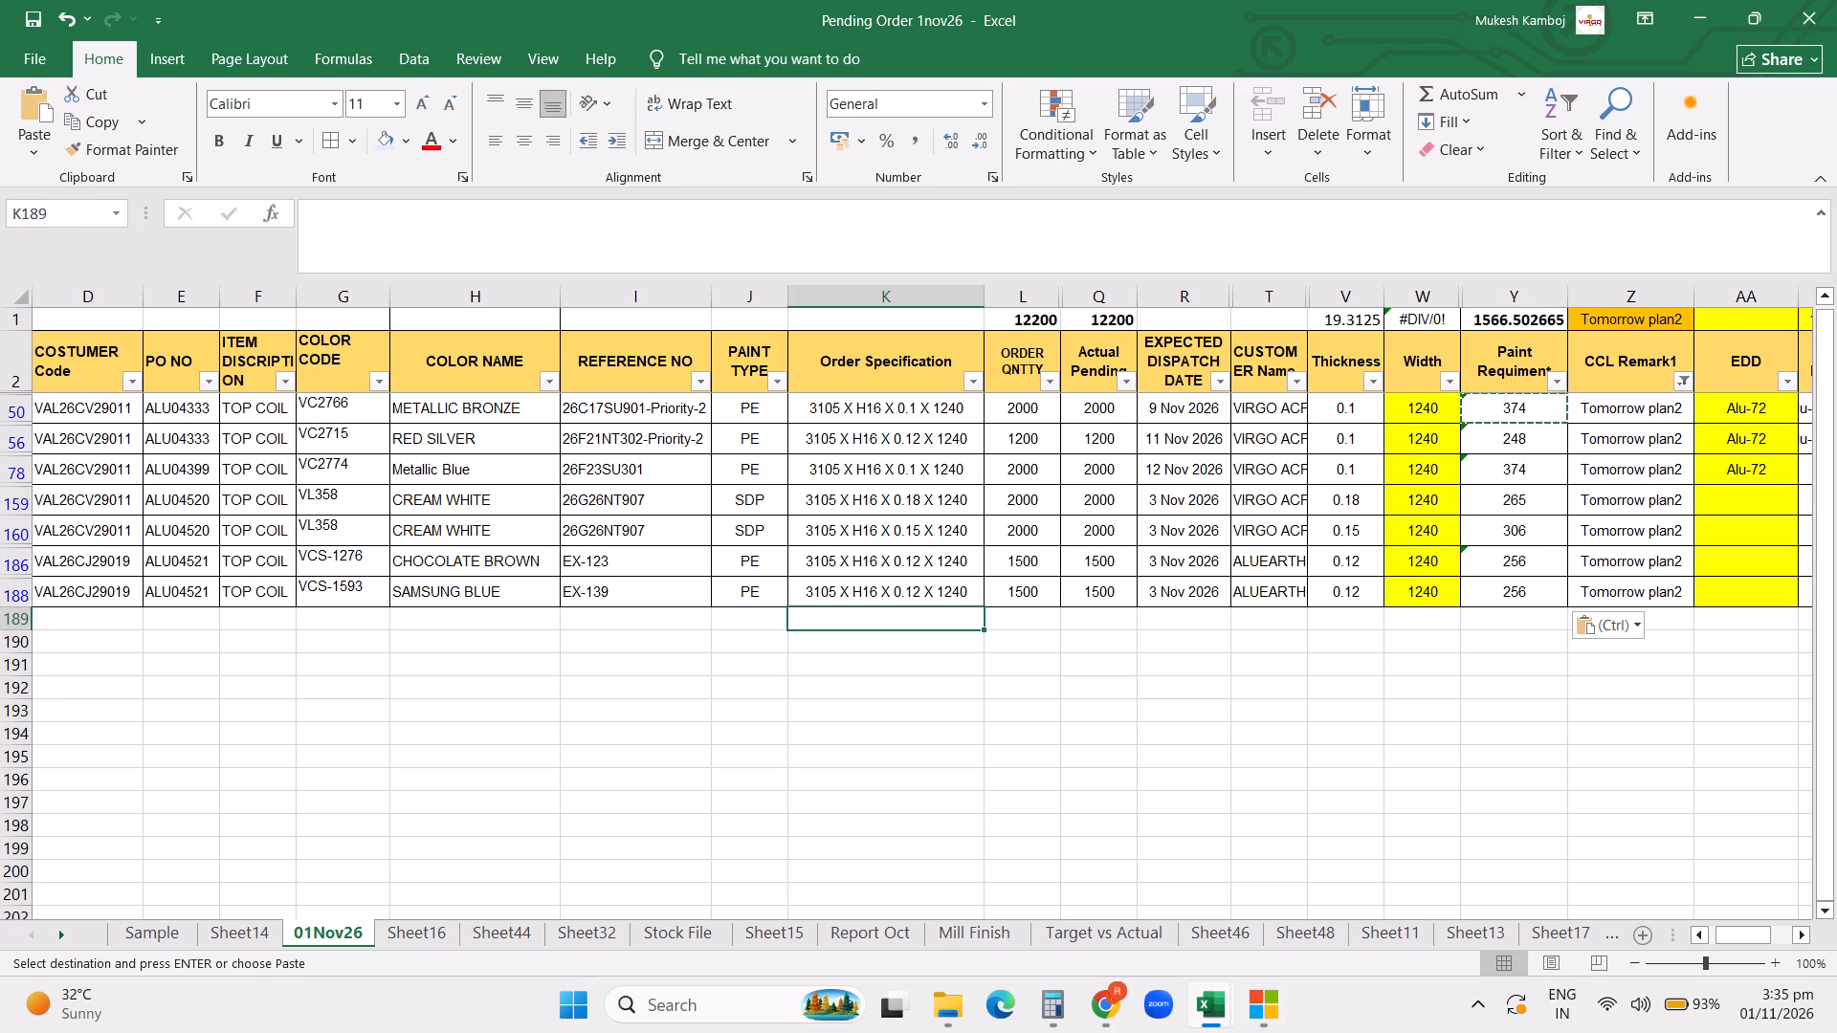
# Hide the ITEM DISCRIPTION and PO NO columns on the 01Nov26 sheet.
pyautogui.click(260, 304)
pyautogui.rightClick(260, 304)
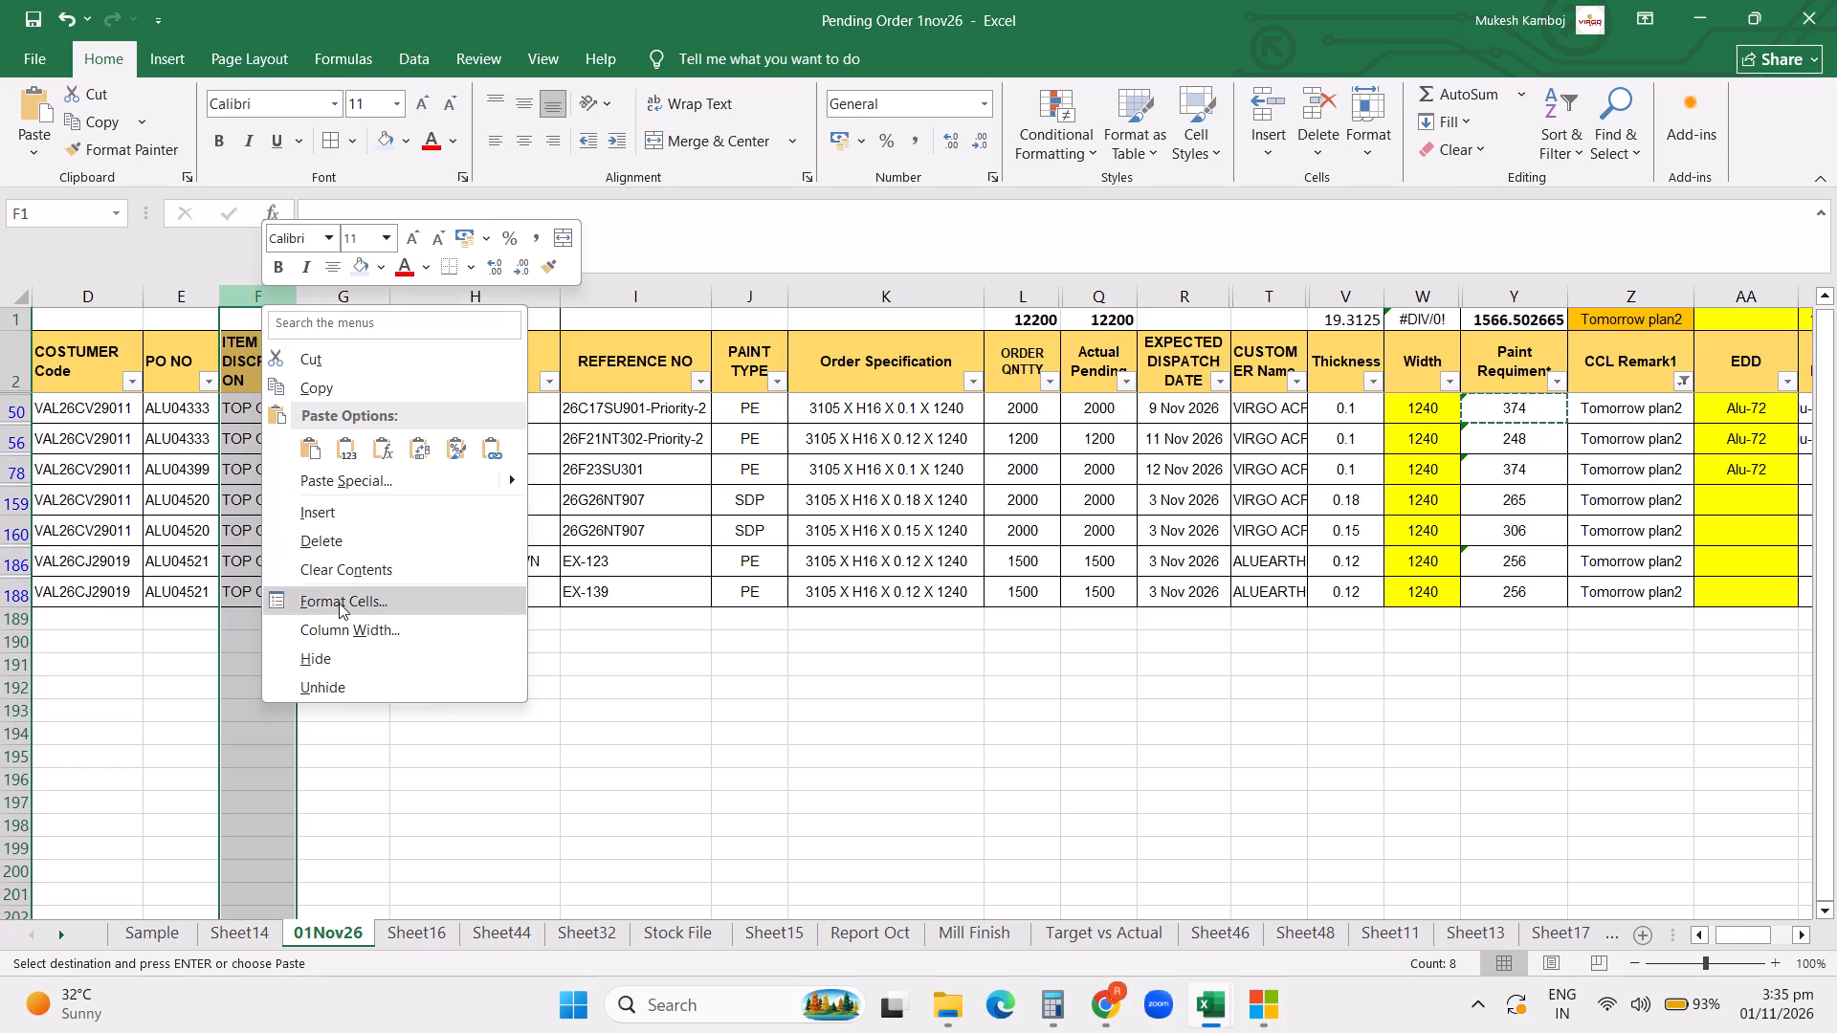
pyautogui.doubleClick(322, 654)
pyautogui.doubleClick(181, 298)
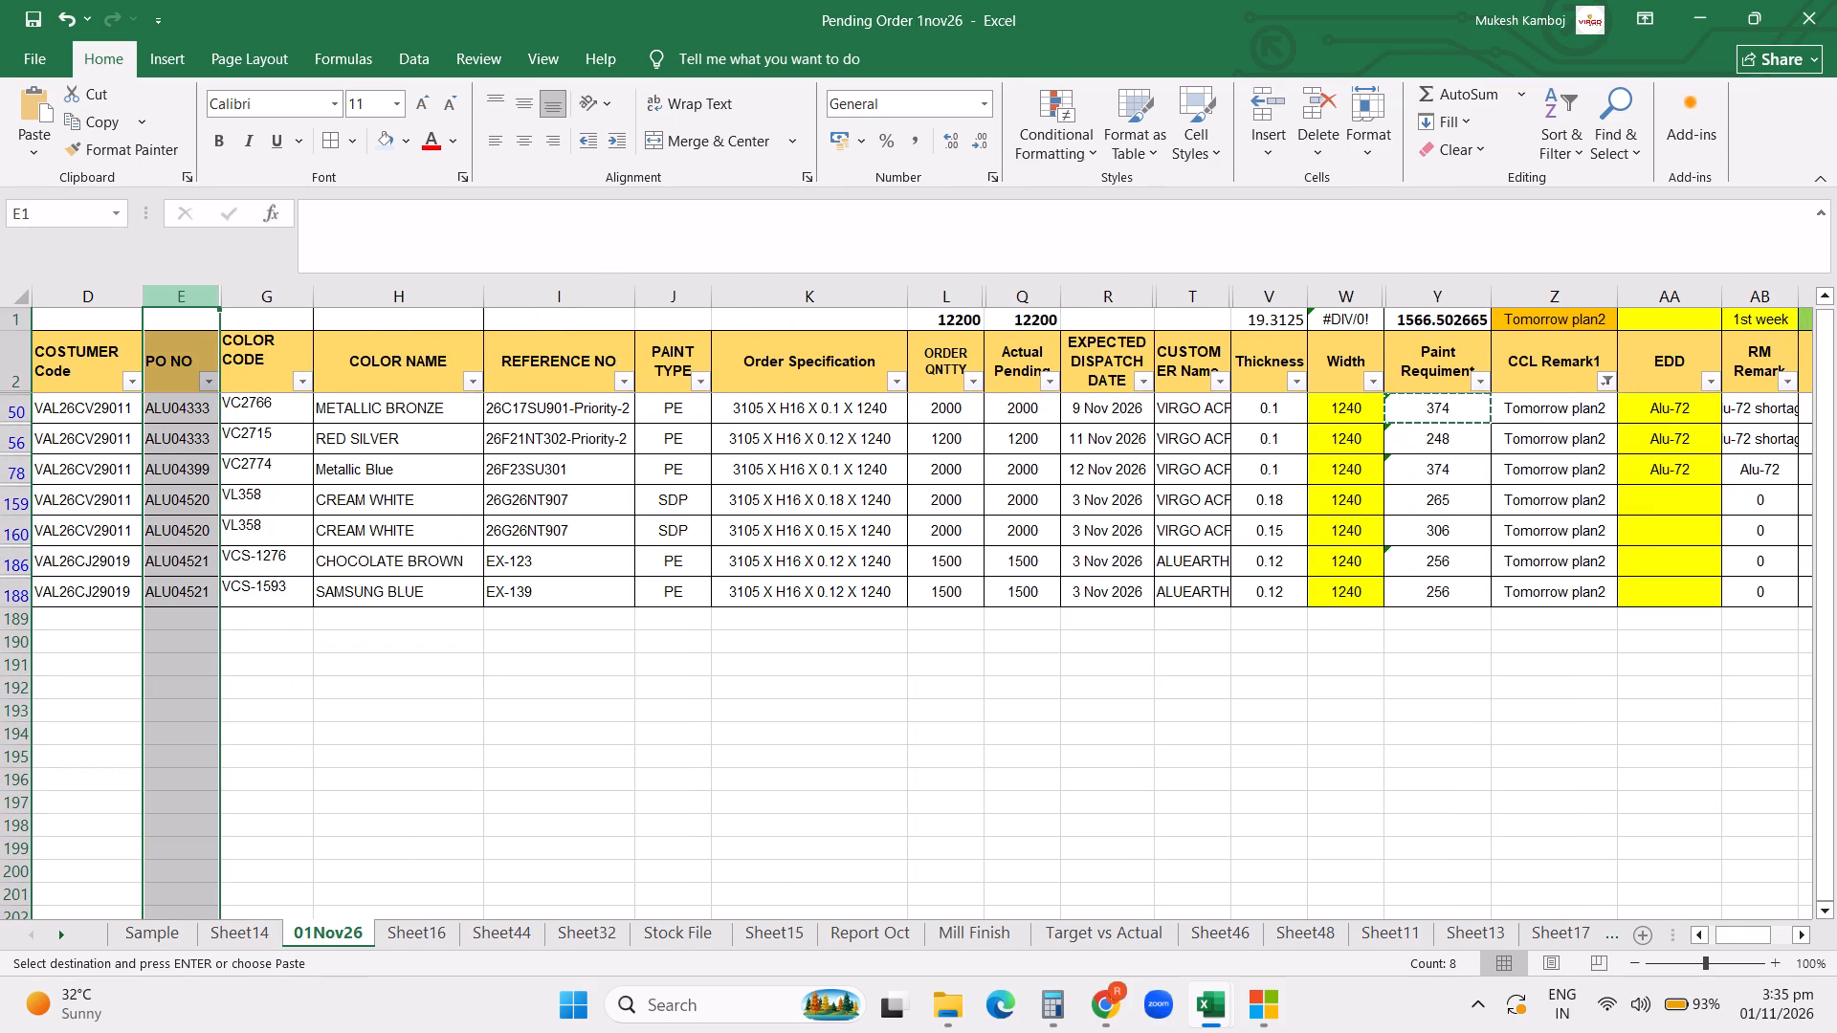
pyautogui.rightClick(182, 301)
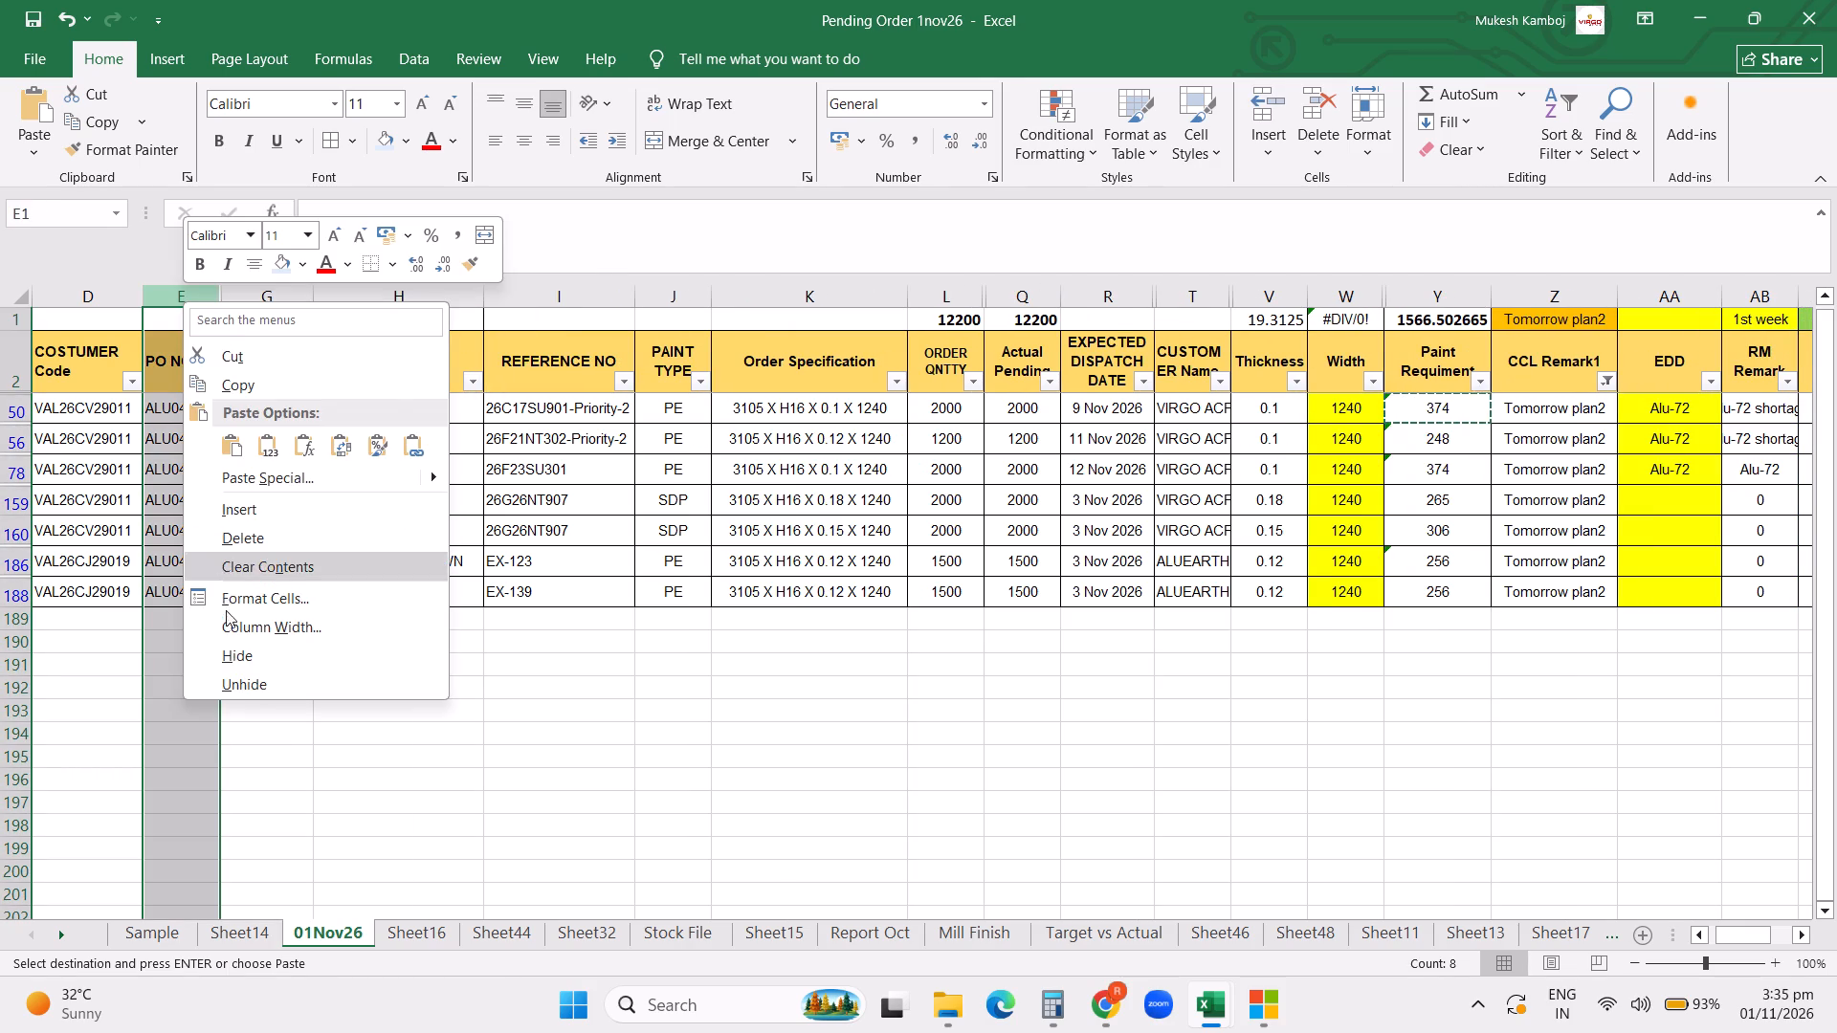
pyautogui.doubleClick(232, 650)
pyautogui.click(676, 684)
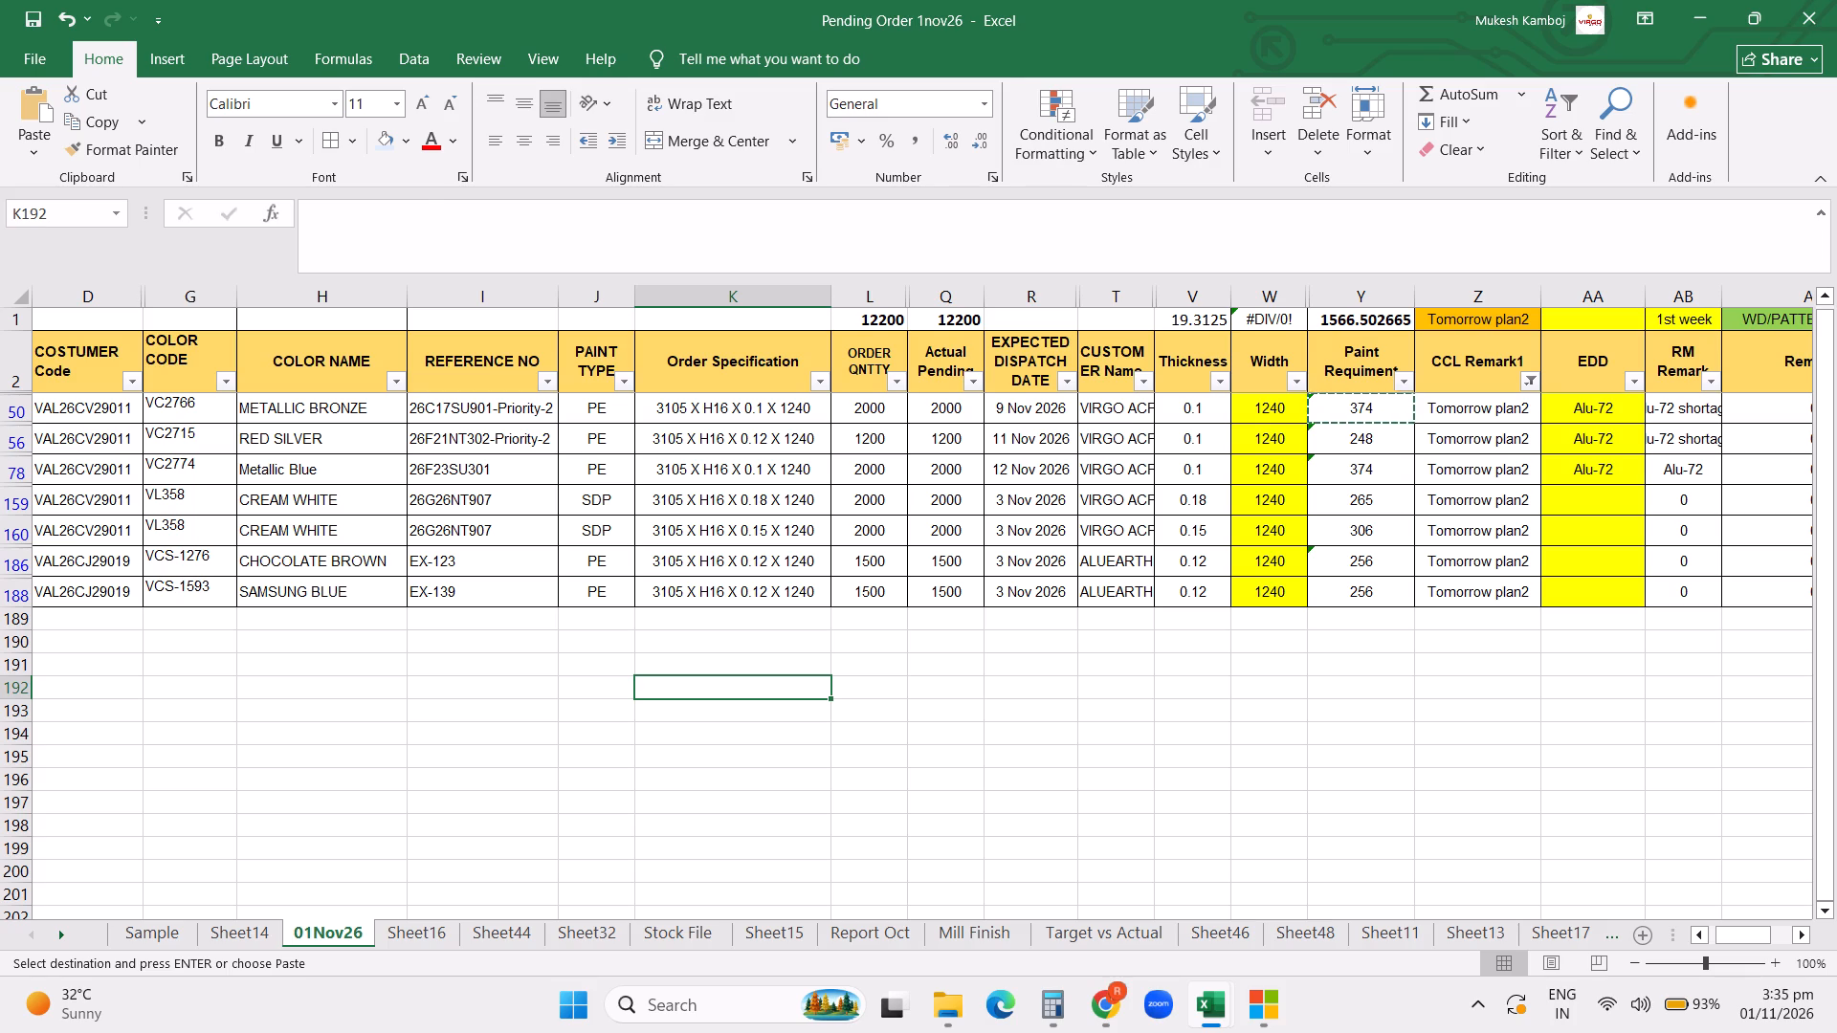
# Copy the filtered orders with headers, from COSTUMER Code through Paint Requirement, and paste them over the old table at A1 of Sheet19.
pyautogui.moveTo(119, 367); pyautogui.dragTo(1268, 572)
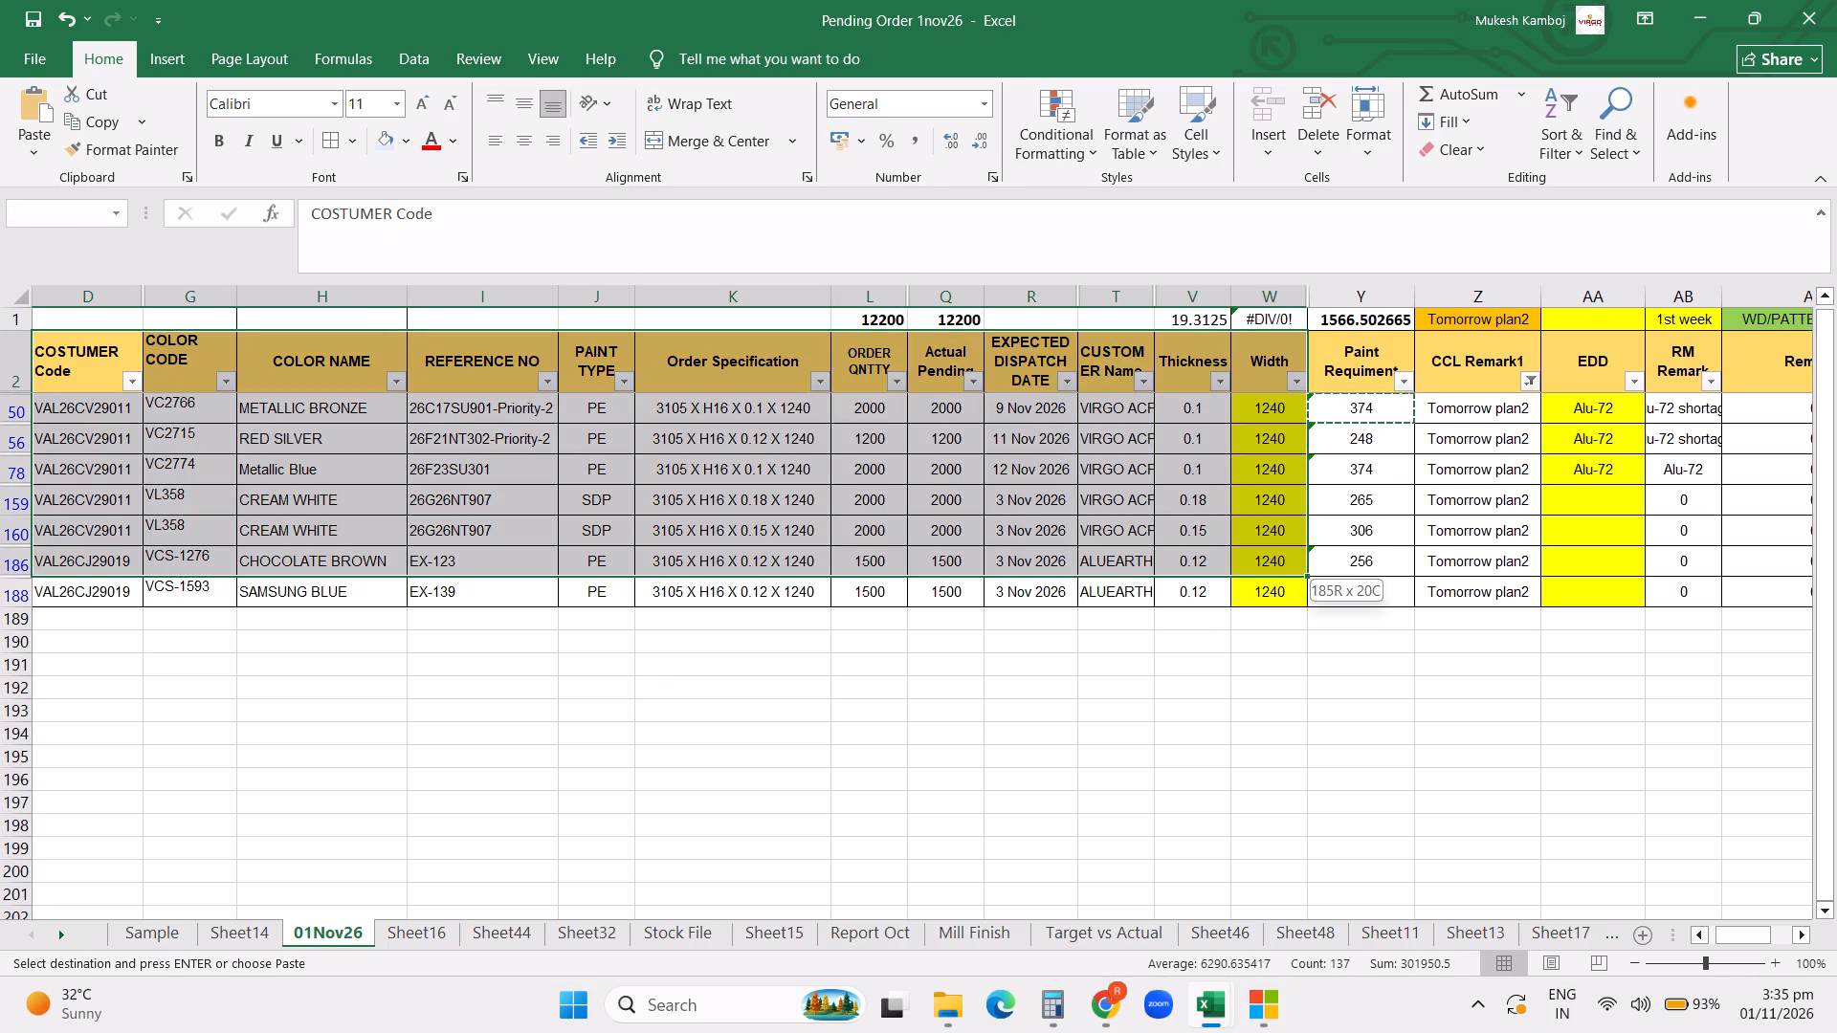
pyautogui.moveTo(1268, 572); pyautogui.dragTo(1366, 582)
pyautogui.hotkey('ctrl', 'c')
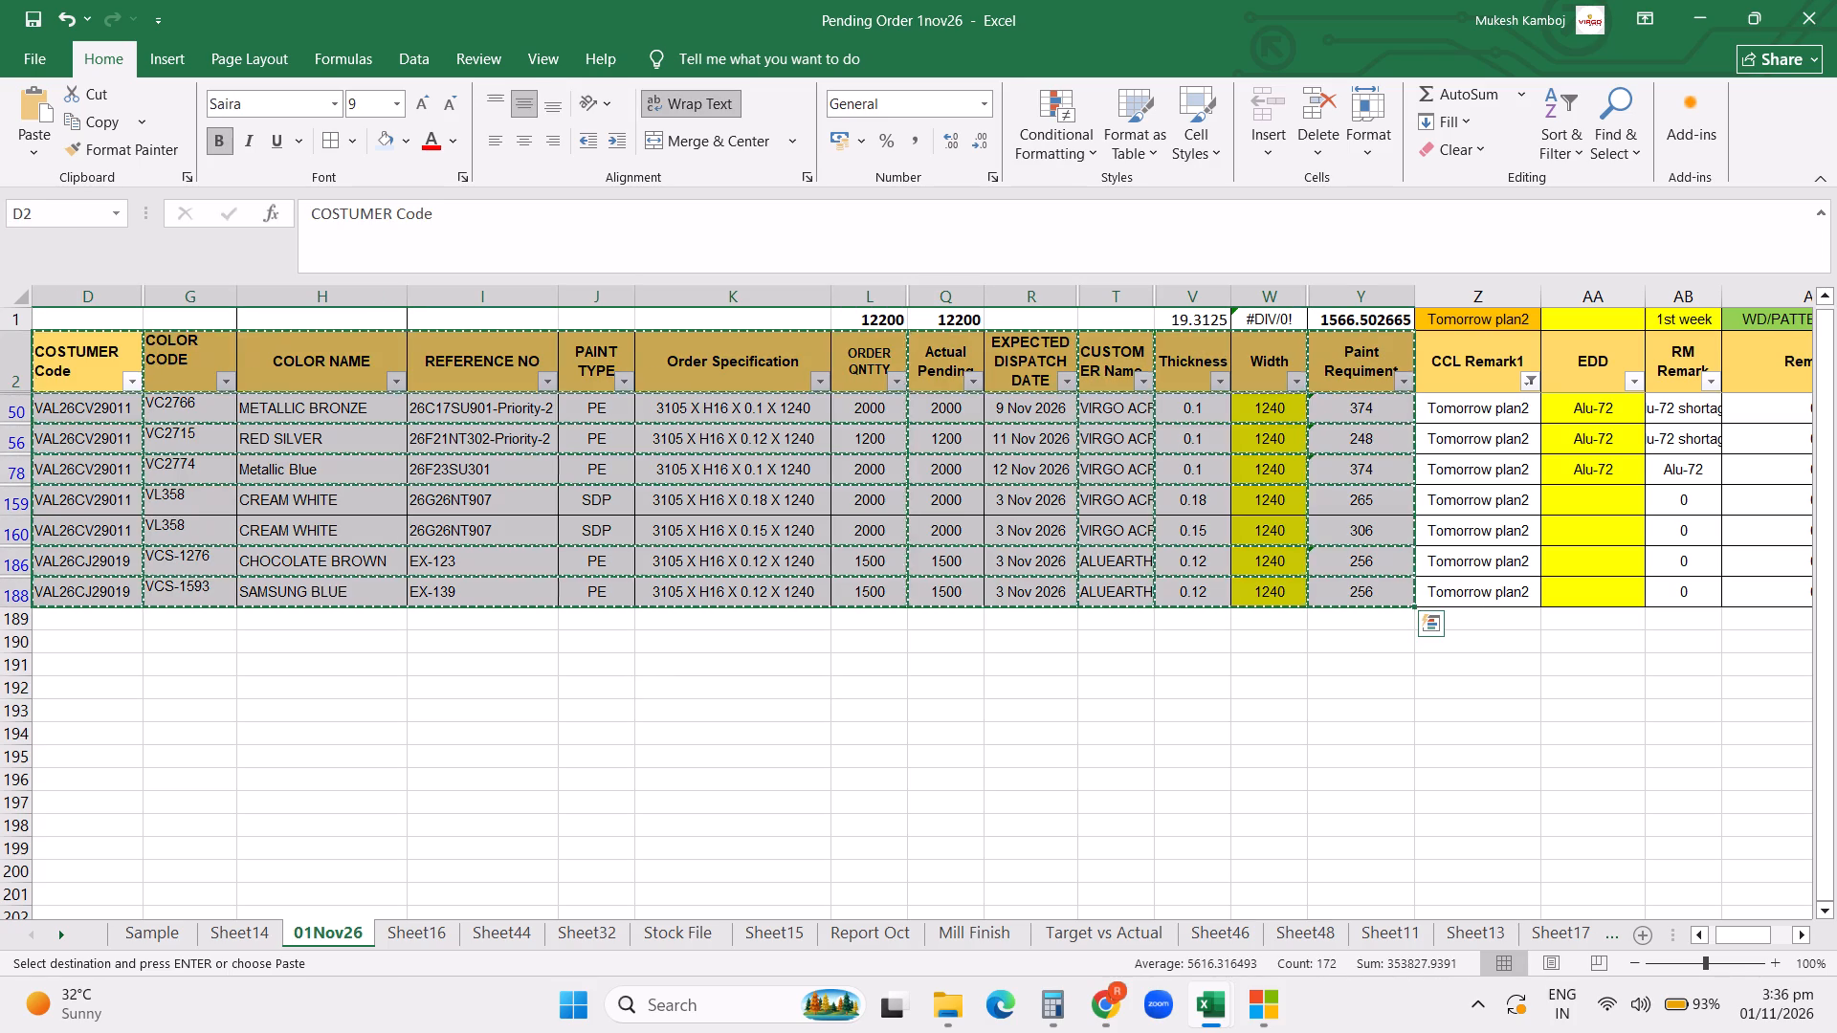
pyautogui.click(1592, 924)
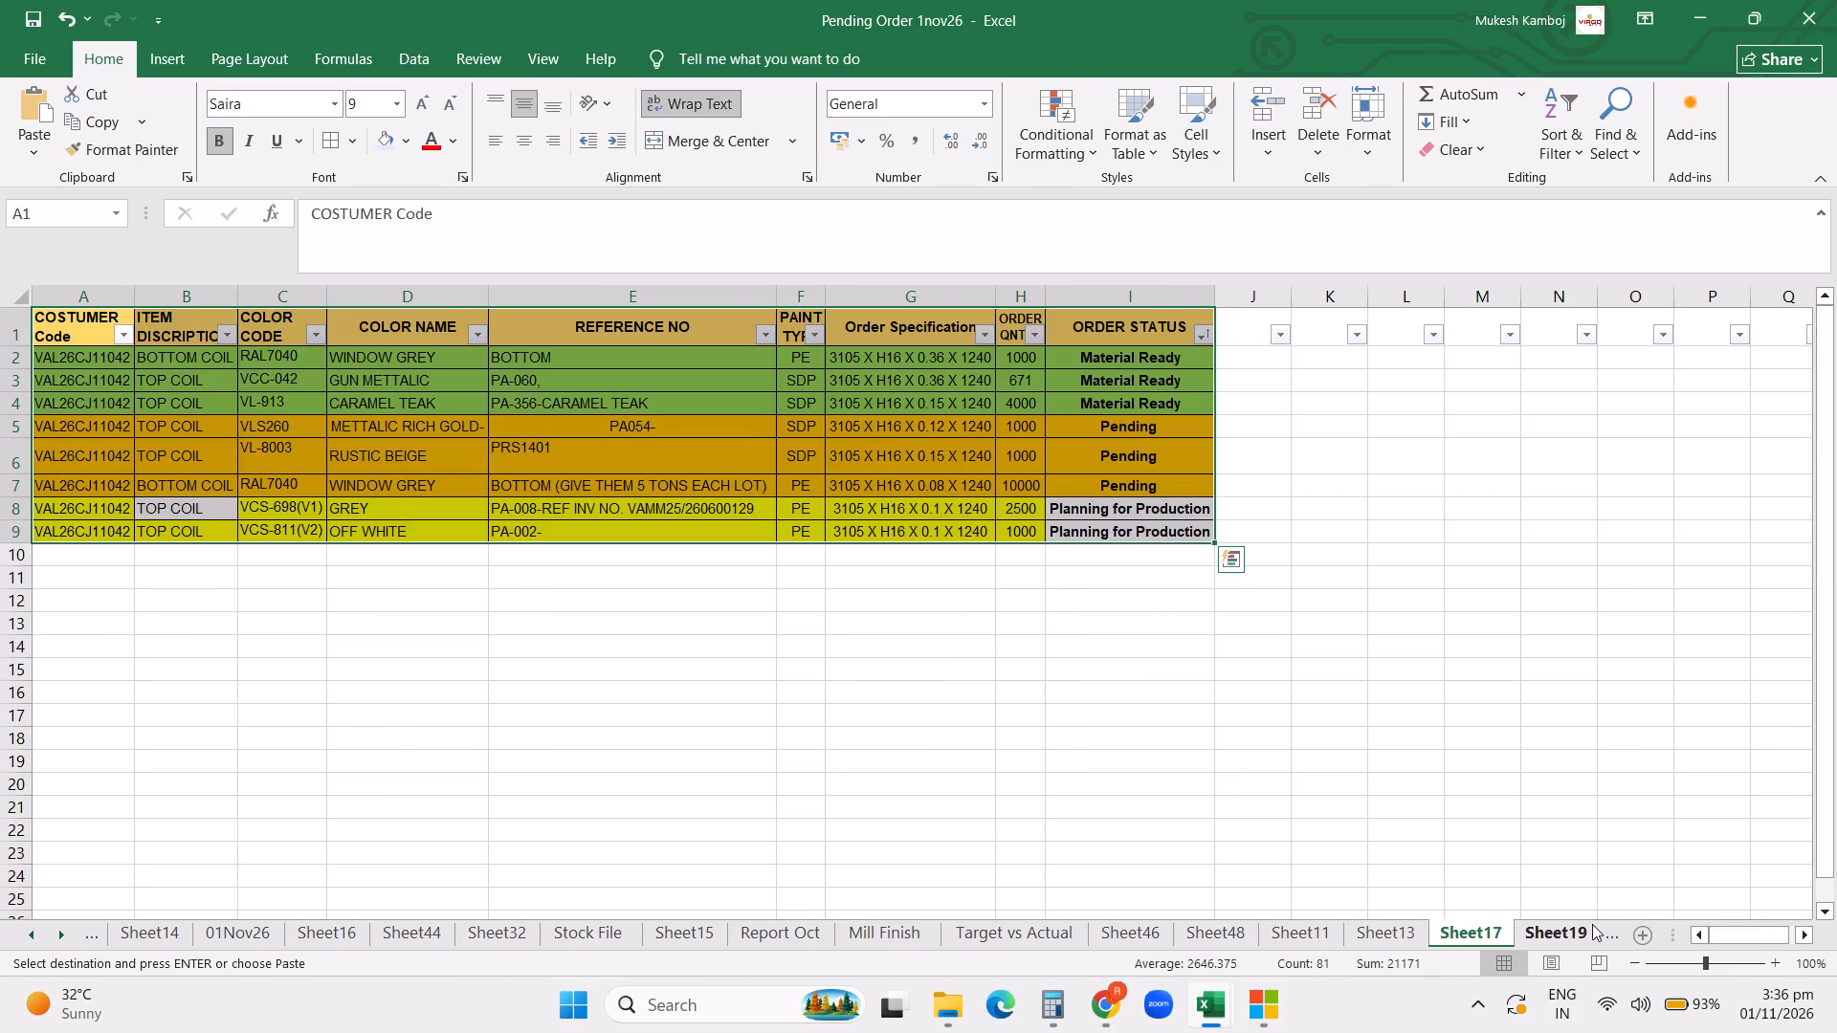
pyautogui.click(1556, 935)
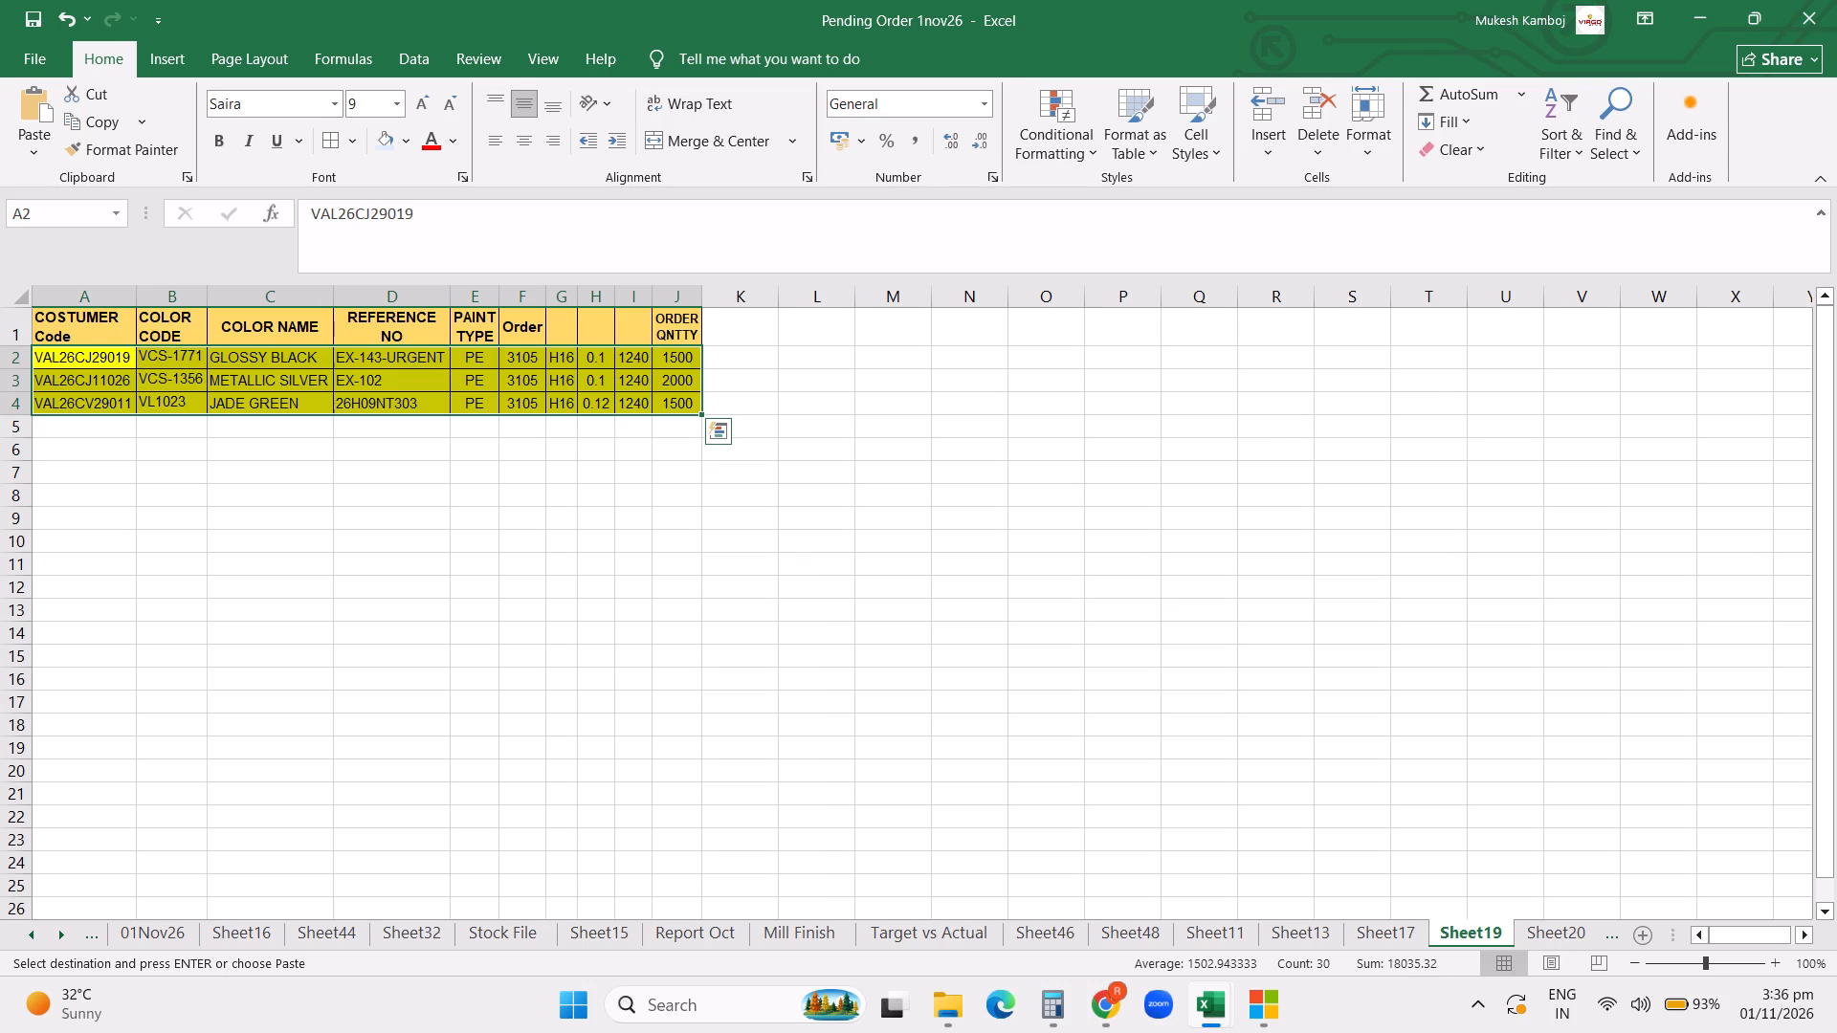
pyautogui.click(95, 338)
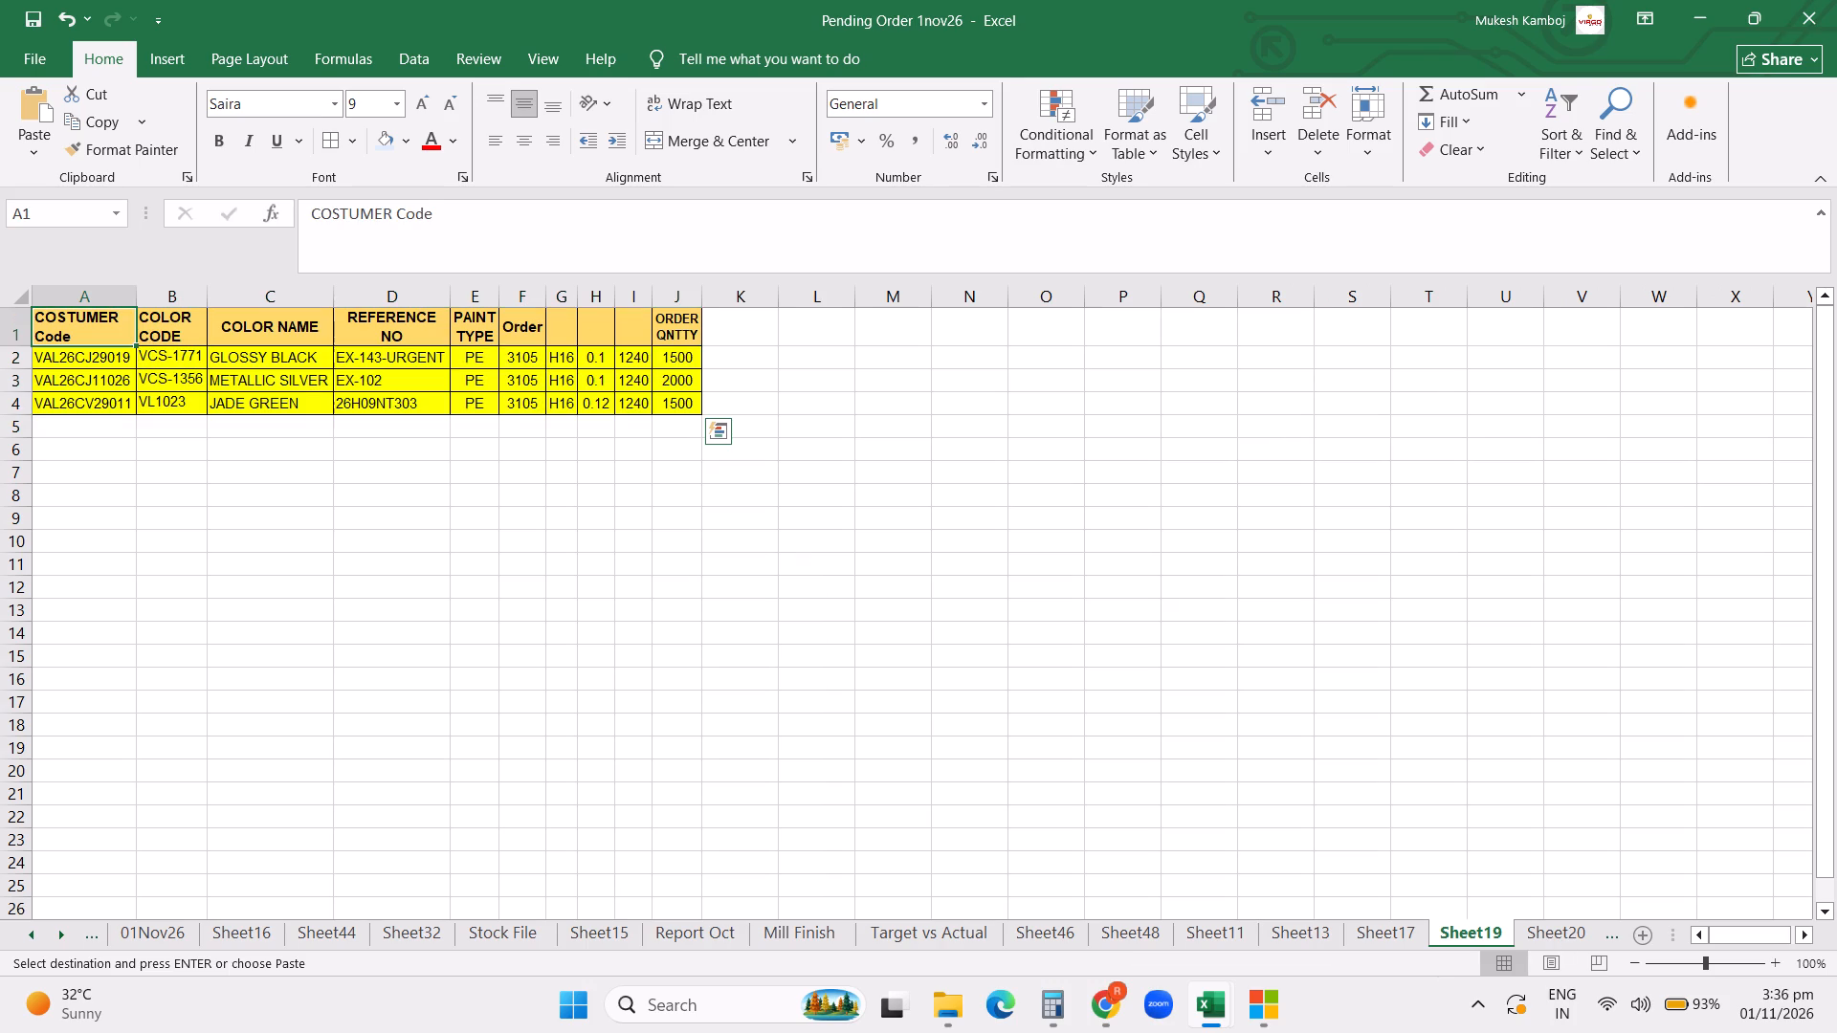
pyautogui.hotkey('ctrl', 'v')
pyautogui.click(393, 544)
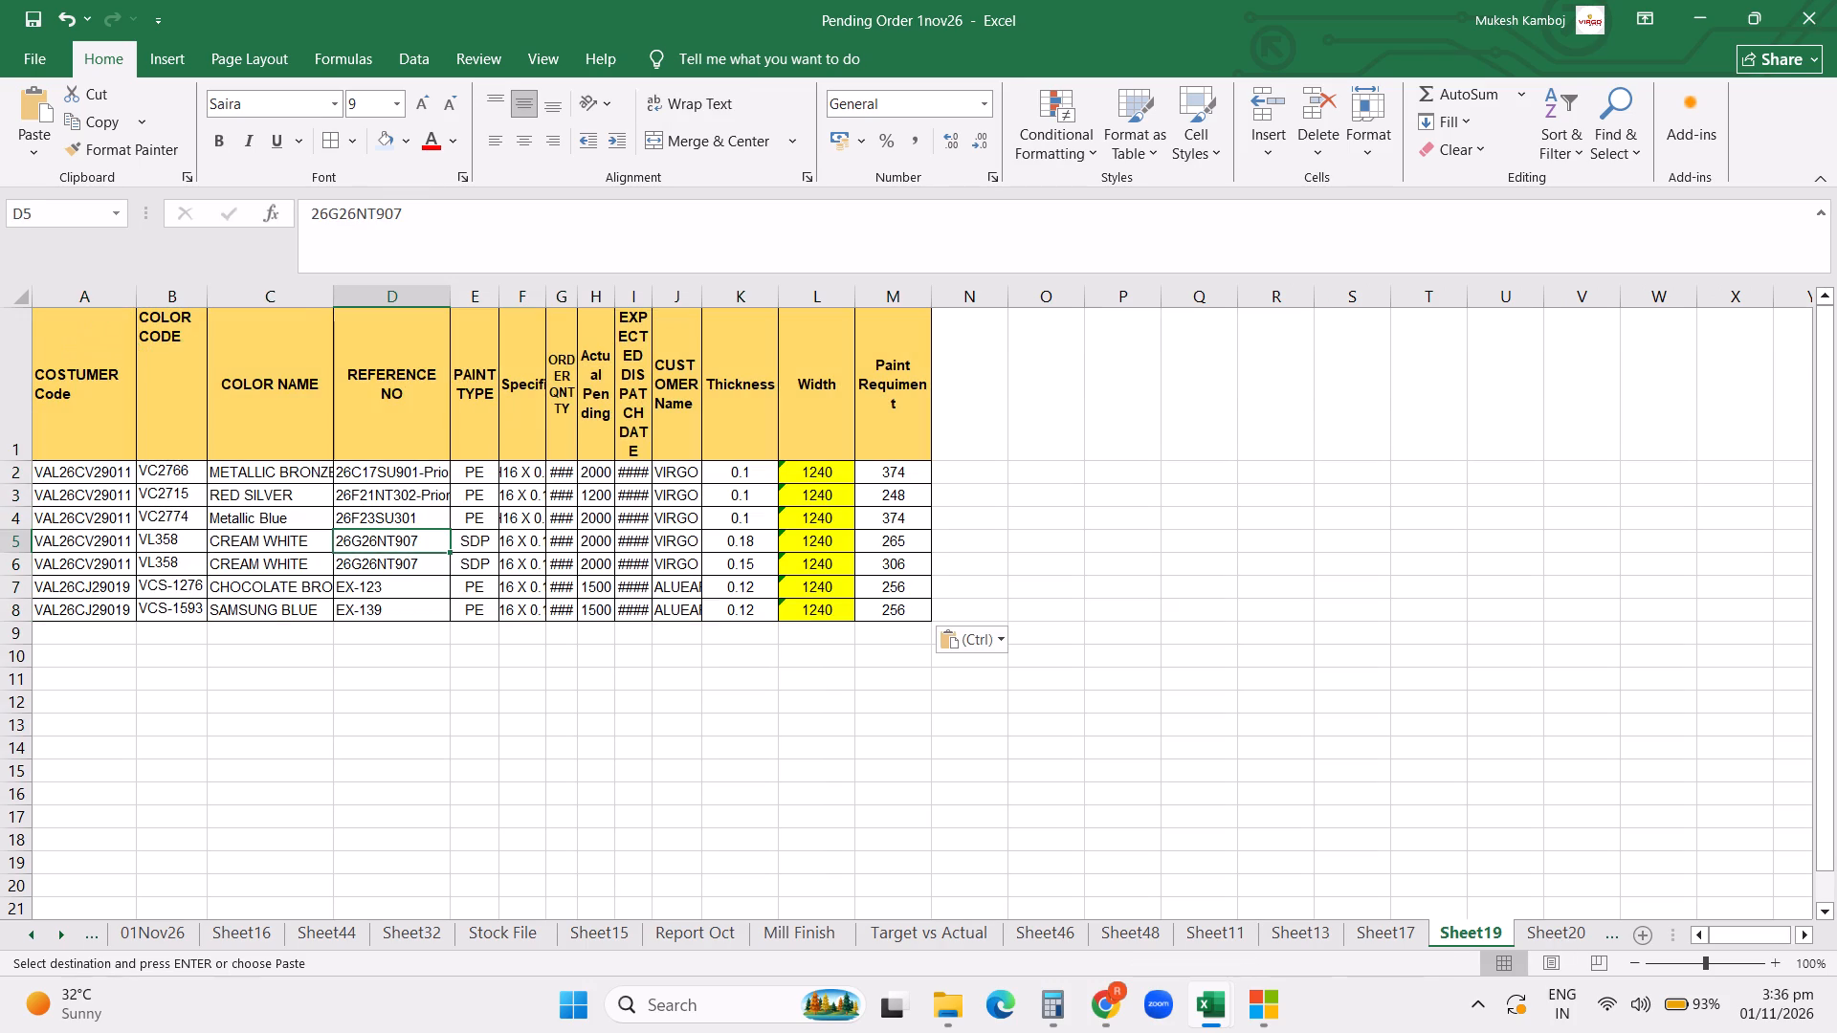
# Autofit all column widths on Sheet19 to their contents.
pyautogui.click(21, 286)
pyautogui.click(23, 302)
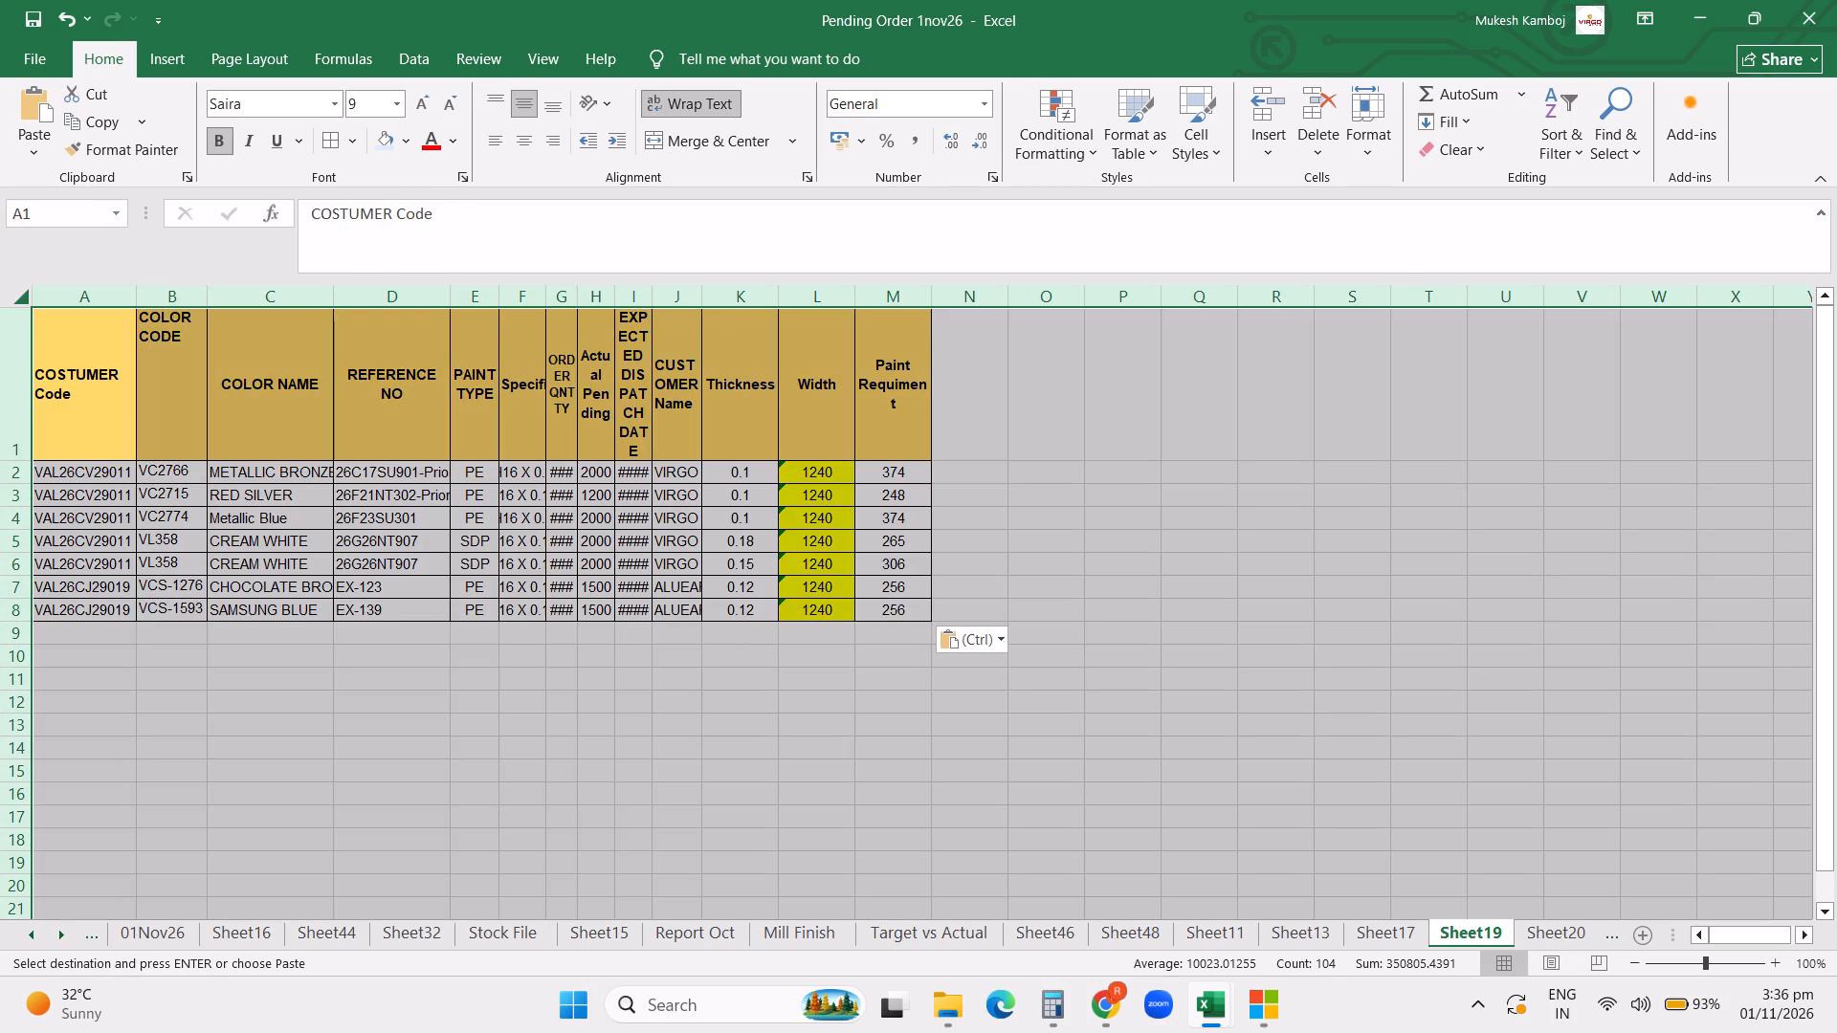
pyautogui.tripleClick(131, 298)
pyautogui.click(508, 610)
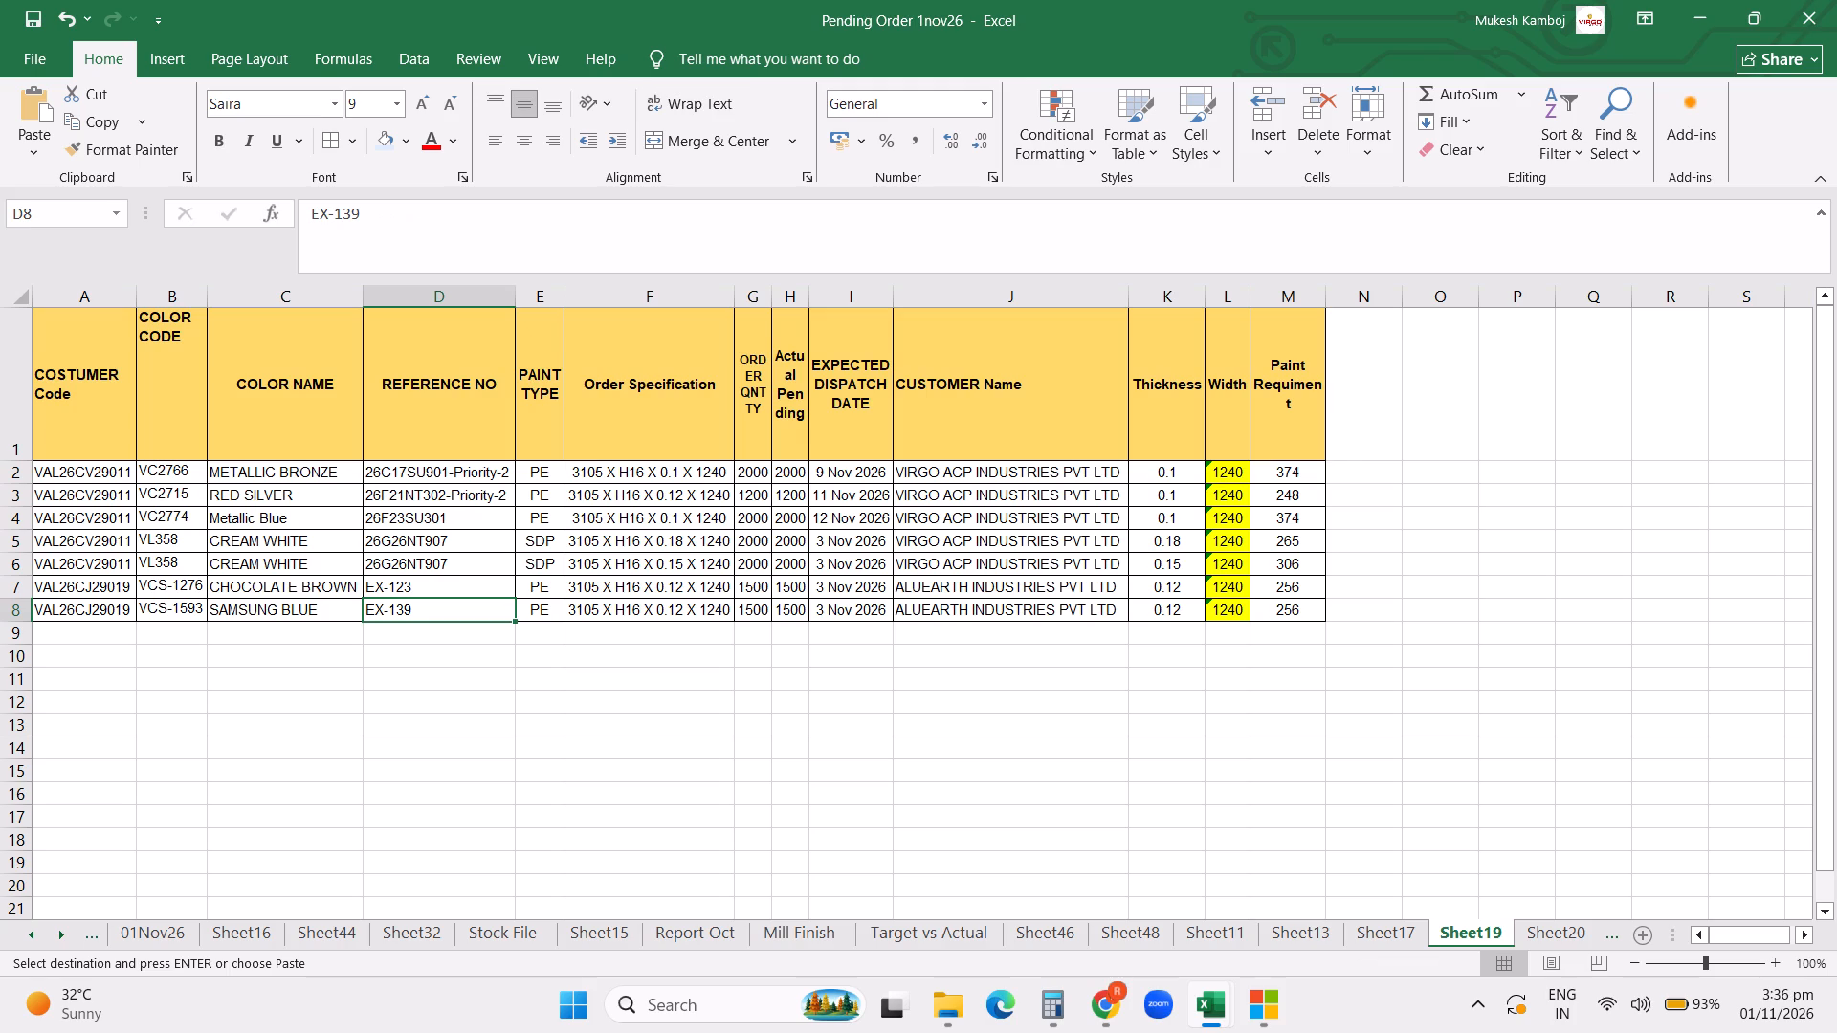
# Delete the Actual Pending, EXPECTED DISPATCH DATE, CUSTOMER Name, Thickness and Width columns from Sheet19.
pyautogui.click(794, 297)
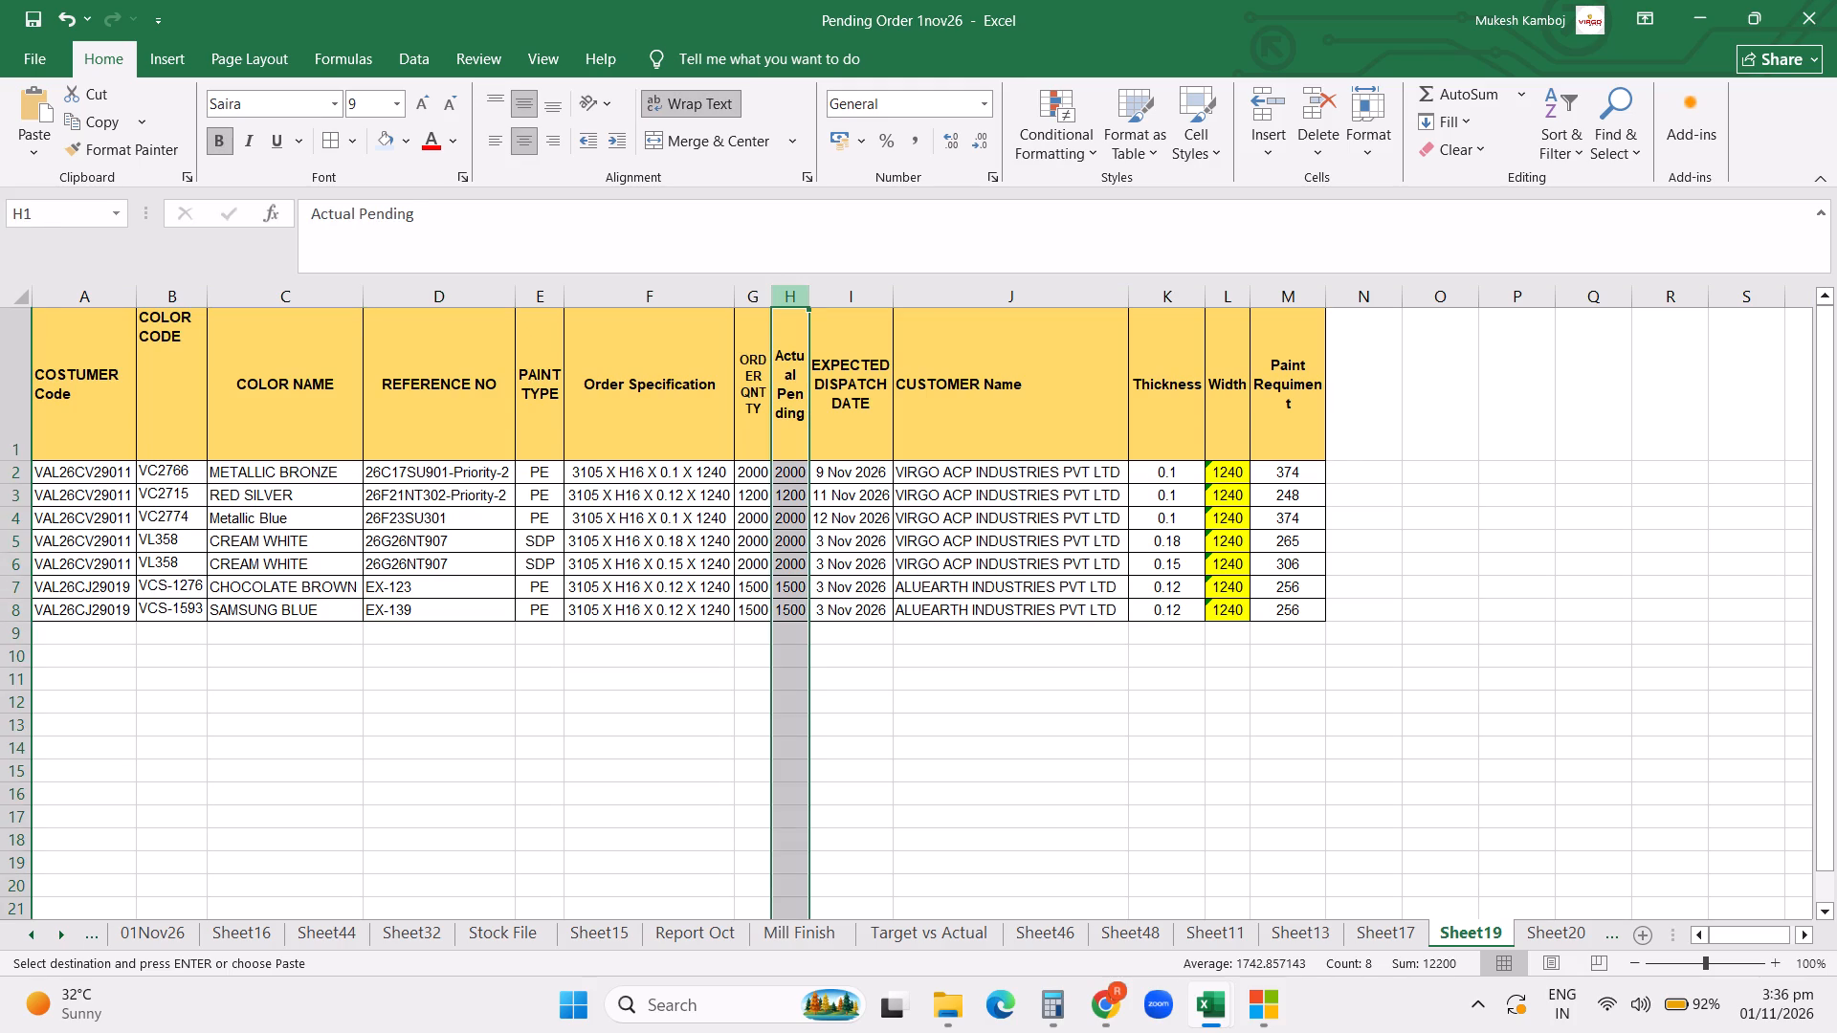
pyautogui.hotkey('ctrl', '-')
pyautogui.hotkey('ctrl', '-')
pyautogui.hotkey('ctrl', '-')
pyautogui.hotkey('ctrl', '-')
pyautogui.hotkey('ctrl', '-')
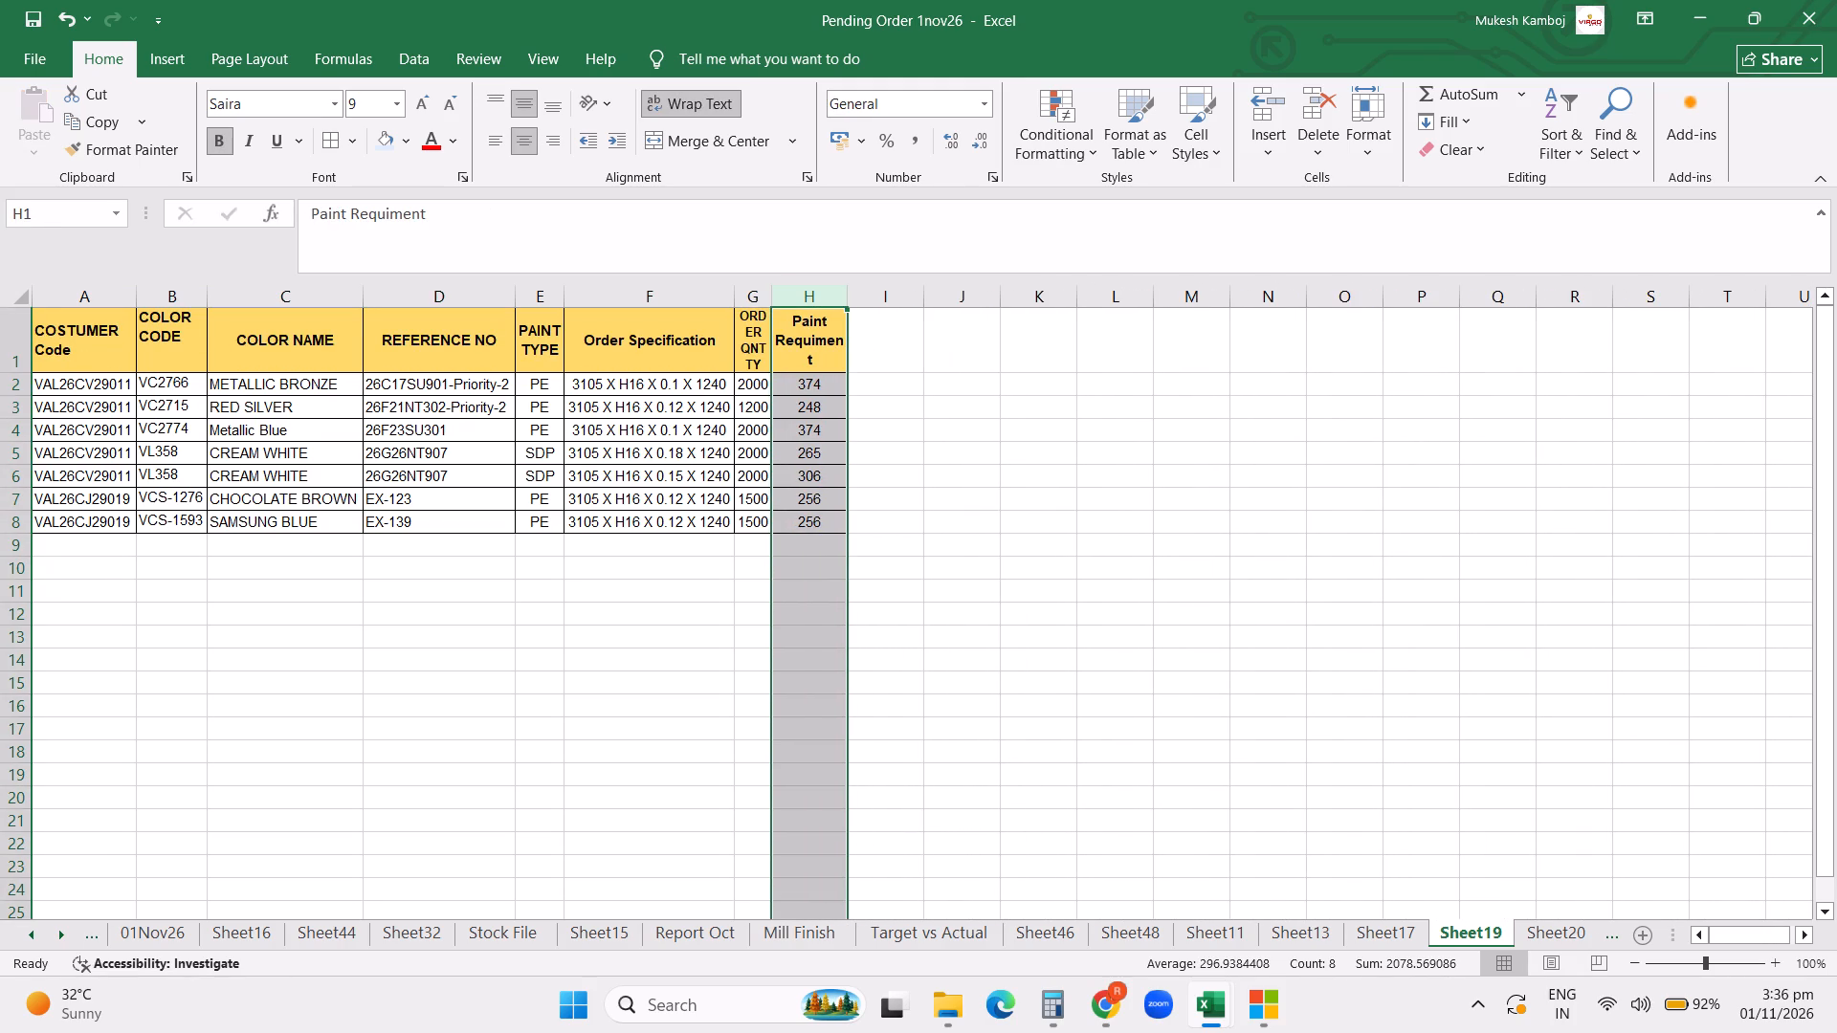
# Replace the two CREAM WHITE paint requirements with a single value of 550 in one merged and centred cell, H5:H6.
pyautogui.moveTo(819, 459); pyautogui.dragTo(819, 469)
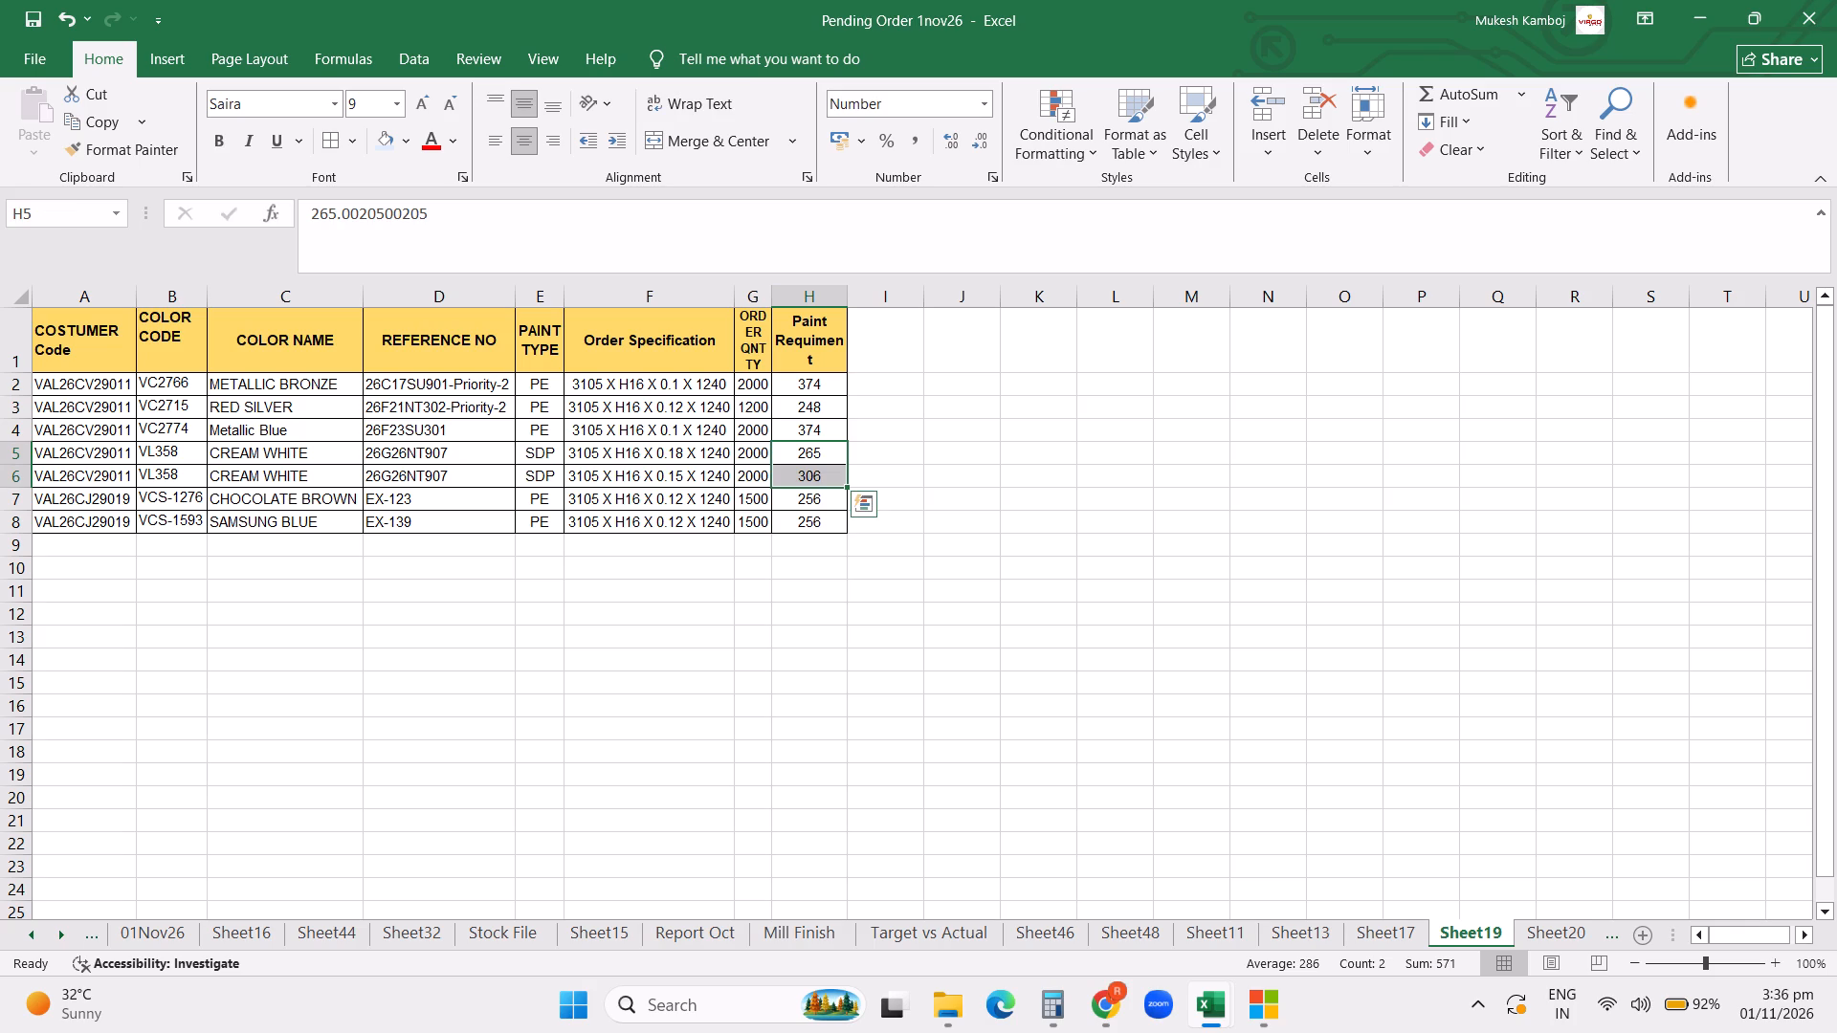
pyautogui.press('Delete')
pyautogui.write('550')
pyautogui.press('Return')
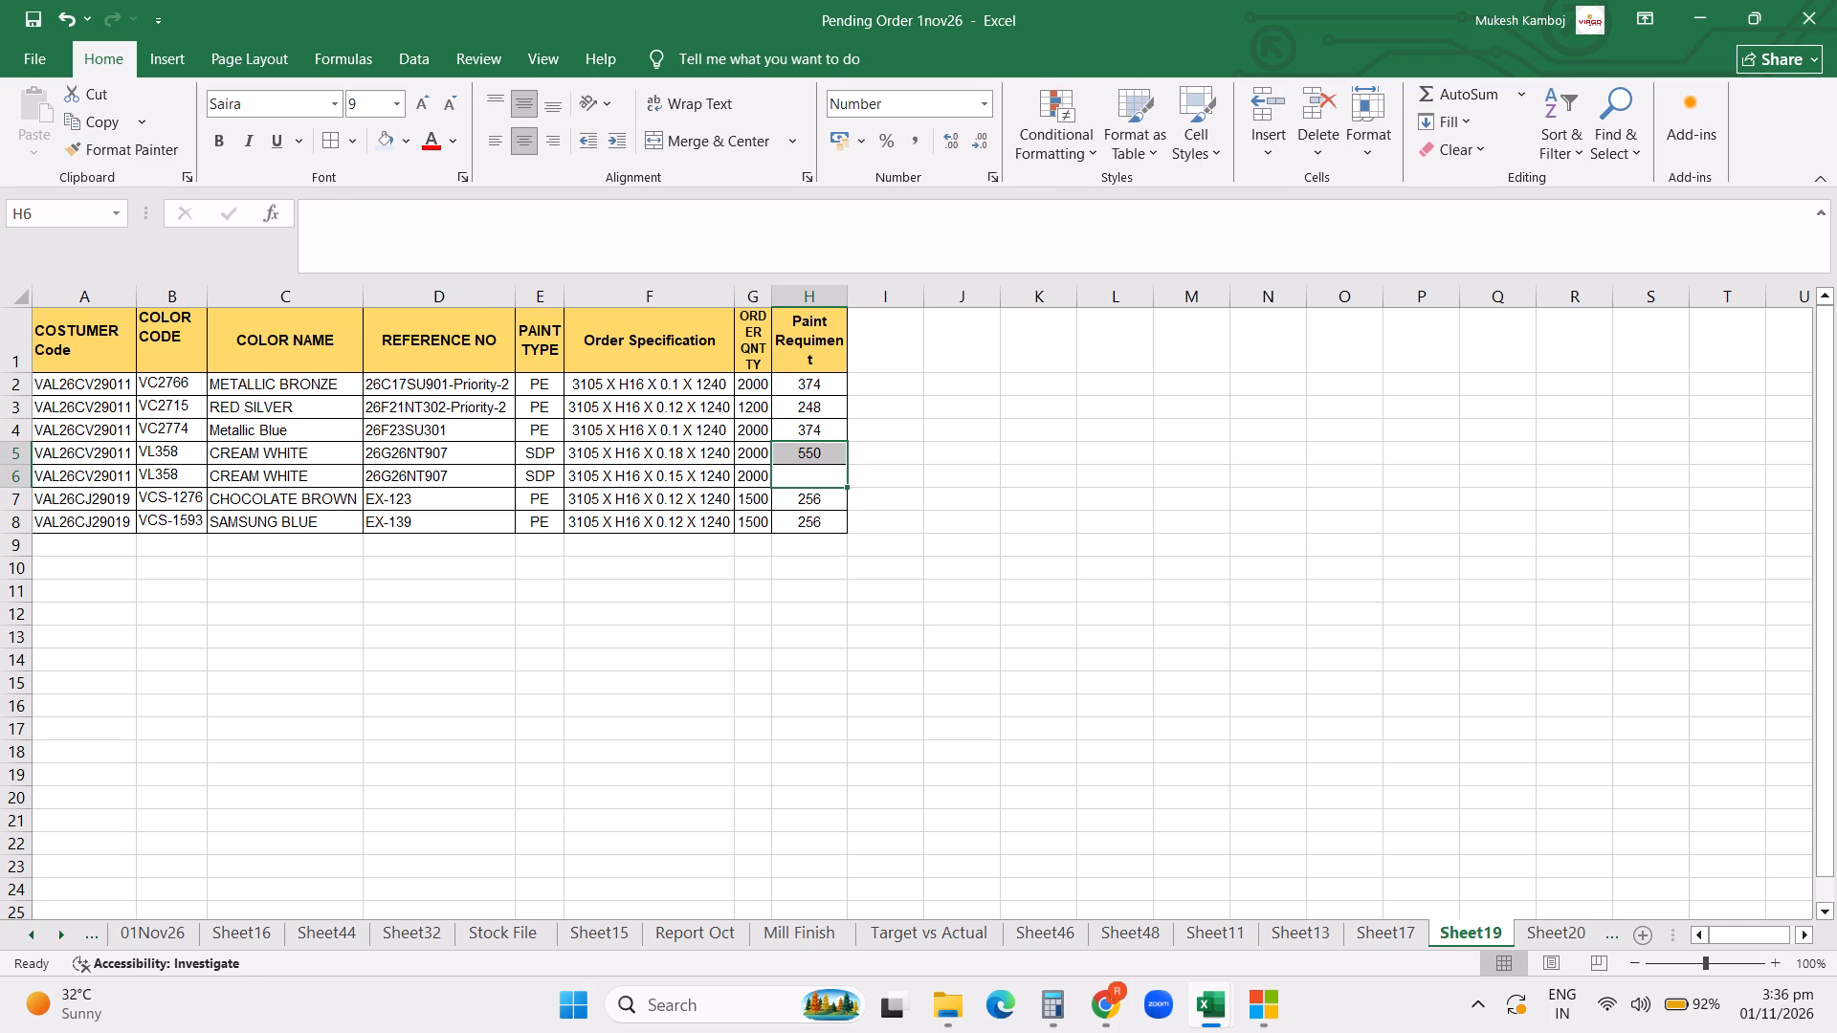
pyautogui.press('Down')
pyautogui.press('Up')
pyautogui.press('Up')
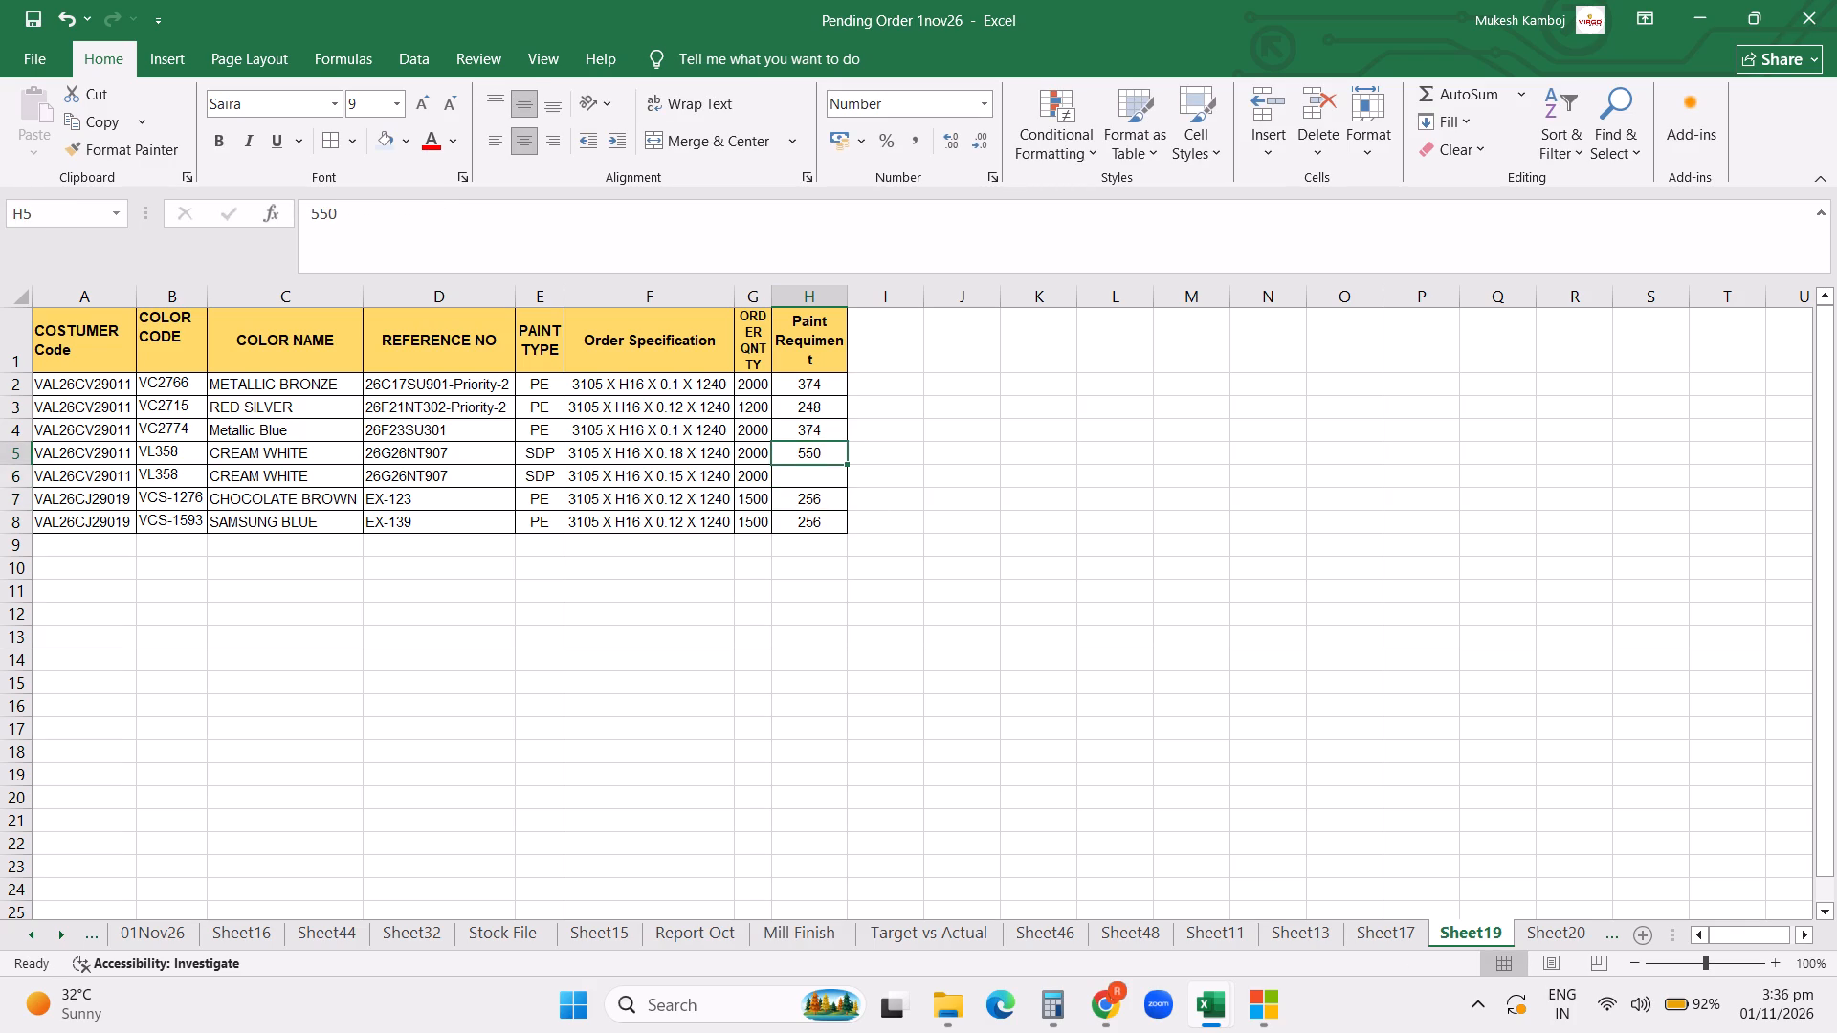
pyautogui.hotkey('shift', 'Down')
pyautogui.click(660, 149)
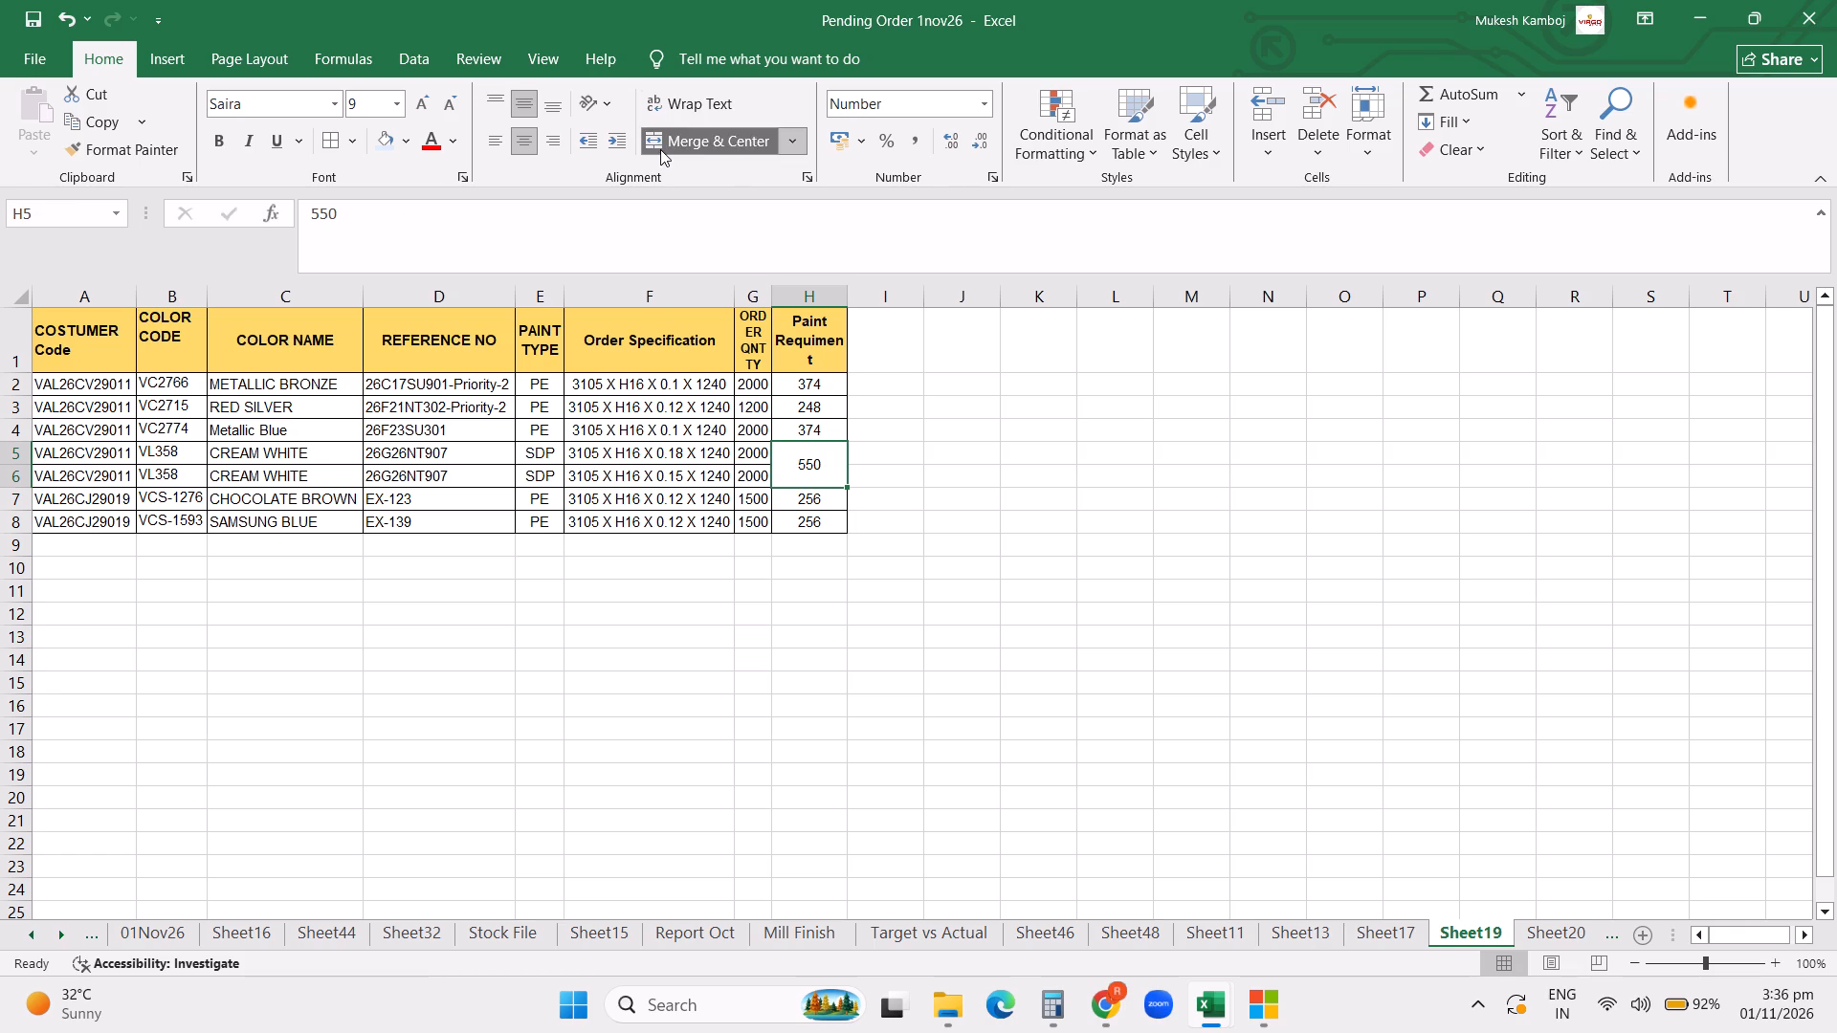
pyautogui.click(1096, 479)
# Set the paint requirements to 380 for METALLIC BRONZE and Metallic Blue, 250 for RED SILVER, and 270 for CHOCOLATE BROWN and SAMSUNG BLUE.
pyautogui.click(831, 388)
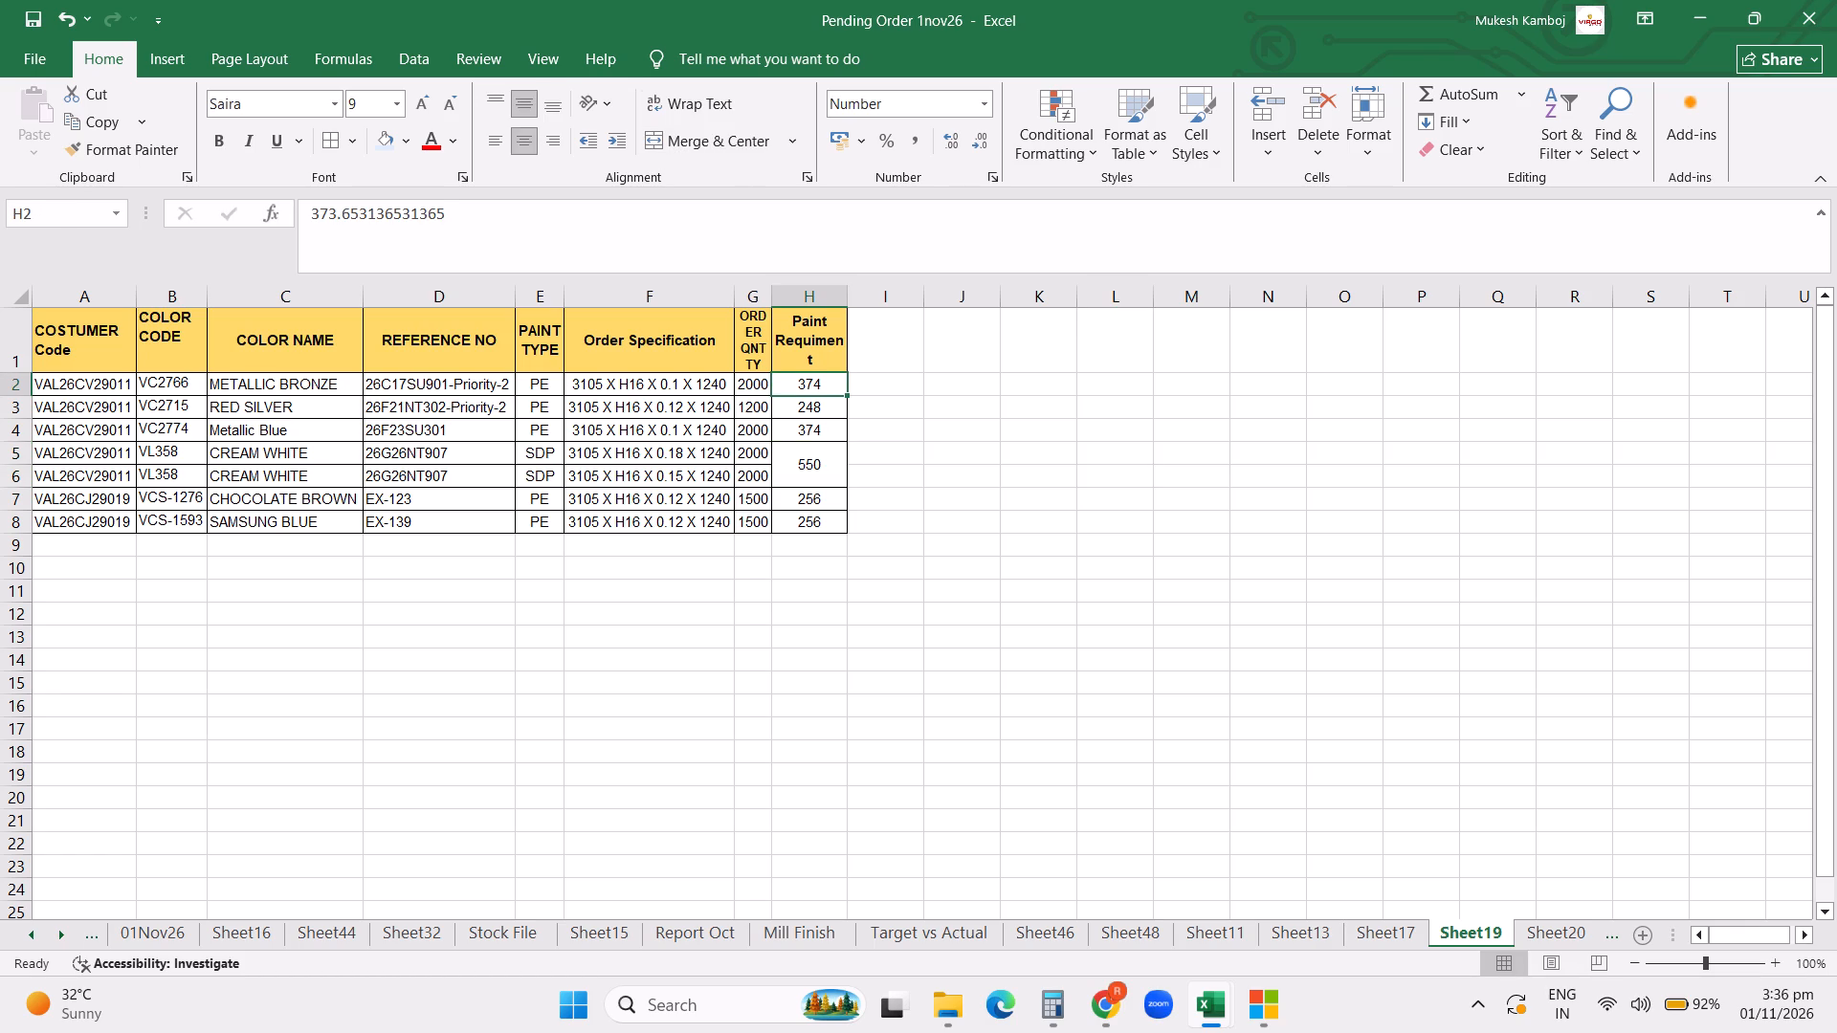
pyautogui.write('380')
pyautogui.press('Return')
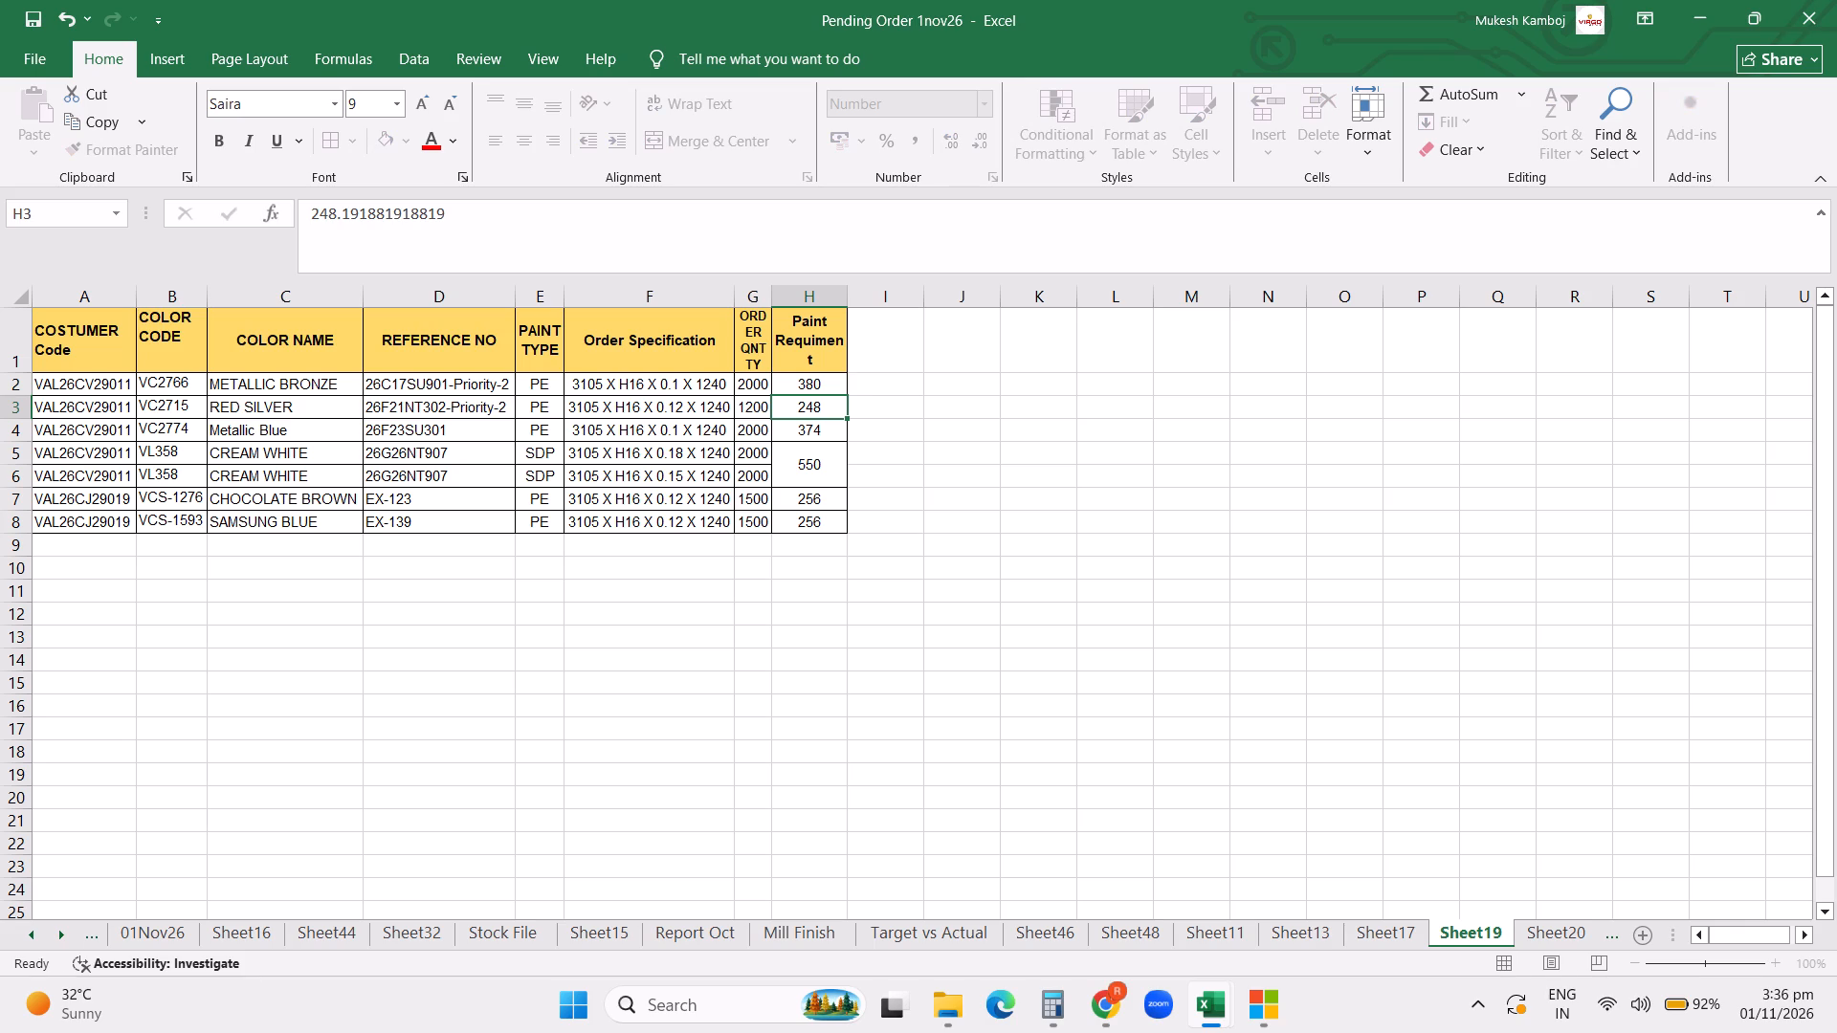
pyautogui.write('25')
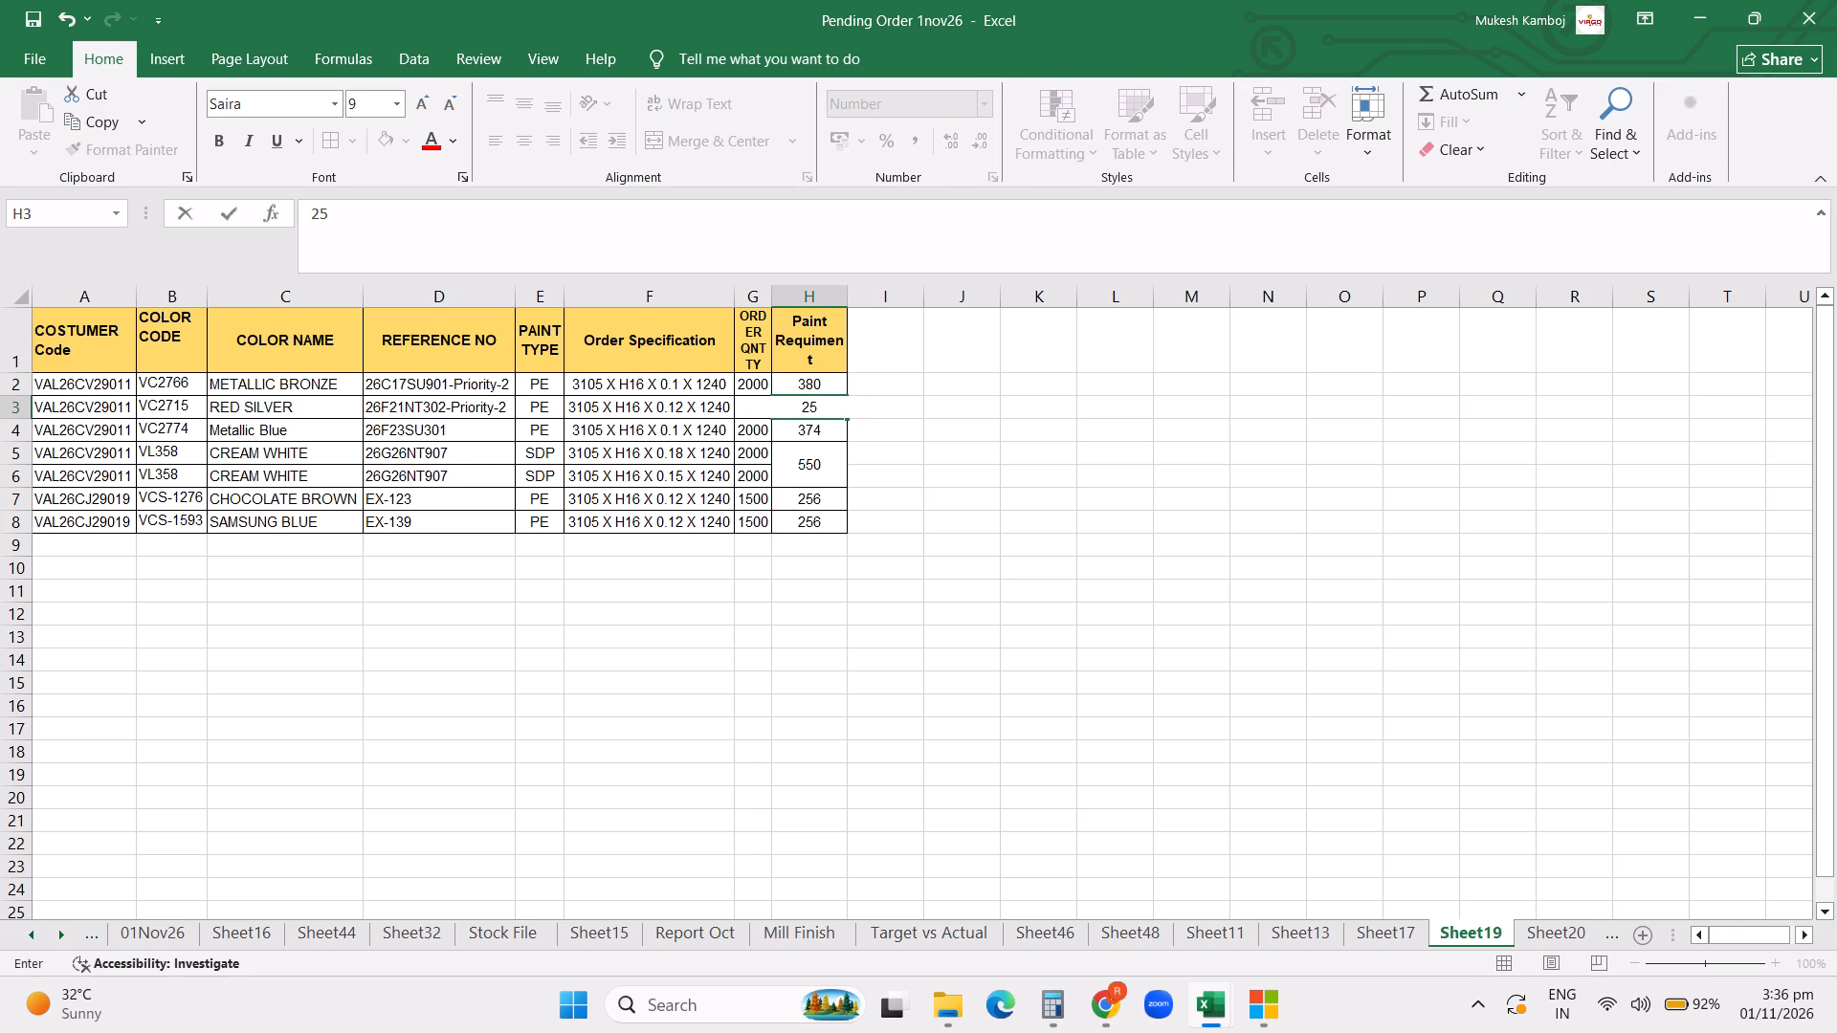
pyautogui.press('0')
pyautogui.press('Return')
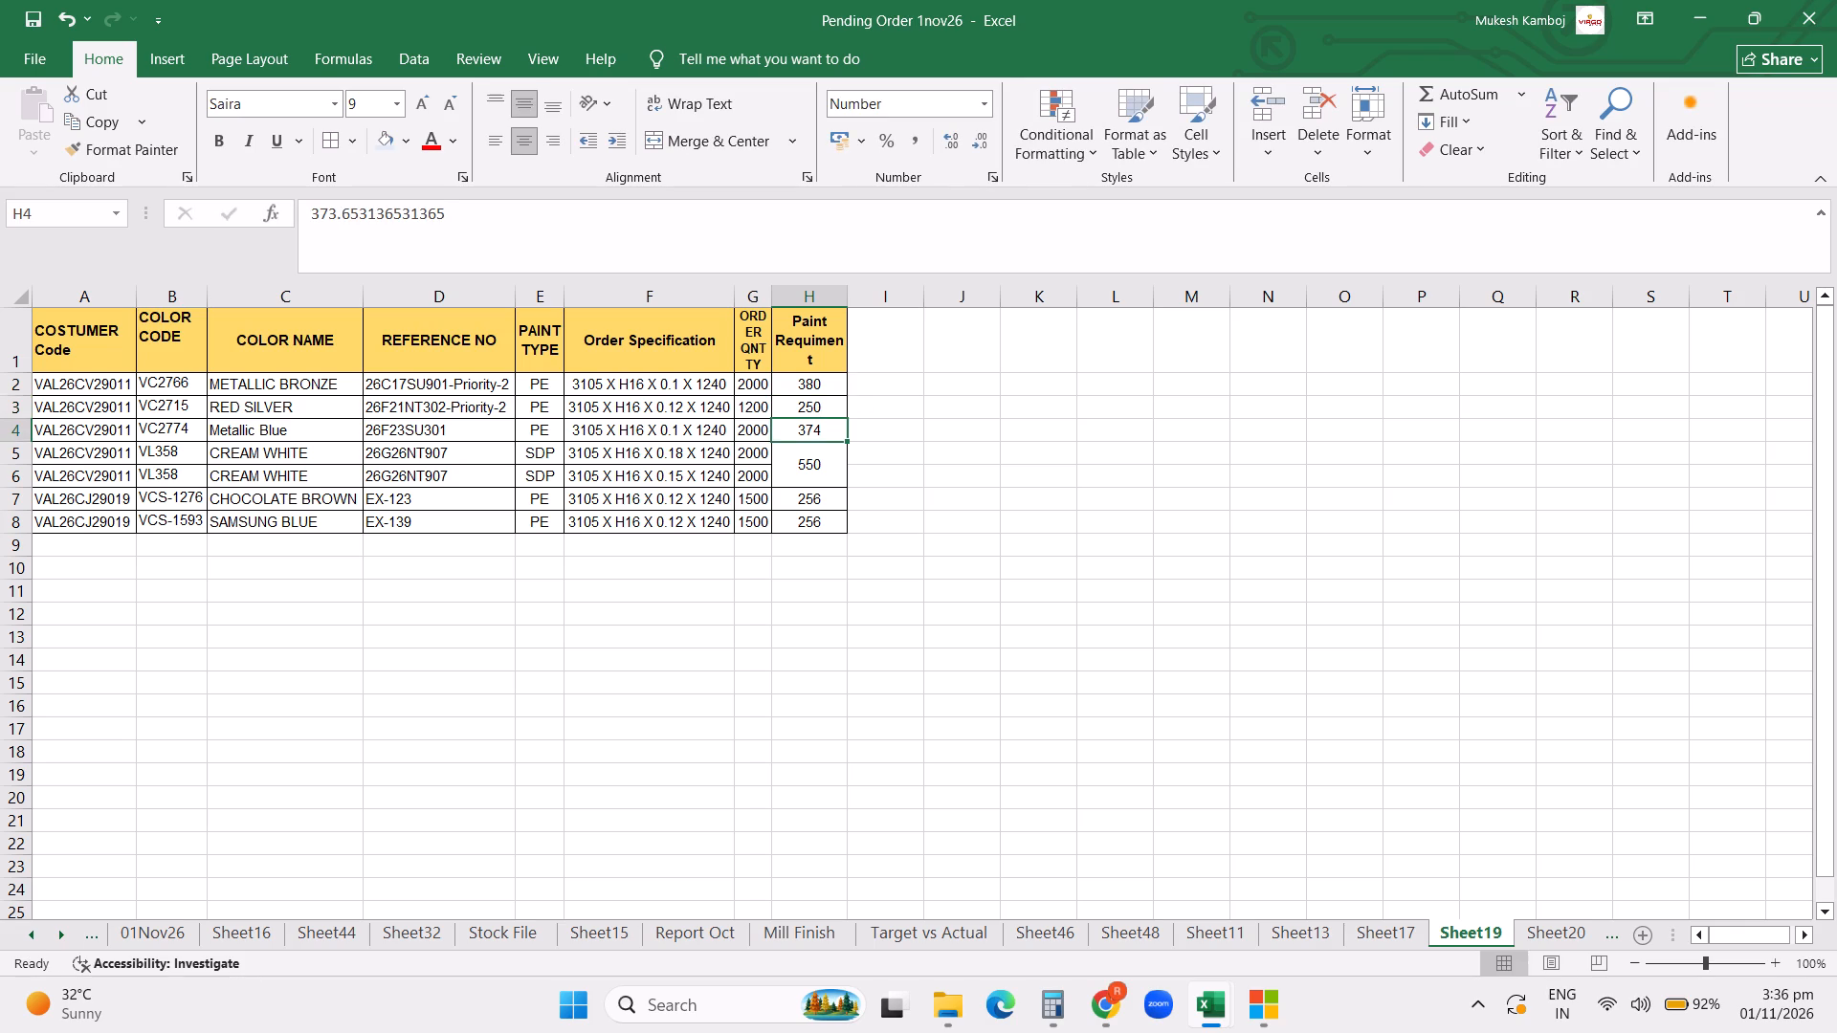
pyautogui.write('380')
pyautogui.press('Return')
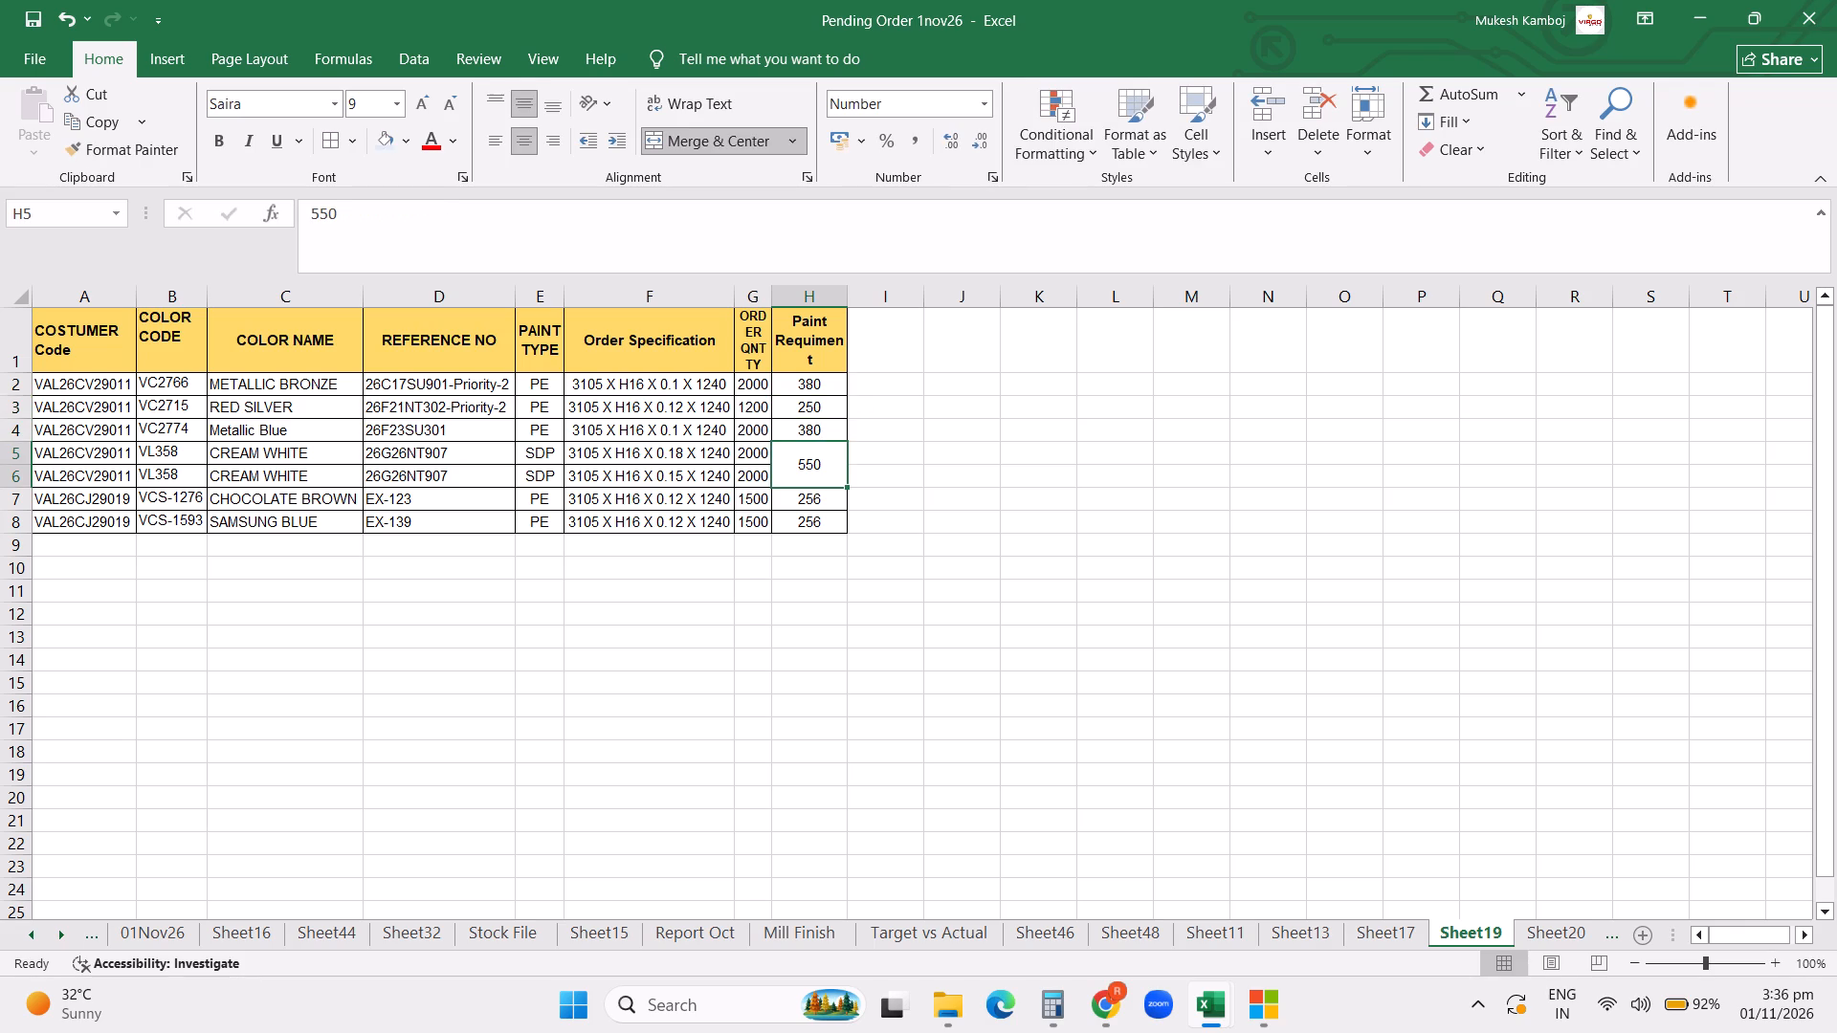
pyautogui.press('Return')
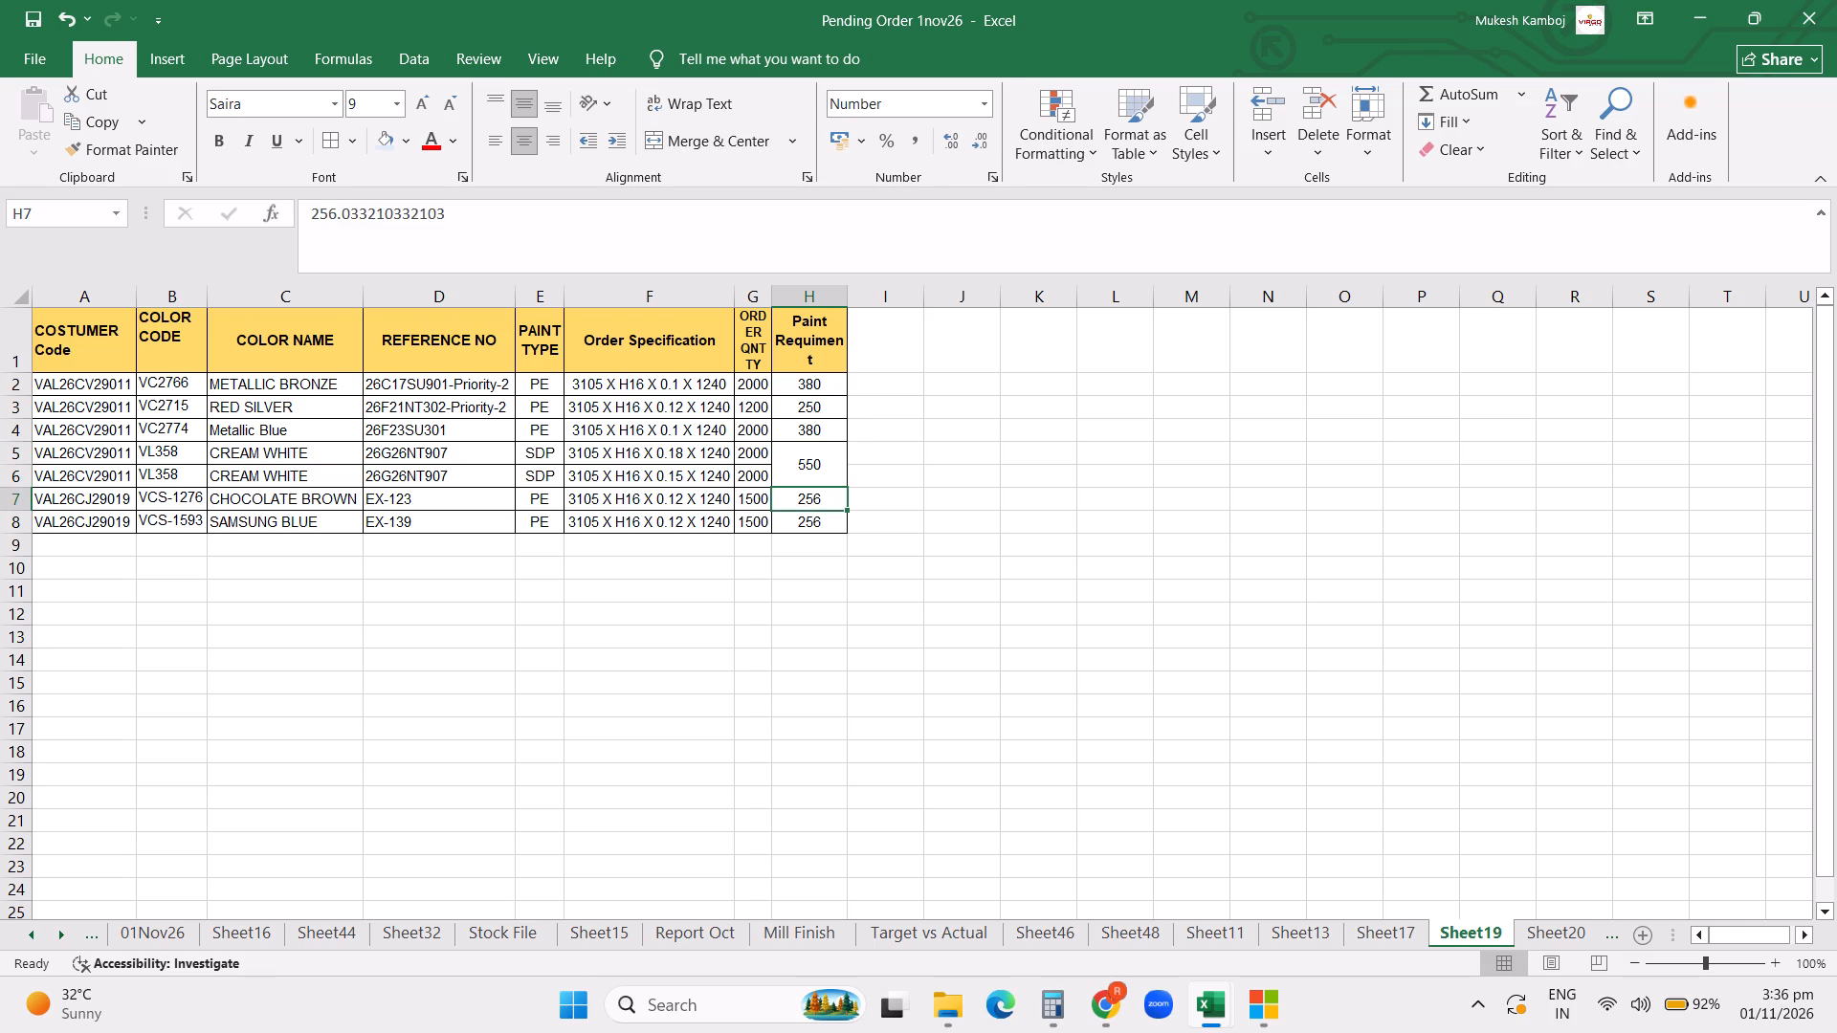
pyautogui.write('270')
pyautogui.press('Return')
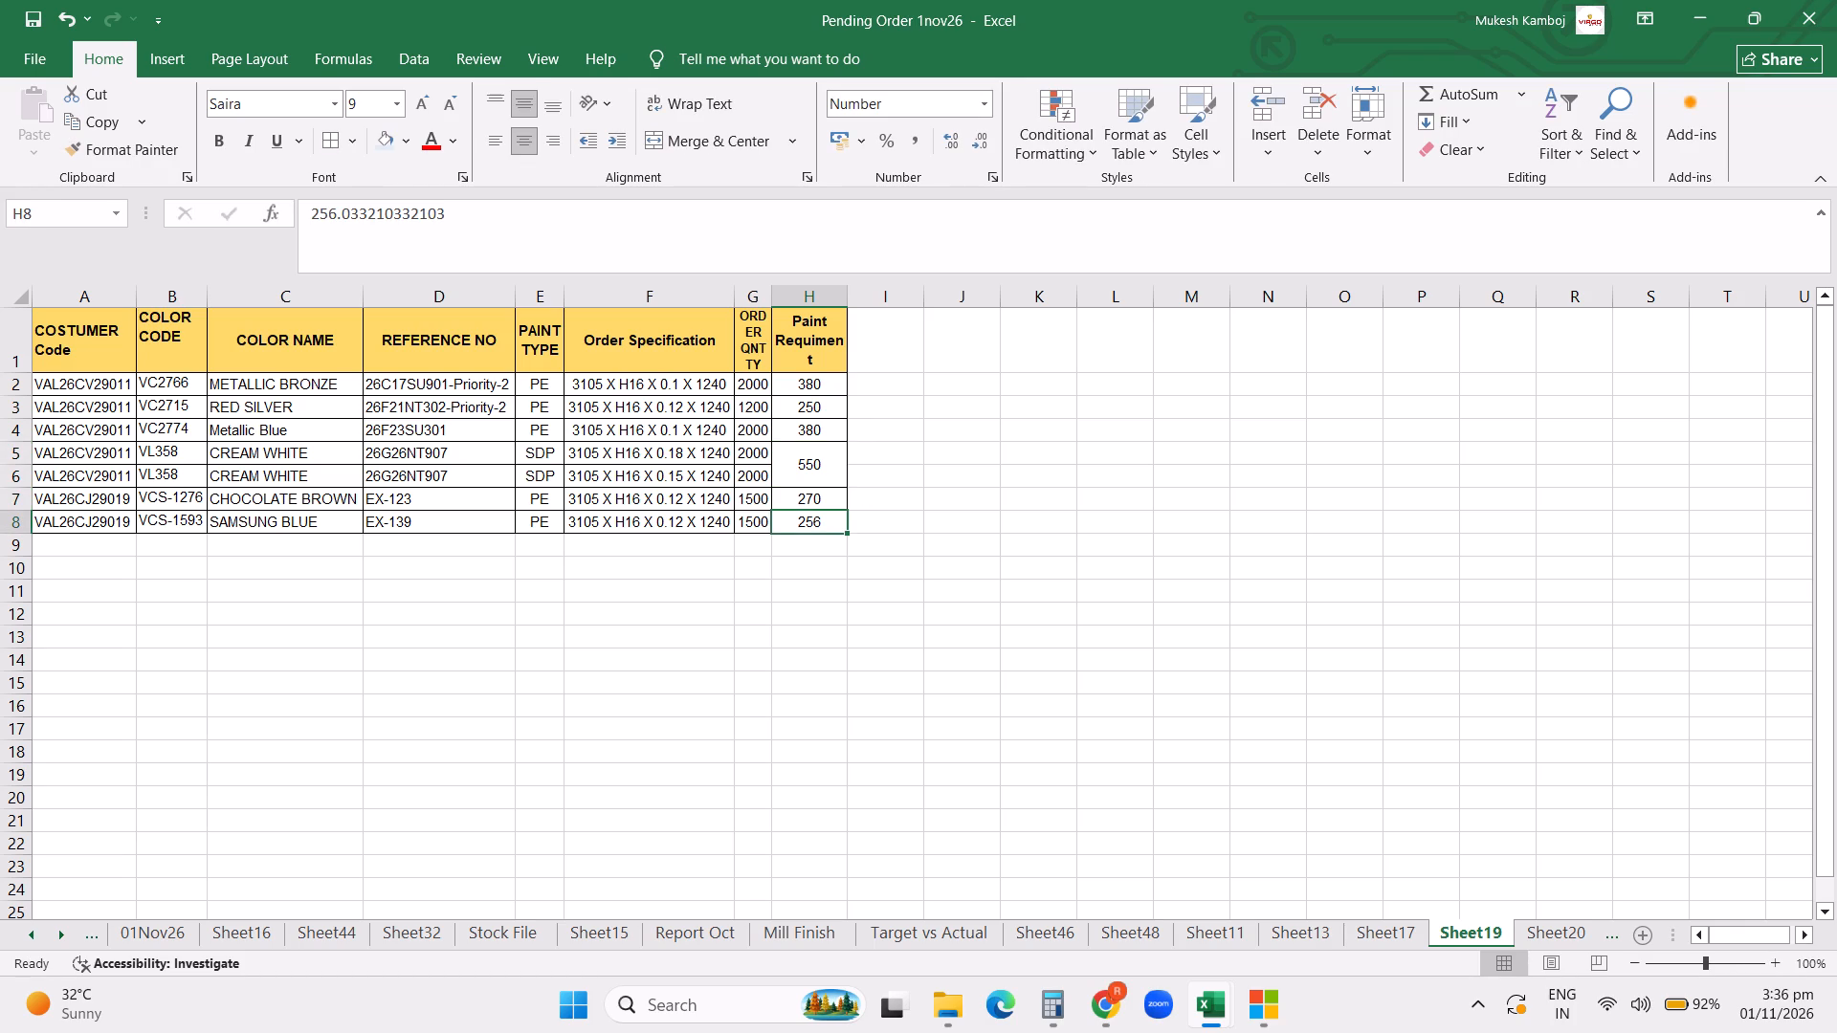
pyautogui.write('270')
pyautogui.press('Return')
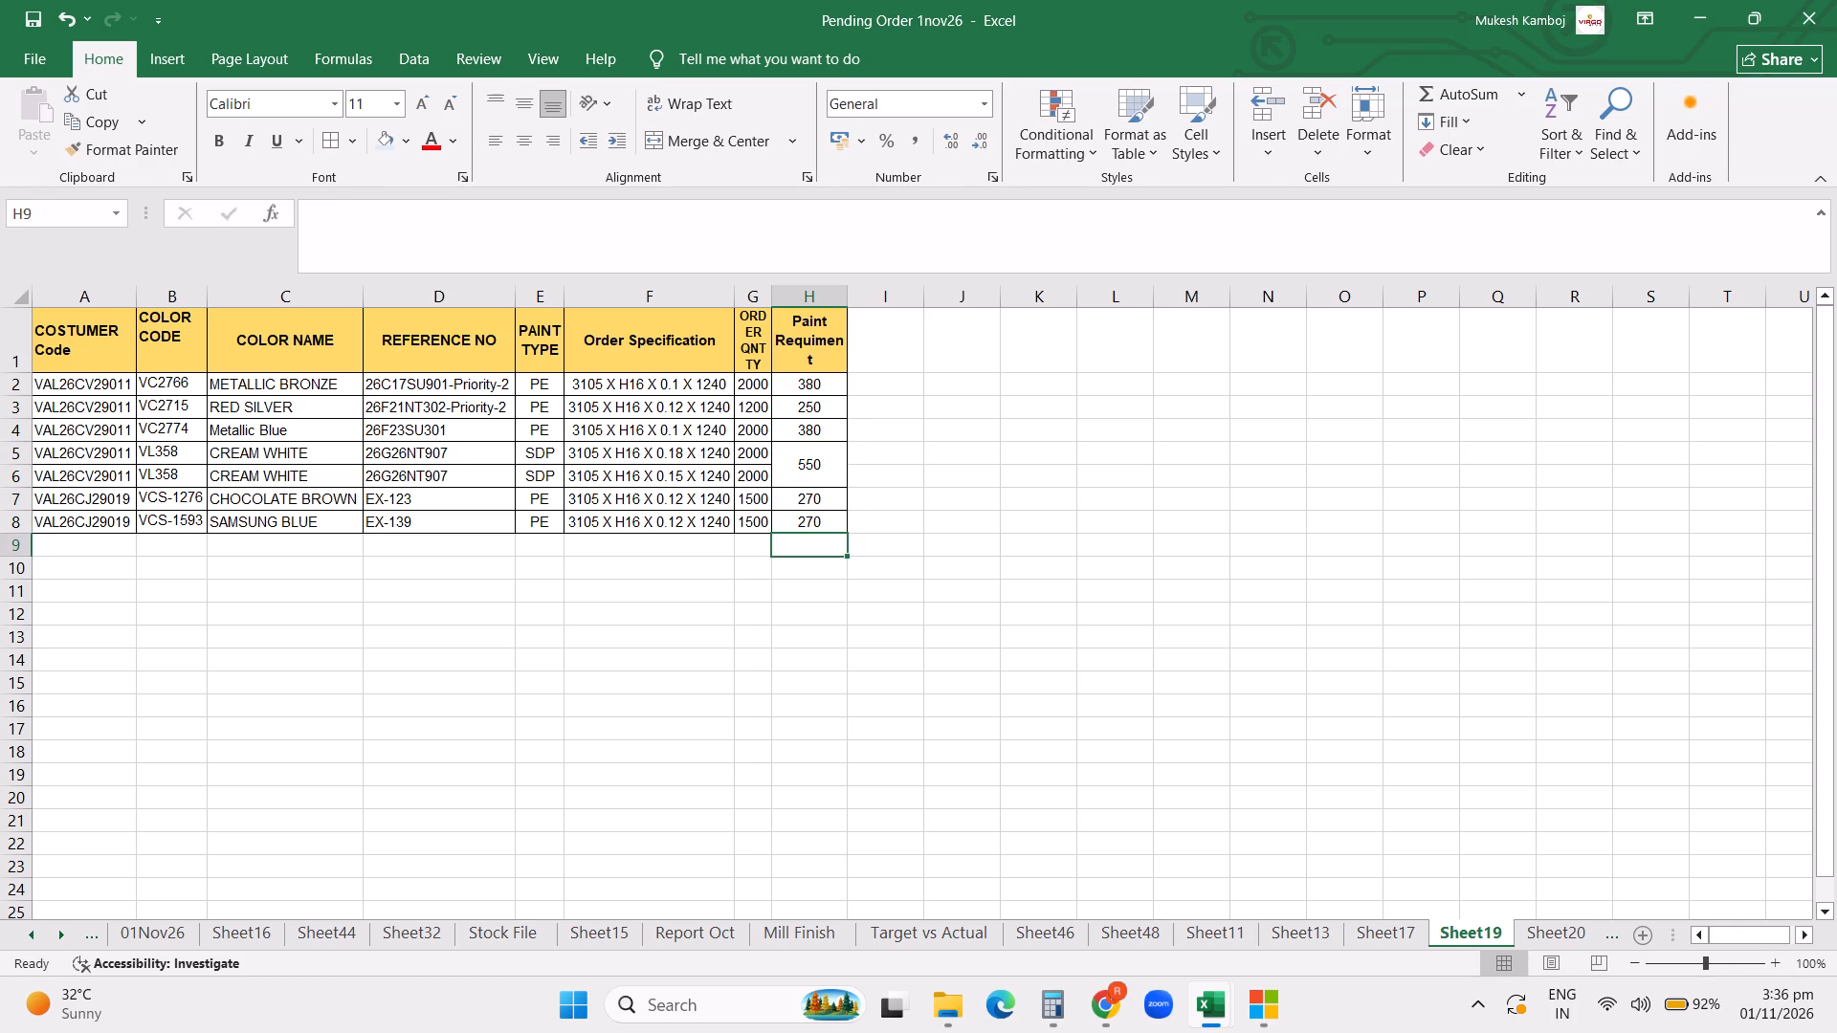
# Copy the complete order table with its headers, A1:H8, from Sheet19.
pyautogui.click(575, 542)
pyautogui.click(428, 538)
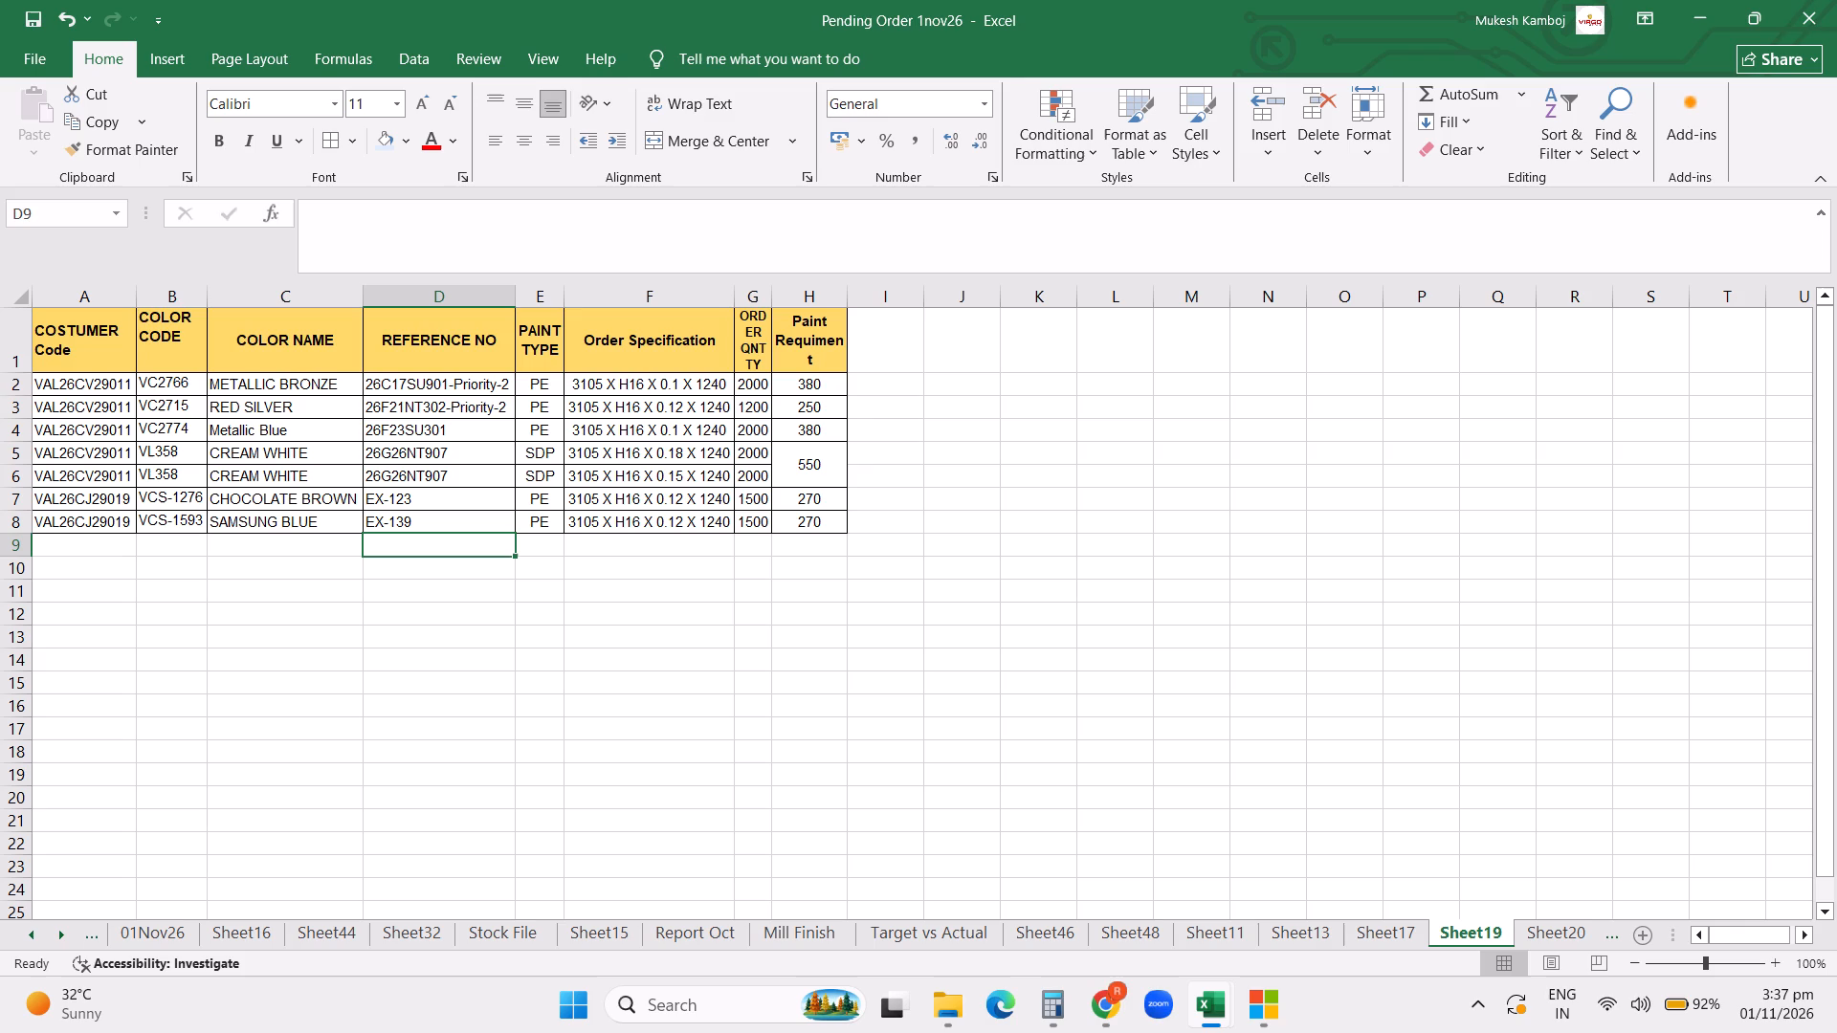
pyautogui.moveTo(96, 342); pyautogui.dragTo(692, 515)
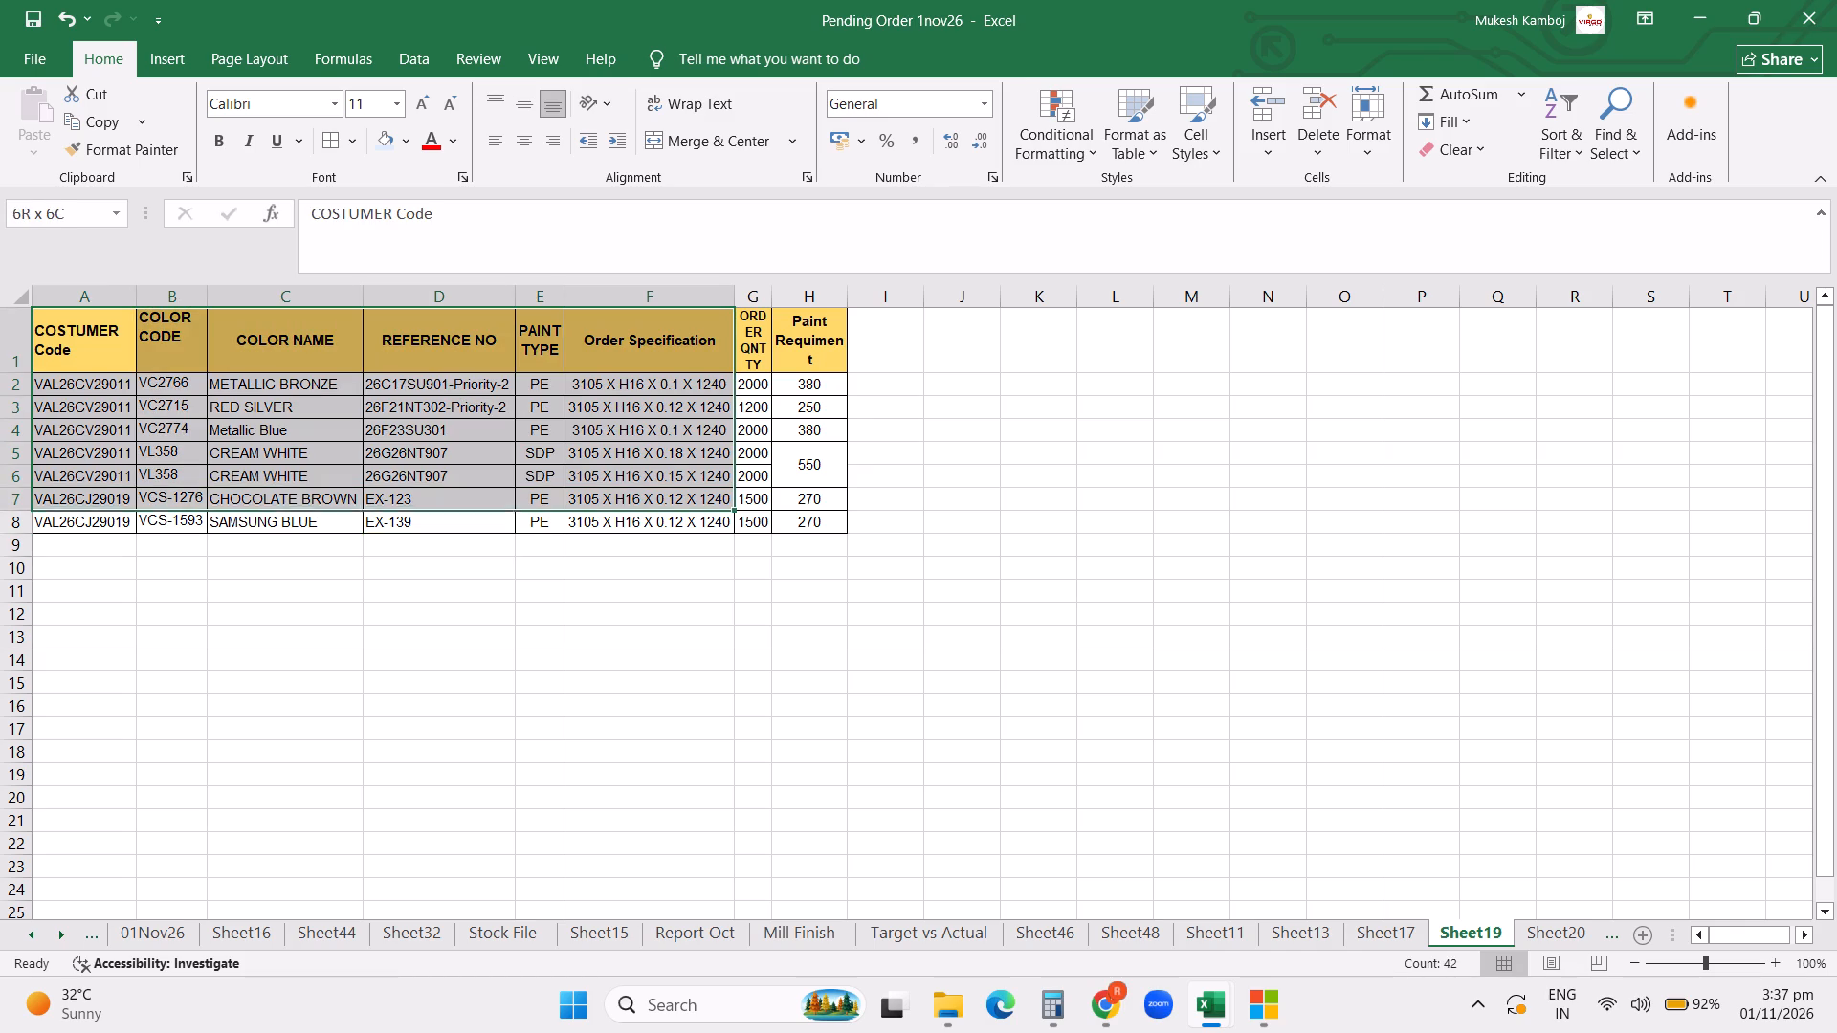
pyautogui.moveTo(692, 515); pyautogui.dragTo(815, 519)
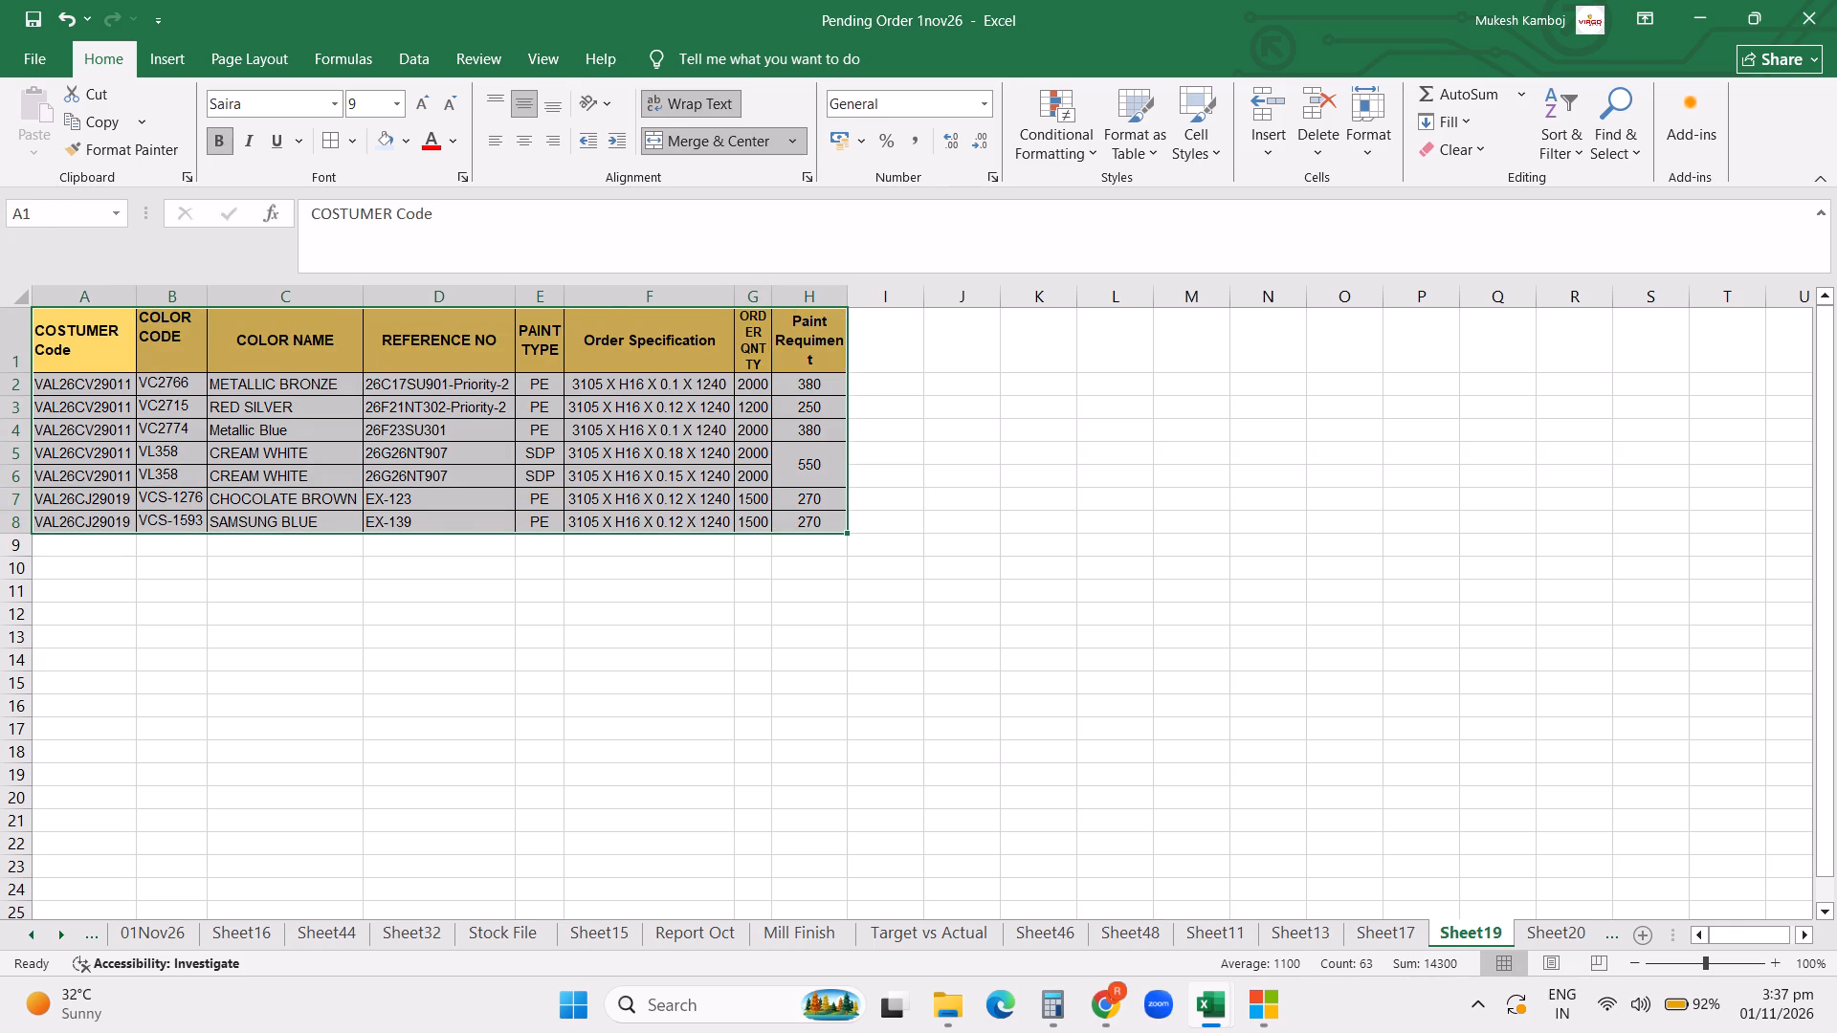
pyautogui.hotkey('ctrl', 'c')
# Switch to the CCL ORDER PROCESS 2025 spreadsheet in Chrome and save it from the ORDER UPDATE sheet.
pyautogui.click(1109, 1010)
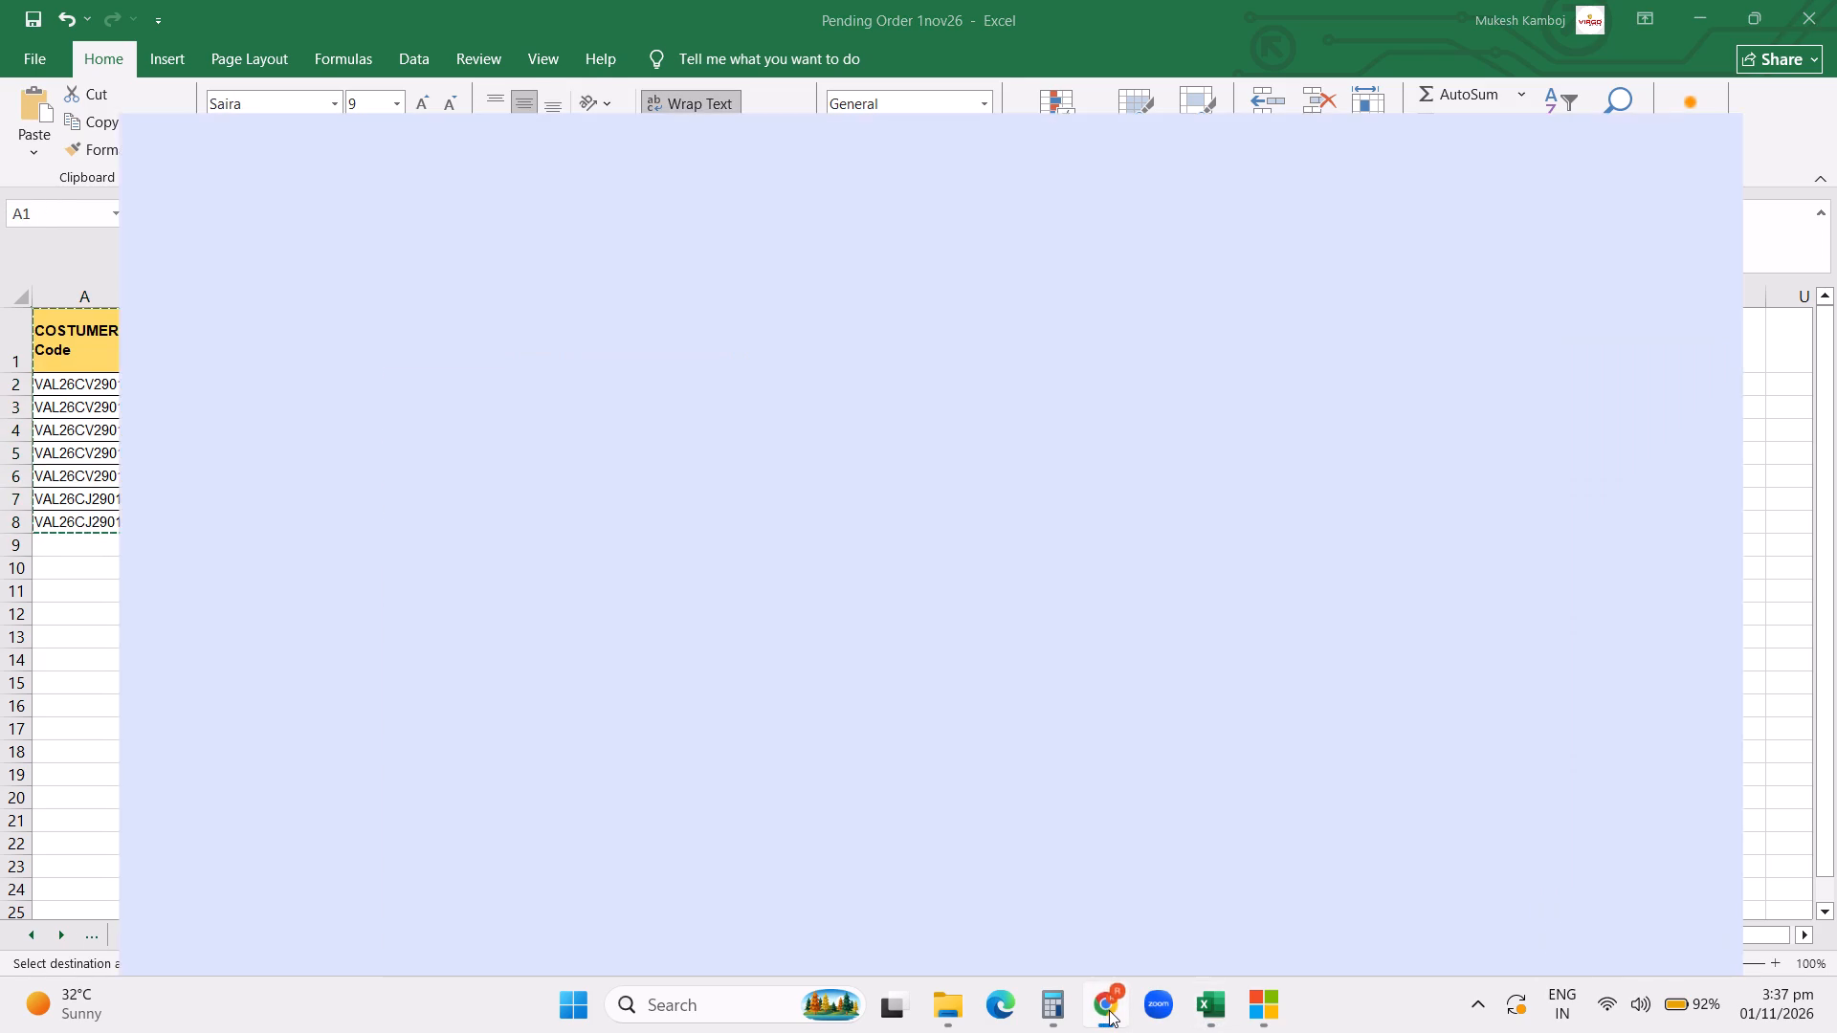
pyautogui.click(869, 718)
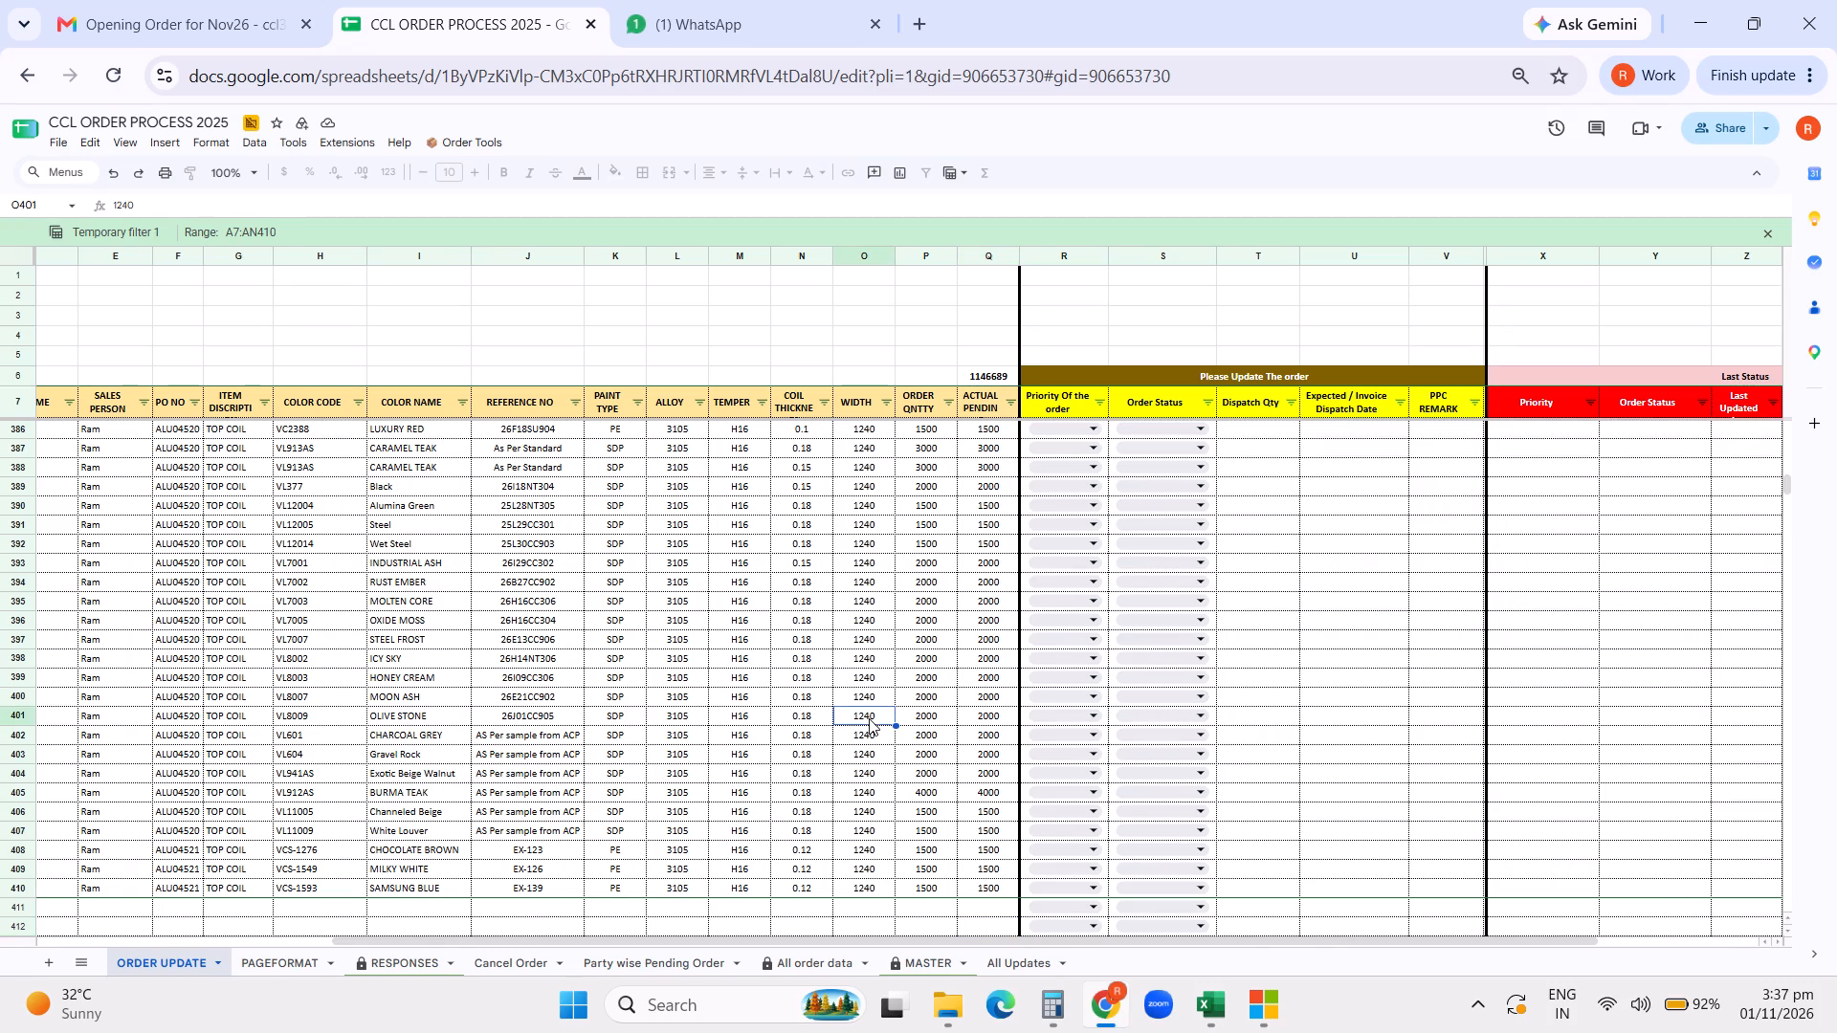
pyautogui.hotkey('ctrl', 's')
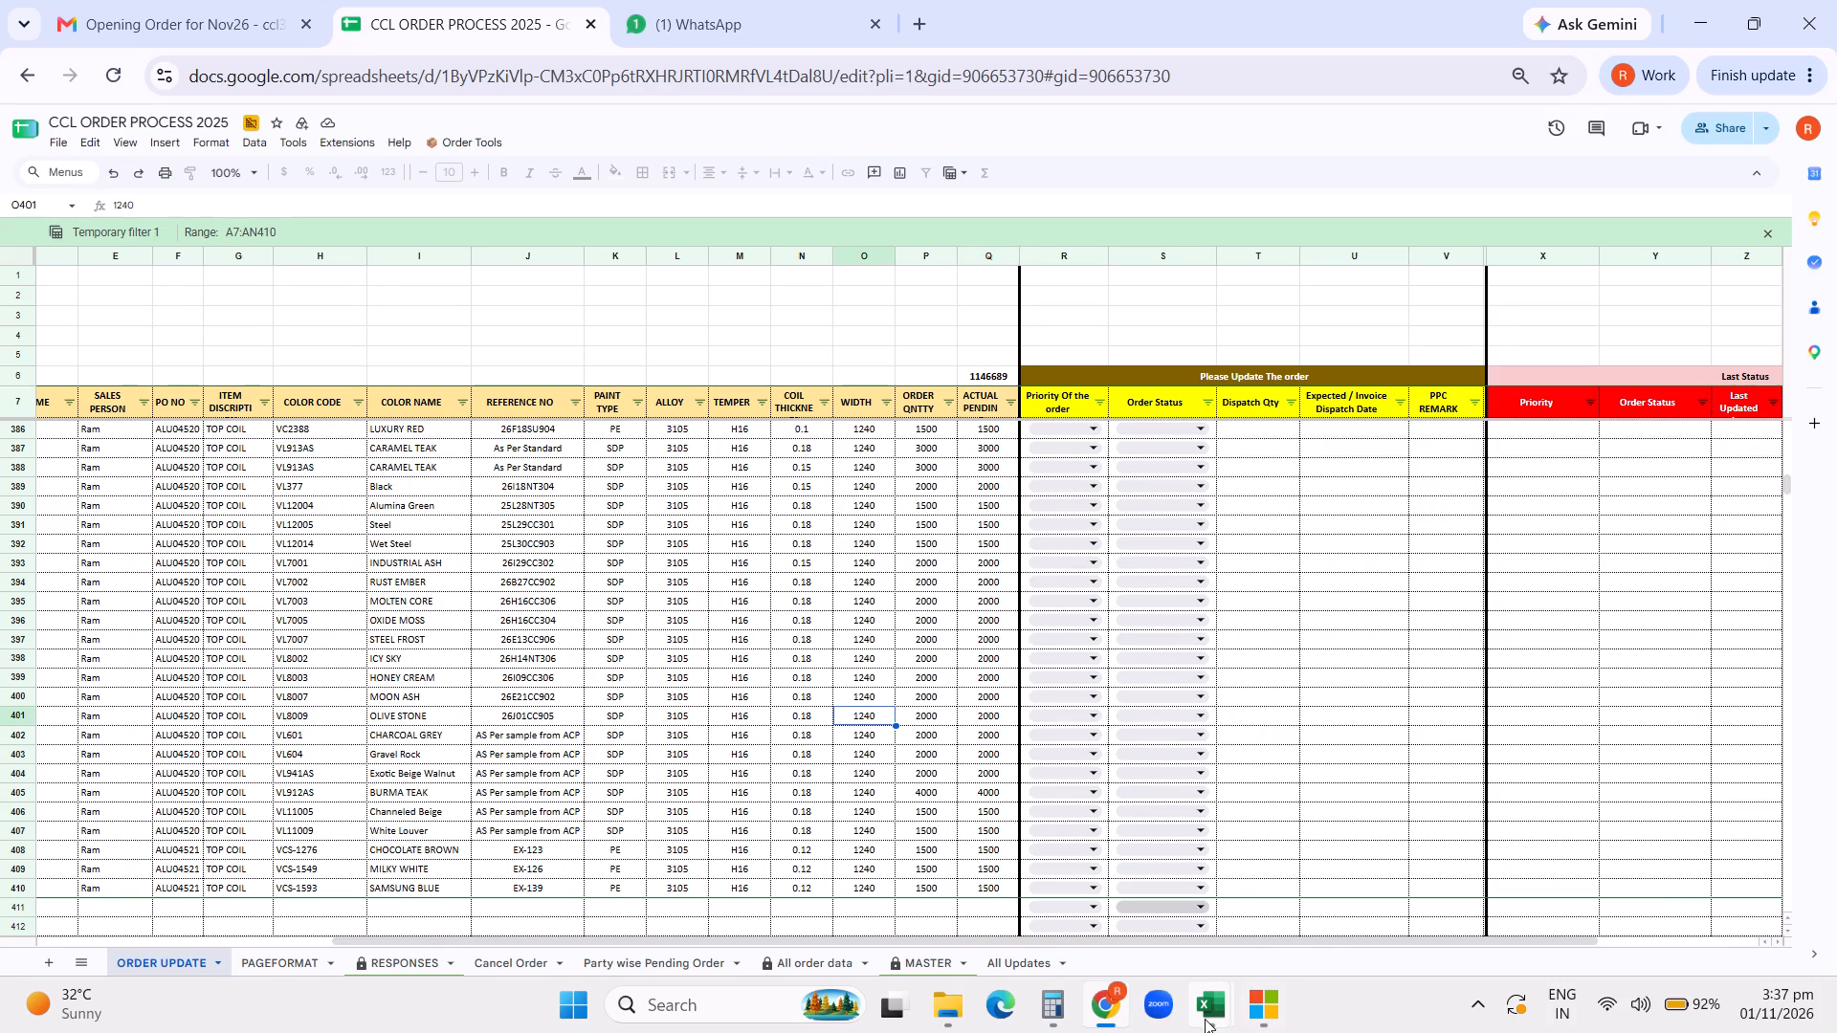
# Switch to the NEW PLANNING3 workbook in Excel and select the empty cell Q18 beside the plan on the 01-11-2026 sheet.
pyautogui.click(1206, 1016)
pyautogui.click(1632, 891)
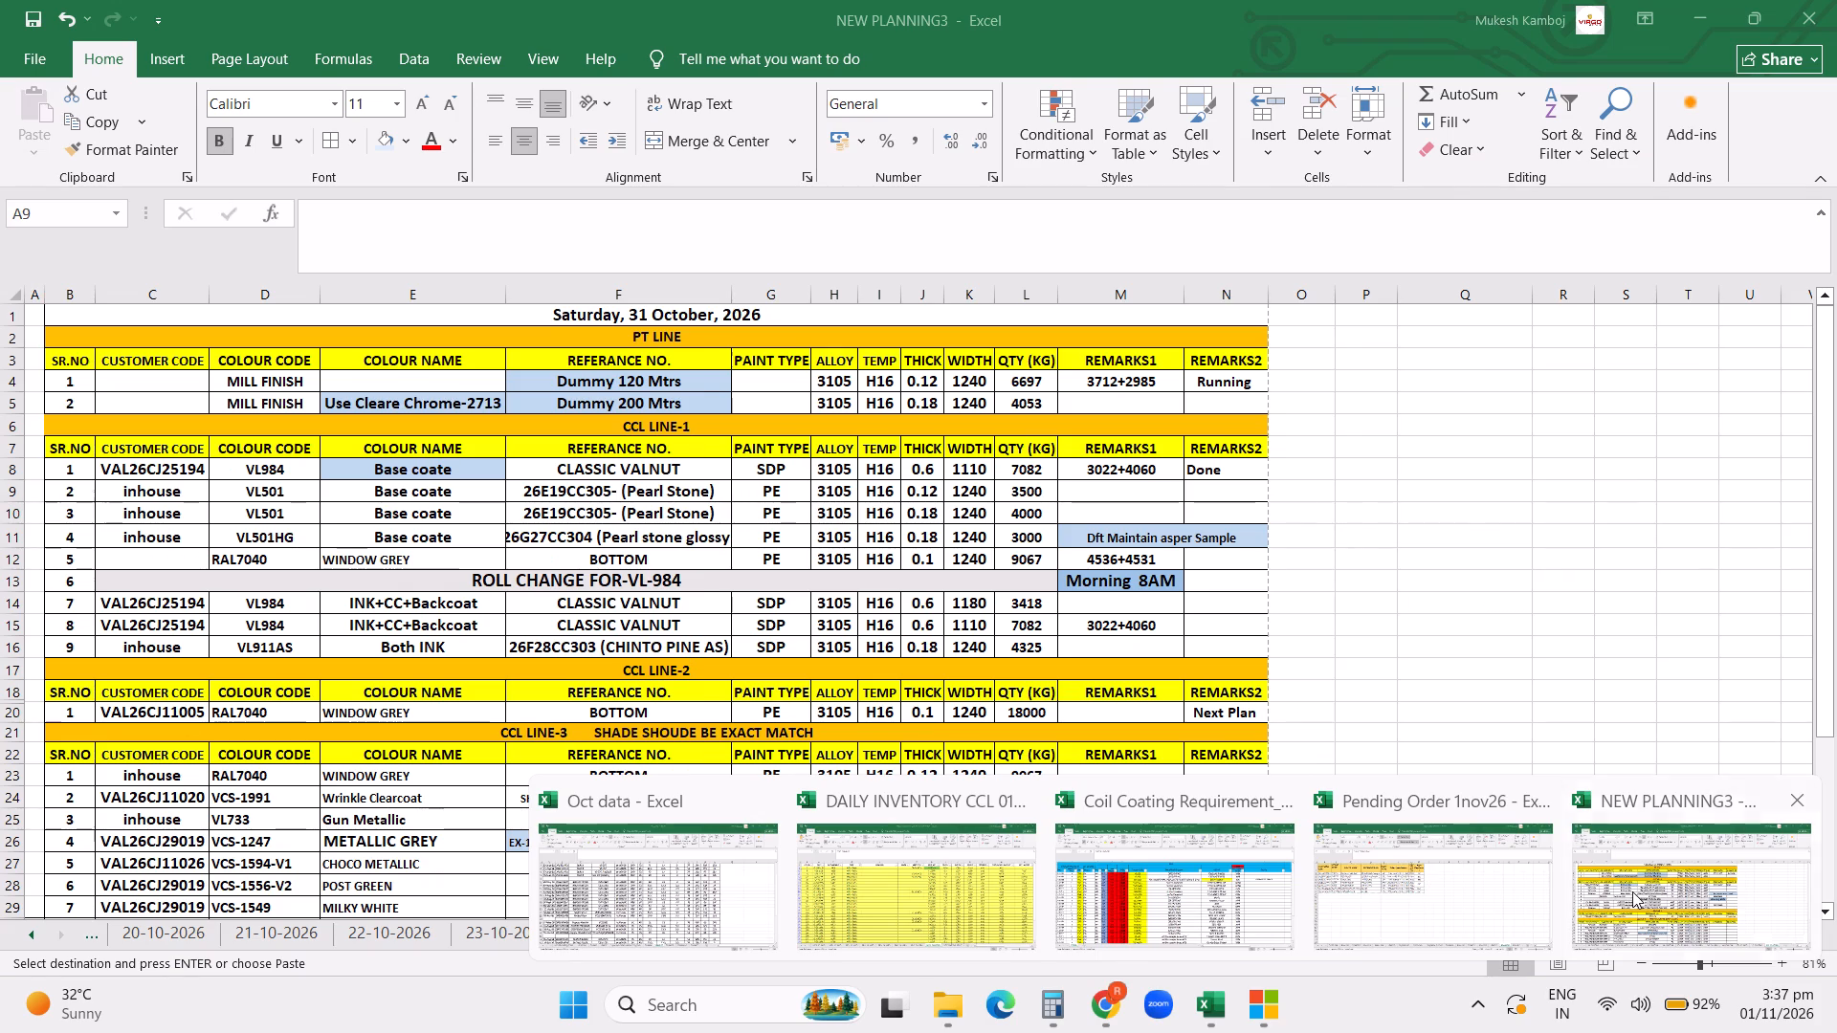
pyautogui.click(1399, 690)
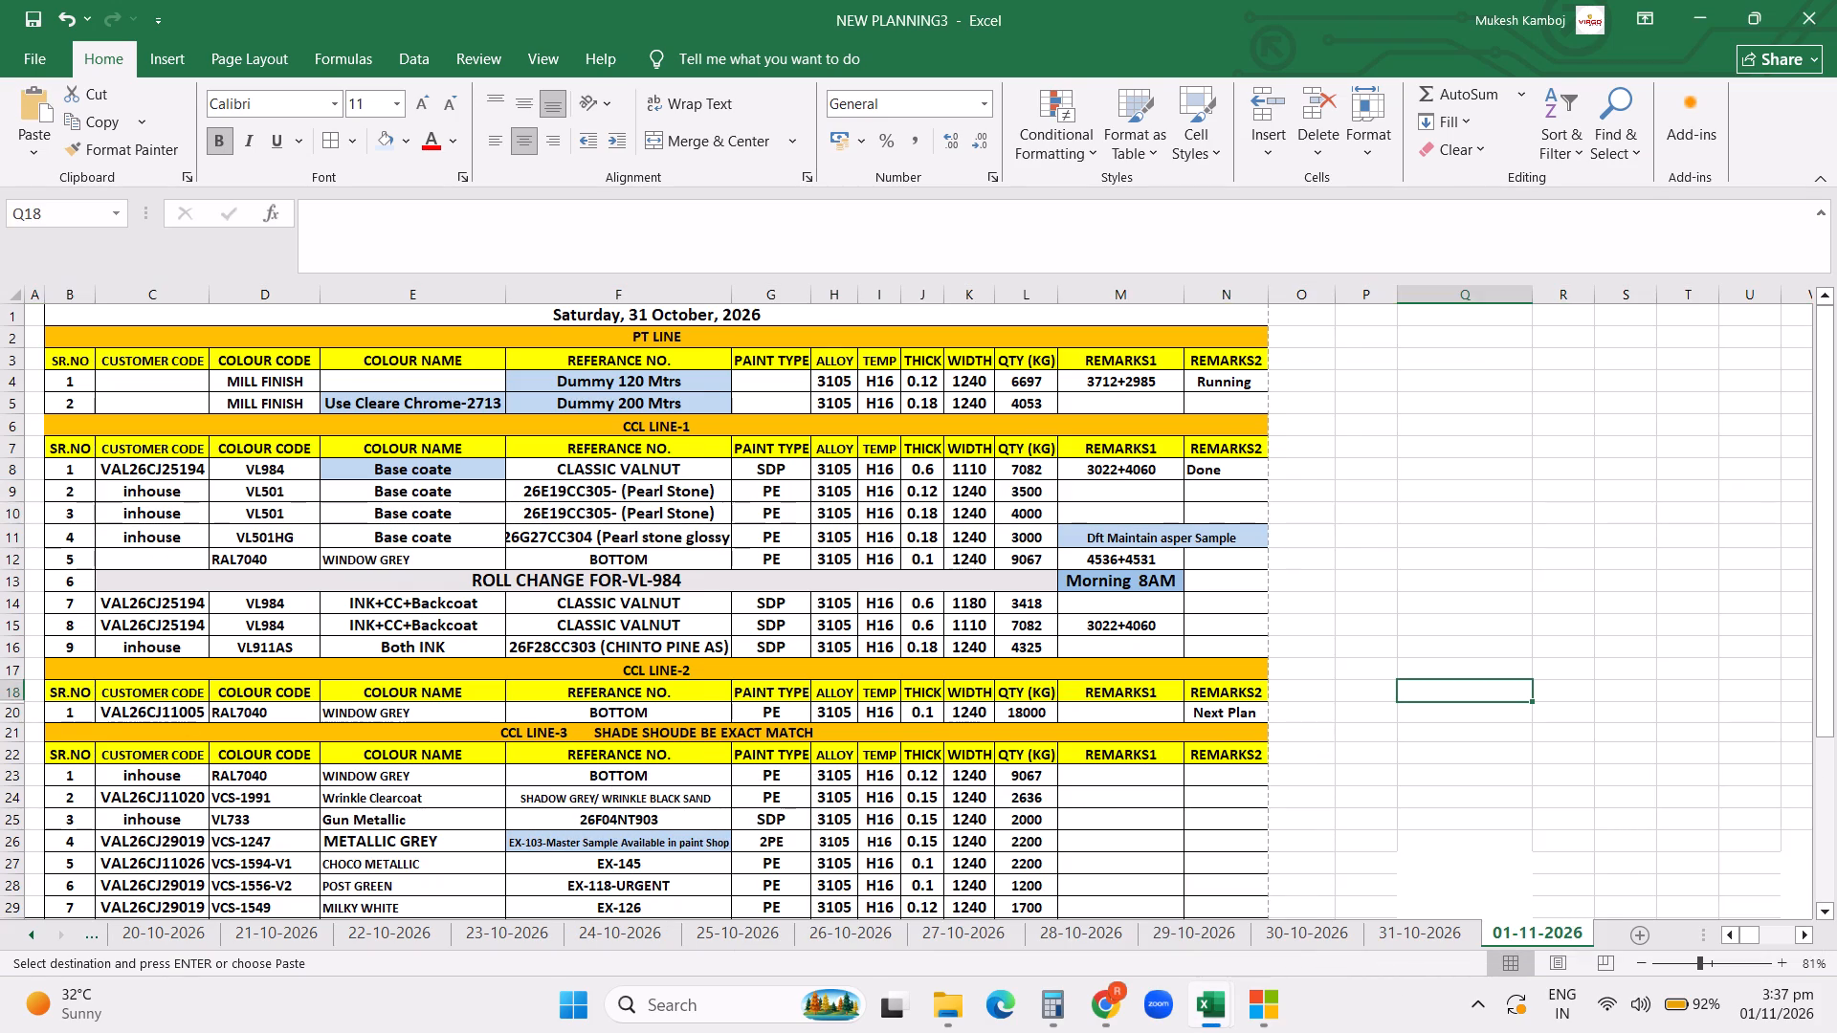
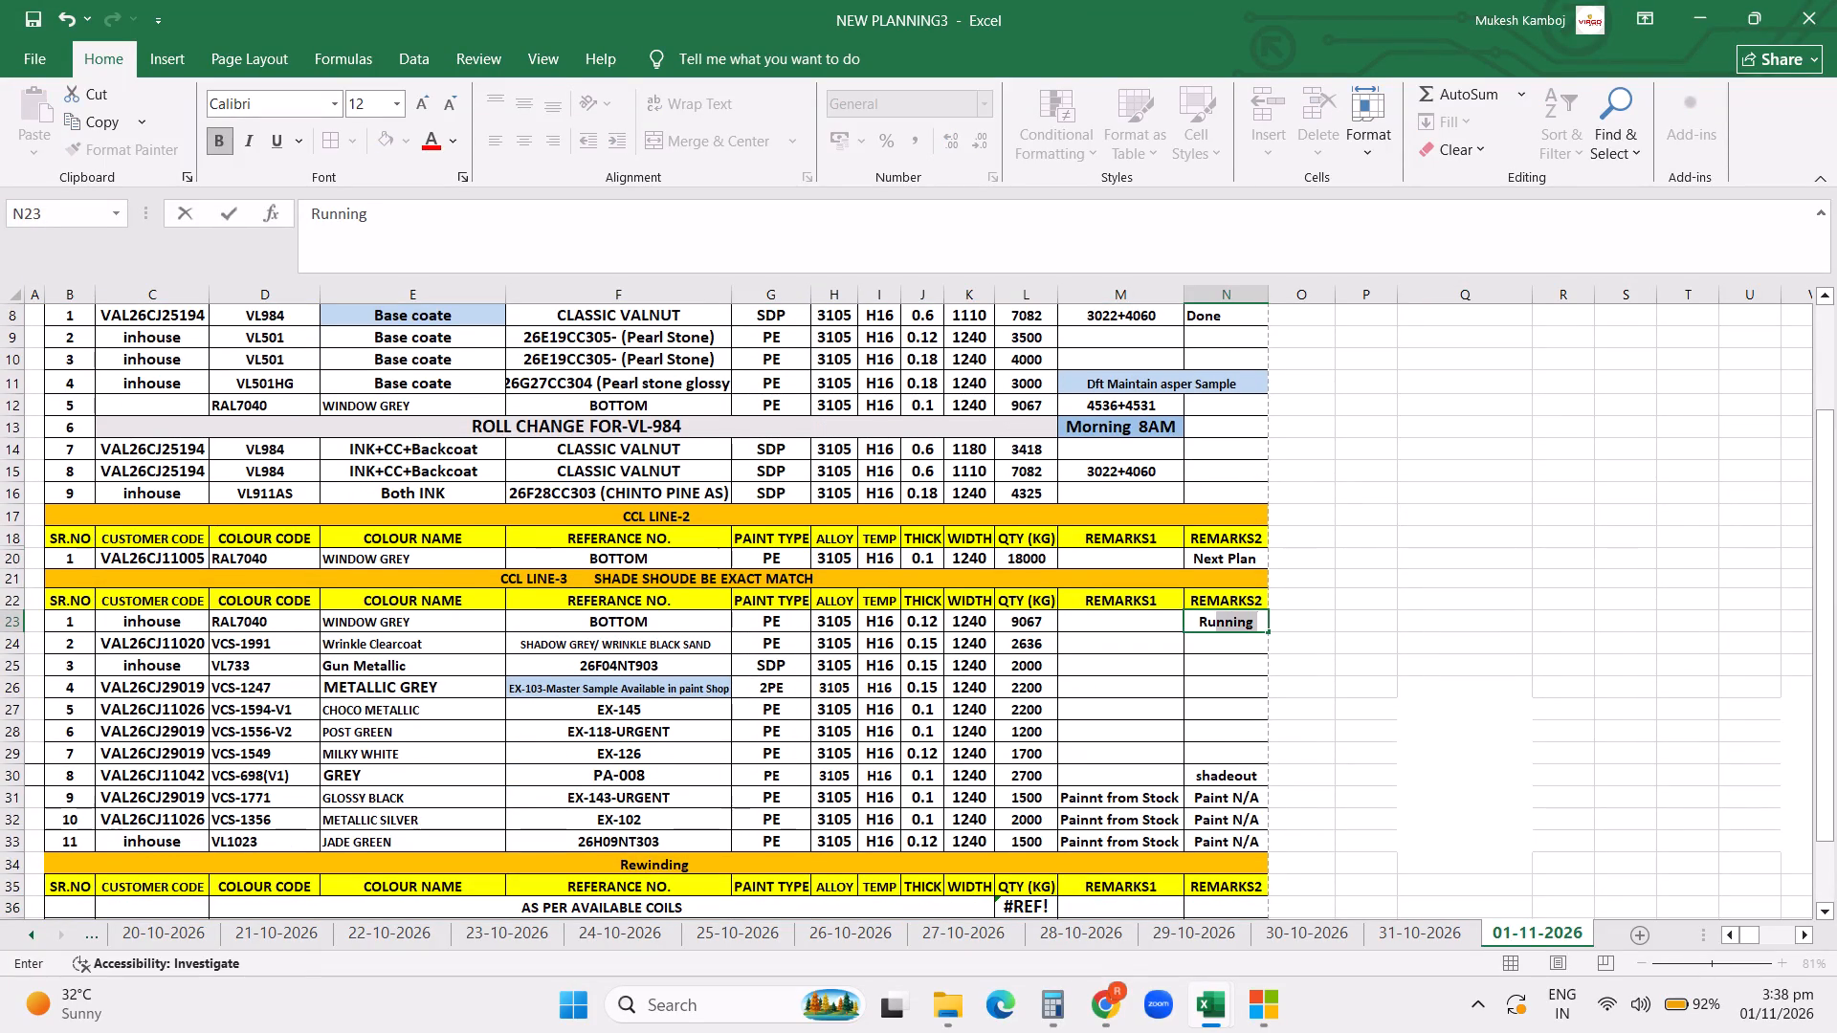
# Enter Running as the REMARKS2 value for the first CCL LINE-3 row, cell N23.
pyautogui.press('Down')
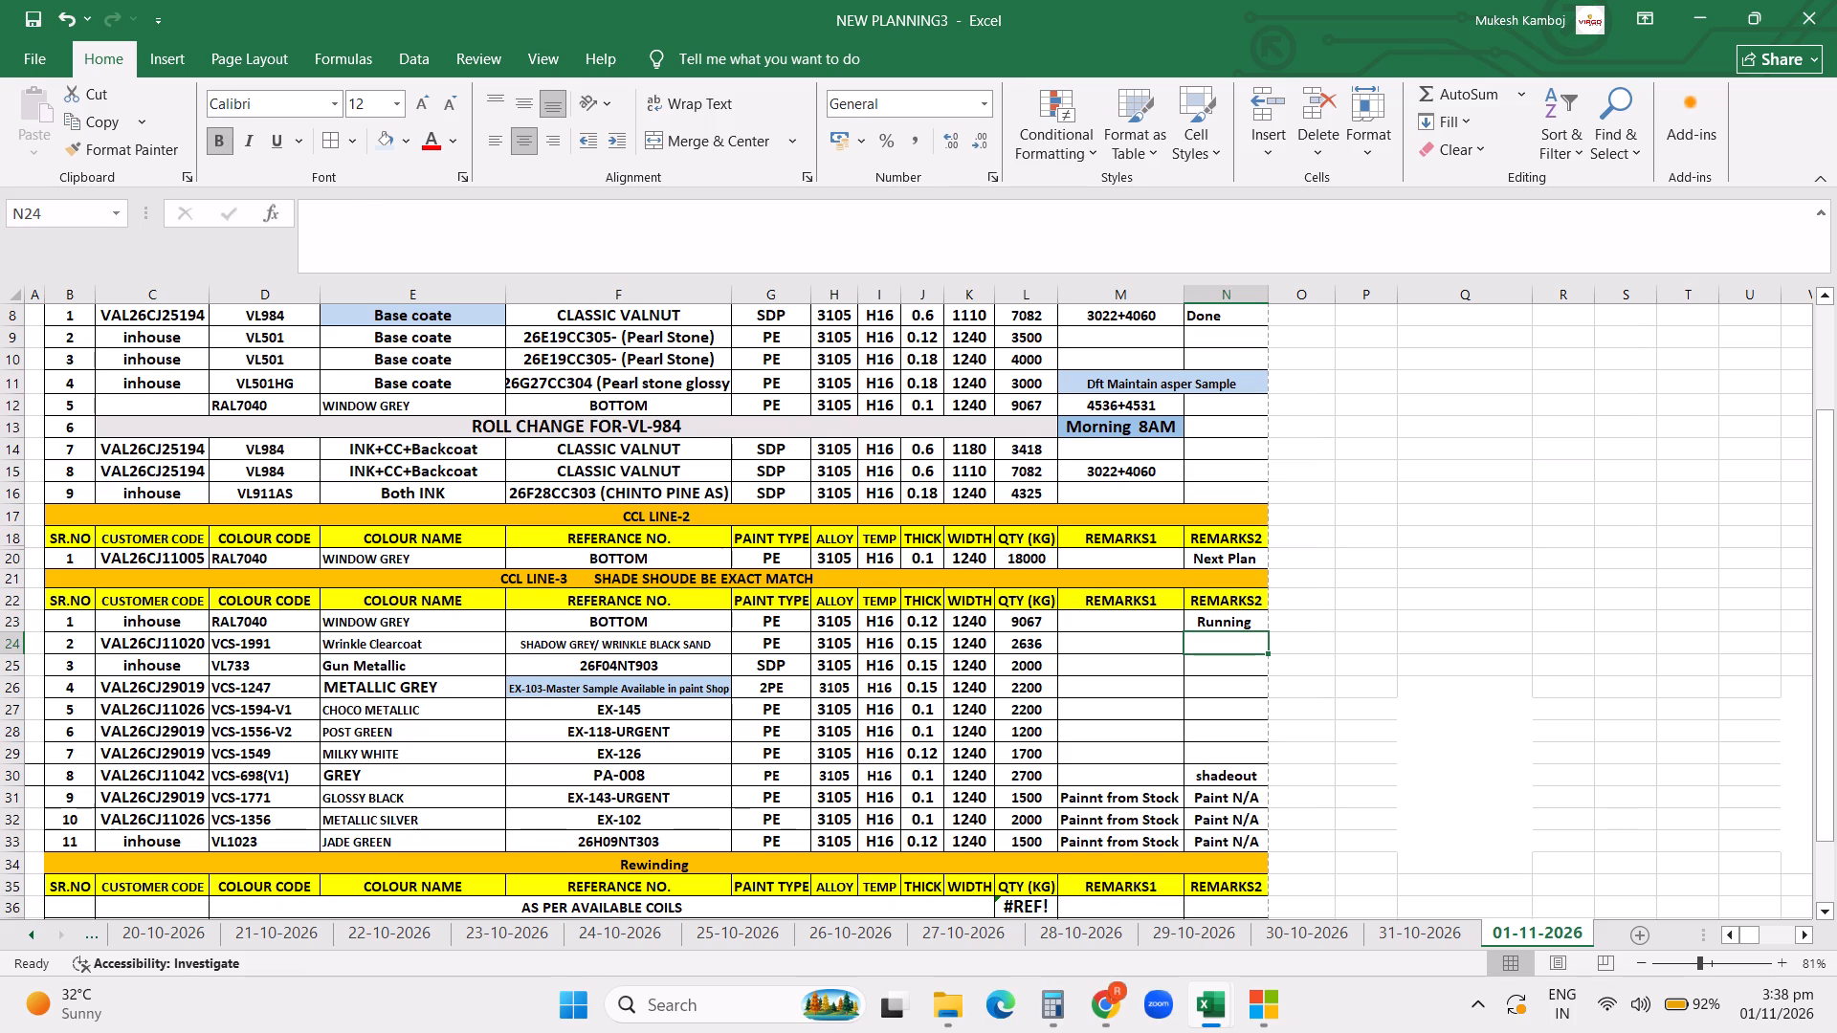
# Copy the Morning 8AM remark from the roll change row, cell M13.
pyautogui.click(1128, 423)
pyautogui.hotkey('ctrl', 'c')
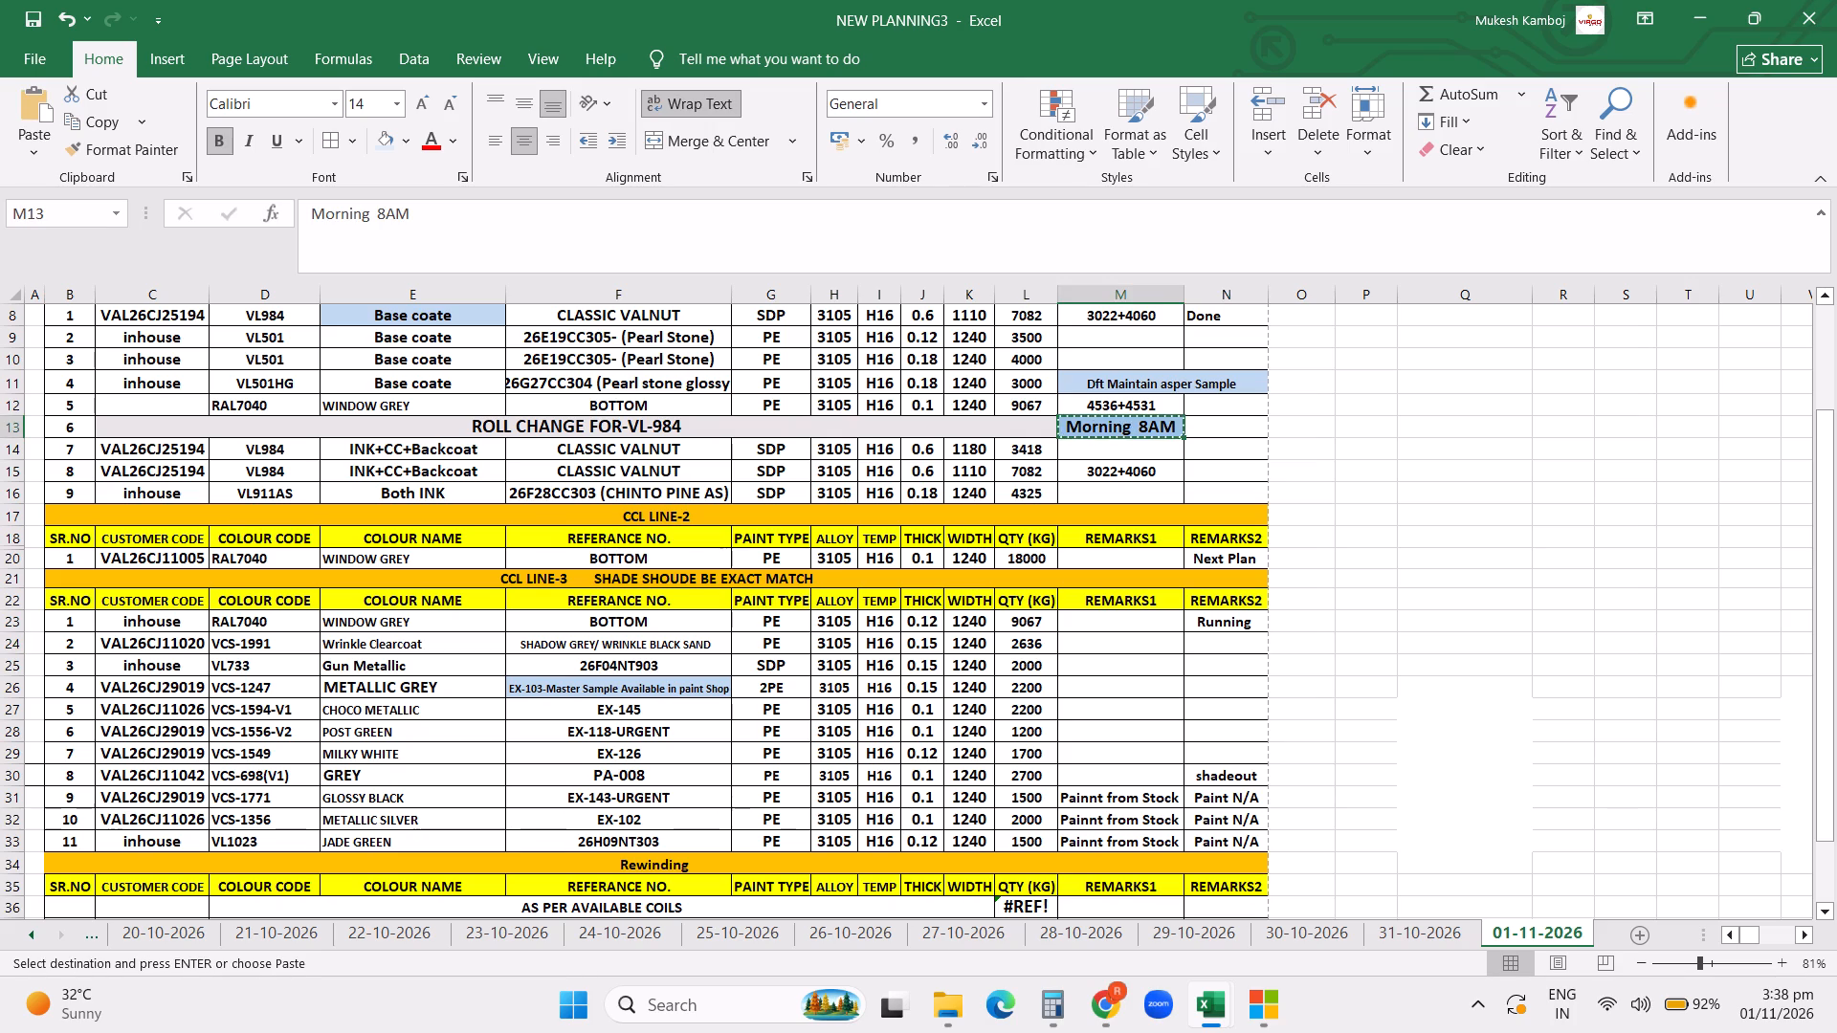
# Paste the copied "Morning 8AM" remark into REMARKS1 for the Wrinkle Clearcoat order, cell M24, in the CCL LINE-3 section.
pyautogui.click(1101, 631)
pyautogui.press('Down')
pyautogui.hotkey('ctrl', 'v')
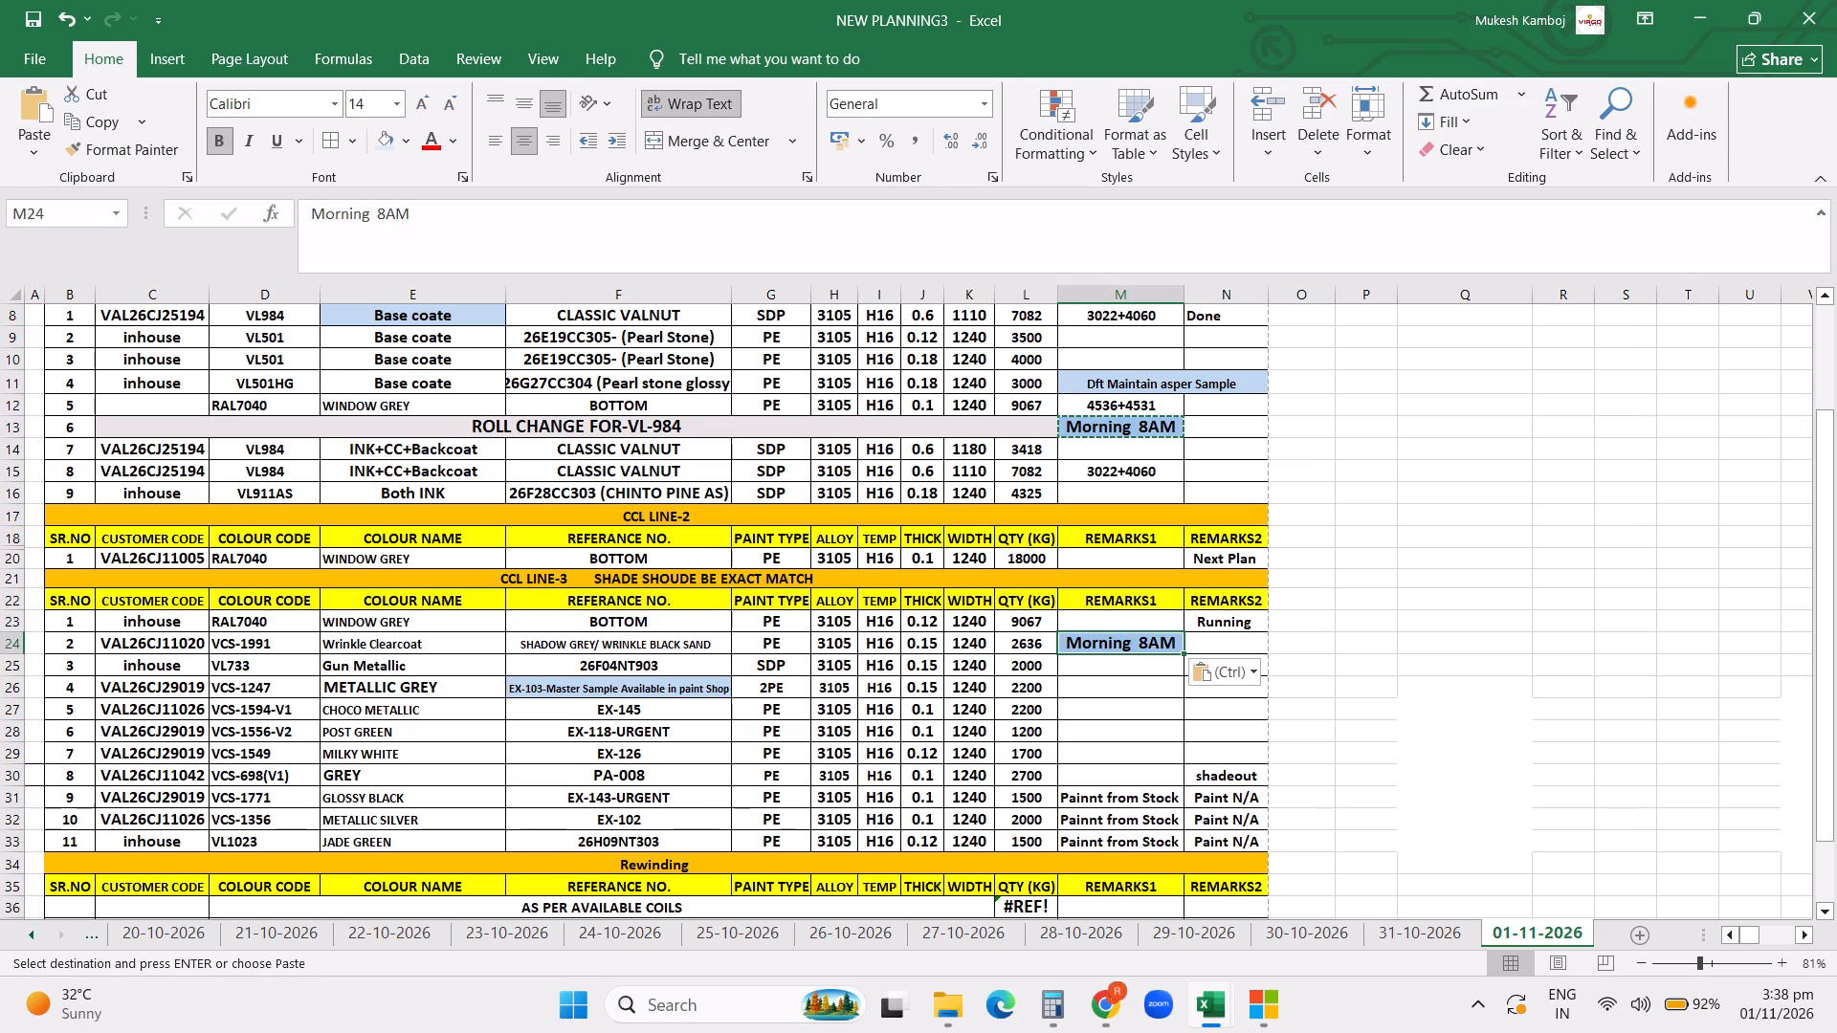
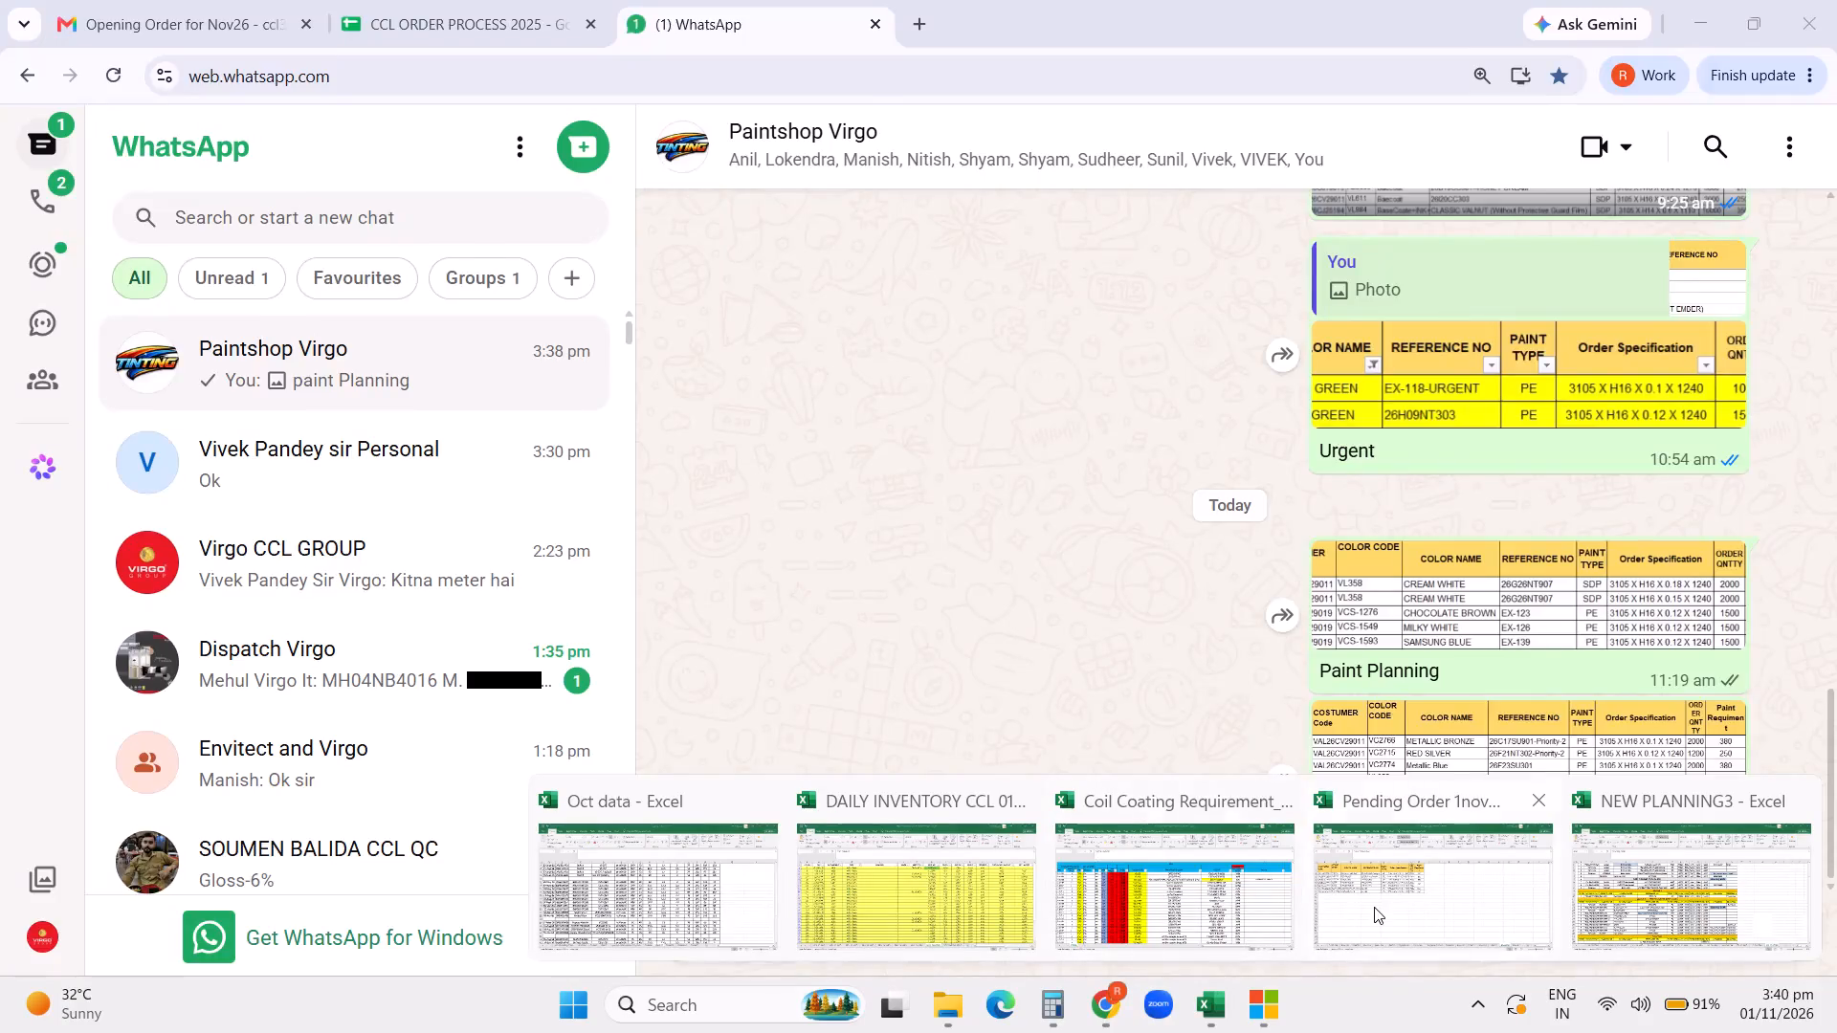
# Review the paint requirement table in Pending Order 1nov26 and the CCL LINE-3 remarks in NEW PLANNING3.
pyautogui.click(1374, 907)
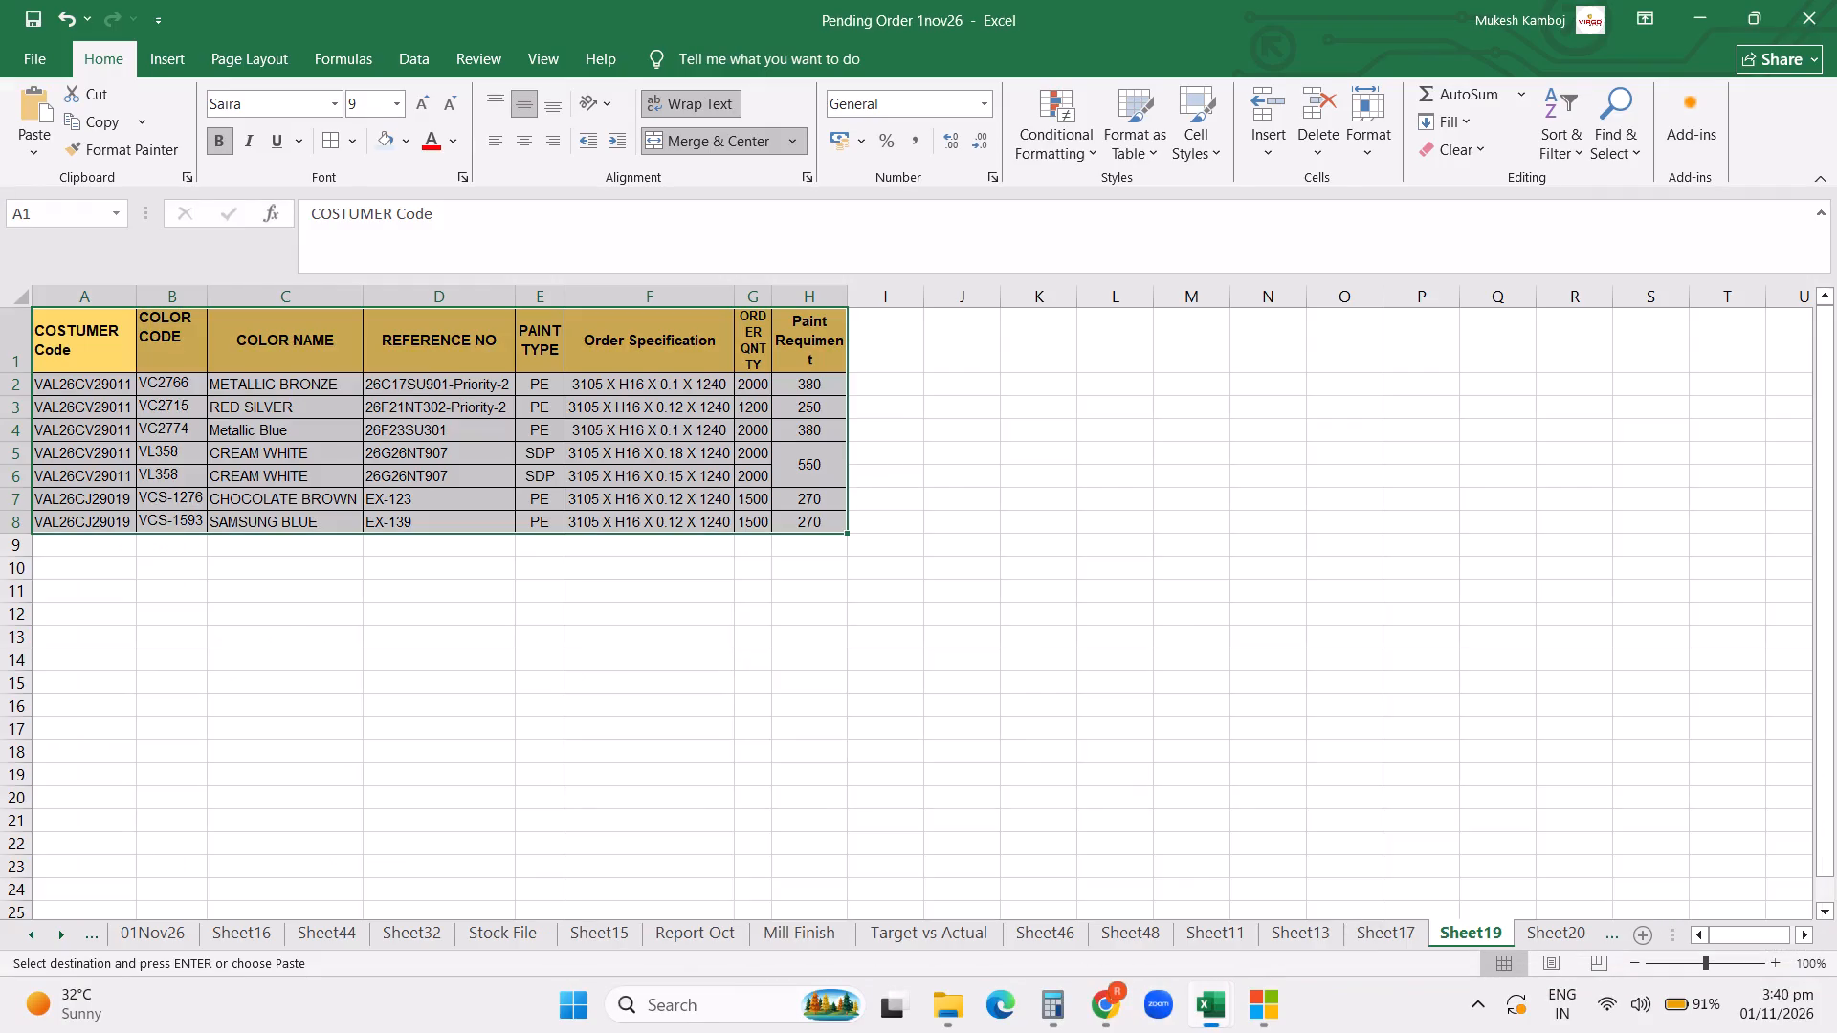
pyautogui.click(1215, 1001)
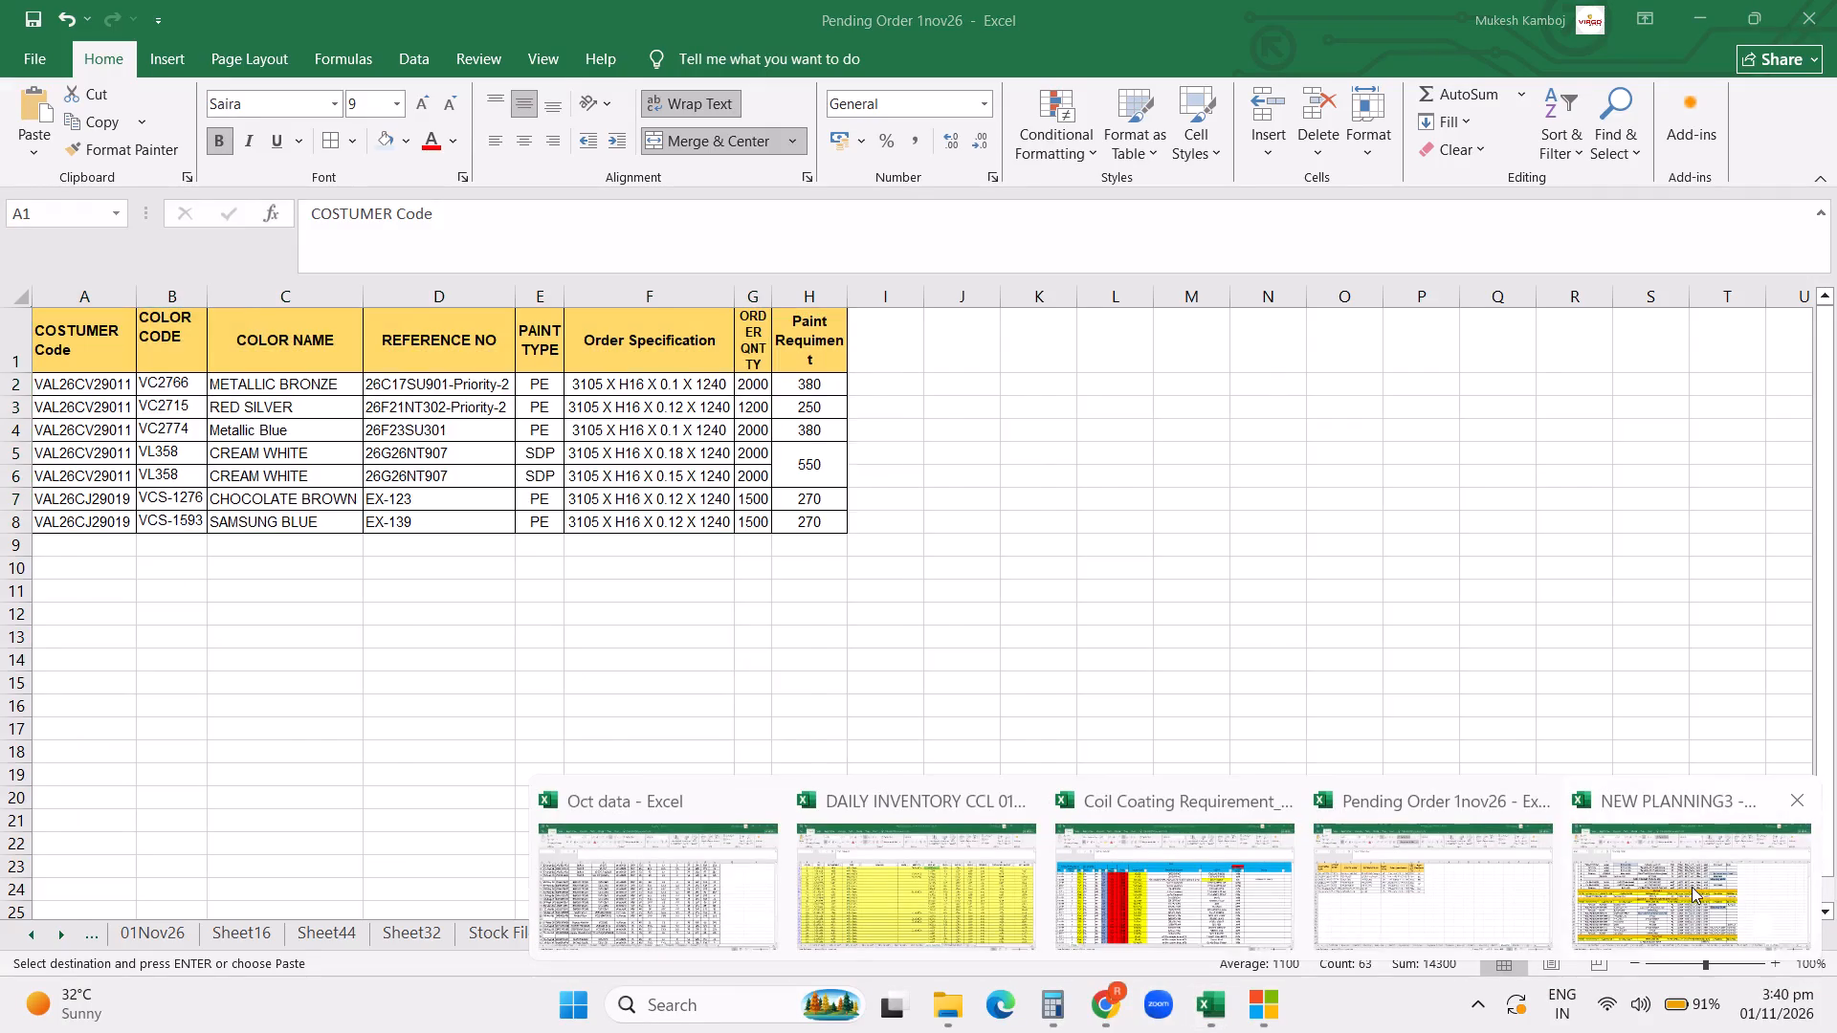
pyautogui.click(1695, 887)
pyautogui.click(1214, 1002)
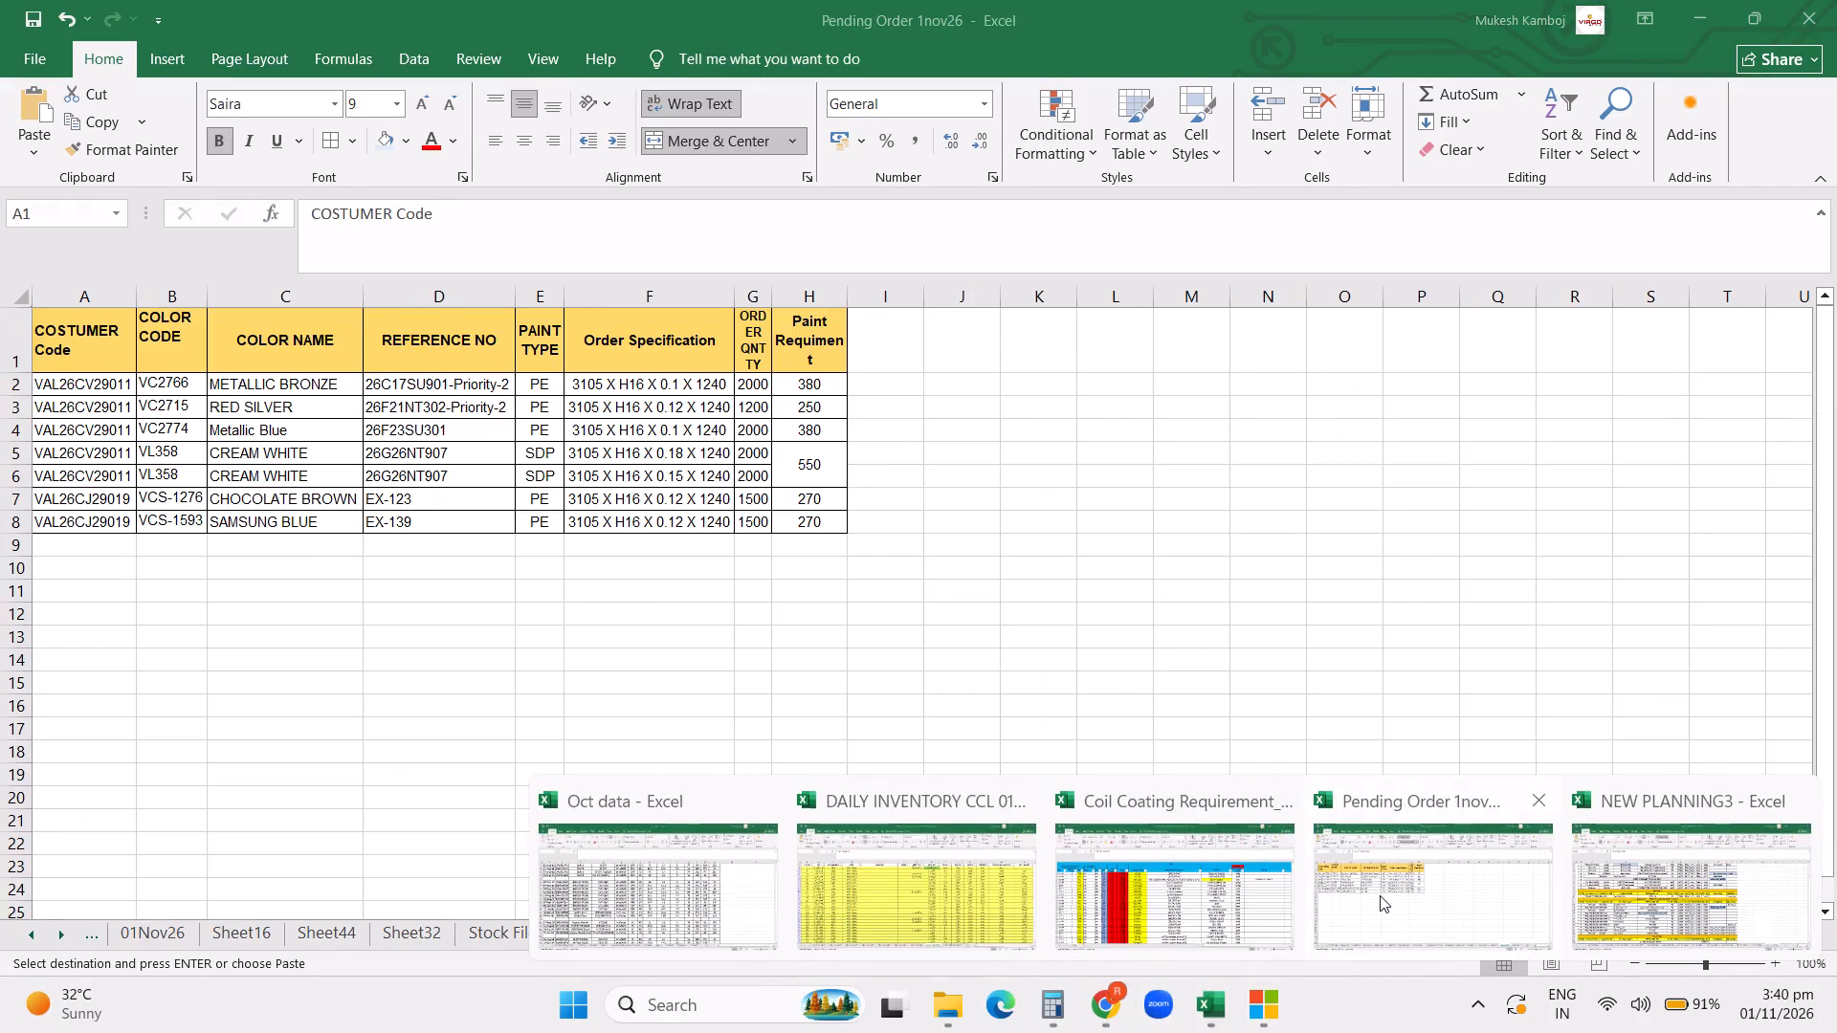
pyautogui.click(1380, 895)
pyautogui.click(1014, 770)
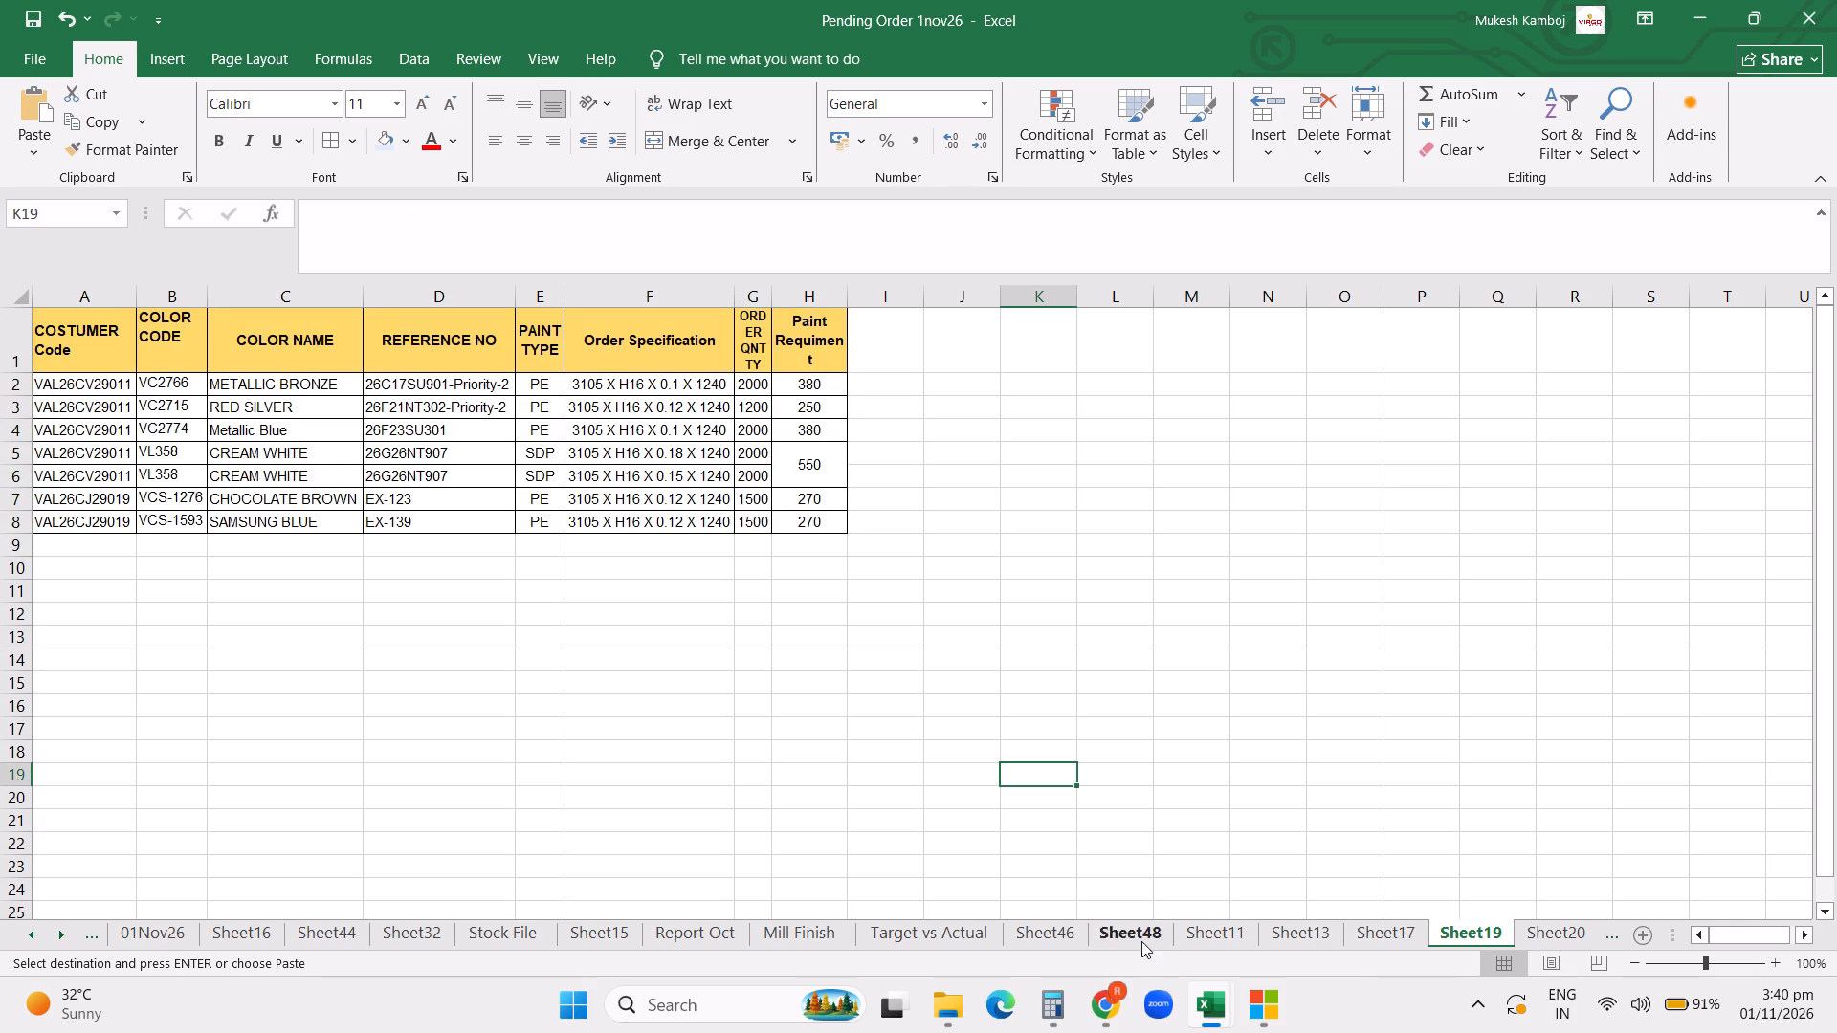
pyautogui.click(1203, 1008)
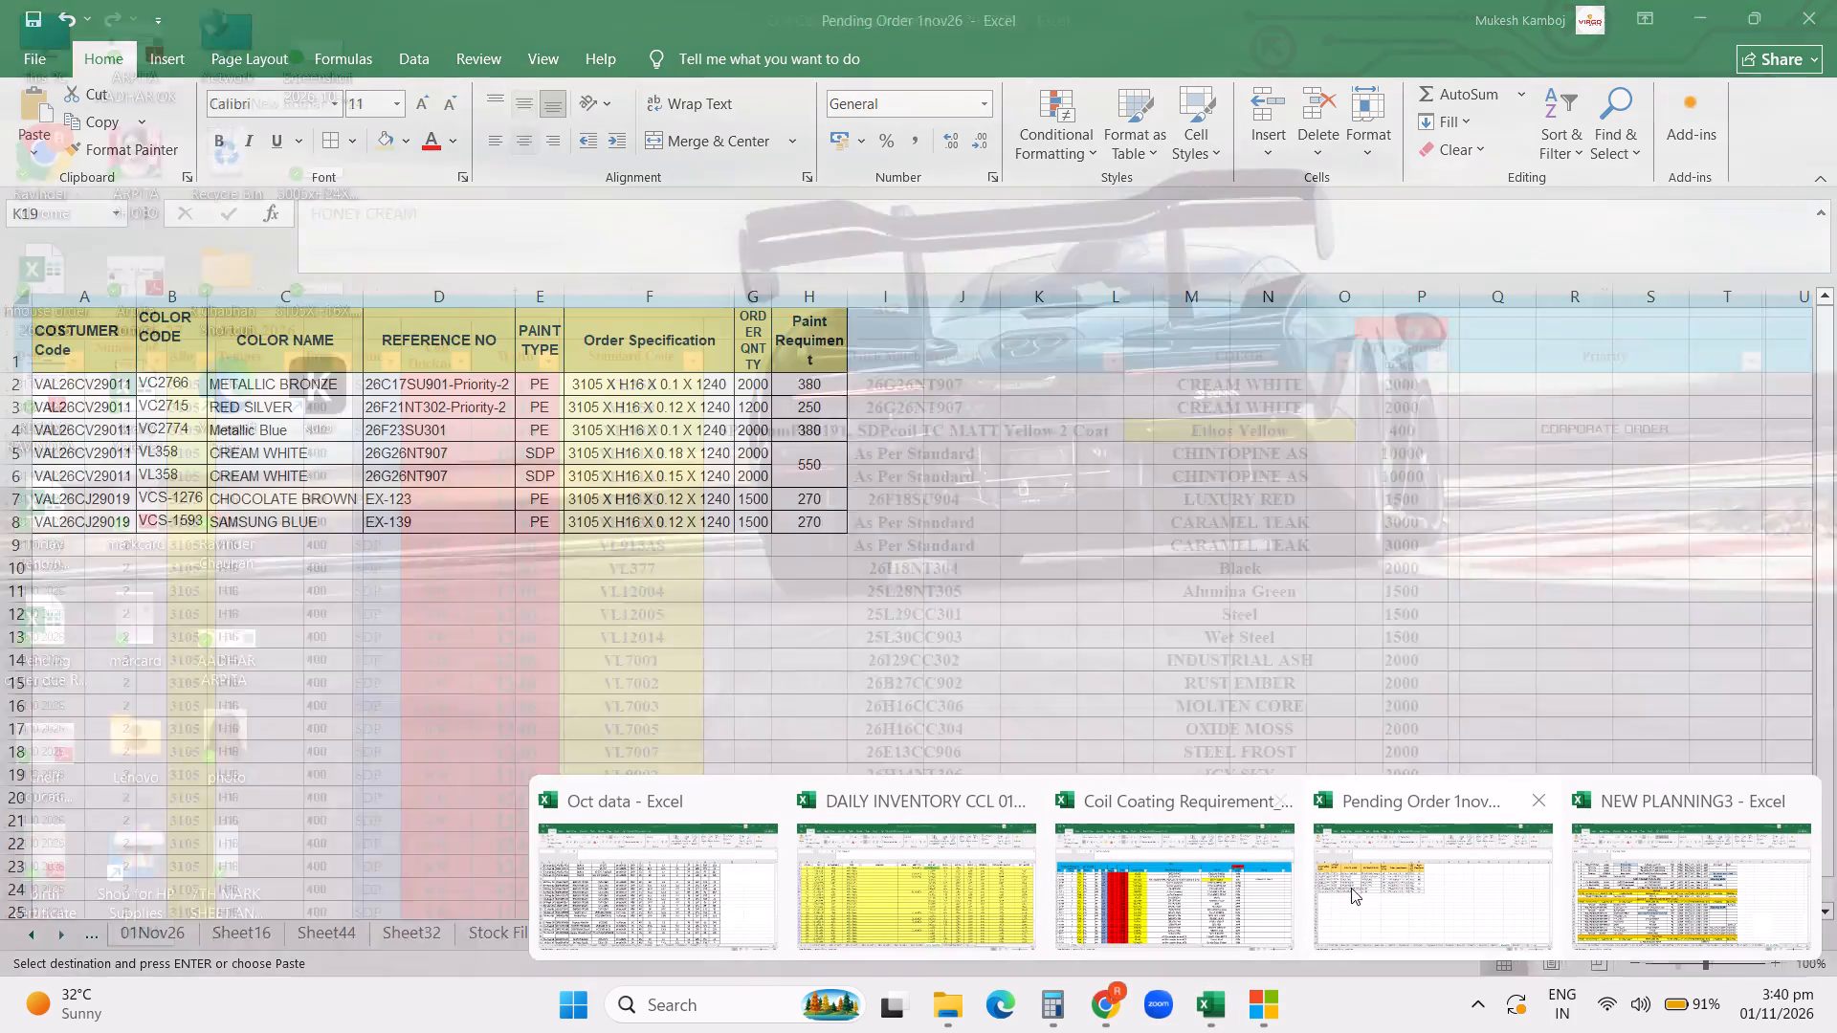
pyautogui.click(1643, 909)
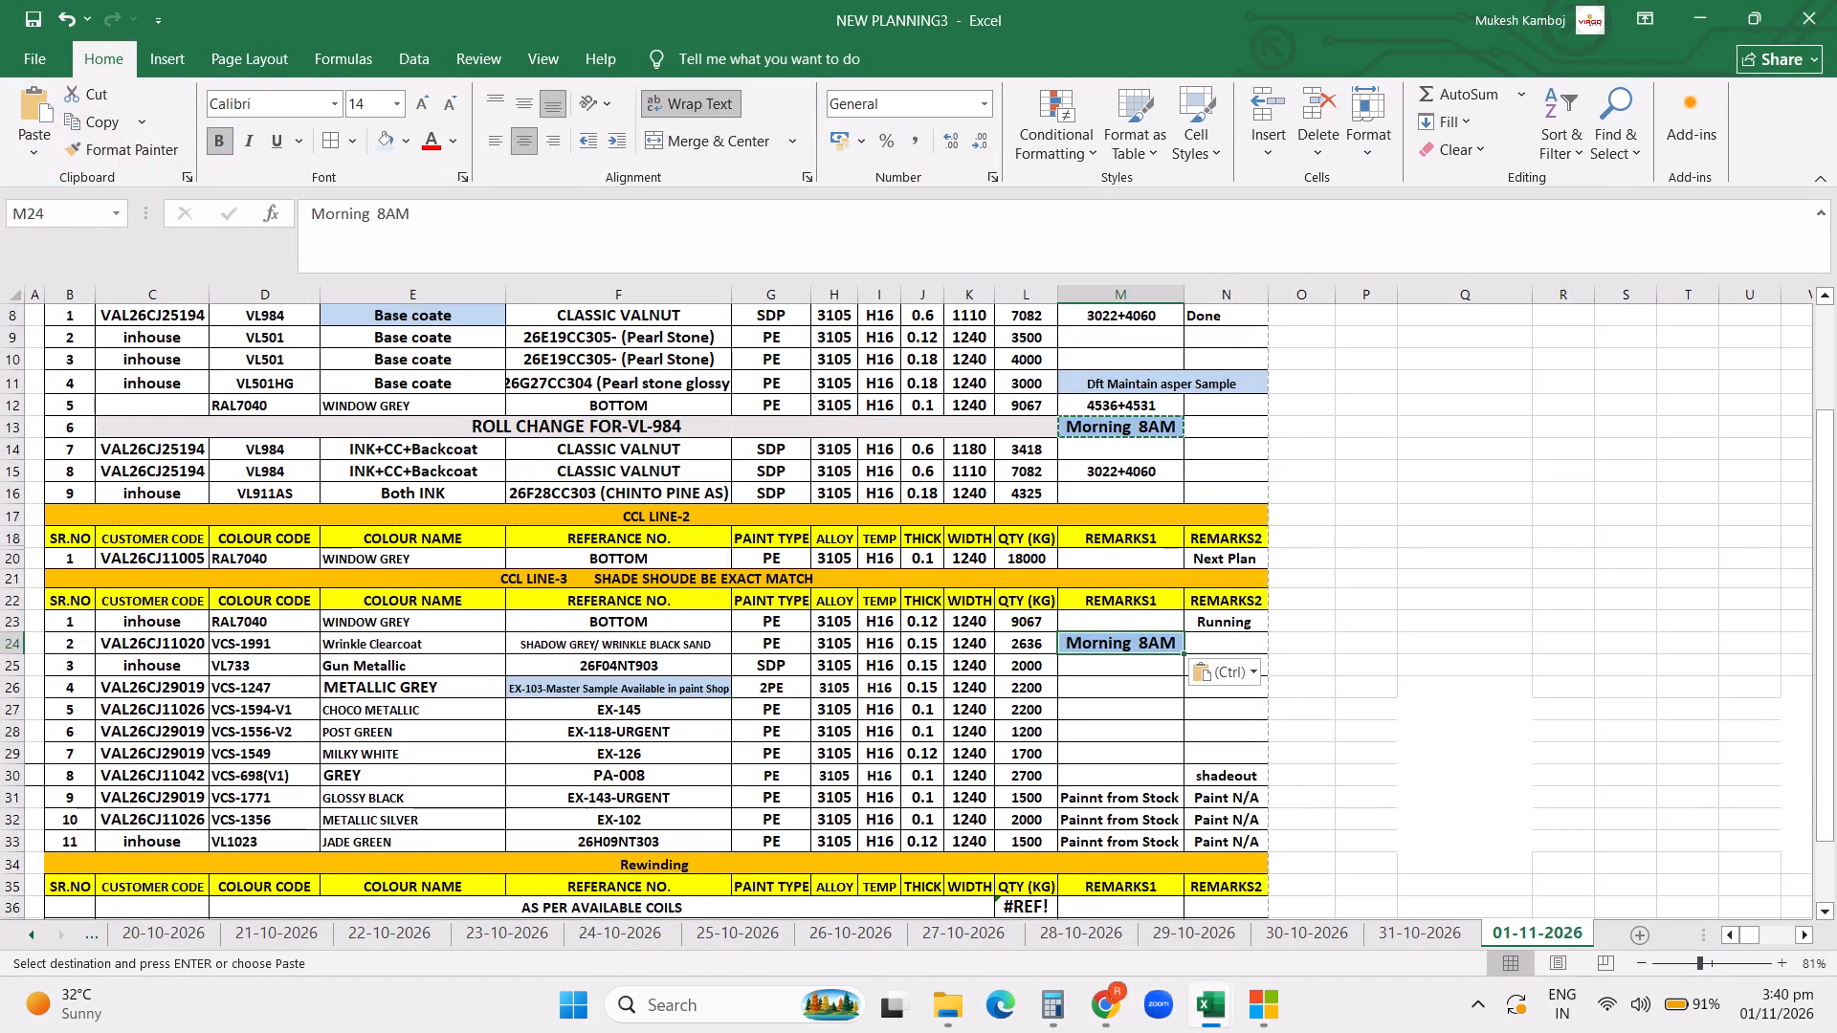
pyautogui.click(1285, 718)
pyautogui.click(1206, 707)
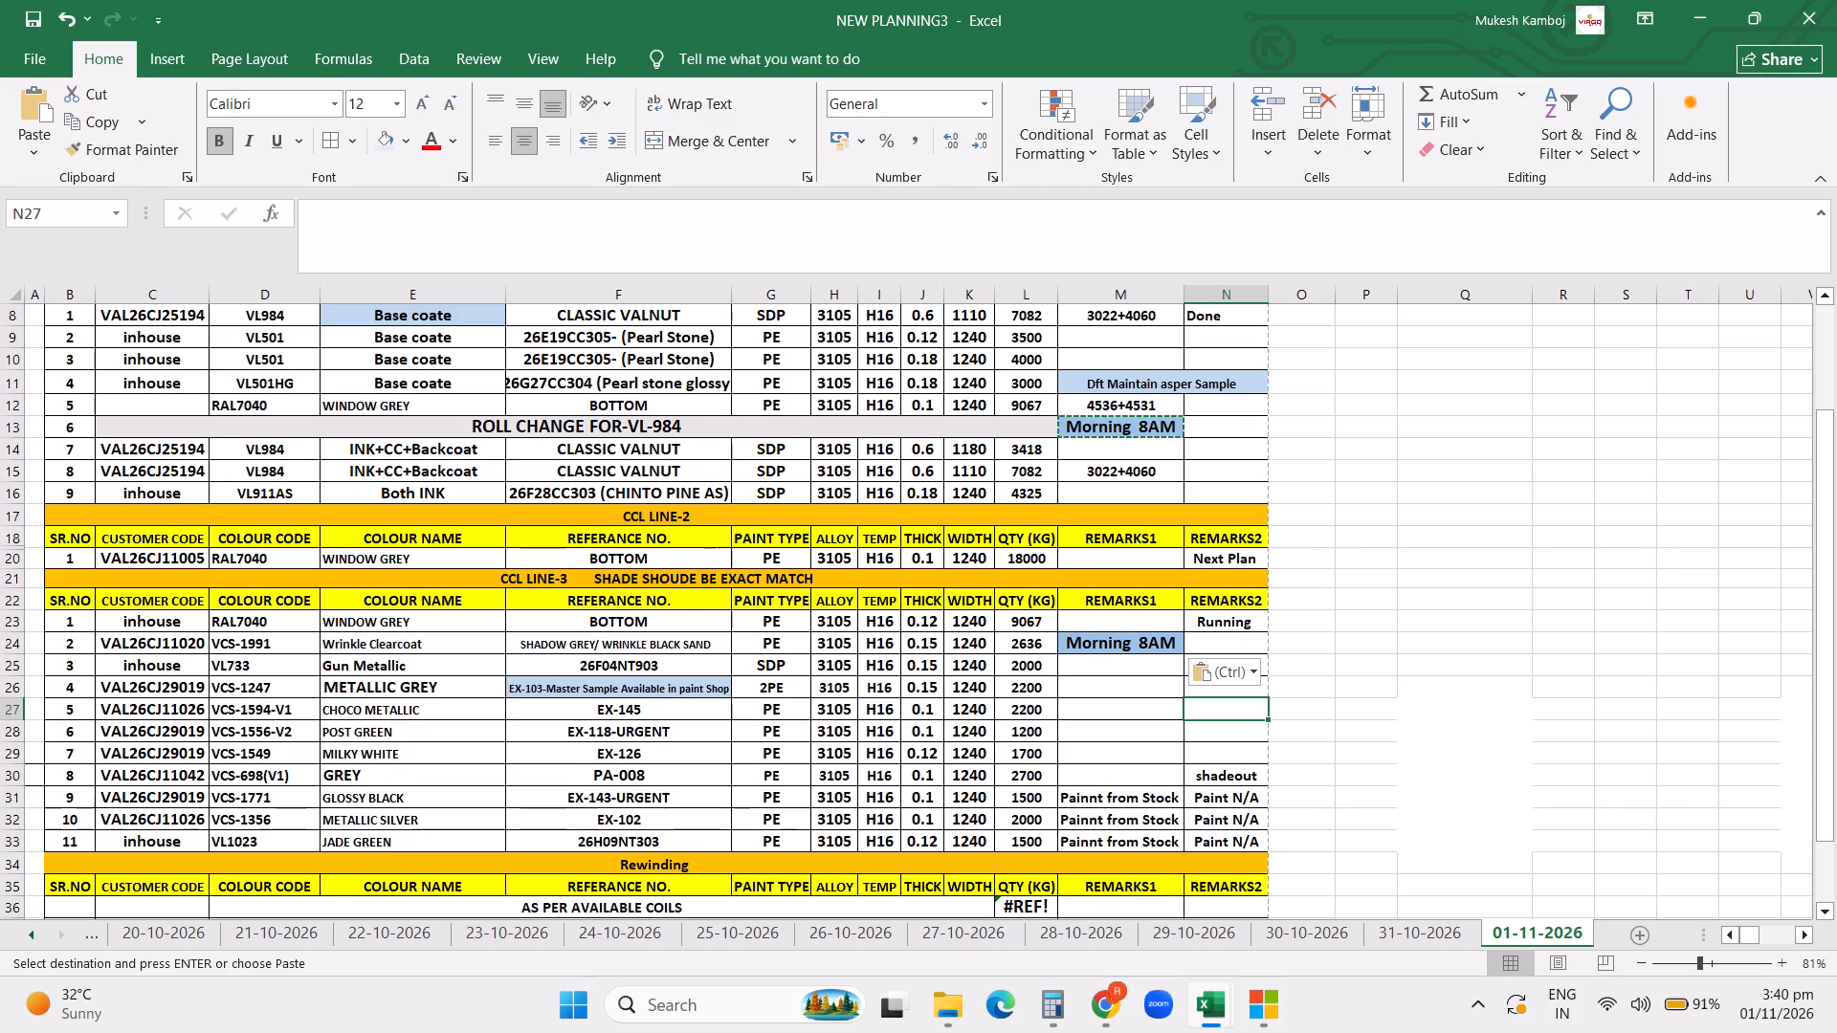
pyautogui.click(1146, 694)
pyautogui.moveTo(1115, 662); pyautogui.dragTo(1105, 741)
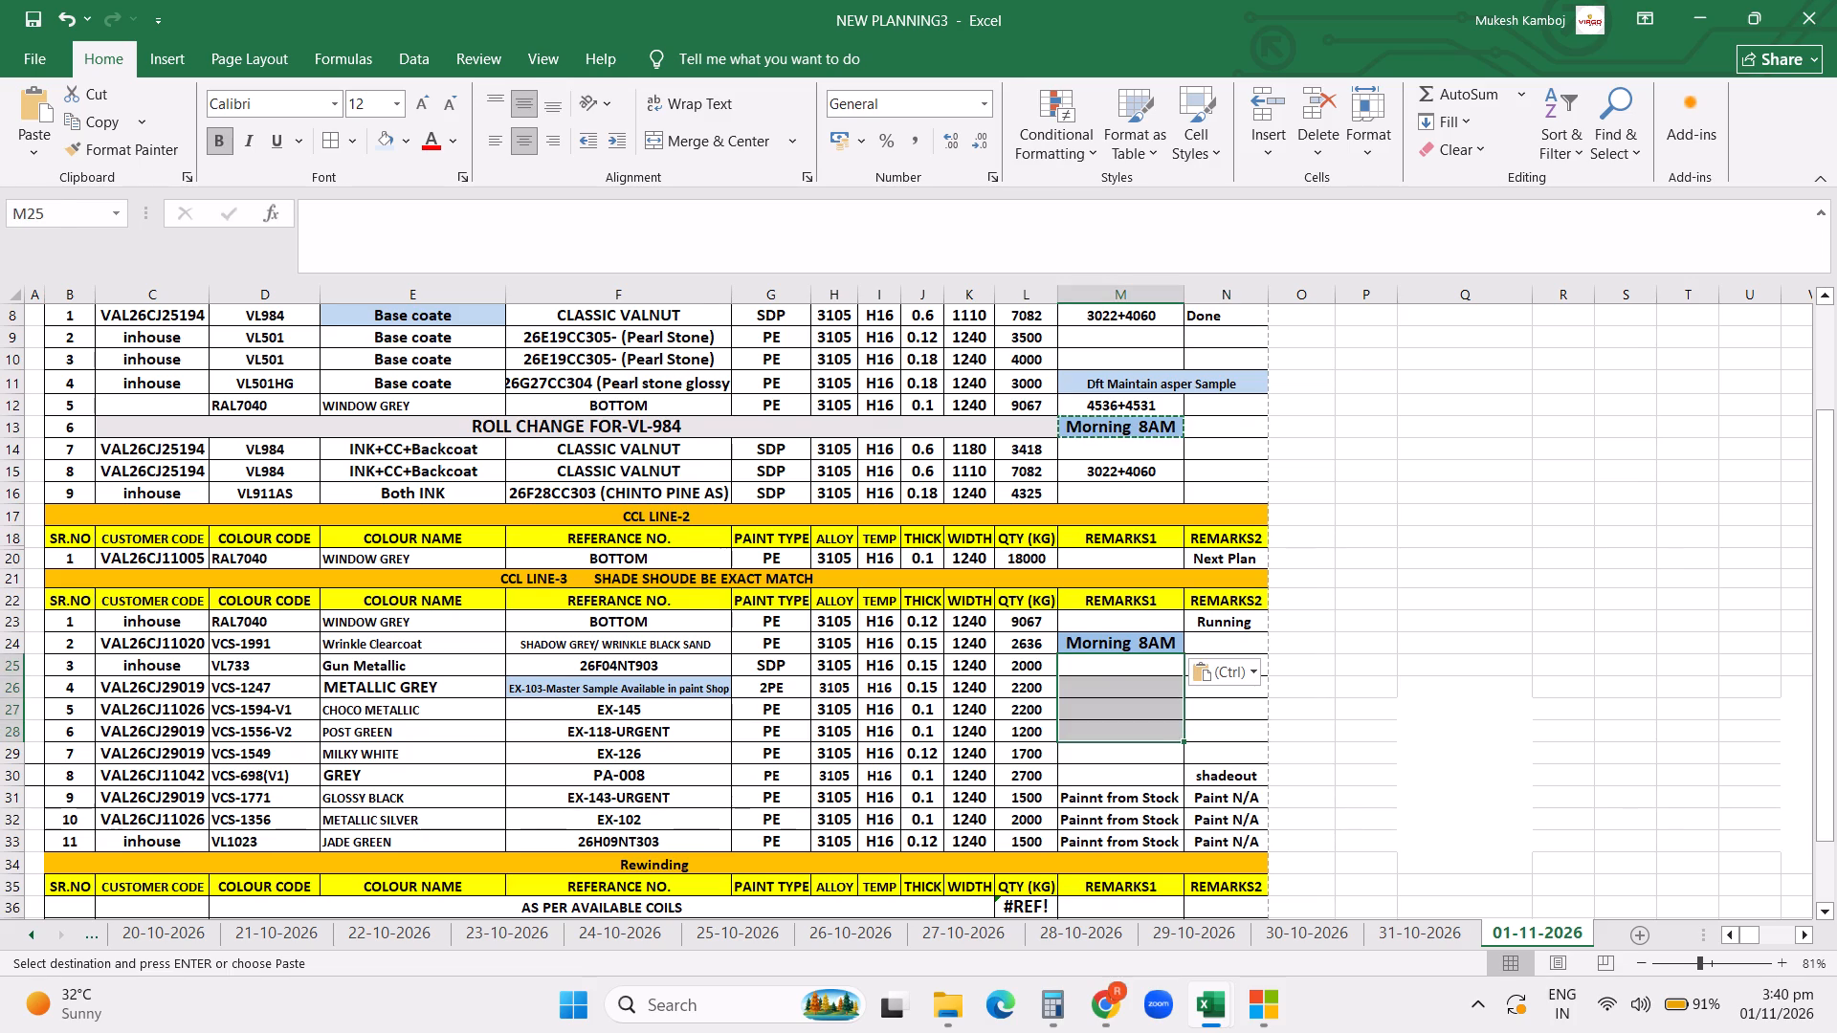
pyautogui.moveTo(1089, 668); pyautogui.dragTo(1114, 755)
pyautogui.click(1120, 736)
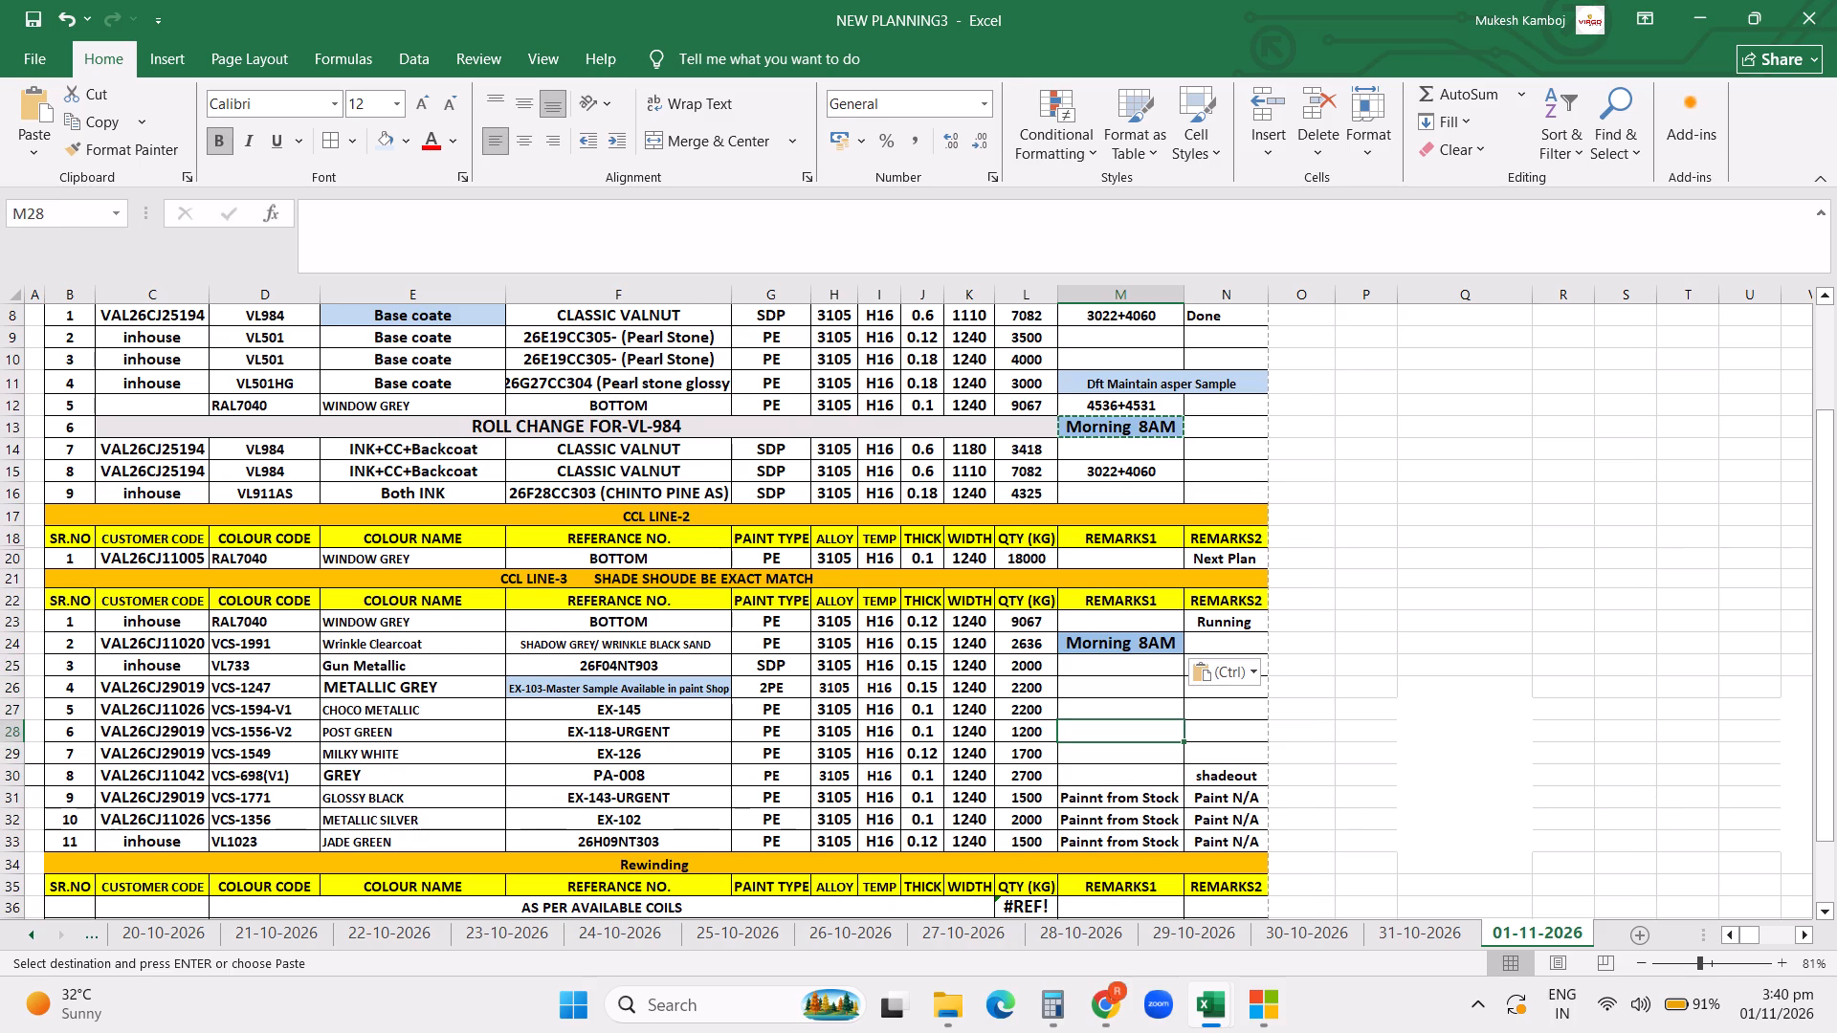
pyautogui.click(1227, 720)
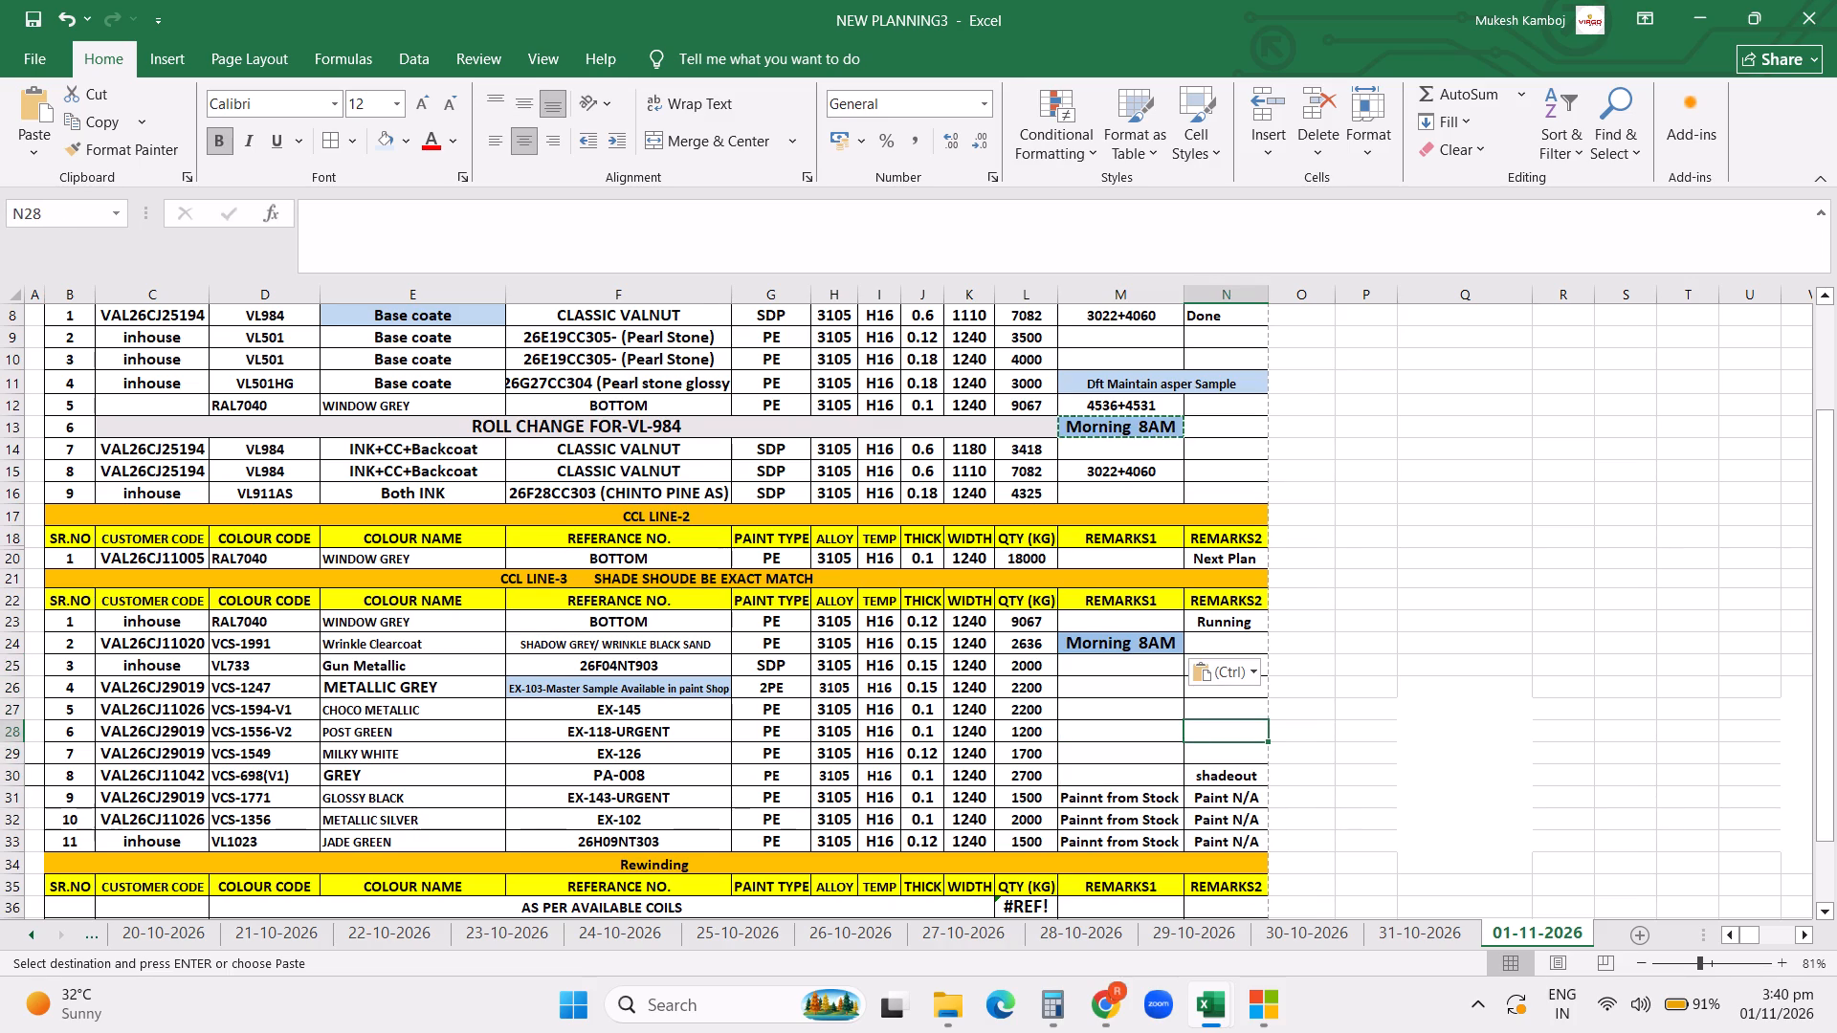
# Save the NEW PLANNING3 workbook.
pyautogui.click(1393, 732)
pyautogui.hotkey('ctrl', 's')
pyautogui.hotkey('ctrl', 's')
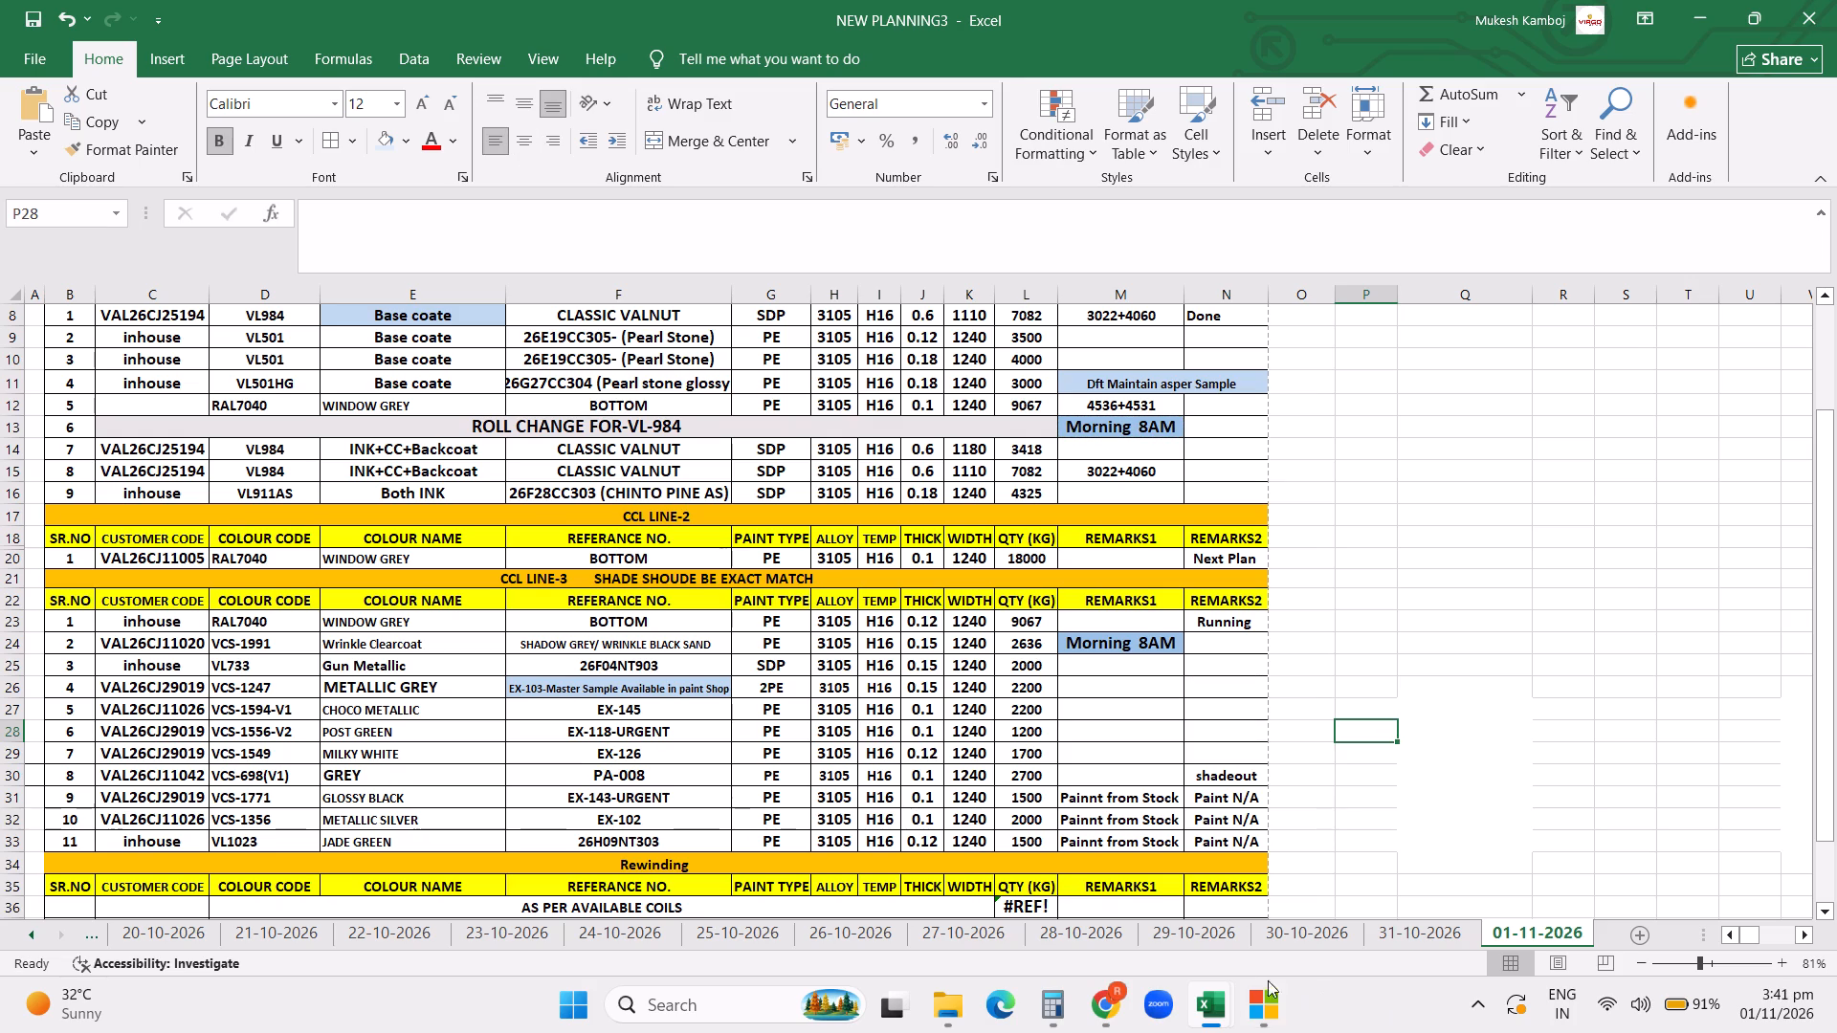
# Open the Pending Order 31oct26 Clossing workbook from its folder on the D: drive and enable its content.
pyautogui.click(1207, 1016)
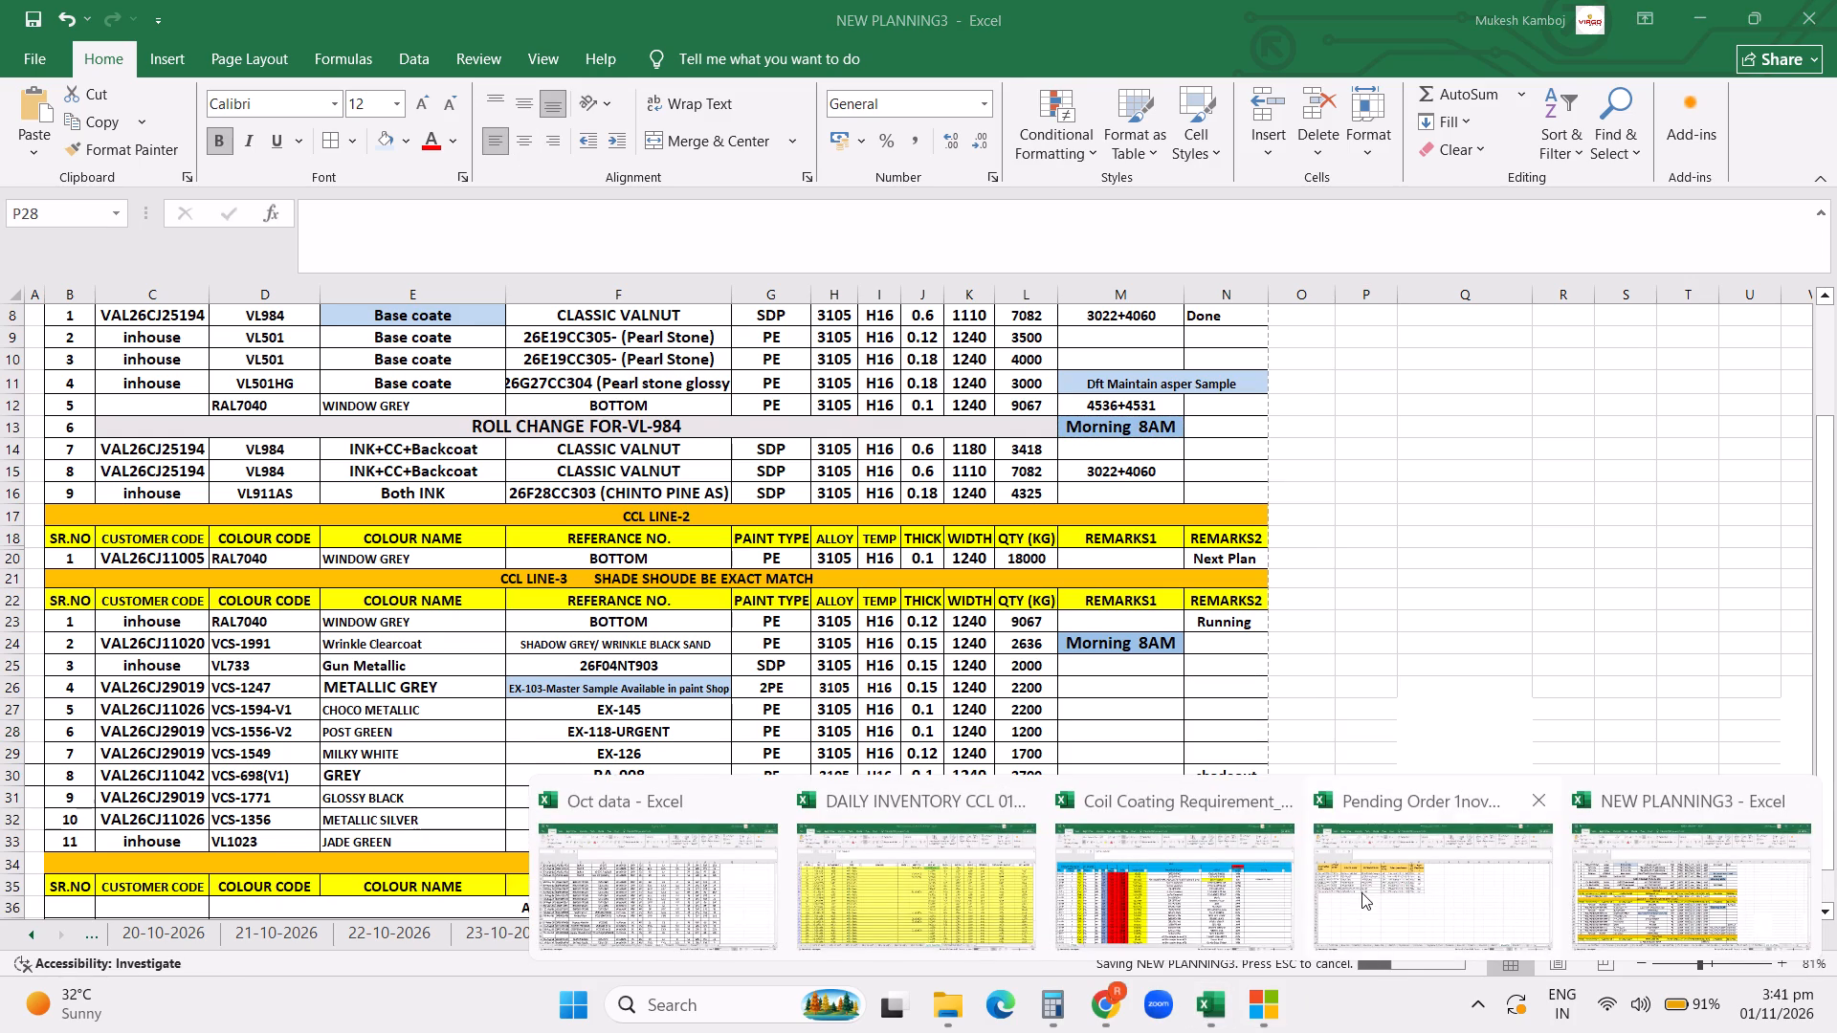
pyautogui.click(1363, 889)
pyautogui.click(1051, 672)
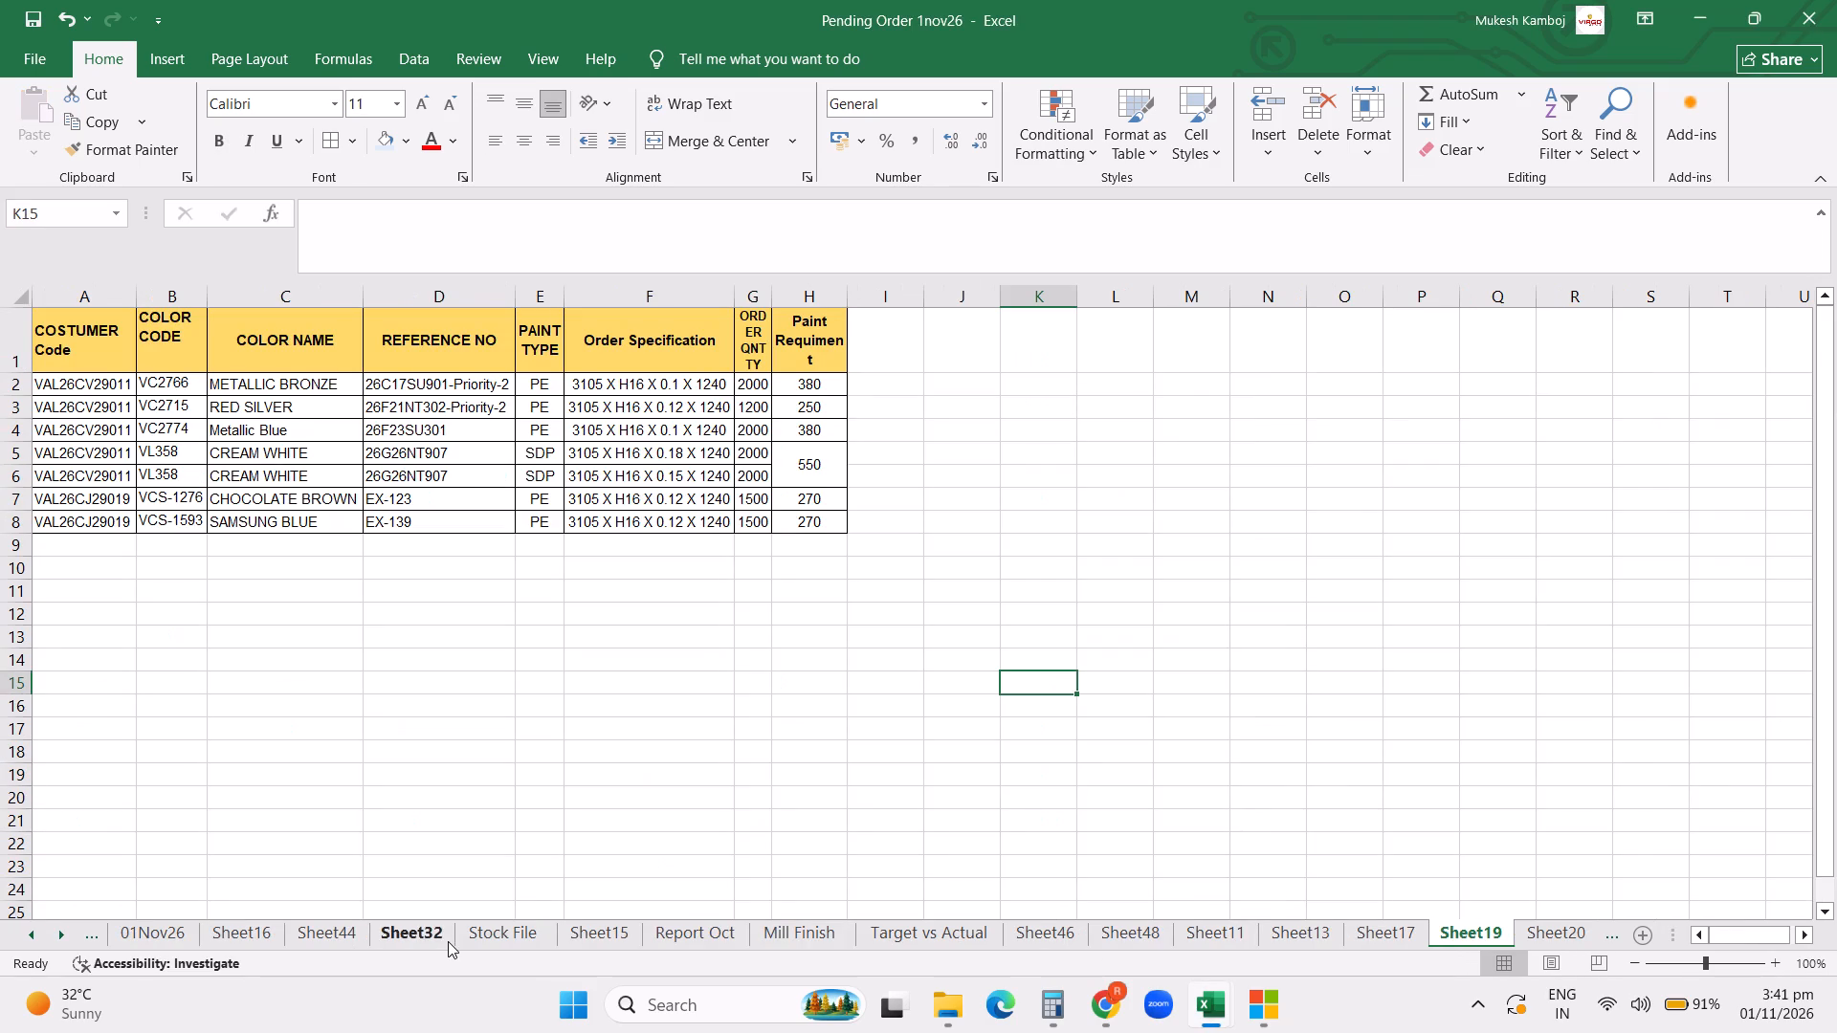
pyautogui.click(946, 1022)
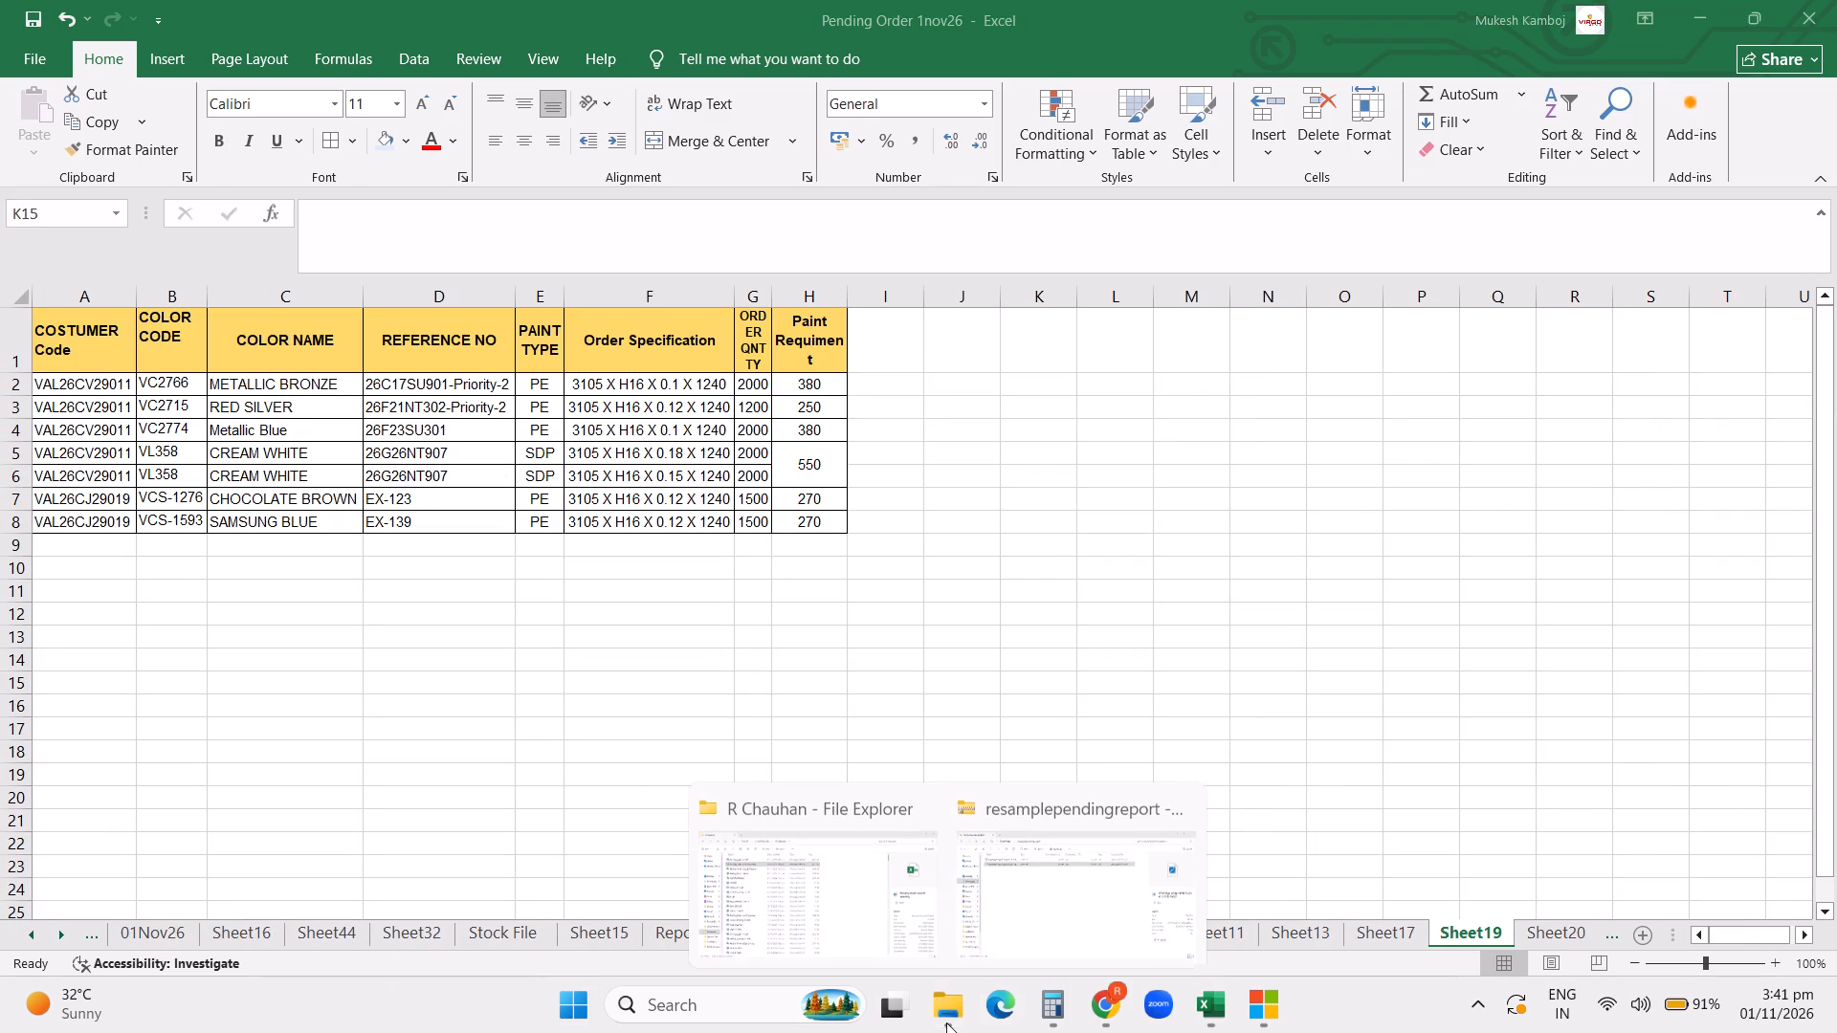
pyautogui.click(856, 890)
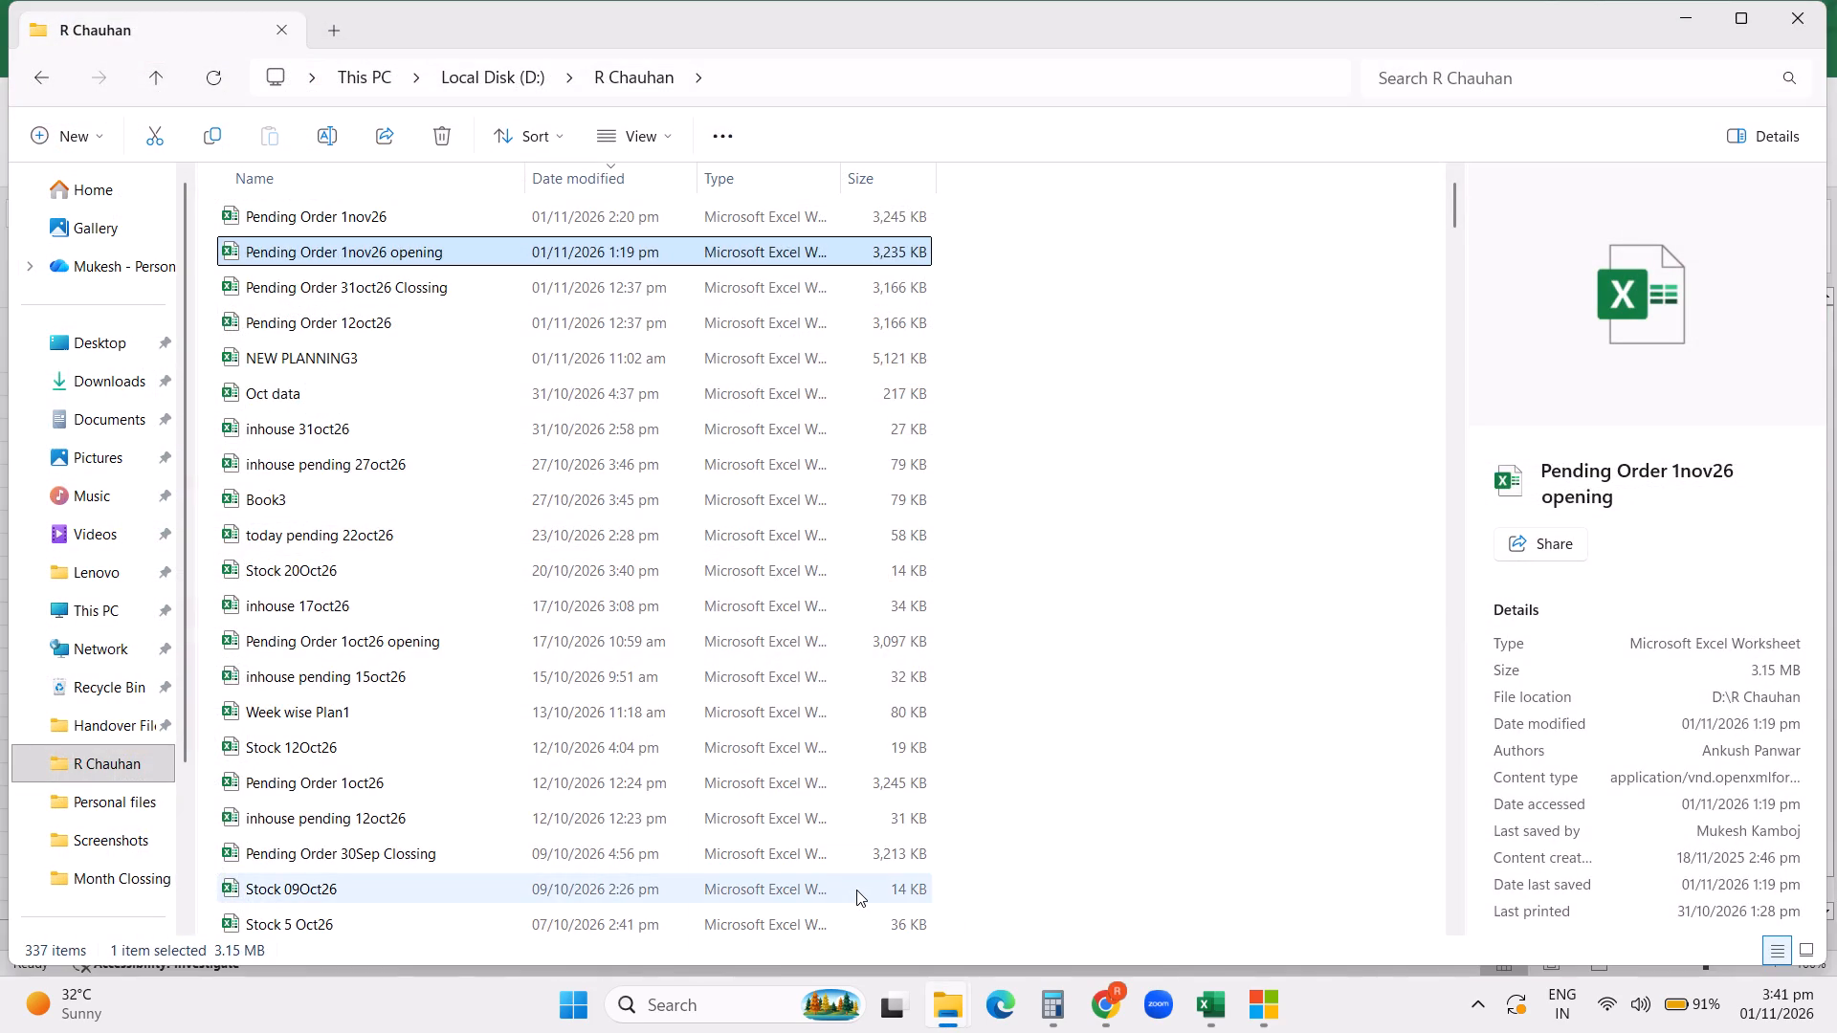
pyautogui.doubleClick(432, 278)
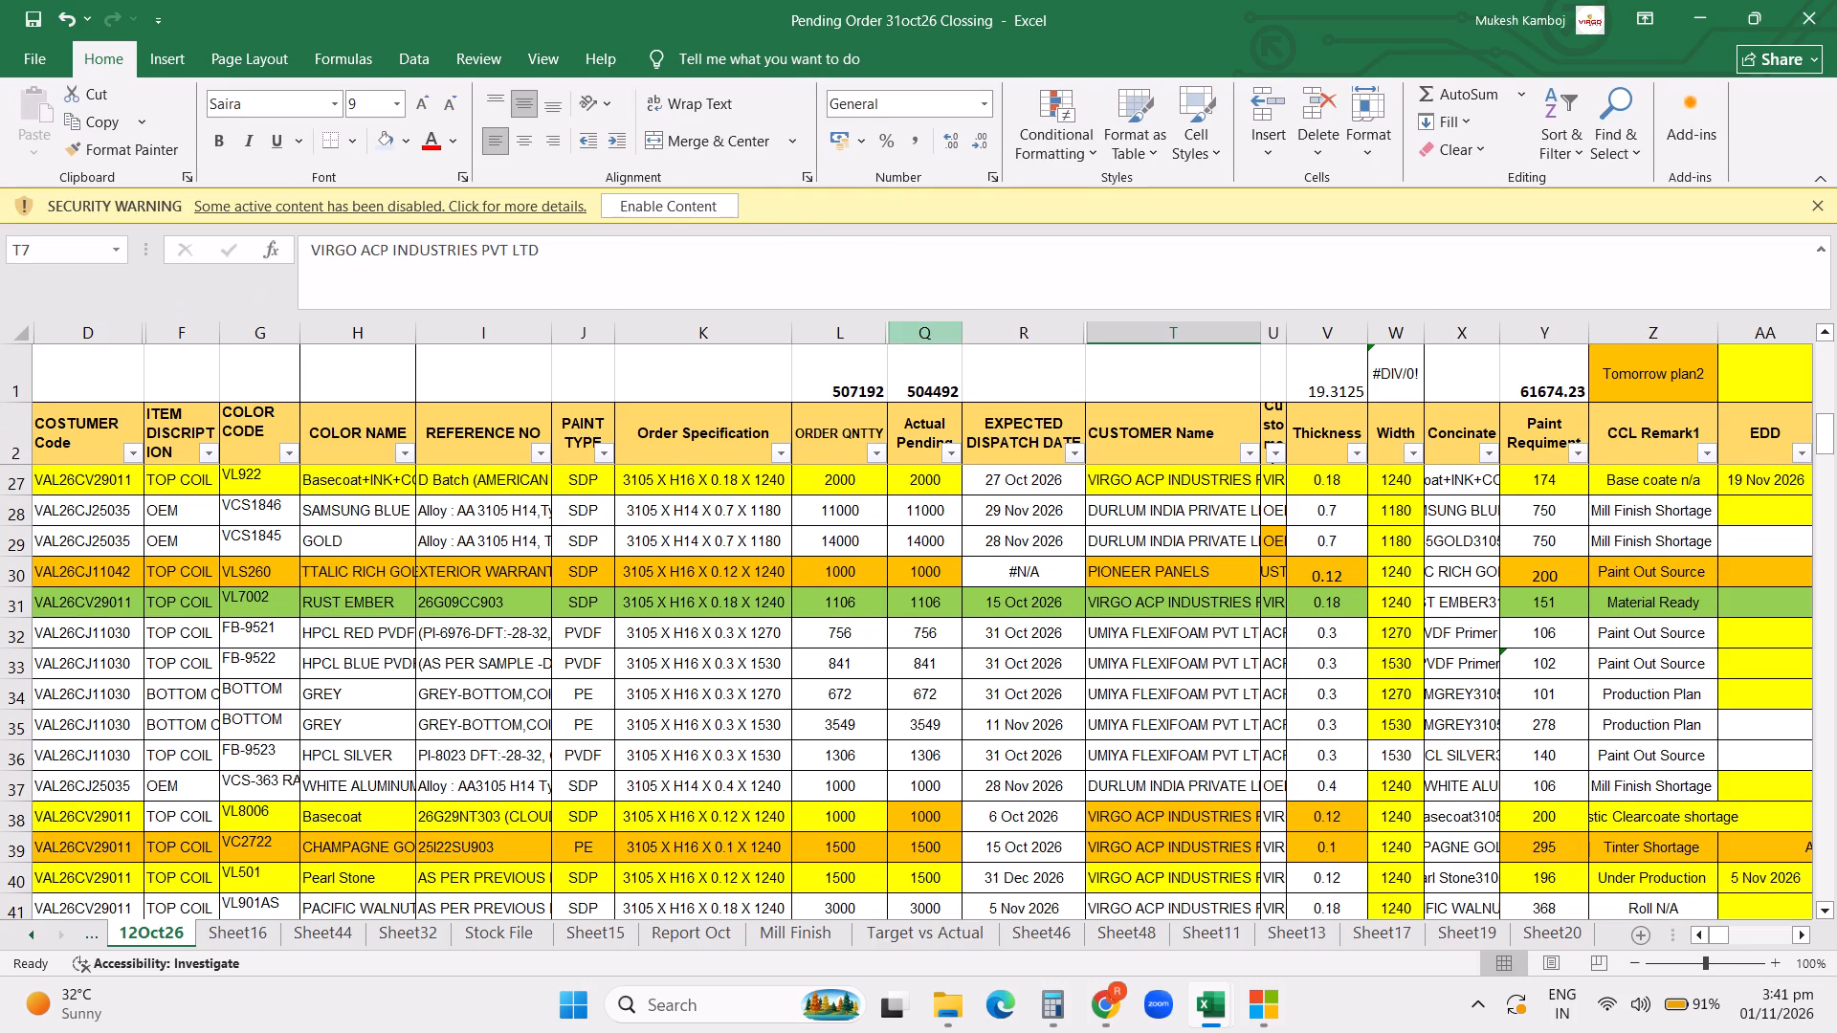
pyautogui.click(696, 204)
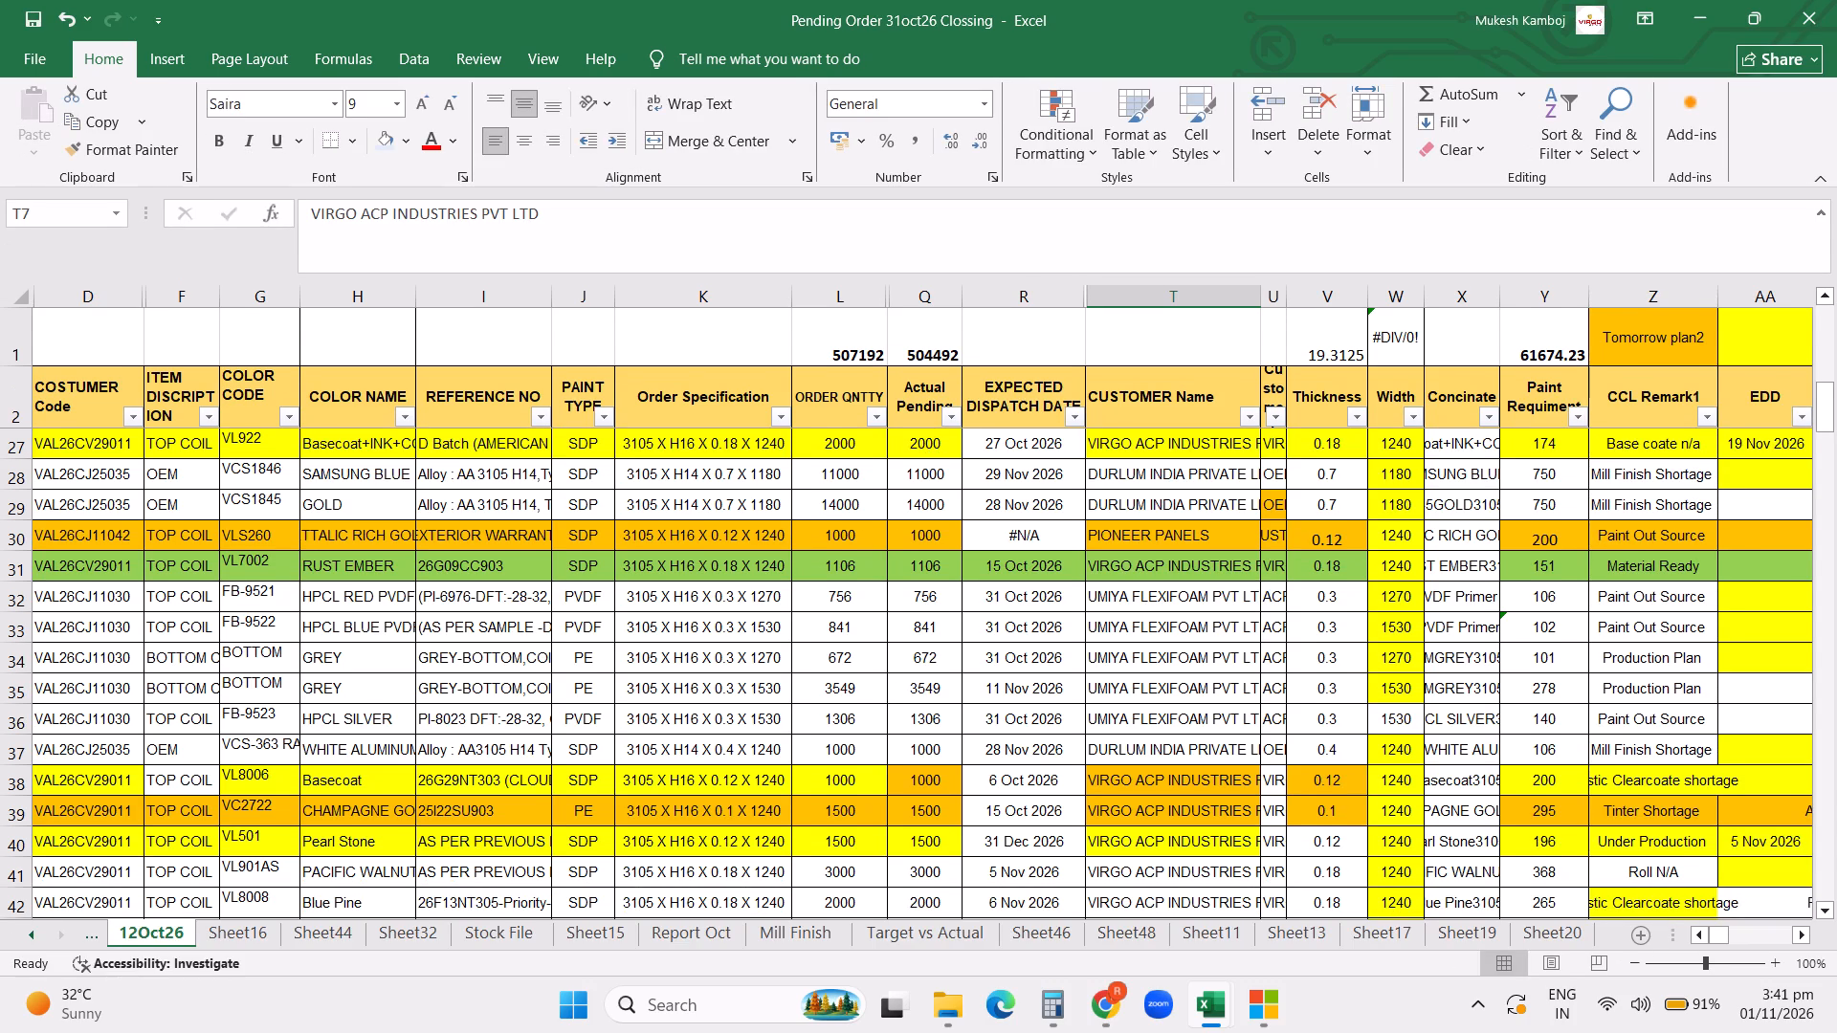
# On the Stock File sheet, copy the full table from the Sr No. header through row 752, up to the IN/OUT column.
pyautogui.click(791, 525)
pyautogui.hotkey('ctrl', 'Up')
pyautogui.hotkey('ctrl', 'Up')
pyautogui.hotkey('ctrl', 'Up')
pyautogui.hotkey('ctrl', 'Up')
pyautogui.press('Down')
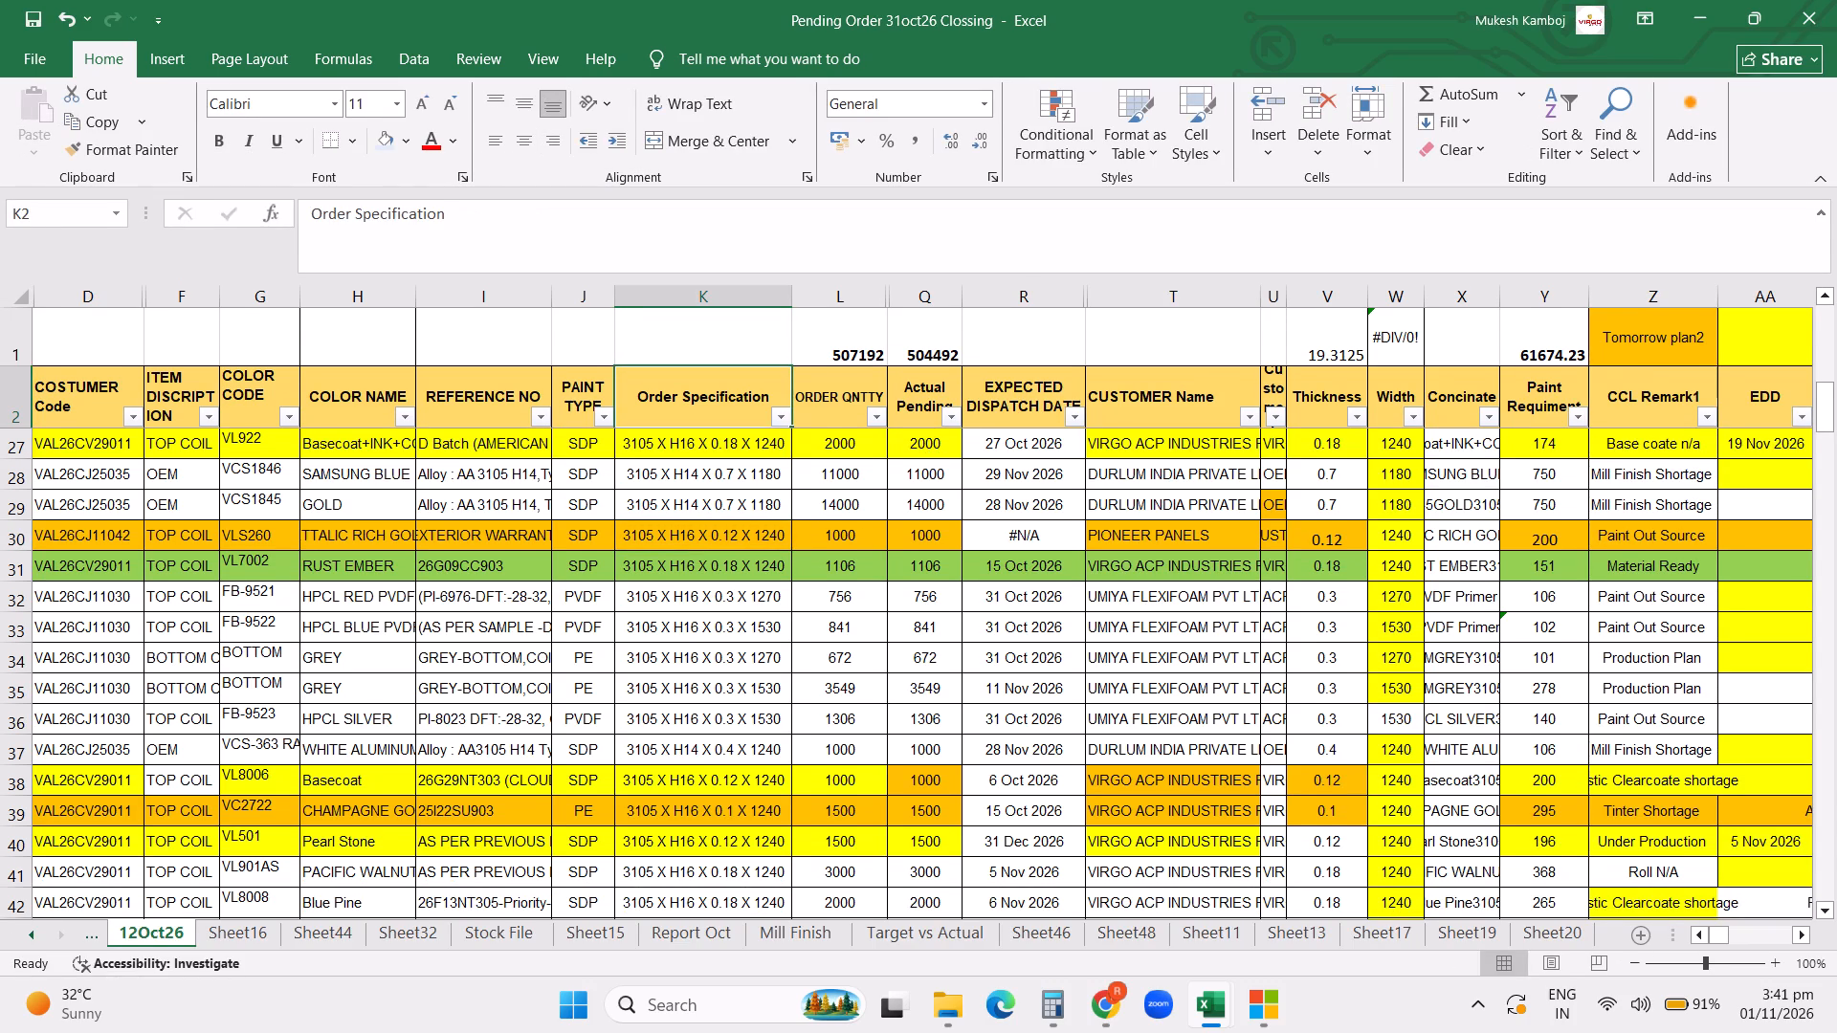
pyautogui.click(520, 932)
pyautogui.click(743, 740)
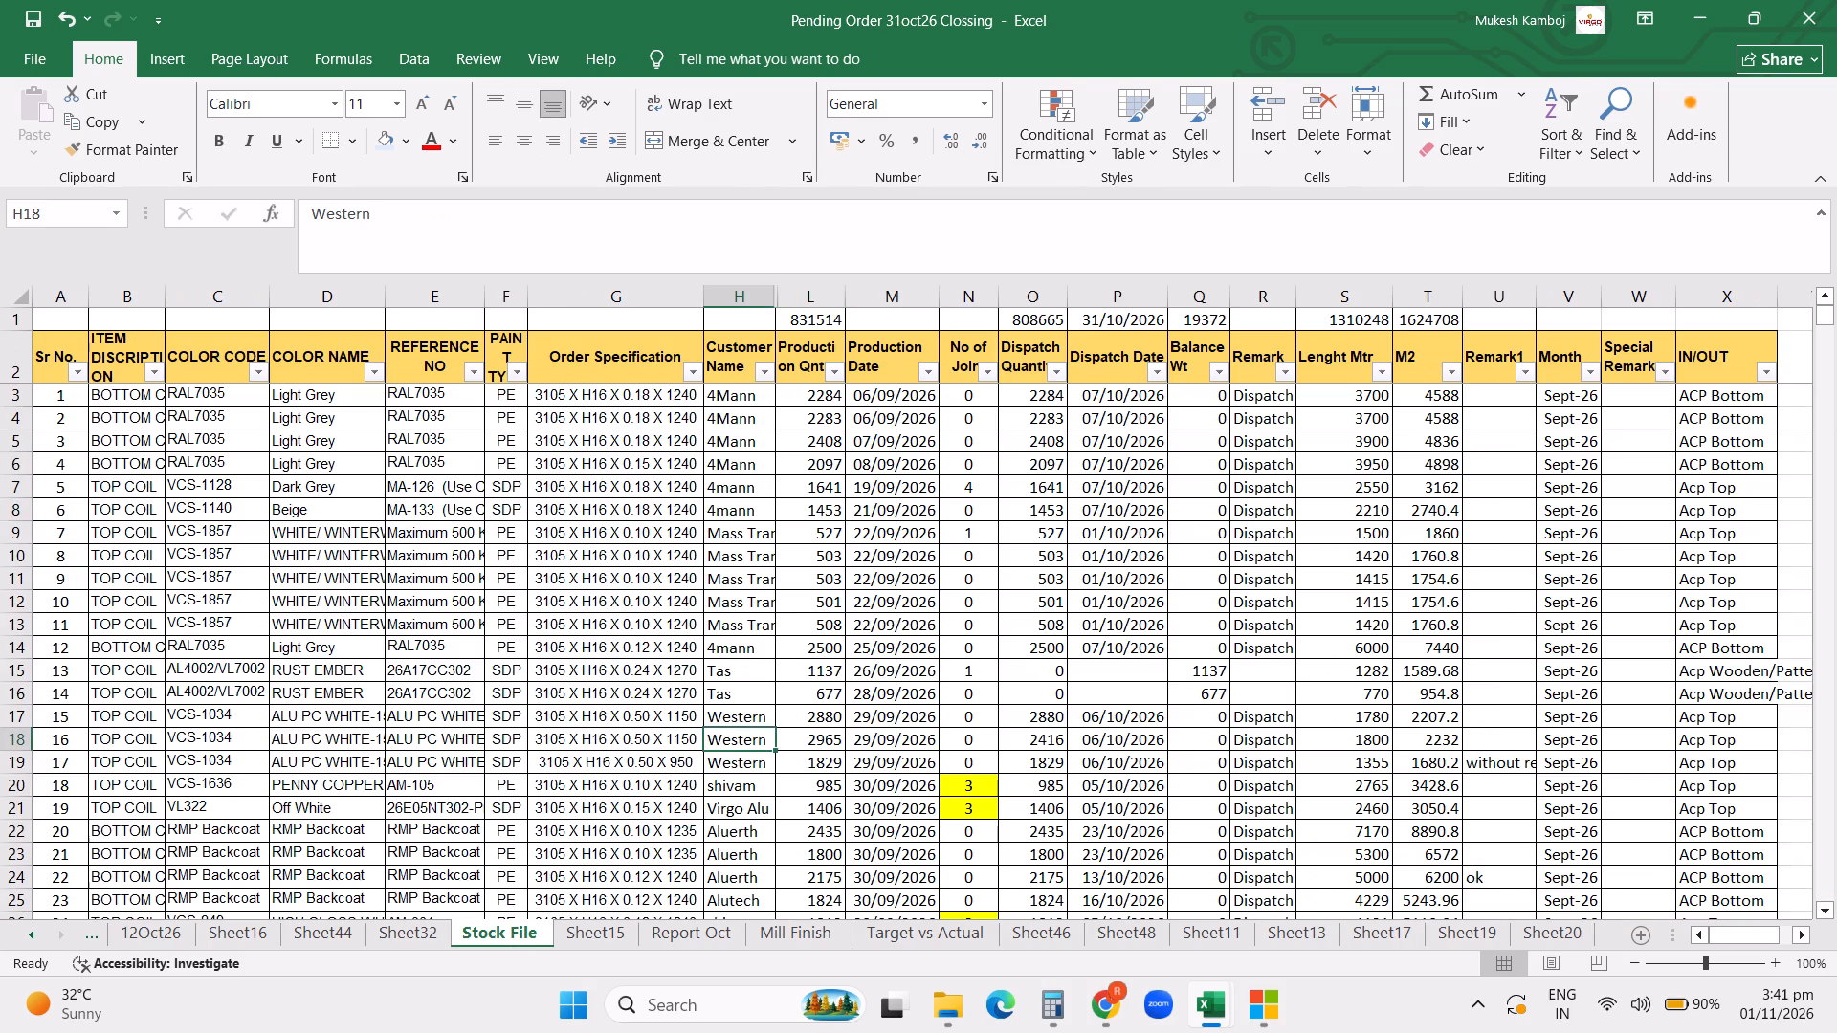
pyautogui.hotkey('ctrl', 'Up')
pyautogui.hotkey('ctrl', 'Up')
pyautogui.hotkey('ctrl', 'Up')
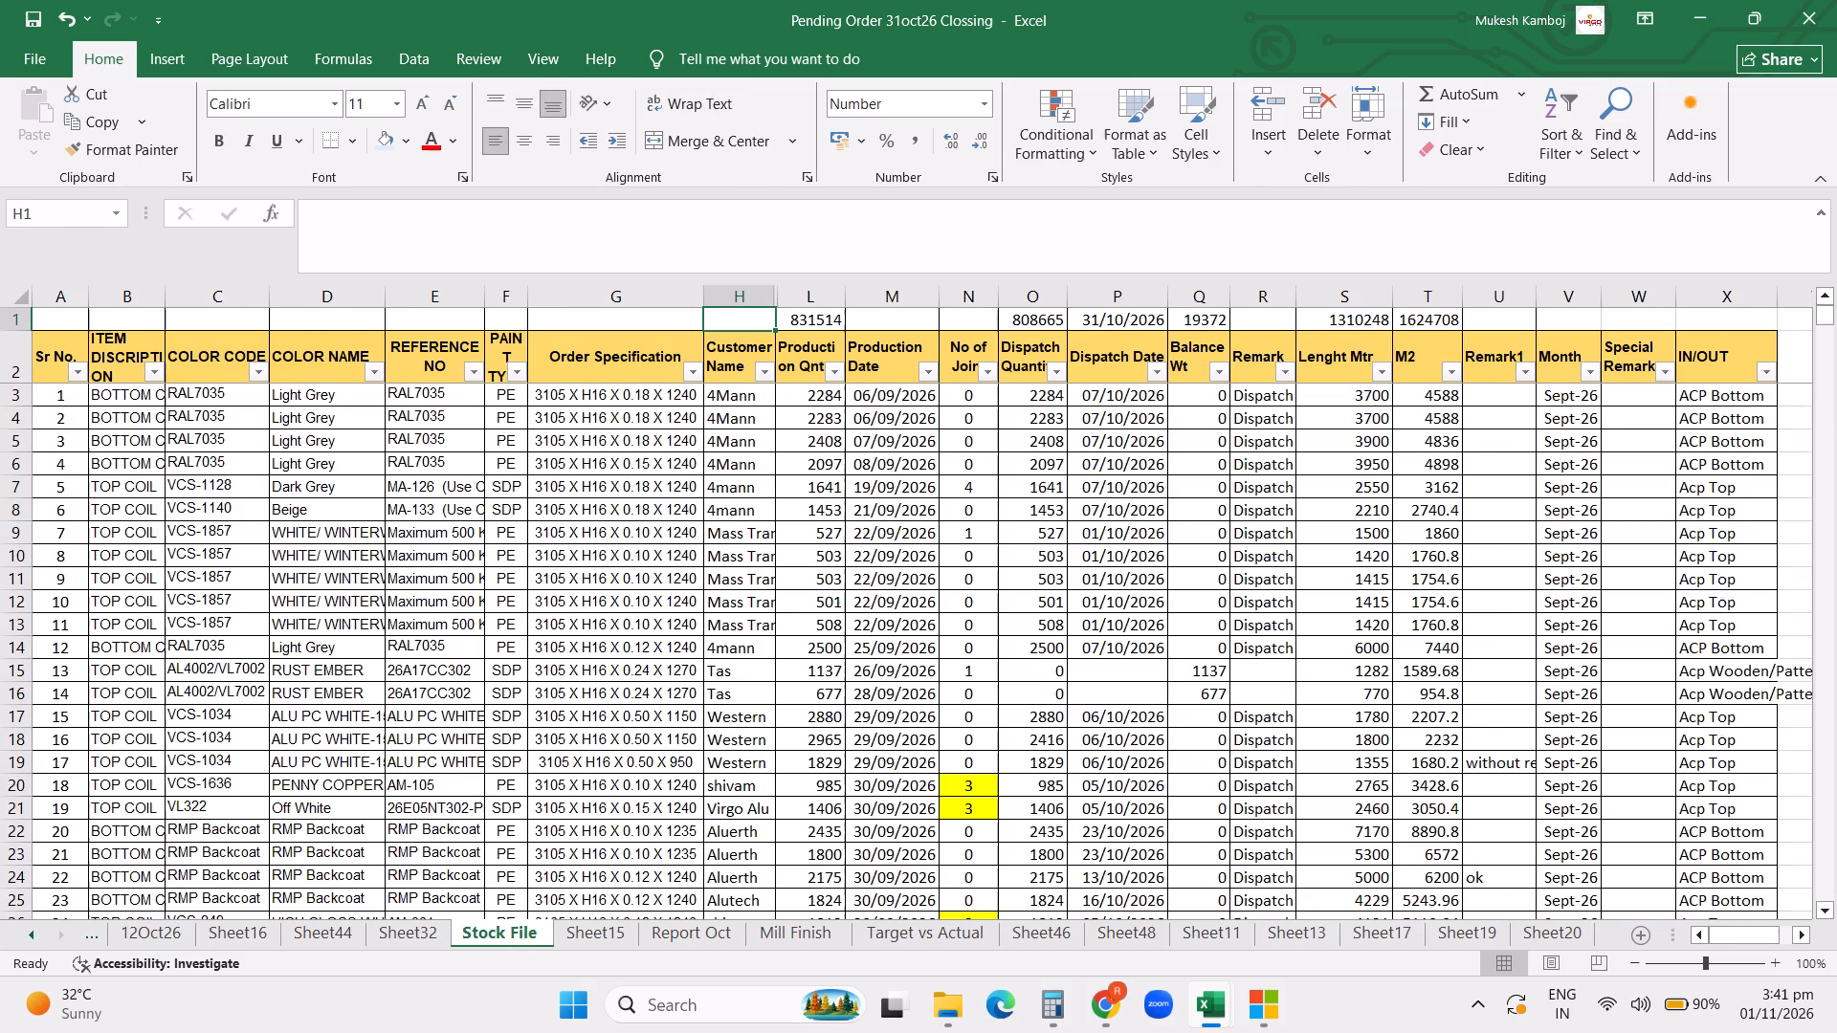
pyautogui.click(63, 360)
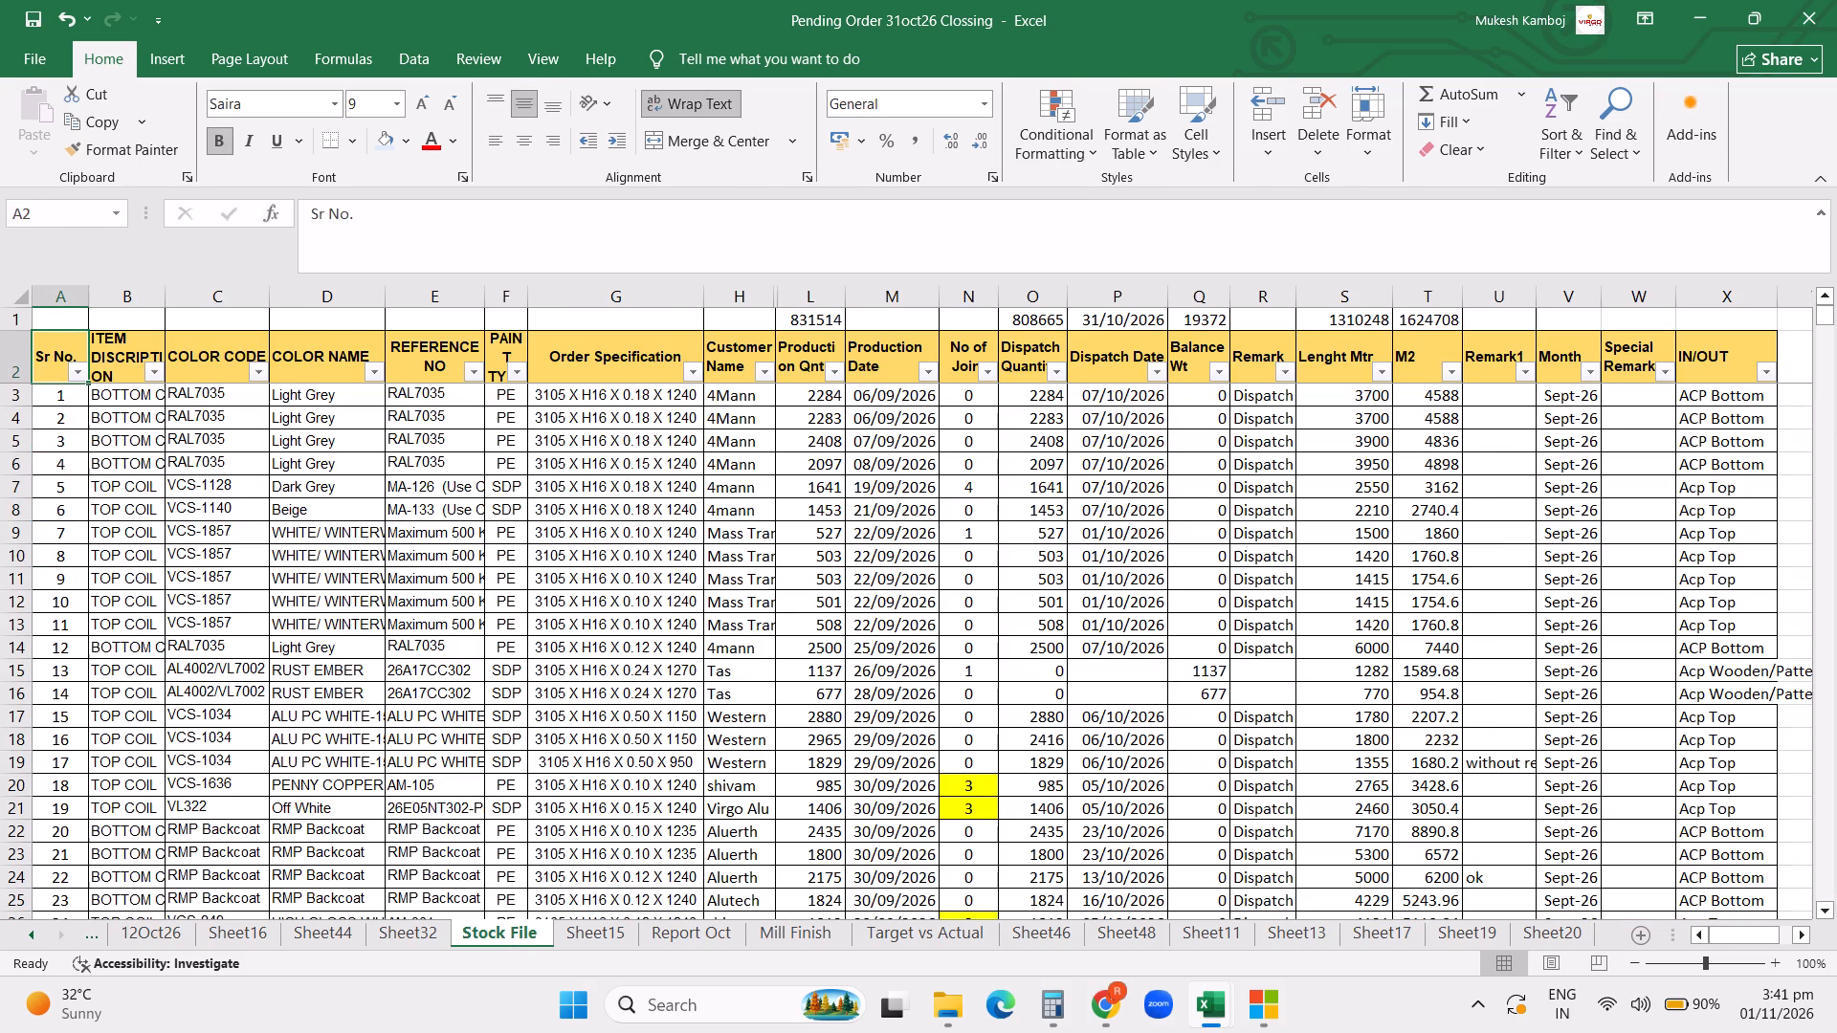
pyautogui.hotkey('shift', 'Right')
pyautogui.hotkey('shift', 'Right')
pyautogui.hotkey('shift', 'Right')
pyautogui.hotkey('shift', 'Right')
pyautogui.hotkey('shift', 'Right')
pyautogui.hotkey('shift', 'Right')
pyautogui.hotkey('shift', 'Right')
pyautogui.hotkey('shift', 'Right')
pyautogui.hotkey('shift', 'Right')
pyautogui.hotkey('shift', 'Right')
pyautogui.hotkey('shift', 'Right')
pyautogui.hotkey('shift', 'Right')
pyautogui.hotkey('shift', 'Right')
pyautogui.hotkey('shift', 'Right')
pyautogui.hotkey('shift', 'Right')
pyautogui.hotkey('shift', 'Right')
pyautogui.hotkey('shift', 'Right')
pyautogui.hotkey('shift', 'Right')
pyautogui.hotkey('shift', 'Right')
pyautogui.hotkey('shift', 'Right')
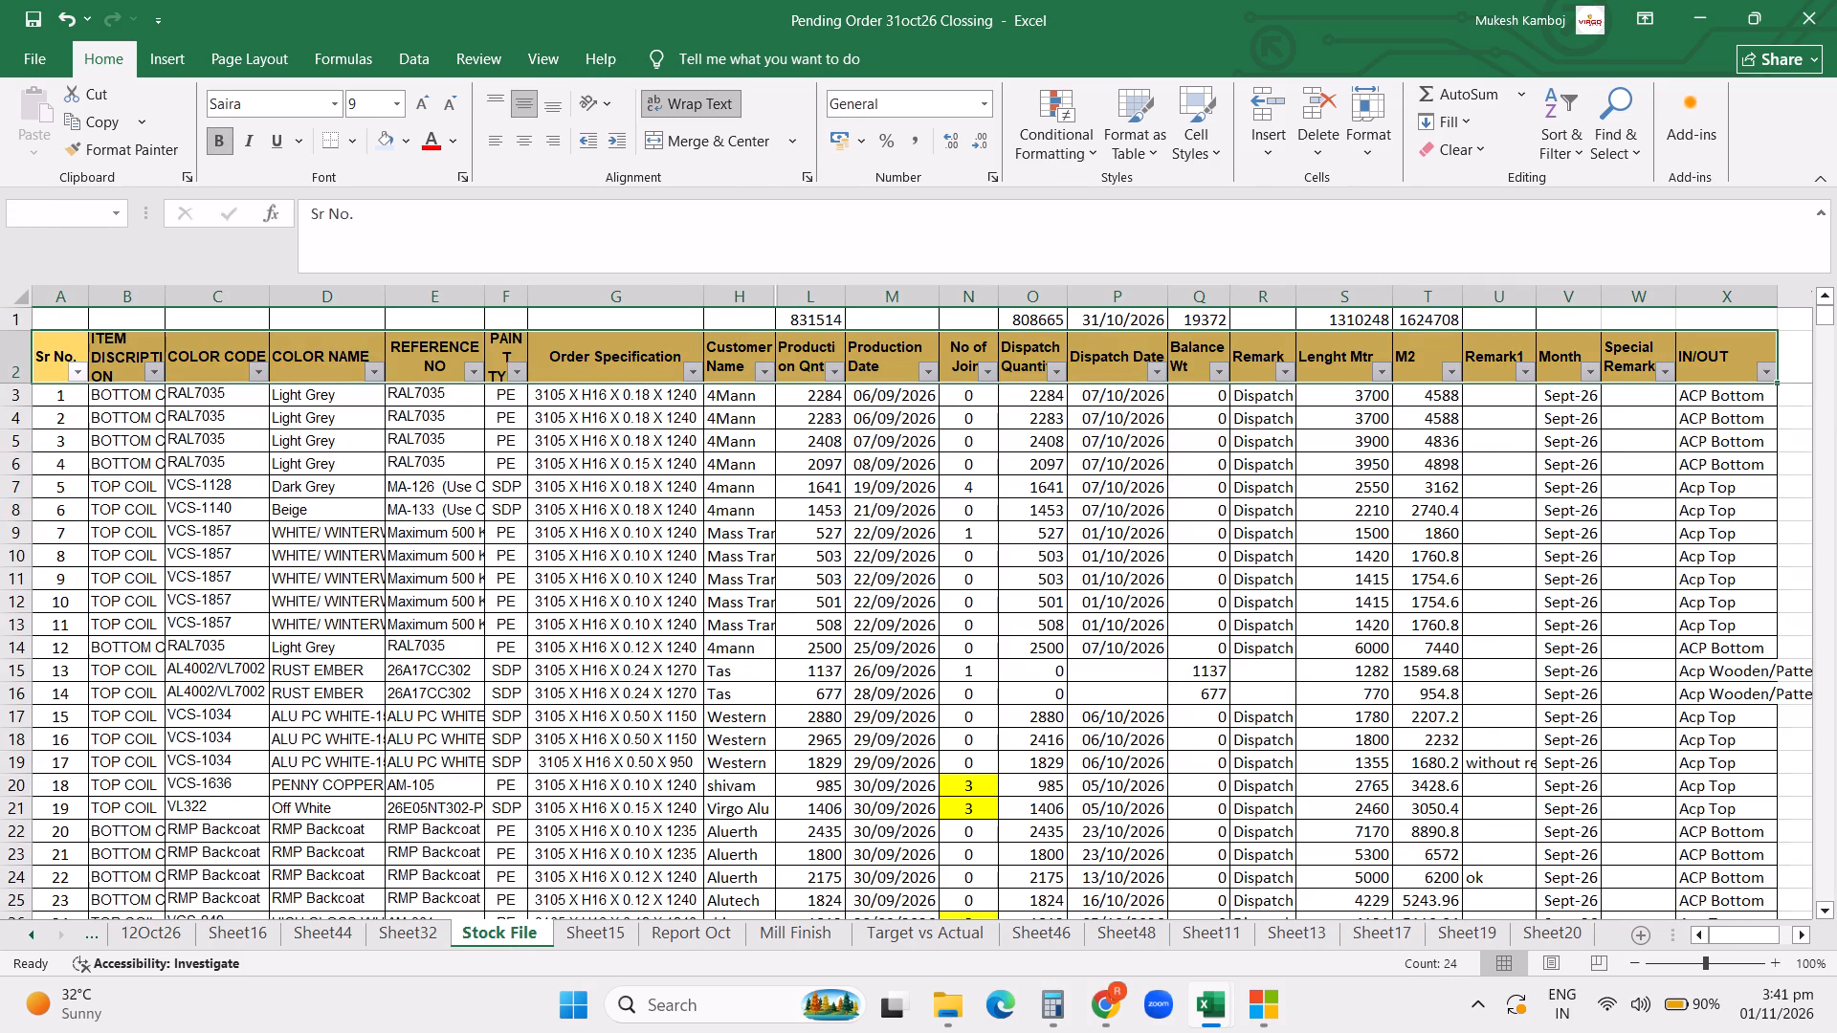
pyautogui.hotkey('ctrl', 'shift', 'Down')
pyautogui.hotkey('shift', 'Down')
pyautogui.hotkey('shift', 'Up')
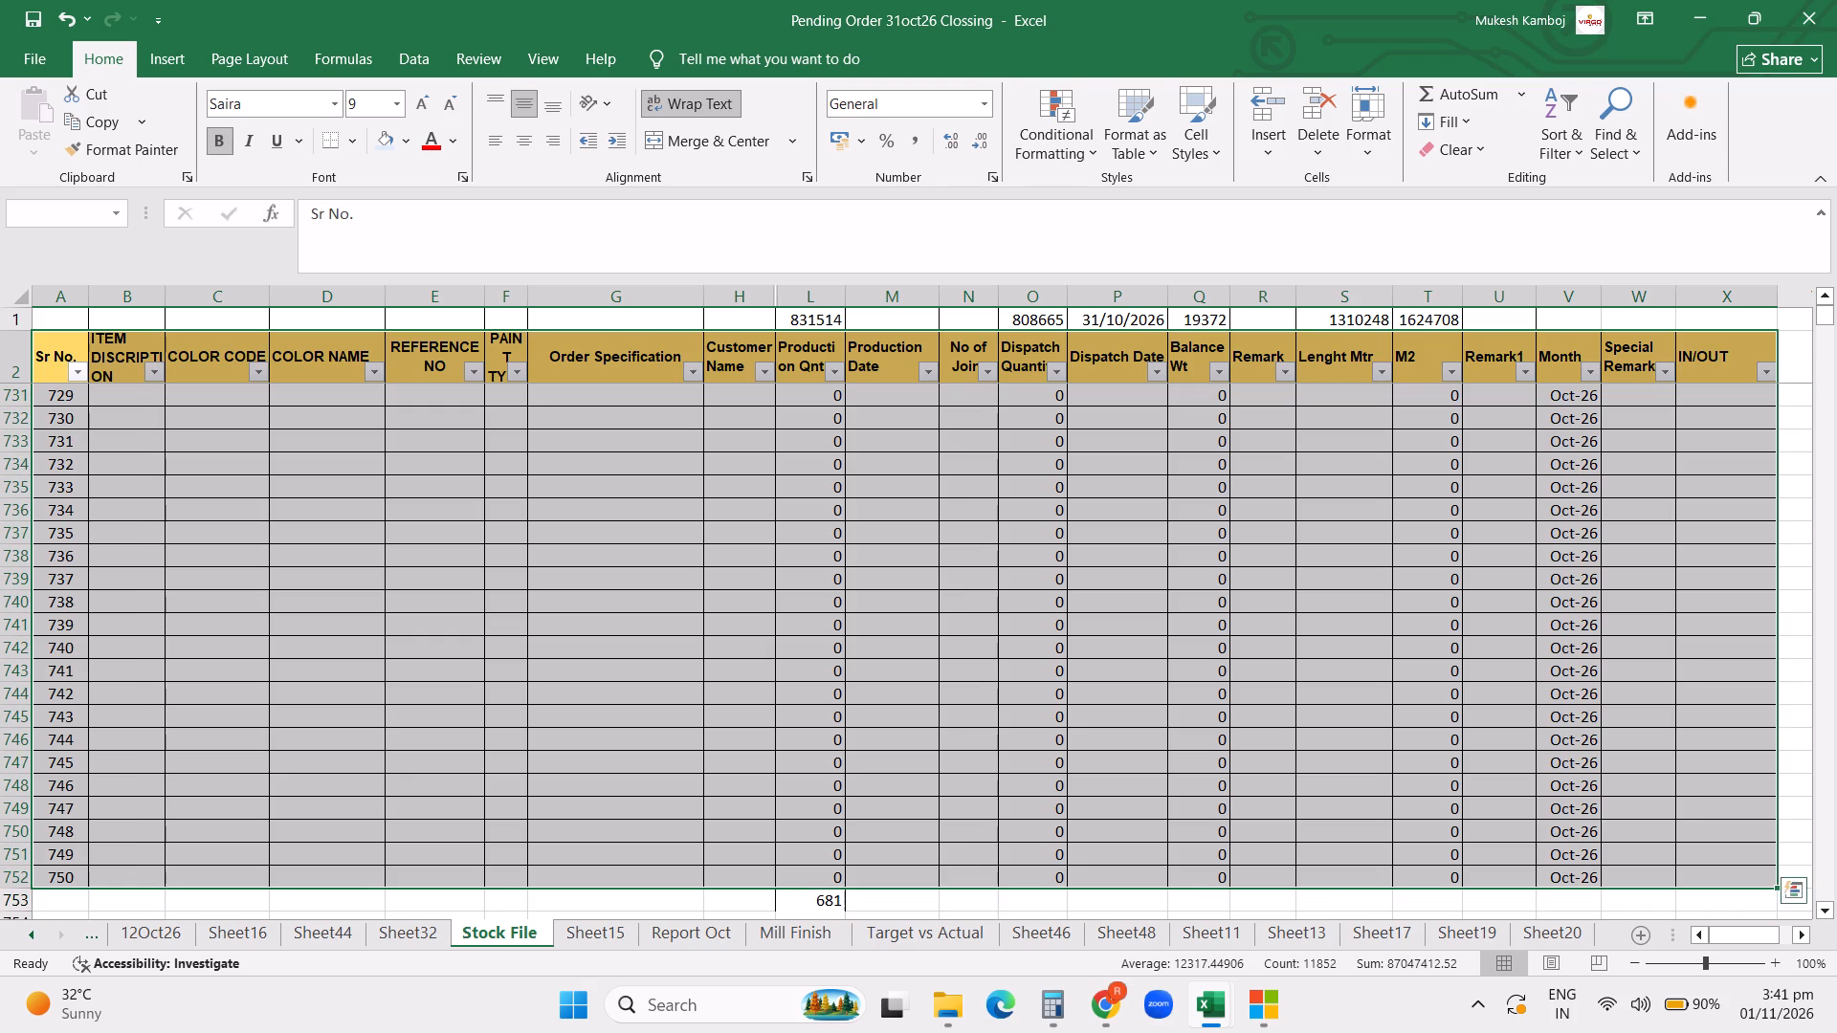
pyautogui.hotkey('ctrl', 'c')
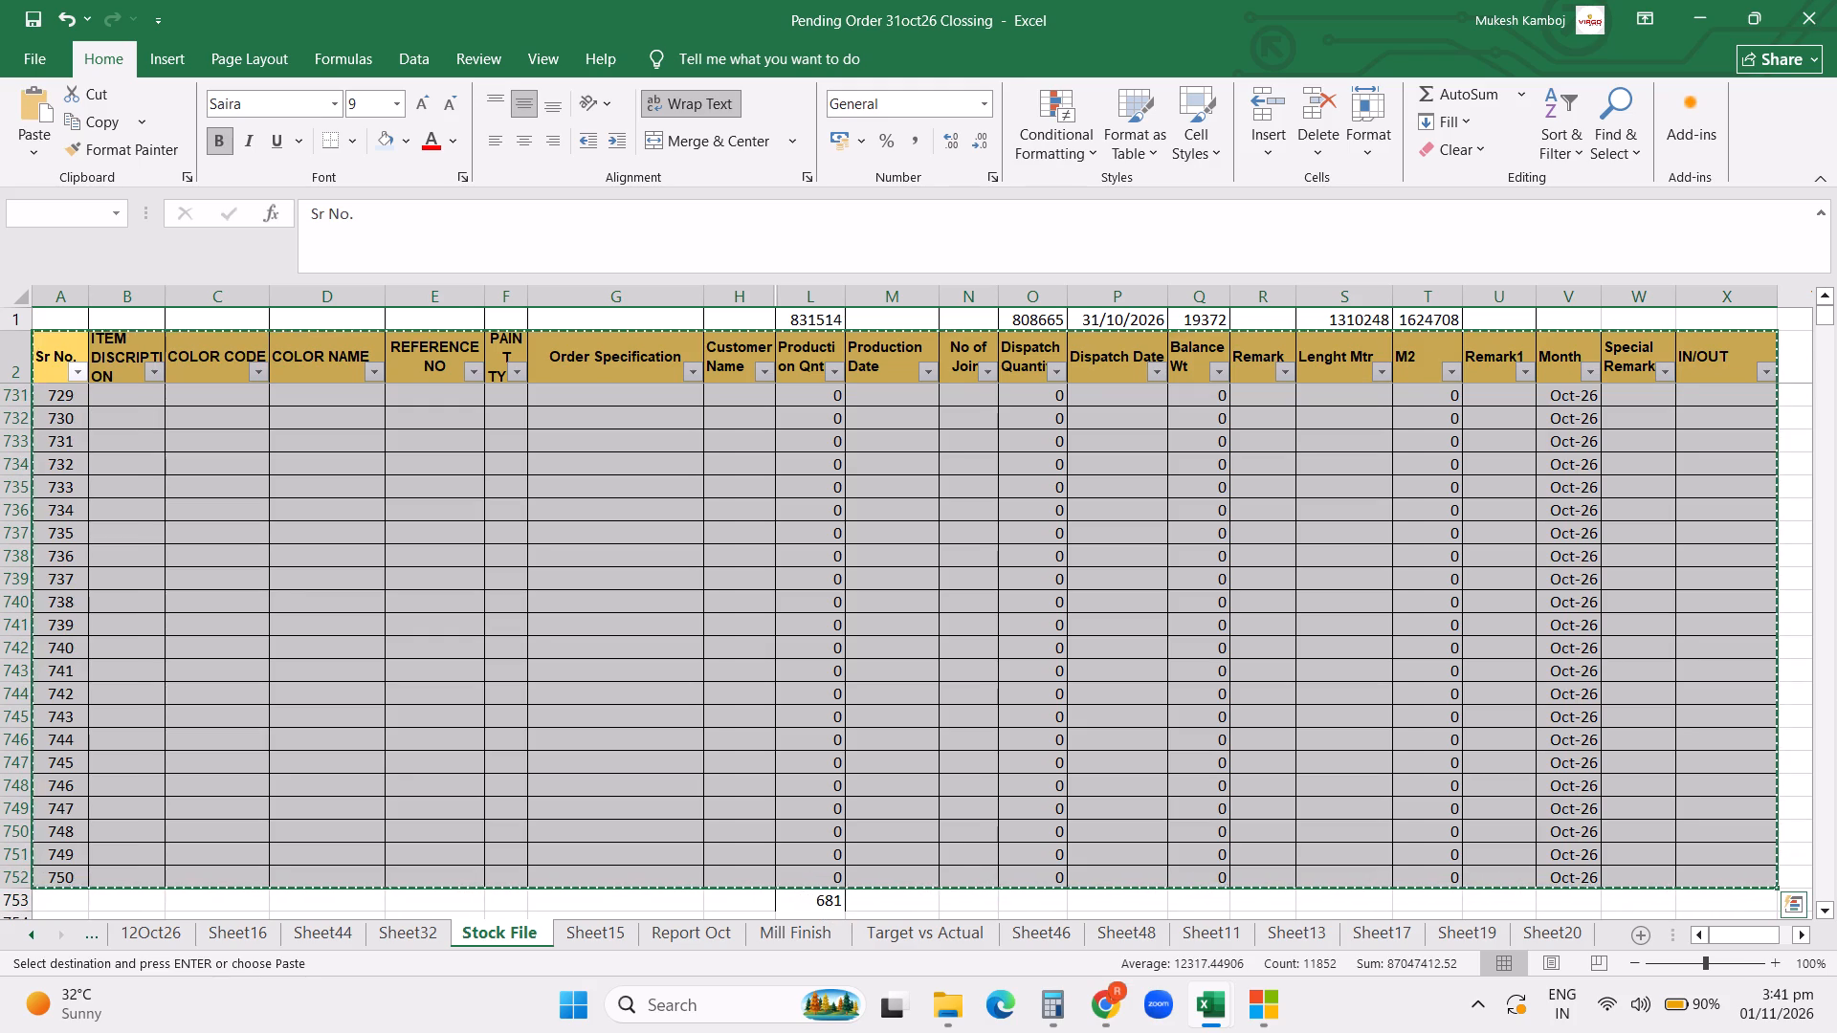
# Paste the copied stock table into a new sheet of the 31oct26 Clossing workbook, starting at cell A1.
pyautogui.click(1549, 936)
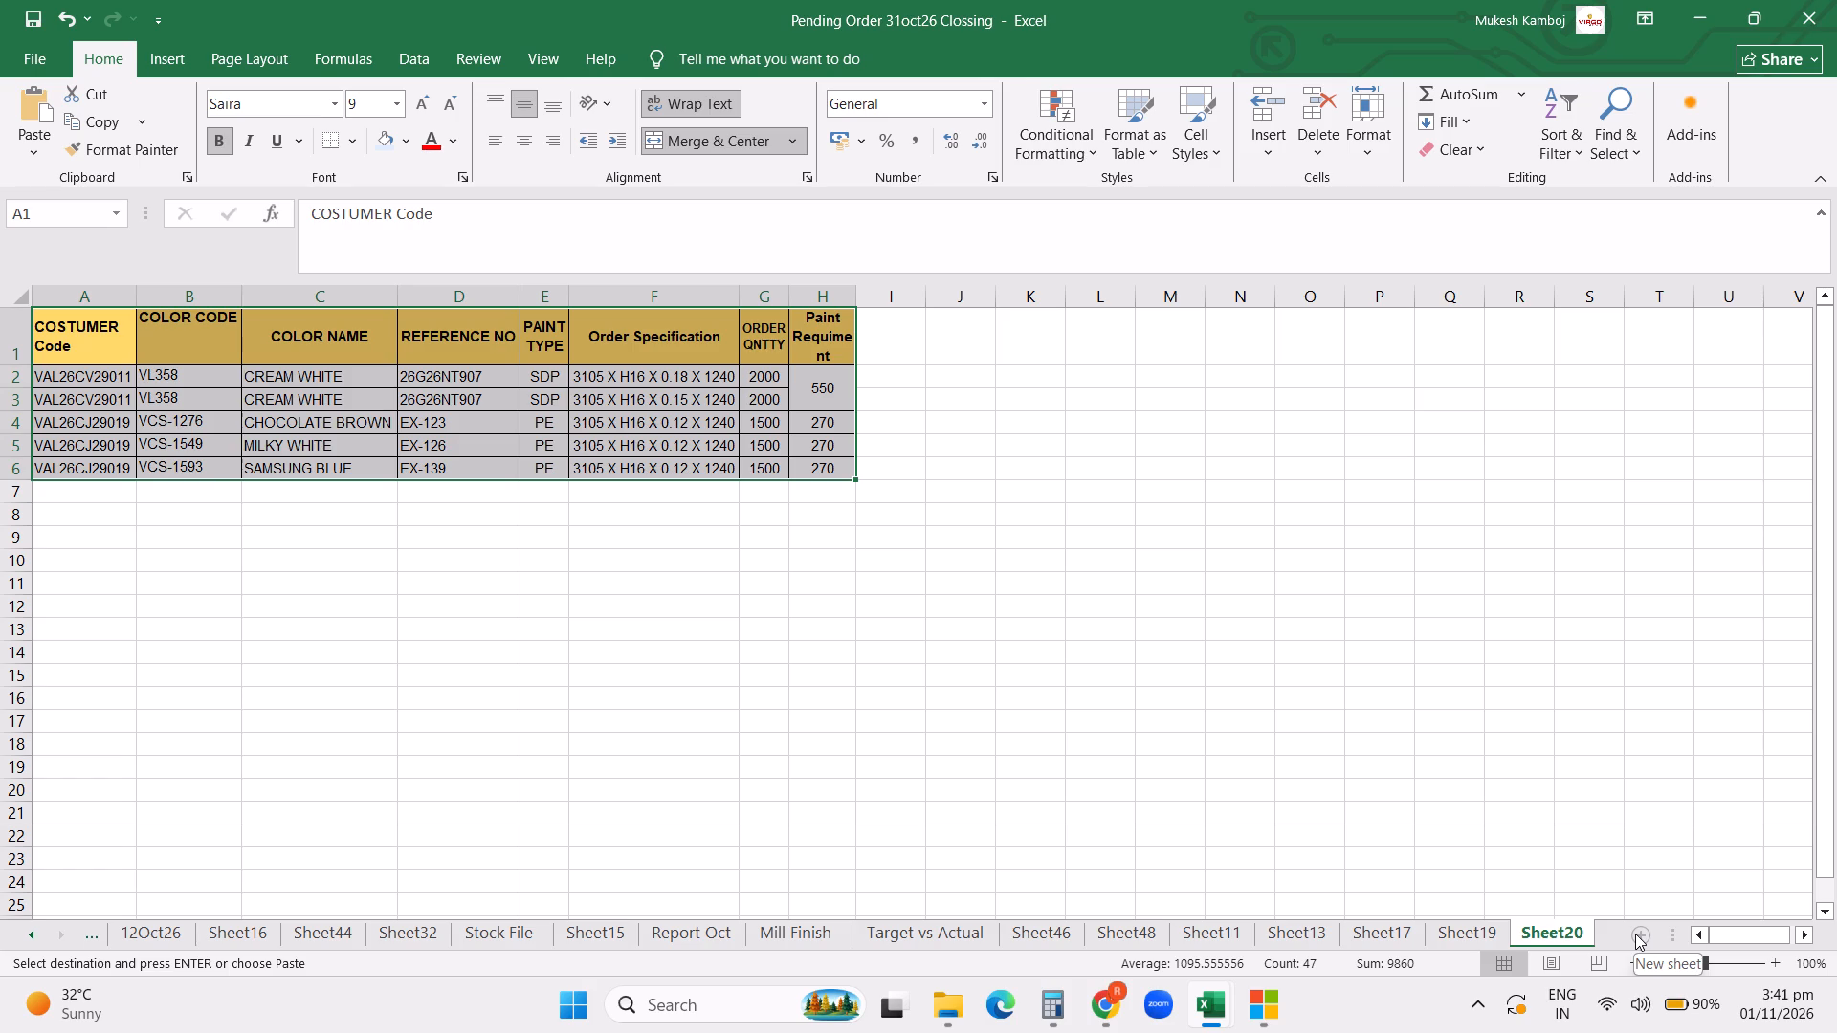
pyautogui.click(1635, 934)
pyautogui.hotkey('ctrl', 'v')
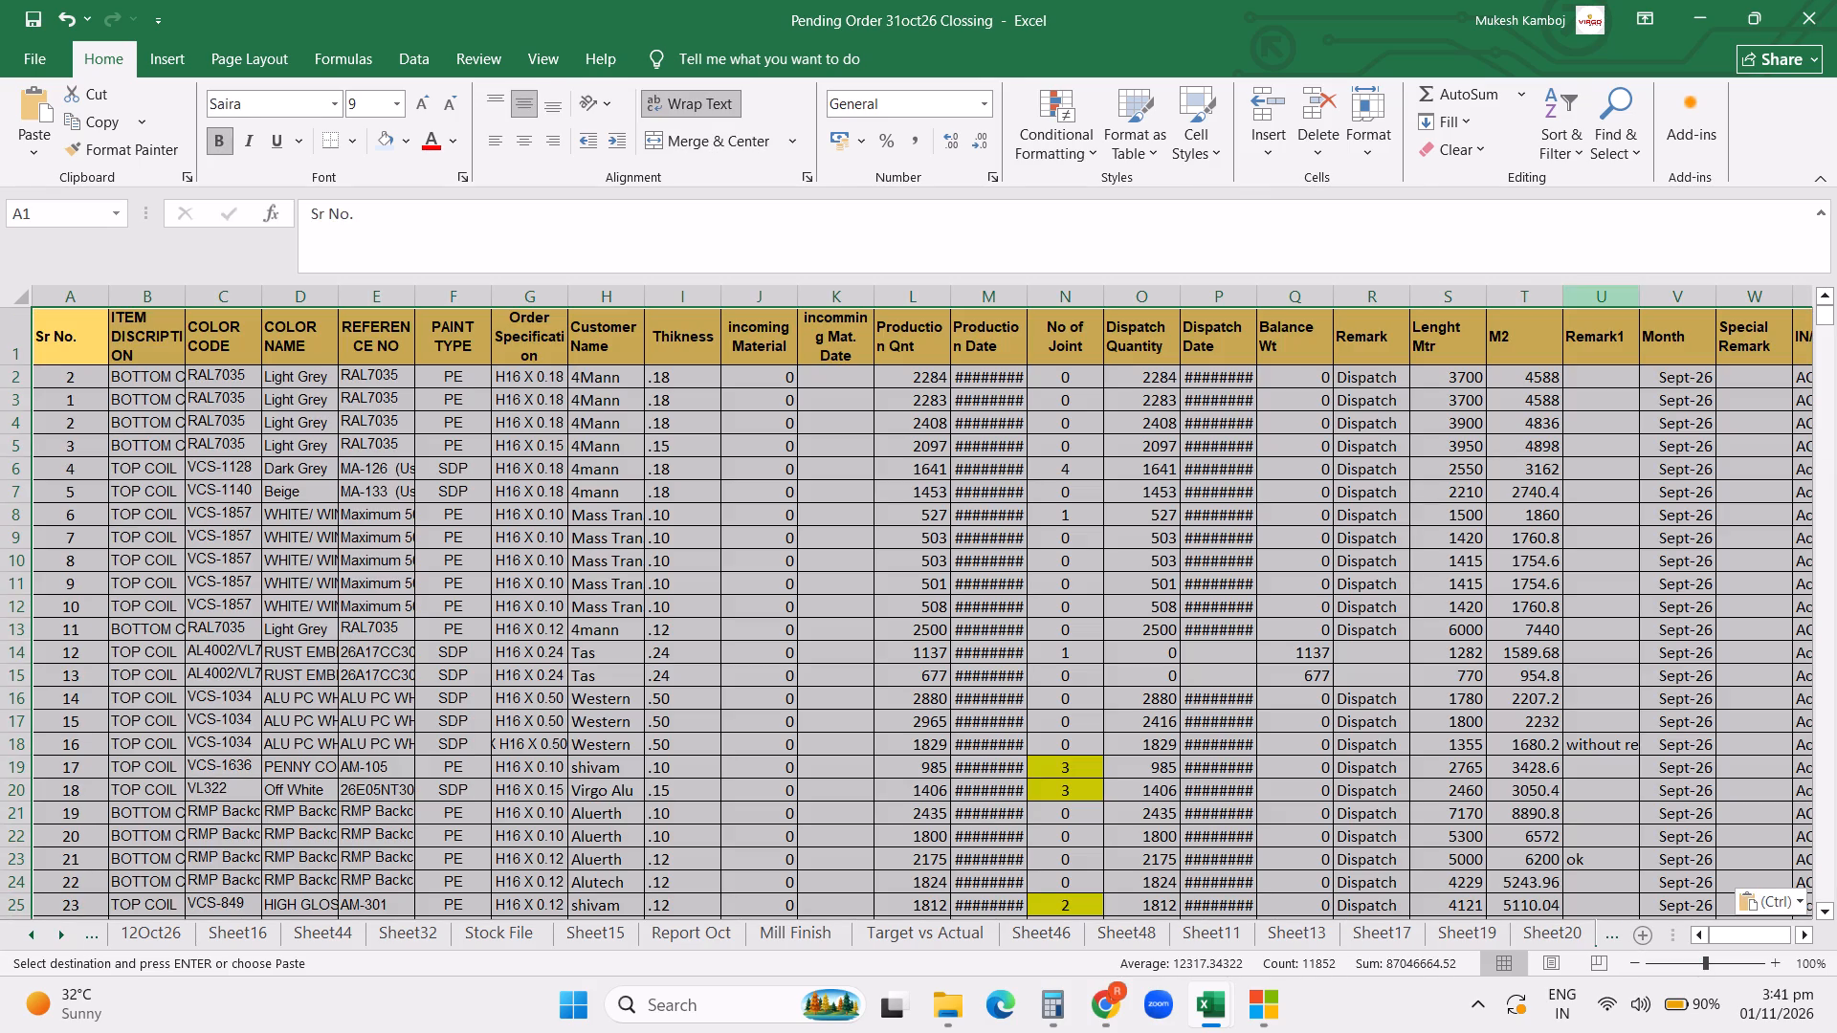
# Add filters to the pasted stock table's header row and widen the Production Date column so its dates fit.
pyautogui.click(1560, 115)
pyautogui.click(1573, 265)
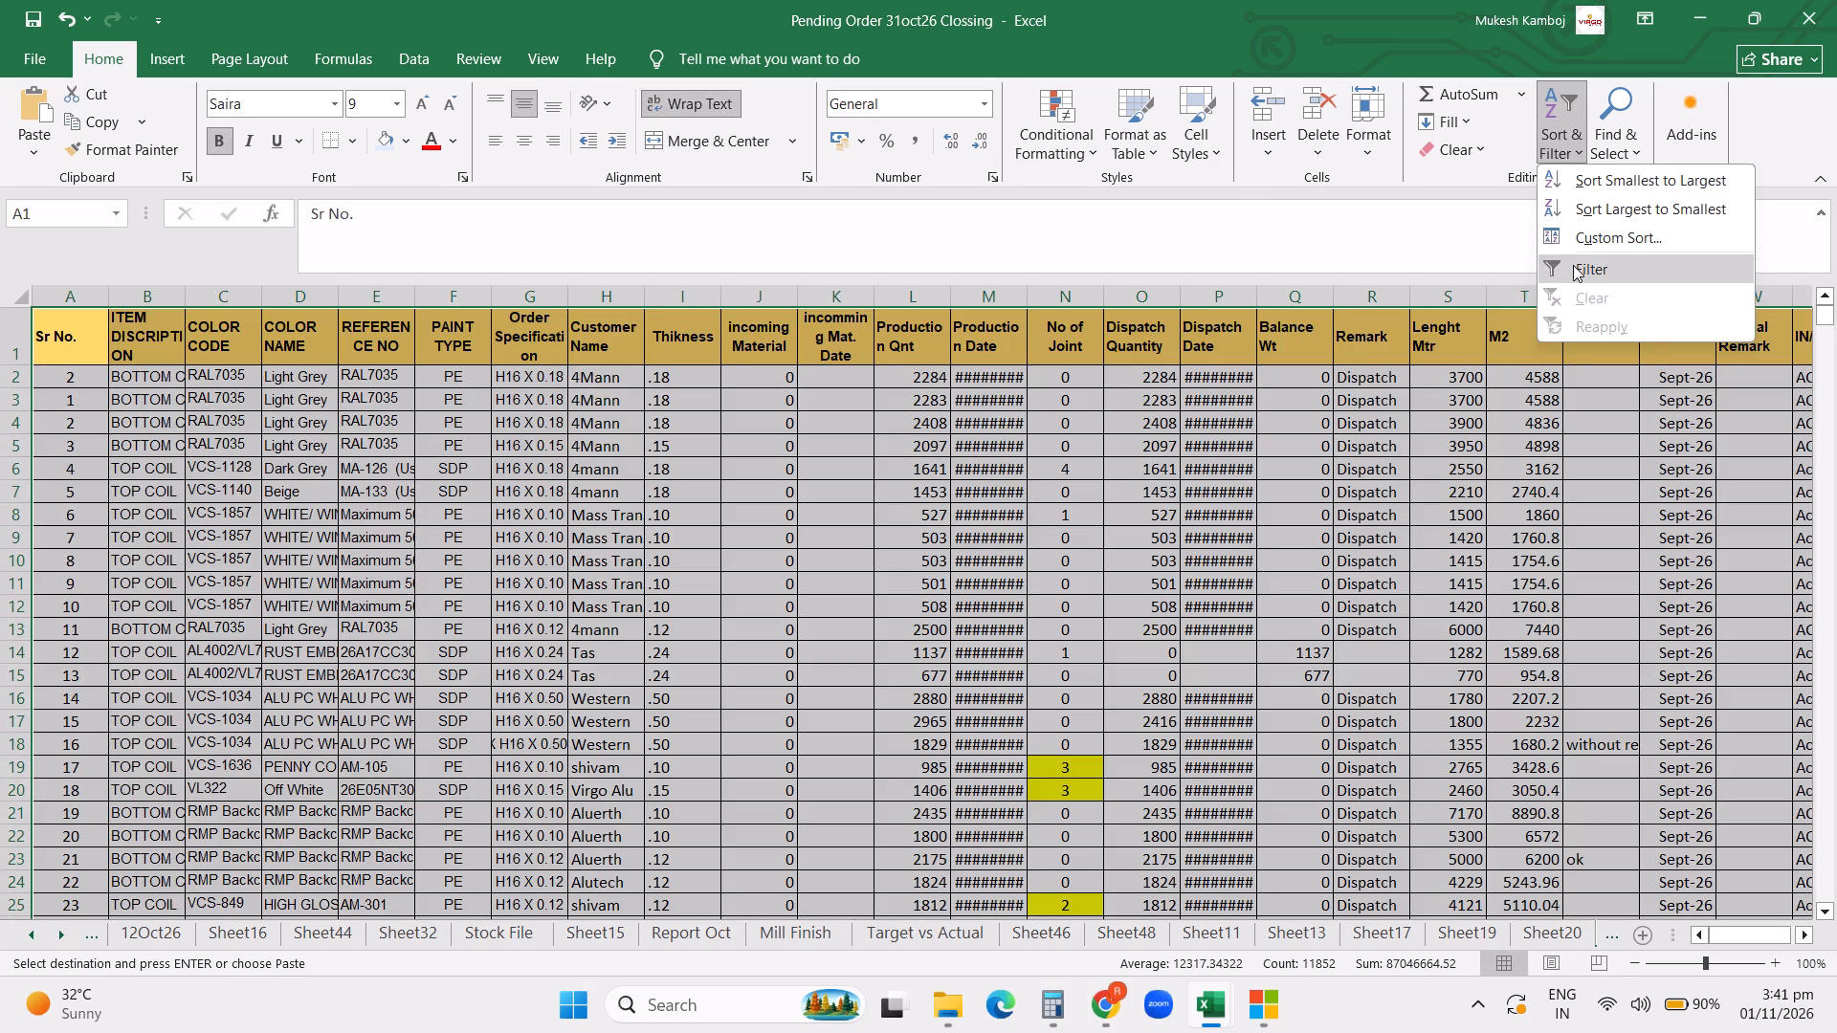
pyautogui.click(1157, 598)
pyautogui.moveTo(1029, 295); pyautogui.dragTo(1049, 295)
pyautogui.click(1007, 480)
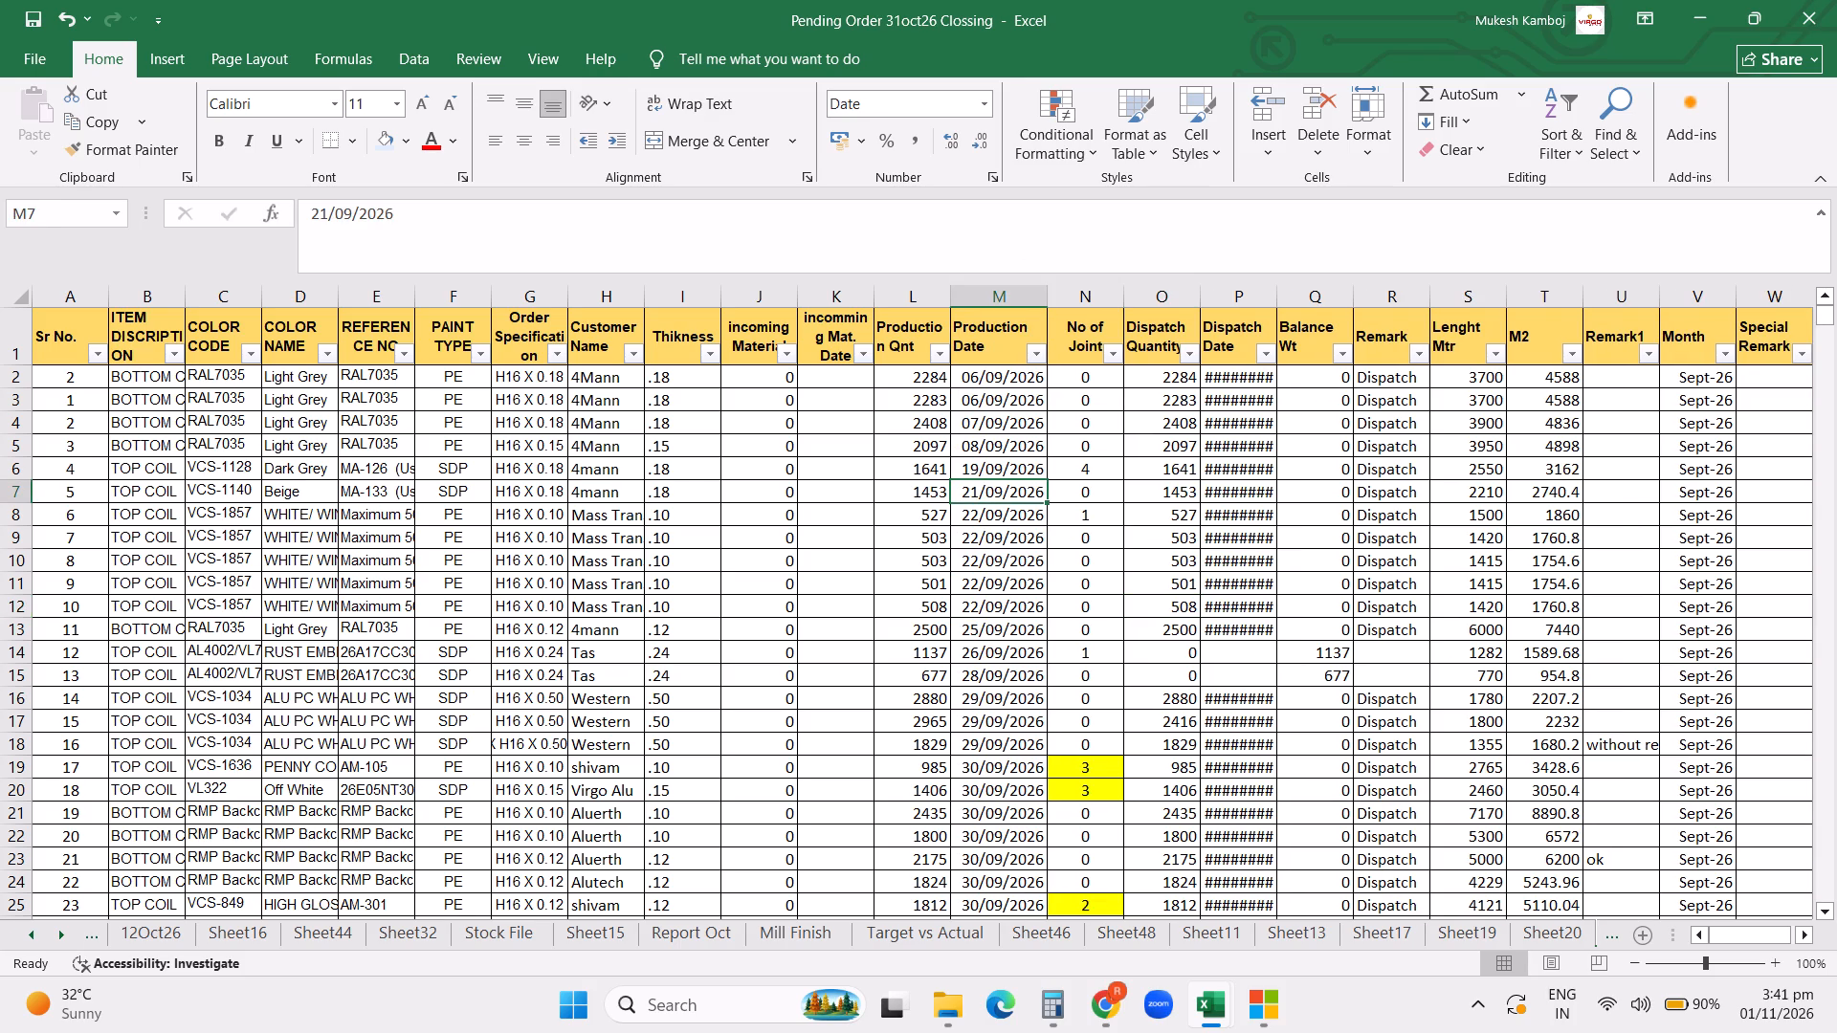
# Delete Sheet48 from the Pending Order 31oct26 Clossing workbook.
pyautogui.click(1038, 932)
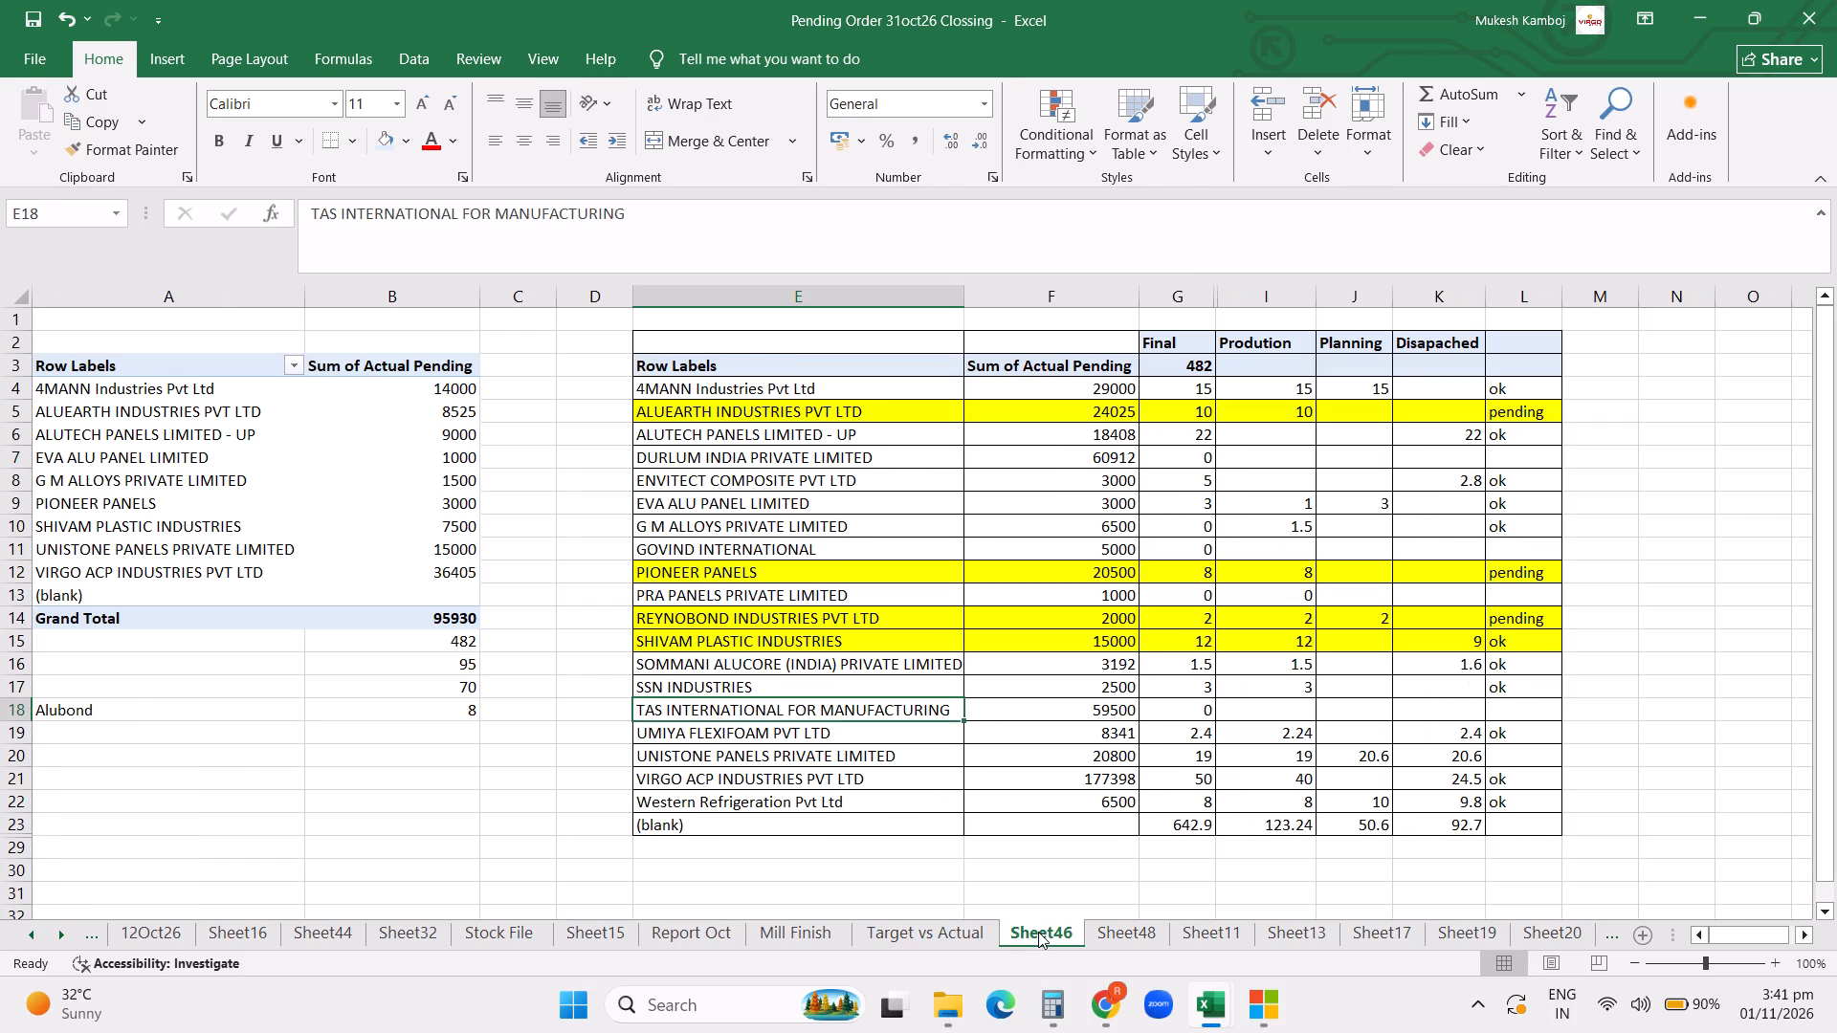
pyautogui.click(1117, 927)
pyautogui.rightClick(1118, 929)
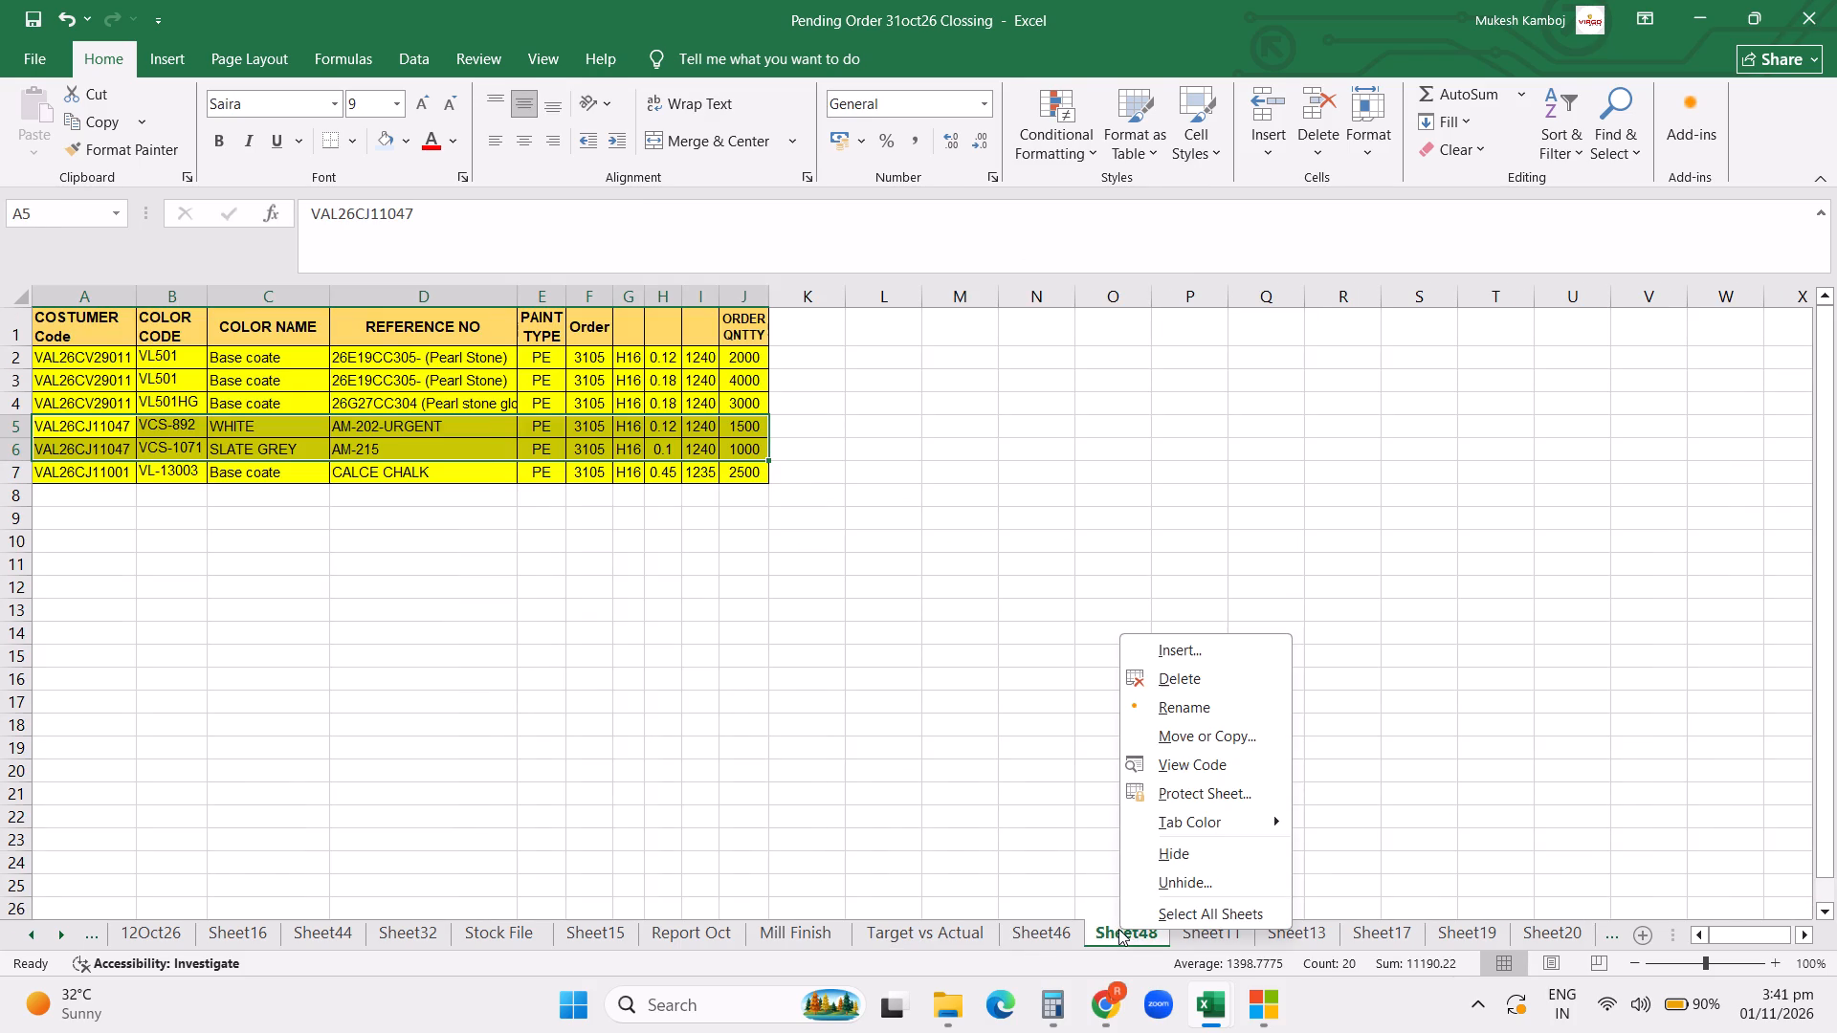
pyautogui.click(1175, 670)
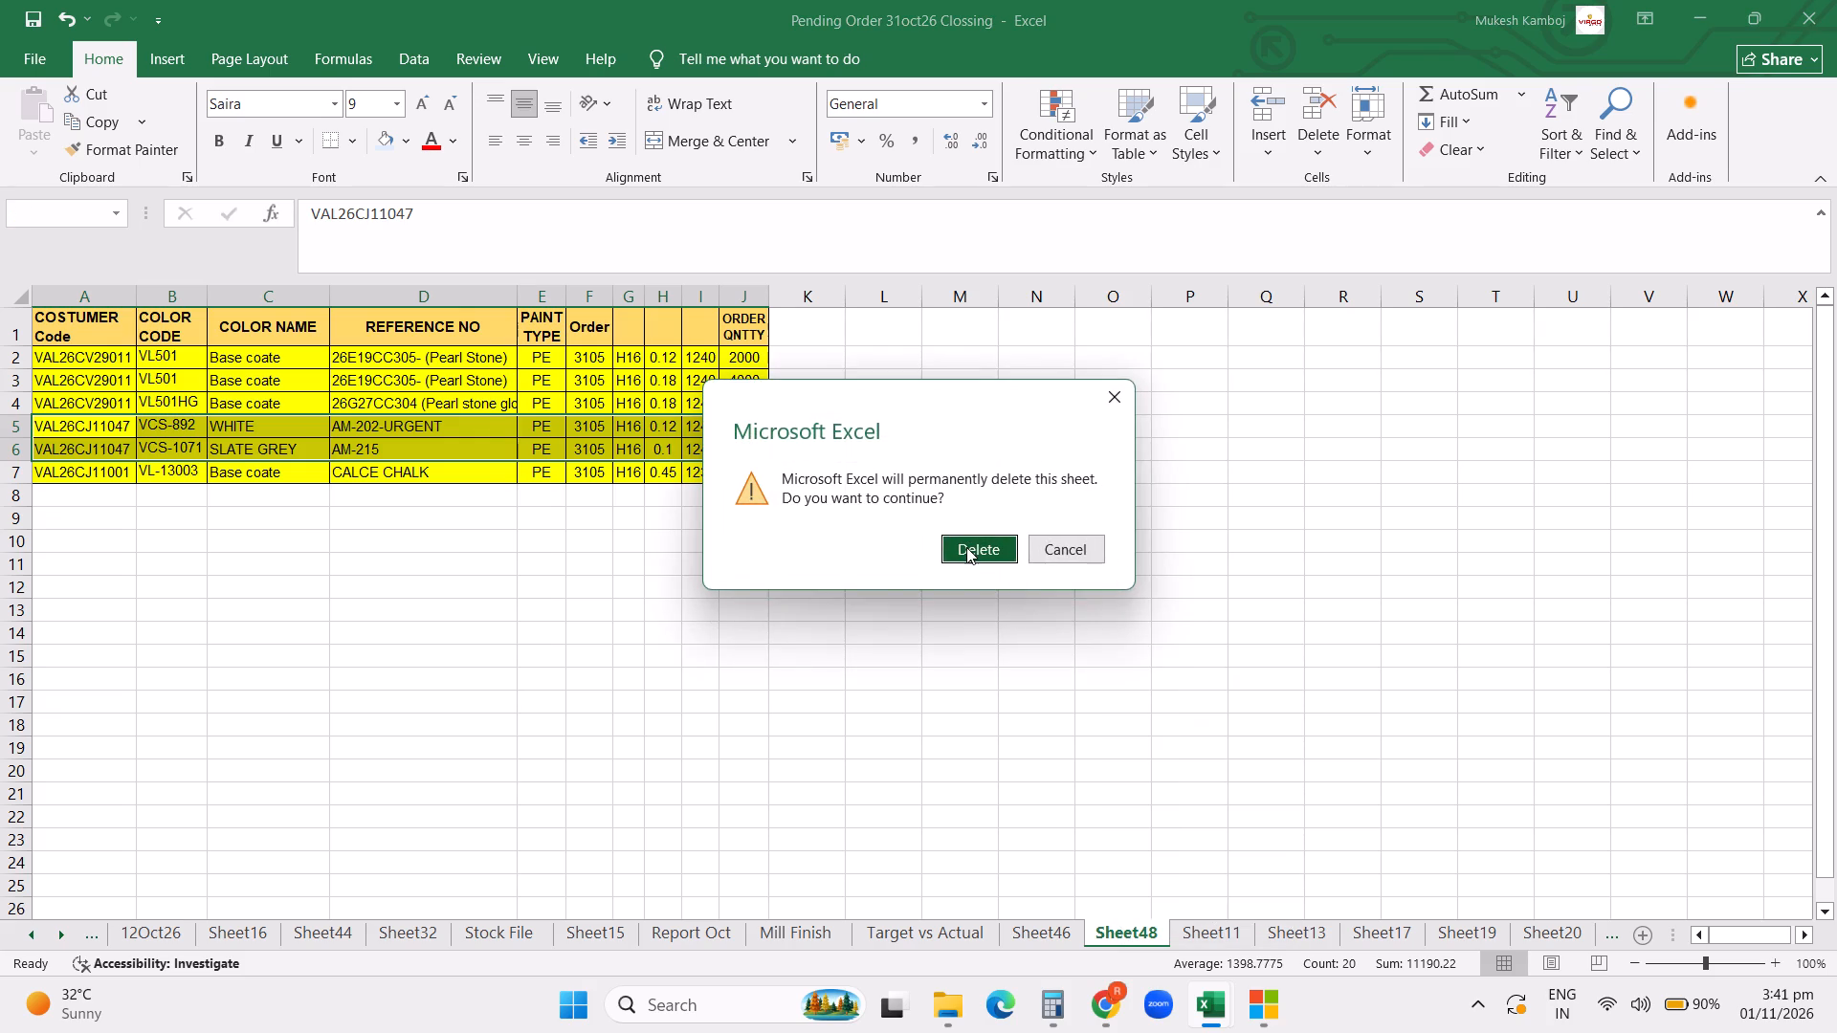
pyautogui.click(966, 547)
# Delete Sheet13 from the Pending Order 31oct26 Clossing workbook.
pyautogui.click(1209, 934)
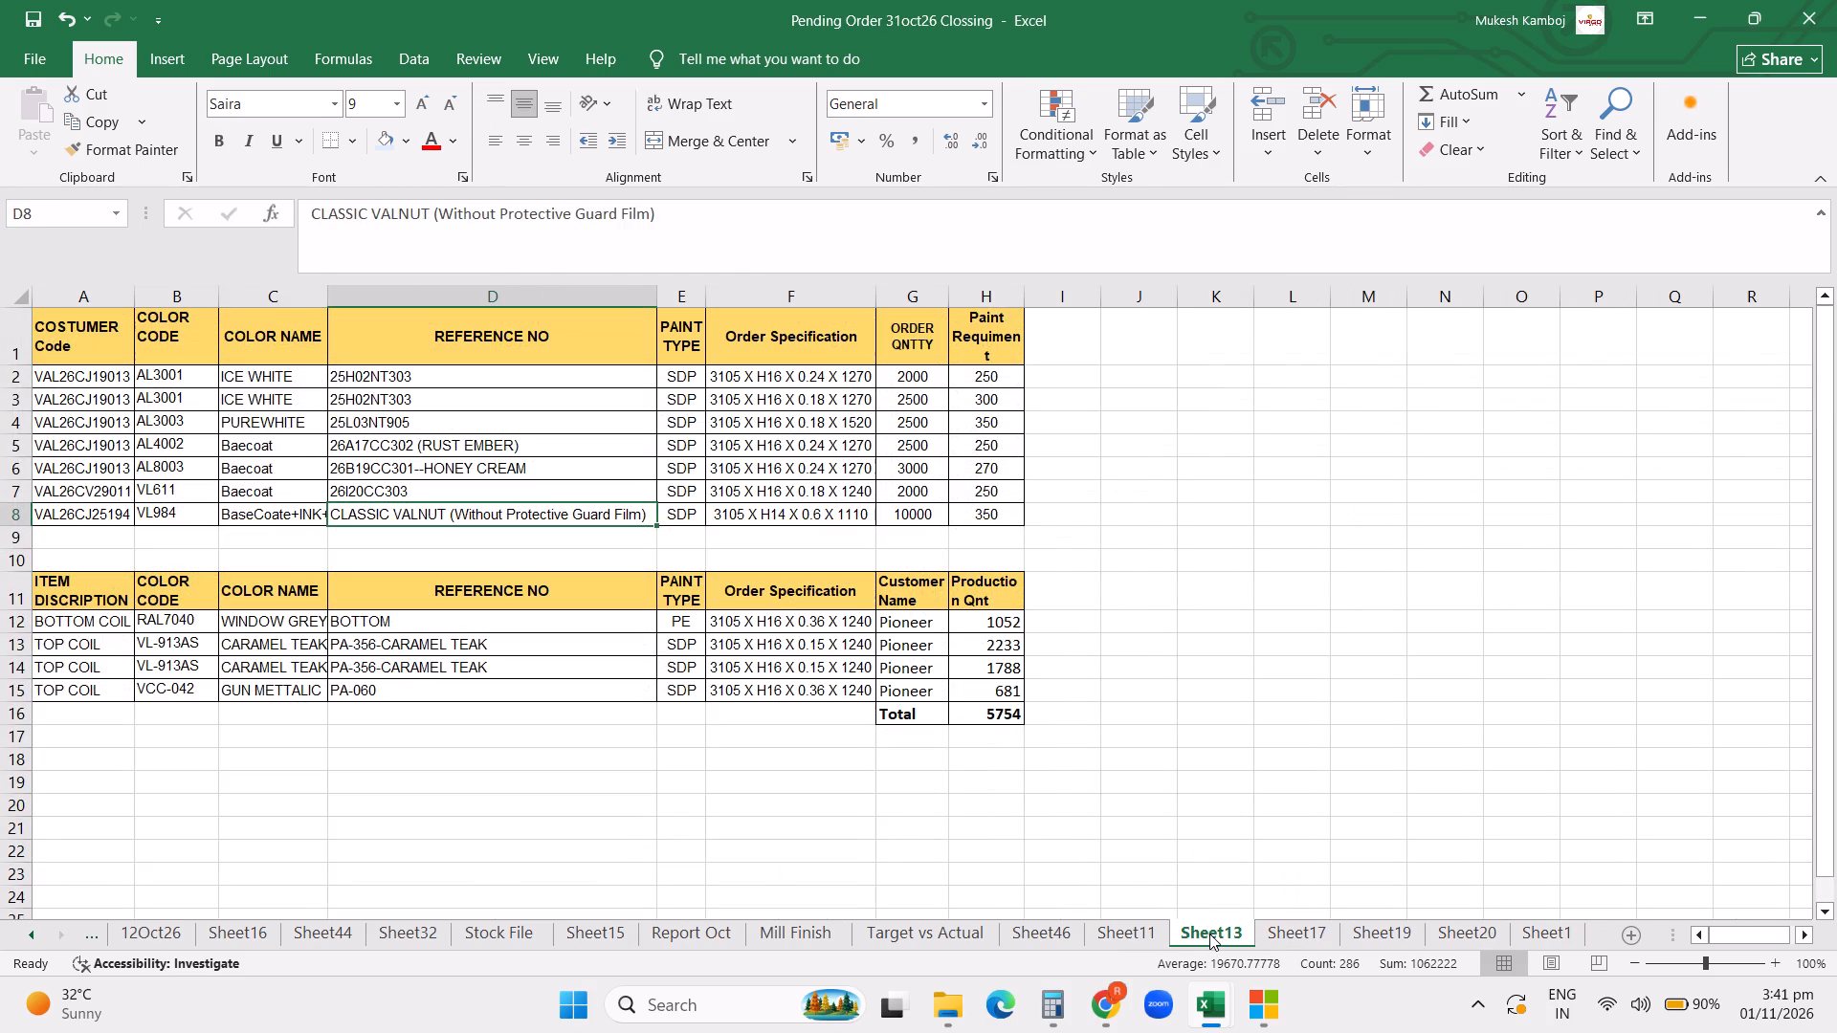
pyautogui.rightClick(1209, 934)
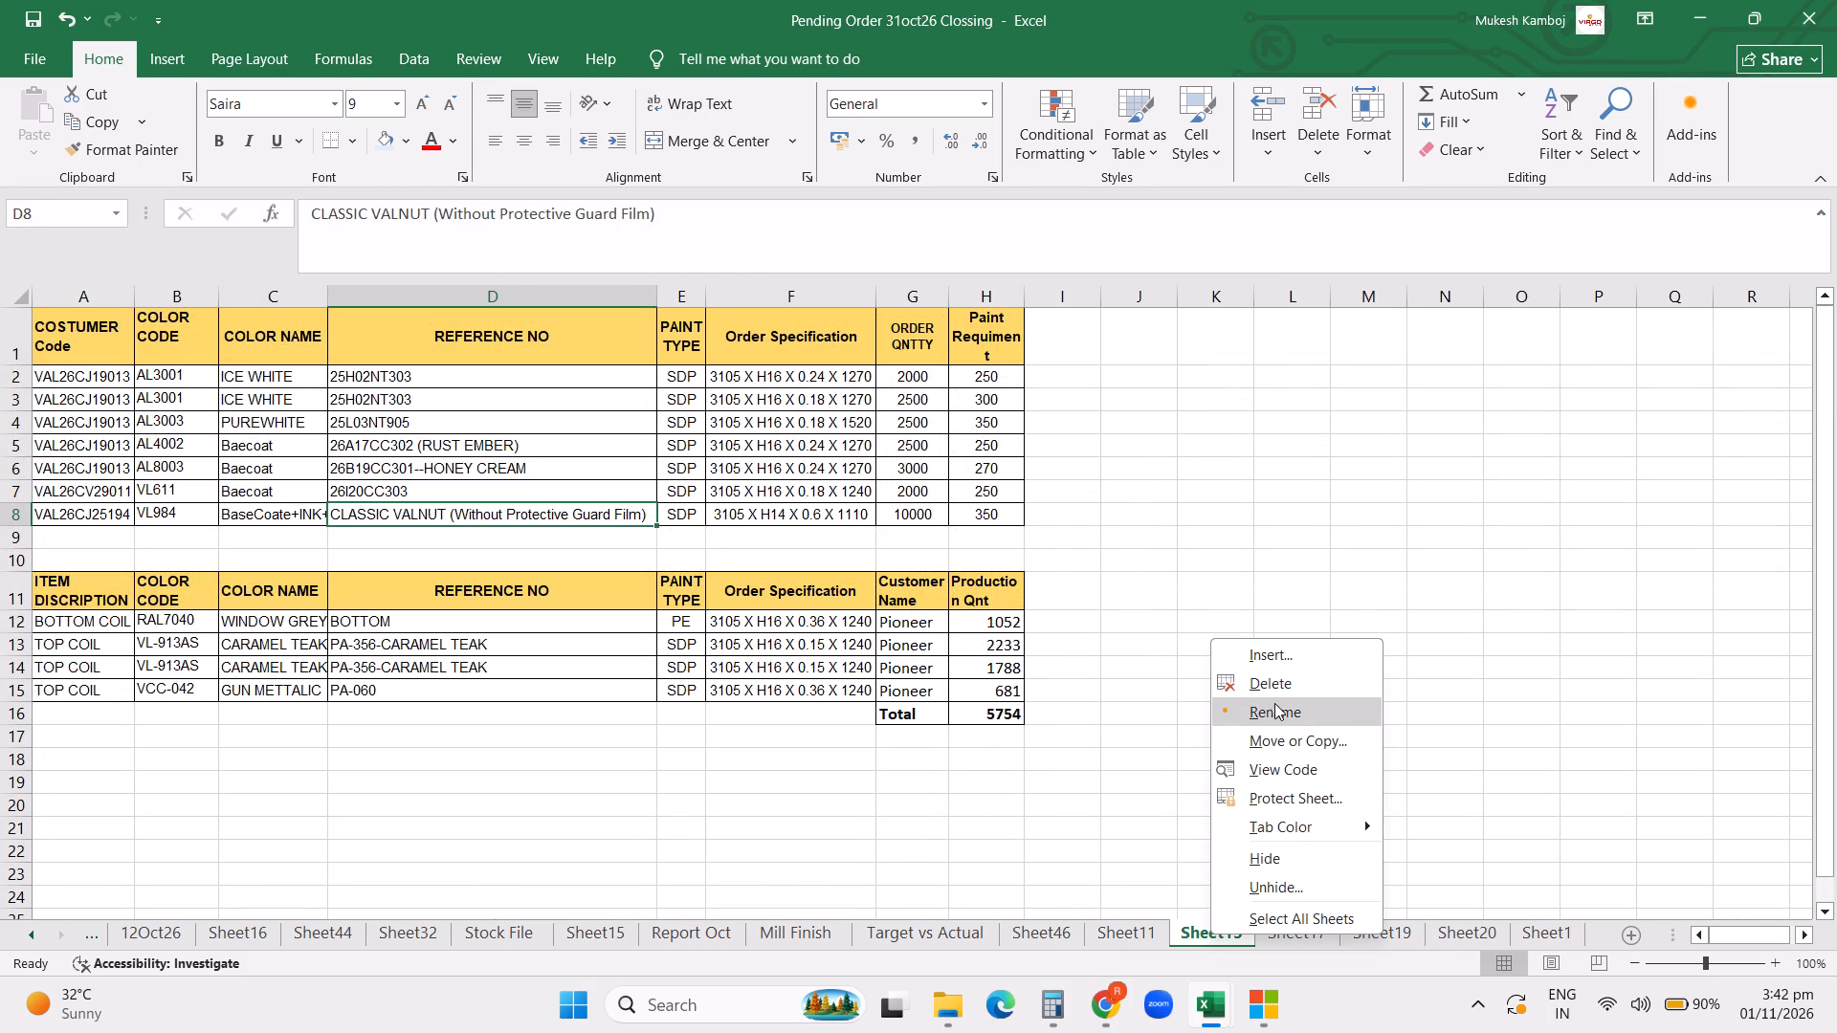
pyautogui.click(1271, 692)
pyautogui.click(988, 552)
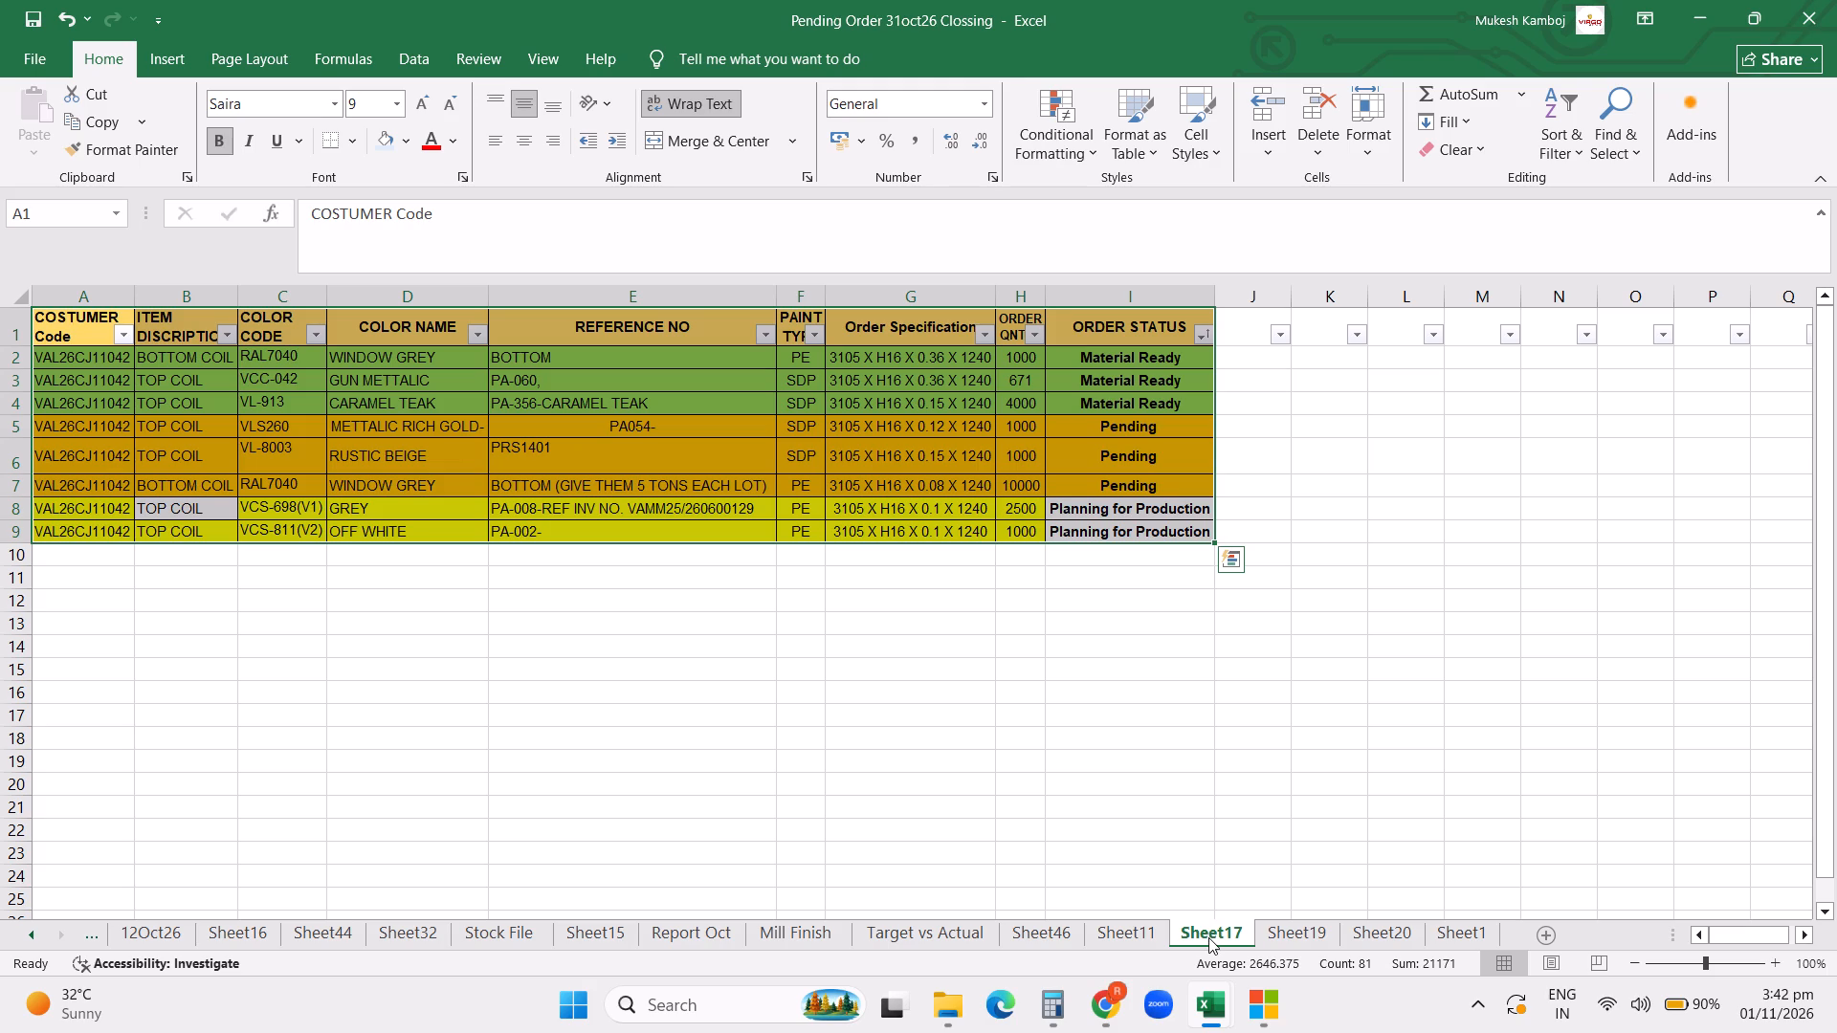
# Delete Sheet17 from the Pending Order 31oct26 Clossing workbook.
pyautogui.rightClick(1208, 936)
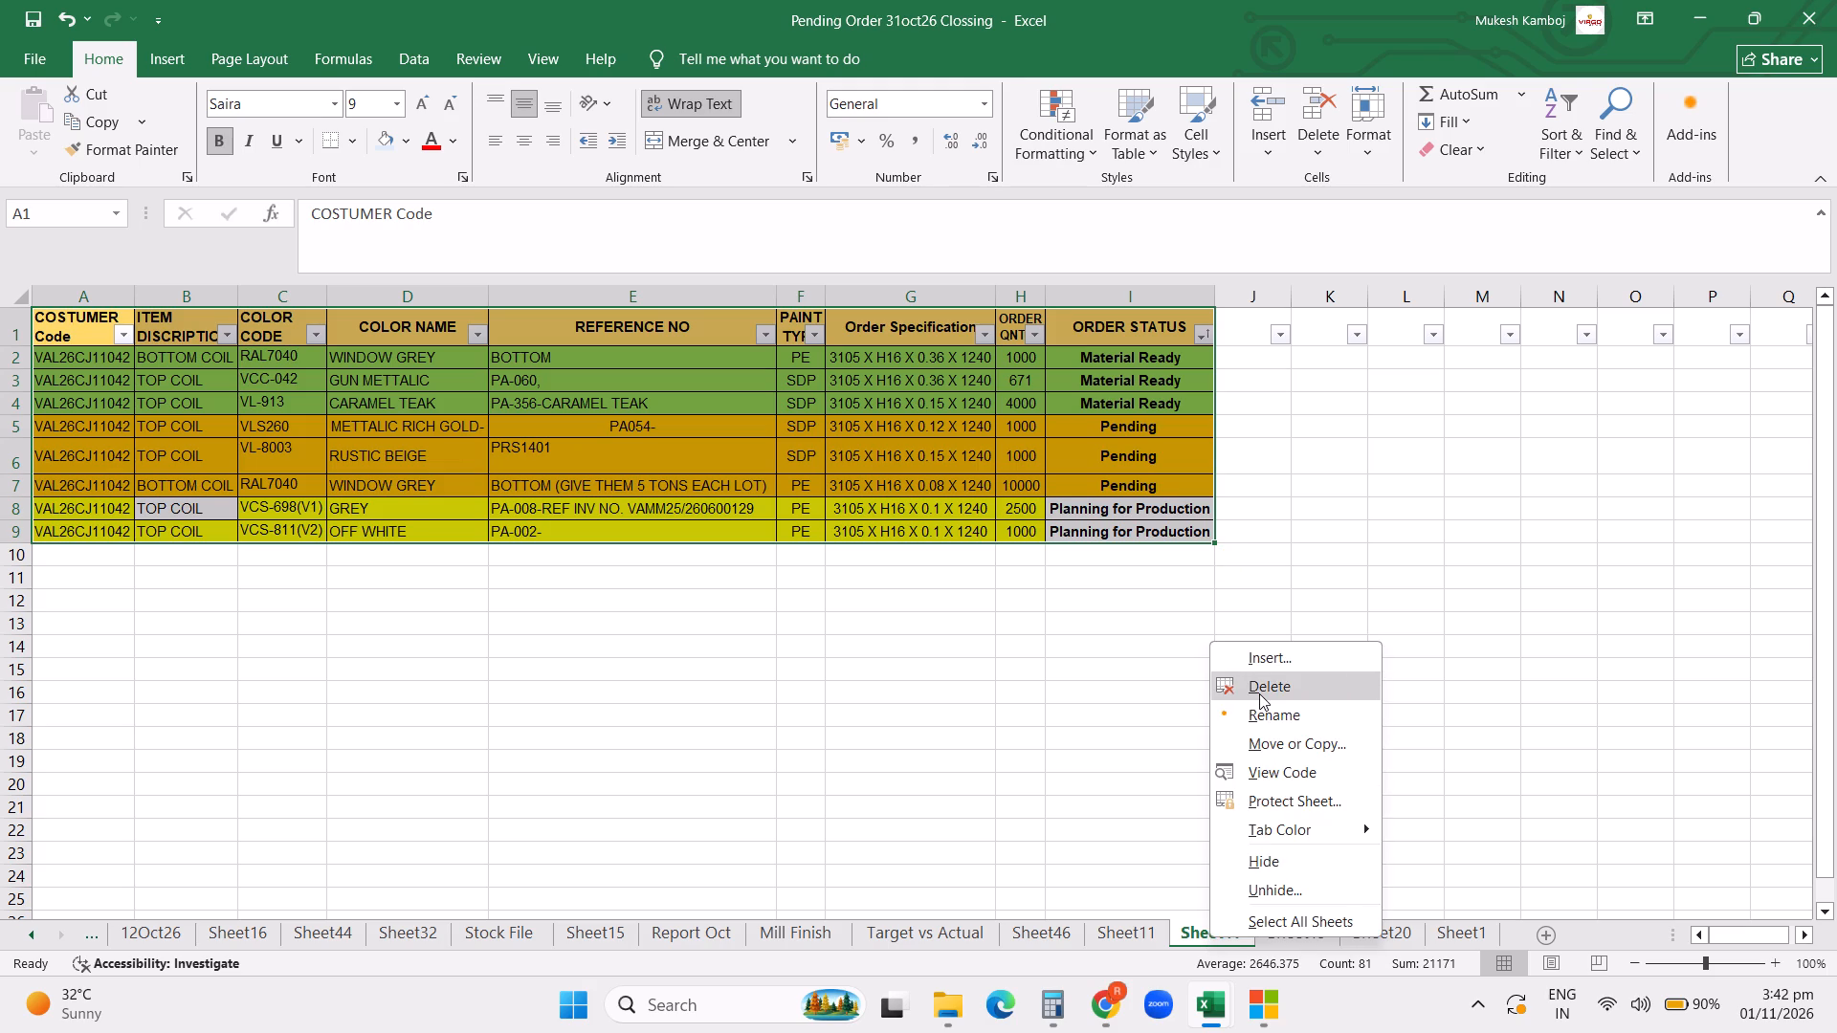
pyautogui.click(1259, 693)
pyautogui.click(971, 553)
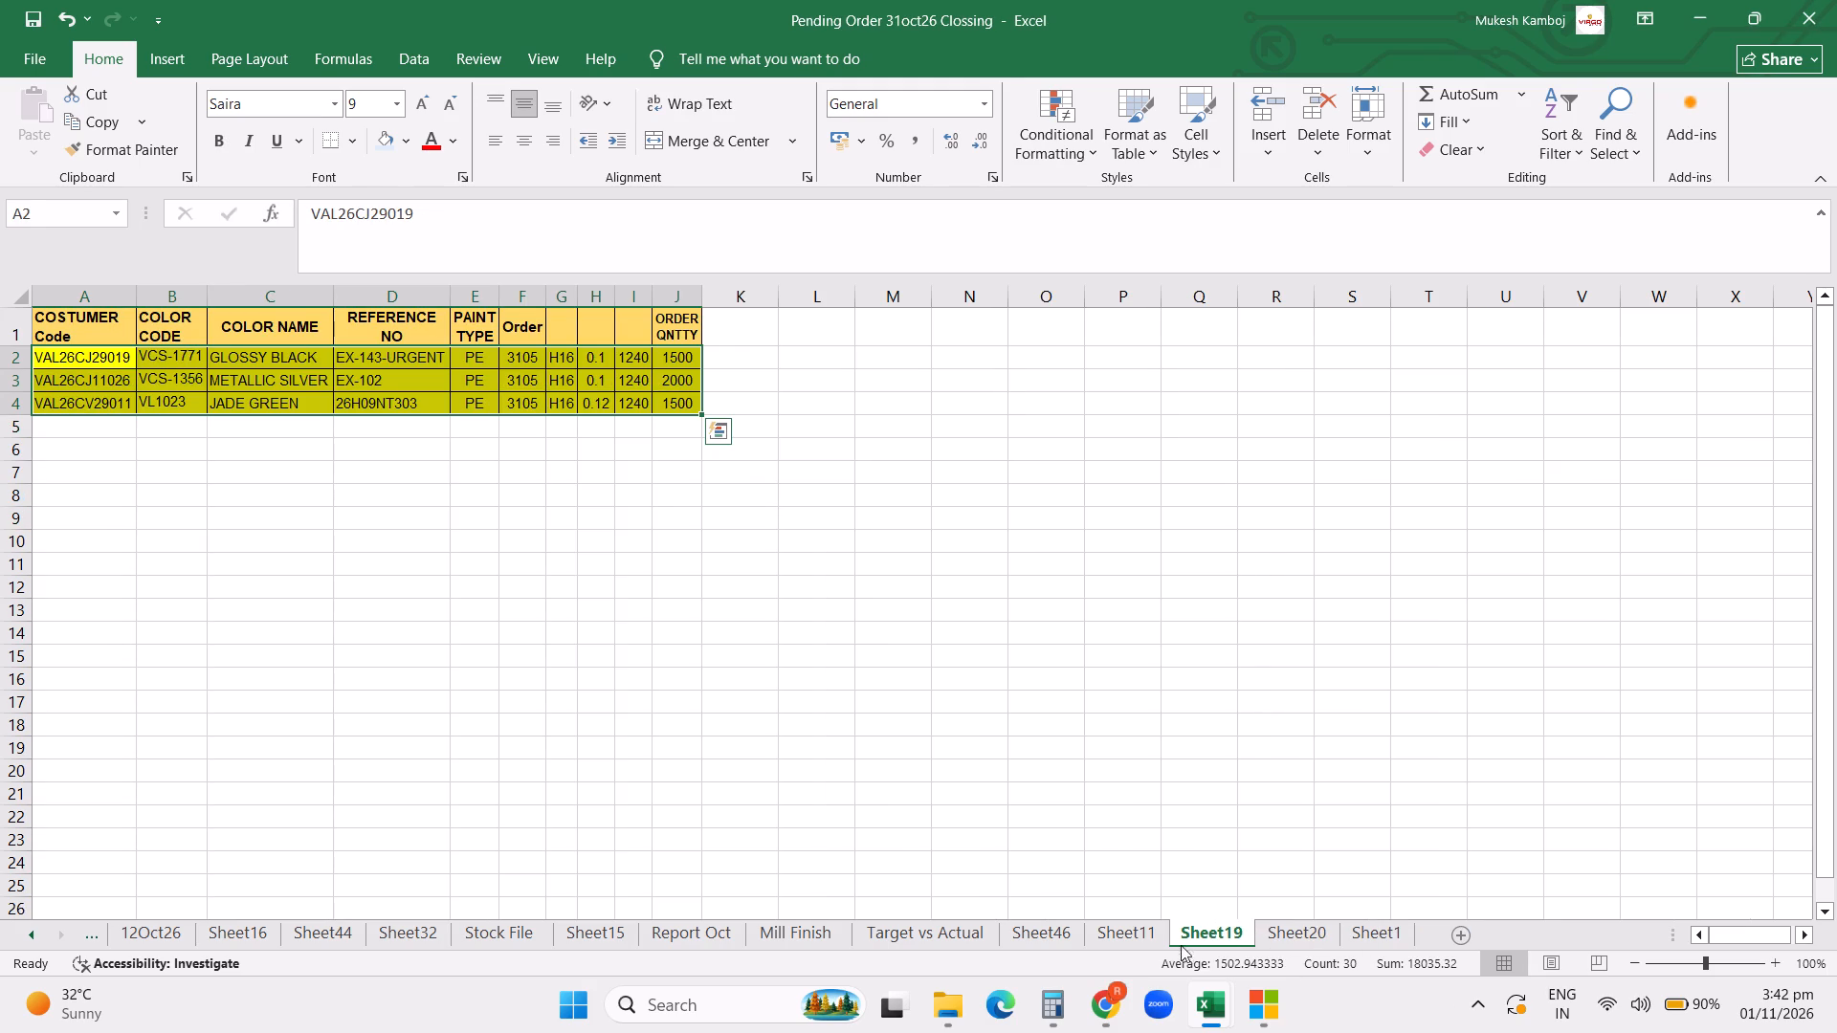
# Delete Sheet19 from the Pending Order 31oct26 Clossing workbook.
pyautogui.rightClick(1206, 934)
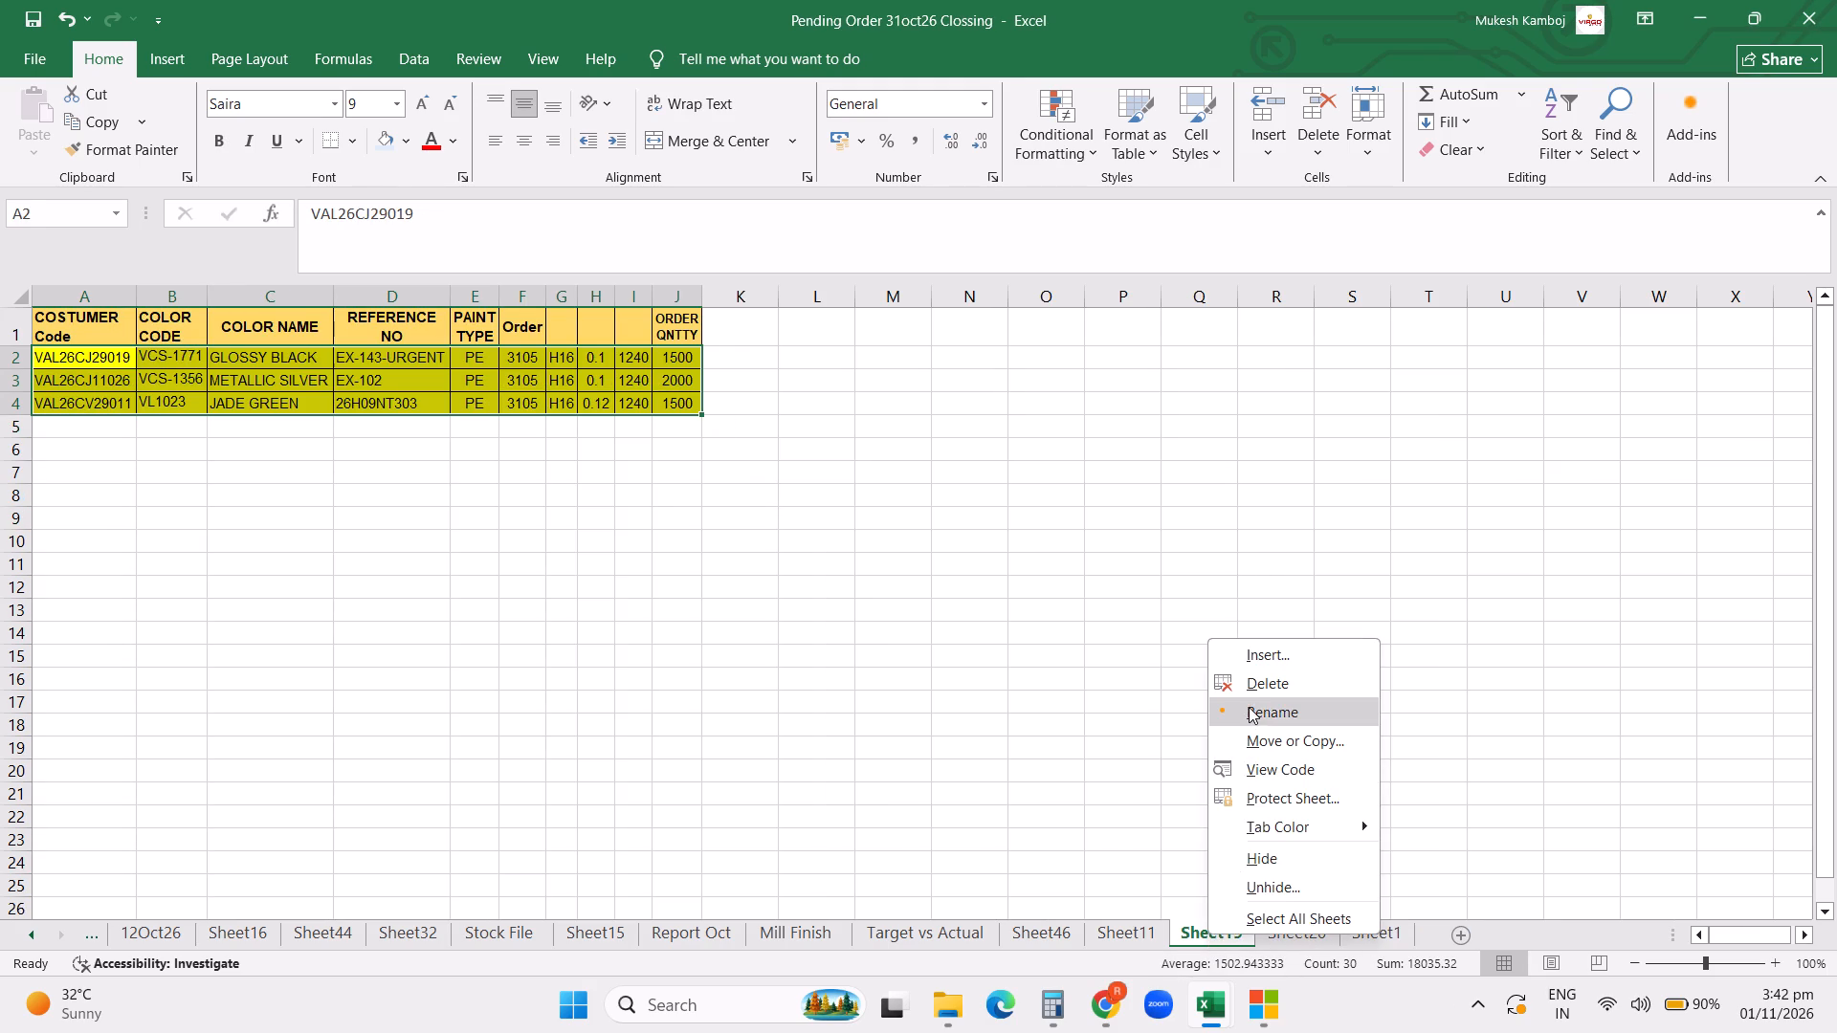
pyautogui.click(1251, 698)
pyautogui.click(1184, 902)
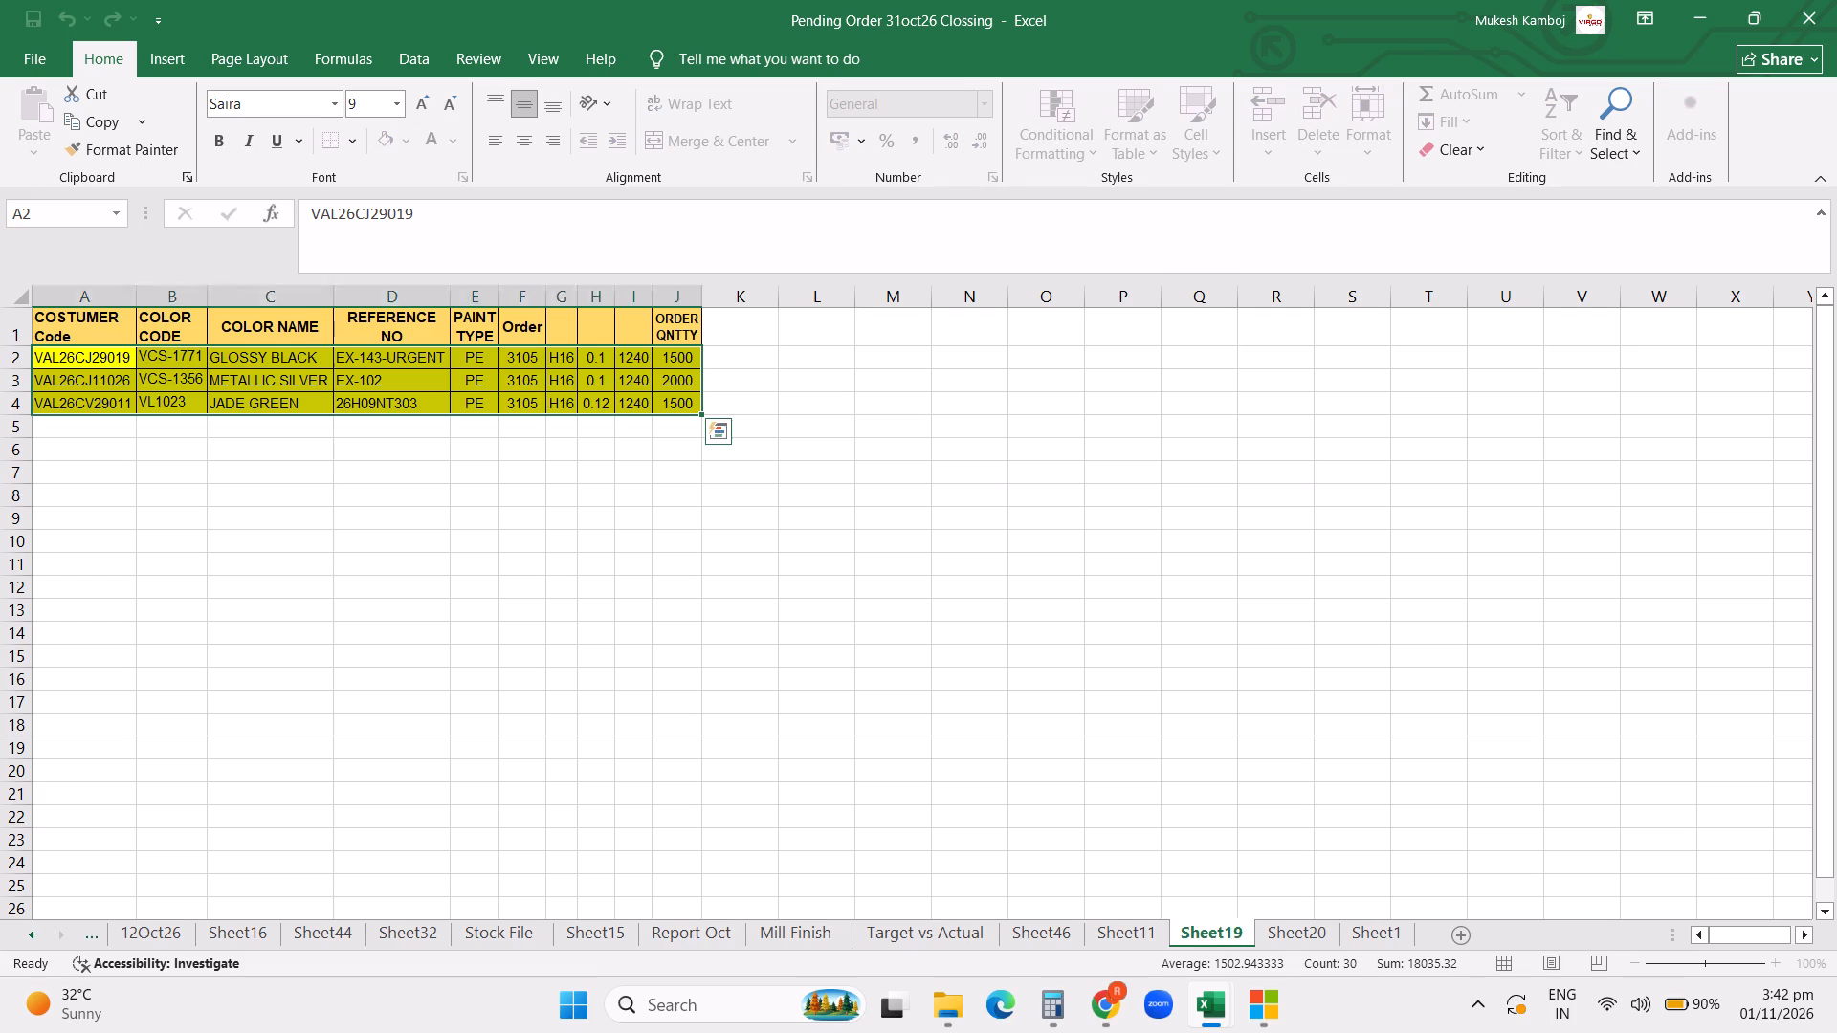
pyautogui.rightClick(1194, 933)
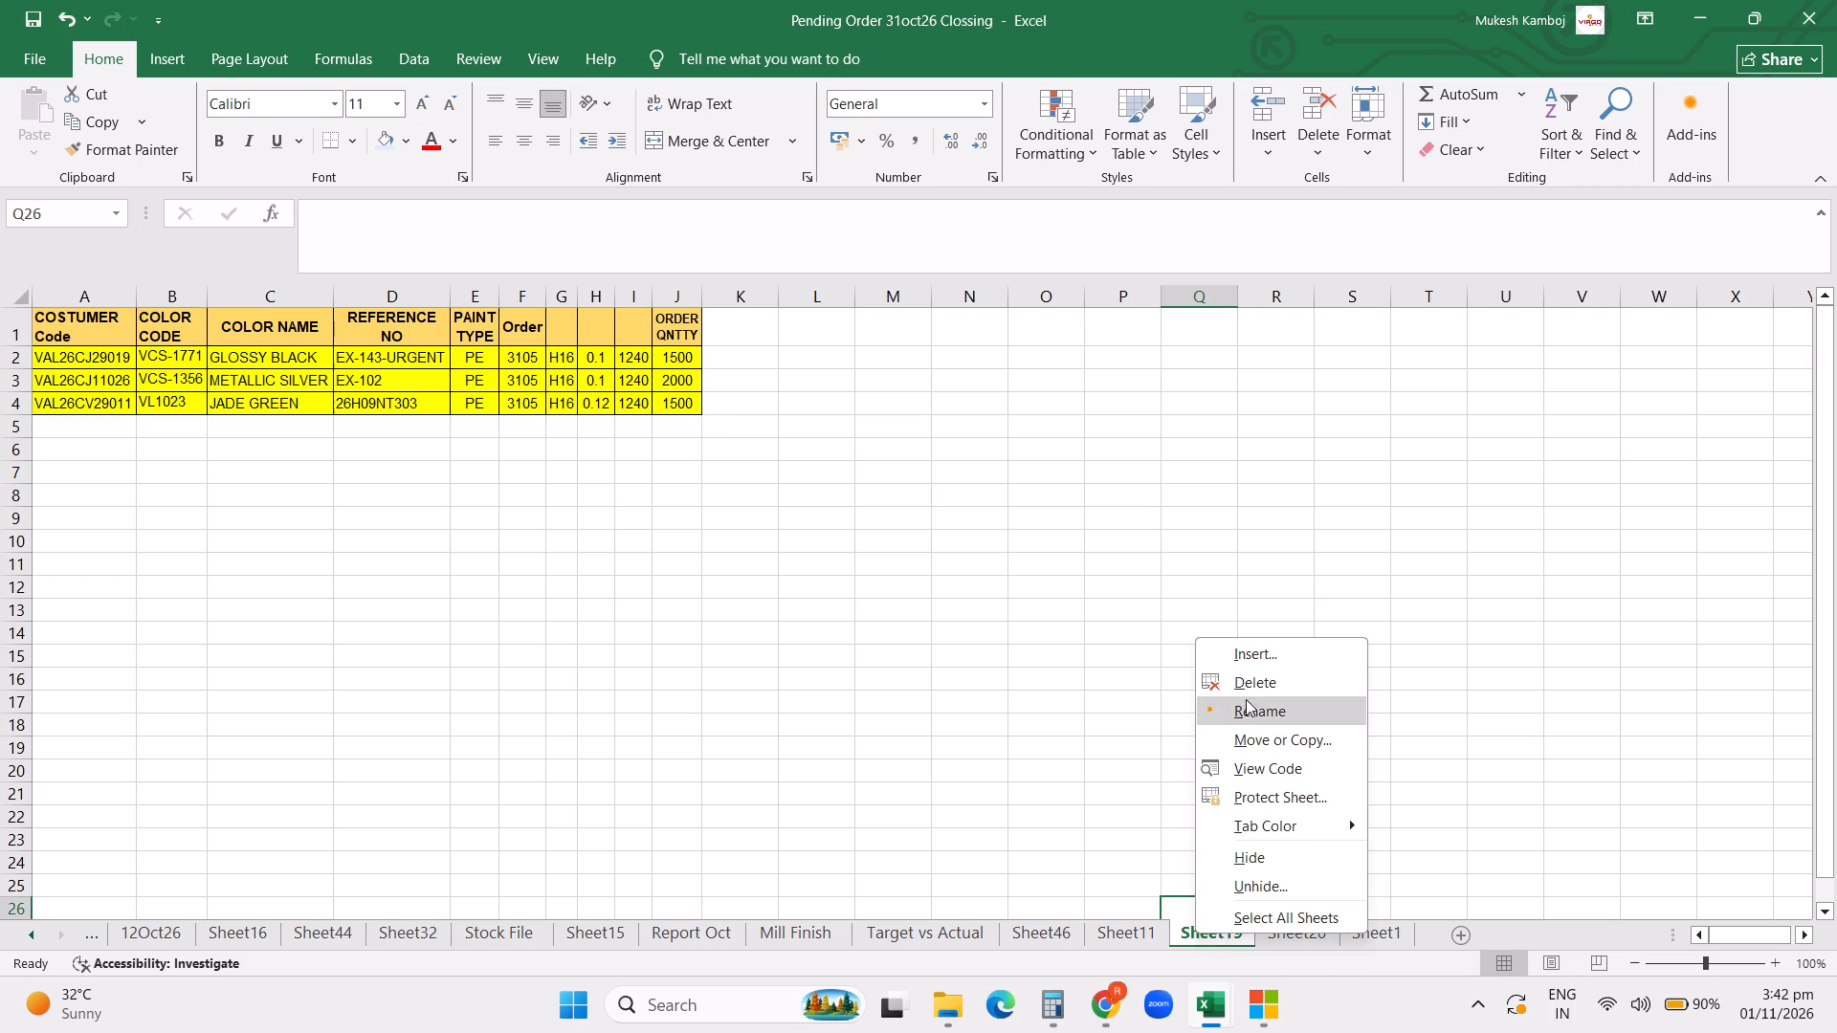
pyautogui.click(1246, 674)
pyautogui.click(972, 547)
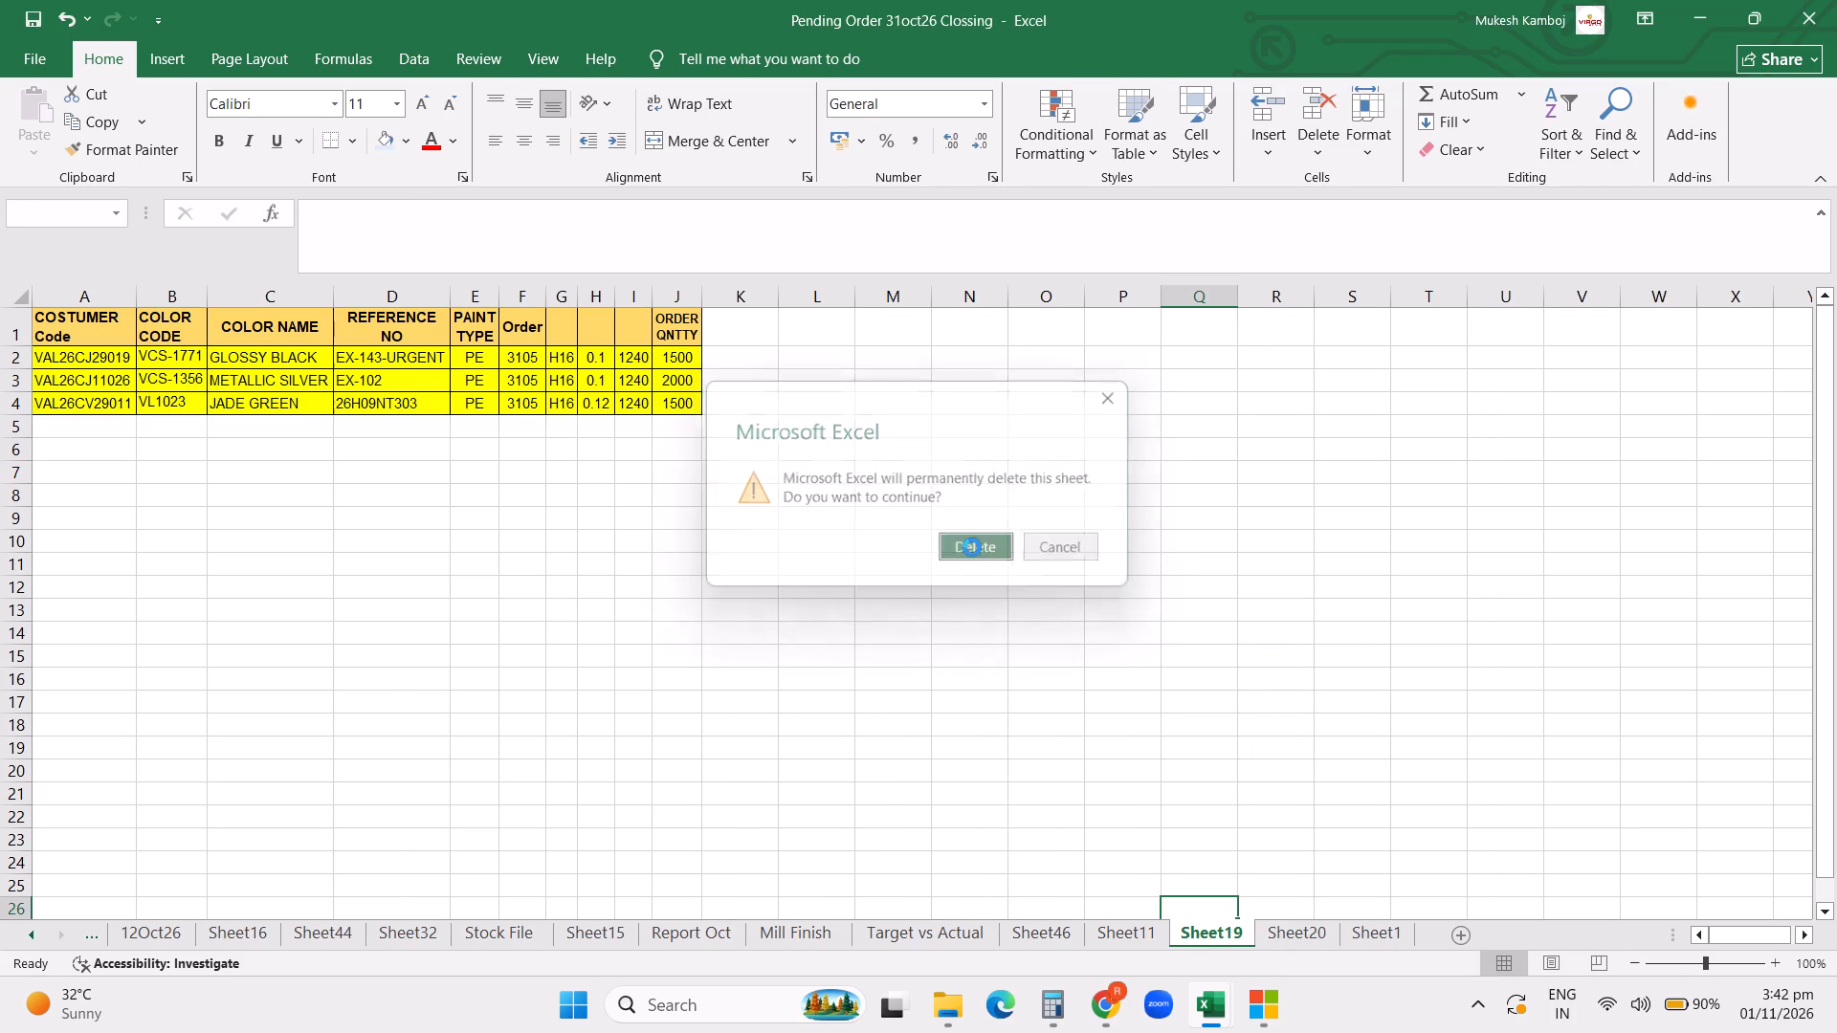
# Delete Sheet20 from the Pending Order 31oct26 Clossing workbook.
pyautogui.rightClick(1203, 931)
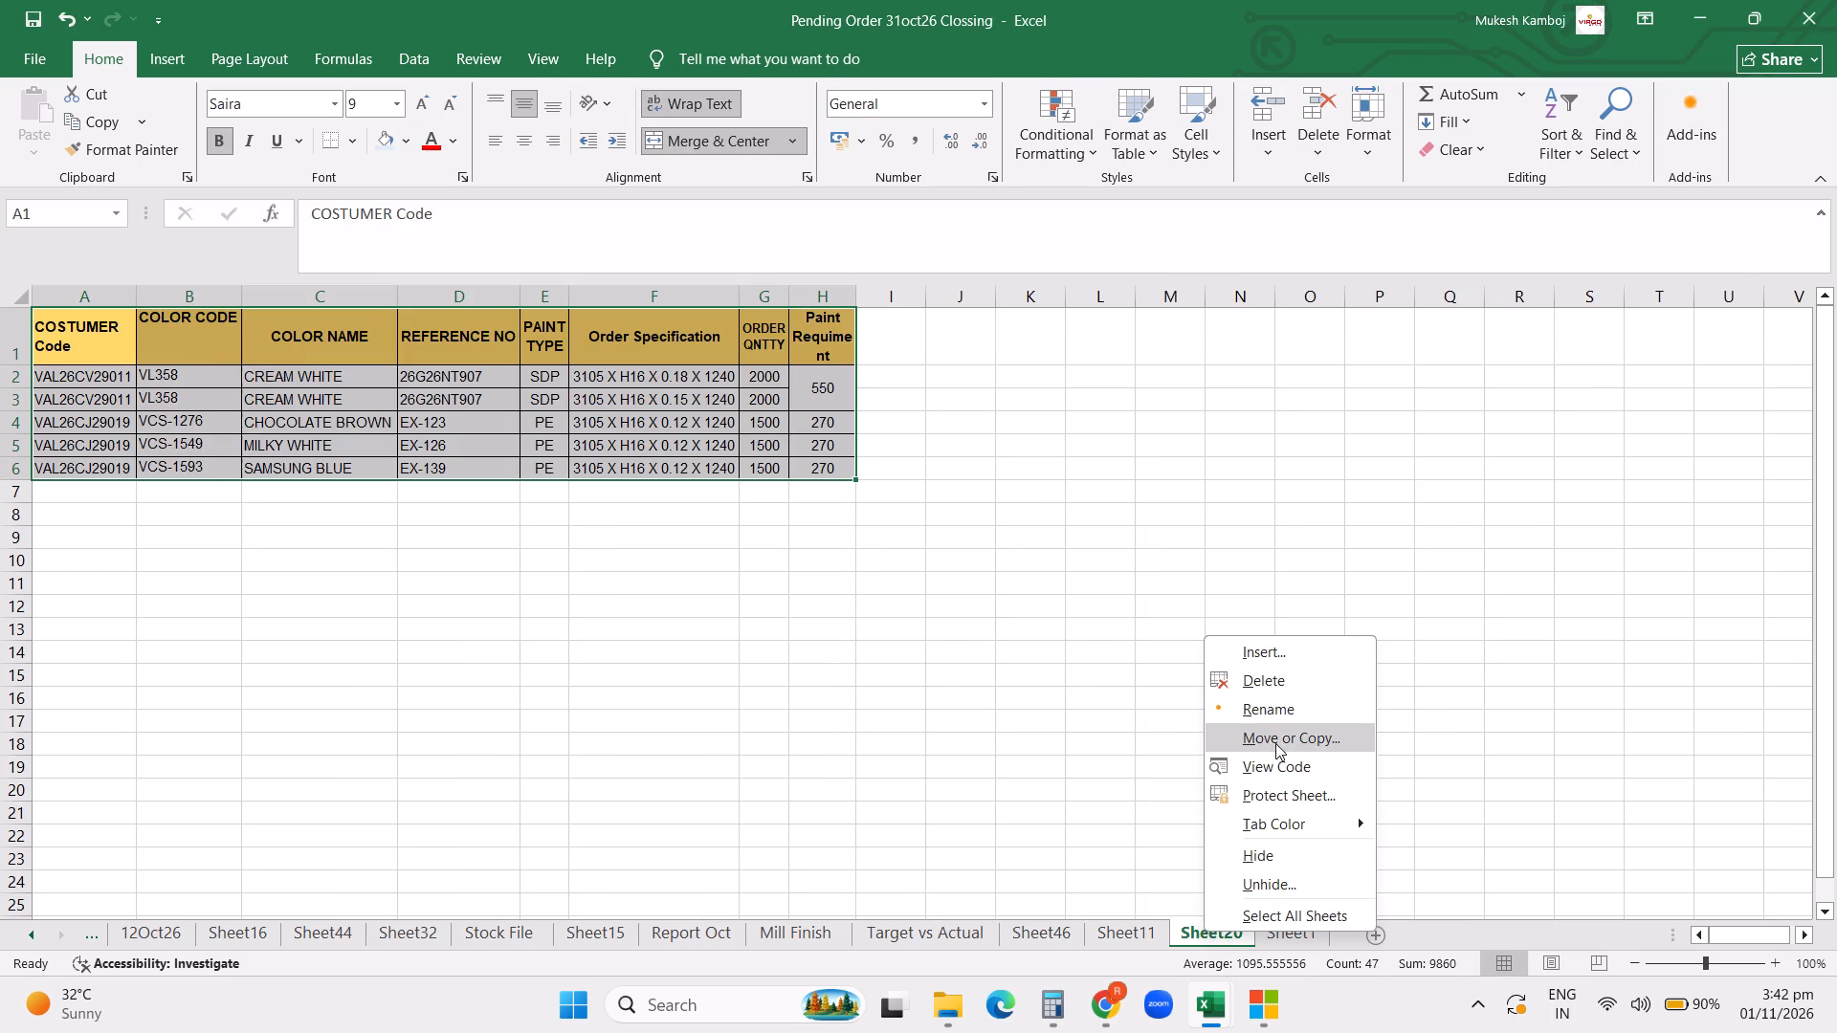
pyautogui.click(1263, 692)
pyautogui.click(1001, 560)
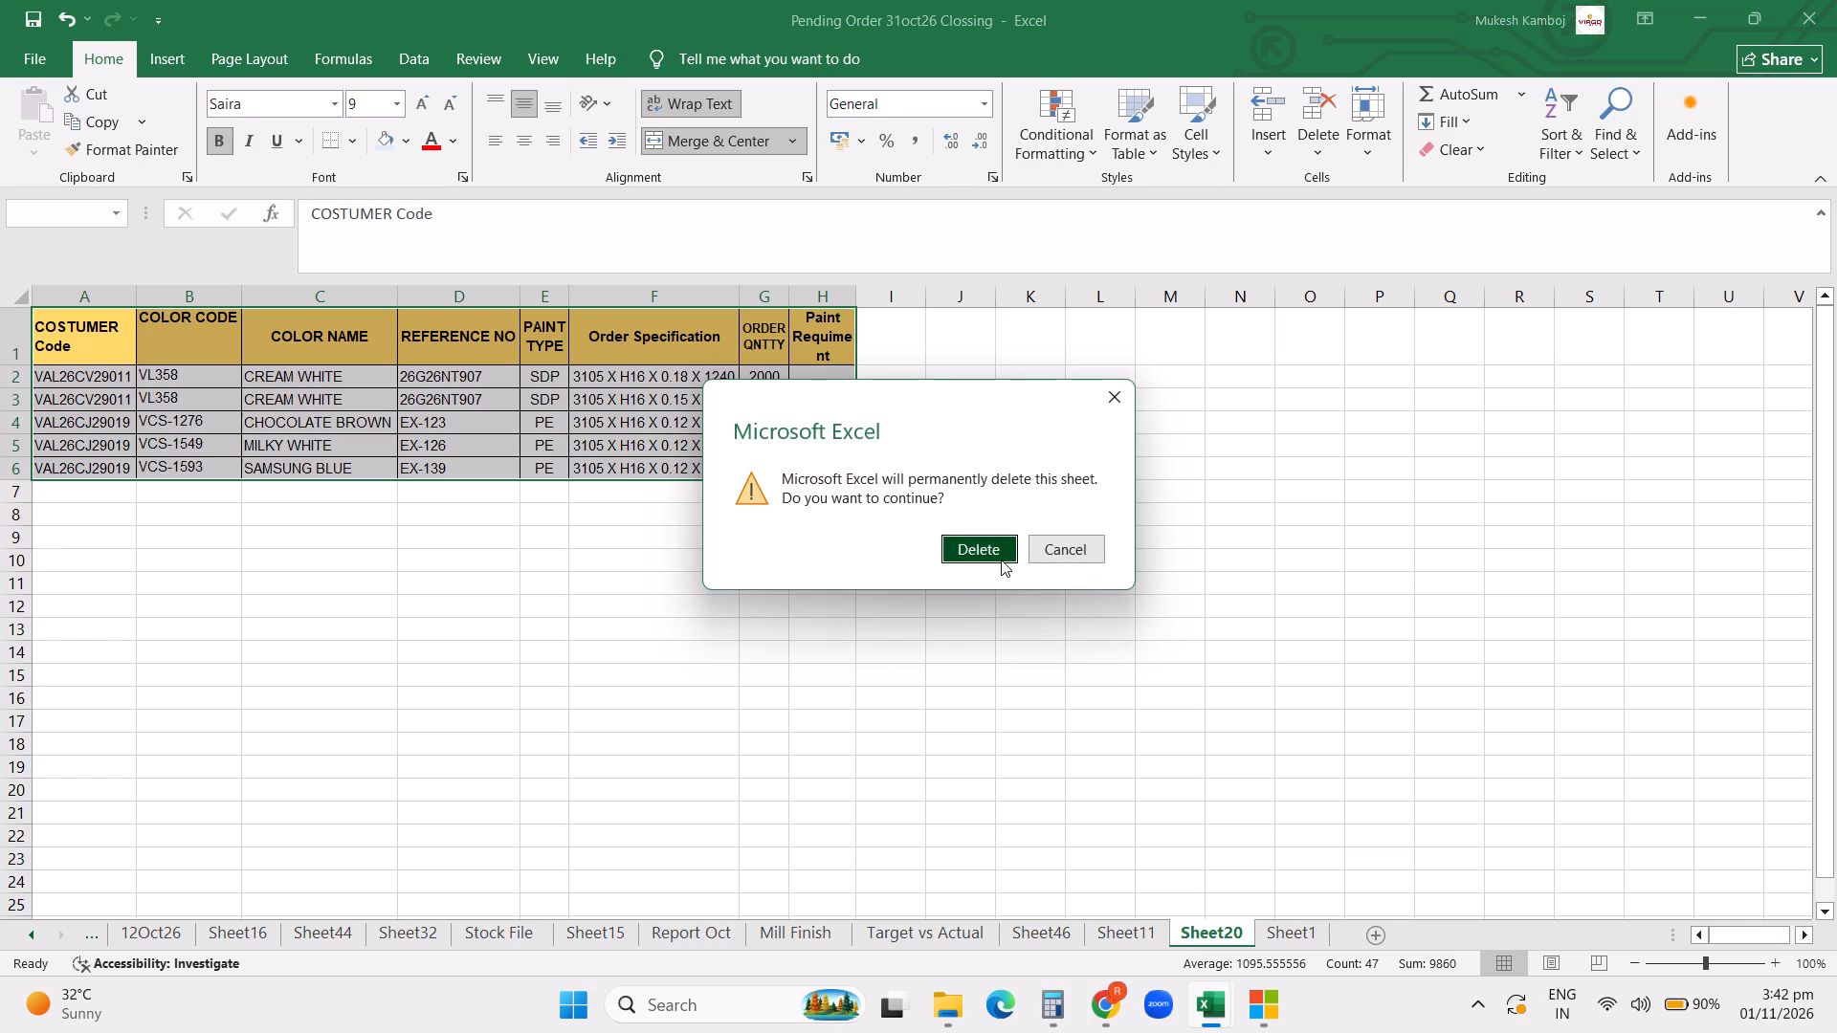
# Filter the Month column of the stock table in Sheet1 to exclude October, keeping April, August and September.
pyautogui.click(1668, 544)
pyautogui.press('Right')
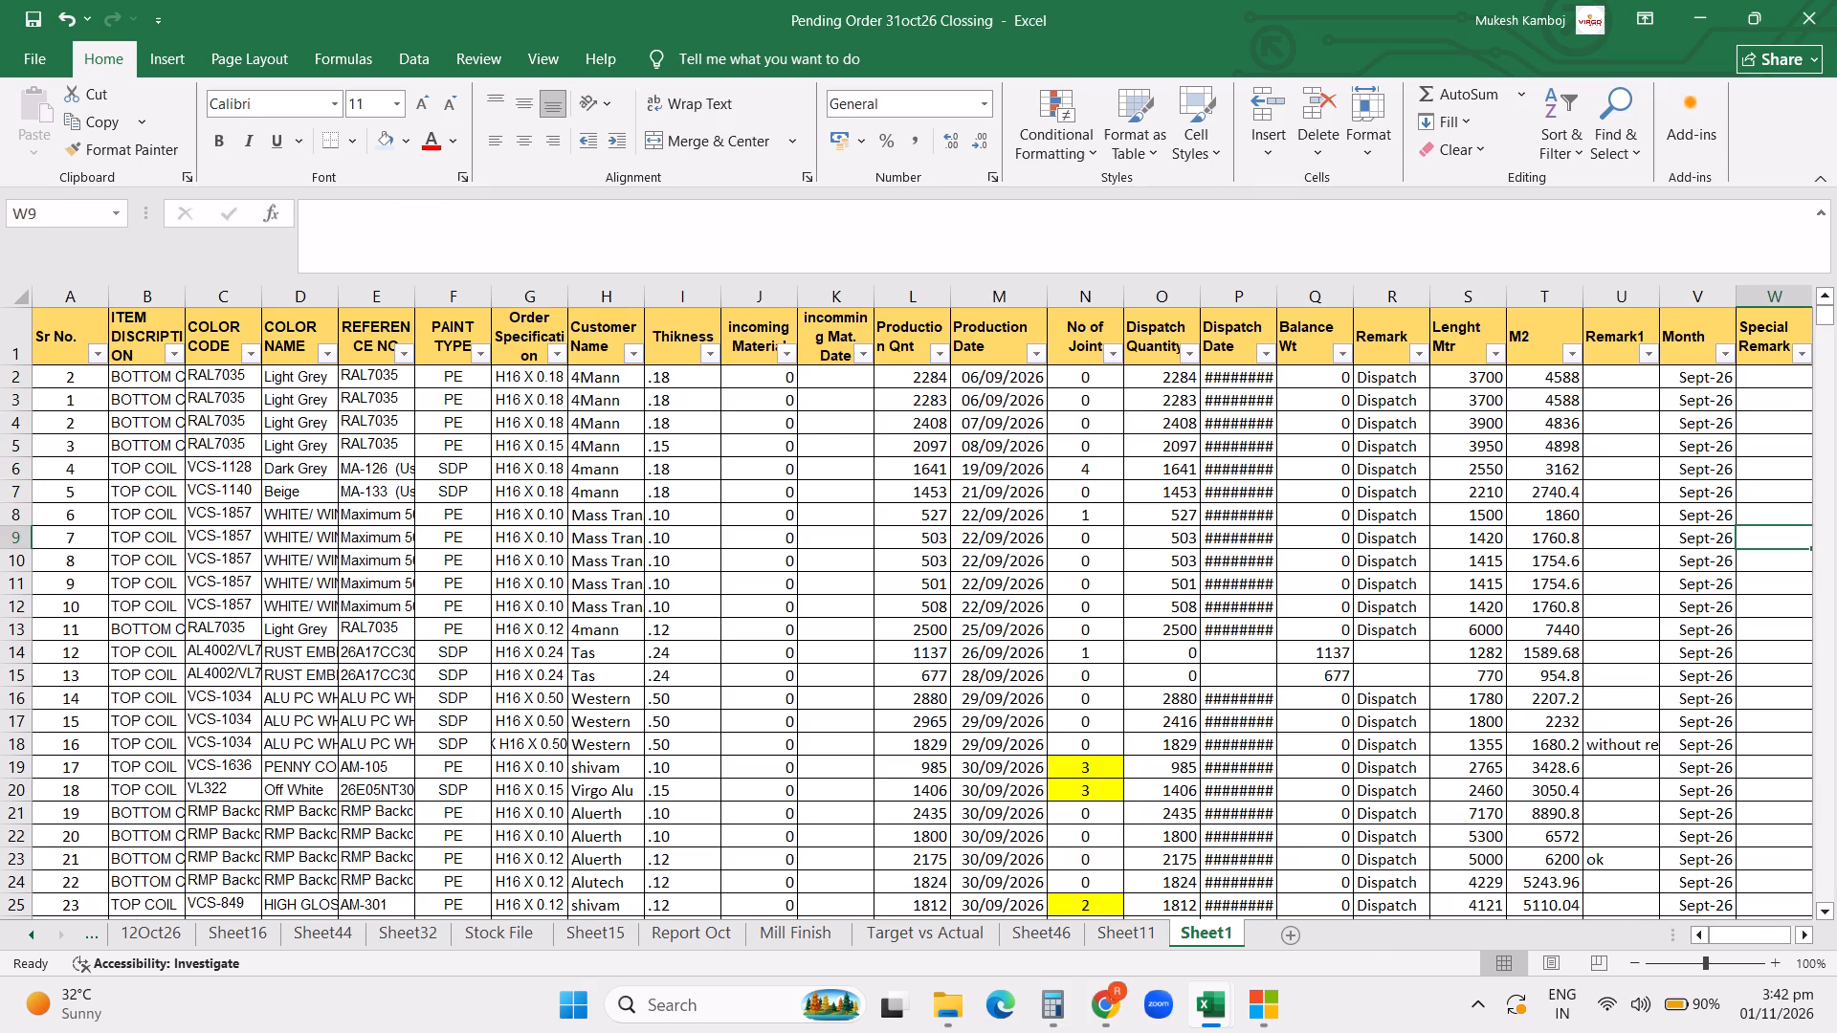
pyautogui.press('Down')
pyautogui.press('Right')
pyautogui.press('Right')
pyautogui.press('Right')
pyautogui.press('Right')
pyautogui.press('Right')
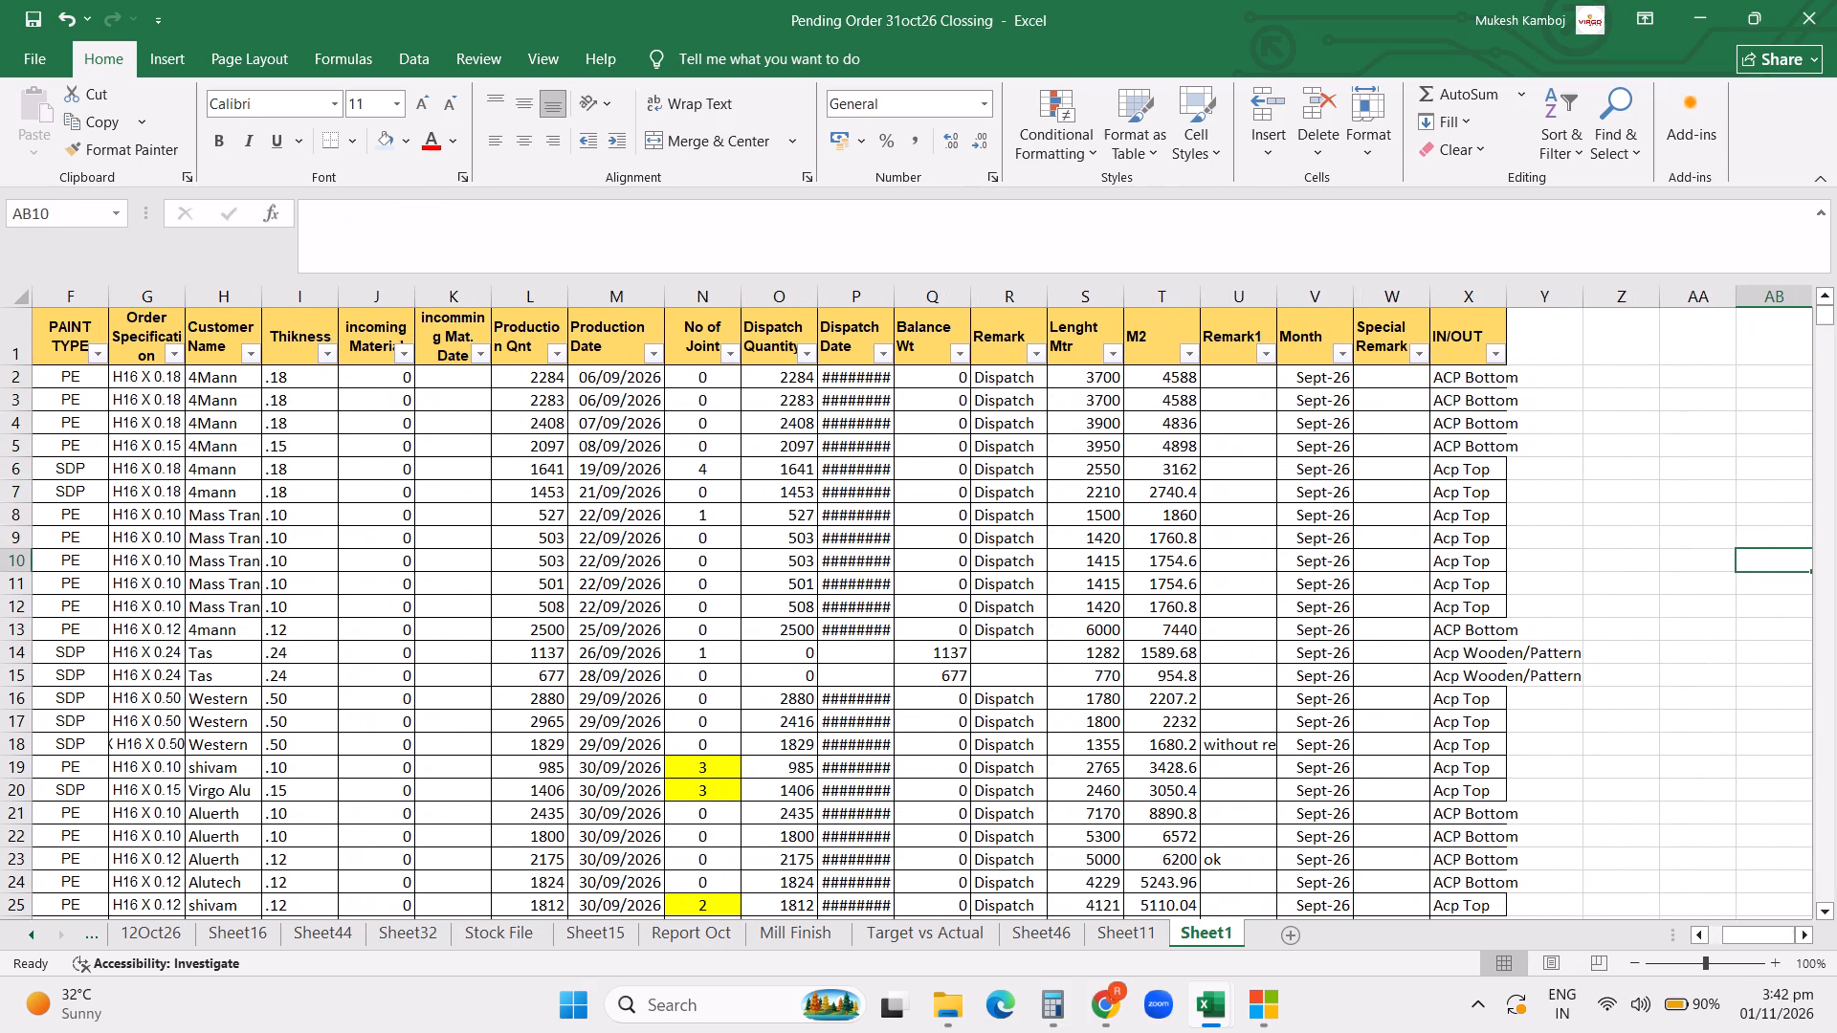
pyautogui.click(1340, 349)
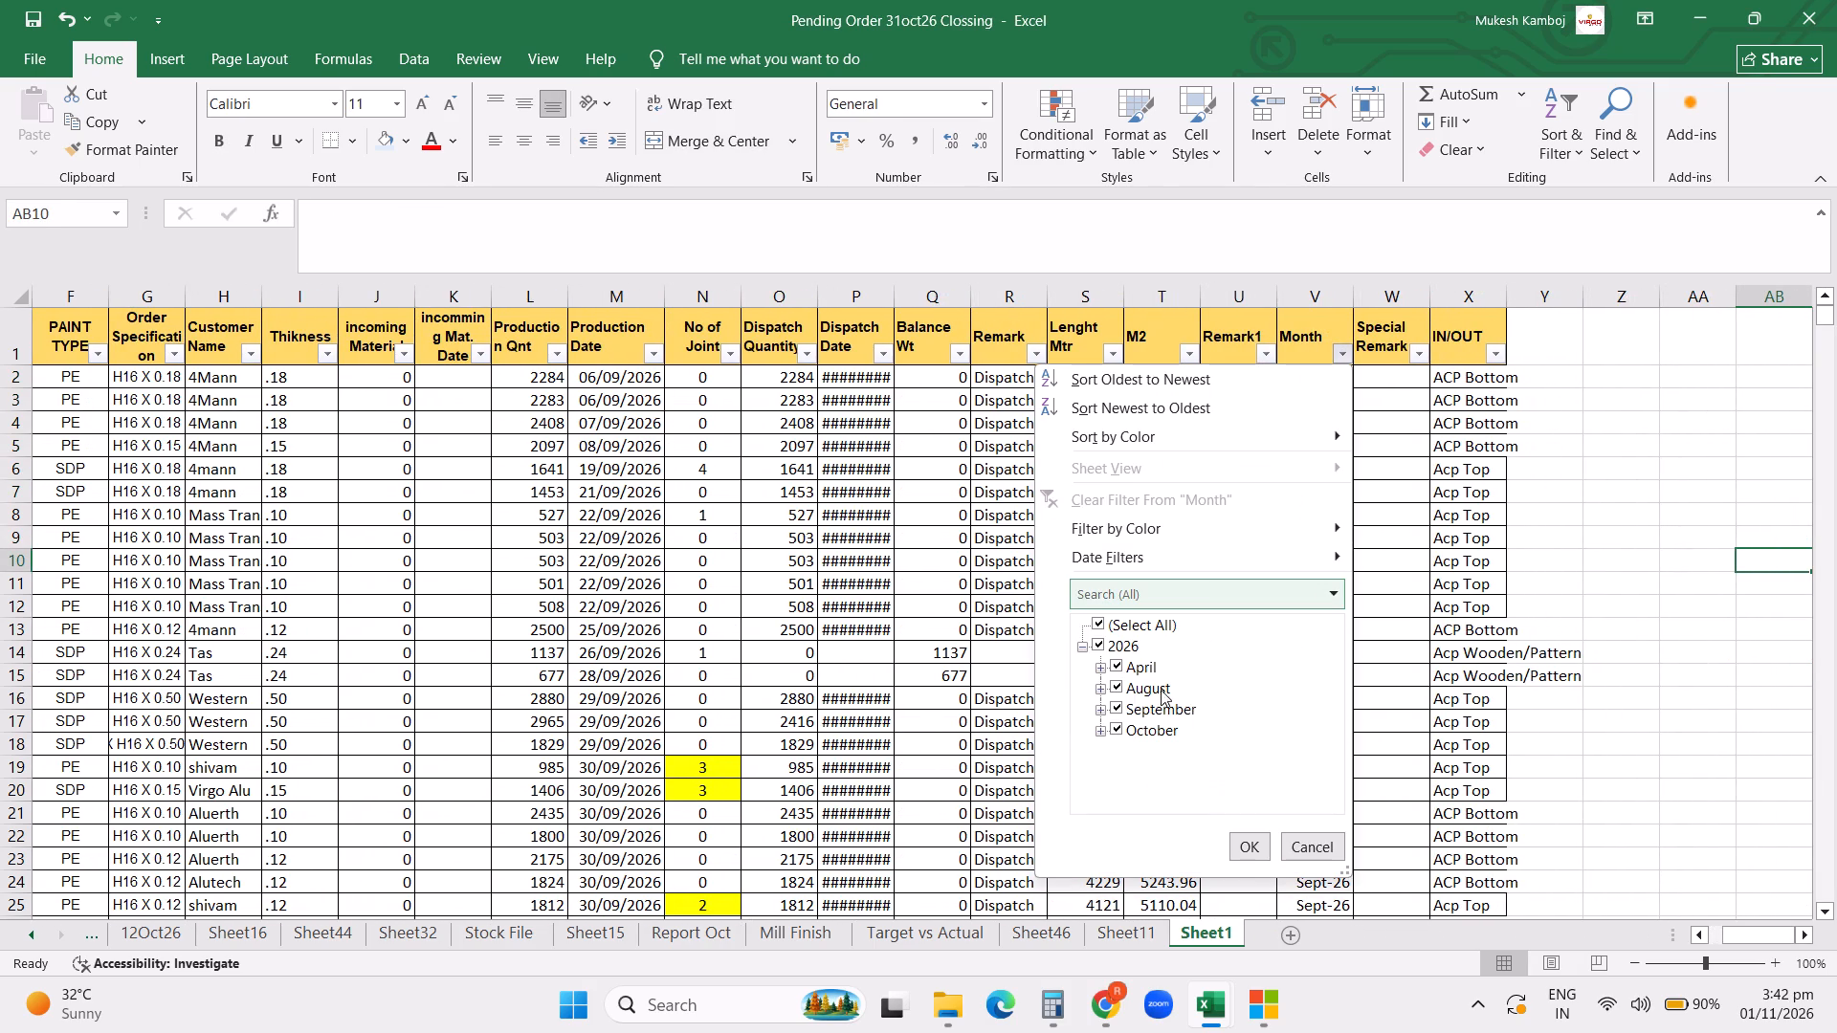
pyautogui.click(1133, 729)
pyautogui.click(1260, 853)
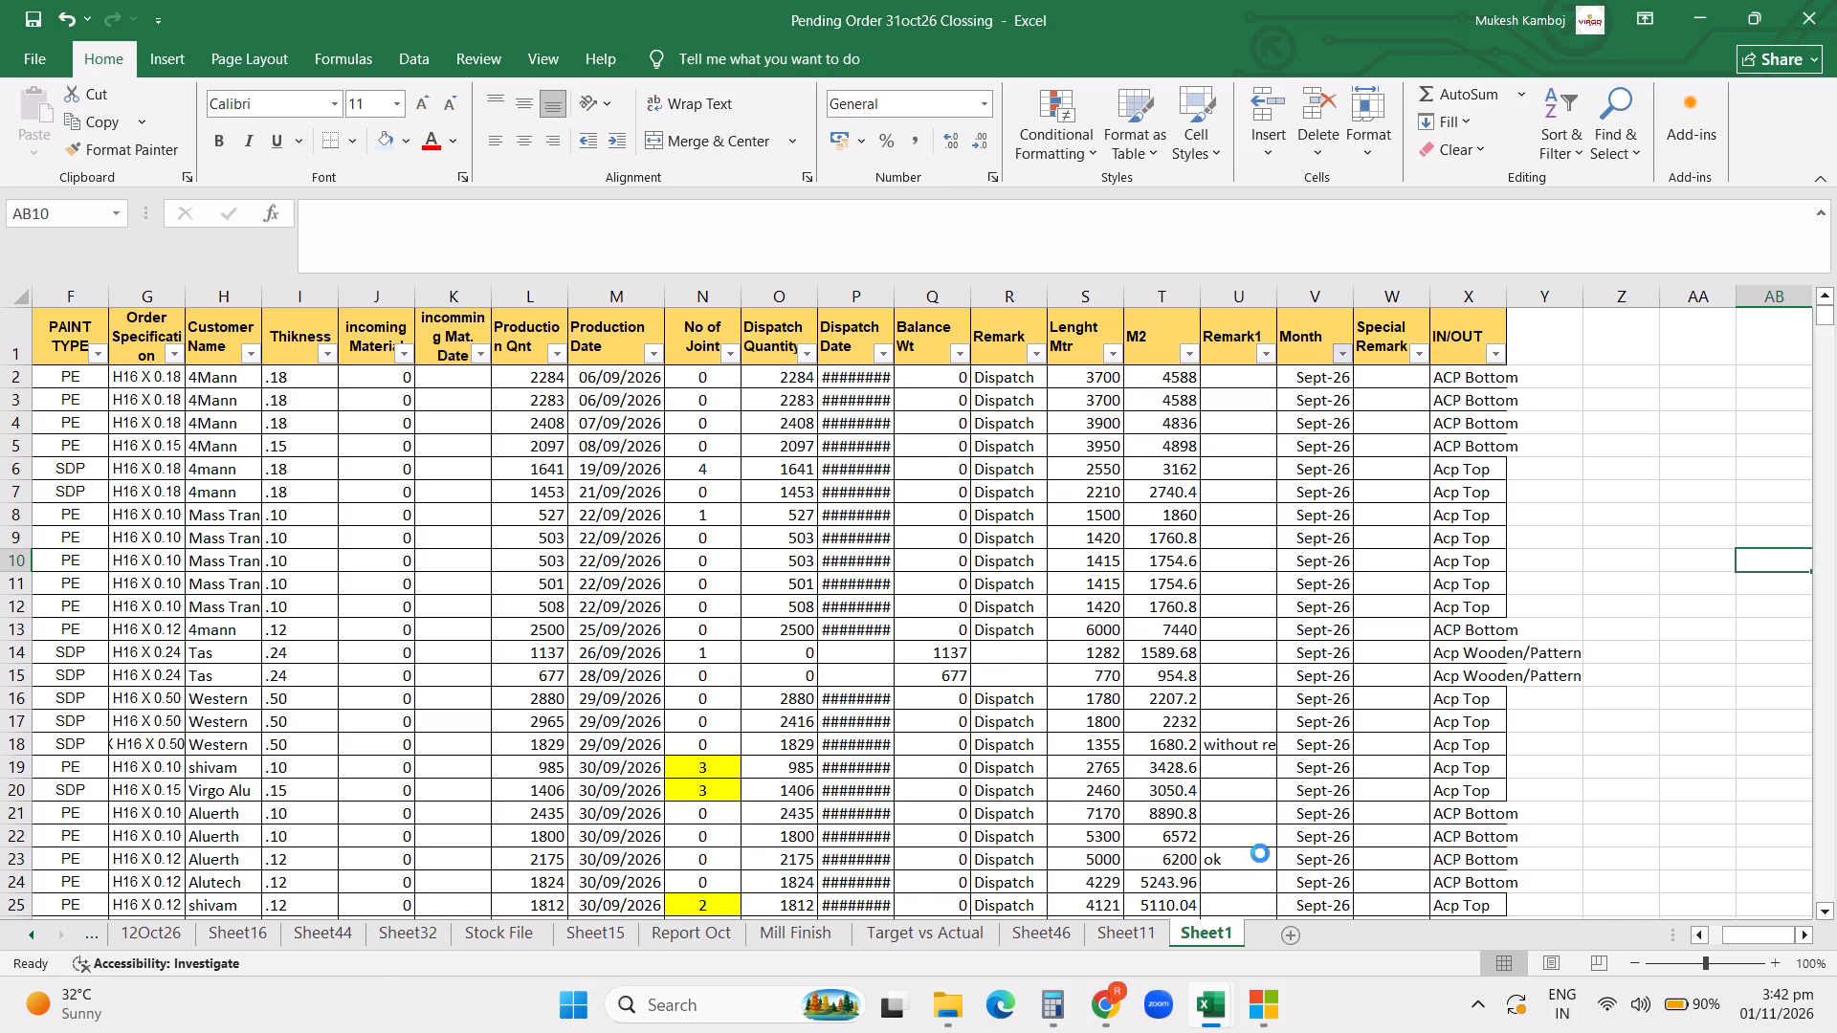
# Delete all the filtered non-October rows from Sheet1 and clear the Month filter.
pyautogui.click(10, 386)
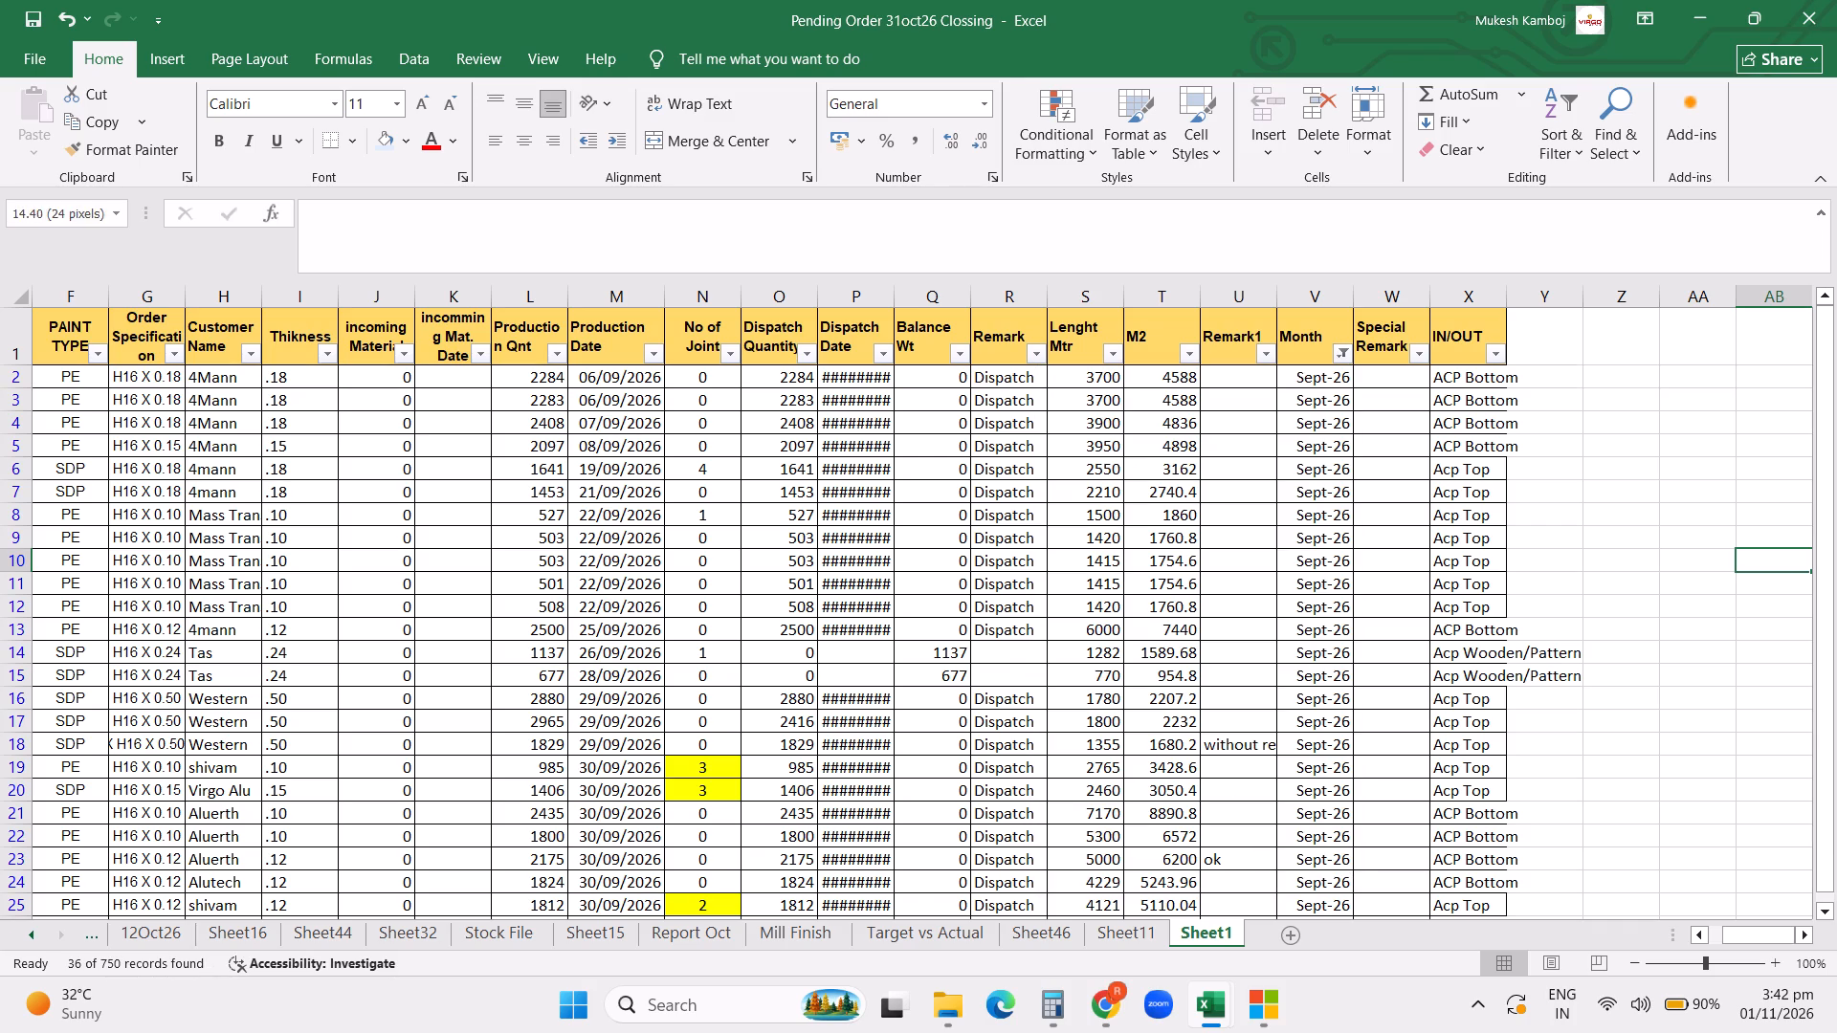
pyautogui.click(15, 375)
pyautogui.hotkey('ctrl', 'shift', 'Down')
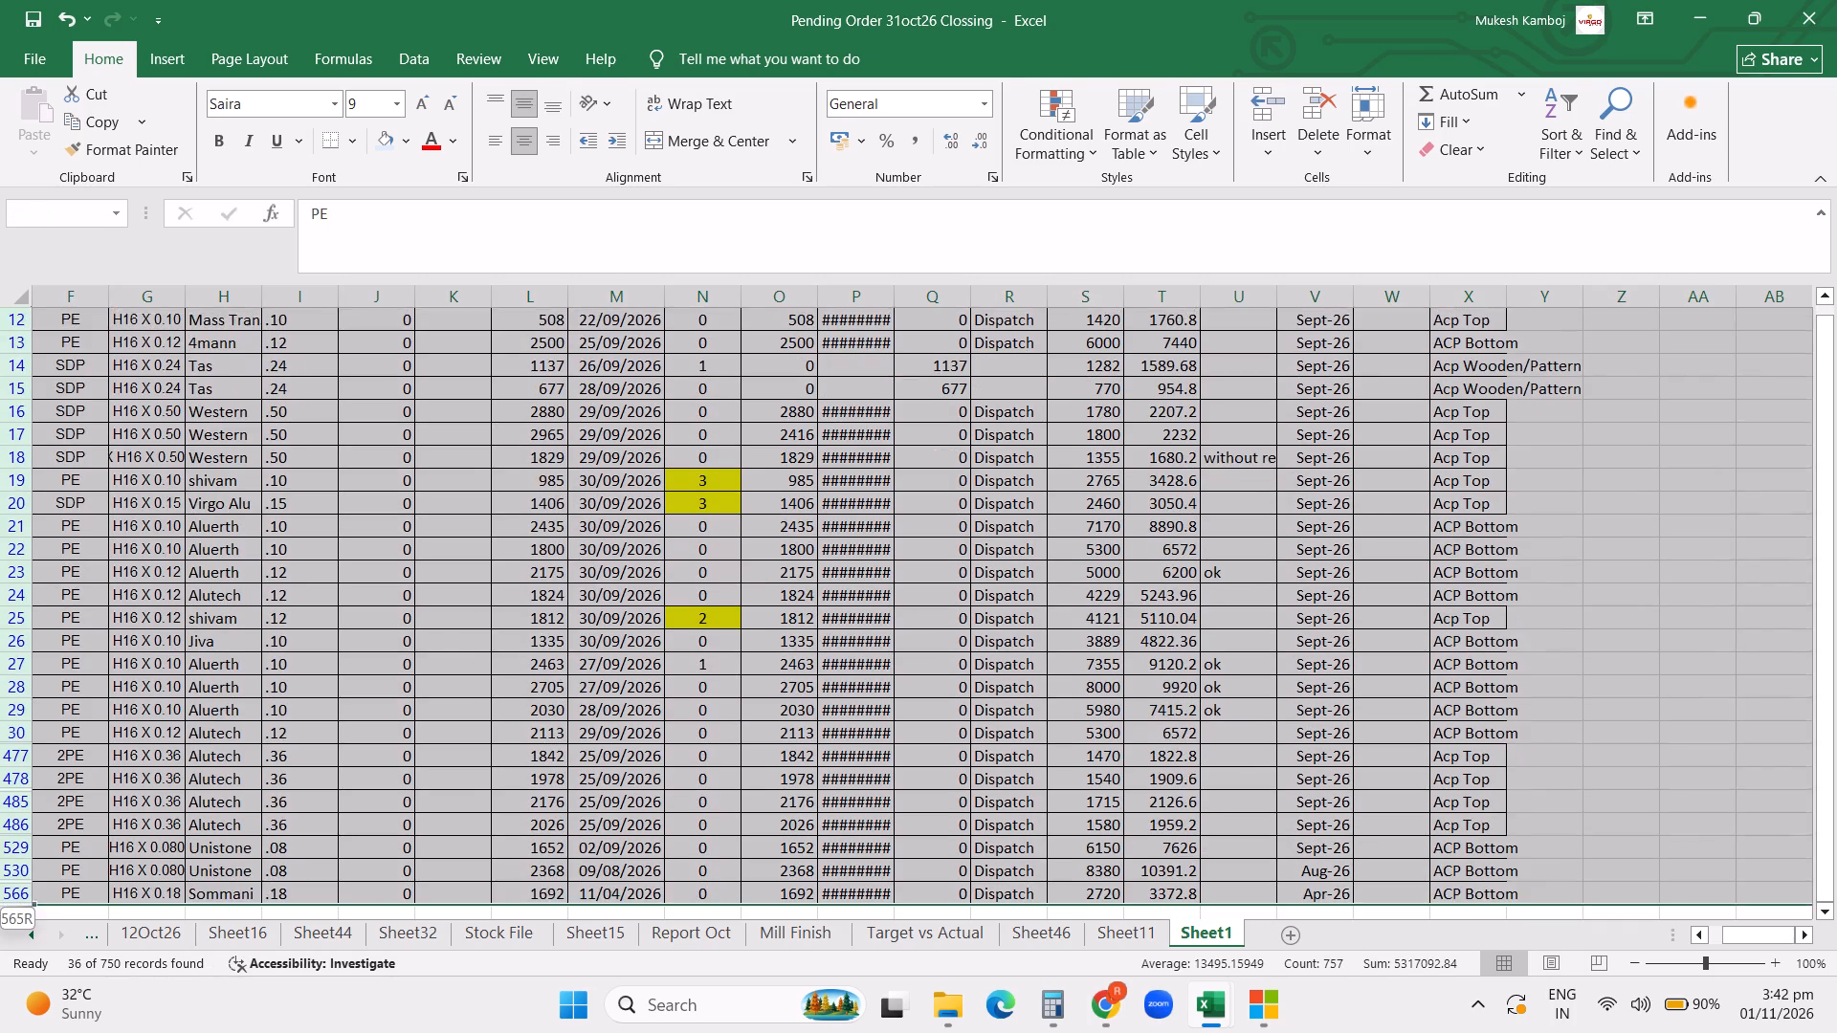
pyautogui.hotkey('shift', 'Down')
pyautogui.hotkey('shift', 'Up')
pyautogui.hotkey('ctrl', '-')
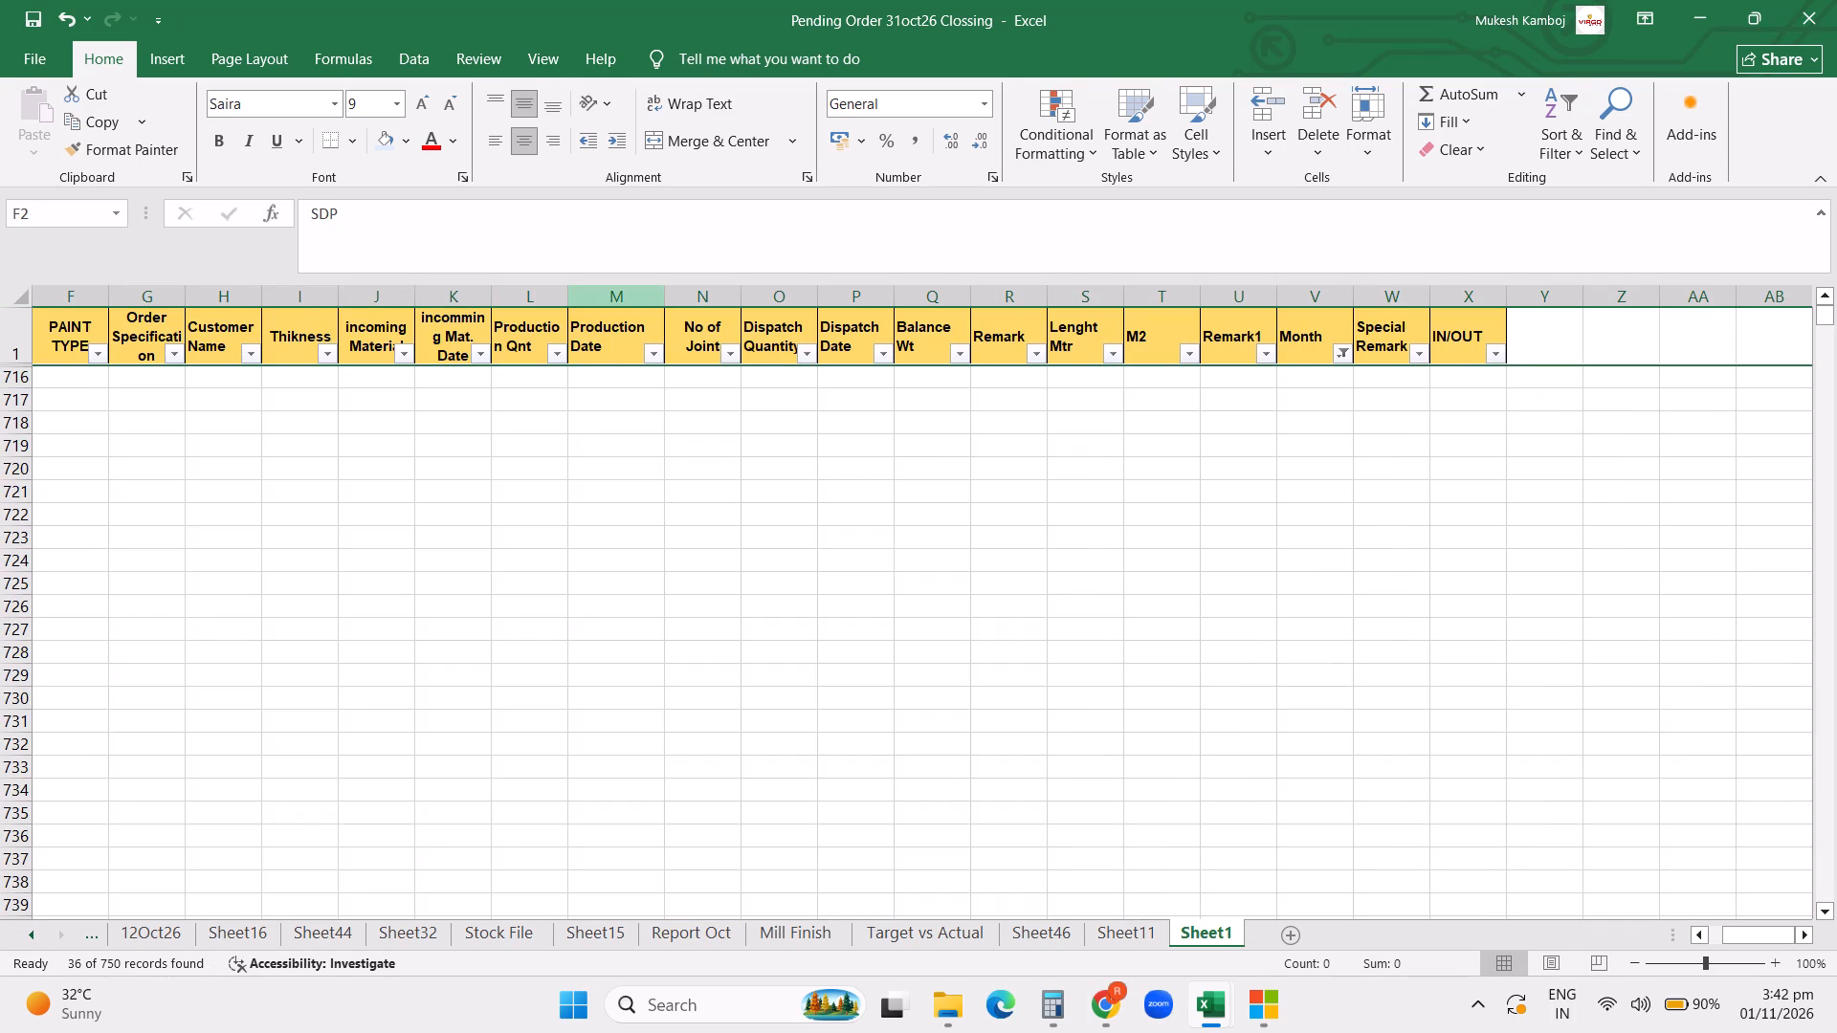
pyautogui.click(1339, 356)
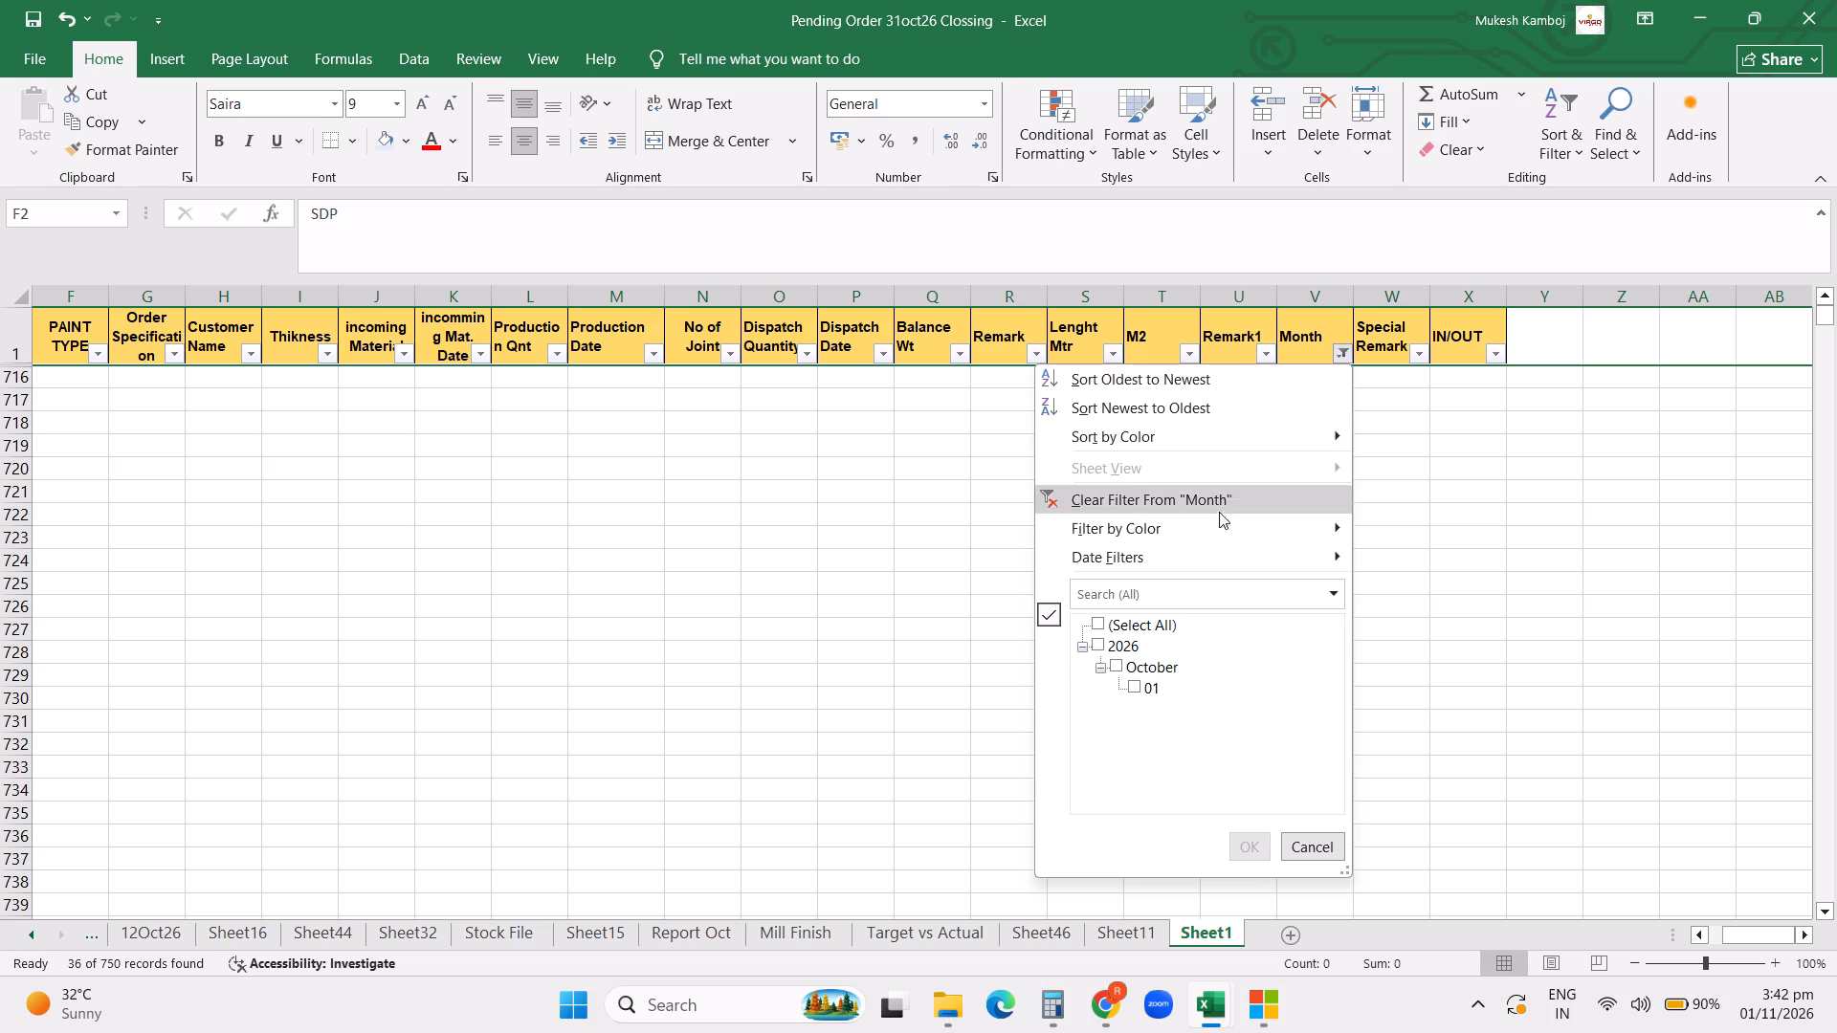
pyautogui.click(1186, 509)
pyautogui.click(885, 482)
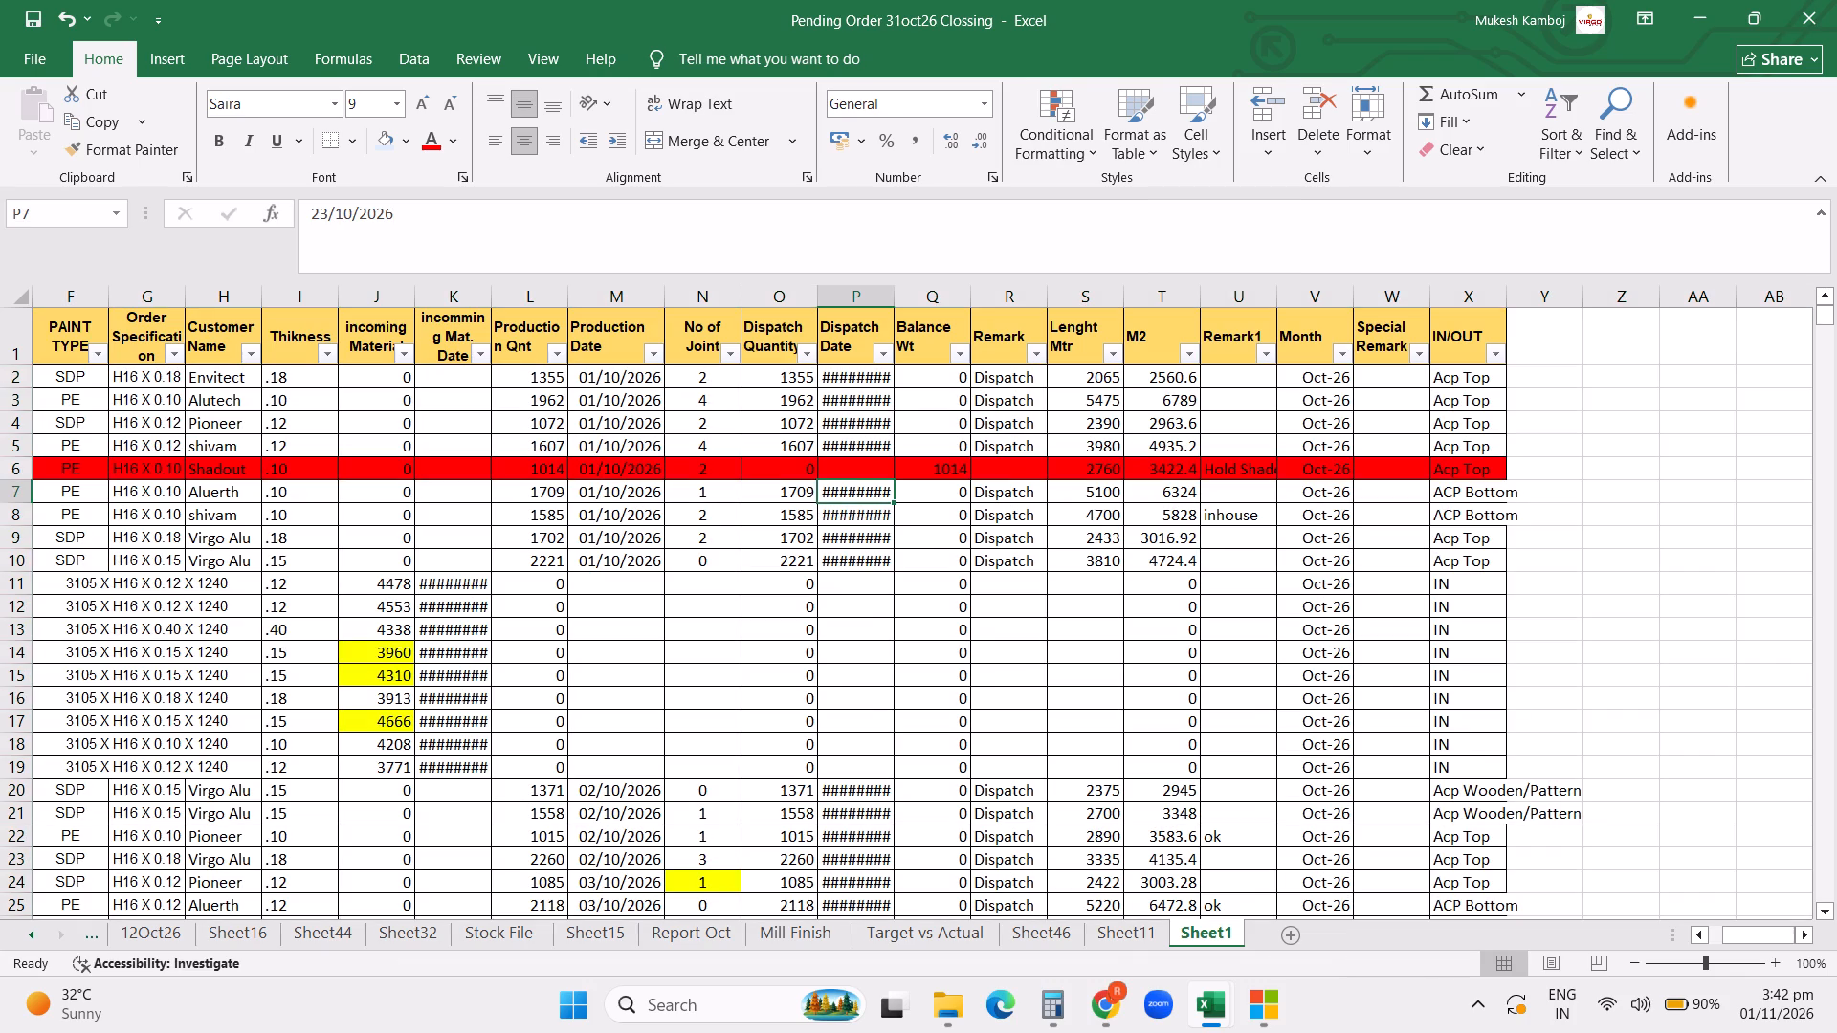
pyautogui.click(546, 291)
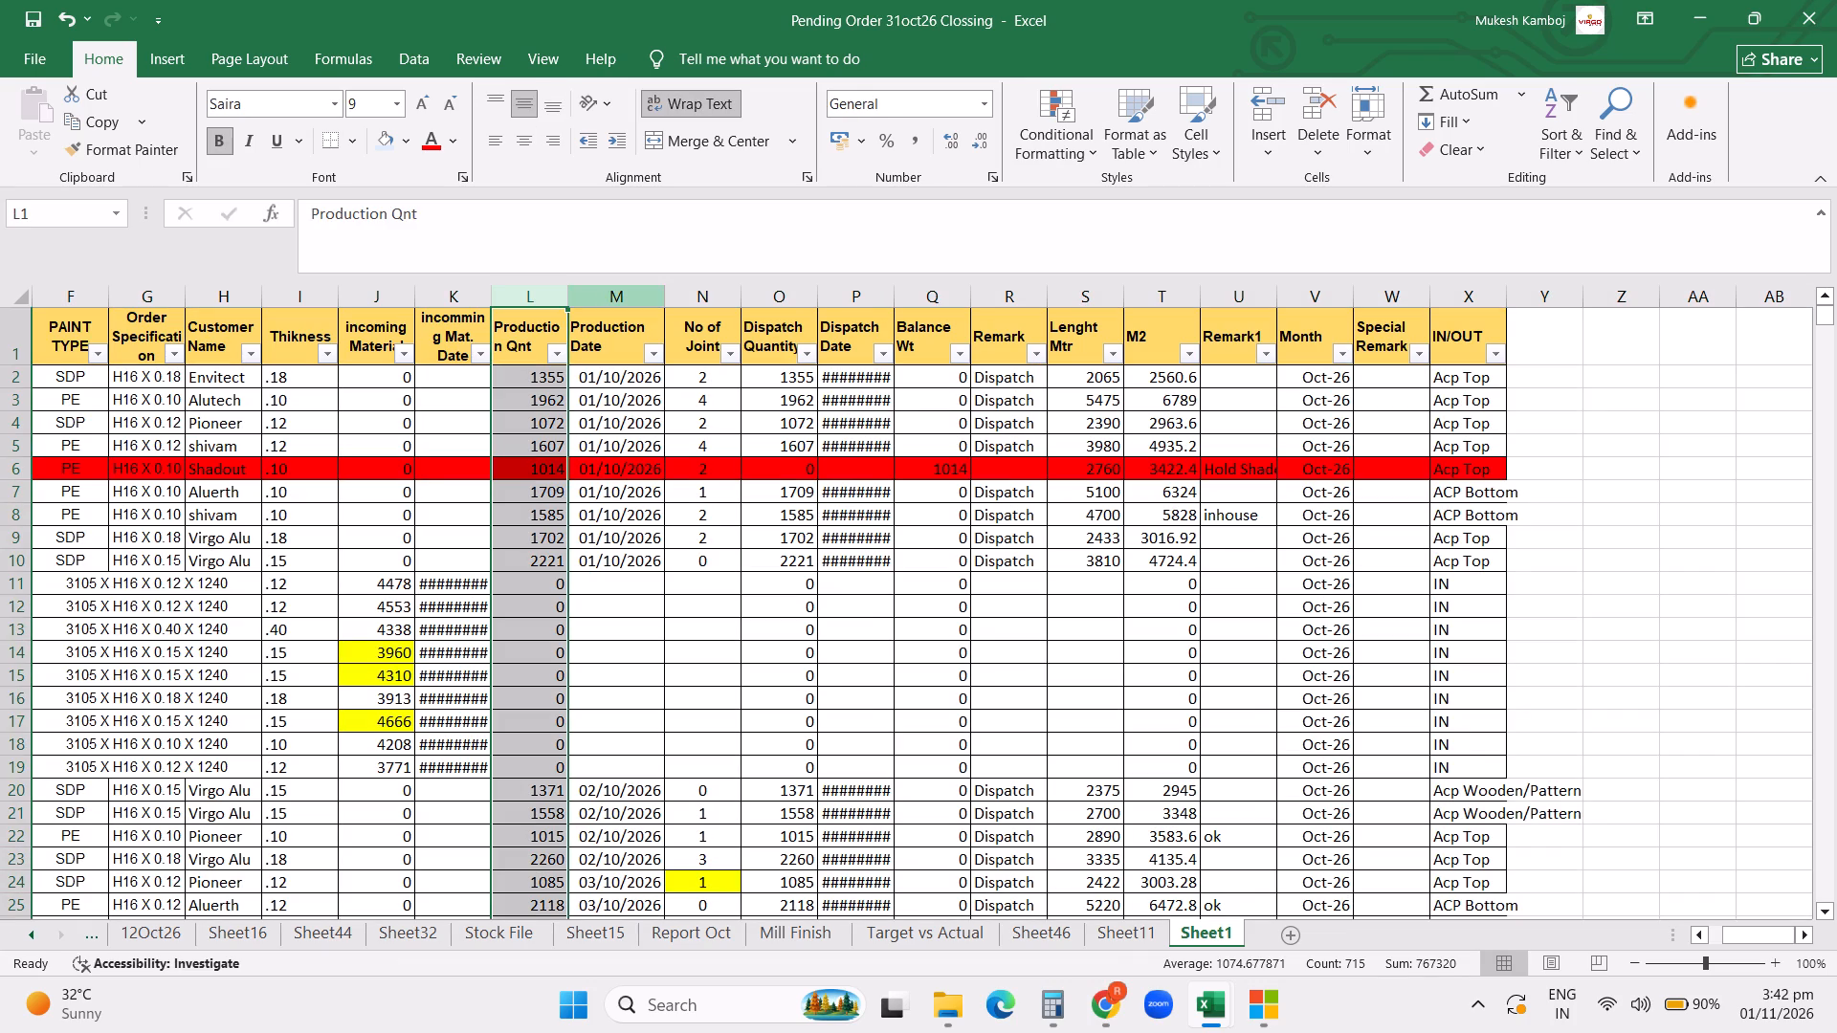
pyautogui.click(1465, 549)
# Filter the IN/OUT column of Sheet1 to show only the IN rows.
pyautogui.click(1500, 351)
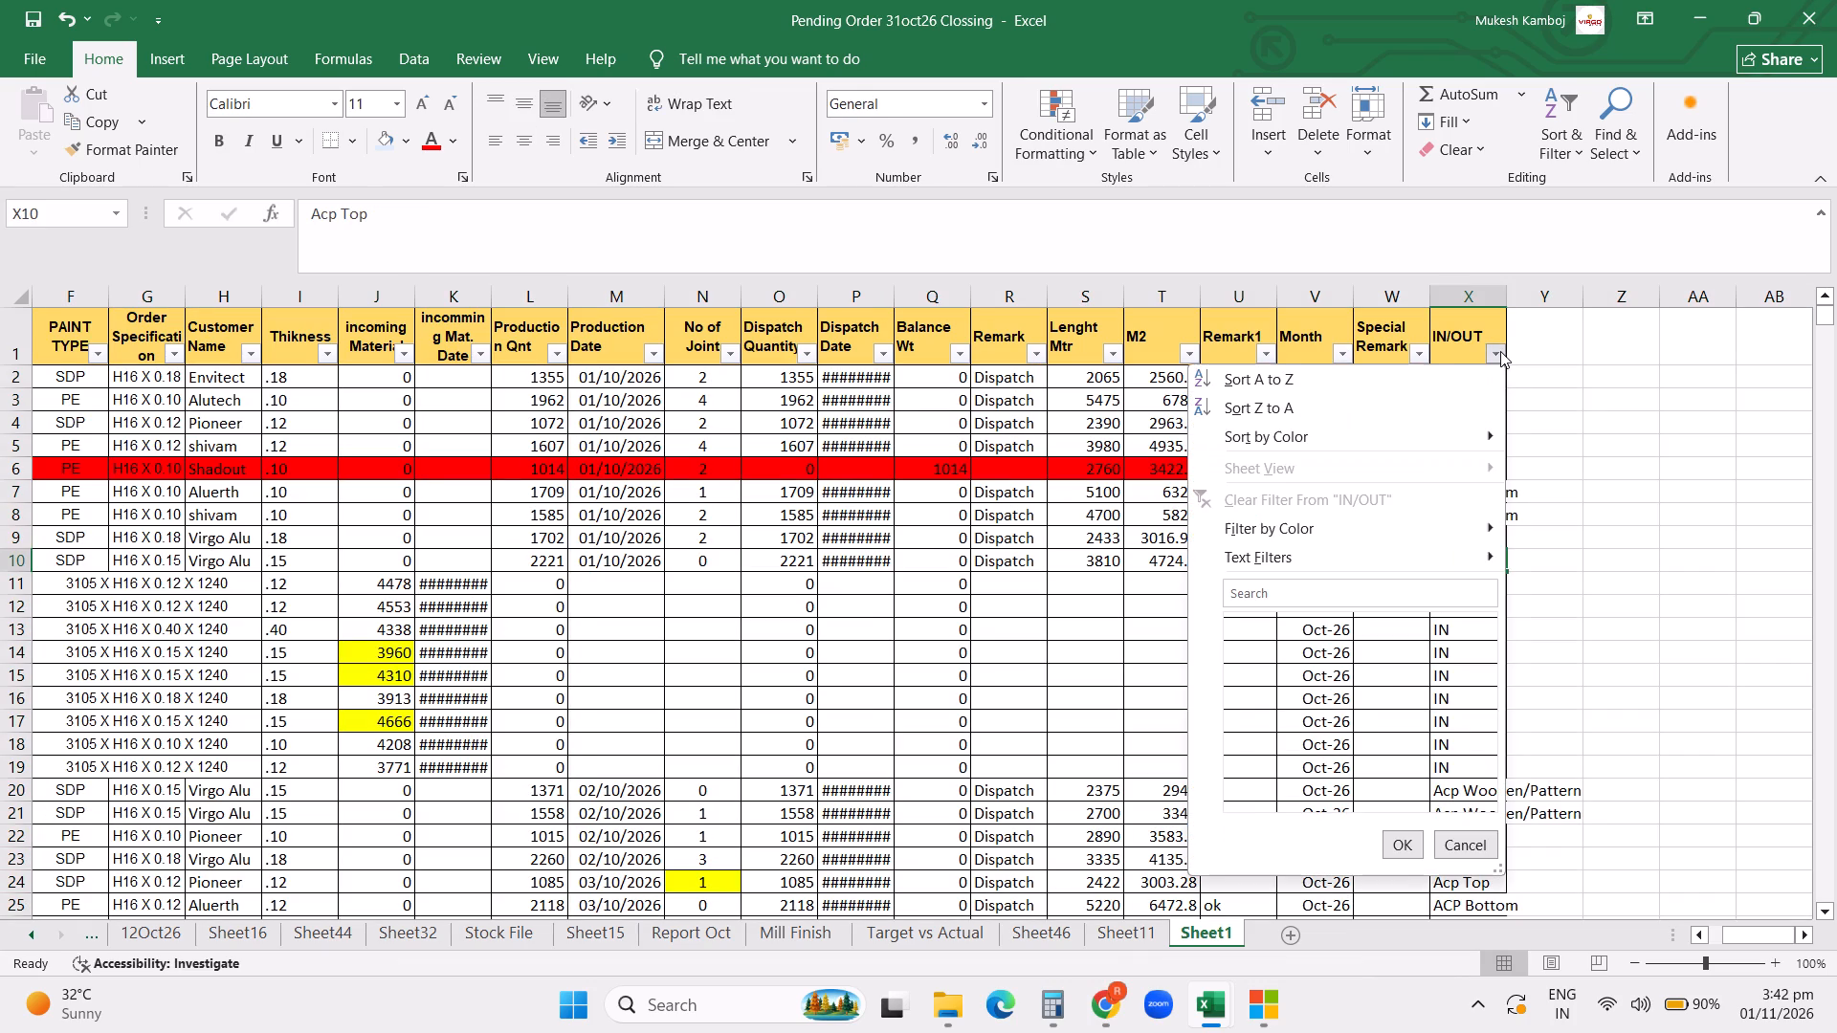
pyautogui.click(1294, 624)
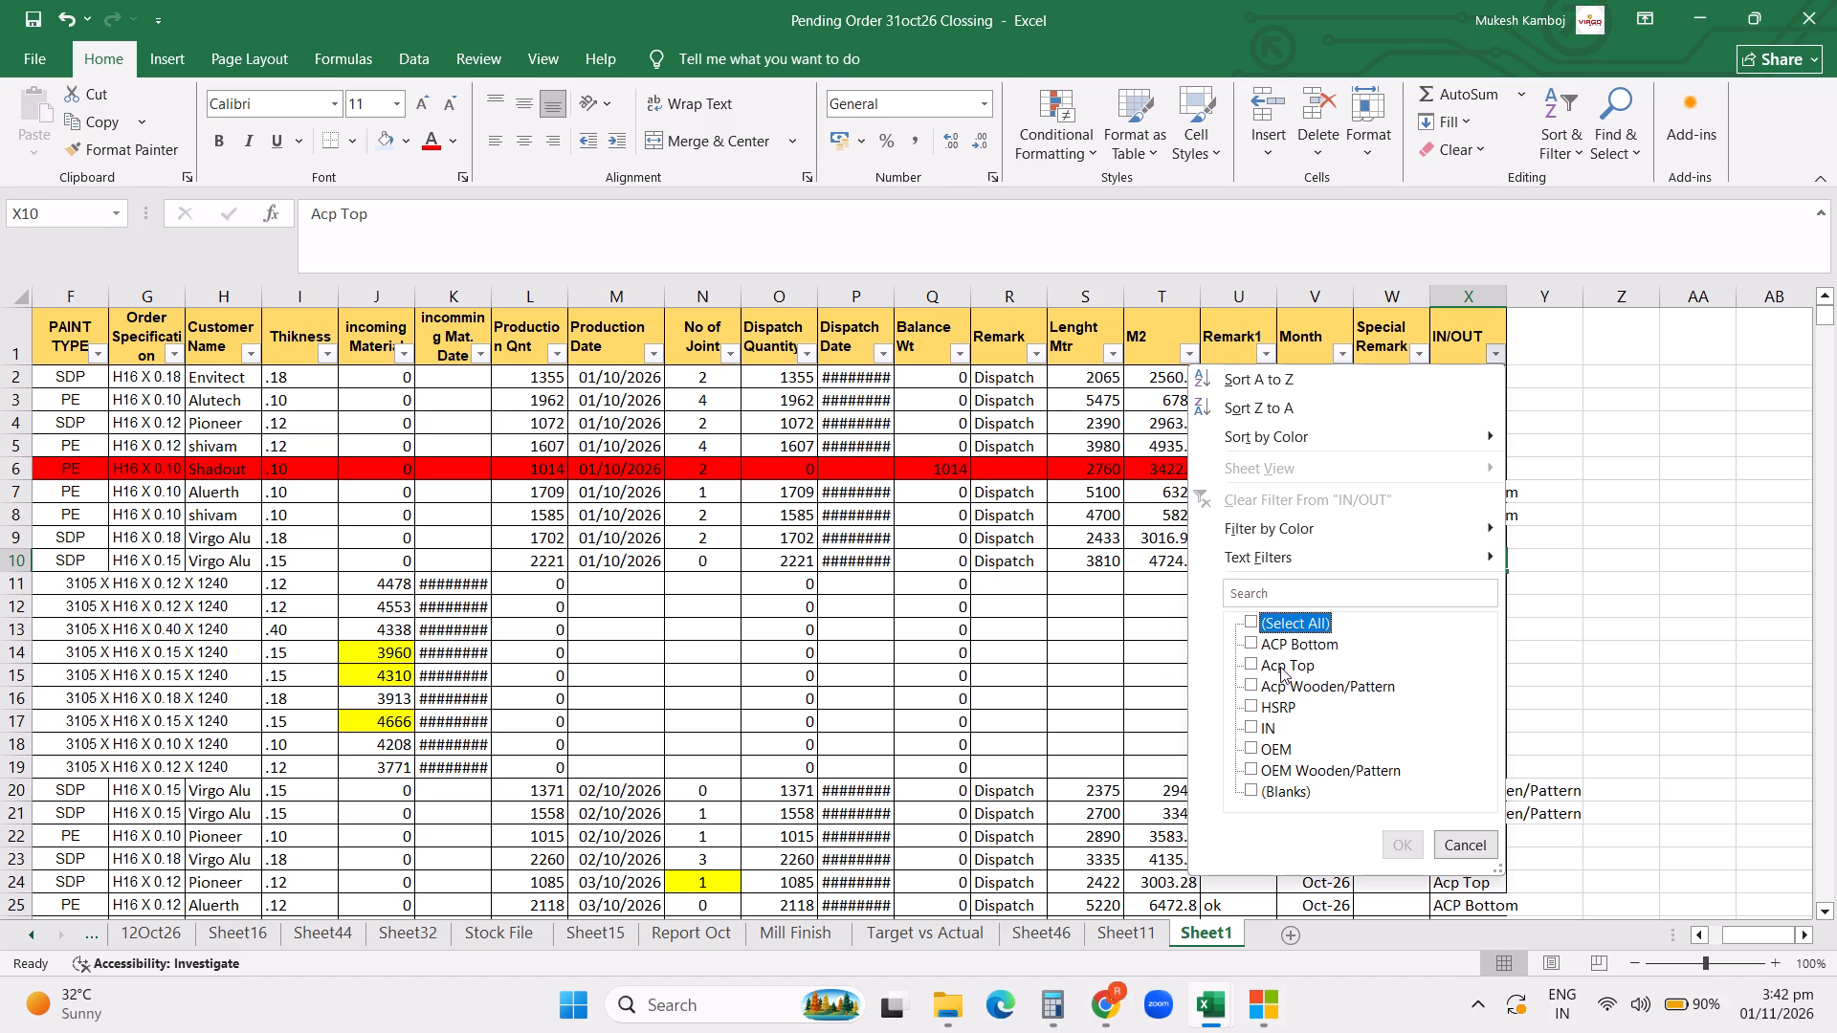
pyautogui.click(1278, 669)
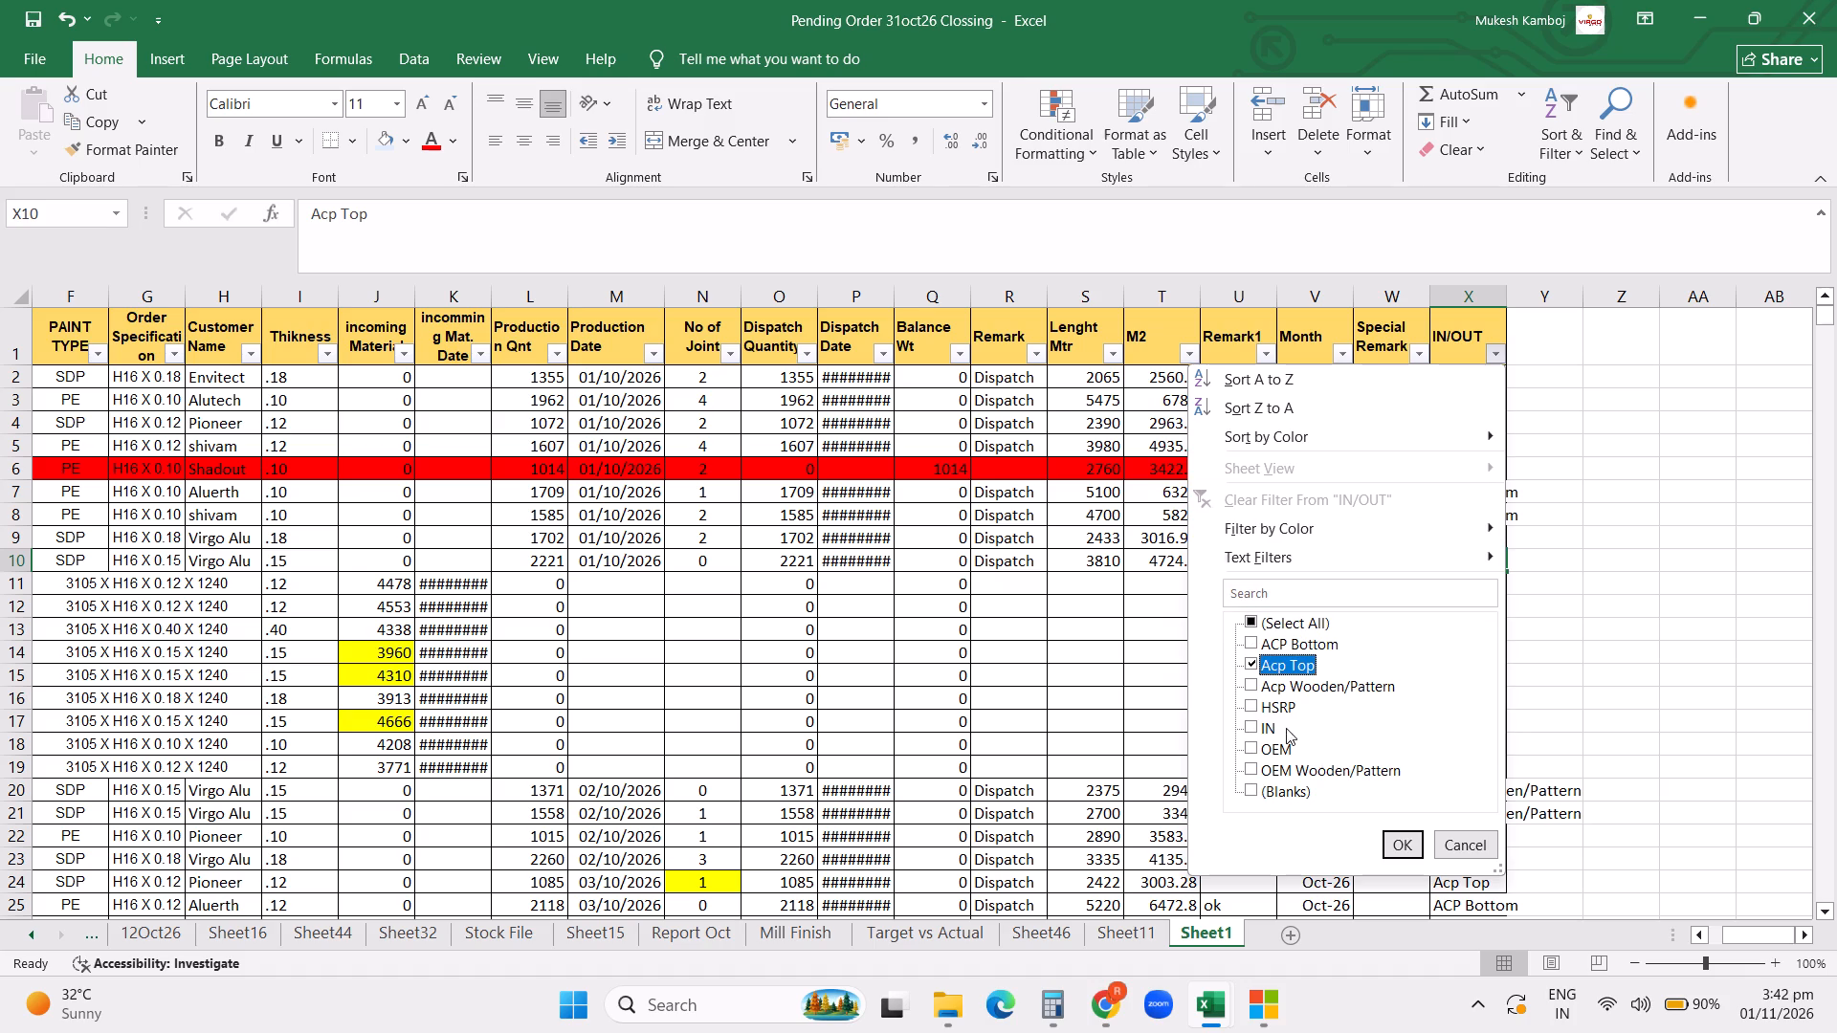
pyautogui.click(1282, 666)
pyautogui.click(1273, 716)
pyautogui.doubleClick(1273, 716)
pyautogui.click(1266, 734)
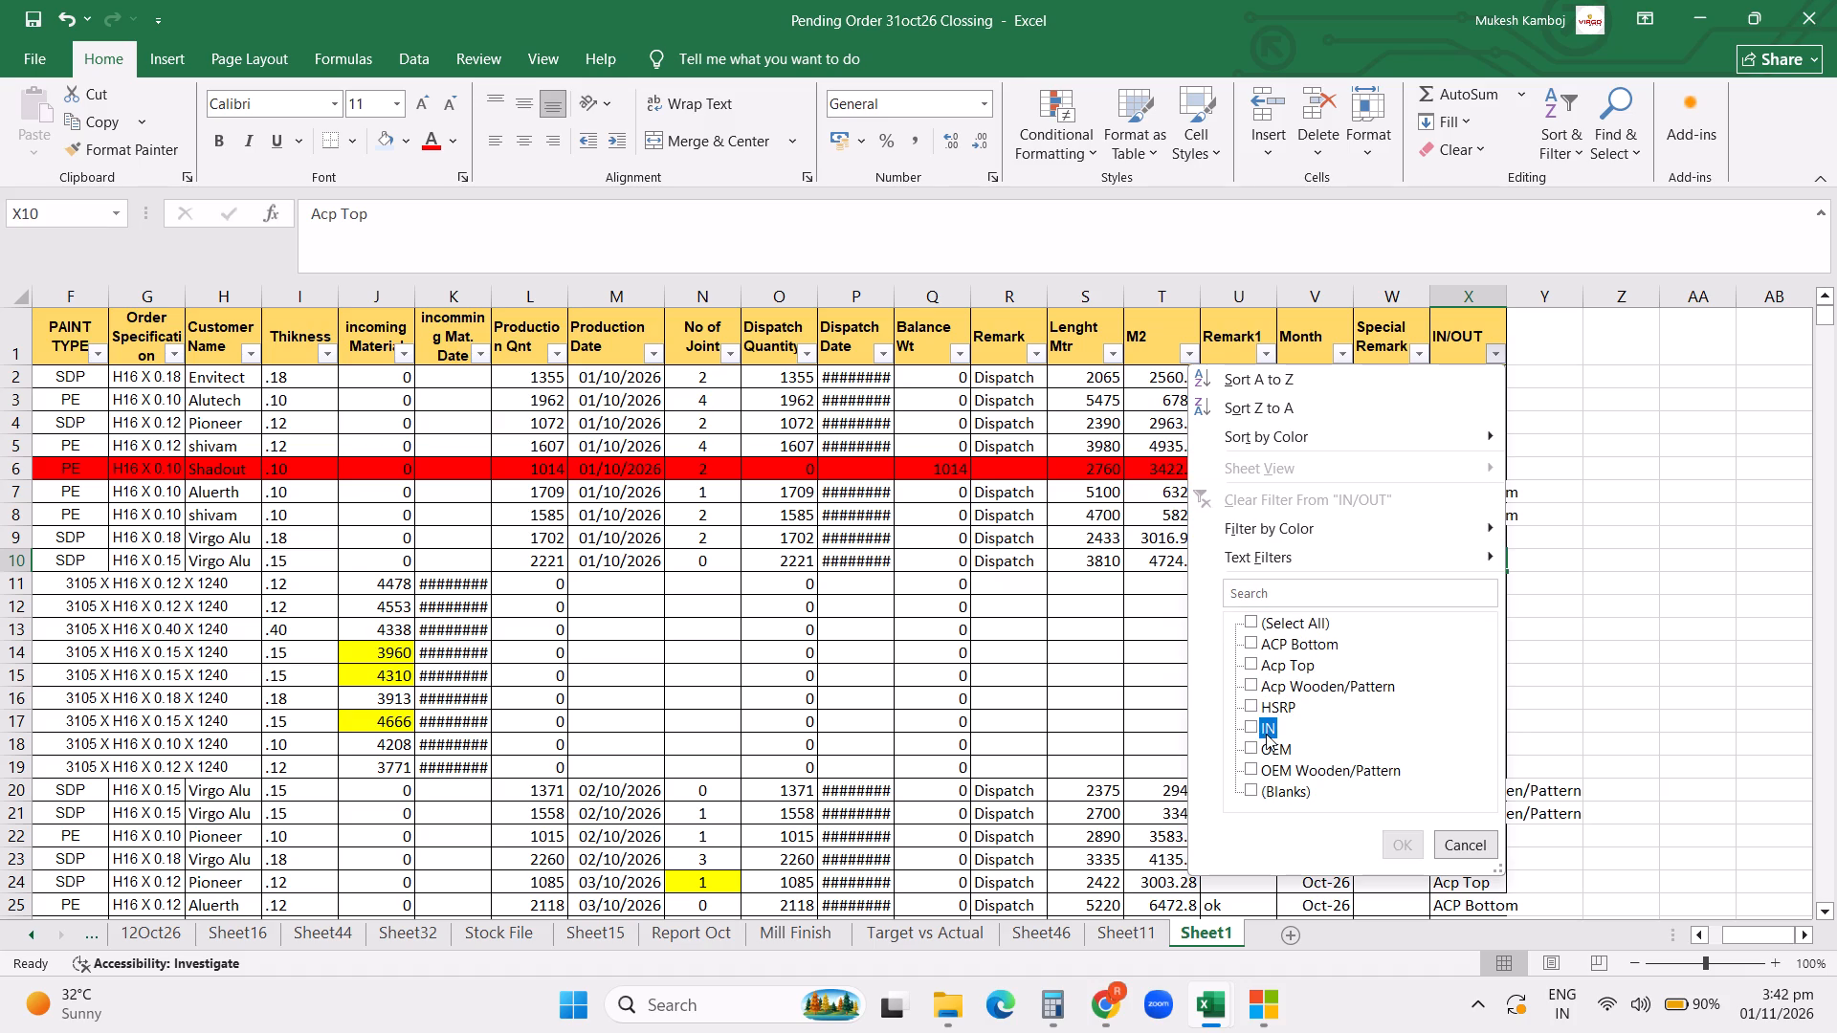
pyautogui.click(1403, 855)
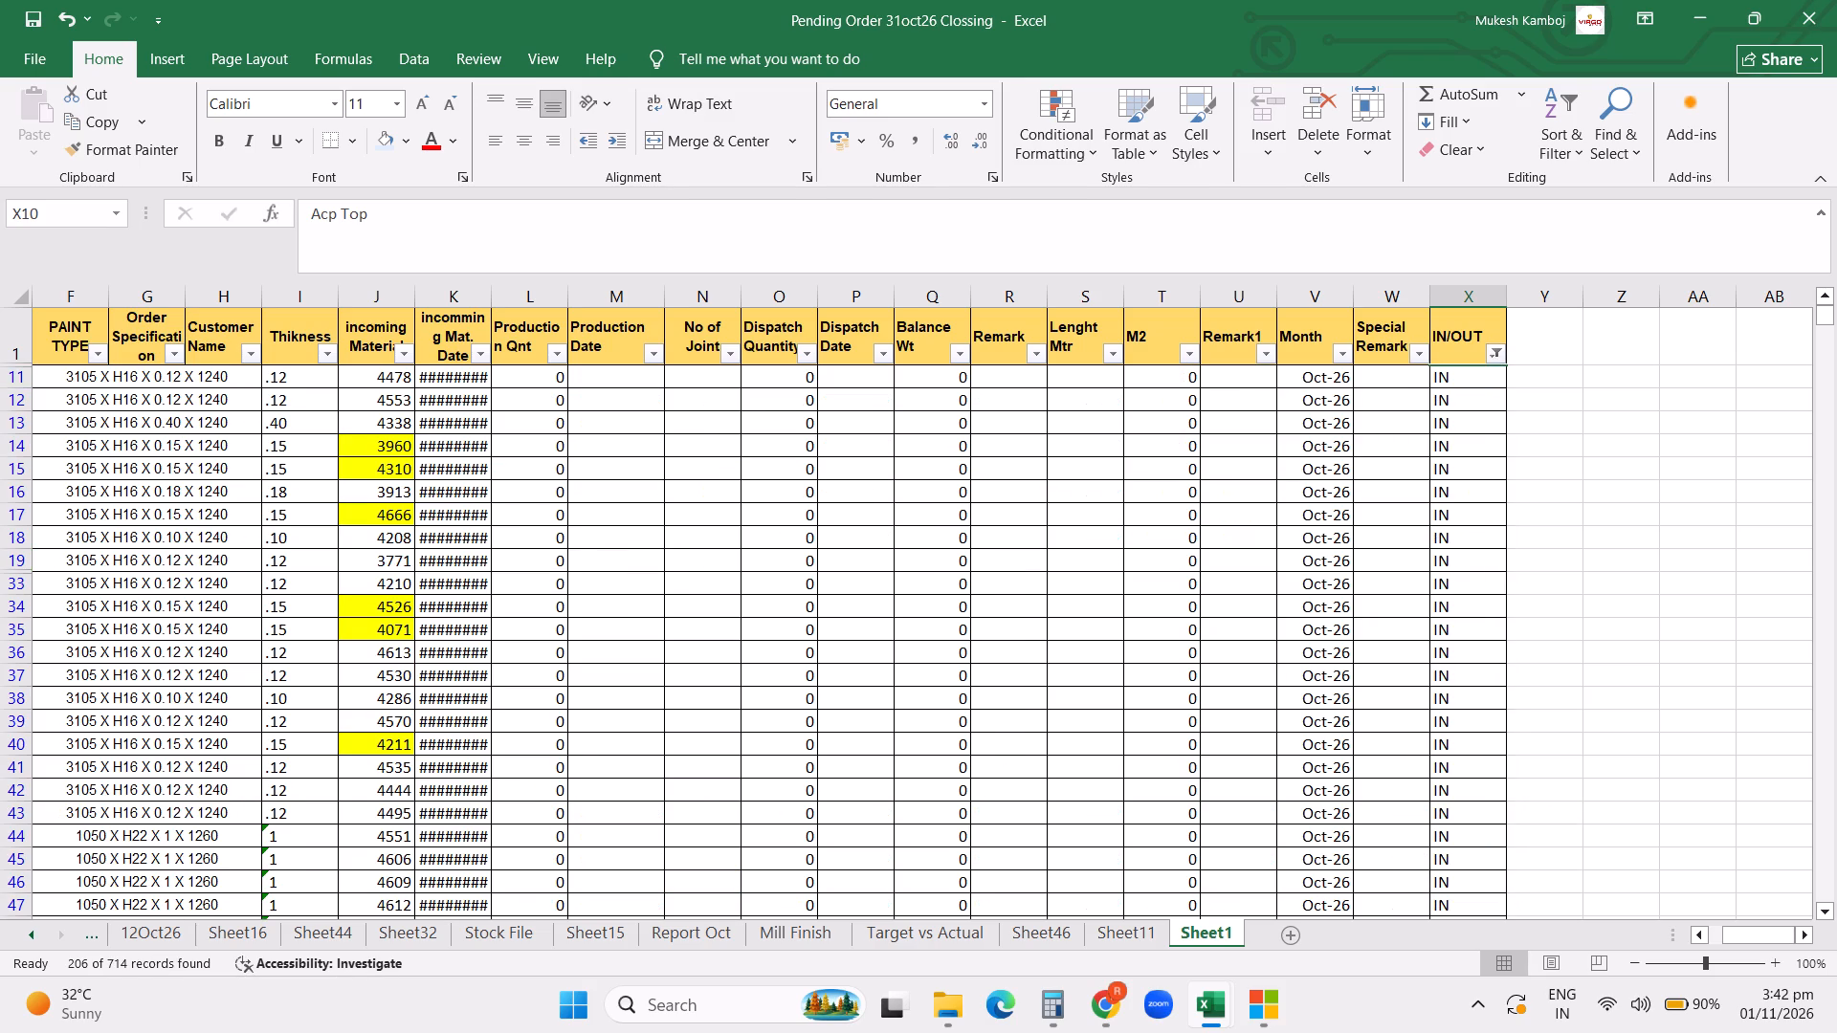
# Check the filter values of the Balance Wt, Dispatch Quantity, Production Date and Production Qnt columns for the IN rows.
pyautogui.click(961, 363)
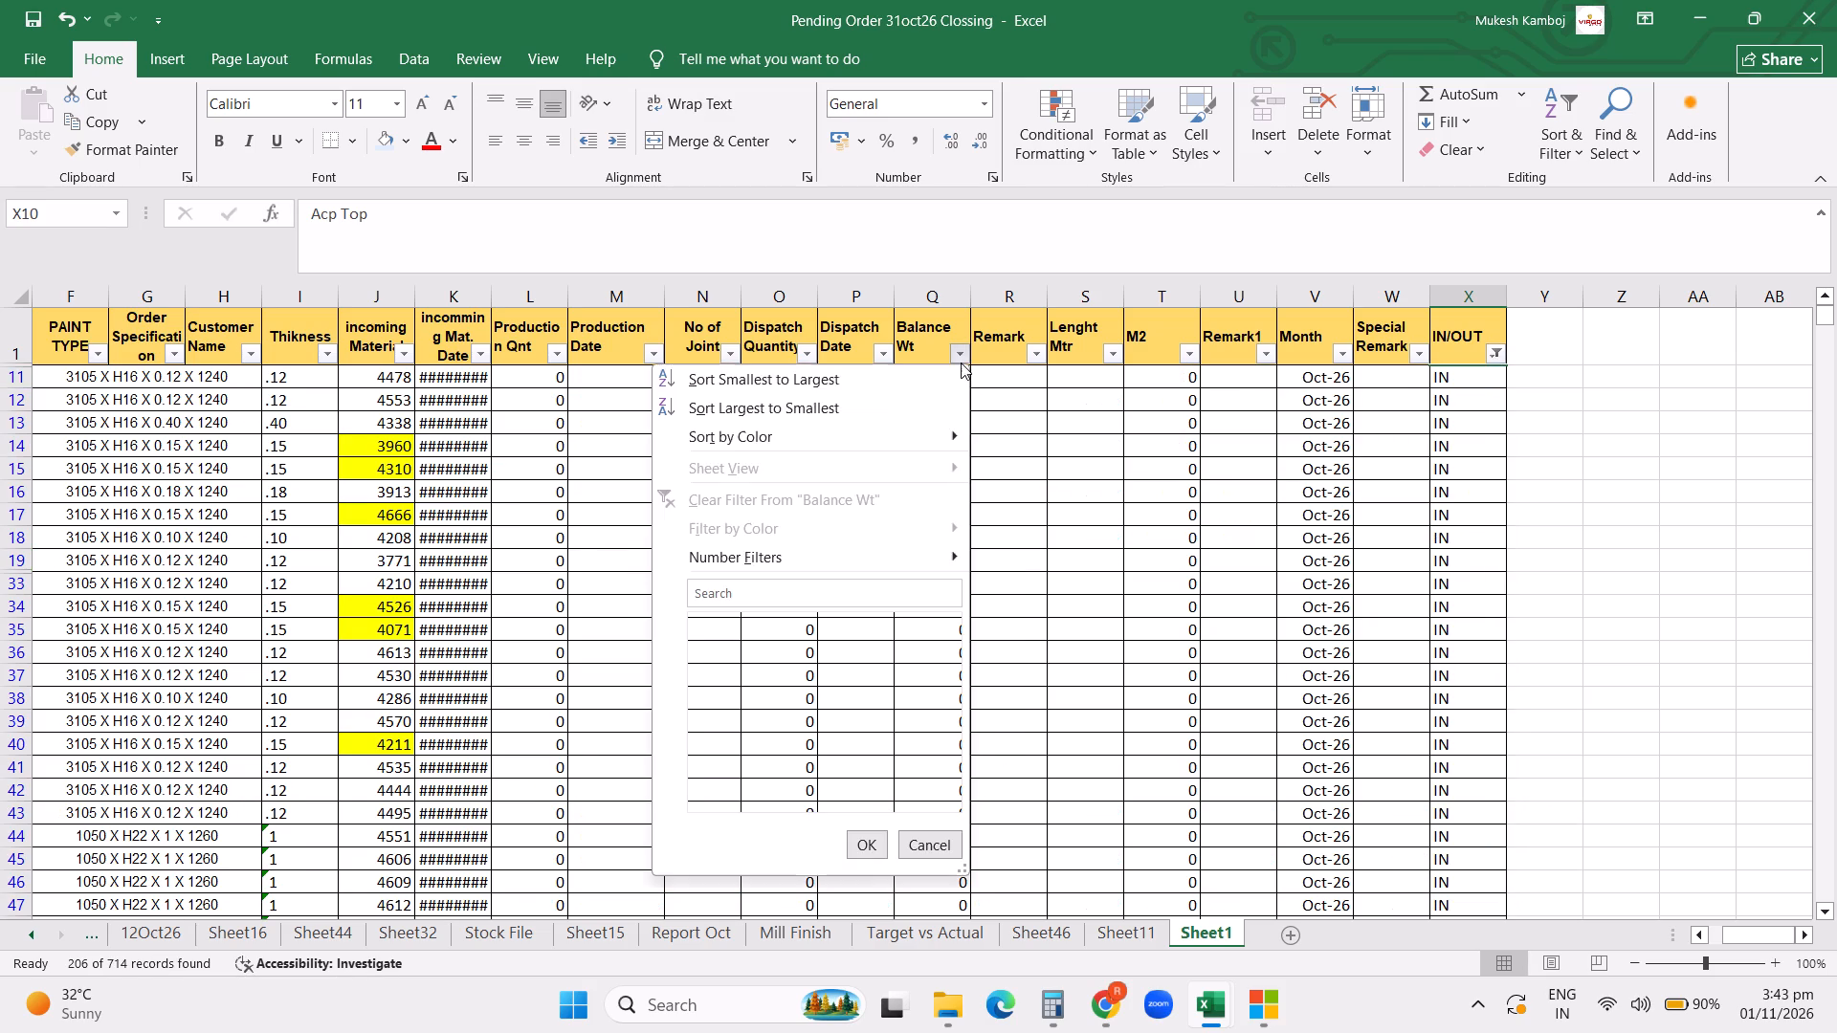
pyautogui.click(1038, 408)
pyautogui.click(804, 356)
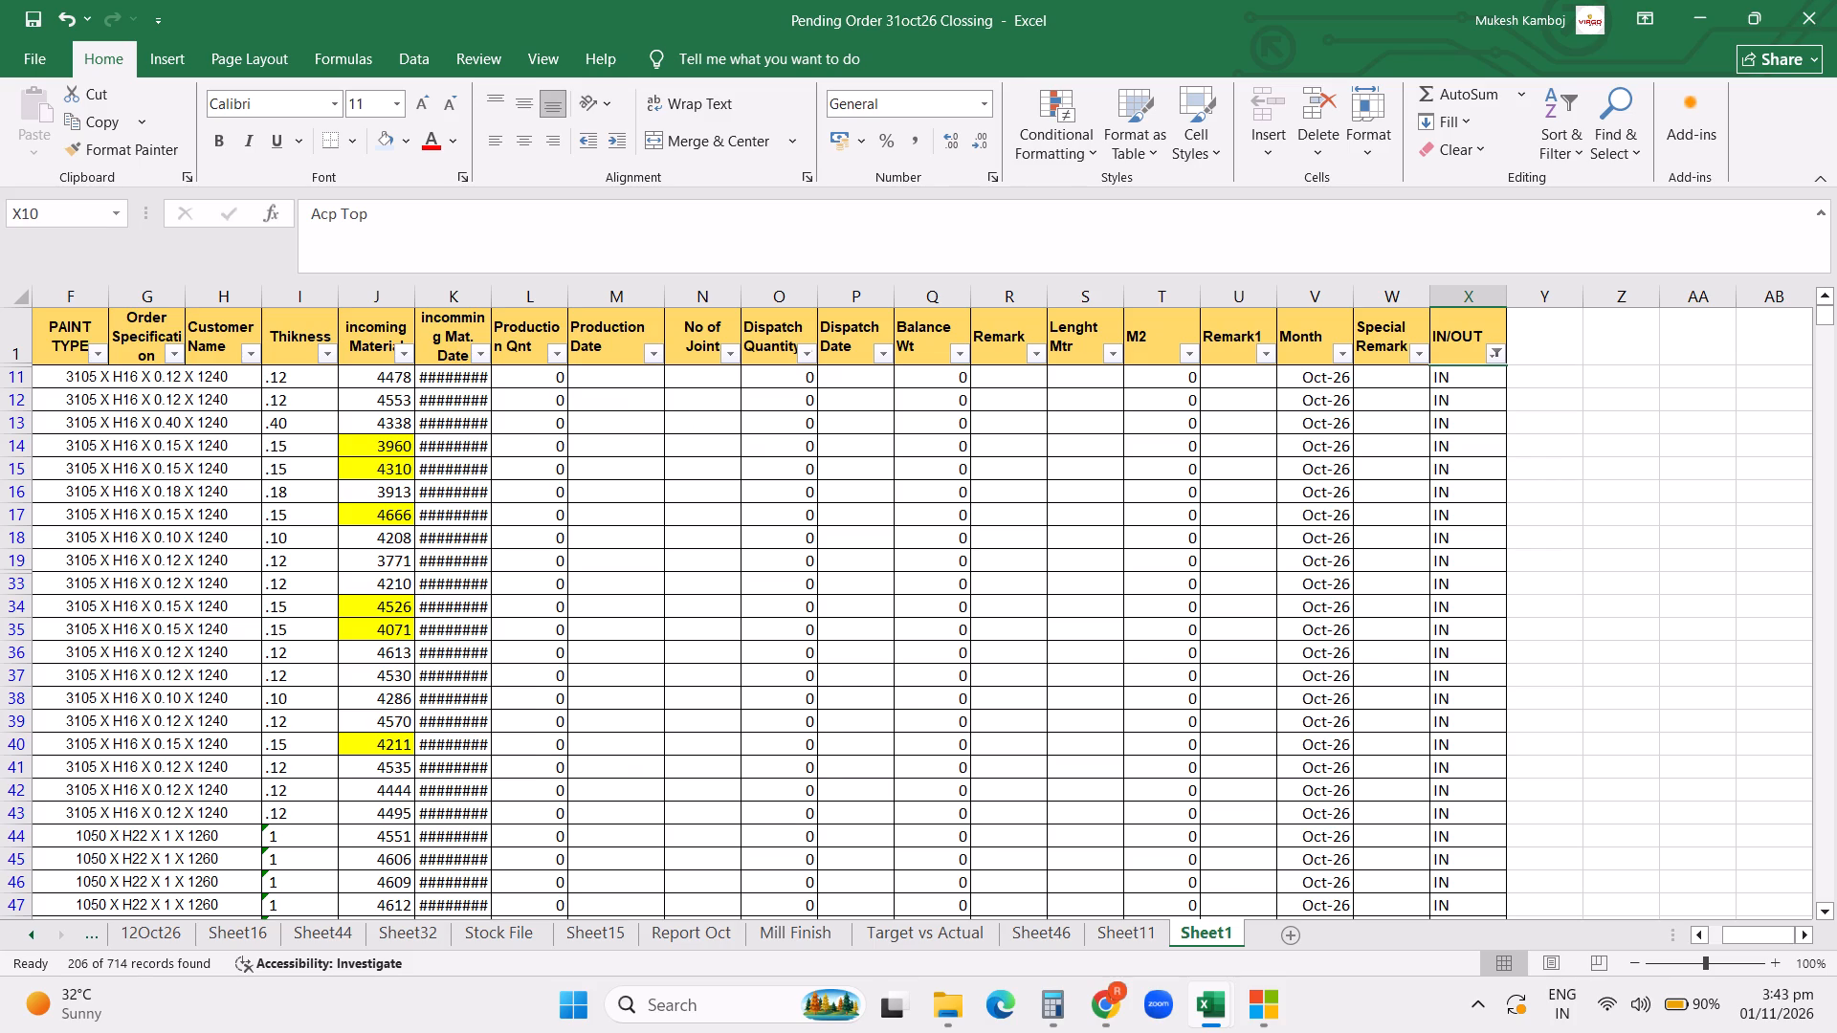
pyautogui.click(944, 443)
pyautogui.click(654, 356)
pyautogui.click(840, 455)
pyautogui.click(561, 355)
pyautogui.click(731, 449)
# Delete all the filtered IN rows from Sheet1 and clear the IN/OUT filter.
pyautogui.click(11, 373)
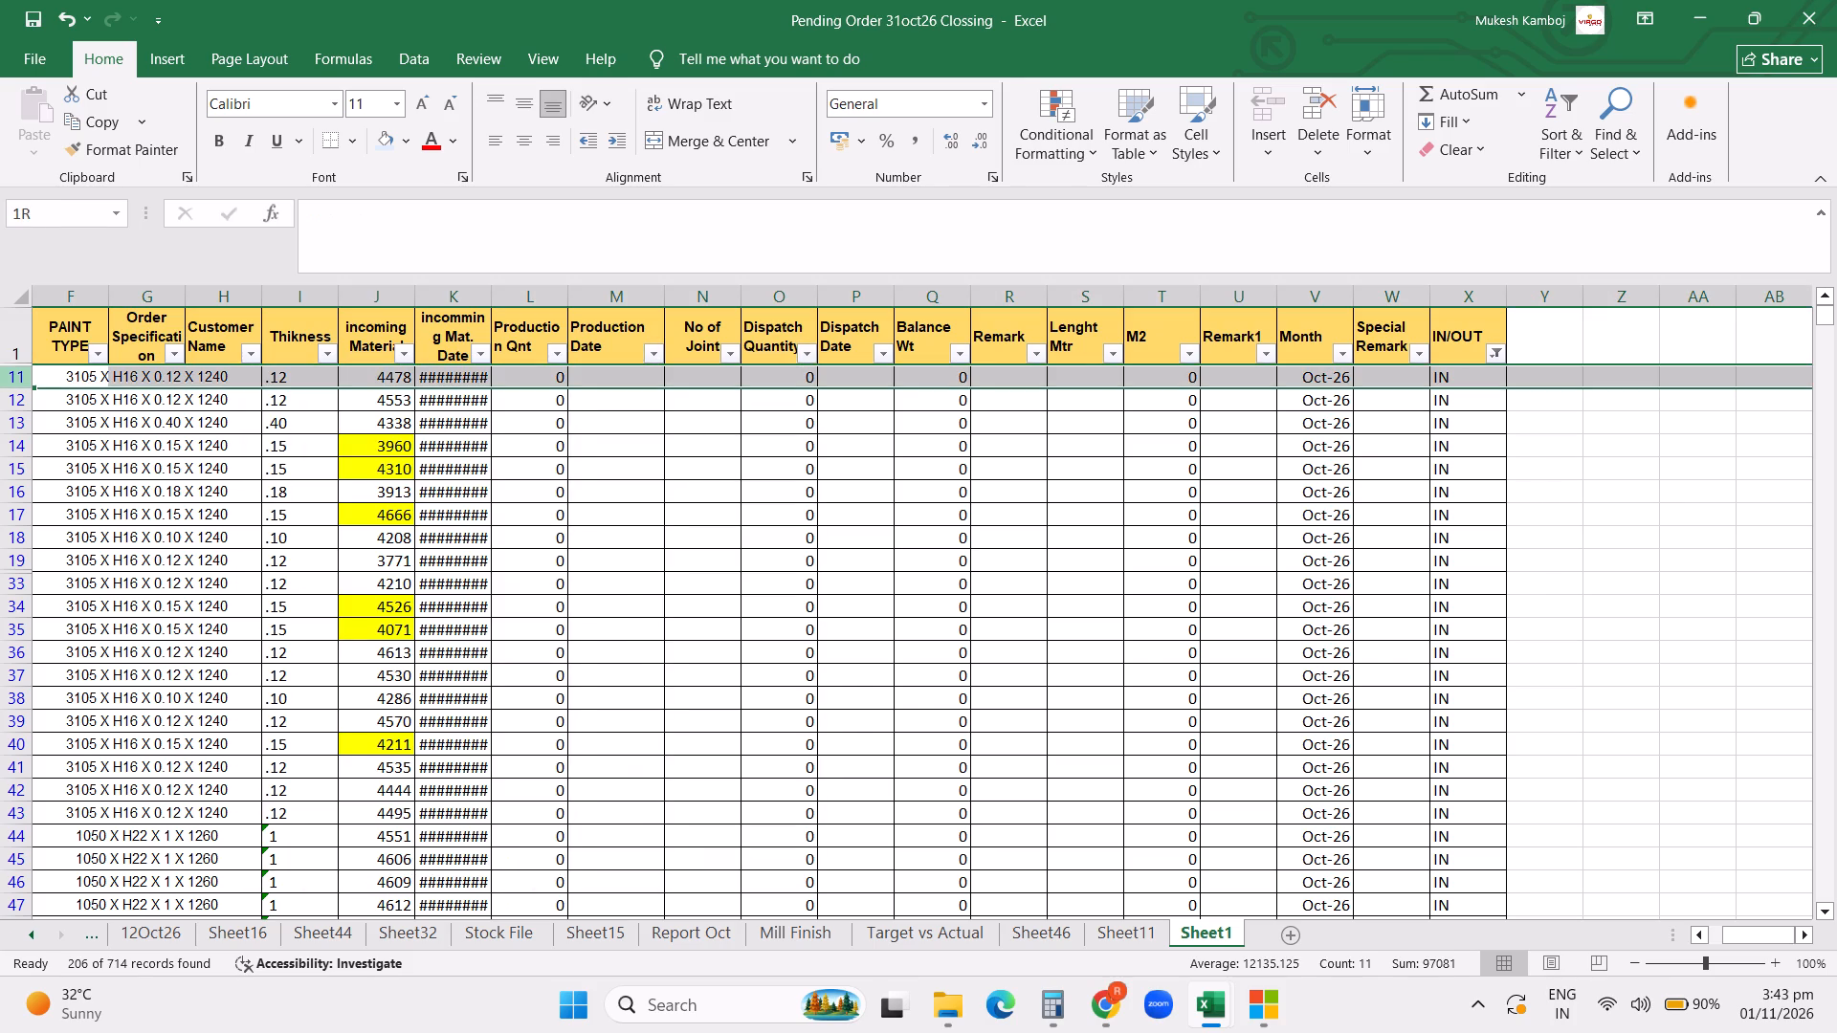
pyautogui.hotkey('ctrl', 'shift', 'Down')
pyautogui.hotkey('ctrl', '-')
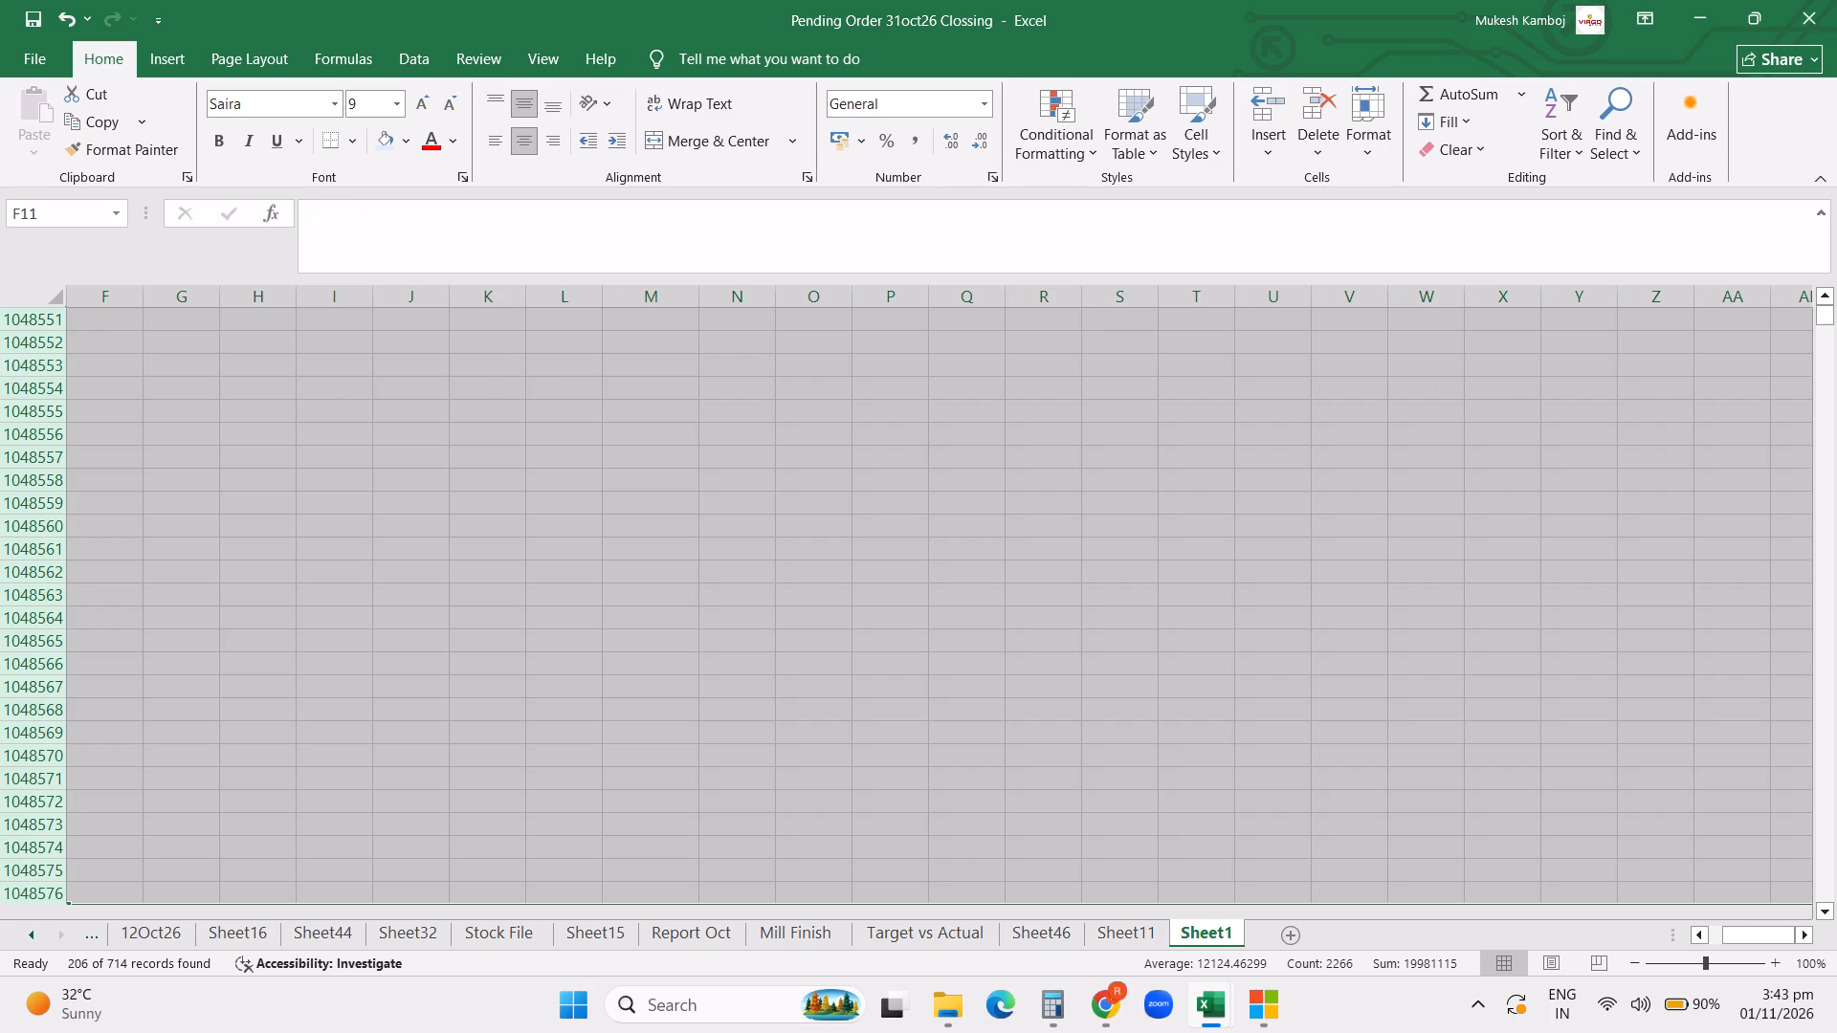
pyautogui.click(1505, 363)
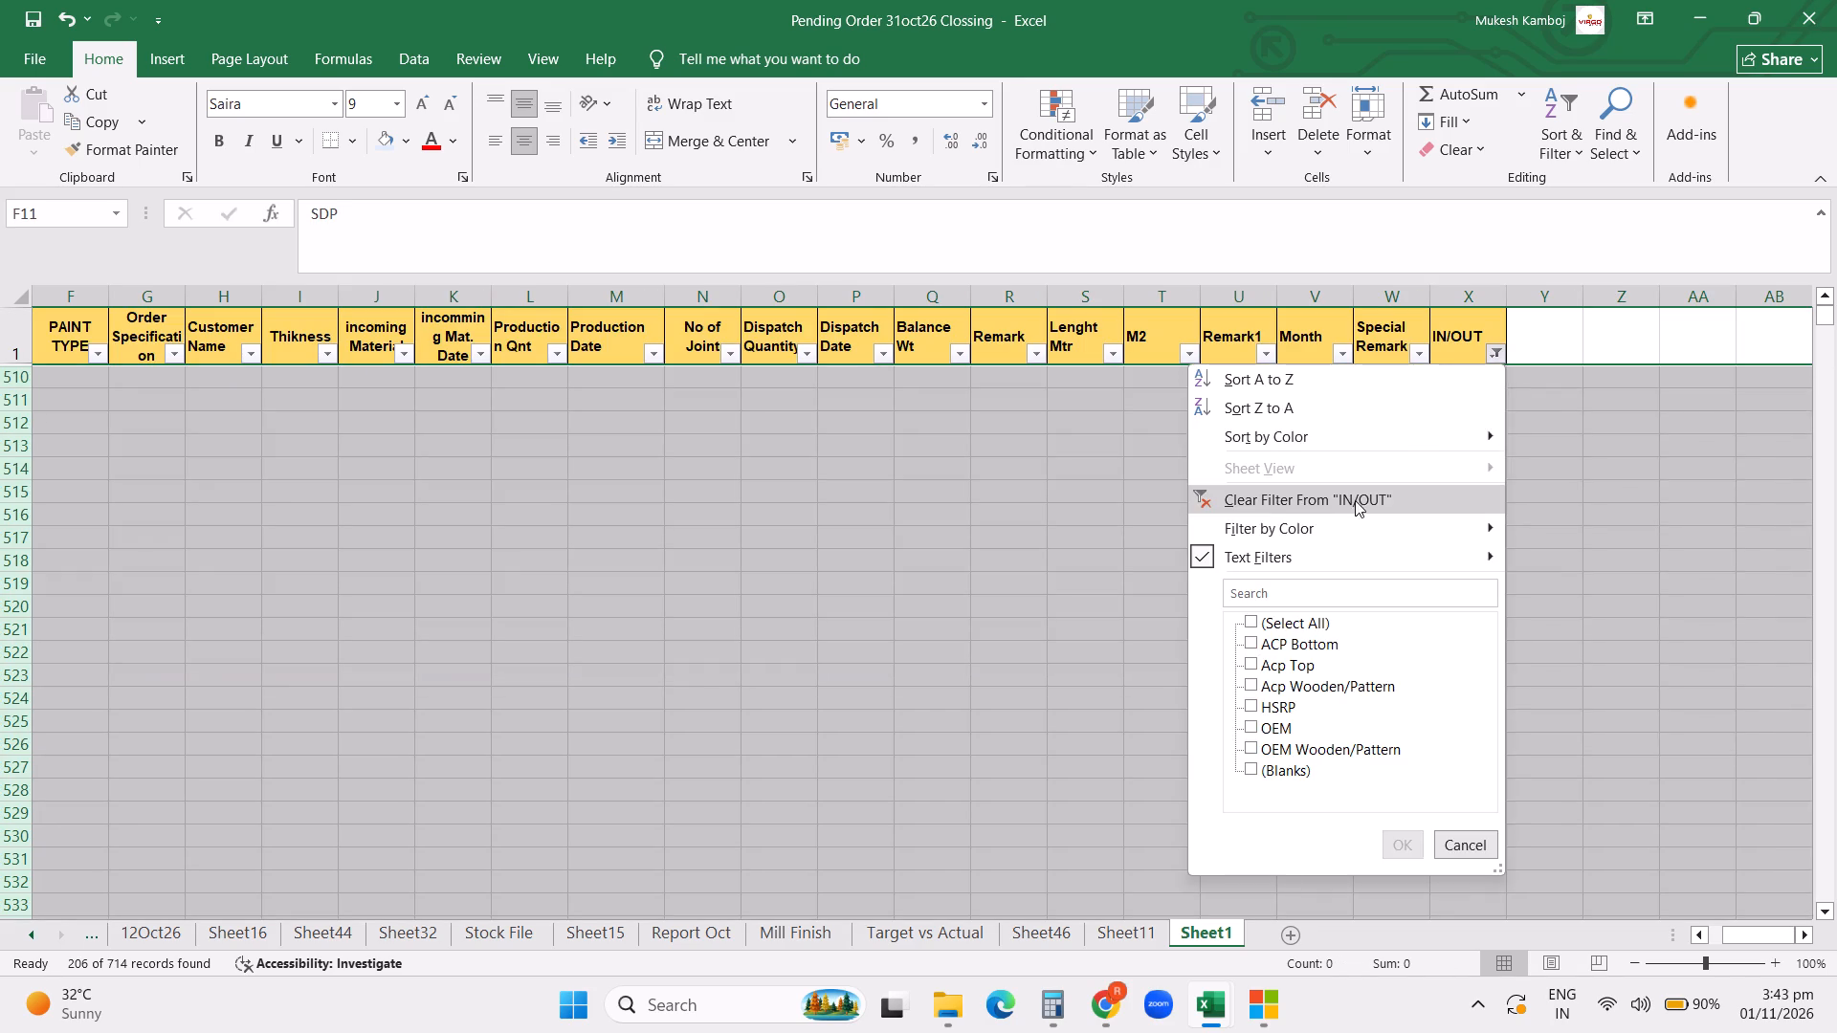
pyautogui.doubleClick(1335, 512)
# Filter the IN/OUT column of Sheet1 to show only the Acp Top and OEM rows.
pyautogui.click(1497, 364)
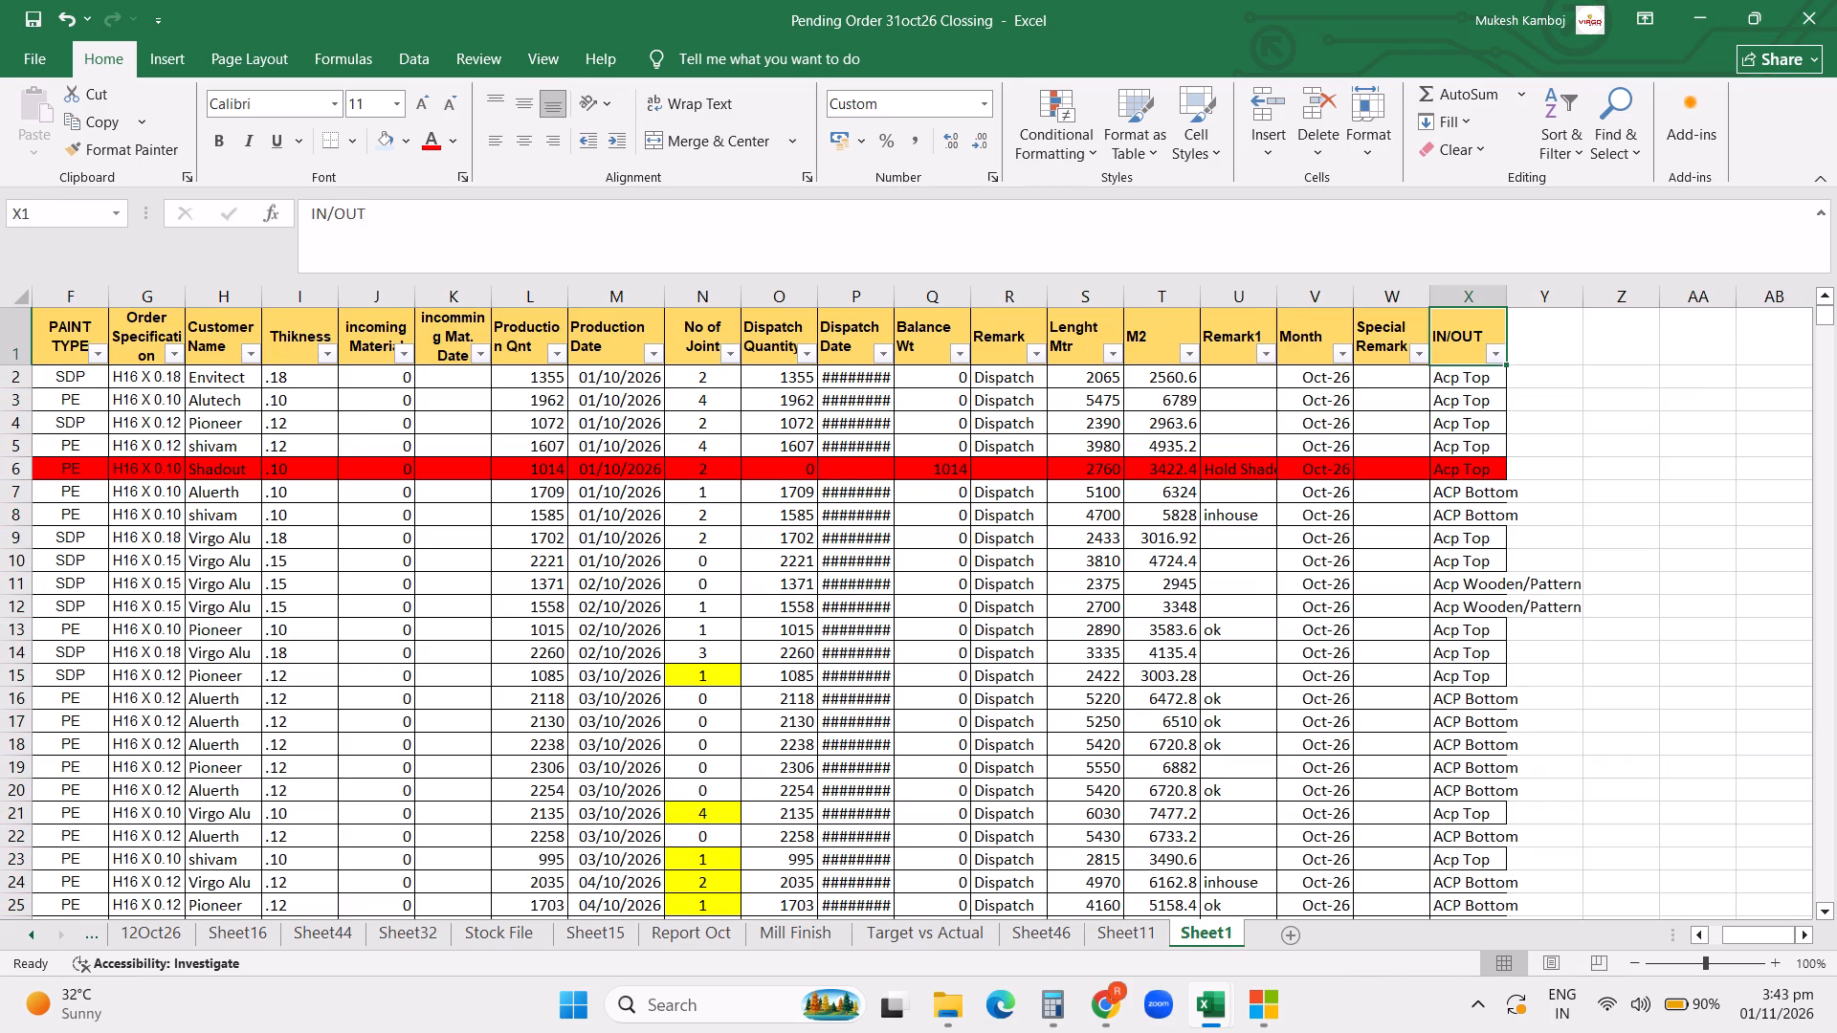
pyautogui.click(1497, 361)
pyautogui.click(1282, 625)
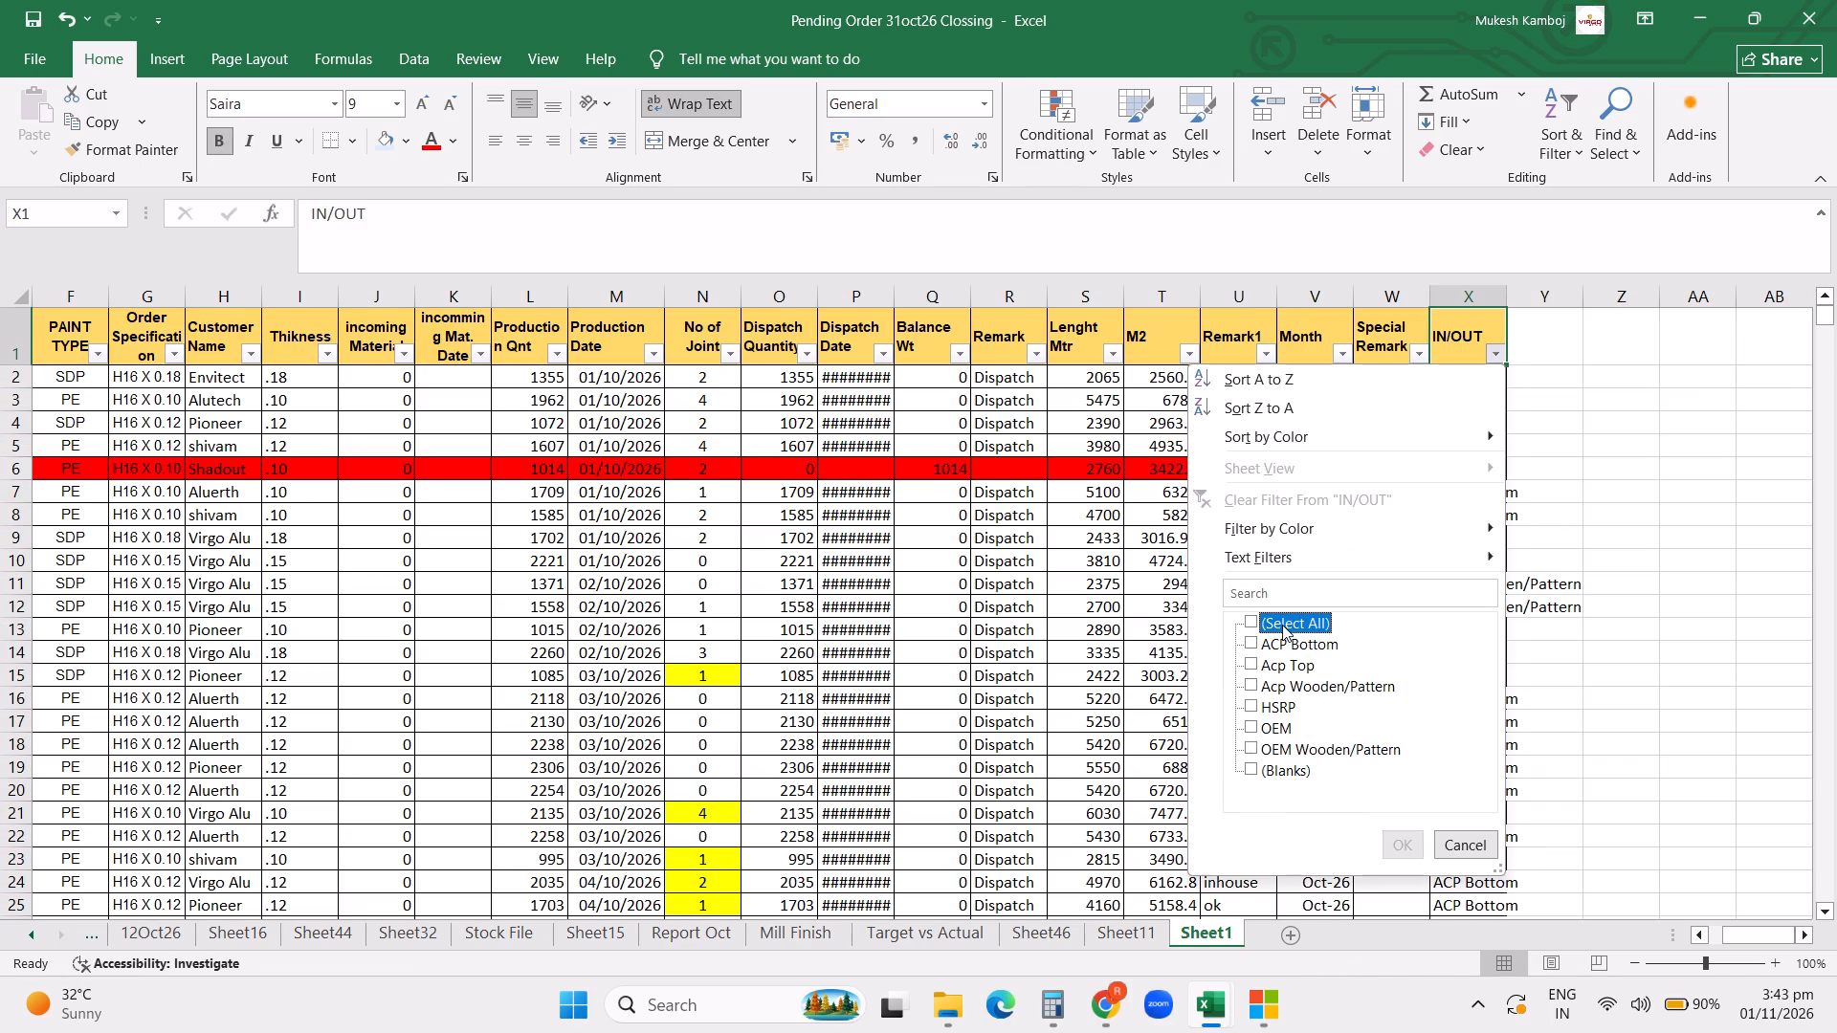
pyautogui.press('Down')
pyautogui.press('Down')
pyautogui.press('space')
pyautogui.press('Down')
pyautogui.press('Down')
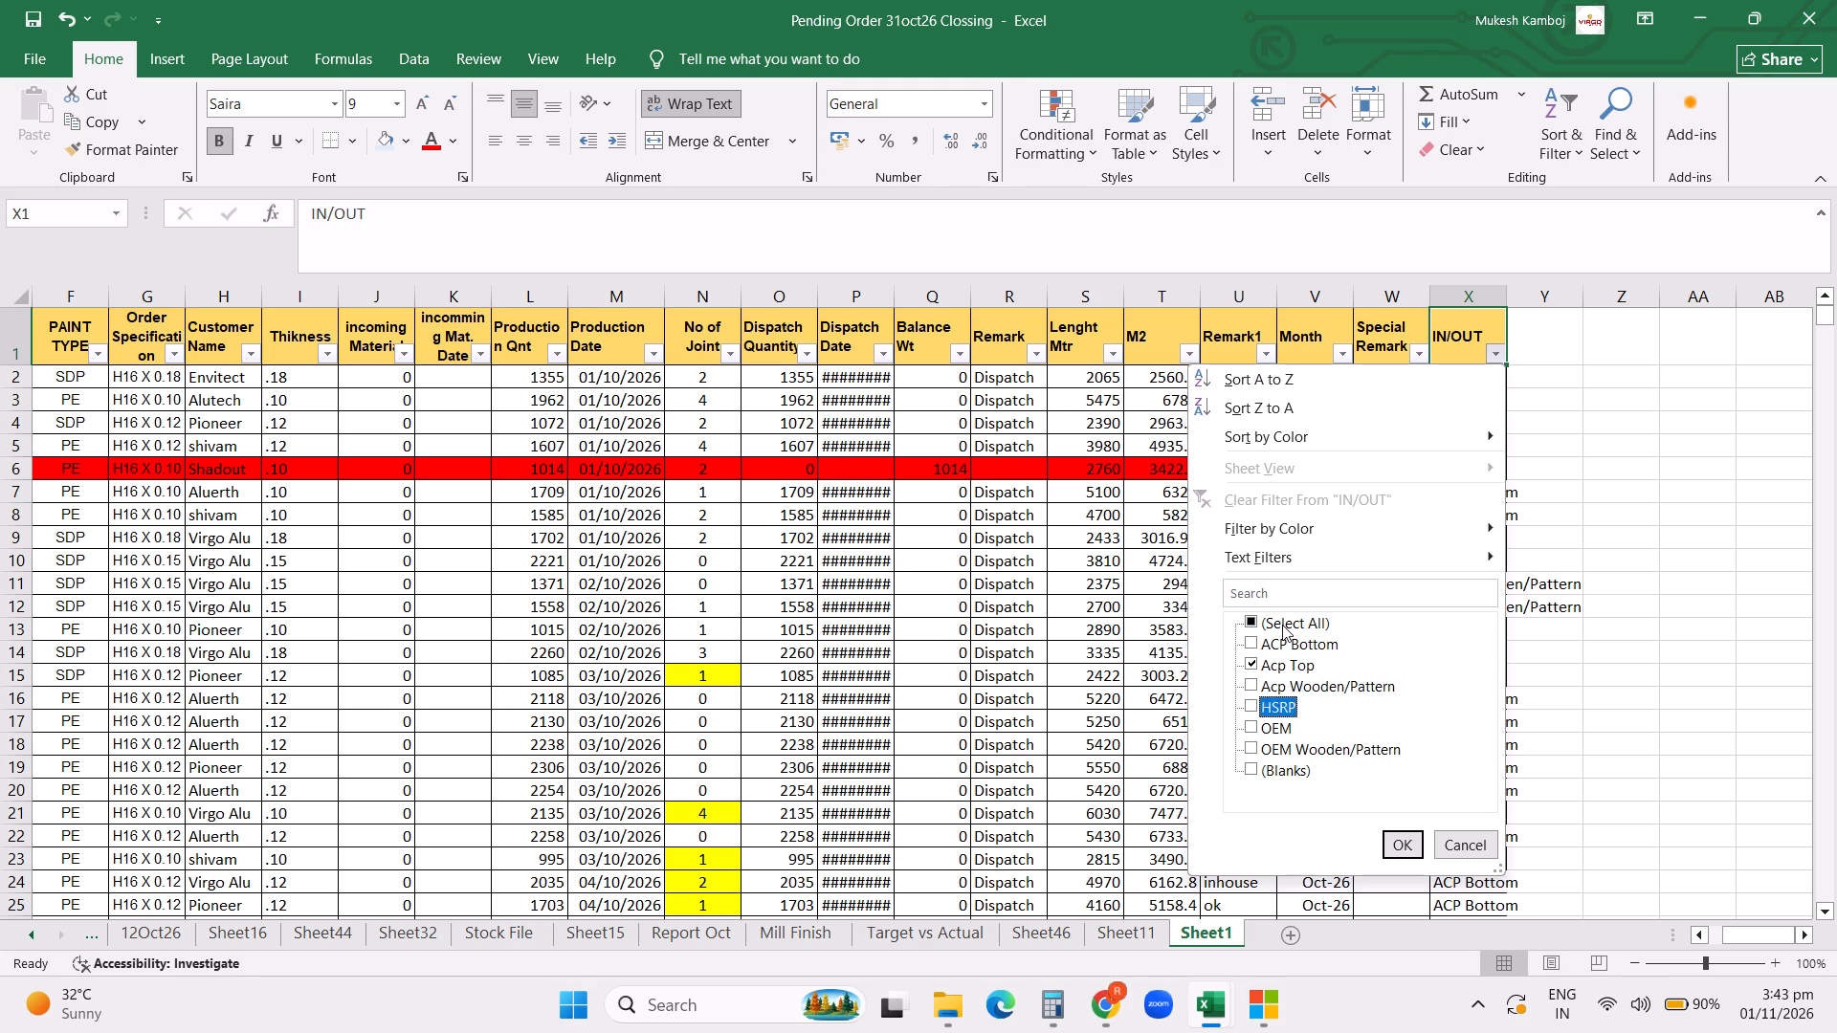
pyautogui.press('Down')
pyautogui.press('space')
pyautogui.press('Return')
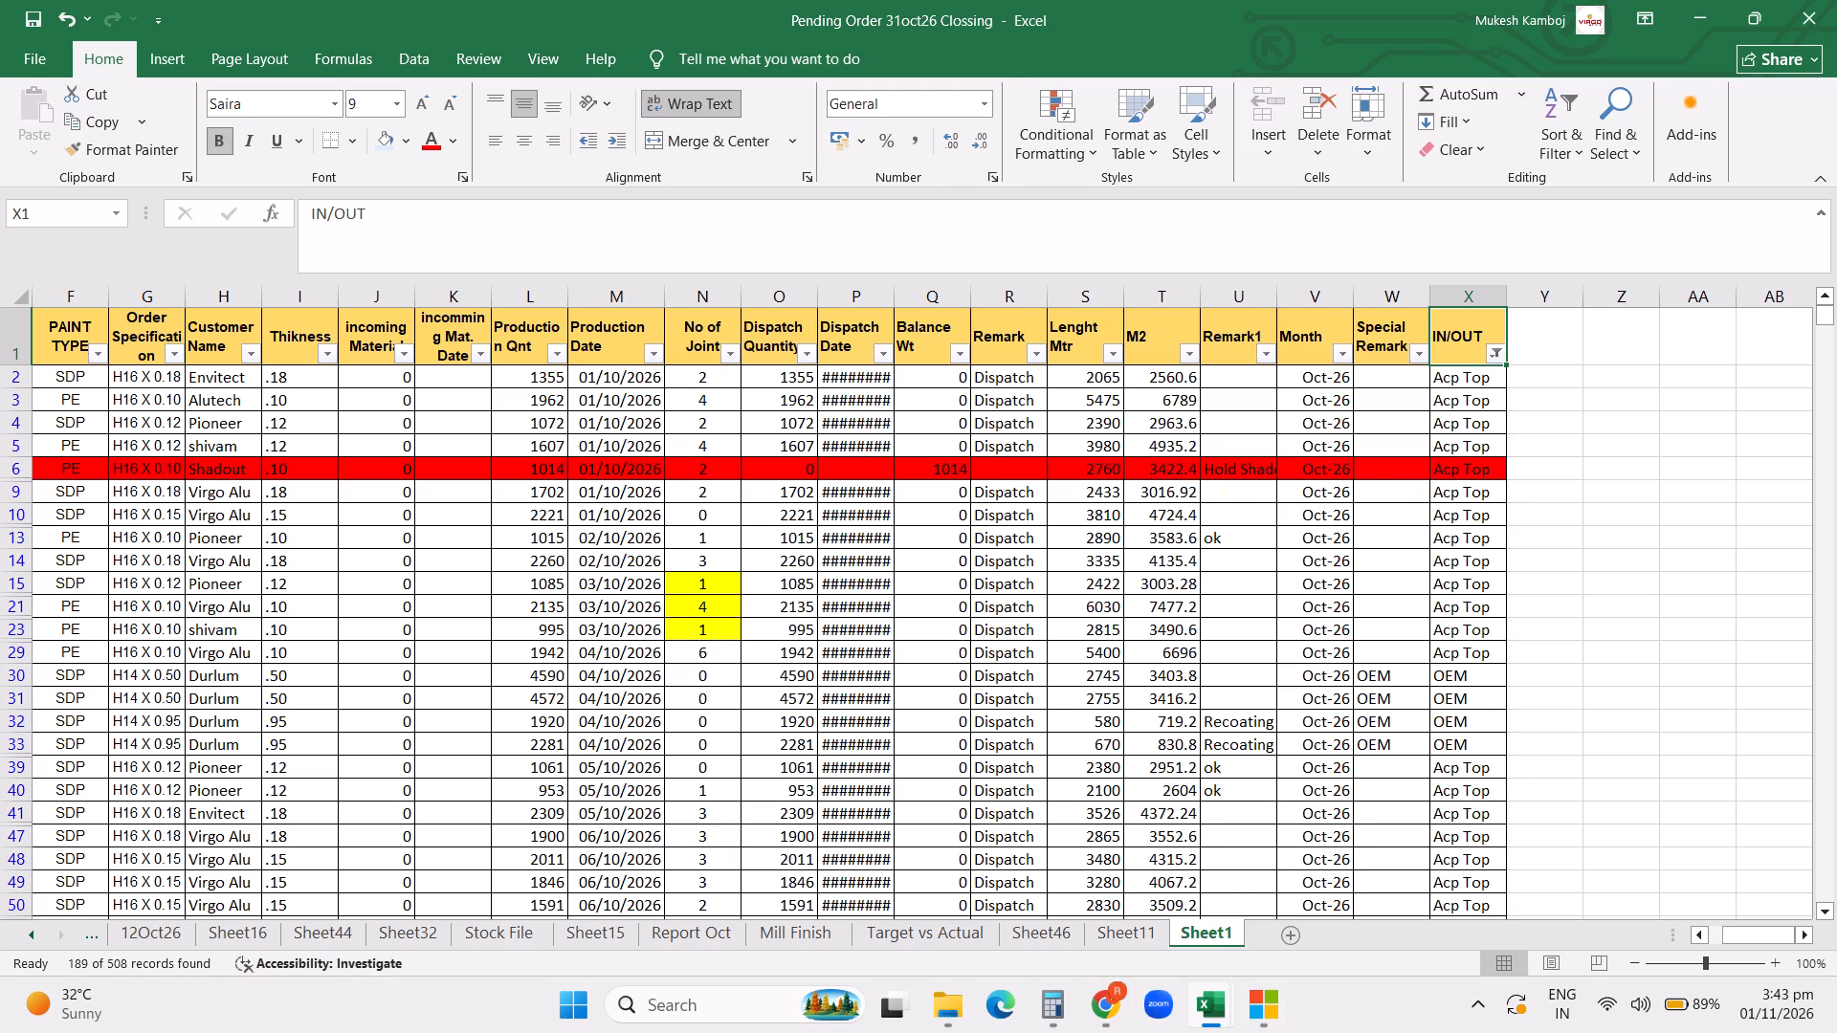
# Copy the Acp Top label from the first filtered row into all the filtered IN/OUT cells, replacing the OEM labels.
pyautogui.click(1472, 388)
pyautogui.press('Up')
pyautogui.press('Up')
pyautogui.press('Up')
pyautogui.press('Down')
pyautogui.press('Down')
pyautogui.press('Up')
pyautogui.hotkey('ctrl', 'c')
pyautogui.hotkey('ctrl', 'shift', 'Down')
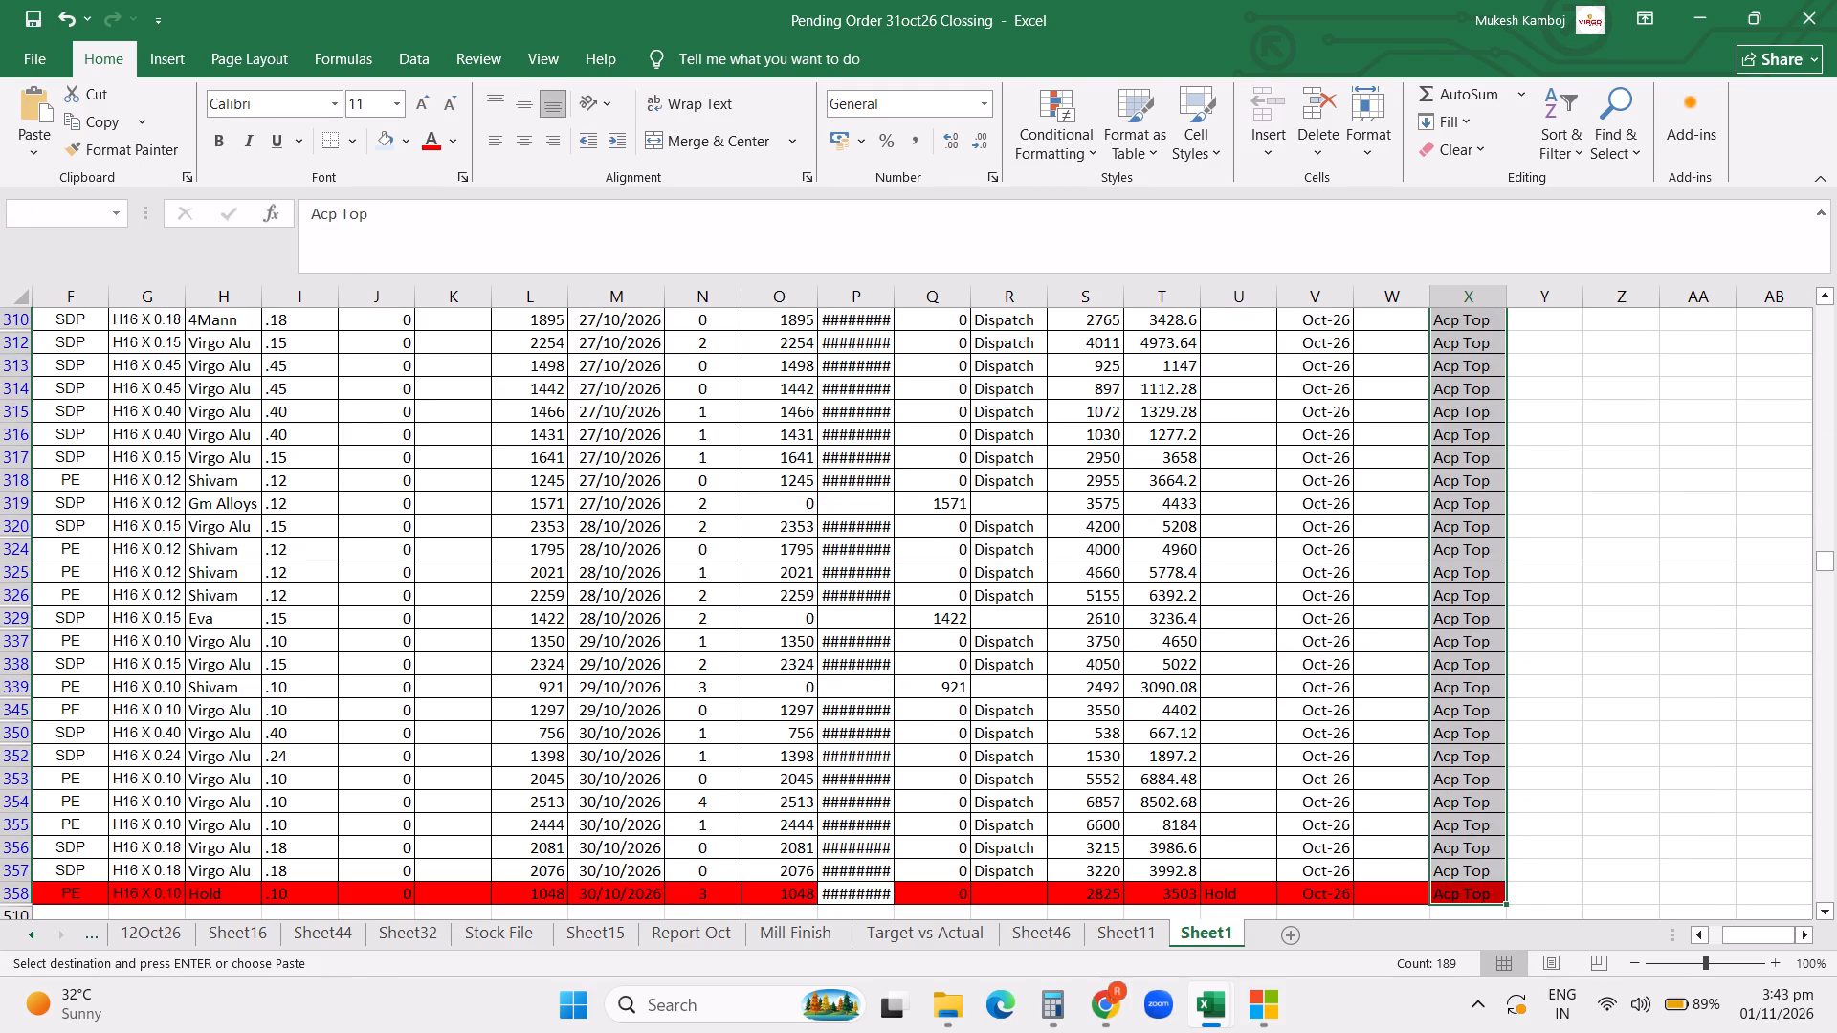
pyautogui.press('Return')
# Filter the IN/OUT column to show only the Acp Wooden/Pattern and OEM Wooden/Pattern rows.
pyautogui.click(1493, 359)
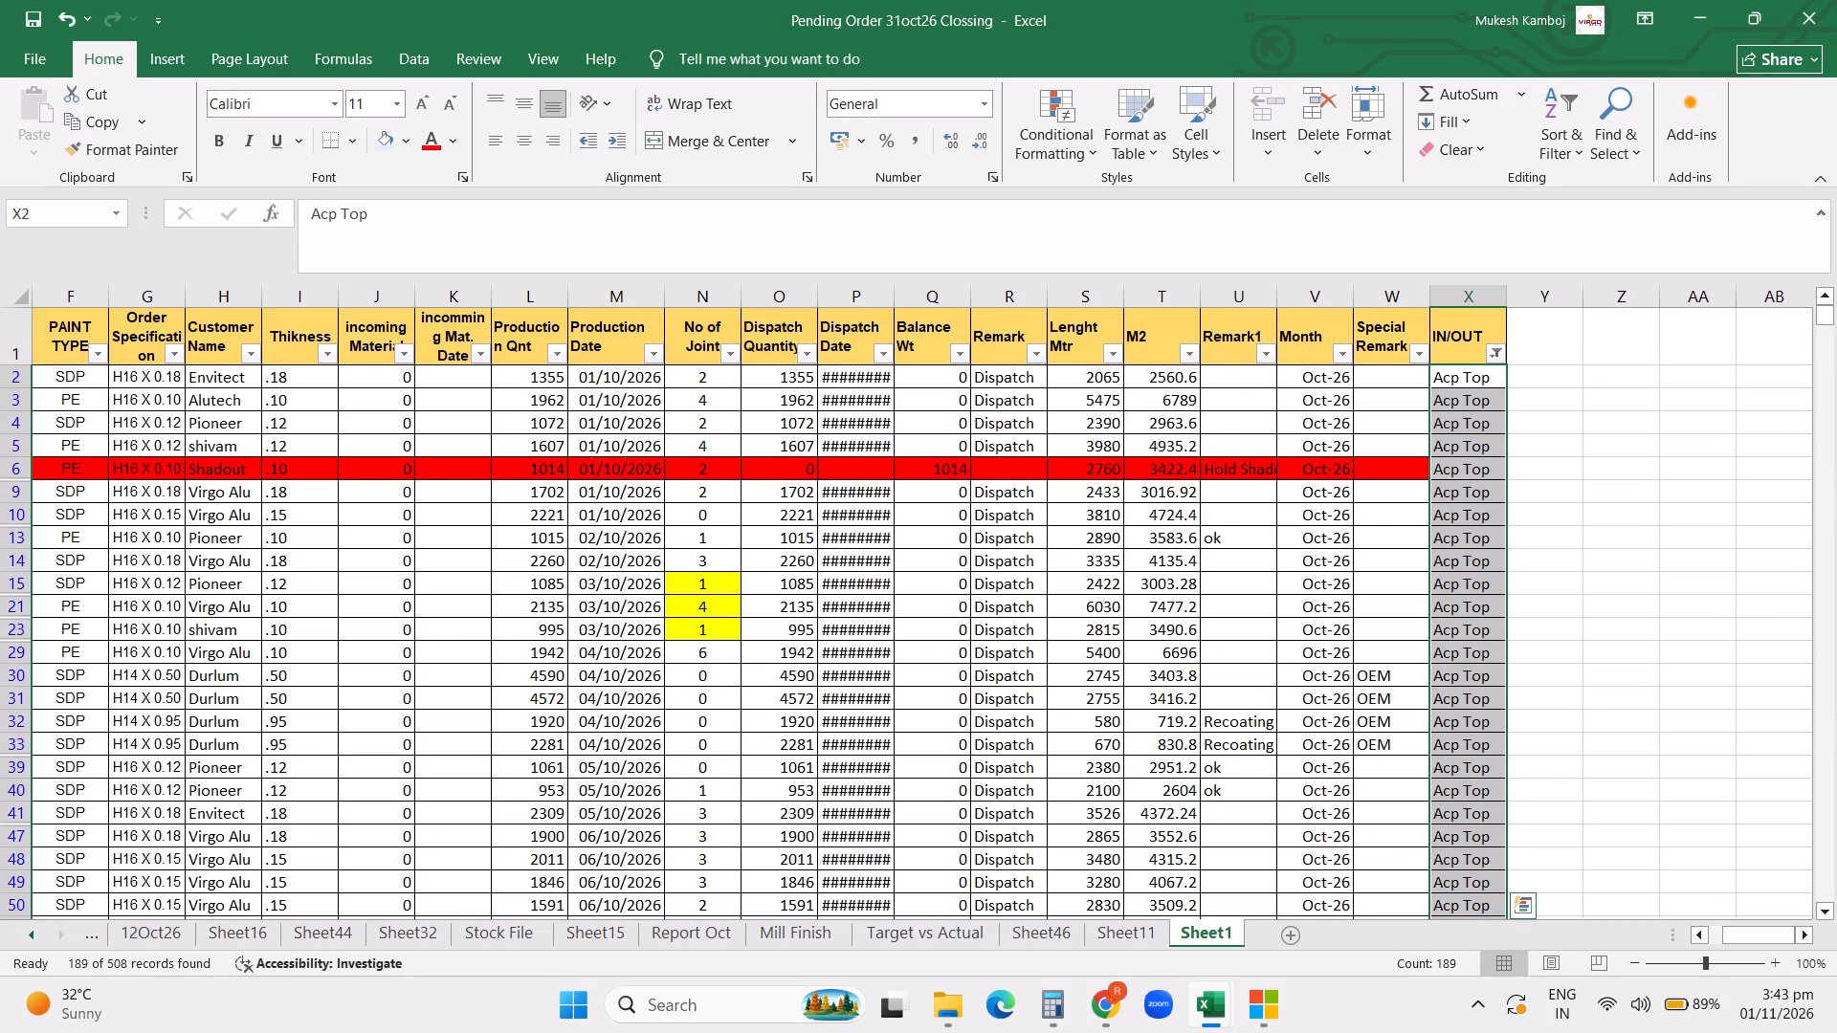
pyautogui.click(1278, 666)
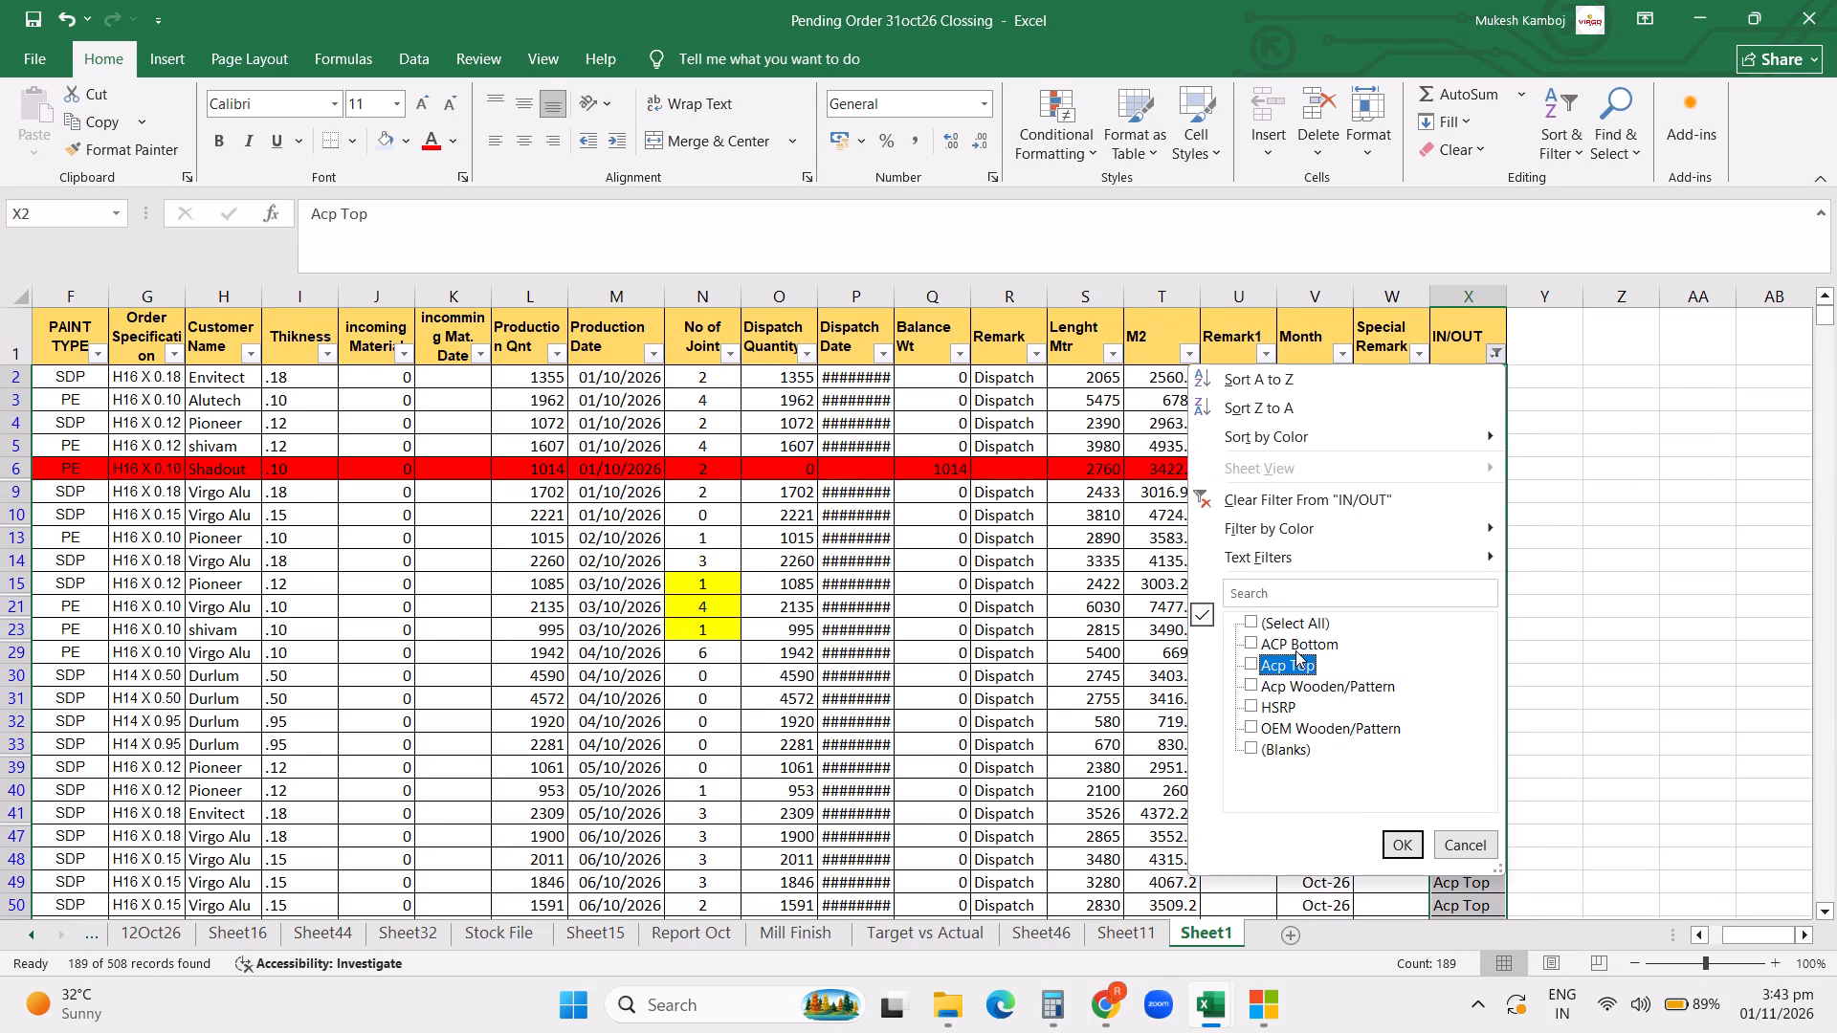
pyautogui.click(1285, 679)
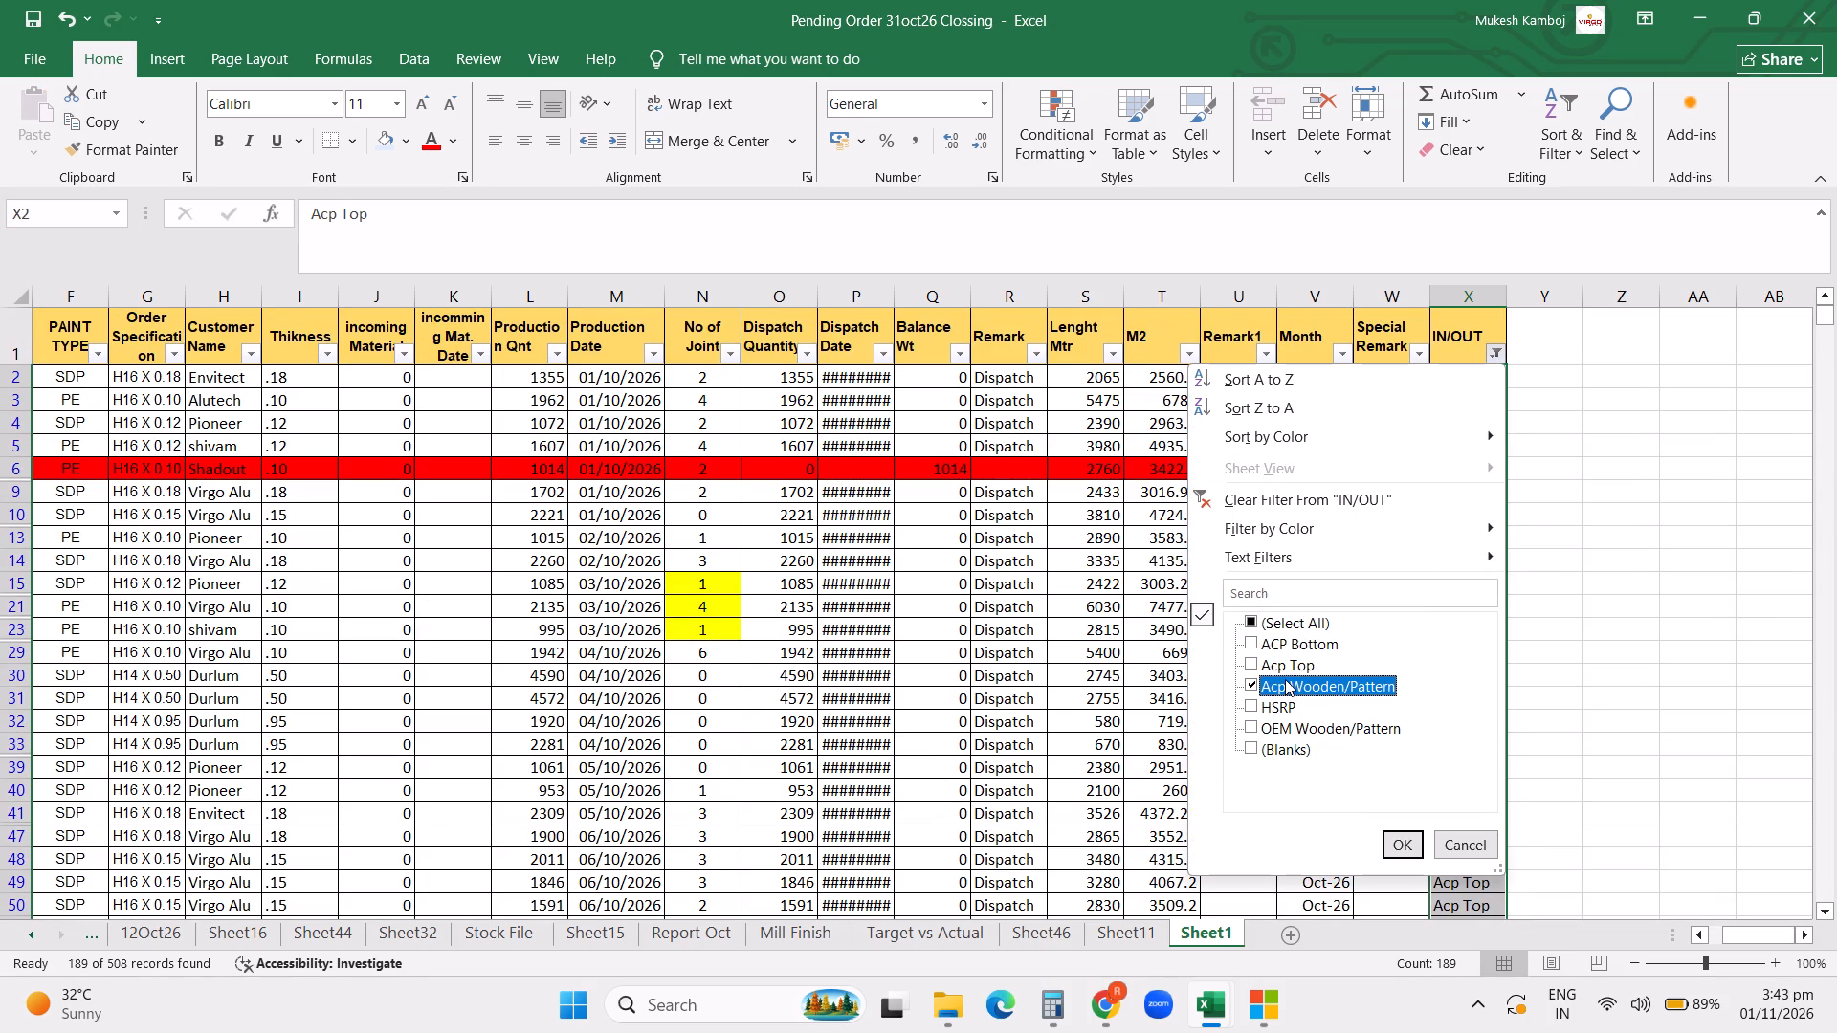
pyautogui.click(1309, 725)
pyautogui.click(1403, 834)
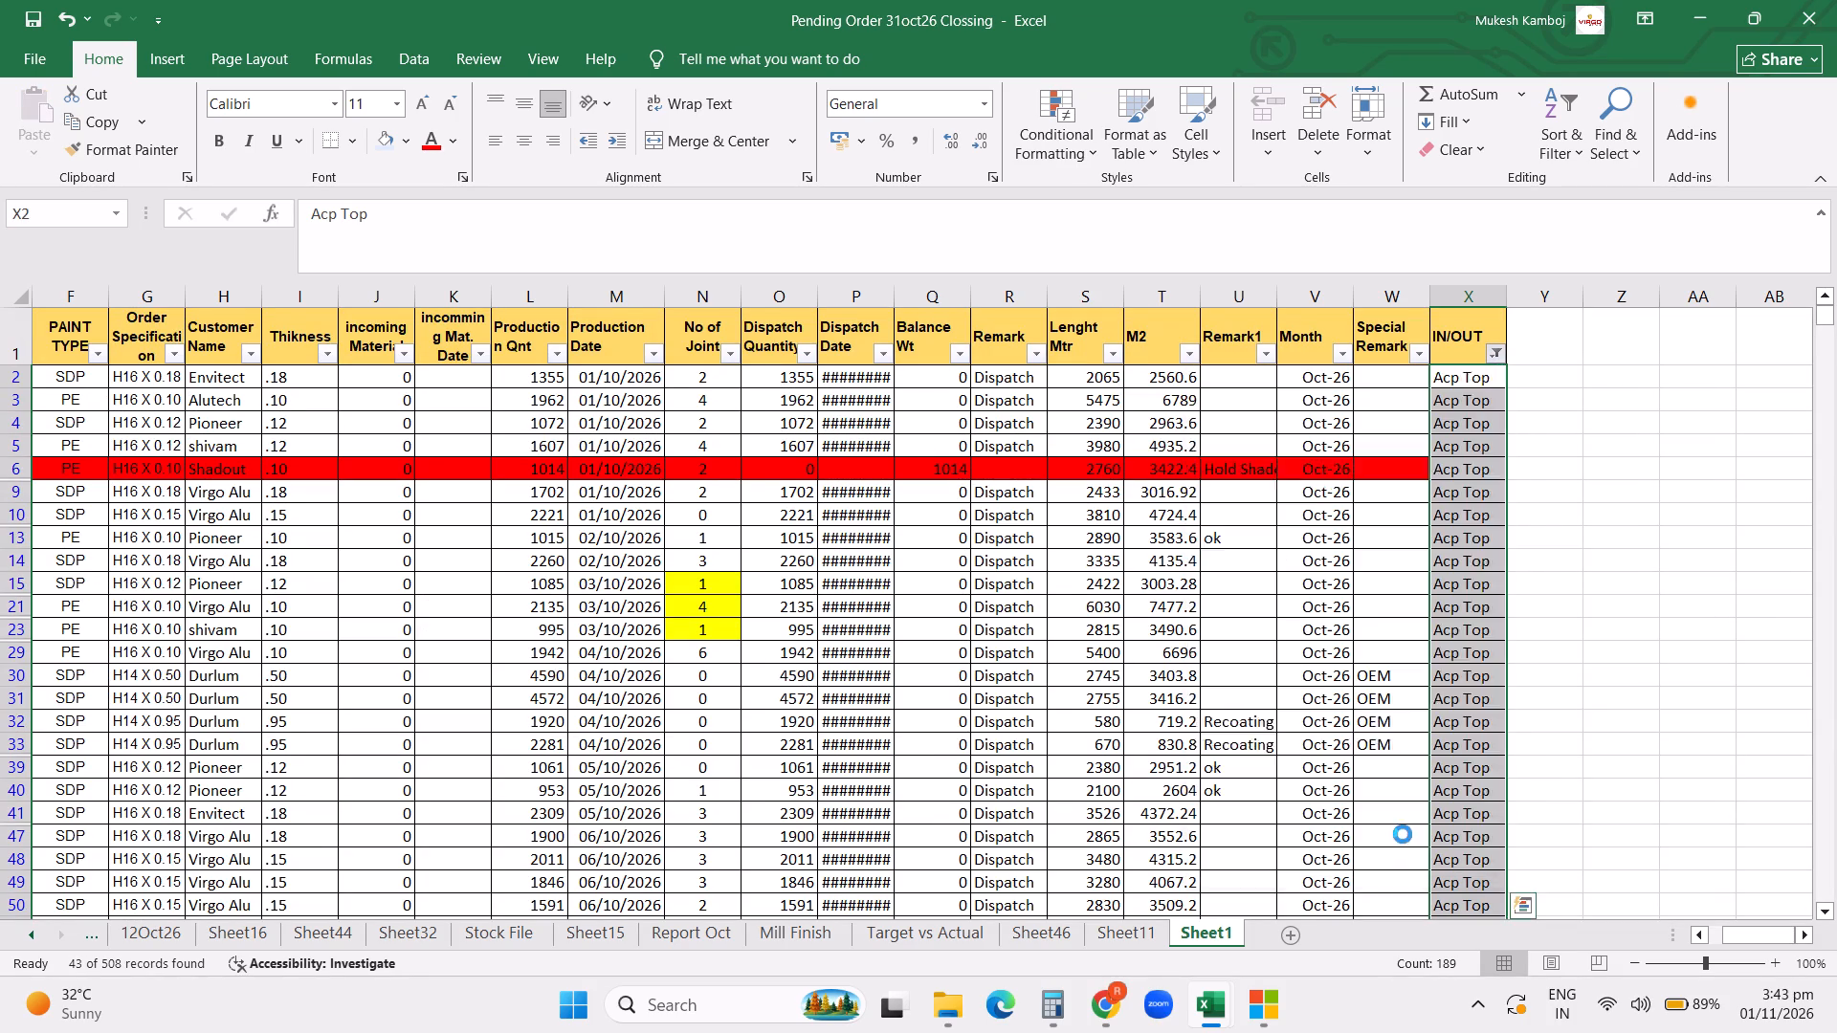
# Change the IN/OUT label of the first filtered row to Acp Wooden/Pattern/Special.
pyautogui.click(1457, 386)
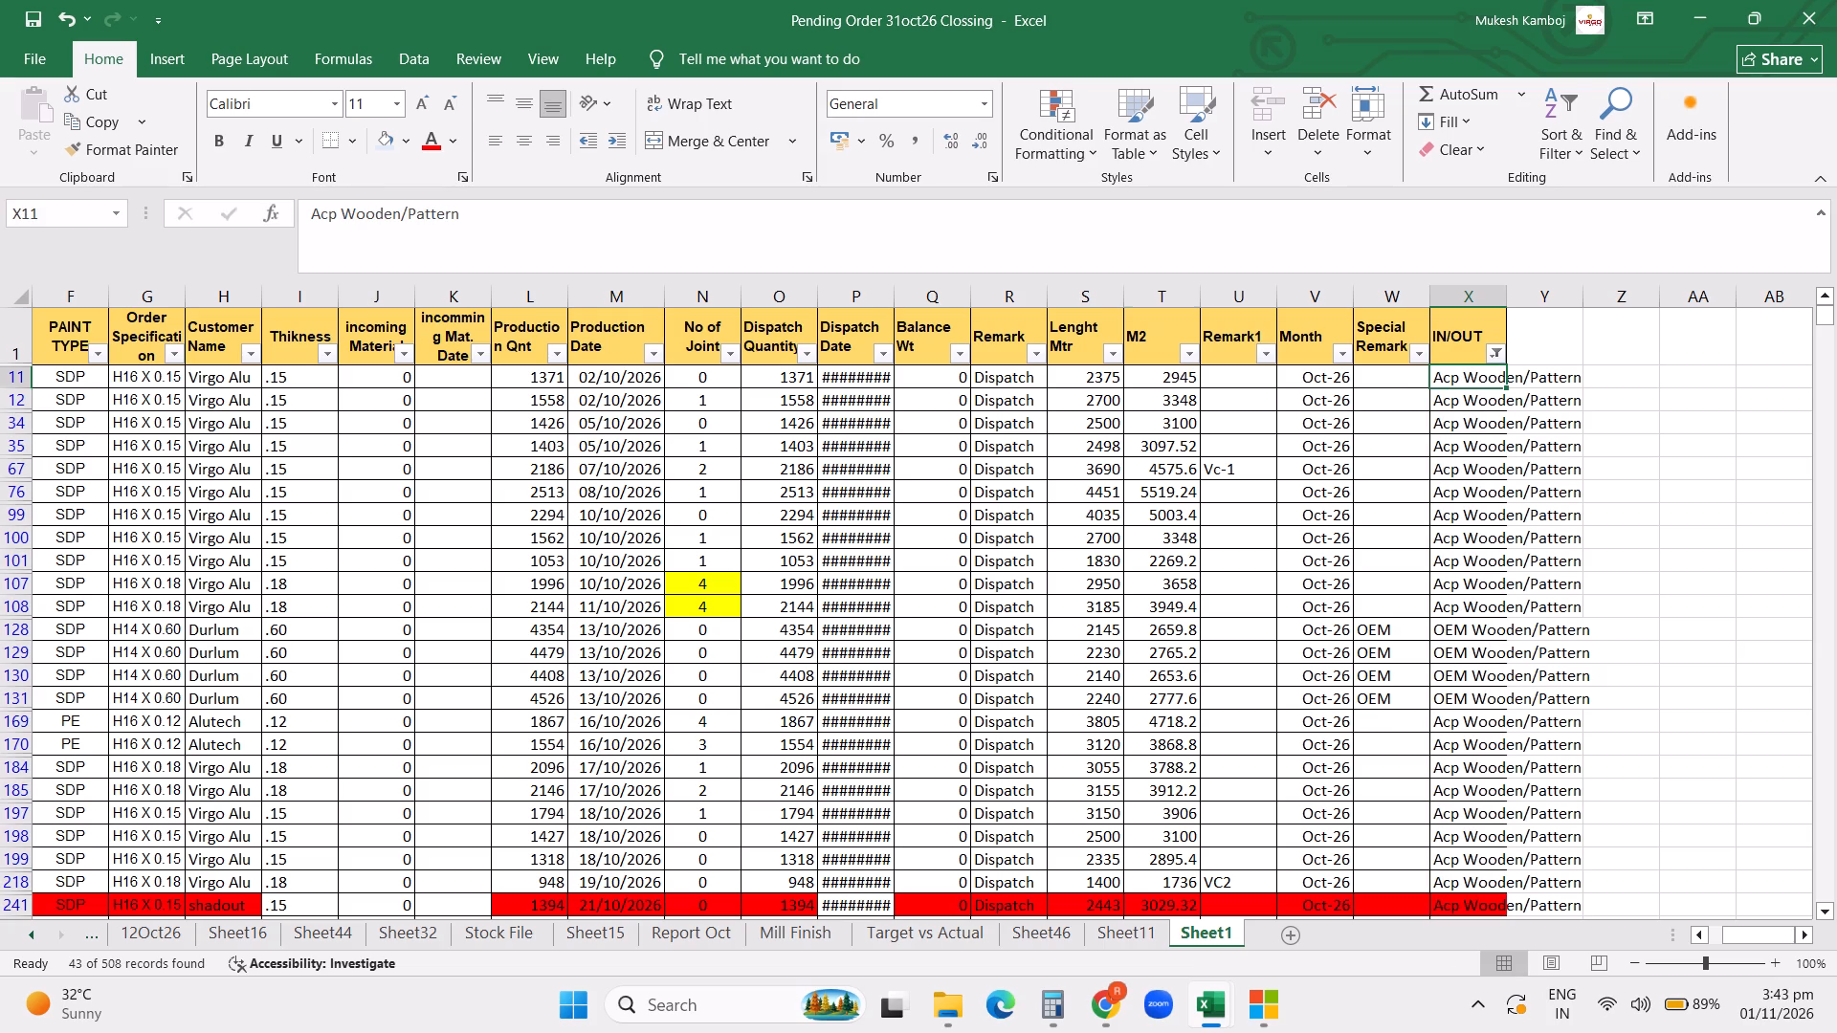
pyautogui.click(499, 199)
pyautogui.press('/')
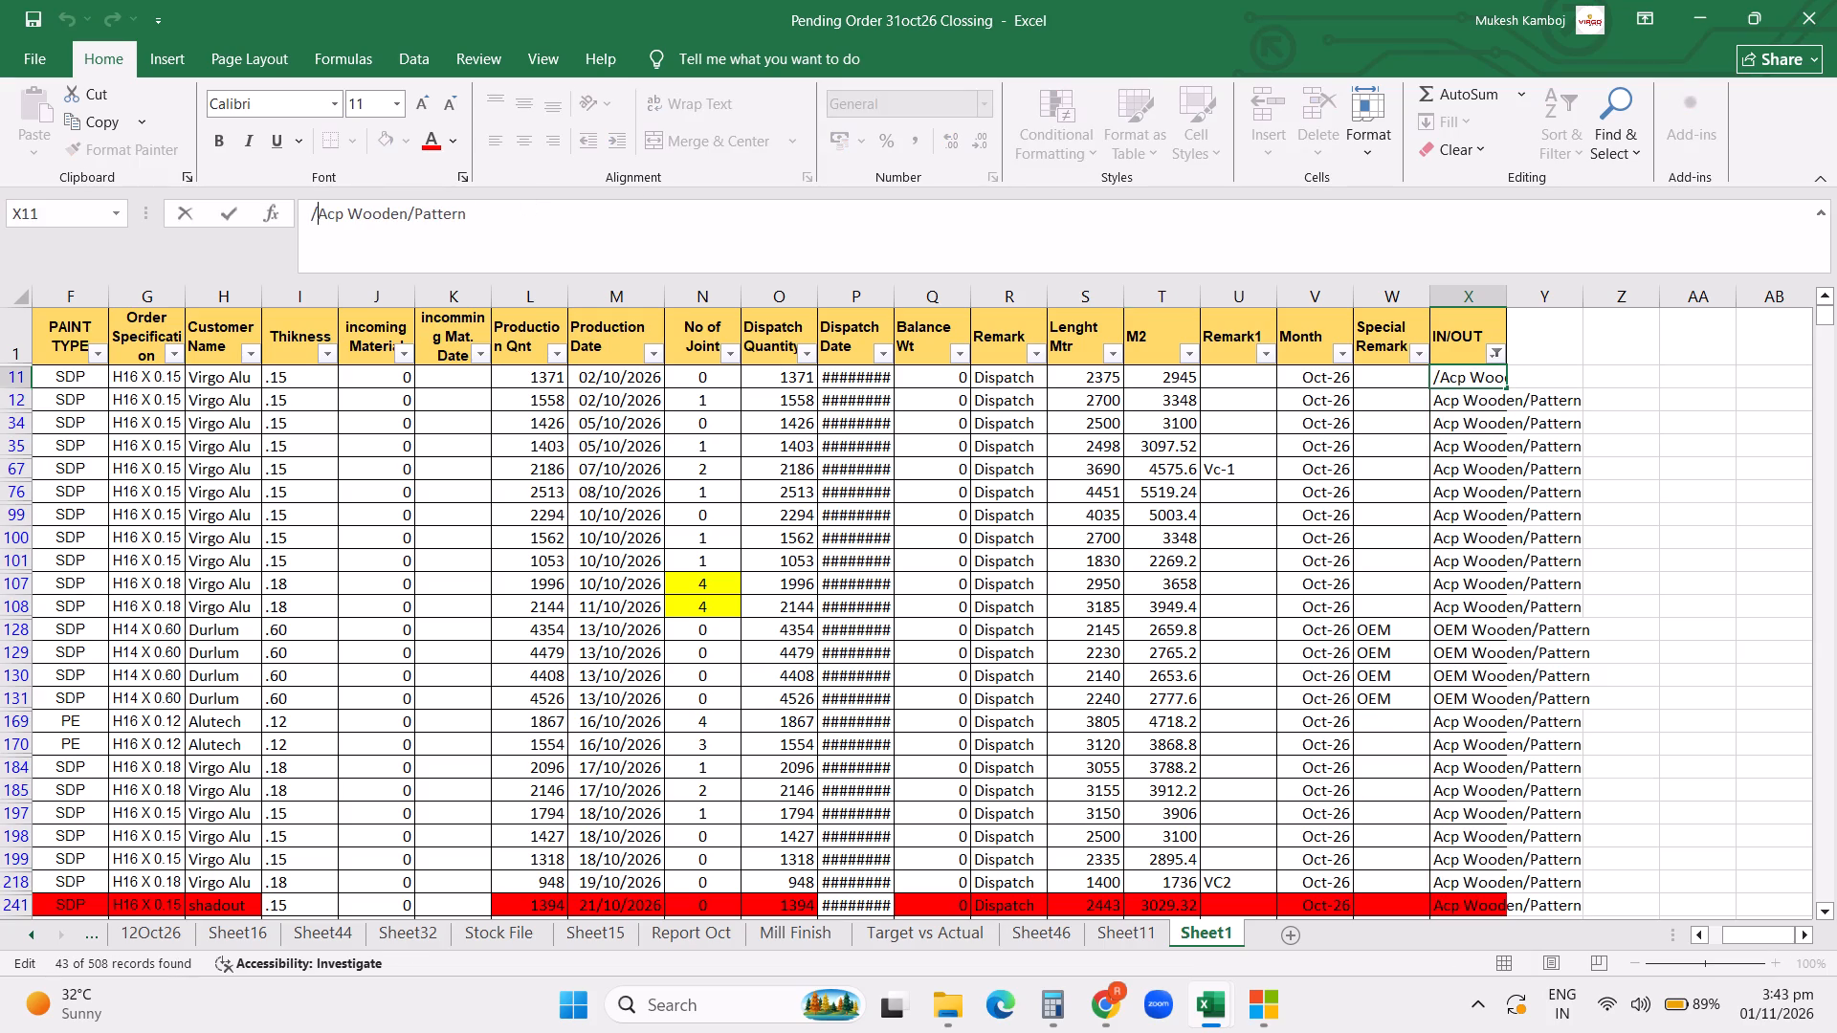
pyautogui.press('BackSpace')
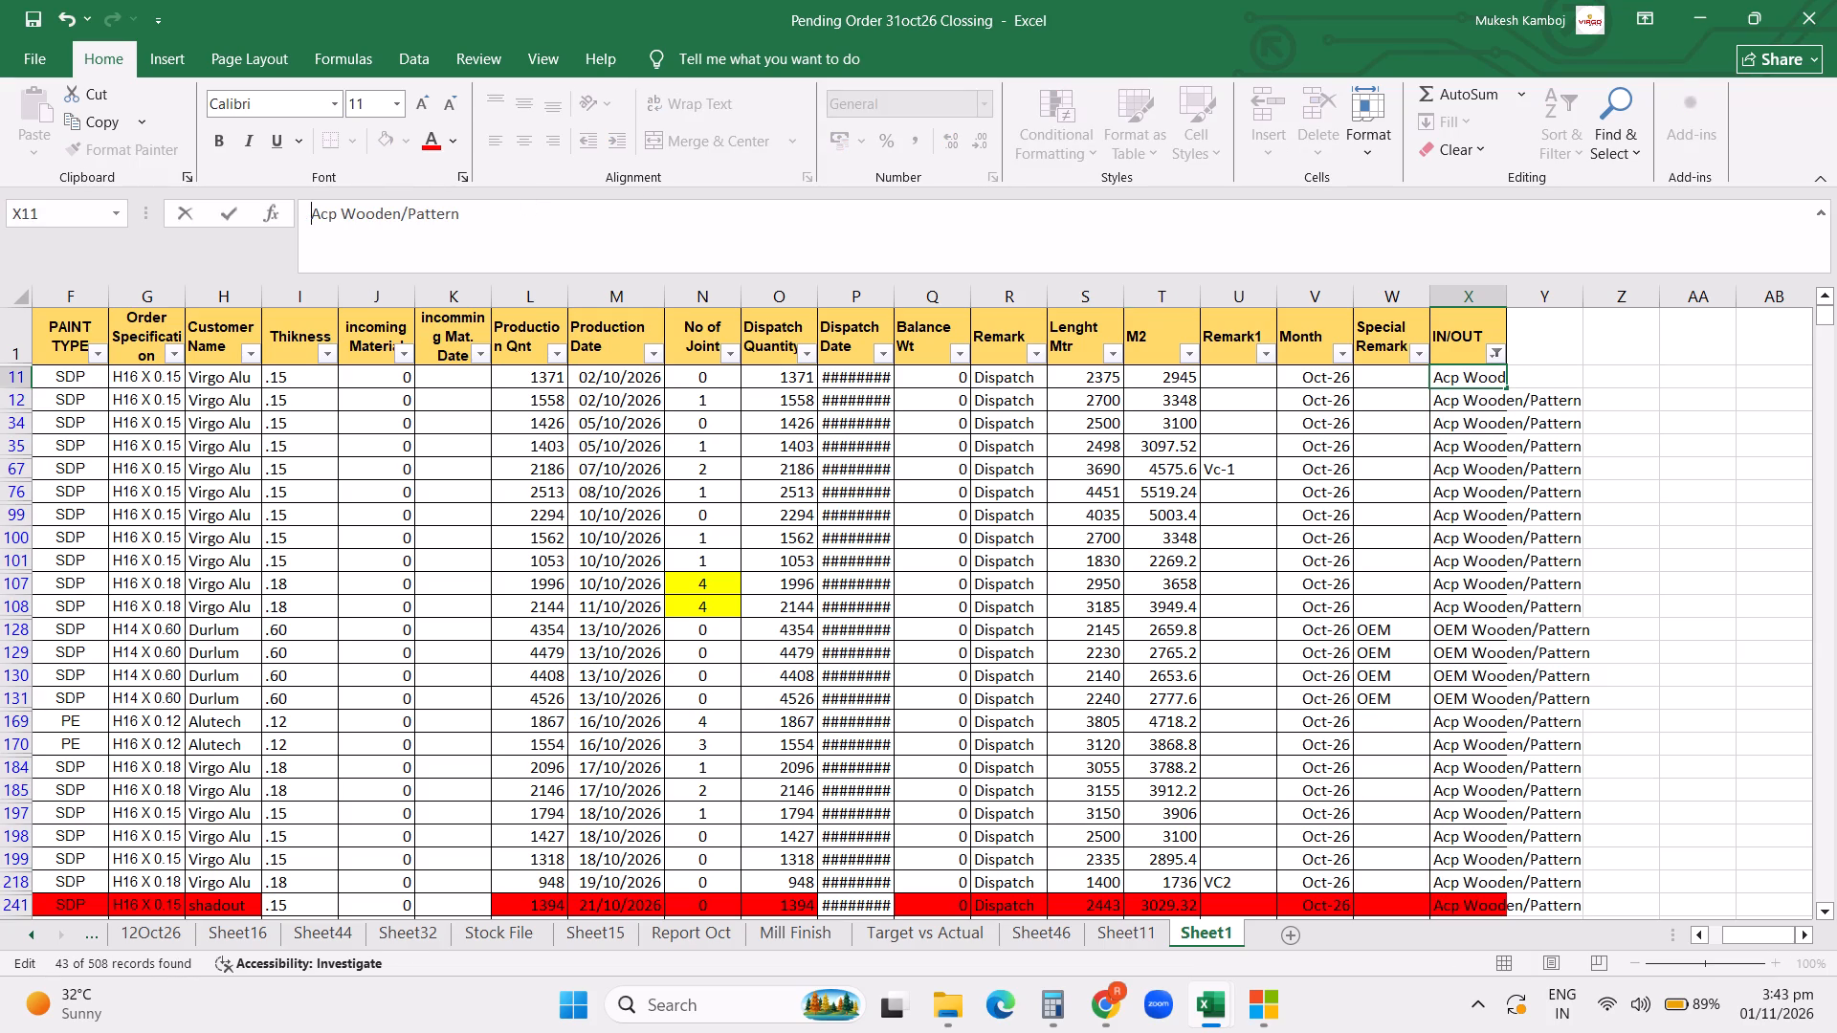
pyautogui.press('Right')
pyautogui.press('Right')
pyautogui.press('Right')
pyautogui.press('Right')
pyautogui.press('Right')
pyautogui.press('Right')
pyautogui.press('Right')
pyautogui.press('Right')
pyautogui.press('Right')
pyautogui.press('Right')
pyautogui.press('Right')
pyautogui.press('Right')
pyautogui.press('Right')
pyautogui.press('Right')
pyautogui.press('Right')
pyautogui.press('Right')
pyautogui.press('Right')
pyautogui.press('Right')
pyautogui.press('/')
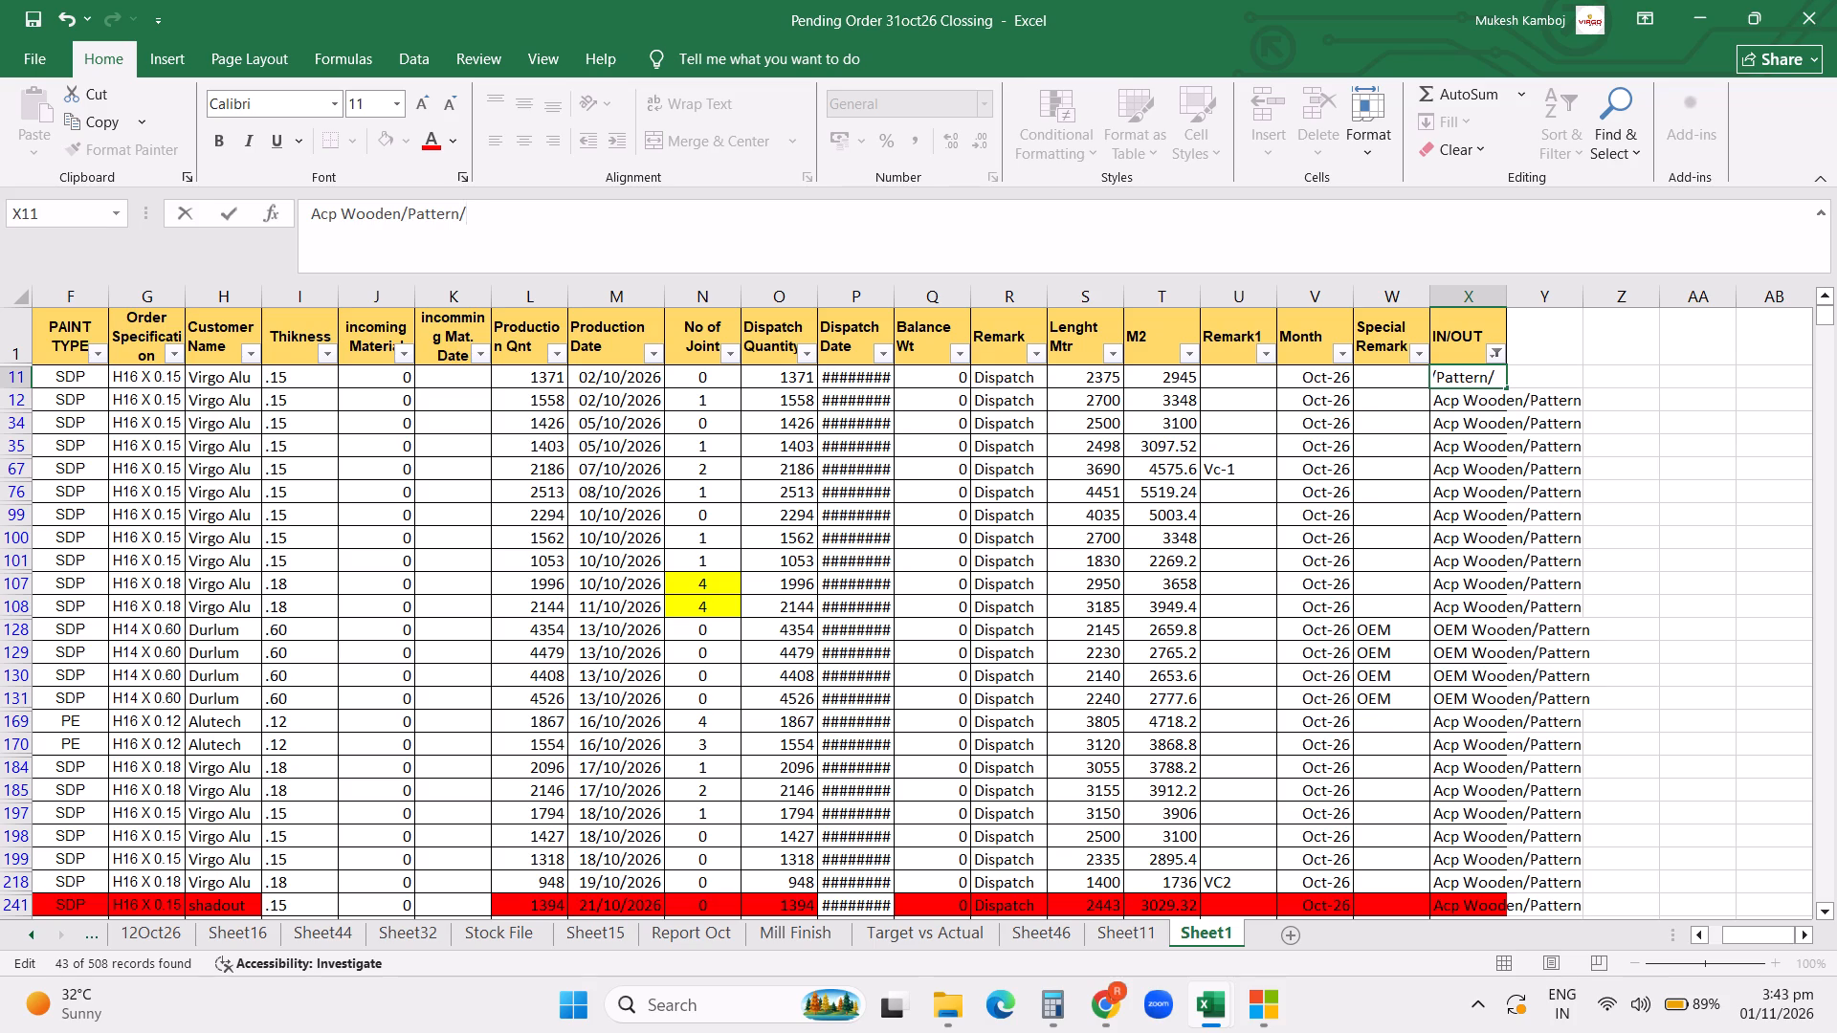
pyautogui.write('Sper')
pyautogui.press('BackSpace')
pyautogui.press('c')
pyautogui.write('ial')
pyautogui.press('Return')
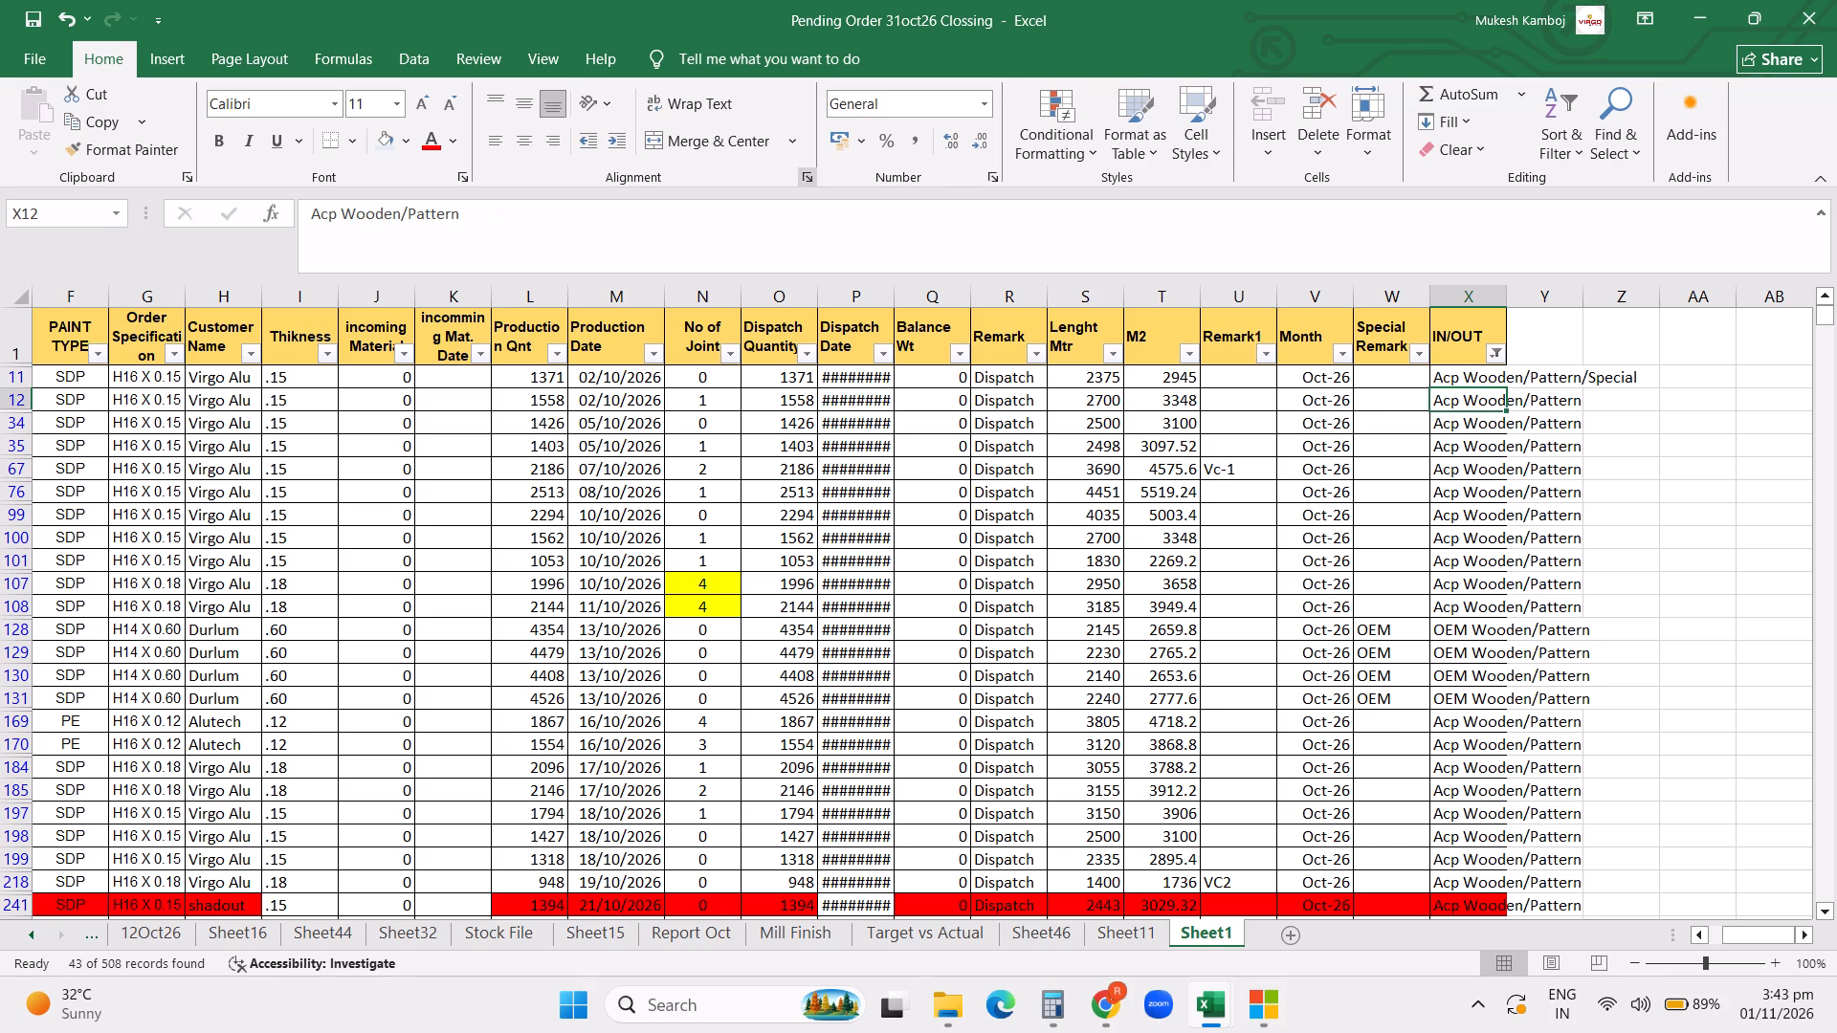
# Copy the Acp Wooden/Pattern/Special label into all the filtered IN/OUT cells, down to the last row.
pyautogui.click(1471, 370)
pyautogui.hotkey('ctrl', 'c')
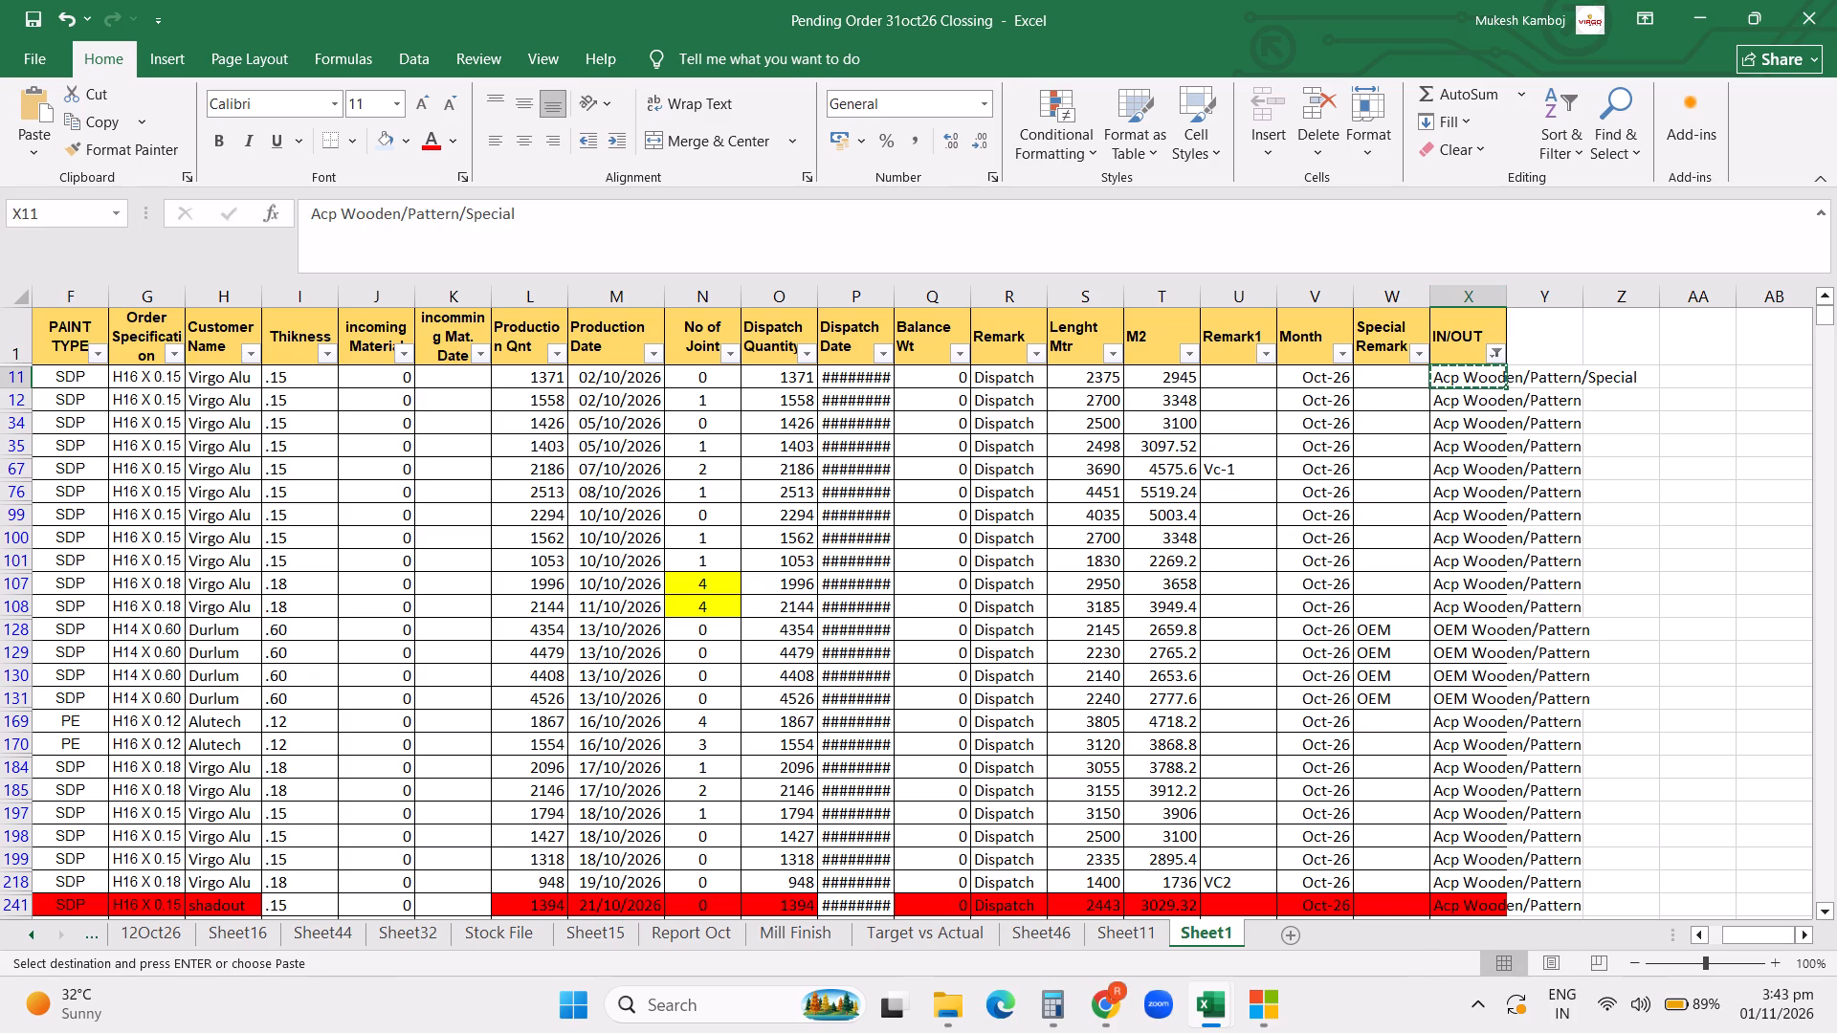
pyautogui.hotkey('ctrl', 'shift', 'Down')
pyautogui.hotkey('ctrl', 'shift', 'Up')
pyautogui.press('Down')
pyautogui.press('Up')
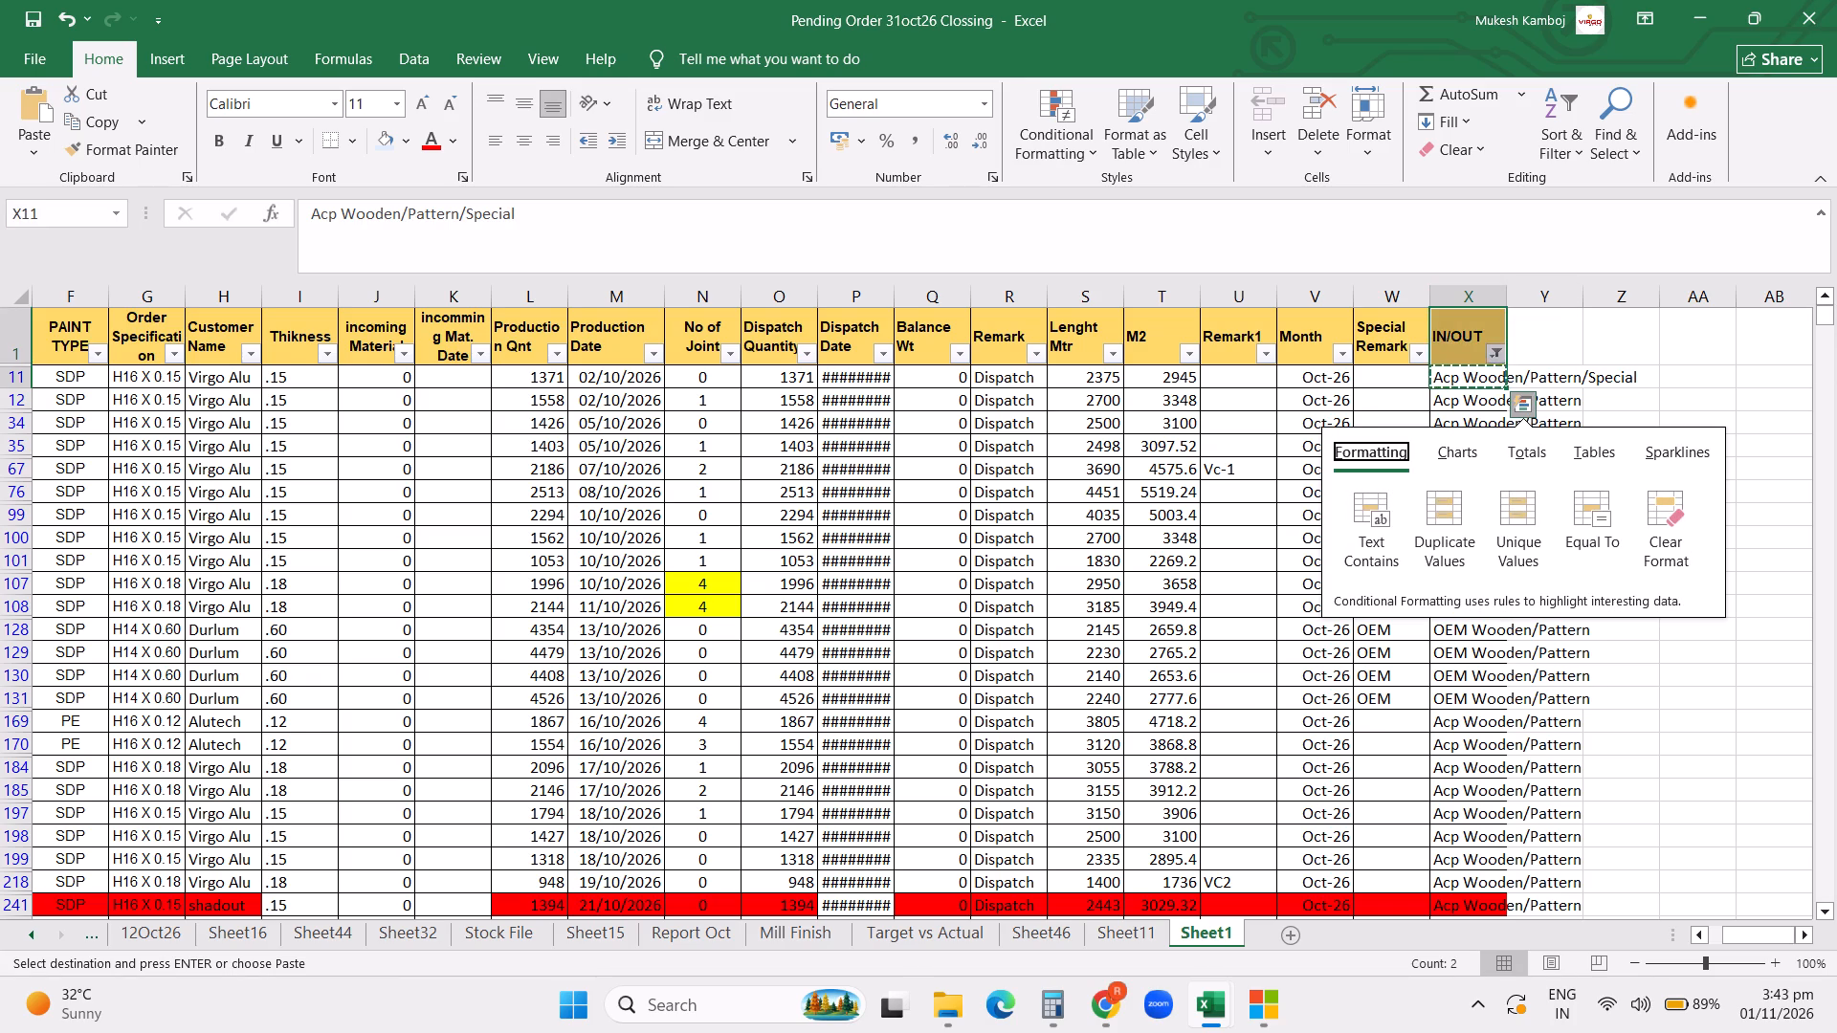
pyautogui.click(1314, 400)
pyautogui.click(1463, 378)
pyautogui.hotkey('ctrl', 'shift', 'Down')
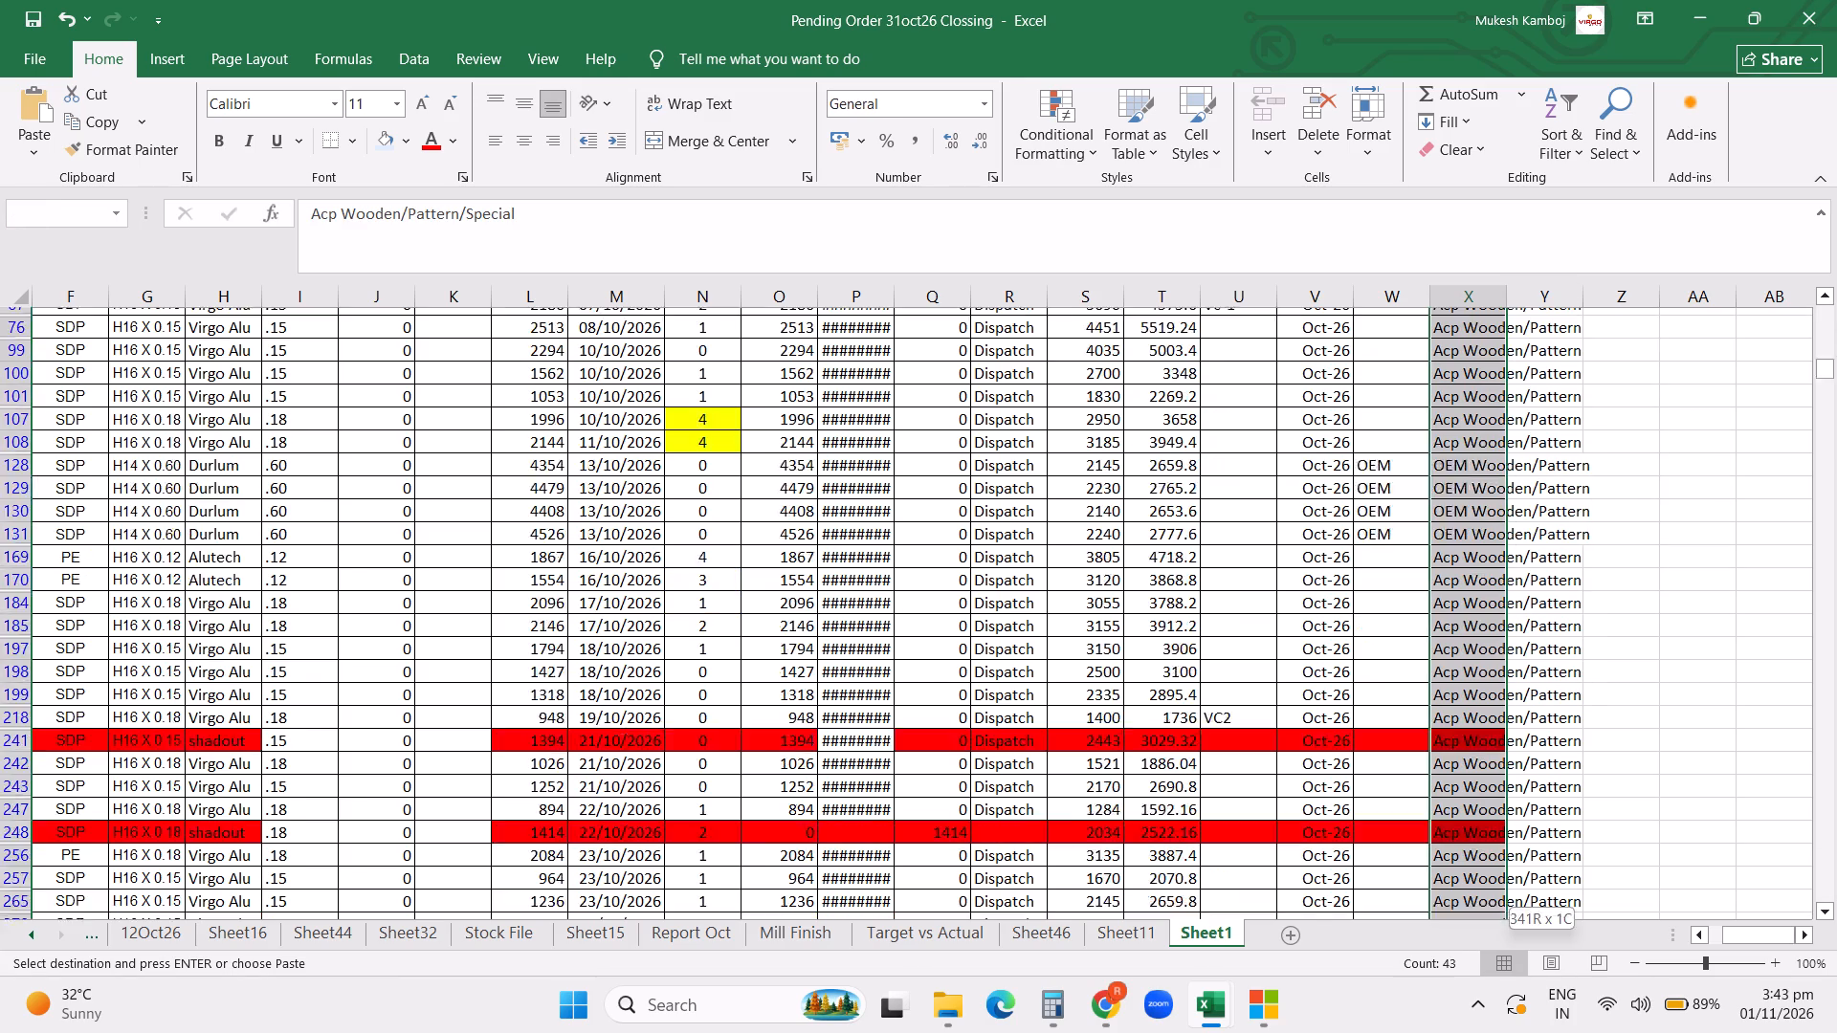
pyautogui.hotkey('shift', 'Down')
pyautogui.hotkey('shift', 'Up')
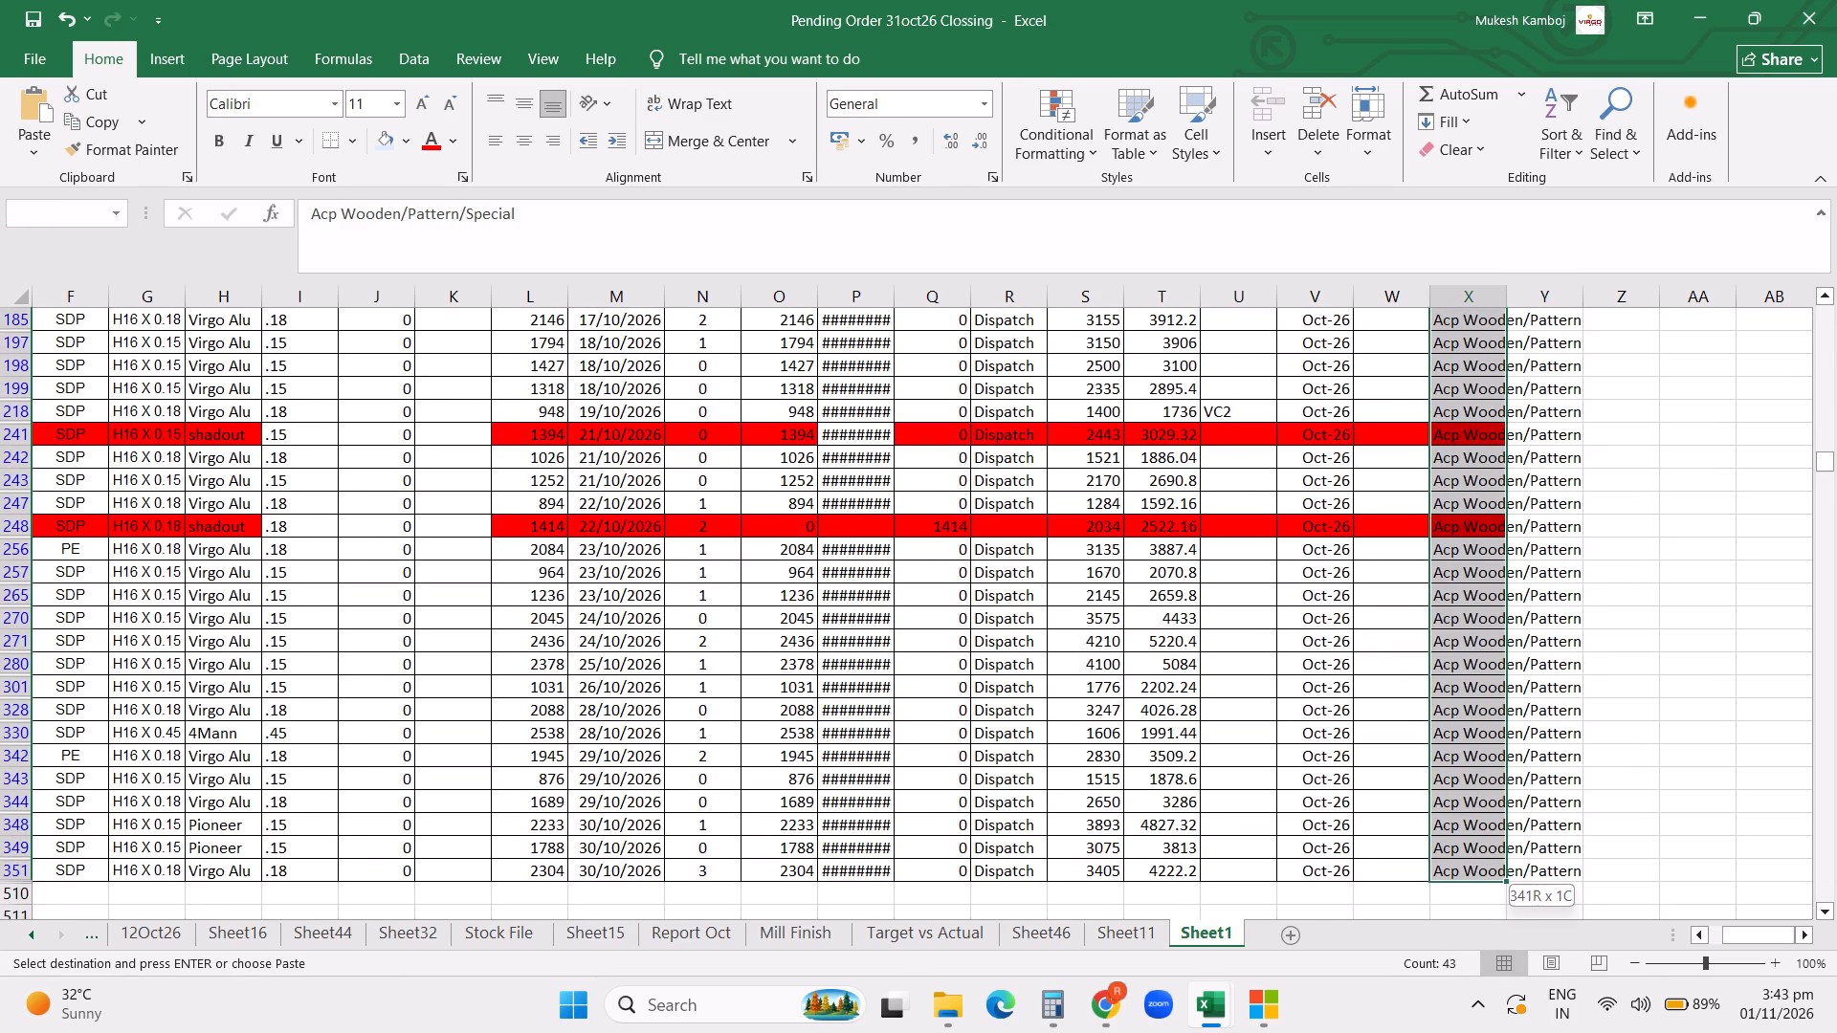
pyautogui.press('Return')
# Filter the IN/OUT column of Sheet1 to show only the Acp Top rows.
pyautogui.click(1494, 350)
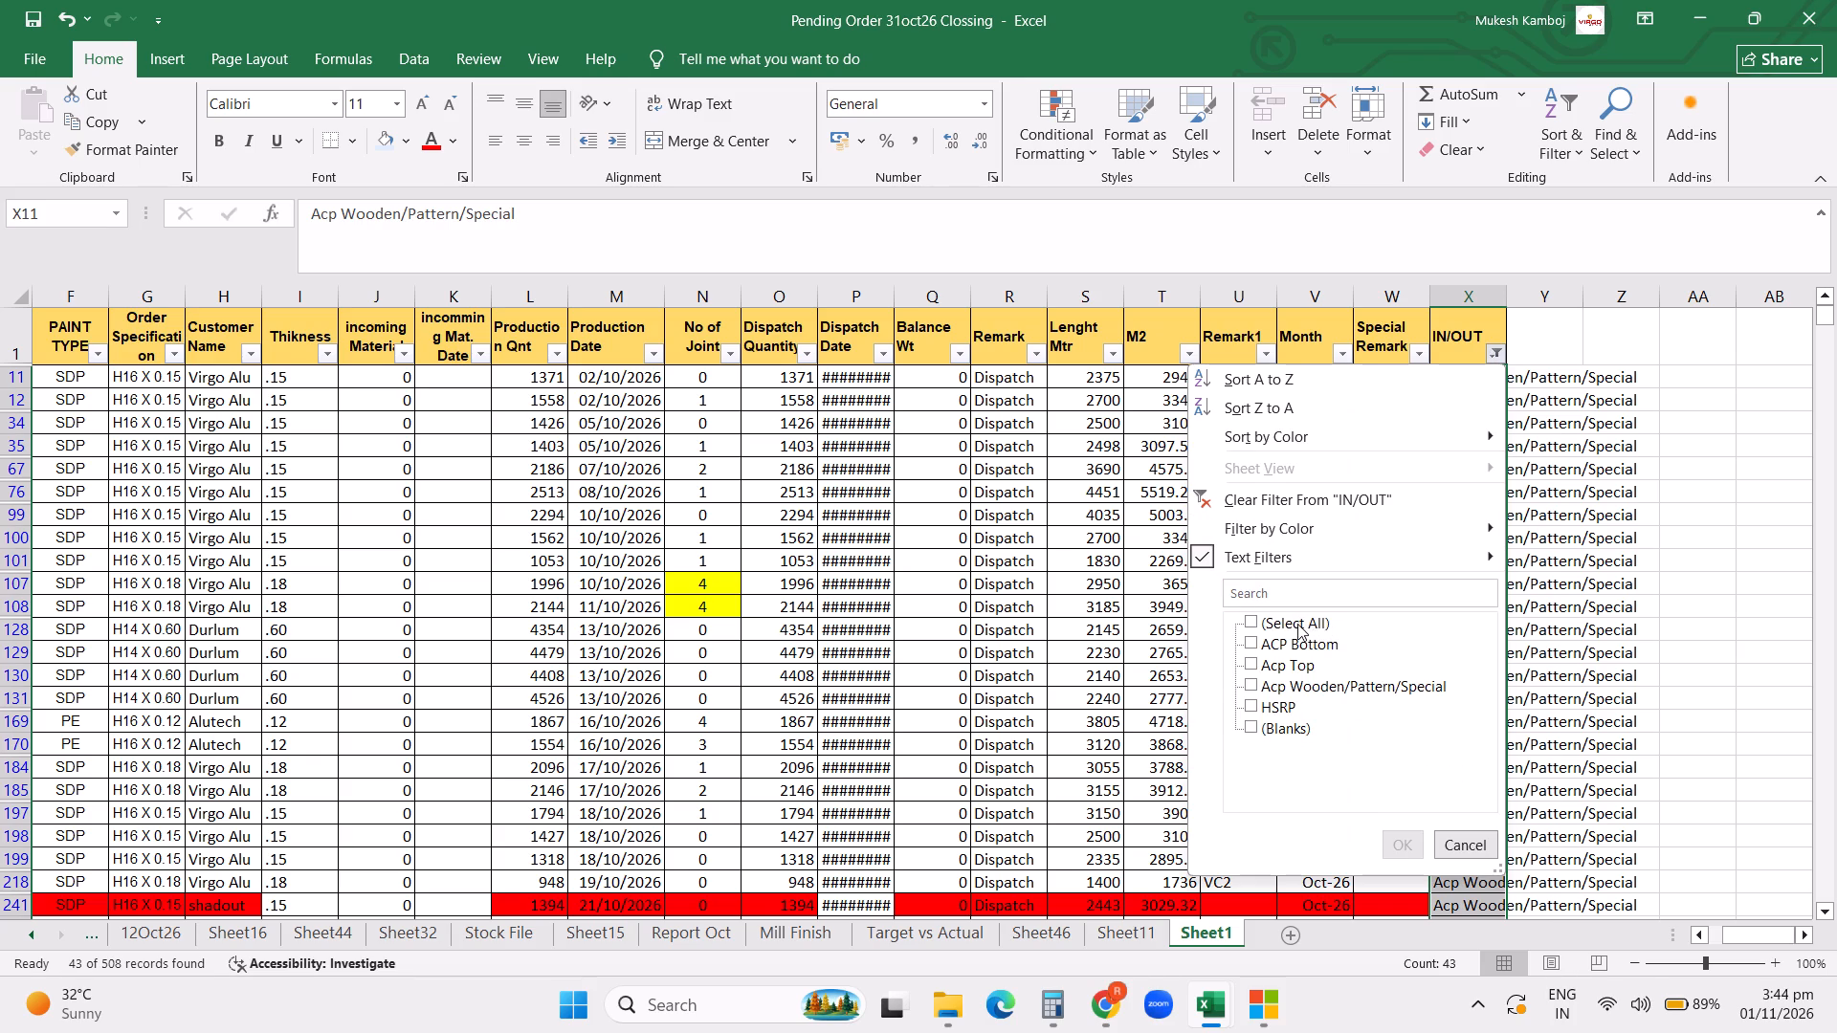
pyautogui.tripleClick(1293, 625)
pyautogui.click(1293, 625)
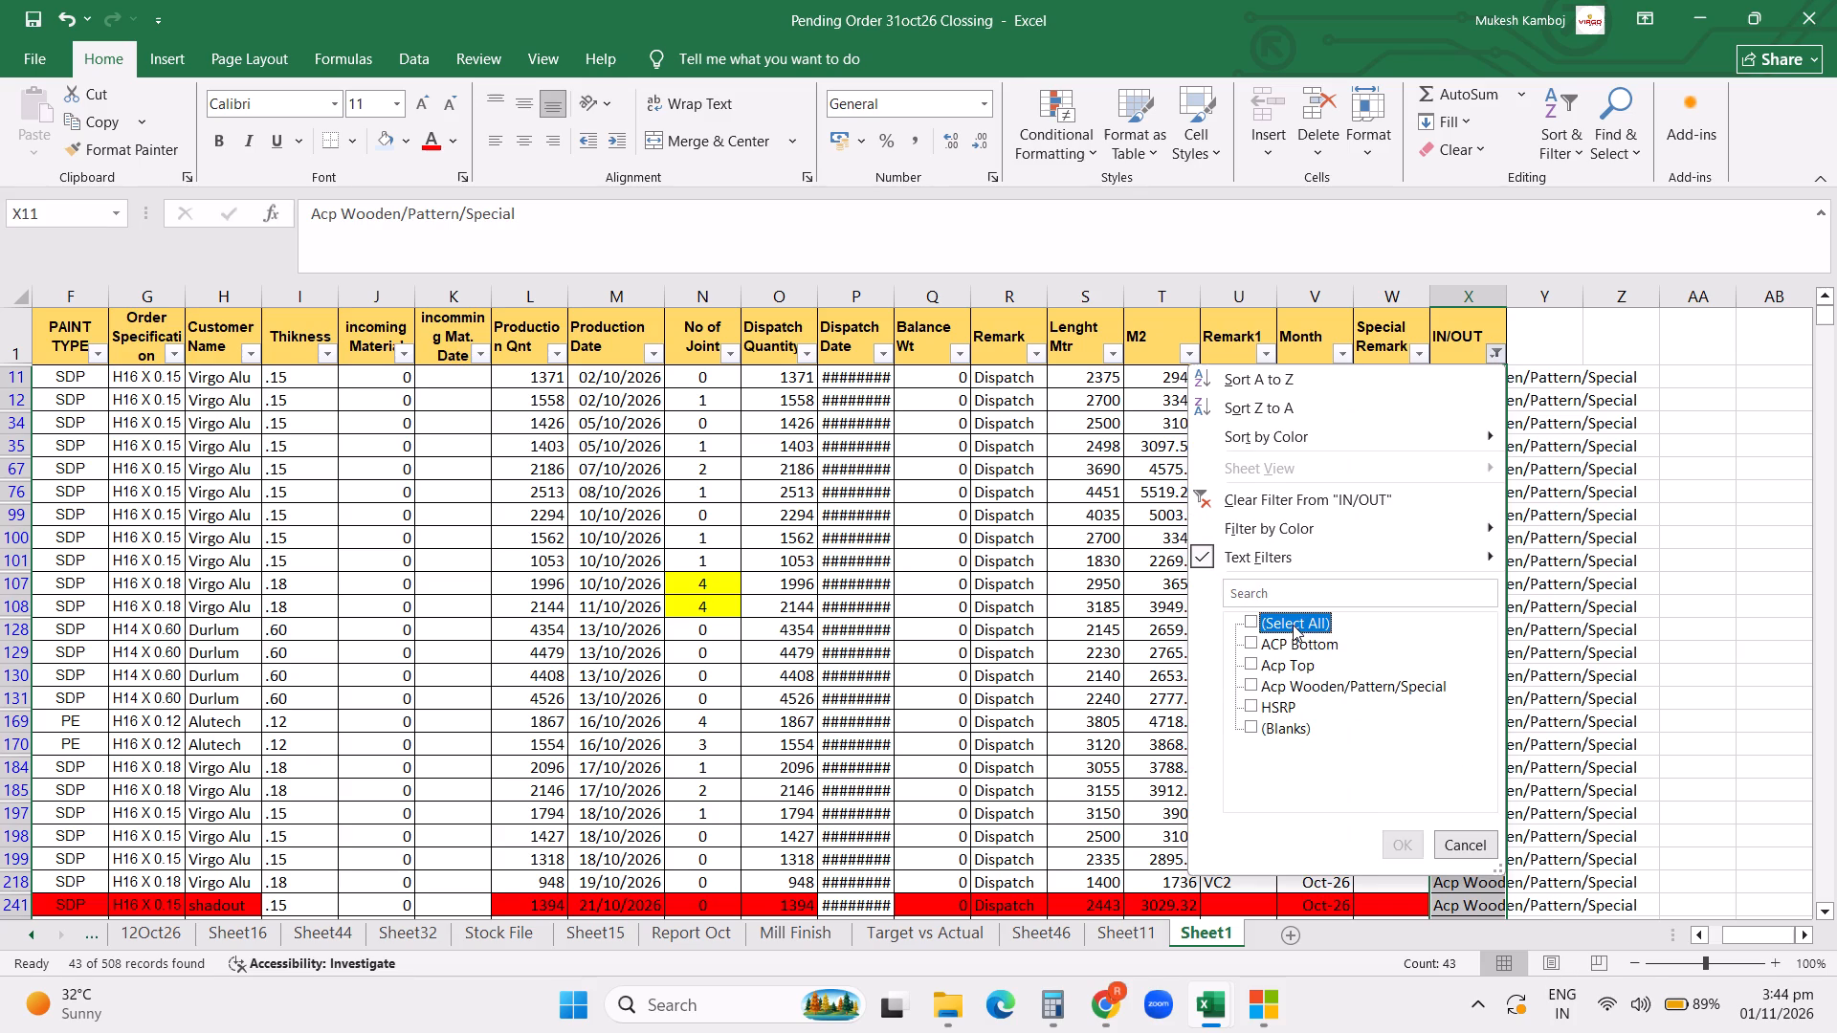
pyautogui.click(1290, 626)
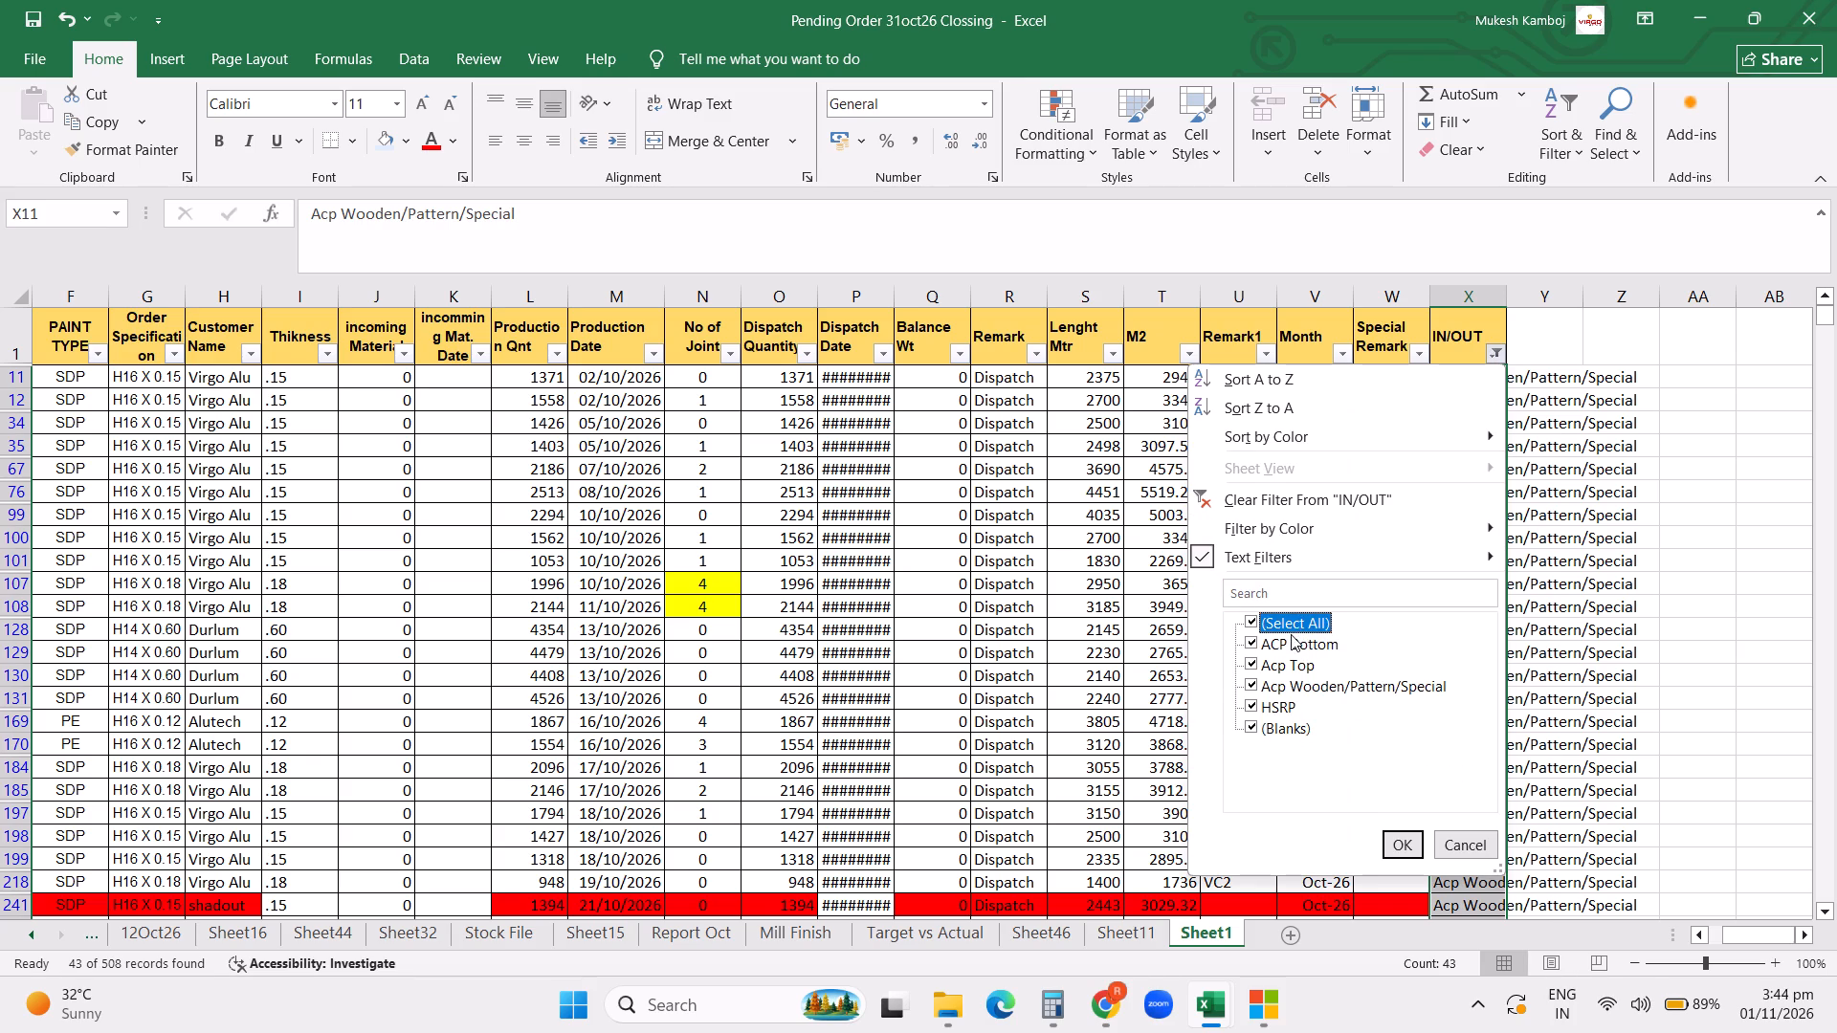
pyautogui.click(1288, 642)
pyautogui.click(1292, 688)
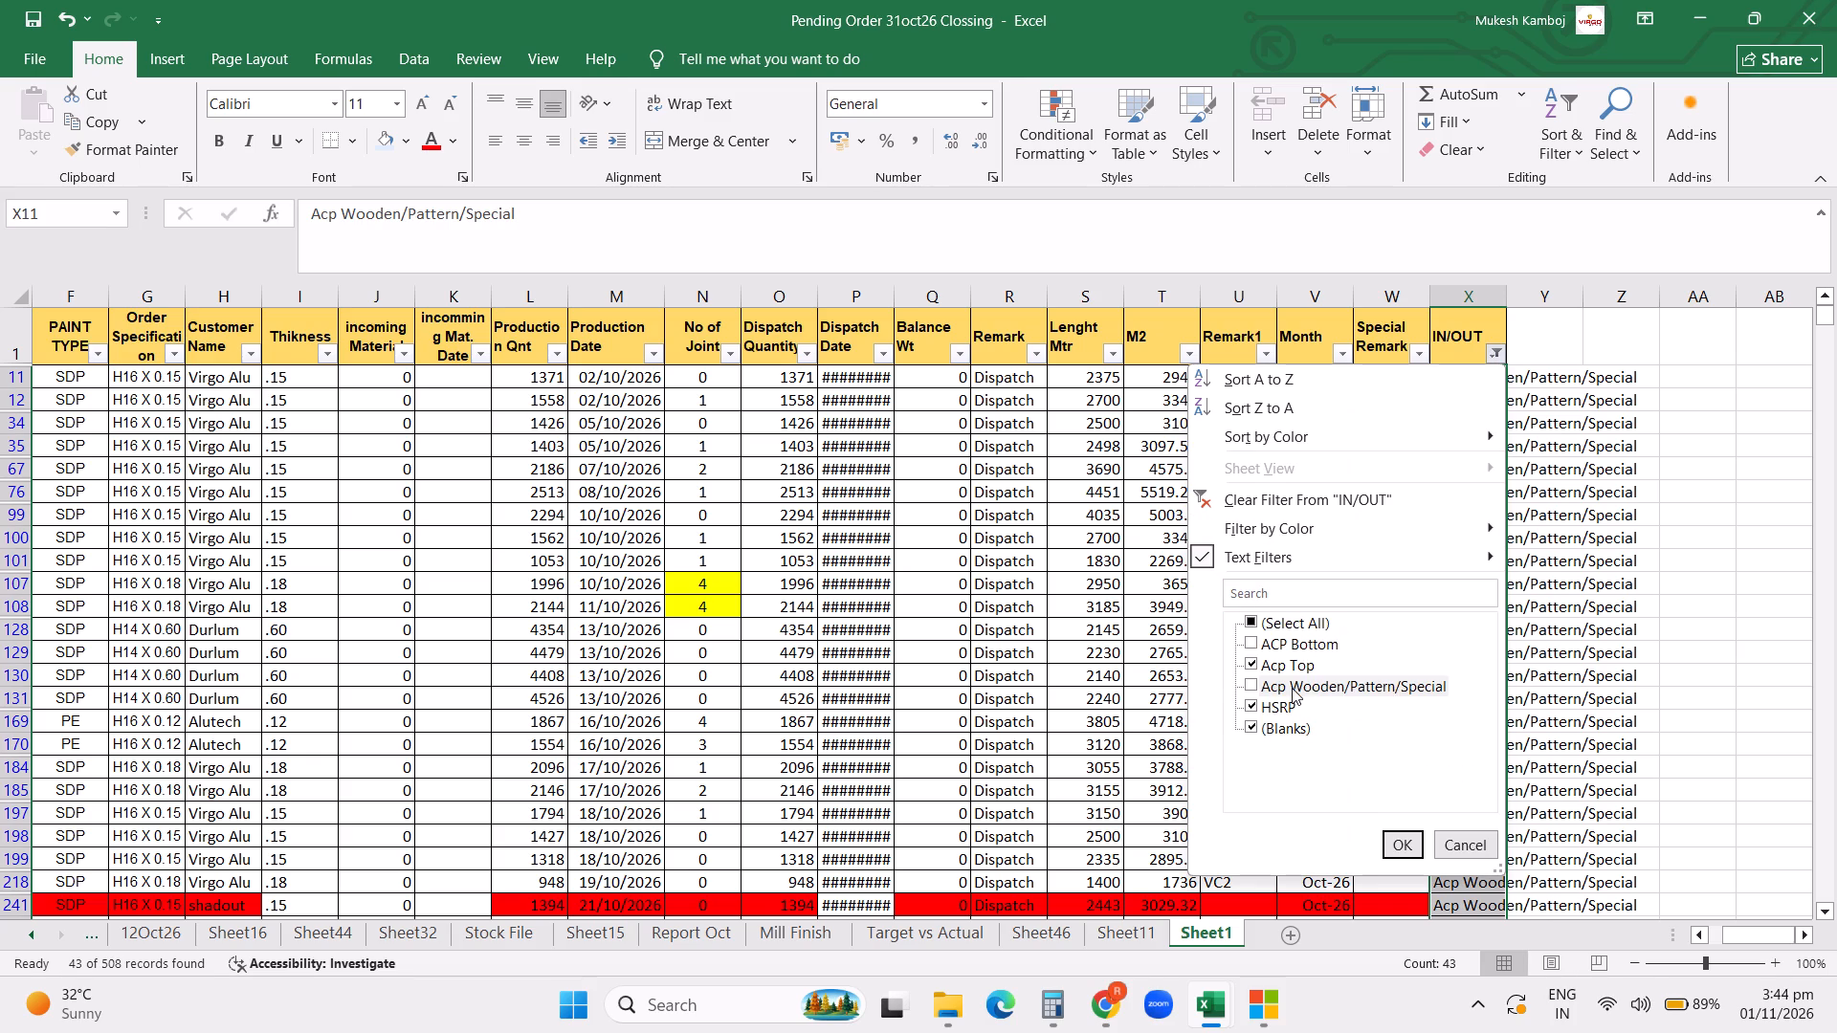
pyautogui.click(1276, 701)
pyautogui.click(1284, 725)
pyautogui.click(1396, 835)
# Return to the first columns of Sheet1 and widen the COLOR CODE and COLOR NAME columns.
pyautogui.click(992, 729)
pyautogui.hotkey('ctrl', 'Left')
pyautogui.hotkey('ctrl', 'Left')
pyautogui.hotkey('ctrl', 'Left')
pyautogui.hotkey('ctrl', 'Left')
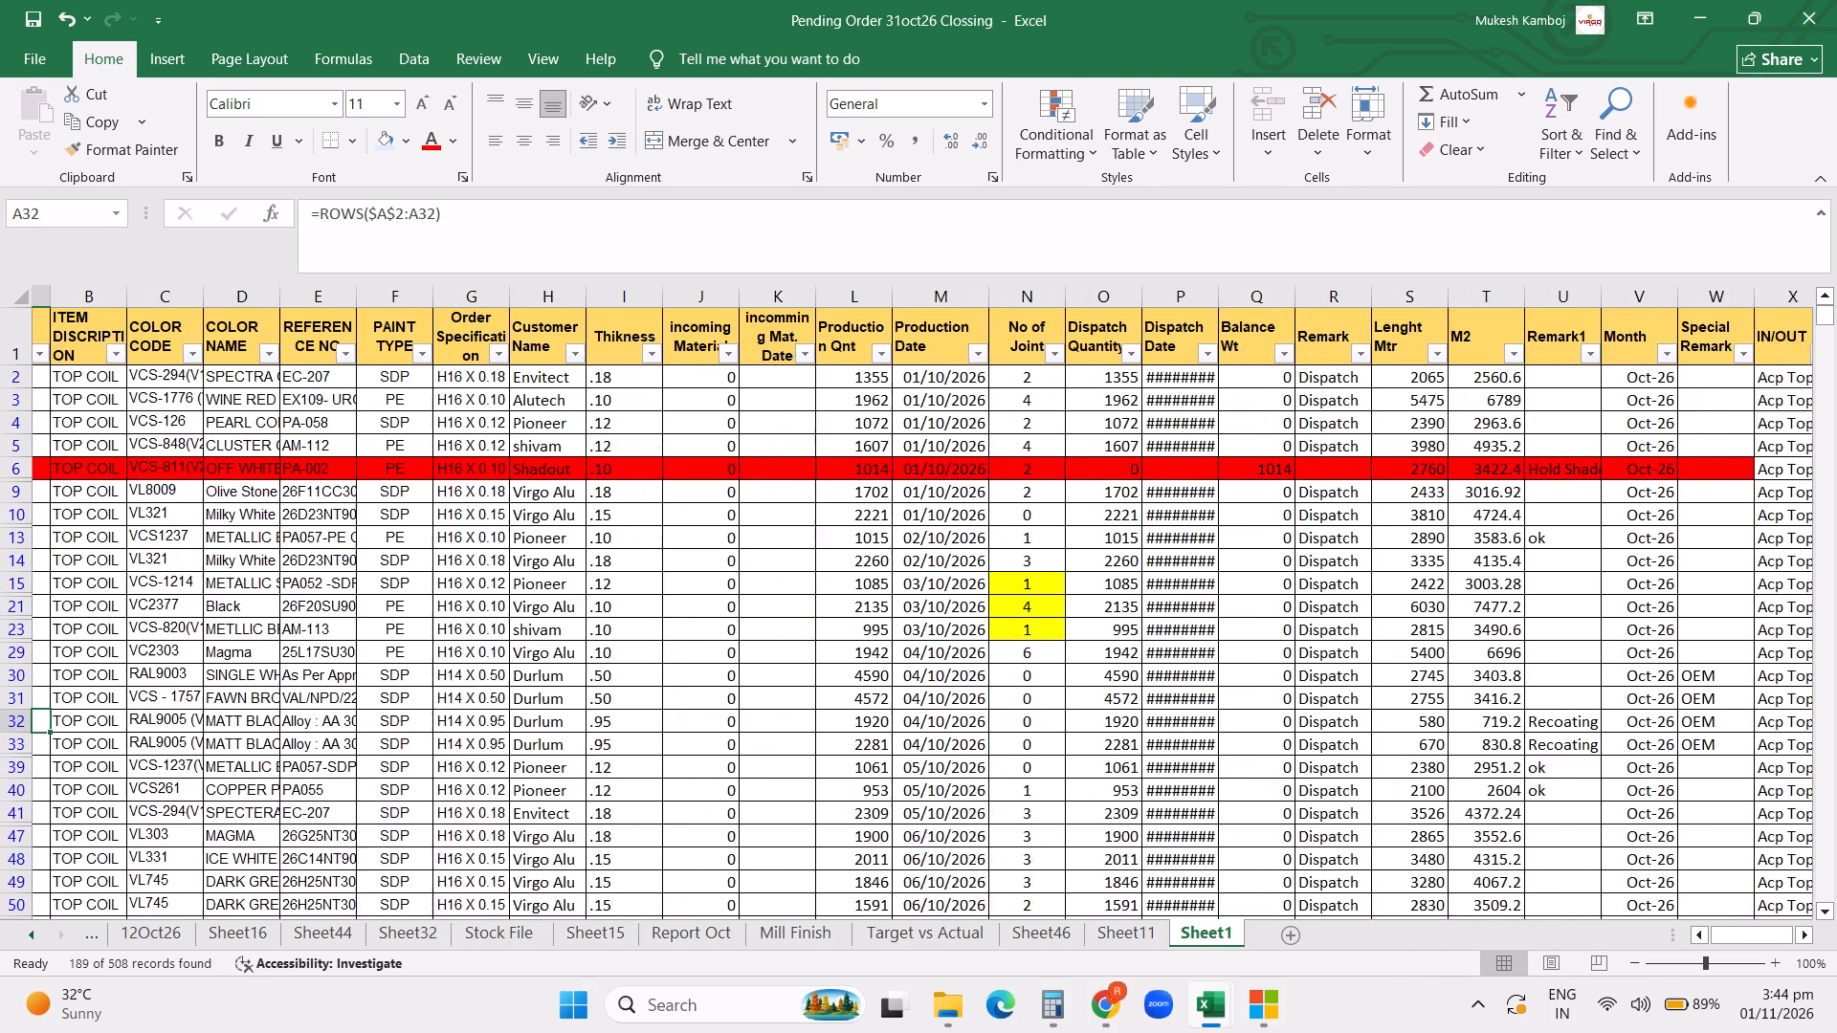
pyautogui.hotkey('ctrl', 'Left')
pyautogui.hotkey('ctrl', 'Left')
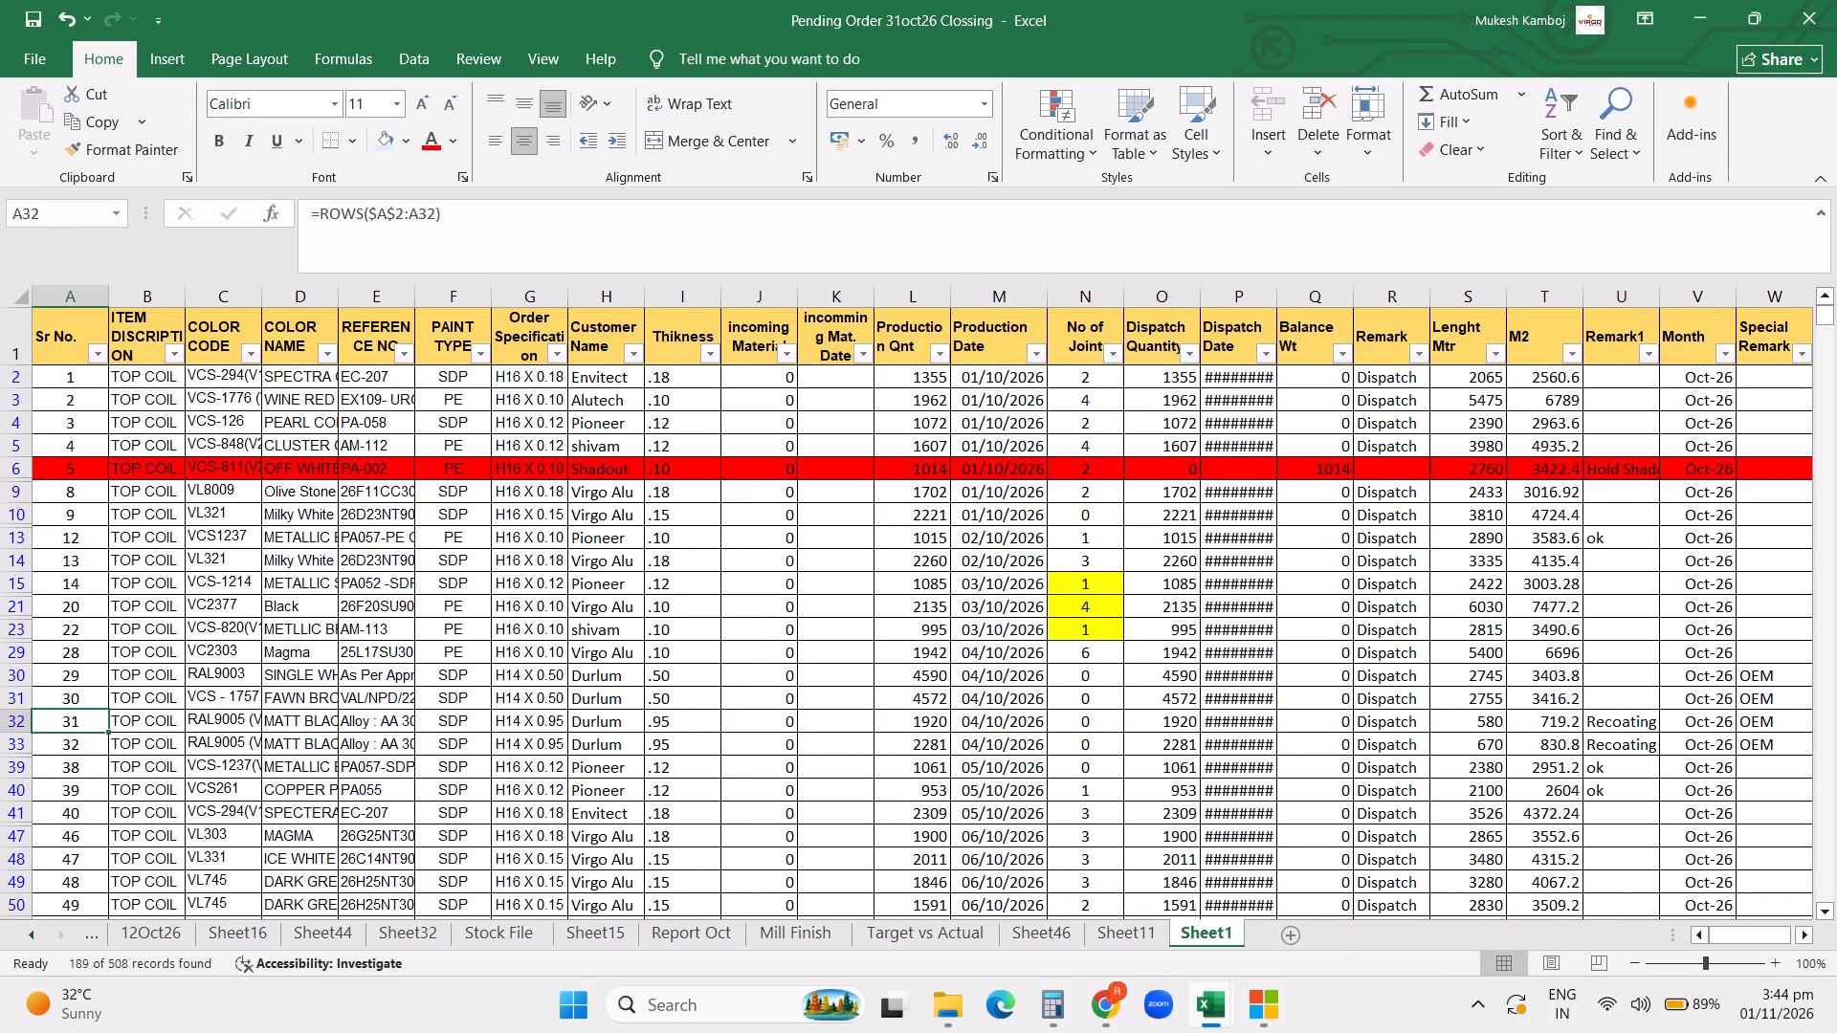
pyautogui.click(552, 487)
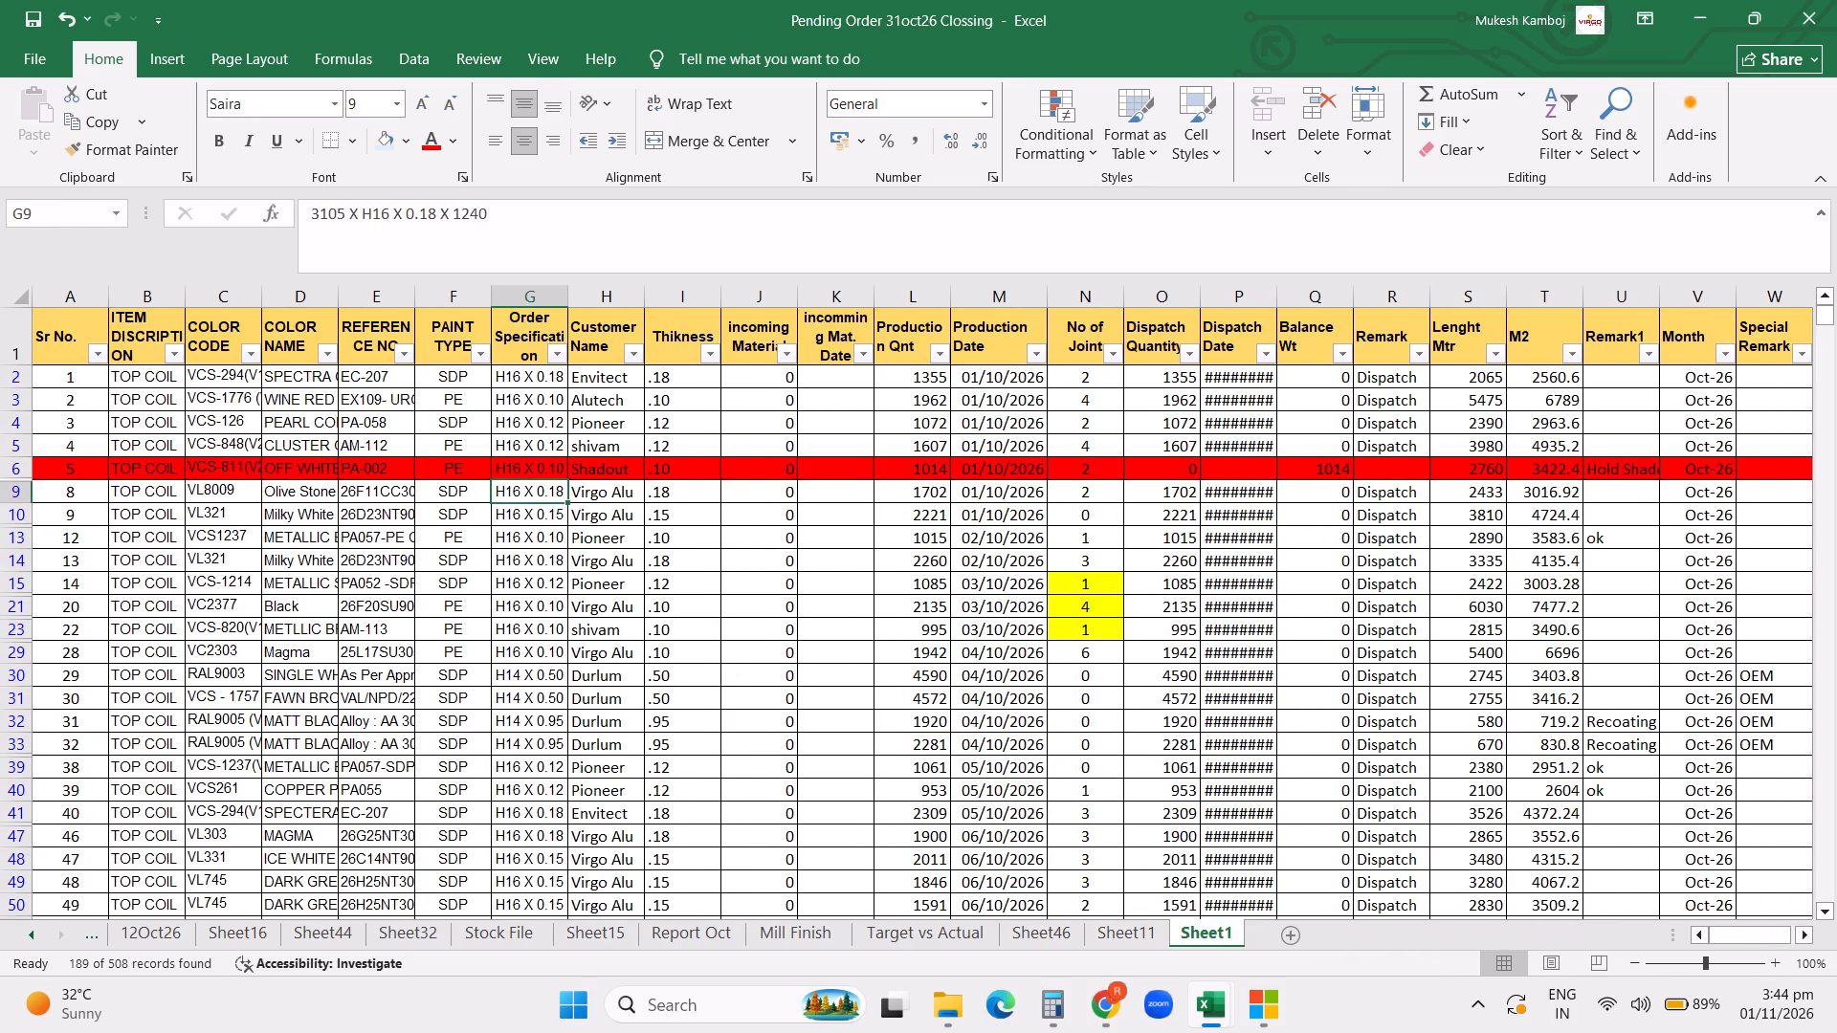
pyautogui.press('Down')
pyautogui.press('Down')
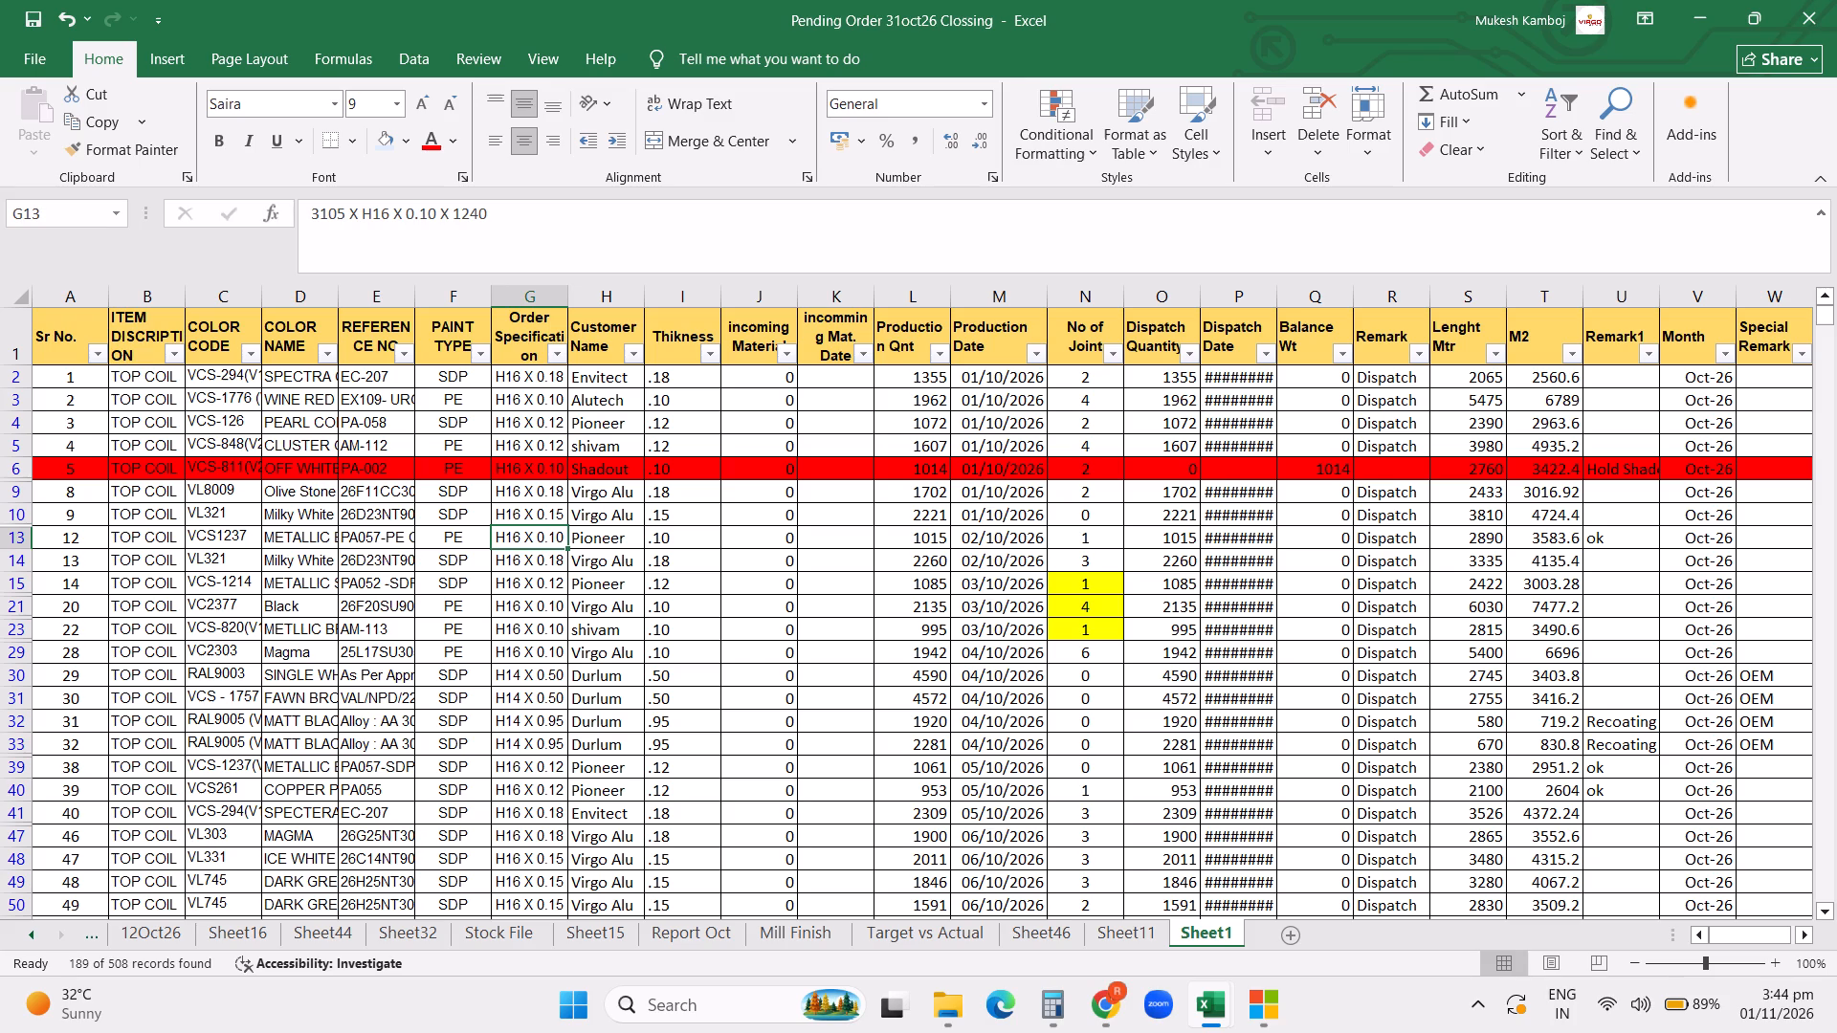
pyautogui.moveTo(260, 290); pyautogui.dragTo(308, 300)
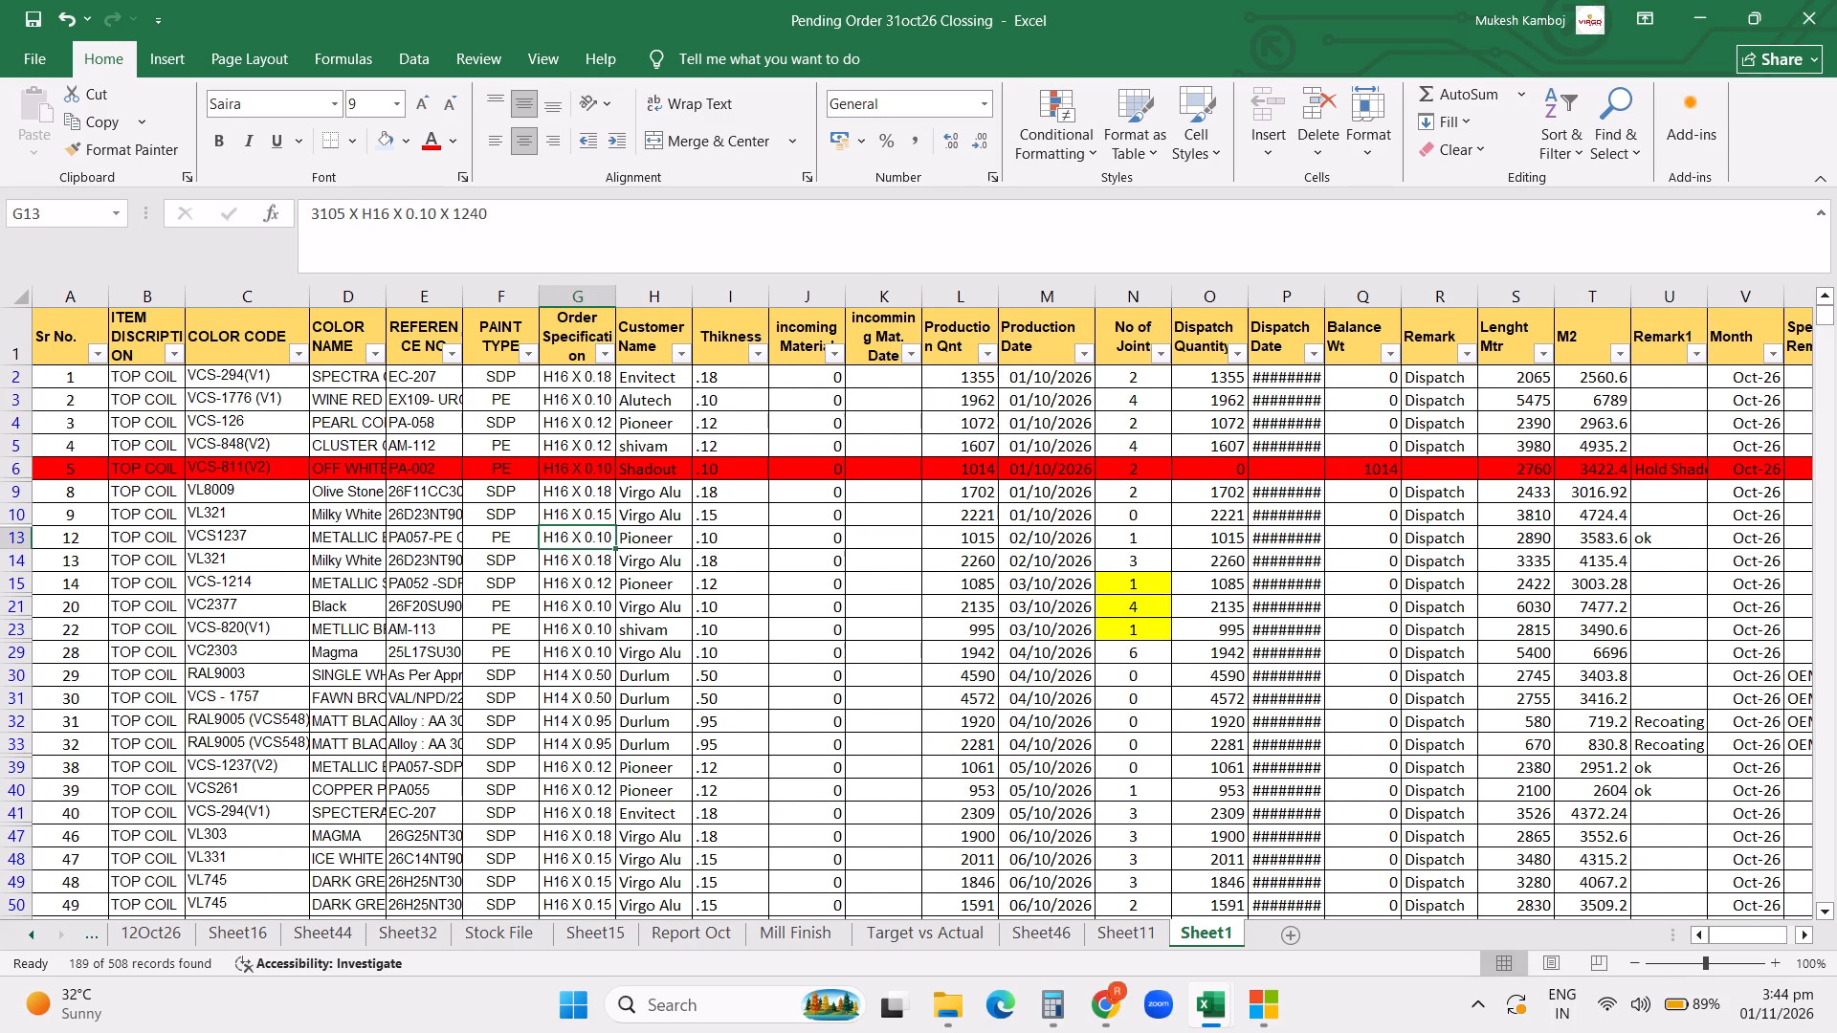
pyautogui.moveTo(386, 300); pyautogui.dragTo(431, 297)
pyautogui.moveTo(431, 297); pyautogui.dragTo(447, 294)
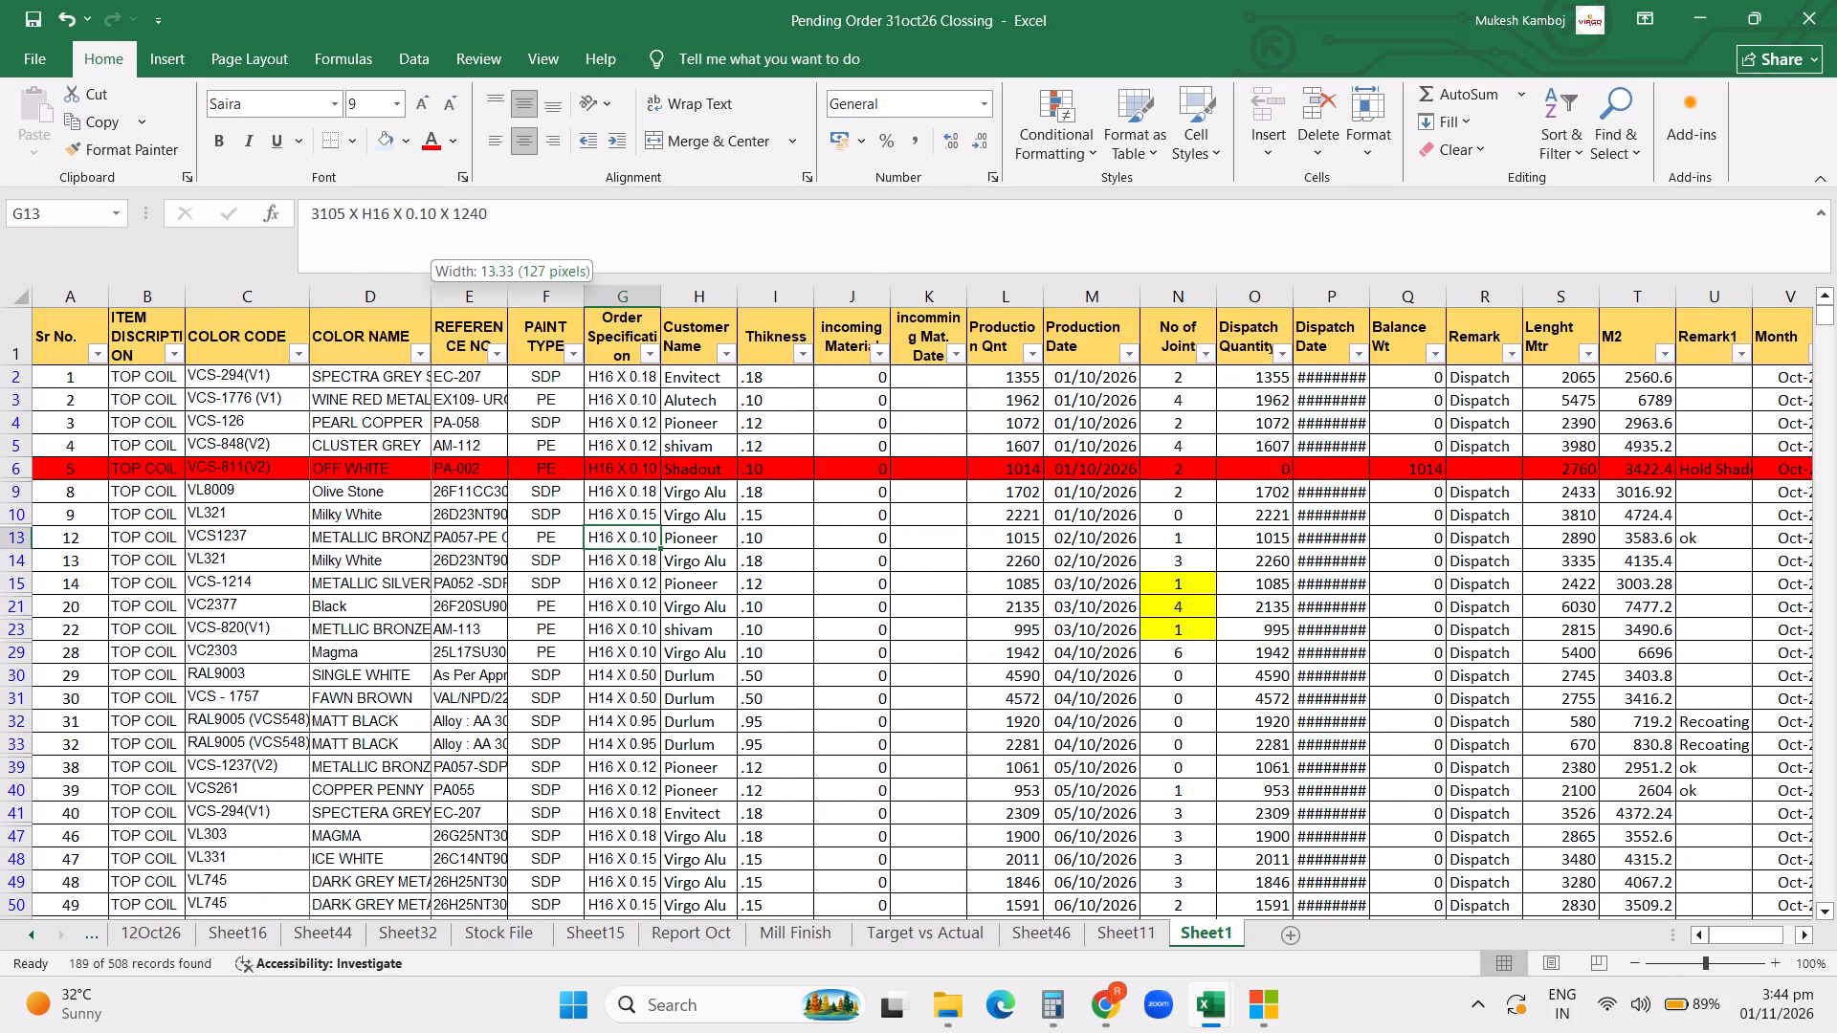
pyautogui.moveTo(447, 294); pyautogui.dragTo(469, 293)
# Examine the COLOR NAME entries of the filtered Acp Top rows on Sheet1, from the top down to row 182.
pyautogui.click(367, 403)
pyautogui.press('Down')
pyautogui.press('Down')
pyautogui.press('Down')
pyautogui.press('Down')
pyautogui.press('Down')
pyautogui.press('Down')
pyautogui.press('Down')
pyautogui.press('Down')
pyautogui.press('Down')
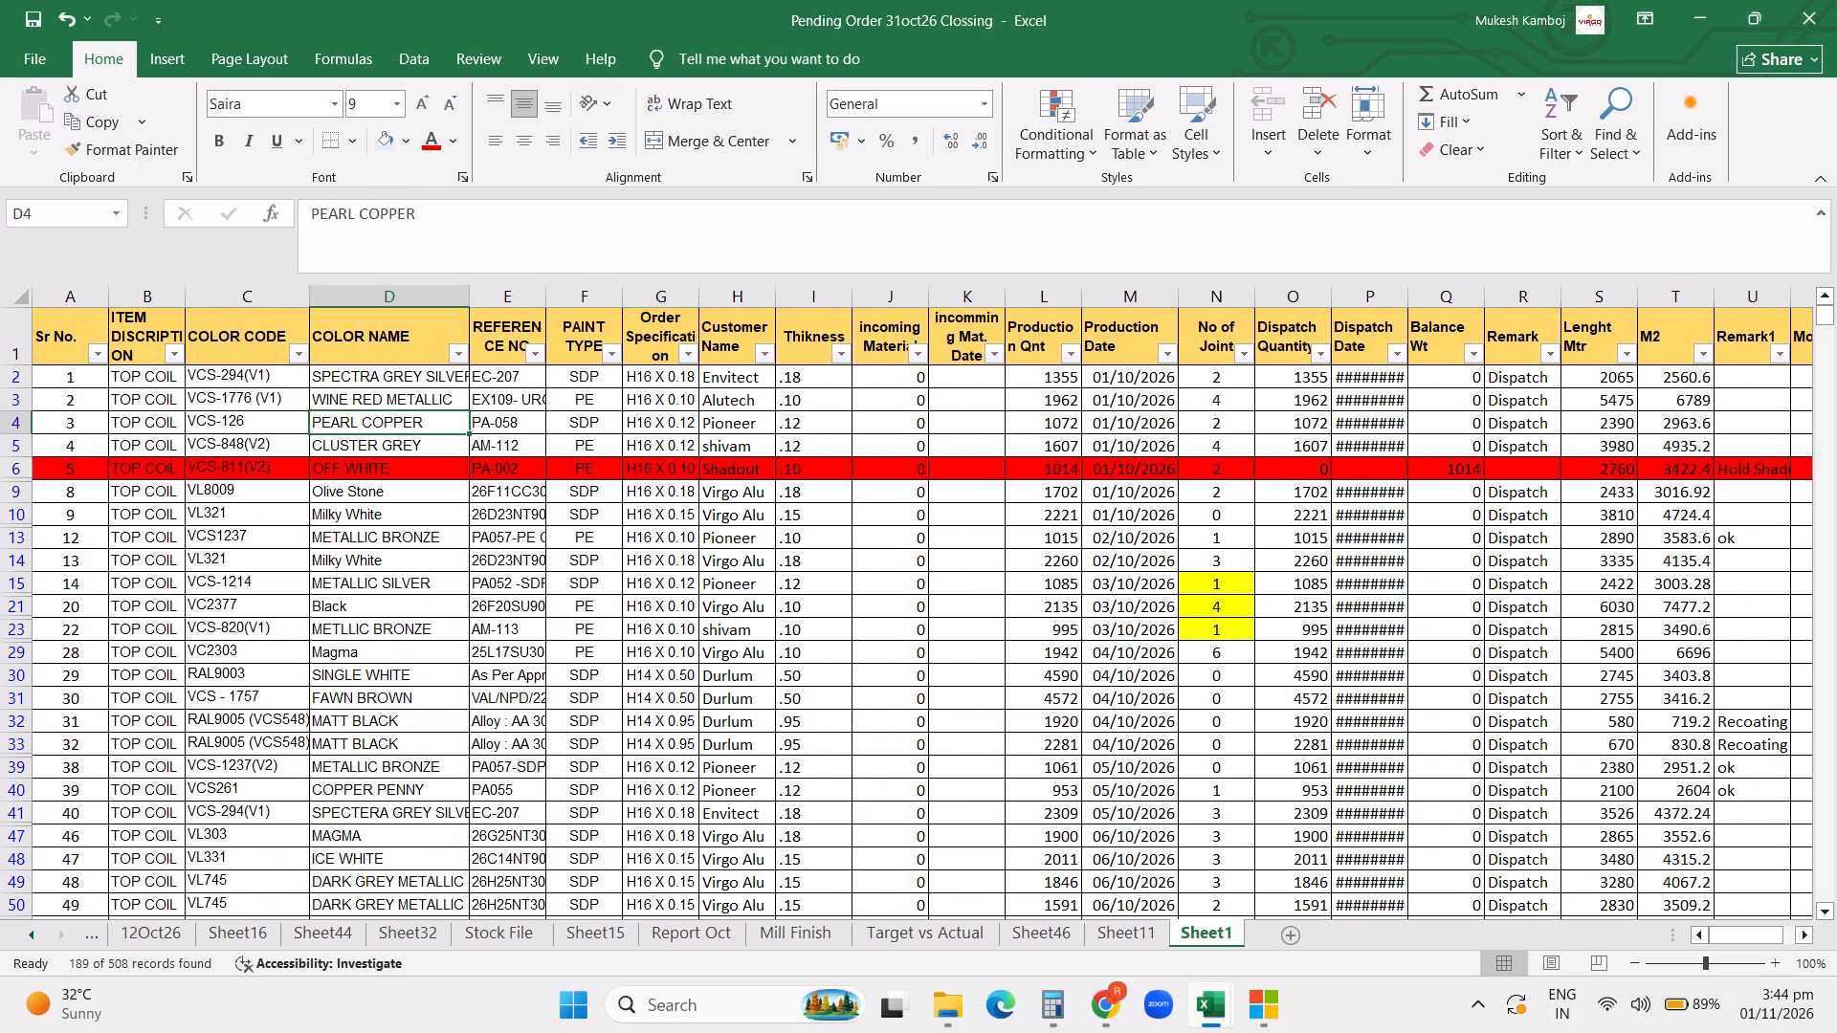
pyautogui.press('Down')
pyautogui.press('Down')
pyautogui.press('Down')
pyautogui.press('Down')
pyautogui.press('Down')
pyautogui.press('Down')
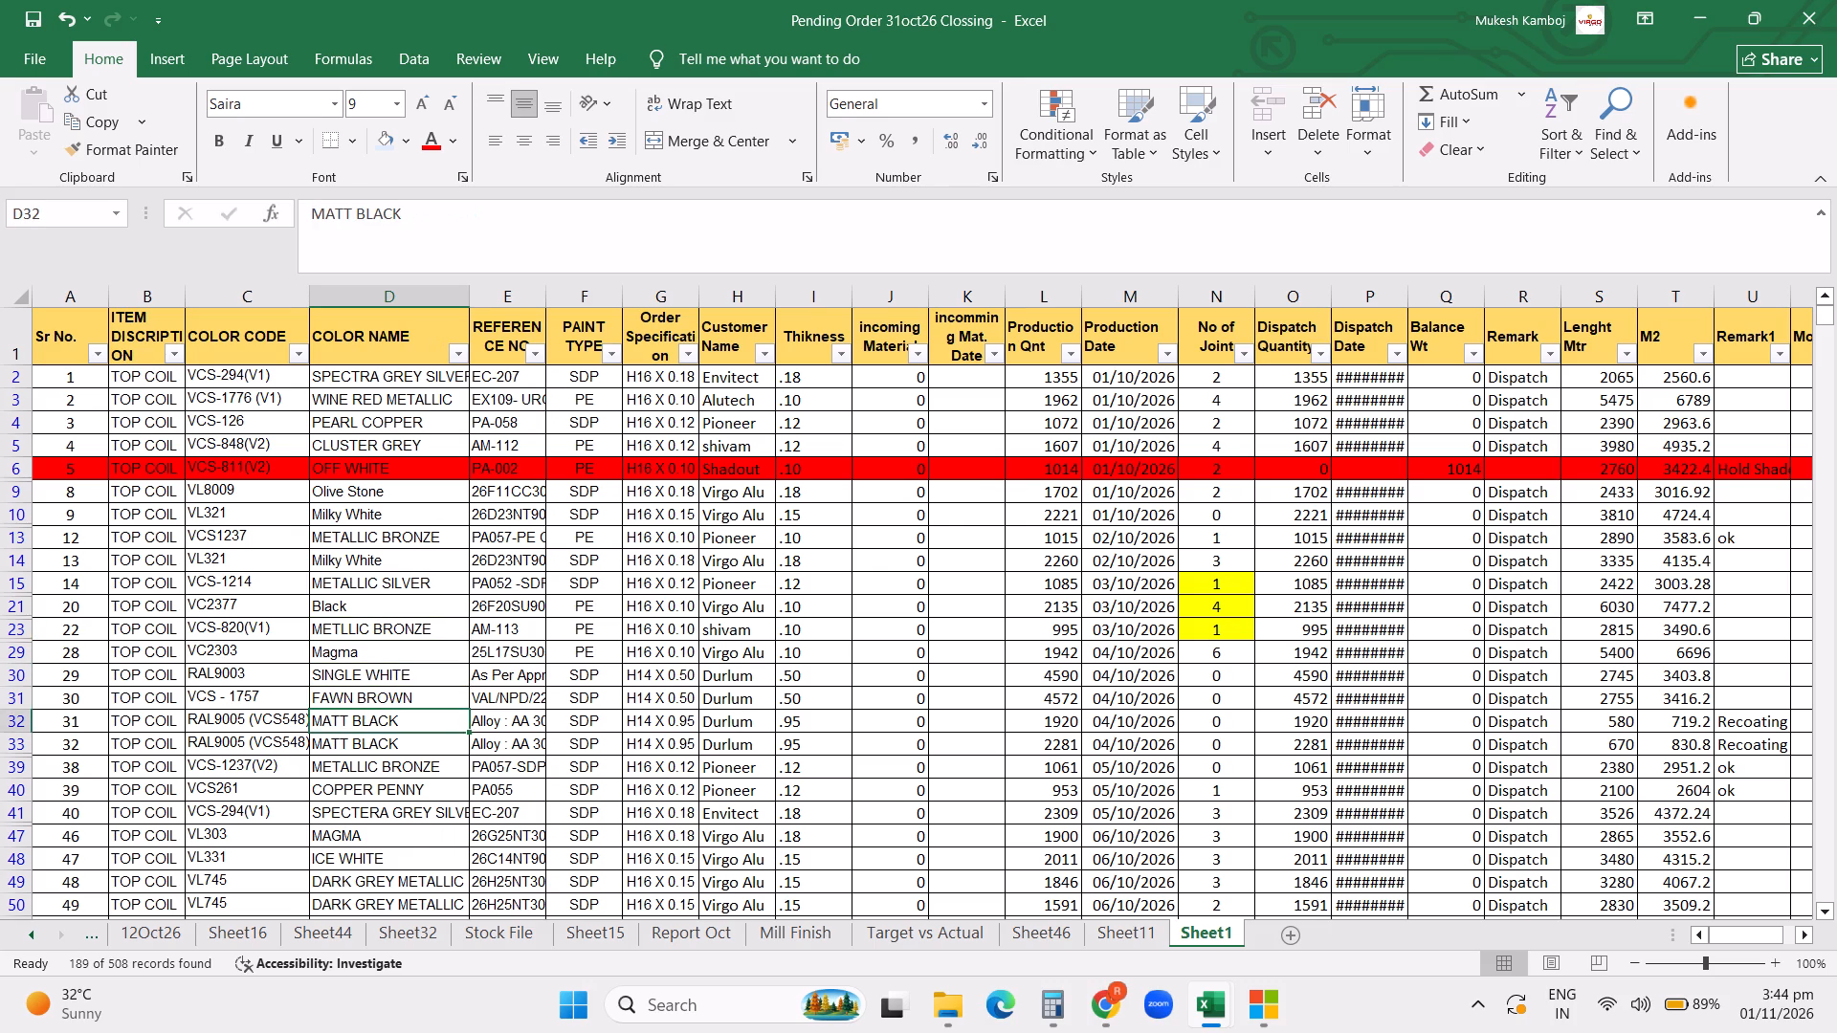
pyautogui.press('Down')
pyautogui.press('Down')
pyautogui.press('Down')
pyautogui.press('Down')
pyautogui.press('Down')
pyautogui.press('Down')
pyautogui.press('Down')
pyautogui.press('Down')
pyautogui.press('Down')
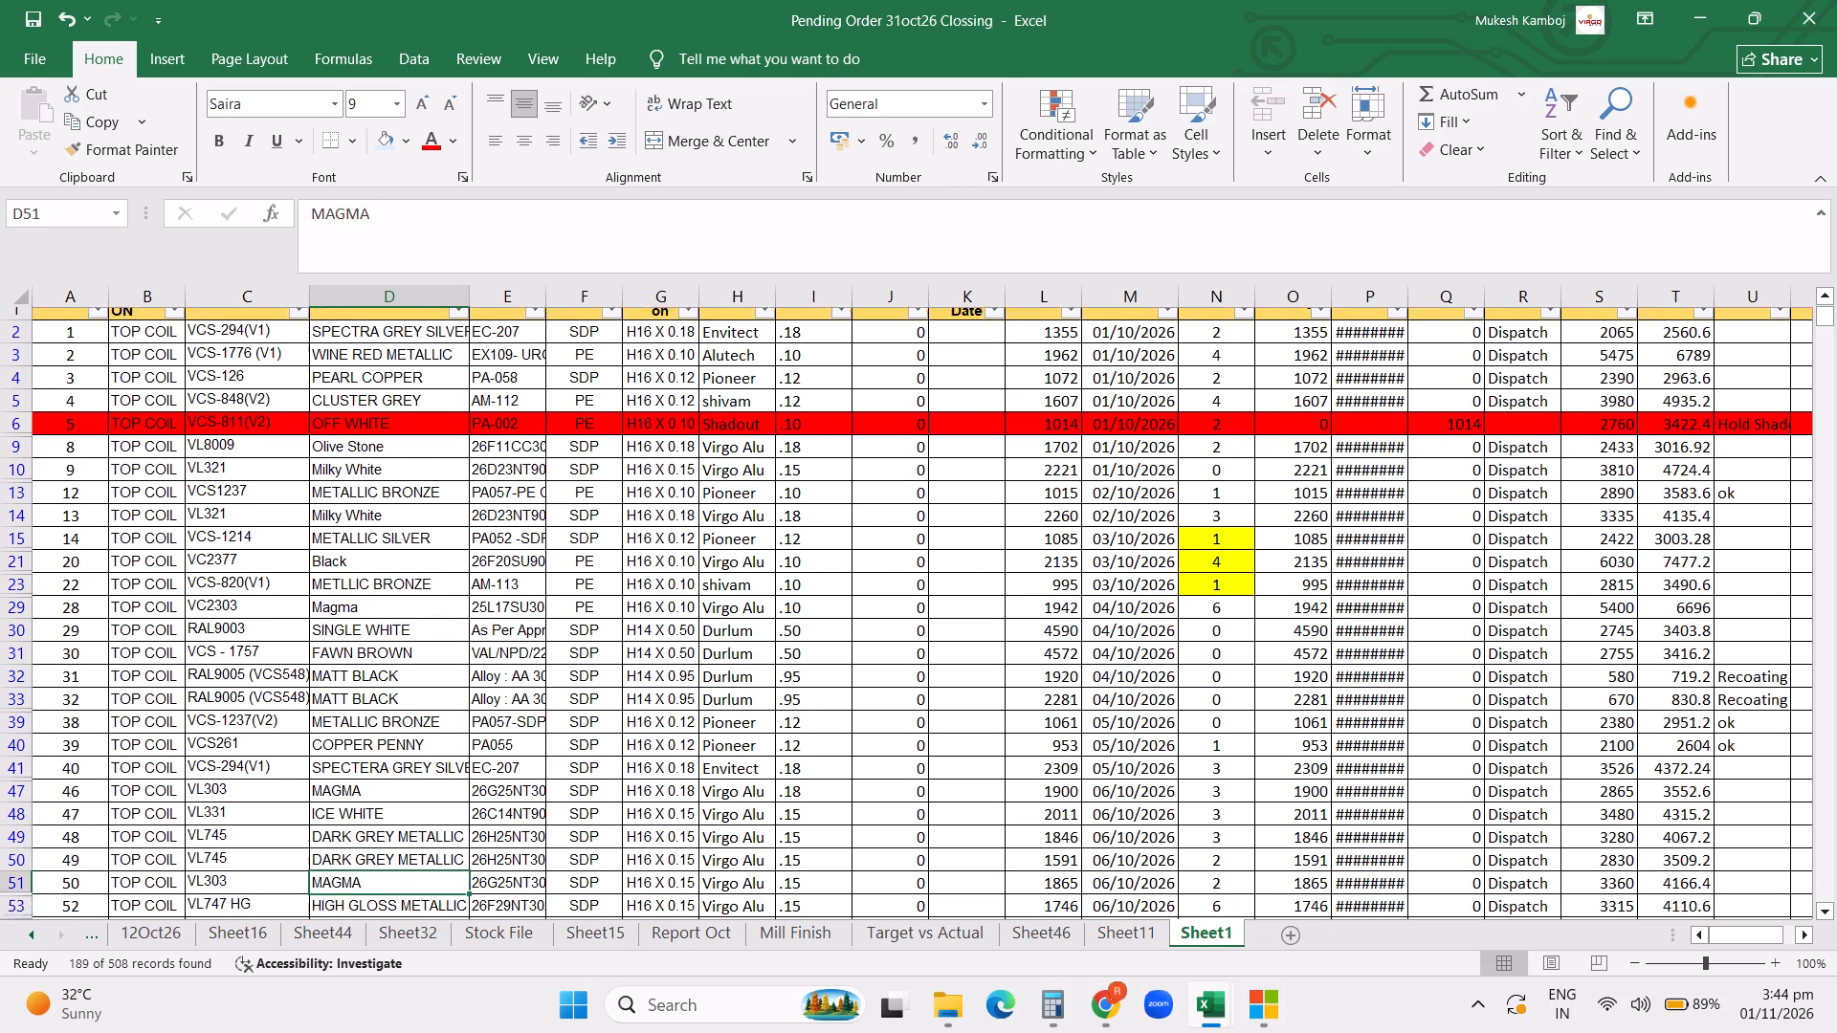
pyautogui.press('Down')
pyautogui.press('Down')
pyautogui.press('Down')
pyautogui.press('Down')
pyautogui.press('Down')
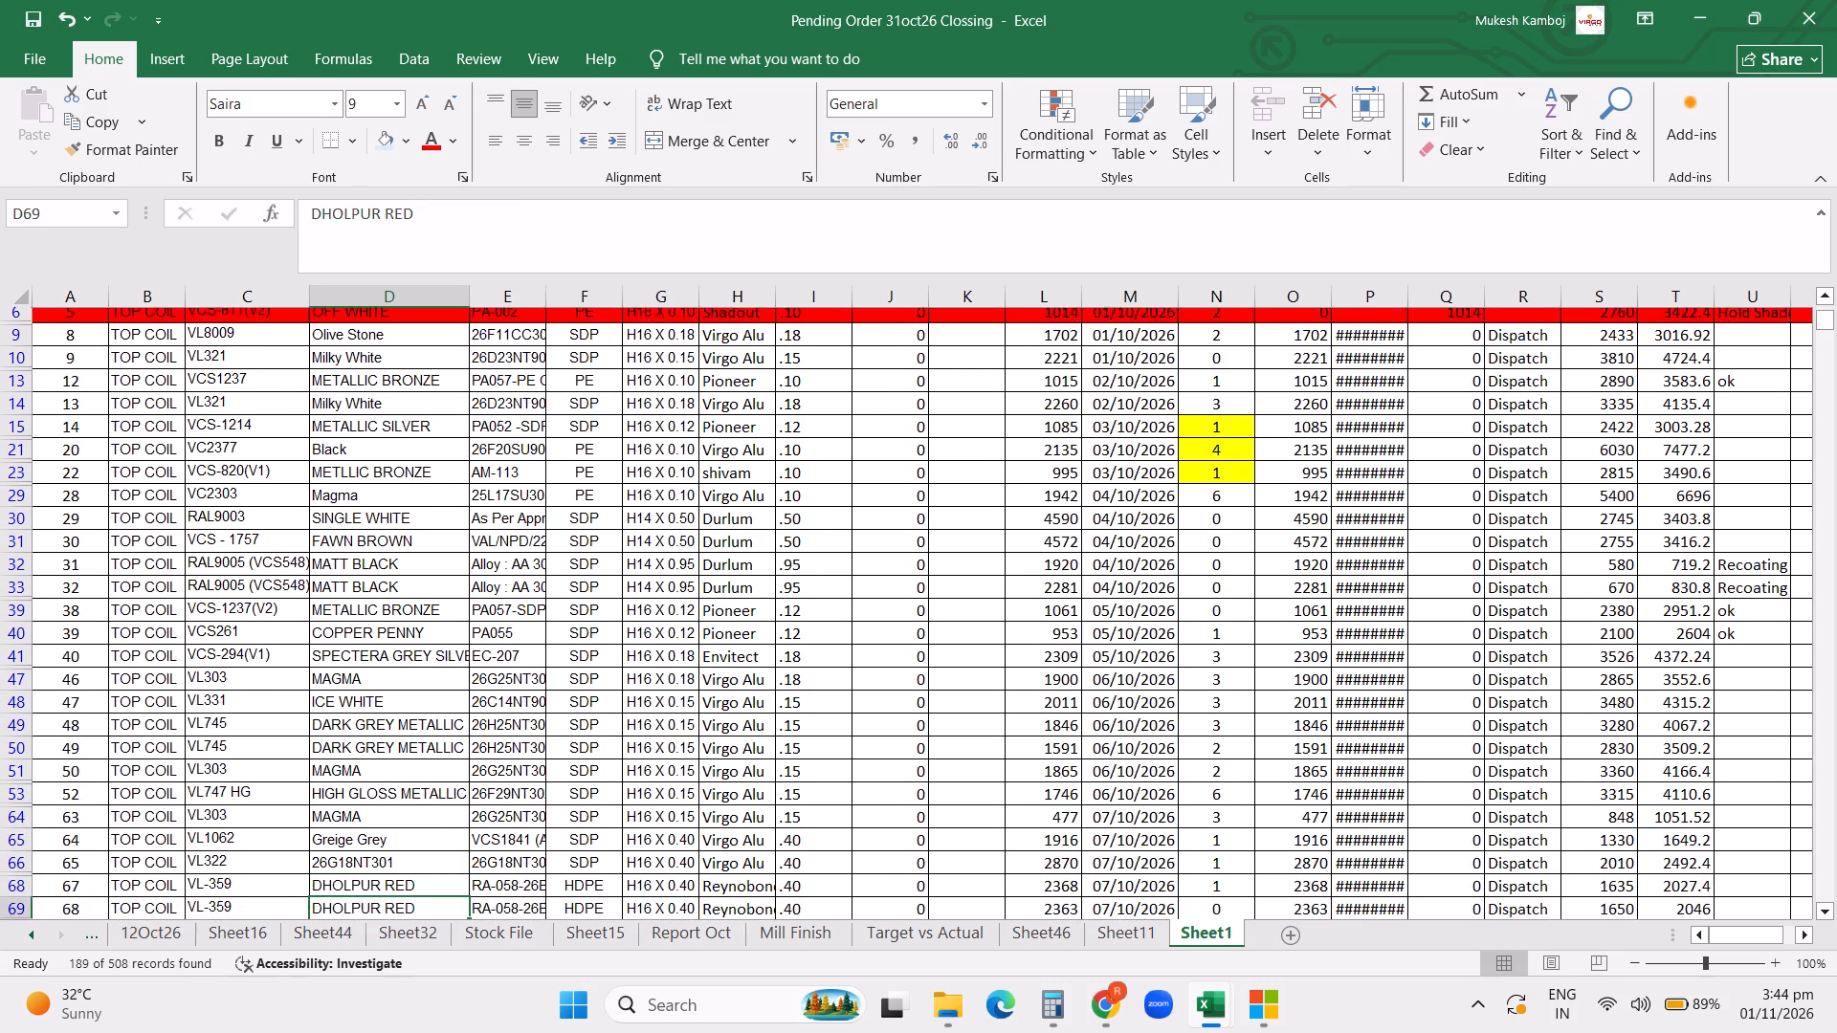
pyautogui.press('Down')
pyautogui.press('Down')
pyautogui.press('Down')
pyautogui.press('Down')
pyautogui.press('Down')
pyautogui.press('Down')
pyautogui.press('Down')
pyautogui.press('Down')
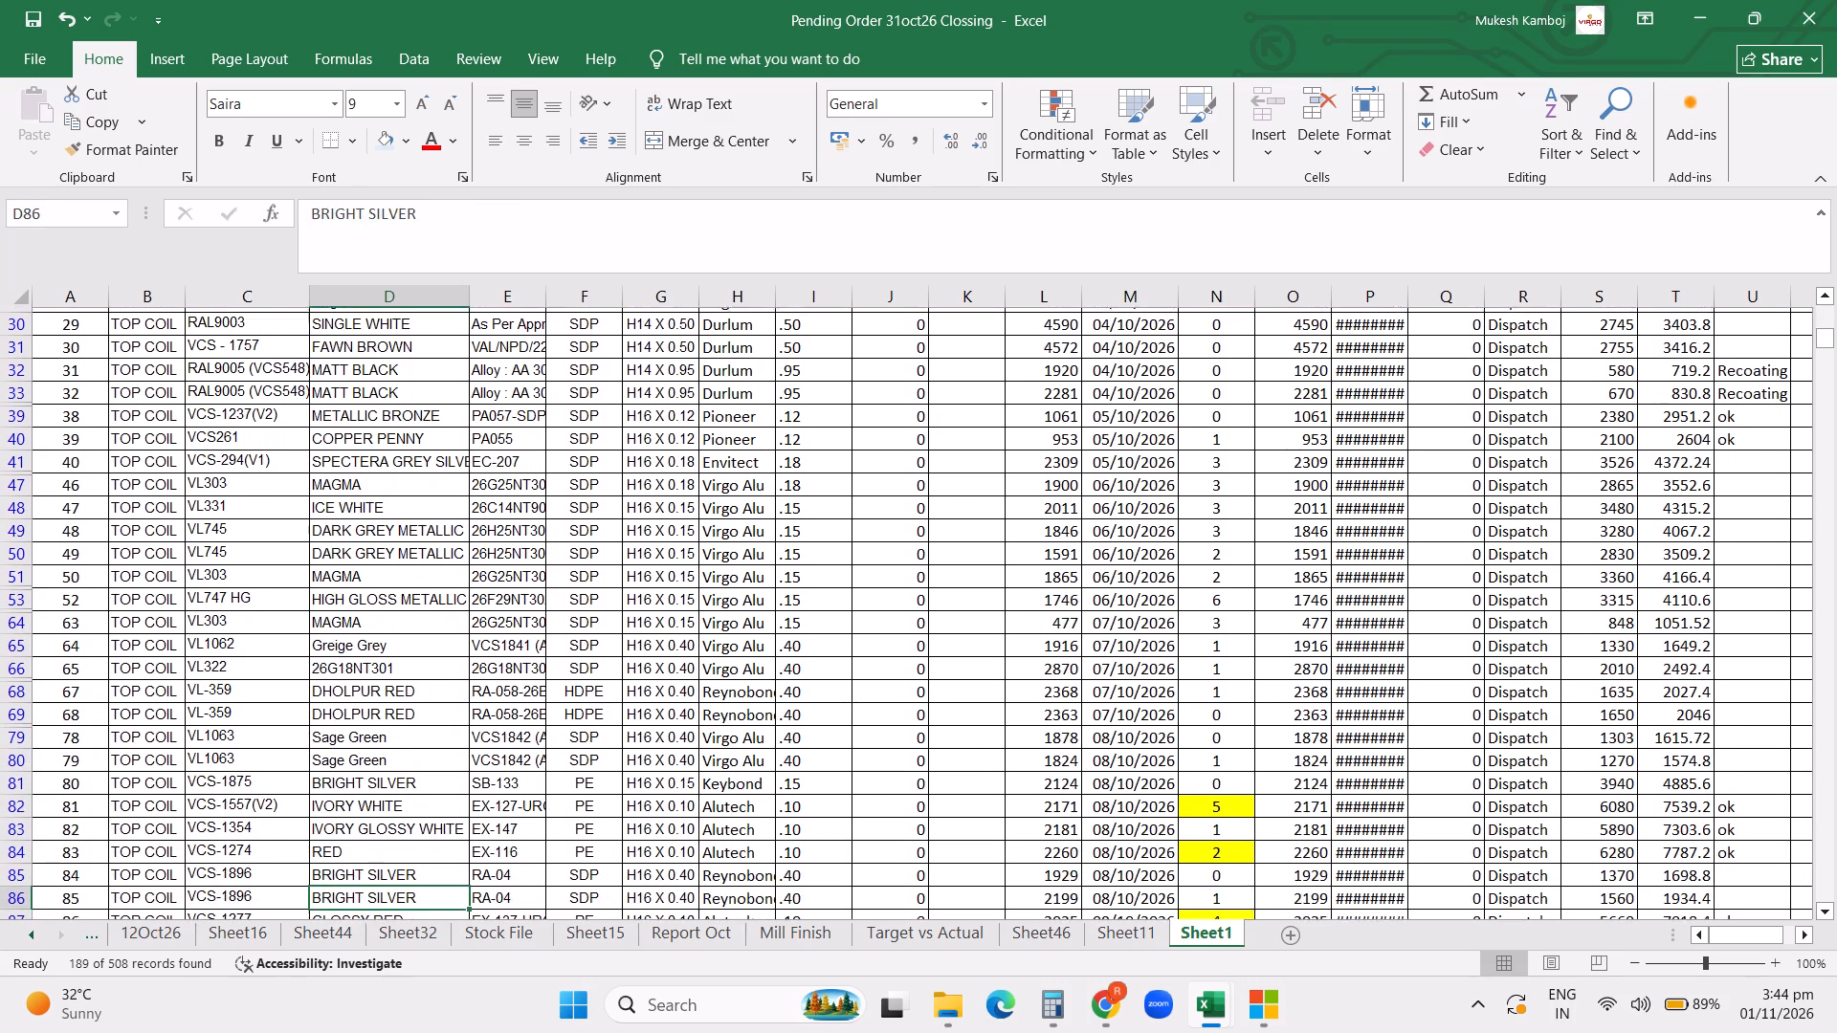
pyautogui.press('Down')
pyautogui.press('Down')
pyautogui.press('Down')
pyautogui.press('Down')
pyautogui.press('Down')
pyautogui.press('Down')
pyautogui.press('Down')
pyautogui.press('Down')
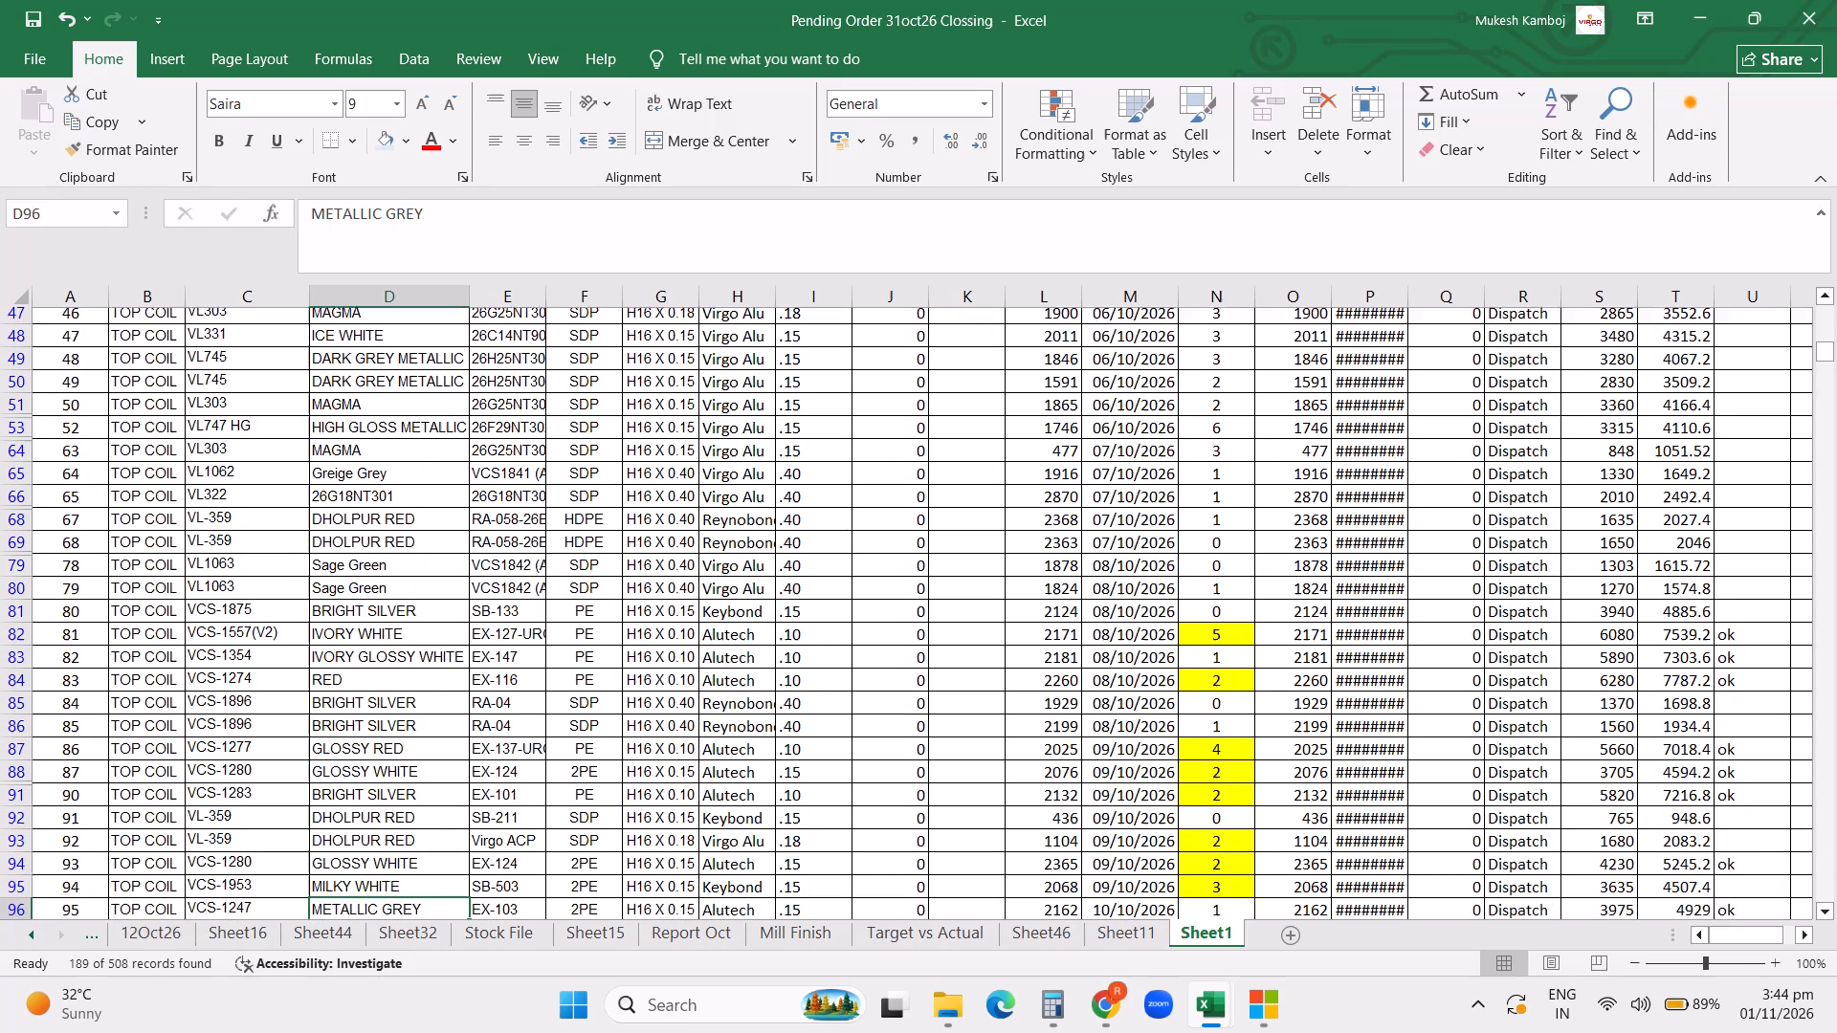
pyautogui.press('Down')
pyautogui.press('Down')
pyautogui.press('Down')
pyautogui.press('Down')
pyautogui.press('Down')
pyautogui.press('Down')
pyautogui.press('Down')
pyautogui.press('Down')
pyautogui.press('Down')
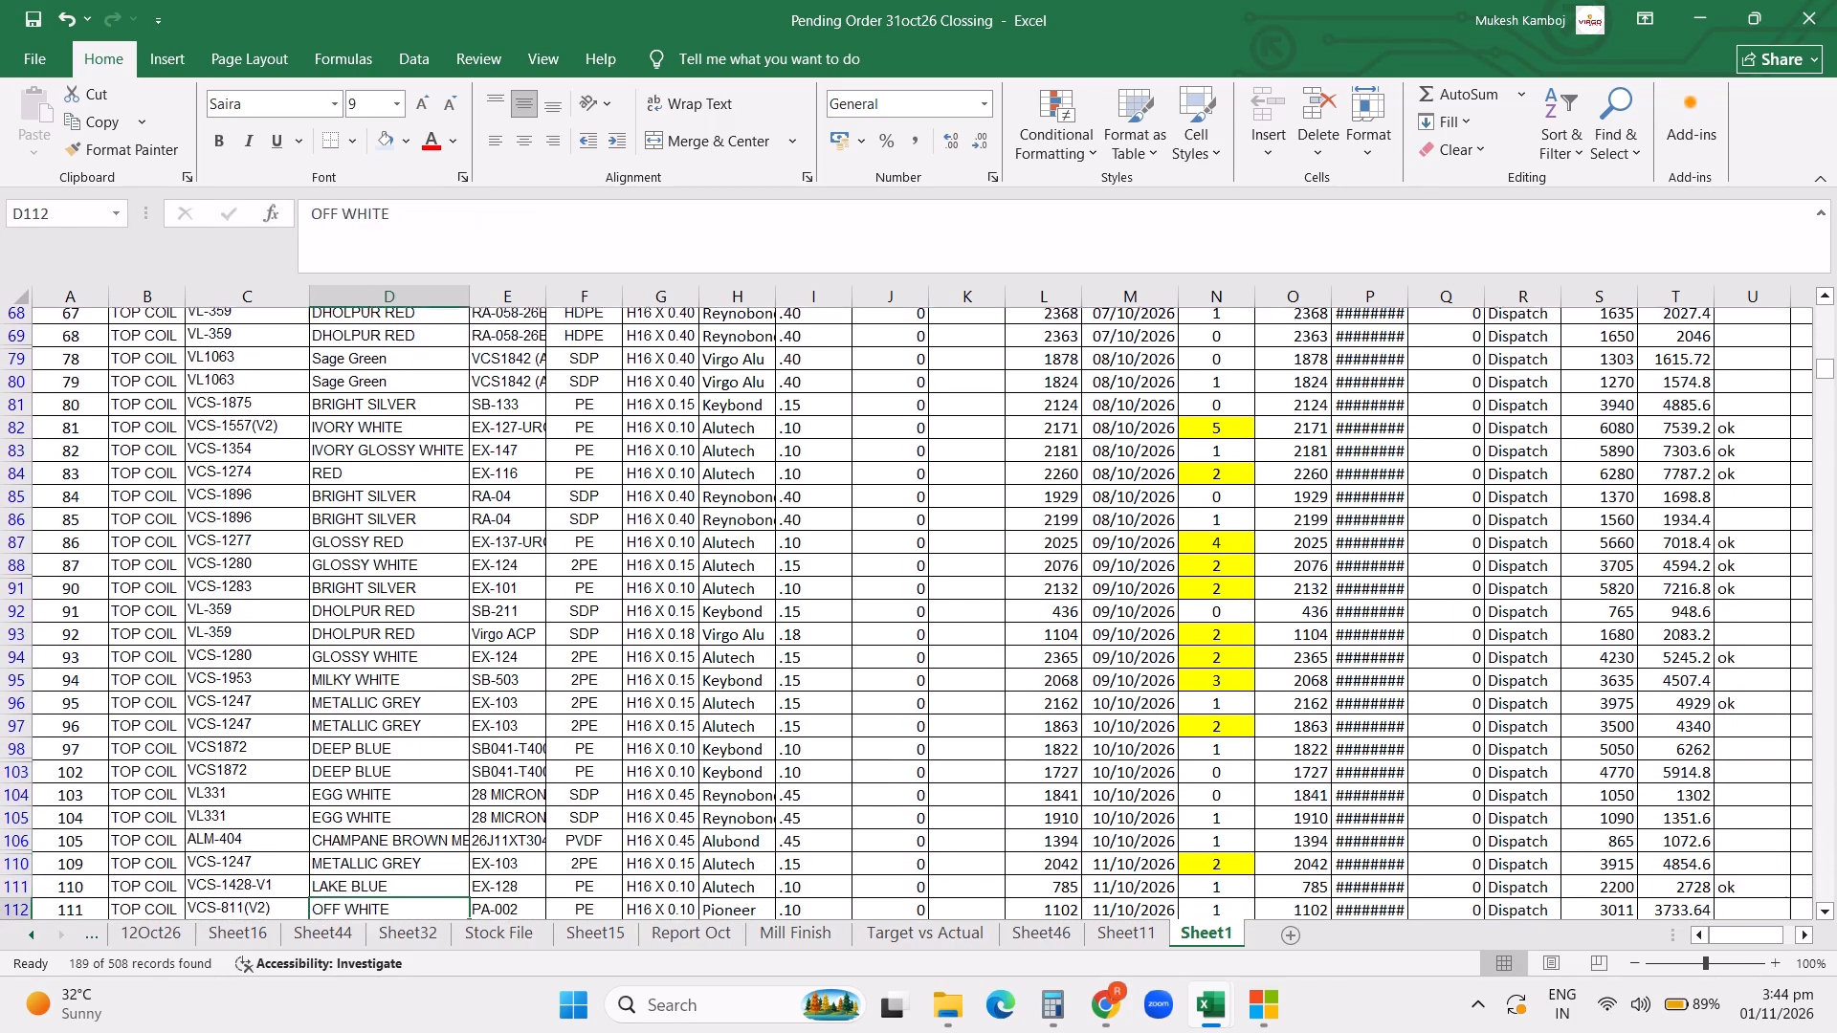
pyautogui.press('Down')
pyautogui.press('Down')
pyautogui.press('Down')
pyautogui.press('Down')
pyautogui.press('Down')
pyautogui.press('Down')
pyautogui.press('Down')
pyautogui.press('Down')
pyautogui.press('Down')
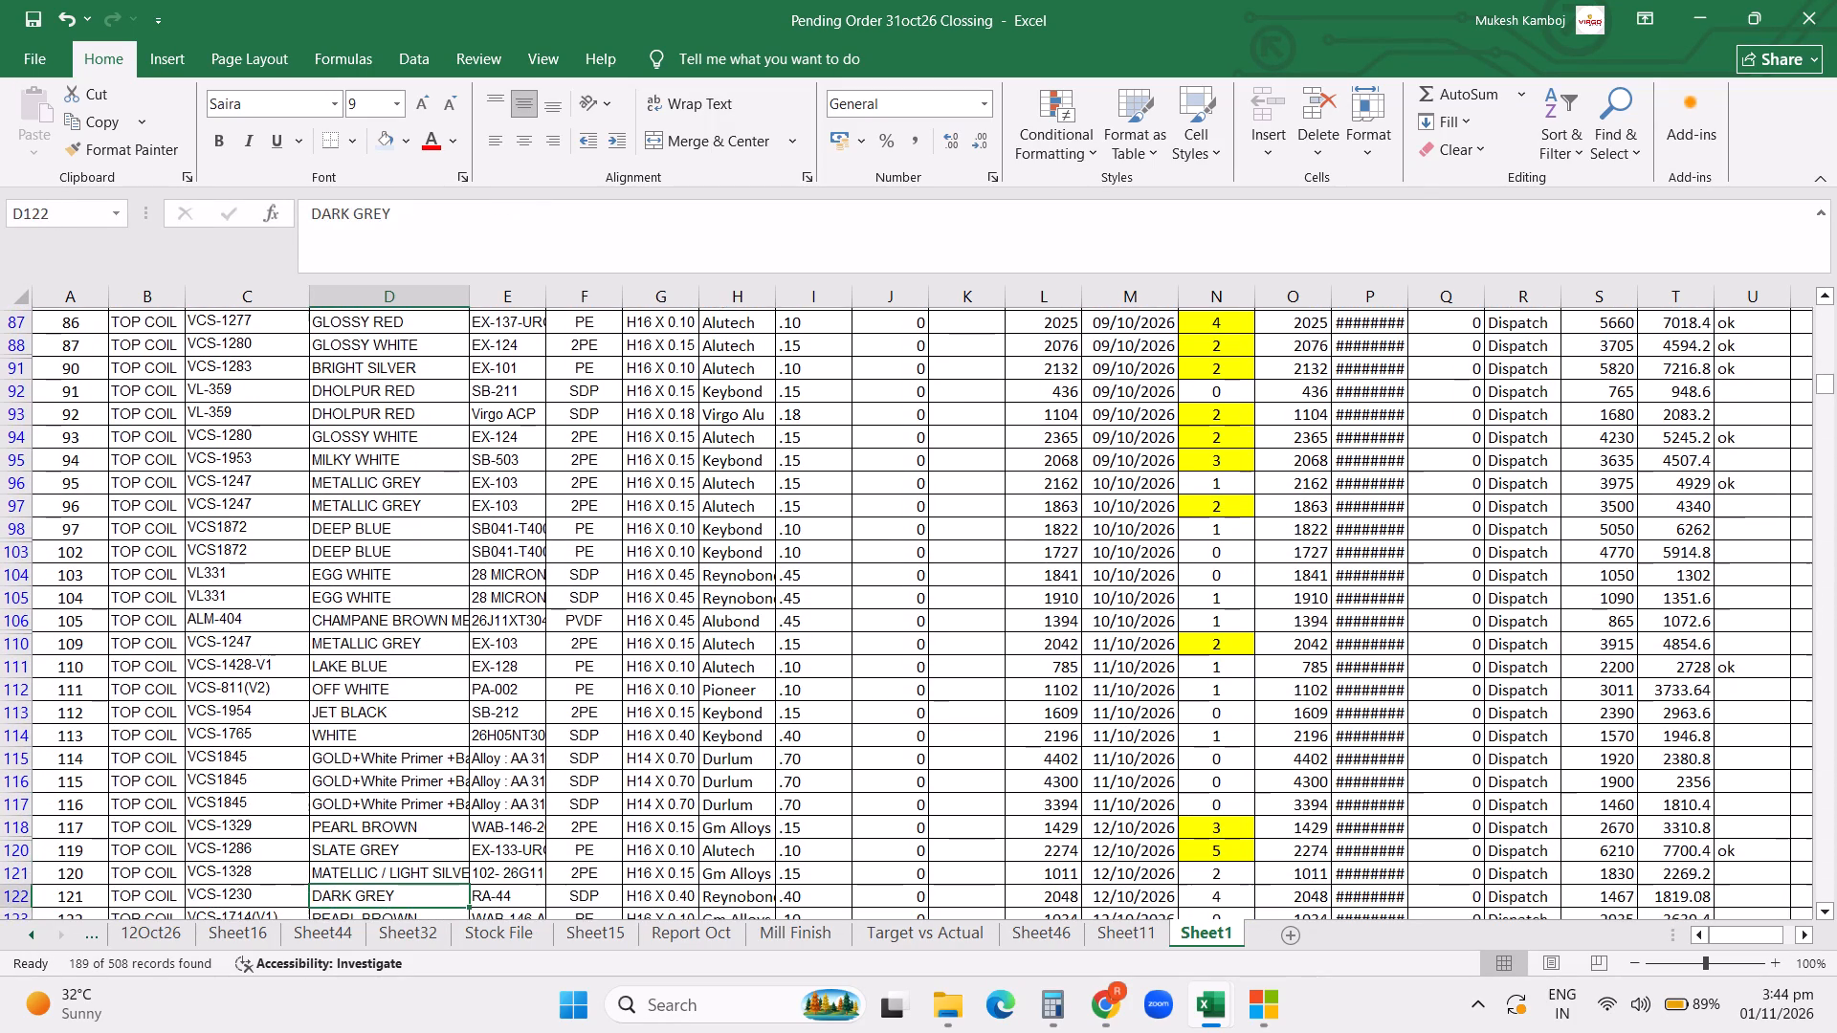
pyautogui.press('Down')
pyautogui.press('Down')
pyautogui.press('Down')
pyautogui.press('Down')
pyautogui.press('Down')
pyautogui.press('Down')
pyautogui.press('Down')
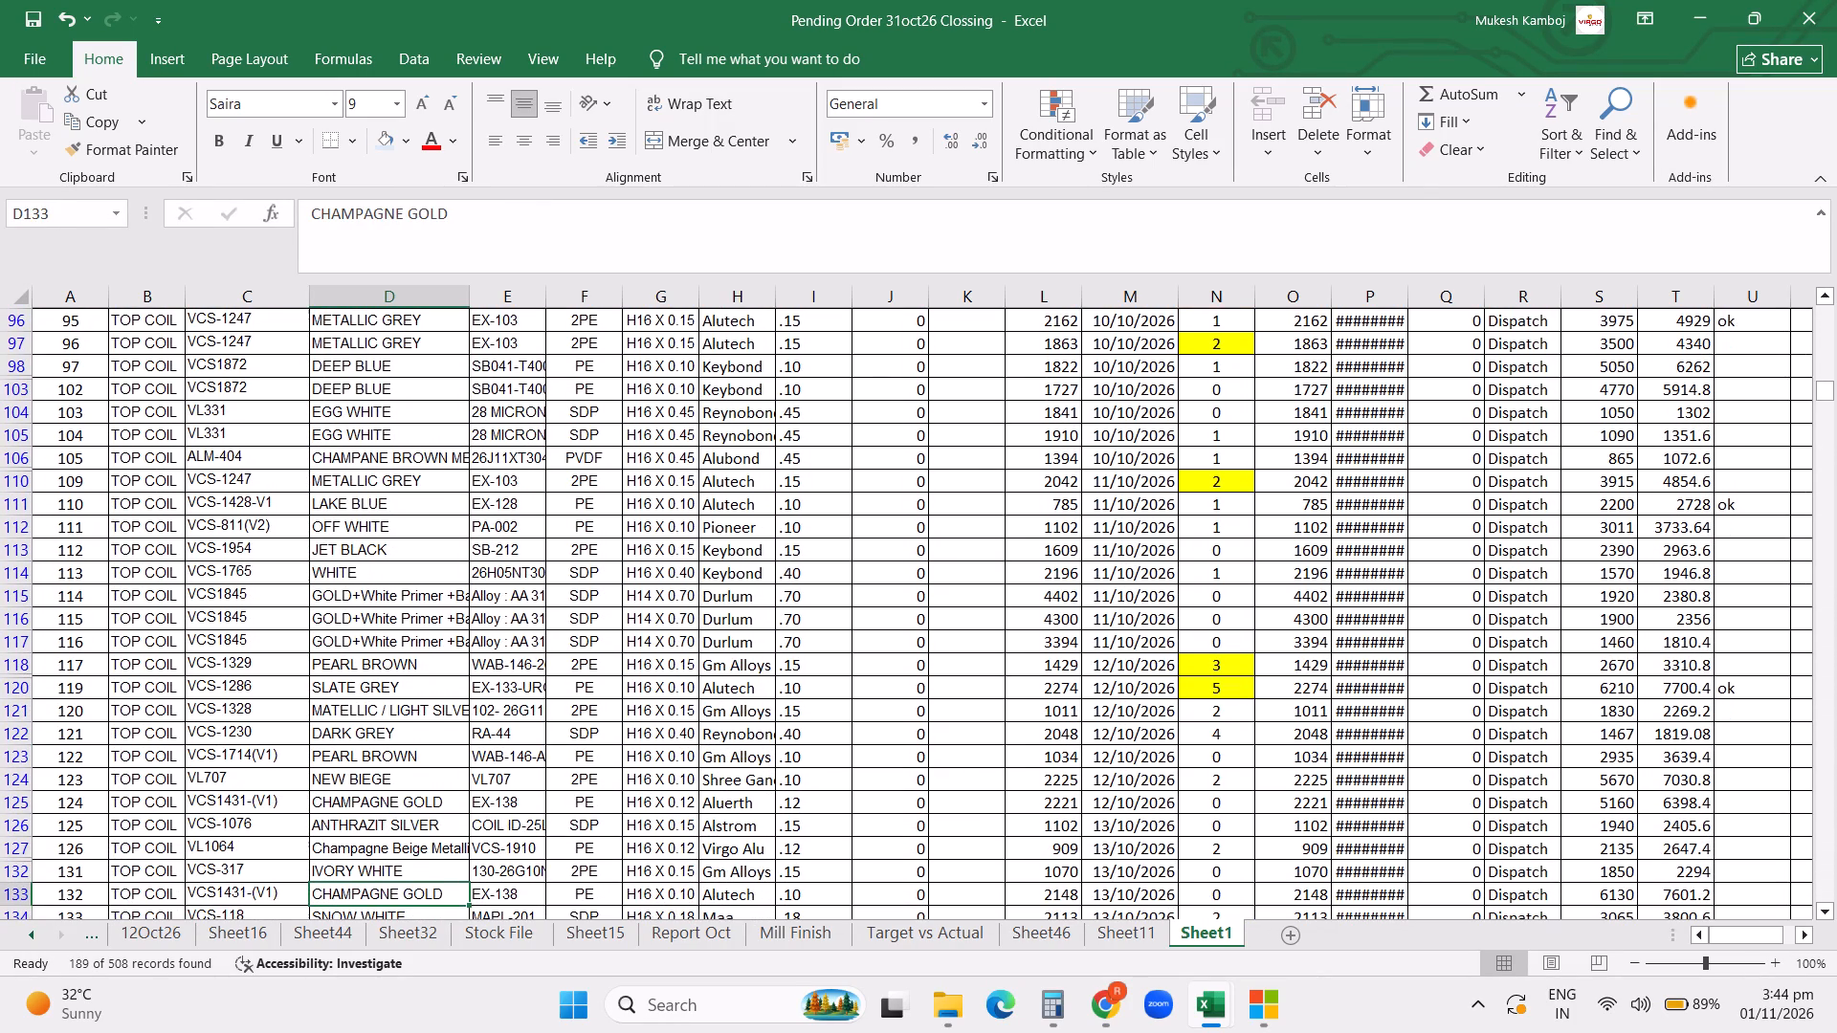
pyautogui.press('Down')
pyautogui.press('Down')
pyautogui.press('Down')
pyautogui.press('Down')
pyautogui.press('Down')
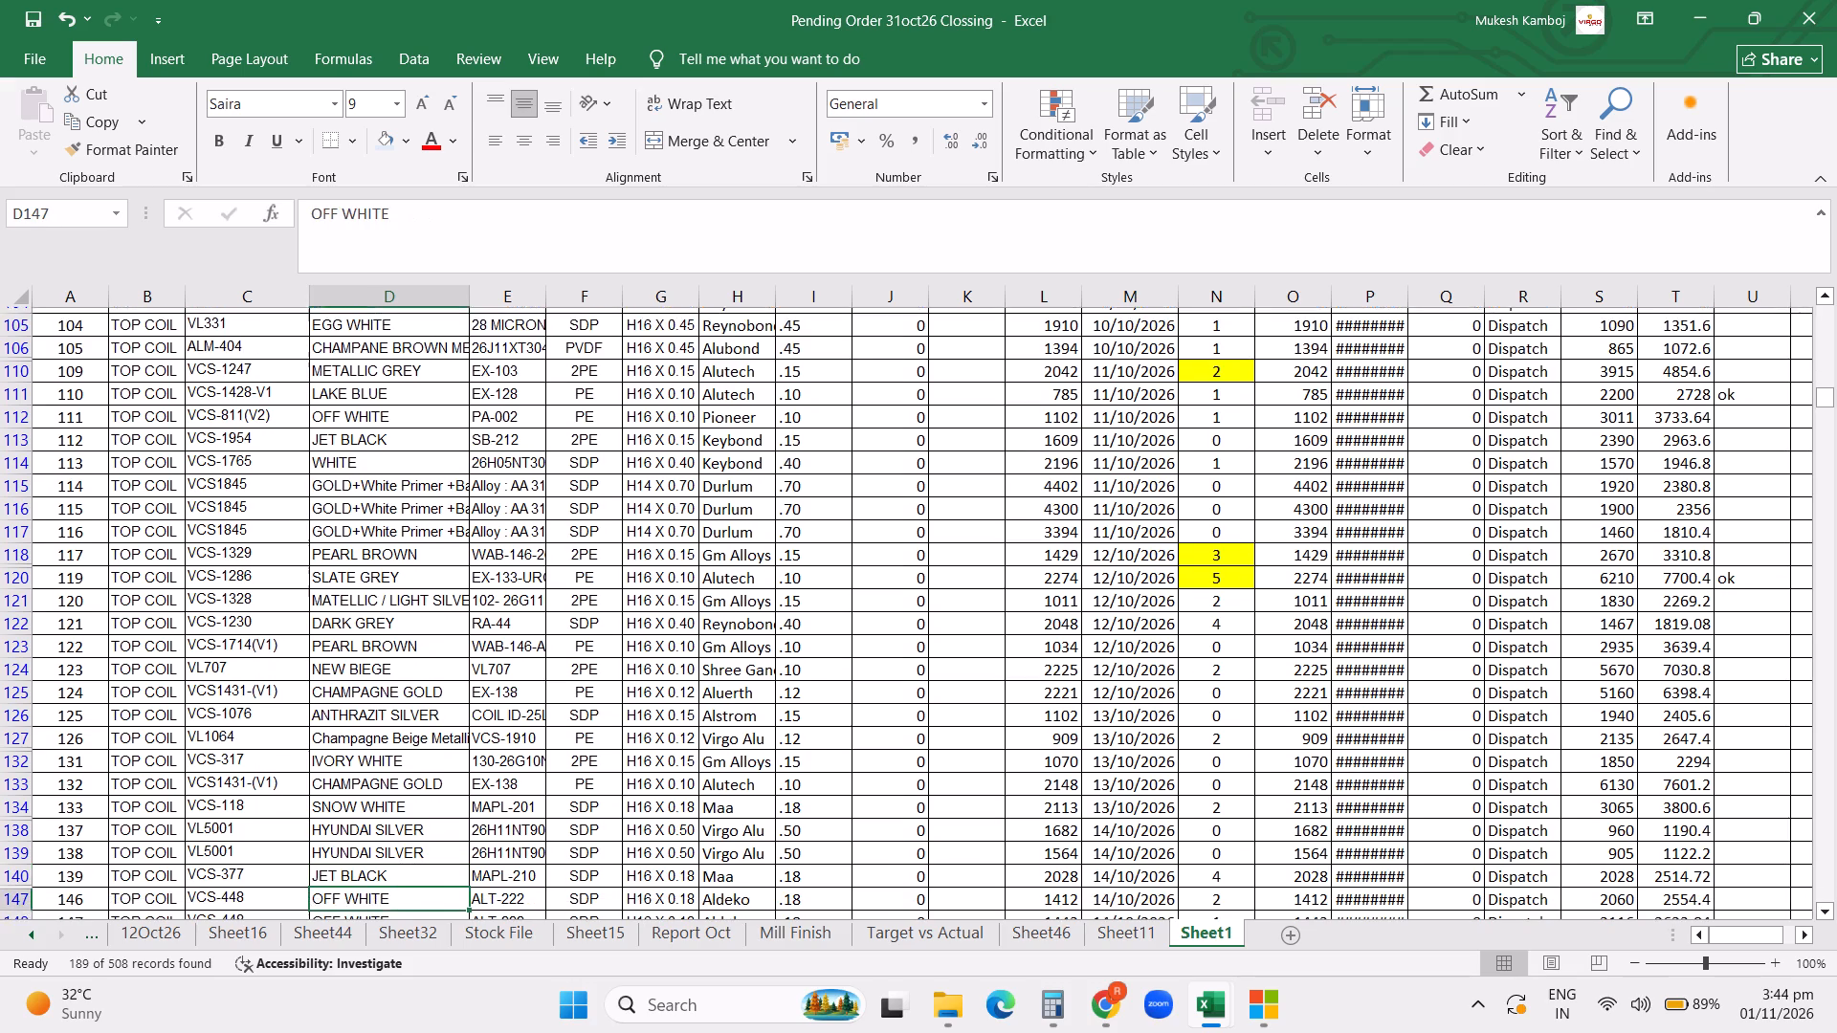
pyautogui.press('Down')
pyautogui.press('Down')
pyautogui.press('Down')
pyautogui.press('Down')
pyautogui.press('Down')
pyautogui.press('Down')
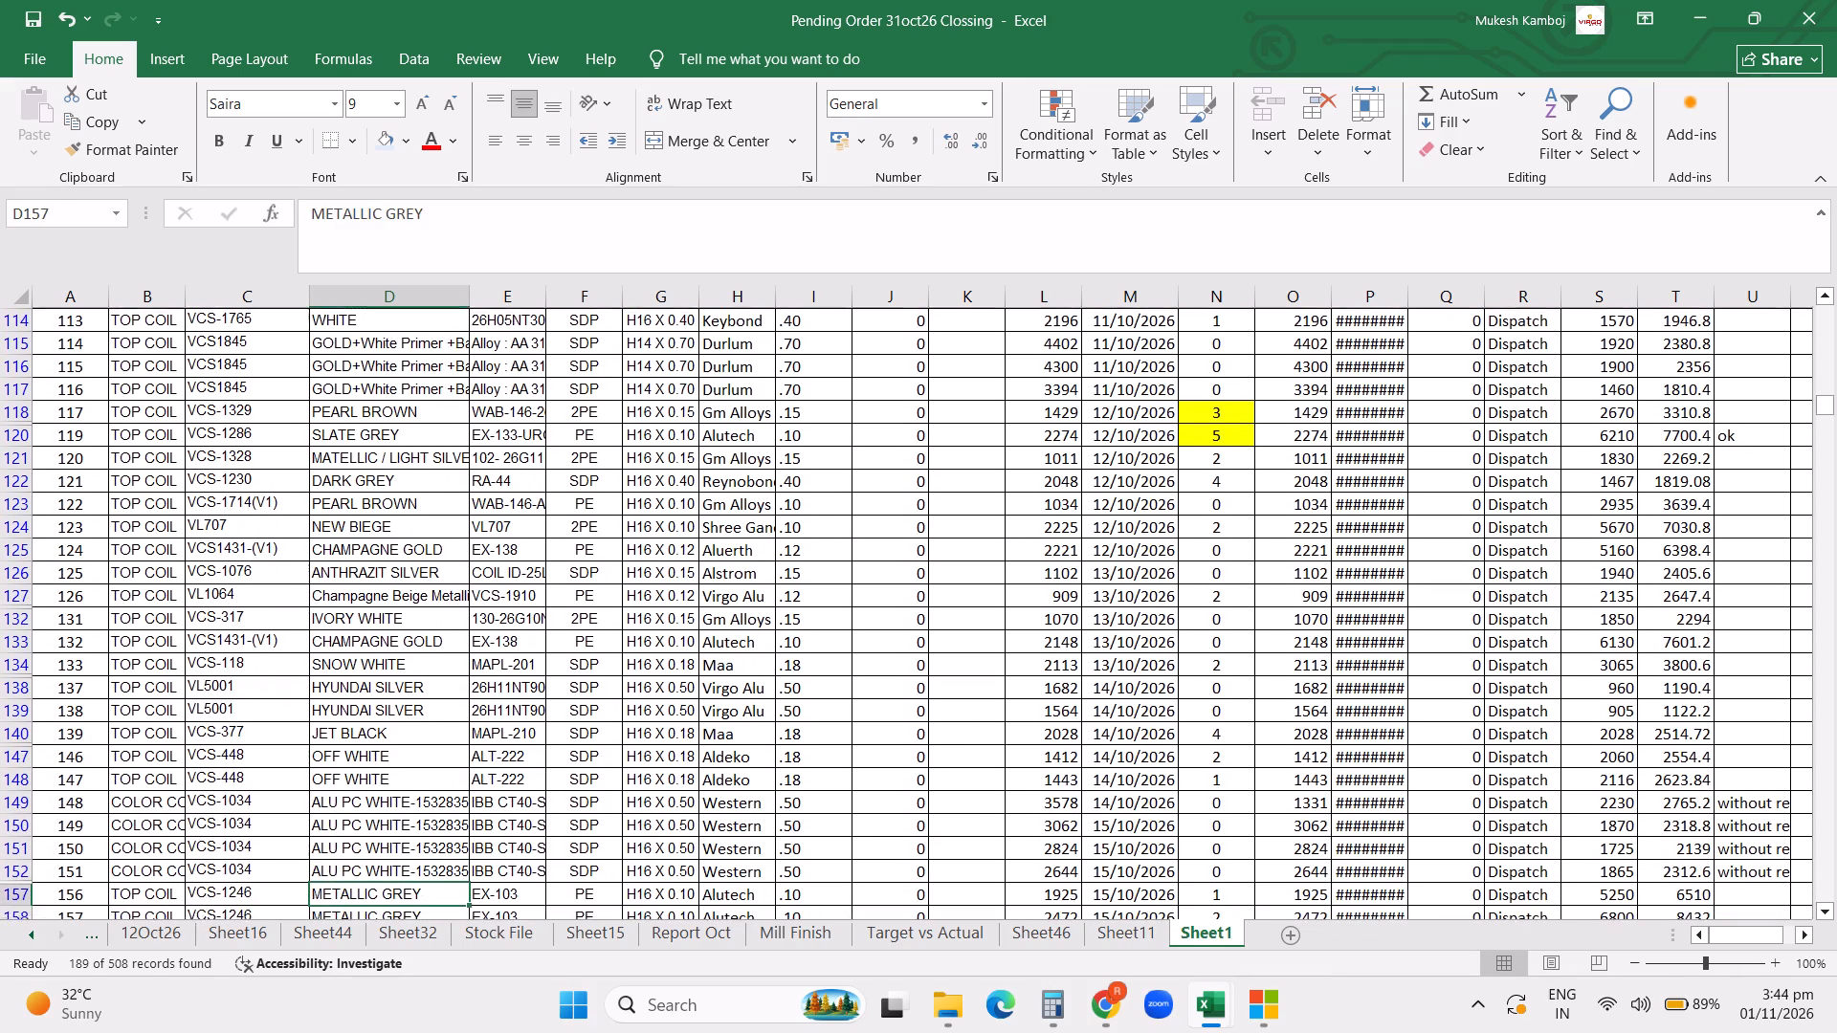
pyautogui.press('Down')
pyautogui.press('Down')
pyautogui.press('Down')
pyautogui.press('Down')
pyautogui.press('Down')
pyautogui.press('Down')
pyautogui.press('Down')
pyautogui.press('Down')
pyautogui.press('Down')
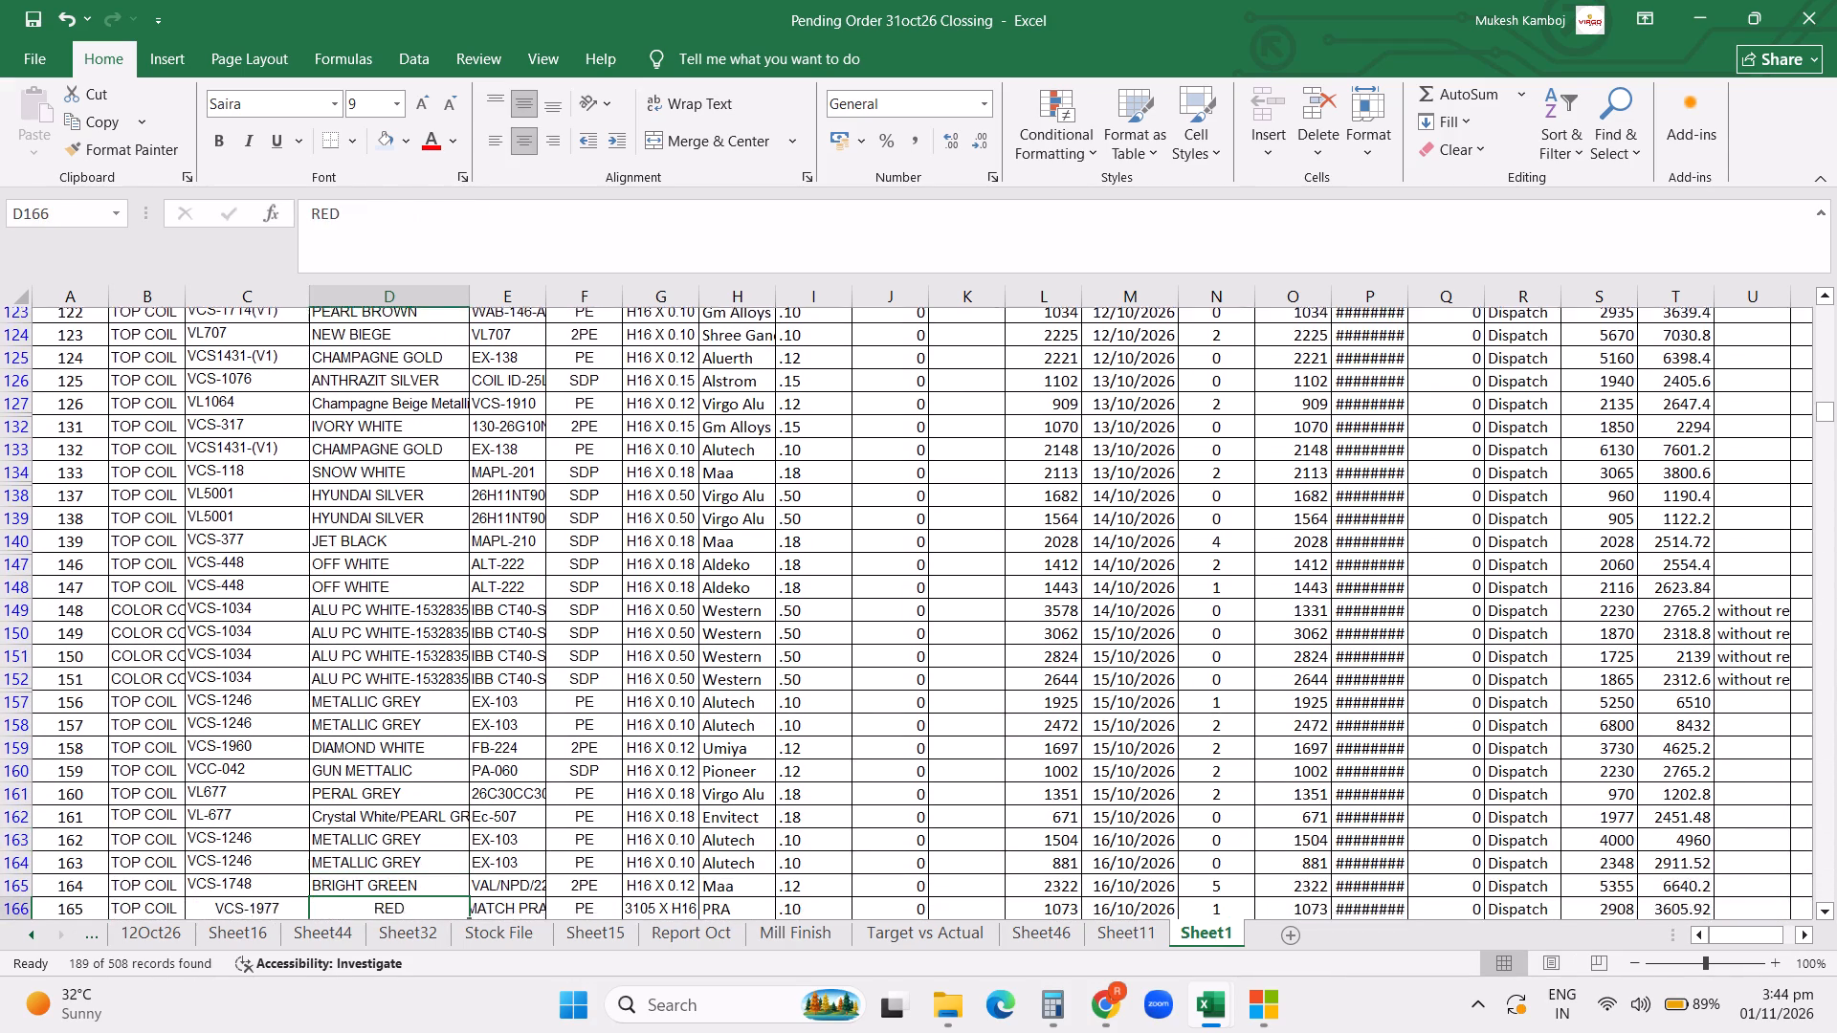
pyautogui.press('Down')
pyautogui.press('Down')
pyautogui.press('Down')
pyautogui.press('Down')
pyautogui.press('Down')
pyautogui.press('Down')
pyautogui.press('Down')
pyautogui.press('Down')
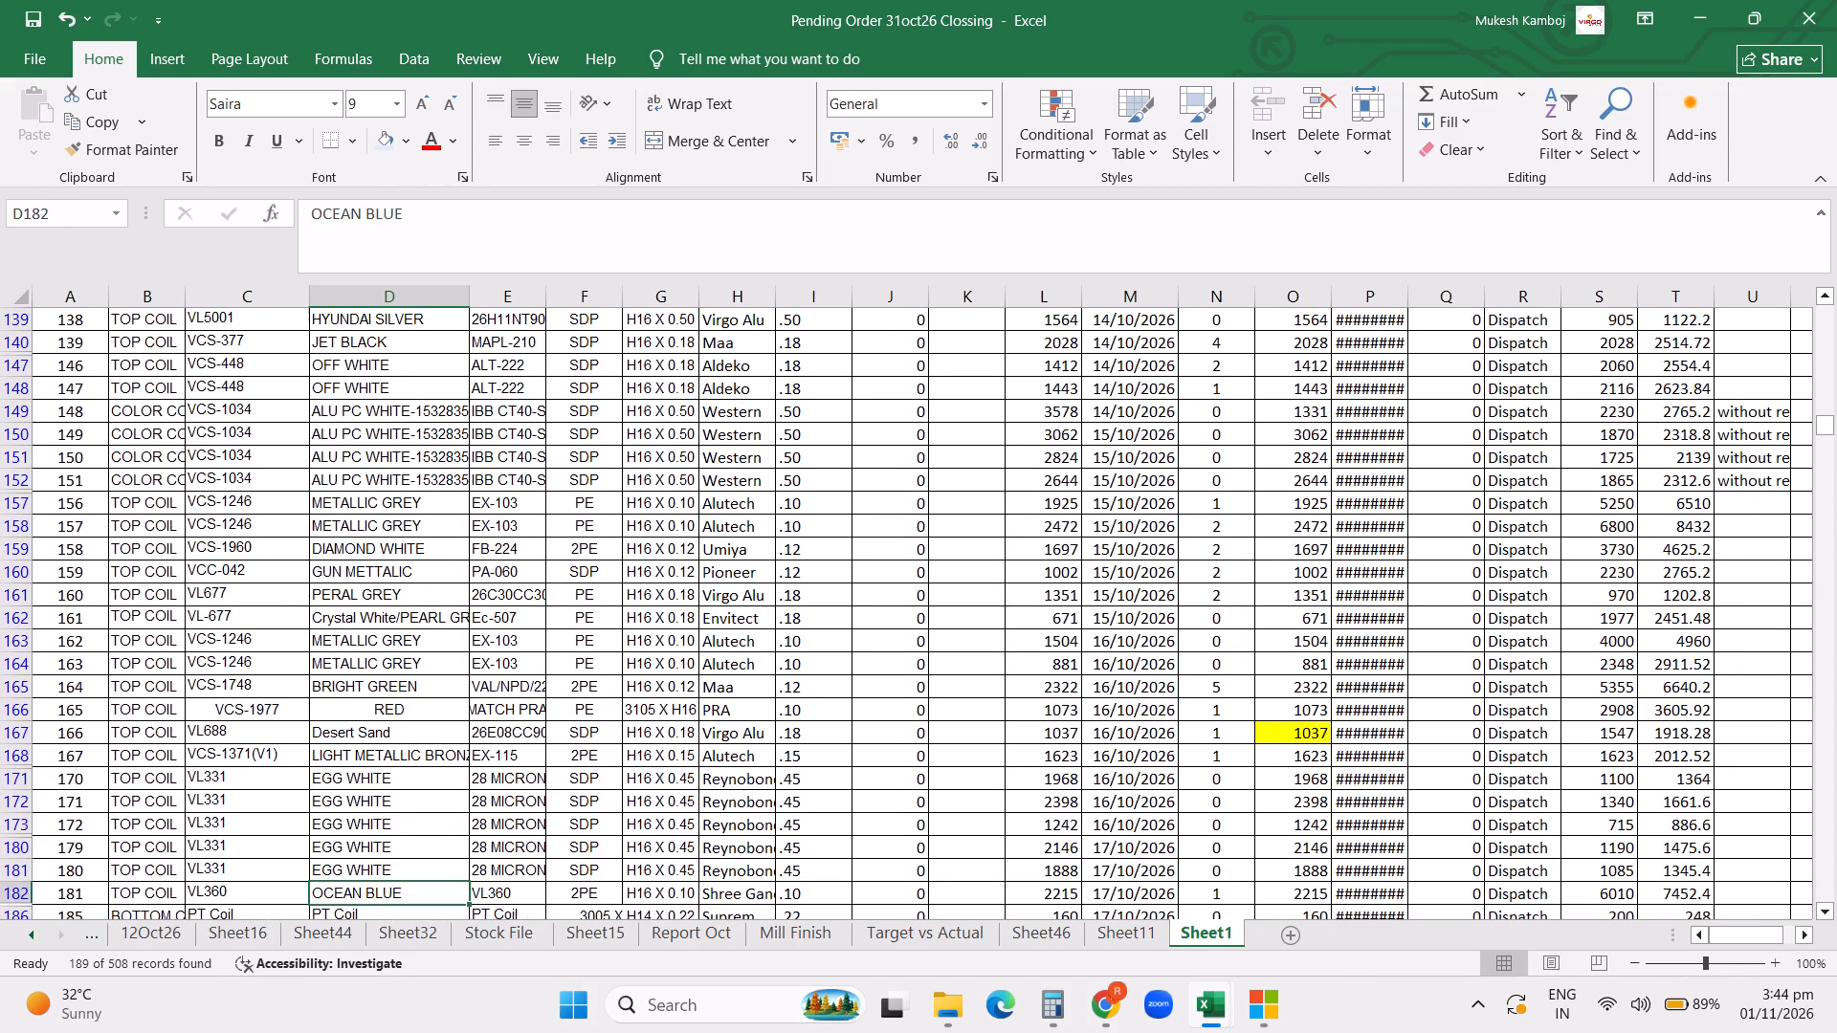
# Change the IN/OUT label of the Desert Sand coil in row 167 to wooden.
pyautogui.click(1339, 728)
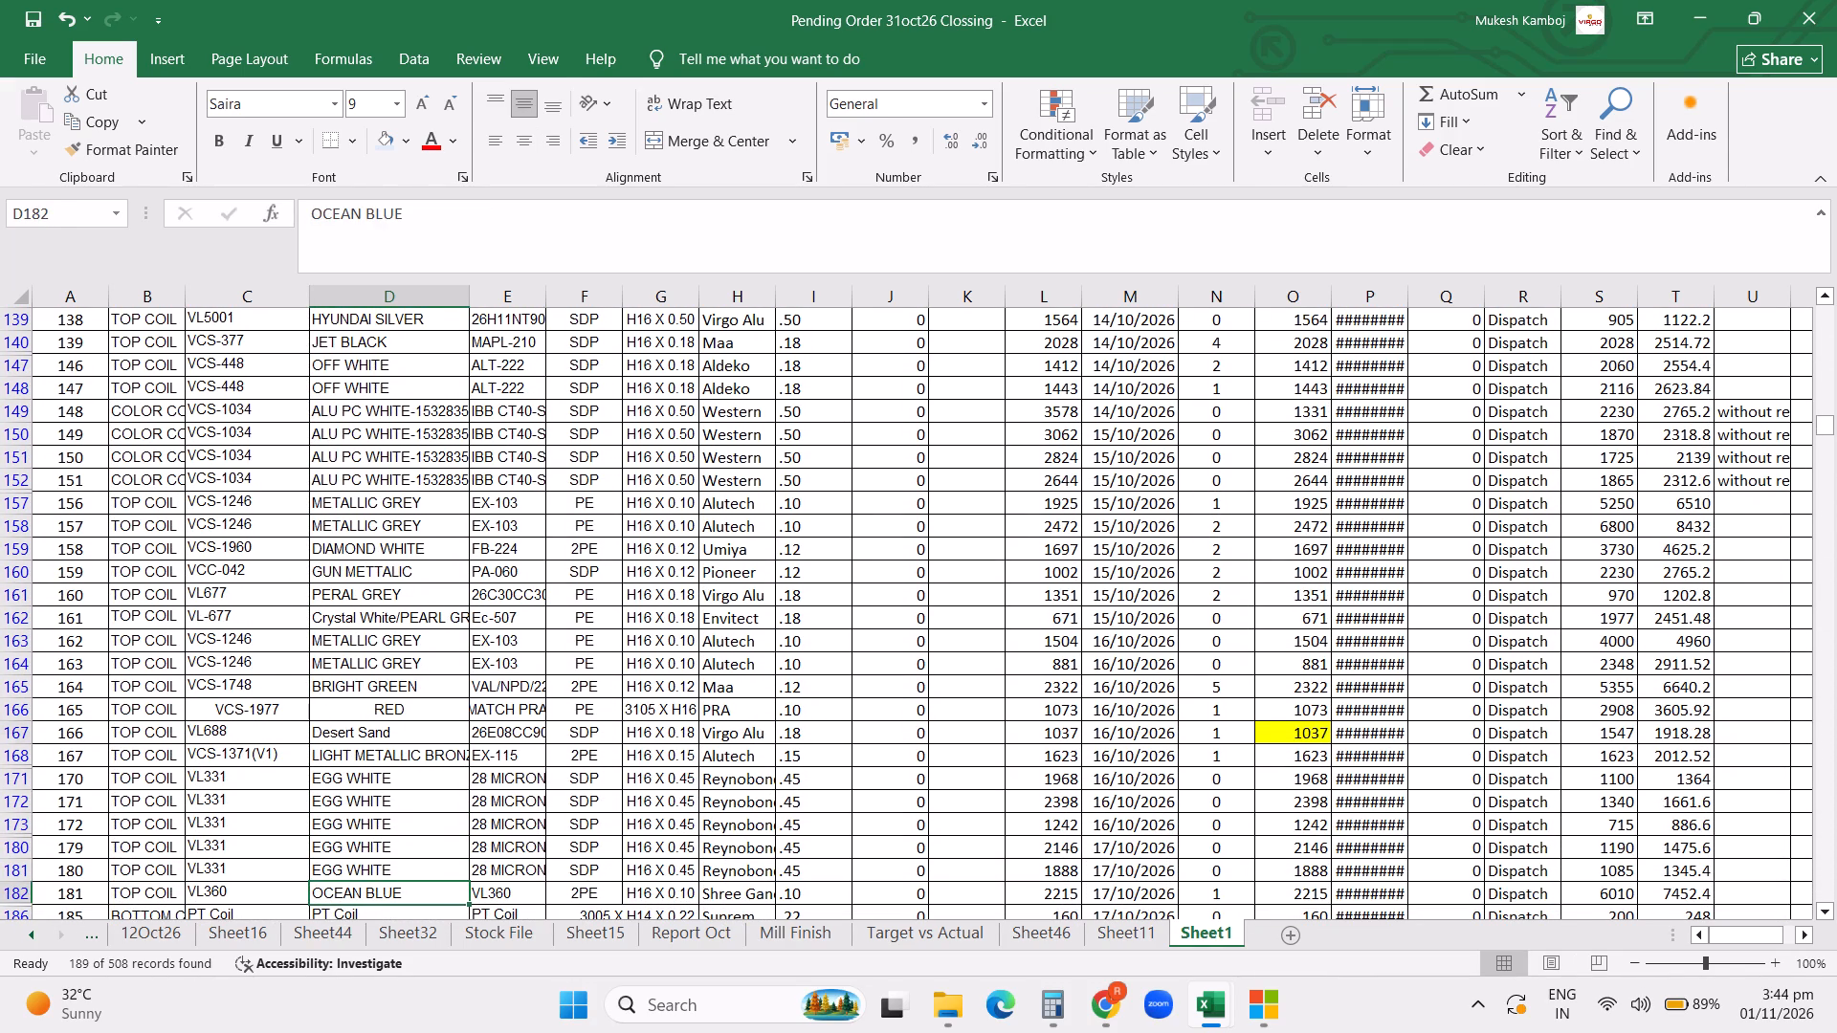
pyautogui.press('Right')
pyautogui.press('Right')
pyautogui.press('Right')
pyautogui.press('Right')
pyautogui.press('Right')
pyautogui.press('Right')
pyautogui.press('Right')
pyautogui.press('Right')
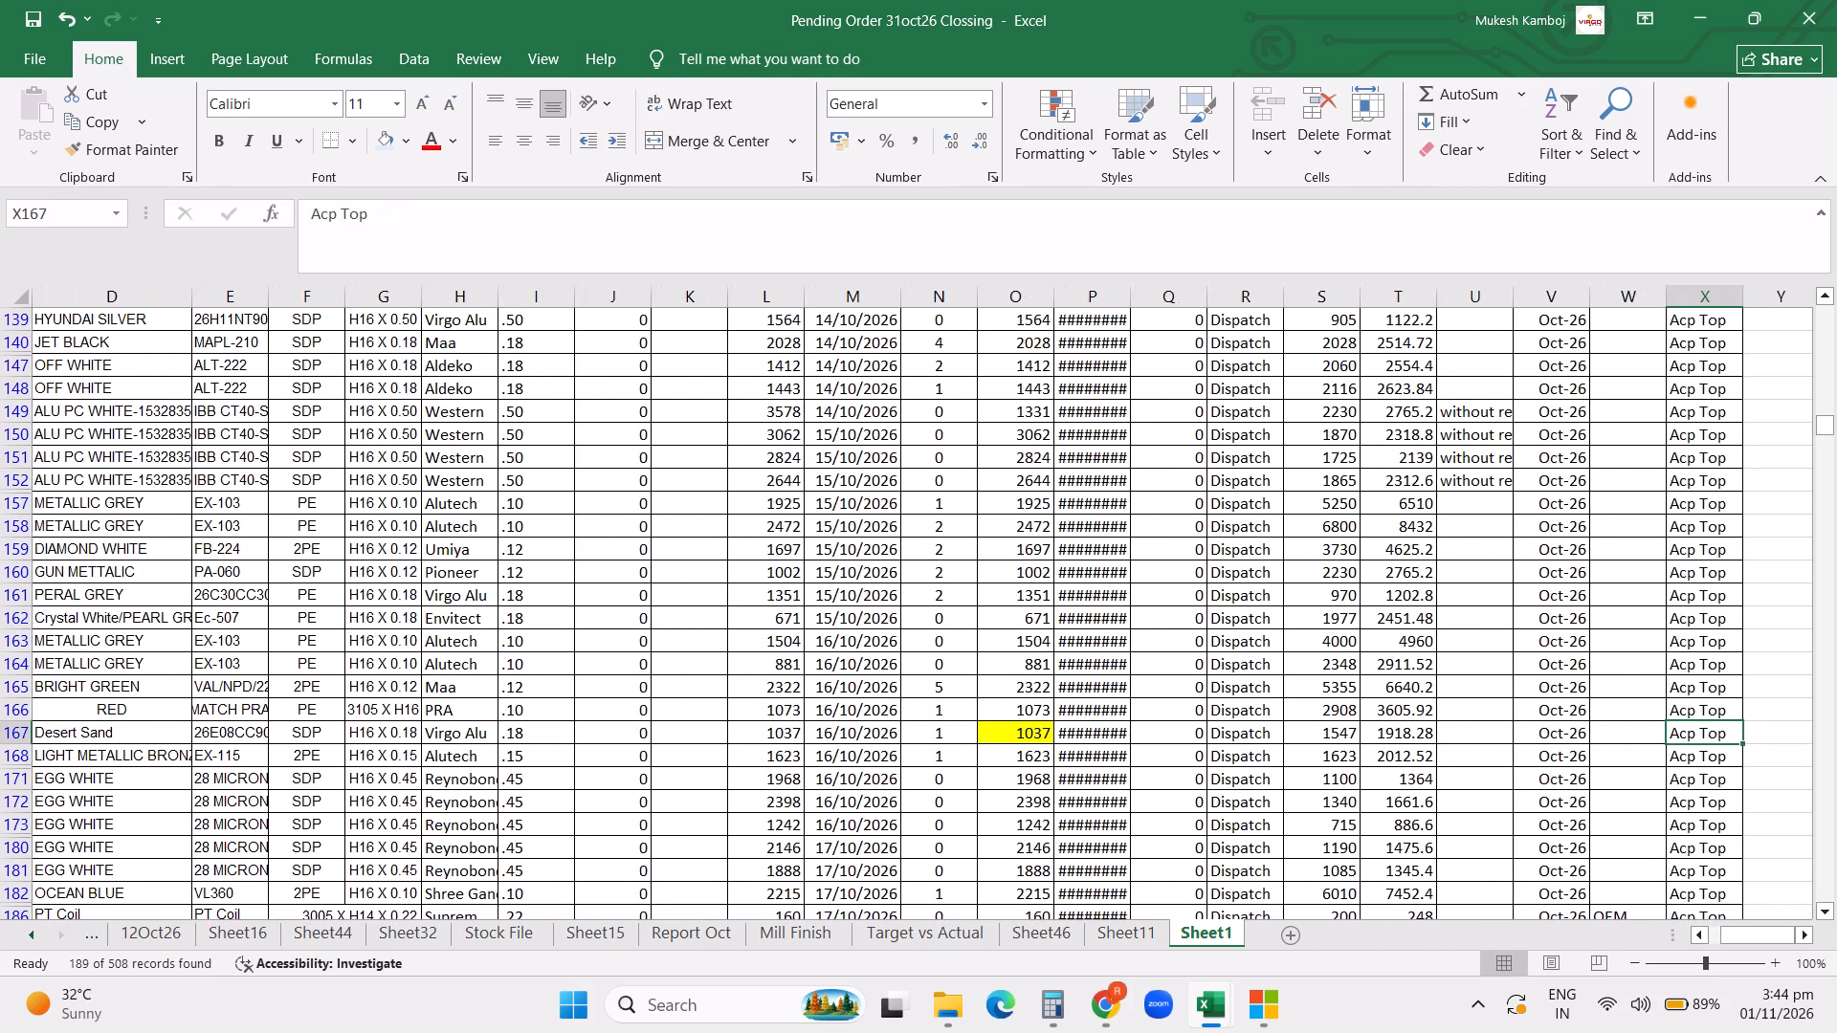
pyautogui.press('Right')
pyautogui.press('Left')
pyautogui.write('as')
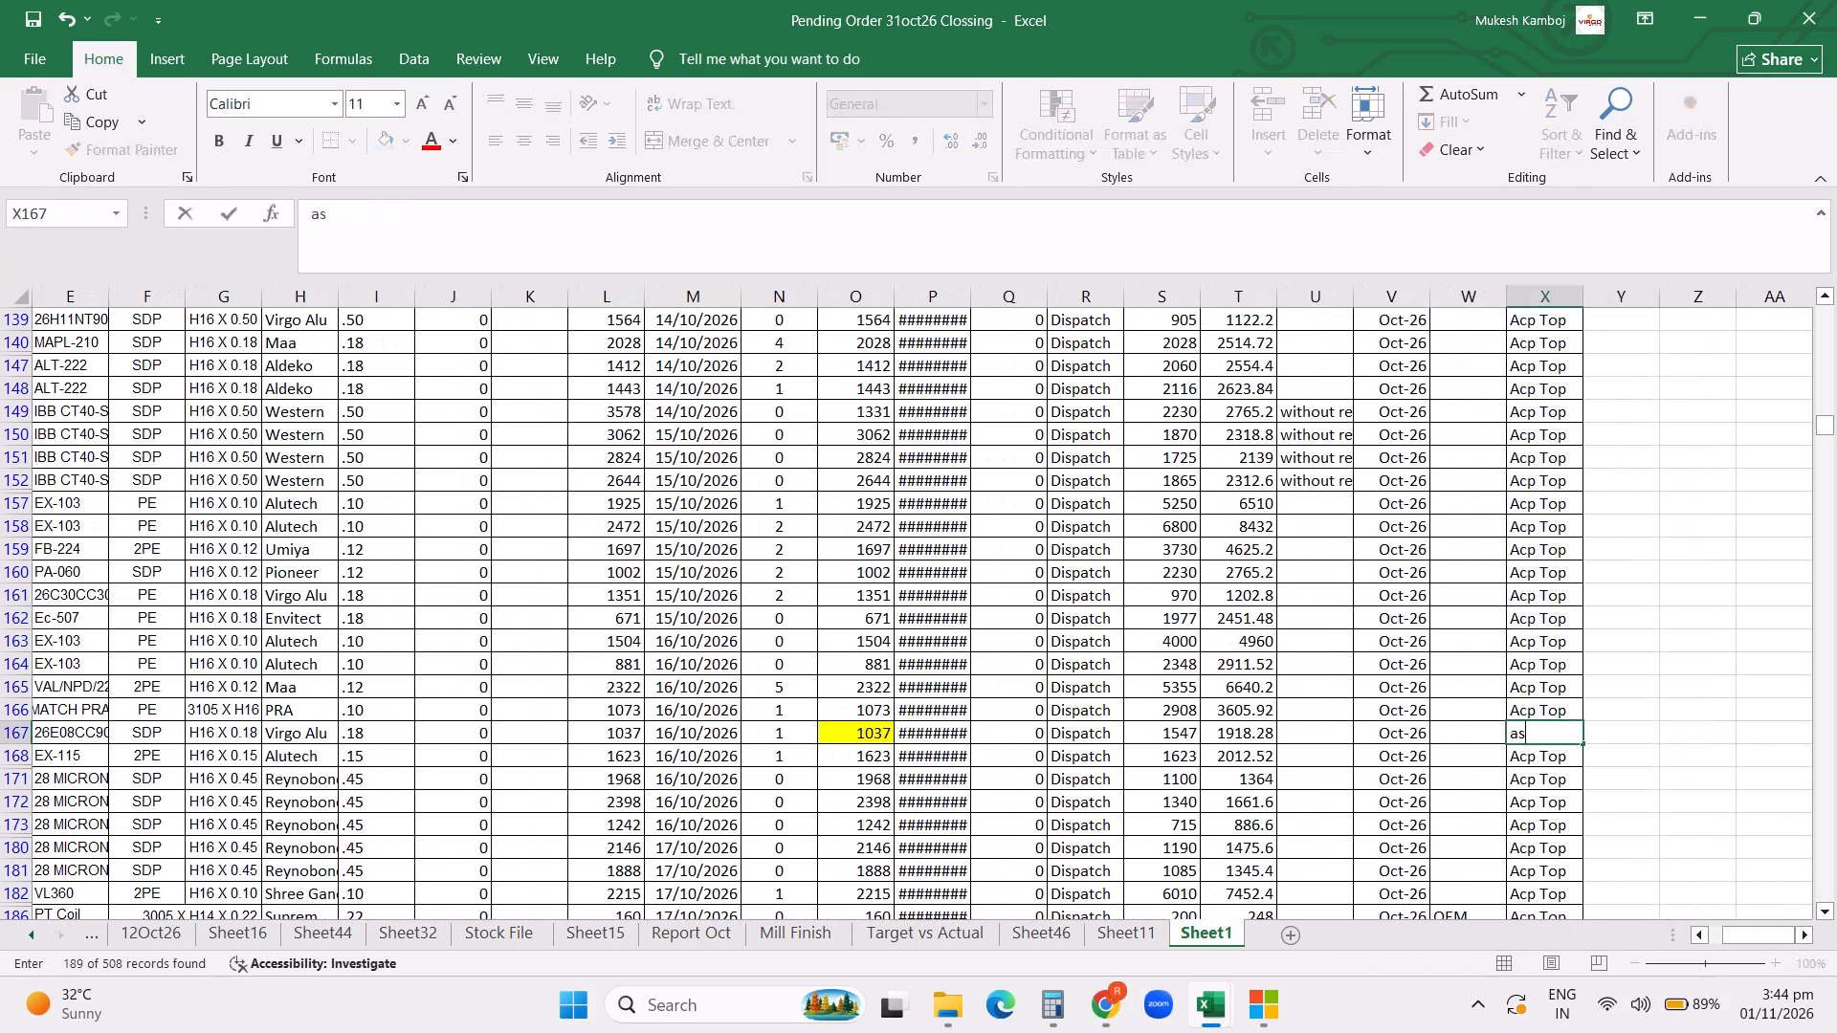
pyautogui.press('BackSpace')
pyautogui.write('cpe')
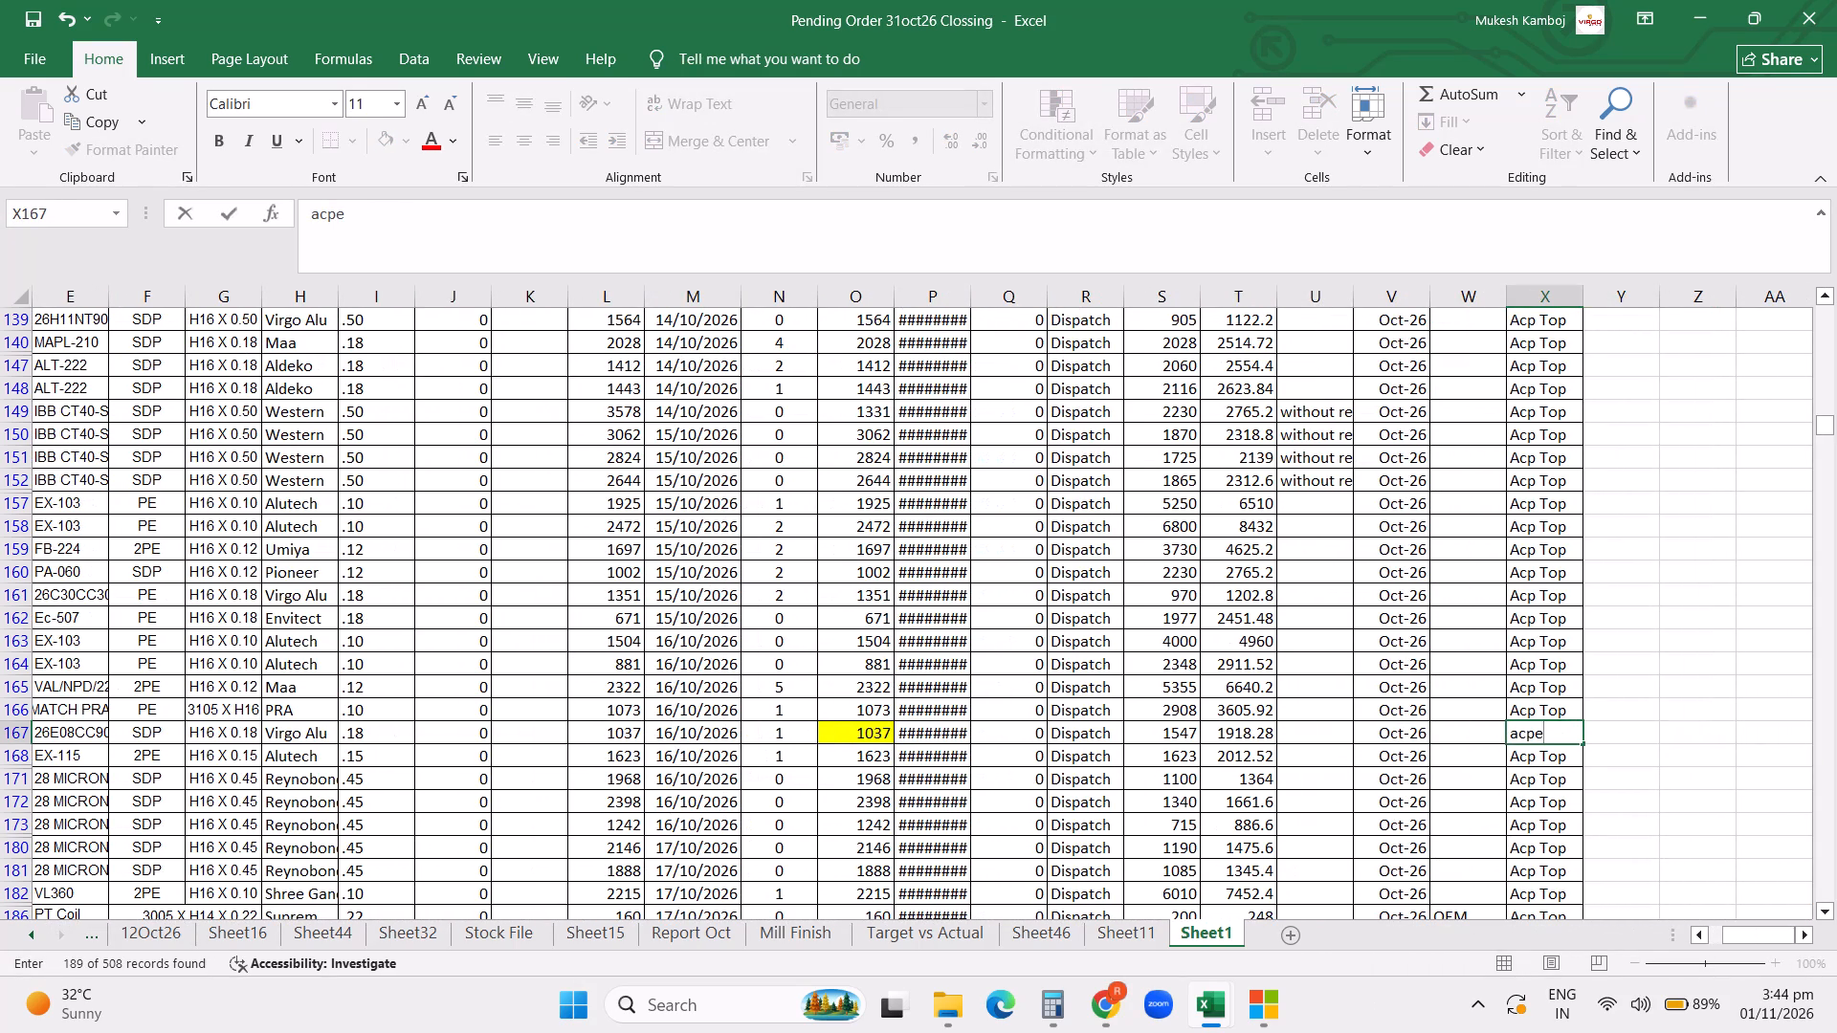
pyautogui.press('BackSpace')
pyautogui.press('space')
pyautogui.press('p')
pyautogui.press('BackSpace')
pyautogui.press('BackSpace')
pyautogui.press('BackSpace')
pyautogui.press('BackSpace')
pyautogui.press('BackSpace')
pyautogui.press('BackSpace')
pyautogui.write('wood')
pyautogui.write('e')
pyautogui.press('space')
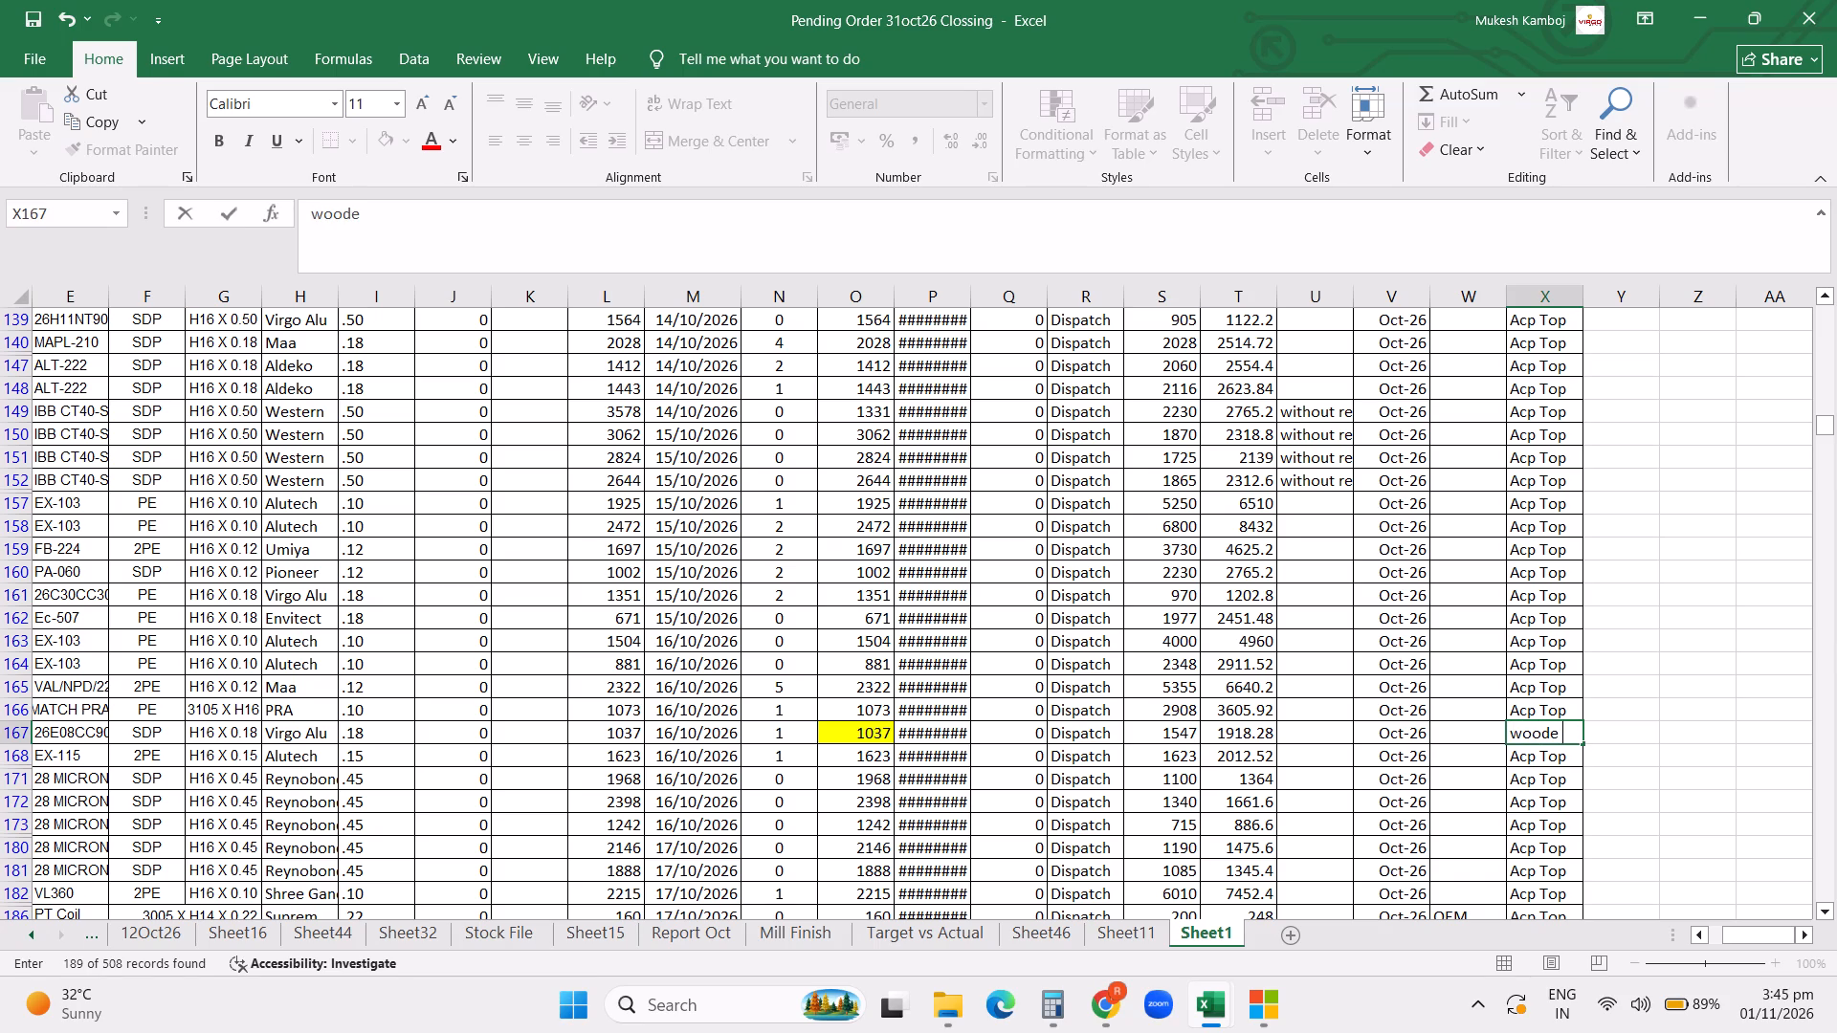
pyautogui.press('BackSpace')
pyautogui.press('n')
pyautogui.press('Return')
# Examine the coil type and COLOR NAME entries of the filtered Acp Top rows from row 168 down to row 204.
pyautogui.press('Left')
pyautogui.press('Left')
pyautogui.press('Left')
pyautogui.press('Left')
pyautogui.press('Left')
pyautogui.press('Left')
pyautogui.press('Left')
pyautogui.press('Left')
pyautogui.press('Left')
pyautogui.press('Left')
pyautogui.press('Left')
pyautogui.press('Left')
pyautogui.press('Left')
pyautogui.press('Left')
pyautogui.press('Left')
pyautogui.press('Left')
pyautogui.press('Left')
pyautogui.press('Left')
pyautogui.press('Left')
pyautogui.press('Left')
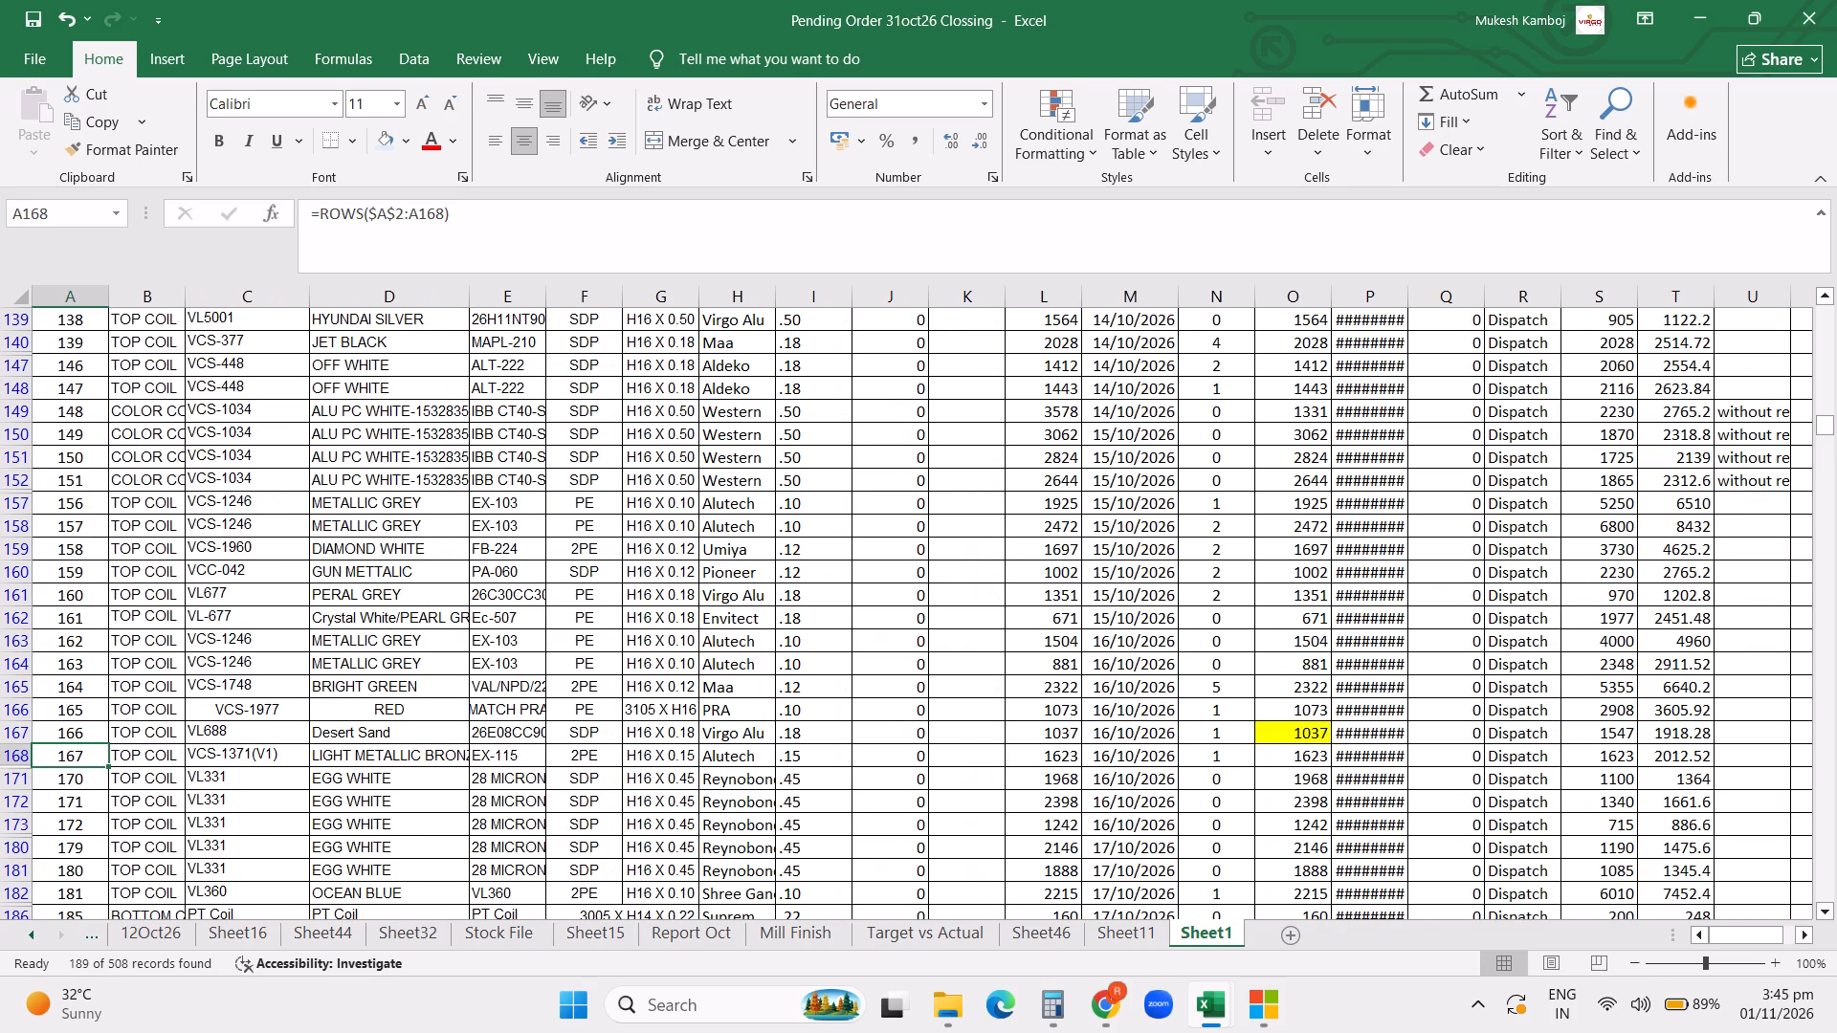
pyautogui.press('Down')
pyautogui.press('Down')
pyautogui.press('Down')
pyautogui.press('Down')
pyautogui.press('Down')
pyautogui.press('Down')
pyautogui.press('Down')
pyautogui.press('Down')
pyautogui.press('Down')
pyautogui.press('Down')
pyautogui.press('Down')
pyautogui.press('Down')
pyautogui.press('Down')
pyautogui.press('Down')
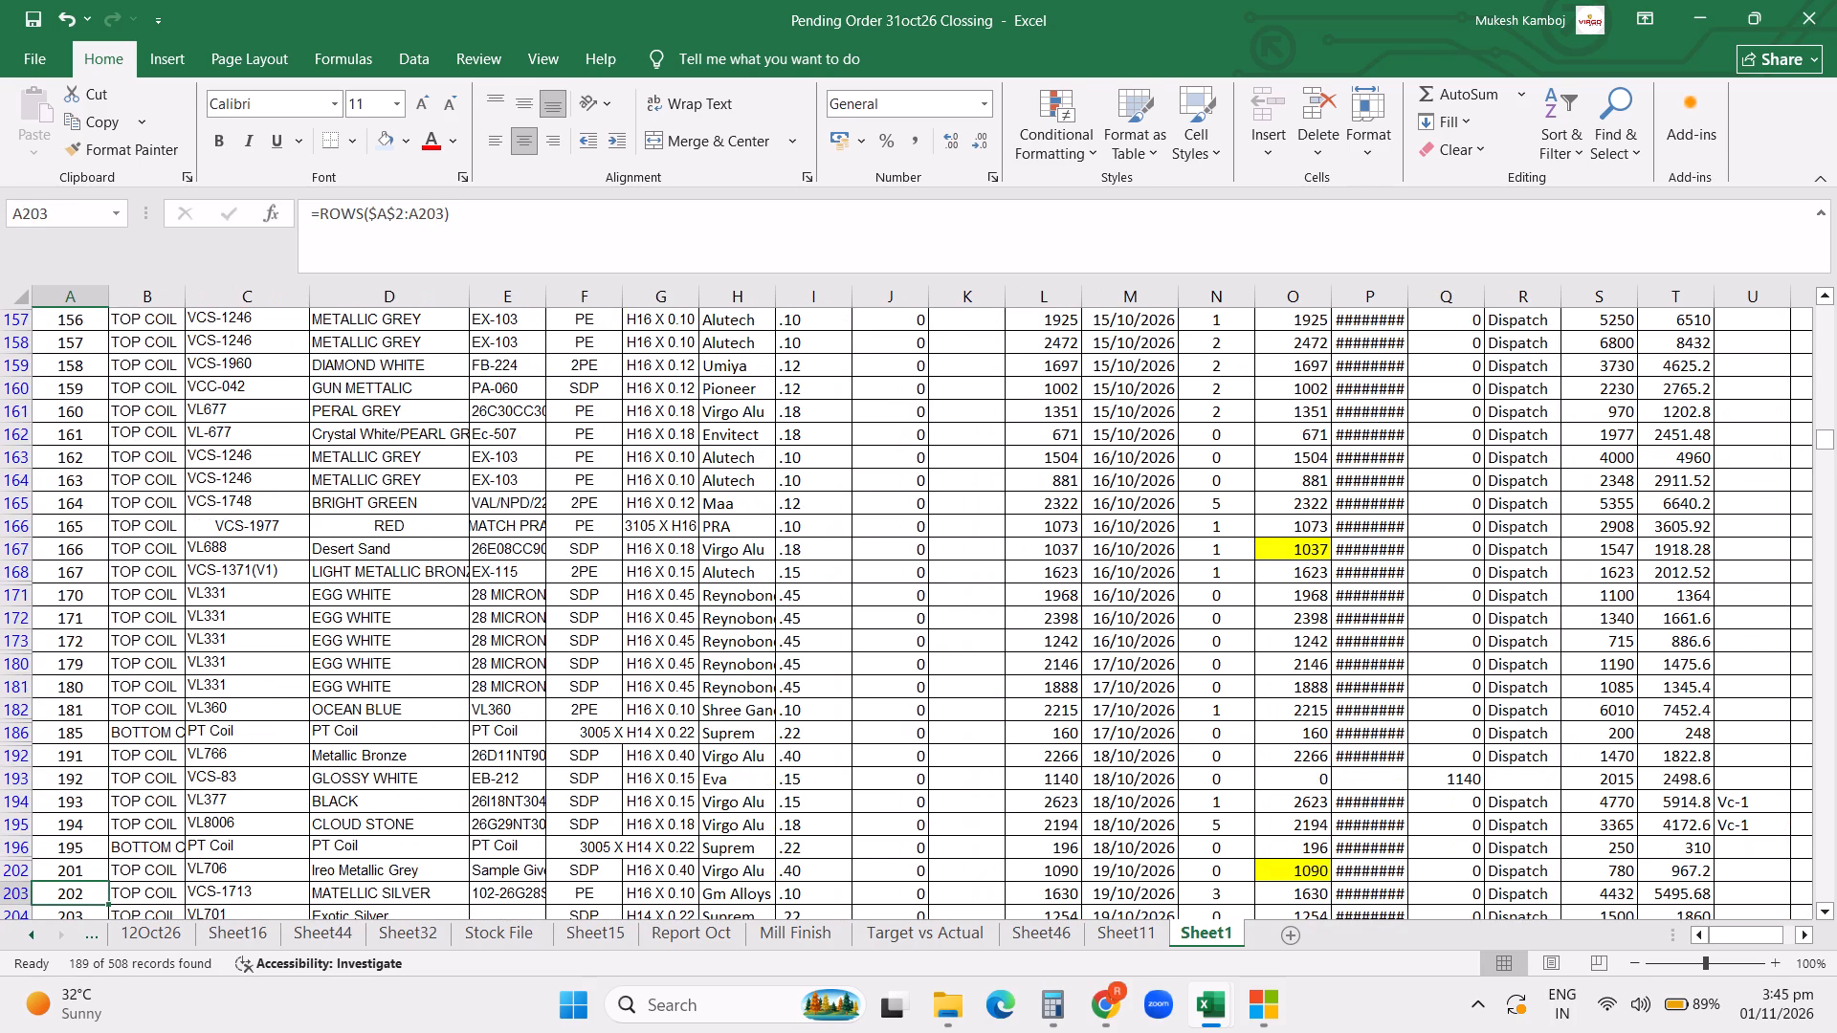
pyautogui.press('Down')
# Change the IN/OUT label of the PT Coil in row 186 to ACP Bottom.
pyautogui.press('Up')
pyautogui.press('Up')
pyautogui.press('Up')
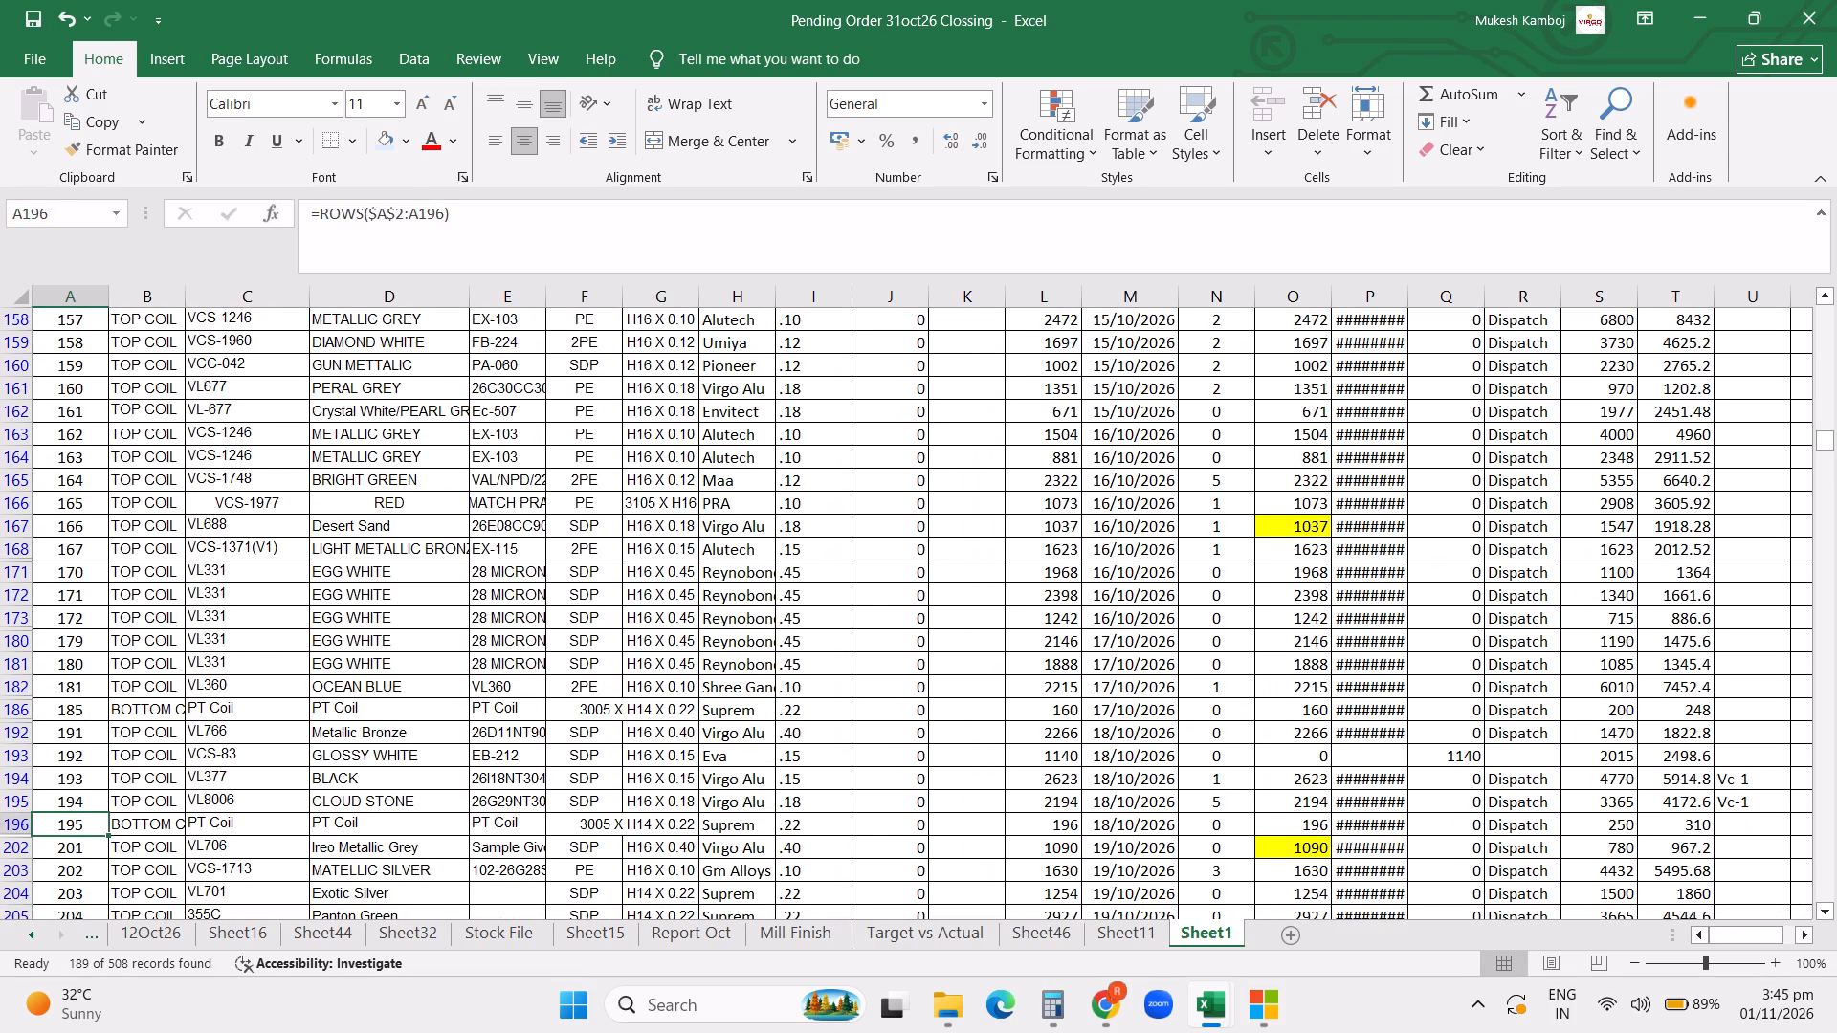
pyautogui.press('Up')
pyautogui.press('Up')
pyautogui.press('Up')
pyautogui.press('Up')
pyautogui.press('Up')
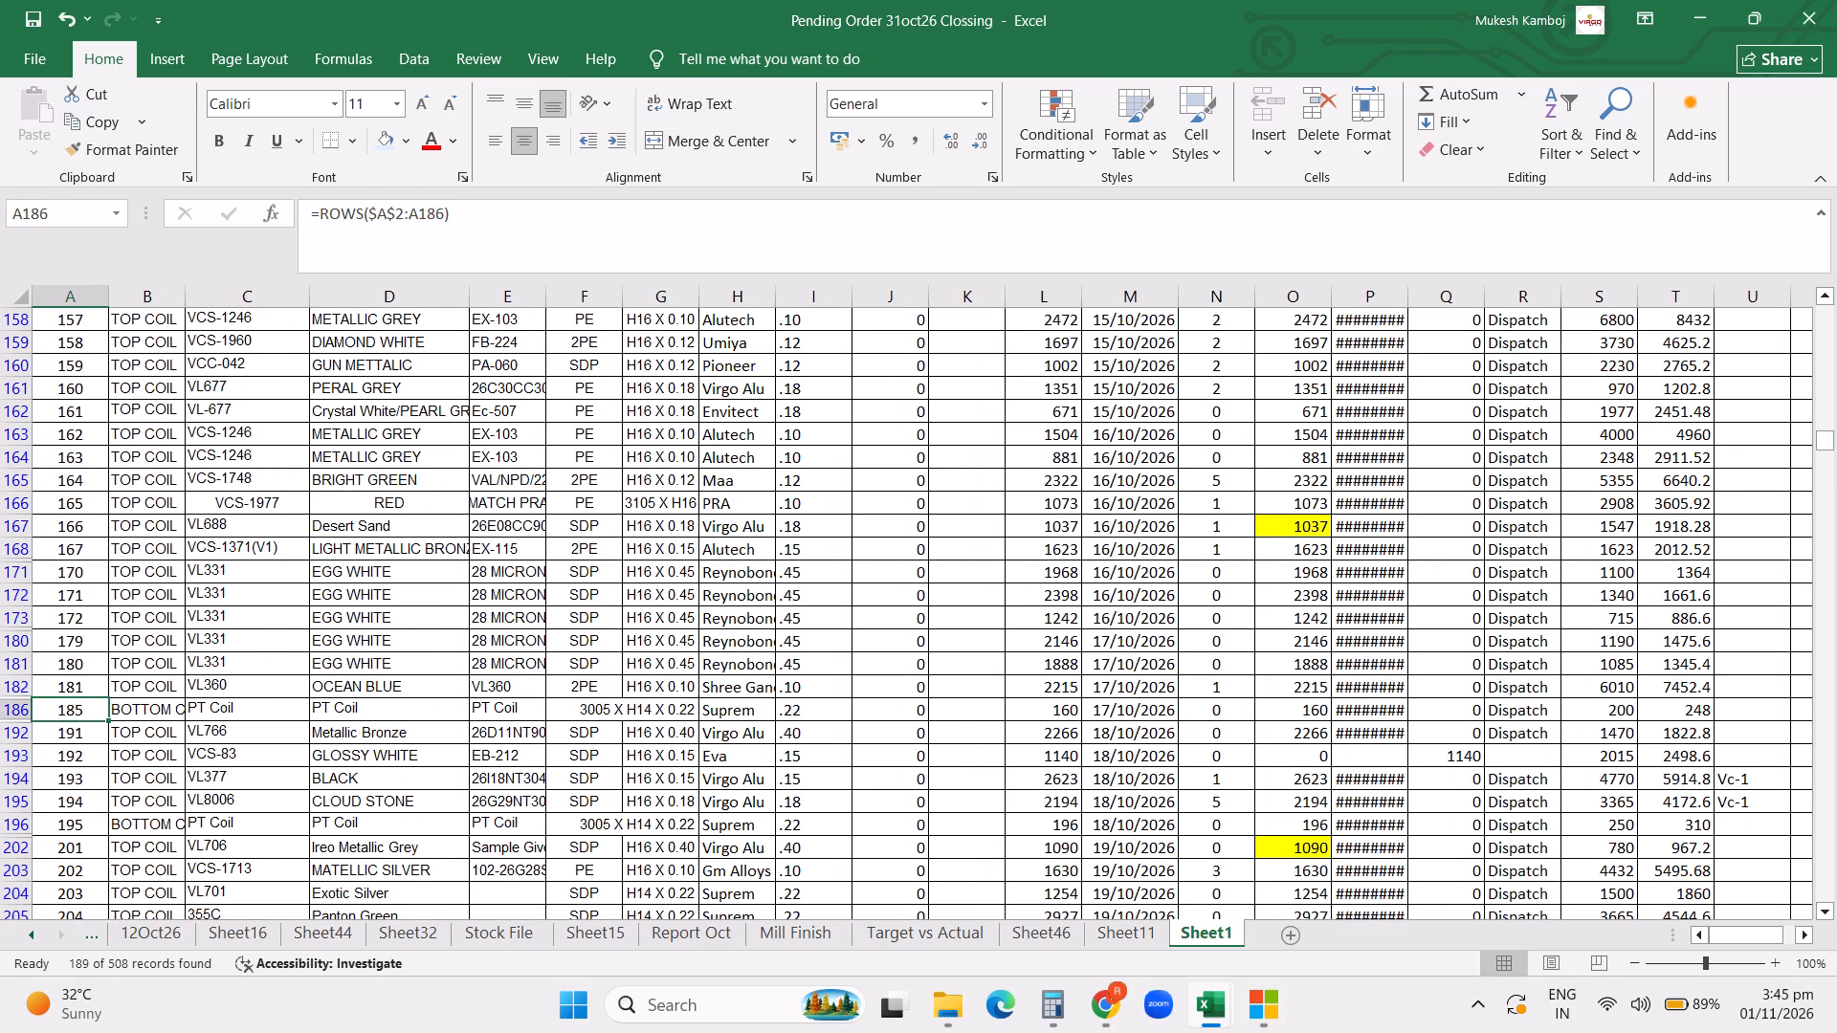
pyautogui.press('Right')
pyautogui.press('Right')
pyautogui.press('Right')
pyautogui.press('Right')
pyautogui.press('Right')
pyautogui.press('Right')
pyautogui.press('Right')
pyautogui.press('Right')
pyautogui.press('Right')
pyautogui.press('Right')
pyautogui.press('Right')
pyautogui.press('Right')
pyautogui.press('Right')
pyautogui.press('Right')
pyautogui.press('Right')
pyautogui.press('Right')
pyautogui.press('Right')
pyautogui.press('Right')
pyautogui.press('Right')
pyautogui.press('Right')
pyautogui.press('Right')
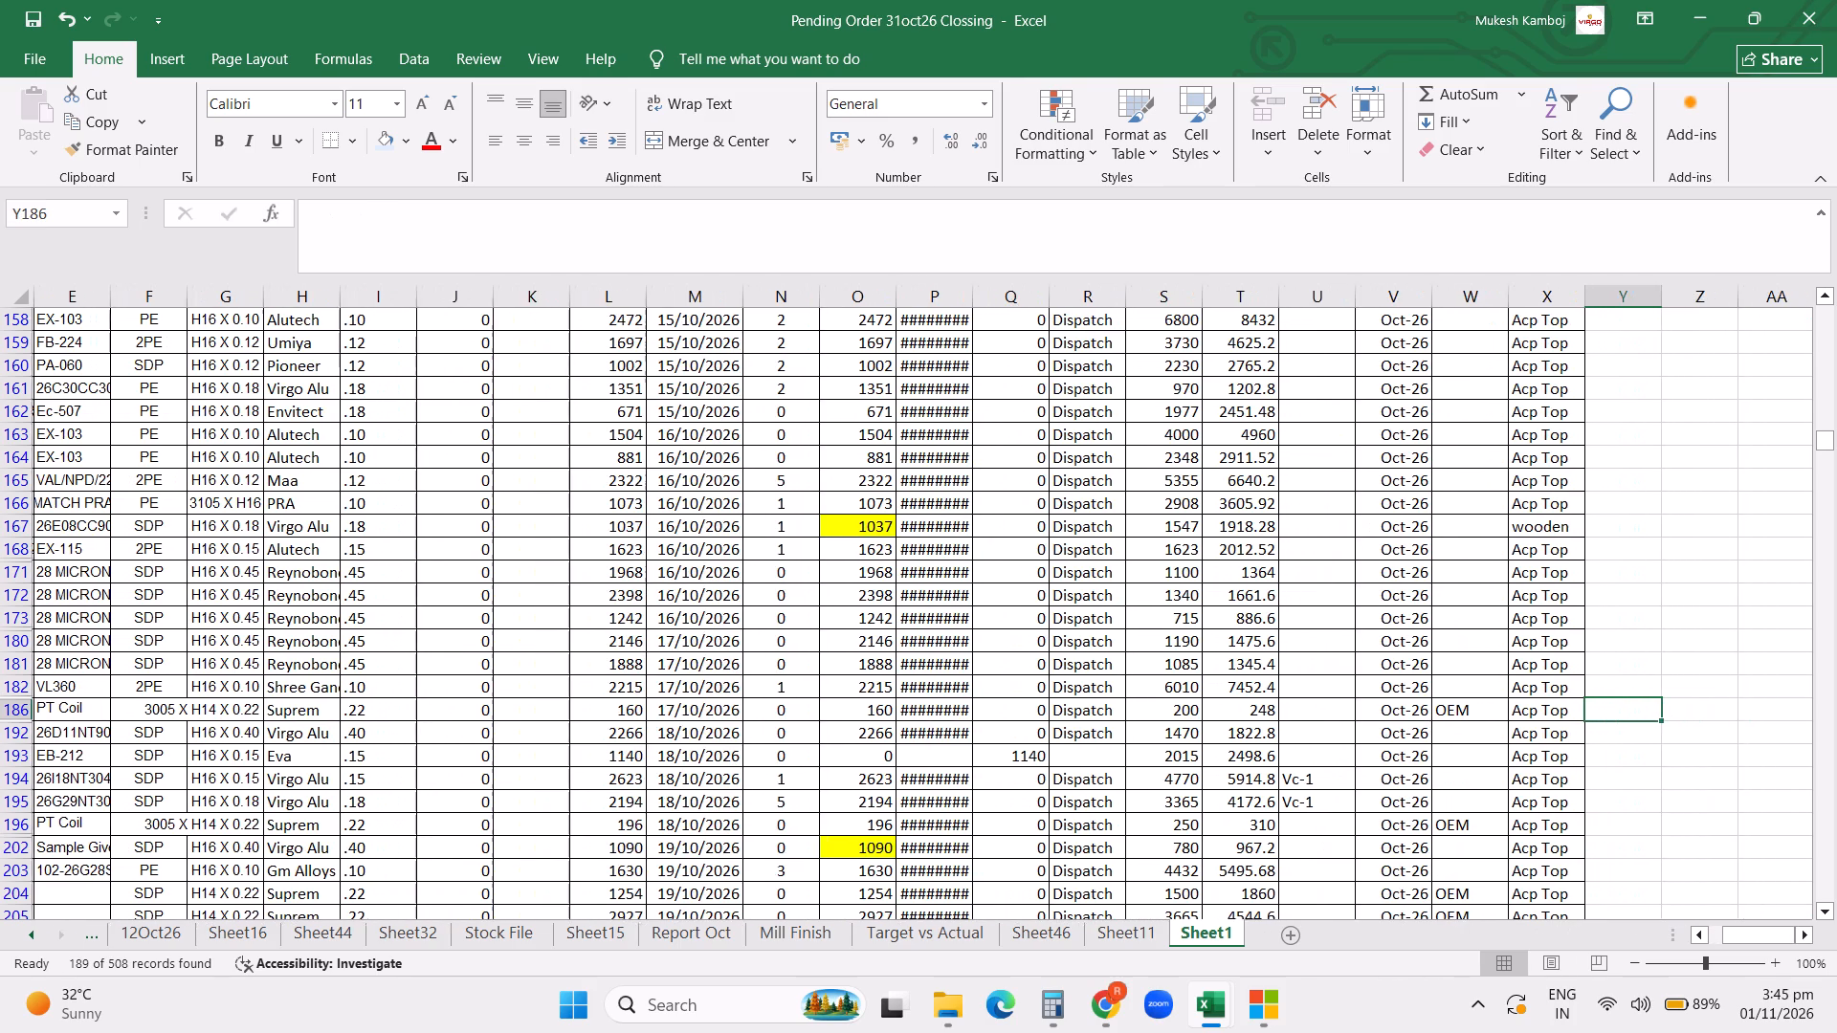
pyautogui.press('Left')
pyautogui.press('b')
pyautogui.press('o')
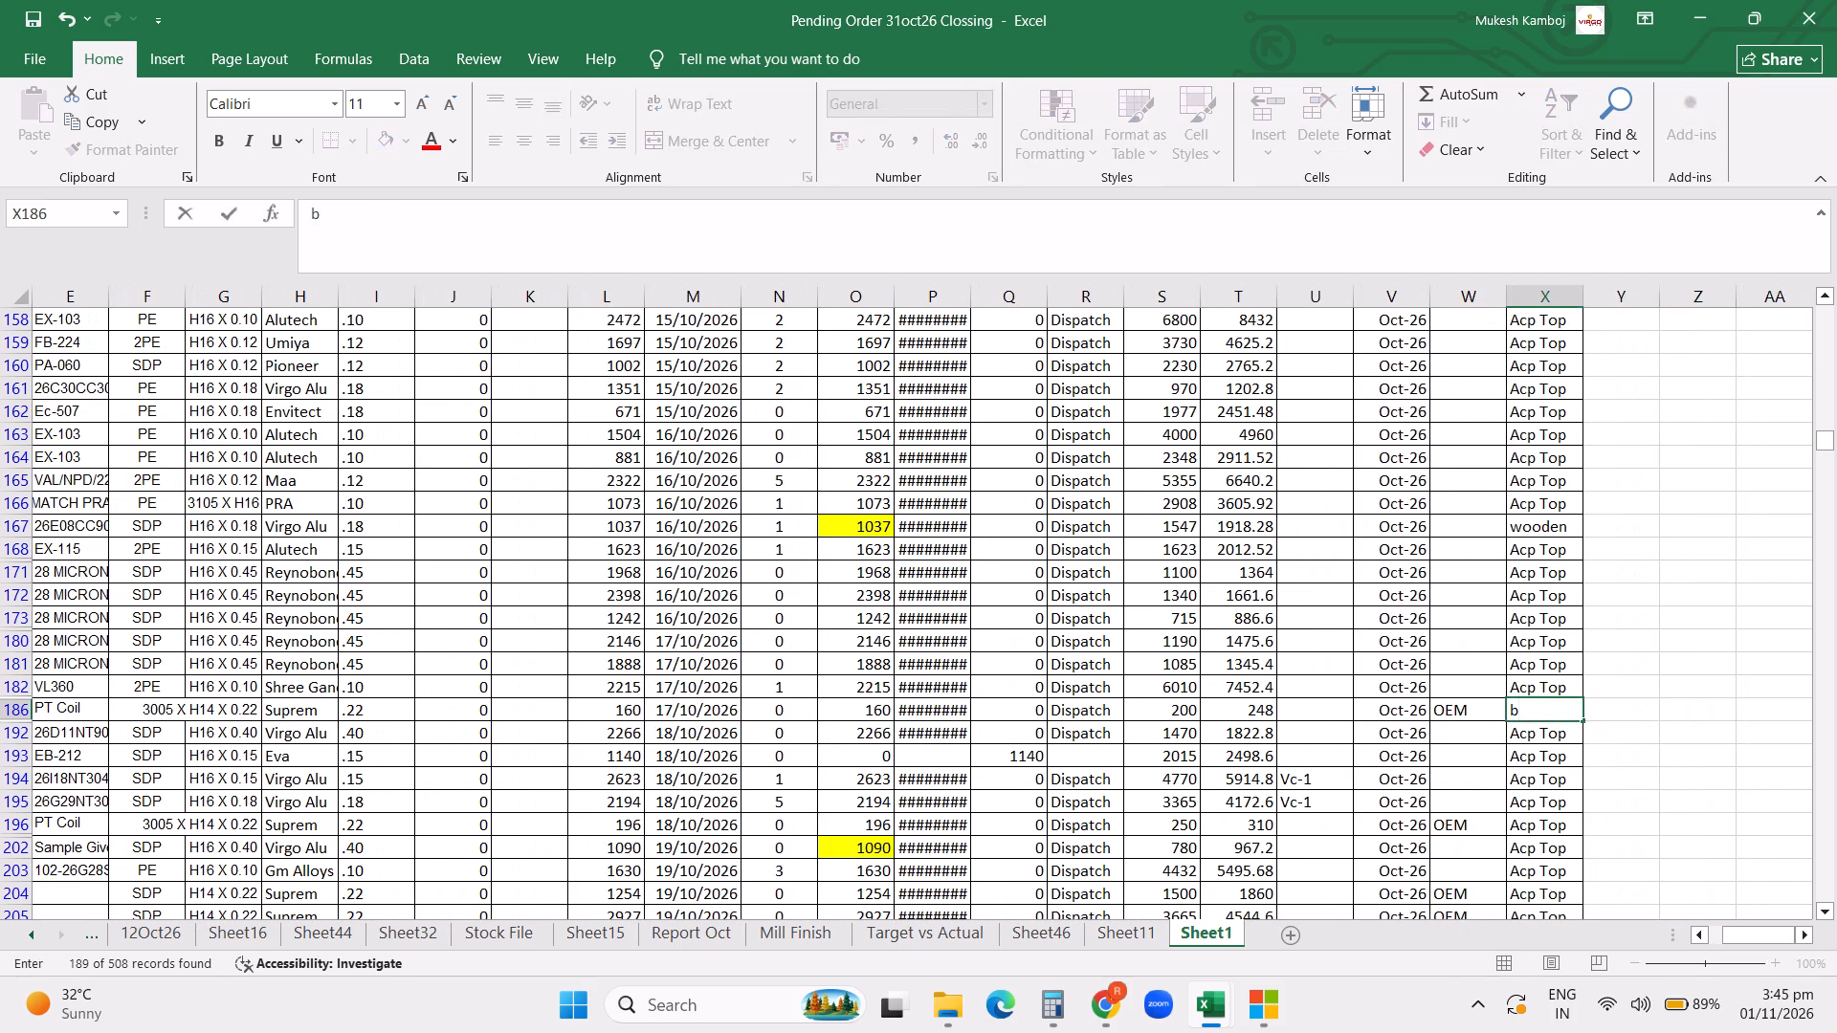
pyautogui.press('BackSpace')
pyautogui.press('BackSpace')
pyautogui.press('BackSpace')
pyautogui.write('Acp b')
pyautogui.press('Down')
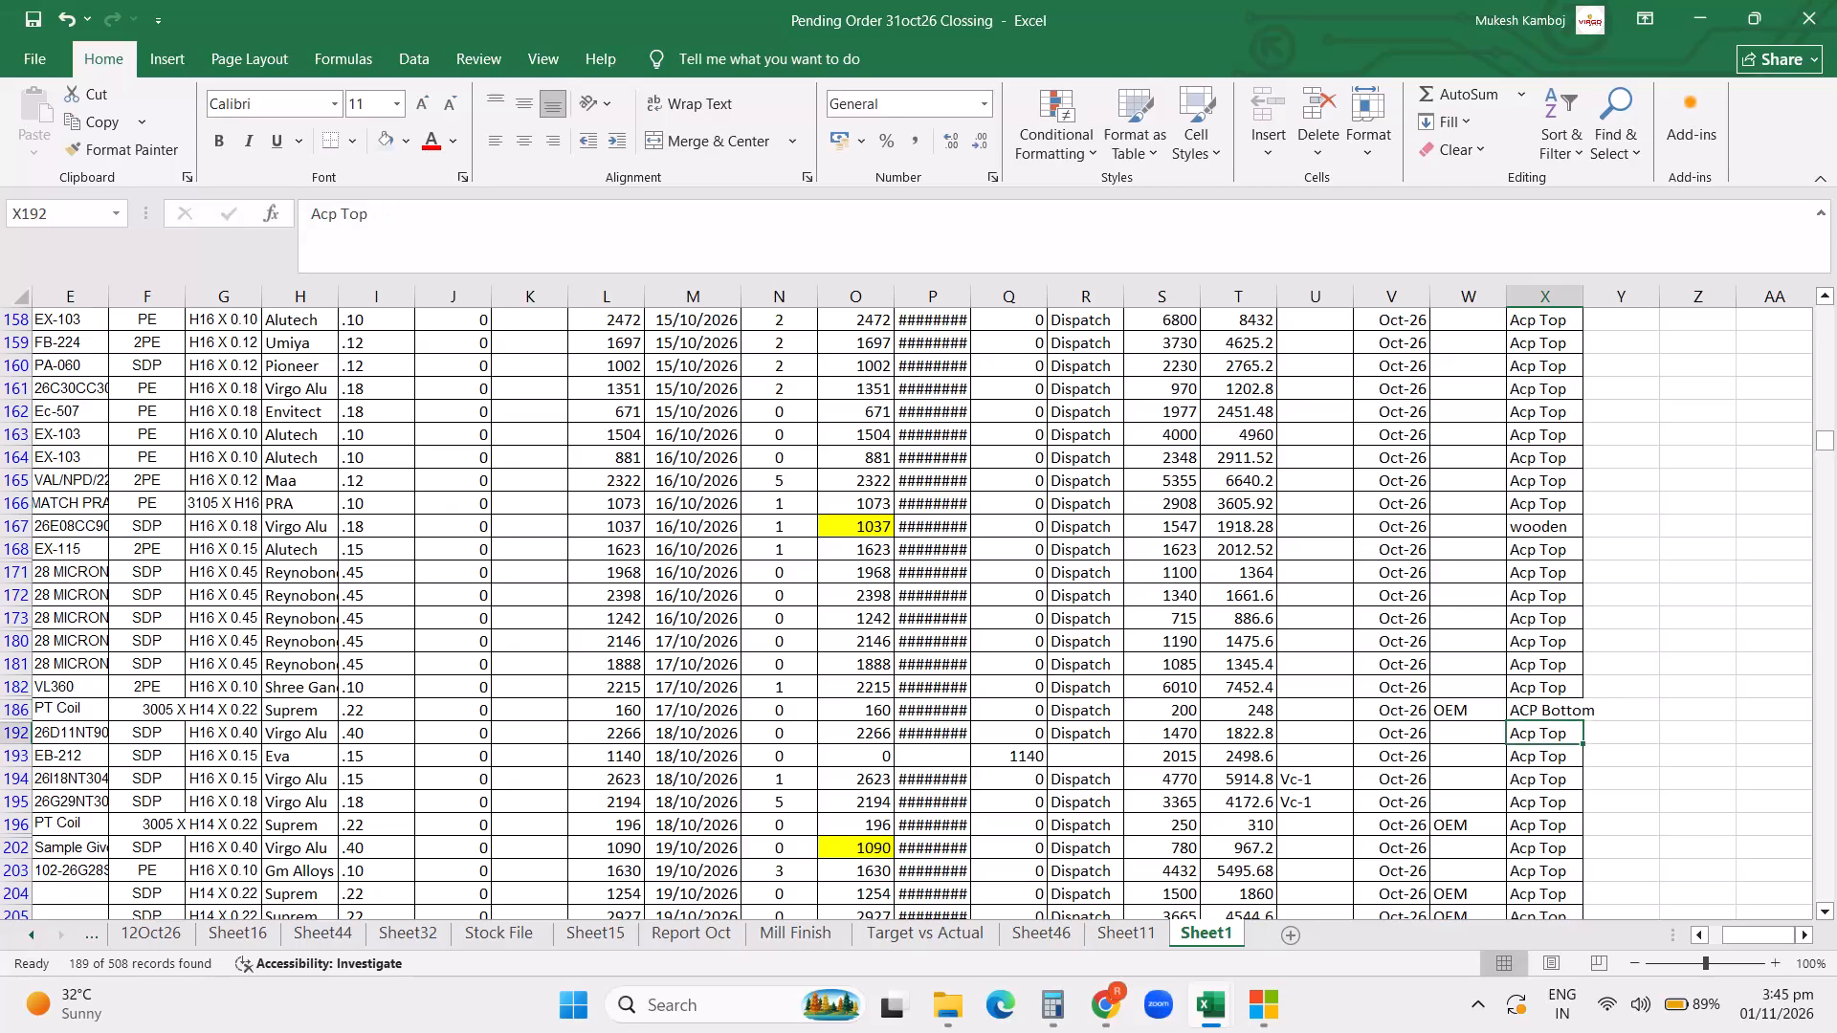
# Copy the ACP Bottom label from row 186 to the IN/OUT cell of the PT Coil in row 196.
pyautogui.press('Up')
pyautogui.press('Left')
pyautogui.press('Left')
pyautogui.press('Left')
pyautogui.press('Left')
pyautogui.press('Left')
pyautogui.press('Left')
pyautogui.press('Left')
pyautogui.press('Left')
pyautogui.press('Left')
pyautogui.press('Left')
pyautogui.press('Left')
pyautogui.press('Left')
pyautogui.press('Left')
pyautogui.press('Left')
pyautogui.press('Left')
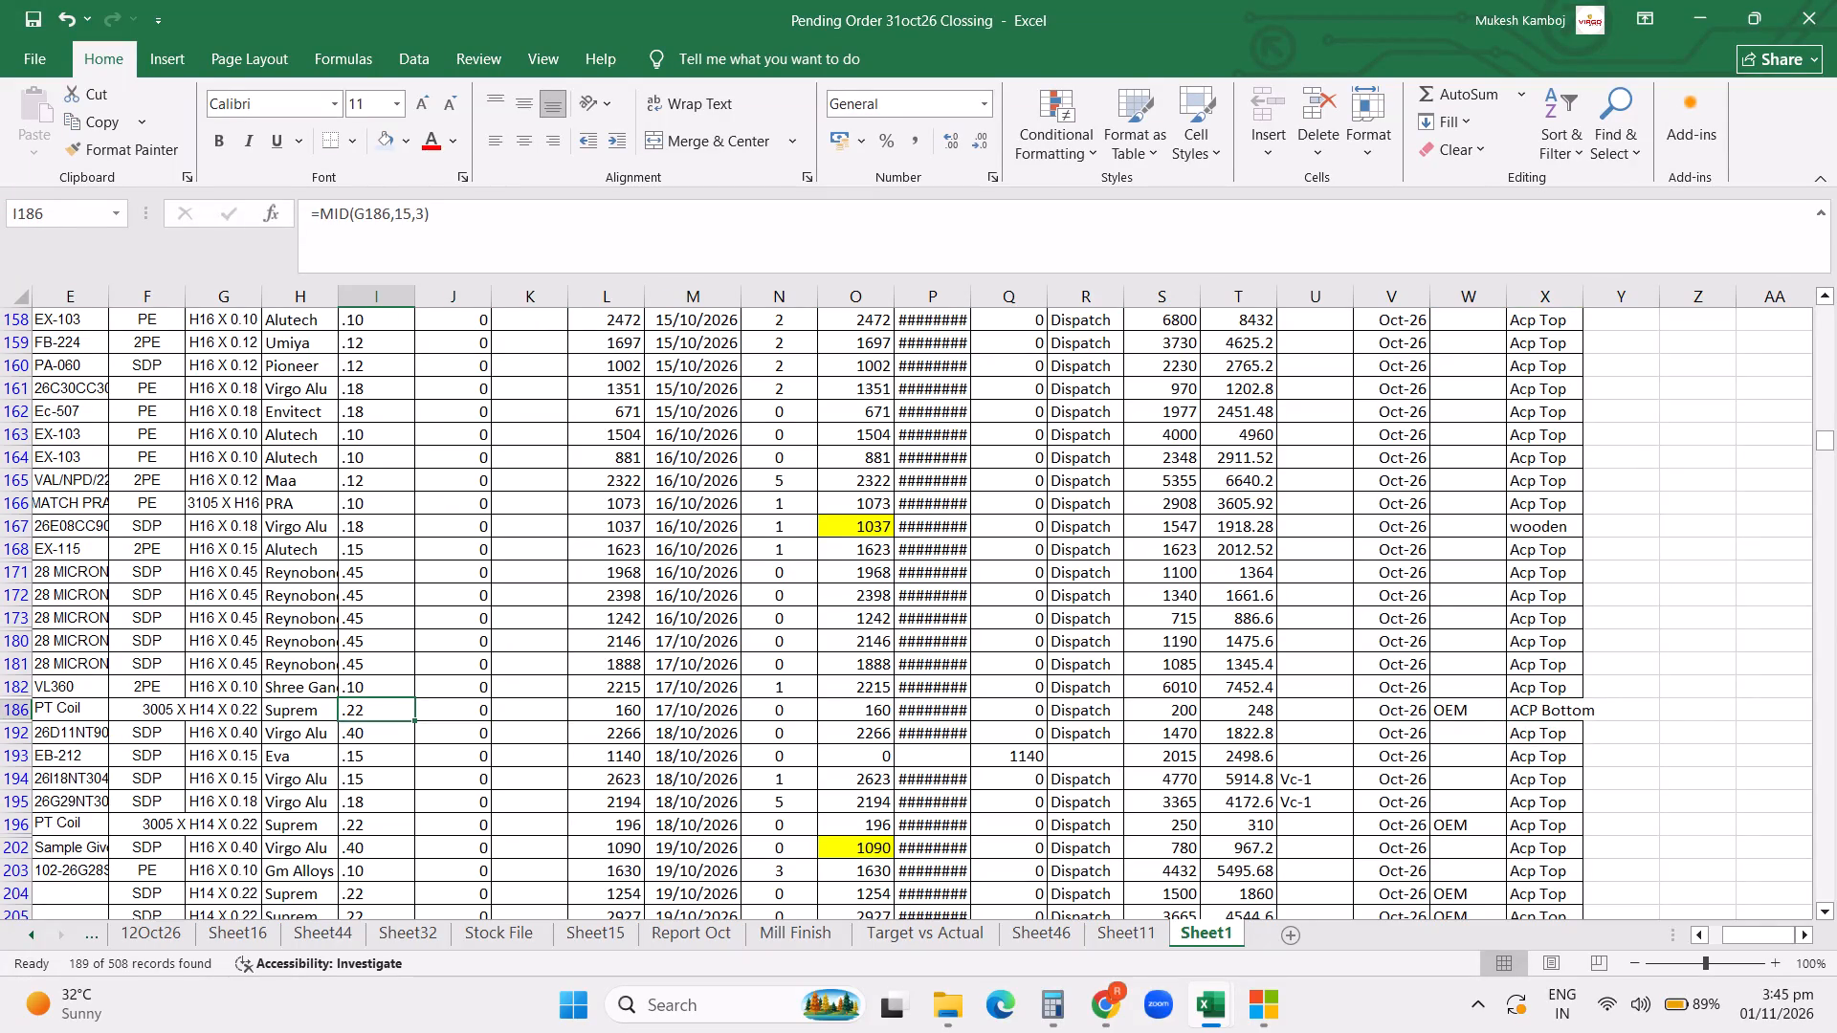
pyautogui.click(1549, 710)
pyautogui.hotkey('ctrl', 'c')
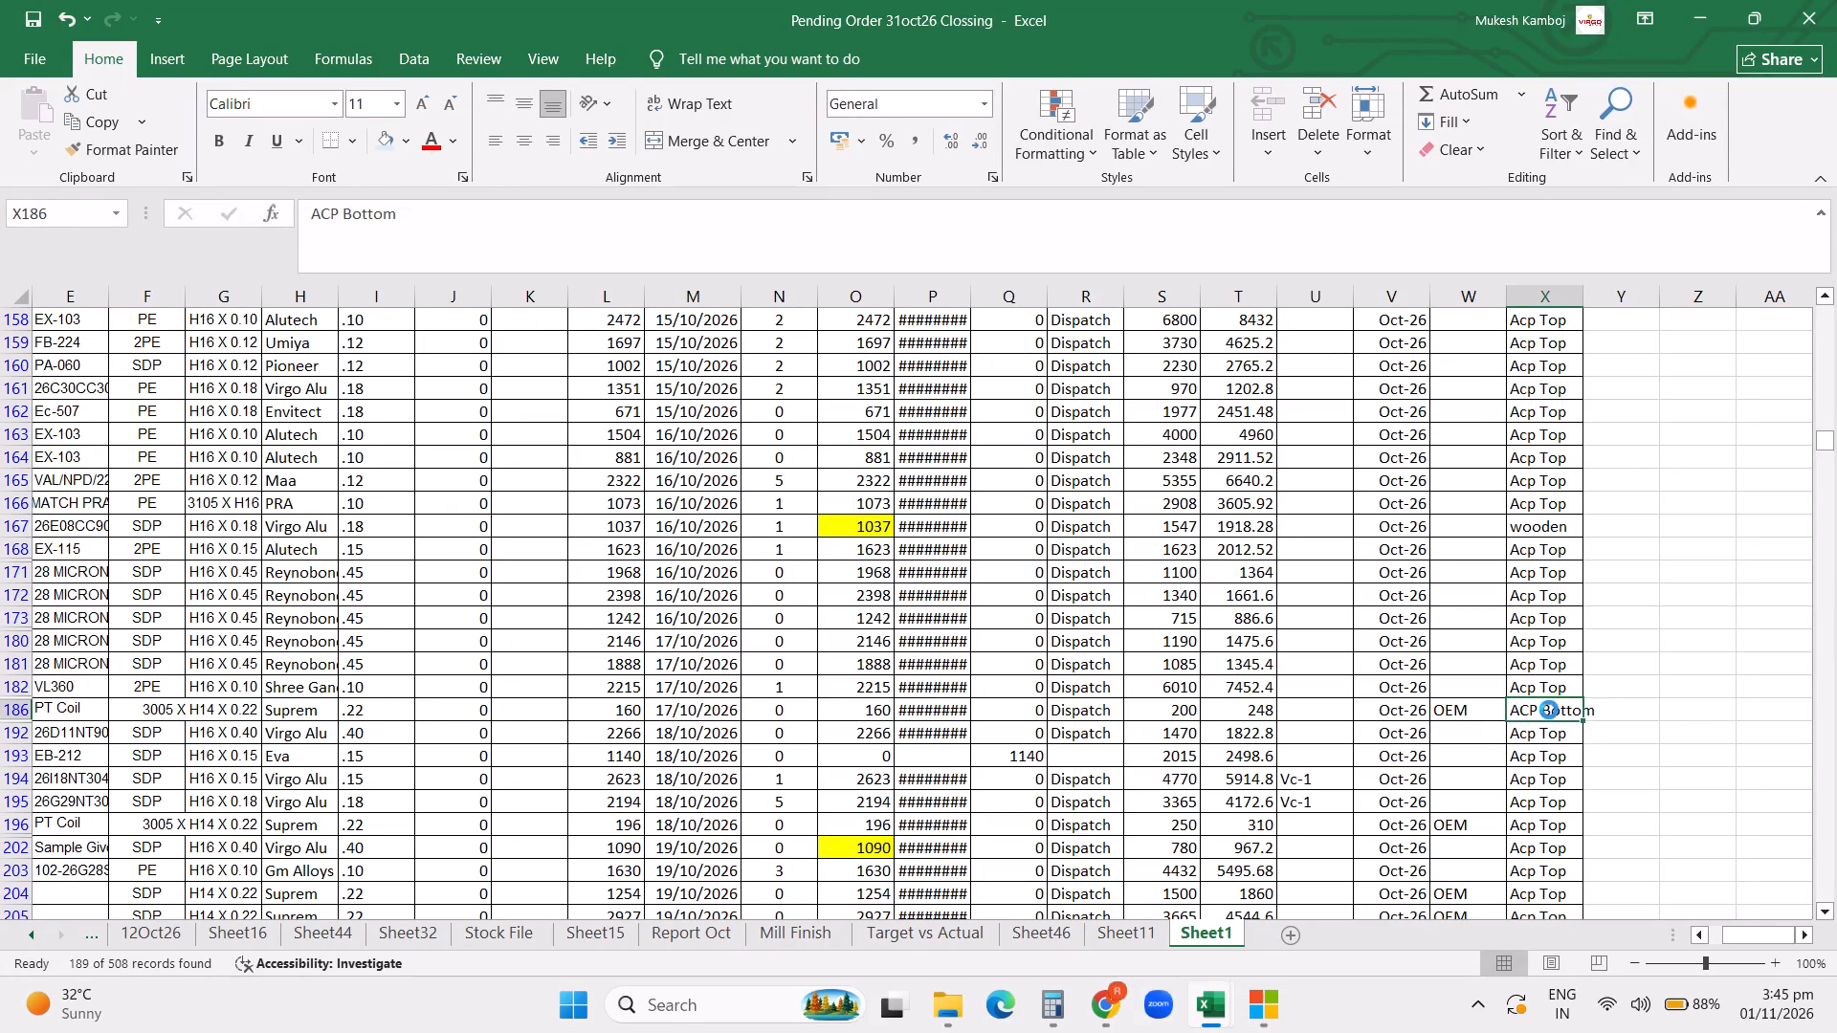
pyautogui.press('Down')
pyautogui.press('Down')
pyautogui.press('Down')
pyautogui.press('Down')
pyautogui.press('Down')
pyautogui.press('Return')
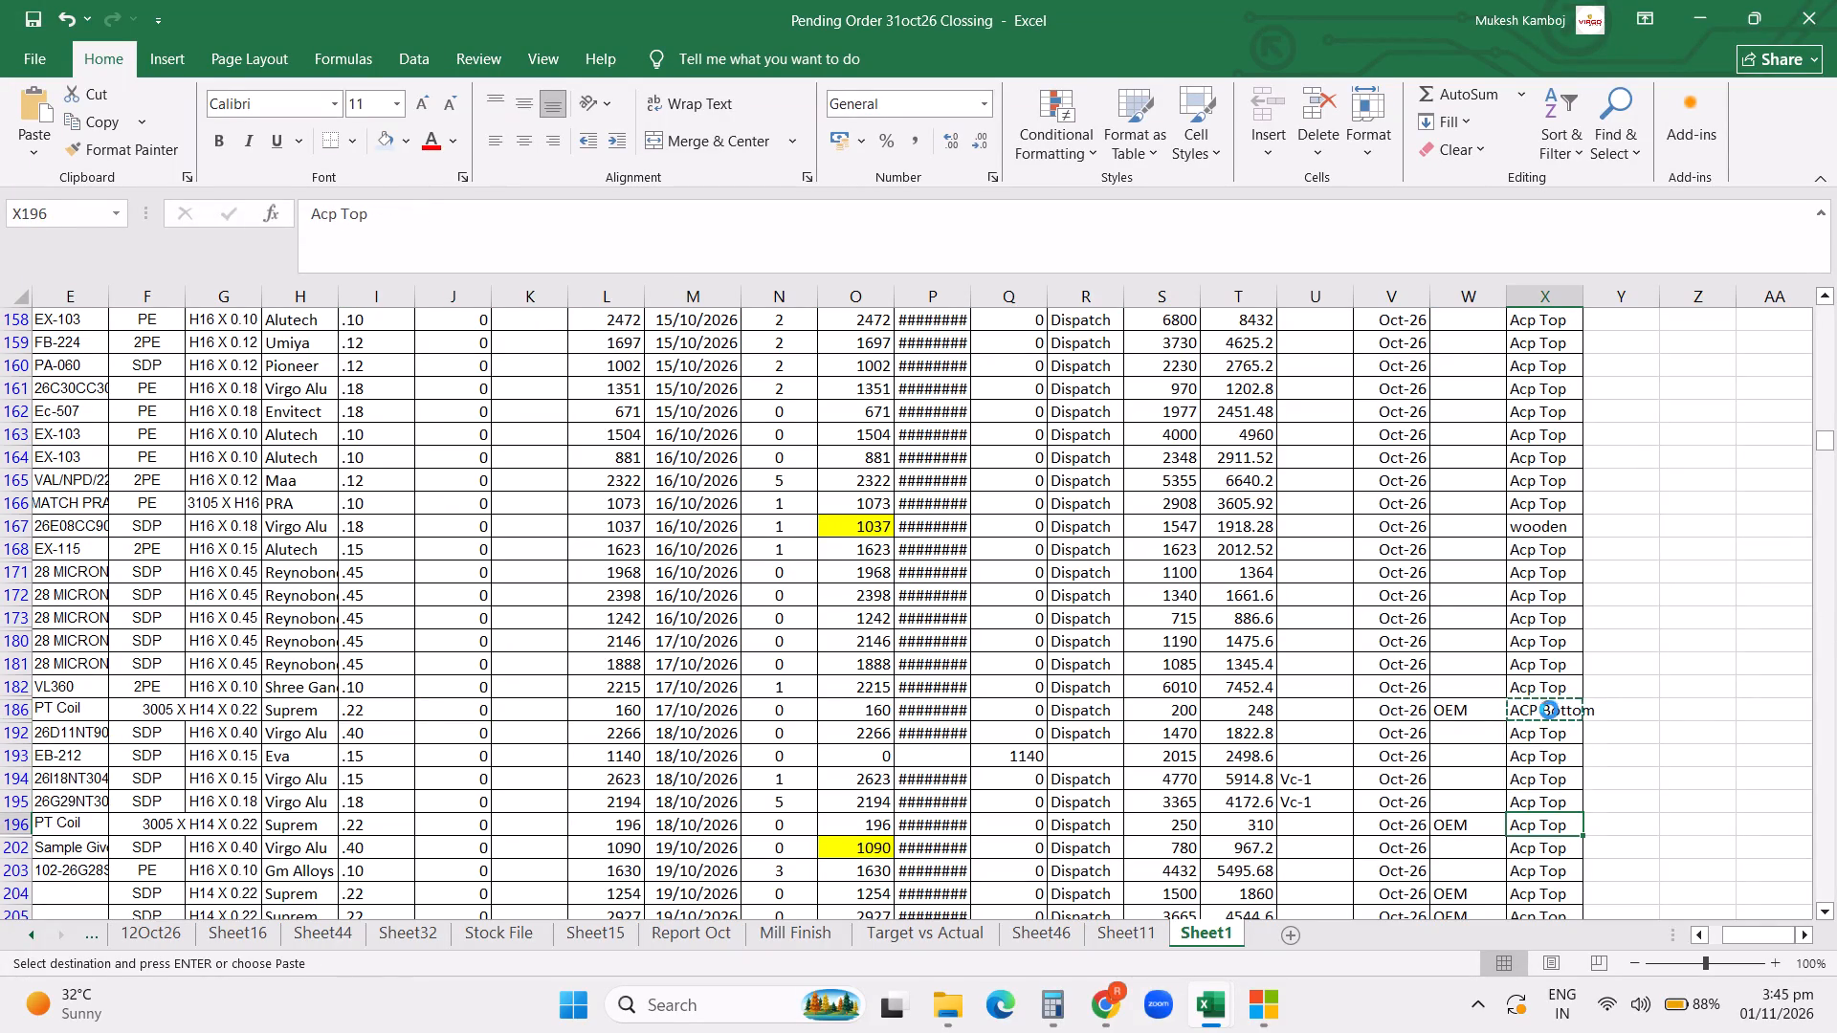
# Examine the coil type and COLOR NAME entries of the remaining filtered Acp Top rows from row 202 down to row 358.
pyautogui.press('Left')
pyautogui.press('Down')
pyautogui.press('Down')
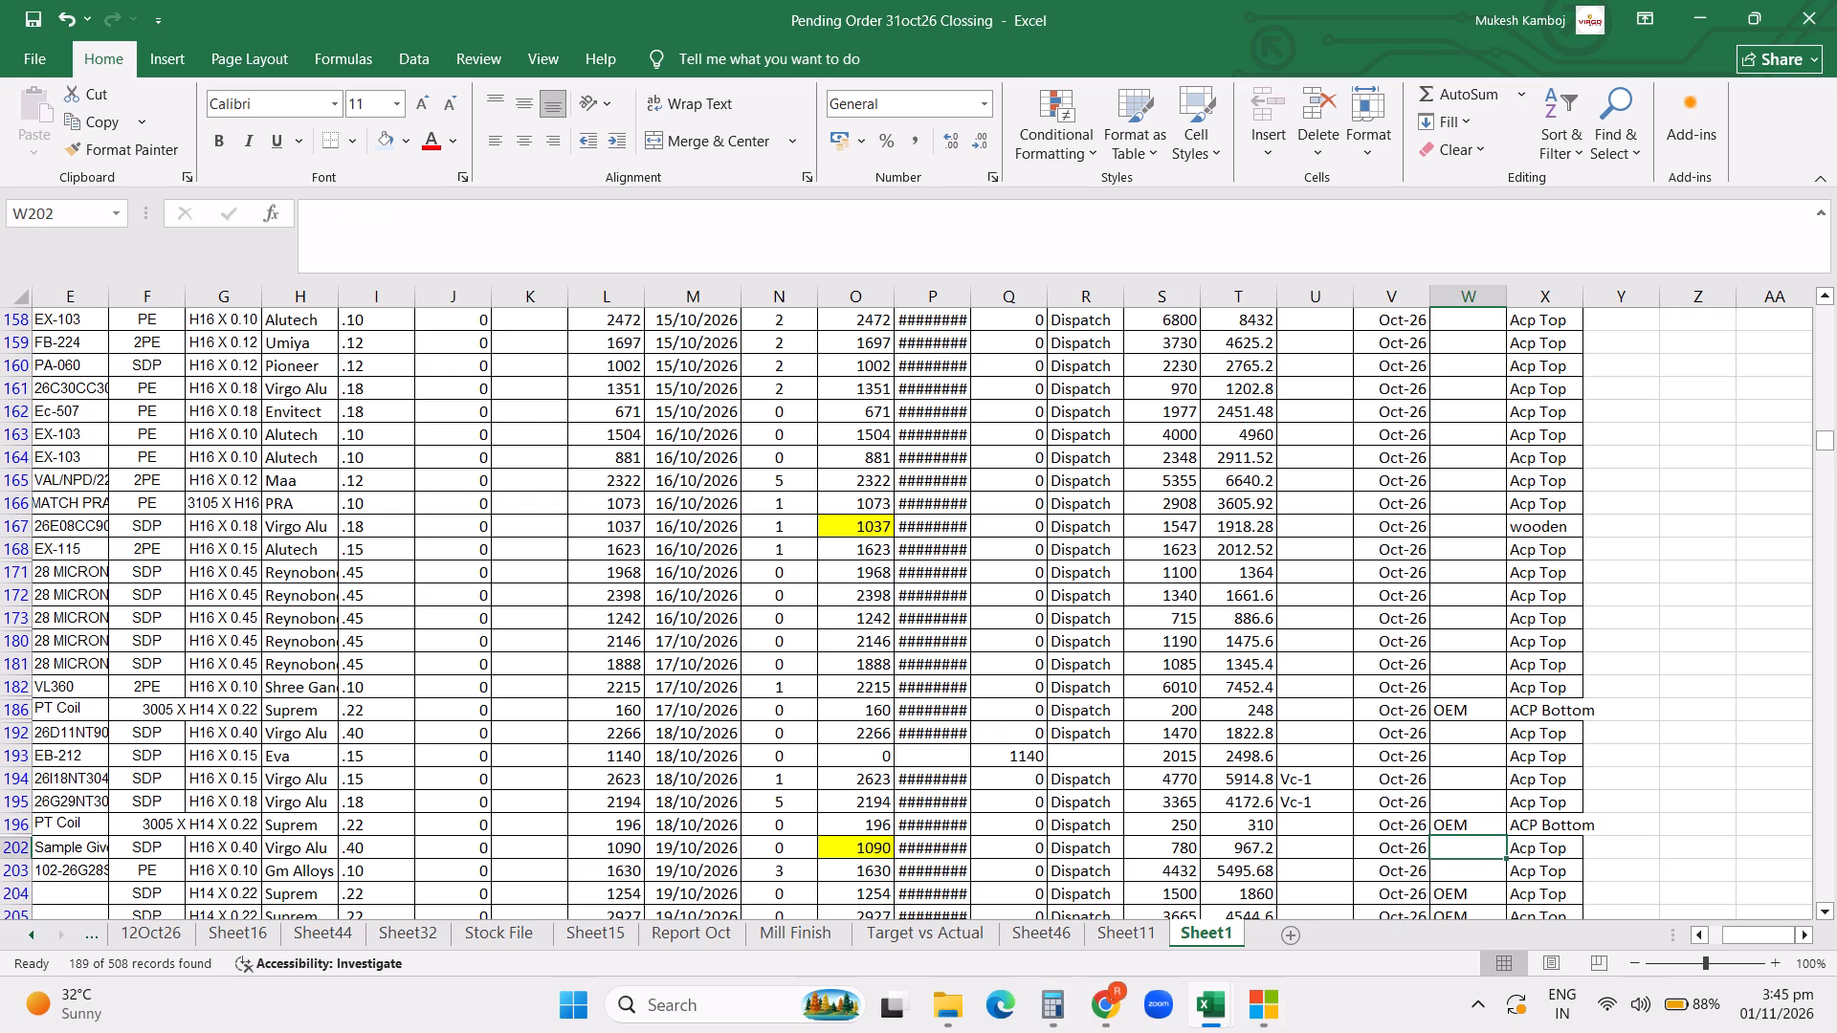
pyautogui.press('Down')
pyautogui.press('Down')
pyautogui.press('Down')
pyautogui.press('Left')
pyautogui.press('Left')
pyautogui.press('Left')
pyautogui.press('Left')
pyautogui.press('Left')
pyautogui.press('Left')
pyautogui.press('Left')
pyautogui.press('Left')
pyautogui.press('Left')
pyautogui.press('Left')
pyautogui.press('Left')
pyautogui.press('Left')
pyautogui.press('Left')
pyautogui.press('Left')
pyautogui.press('Left')
pyautogui.press('Left')
pyautogui.press('Left')
pyautogui.press('Left')
pyautogui.press('Left')
pyautogui.press('Left')
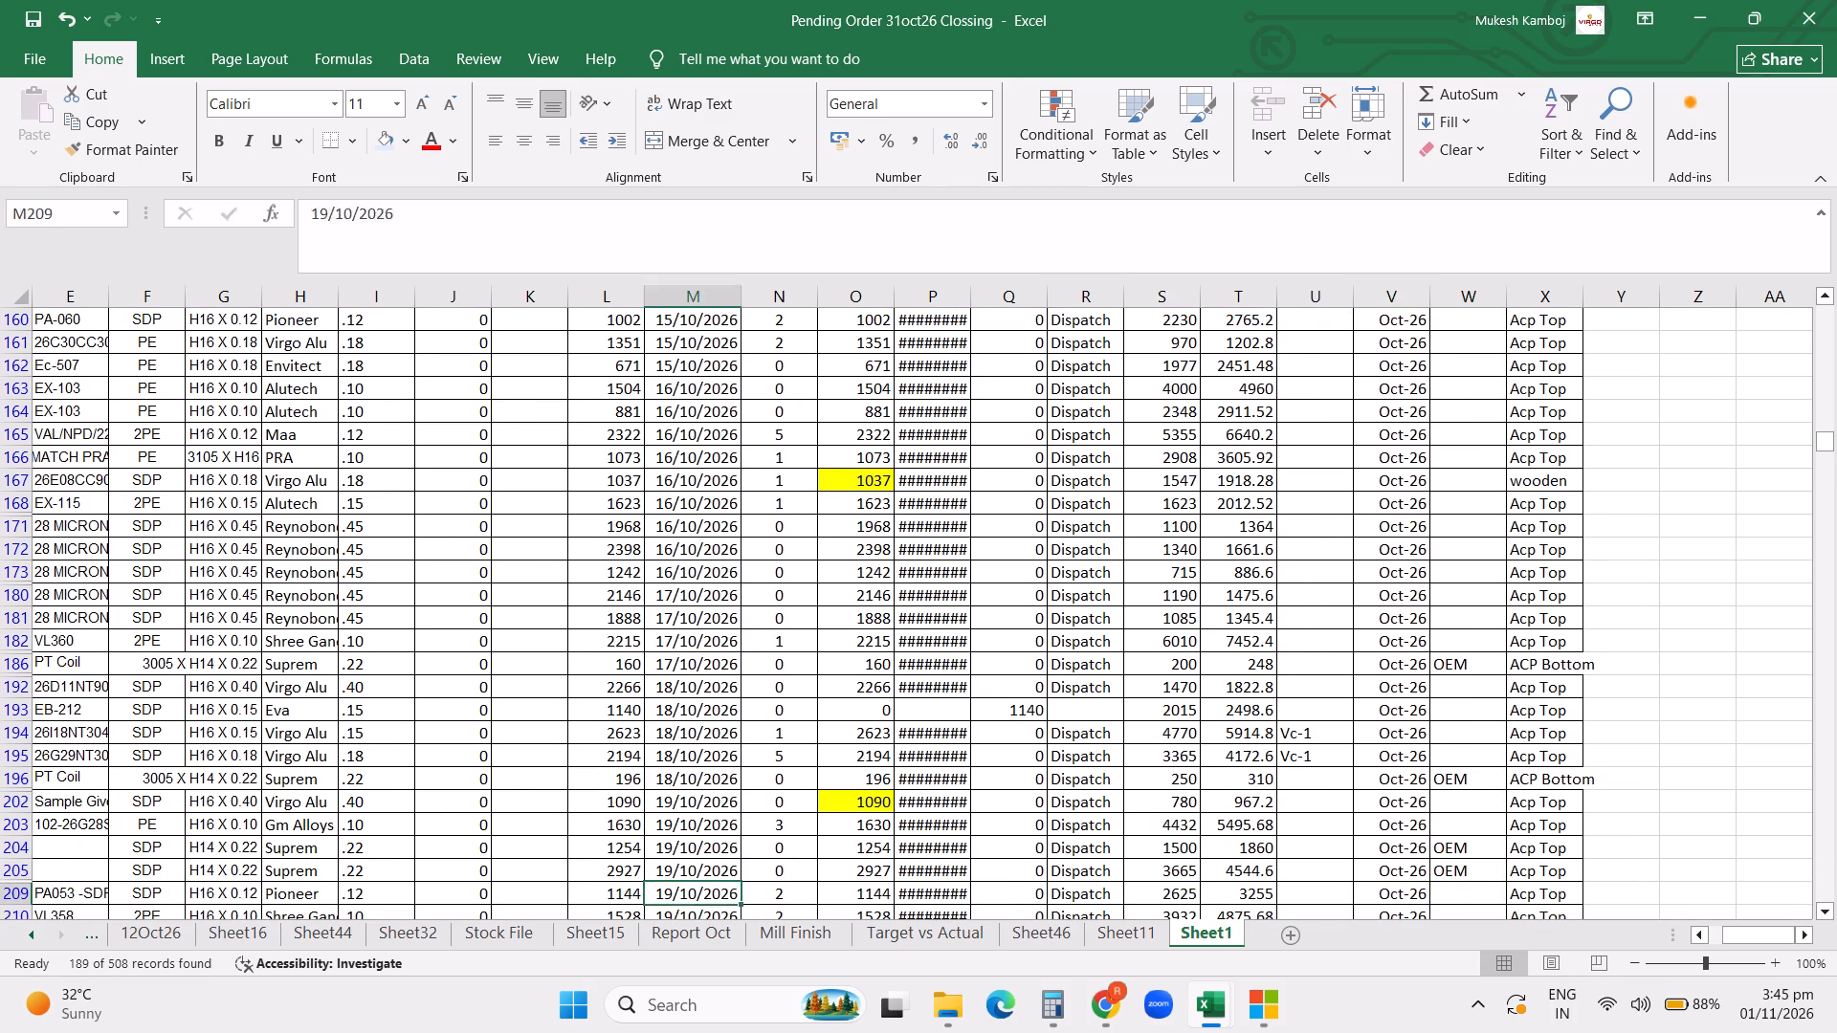
pyautogui.press('Down')
pyautogui.press('Down')
pyautogui.press('Down')
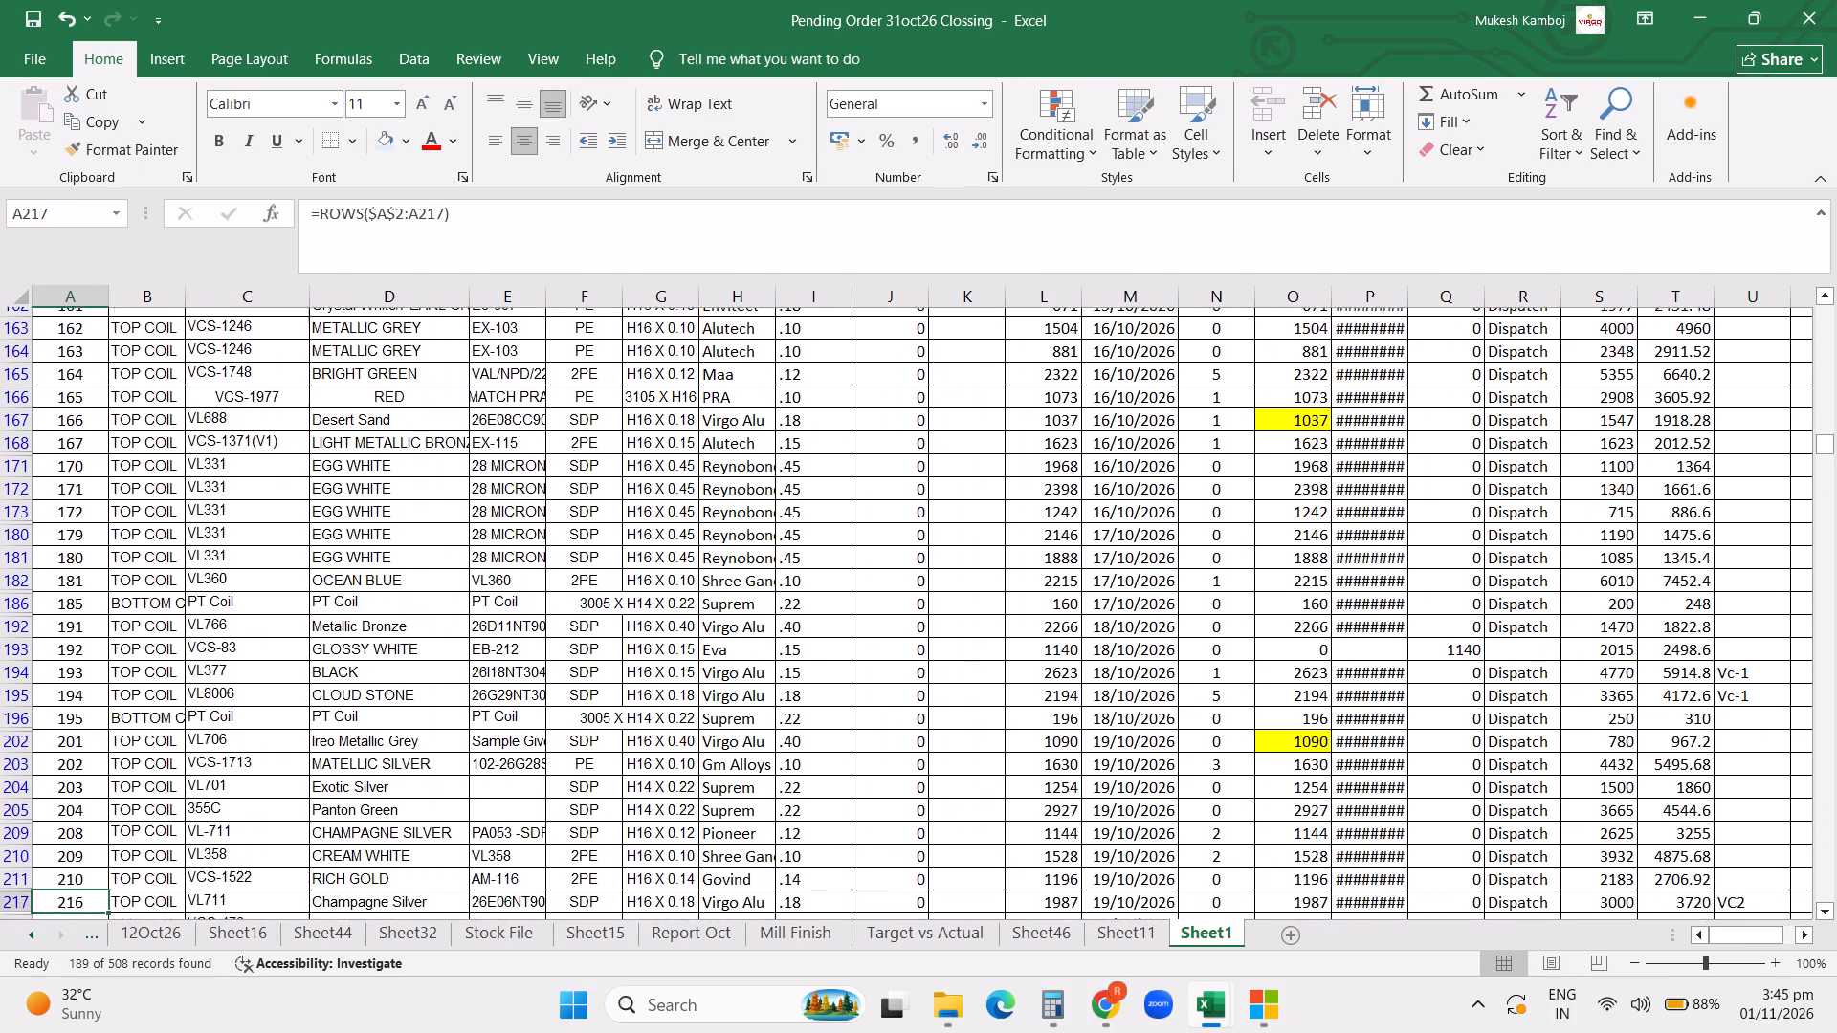
pyautogui.press('Down')
pyautogui.press('Down')
pyautogui.press('Down')
pyautogui.press('Down')
pyautogui.press('Down')
pyautogui.press('Down')
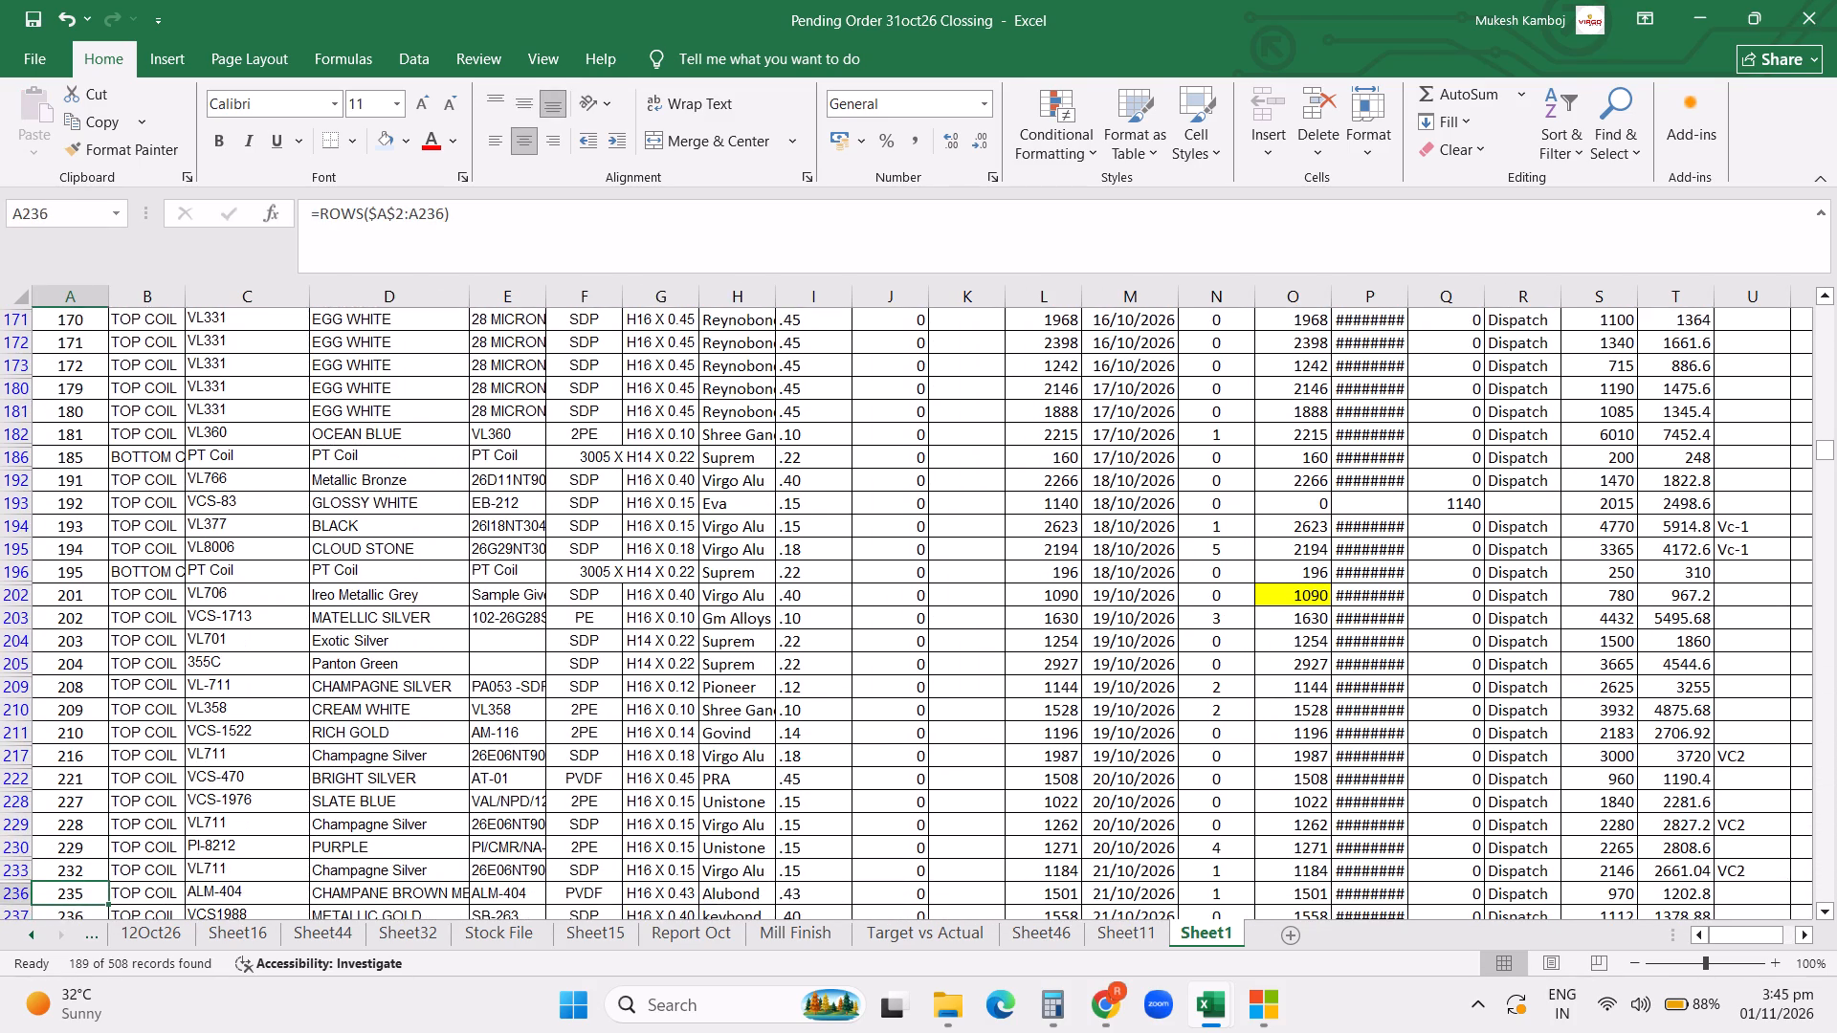
pyautogui.press('Down')
pyautogui.press('Down')
pyautogui.press('Down')
pyautogui.press('Down')
pyautogui.press('Down')
pyautogui.press('Down')
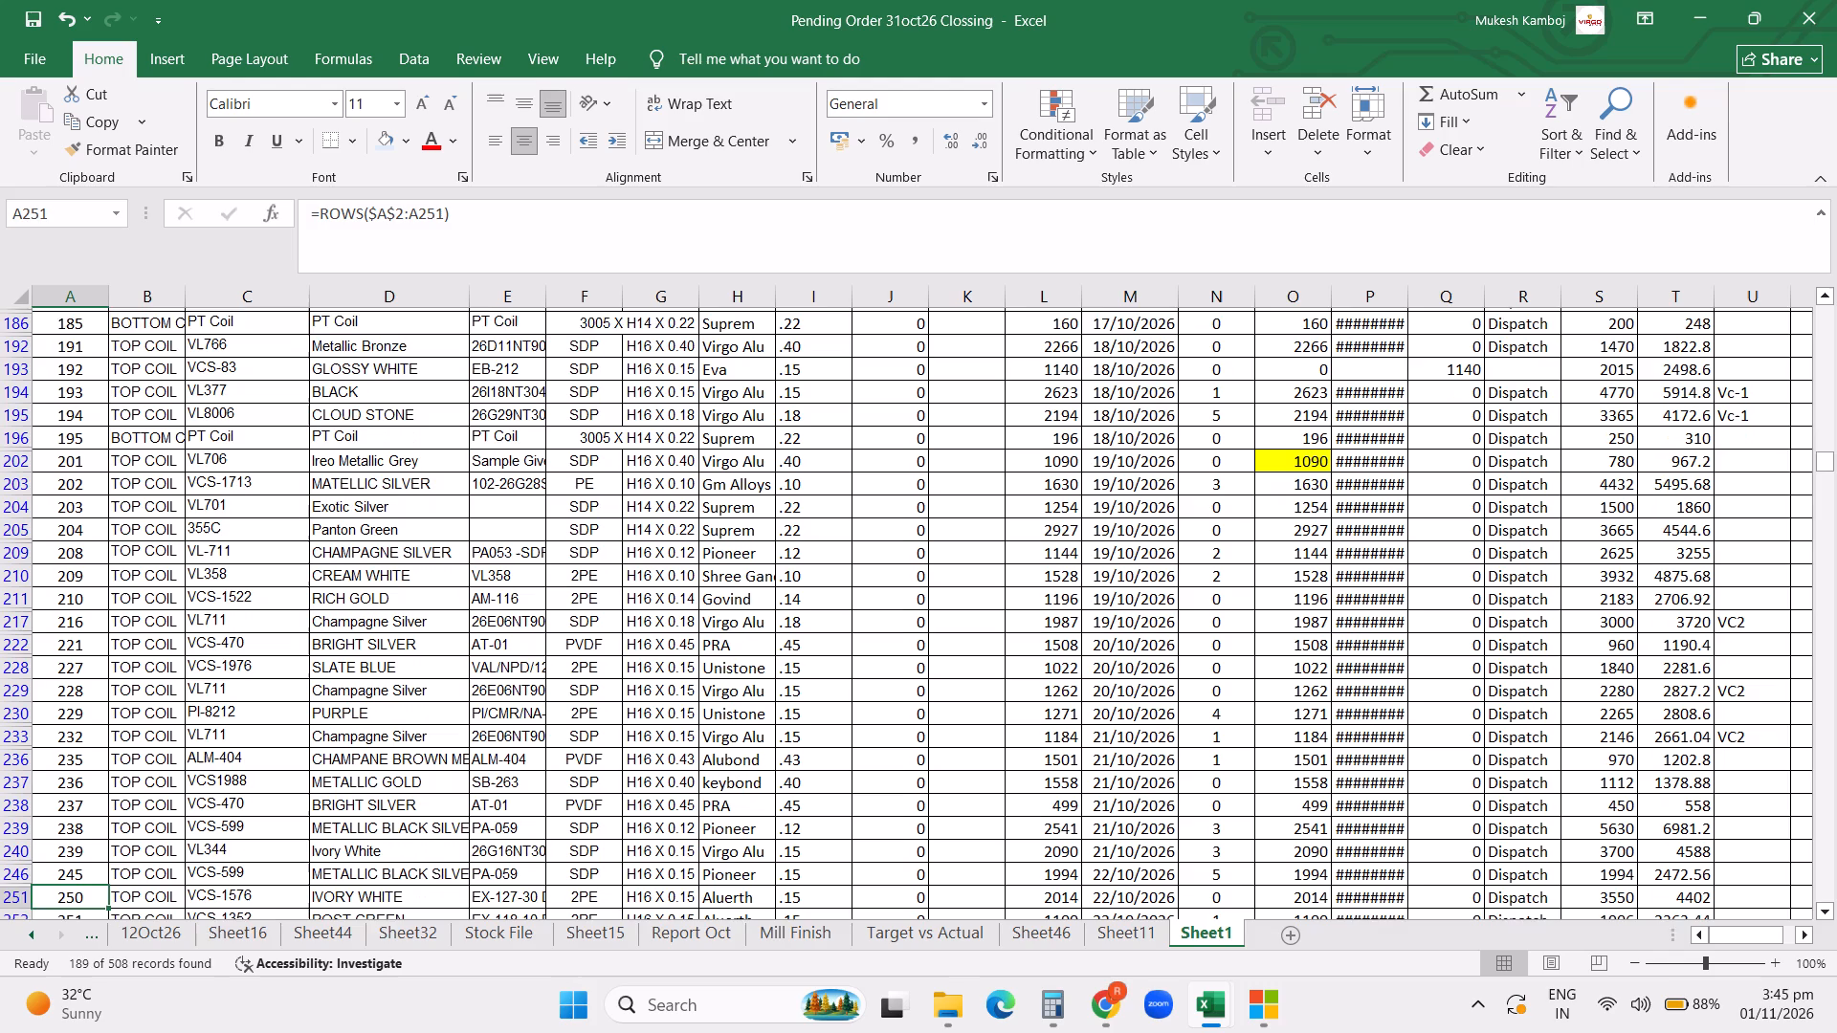
pyautogui.press('Down')
pyautogui.press('Down')
pyautogui.press('Down')
pyautogui.press('Down')
pyautogui.press('Down')
pyautogui.press('Down')
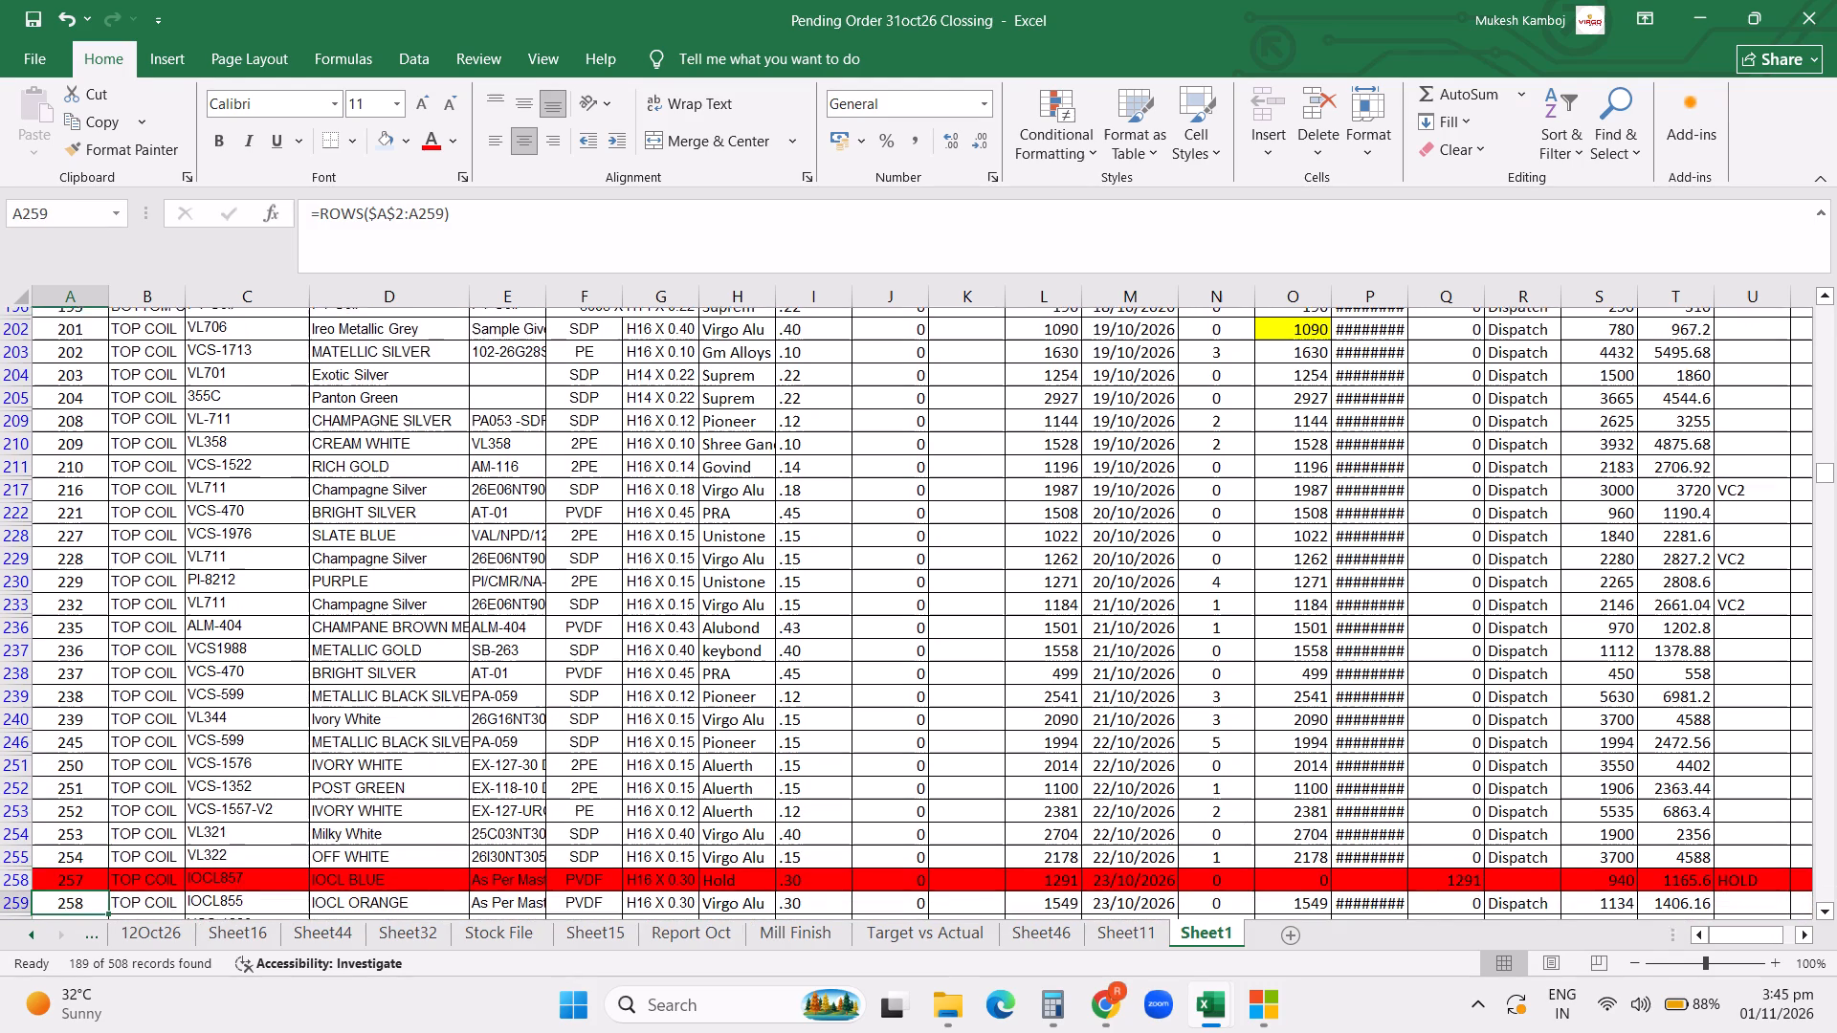
pyautogui.press('Down')
pyautogui.press('Down')
pyautogui.press('Down')
pyautogui.press('Down')
pyautogui.press('Down')
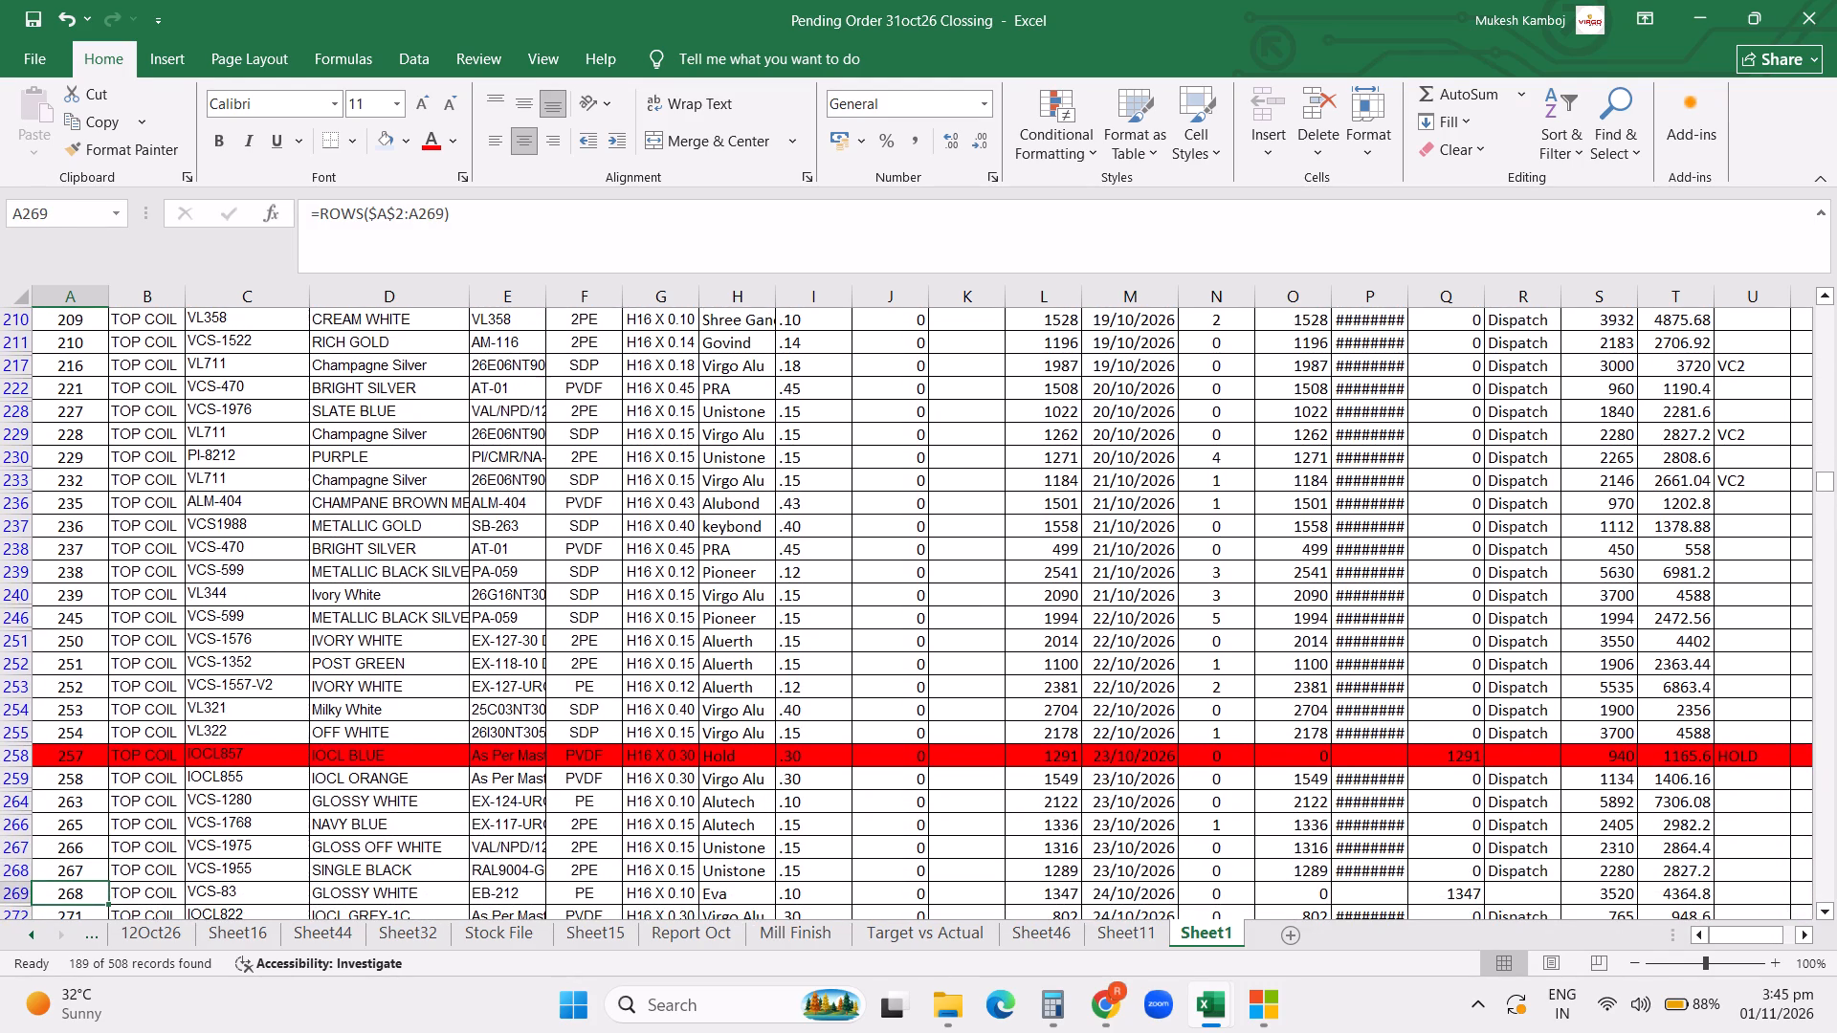
pyautogui.press('Down')
pyautogui.press('Down')
pyautogui.press('Down')
pyautogui.press('Down')
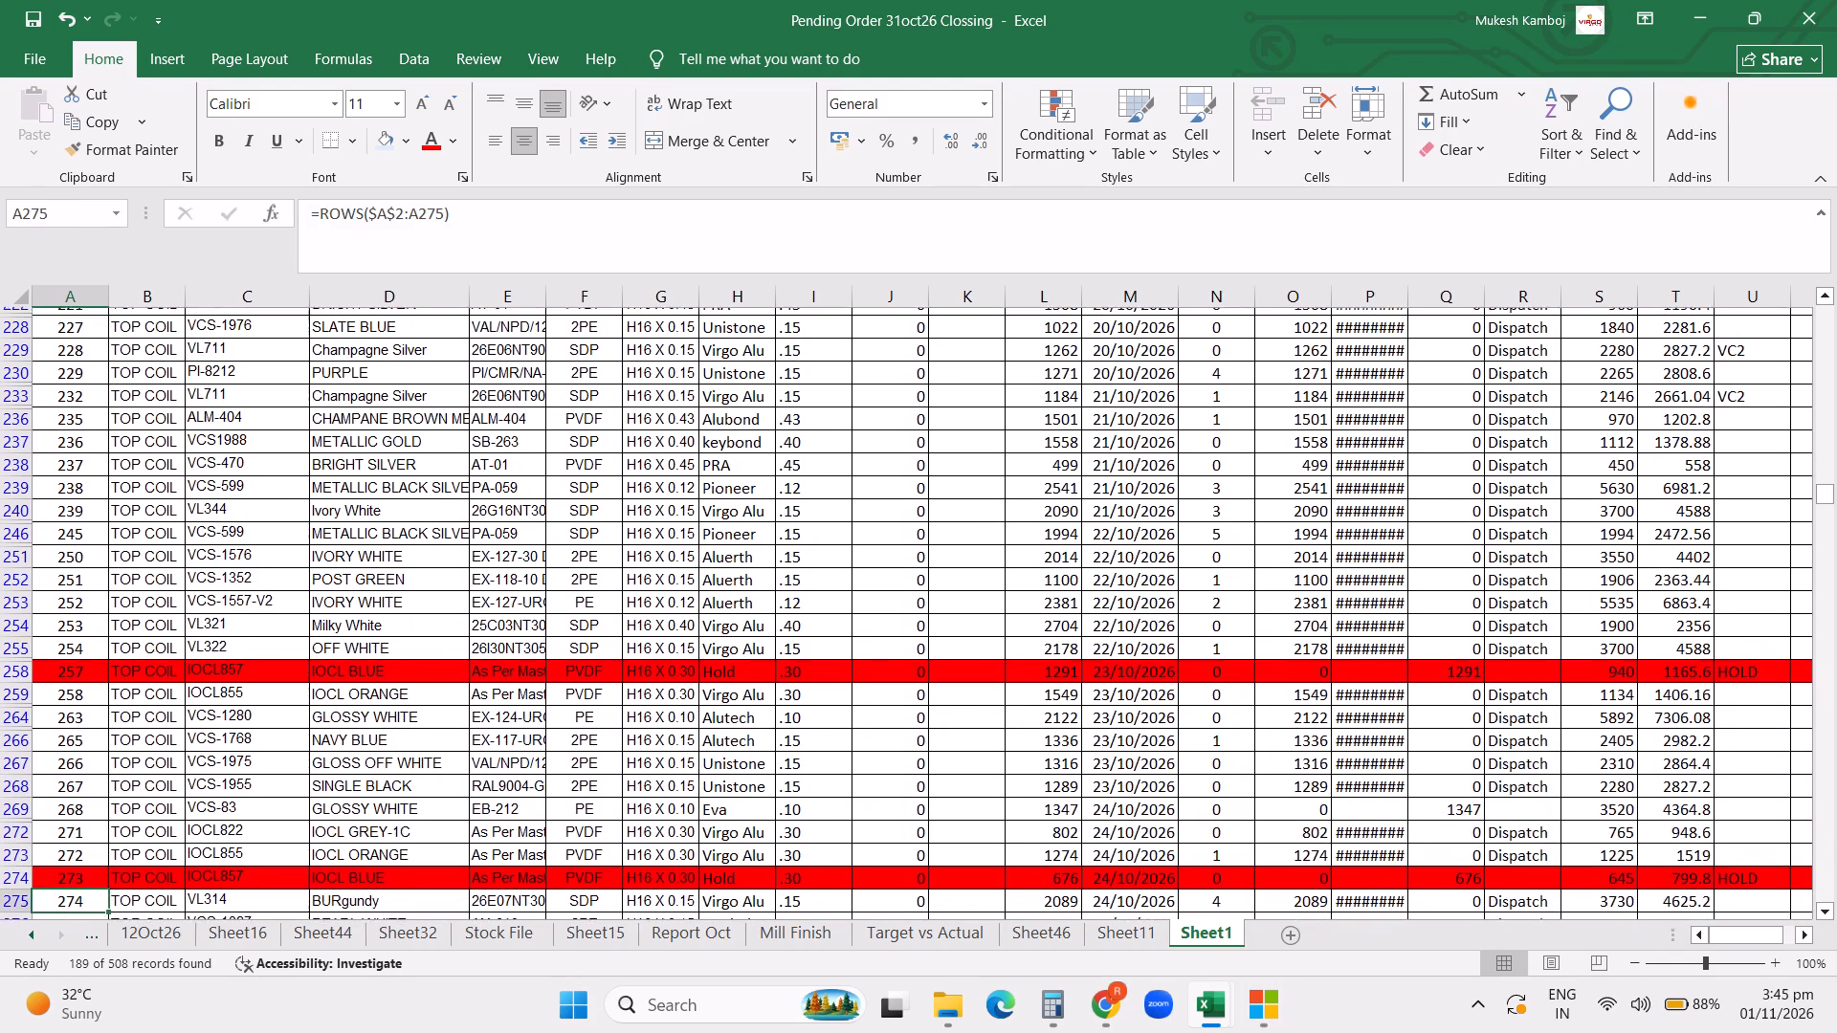
pyautogui.press('Down')
pyautogui.press('Down')
pyautogui.press('Down')
pyautogui.press('Down')
pyautogui.press('Down')
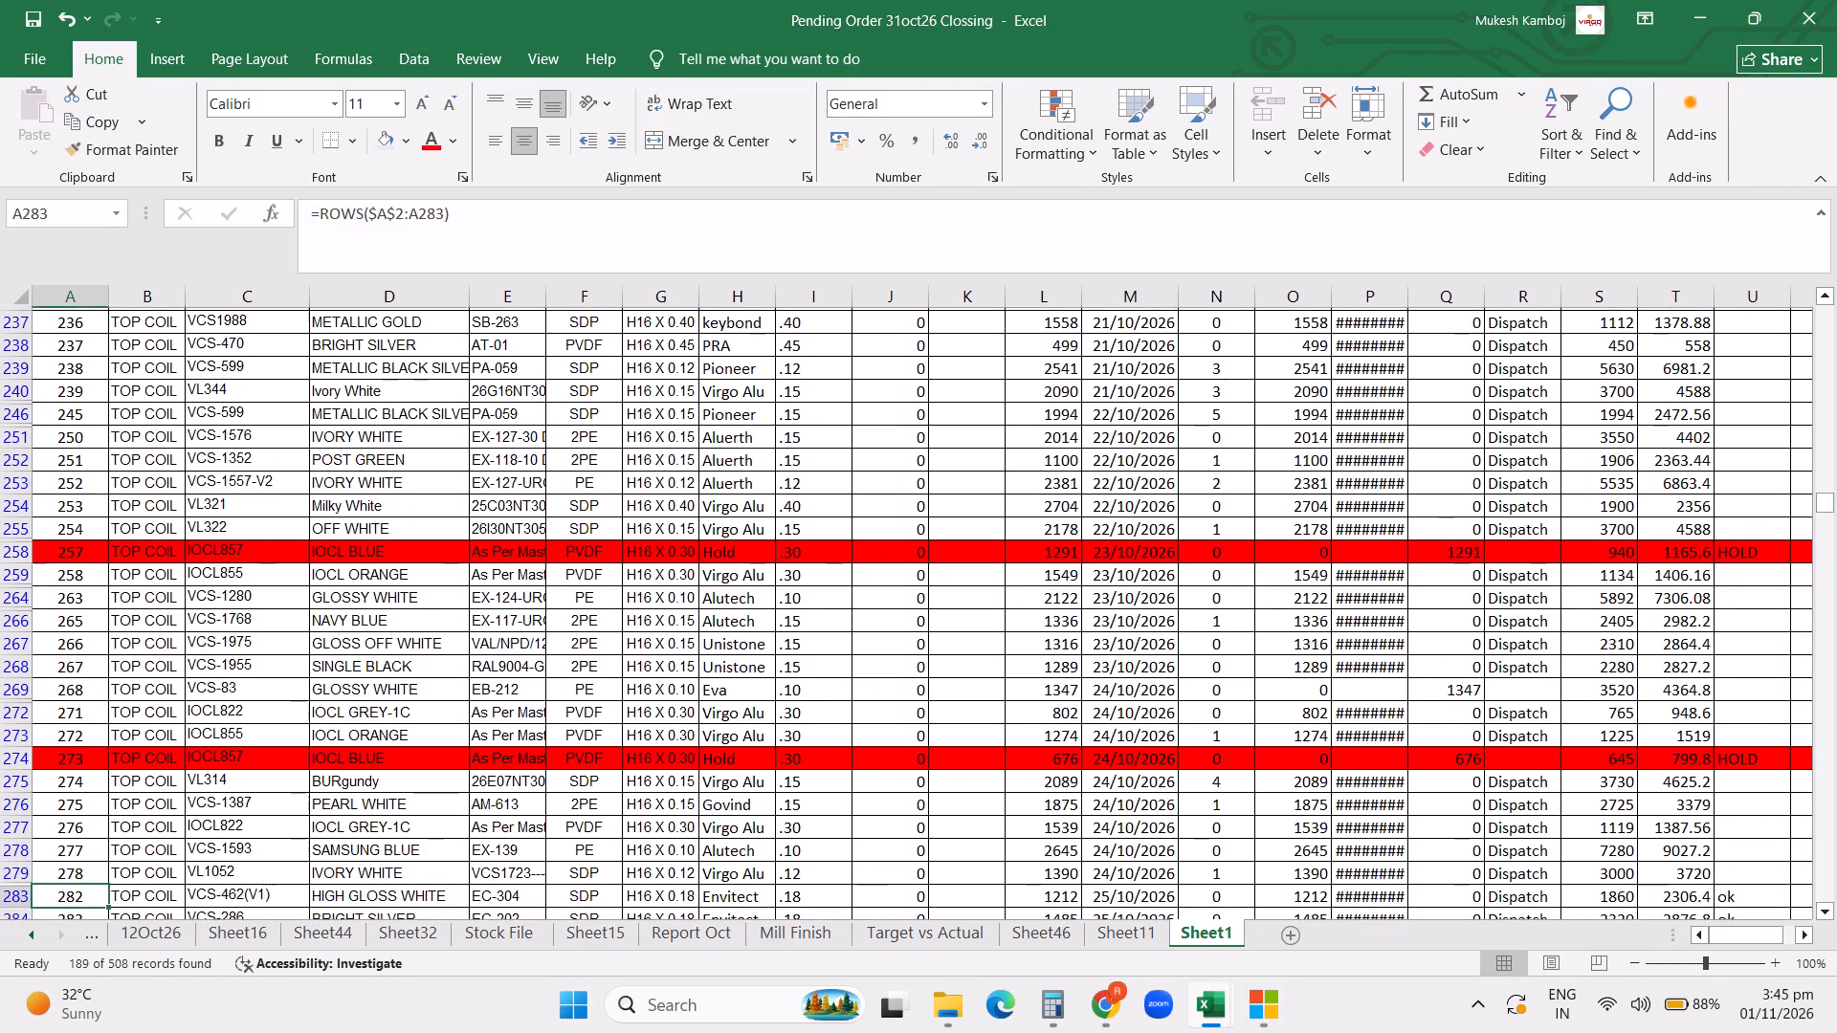
pyautogui.press('Down')
pyautogui.press('Down')
pyautogui.press('Down')
pyautogui.press('Down')
pyautogui.press('Down')
pyautogui.press('Down')
pyautogui.press('Down')
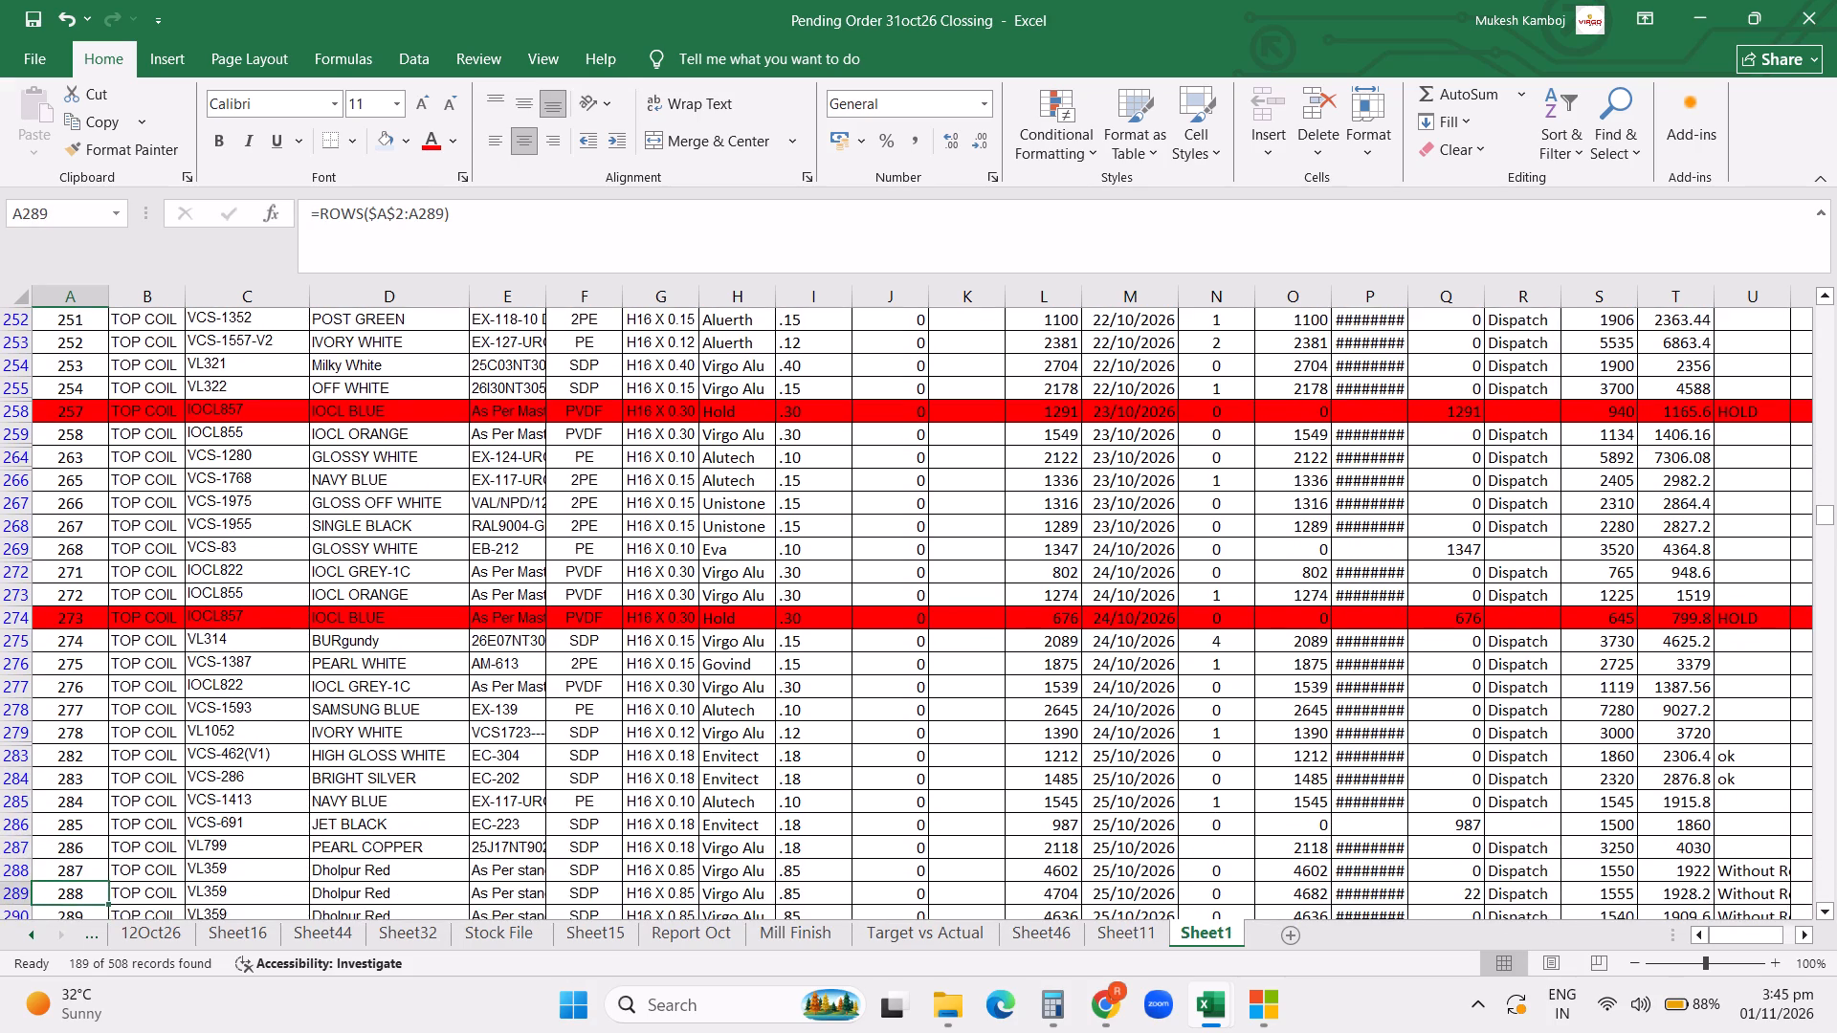
pyautogui.press('Down')
pyautogui.press('Down')
pyautogui.press('Down')
pyautogui.press('Down')
pyautogui.press('Down')
pyautogui.press('Down')
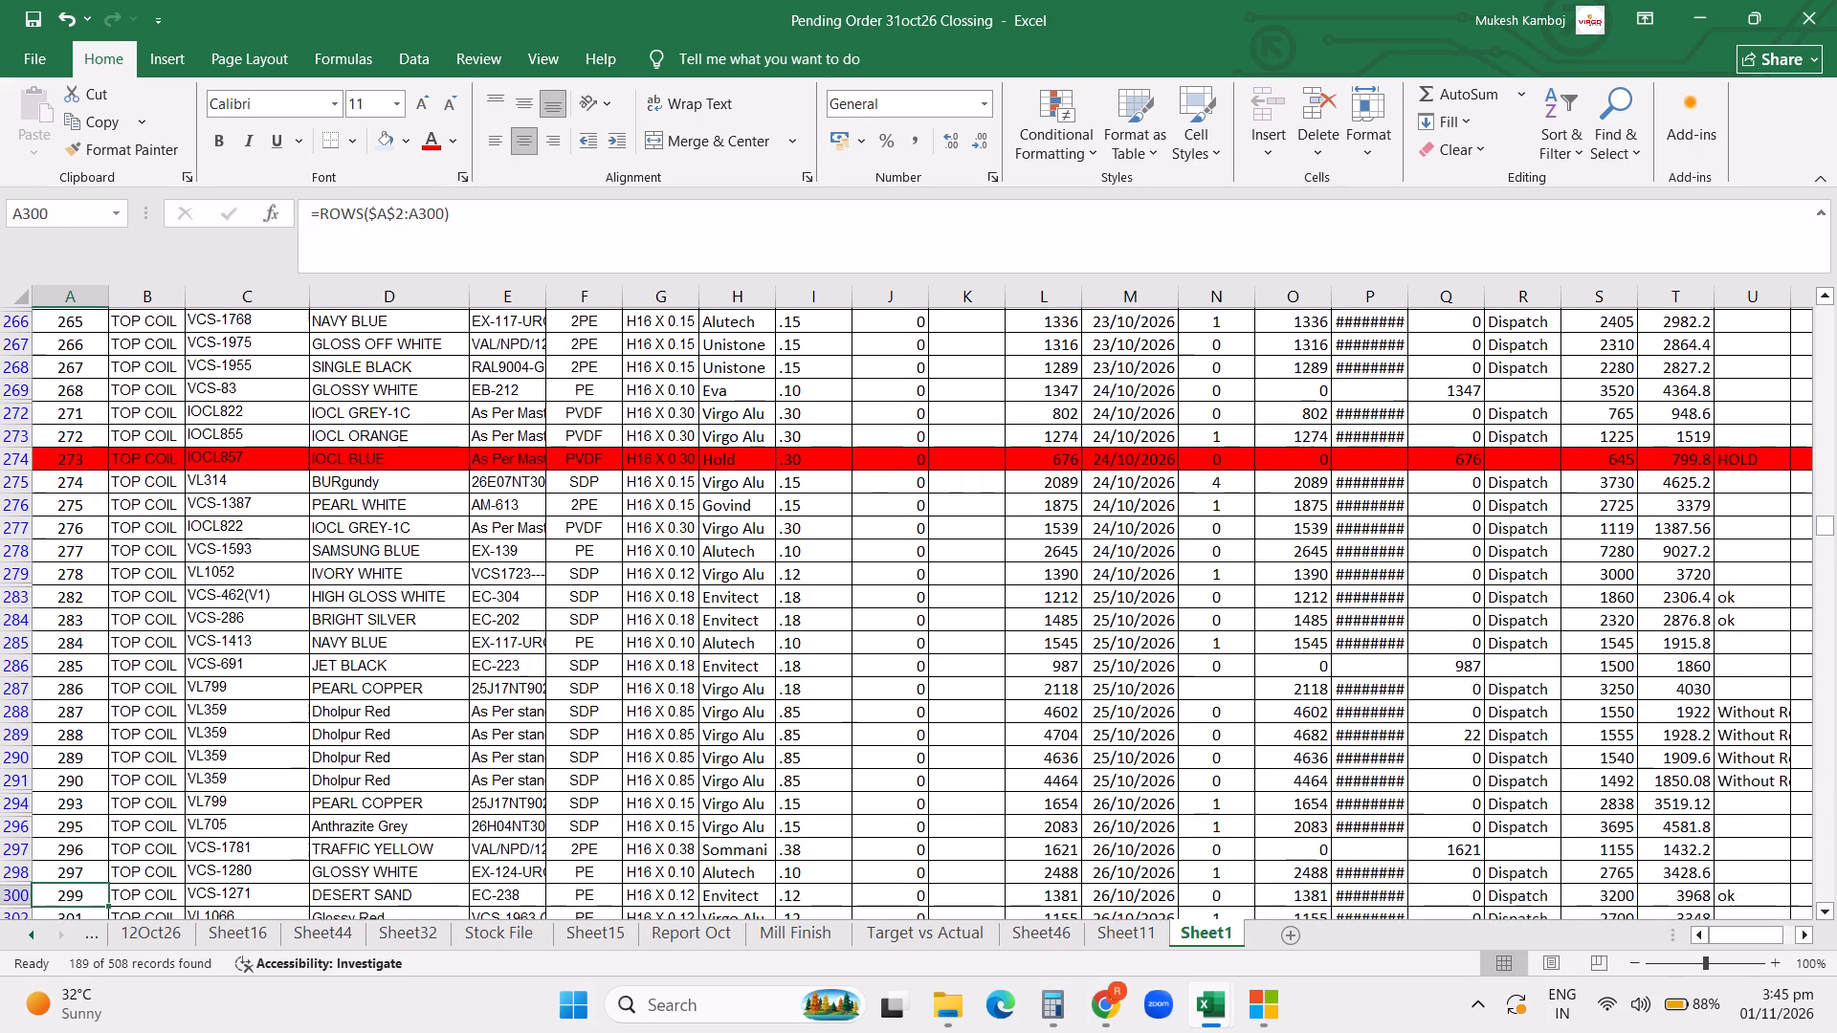
pyautogui.press('Down')
pyautogui.press('Down')
pyautogui.press('Down')
pyautogui.press('Down')
pyautogui.press('Down')
pyautogui.press('Down')
pyautogui.press('Down')
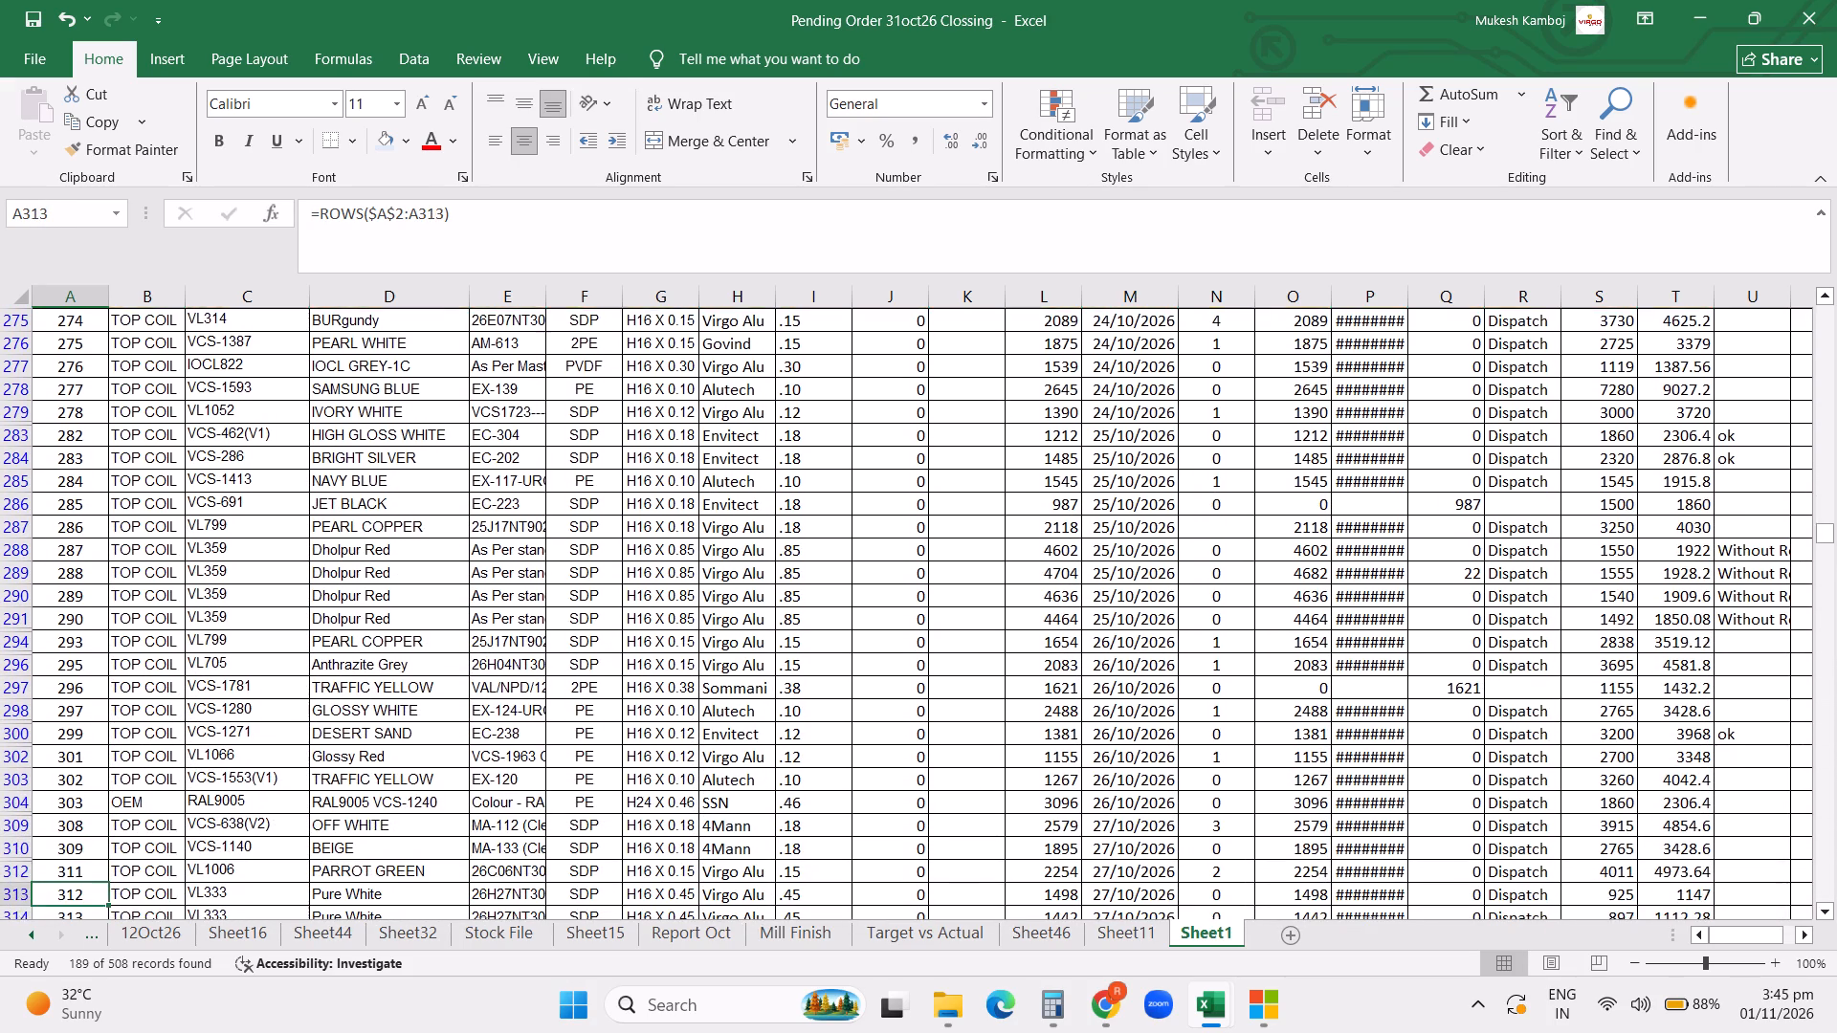
pyautogui.press('Down')
pyautogui.press('Down')
pyautogui.press('Down')
pyautogui.press('Down')
pyautogui.press('Down')
pyautogui.press('Down')
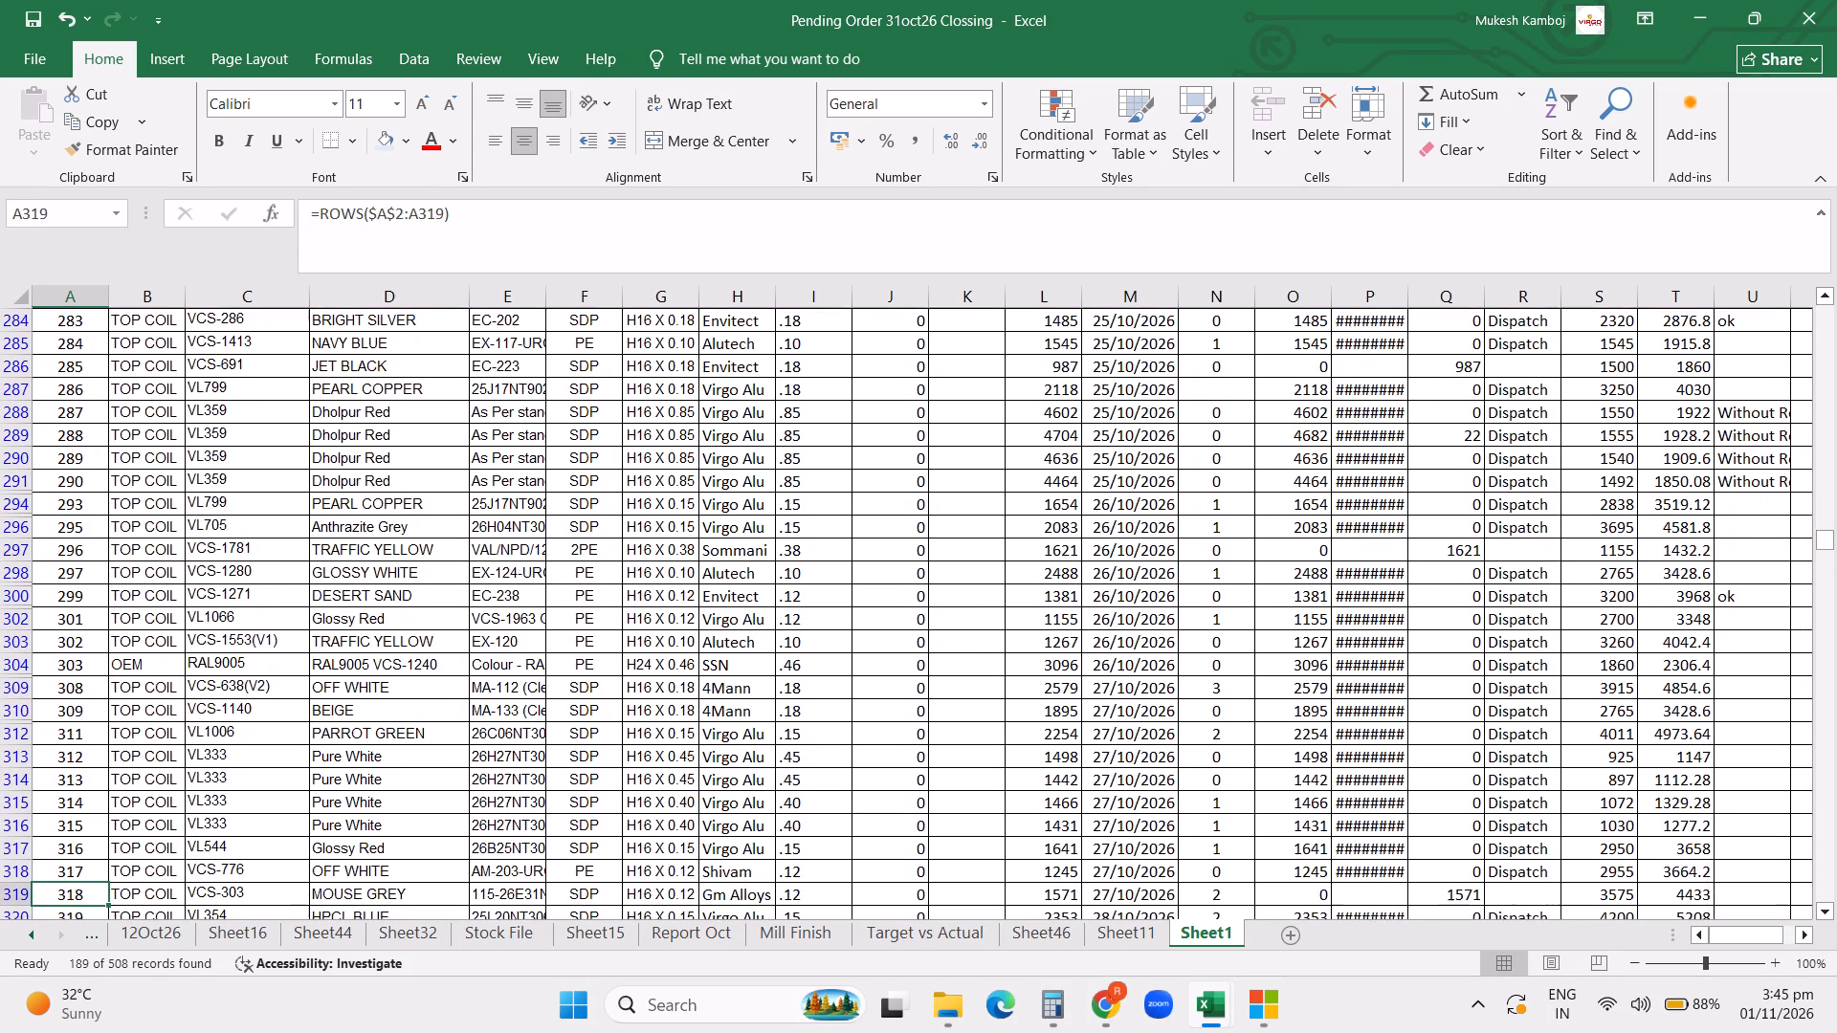
pyautogui.press('Down')
pyautogui.press('Down')
pyautogui.press('Down')
pyautogui.press('Down')
pyautogui.press('Down')
pyautogui.press('Down')
pyautogui.press('Down')
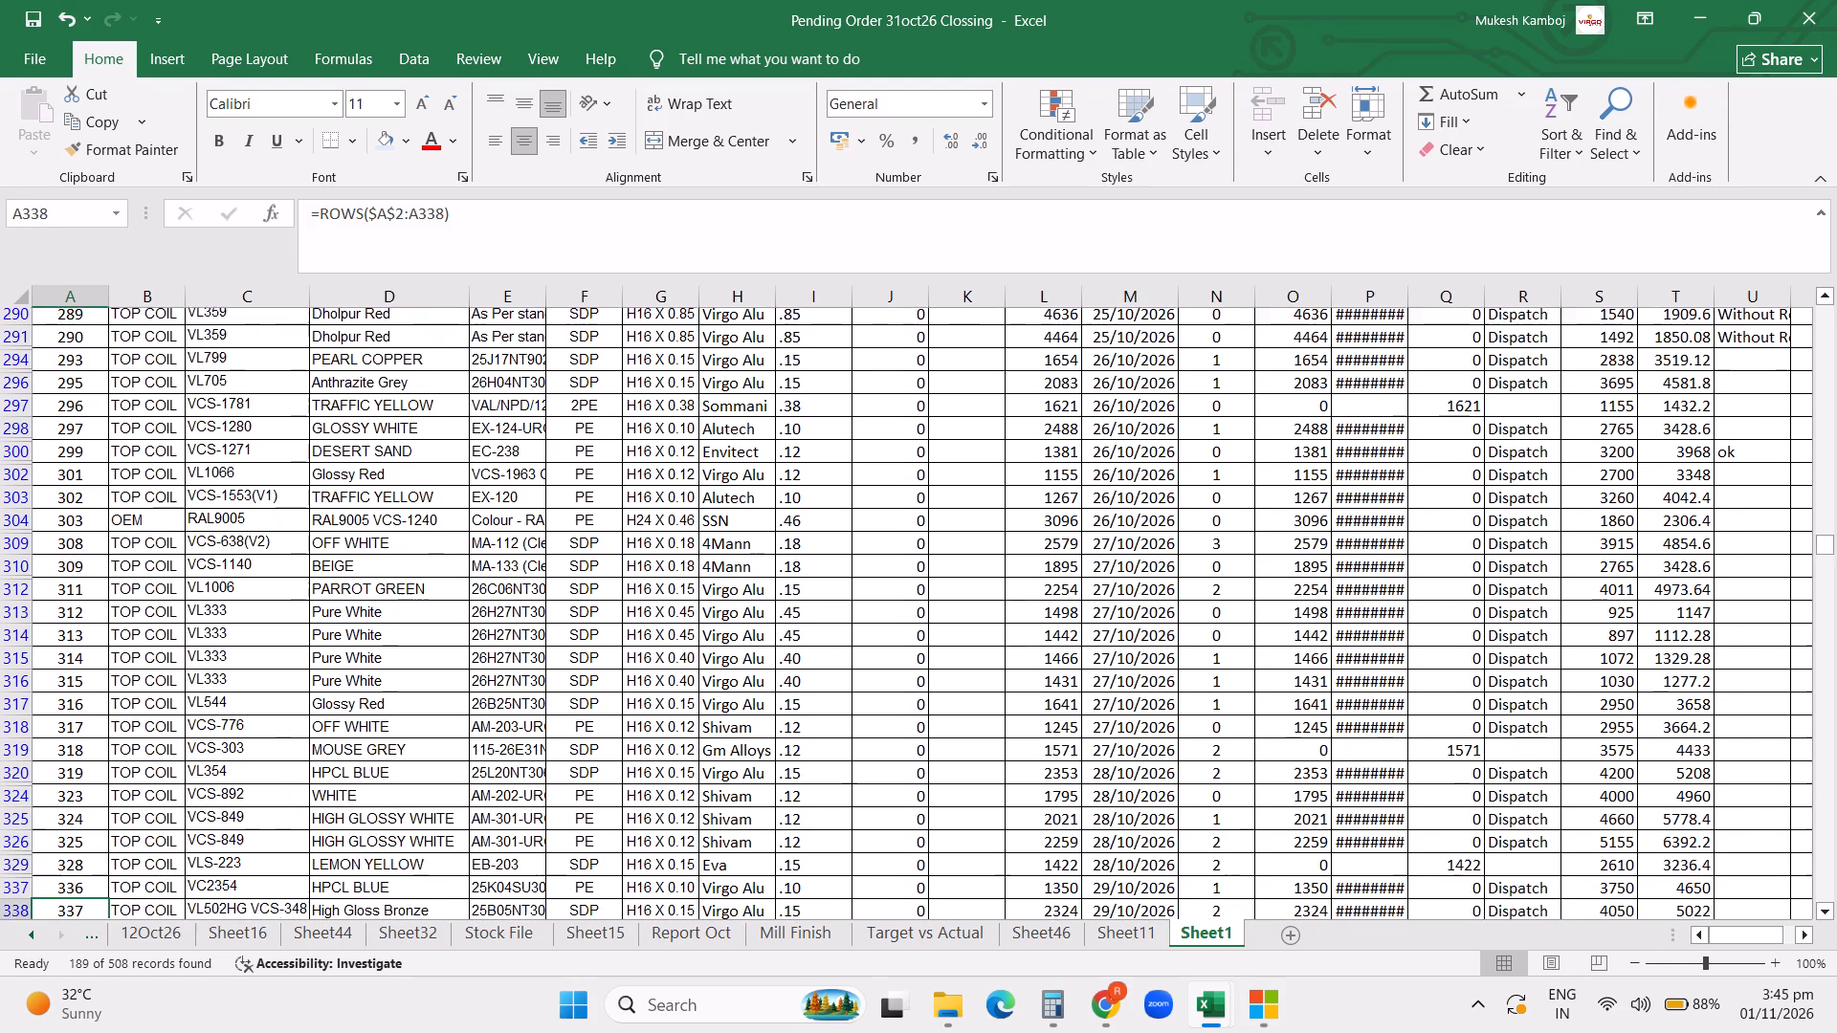
pyautogui.press('Down')
pyautogui.press('Down')
pyautogui.press('Down')
pyautogui.press('Down')
pyautogui.press('Down')
pyautogui.press('Down')
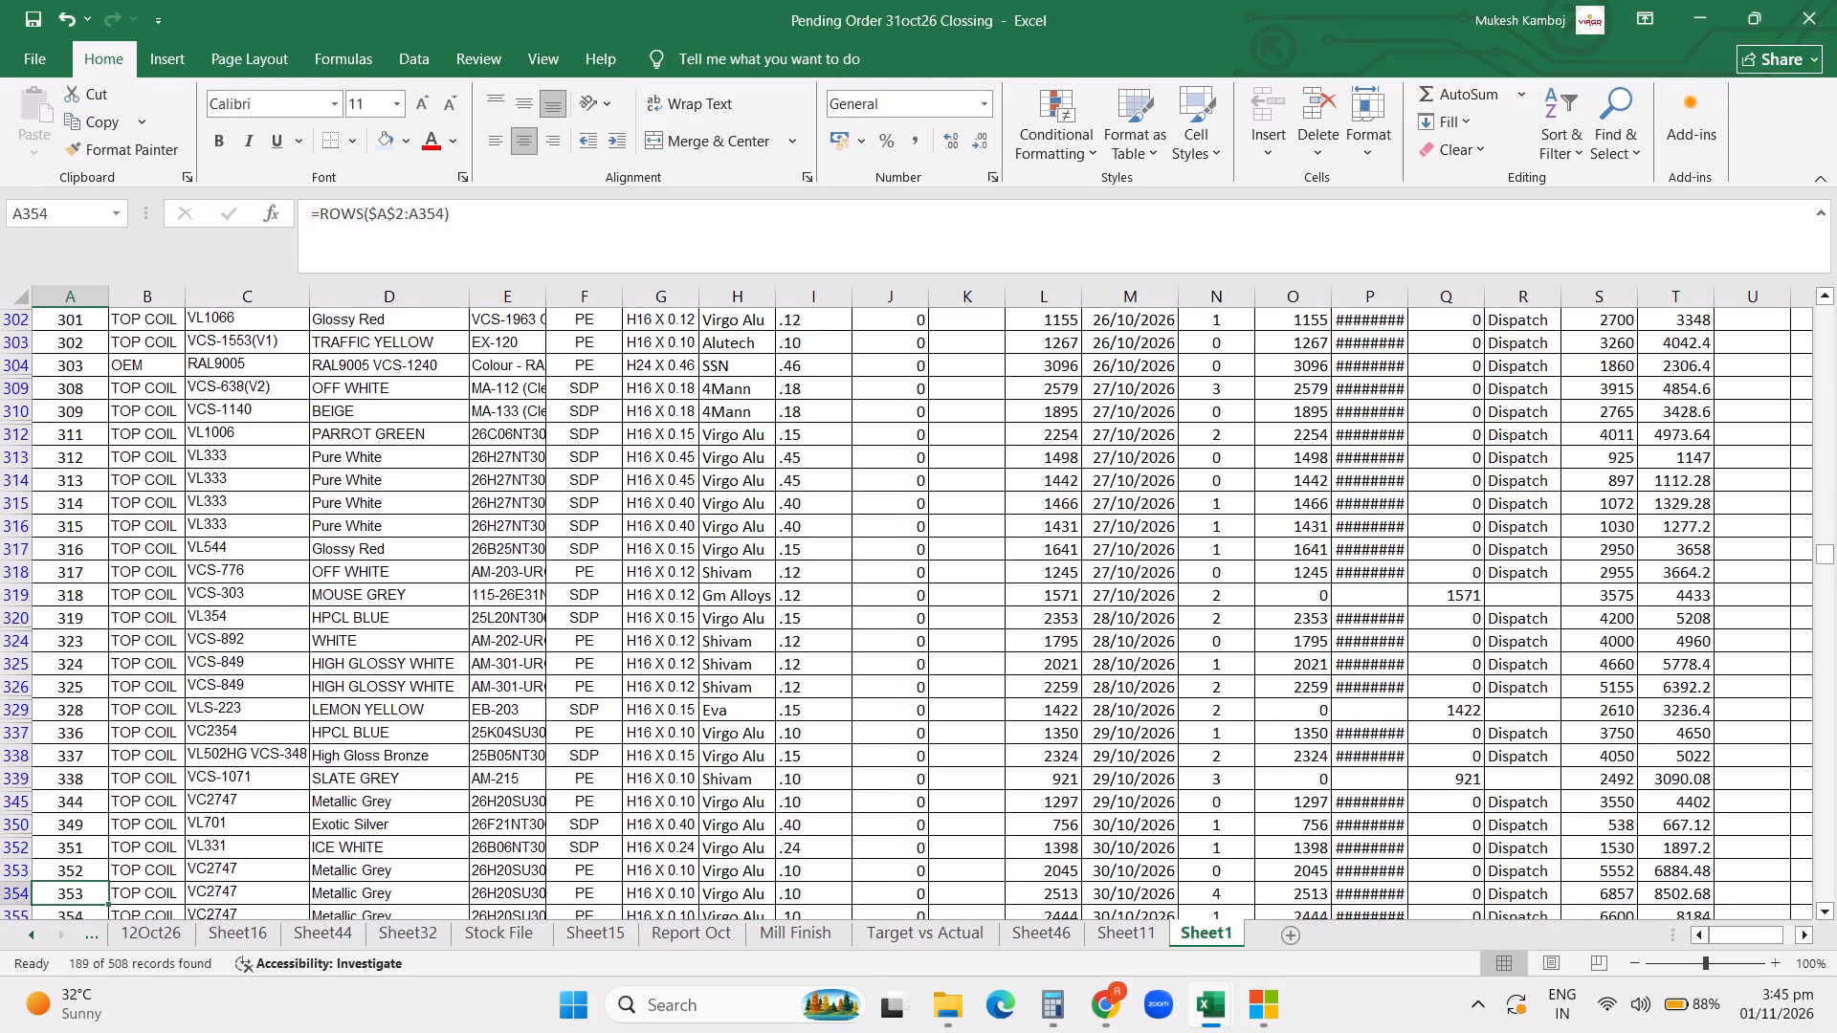
pyautogui.press('Down')
pyautogui.press('Down')
pyautogui.press('Down')
pyautogui.press('Down')
pyautogui.press('Down')
pyautogui.press('Down')
pyautogui.press('Down')
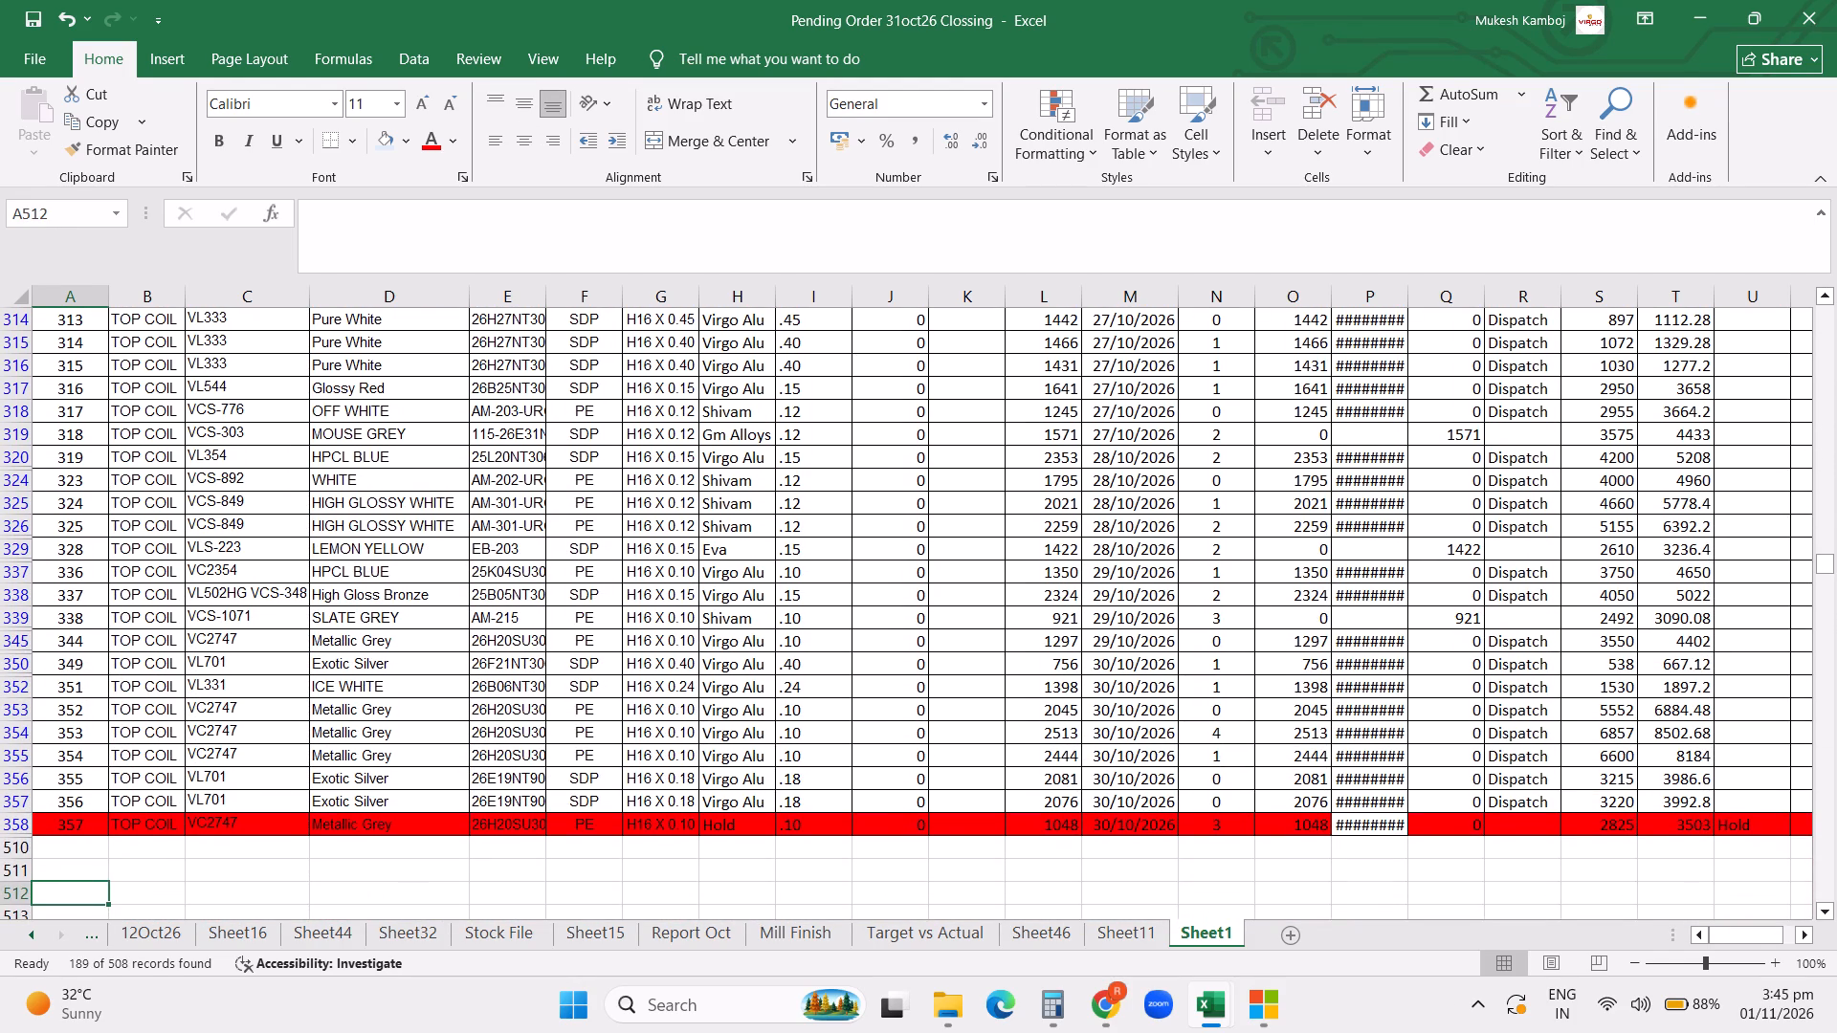
# Change the IN/OUT filter to show only the Acp Wooden/Pattern/Special and wooden rows.
pyautogui.press('Right')
pyautogui.press('Right')
pyautogui.press('Right')
pyautogui.press('Right')
pyautogui.press('Right')
pyautogui.press('Right')
pyautogui.press('Right')
pyautogui.press('Right')
pyautogui.press('Right')
pyautogui.press('Right')
pyautogui.press('Right')
pyautogui.press('Right')
pyautogui.press('Right')
pyautogui.press('Right')
pyautogui.press('Right')
pyautogui.press('Right')
pyautogui.press('Right')
pyautogui.press('Right')
pyautogui.press('Right')
pyautogui.press('Right')
pyautogui.press('Right')
pyautogui.press('Right')
pyautogui.press('Right')
pyautogui.press('Right')
pyautogui.press('Right')
pyautogui.press('Right')
pyautogui.press('Right')
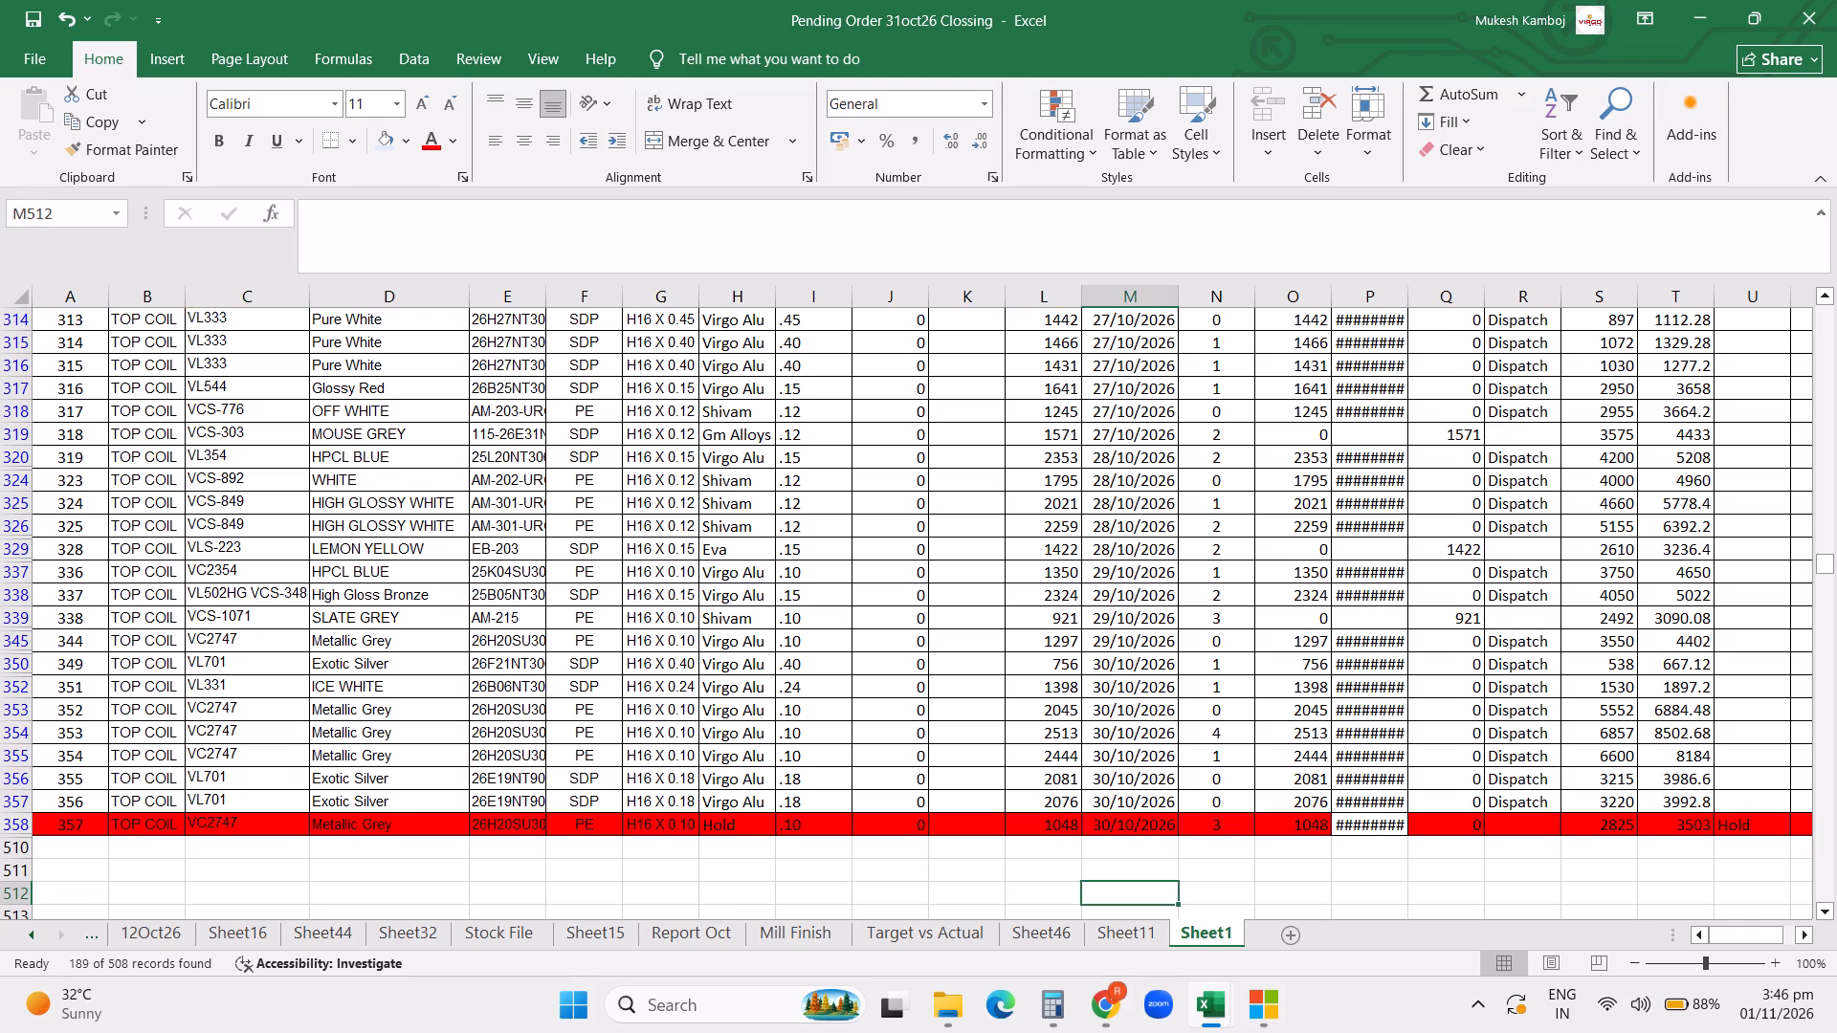
pyautogui.hotkey('ctrl', 'Up')
pyautogui.hotkey('ctrl', 'Up')
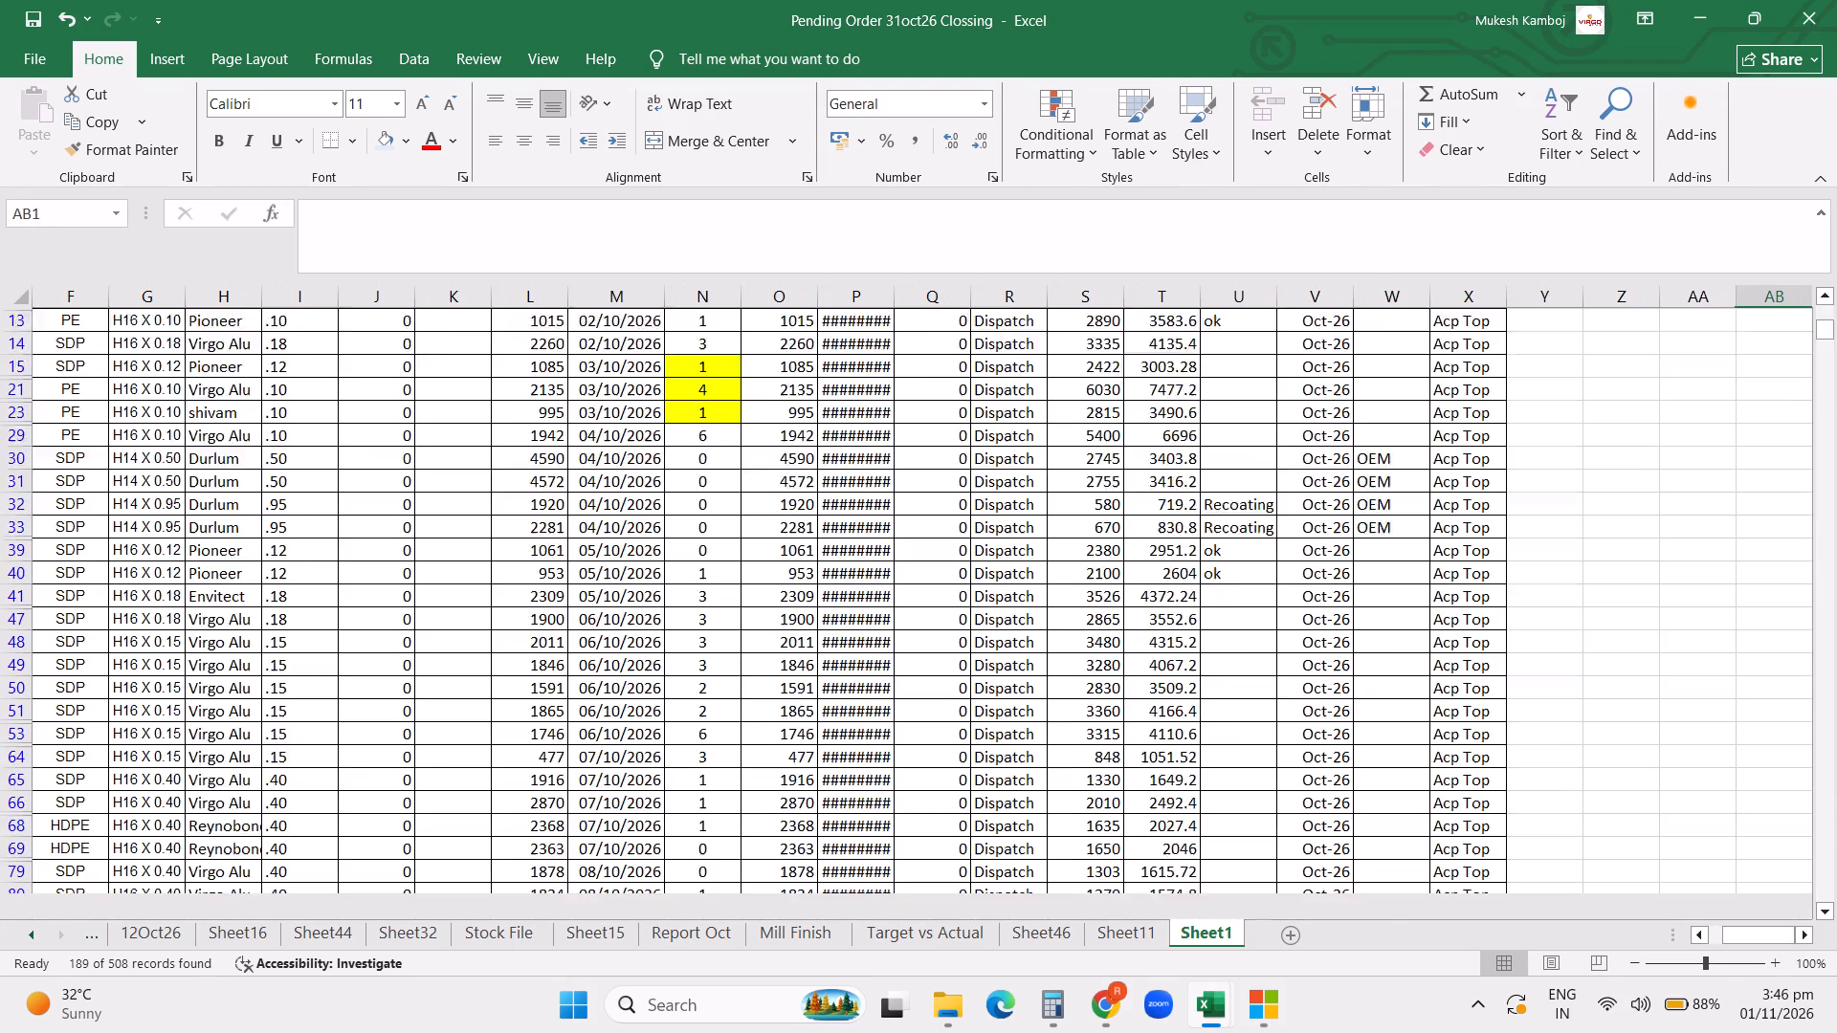
pyautogui.hotkey('ctrl', 'Up')
pyautogui.hotkey('ctrl', 'Up')
pyautogui.hotkey('ctrl', 'Up')
pyautogui.click(1495, 351)
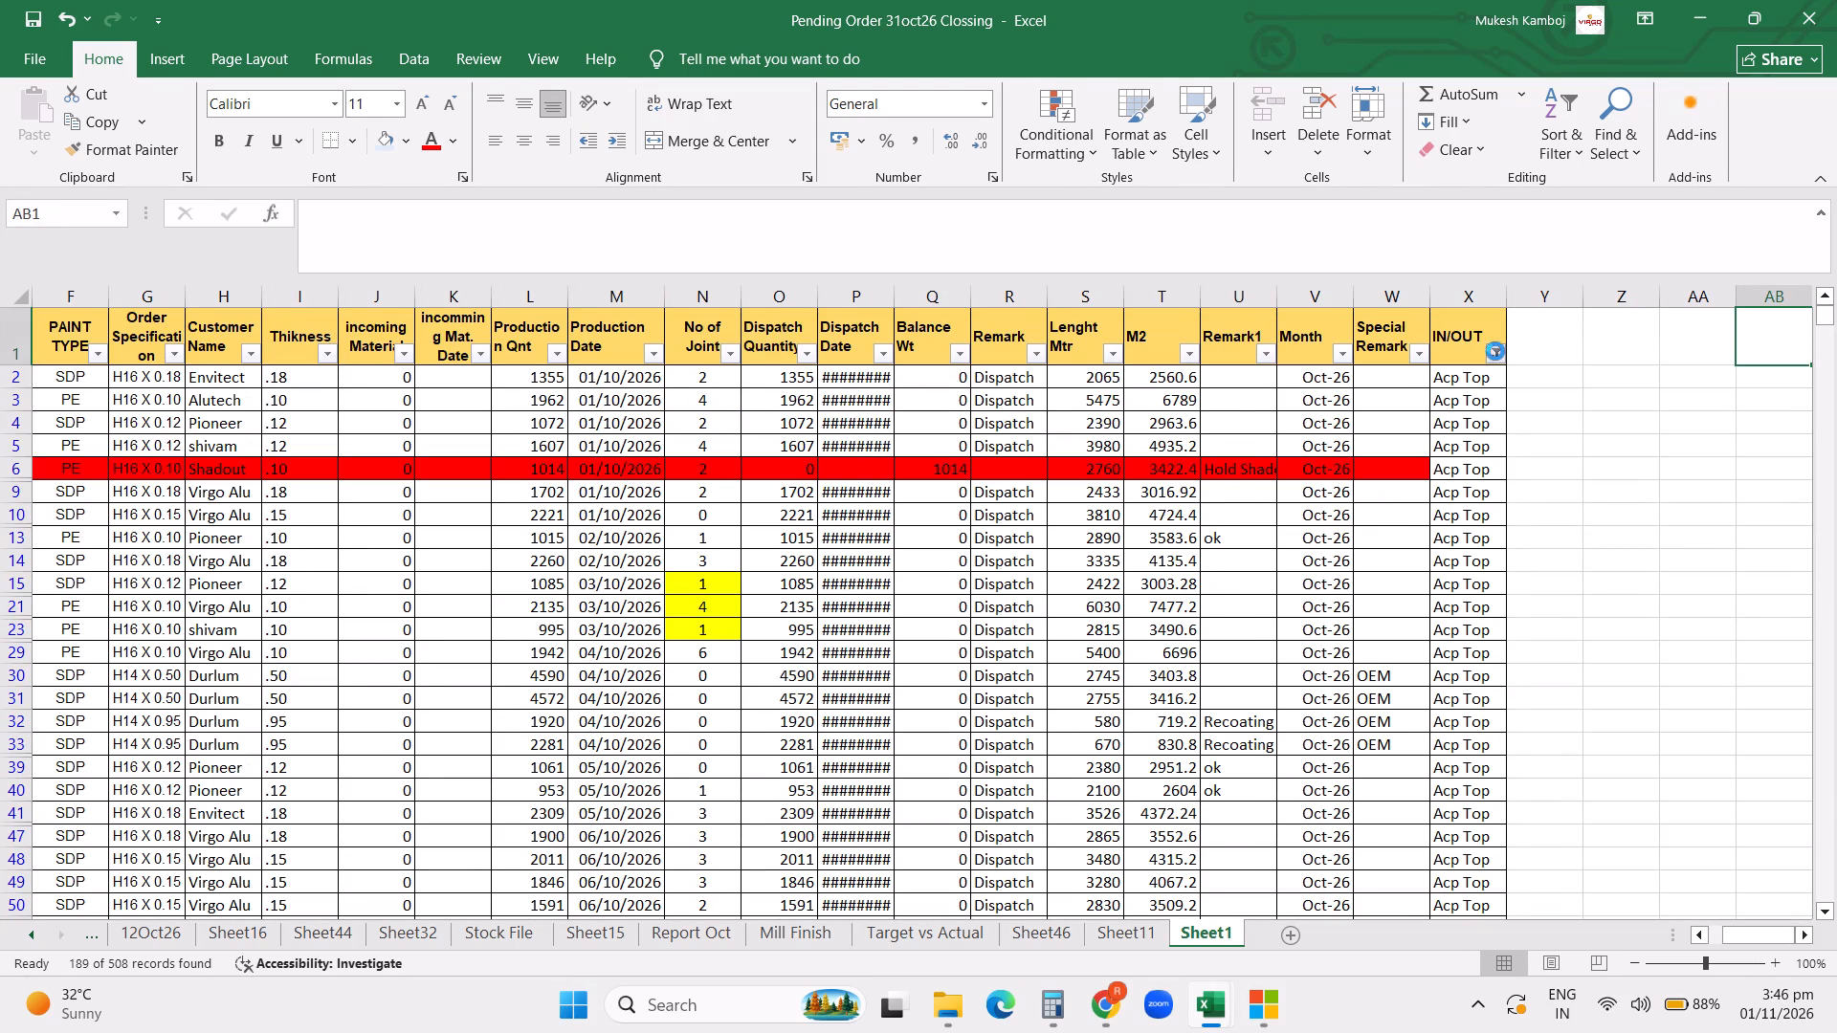
pyautogui.tripleClick(1283, 622)
pyautogui.moveTo(1283, 622); pyautogui.dragTo(1294, 680)
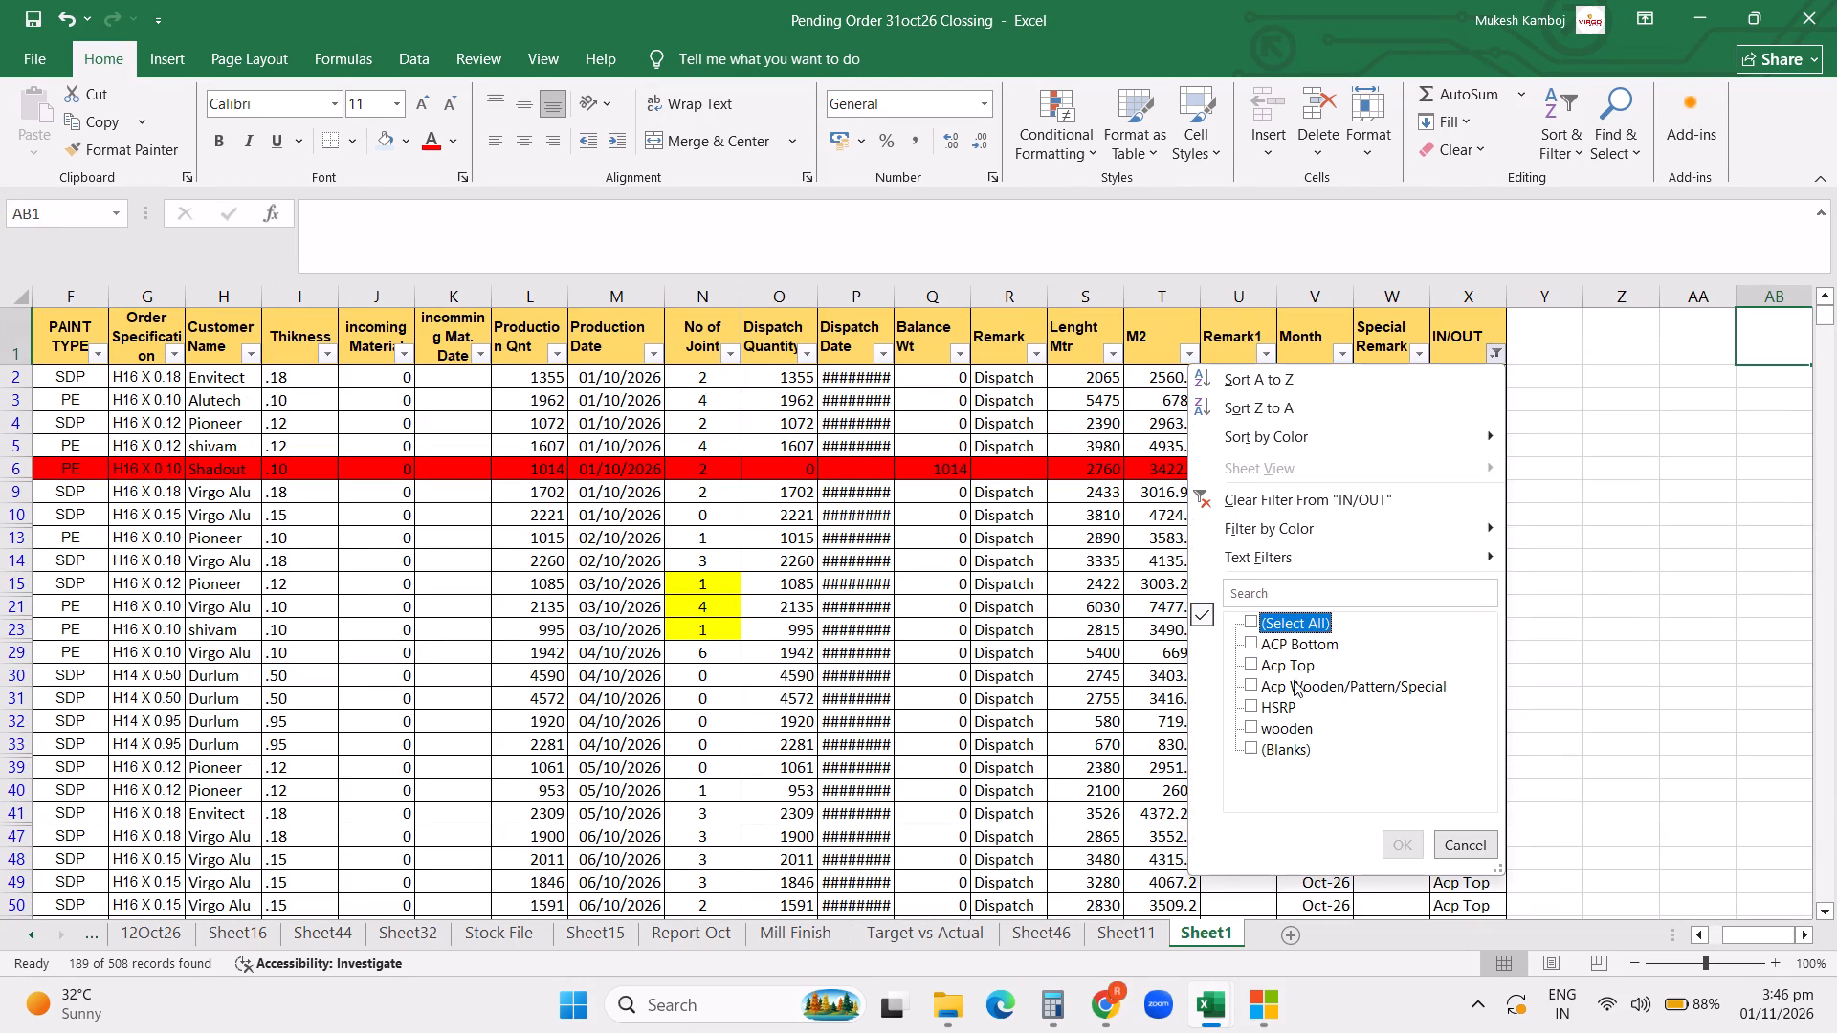
pyautogui.moveTo(1294, 680); pyautogui.dragTo(1292, 684)
pyautogui.click(1292, 684)
pyautogui.click(1289, 728)
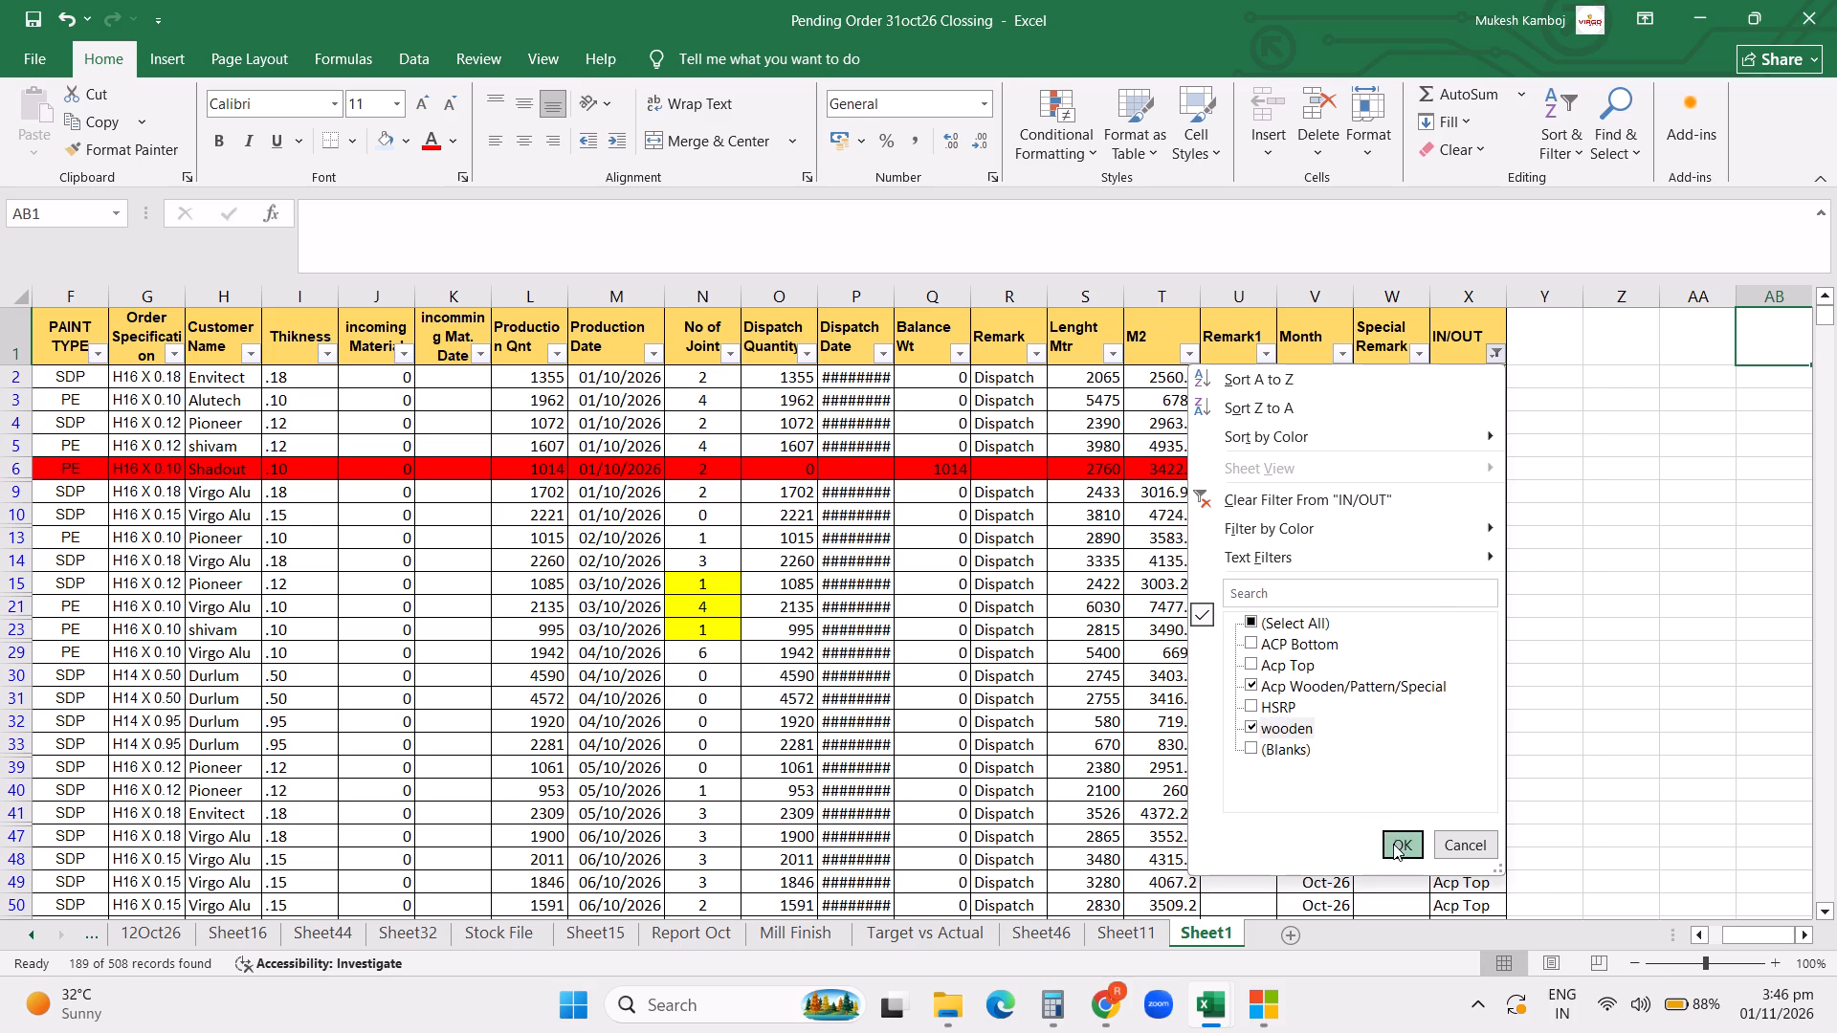
pyautogui.click(1393, 844)
# Replace the wooden label in row 167's IN/OUT cell with a copy of the Acp Wooden/Pattern/Special label from row 131.
pyautogui.click(1454, 704)
pyautogui.hotkey('ctrl', 'c')
pyautogui.hotkey('ctrl', 'Down')
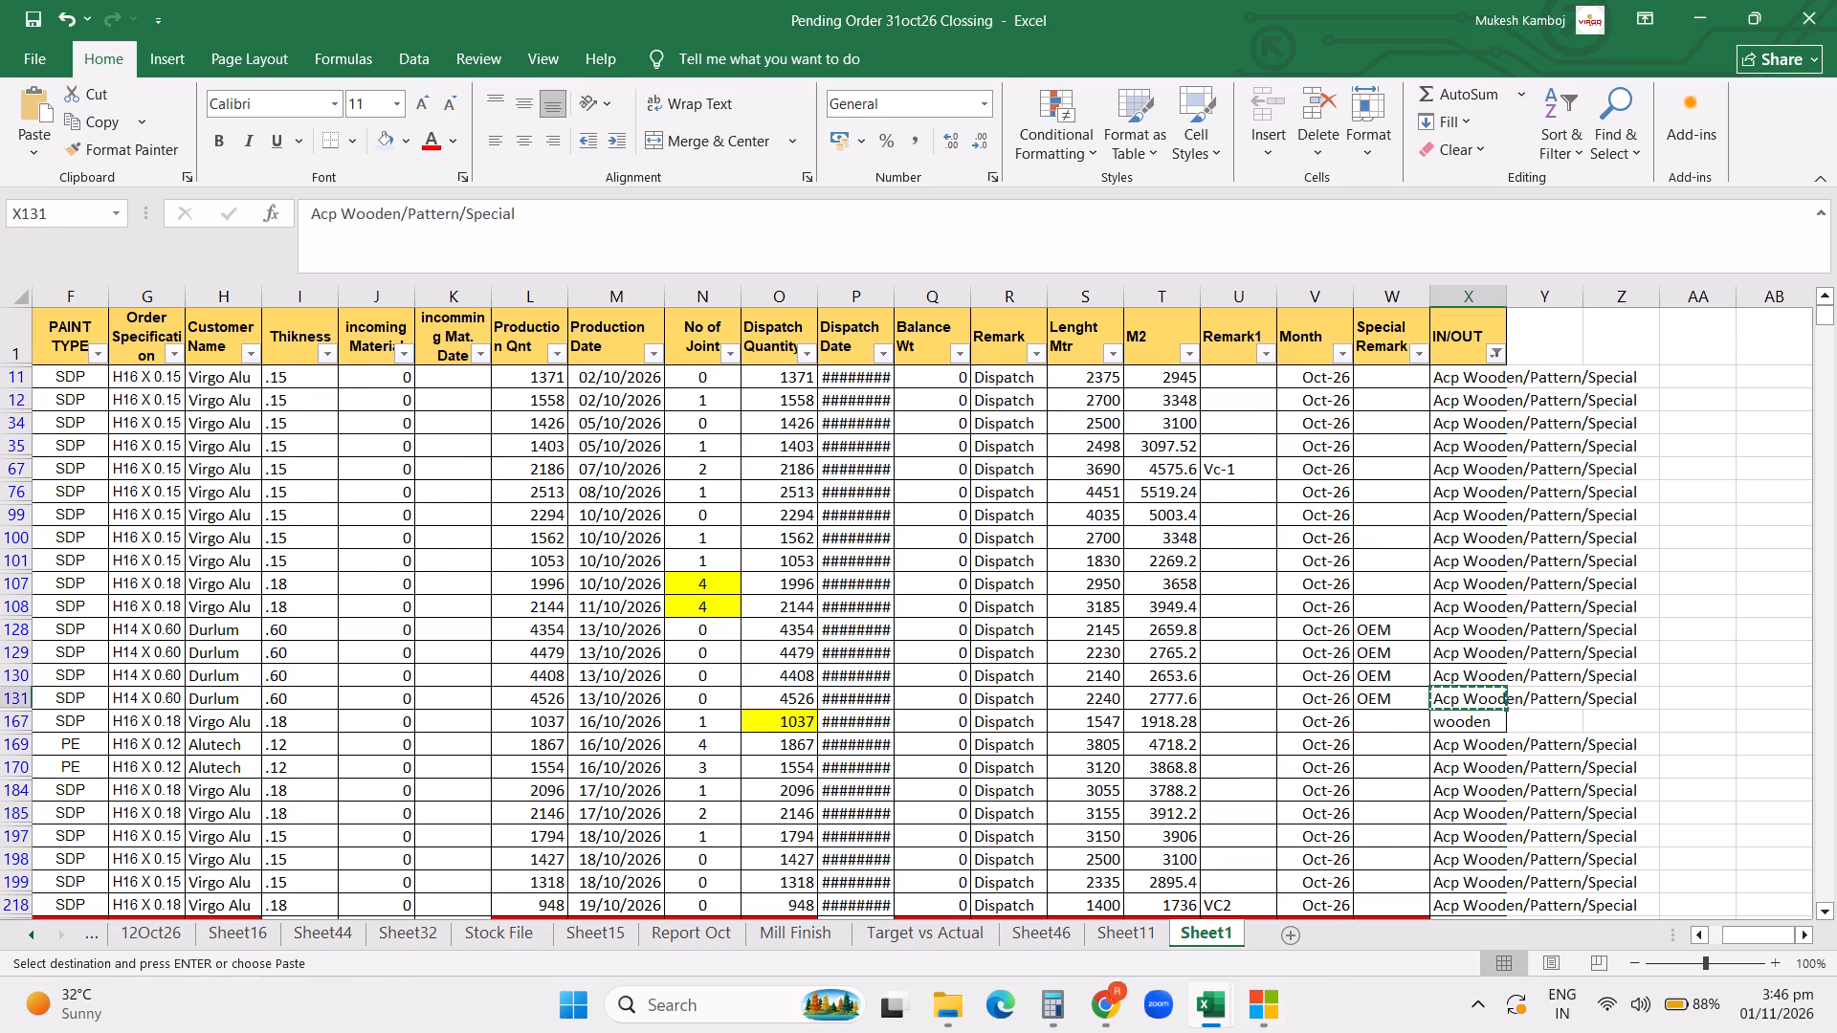
pyautogui.press('Return')
pyautogui.hotkey('ctrl', 'Up')
pyautogui.hotkey('ctrl', 'Up')
pyautogui.hotkey('ctrl', 'Up')
pyautogui.press('Down')
pyautogui.press('Down')
pyautogui.press('Down')
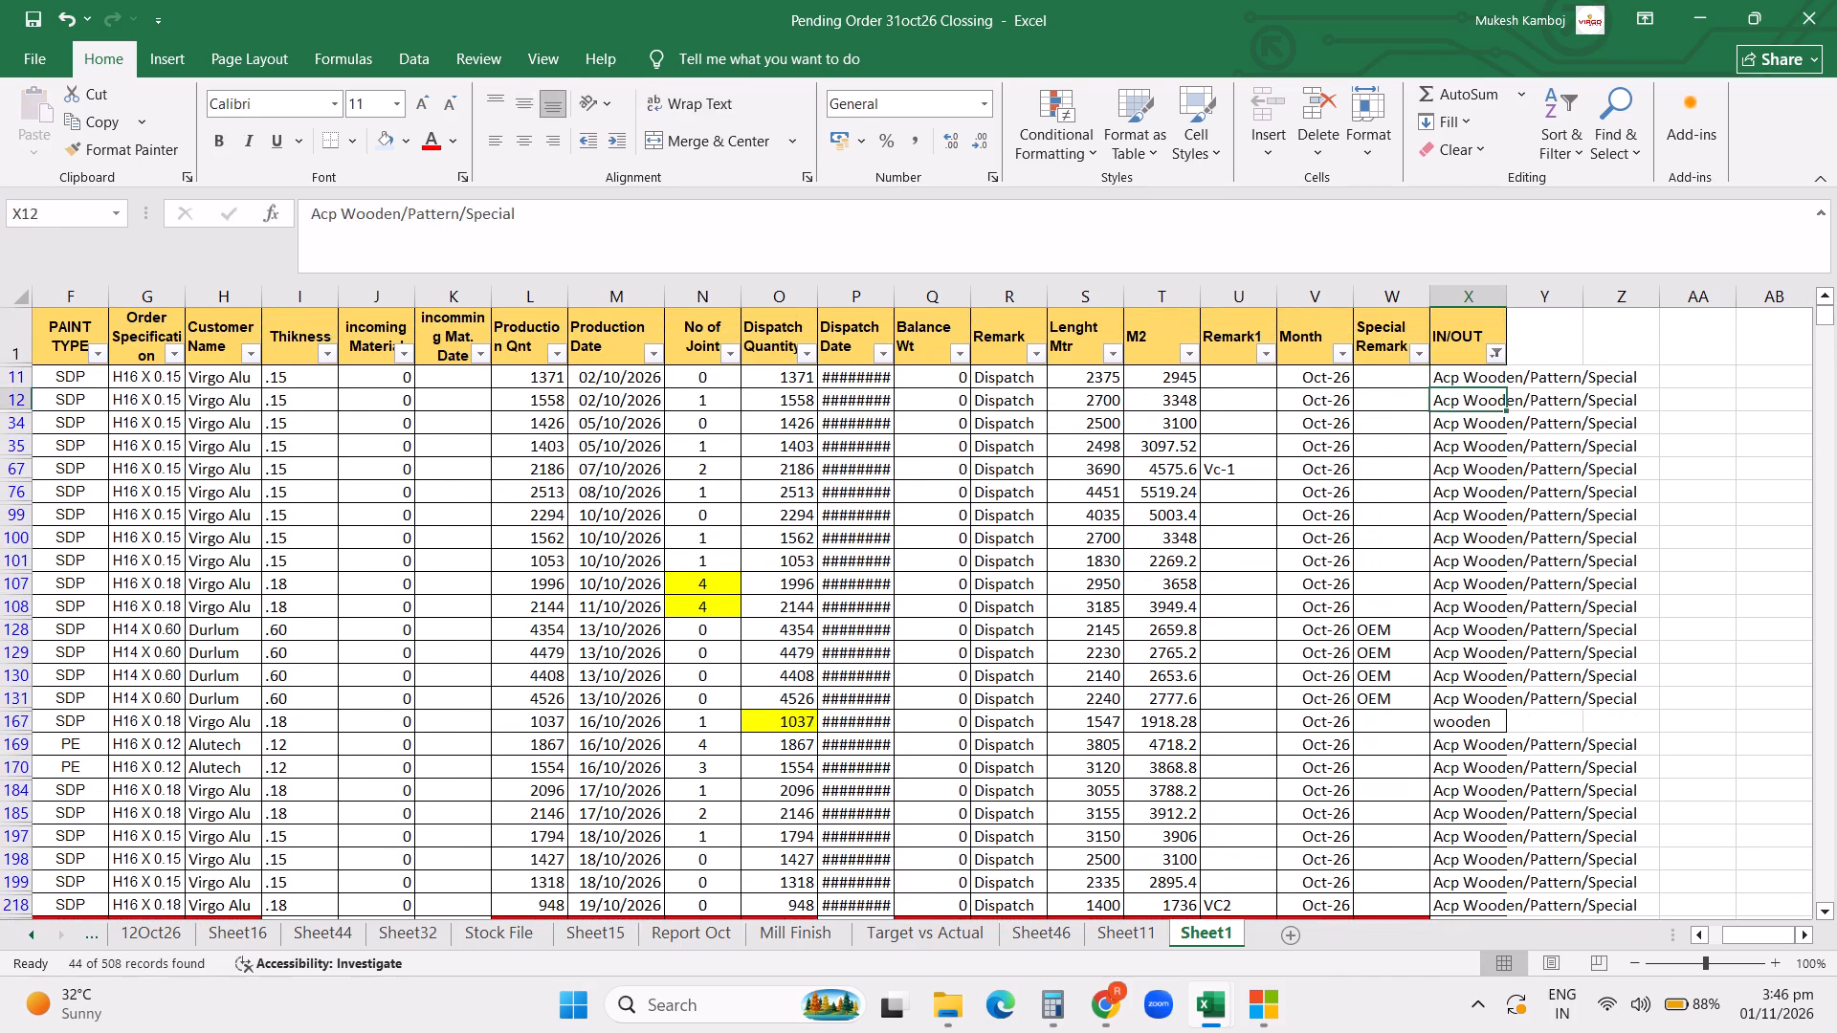
pyautogui.press('Down')
pyautogui.press('Down')
pyautogui.press('Down')
pyautogui.press('Down')
pyautogui.press('Down')
pyautogui.press('Down')
pyautogui.press('Down')
pyautogui.press('Down')
pyautogui.press('Down')
pyautogui.press('Down')
pyautogui.press('Down')
pyautogui.press('Down')
pyautogui.press('Down')
pyautogui.press('Return')
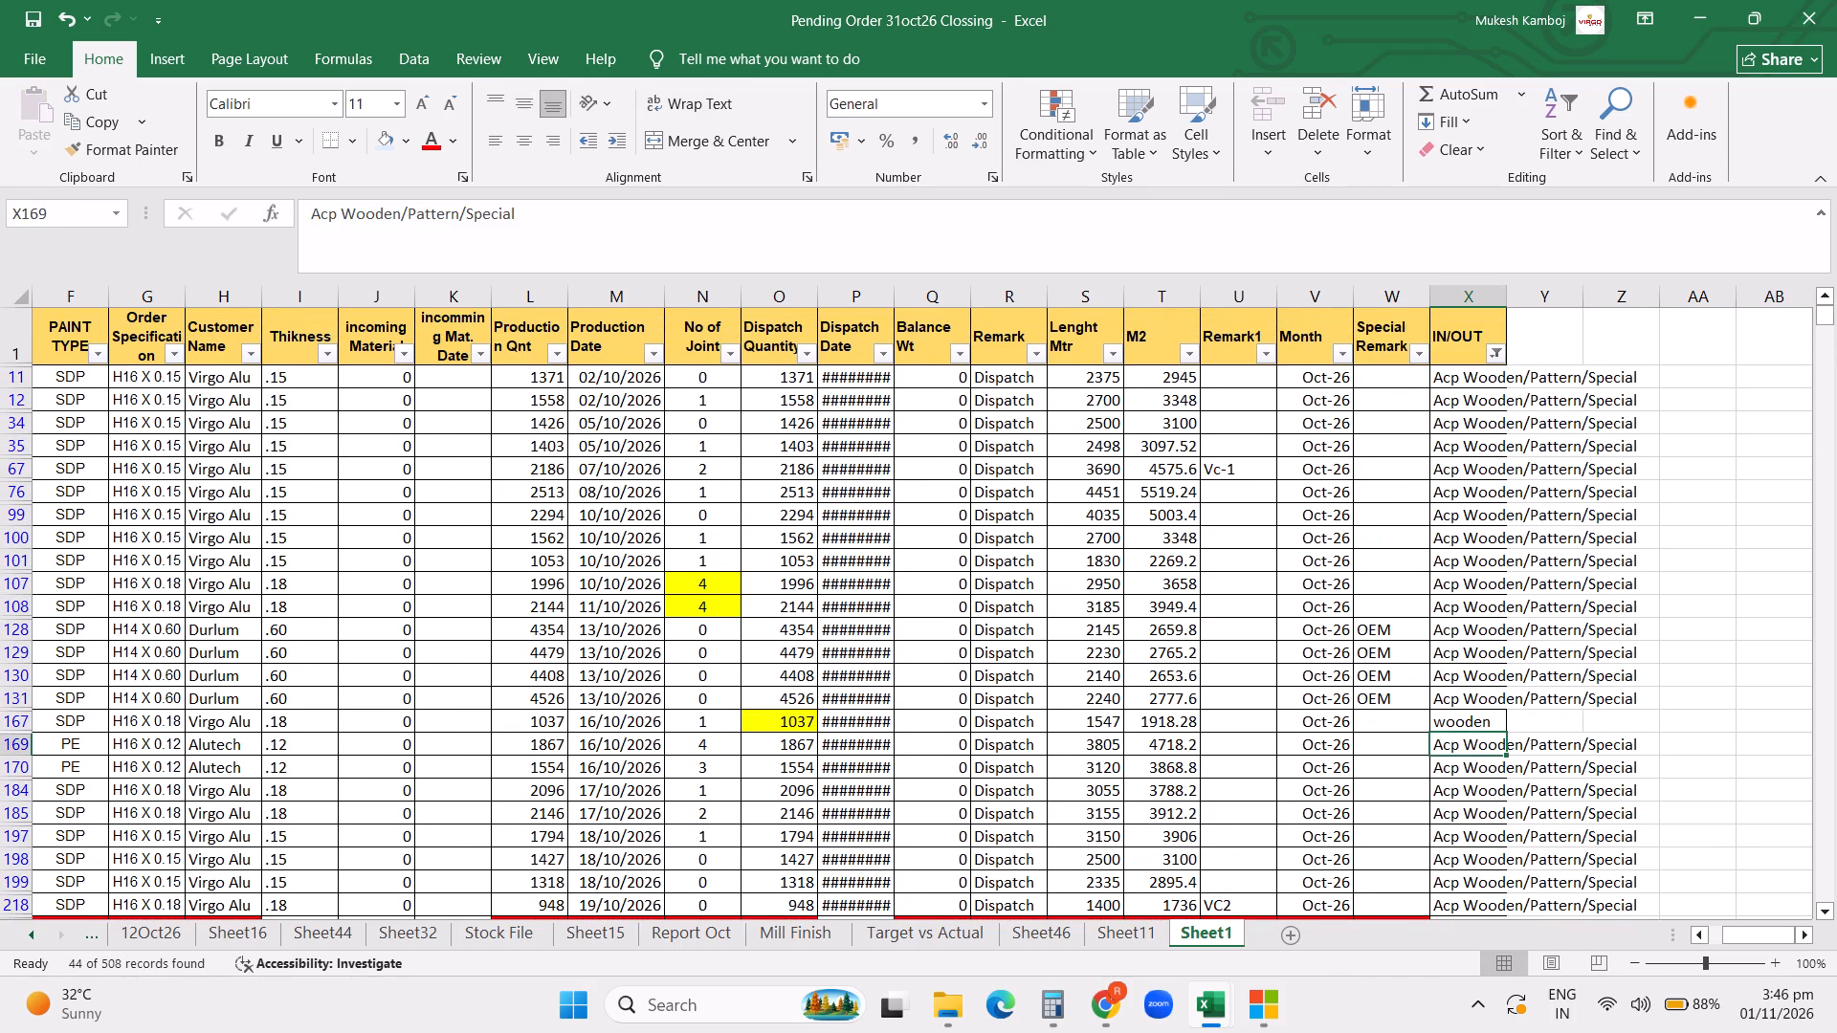
pyautogui.press('Up')
pyautogui.press('Up')
pyautogui.hotkey('ctrl', 'c')
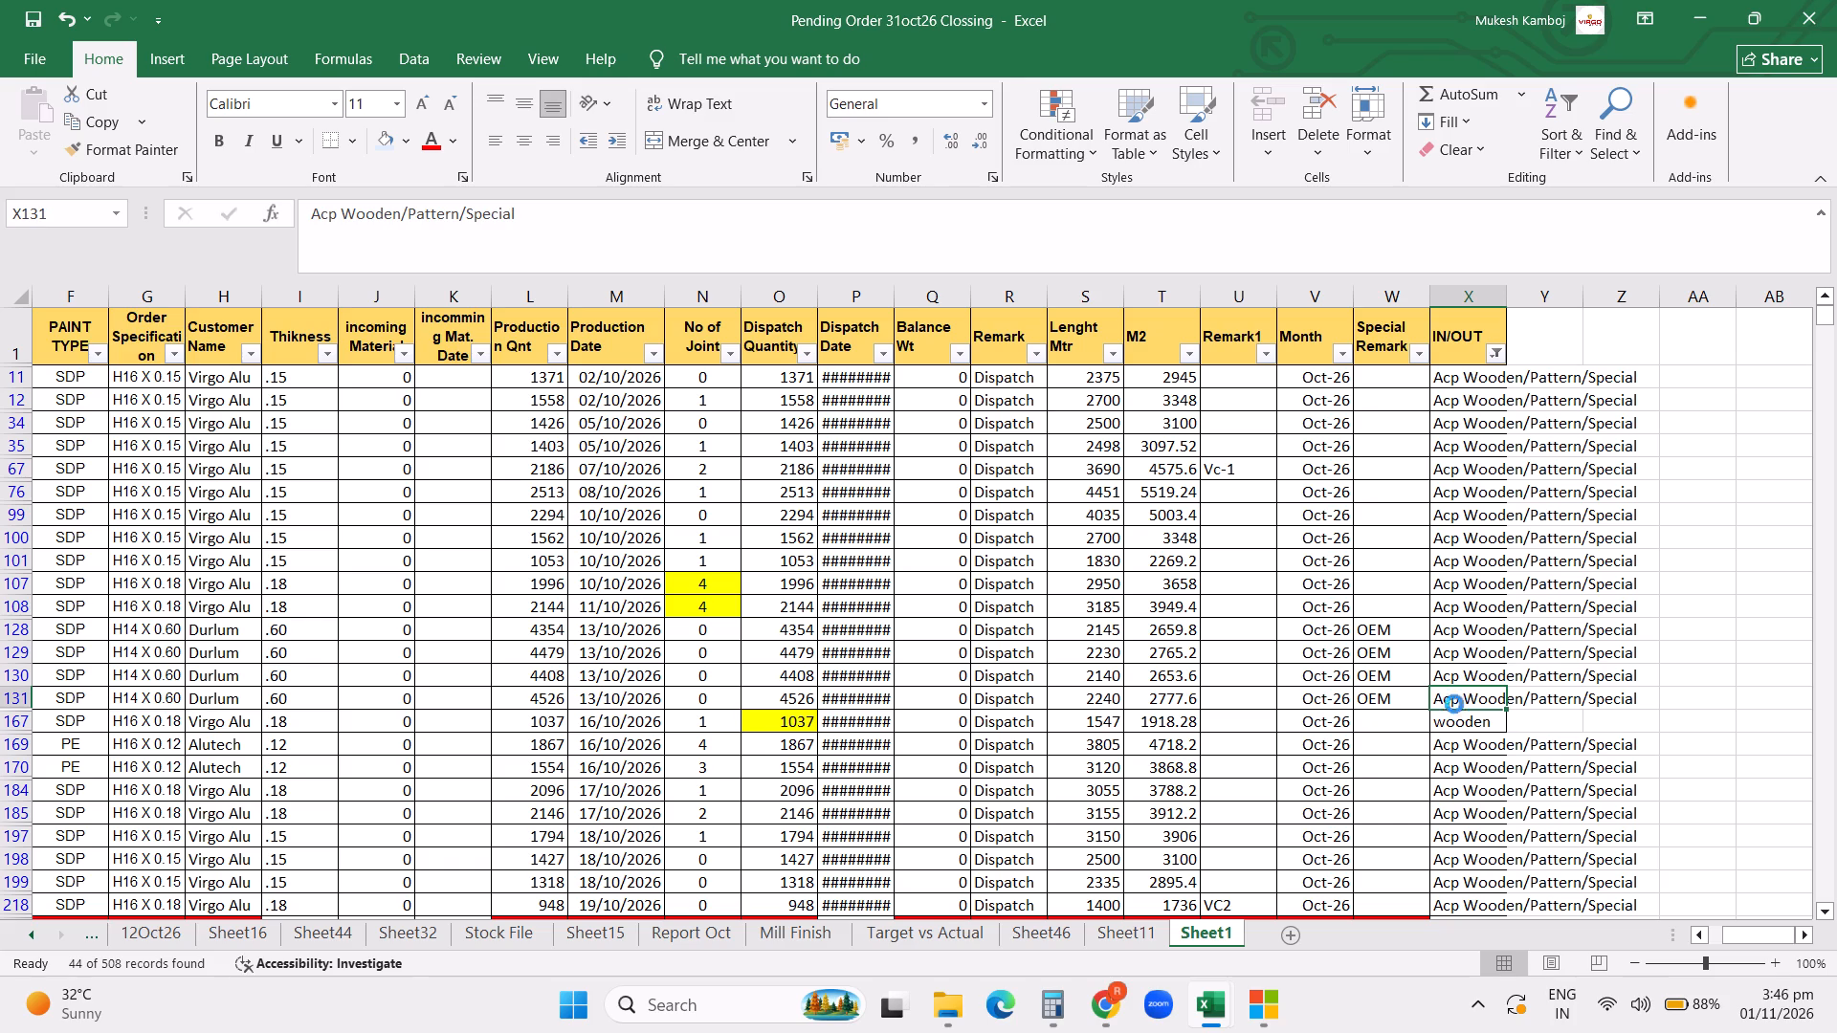
pyautogui.press('Down')
pyautogui.press('Return')
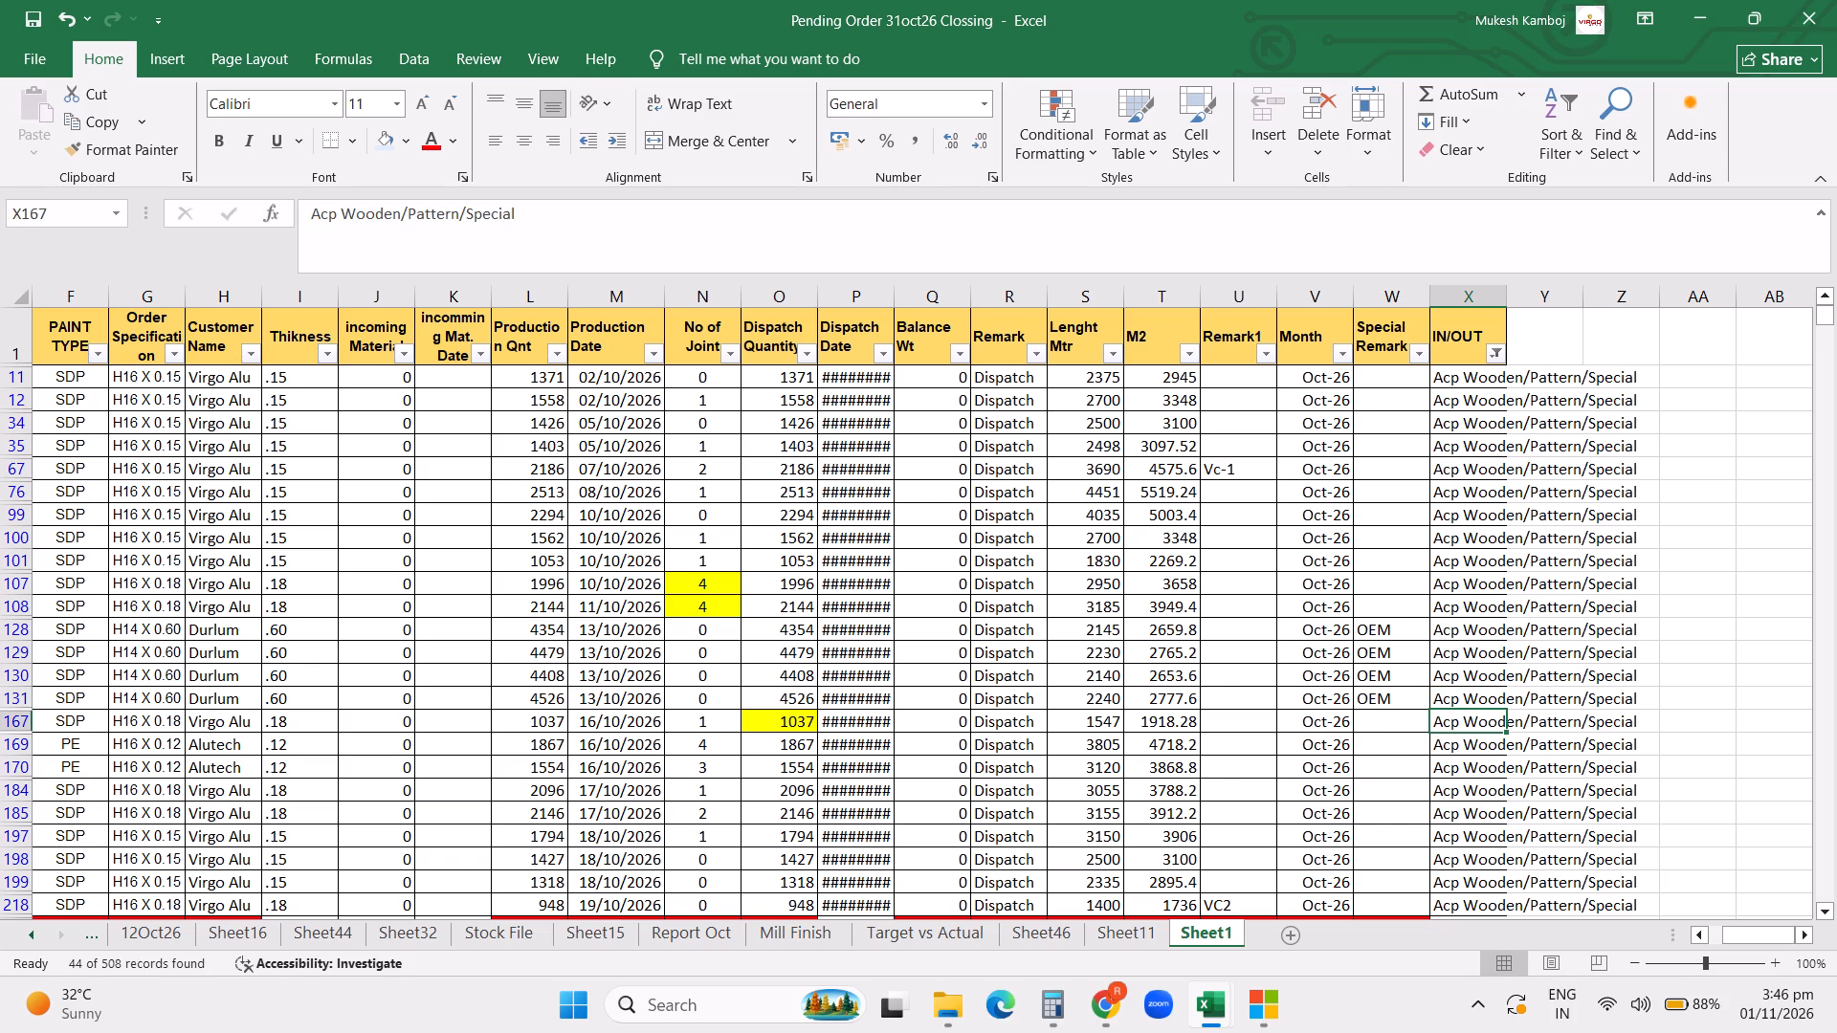
# Clear the IN/OUT filter and refilter the column to show only the rows with blank entries.
pyautogui.click(1495, 360)
pyautogui.click(1342, 495)
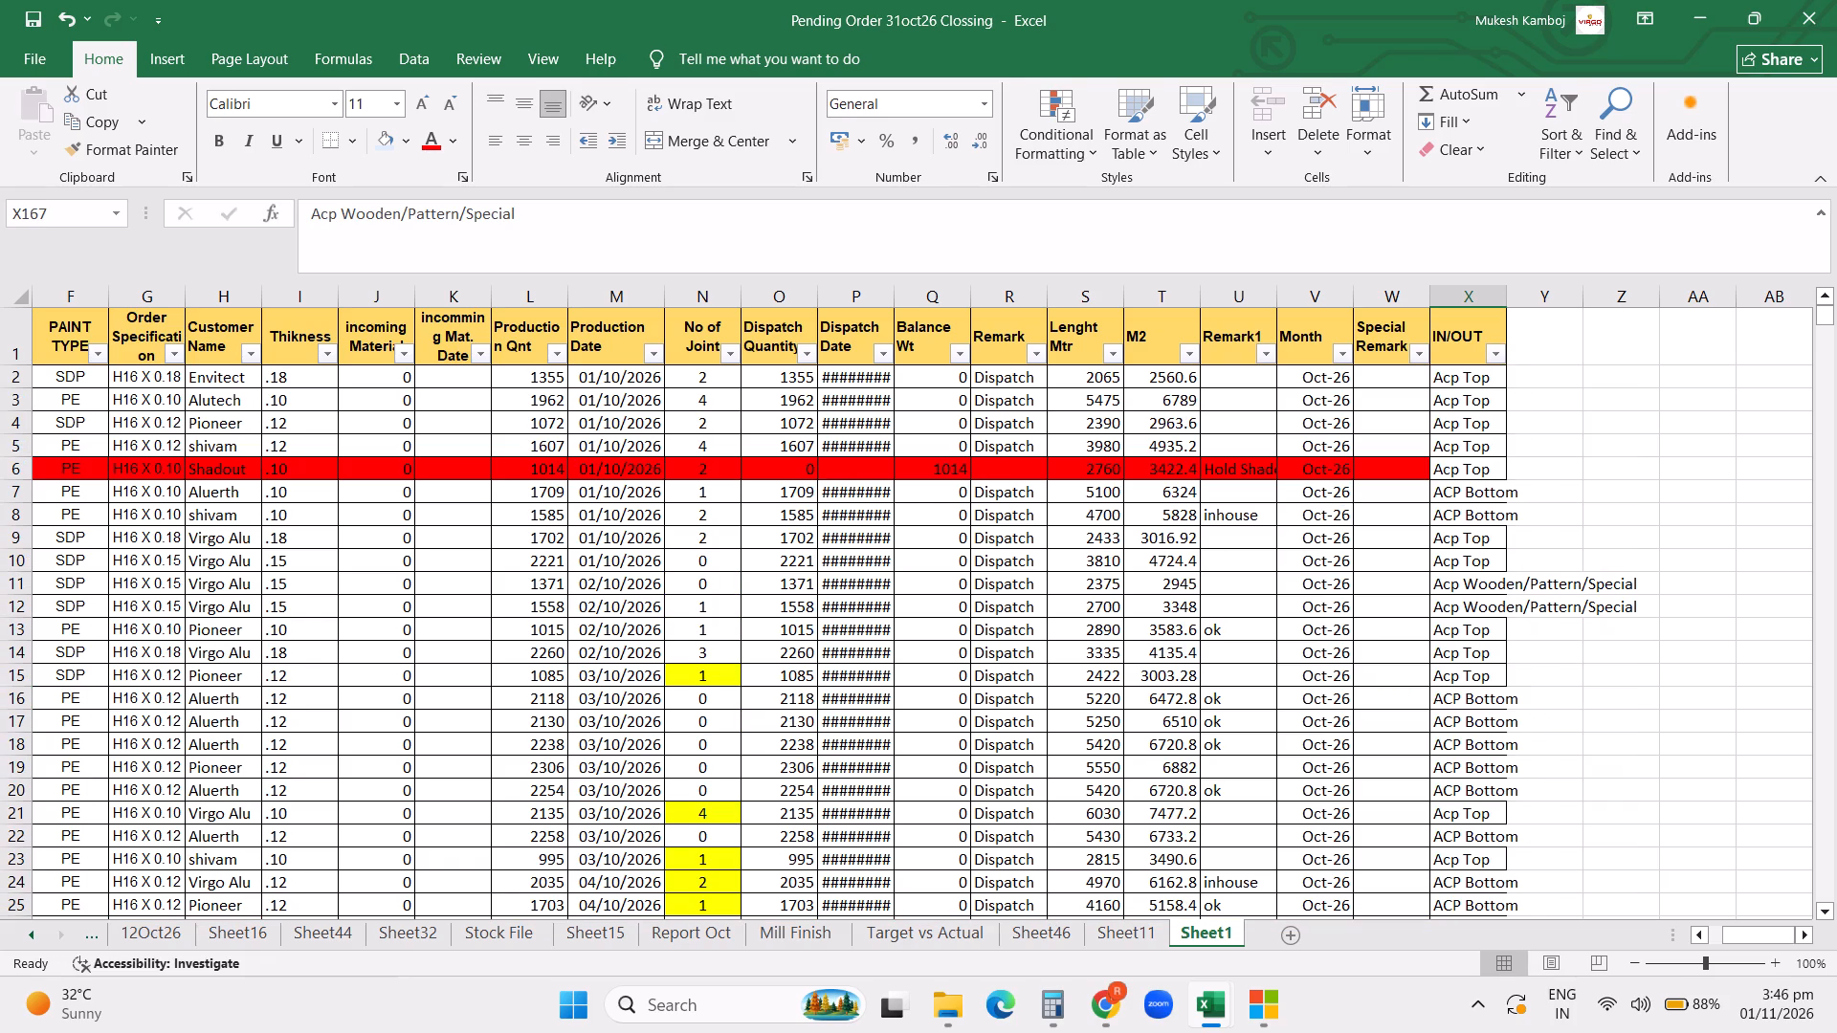
pyautogui.moveTo(1480, 358); pyautogui.dragTo(1493, 353)
pyautogui.click(1493, 353)
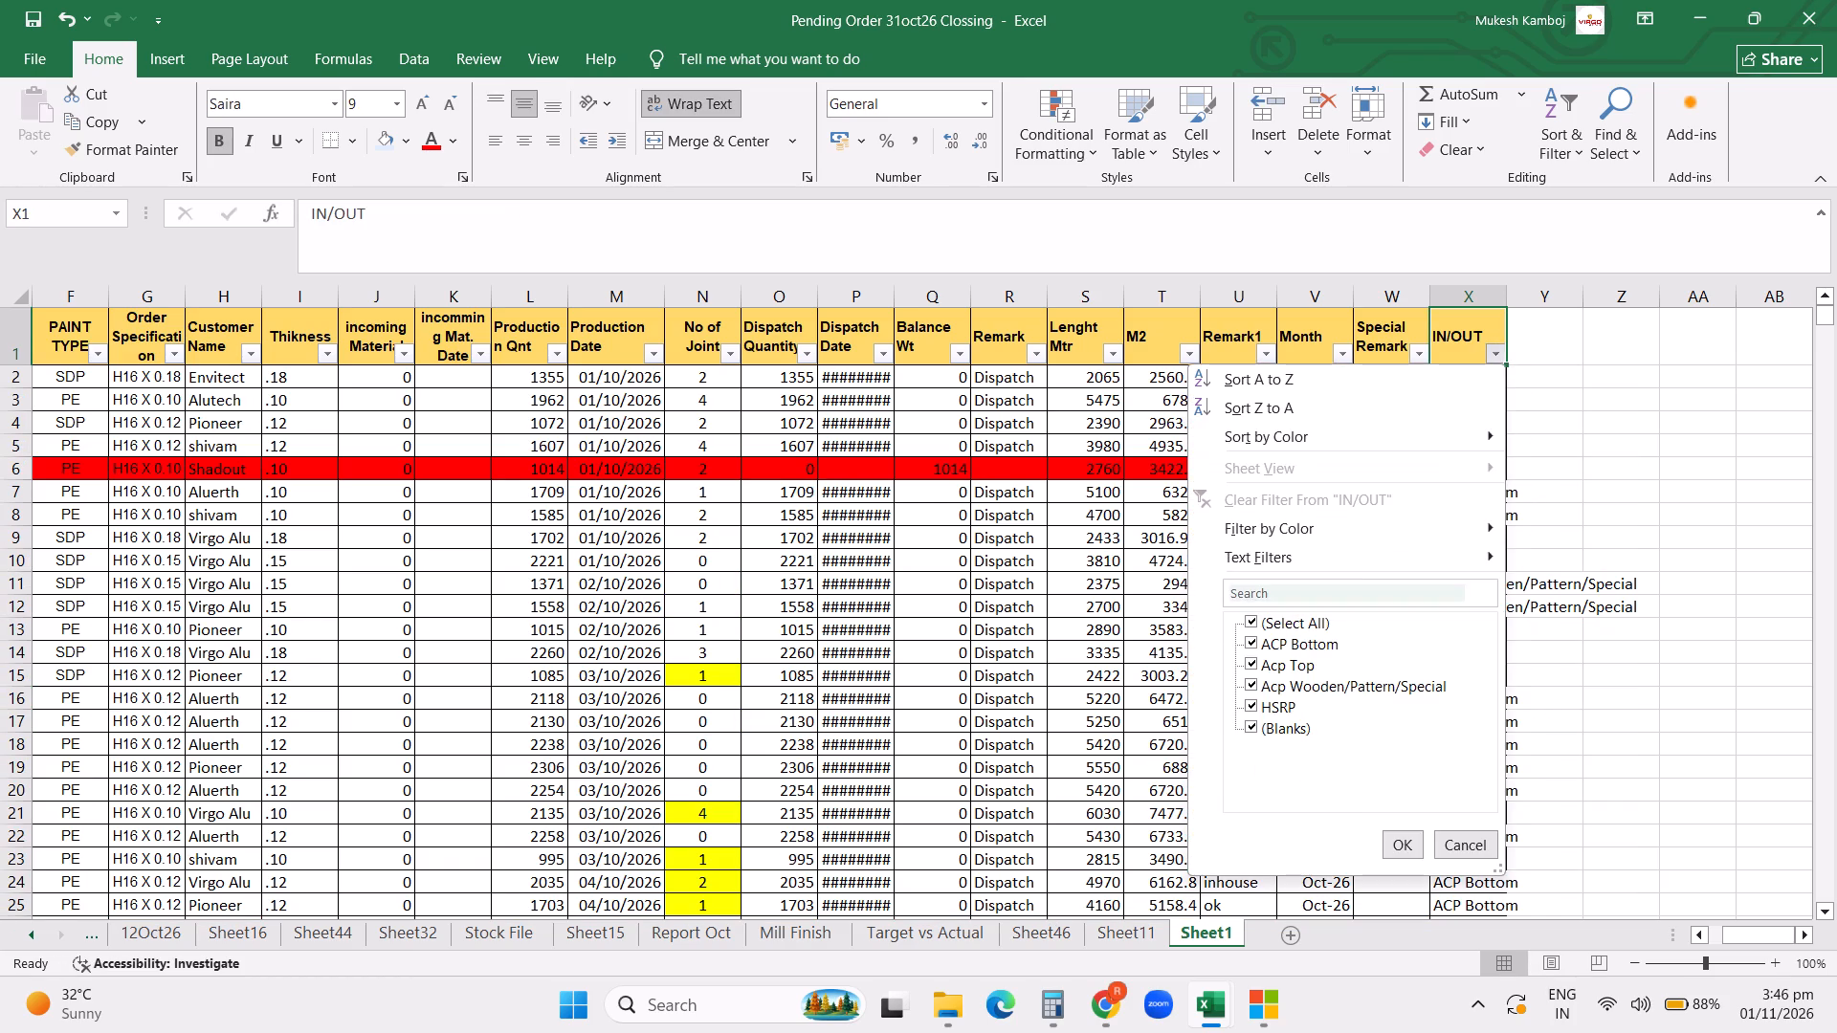
pyautogui.click(1278, 623)
pyautogui.click(1273, 717)
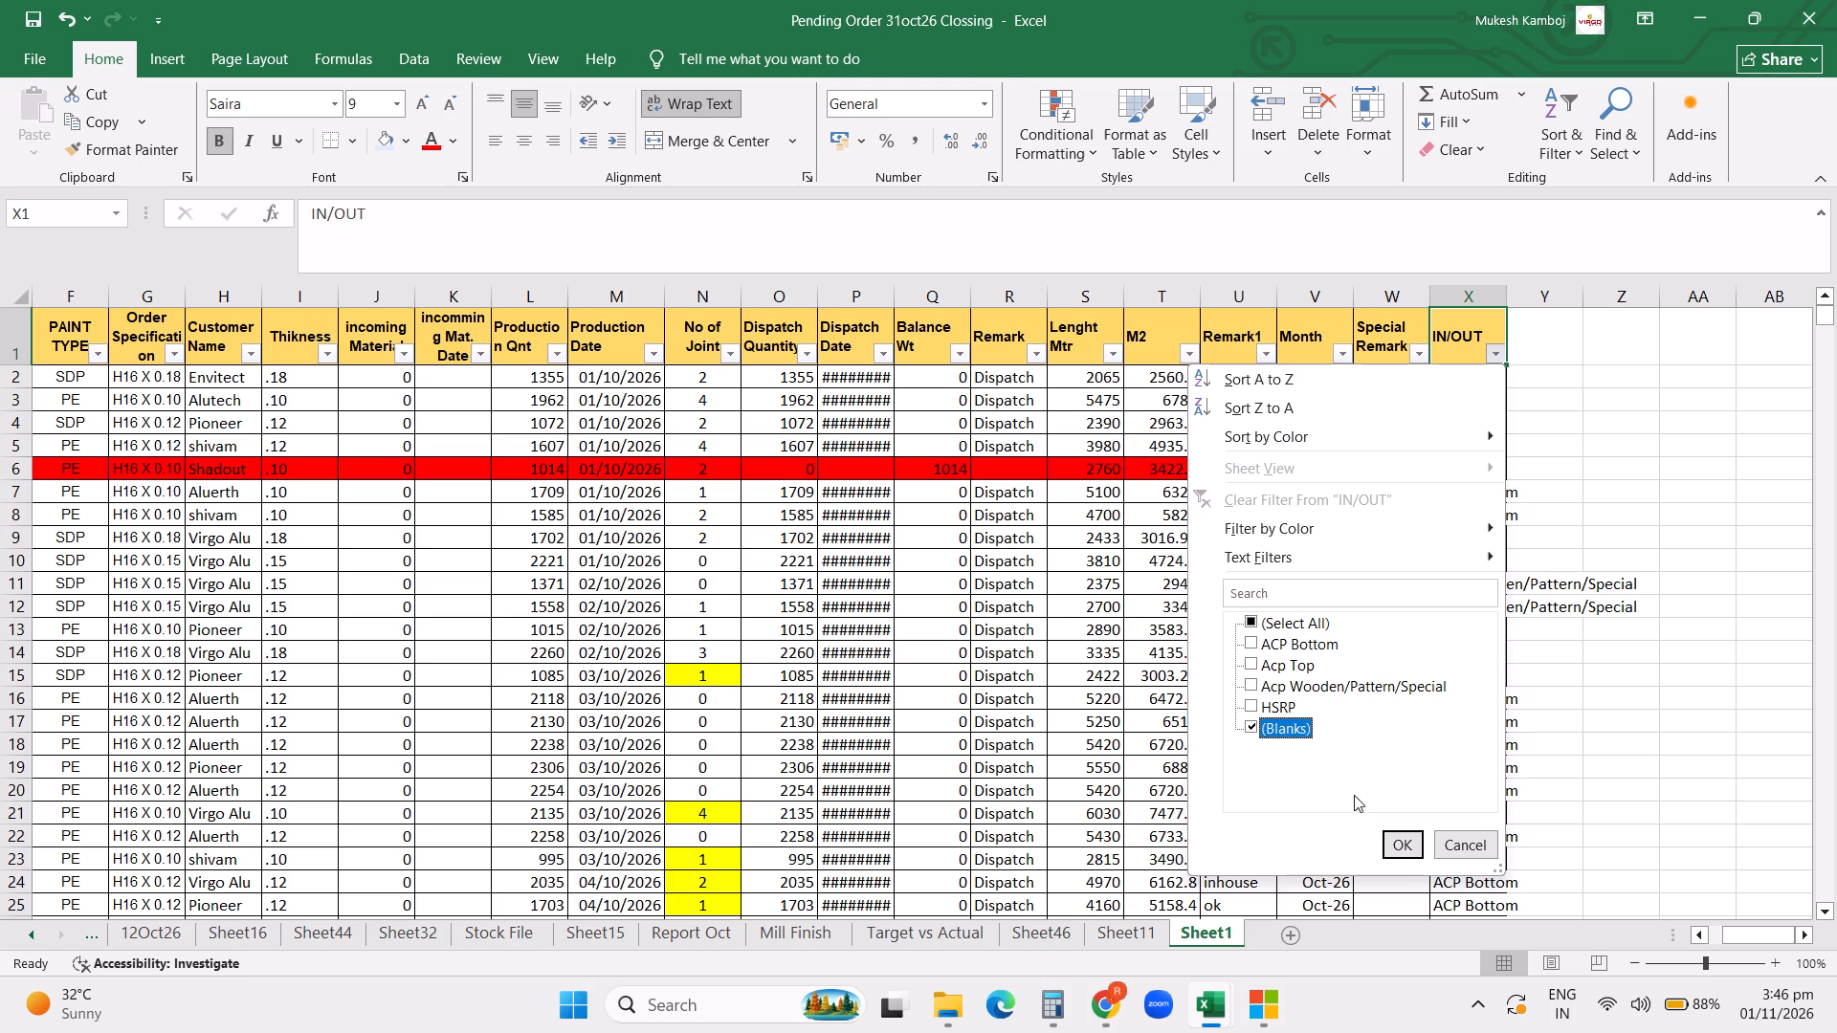
pyautogui.click(1402, 842)
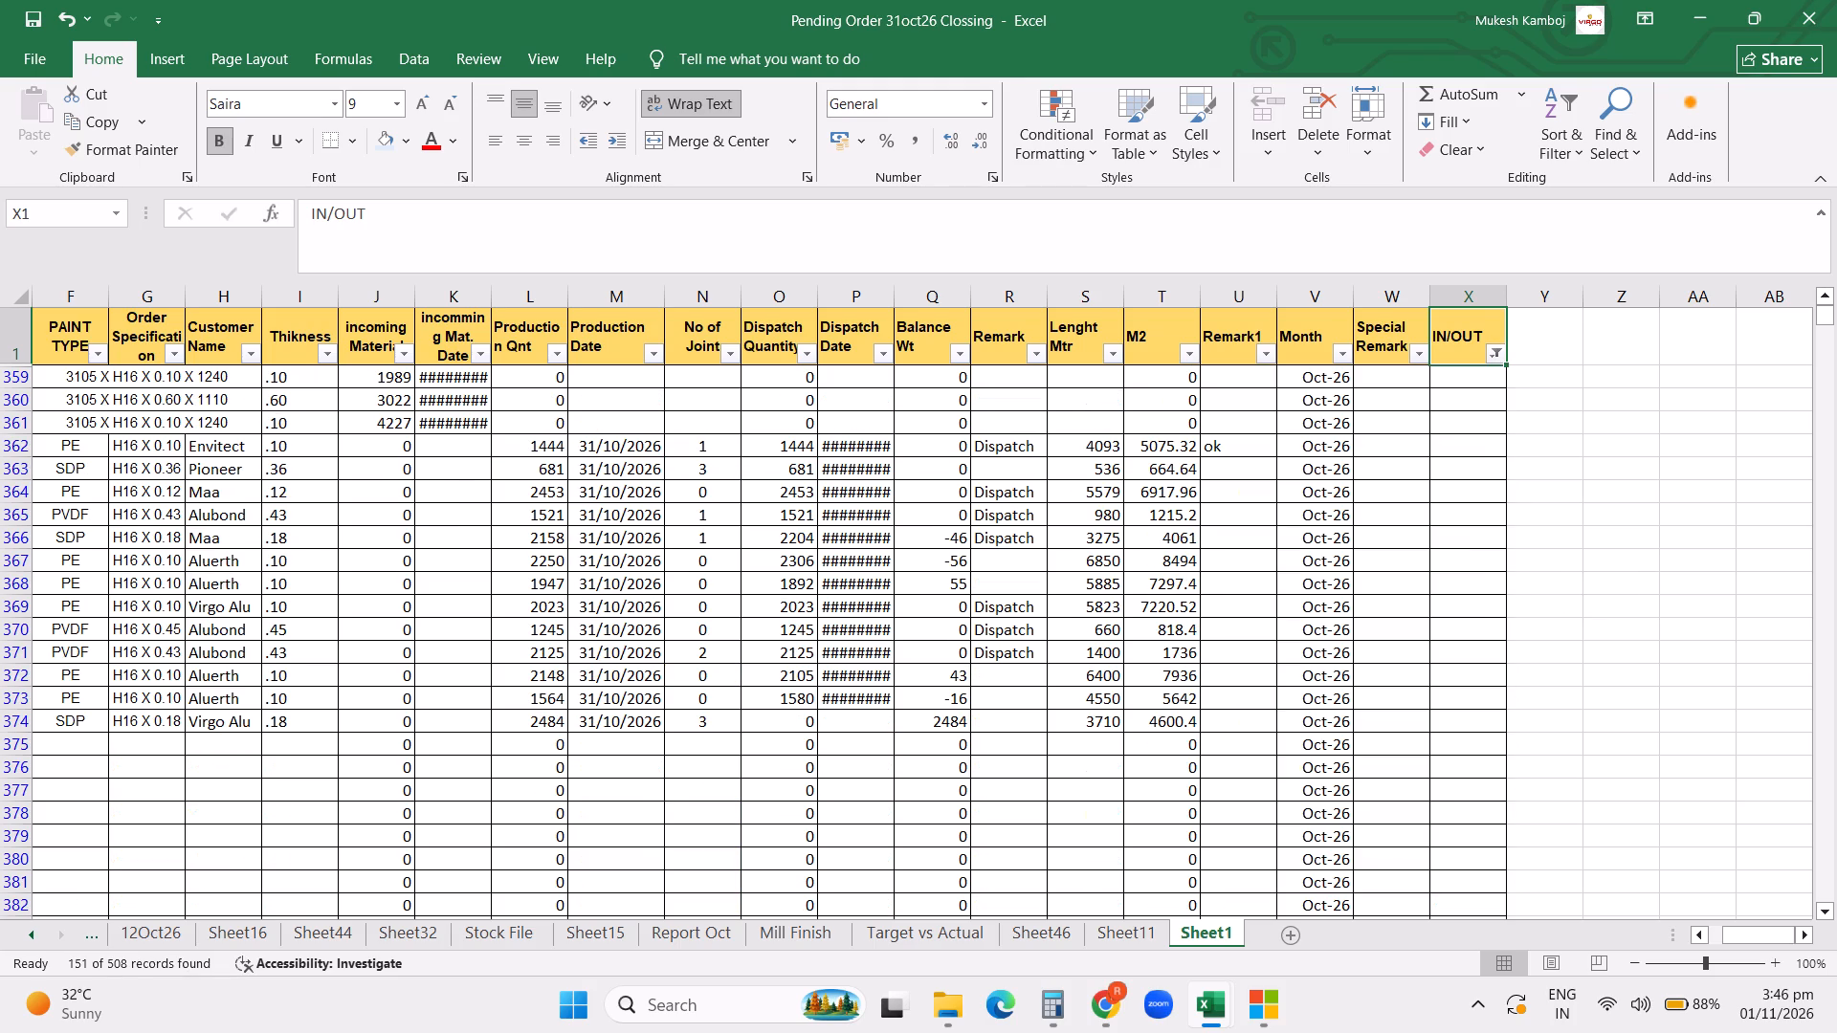
# Delete the three incoming-material rows 359 to 361, which have no customer or production date.
pyautogui.hotkey('ctrl', 'Left')
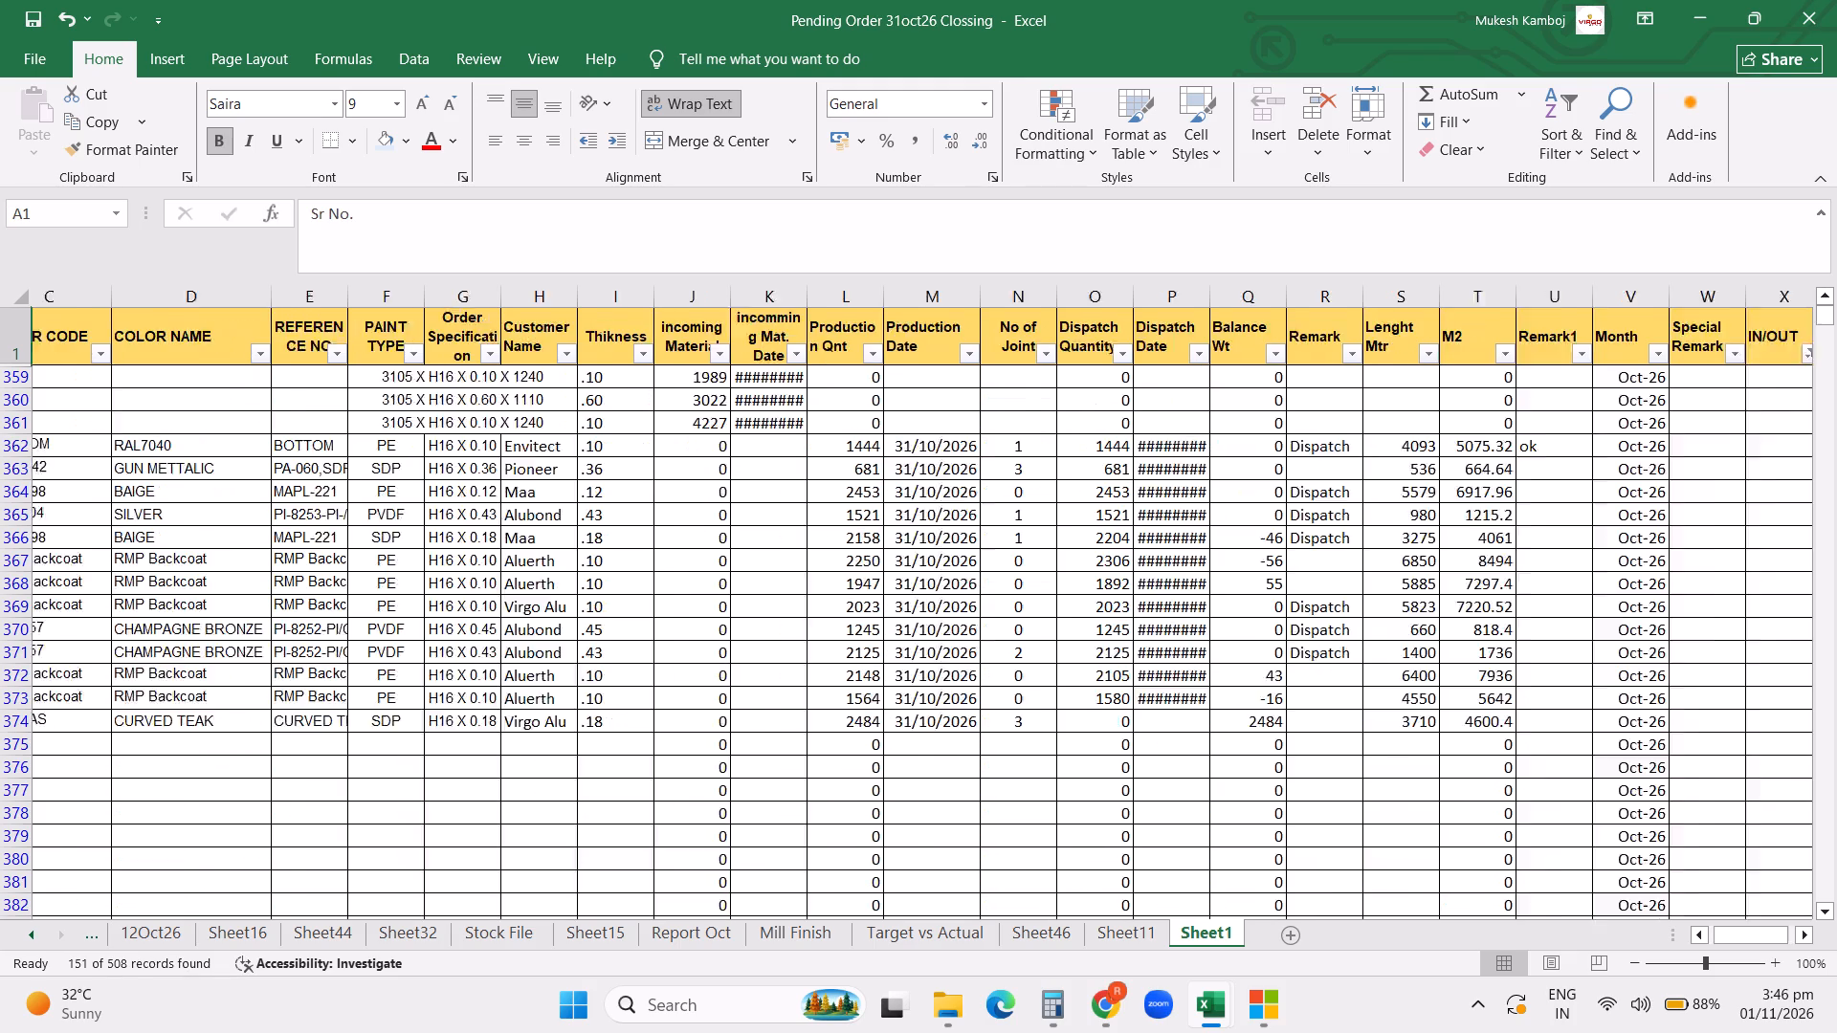
pyautogui.hotkey('ctrl', 'Left')
pyautogui.hotkey('ctrl', 'Left')
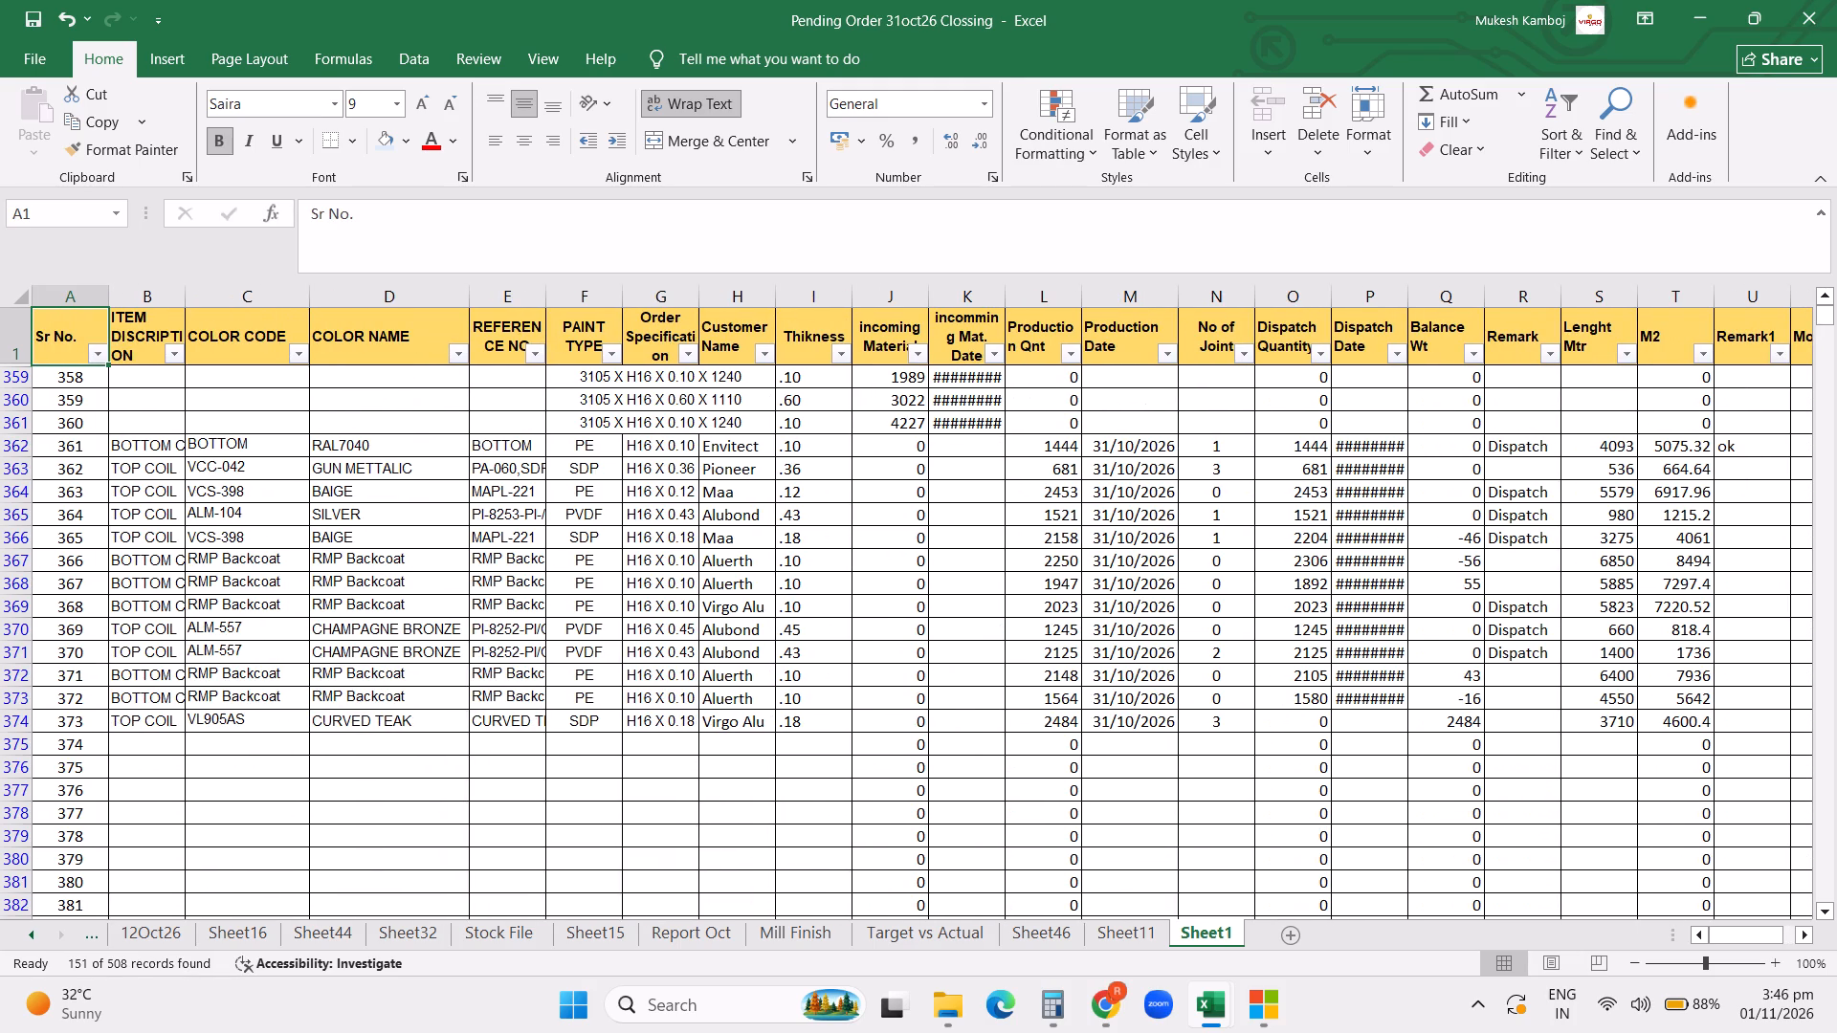
pyautogui.click(1108, 467)
pyautogui.press('Right')
pyautogui.press('Right')
pyautogui.press('Right')
pyautogui.press('Right')
pyautogui.press('Right')
pyautogui.press('Right')
pyautogui.press('Right')
pyautogui.press('Right')
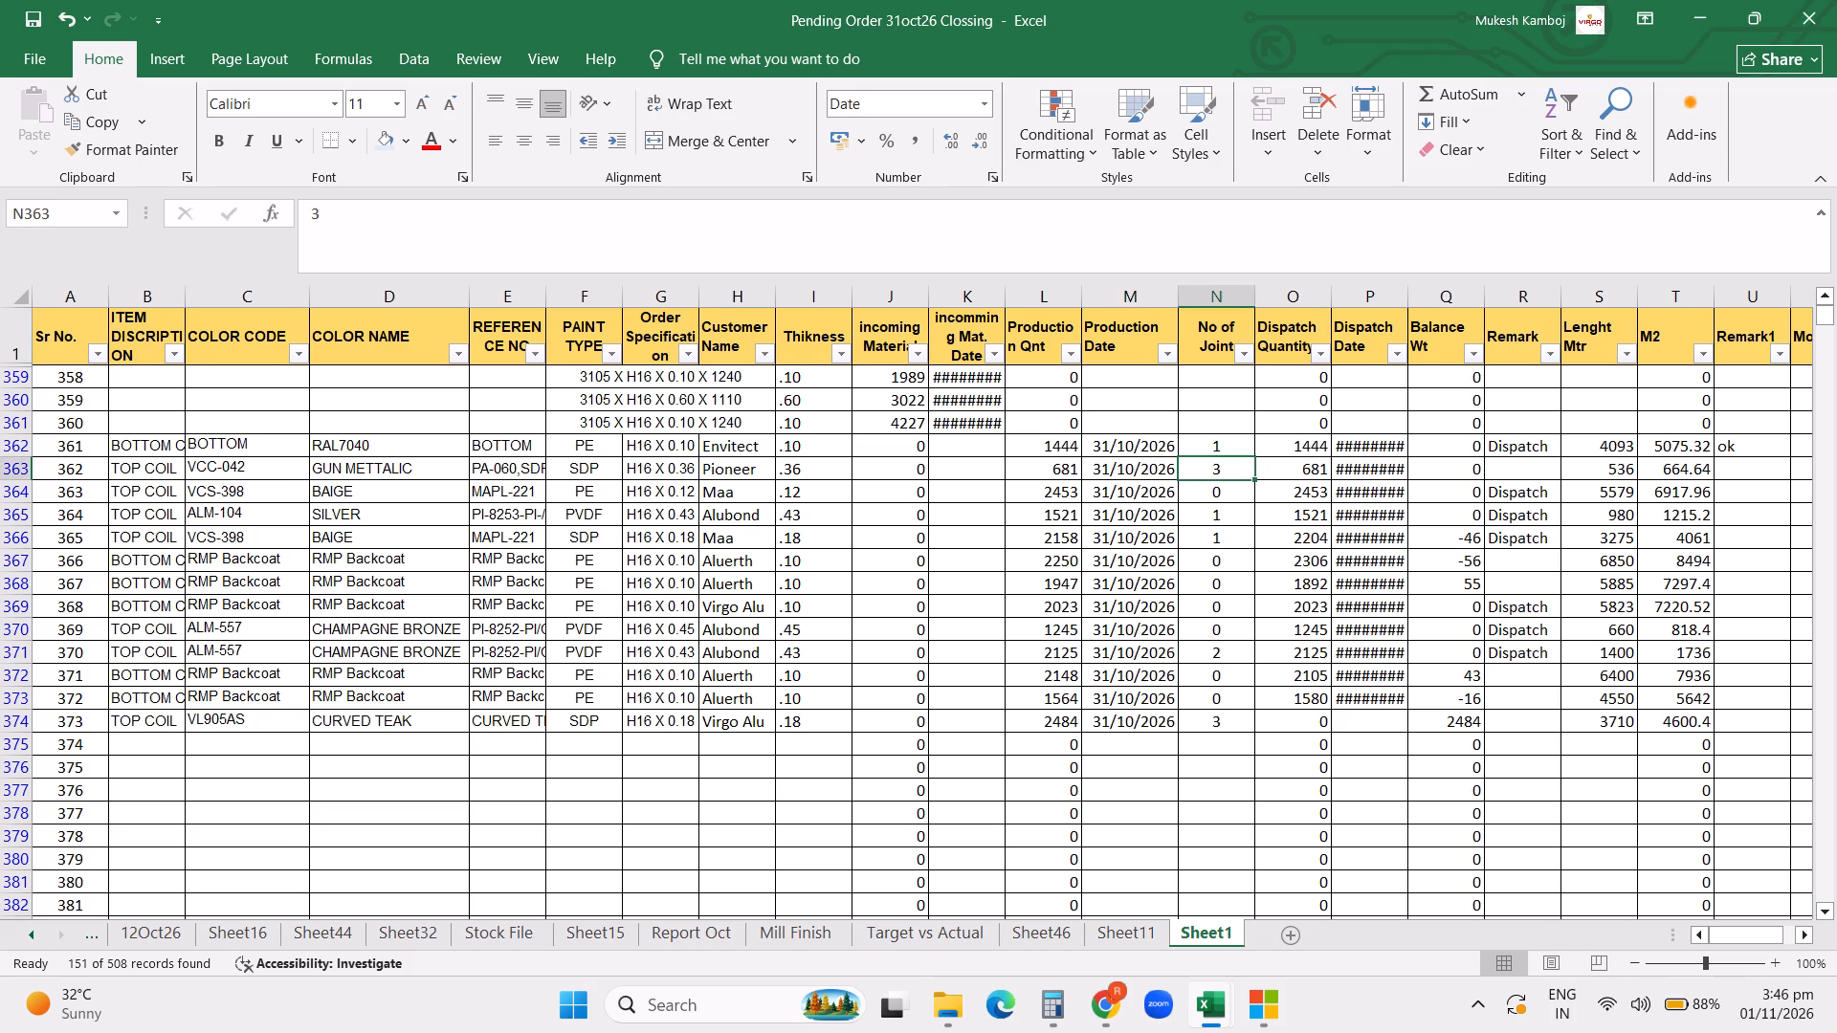
pyautogui.press('Right')
pyautogui.press('Right')
pyautogui.press('Right')
pyautogui.press('Right')
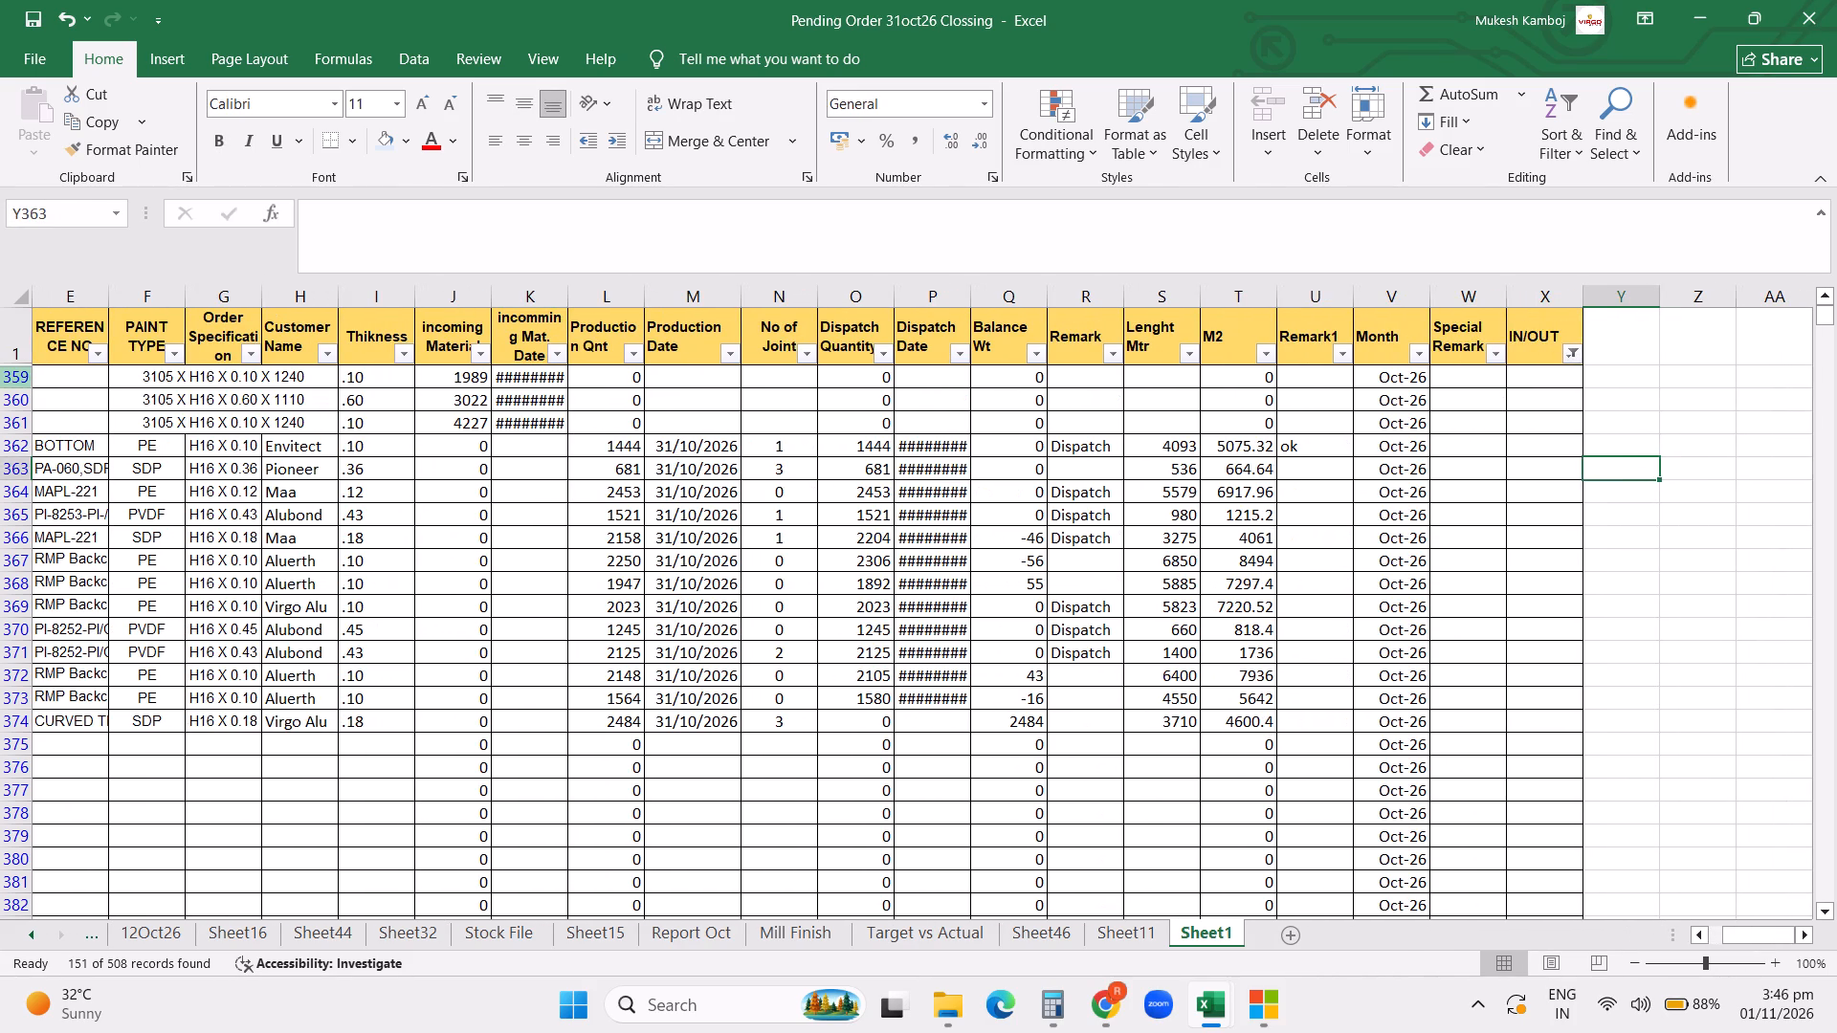
pyautogui.moveTo(11, 378); pyautogui.dragTo(11, 411)
pyautogui.hotkey('ctrl', '-')
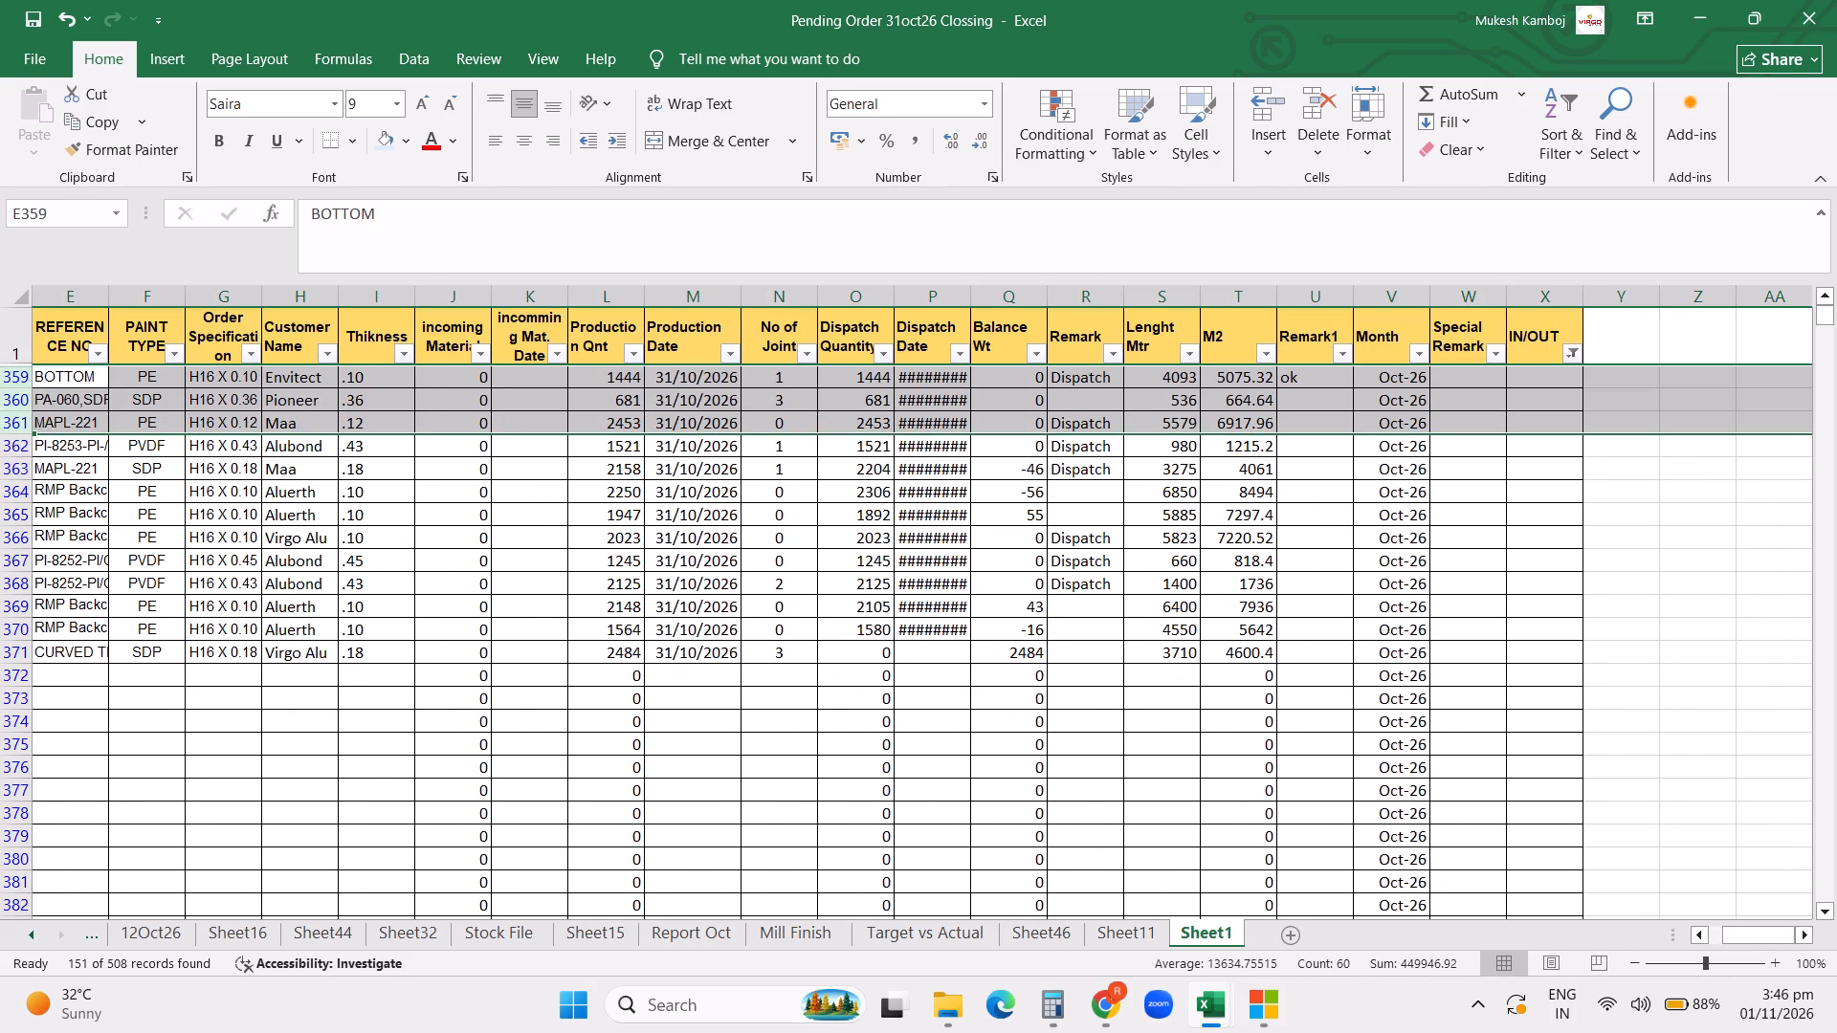
pyautogui.click(816, 448)
# Enter ACP Bottom as the IN/OUT label of the Envitect bottom coil in row 359.
pyautogui.click(1528, 383)
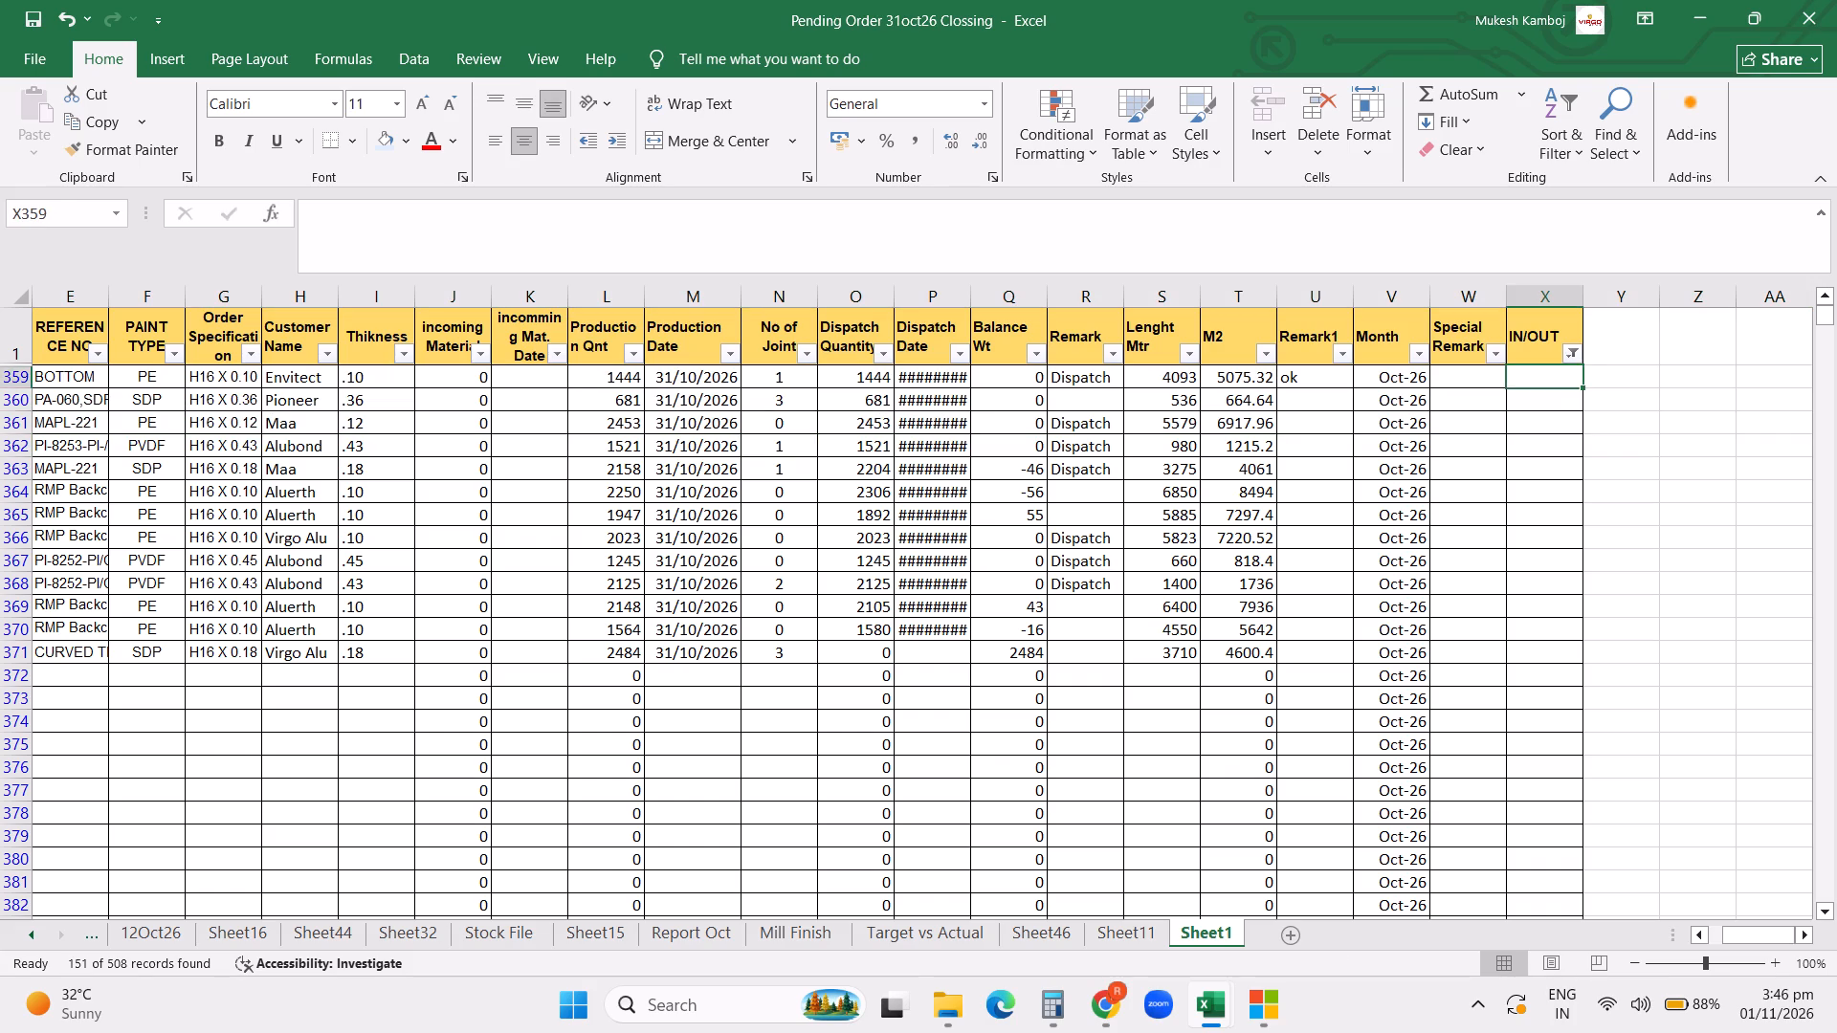
pyautogui.press('b')
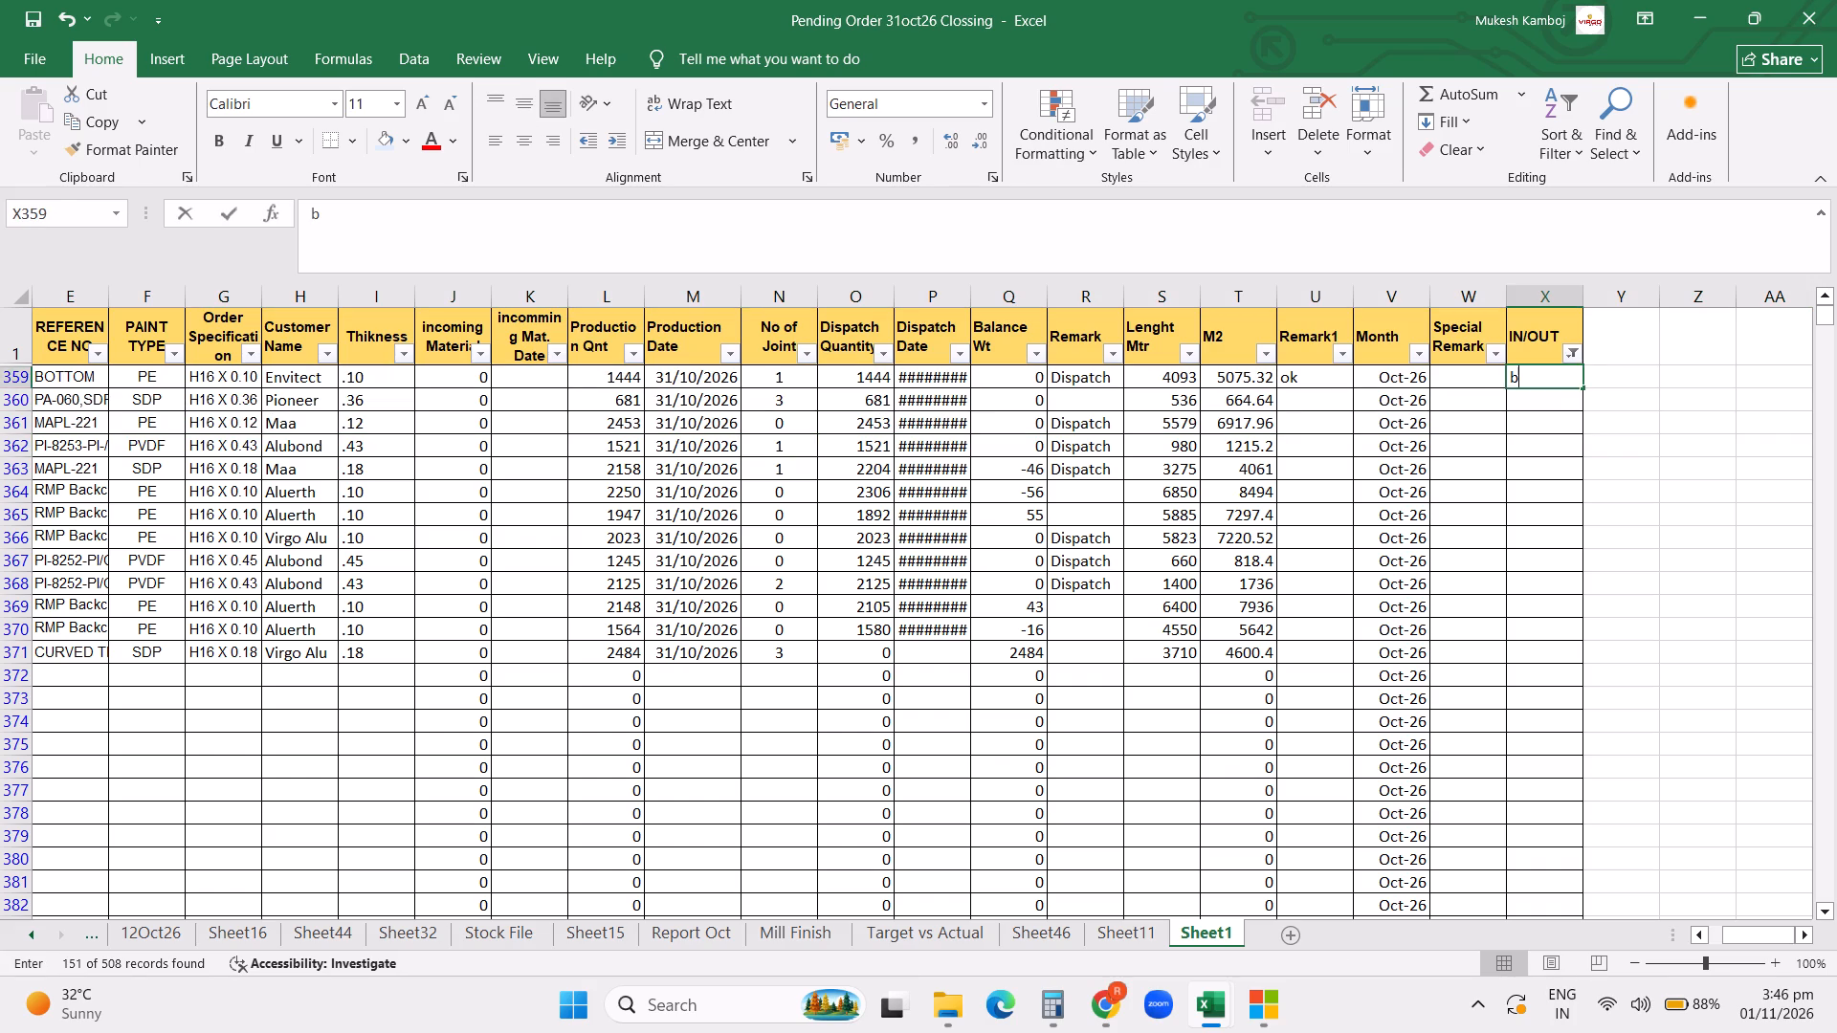
pyautogui.press('o')
pyautogui.press('BackSpace')
pyautogui.press('BackSpace')
pyautogui.press('BackSpace')
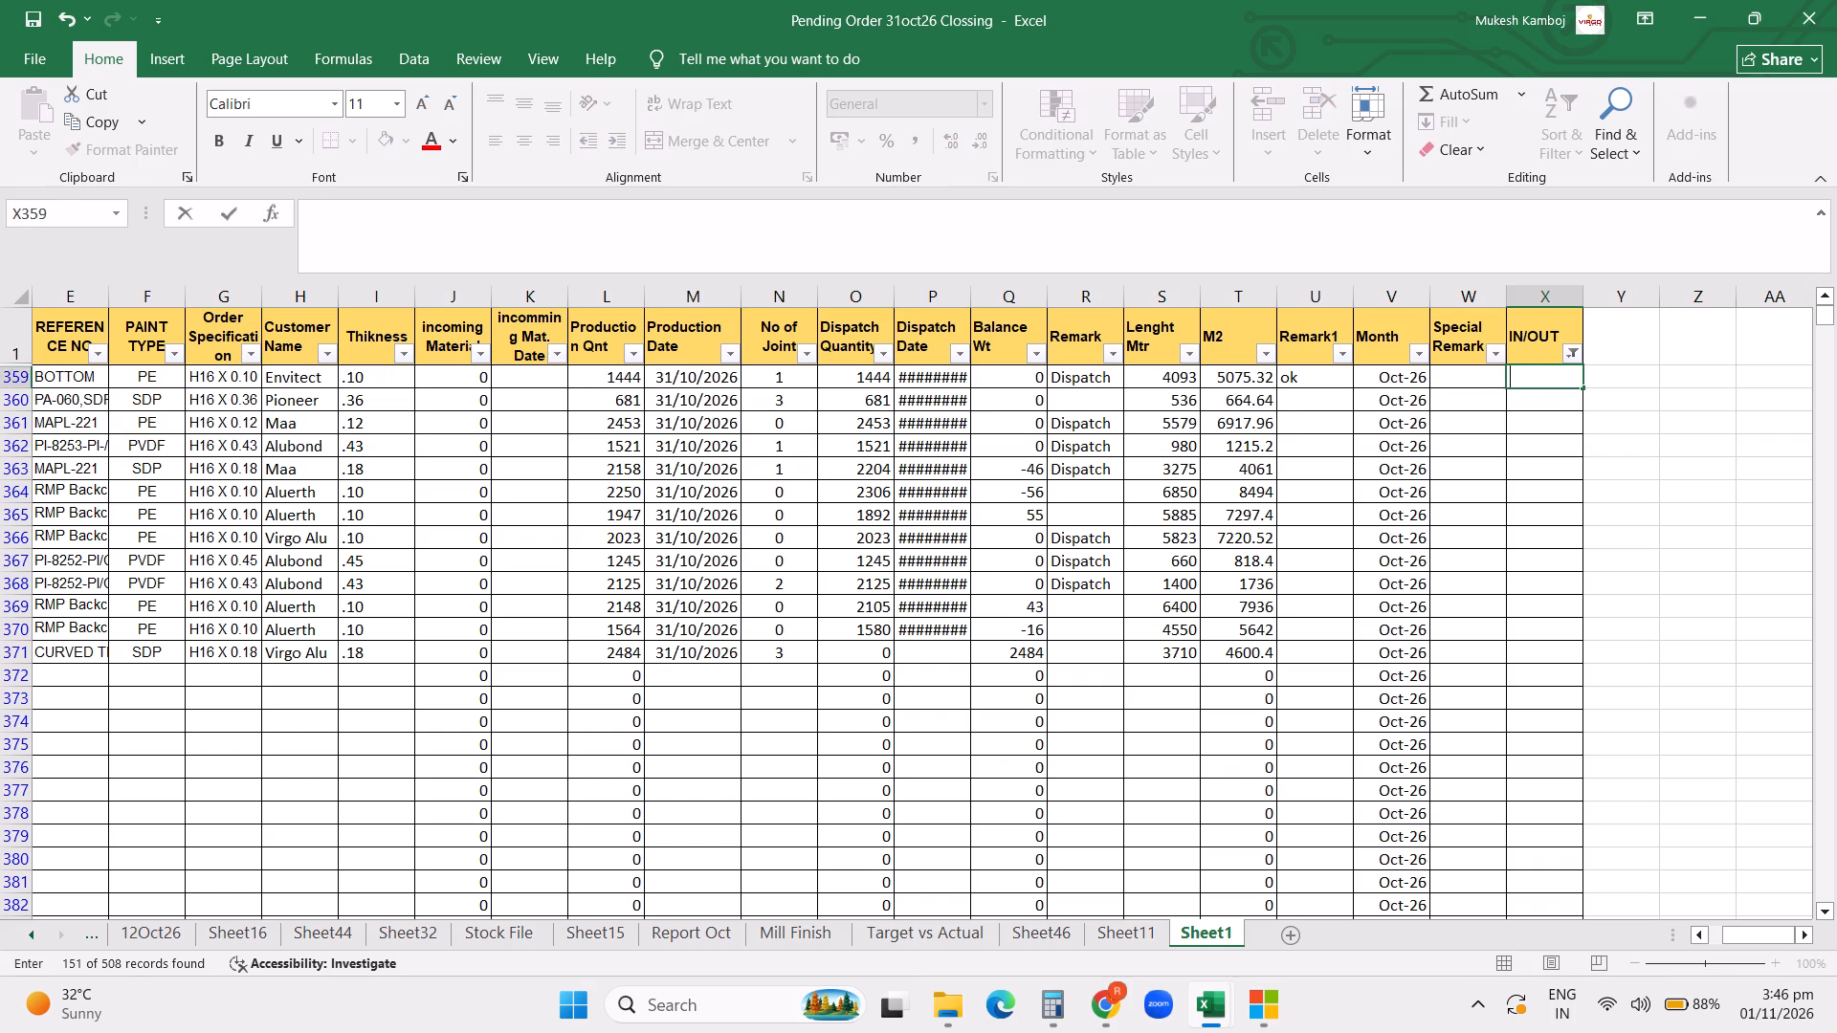
pyautogui.write('Bott')
pyautogui.press('BackSpace')
pyautogui.press('BackSpace')
pyautogui.press('BackSpace')
pyautogui.press('BackSpace')
pyautogui.press('BackSpace')
pyautogui.write('aco')
pyautogui.press('BackSpace')
pyautogui.press('BackSpace')
pyautogui.press('BackSpace')
pyautogui.press('BackSpace')
pyautogui.write('acp')
pyautogui.press('b')
pyautogui.press('BackSpace')
pyautogui.press('space')
pyautogui.write('b')
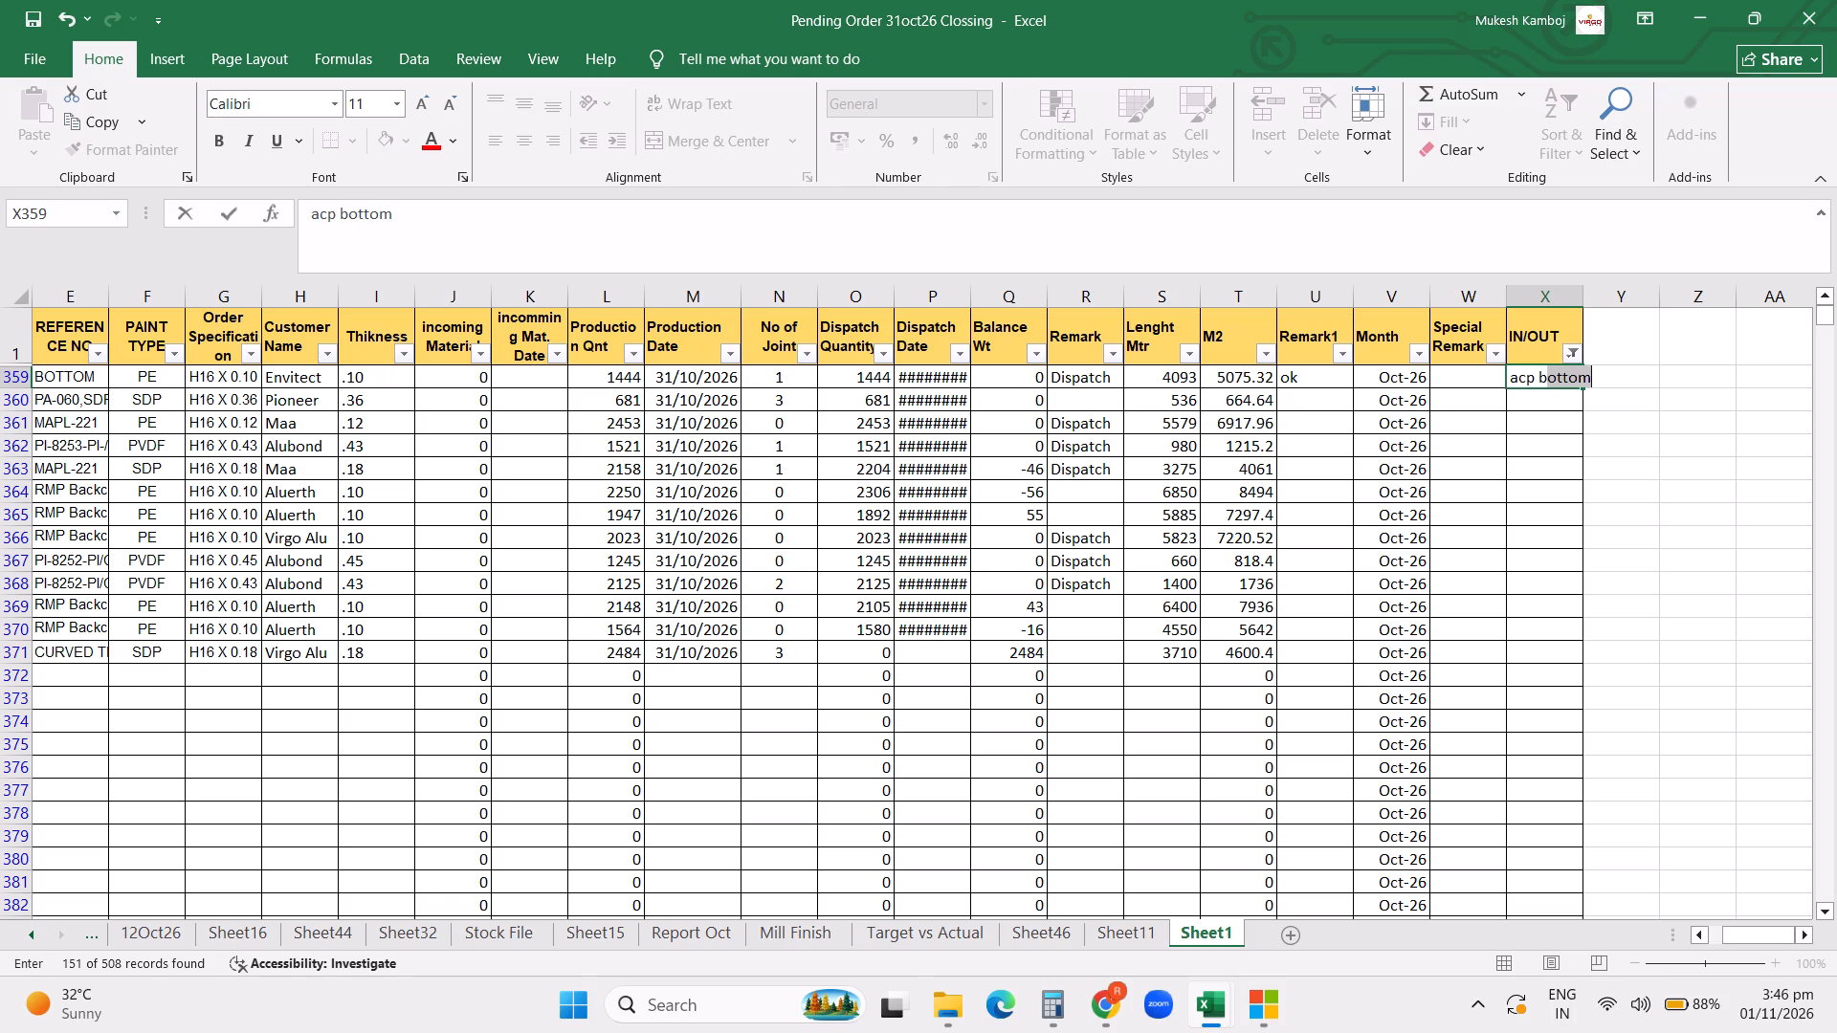
pyautogui.press('Down')
pyautogui.press('Up')
# Copy the ACP Bottom label from row 359 to the IN/OUT cells of the RMP Backcoat coils in rows 364 to 366.
pyautogui.hotkey('ctrl', 'c')
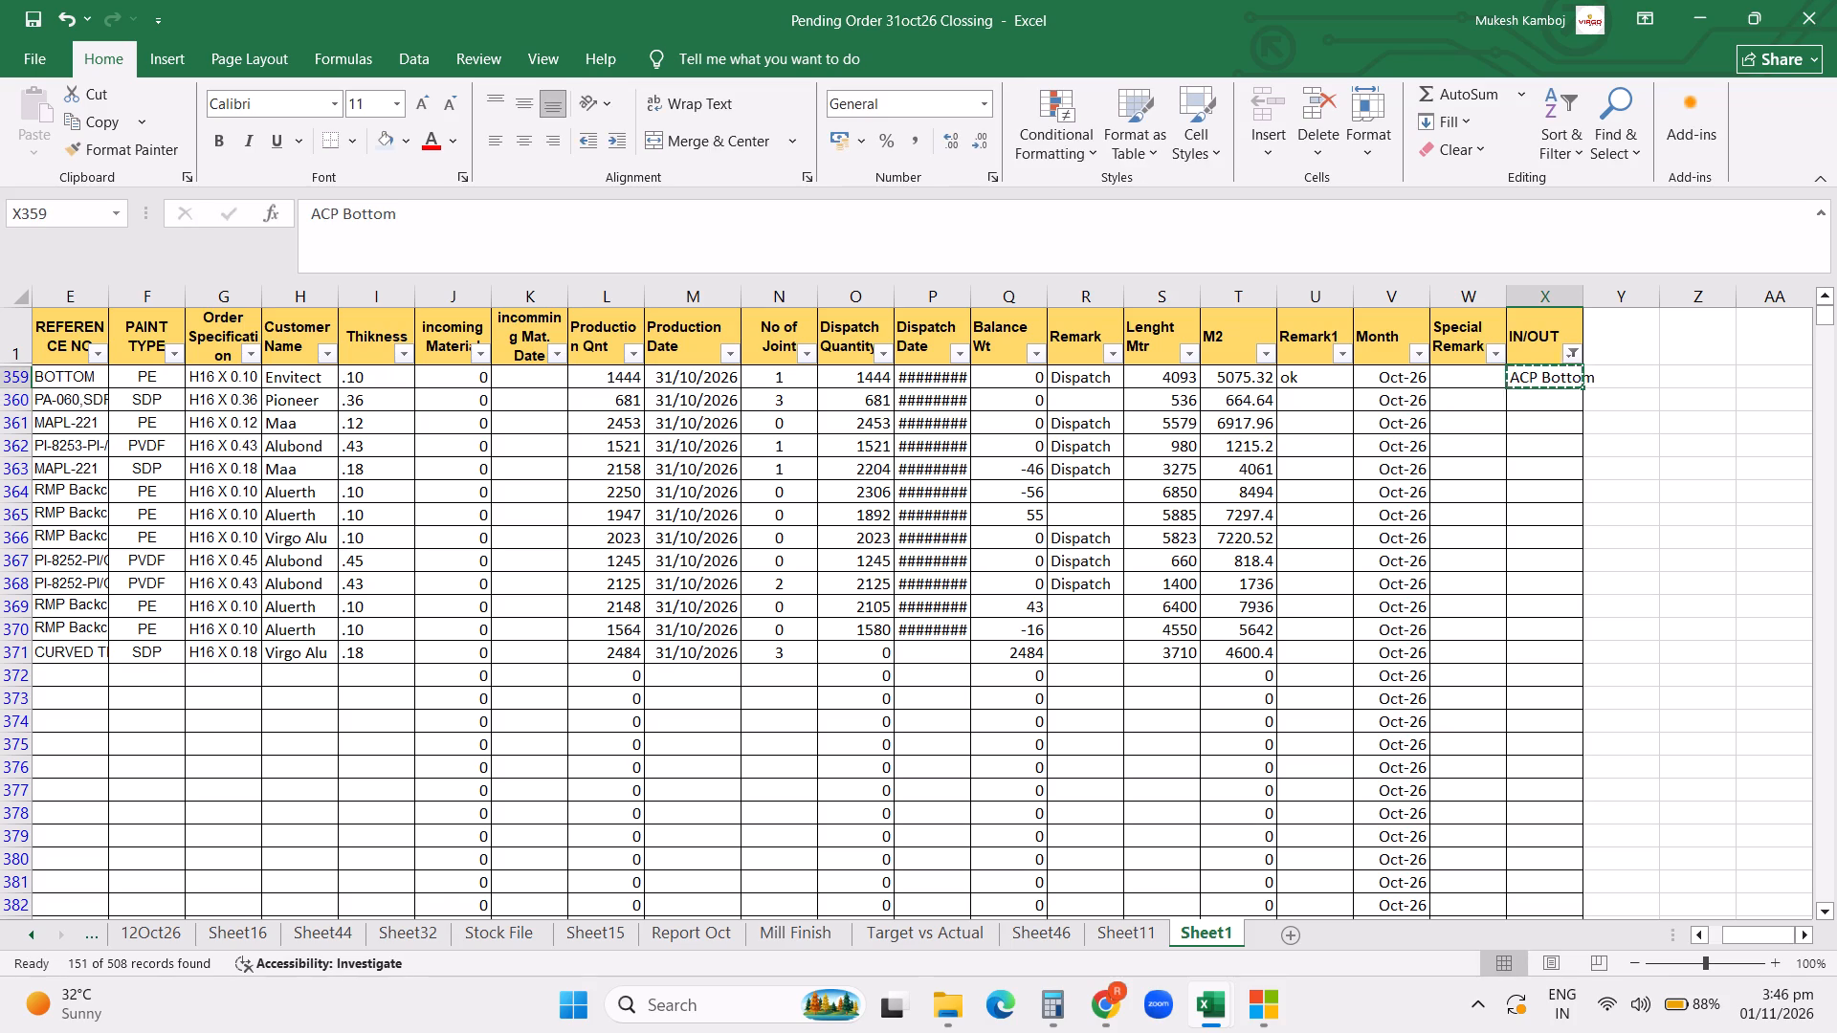
pyautogui.press('Down')
pyautogui.press('Down')
pyautogui.press('Down')
pyautogui.press('Down')
pyautogui.press('Down')
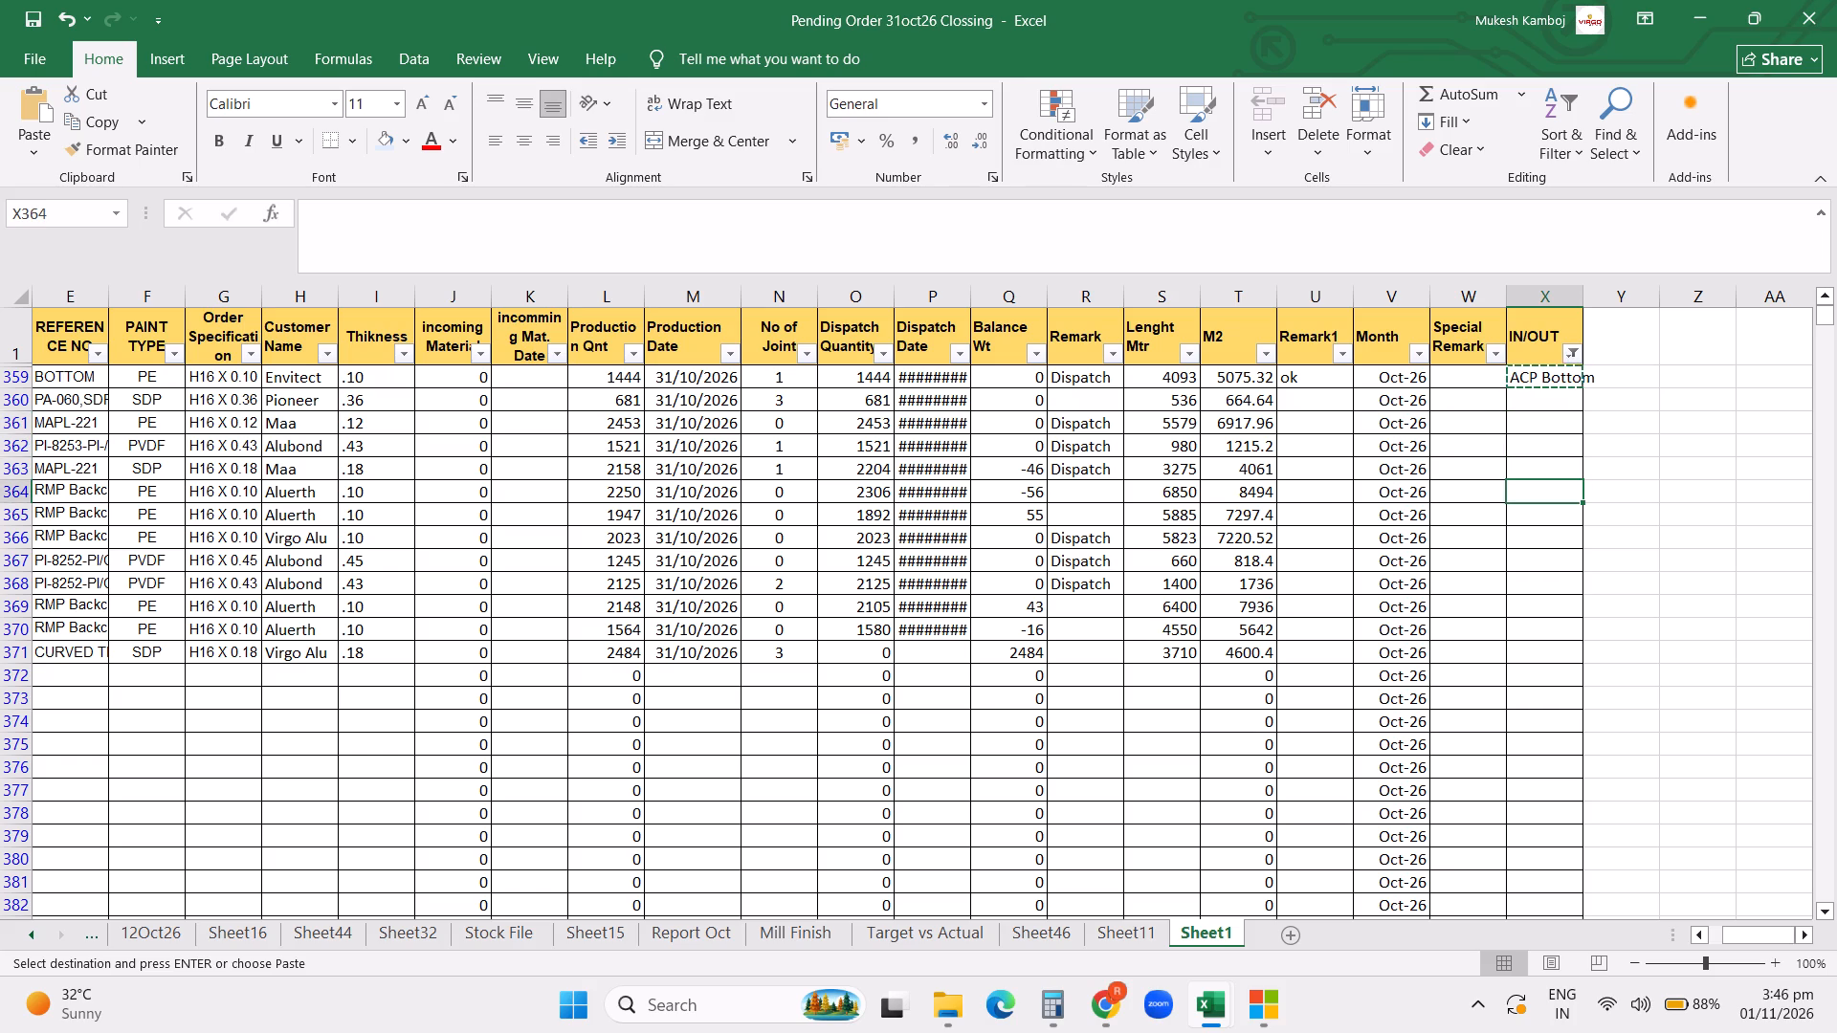
pyautogui.hotkey('shift', 'Down')
pyautogui.hotkey('shift', 'Down')
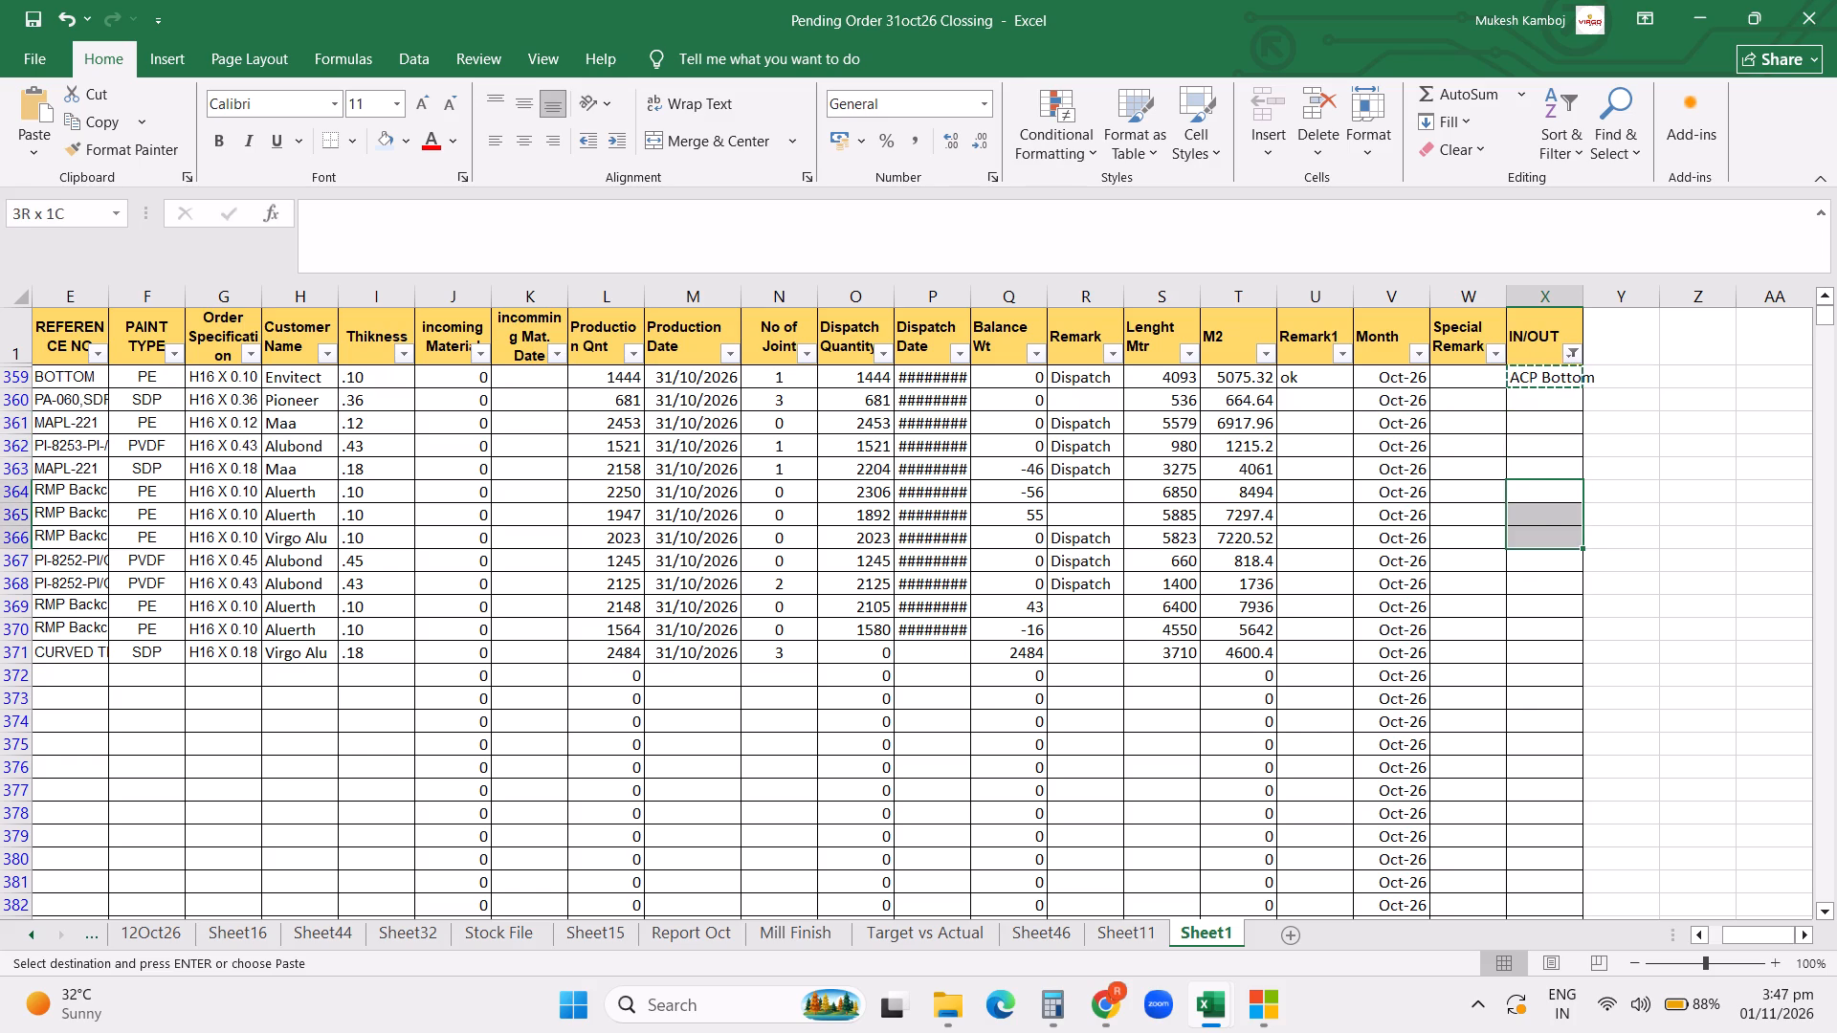
pyautogui.press('Return')
# Copy the ACP Bottom label from row 366 to the IN/OUT cells of the RMP Backcoat coils in rows 369 and 370.
pyautogui.press('Down')
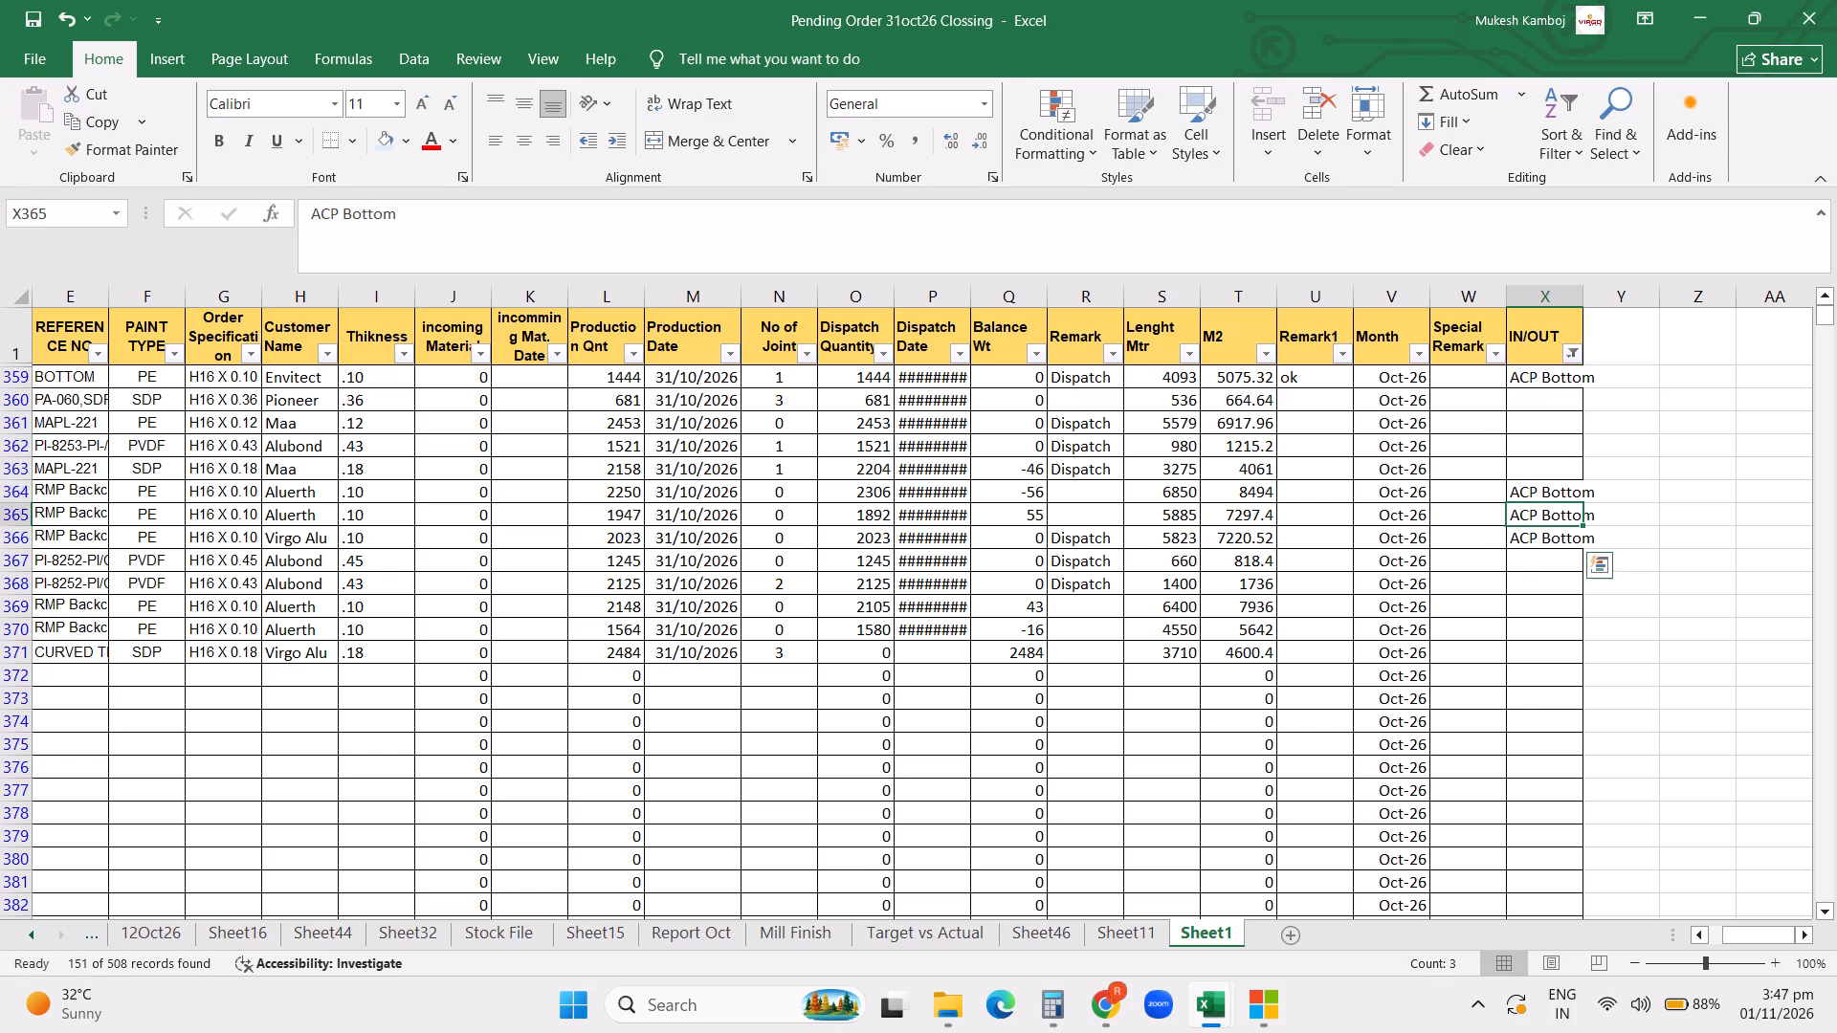
pyautogui.press('Down')
pyautogui.hotkey('ctrl', 'c')
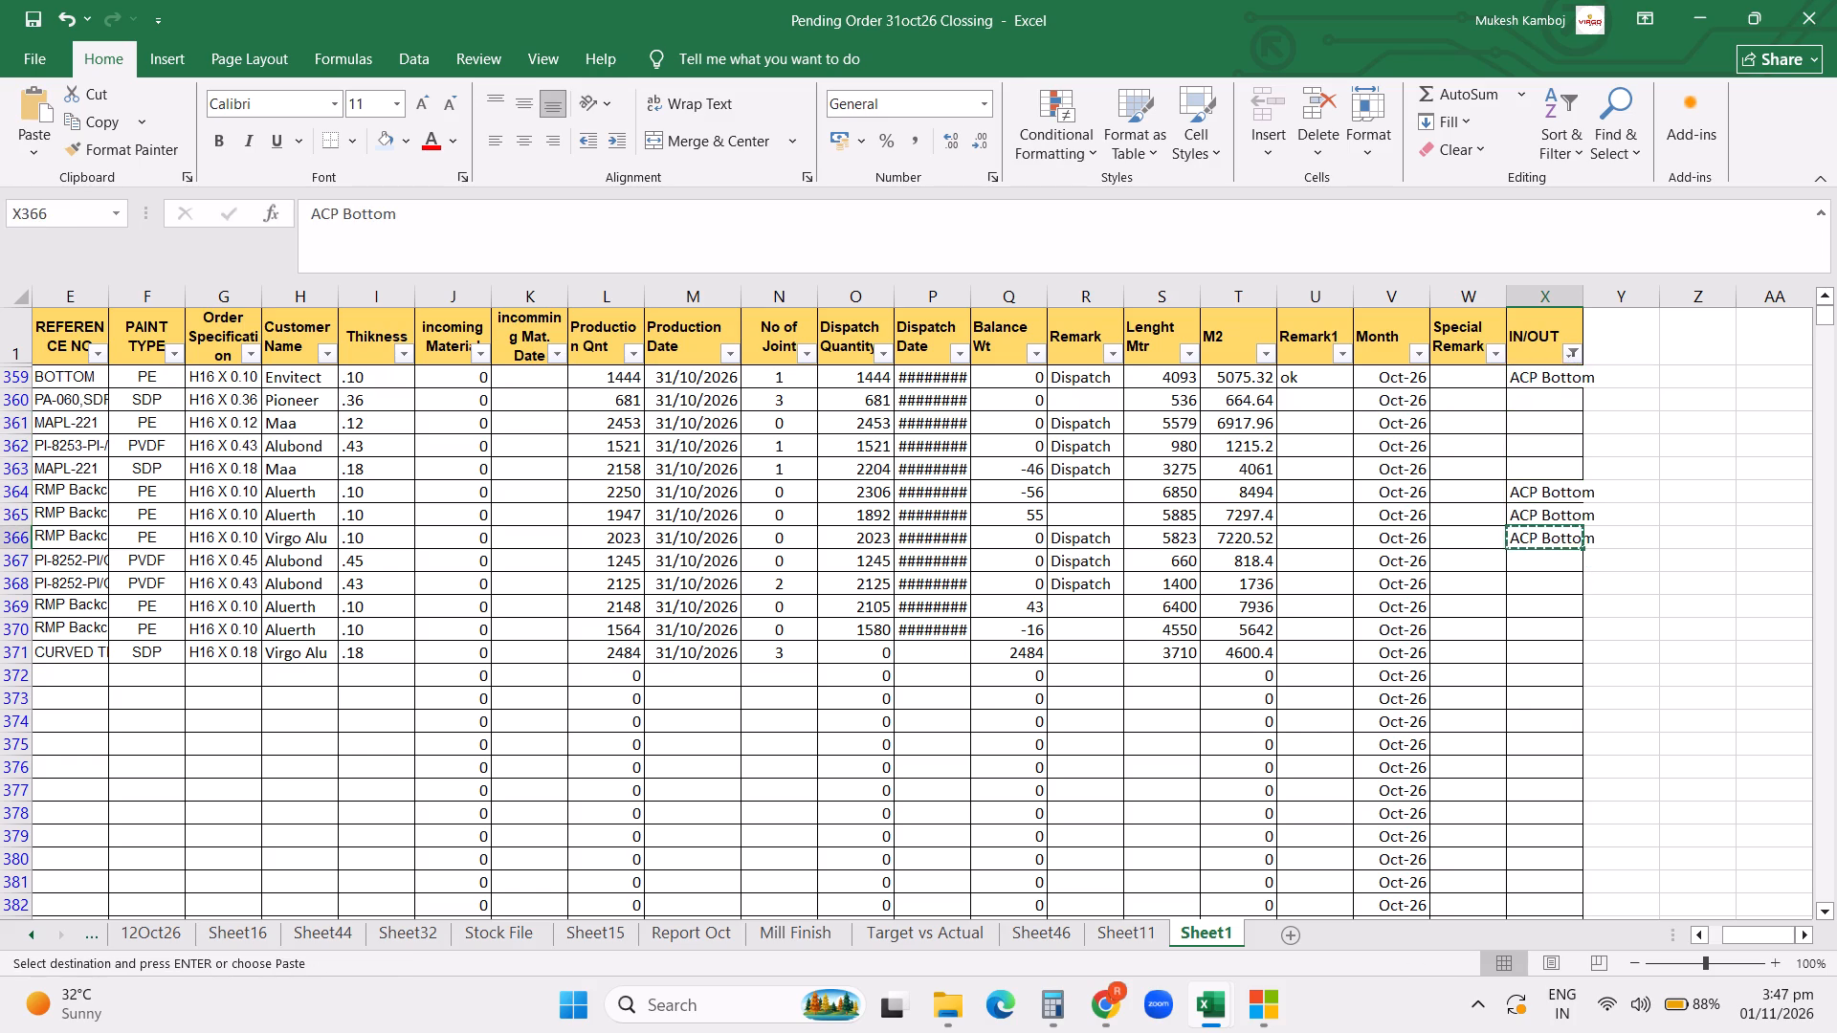
pyautogui.press('Down')
pyautogui.press('Down')
pyautogui.press('Down')
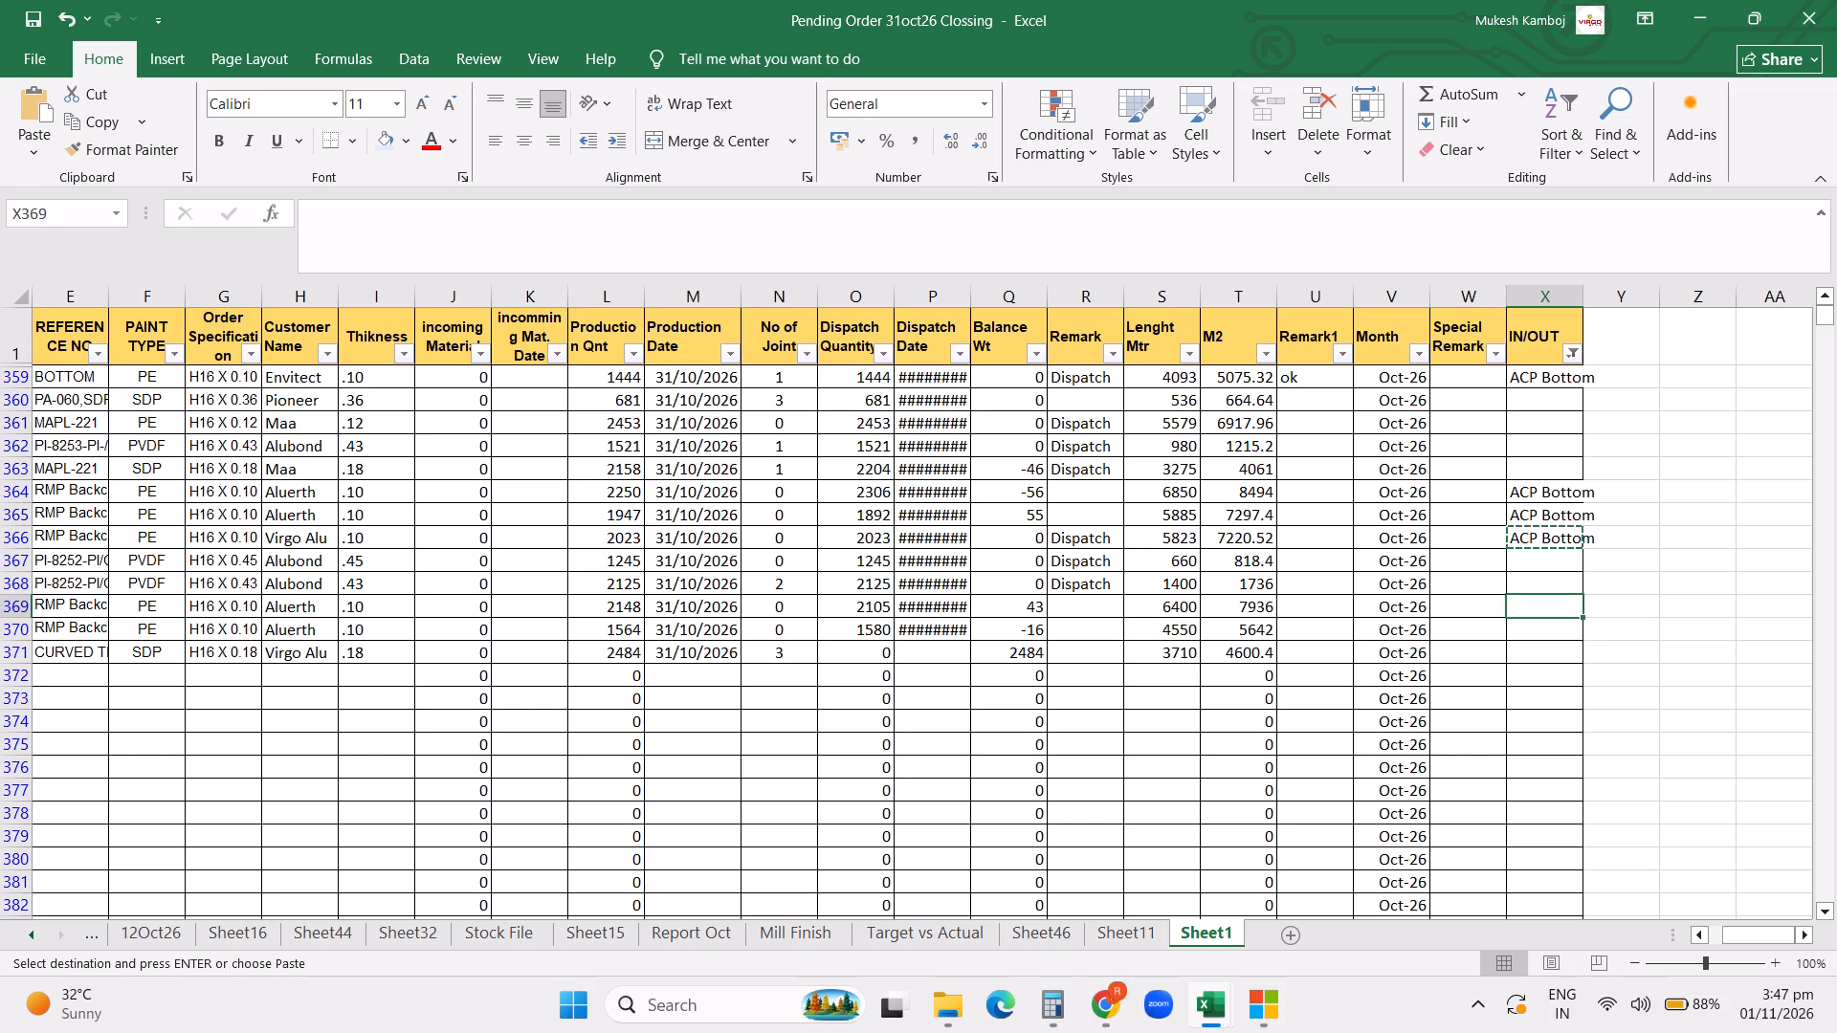
pyautogui.hotkey('shift', 'Down')
pyautogui.press('Return')
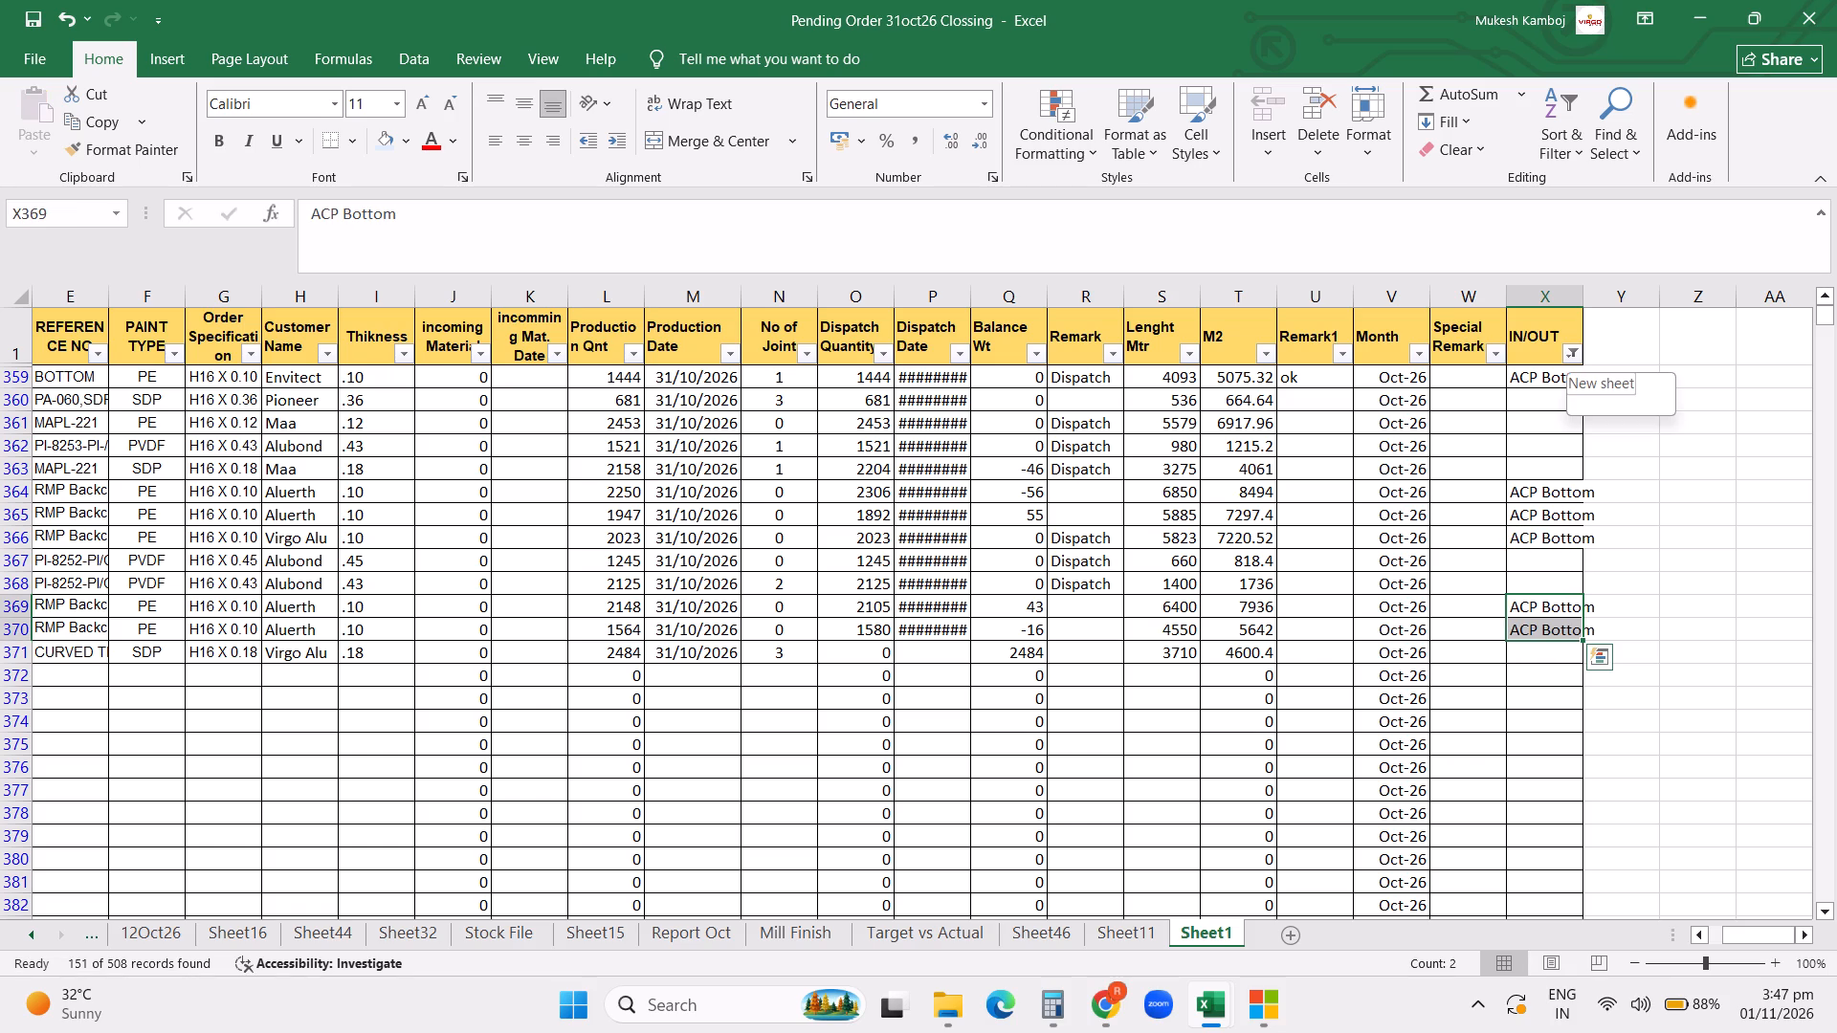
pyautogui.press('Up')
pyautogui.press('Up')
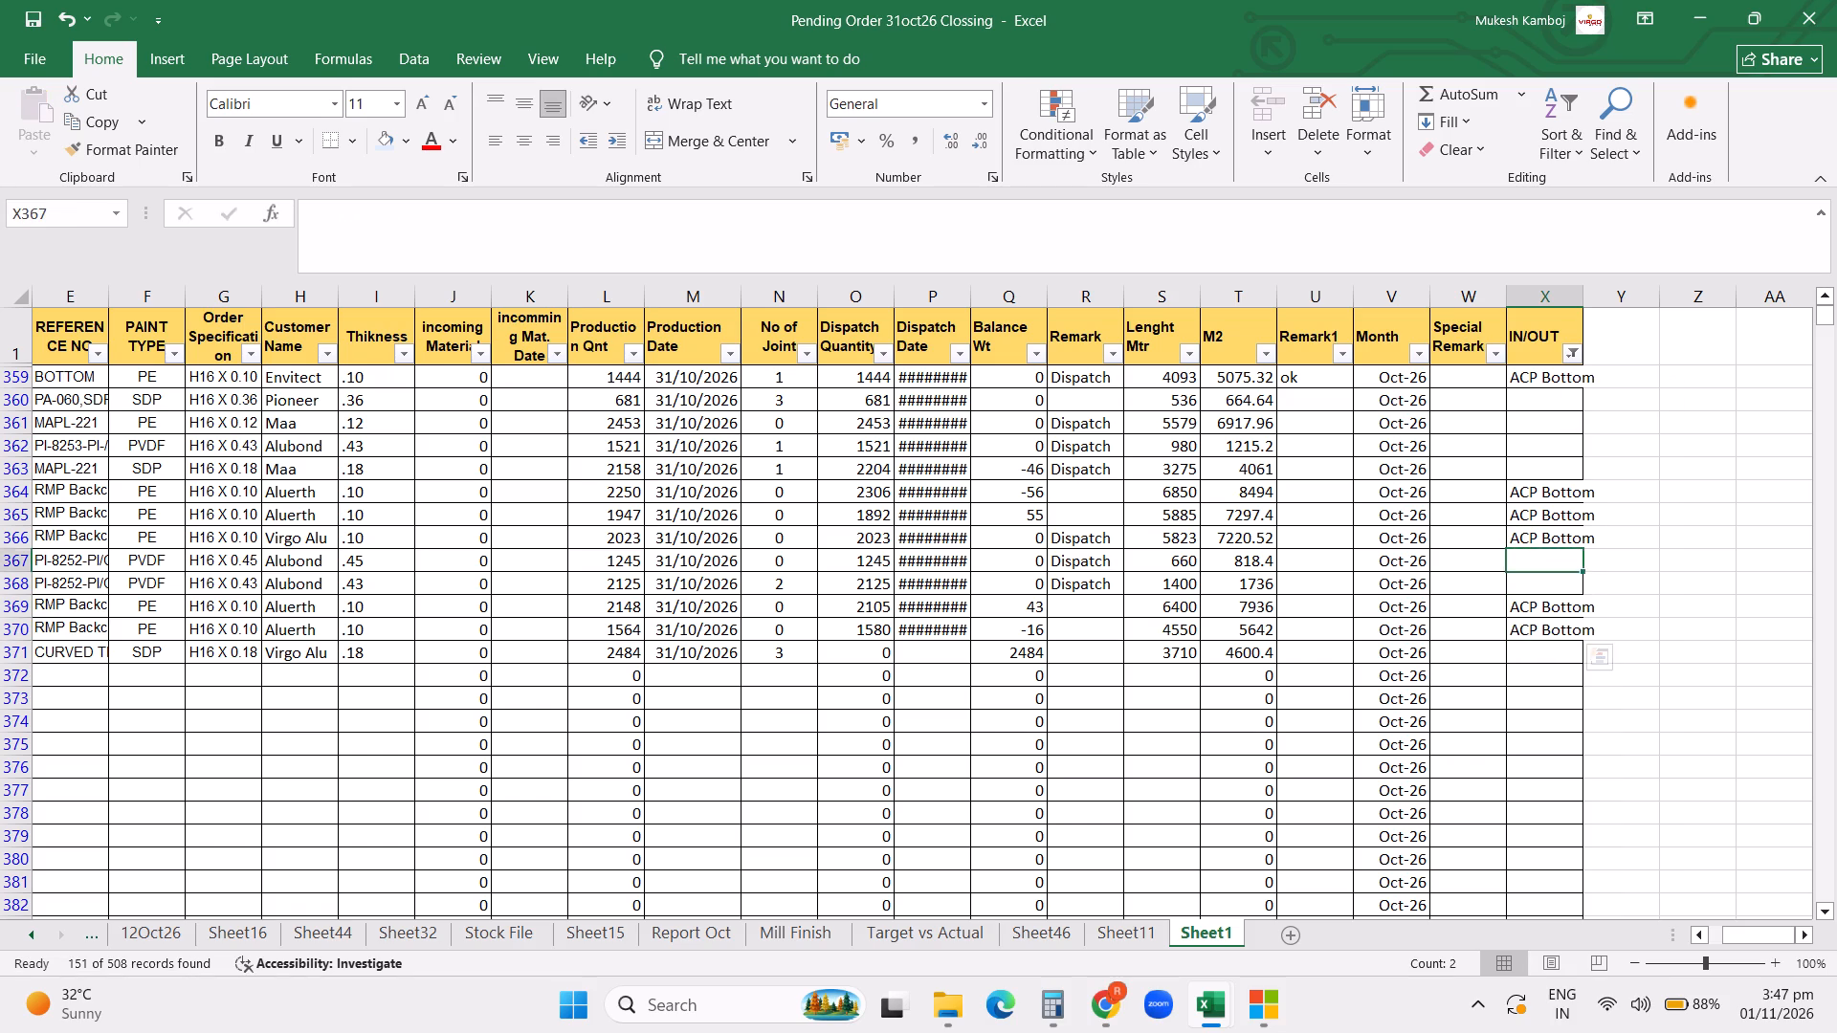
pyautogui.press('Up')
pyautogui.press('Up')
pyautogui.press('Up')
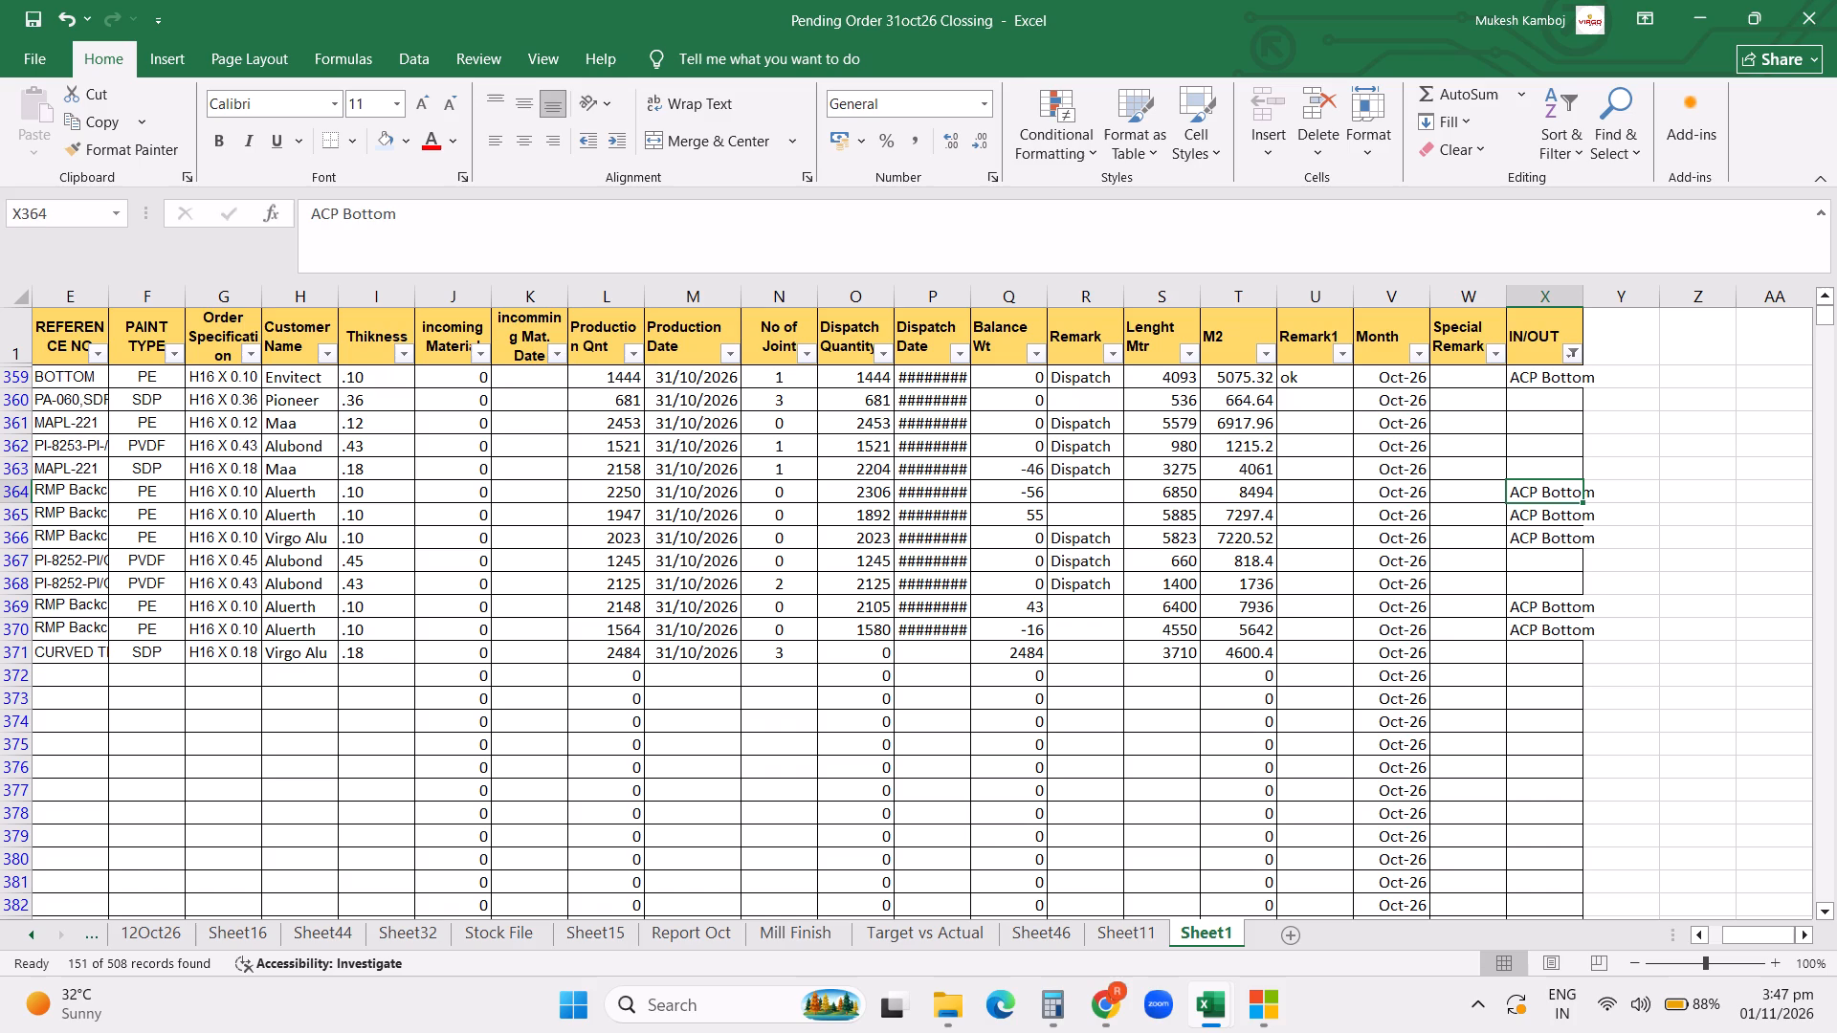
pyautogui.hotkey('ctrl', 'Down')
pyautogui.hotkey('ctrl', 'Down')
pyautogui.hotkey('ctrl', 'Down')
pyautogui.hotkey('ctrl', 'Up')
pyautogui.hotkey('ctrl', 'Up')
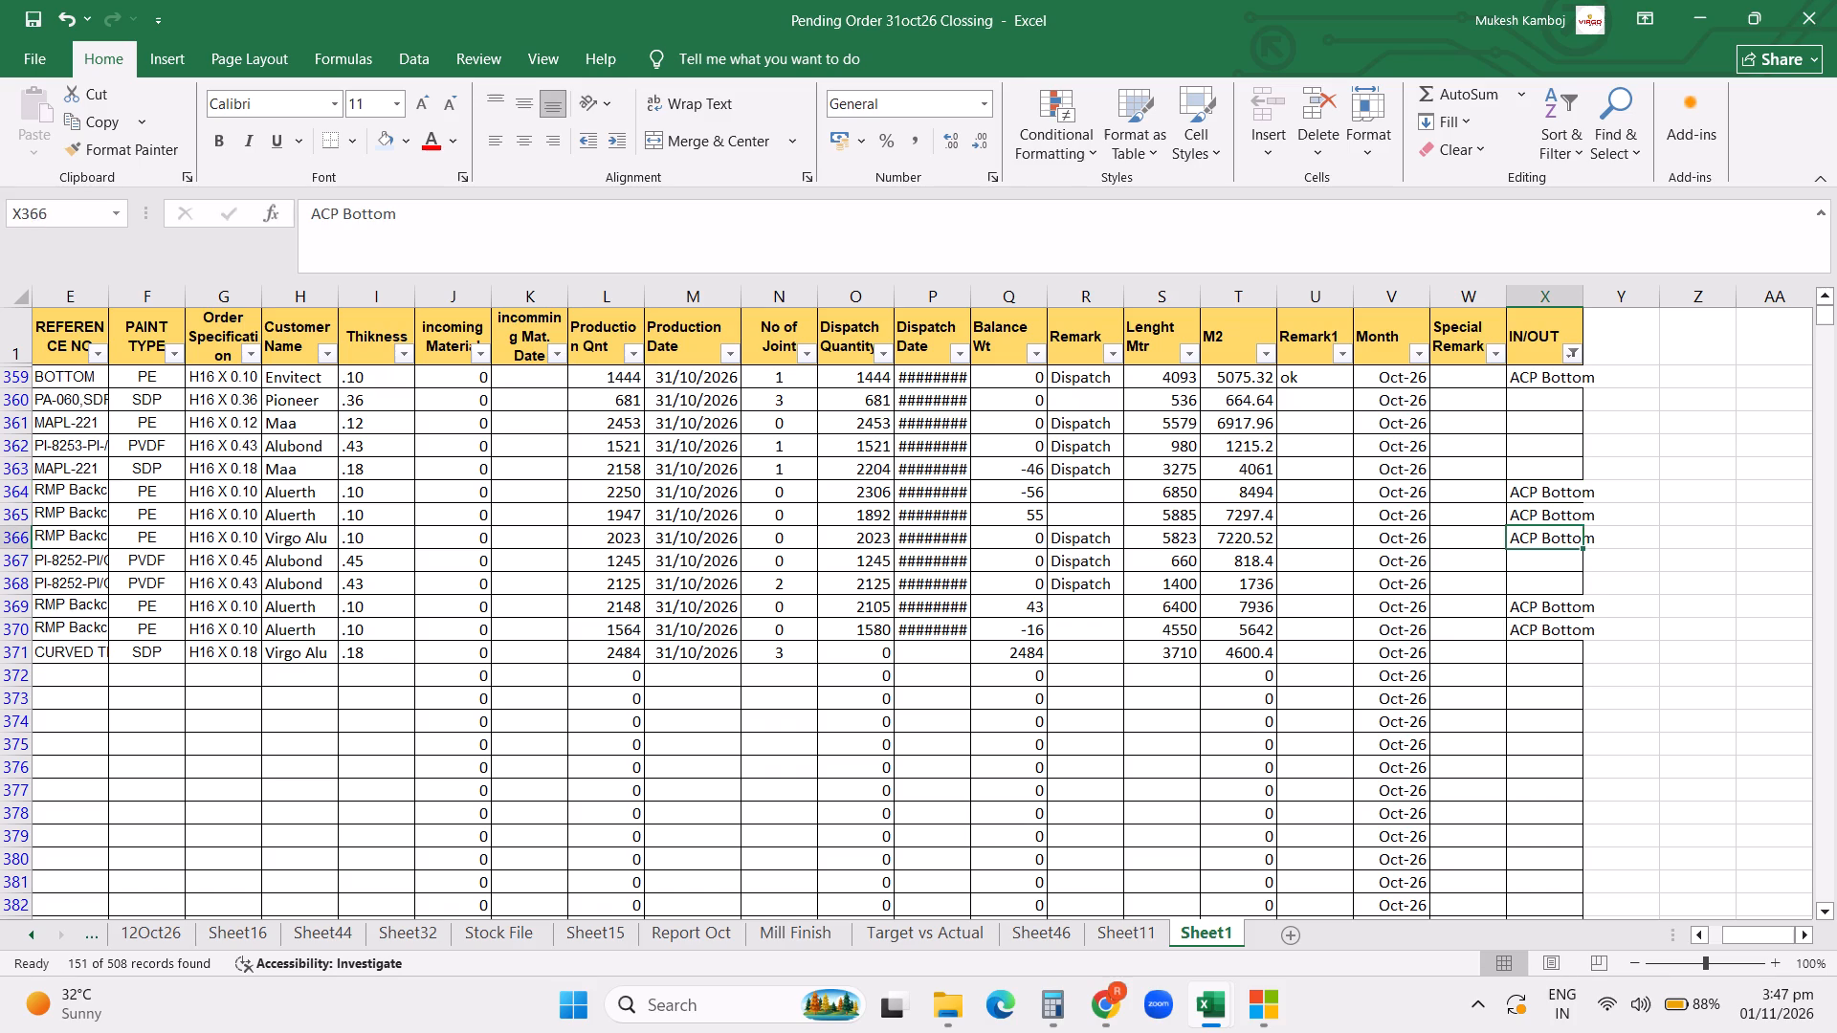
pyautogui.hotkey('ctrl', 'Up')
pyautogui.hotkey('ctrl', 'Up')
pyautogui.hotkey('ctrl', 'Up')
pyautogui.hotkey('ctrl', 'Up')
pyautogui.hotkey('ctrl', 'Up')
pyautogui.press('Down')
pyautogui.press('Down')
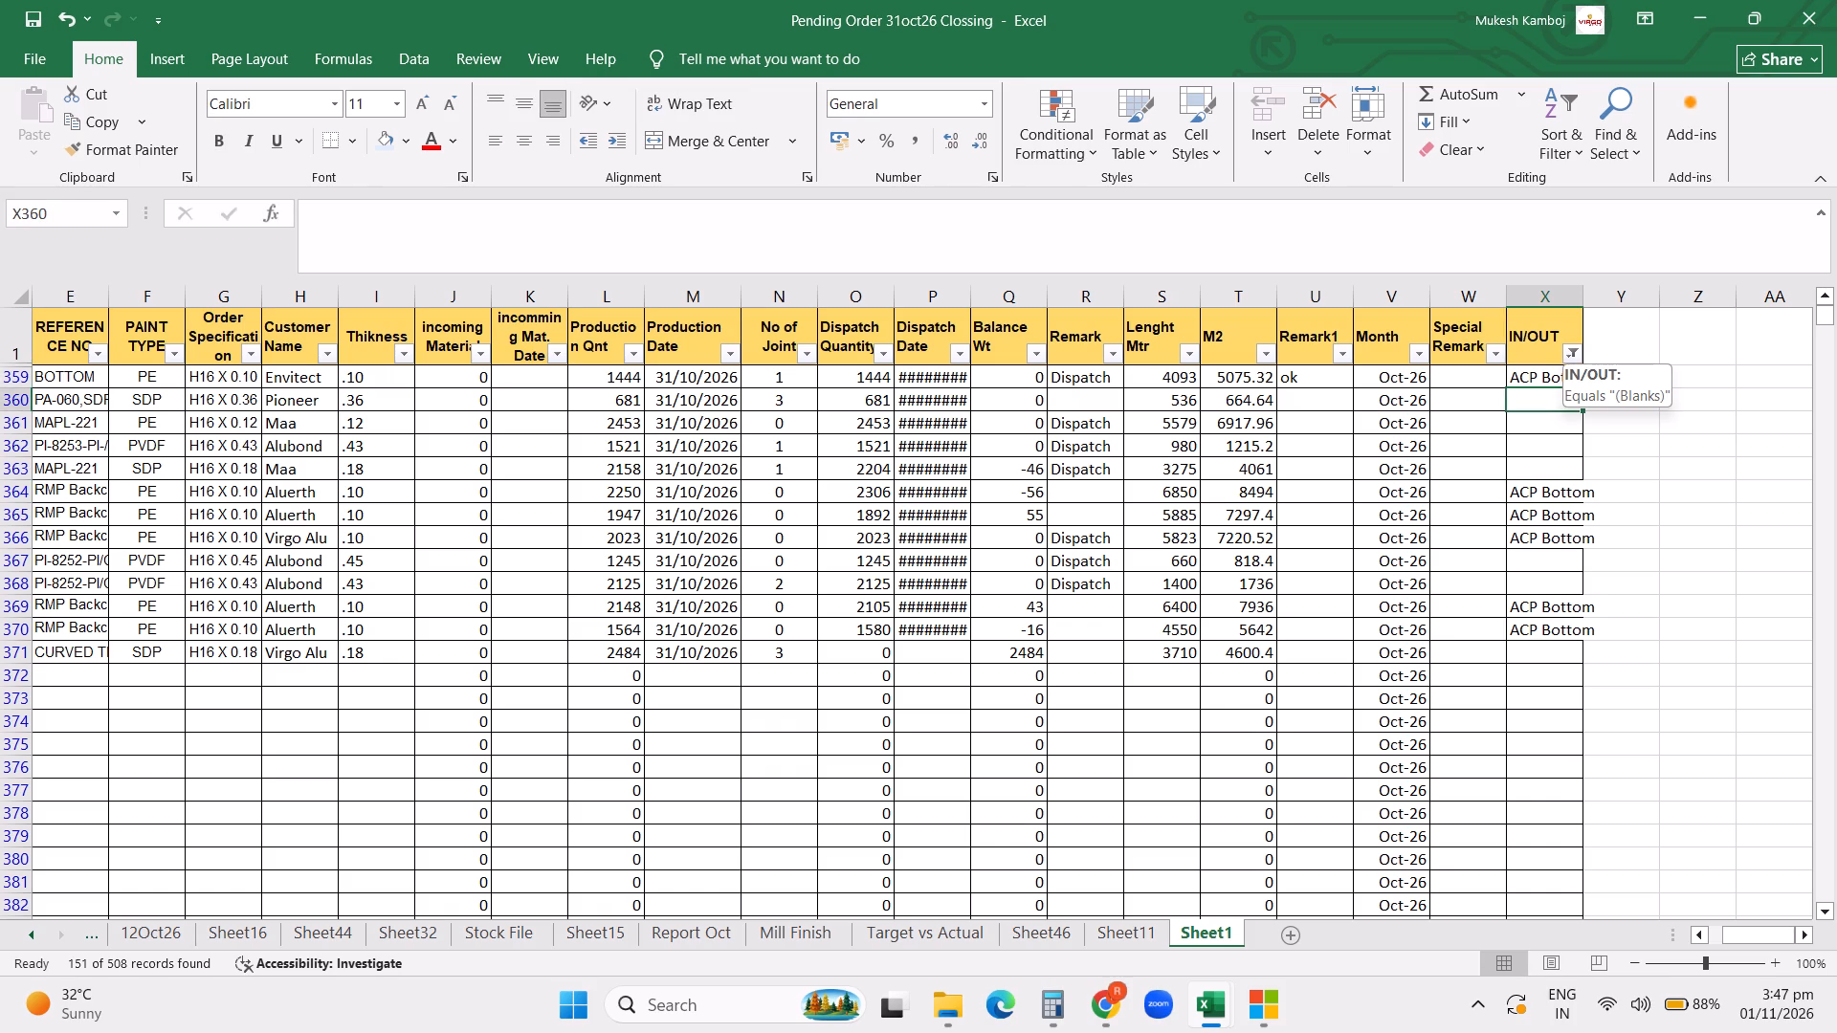
# Save the workbook.
pyautogui.hotkey('ctrl', 's')
pyautogui.hotkey('ctrl', 's')
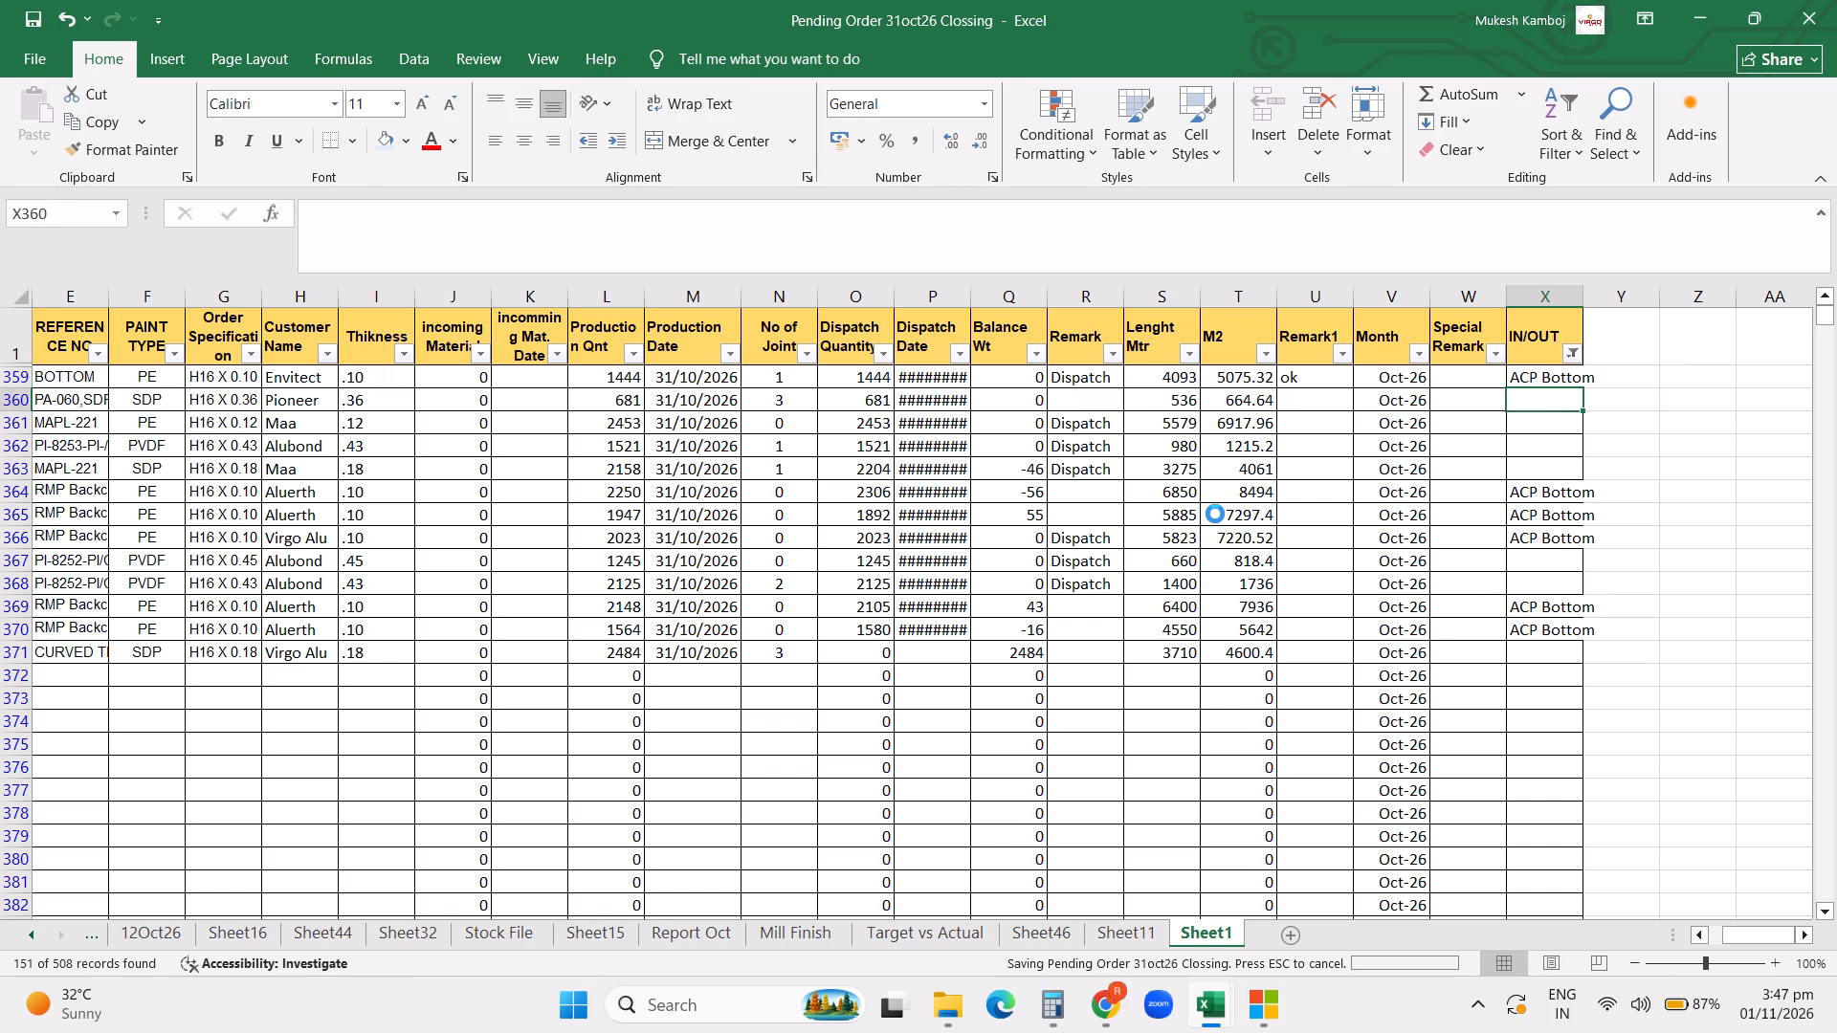
pyautogui.hotkey('ctrl', 's')
pyautogui.hotkey('ctrl', 's')
pyautogui.hotkey('ctrl', 's')
pyautogui.hotkey('ctrl', 's')
pyautogui.hotkey('ctrl', 's')
pyautogui.click(1359, 551)
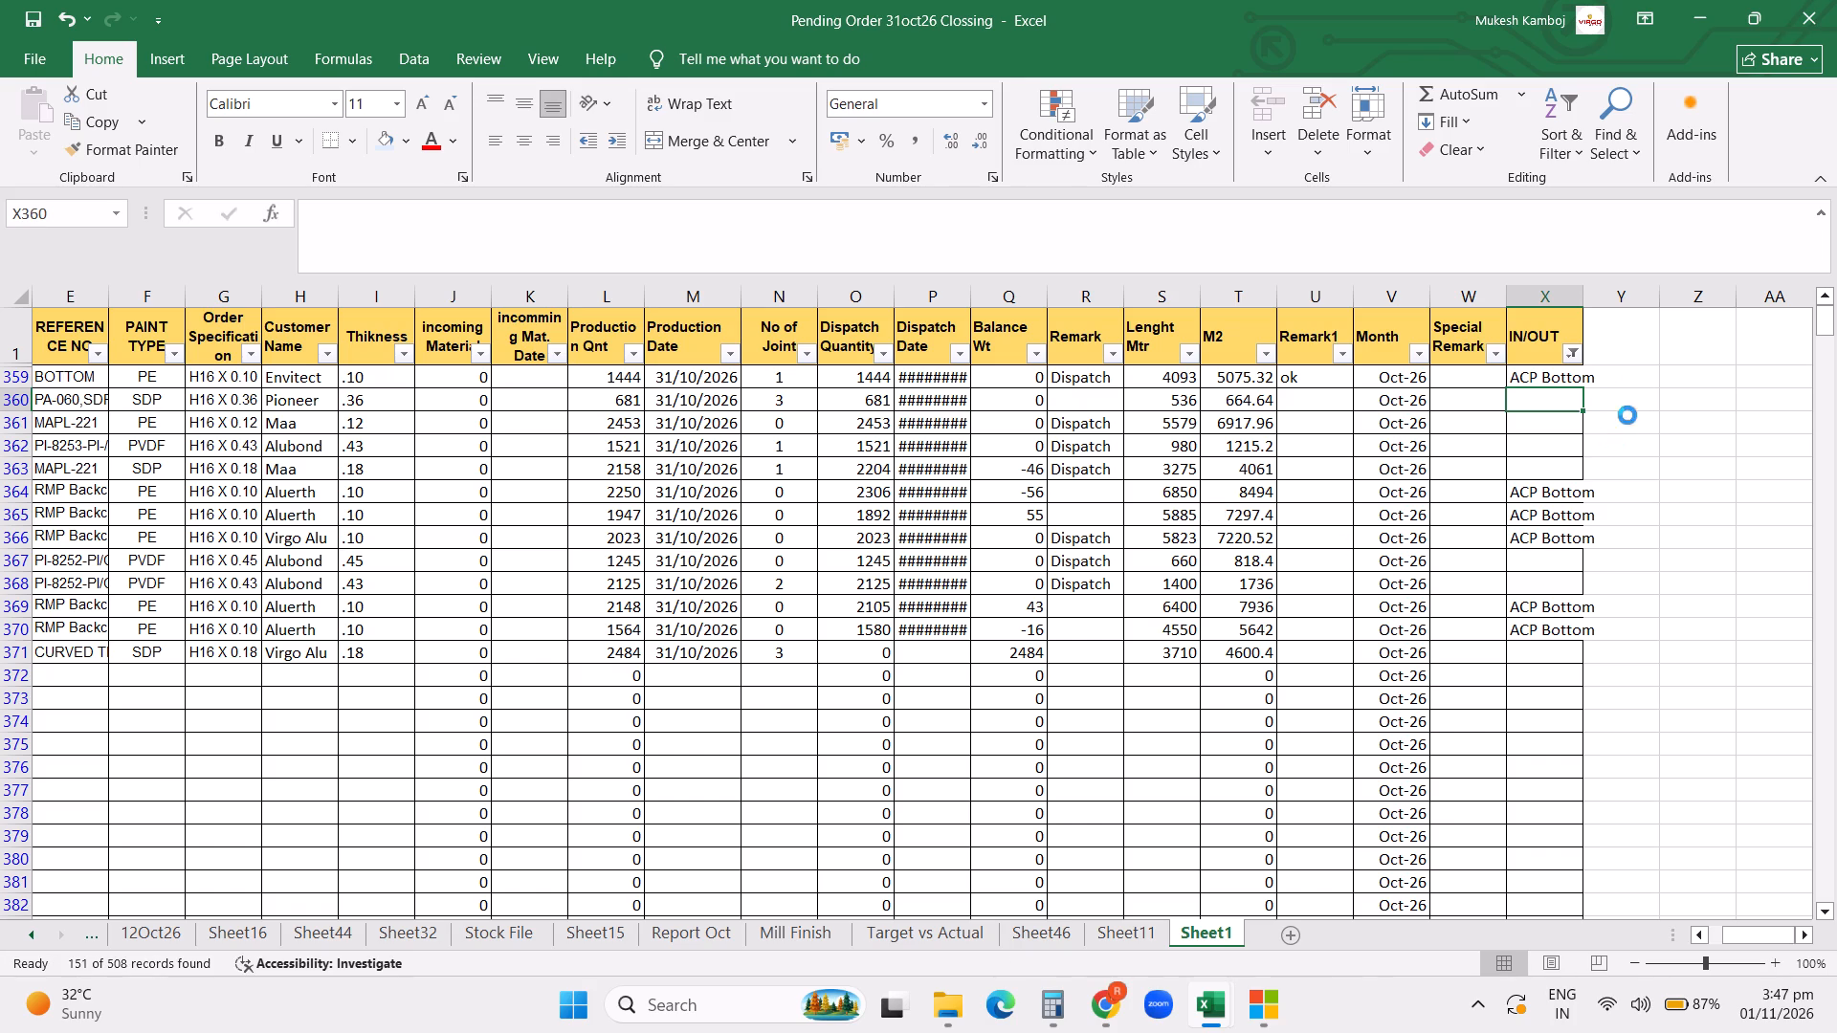
# Reset the IN/OUT filter to Select All so that every row of the sheet is shown.
pyautogui.click(1574, 354)
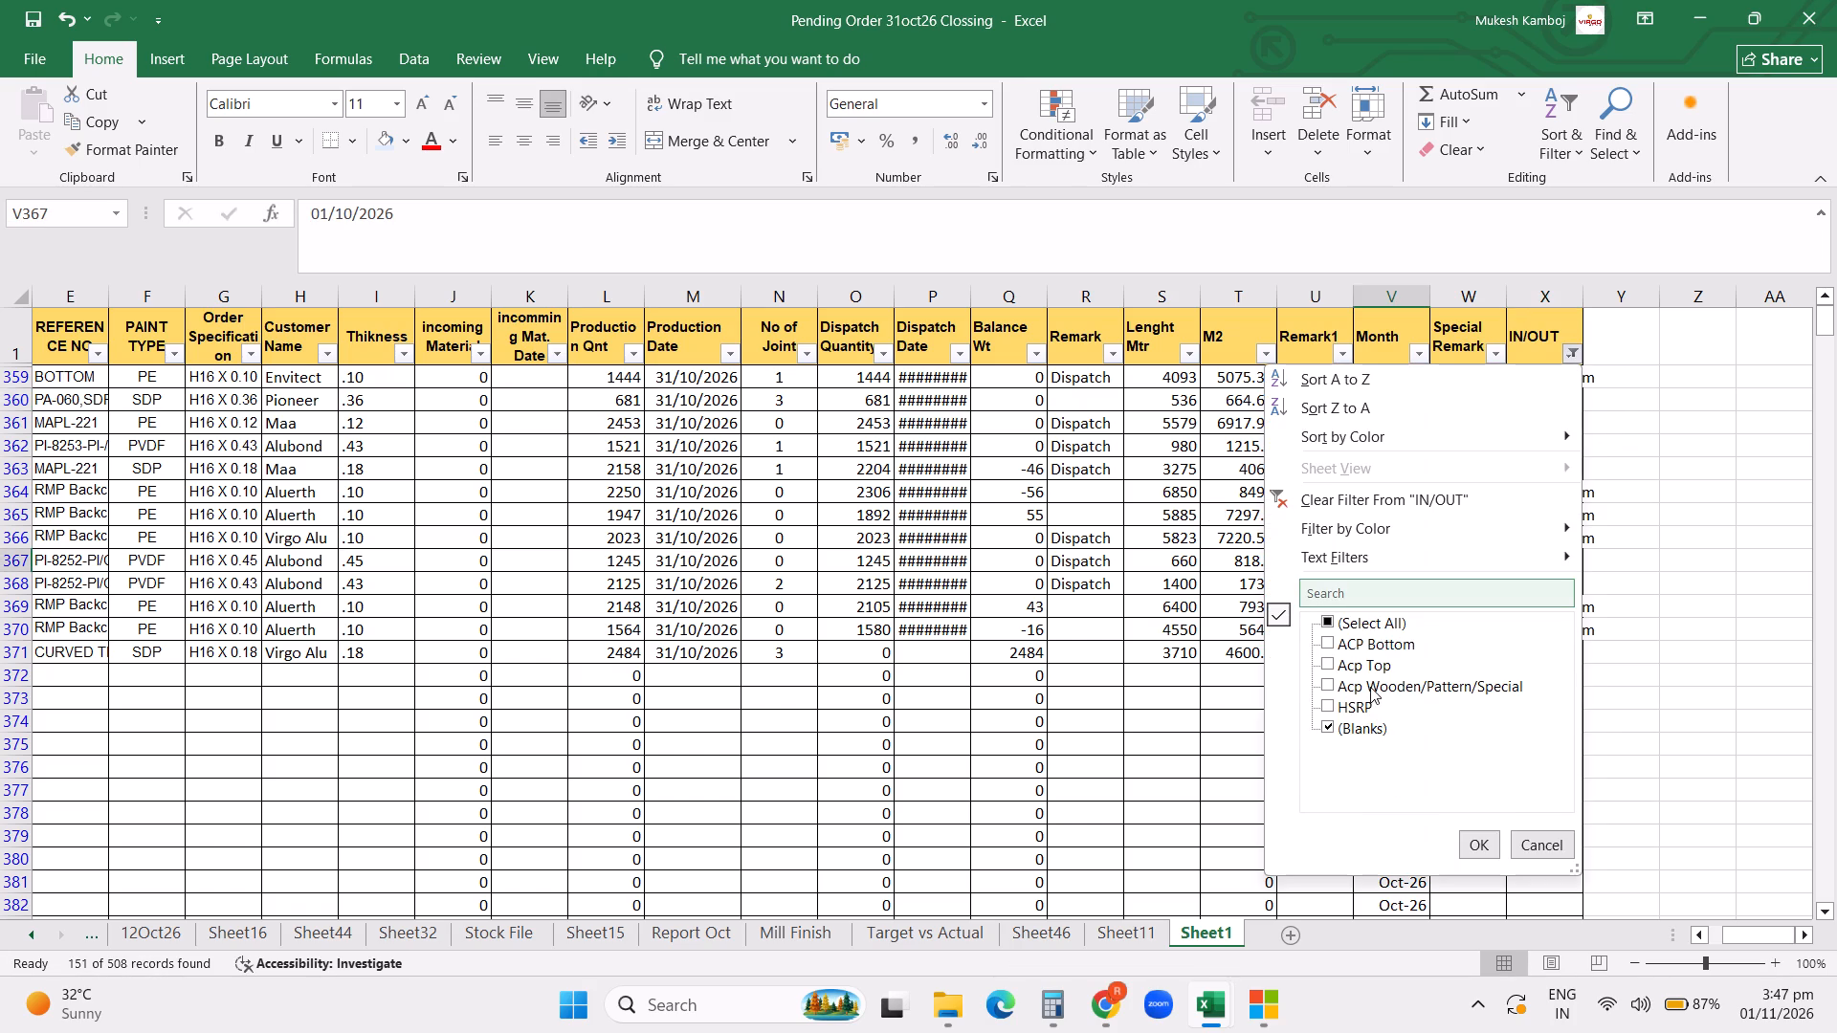
pyautogui.click(1350, 623)
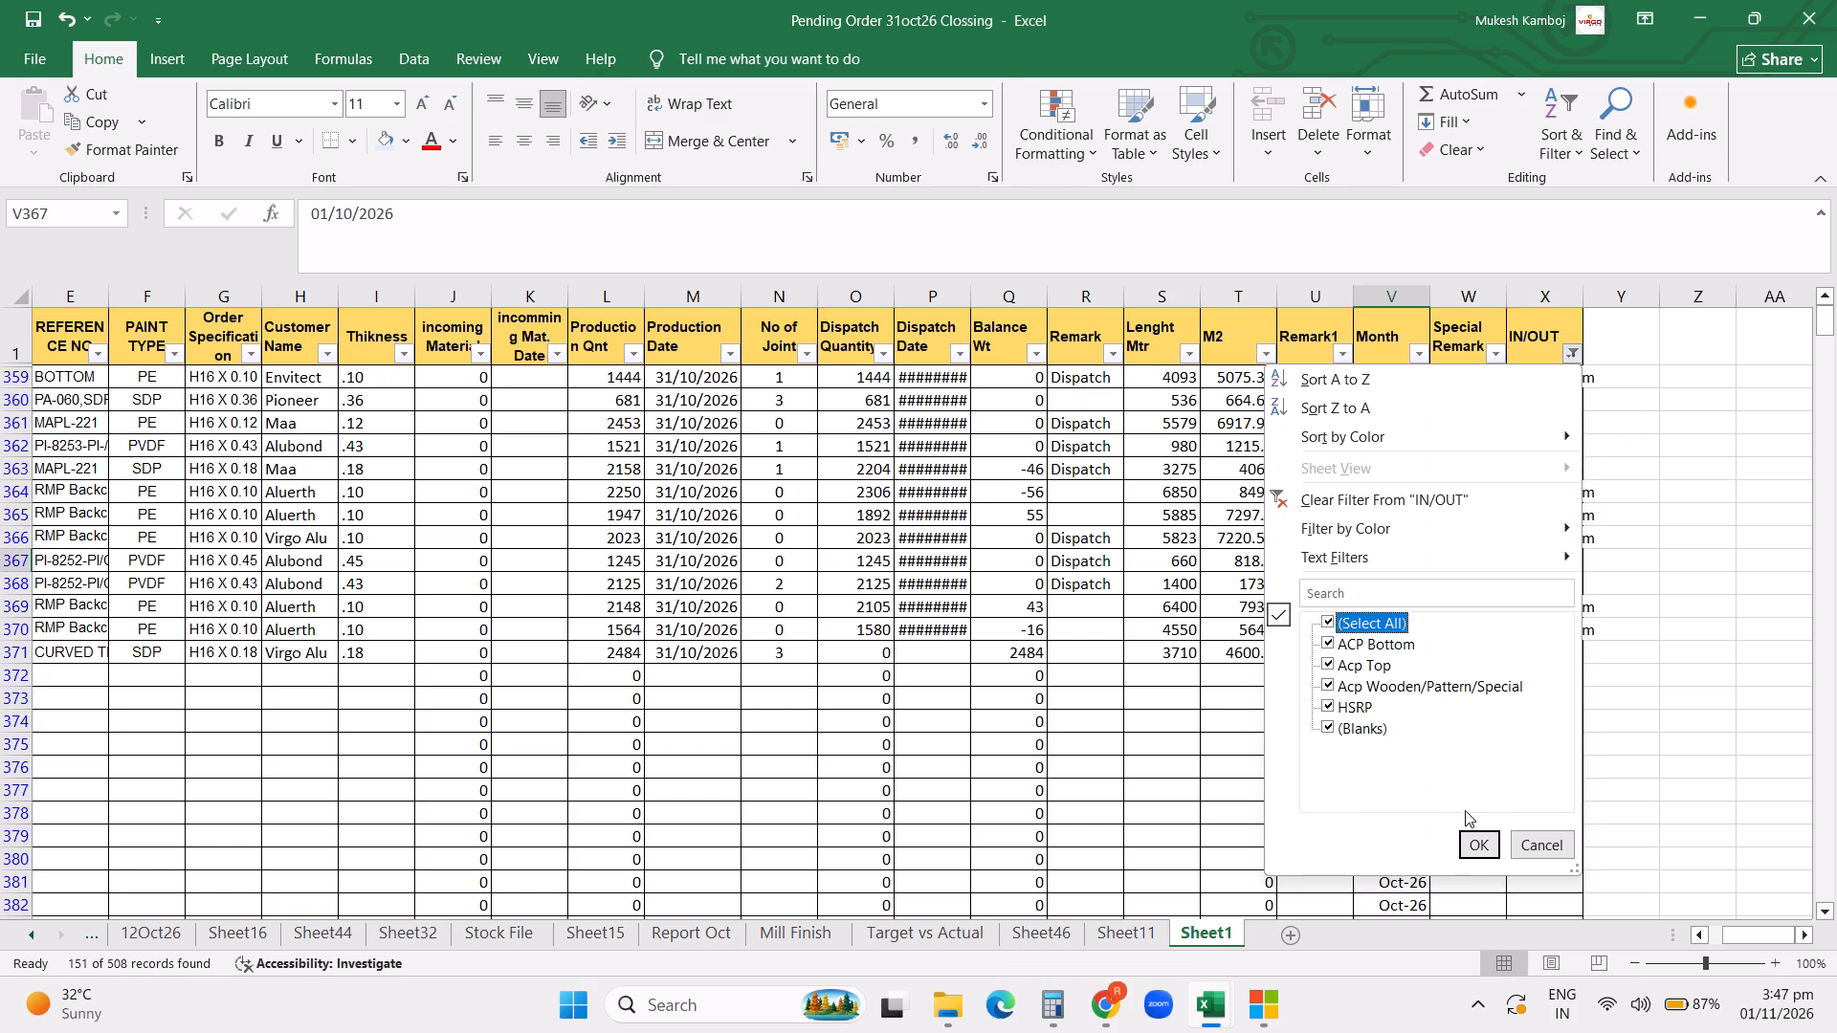
pyautogui.click(1473, 835)
# Copy the Acp Wooden/Pattern/Special label from row 351 to the IN/OUT cell of the Virgo Alu coil in row 371.
pyautogui.click(1531, 566)
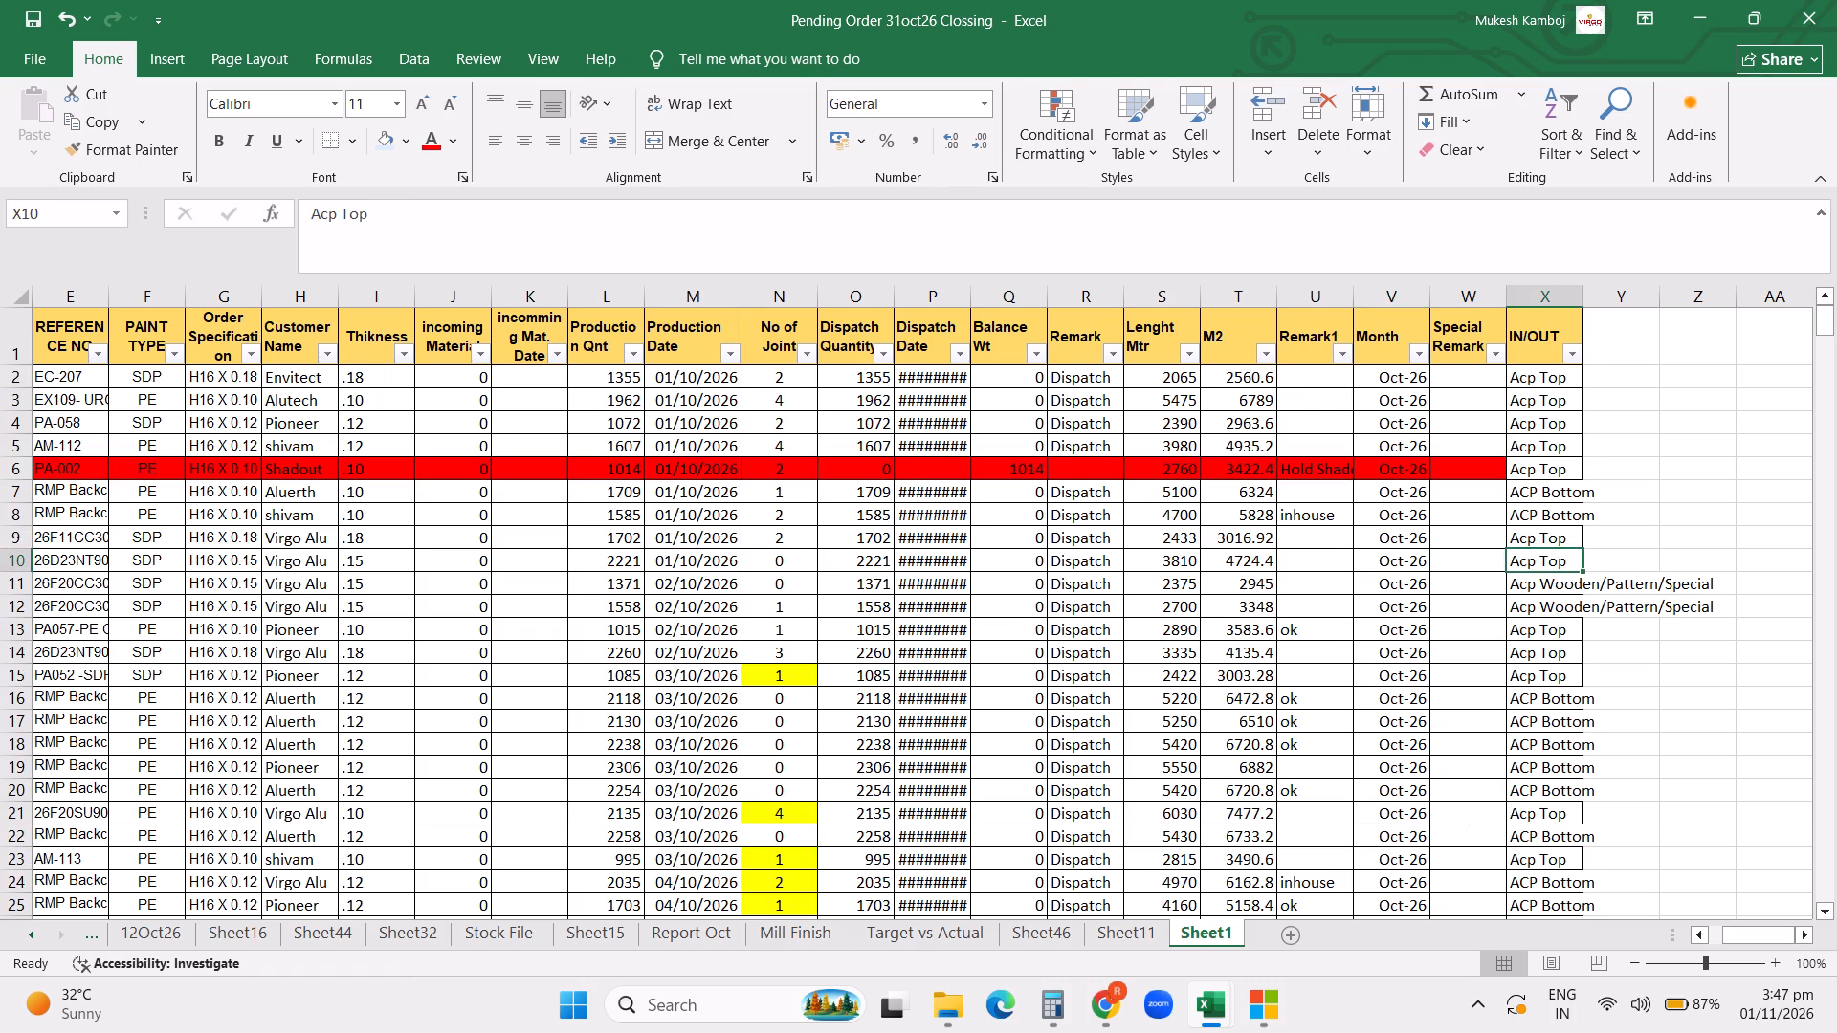
pyautogui.hotkey('ctrl', 'Down')
pyautogui.press('Down')
pyautogui.press('Down')
pyautogui.press('Down')
pyautogui.press('Down')
pyautogui.press('Down')
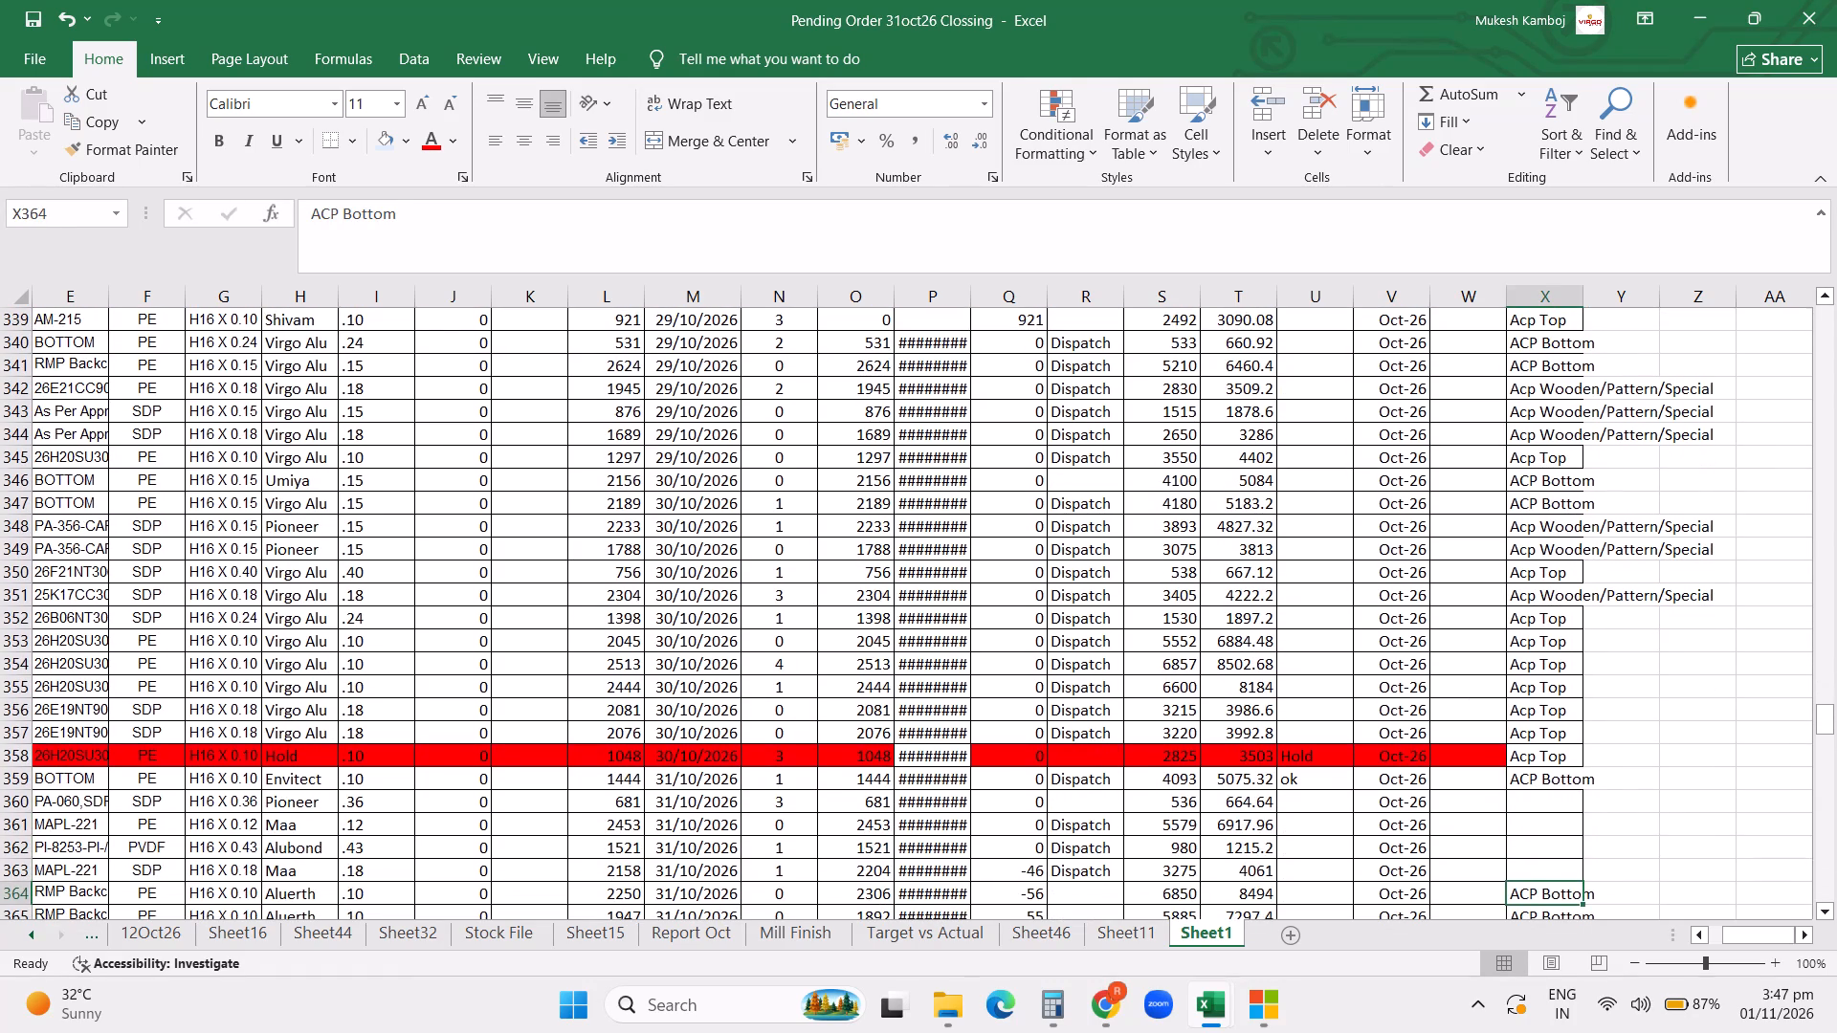
pyautogui.click(1548, 592)
pyautogui.hotkey('ctrl', 'c')
pyautogui.press('Down')
pyautogui.press('Down')
pyautogui.press('Down')
pyautogui.press('Down')
pyautogui.press('Down')
pyautogui.press('Down')
pyautogui.press('Down')
pyautogui.press('Down')
pyautogui.press('Down')
pyautogui.press('Down')
pyautogui.press('Down')
pyautogui.press('Down')
pyautogui.press('Down')
pyautogui.press('Down')
pyautogui.press('Down')
pyautogui.press('Down')
pyautogui.press('Down')
pyautogui.press('Down')
pyautogui.press('Down')
pyautogui.press('Down')
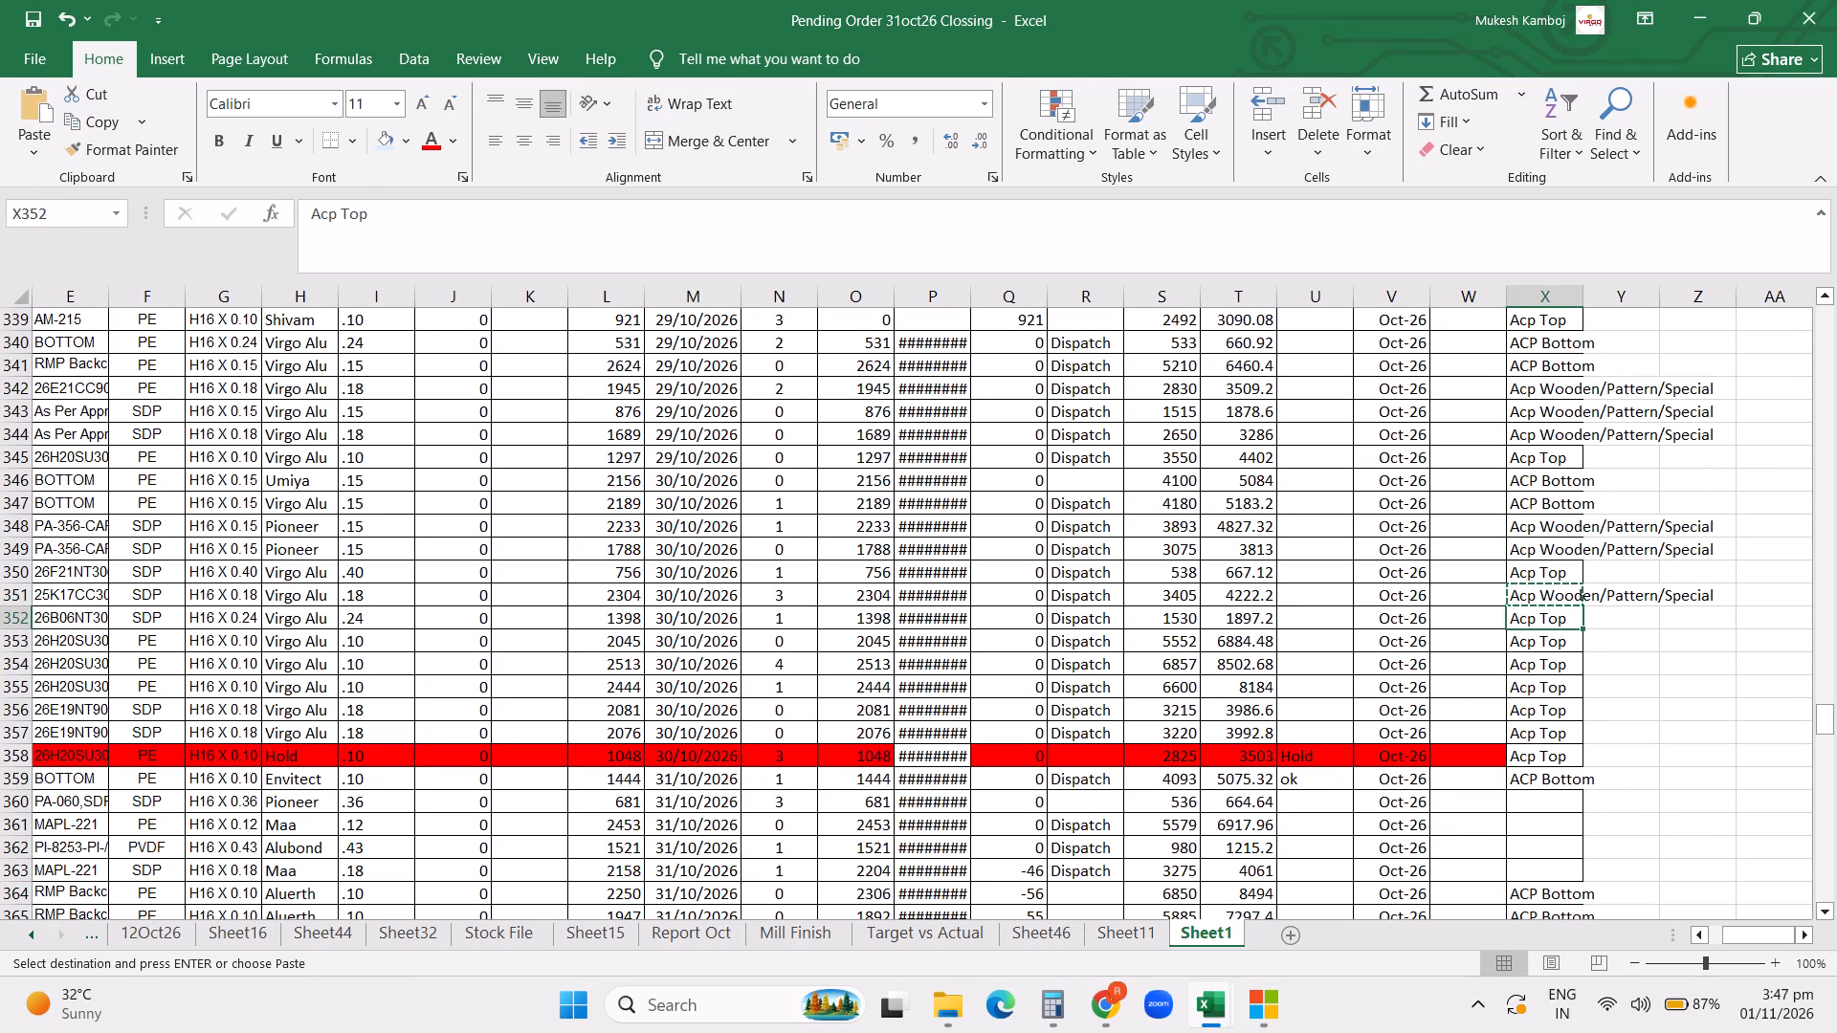
pyautogui.press('Up')
pyautogui.press('Up')
pyautogui.press('Up')
pyautogui.press('Up')
pyautogui.press('Up')
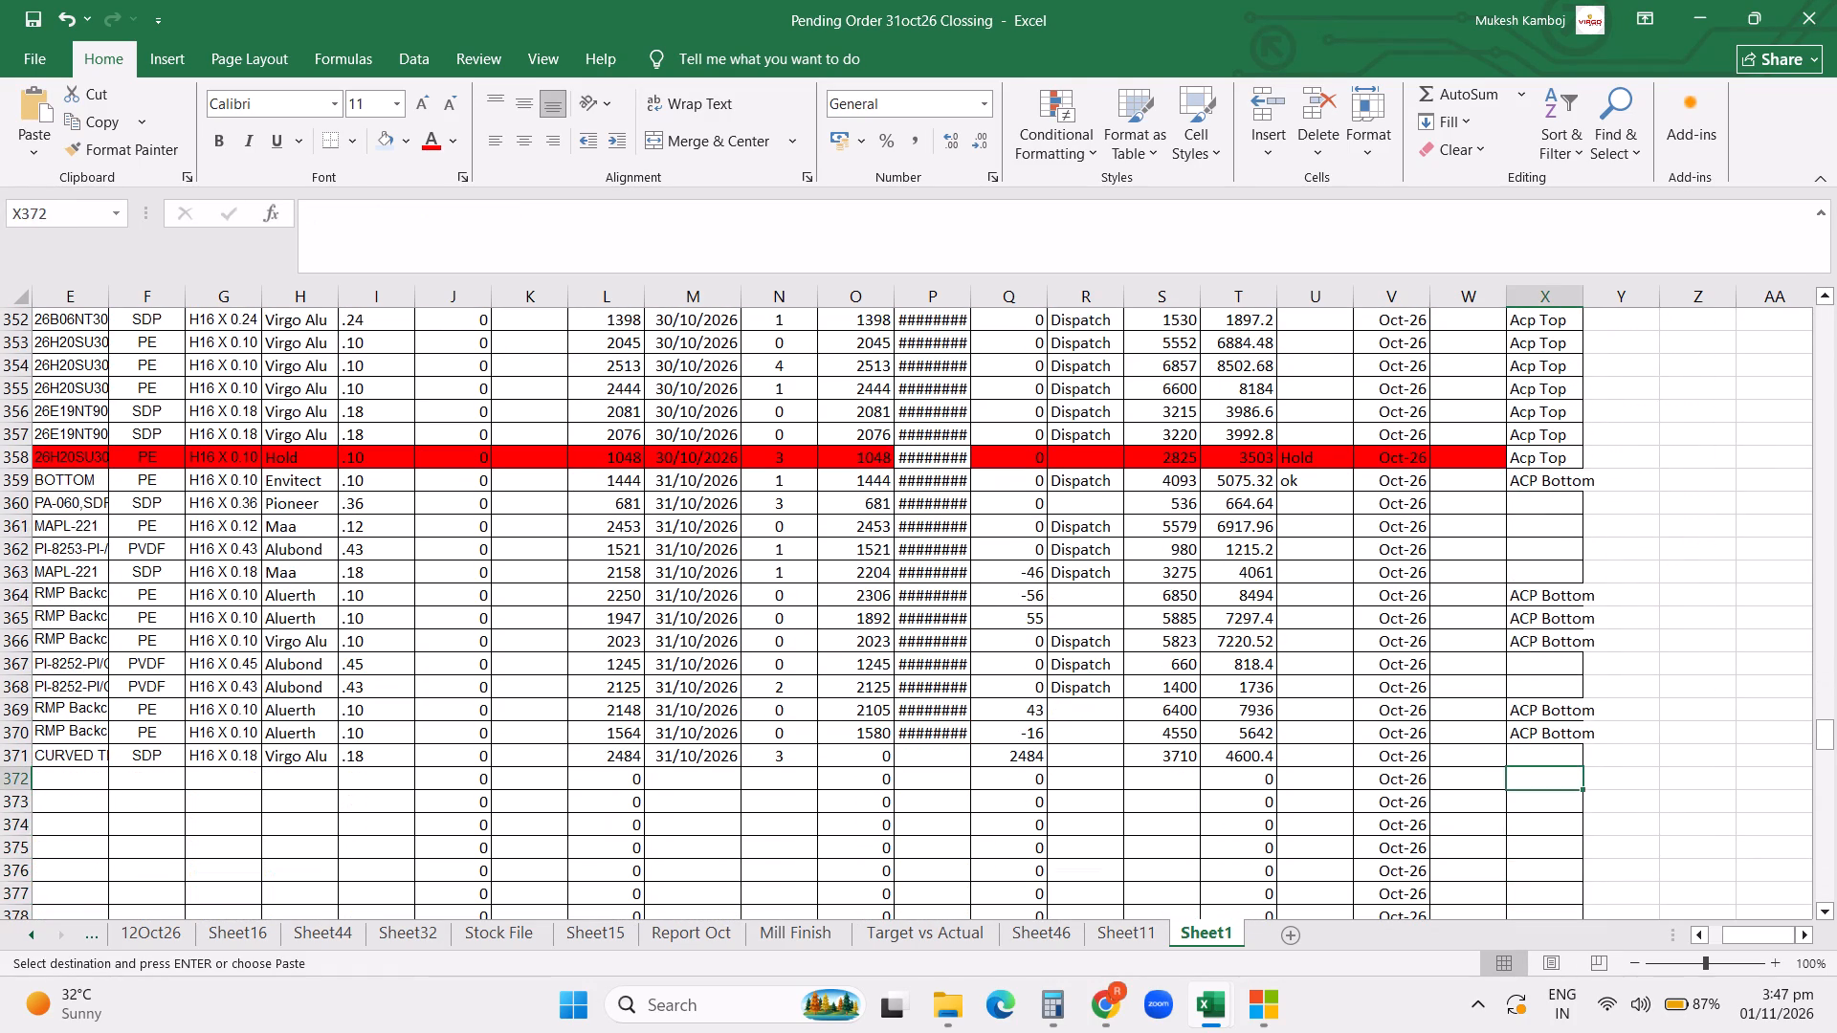
pyautogui.press('Up')
pyautogui.hotkey('ctrl', 'v')
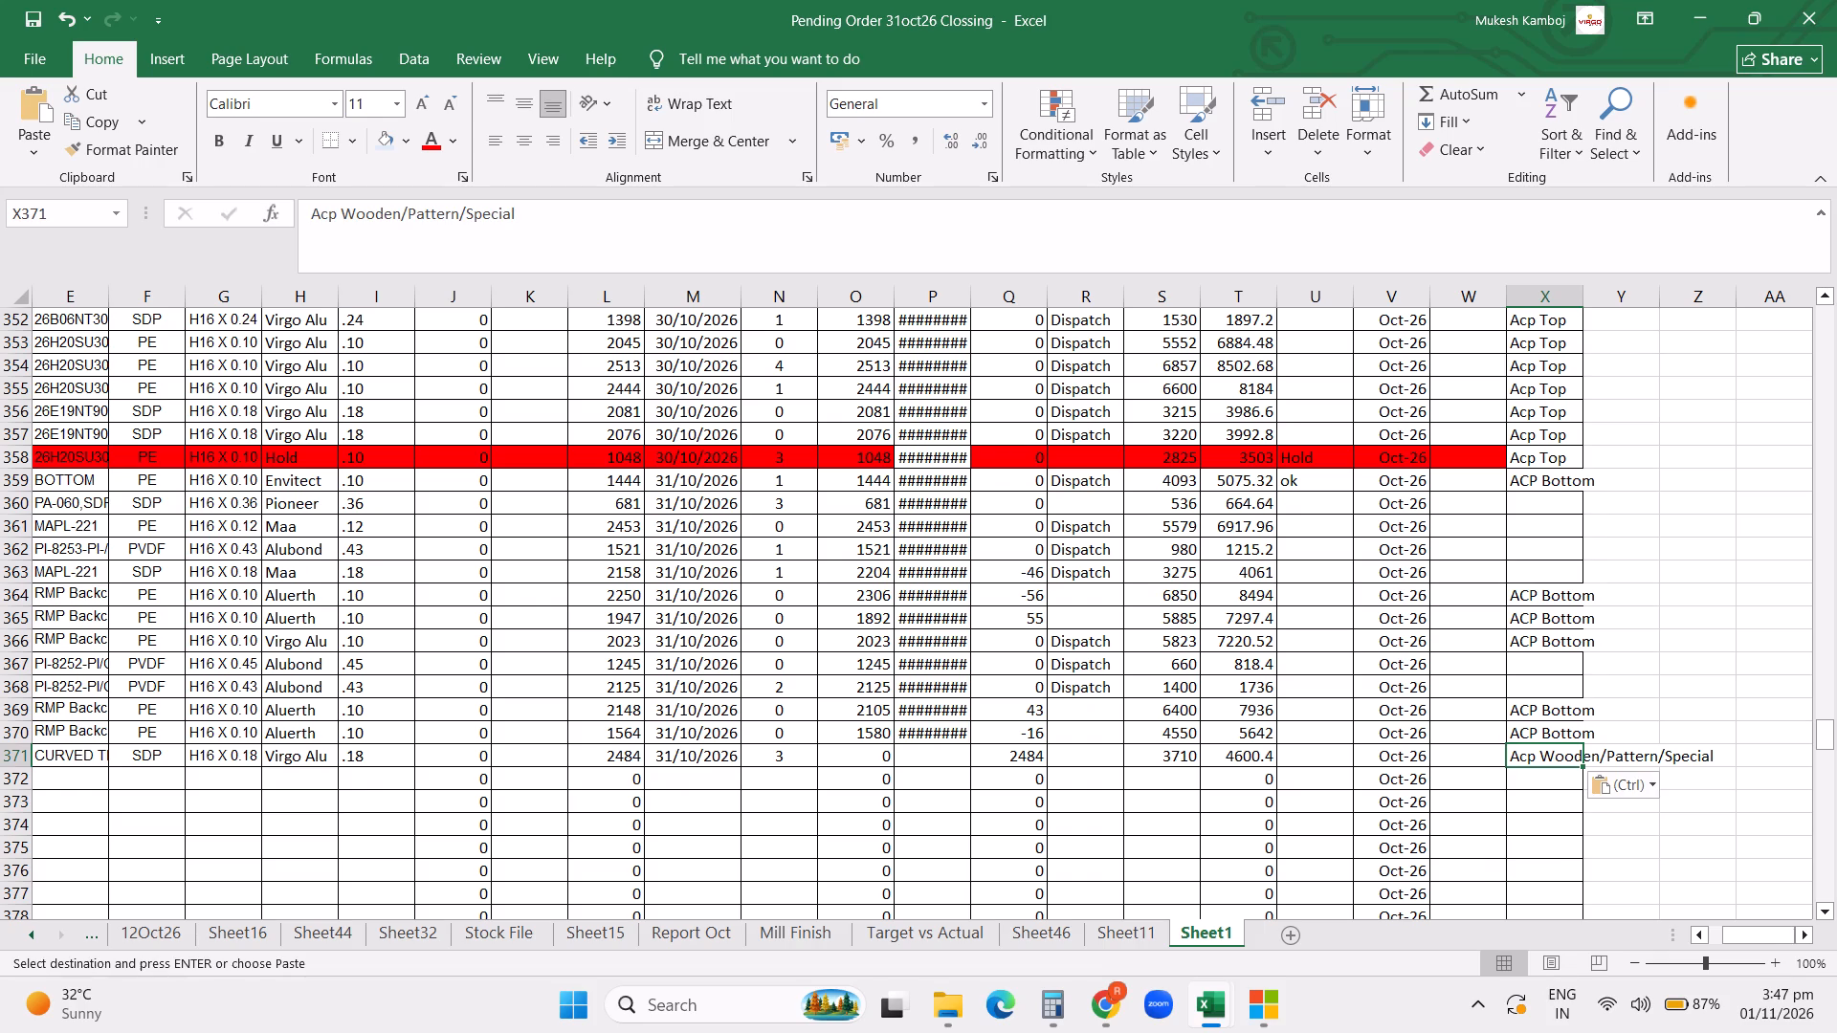
# Copy the Acp Top label from row 358 to the IN/OUT cells of the Alubond coils in rows 367 and 368.
pyautogui.press('Up')
pyautogui.press('Up')
pyautogui.press('Up')
pyautogui.press('Up')
pyautogui.press('Up')
pyautogui.press('Up')
pyautogui.press('Up')
pyautogui.press('Up')
pyautogui.press('Up')
pyautogui.press('Up')
pyautogui.press('Up')
pyautogui.press('Up')
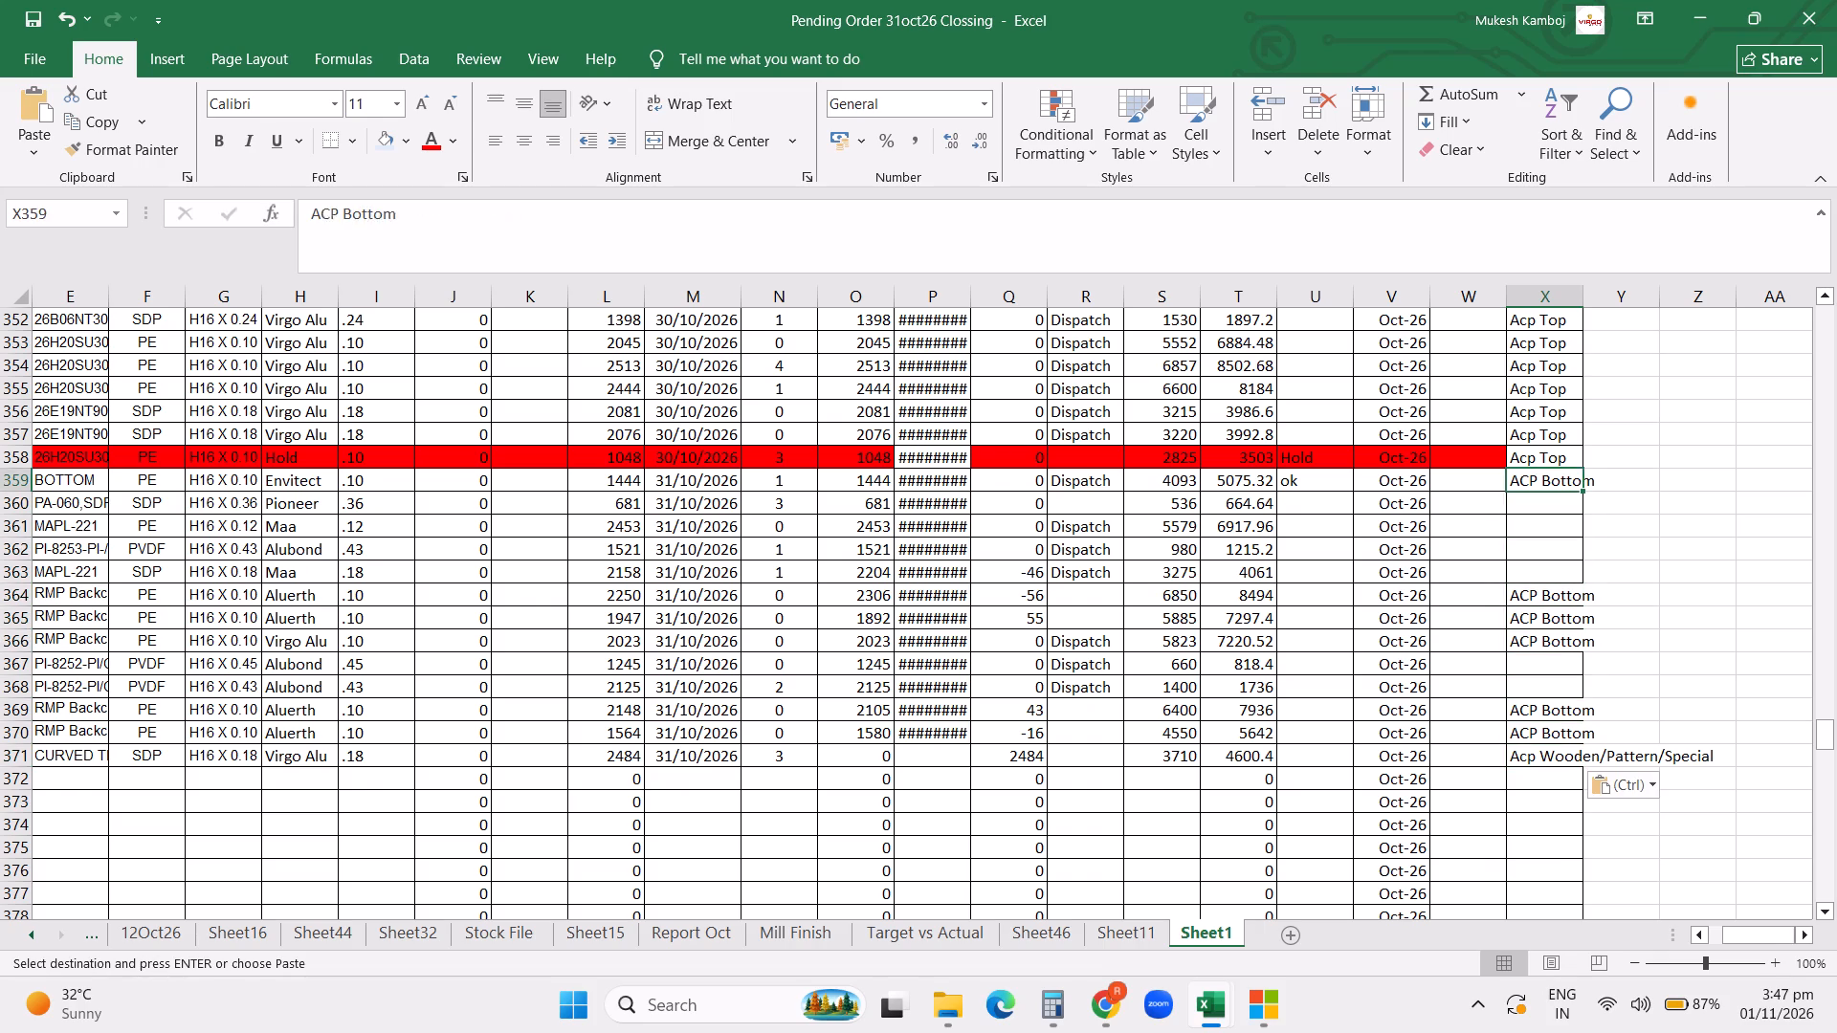
pyautogui.press('Up')
pyautogui.hotkey('ctrl', 'c')
pyautogui.press('Down')
pyautogui.press('Down')
pyautogui.press('Down')
pyautogui.press('Down')
pyautogui.press('Down')
pyautogui.press('Down')
pyautogui.press('Down')
pyautogui.press('Down')
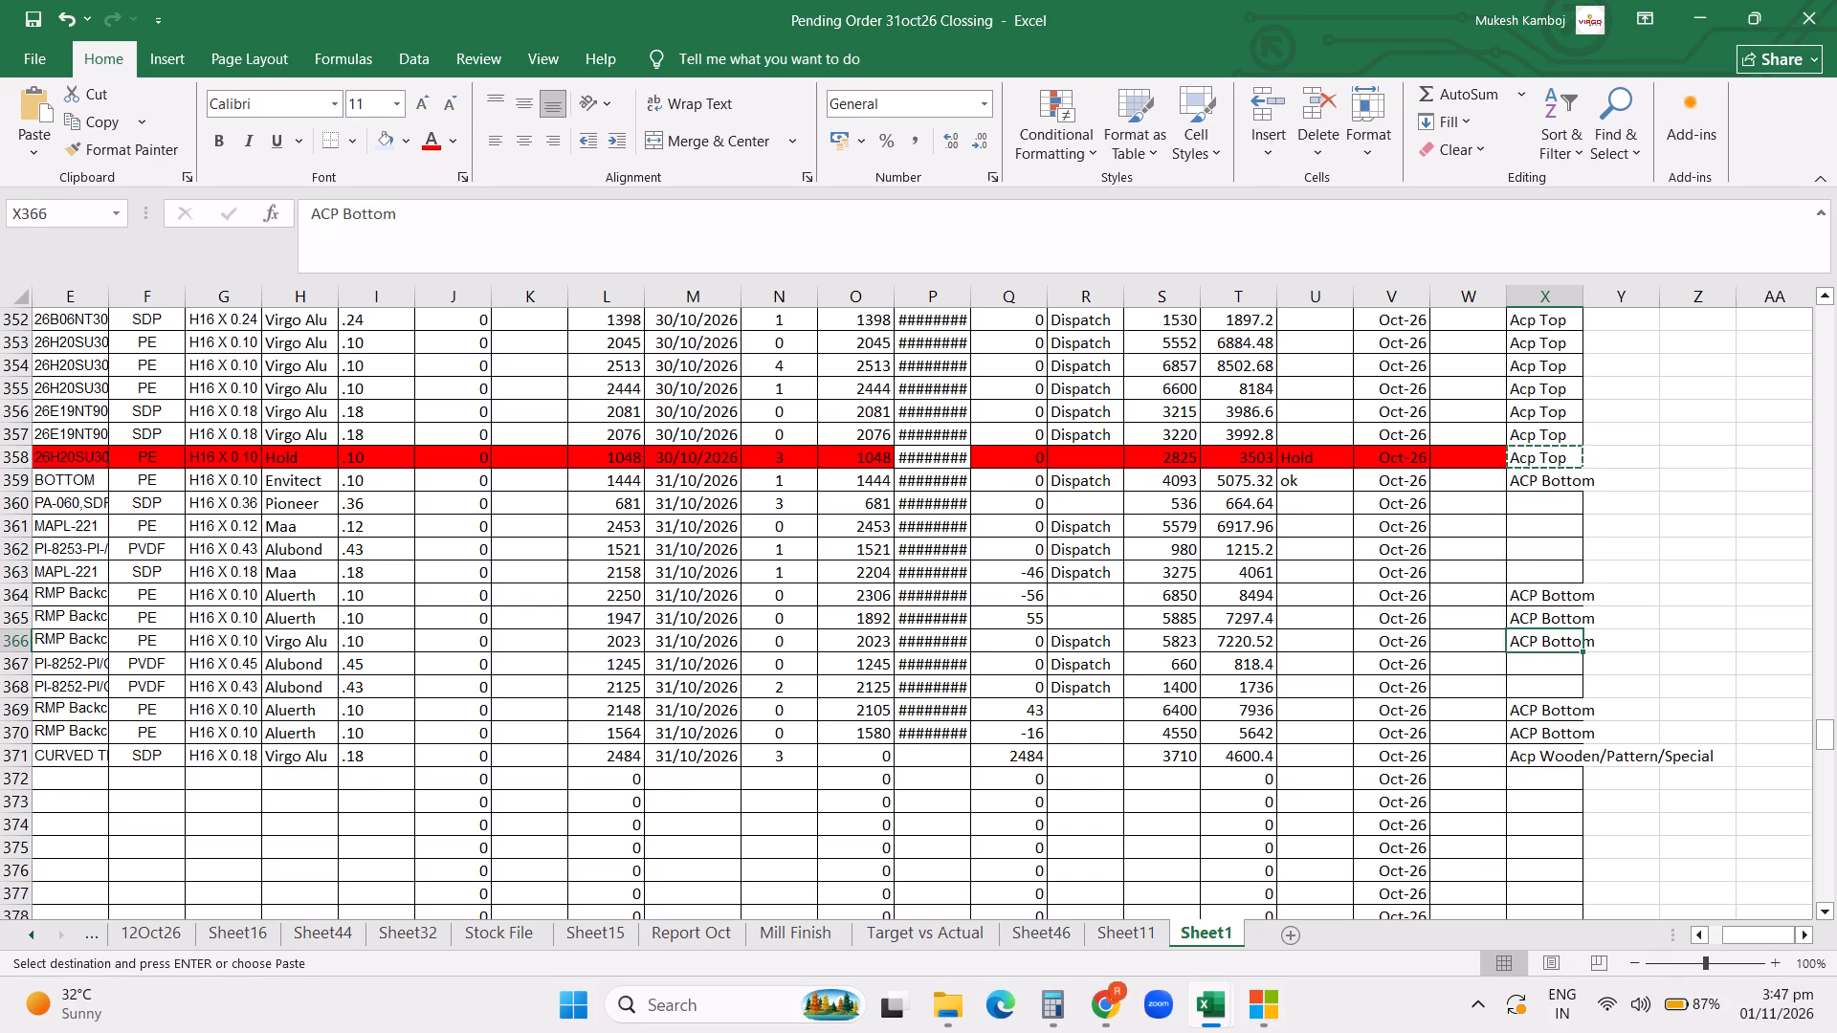
pyautogui.press('Down')
pyautogui.hotkey('shift', 'Down')
pyautogui.press('Return')
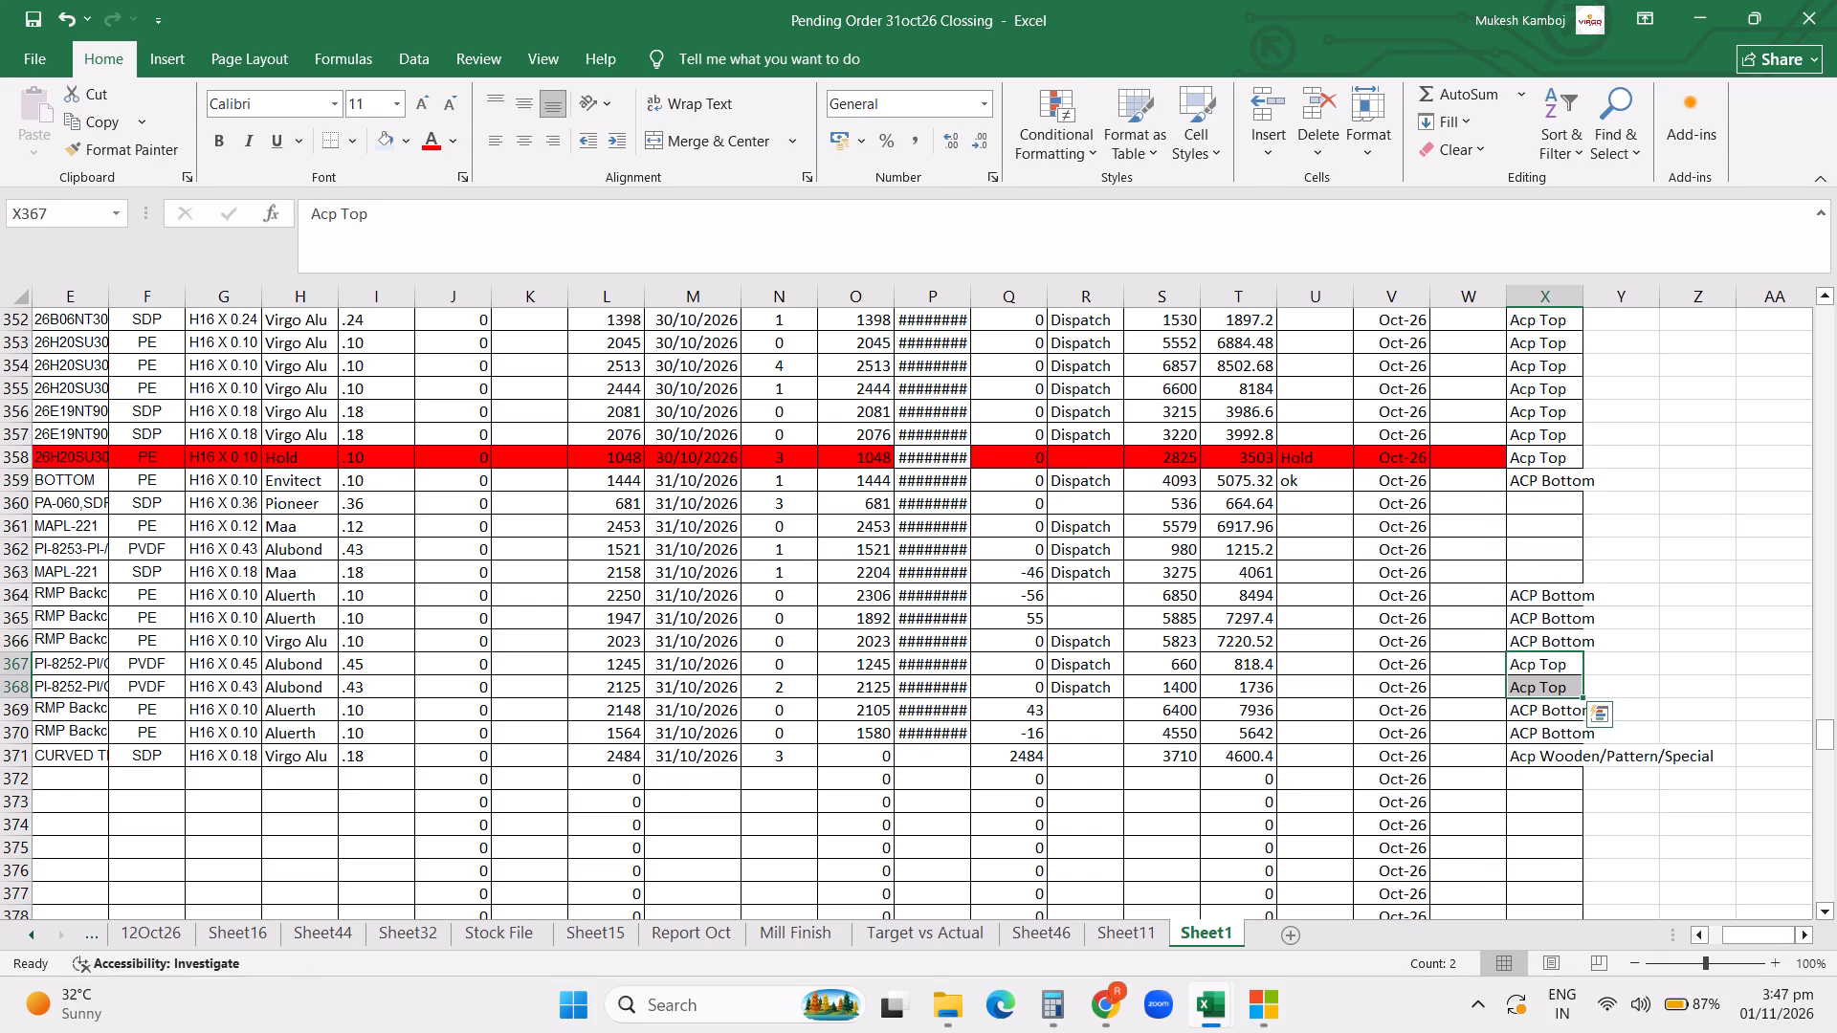
# Copy the Acp Top label from row 368 to the empty IN/OUT cells in rows 360 to 363.
pyautogui.click(1547, 676)
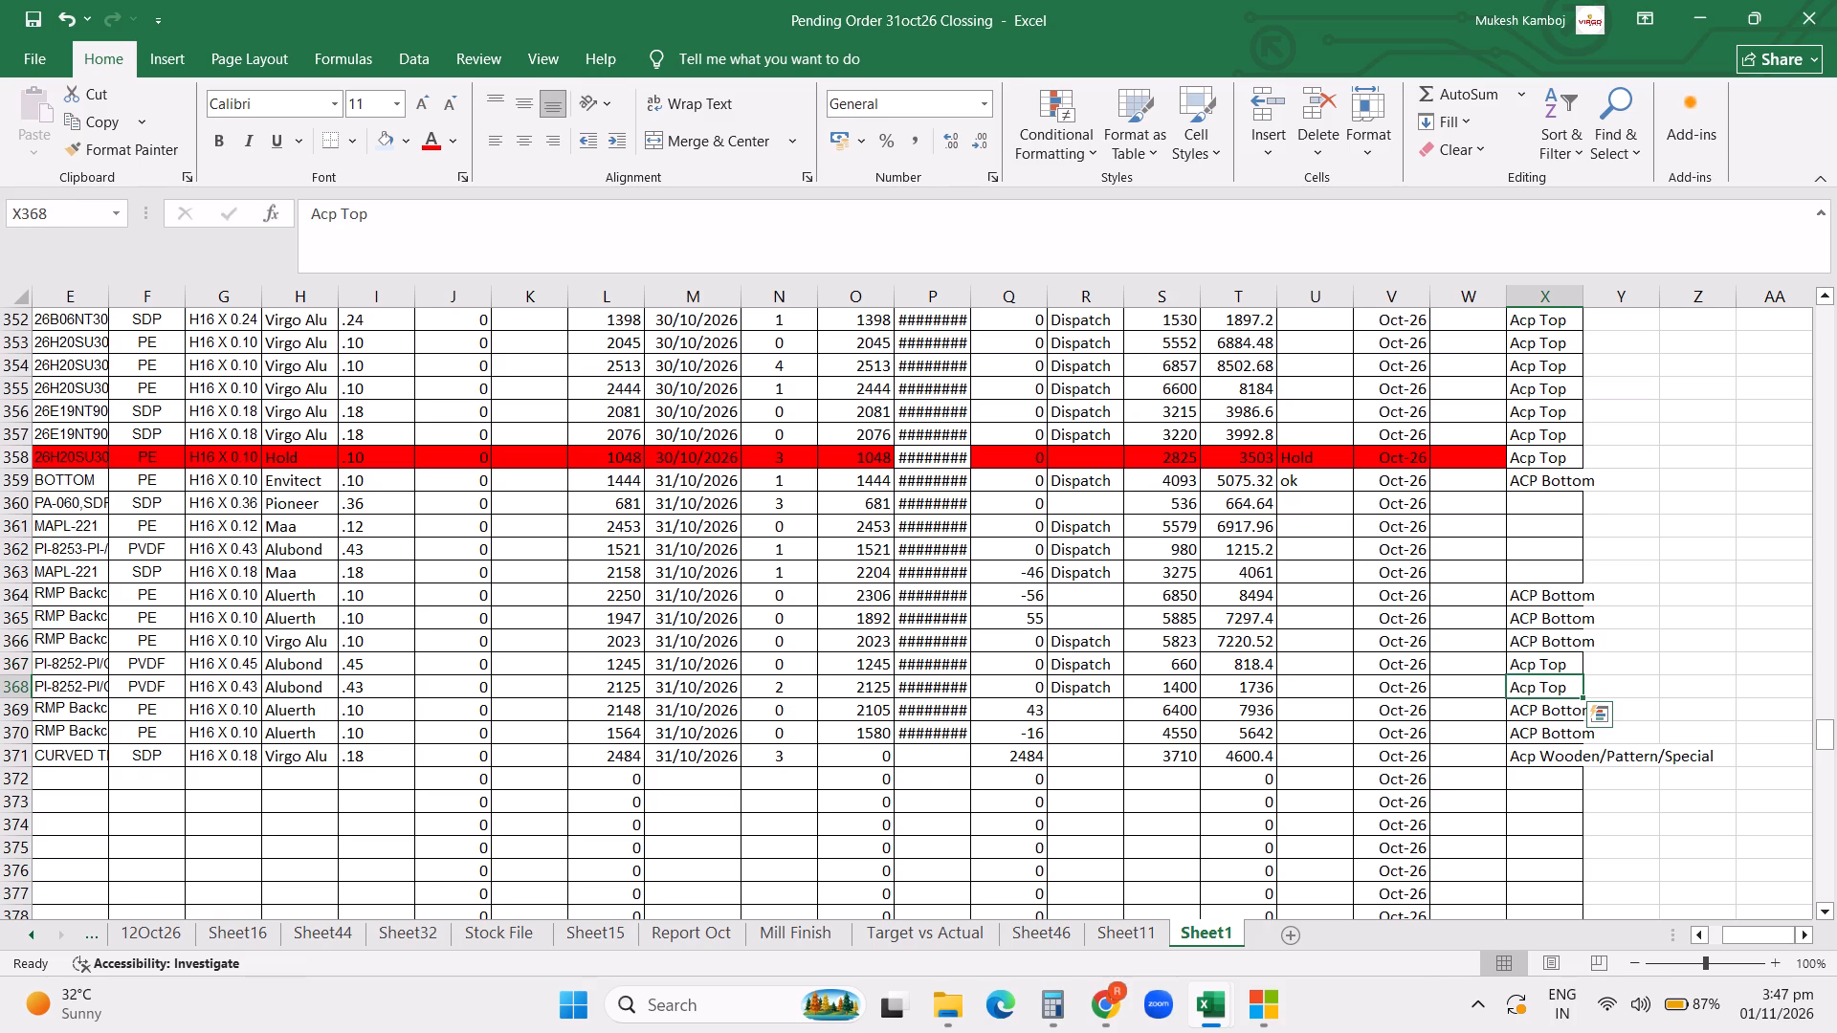
pyautogui.hotkey('ctrl', 'c')
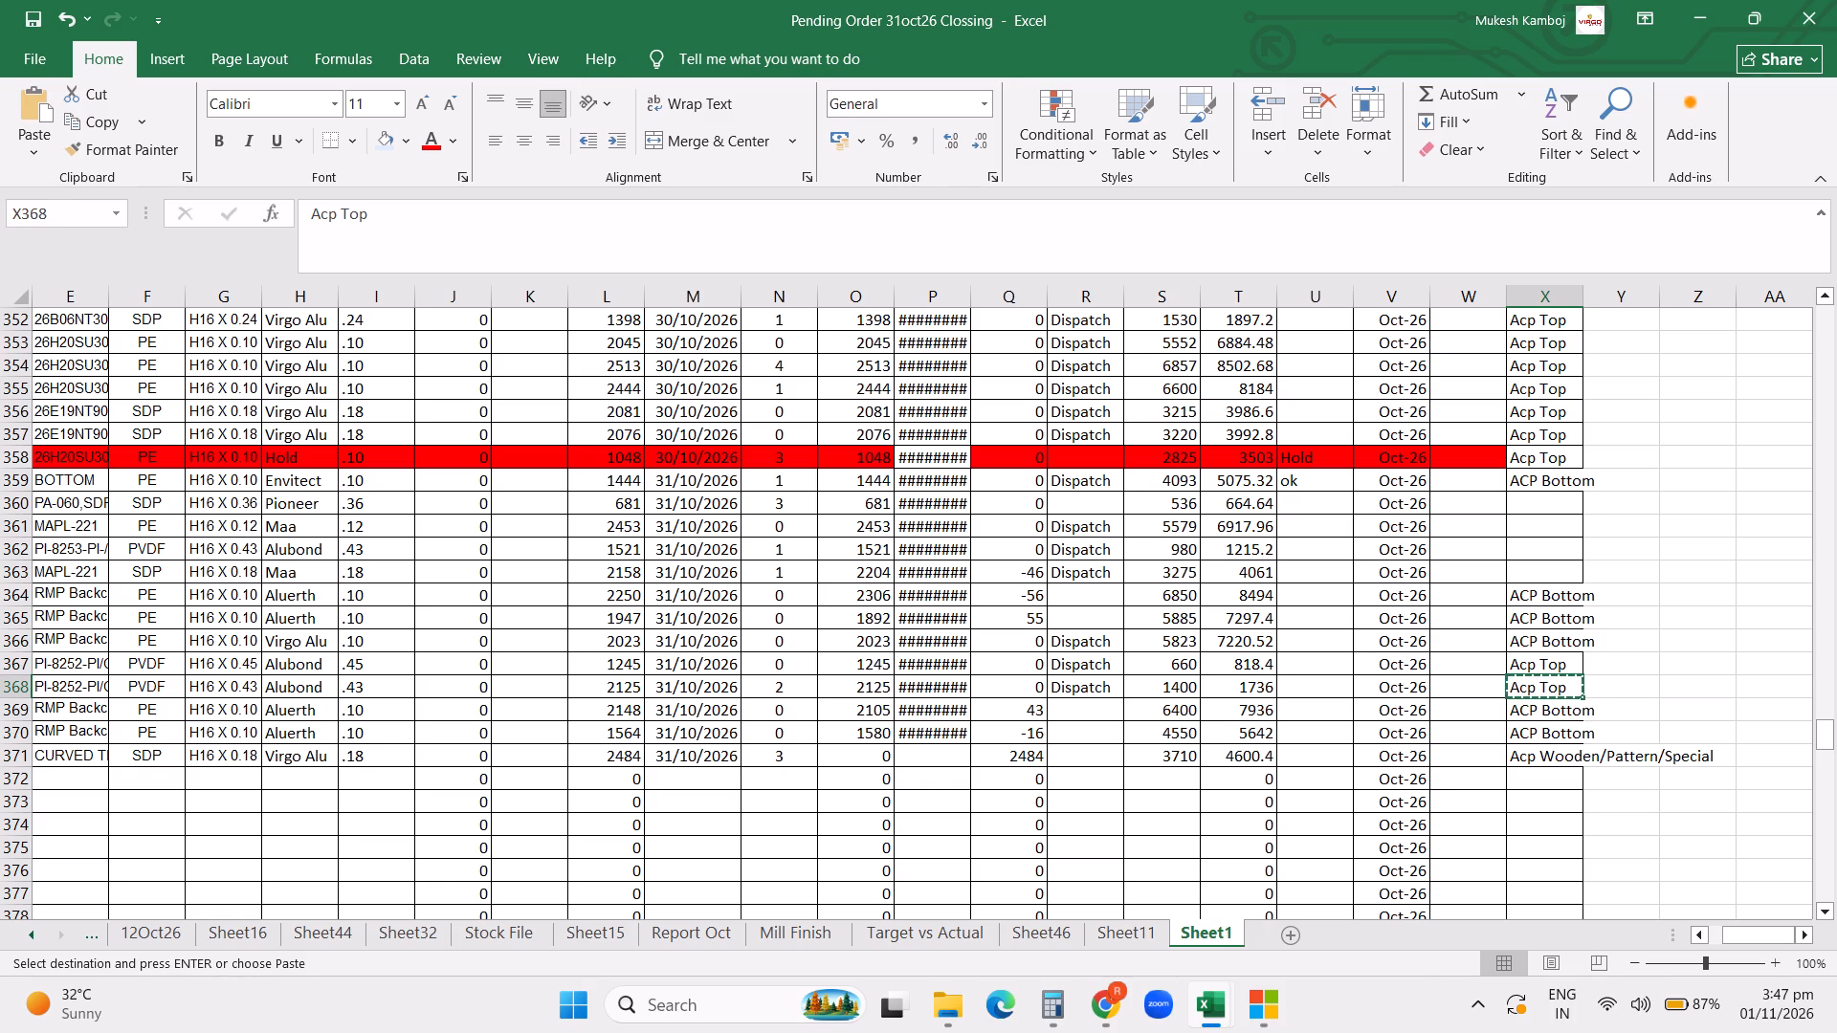
pyautogui.moveTo(1530, 496); pyautogui.dragTo(1530, 570)
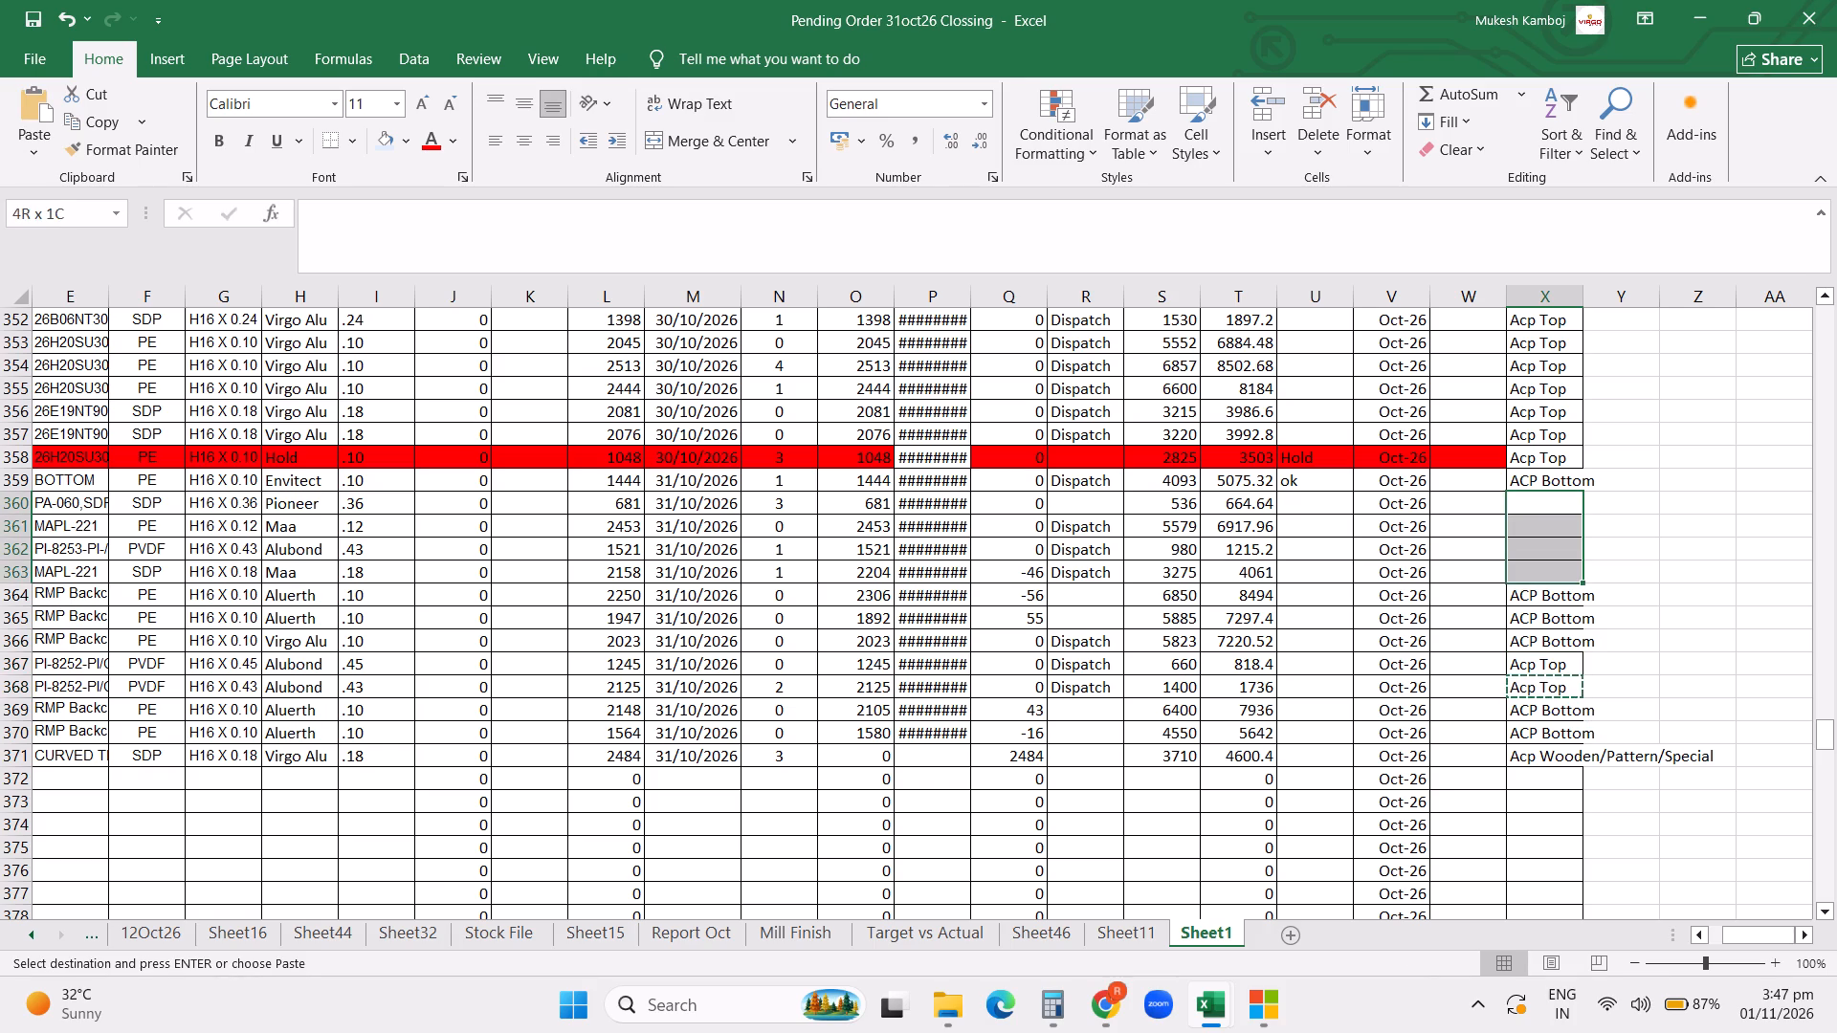
pyautogui.moveTo(1530, 570); pyautogui.dragTo(1530, 573)
pyautogui.press('Return')
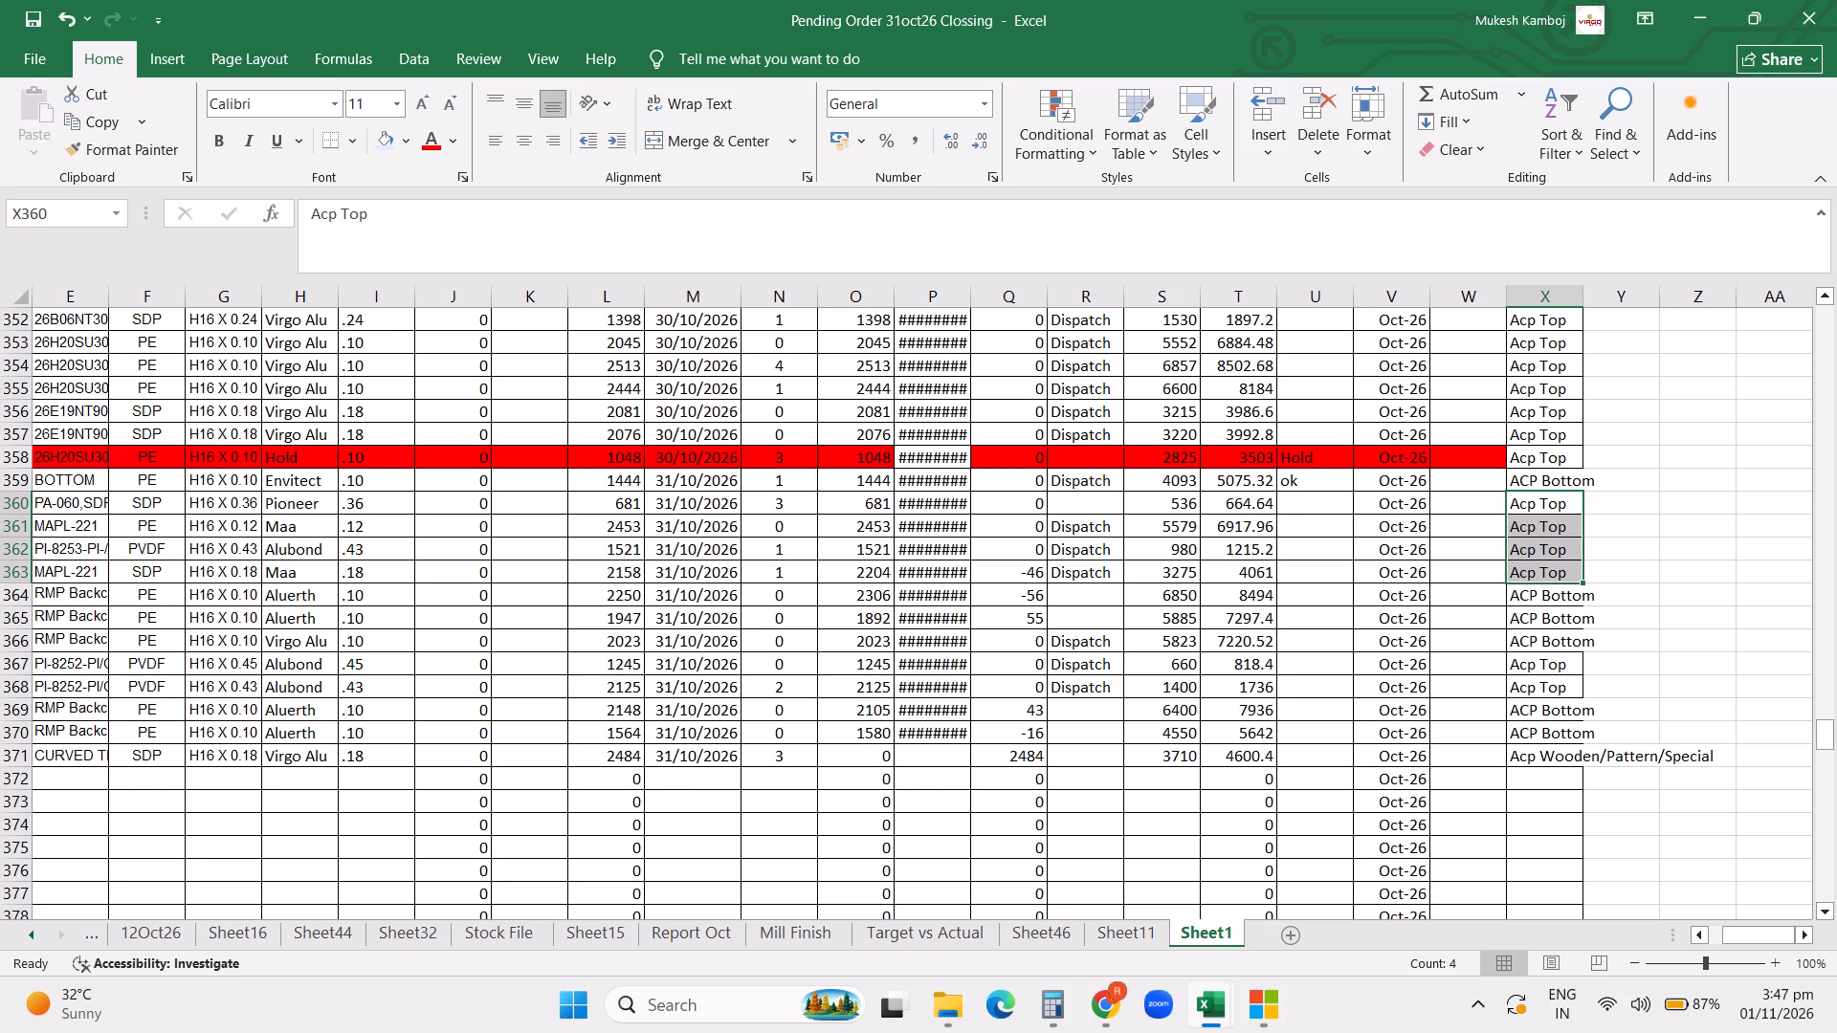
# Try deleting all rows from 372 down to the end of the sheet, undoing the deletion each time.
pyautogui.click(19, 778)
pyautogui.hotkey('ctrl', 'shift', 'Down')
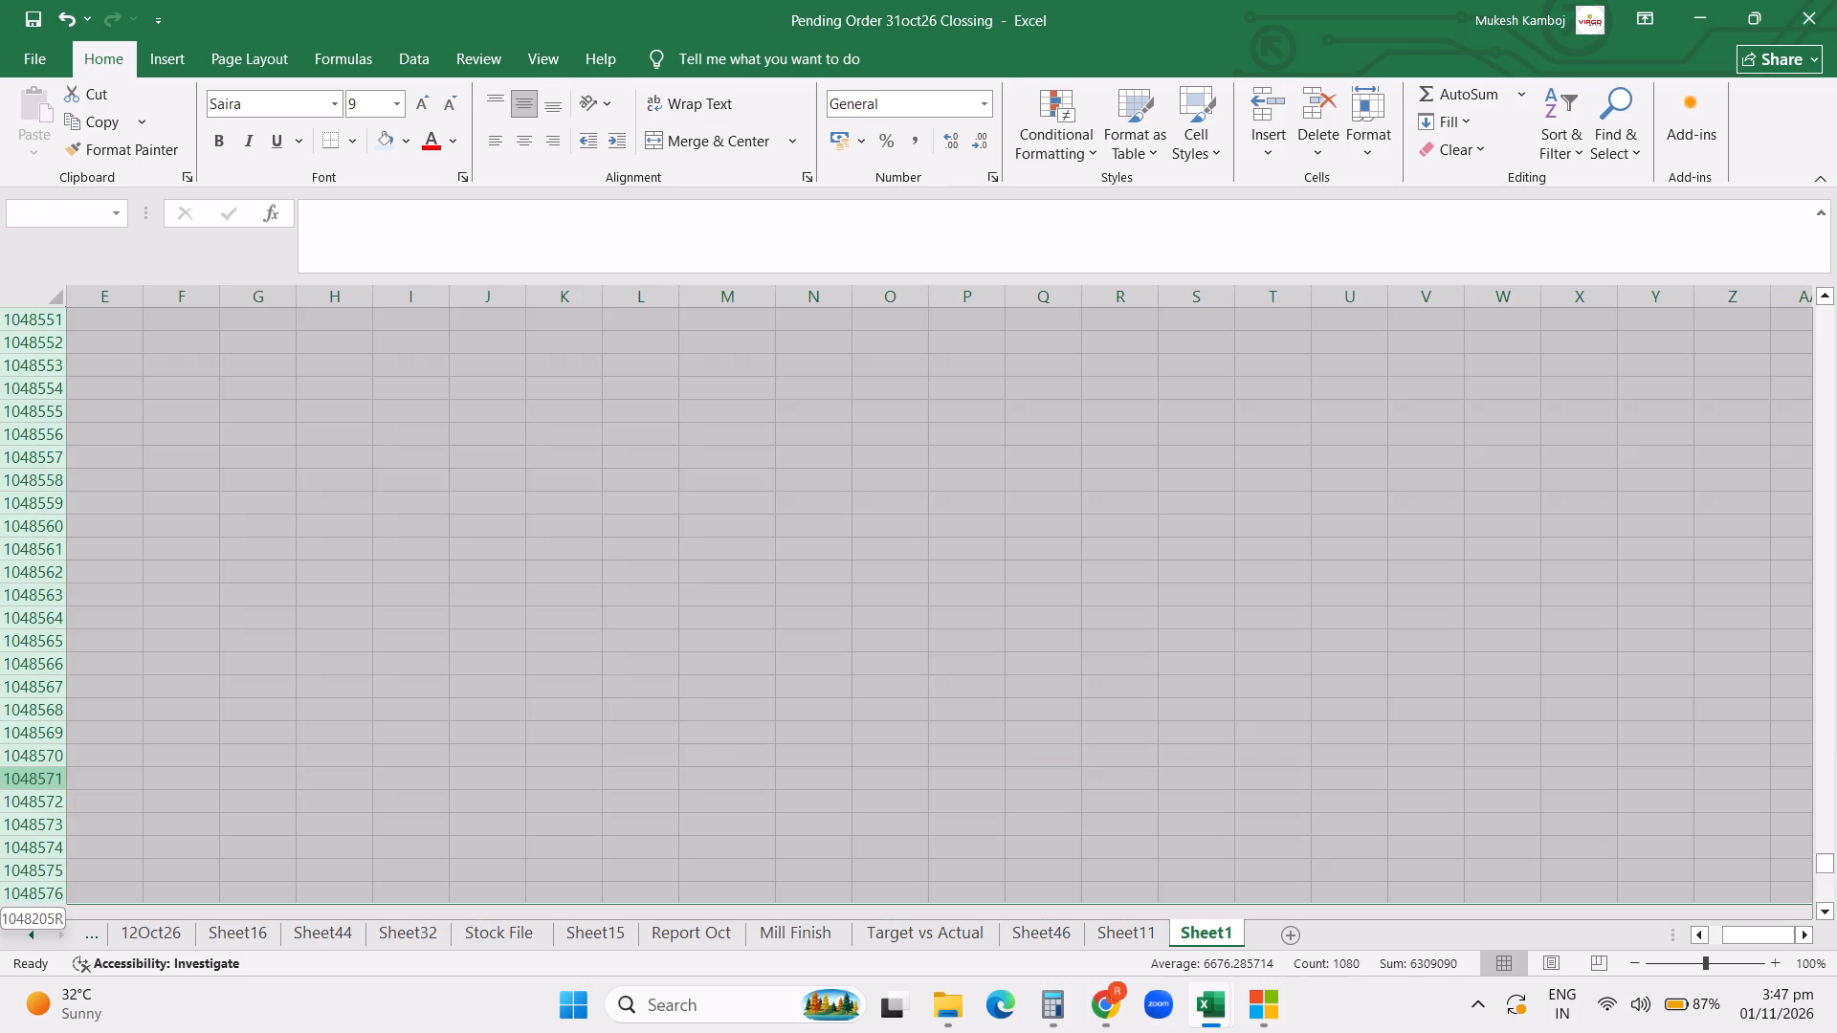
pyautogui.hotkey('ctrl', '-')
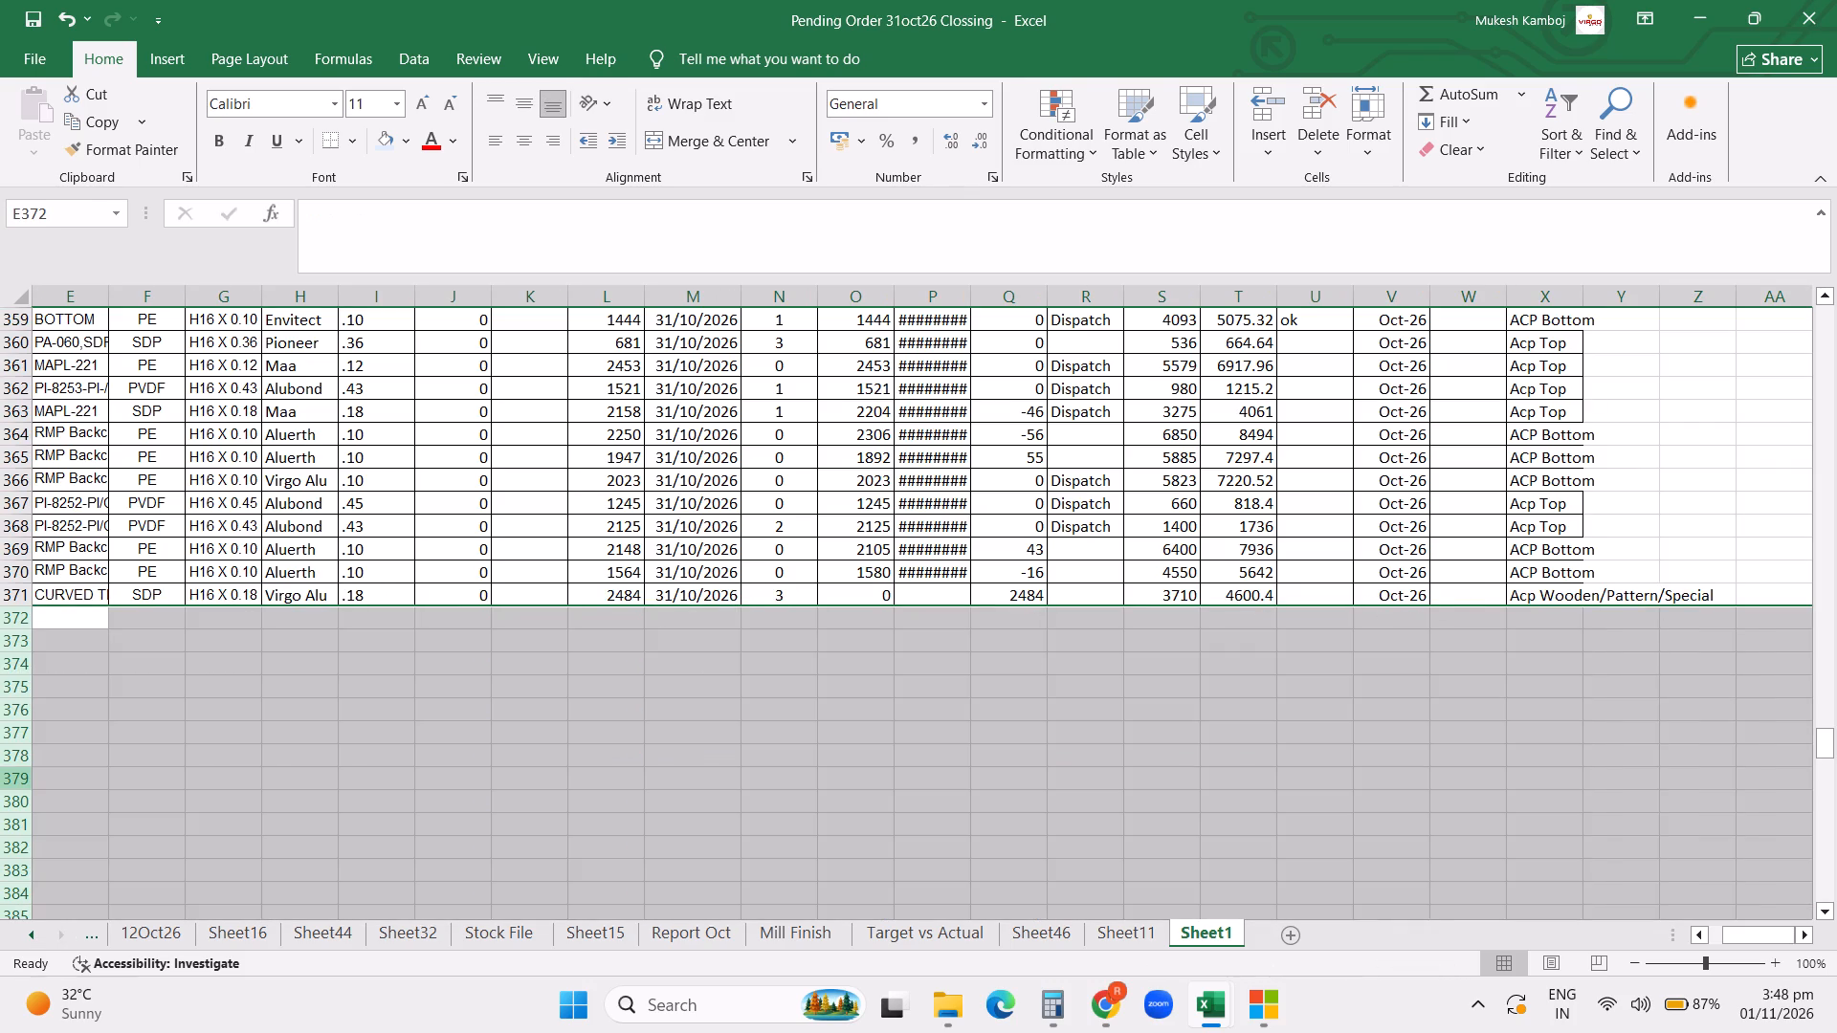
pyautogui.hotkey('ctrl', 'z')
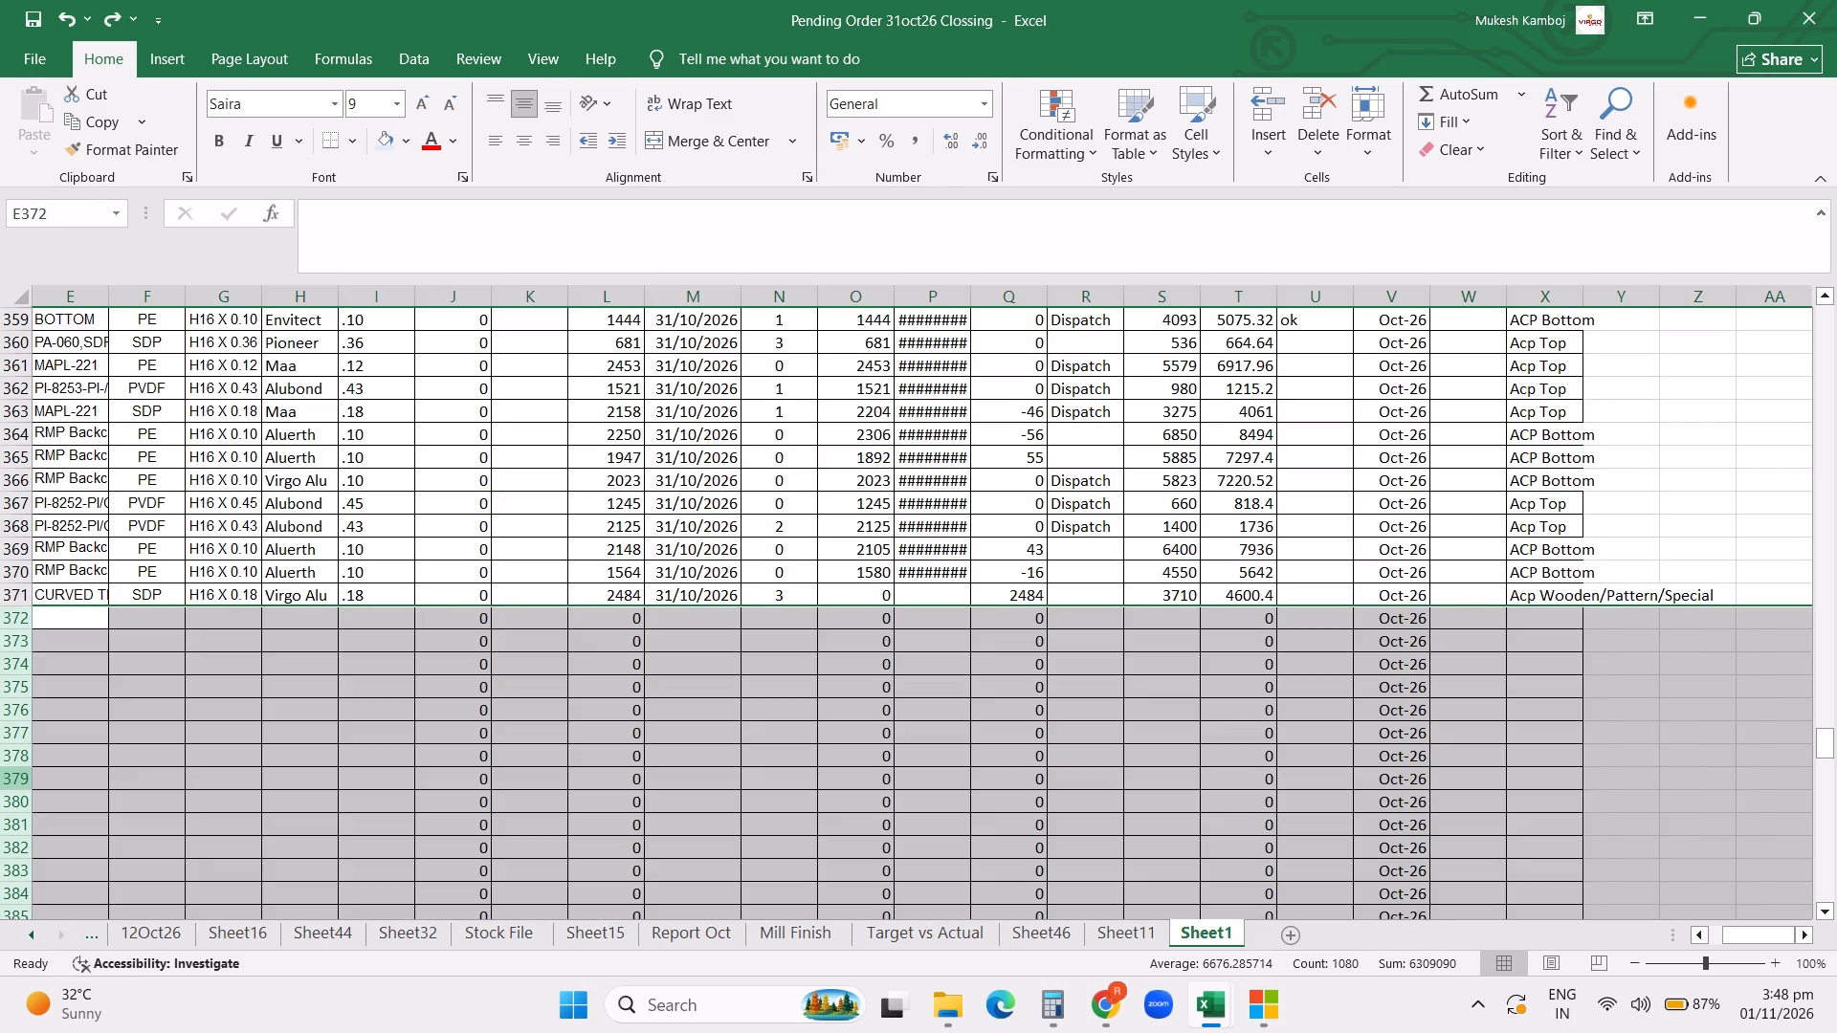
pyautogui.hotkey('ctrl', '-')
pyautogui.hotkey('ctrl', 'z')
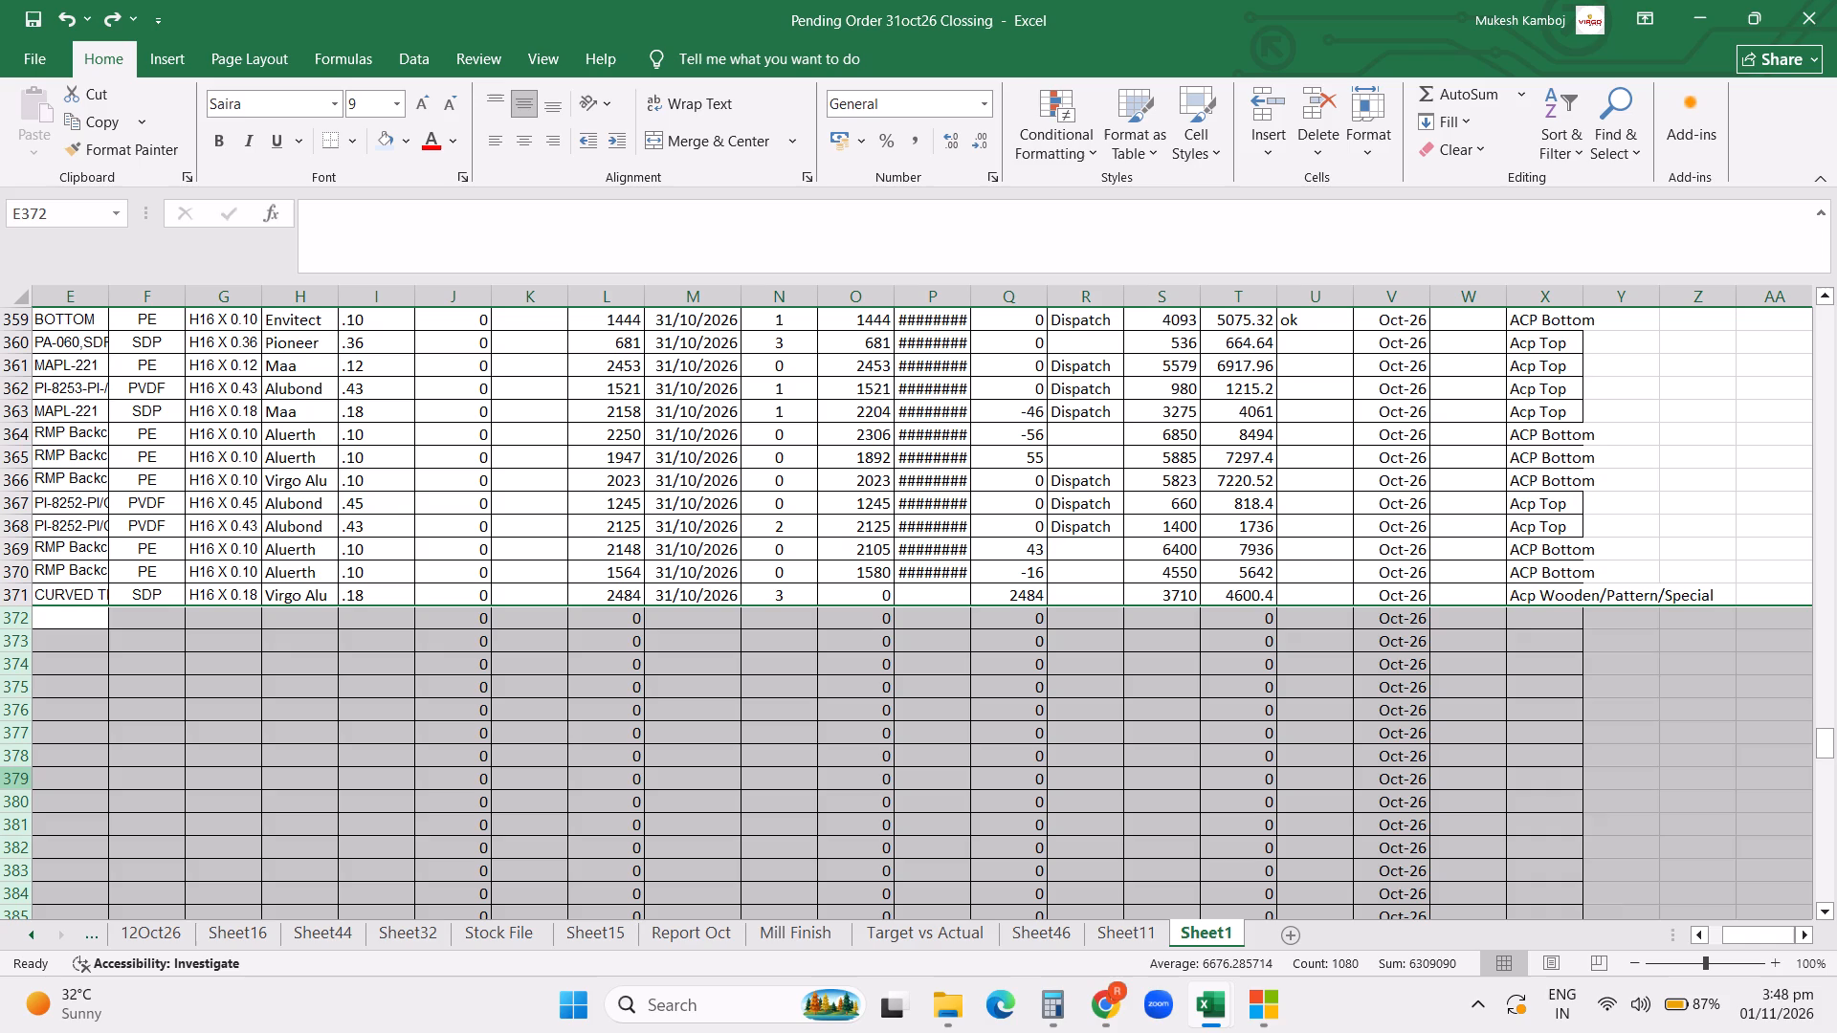
# Examine the rows below the last coil in row 371 and check the IN/OUT column for further entries.
pyautogui.press('Down')
pyautogui.press('Down')
pyautogui.press('Down')
pyautogui.press('Down')
pyautogui.press('Down')
pyautogui.press('Down')
pyautogui.press('Down')
pyautogui.press('Down')
pyautogui.press('Down')
pyautogui.press('Down')
pyautogui.press('Down')
pyautogui.press('Down')
pyautogui.press('Down')
pyautogui.press('Down')
pyautogui.press('Down')
pyautogui.press('Down')
pyautogui.press('Down')
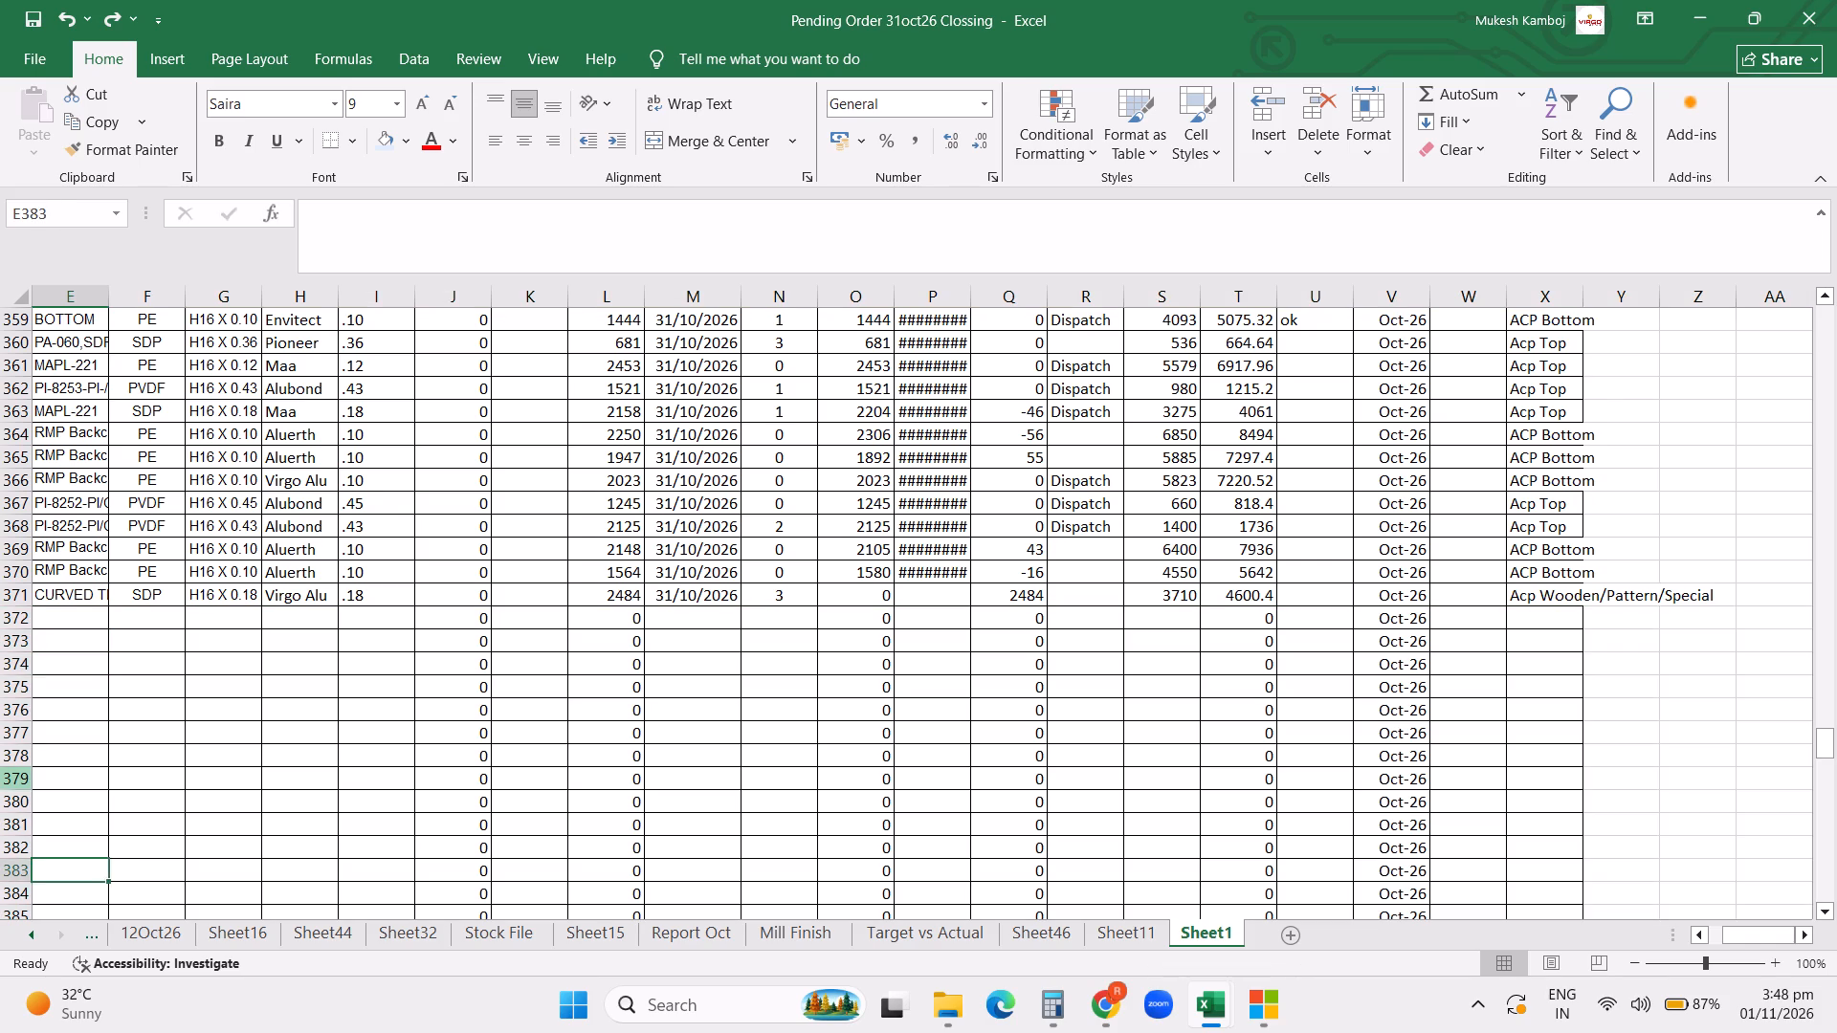
pyautogui.press('Right')
pyautogui.press('Right')
pyautogui.press('Right')
pyautogui.press('Right')
pyautogui.press('Right')
pyautogui.press('Right')
pyautogui.press('Right')
pyautogui.press('Right')
pyautogui.press('Right')
pyautogui.press('Right')
pyautogui.press('Right')
pyautogui.press('Right')
pyautogui.press('Right')
pyautogui.press('Right')
pyautogui.press('Right')
pyautogui.press('Right')
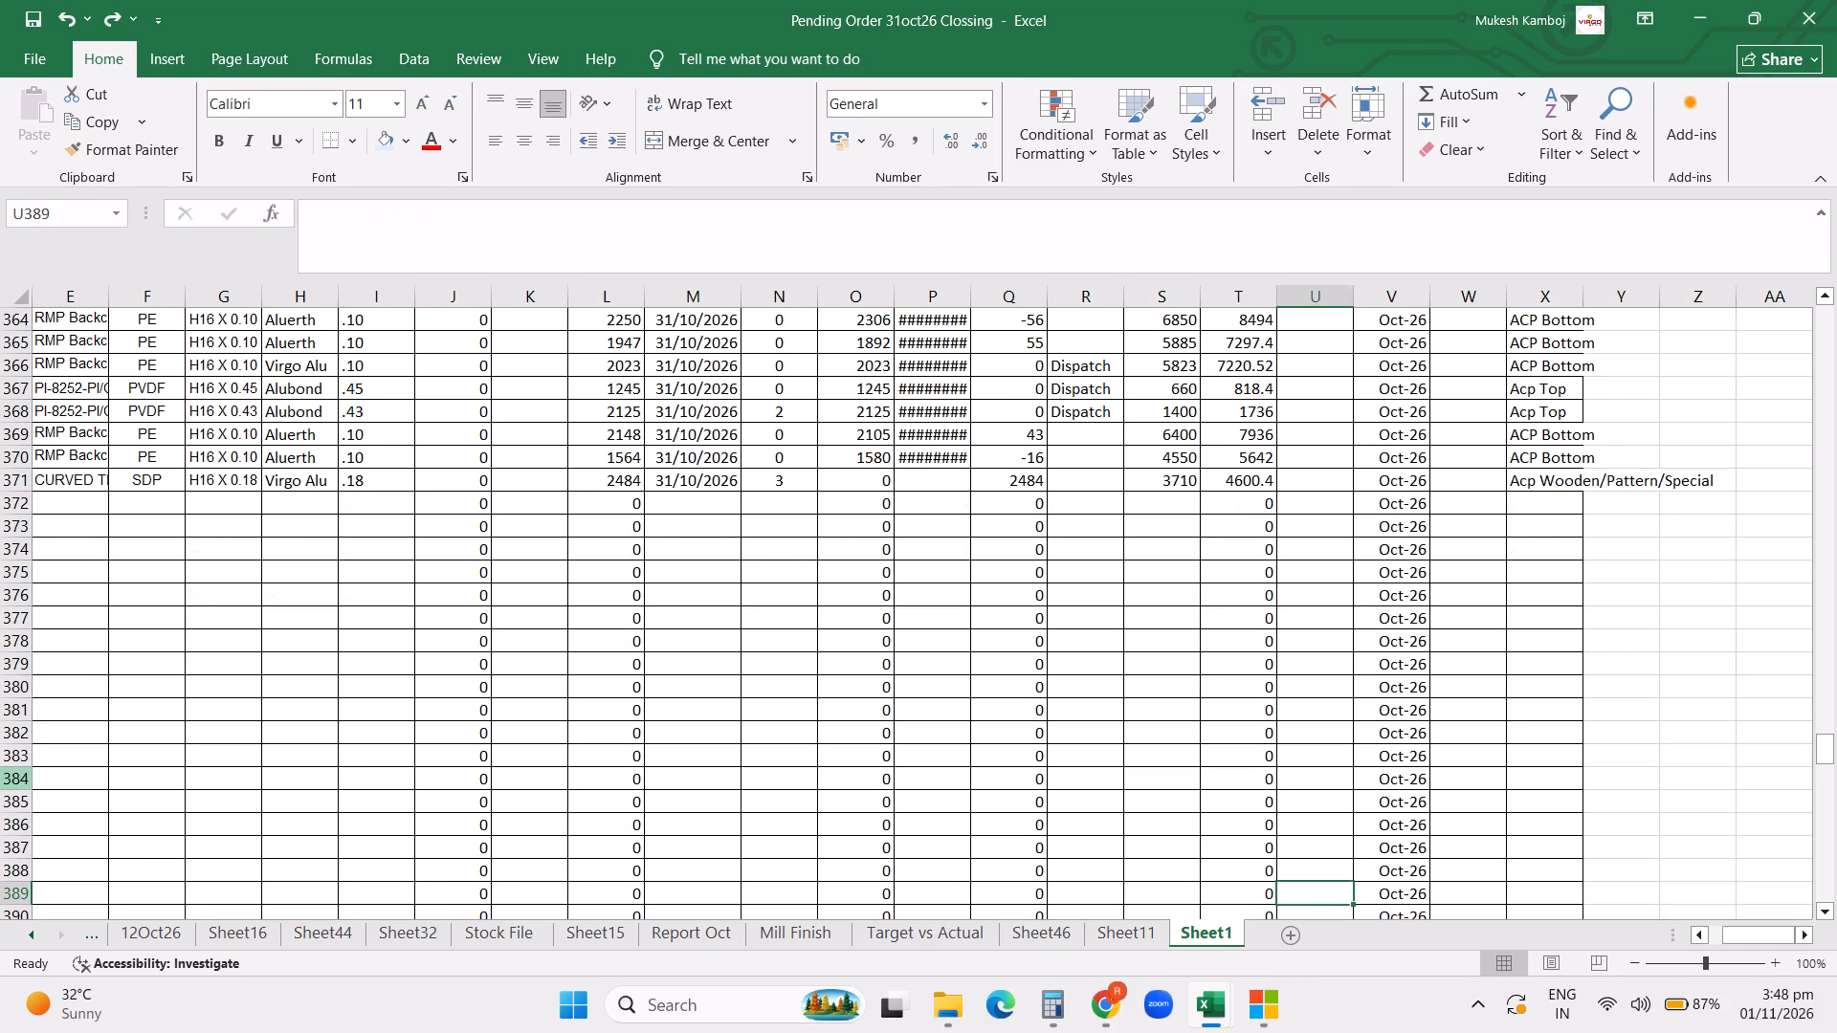
pyautogui.press('Right')
pyautogui.press('Right')
pyautogui.press('Right')
pyautogui.hotkey('ctrl', 'Down')
pyautogui.hotkey('ctrl', 'Up')
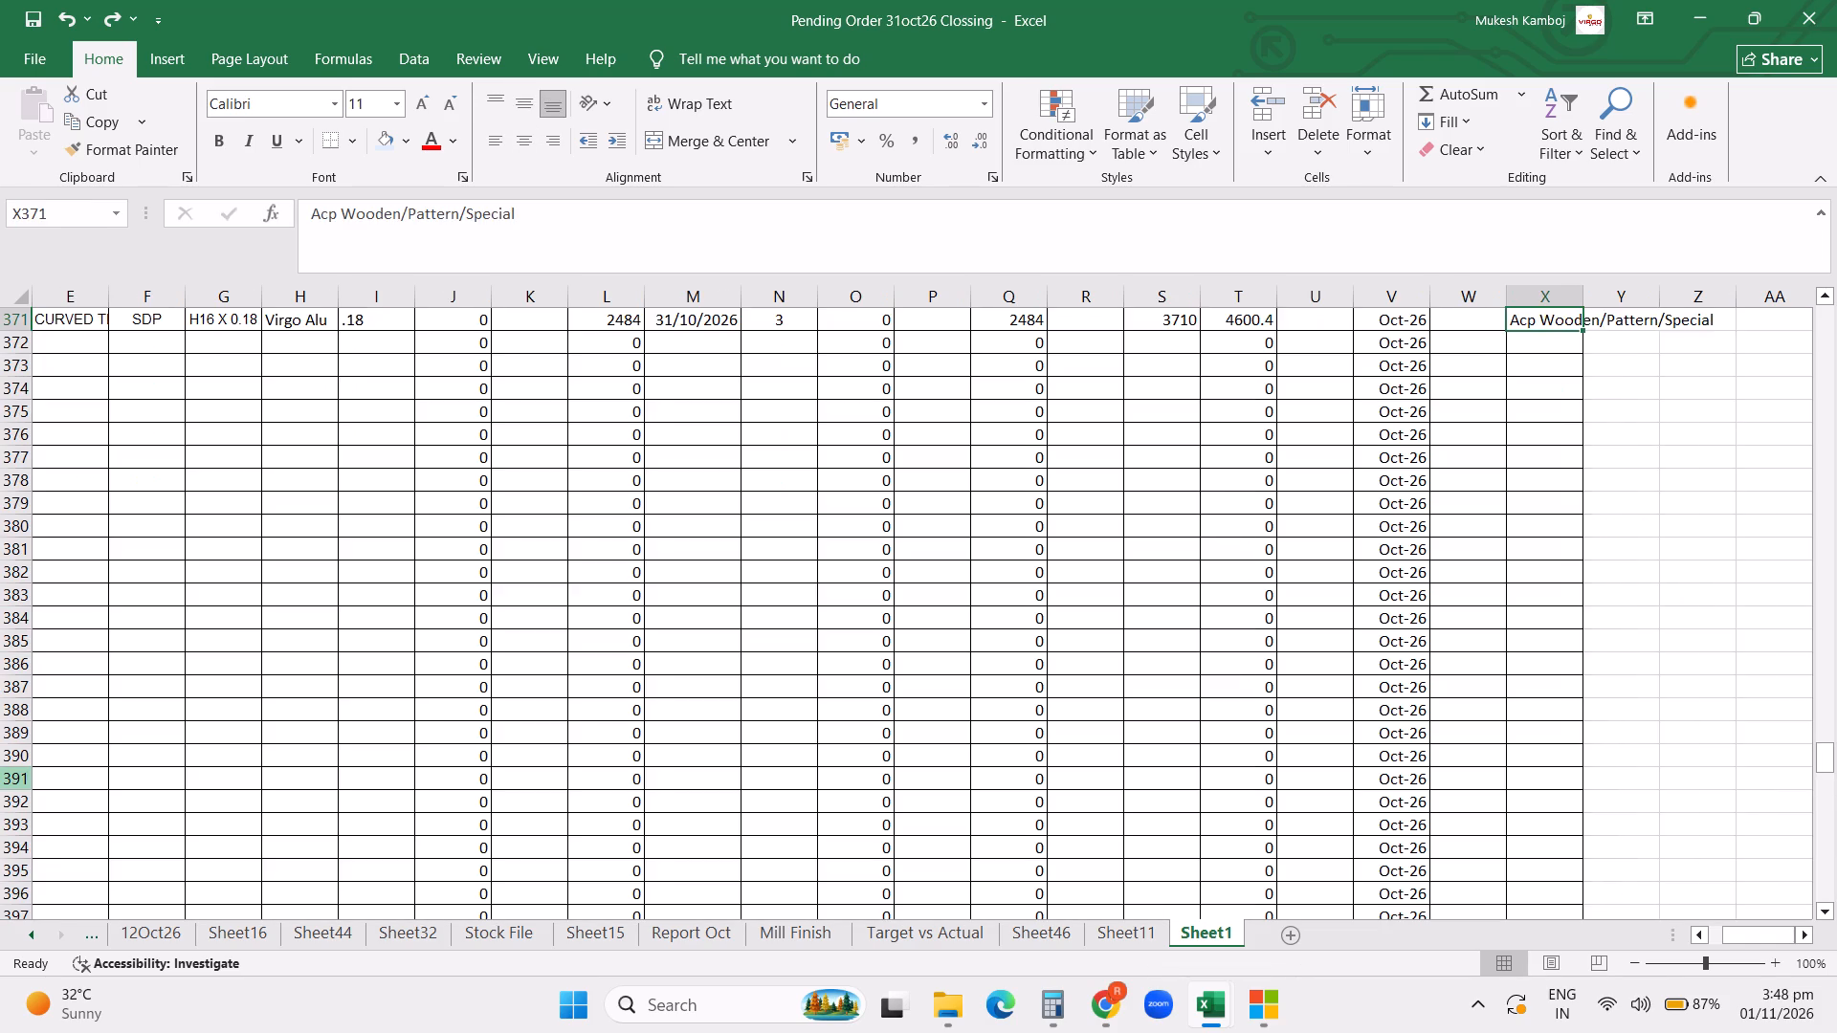
pyautogui.press('Up')
pyautogui.press('Down')
pyautogui.press('Down')
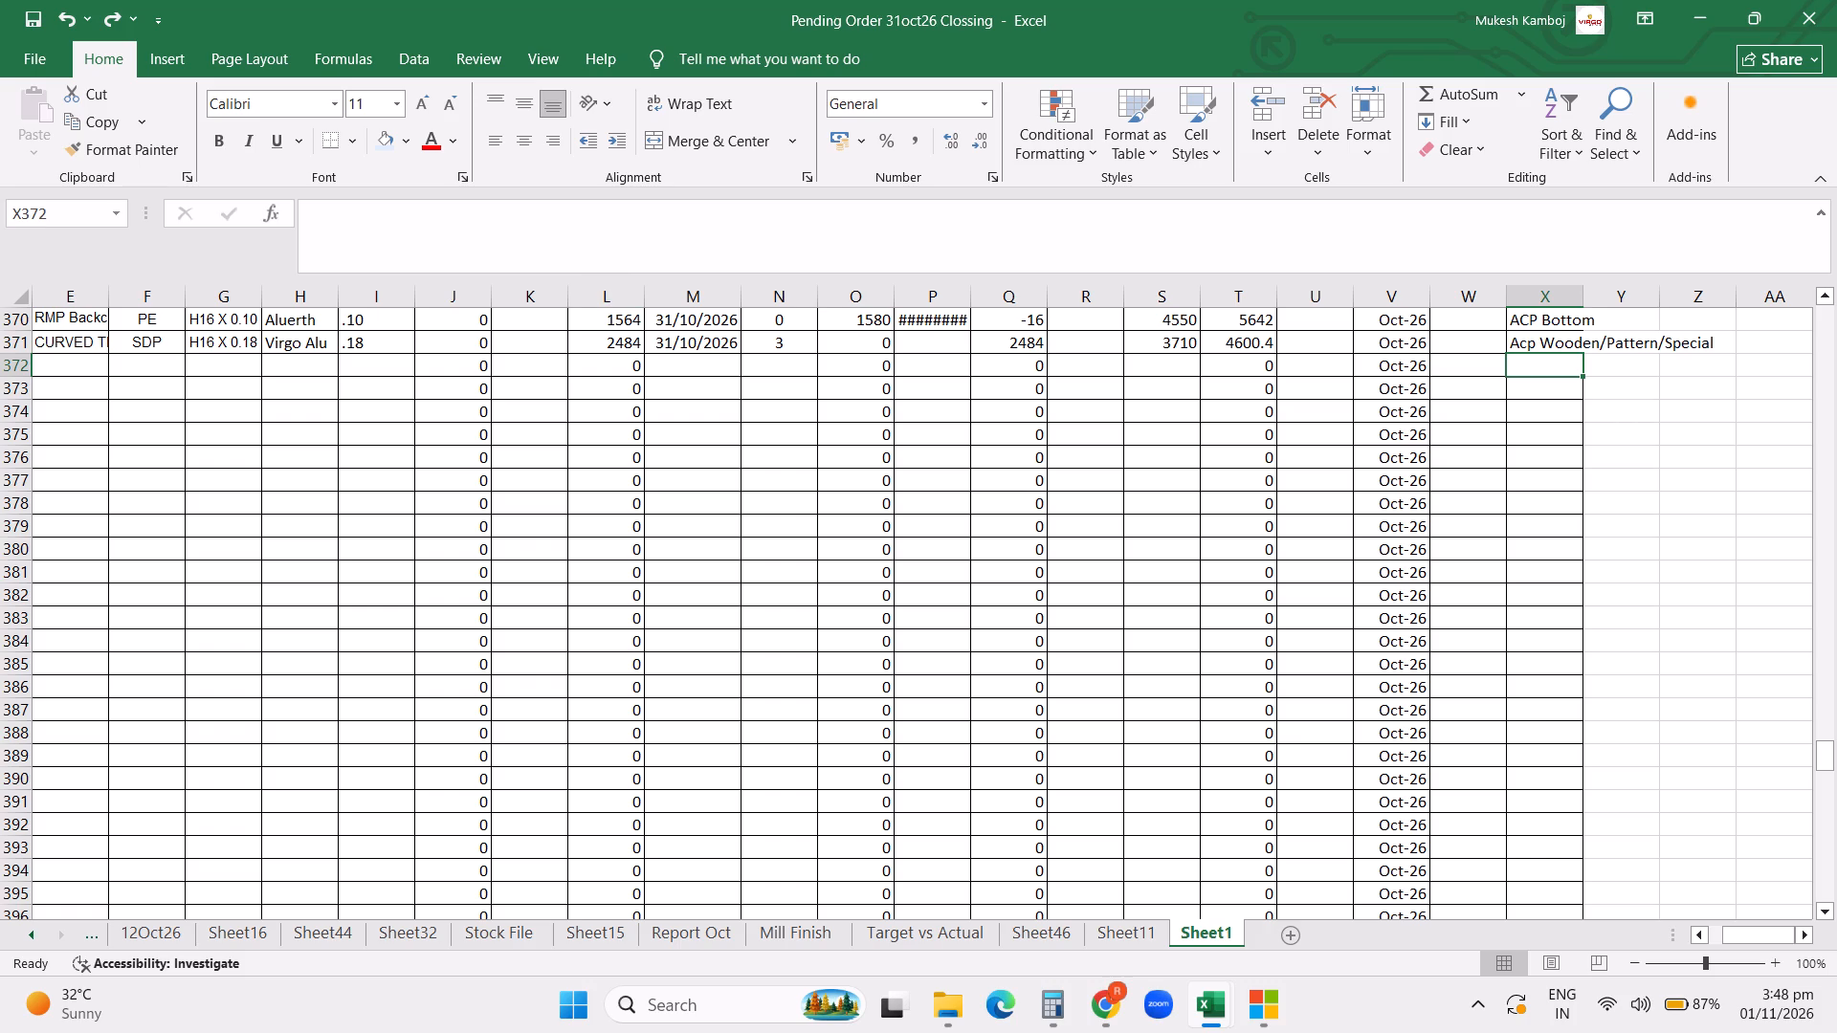
# Check the sum of the Production Qnt column.
pyautogui.click(619, 300)
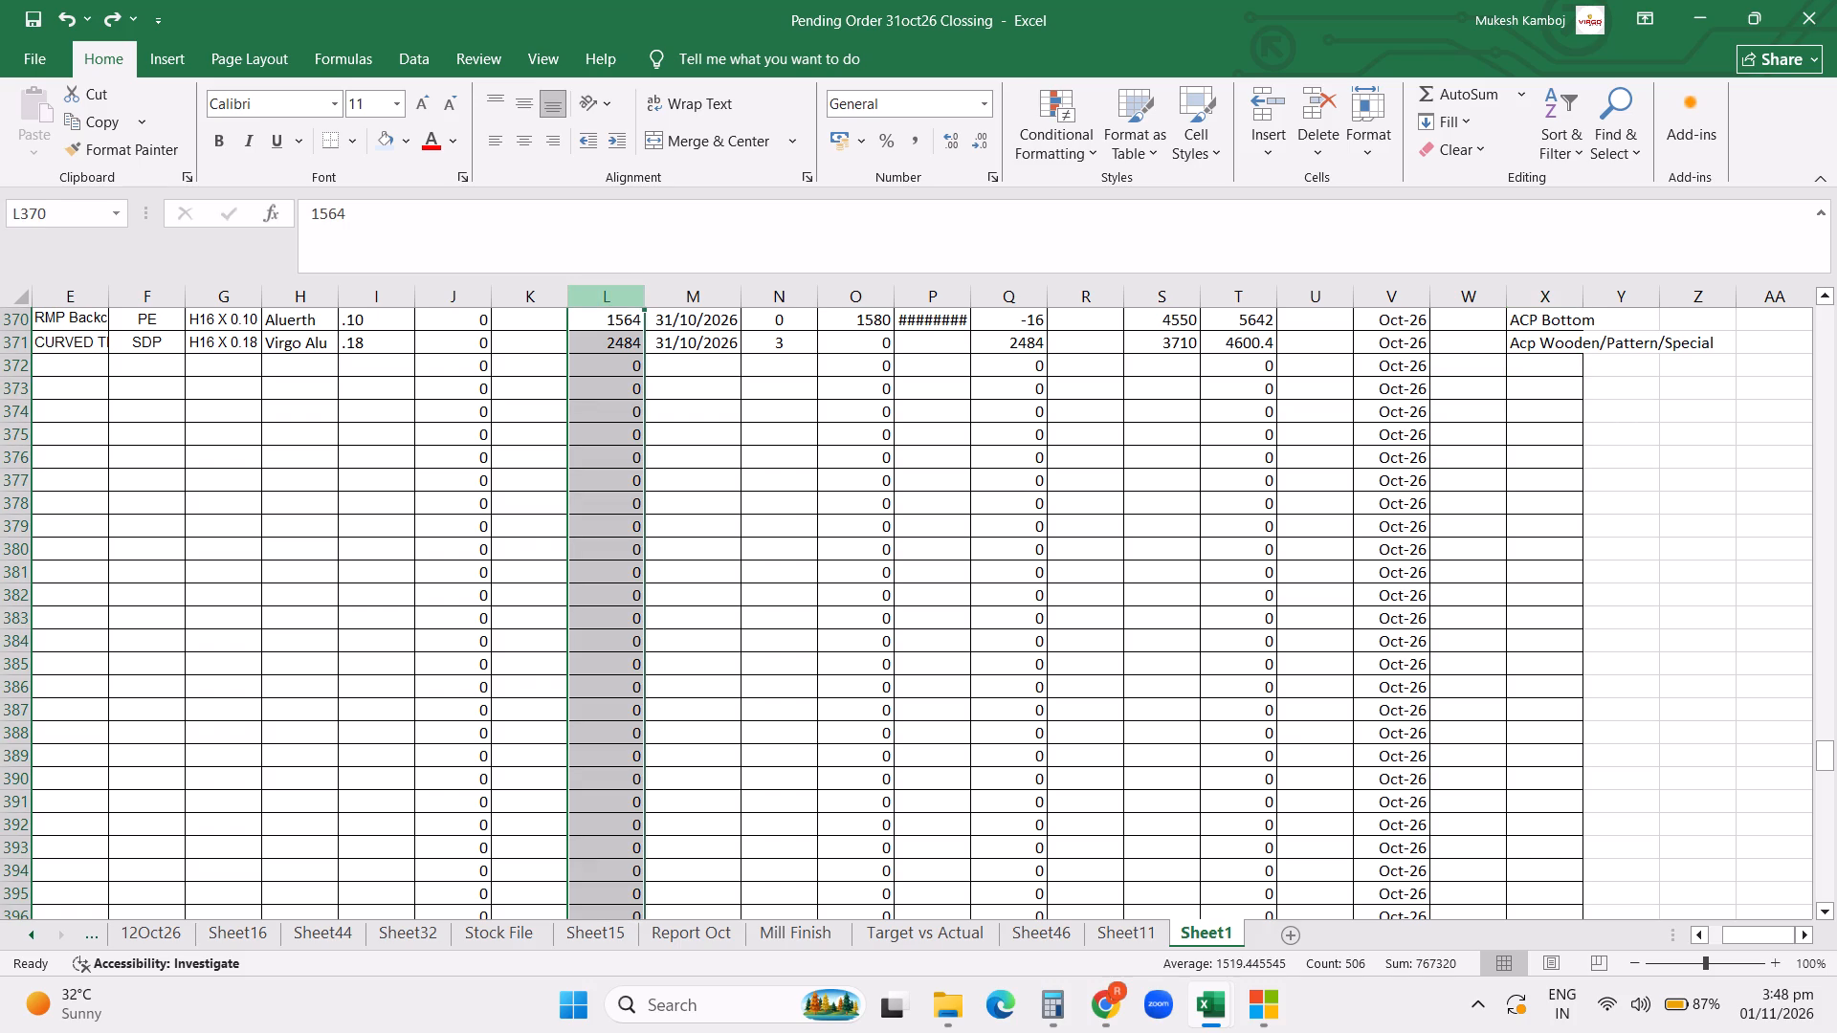
# Delete all rows from 372 down to the end of the sheet, below the last coil.
pyautogui.click(4, 364)
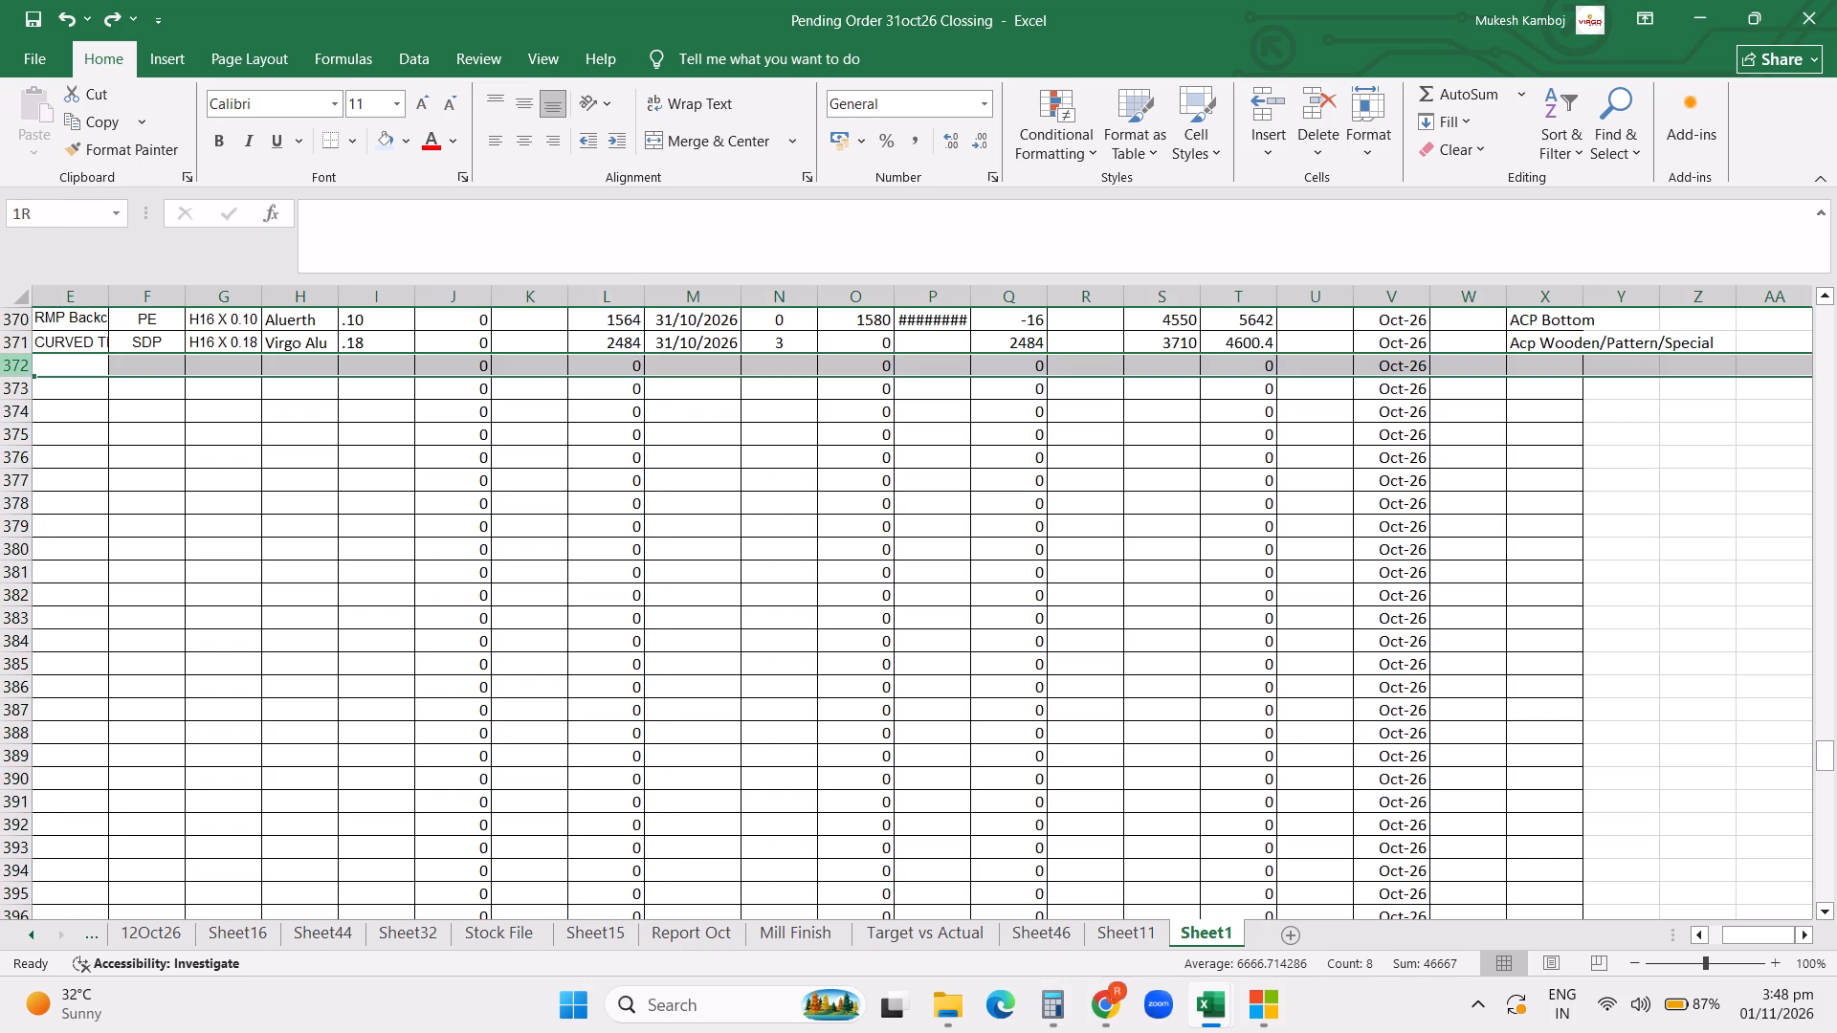
pyautogui.hotkey('ctrl', 'shift', 'Down')
pyautogui.hotkey('ctrl', '-')
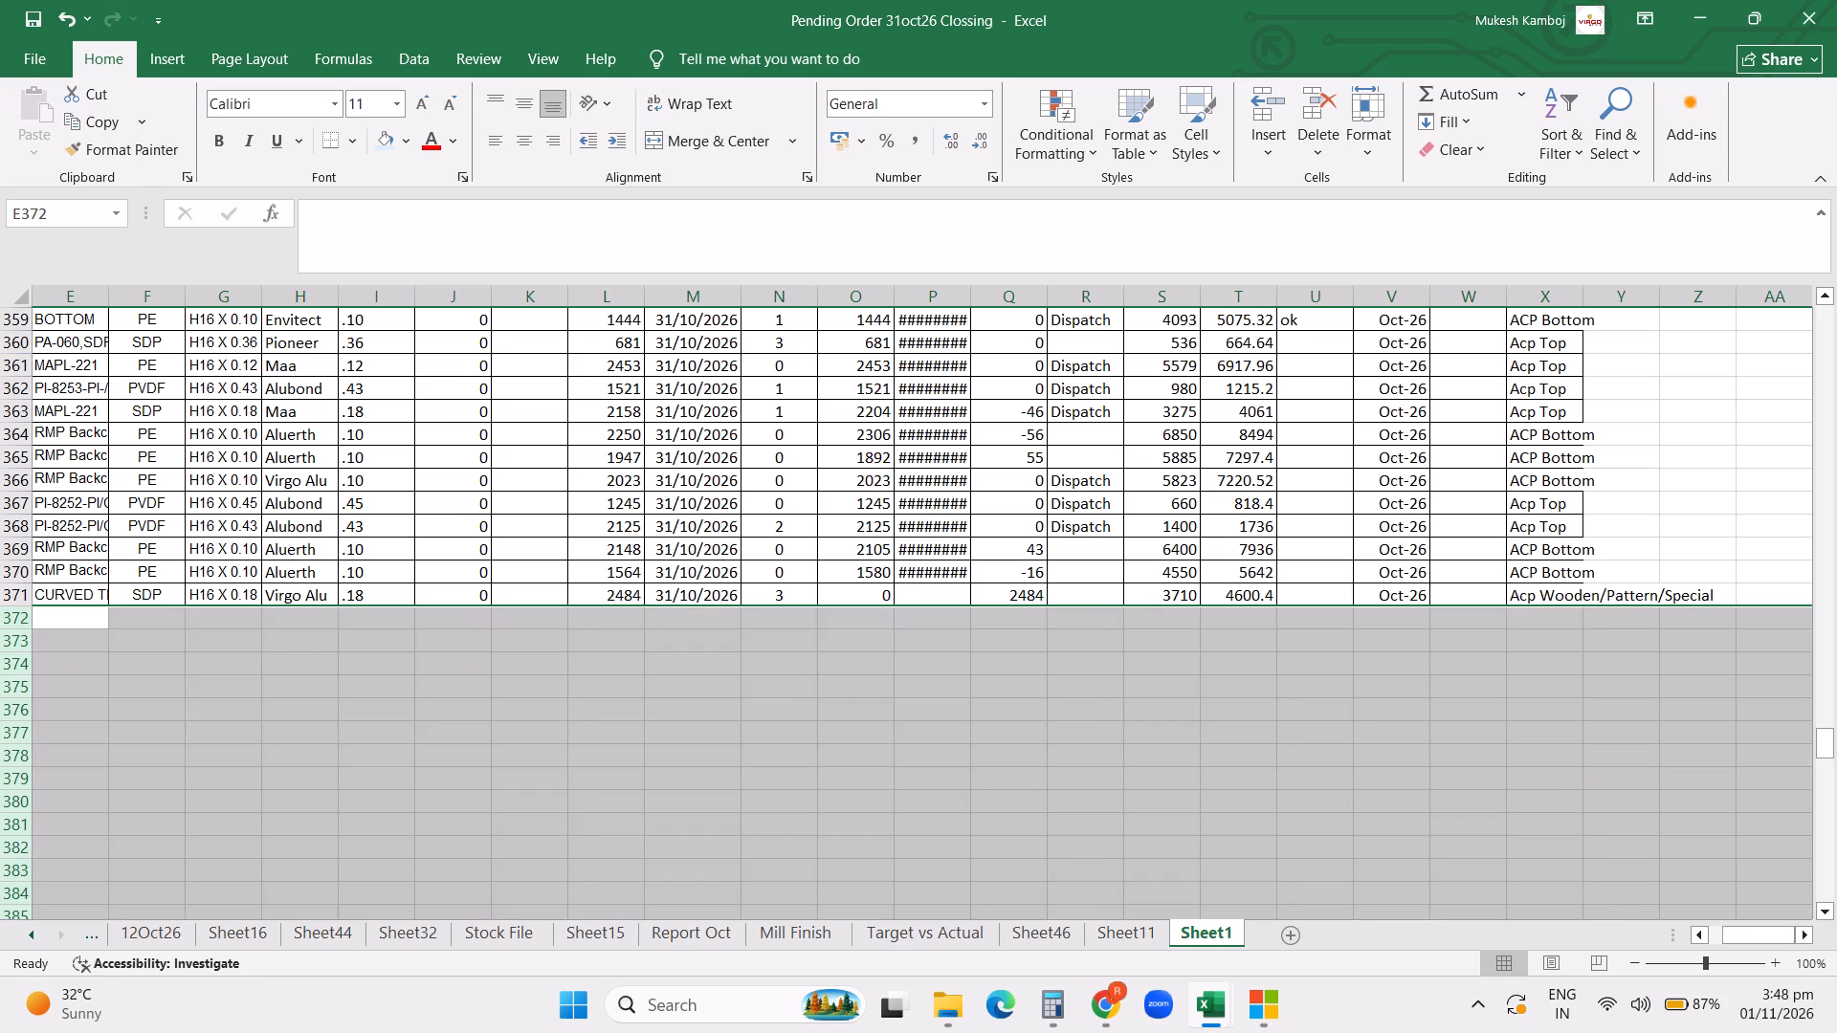
# Recheck the sum of the Production Qnt column after the row deletion.
pyautogui.click(615, 300)
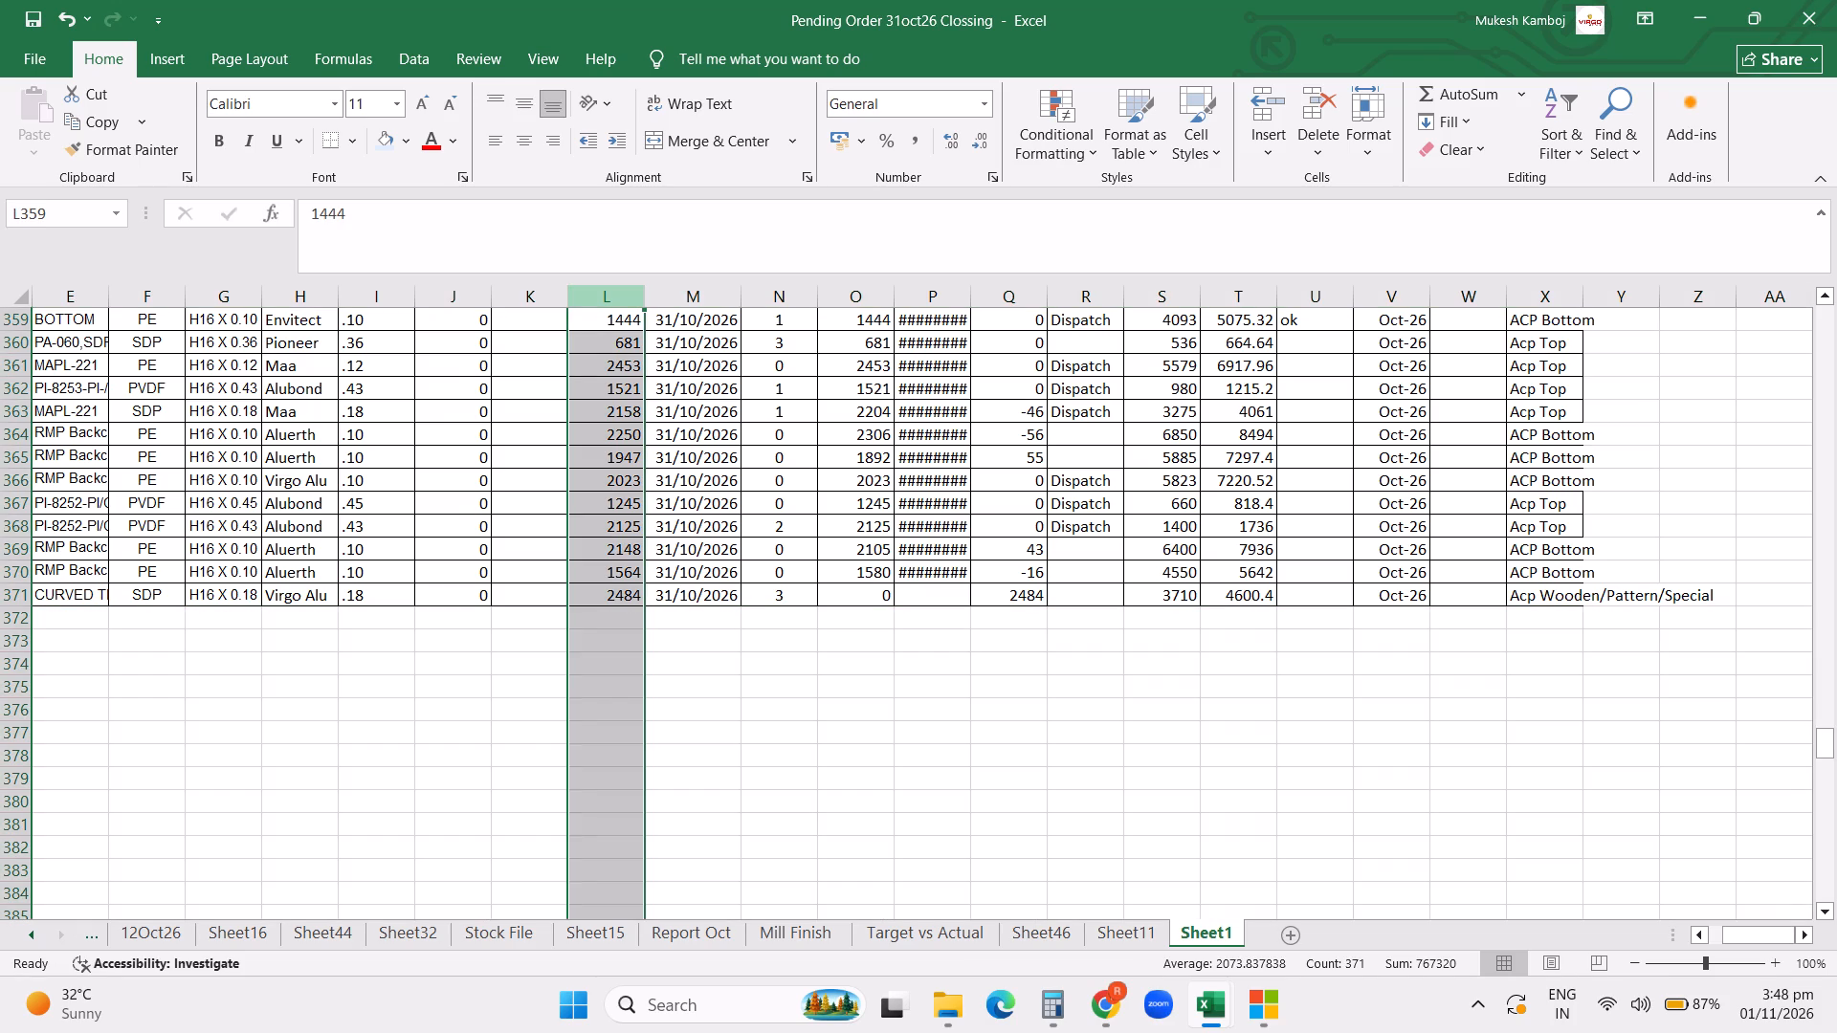
pyautogui.hotkey('ctrl', 'Up')
pyautogui.hotkey('ctrl', 'Up')
pyautogui.hotkey('ctrl', 'Up')
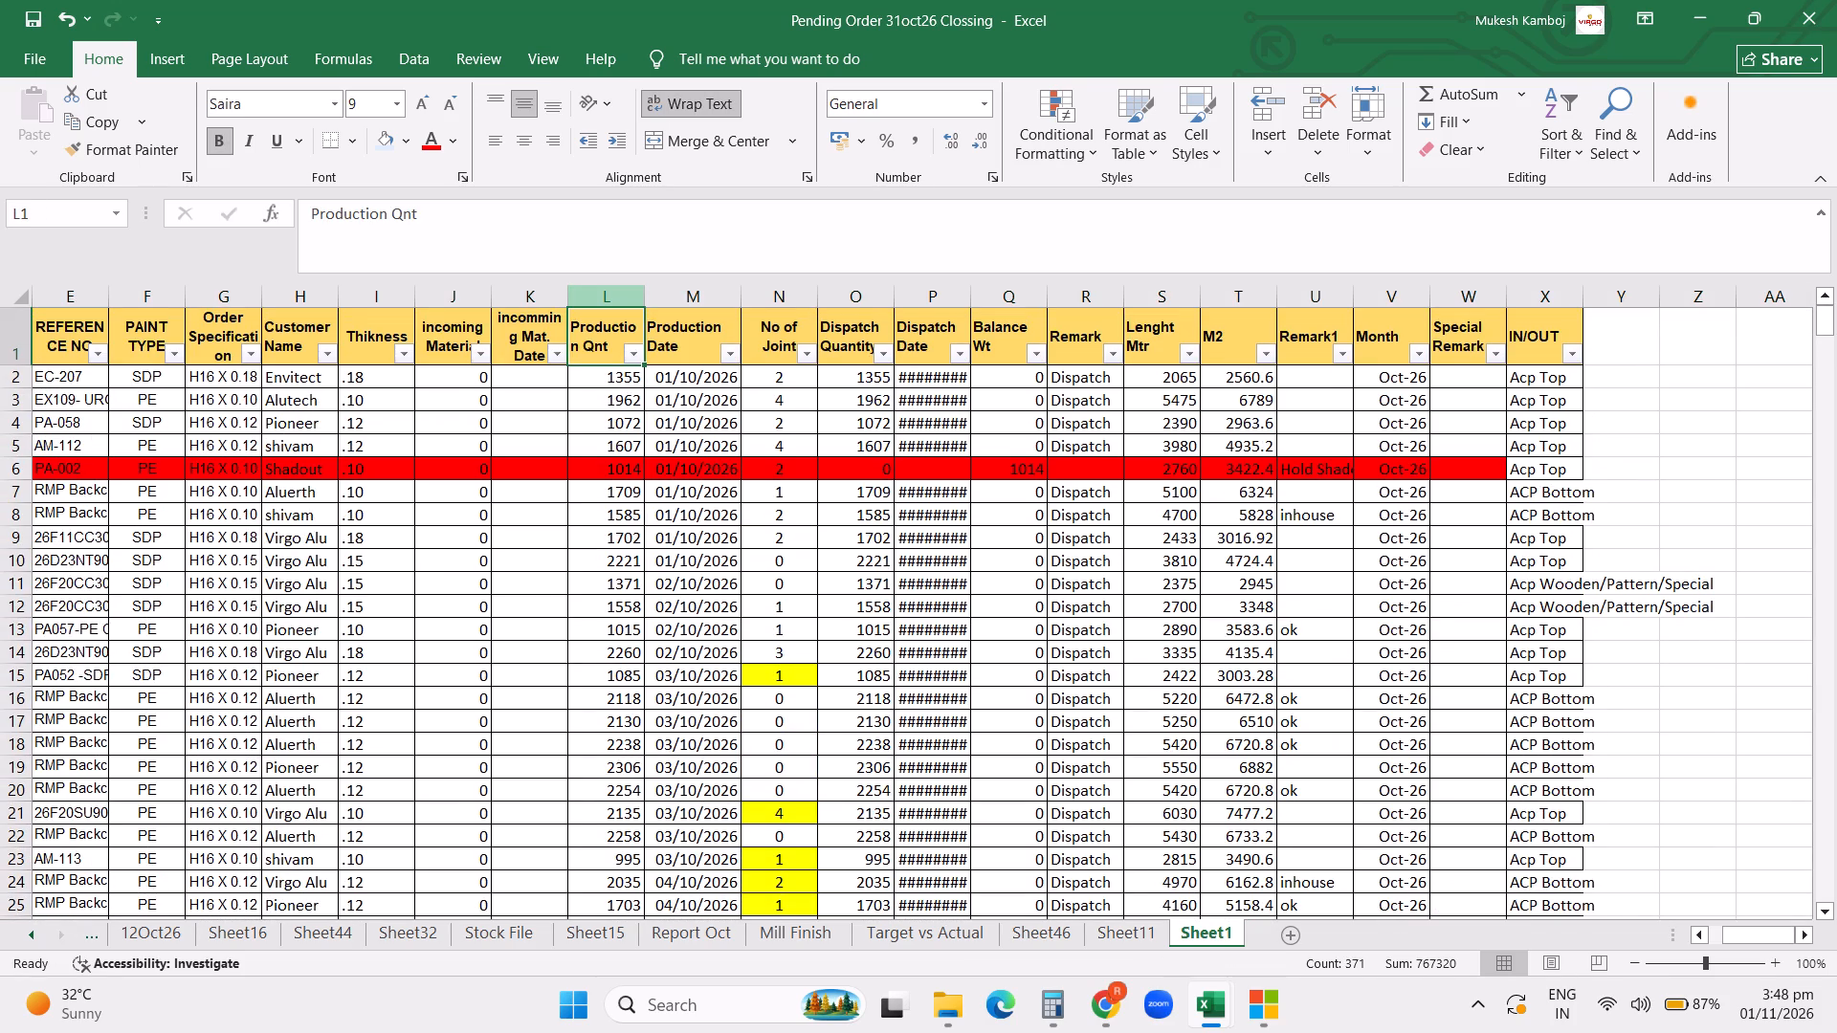
pyautogui.click(586, 297)
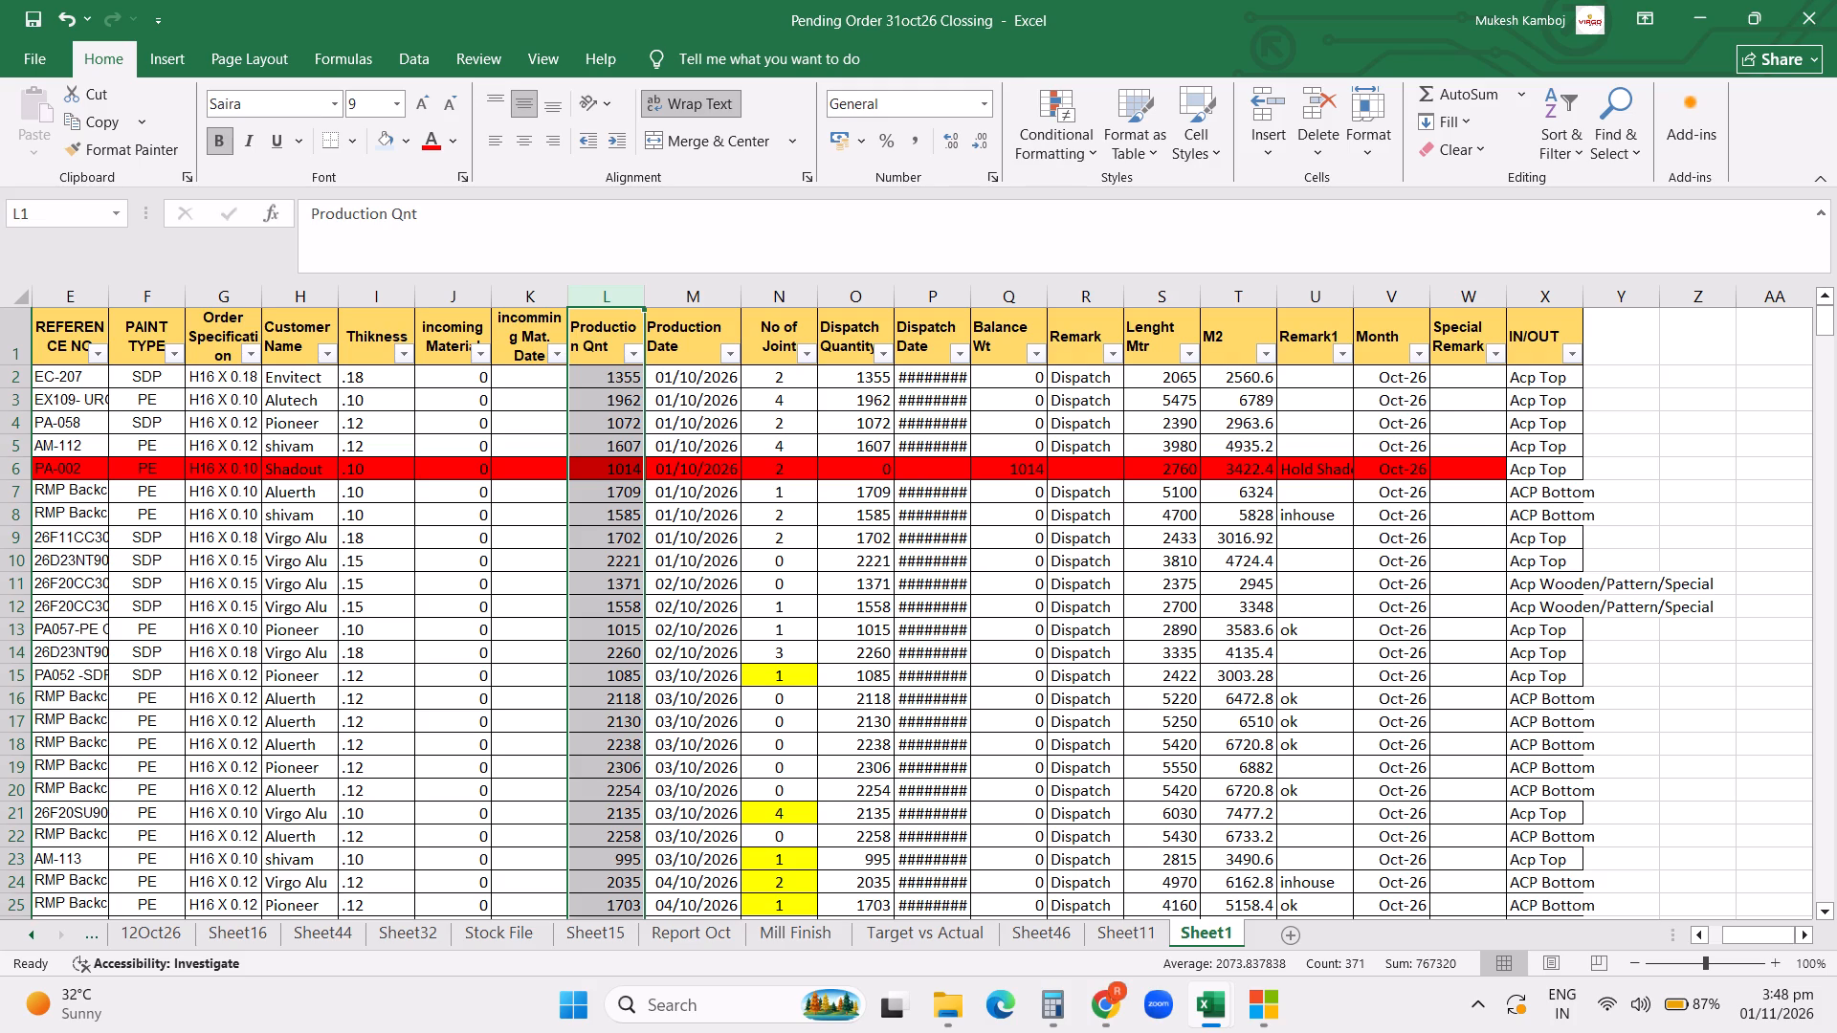
# Insert a PivotTable based on Sheet1 columns A to X, placed on the existing worksheet at cell Z2.
pyautogui.click(5, 291)
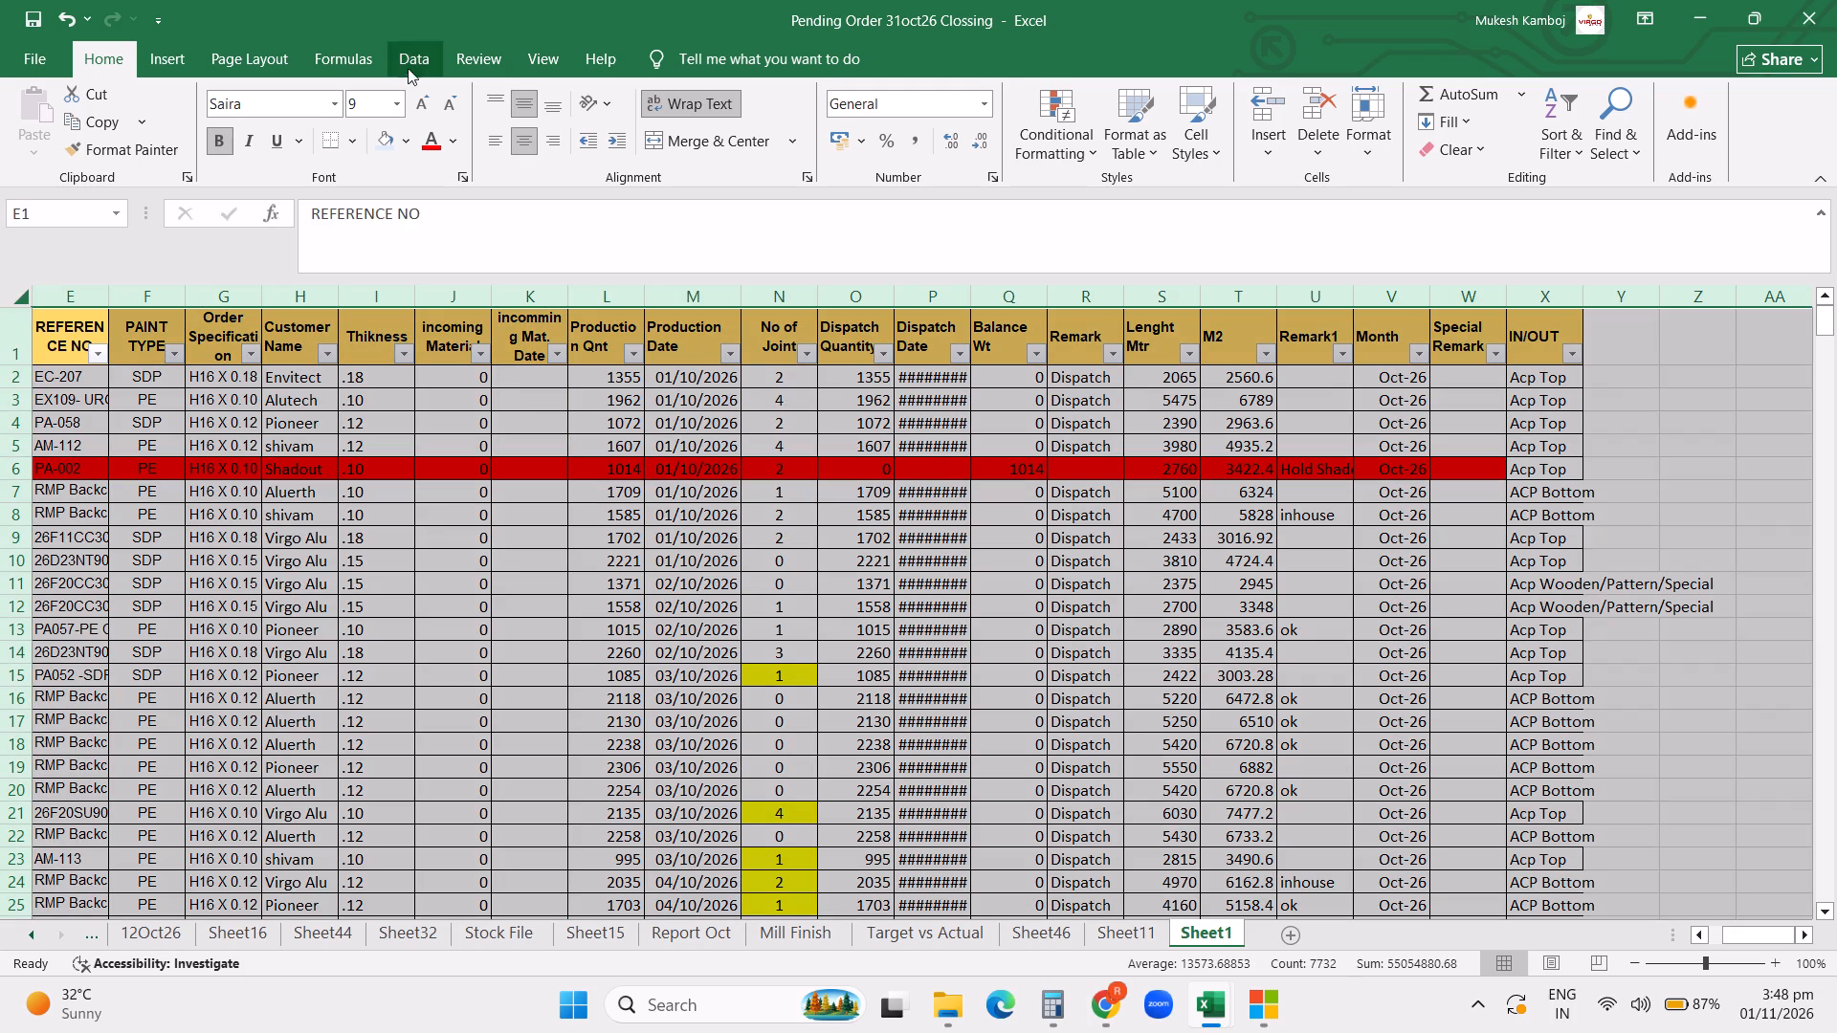
pyautogui.click(182, 60)
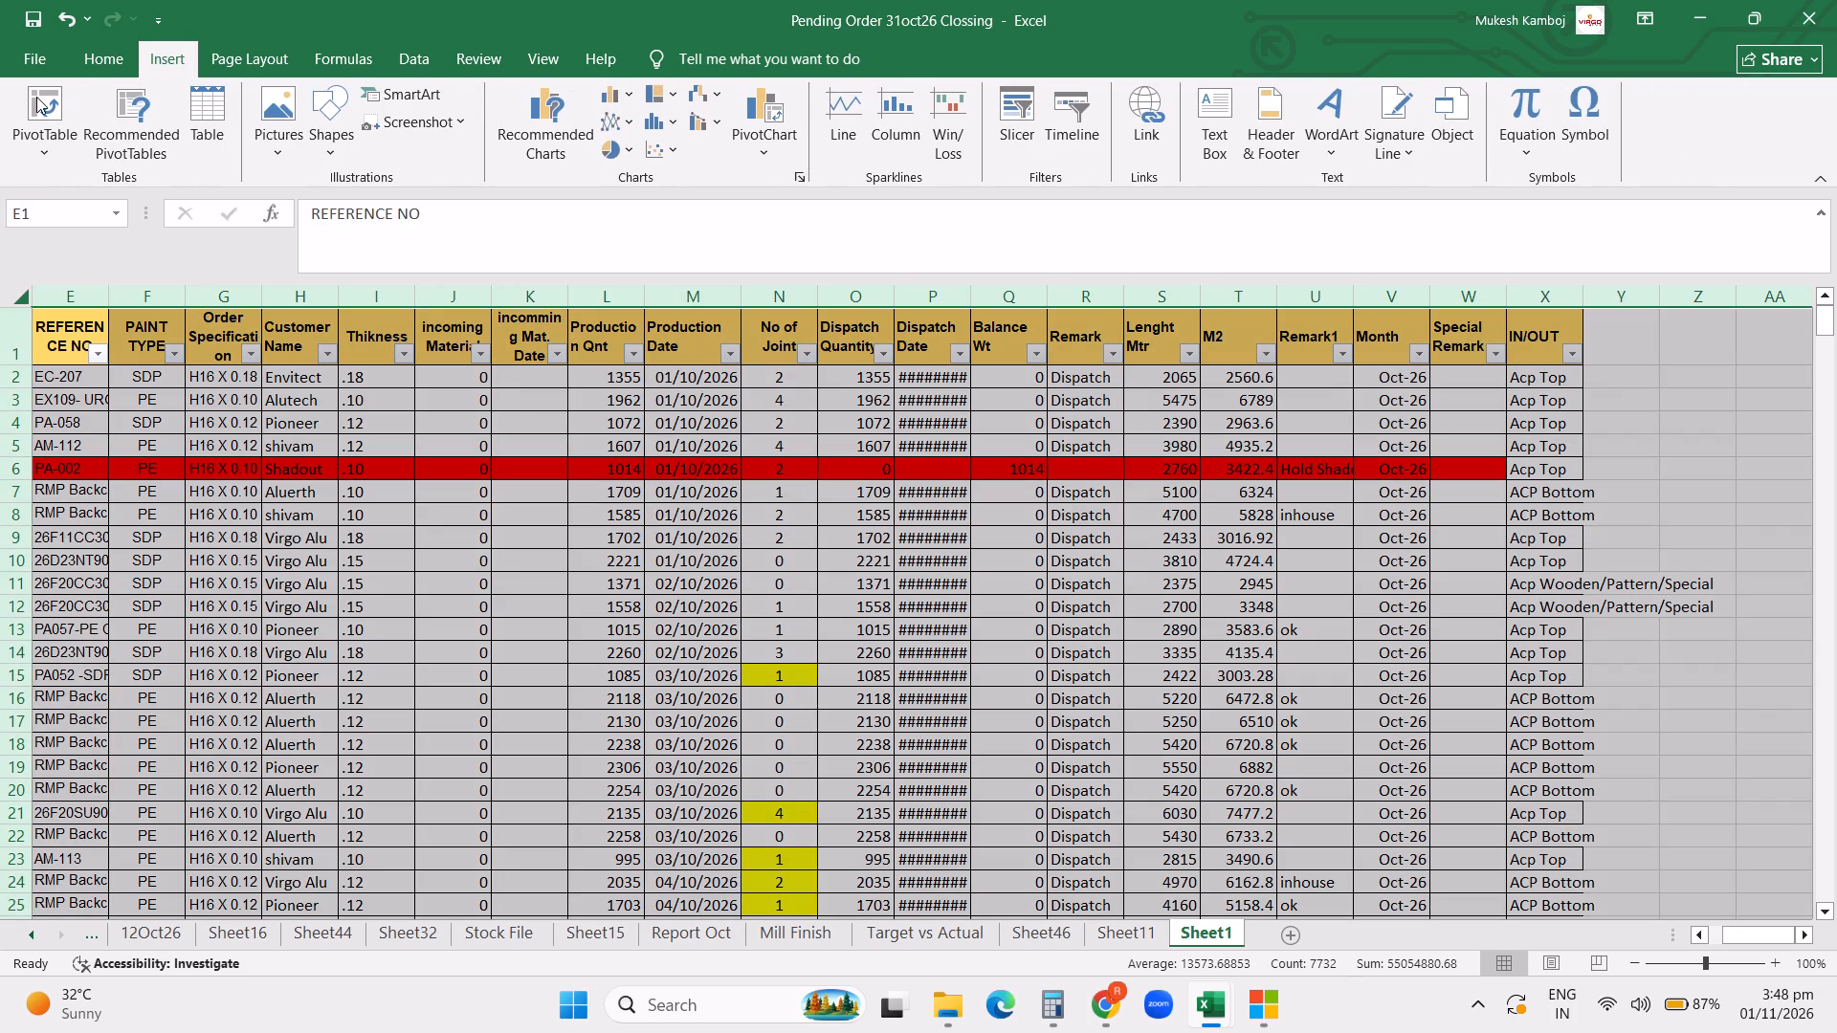
pyautogui.click(50, 116)
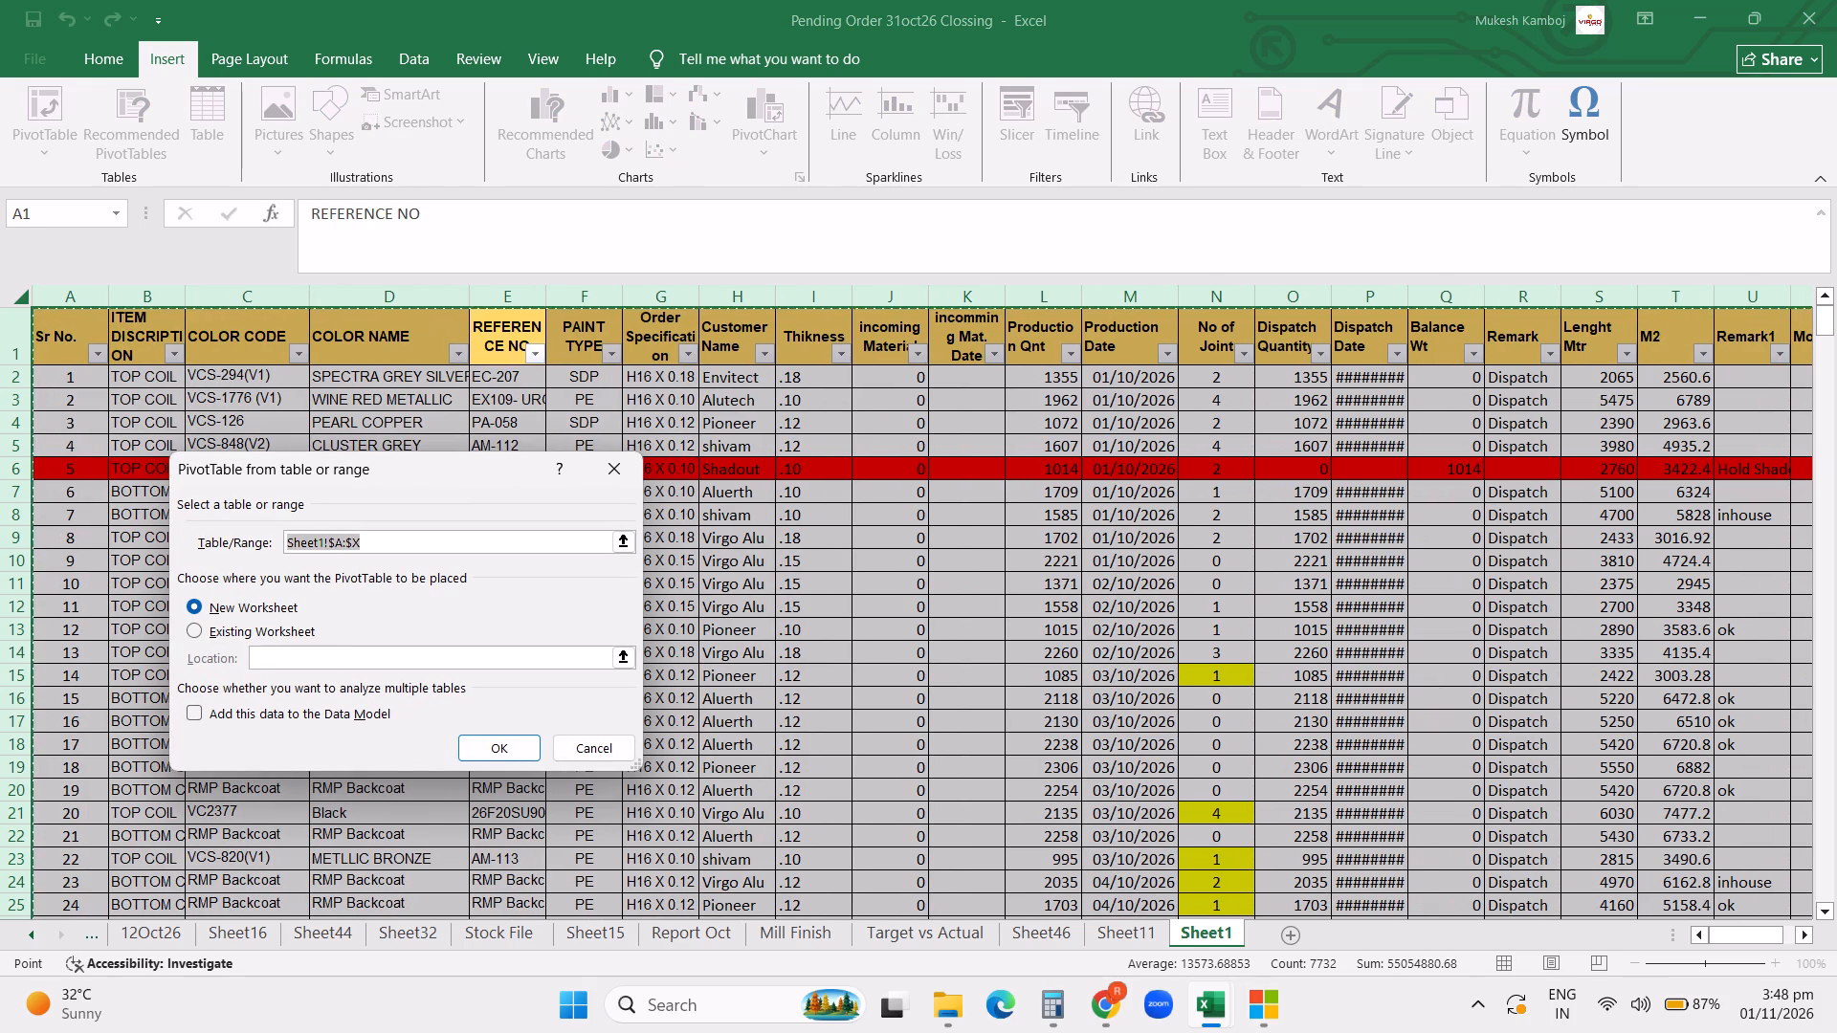
pyautogui.click(227, 626)
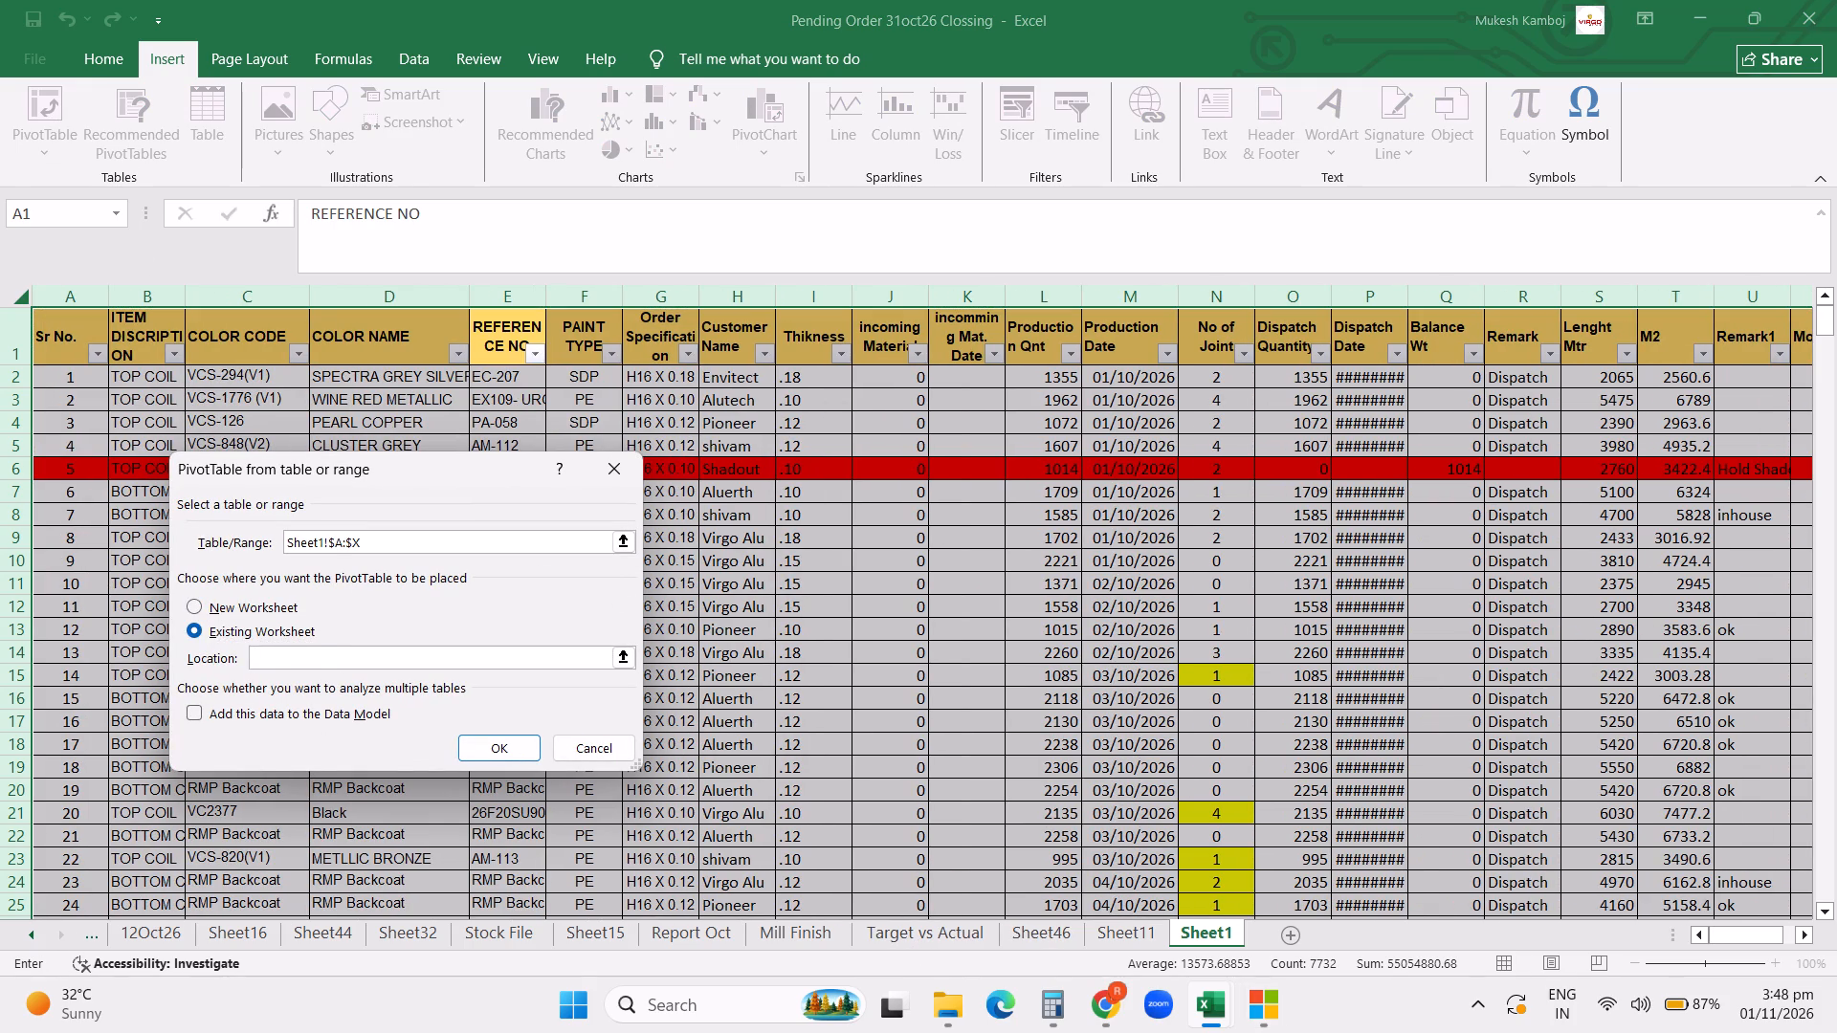
pyautogui.click(1751, 374)
pyautogui.press('Right')
pyautogui.press('Right')
pyautogui.press('Right')
pyautogui.press('Right')
pyautogui.press('Right')
pyautogui.press('Right')
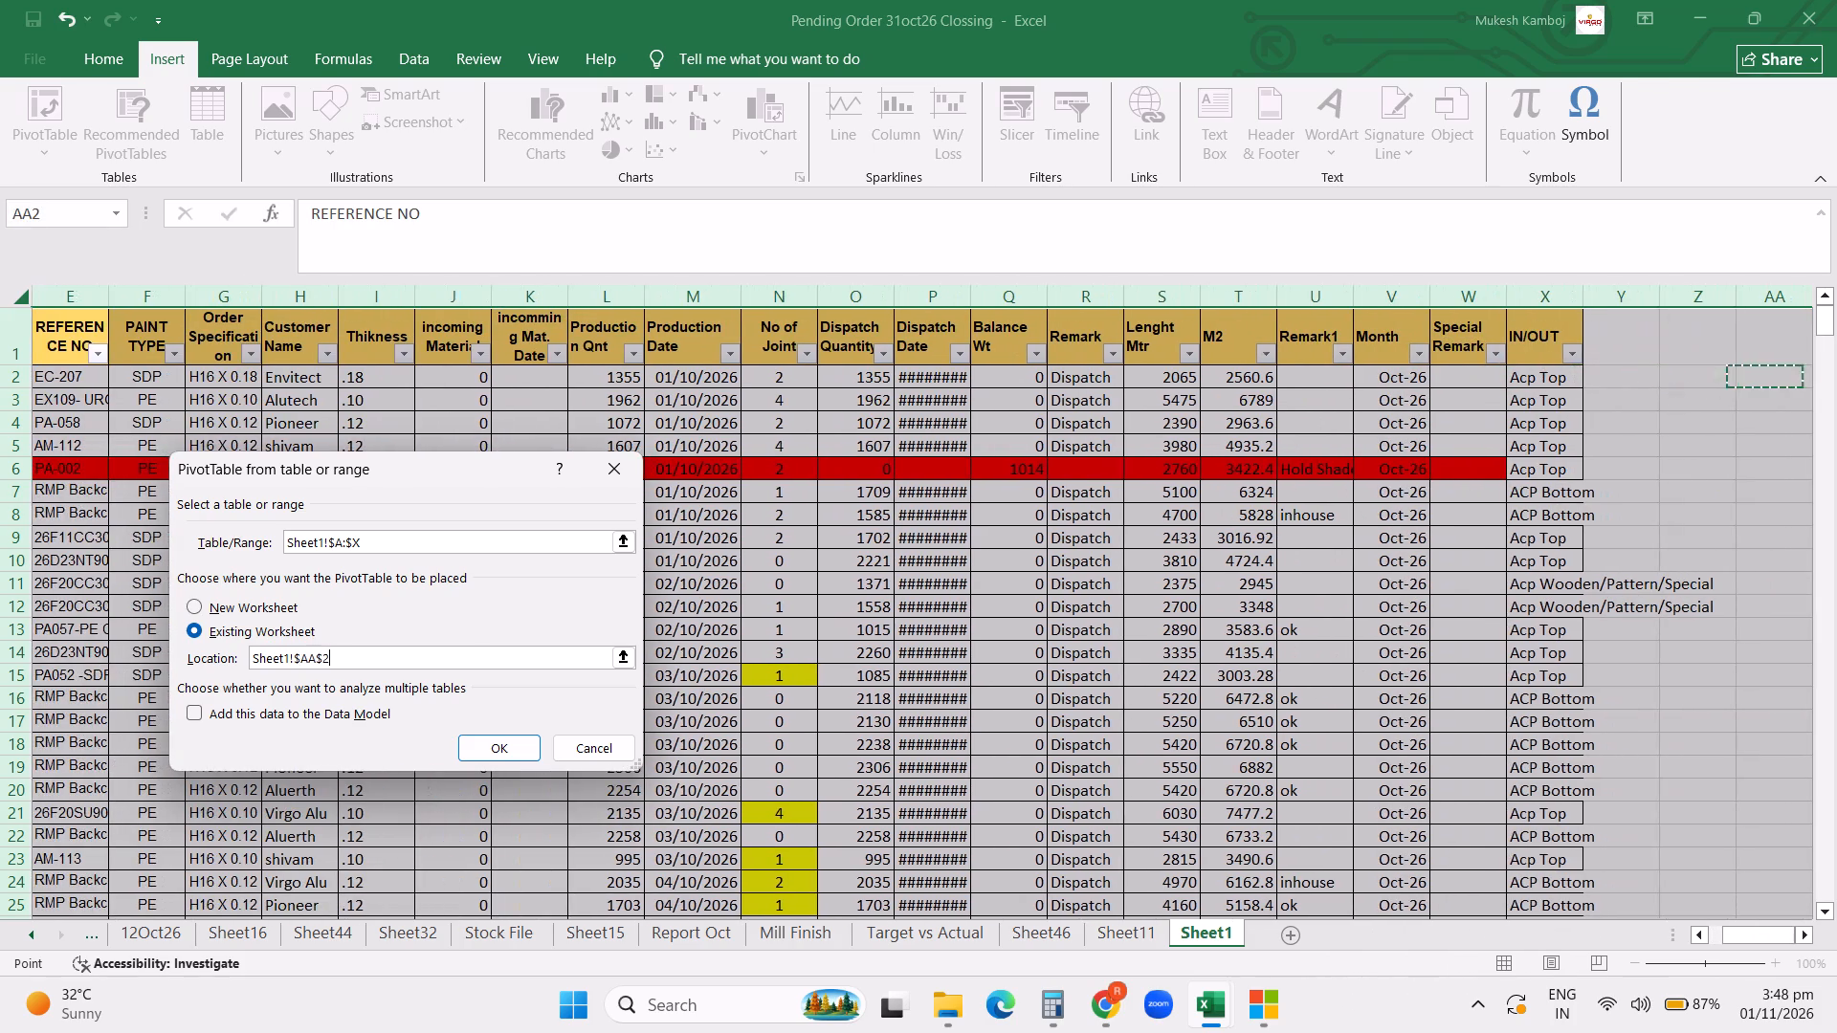
pyautogui.click(1702, 376)
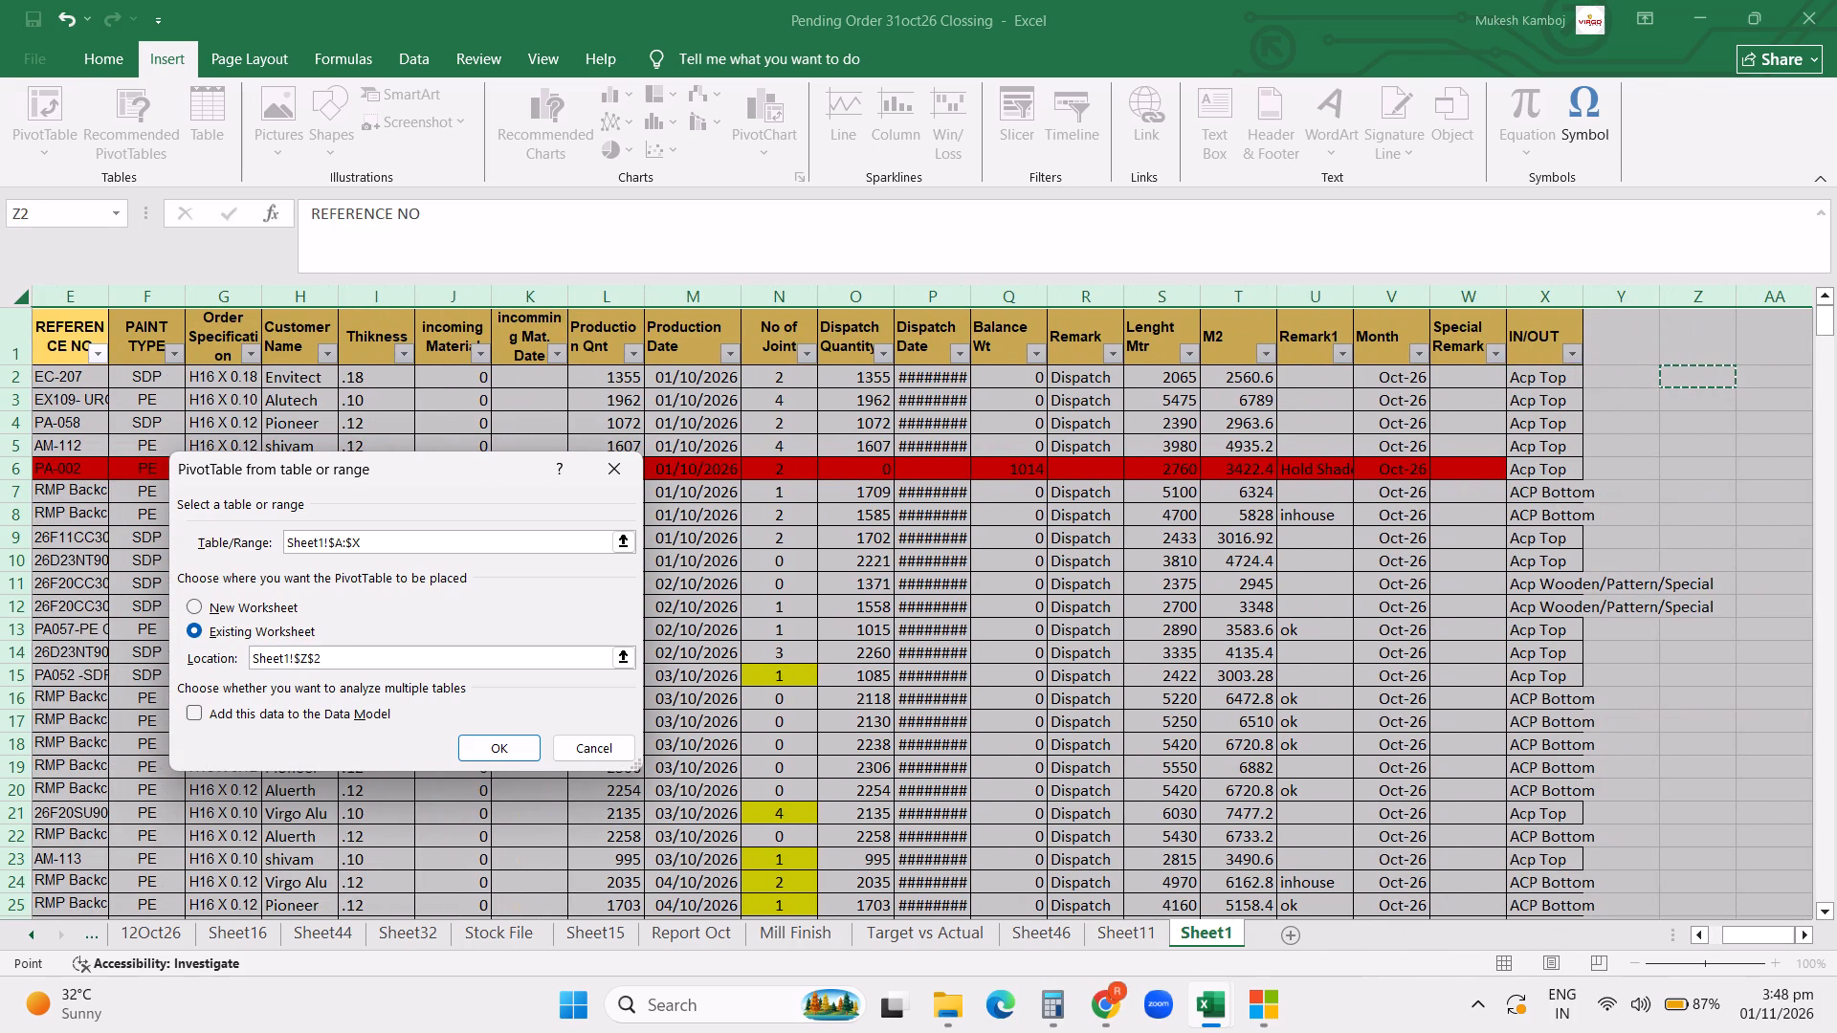
pyautogui.click(481, 742)
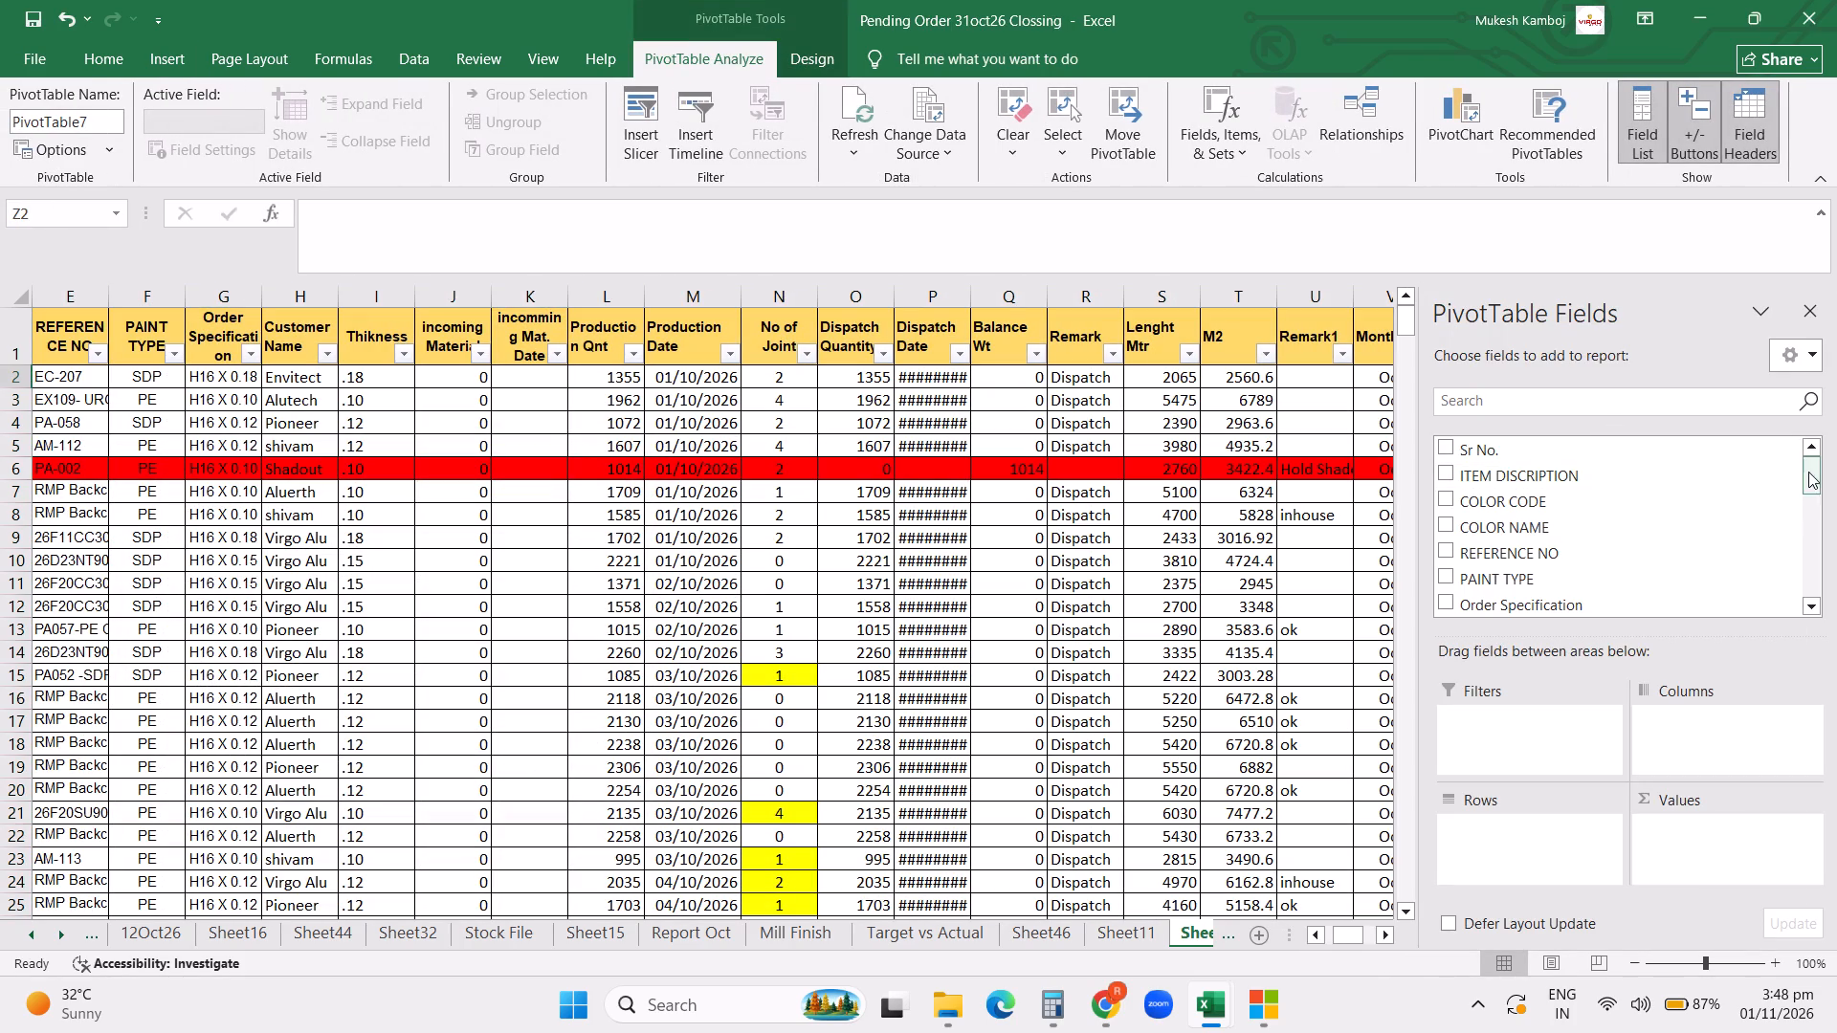
# Lay out the PivotTable with IN/OUT as the row field and Production Qnt as the summed value field.
pyautogui.moveTo(1808, 472); pyautogui.dragTo(1802, 593)
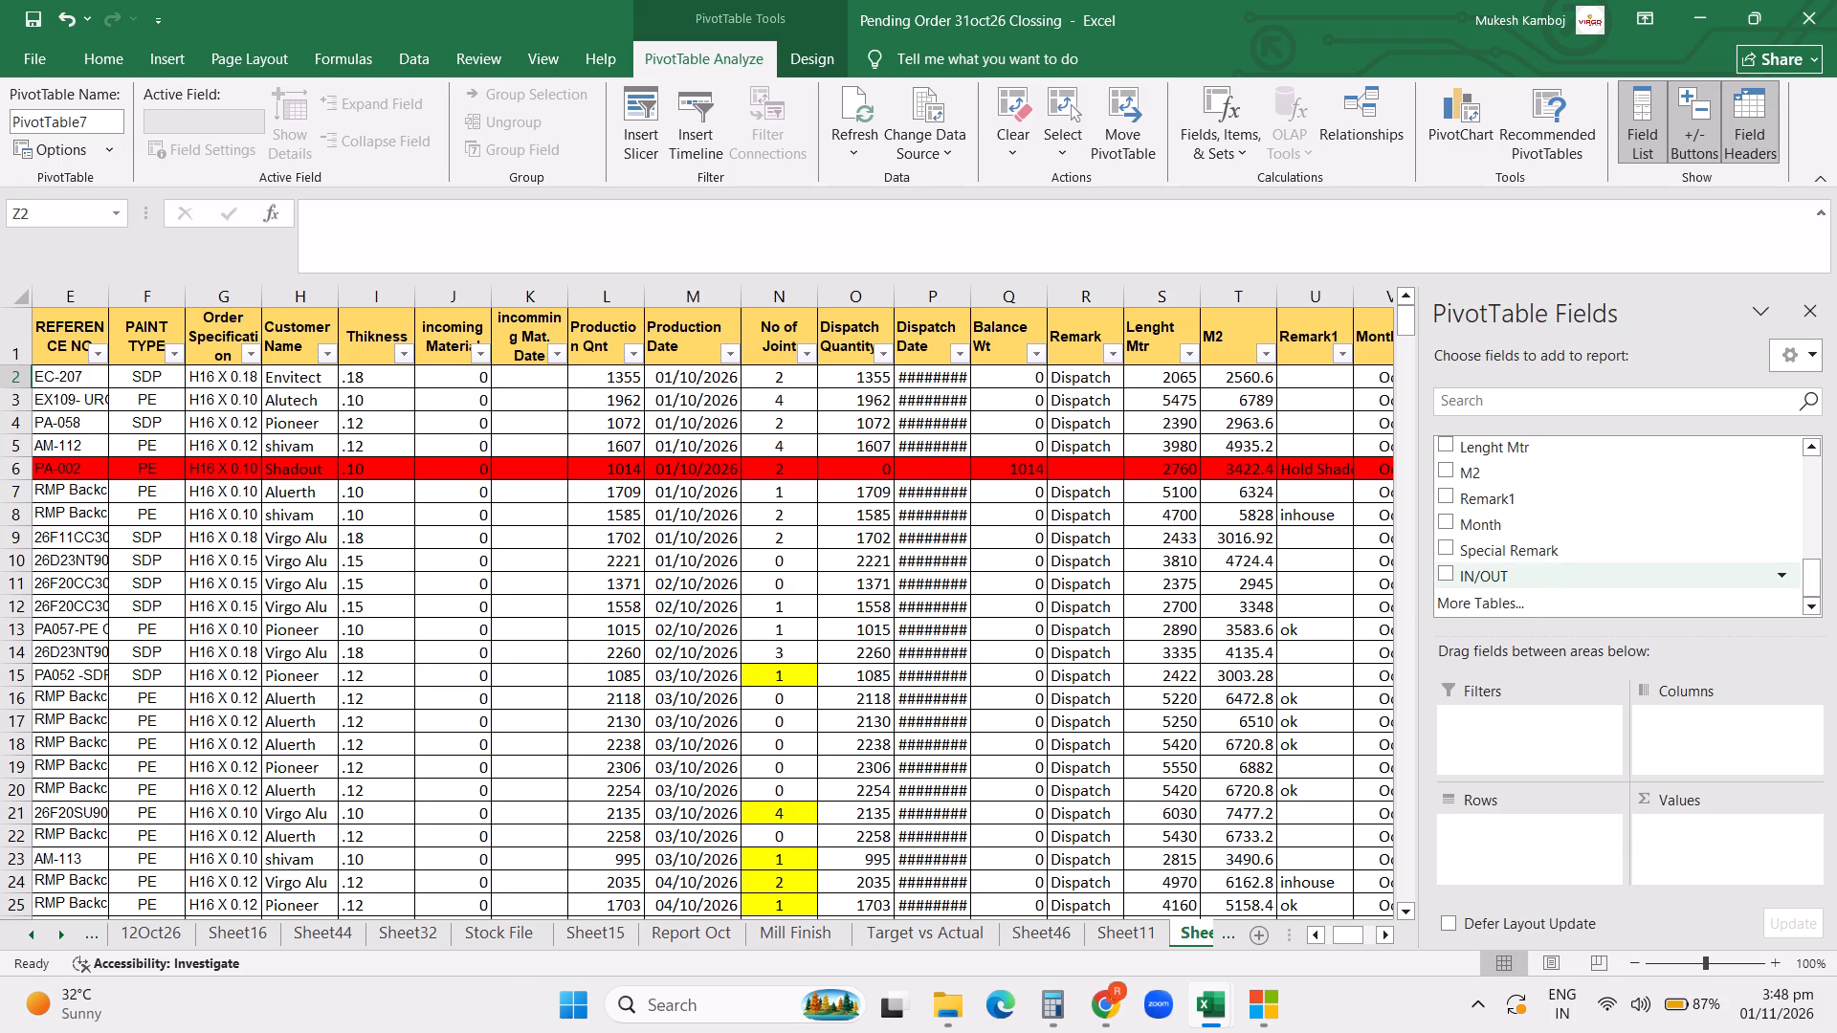
pyautogui.moveTo(1493, 575); pyautogui.dragTo(1469, 780)
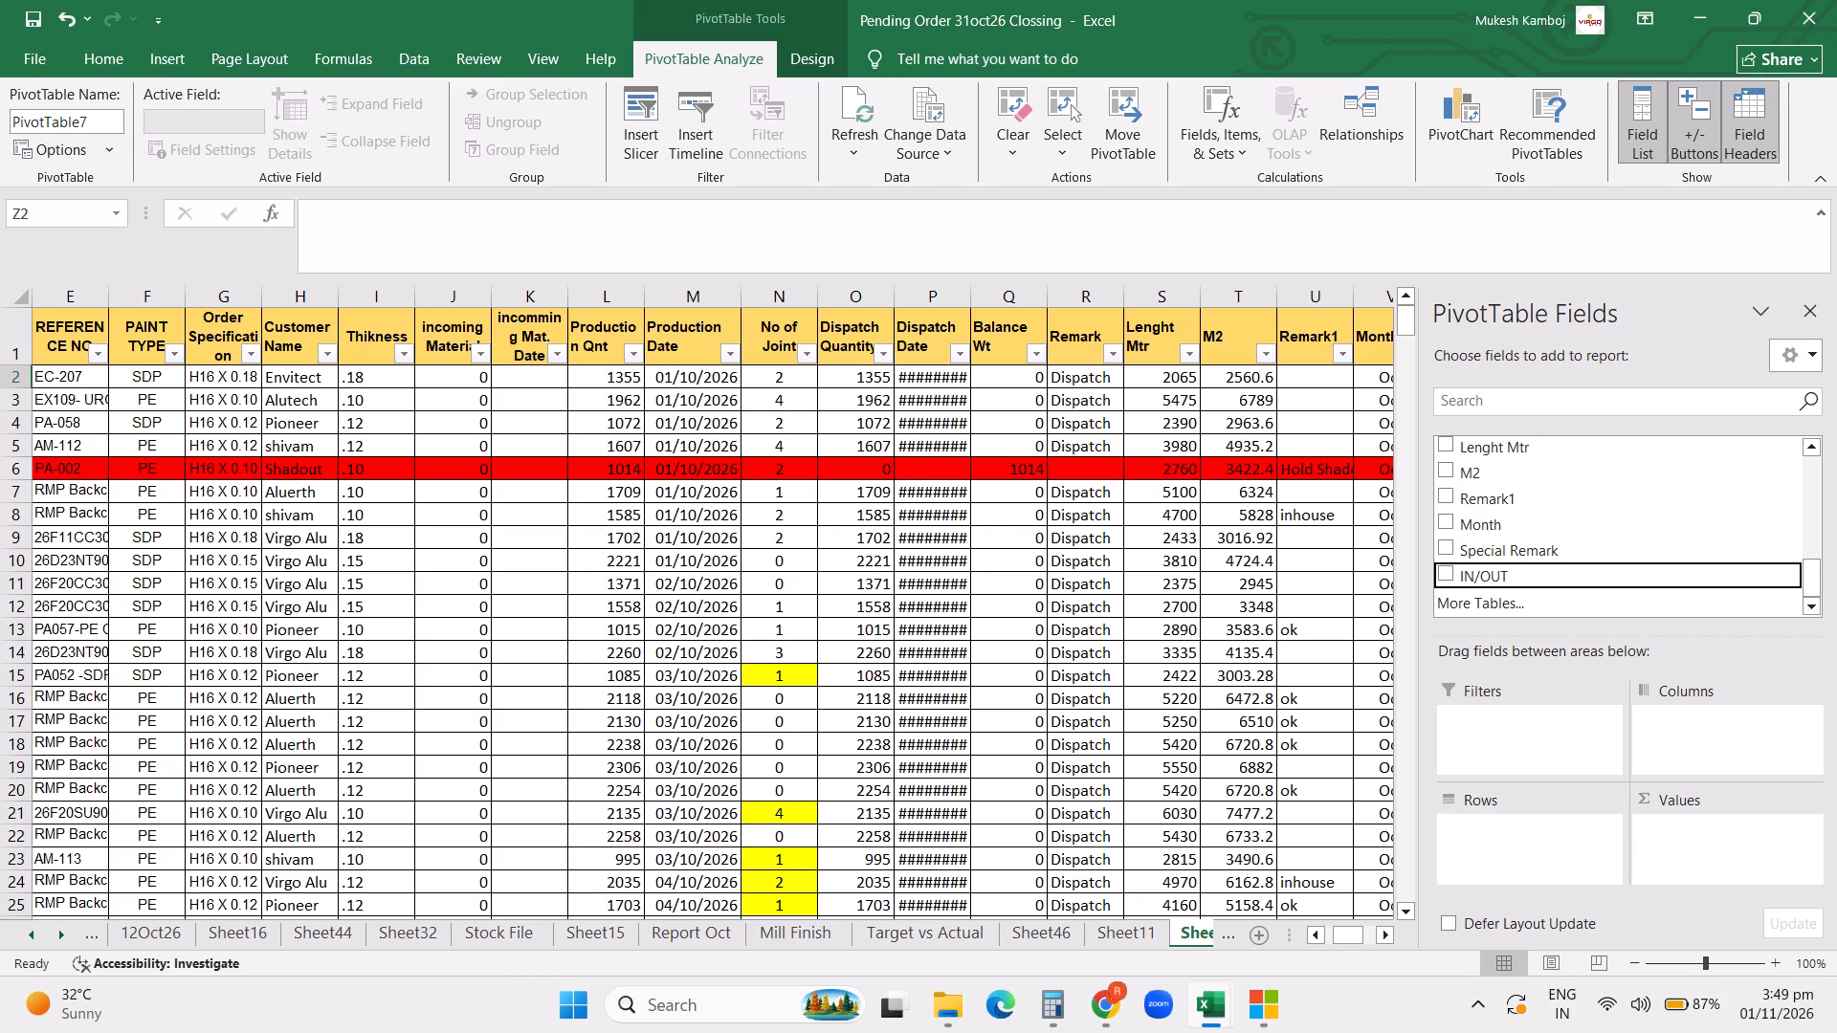
pyautogui.moveTo(1469, 780); pyautogui.dragTo(1494, 842)
pyautogui.click(1494, 842)
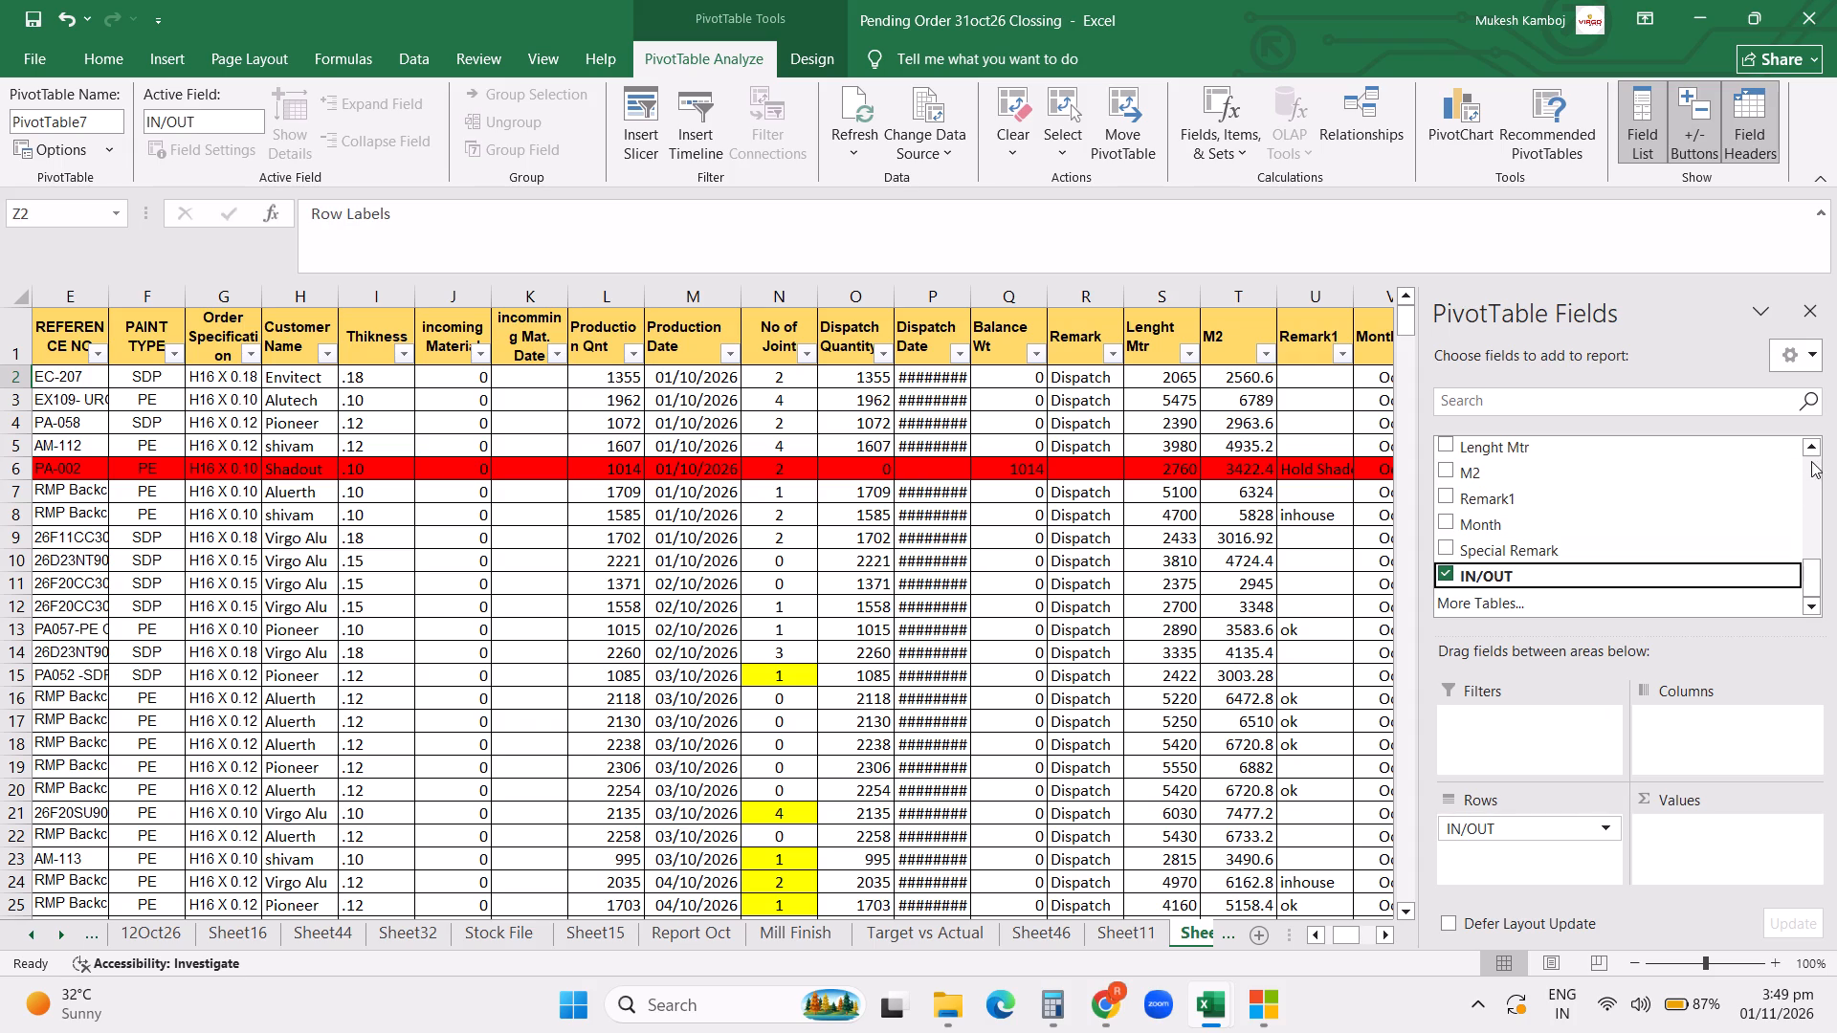
pyautogui.click(1818, 466)
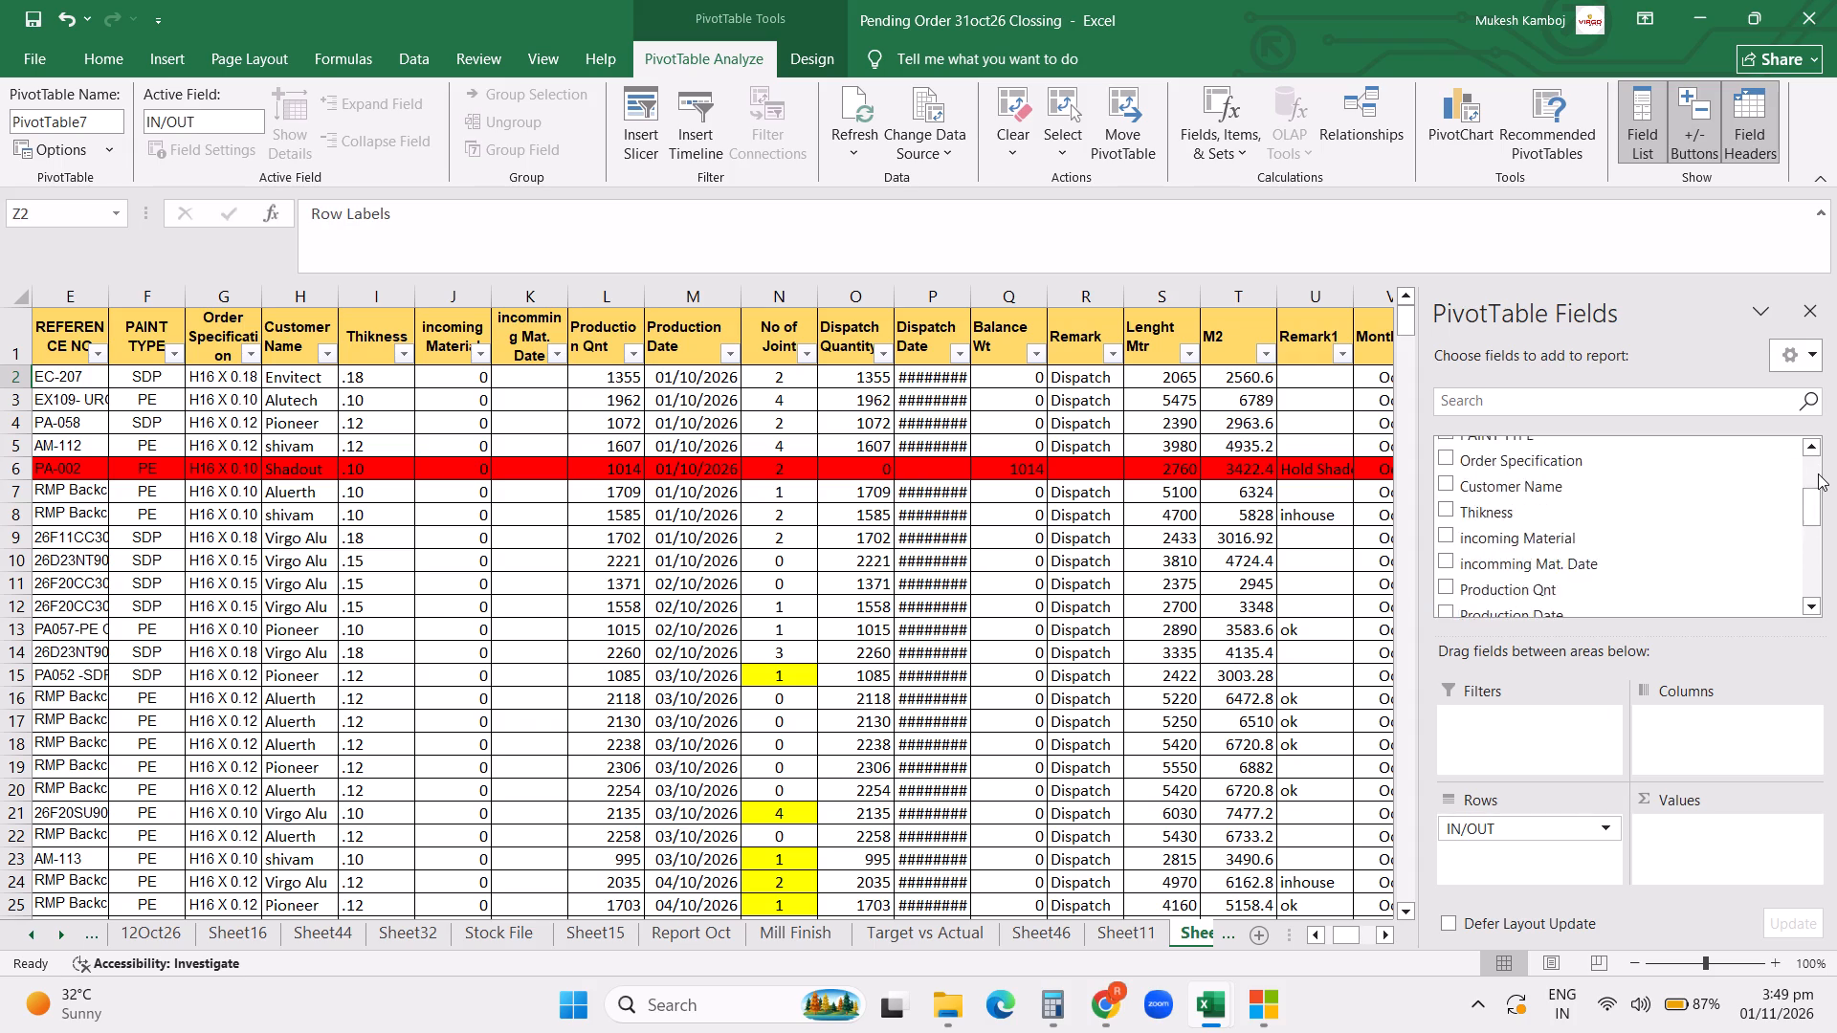
pyautogui.moveTo(1816, 499); pyautogui.dragTo(1815, 452)
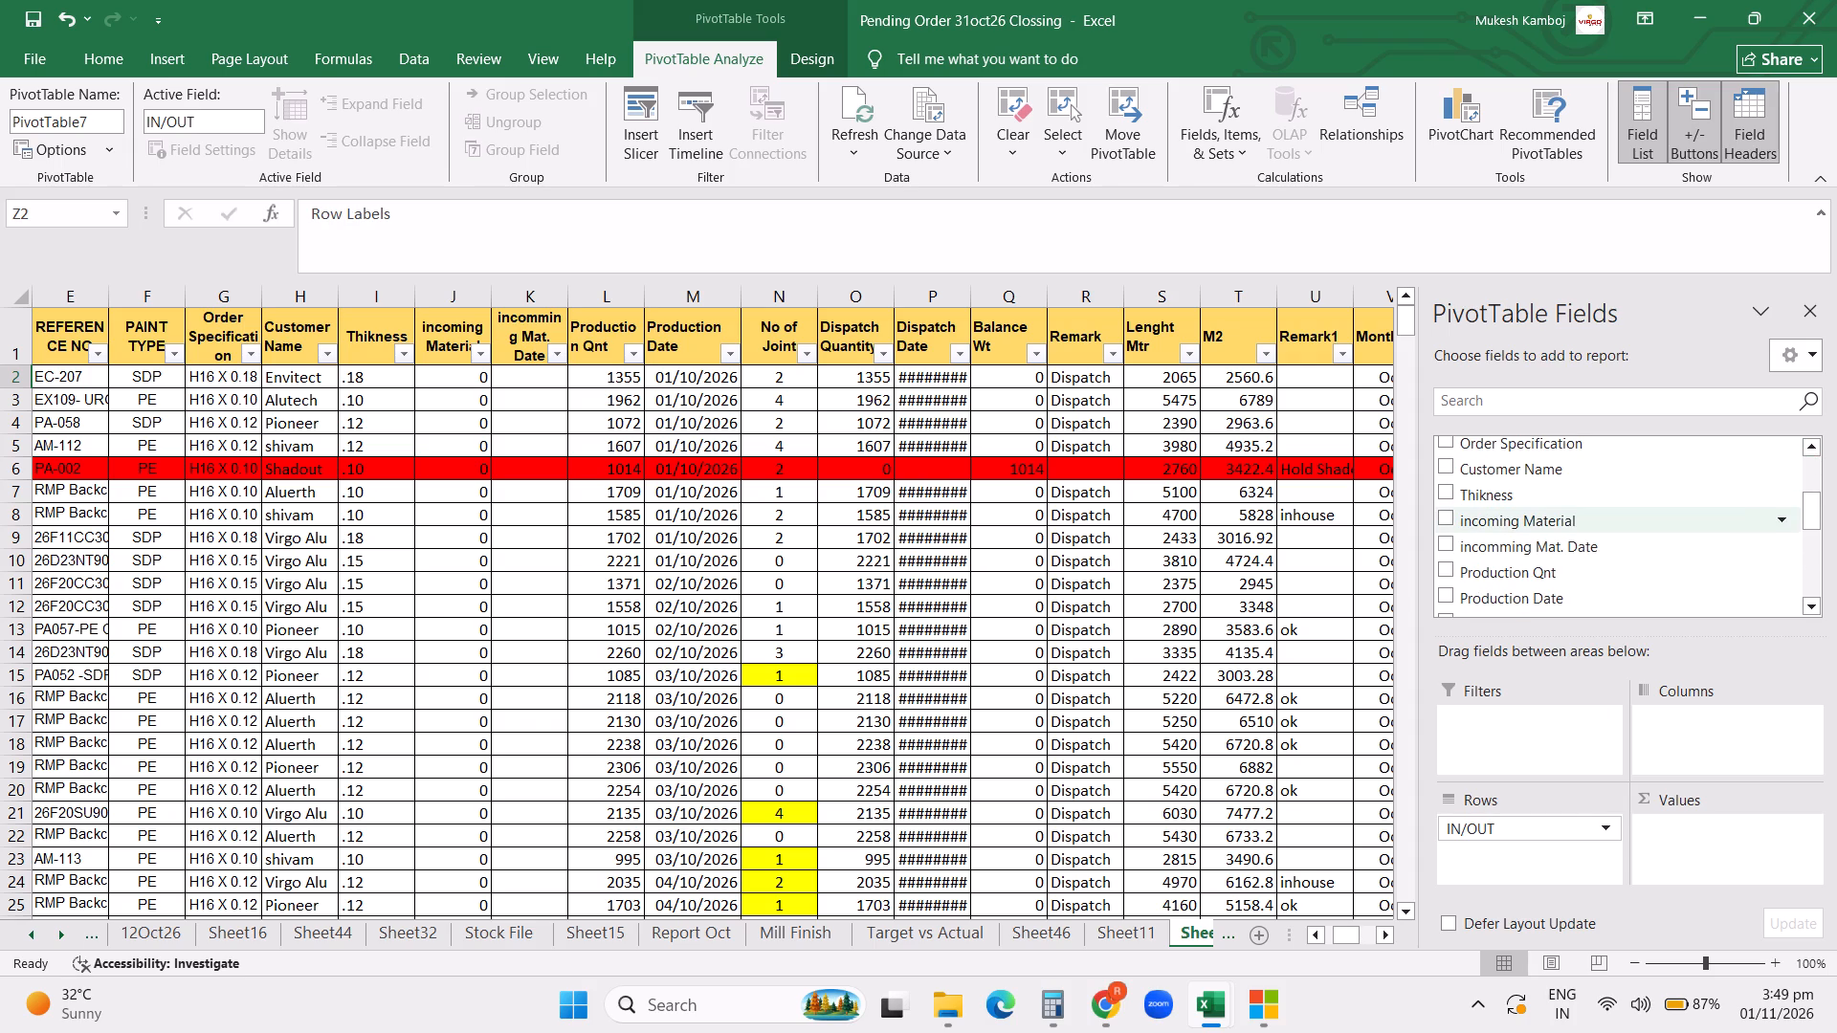
pyautogui.moveTo(1615, 571); pyautogui.dragTo(1693, 782)
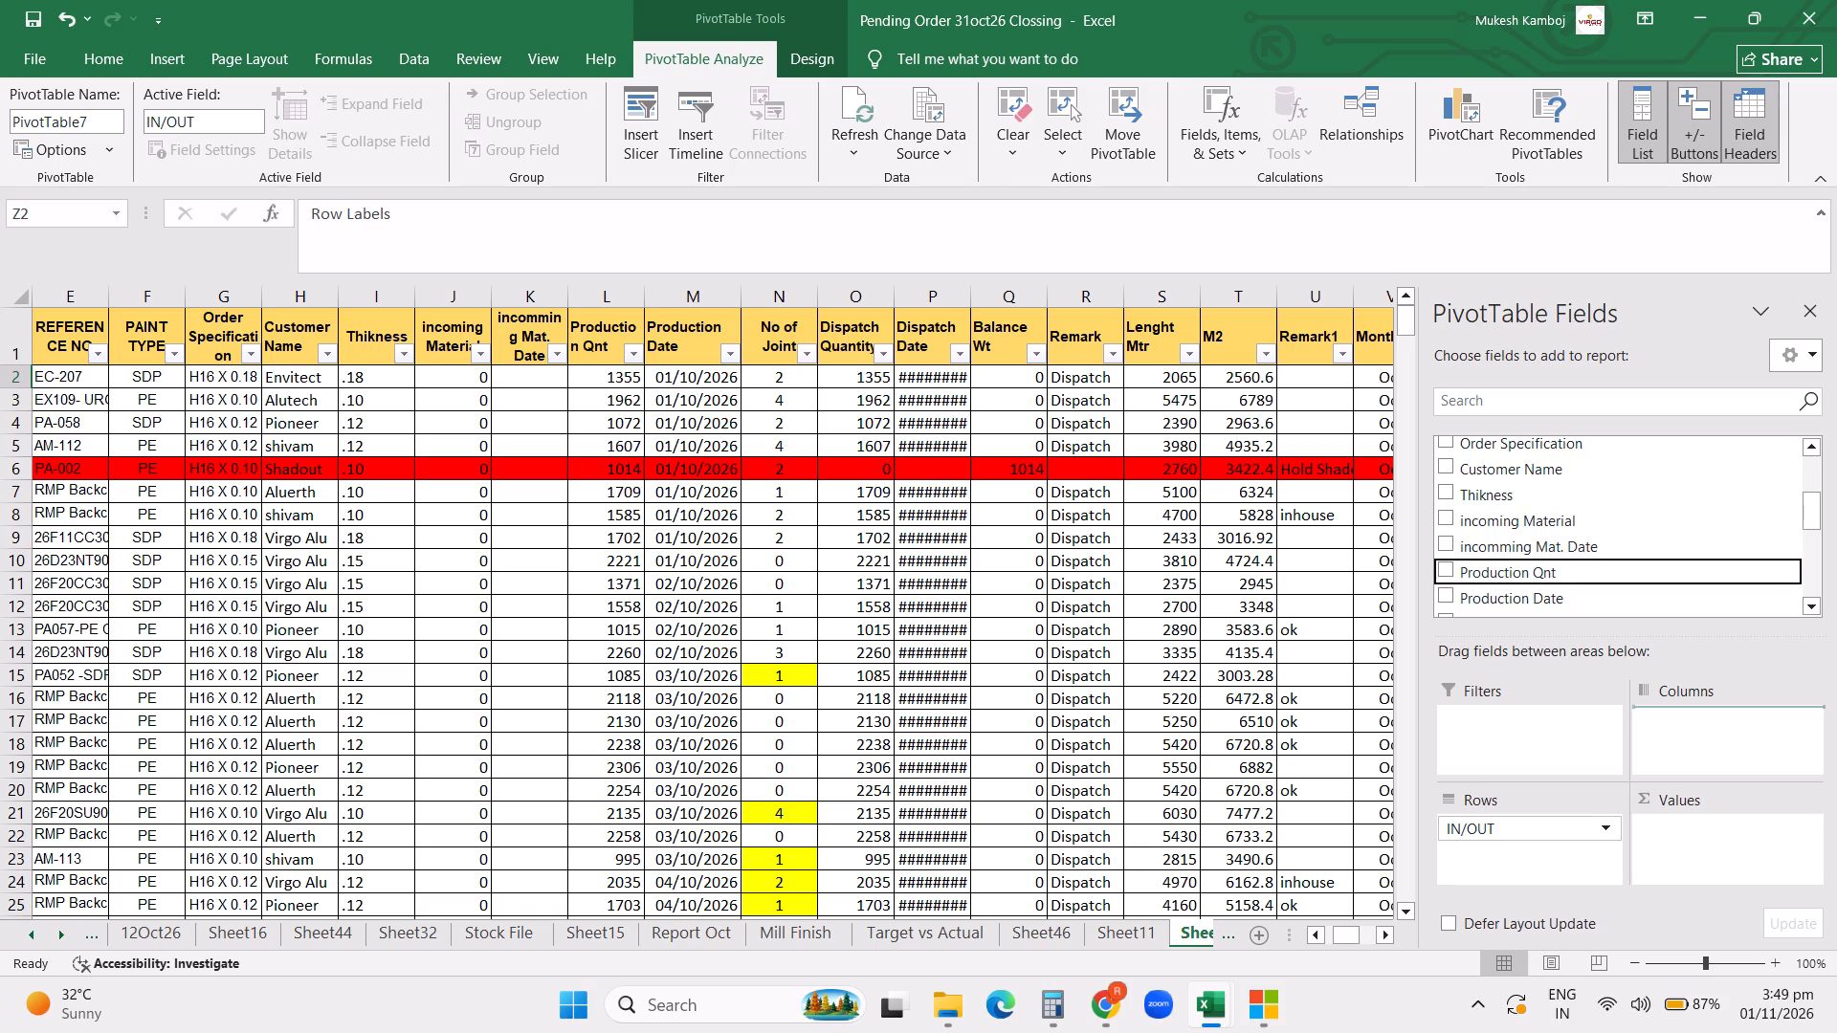
pyautogui.moveTo(1693, 782); pyautogui.dragTo(1684, 833)
# Apply all borders to the whole PivotTable range Z2:AA8, from the header row through the Grand Total row.
pyautogui.click(1280, 662)
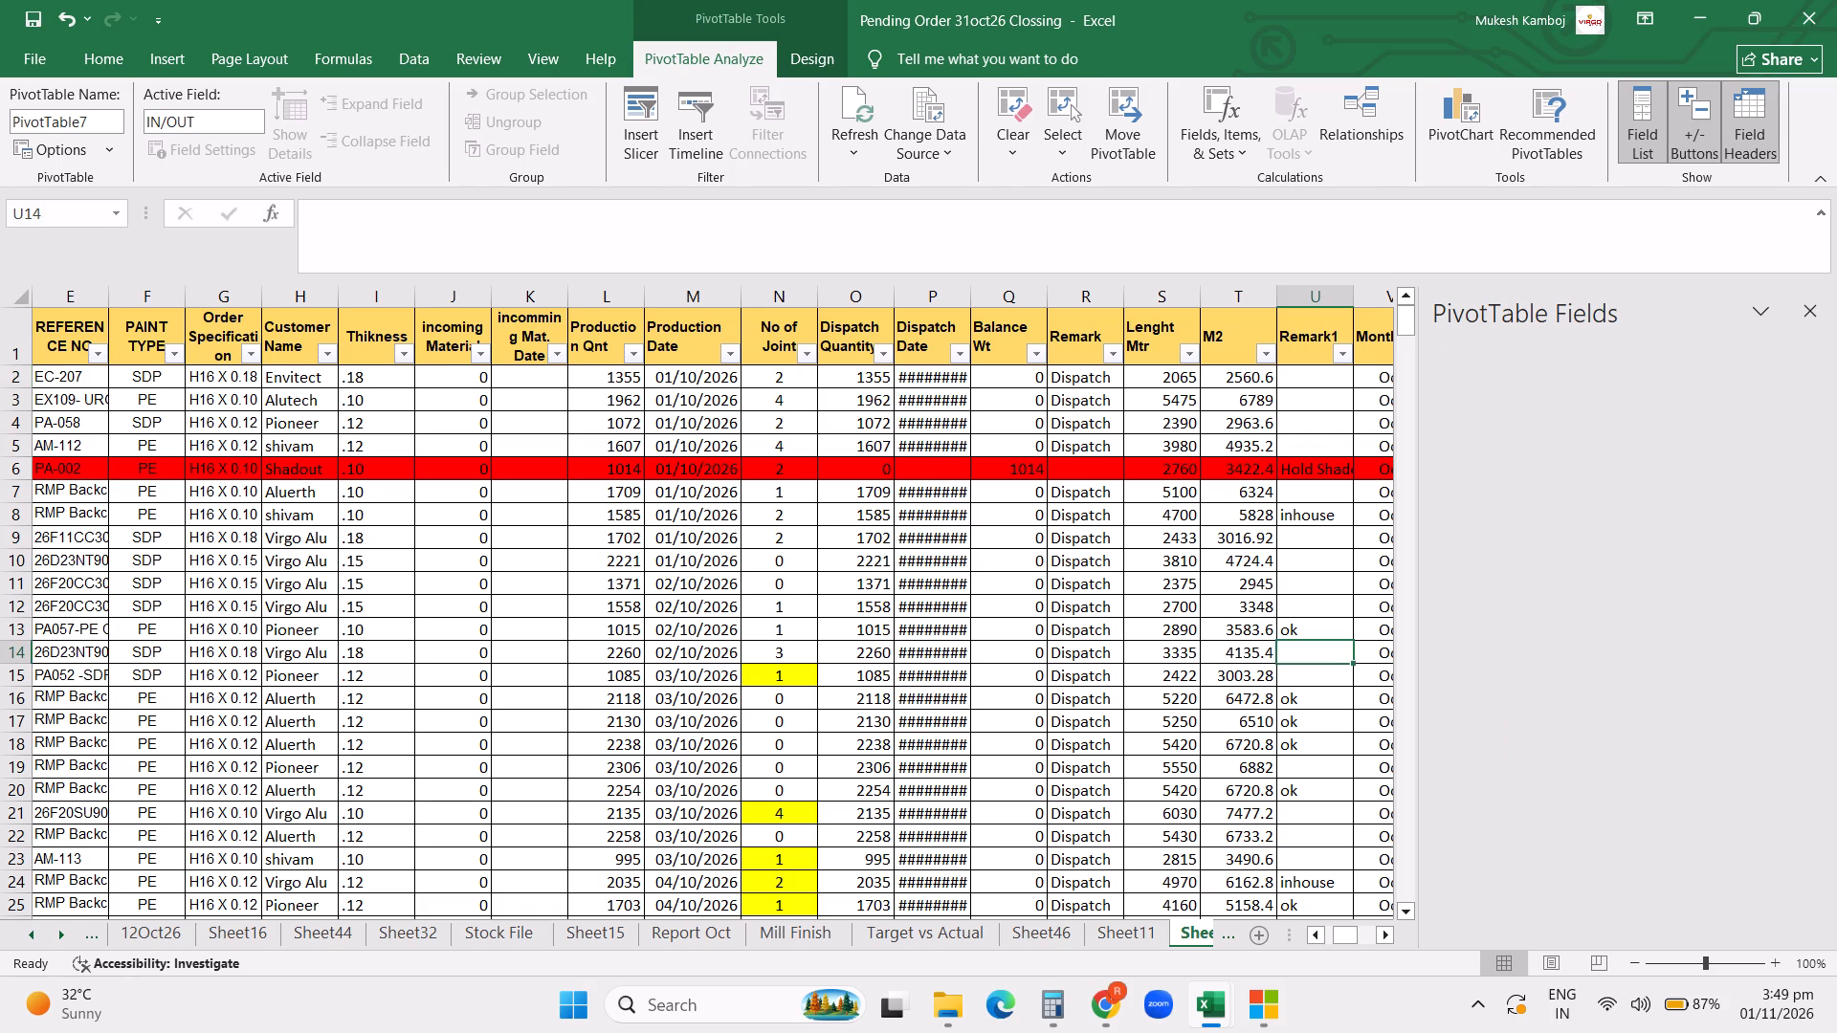
pyautogui.press('Right')
pyautogui.press('Right')
pyautogui.press('Right')
pyautogui.press('Right')
pyautogui.press('Right')
pyautogui.press('Right')
pyautogui.press('Right')
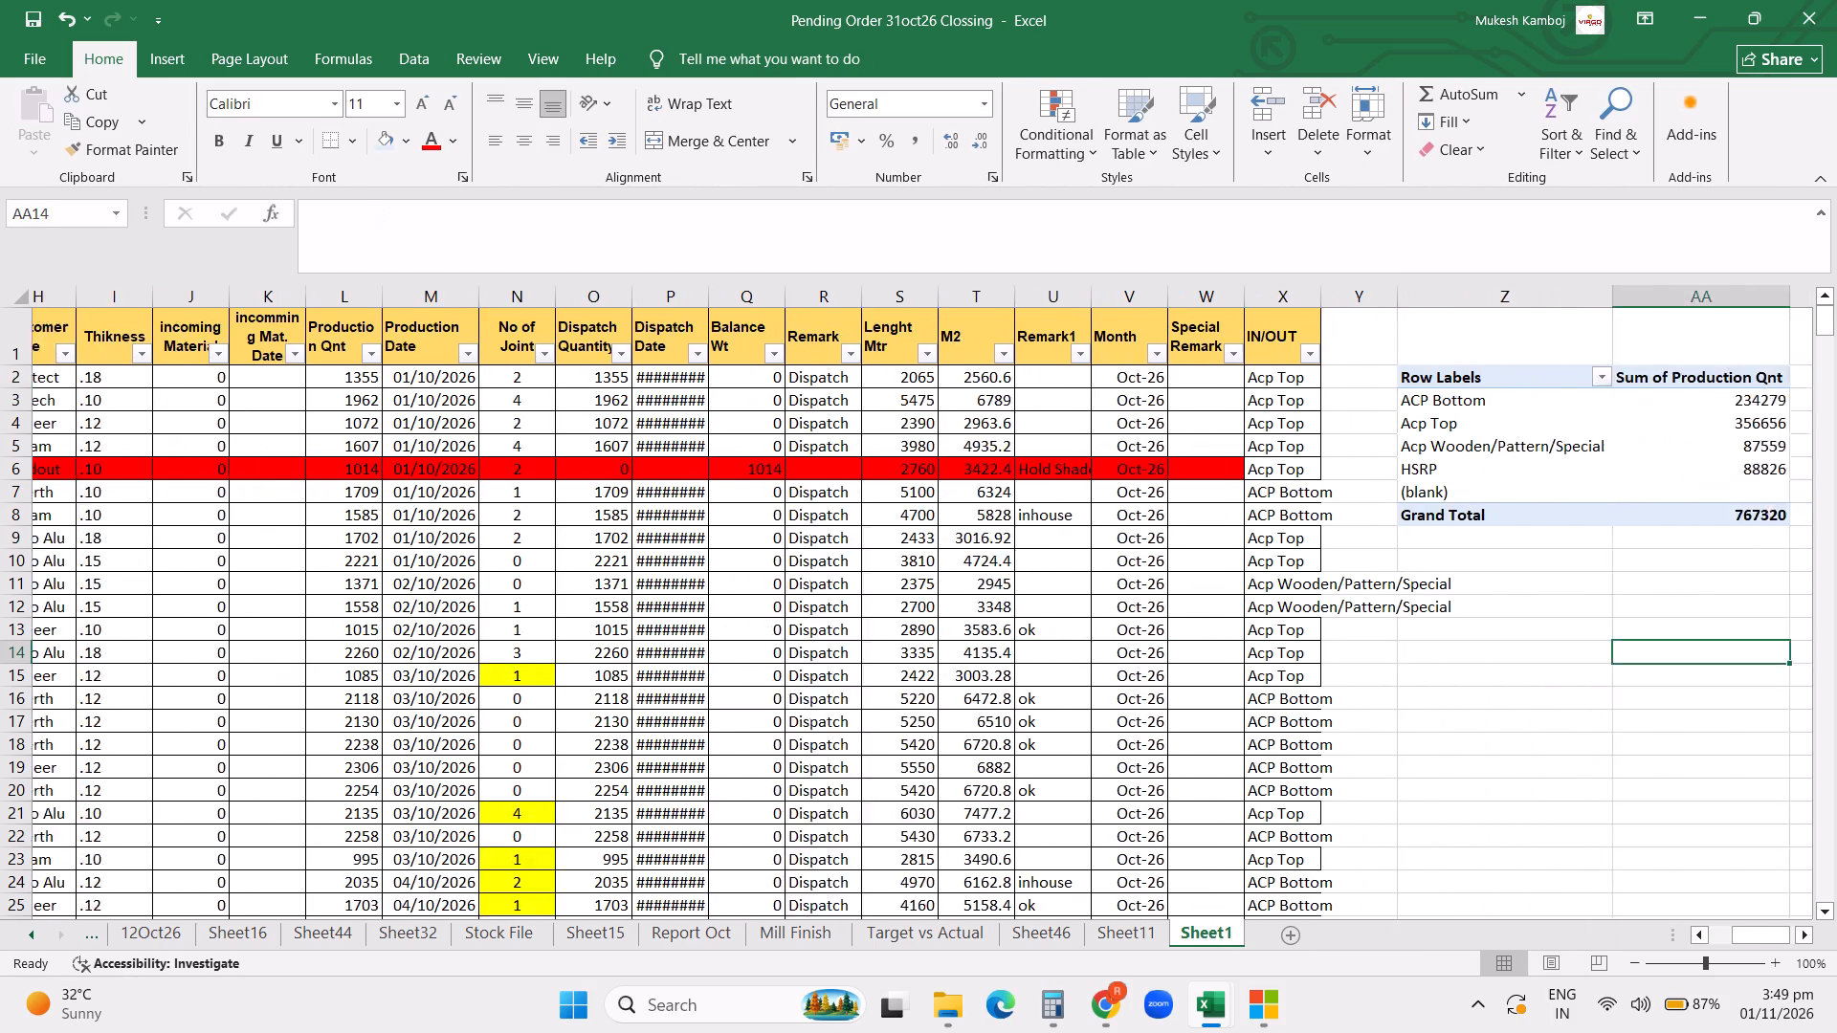
pyautogui.press('Right')
pyautogui.click(1410, 577)
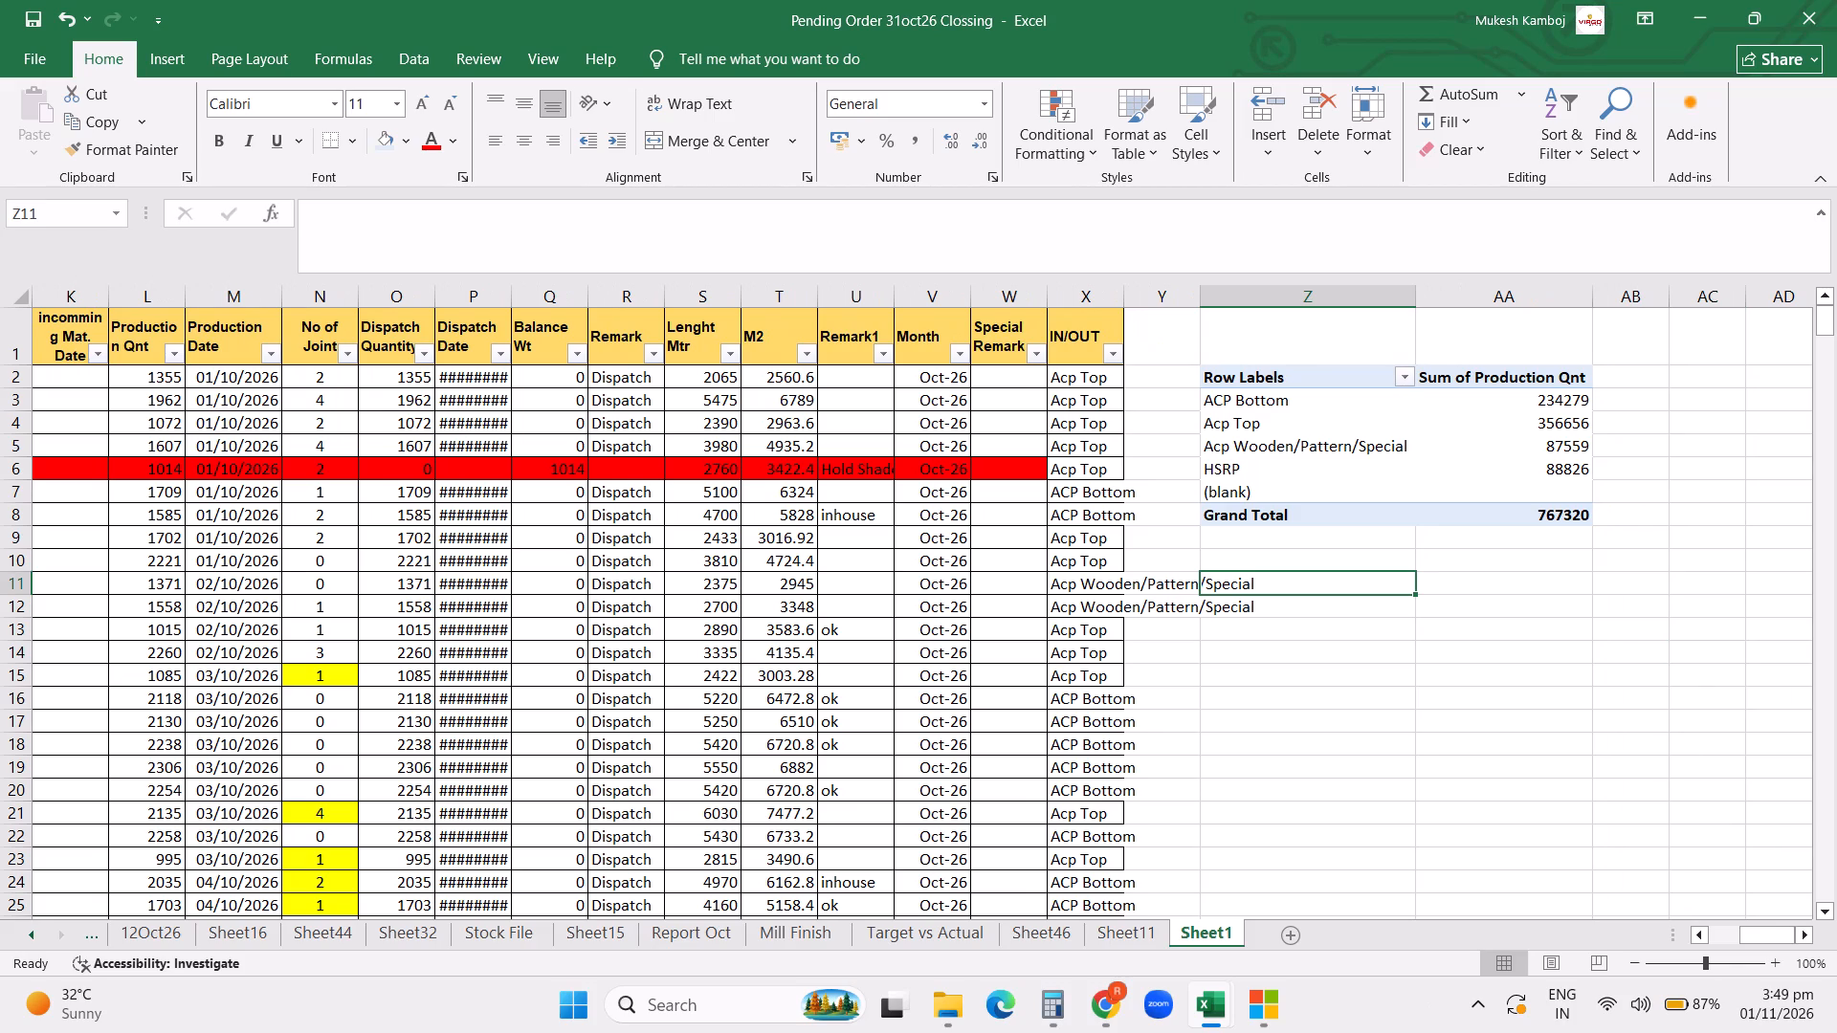
pyautogui.moveTo(1366, 376); pyautogui.dragTo(1540, 505)
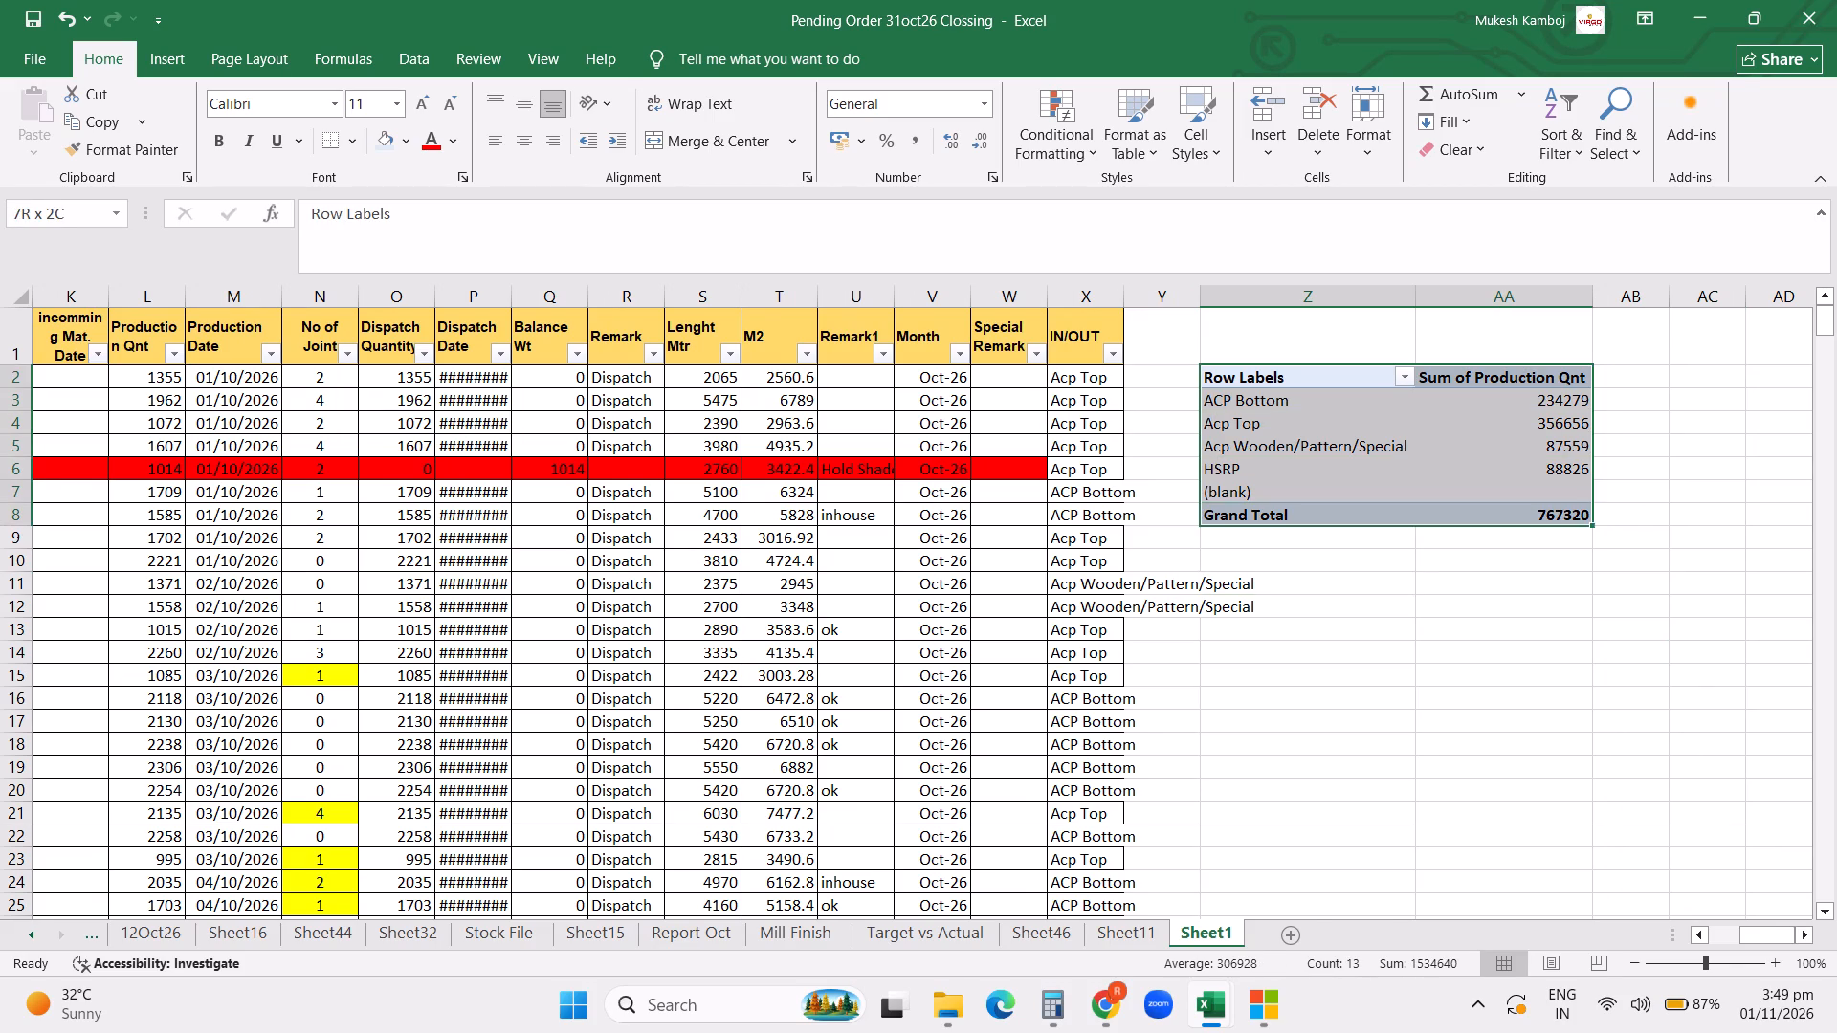
pyautogui.moveTo(1540, 505); pyautogui.dragTo(1540, 506)
pyautogui.click(420, 65)
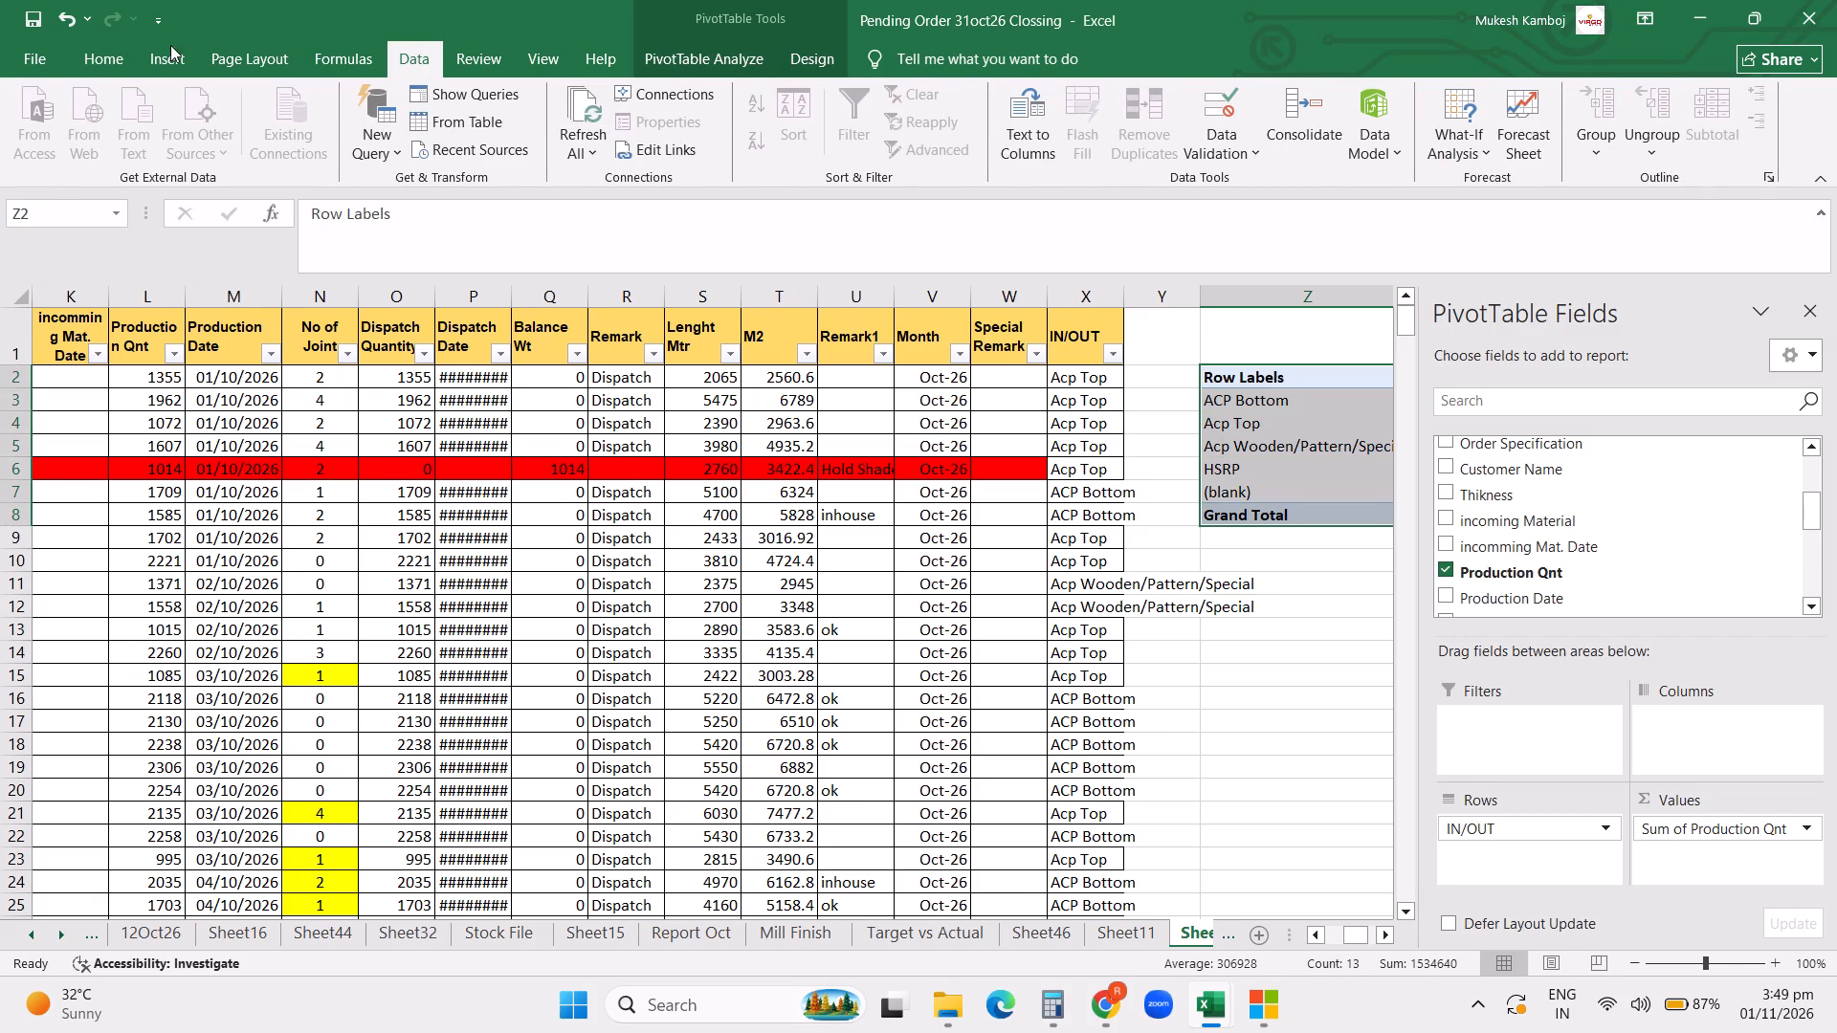
pyautogui.click(114, 55)
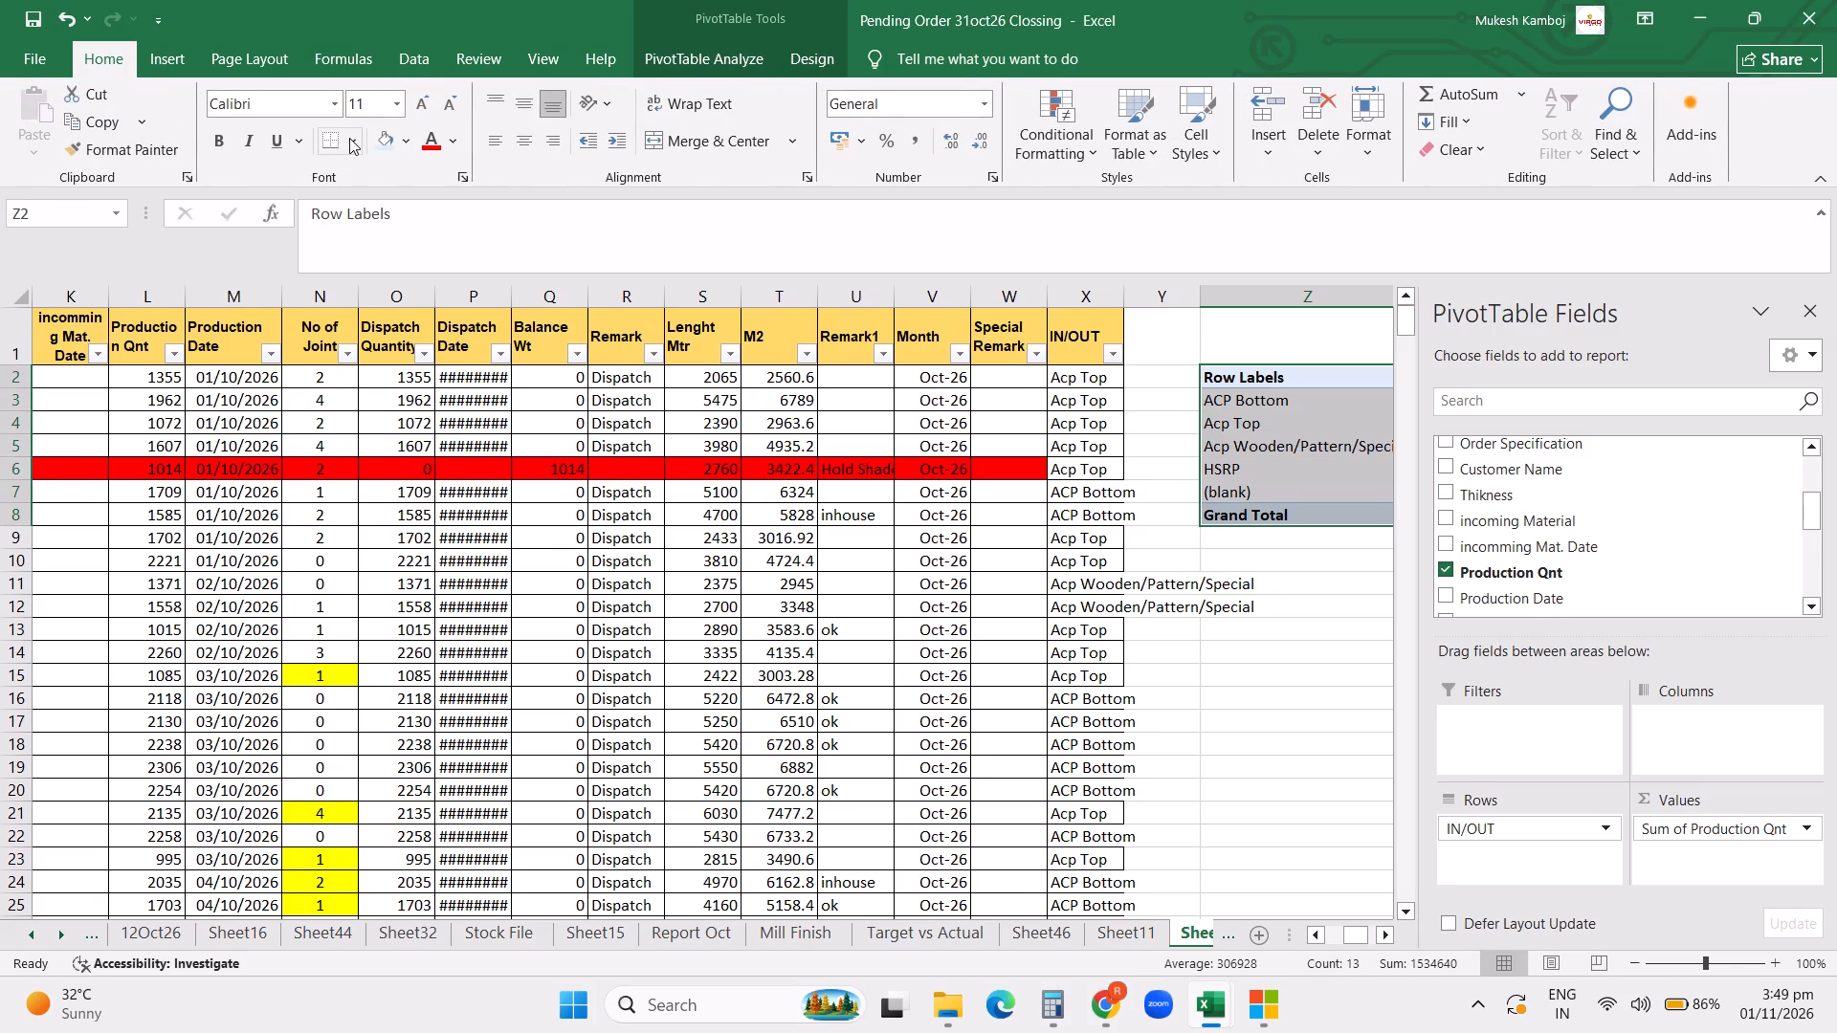
pyautogui.click(350, 138)
pyautogui.click(339, 345)
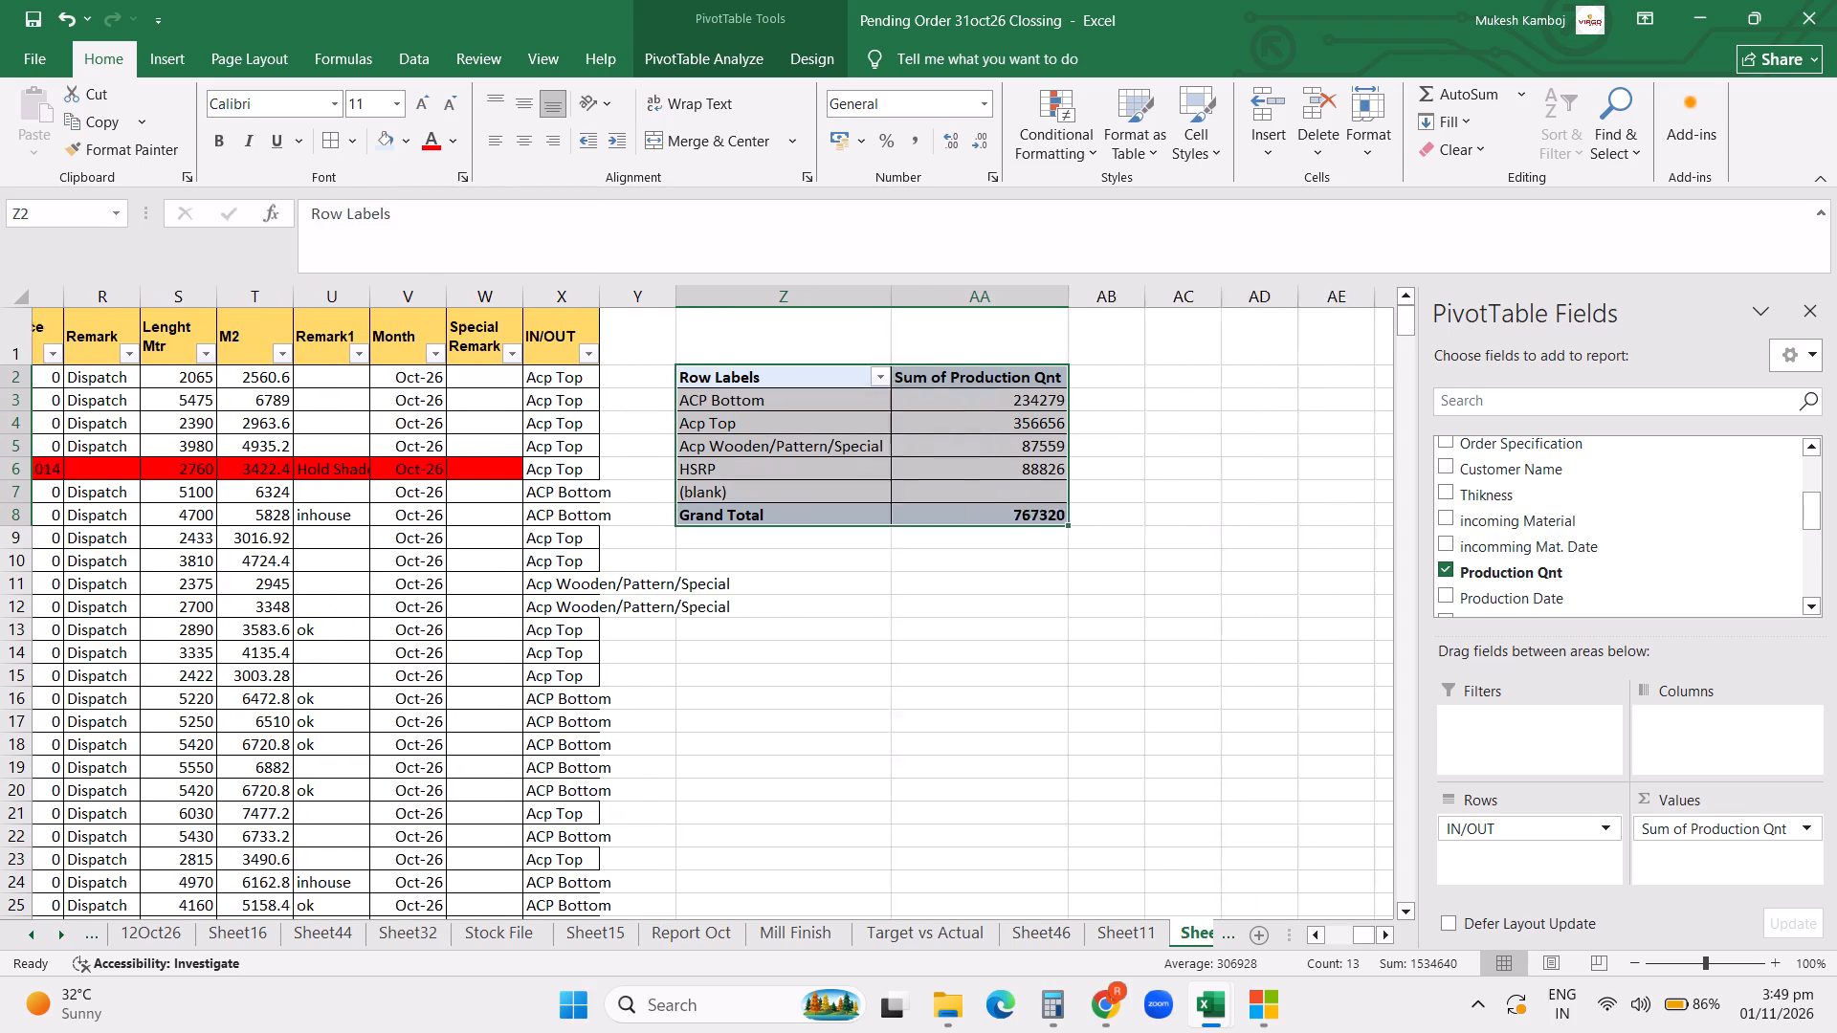
# Filter the PivotTable's IN/OUT row labels to exclude the (blank) item.
pyautogui.moveTo(718, 490); pyautogui.dragTo(996, 493)
pyautogui.rightClick(996, 493)
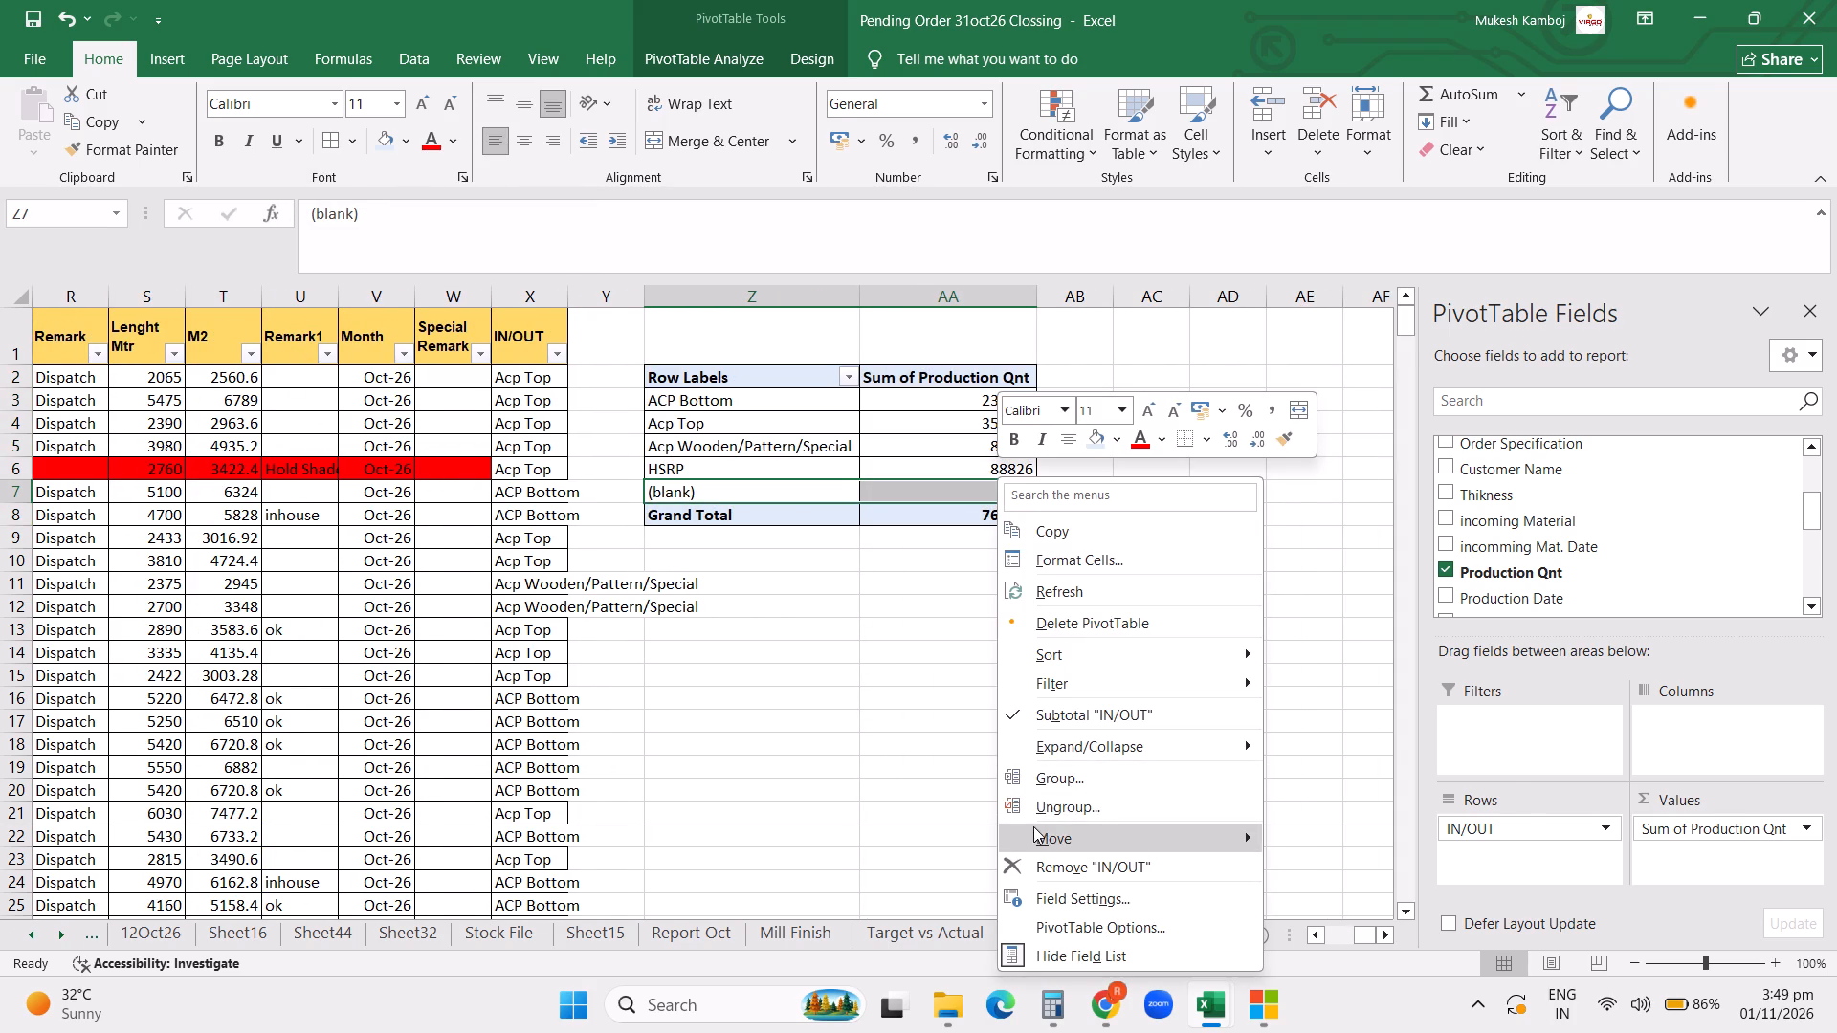
pyautogui.click(853, 372)
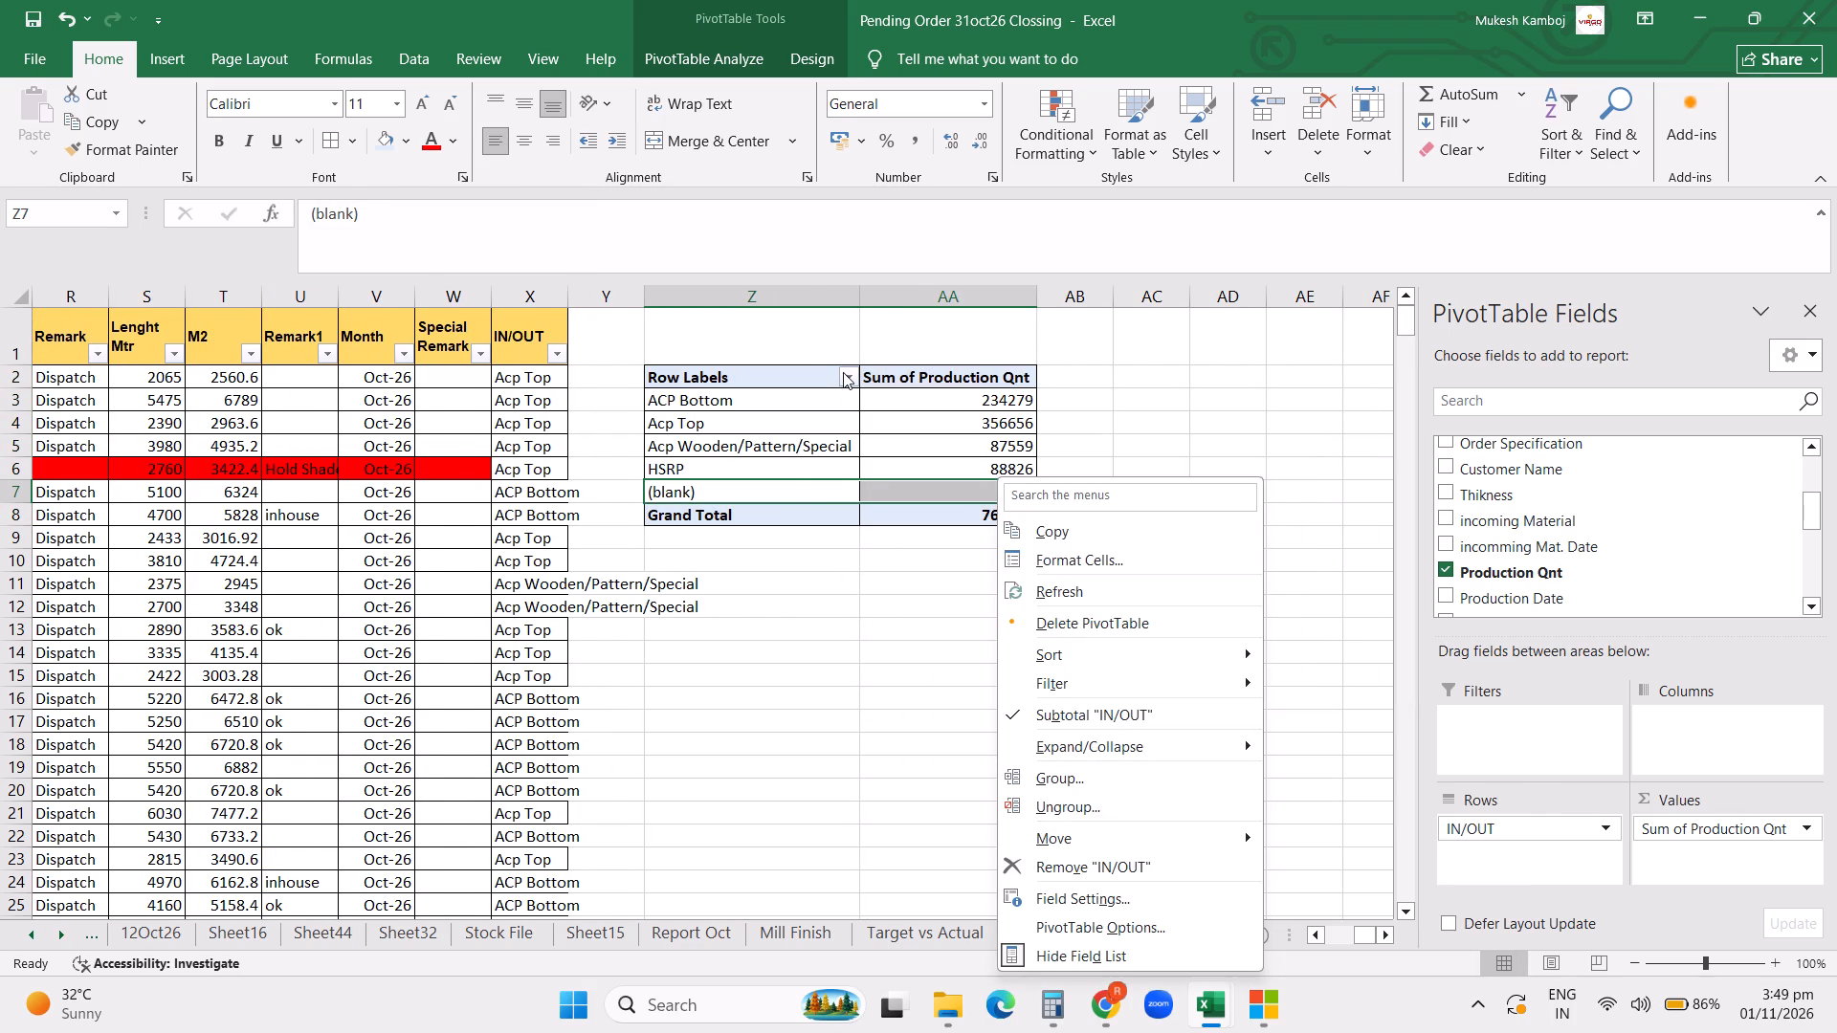
pyautogui.click(843, 372)
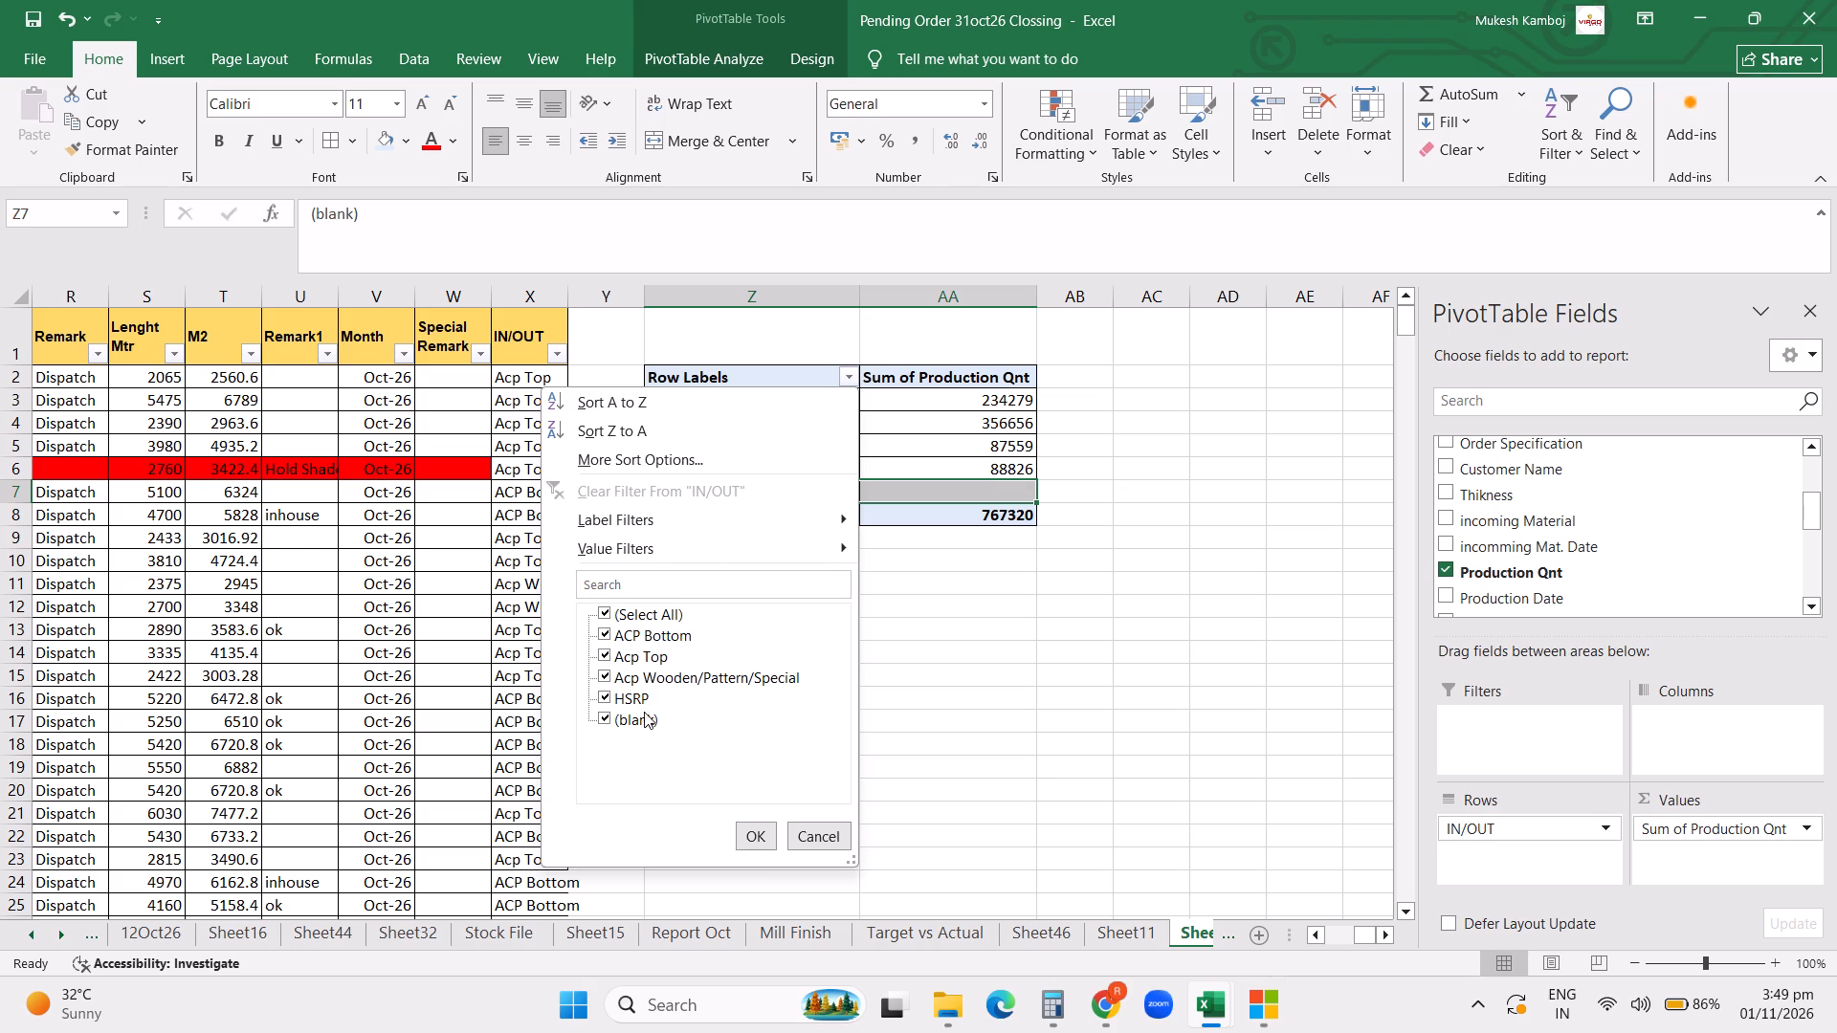
pyautogui.click(645, 718)
pyautogui.click(606, 718)
pyautogui.click(745, 832)
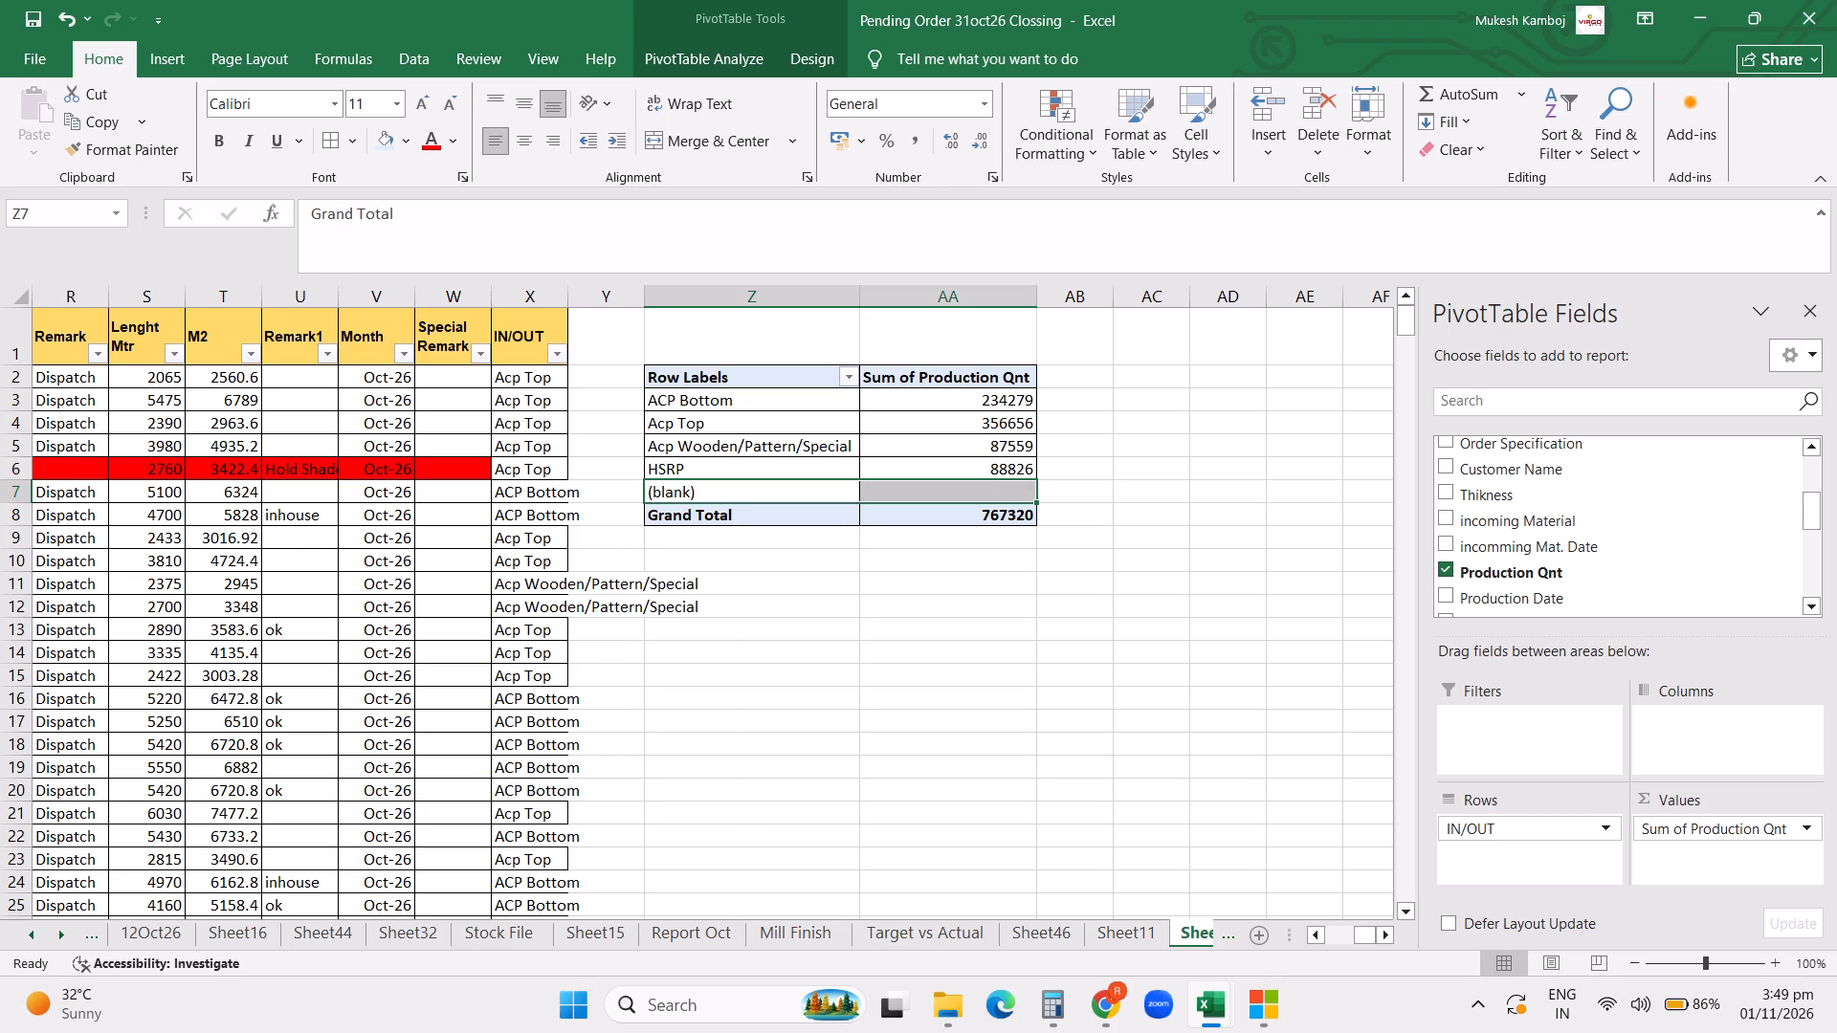
# Select the filtered PivotTable range Z2:AA6, from the header row through the HSRP row.
pyautogui.moveTo(801, 381); pyautogui.dragTo(931, 478)
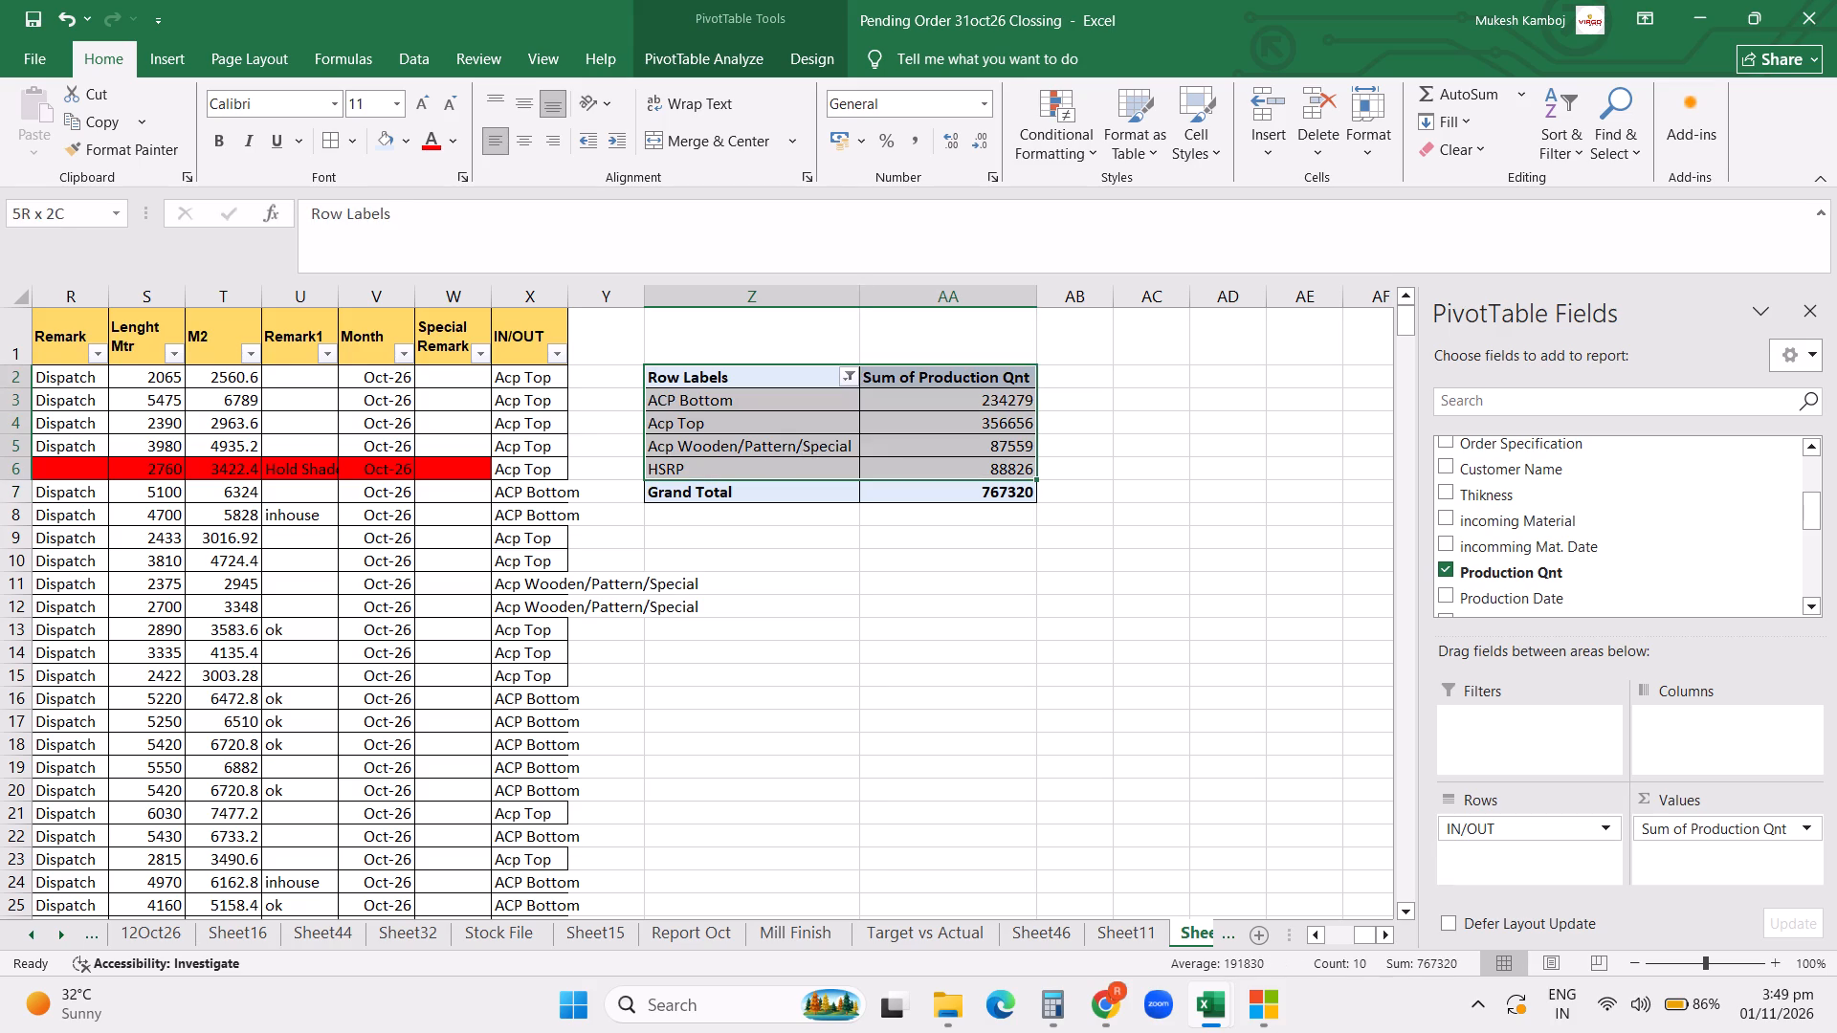
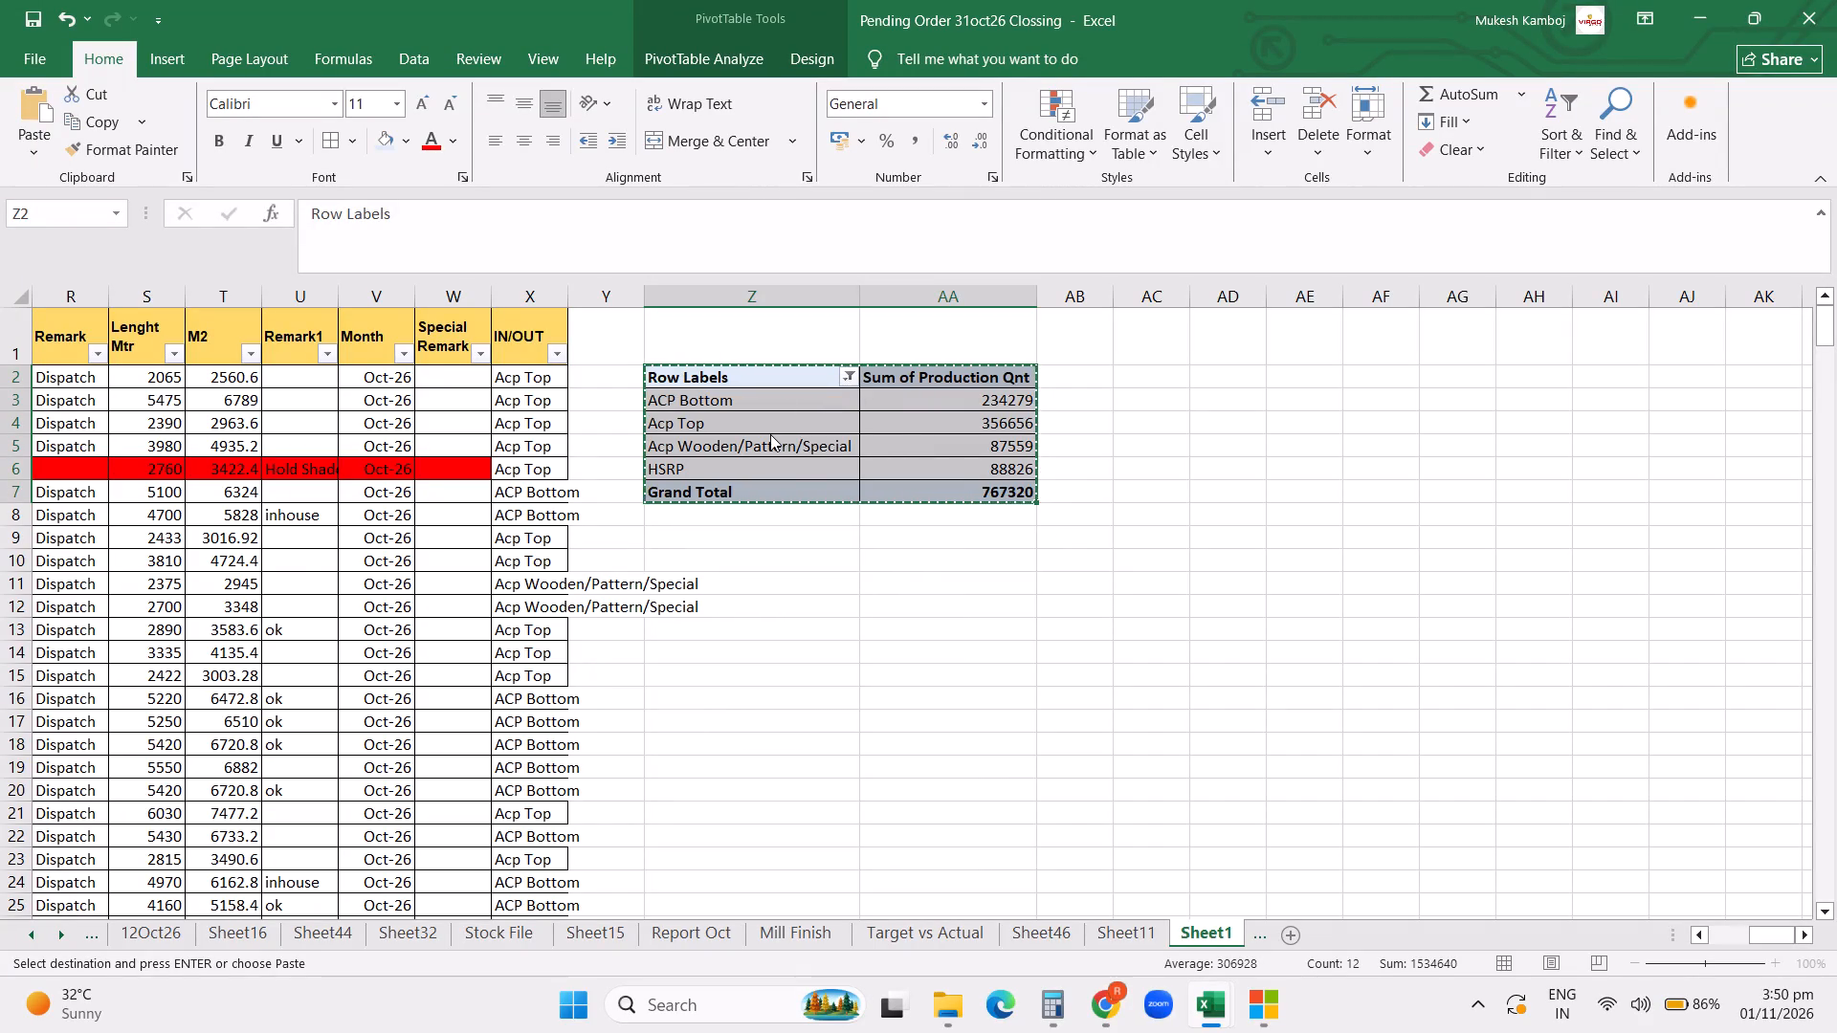
# Save the workbook with the bordered PivotTable.
pyautogui.hotkey('ctrl', 's')
pyautogui.tripleClick(770, 434)
pyautogui.tripleClick(770, 434)
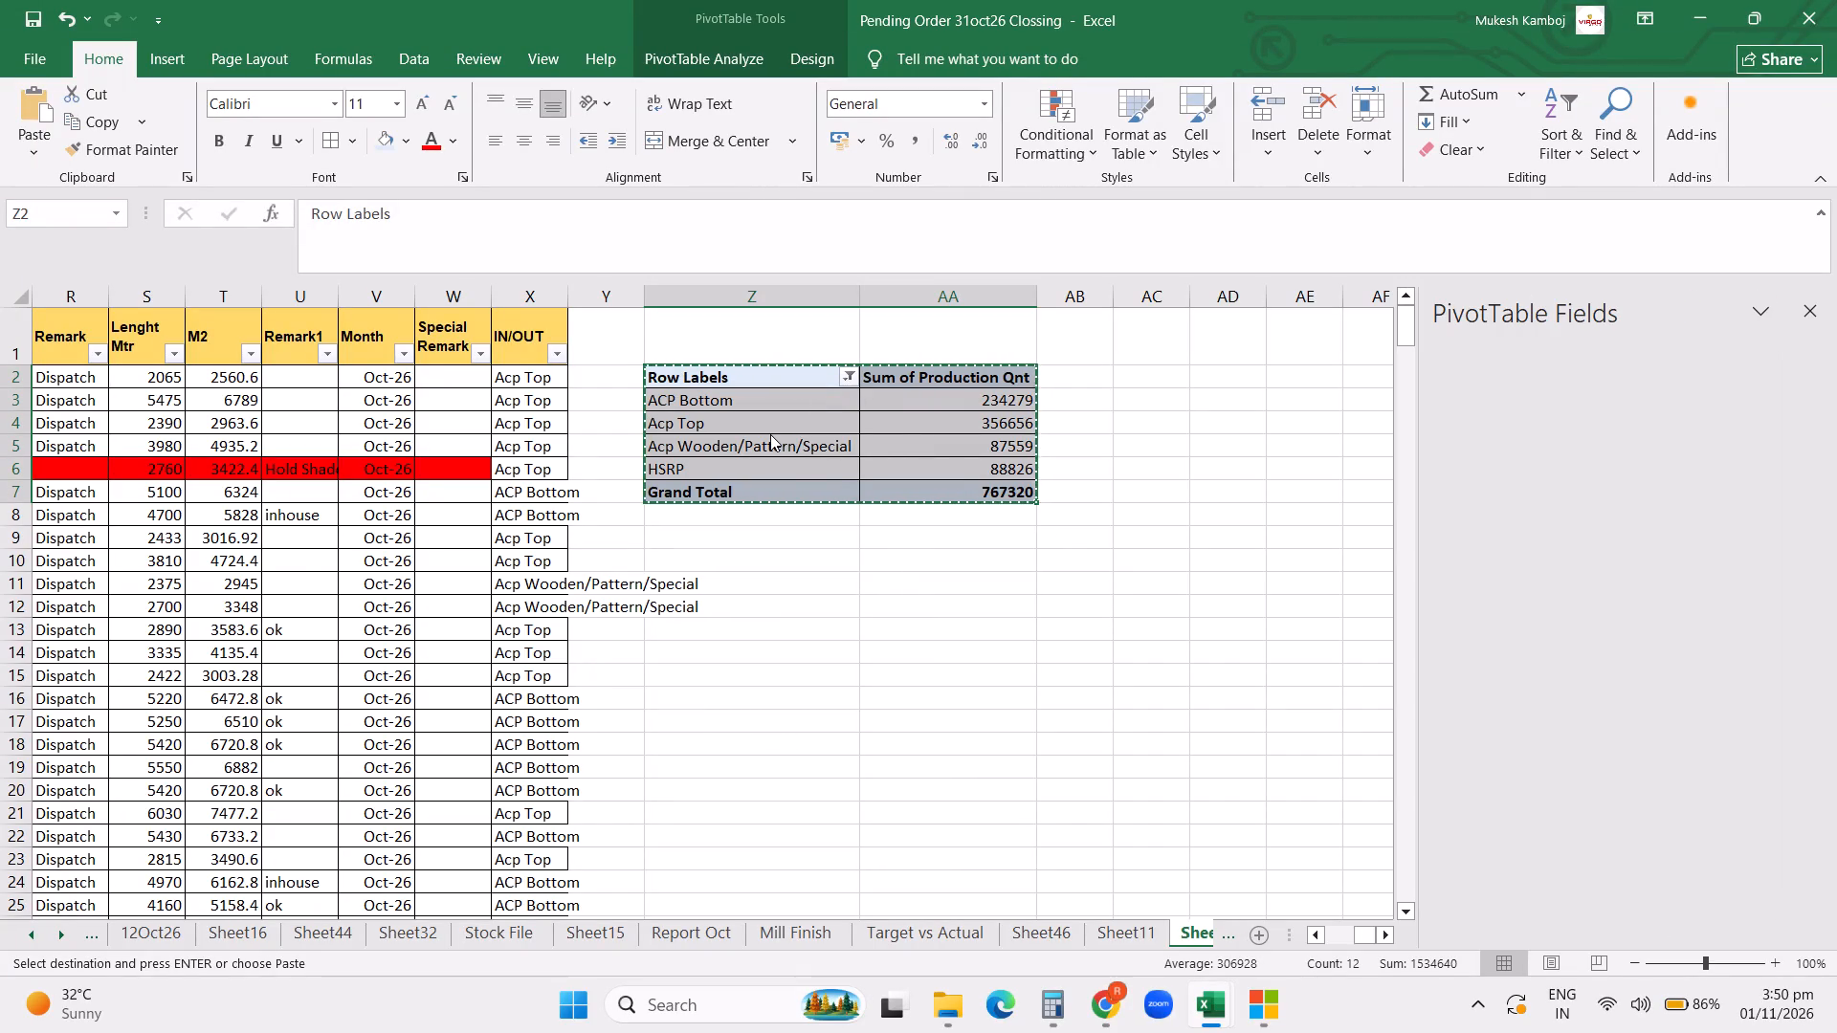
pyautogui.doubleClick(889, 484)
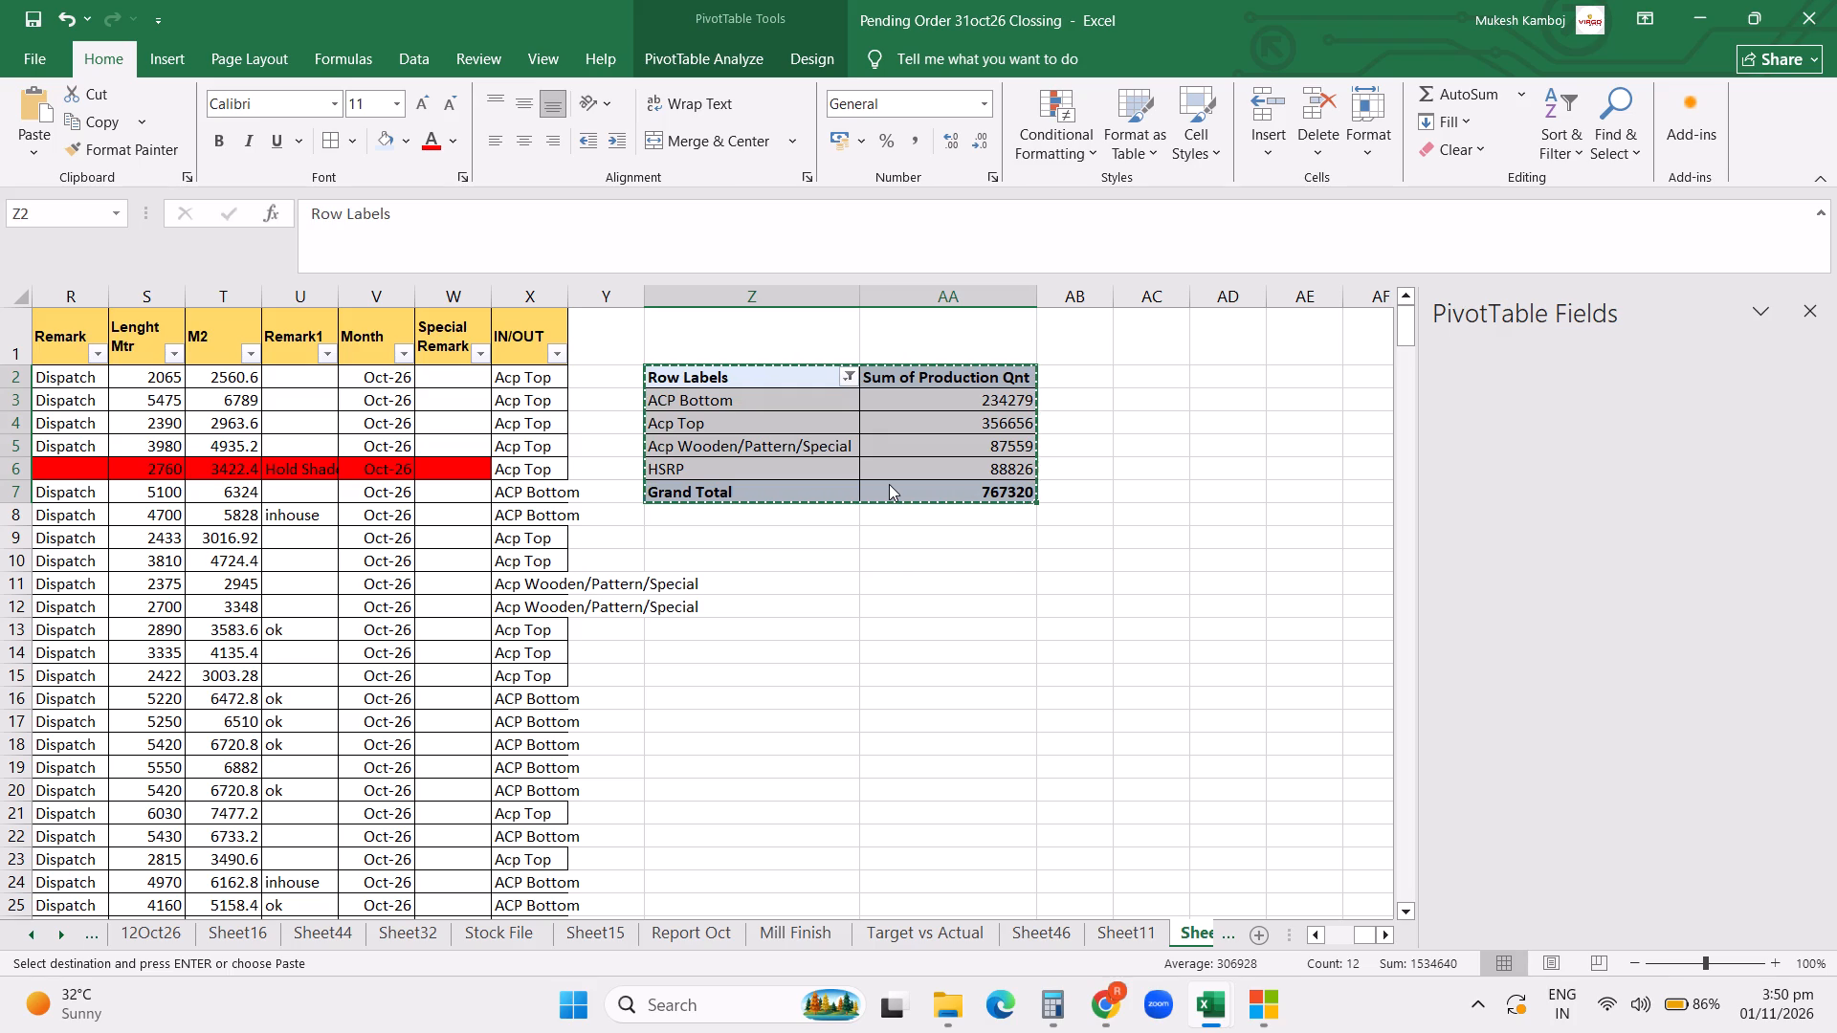
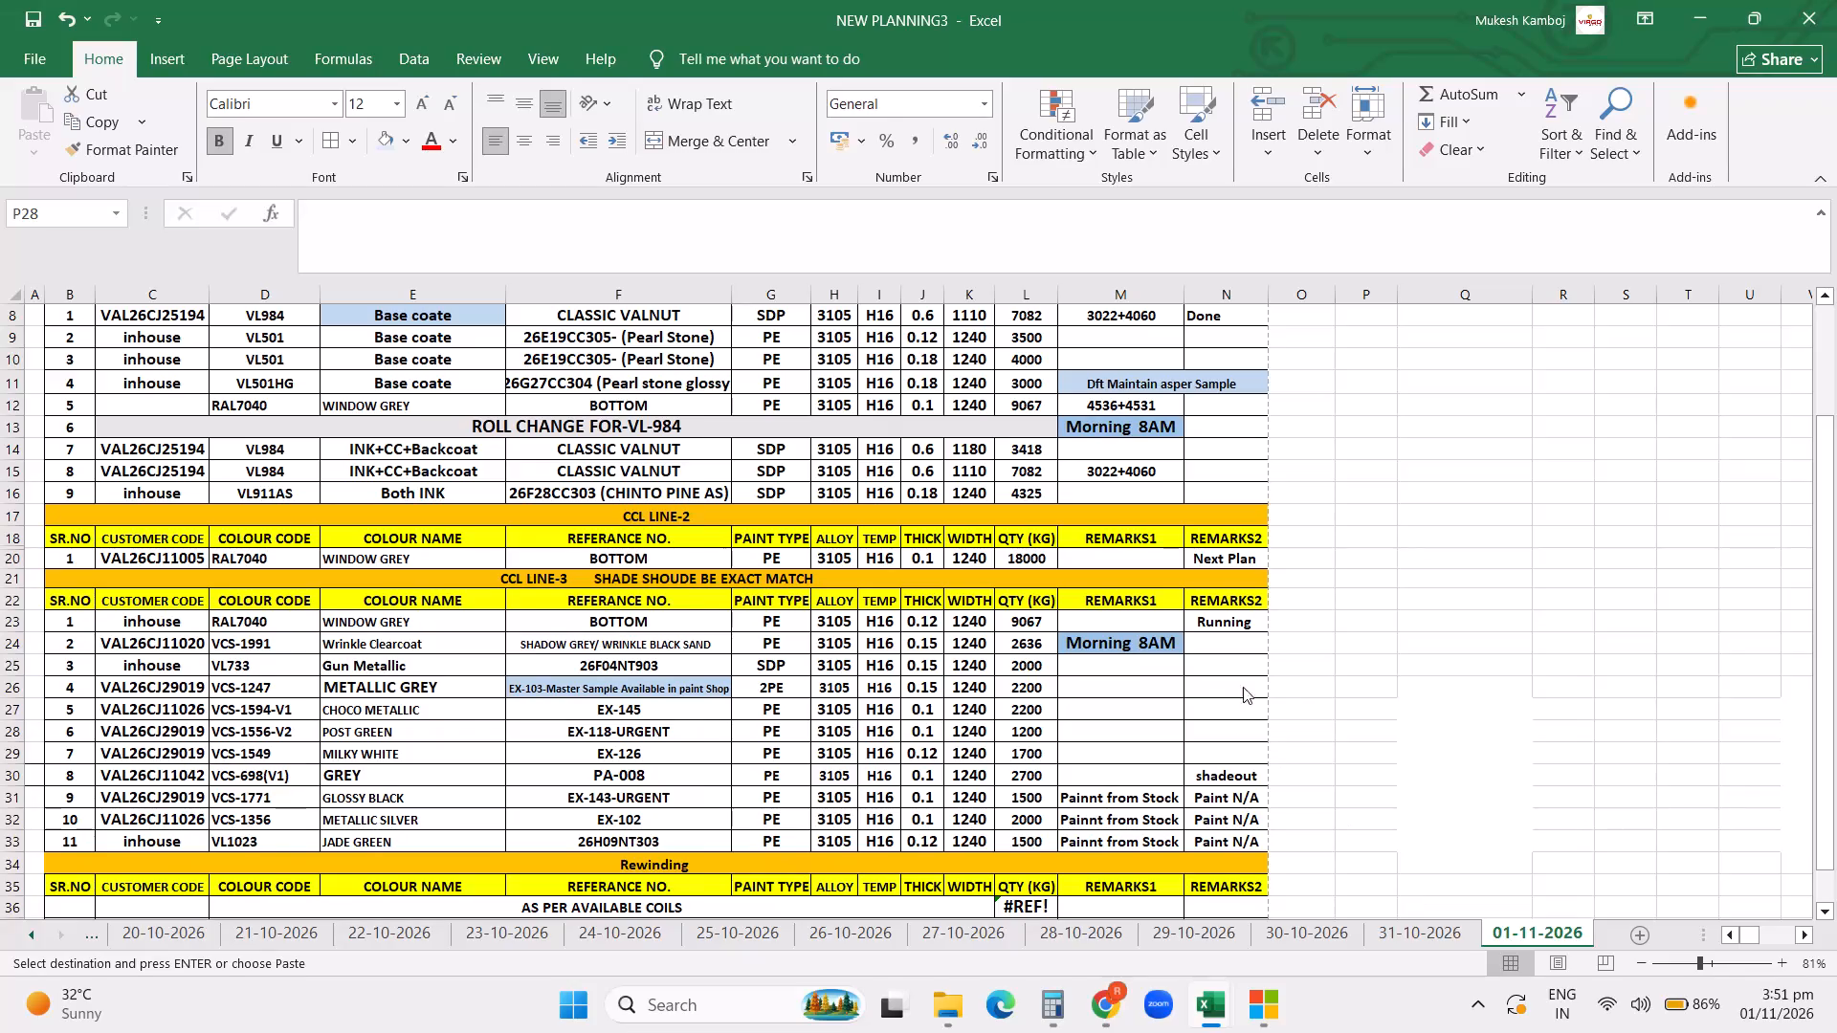
# Save the NEW PLANNING3 workbook.
pyautogui.moveTo(1243, 687); pyautogui.dragTo(1244, 671)
pyautogui.tripleClick(1244, 671)
pyautogui.hotkey('ctrl', 's')
pyautogui.hotkey('ctrl', 's')
pyautogui.hotkey('ctrl', 's')
pyautogui.hotkey('ctrl', 's')
pyautogui.hotkey('ctrl', 's')
pyautogui.hotkey('ctrl', 's')
pyautogui.hotkey('ctrl', 's')
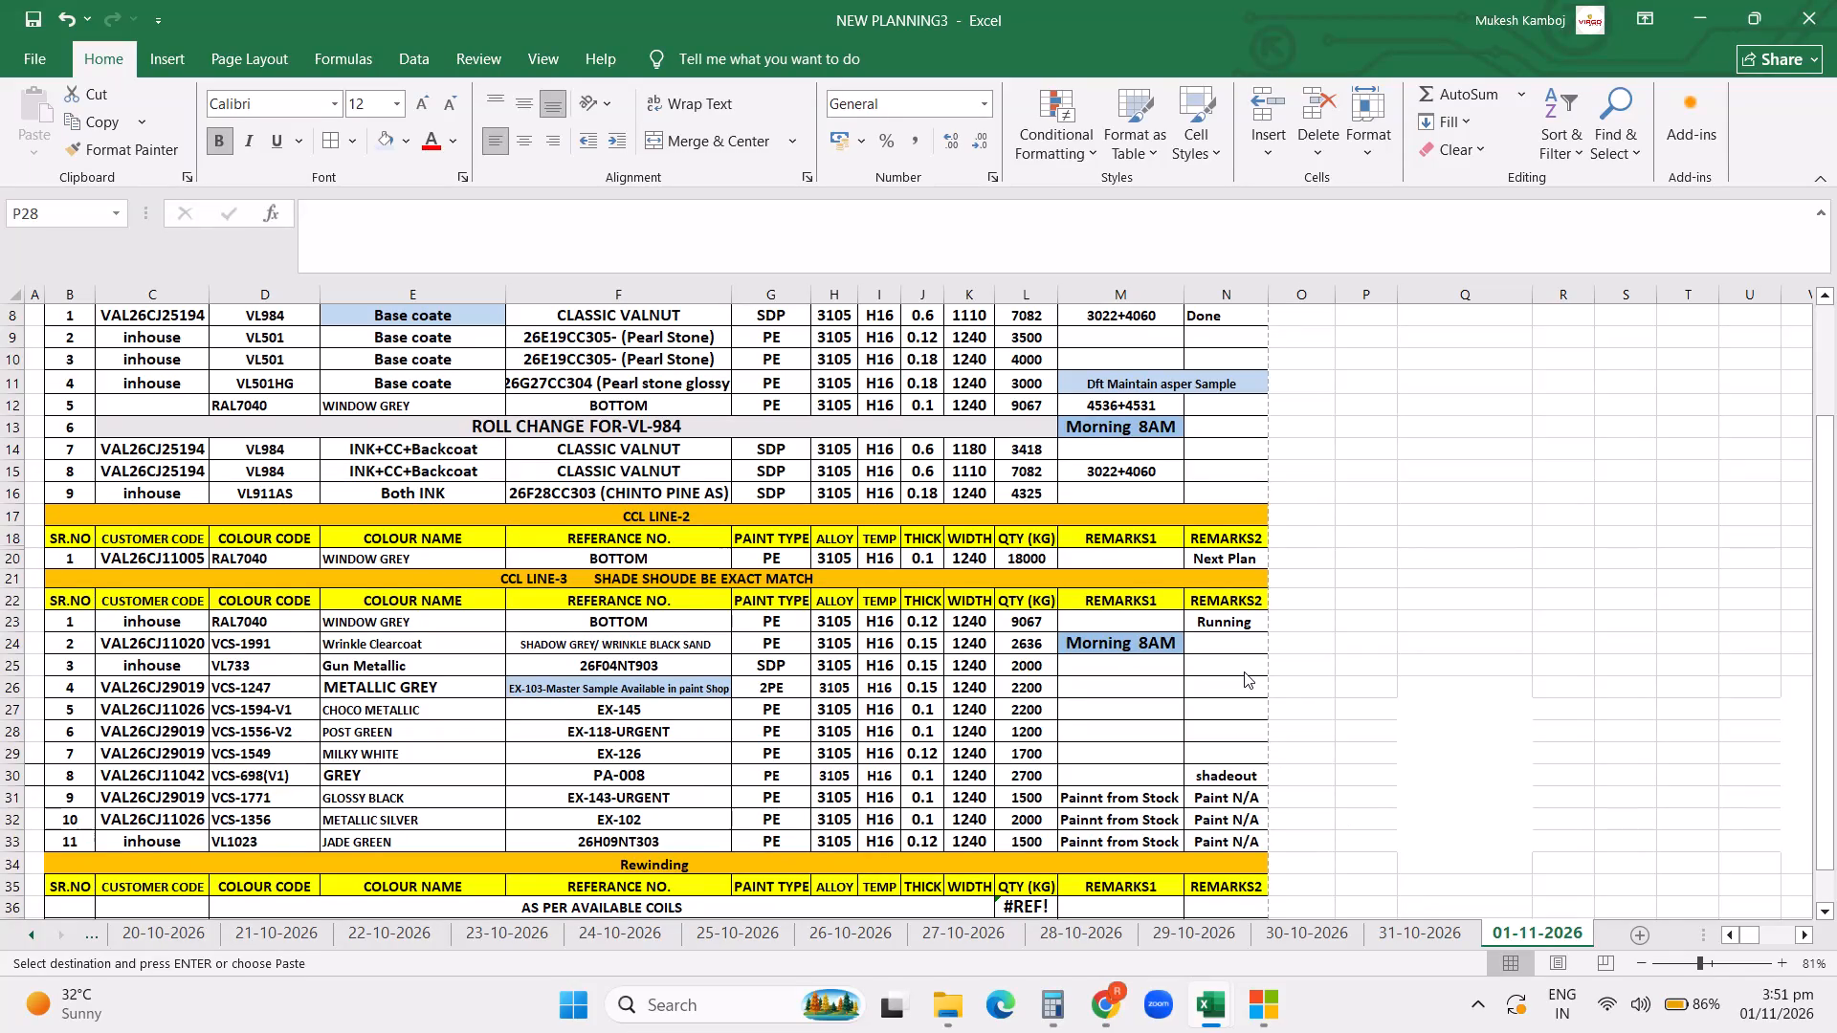
pyautogui.hotkey('ctrl', 's')
pyautogui.hotkey('ctrl', 's')
pyautogui.hotkey('ctrl', 's')
pyautogui.hotkey('ctrl', 's')
pyautogui.tripleClick(1244, 671)
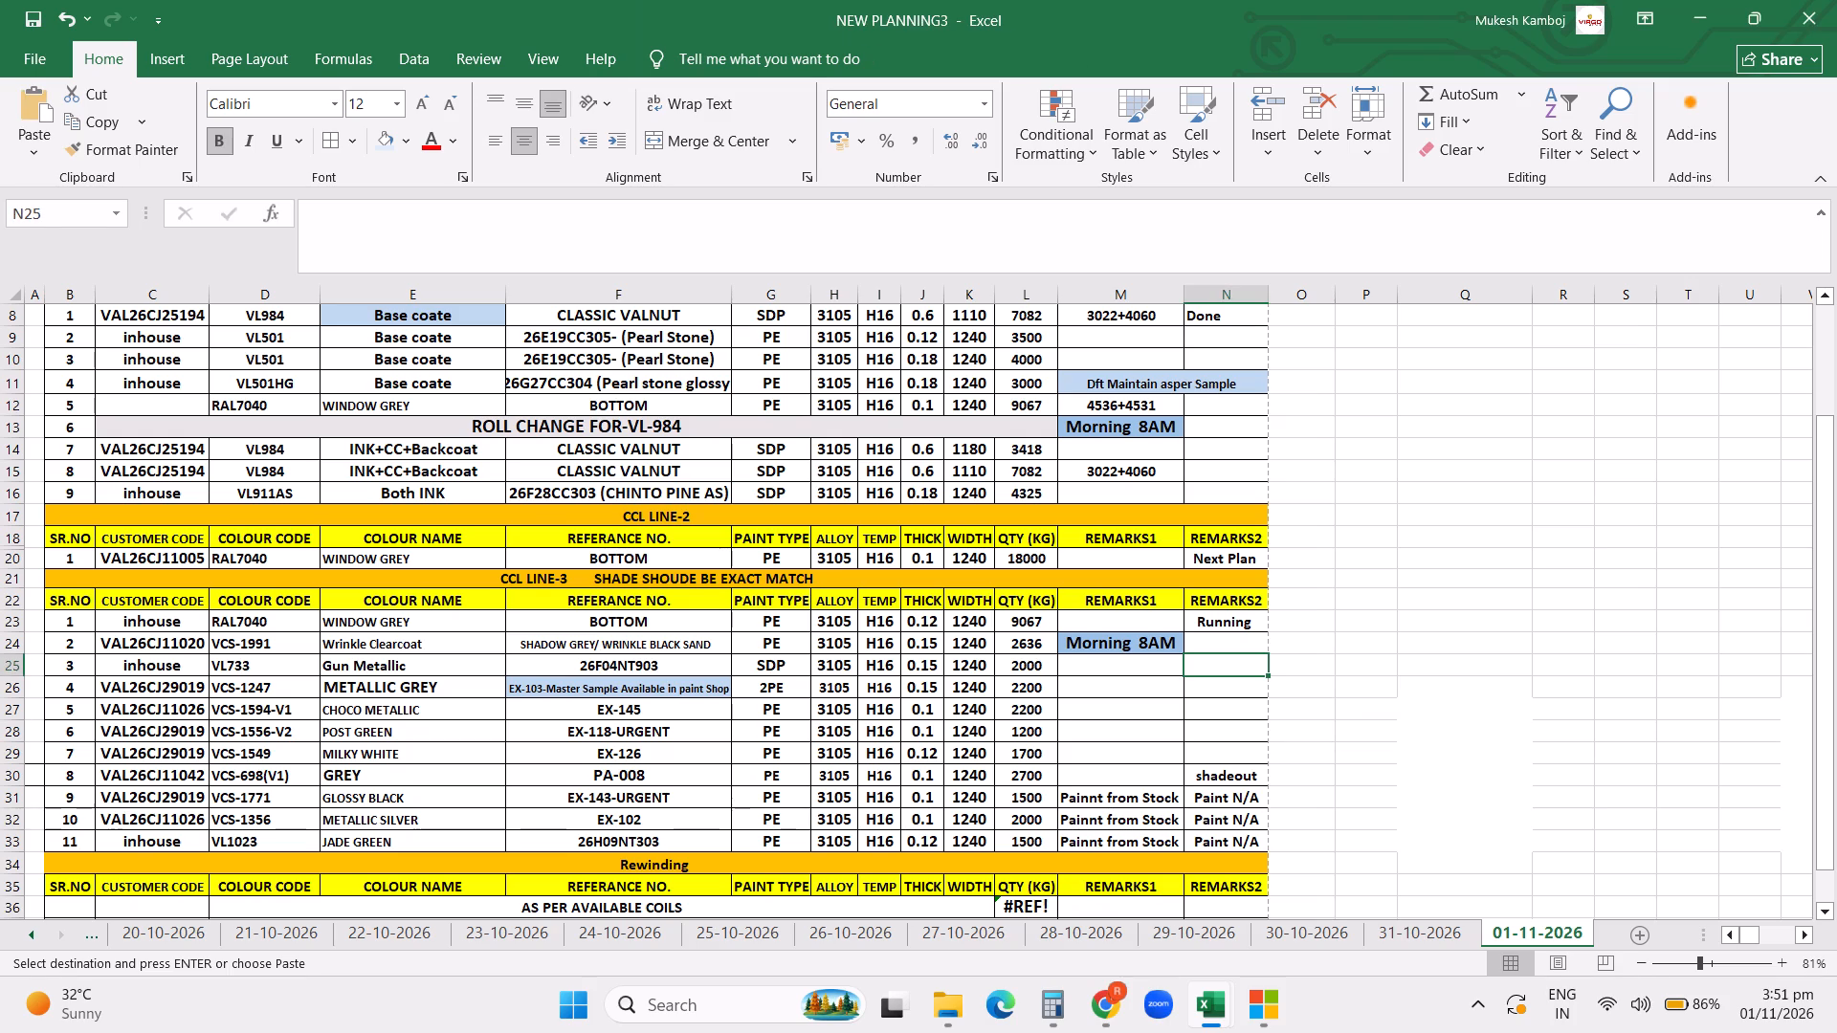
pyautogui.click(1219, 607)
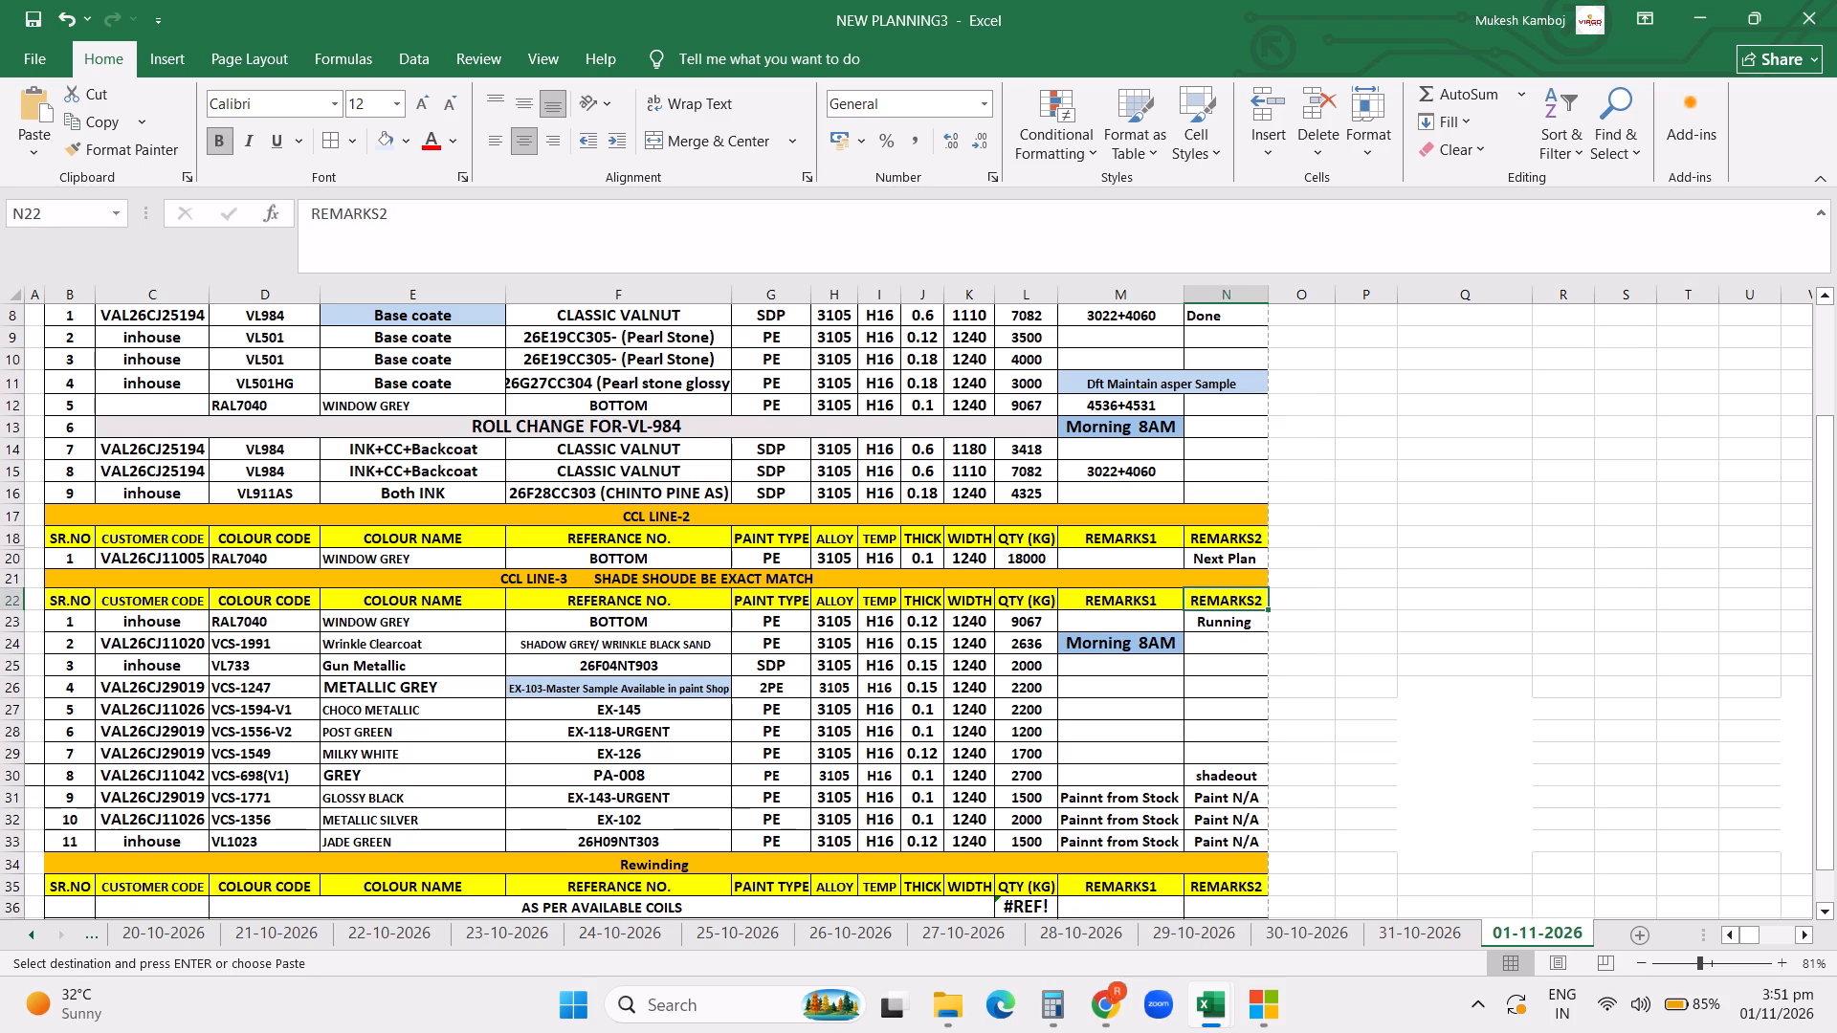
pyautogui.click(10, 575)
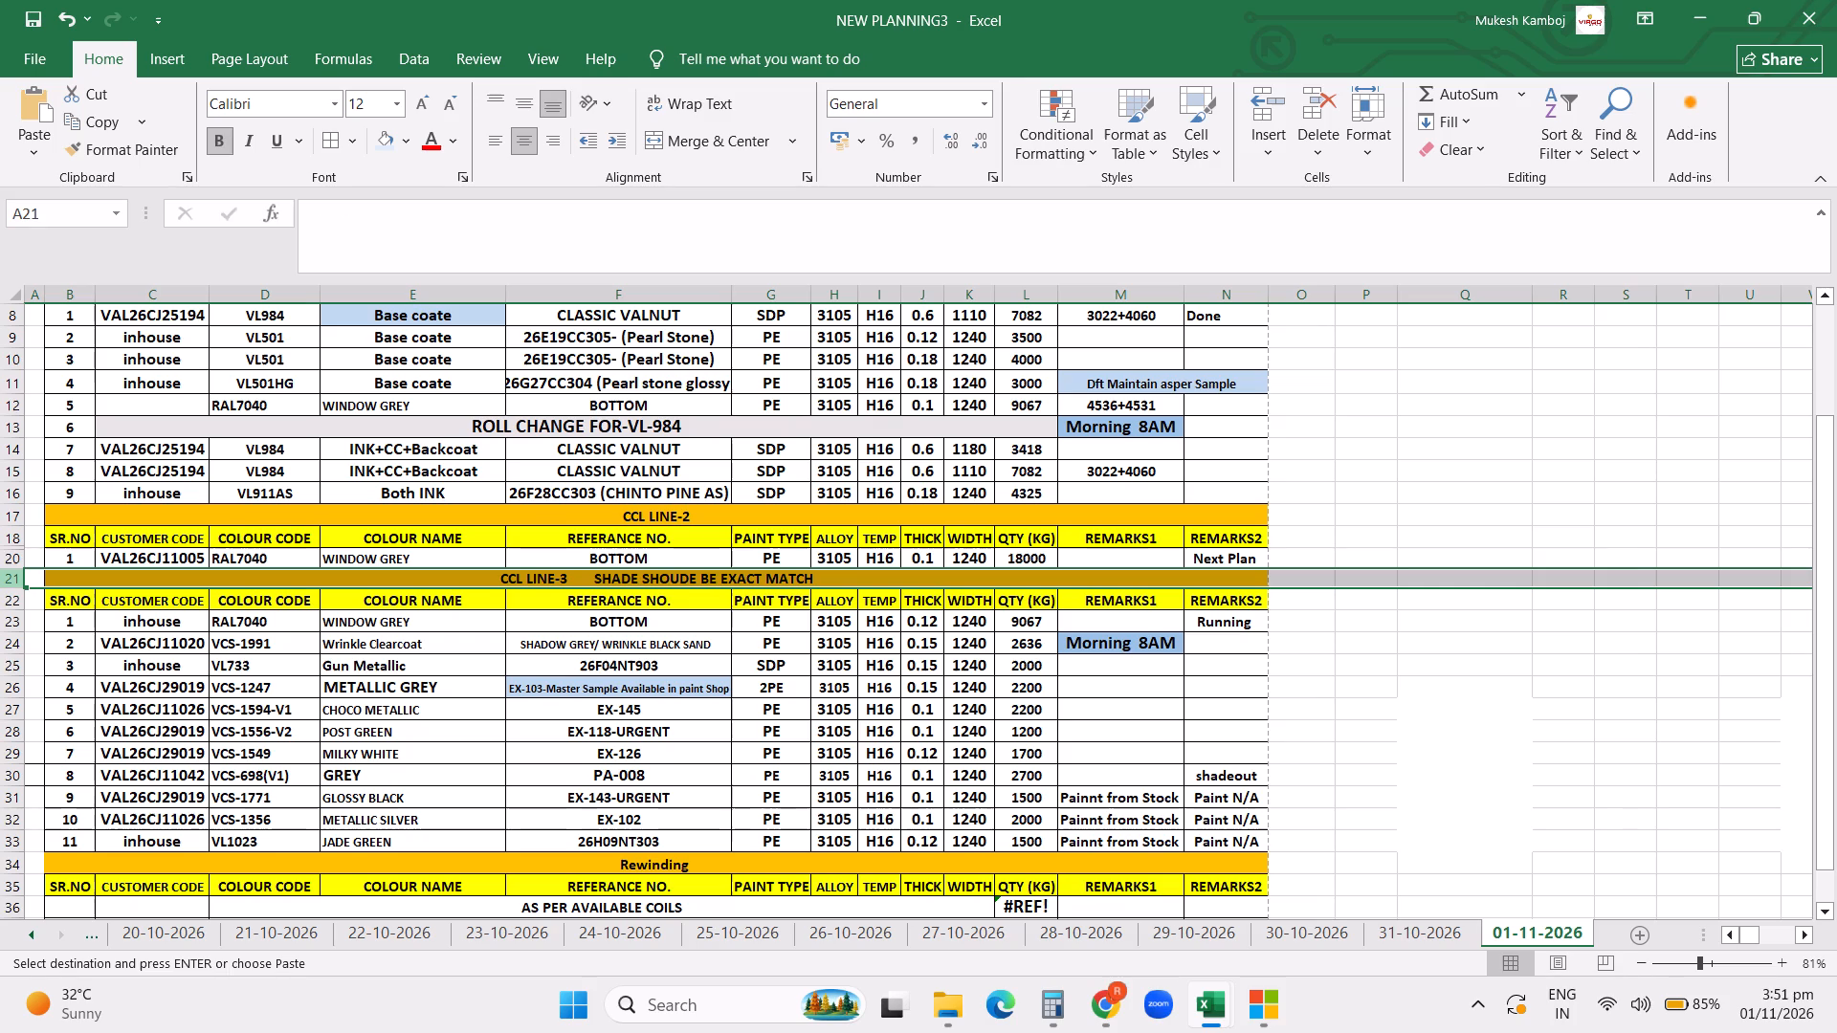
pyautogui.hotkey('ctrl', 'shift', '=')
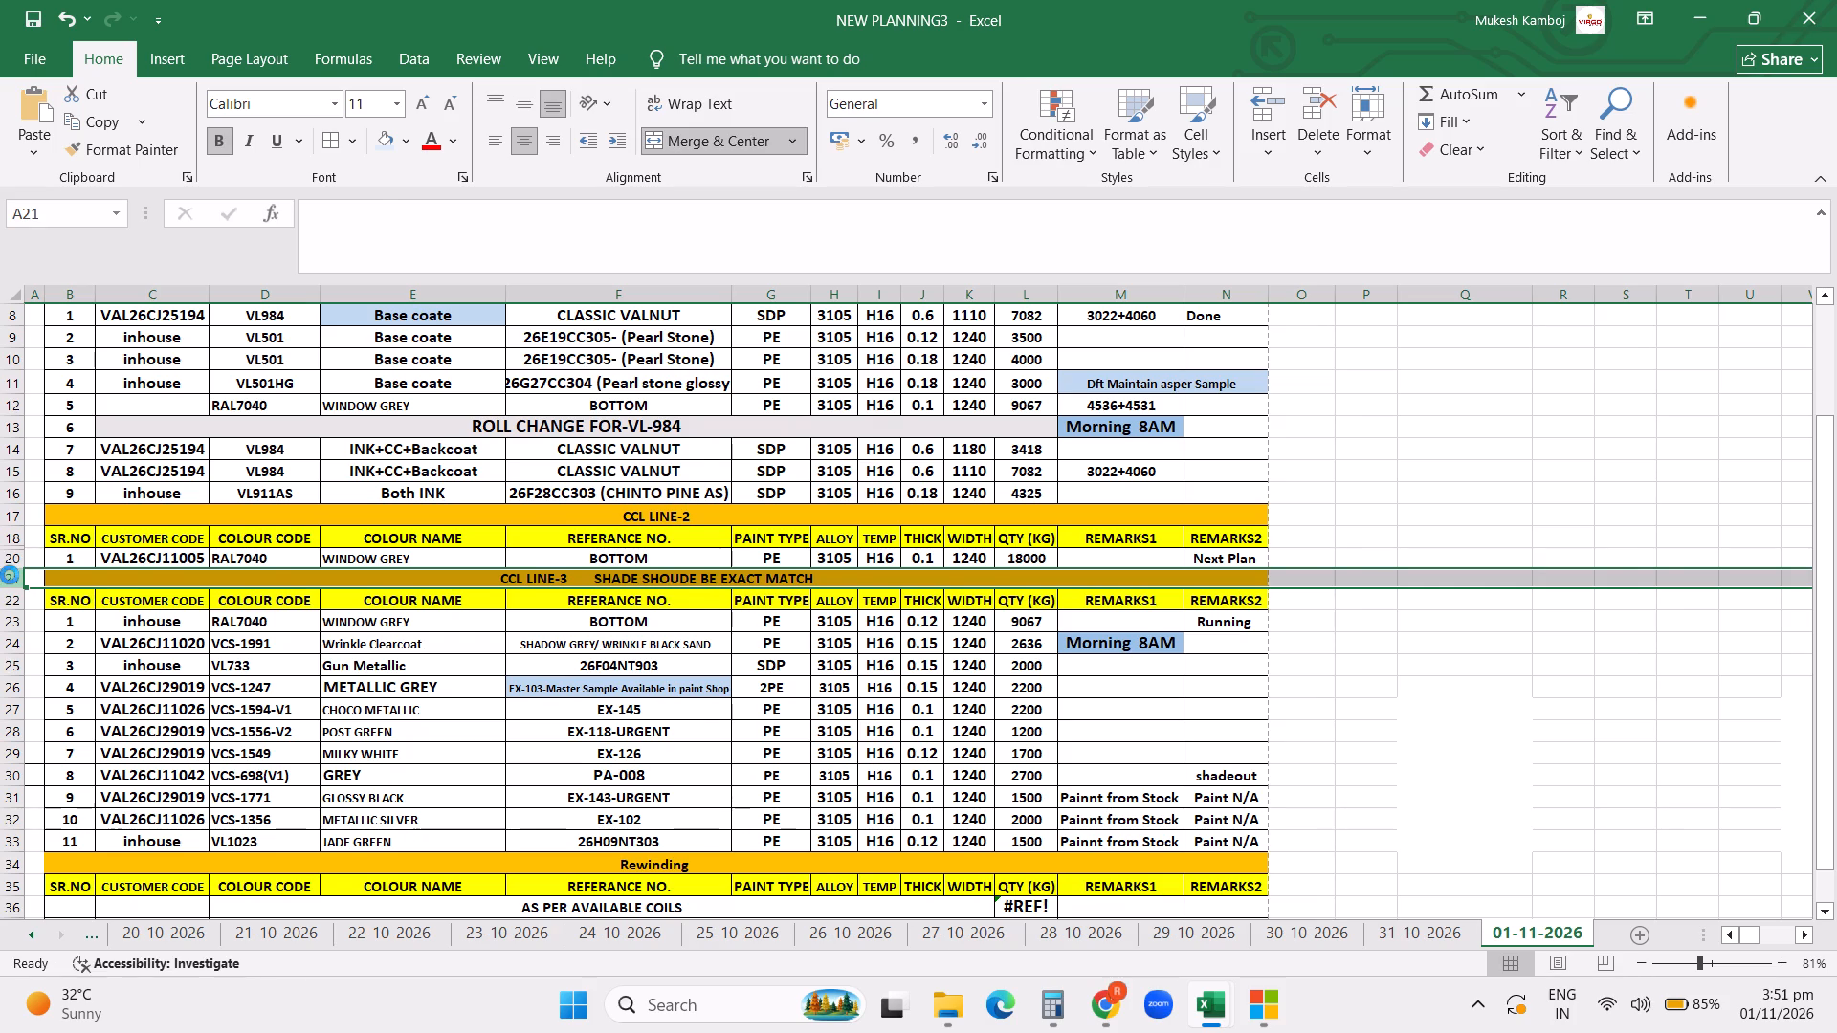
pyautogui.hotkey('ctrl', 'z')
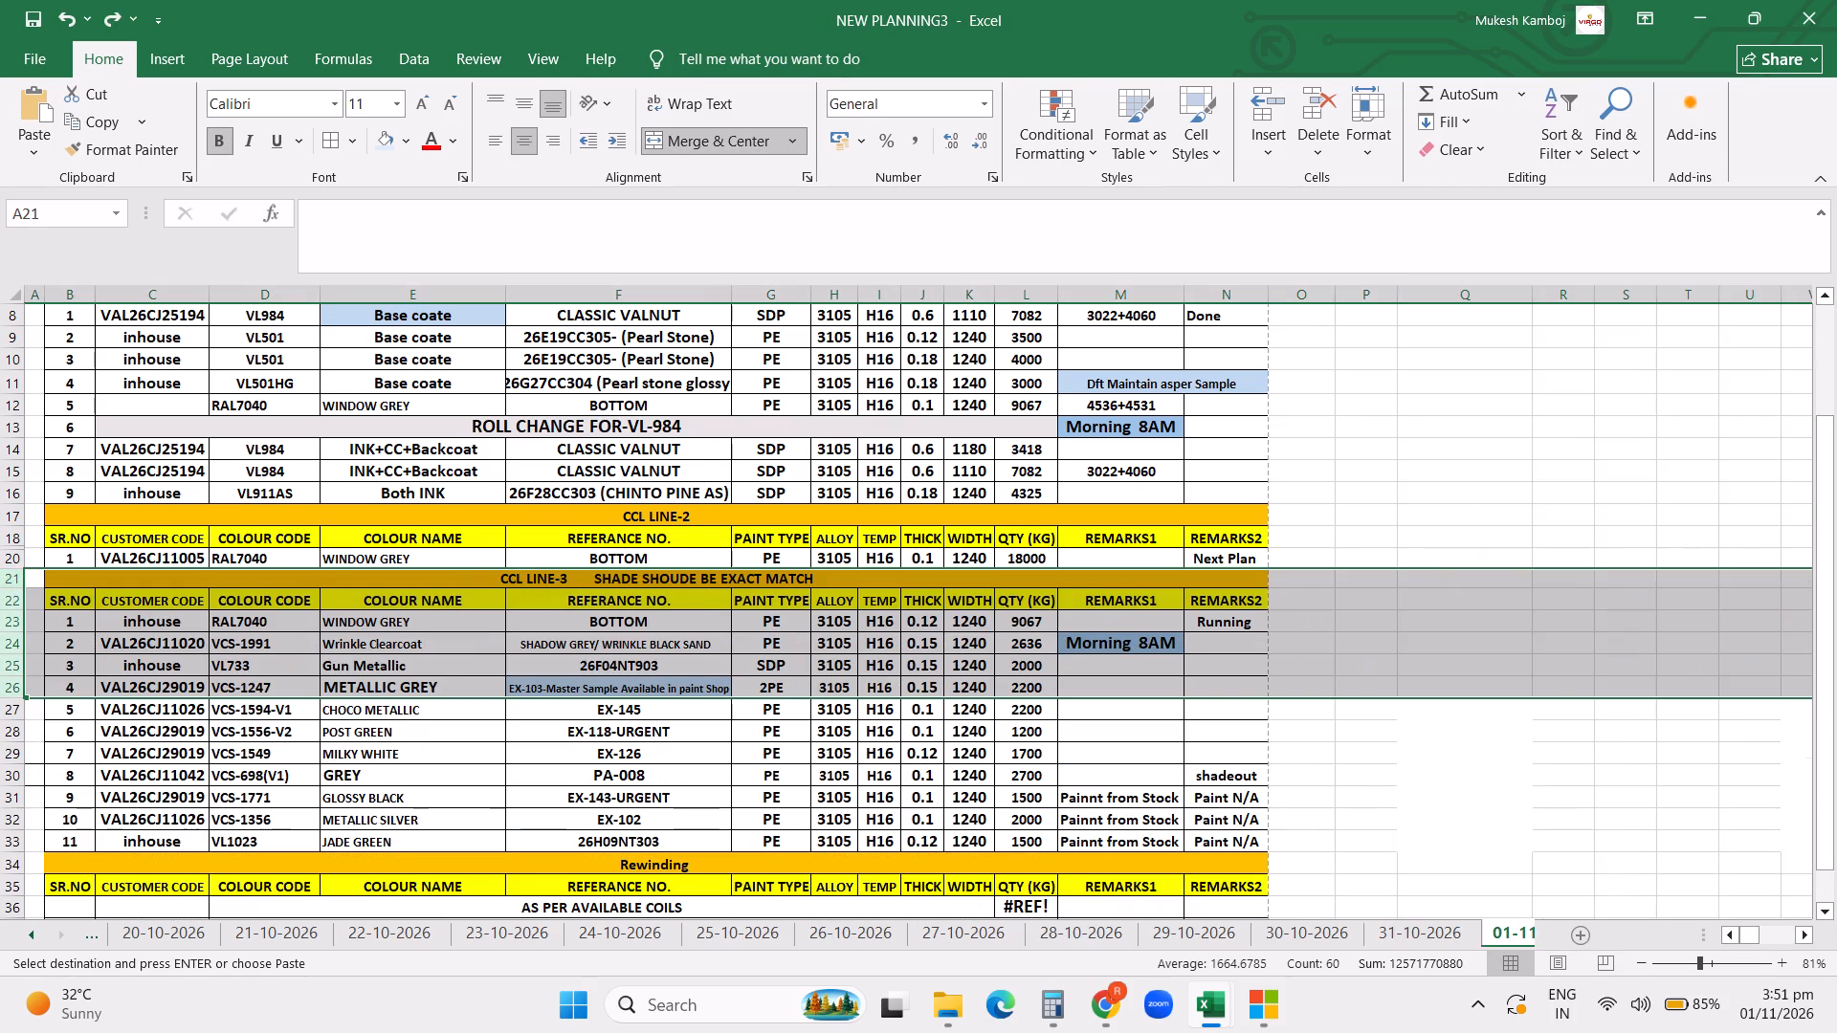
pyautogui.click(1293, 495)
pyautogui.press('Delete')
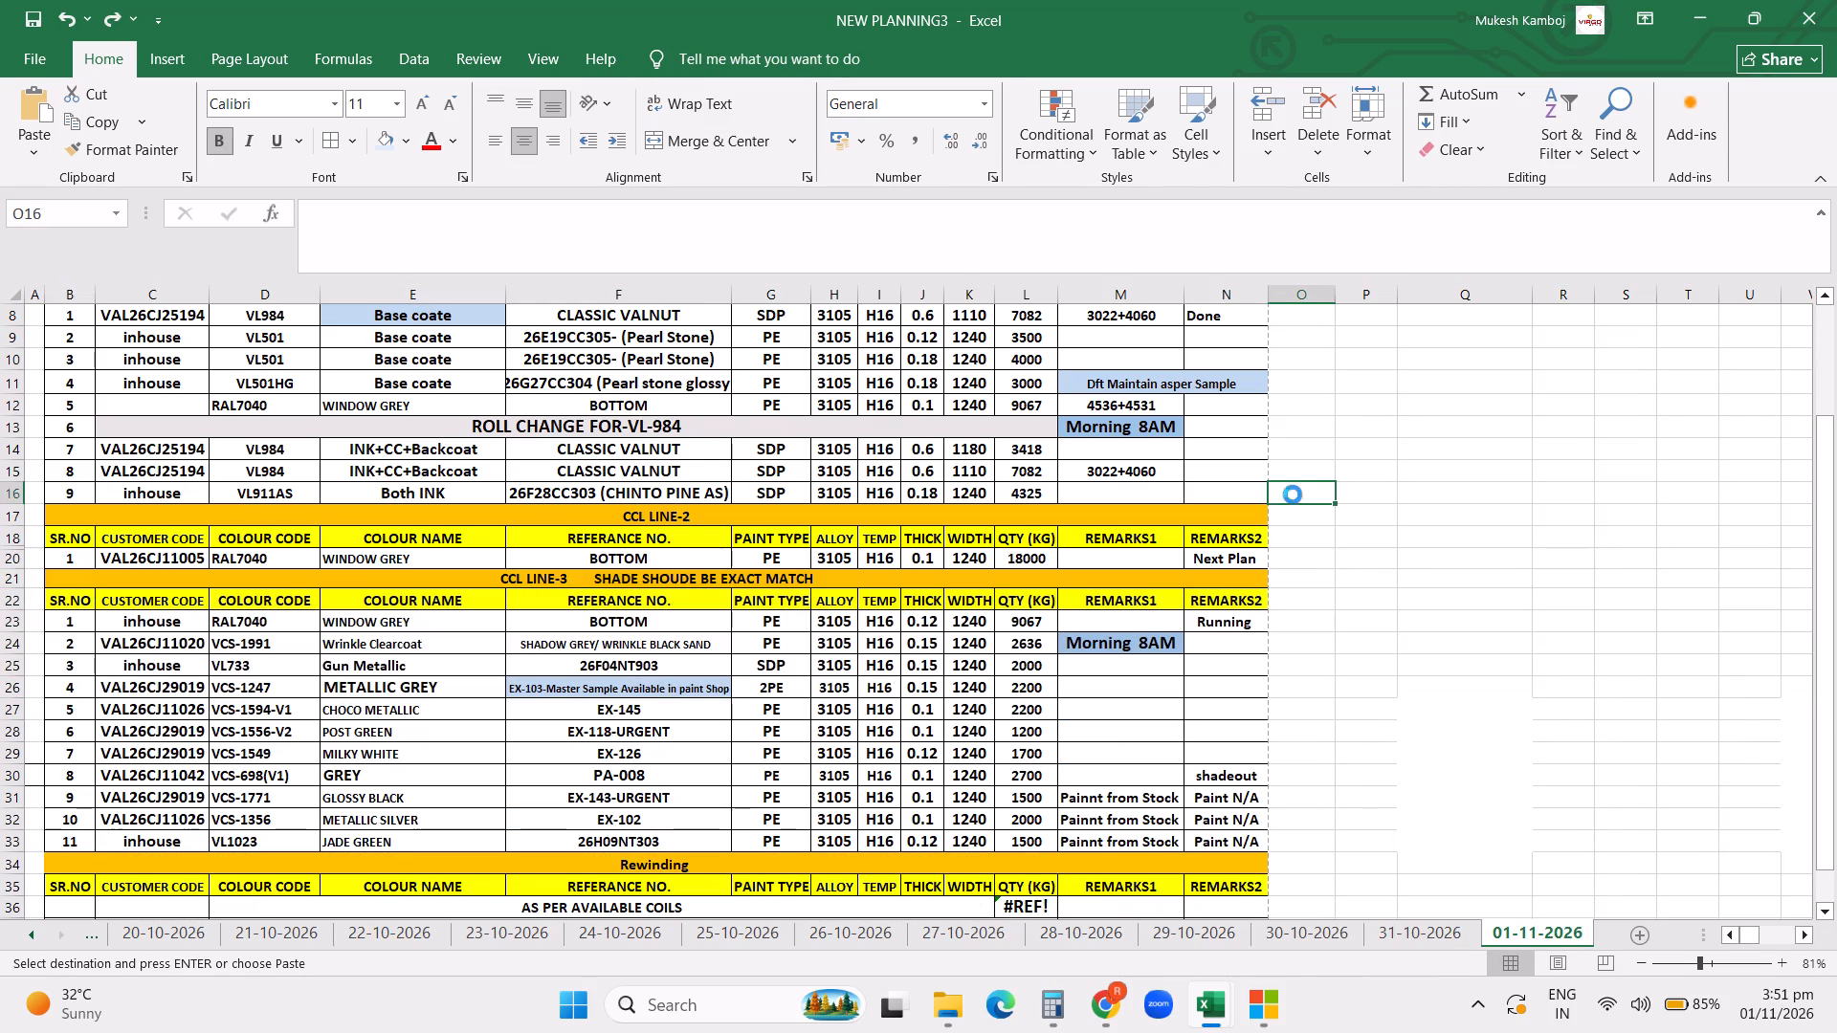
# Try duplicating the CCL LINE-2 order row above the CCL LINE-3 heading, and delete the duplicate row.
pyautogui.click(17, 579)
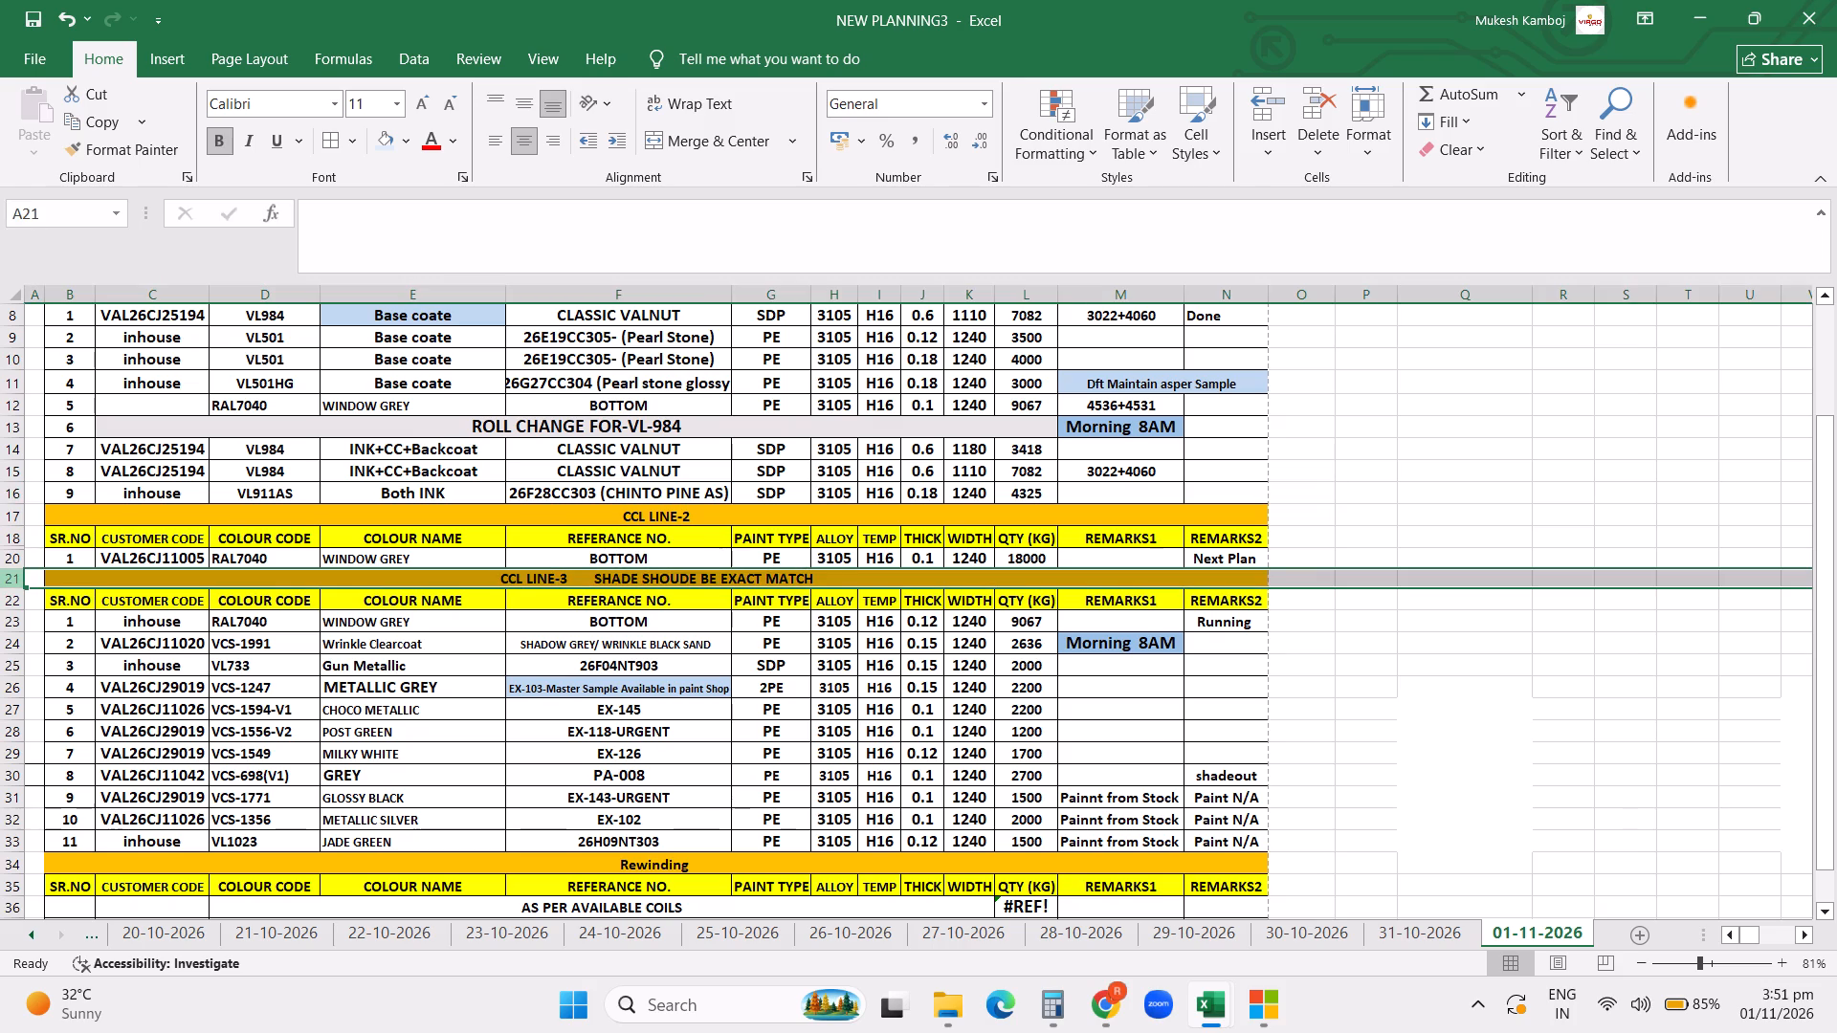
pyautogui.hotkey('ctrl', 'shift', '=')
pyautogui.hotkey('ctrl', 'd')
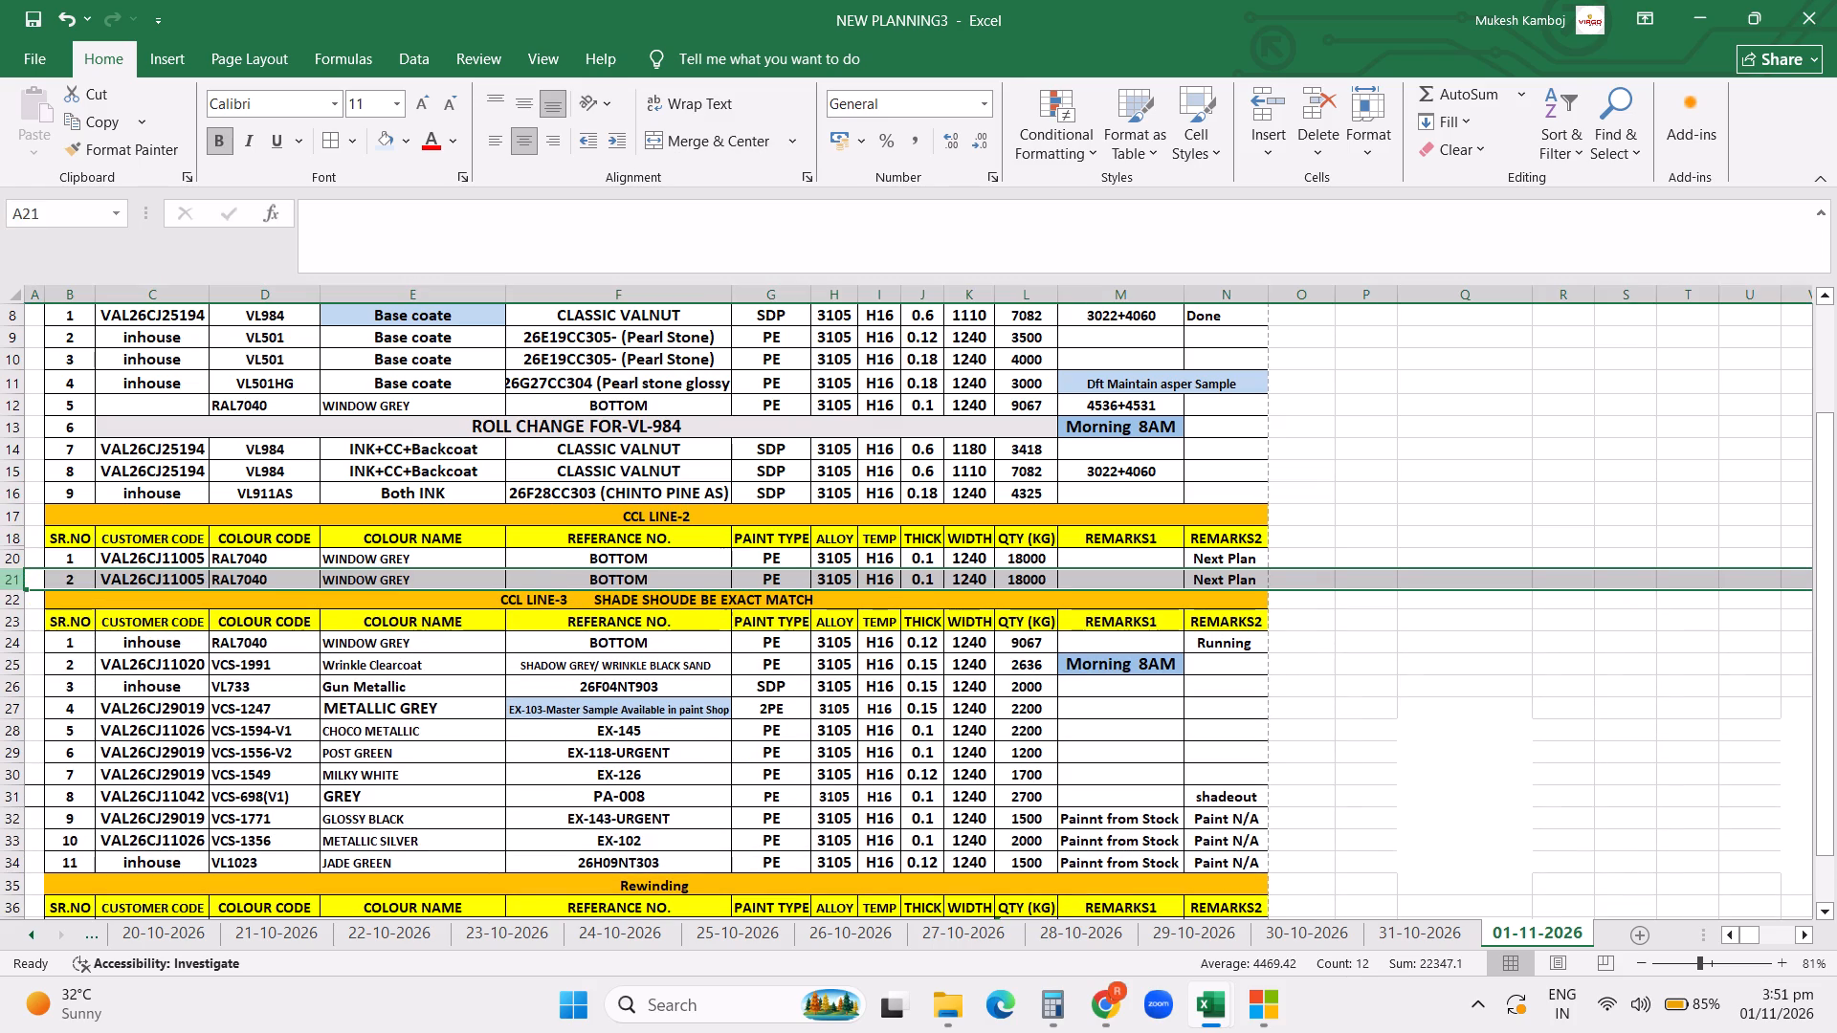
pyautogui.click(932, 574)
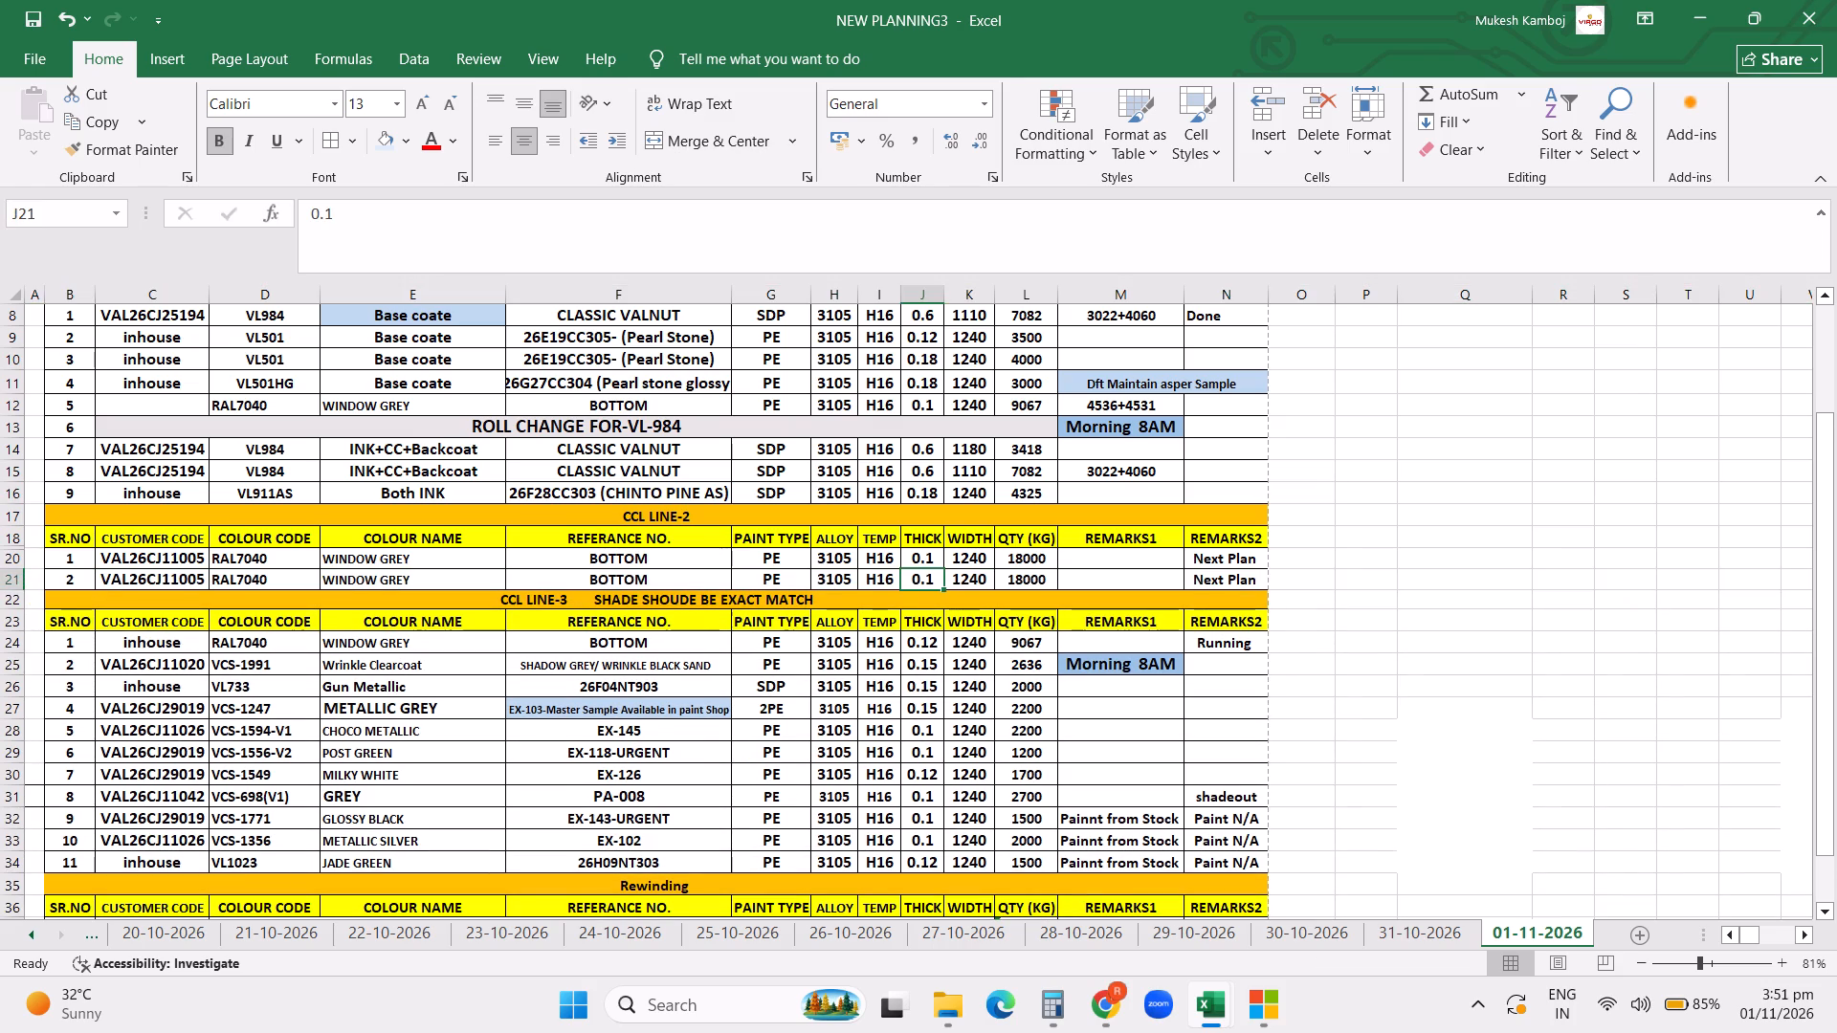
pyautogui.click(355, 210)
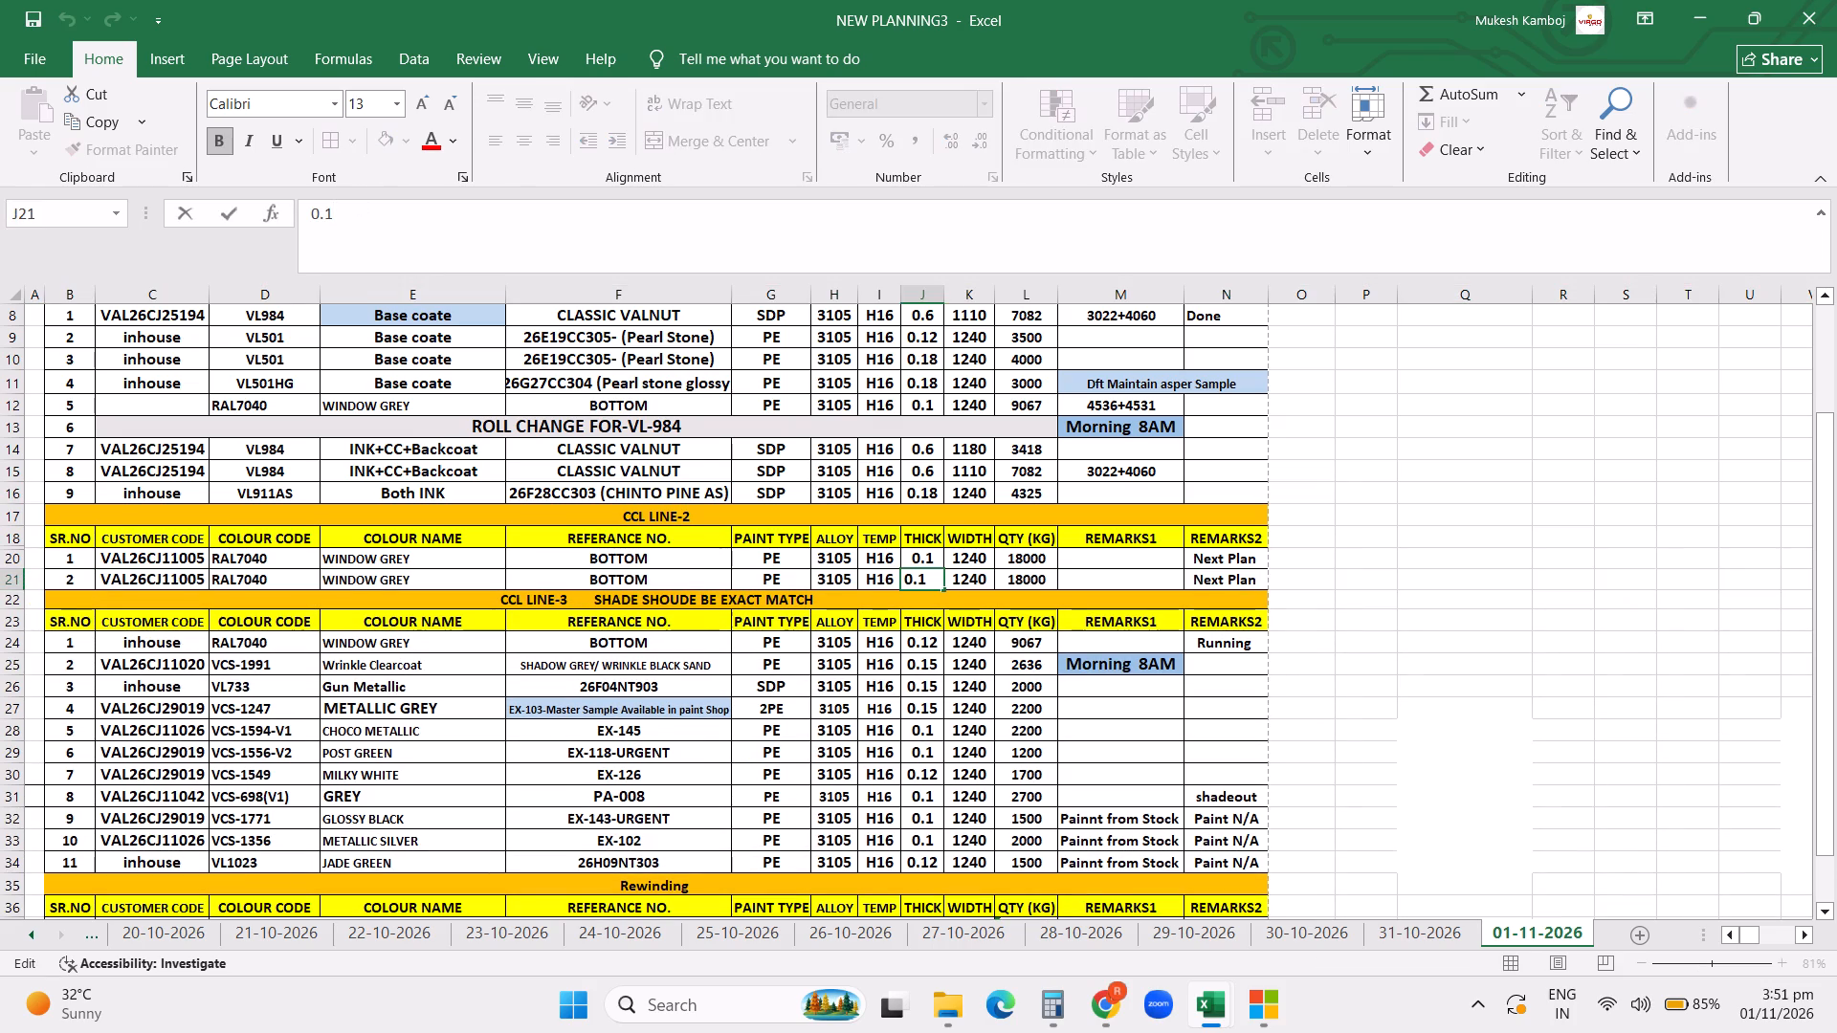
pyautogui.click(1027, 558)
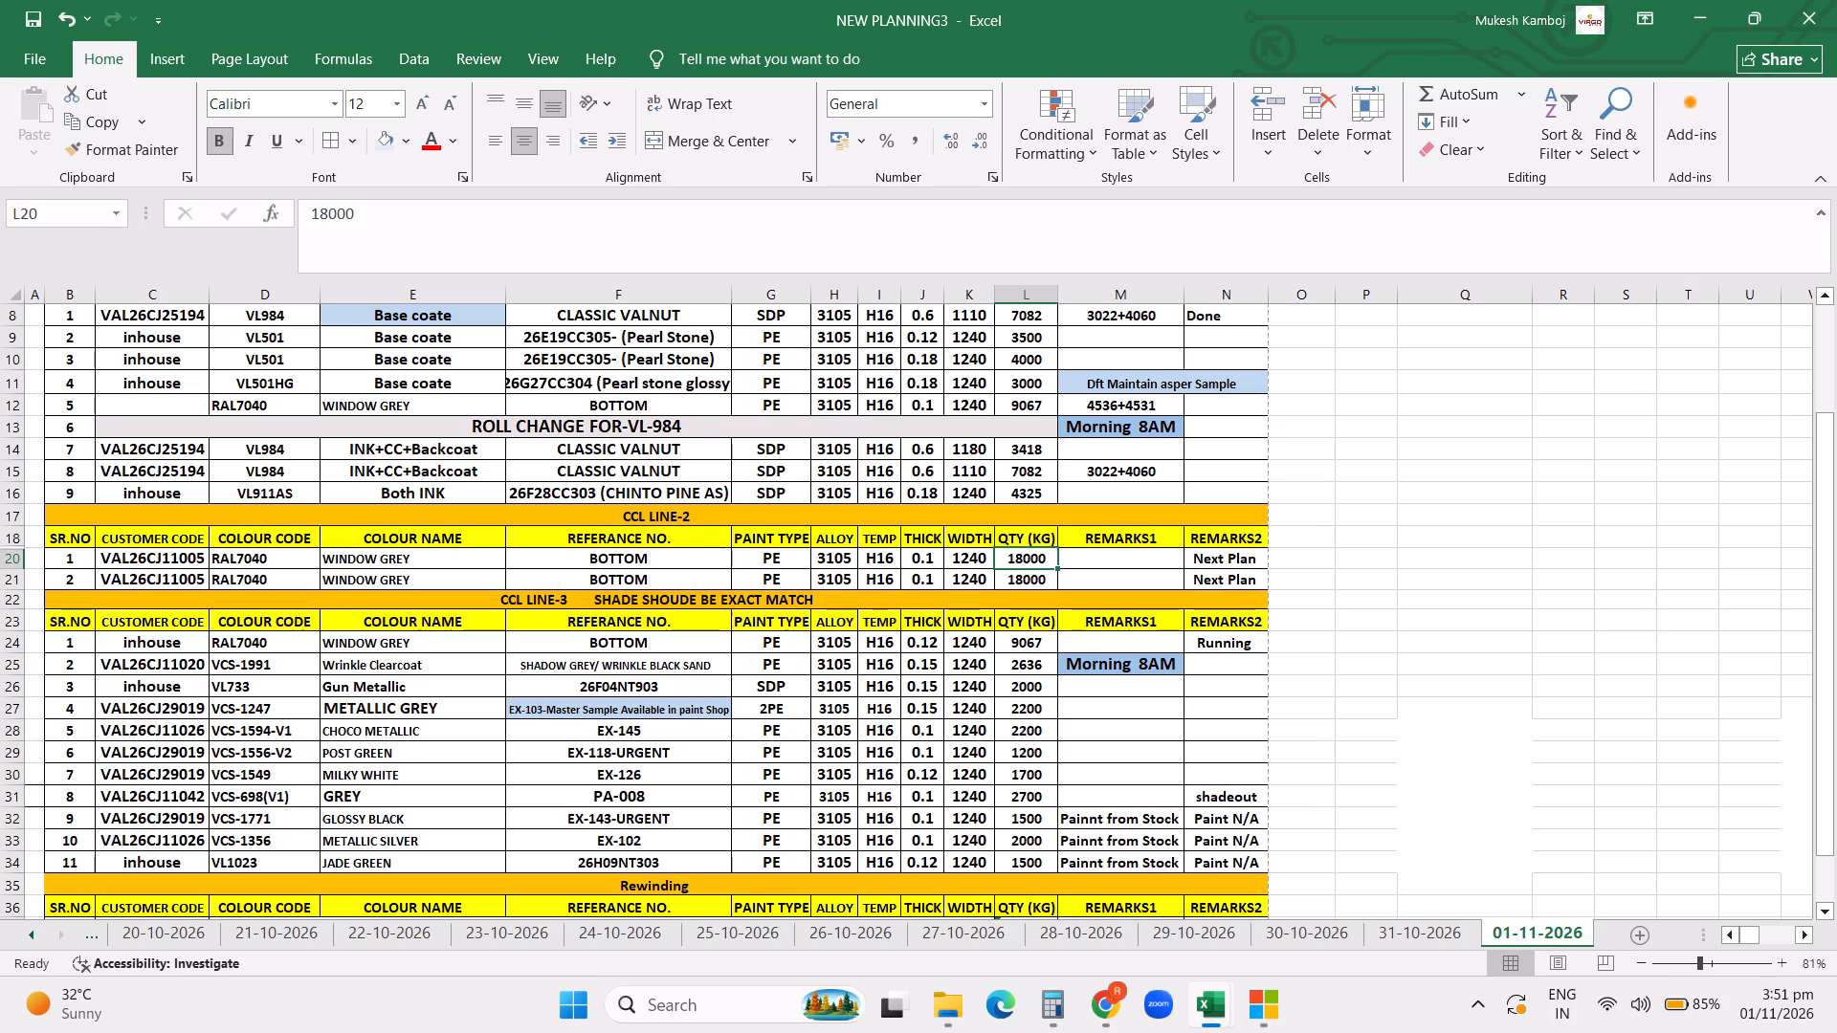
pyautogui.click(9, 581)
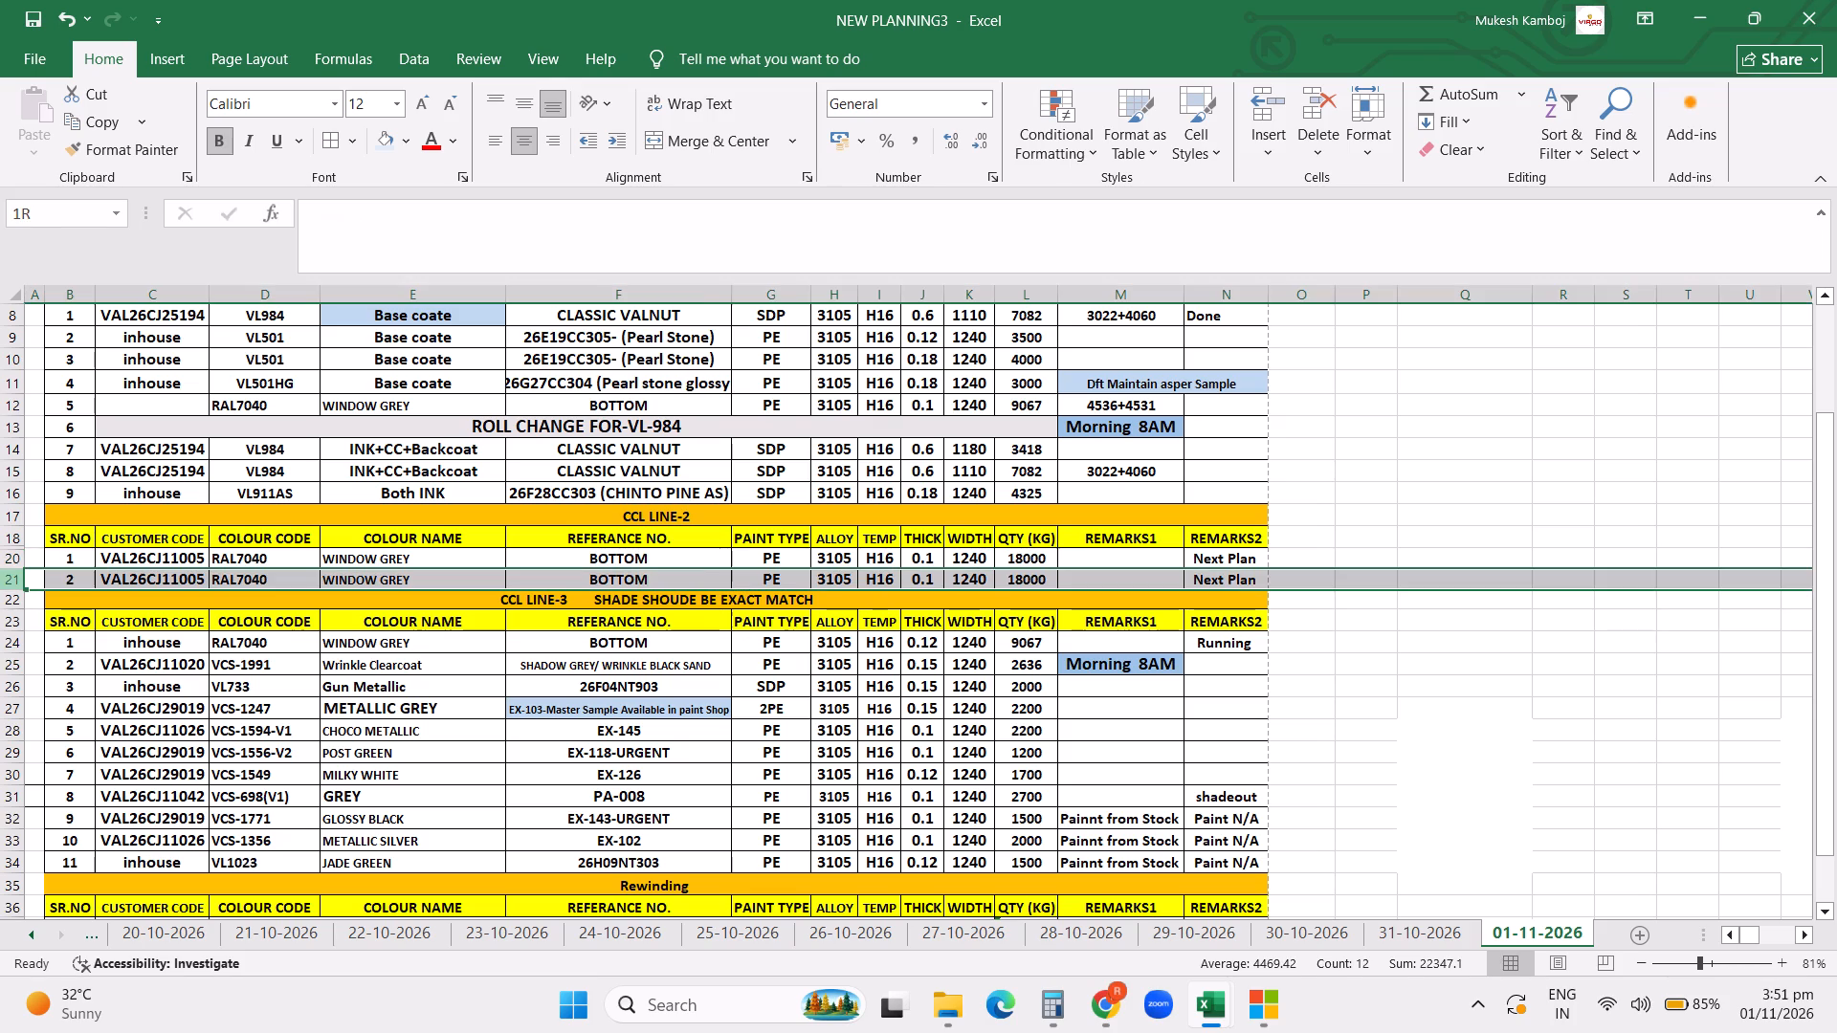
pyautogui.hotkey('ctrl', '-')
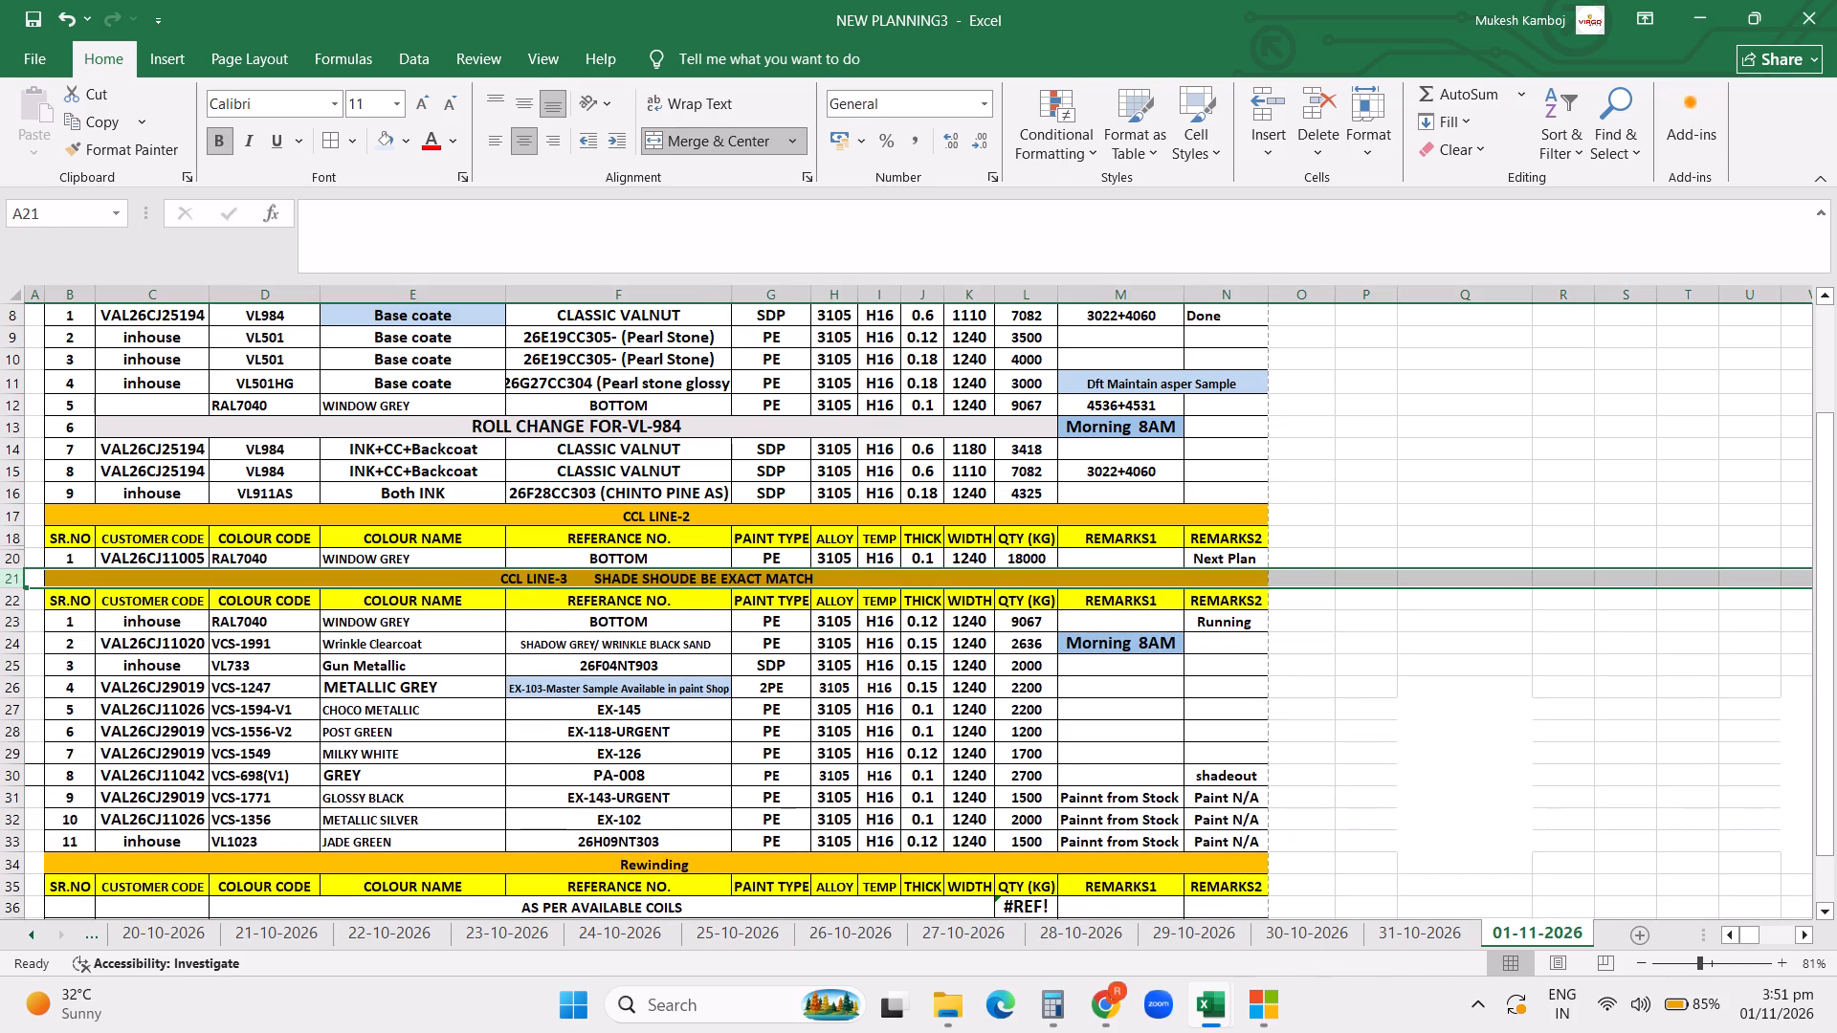
# Insert a row above the CCL LINE-3 heading and fill it down from the RAL7040 WINDOW GREY row in CCL LINE-2.
pyautogui.click(1020, 560)
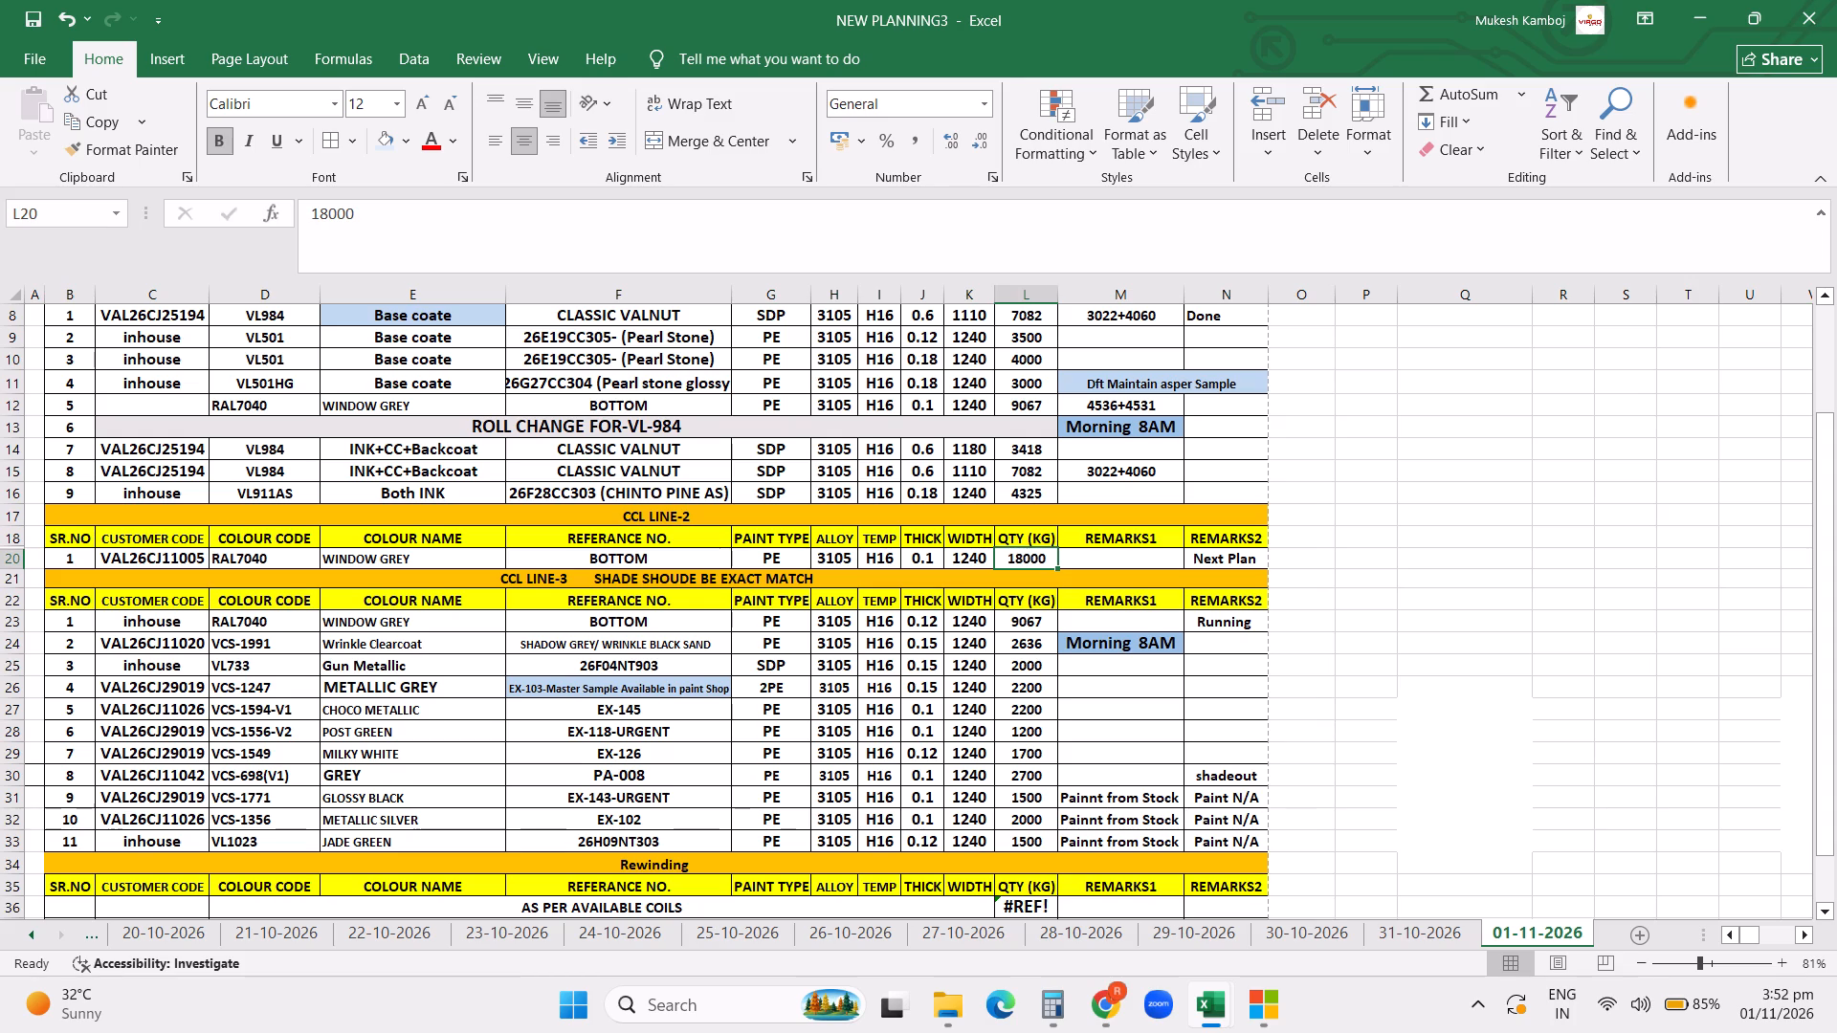
pyautogui.hscroll(-1, 665, 601)
pyautogui.click(14, 584)
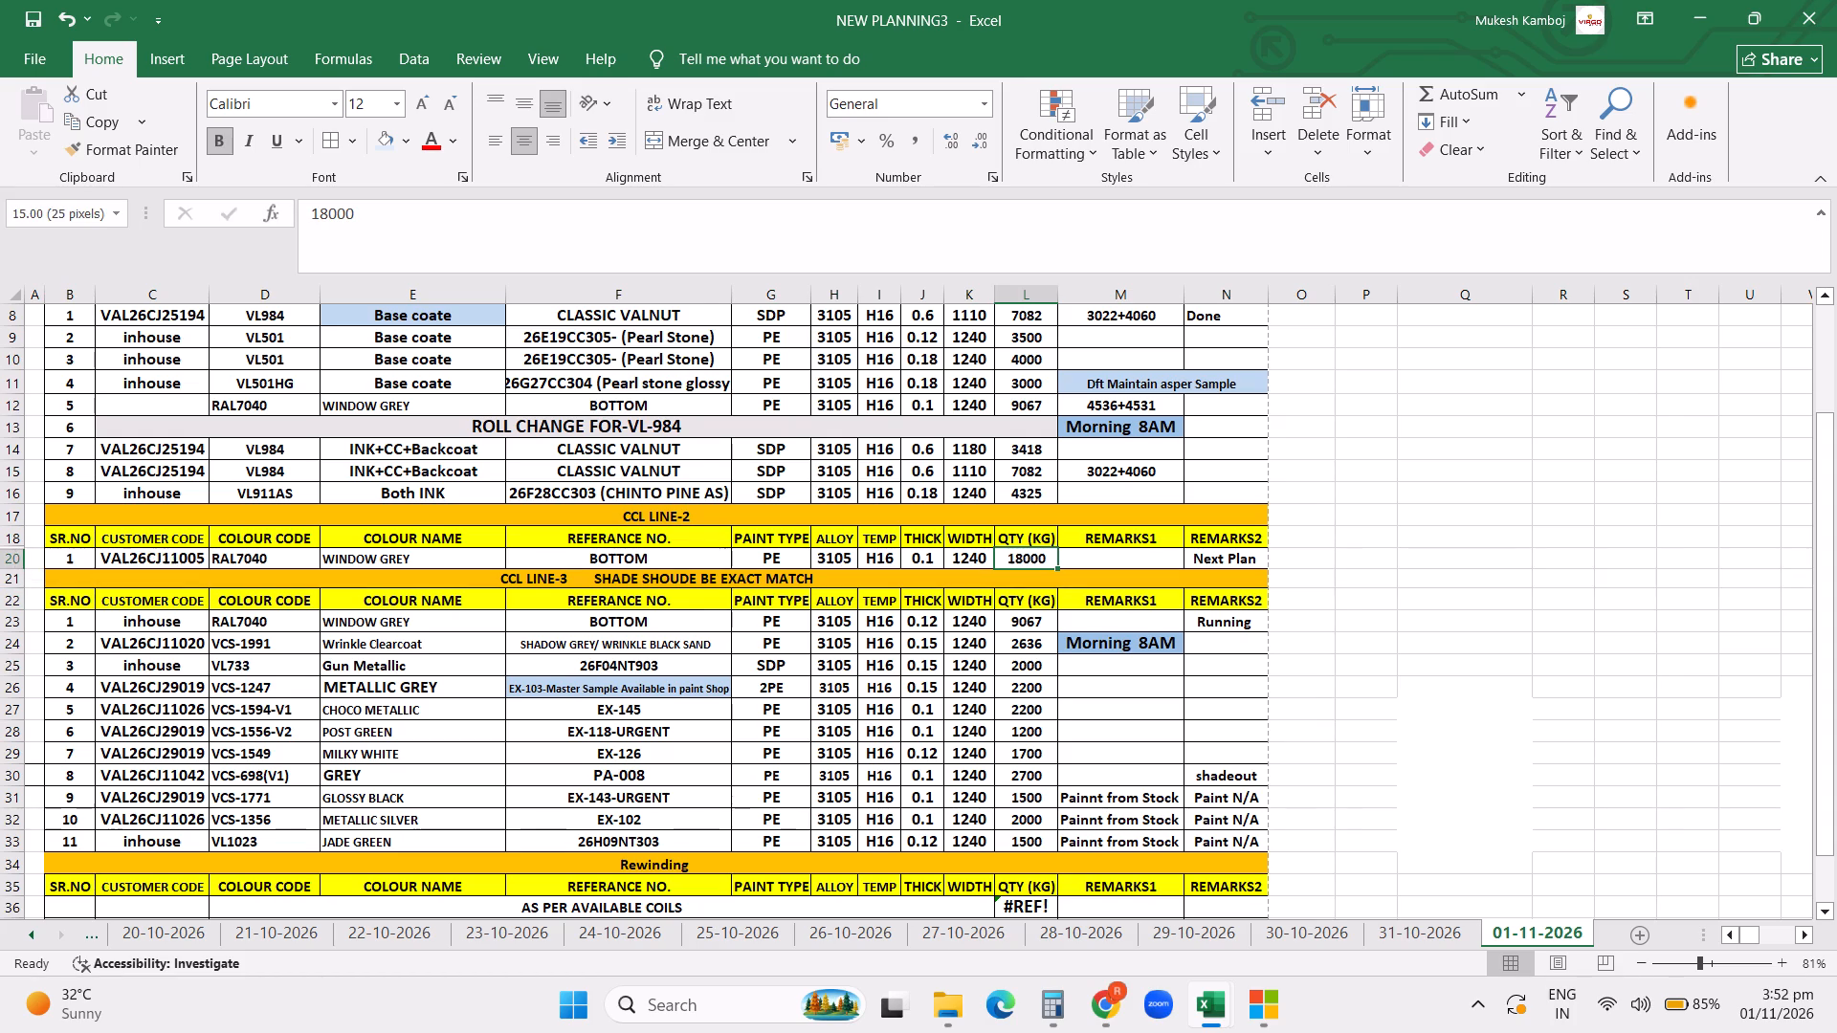
pyautogui.click(7, 579)
pyautogui.hotkey('ctrl', 'shift', '=')
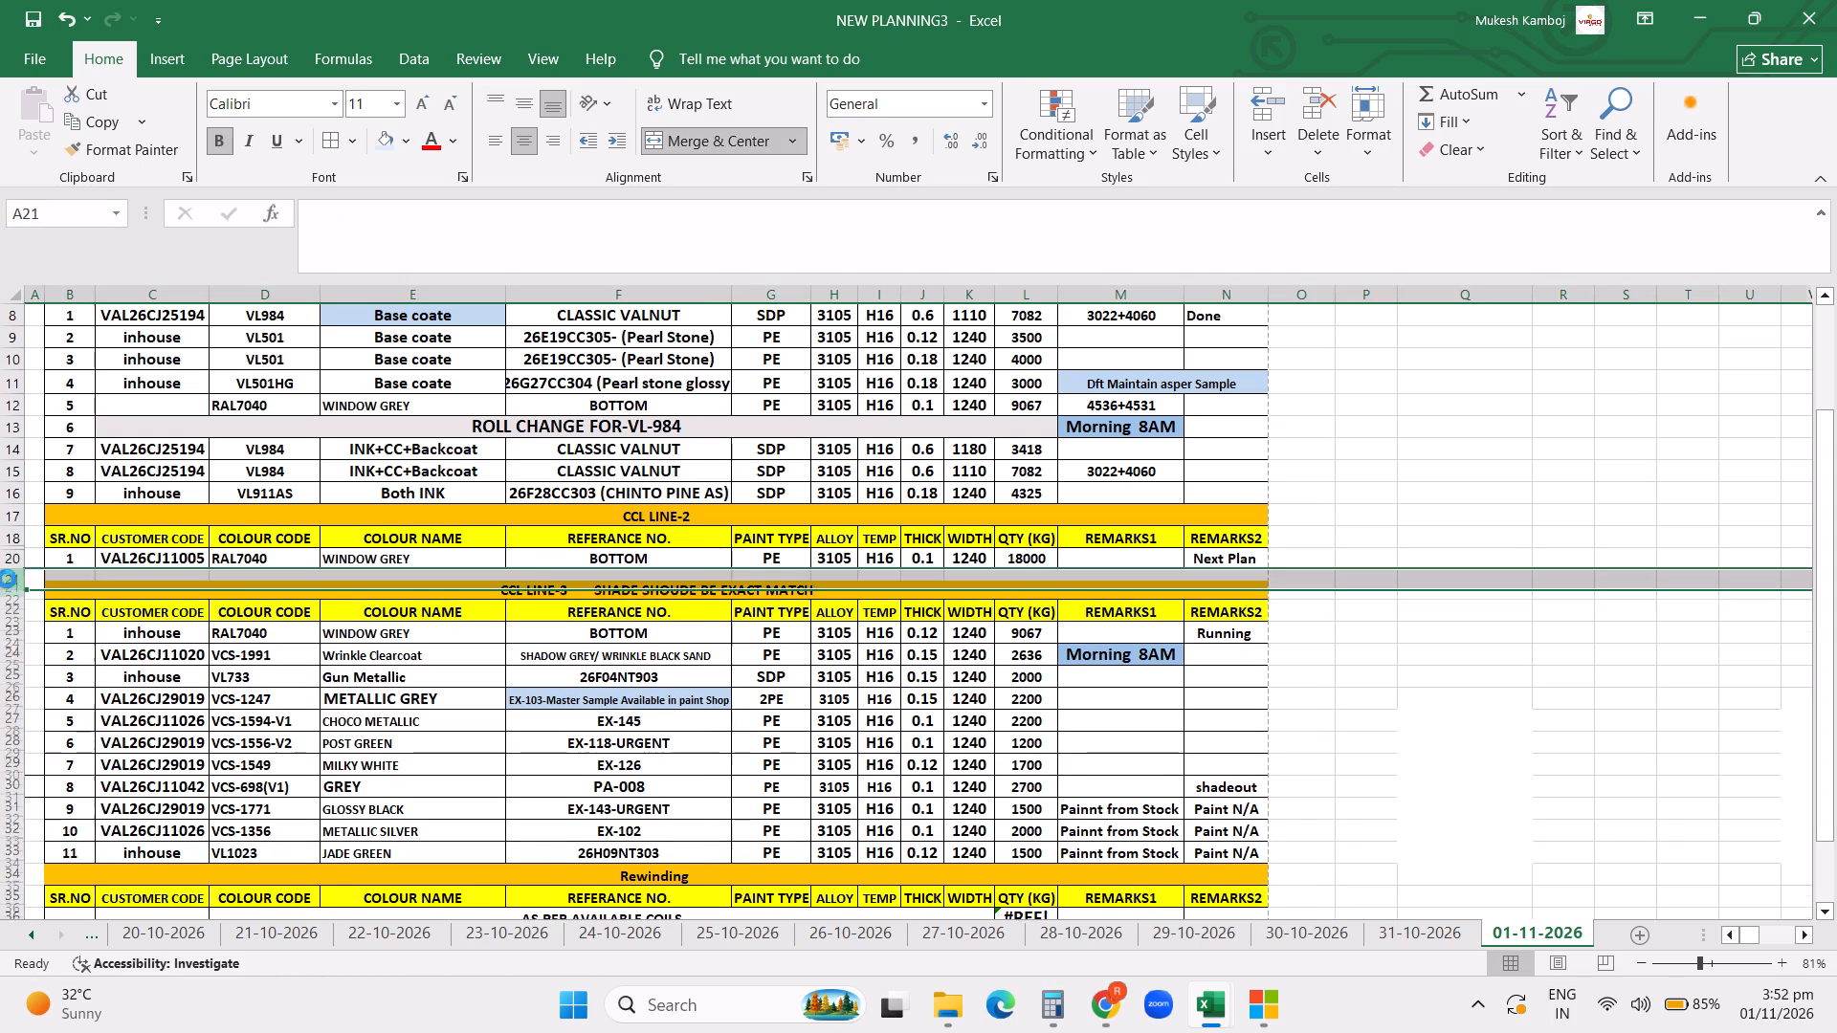
pyautogui.hotkey('ctrl', 'd')
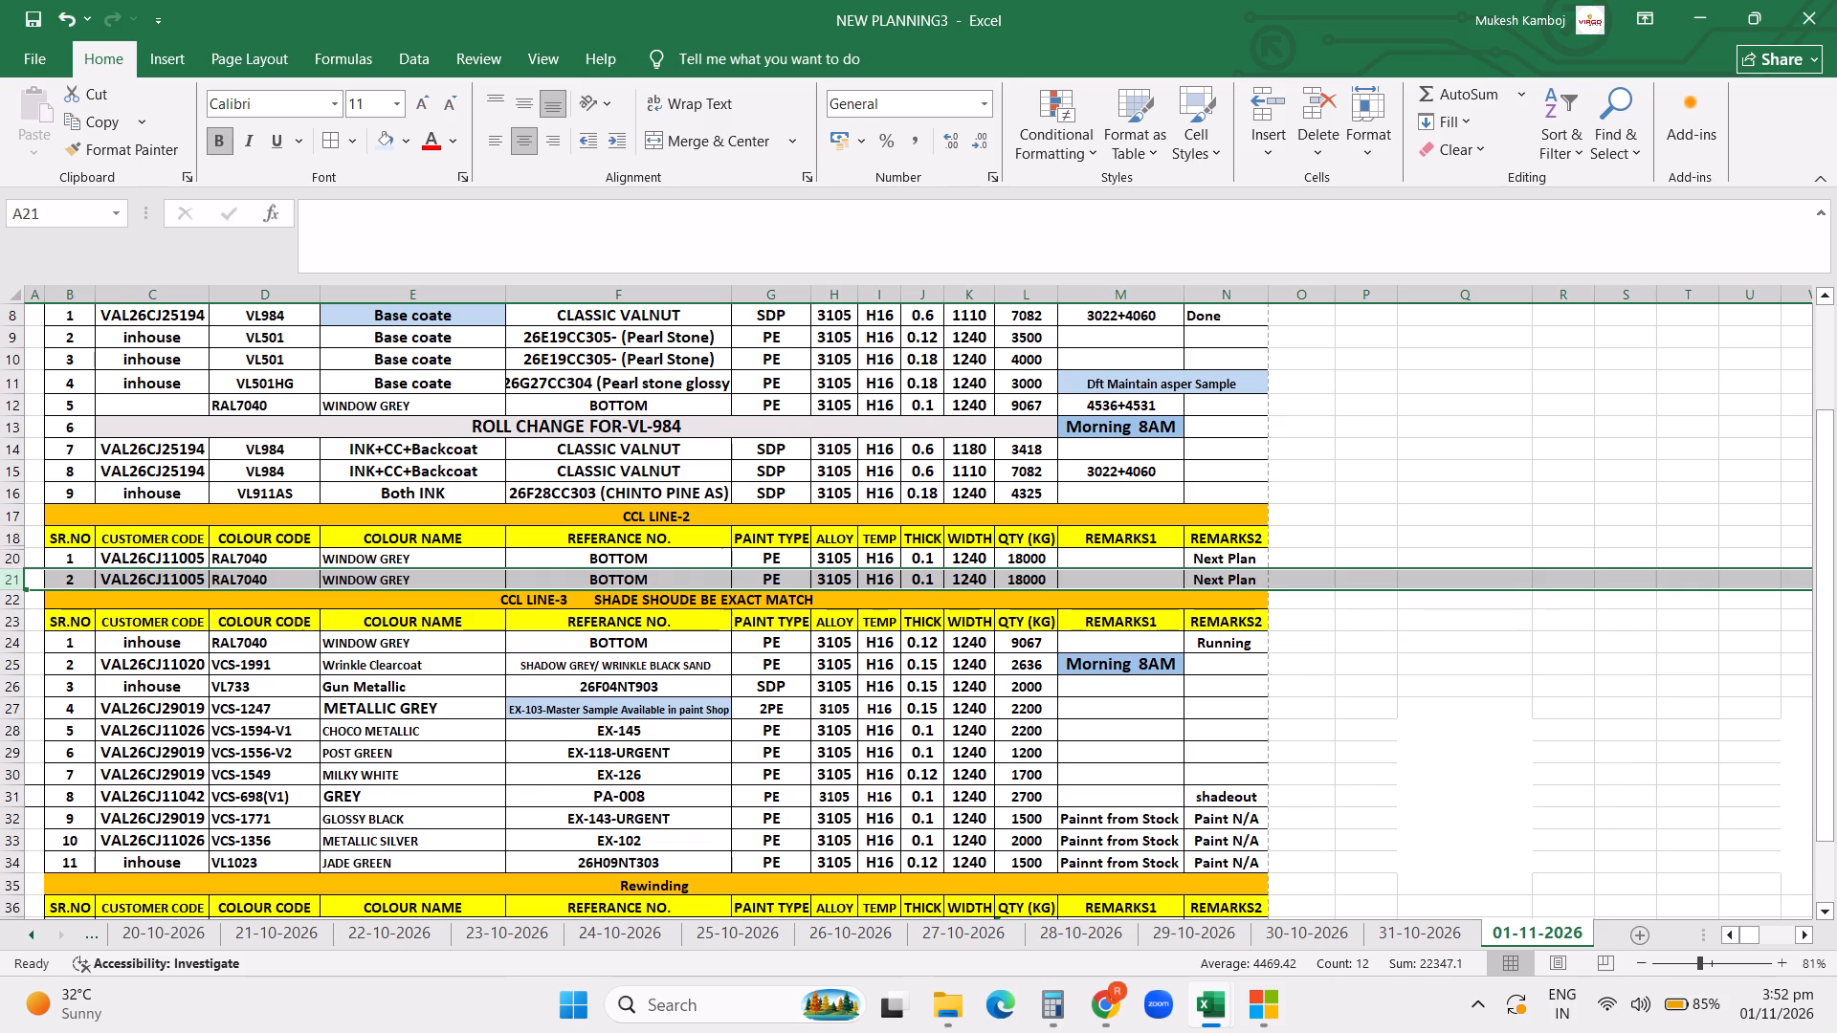
# Set the thickness of the second CCL LINE-2 row to 0.15.
pyautogui.click(884, 580)
pyautogui.click(914, 581)
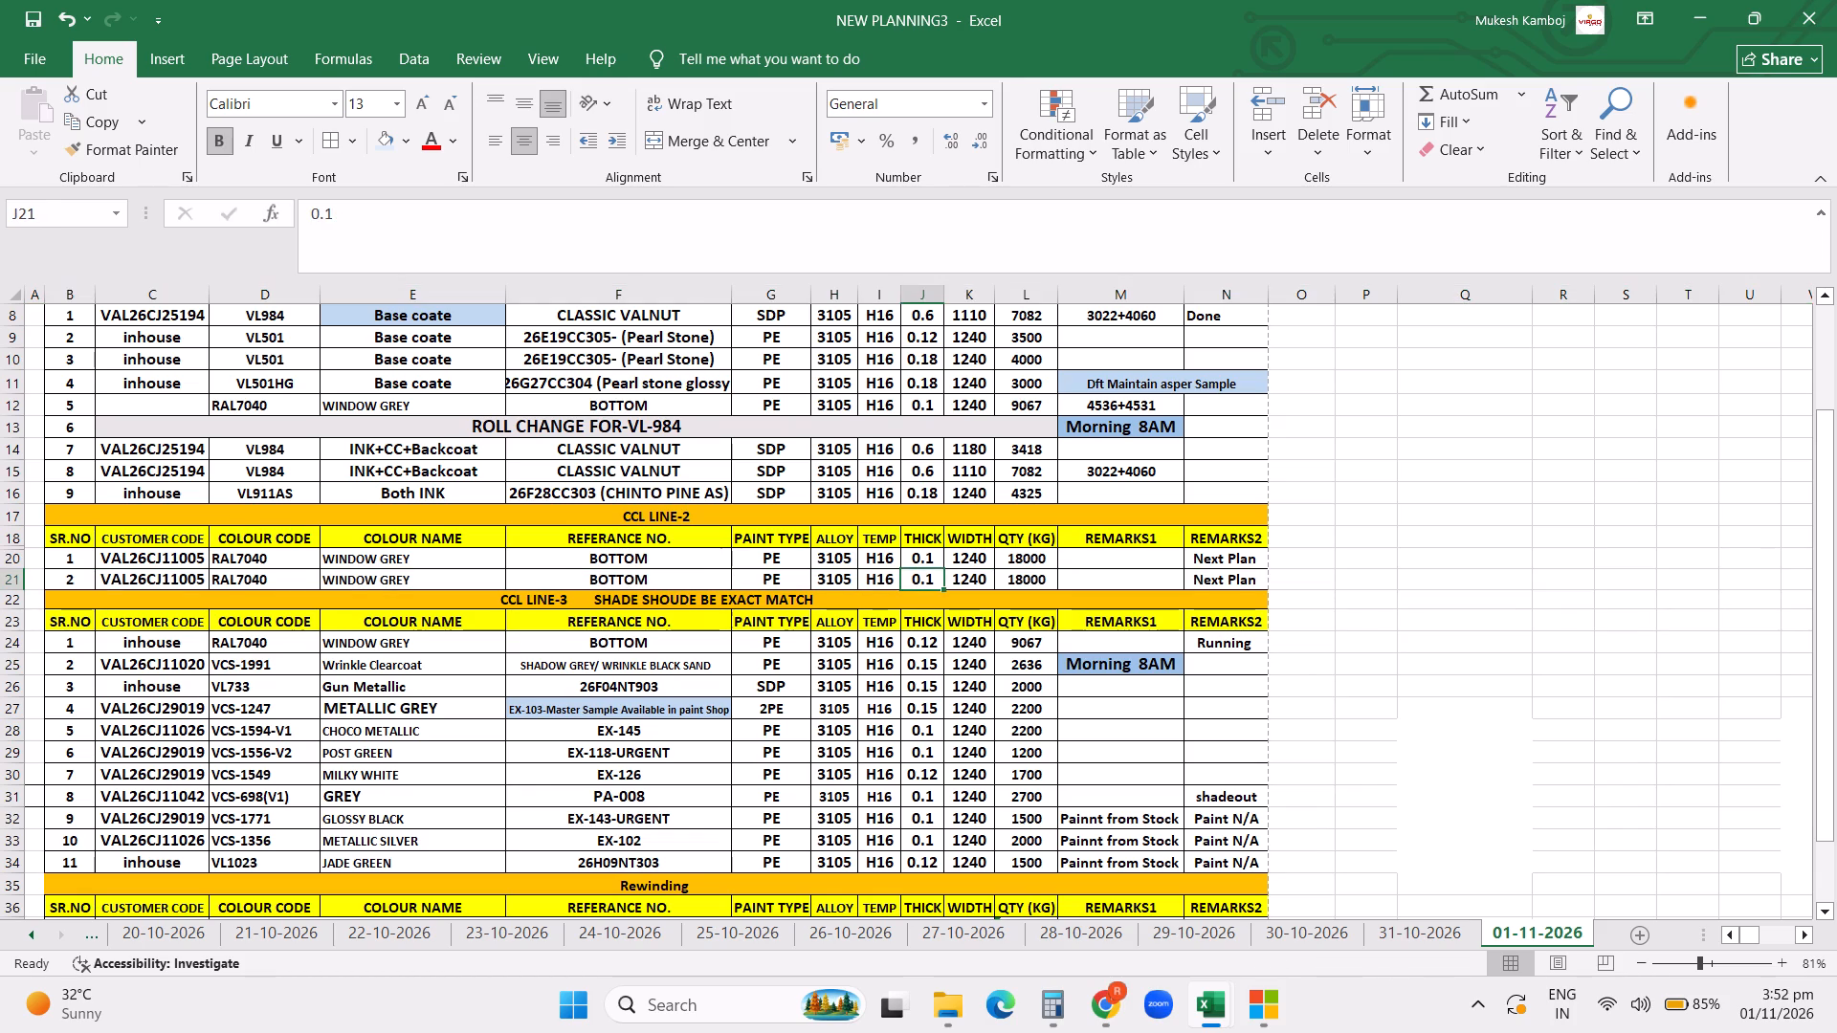
pyautogui.write('.15')
pyautogui.press('Return')
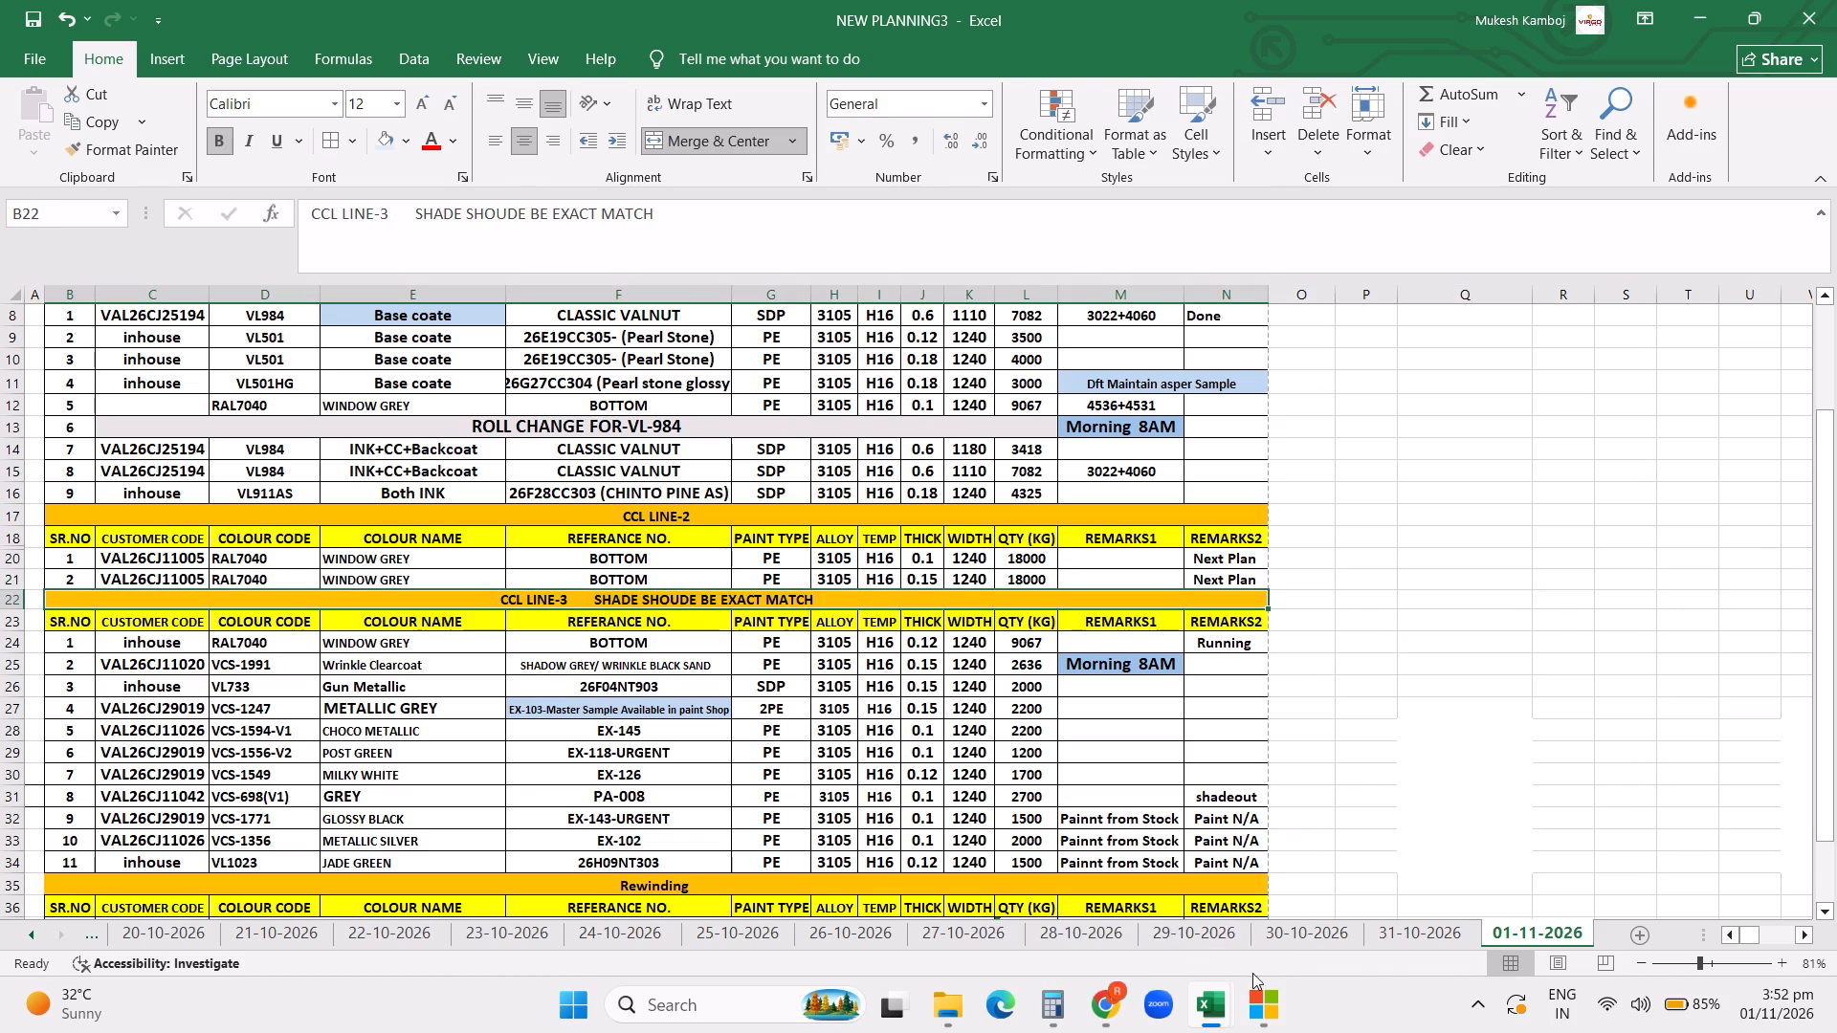
# Switch to the DAILY INVENTORY CCL workbook and clear the TYPE filter on sheet D31-10-2026.
pyautogui.click(1206, 1004)
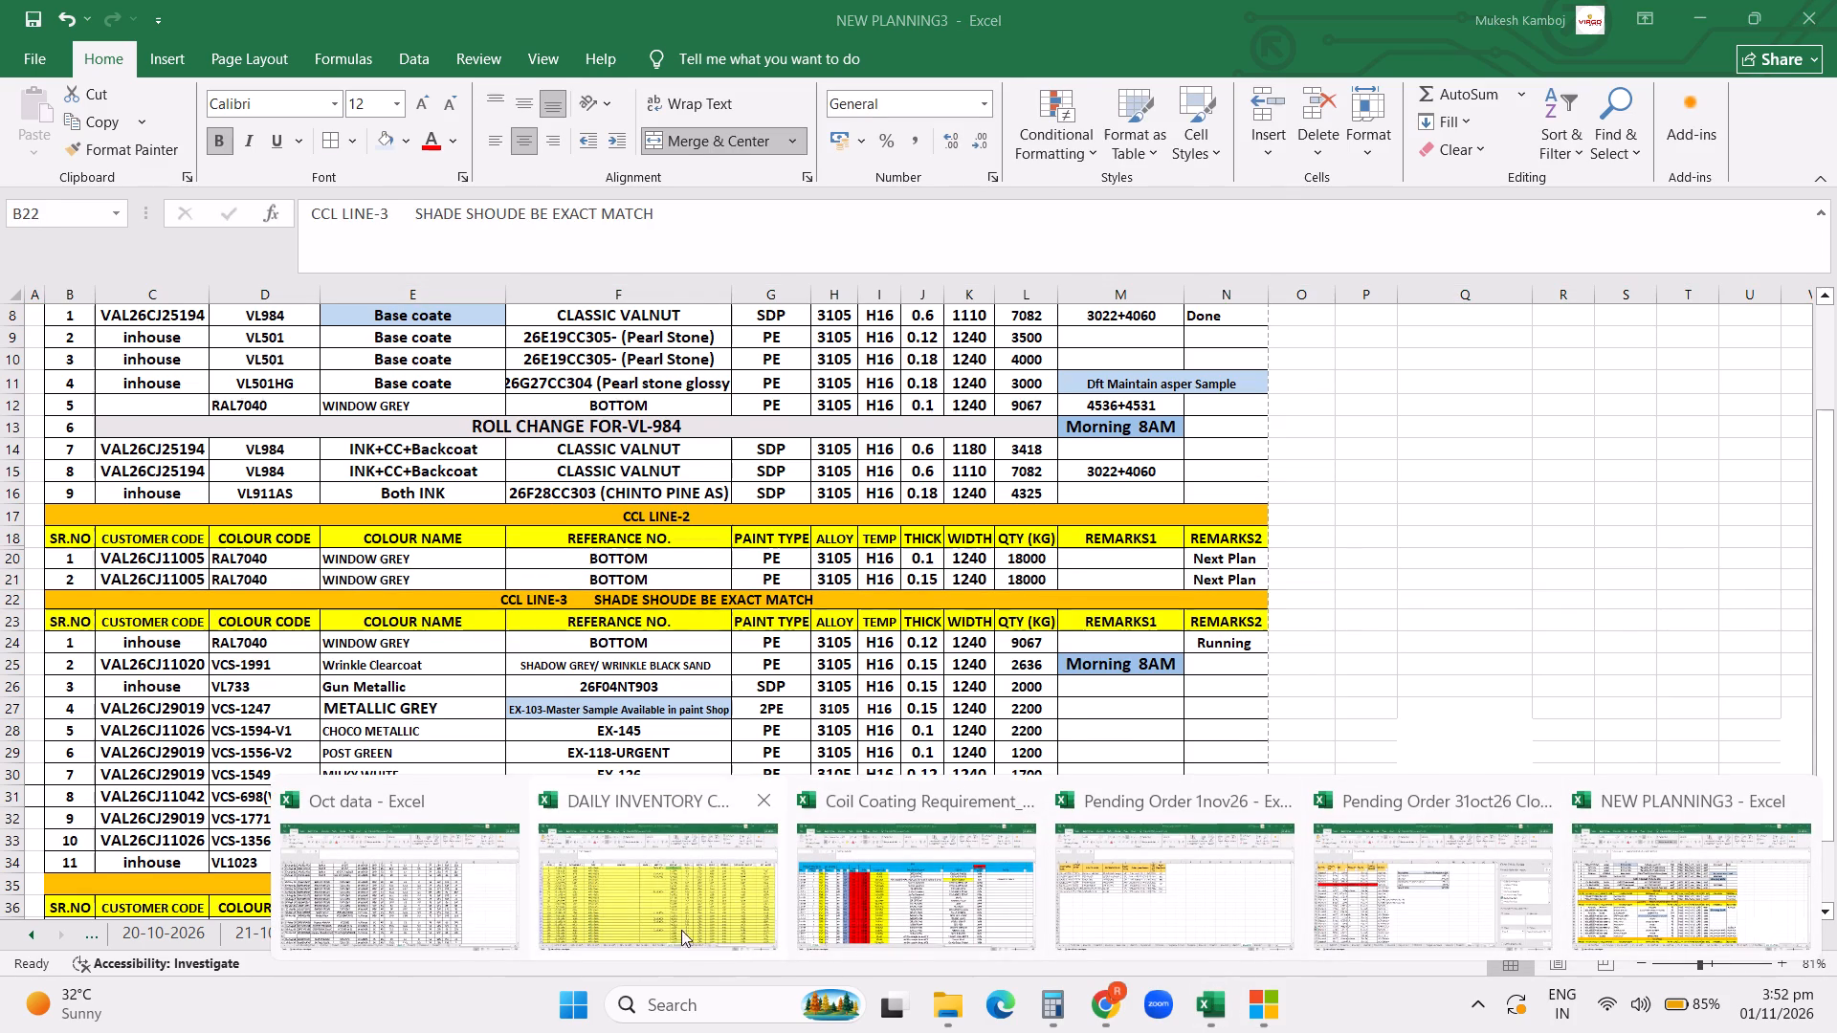
pyautogui.click(664, 910)
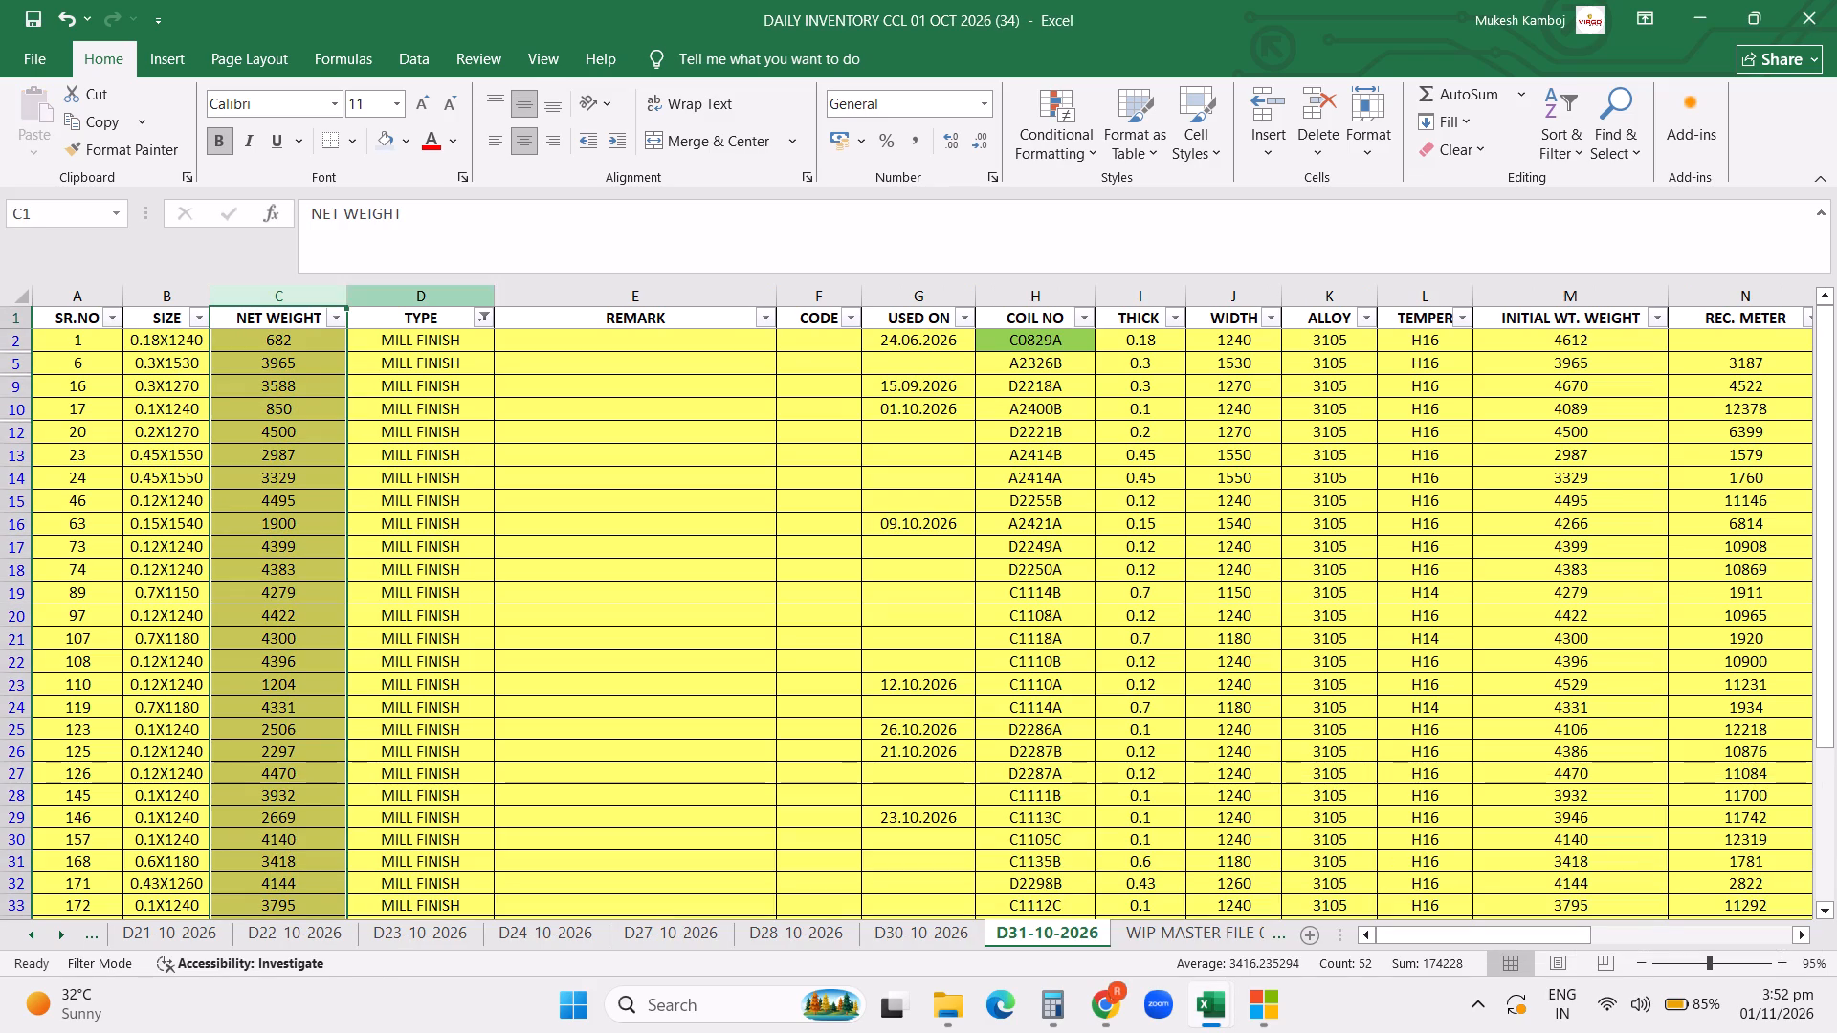
pyautogui.click(487, 312)
pyautogui.click(351, 463)
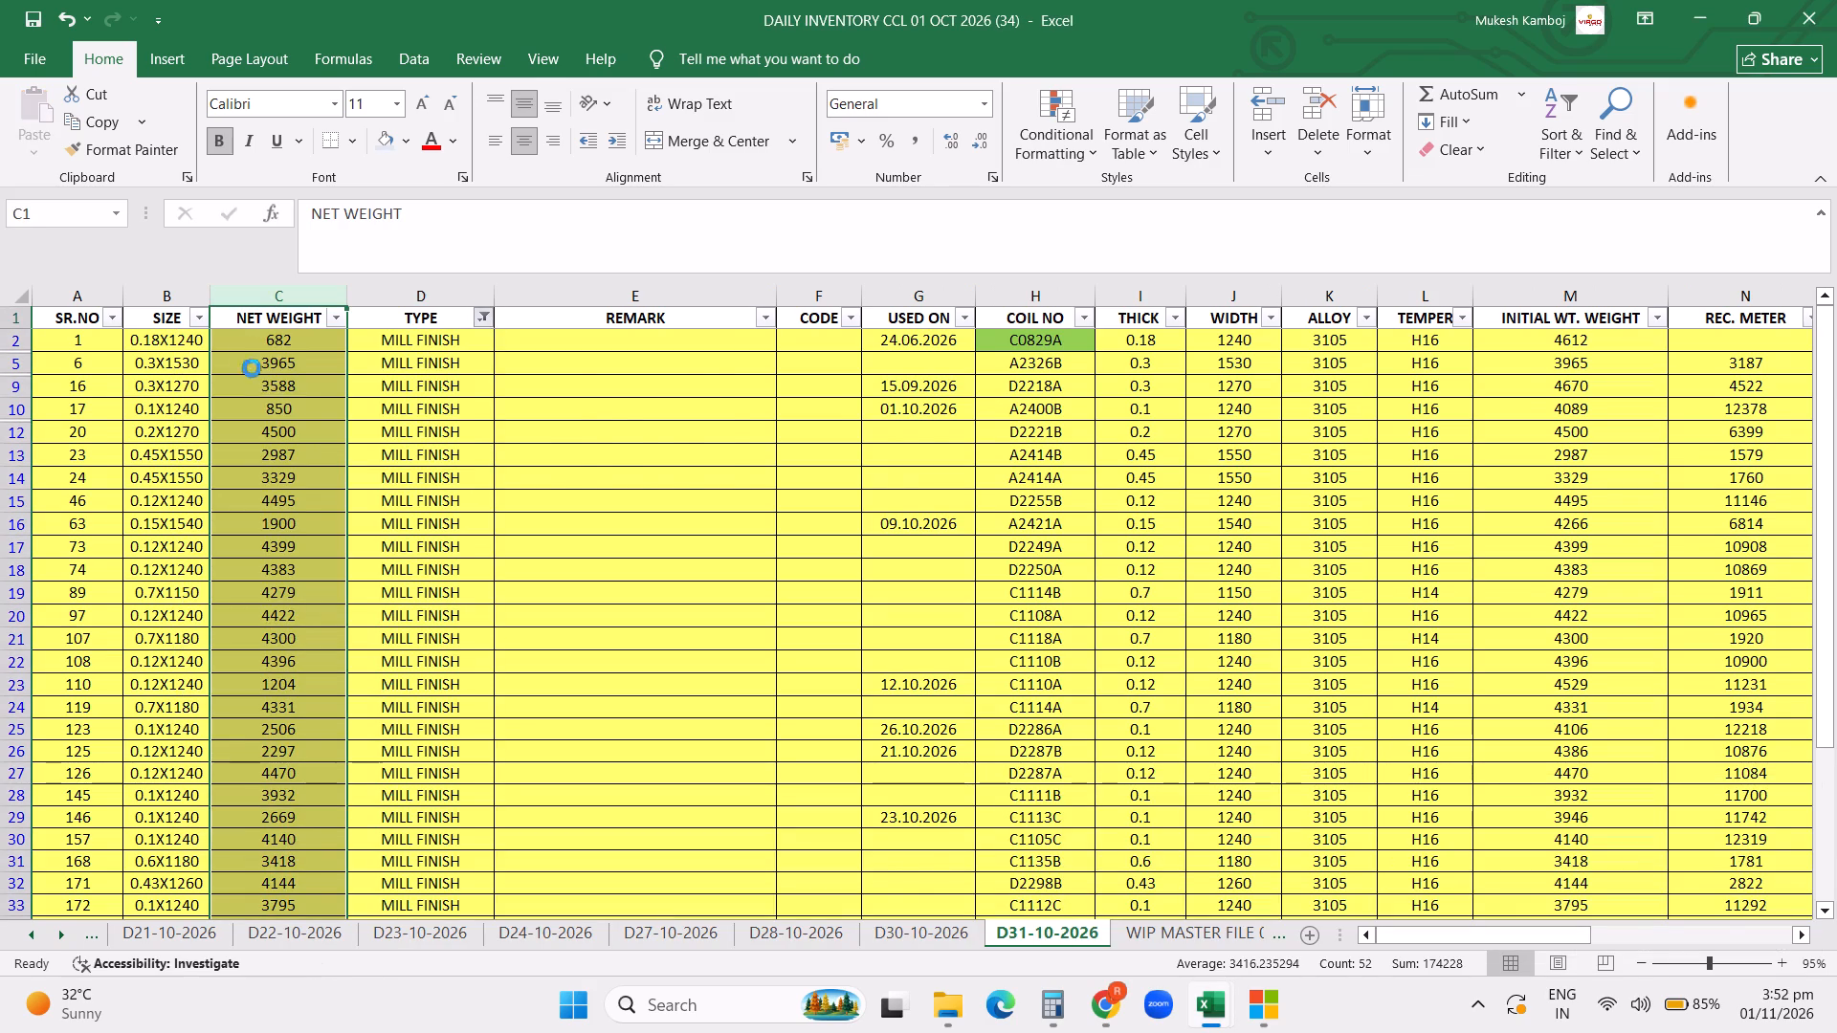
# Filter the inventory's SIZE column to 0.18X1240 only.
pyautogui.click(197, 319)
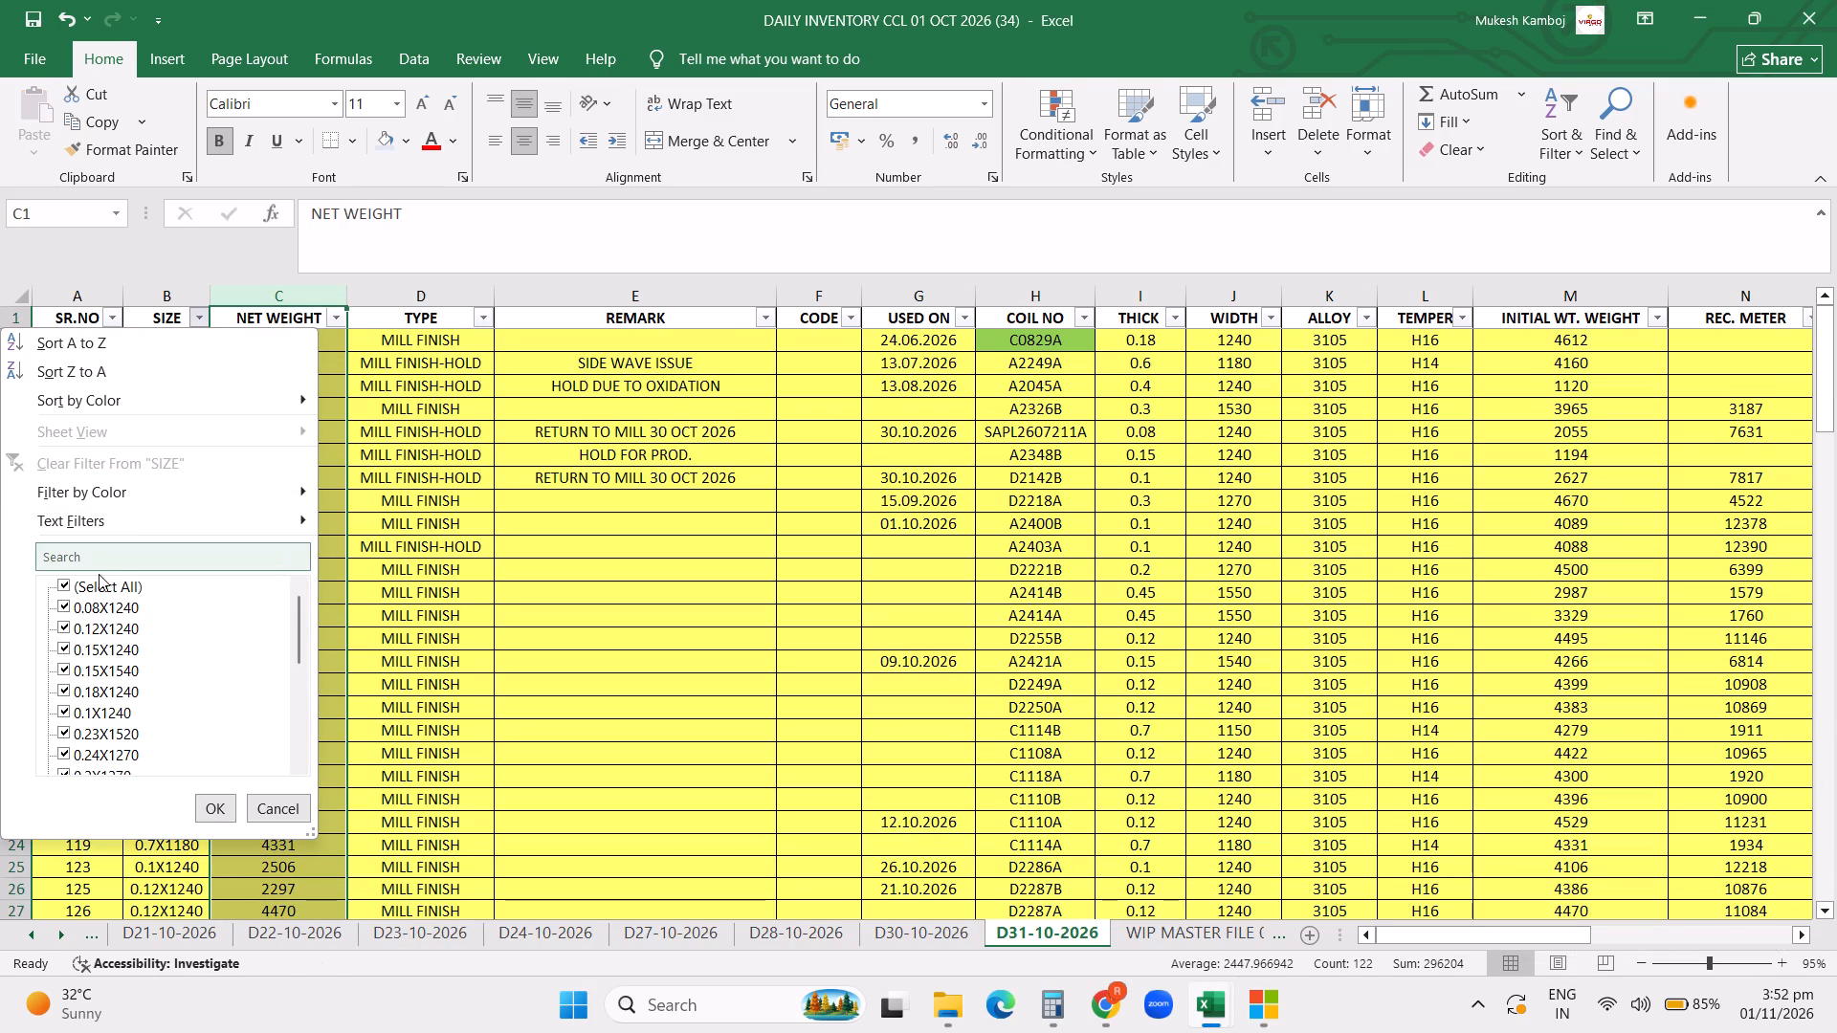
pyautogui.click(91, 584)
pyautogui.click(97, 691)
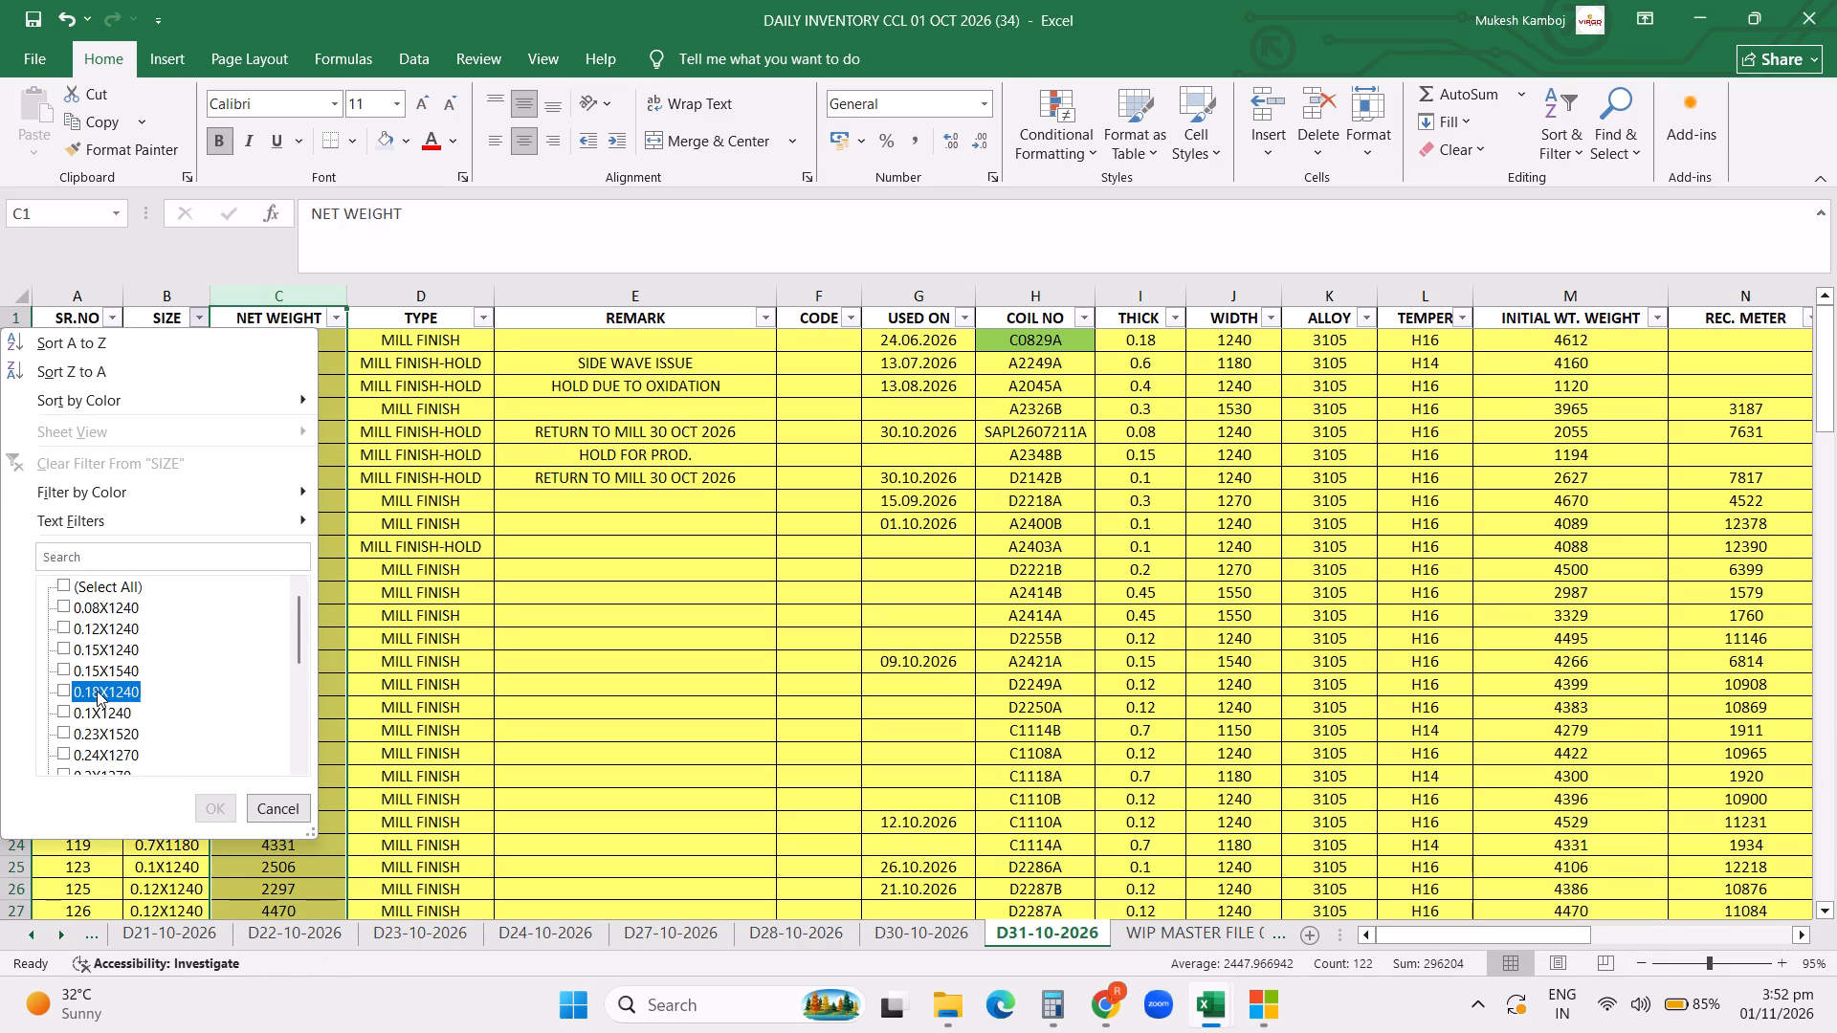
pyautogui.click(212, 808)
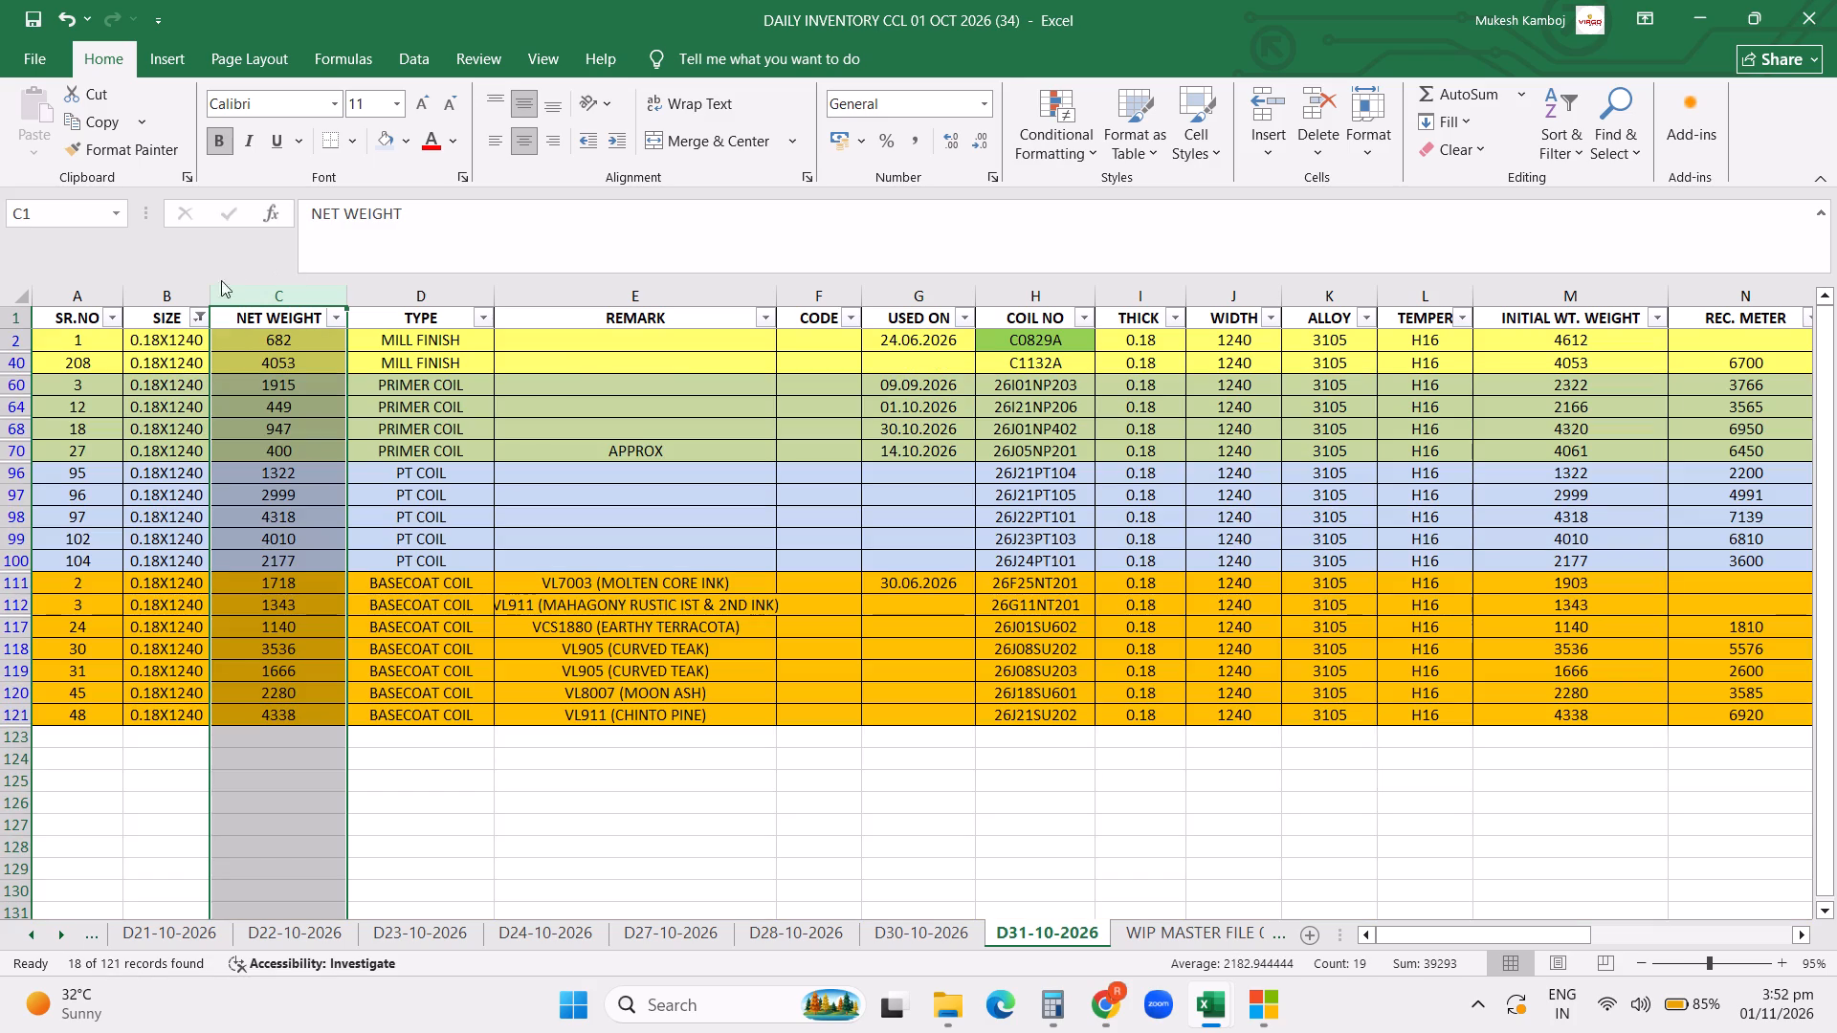
# Filter the inventory's SIZE column to 0.15X1240 only and look over the MILL FINISH coils.
pyautogui.click(201, 306)
pyautogui.click(196, 319)
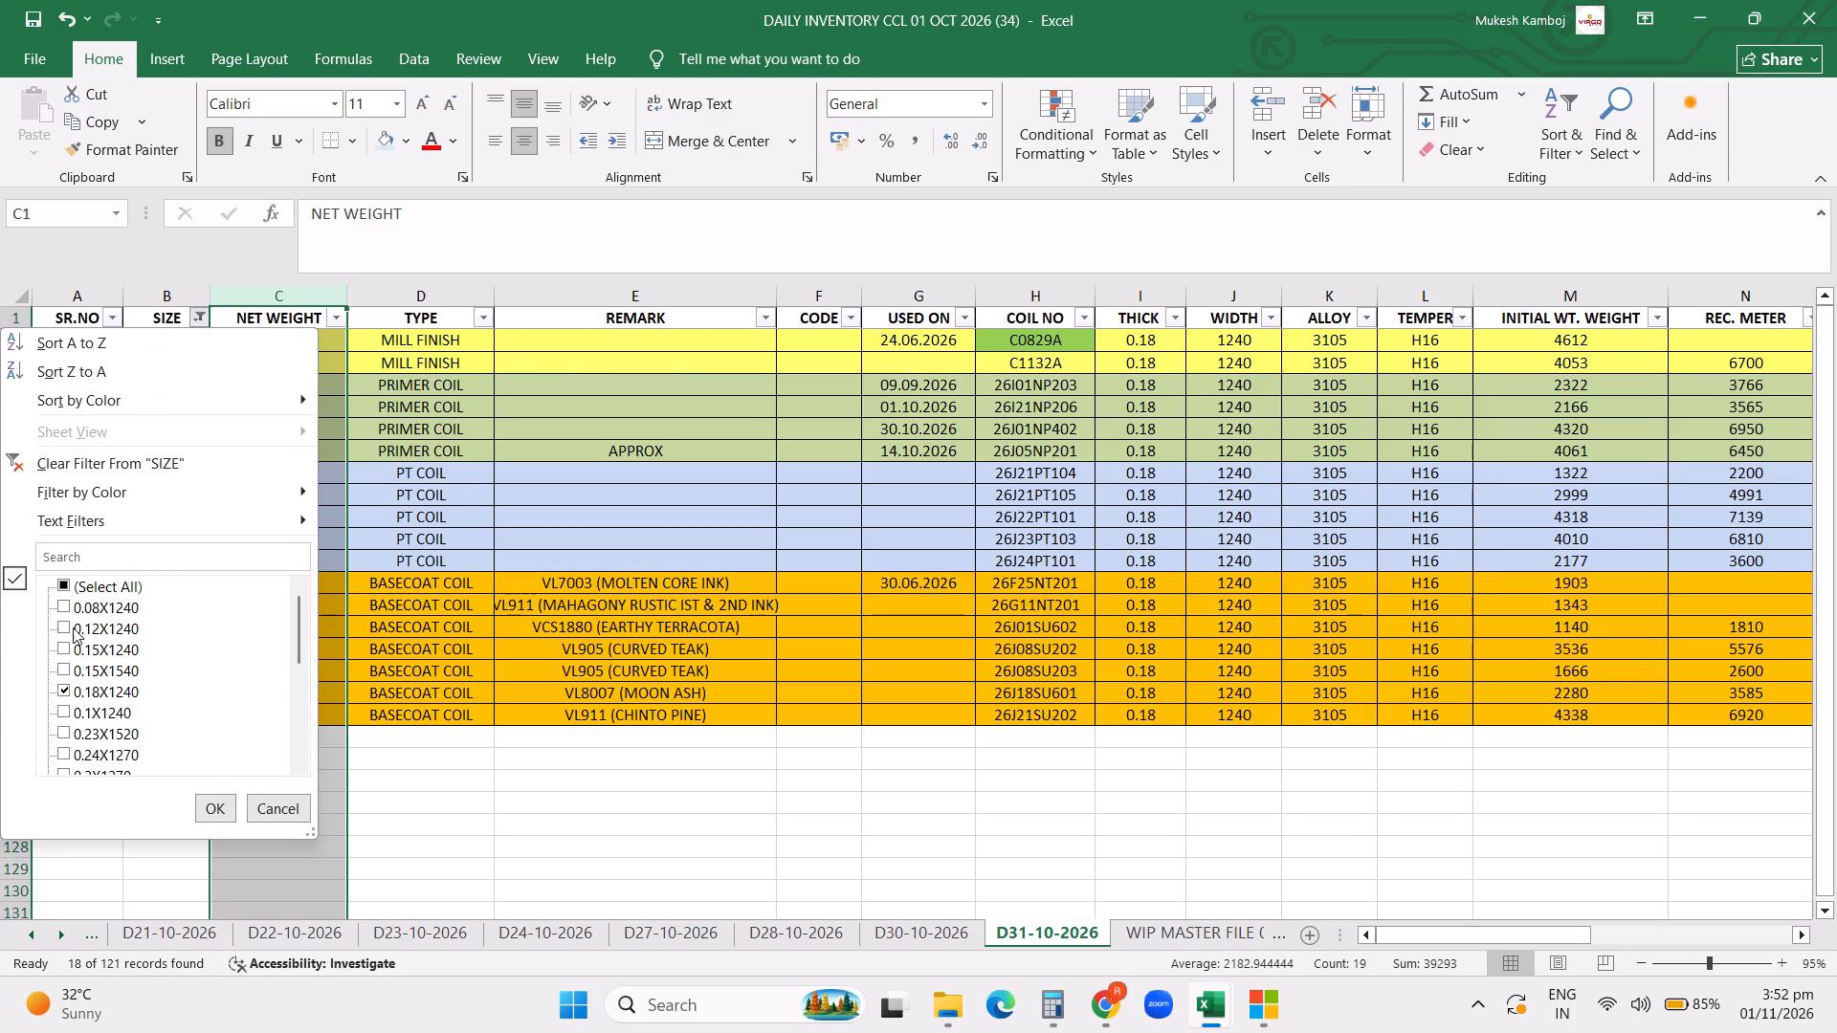
pyautogui.click(93, 652)
pyautogui.click(82, 691)
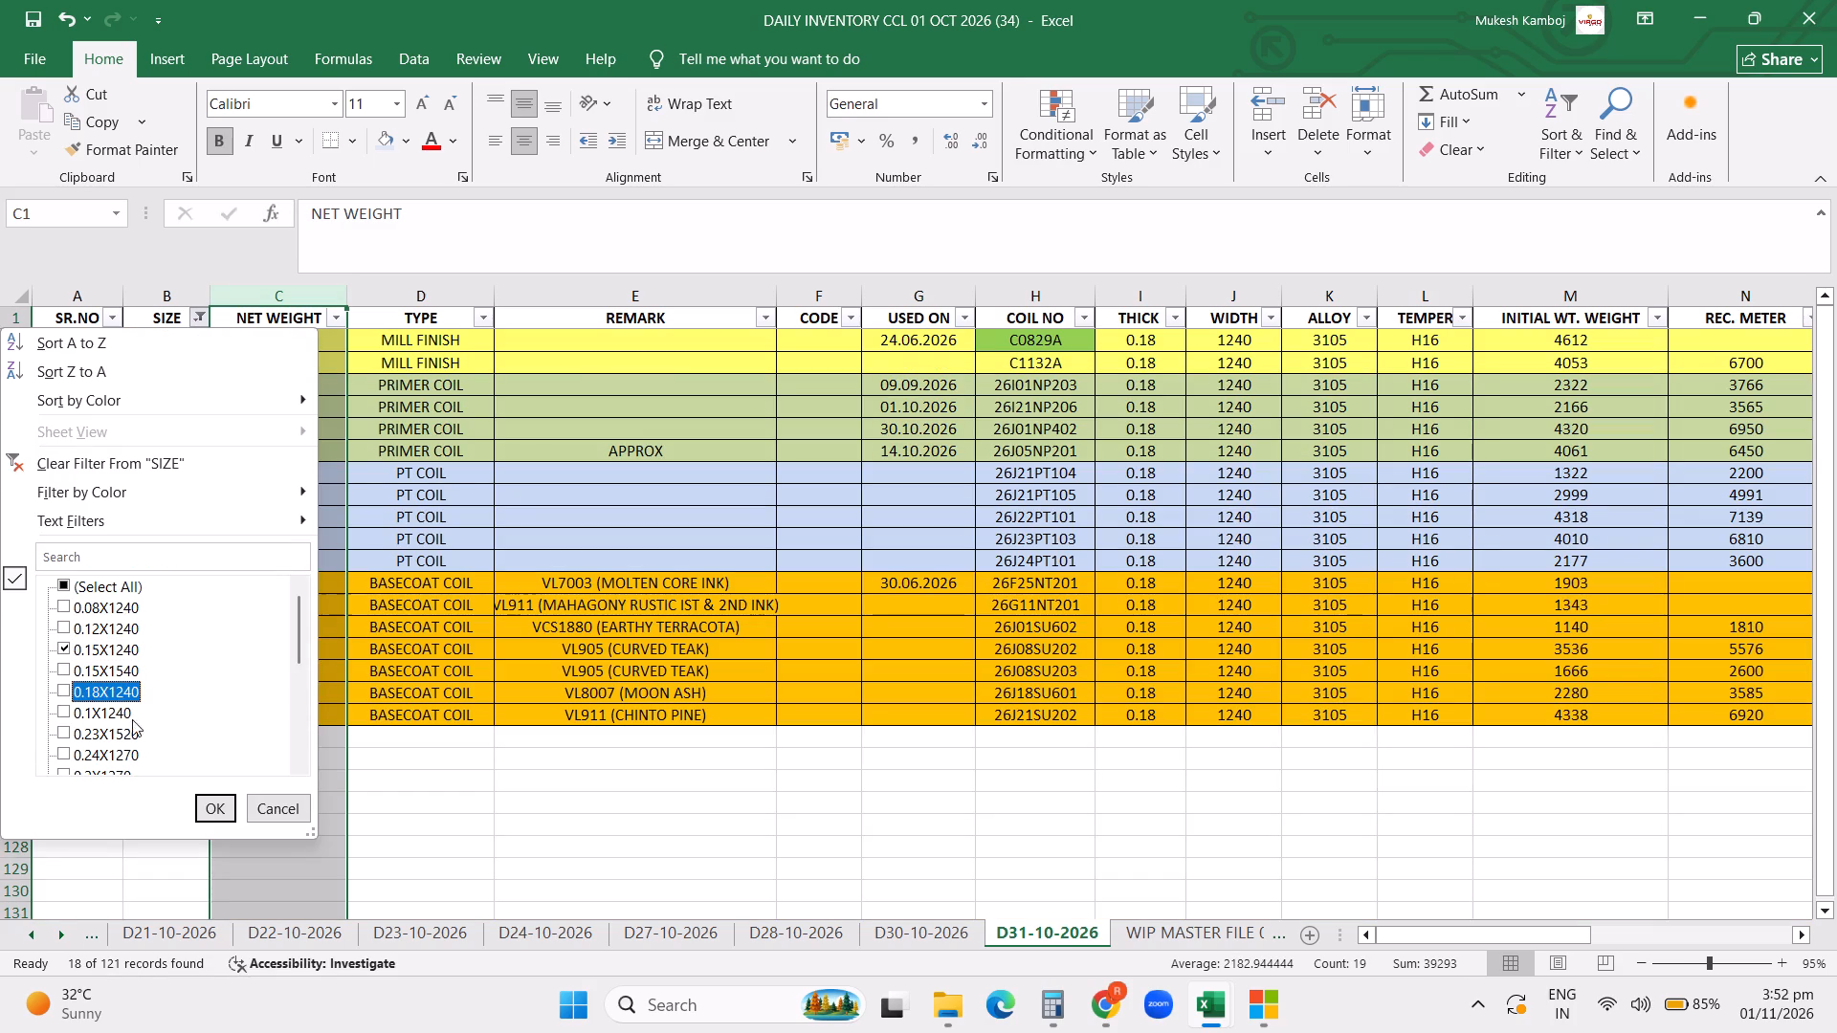
pyautogui.click(214, 819)
pyautogui.click(376, 574)
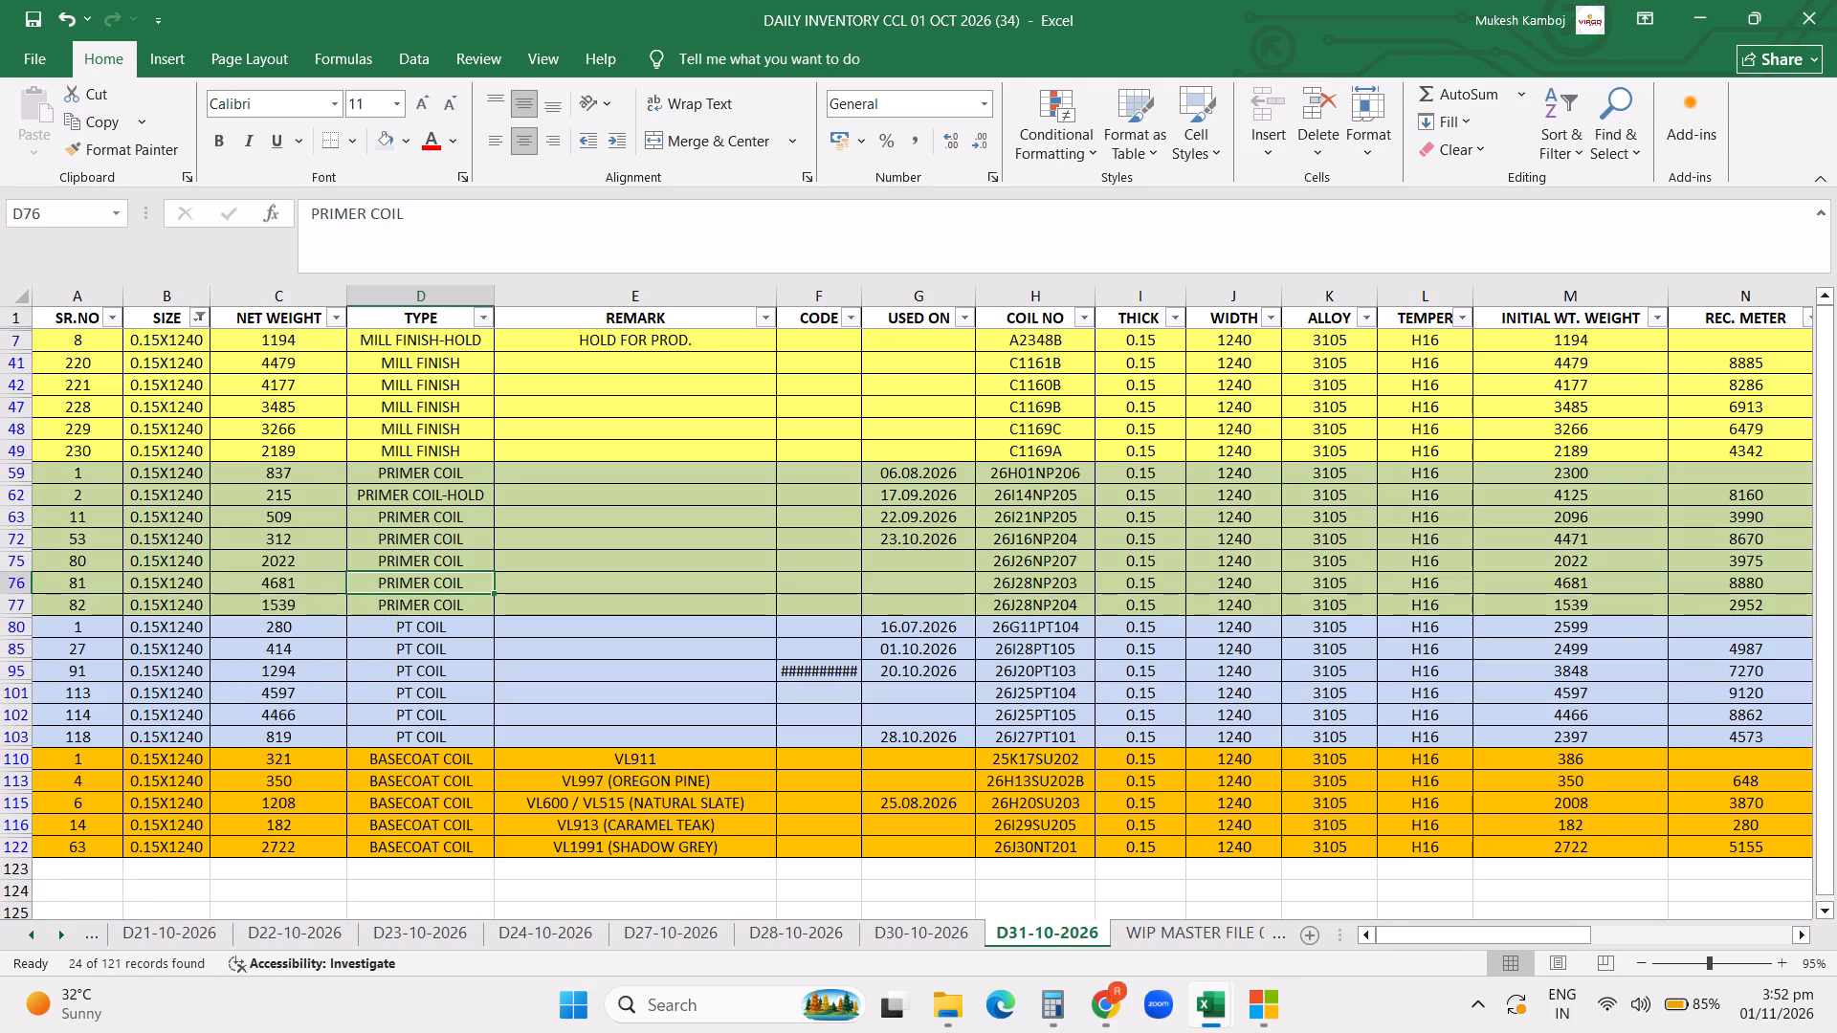
pyautogui.click(447, 457)
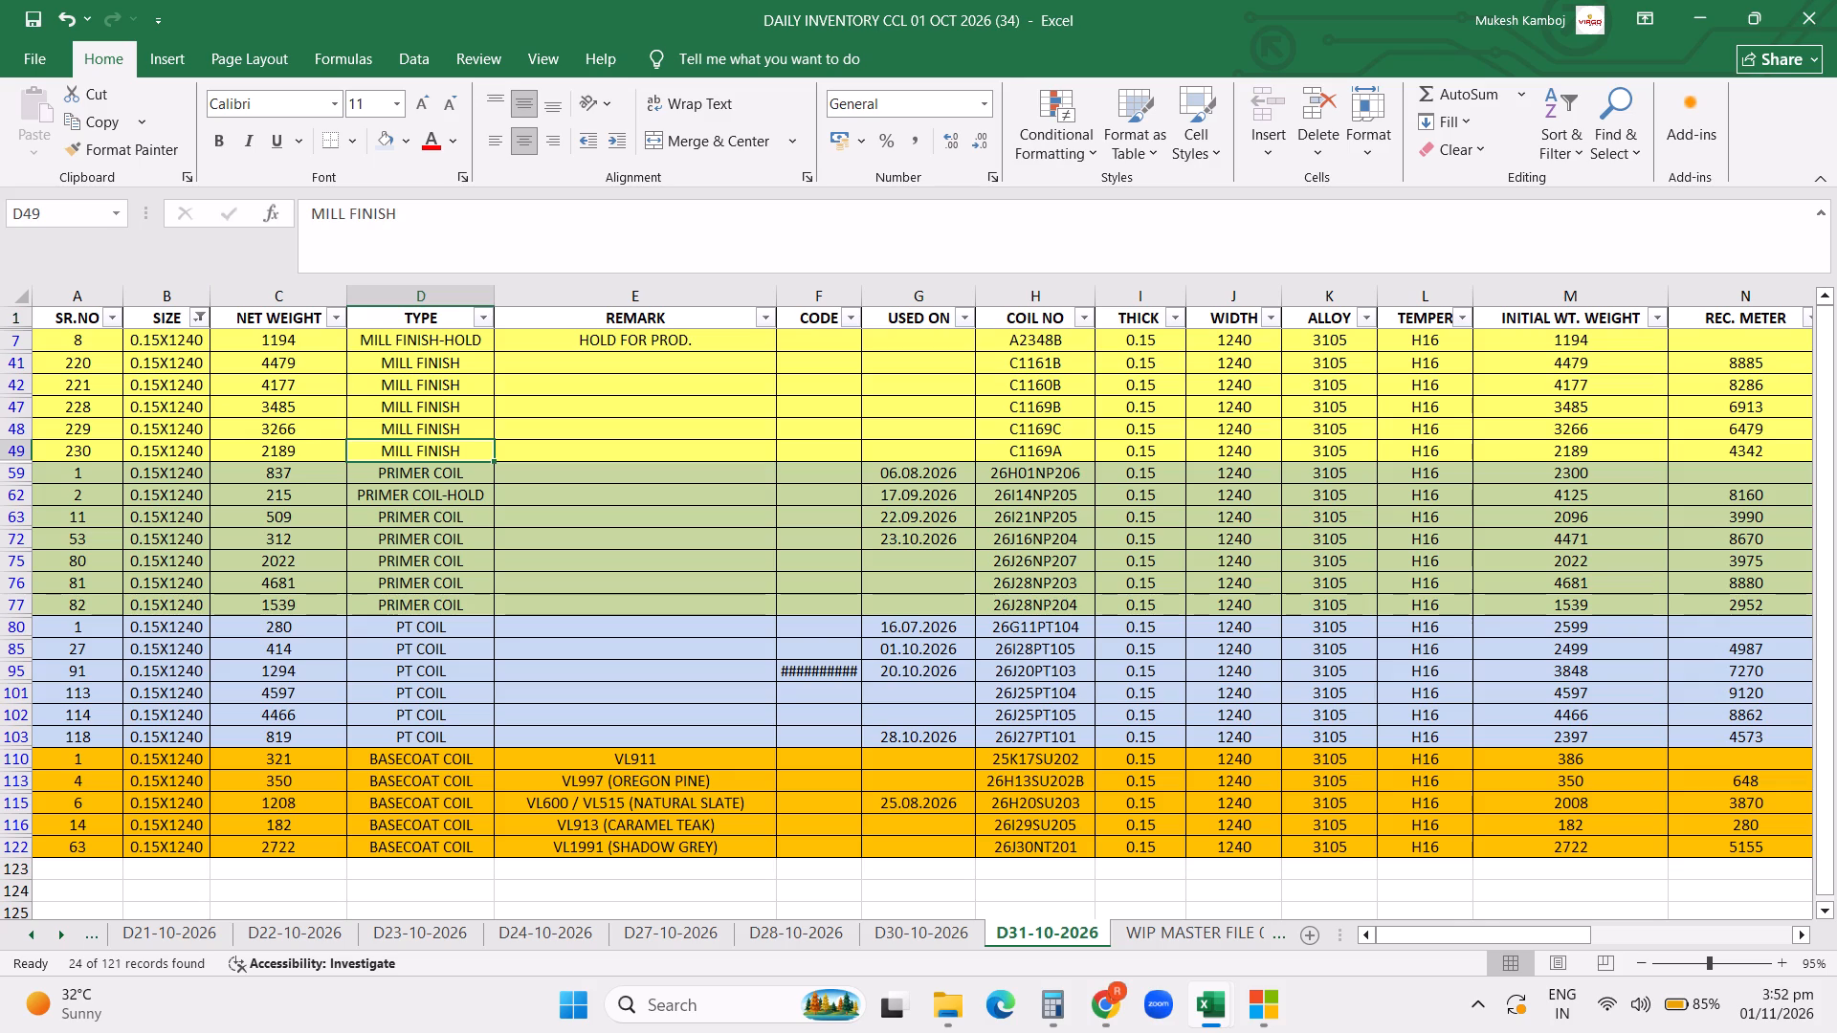
# In NEW PLANNING3, set the second CCL LINE-2 row's quantity to the sum of the coil weights =4479+4177+3485+3266+2189.
pyautogui.click(1232, 1019)
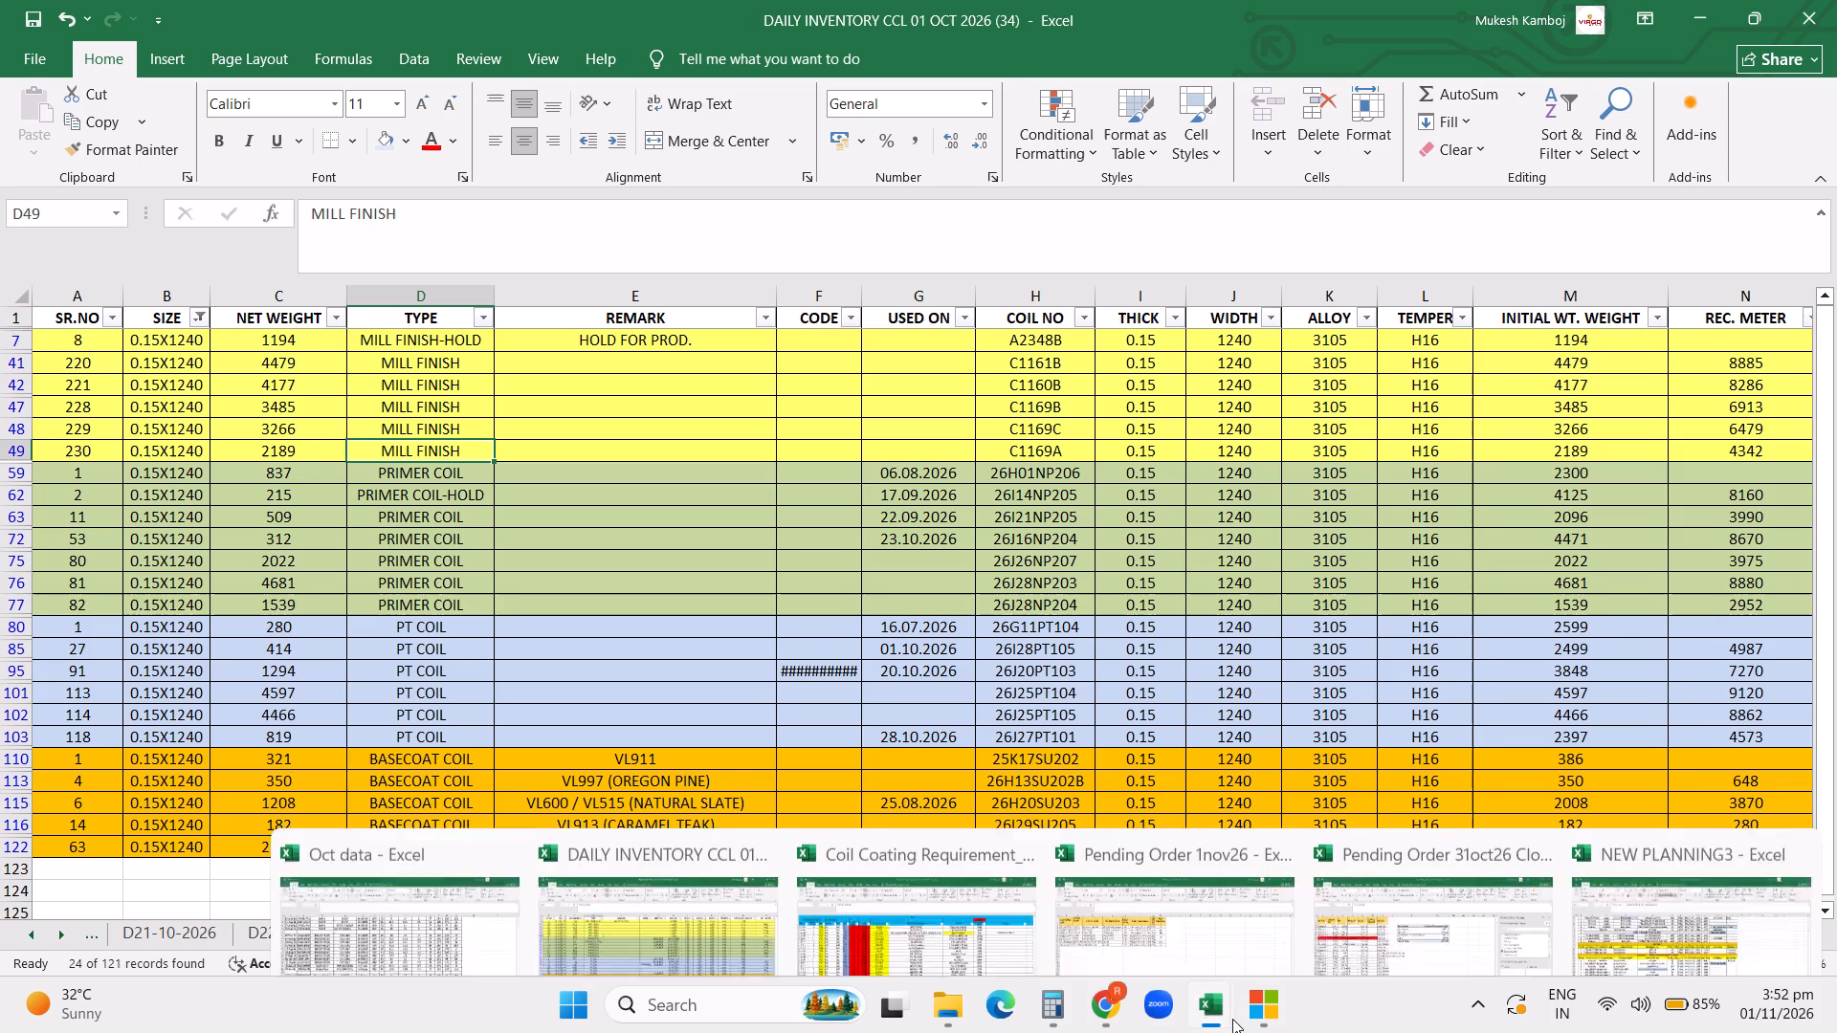
pyautogui.click(1646, 884)
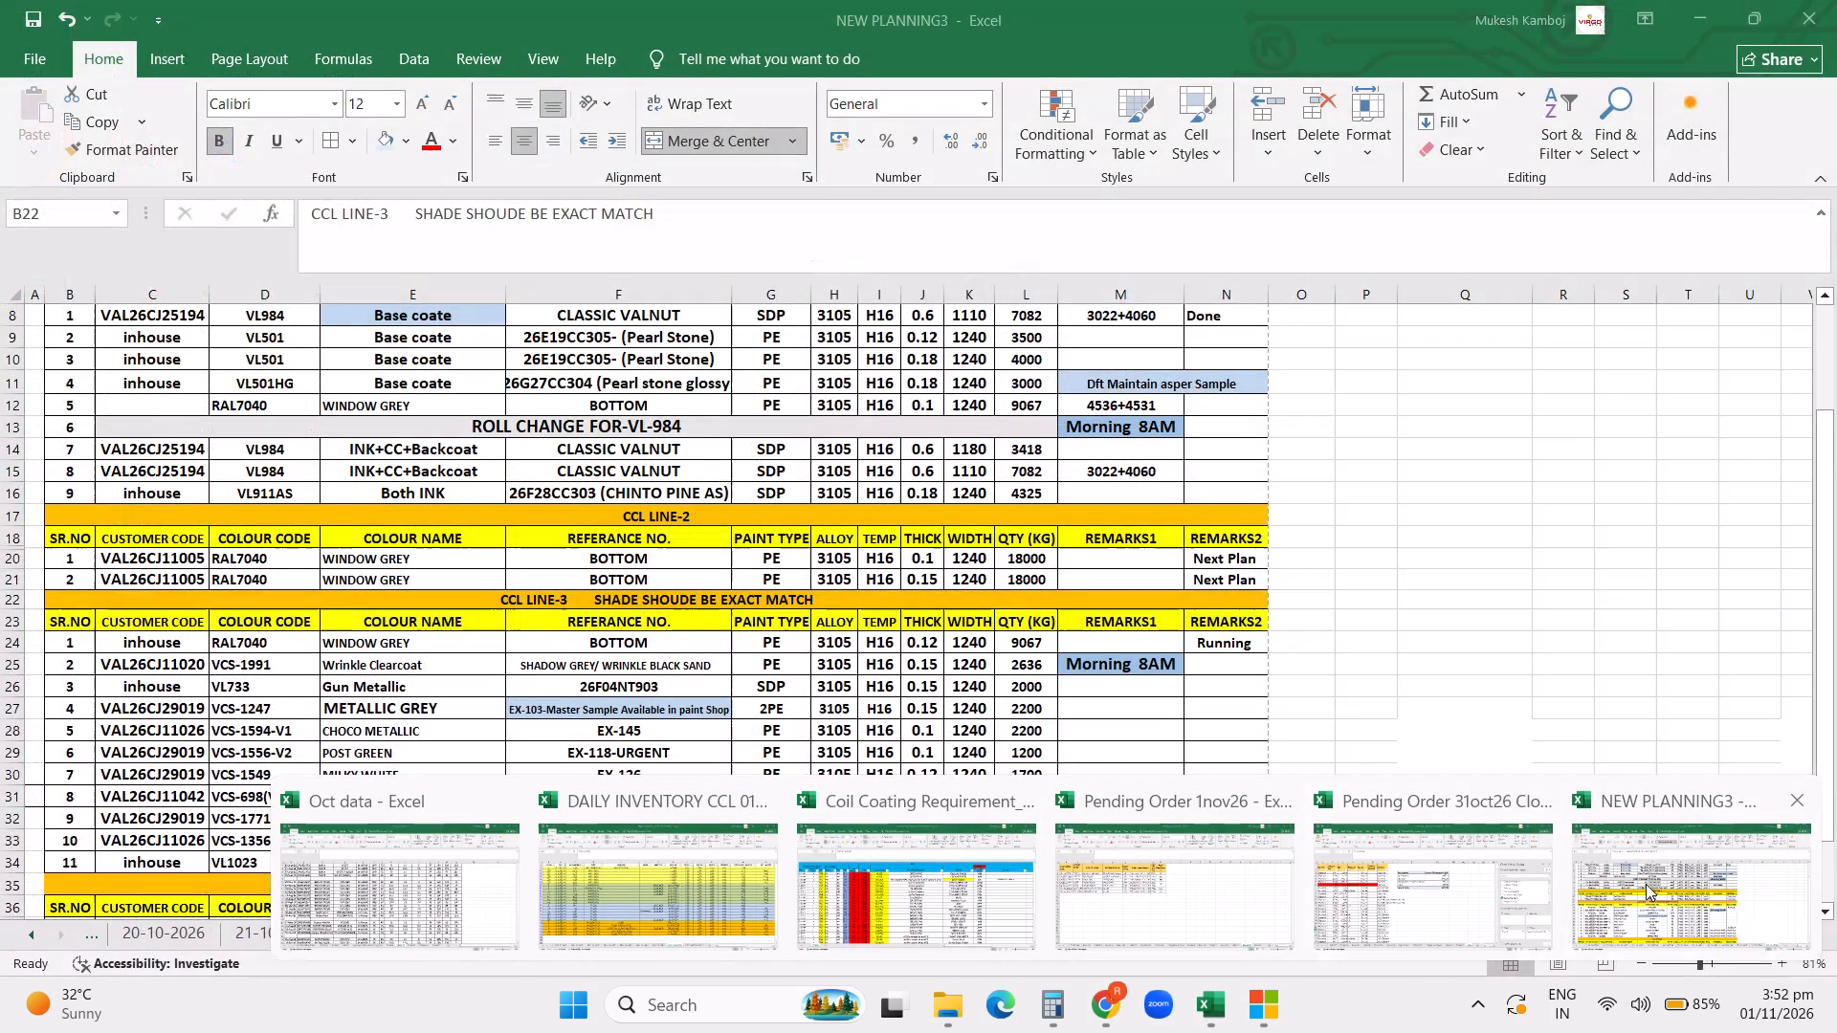
pyautogui.click(1029, 573)
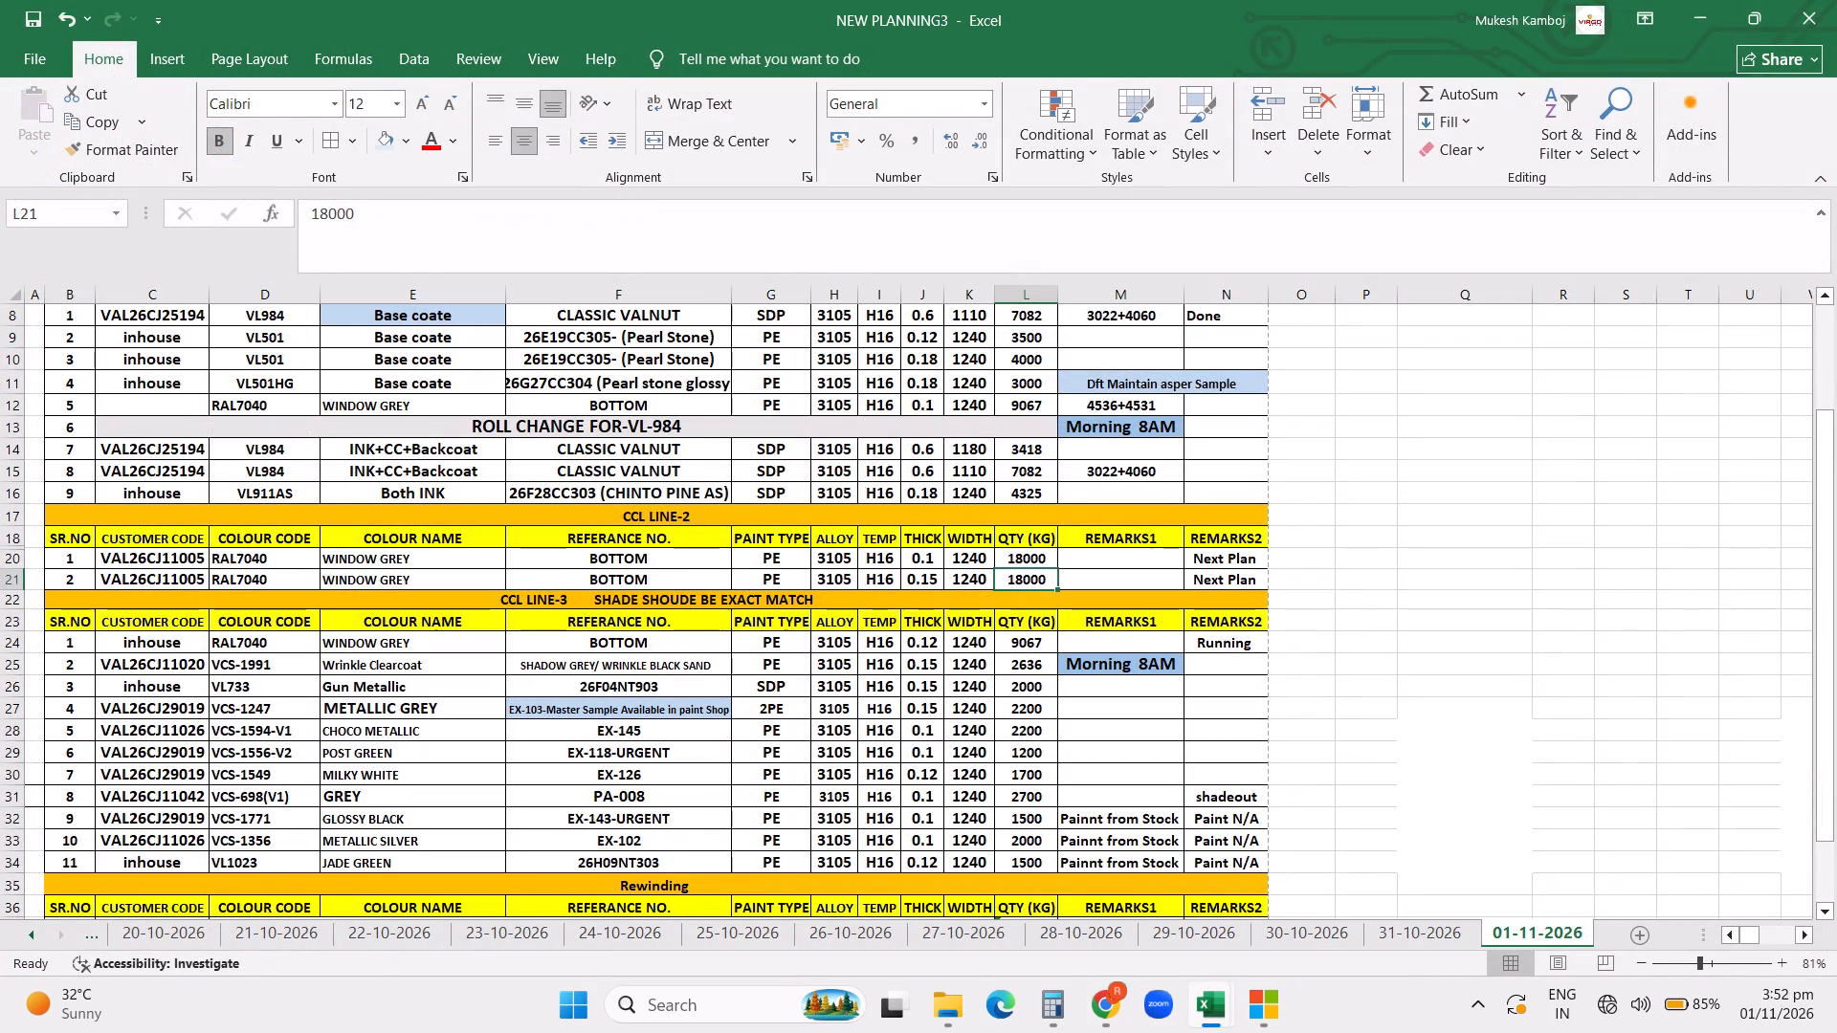
pyautogui.write('=4479')
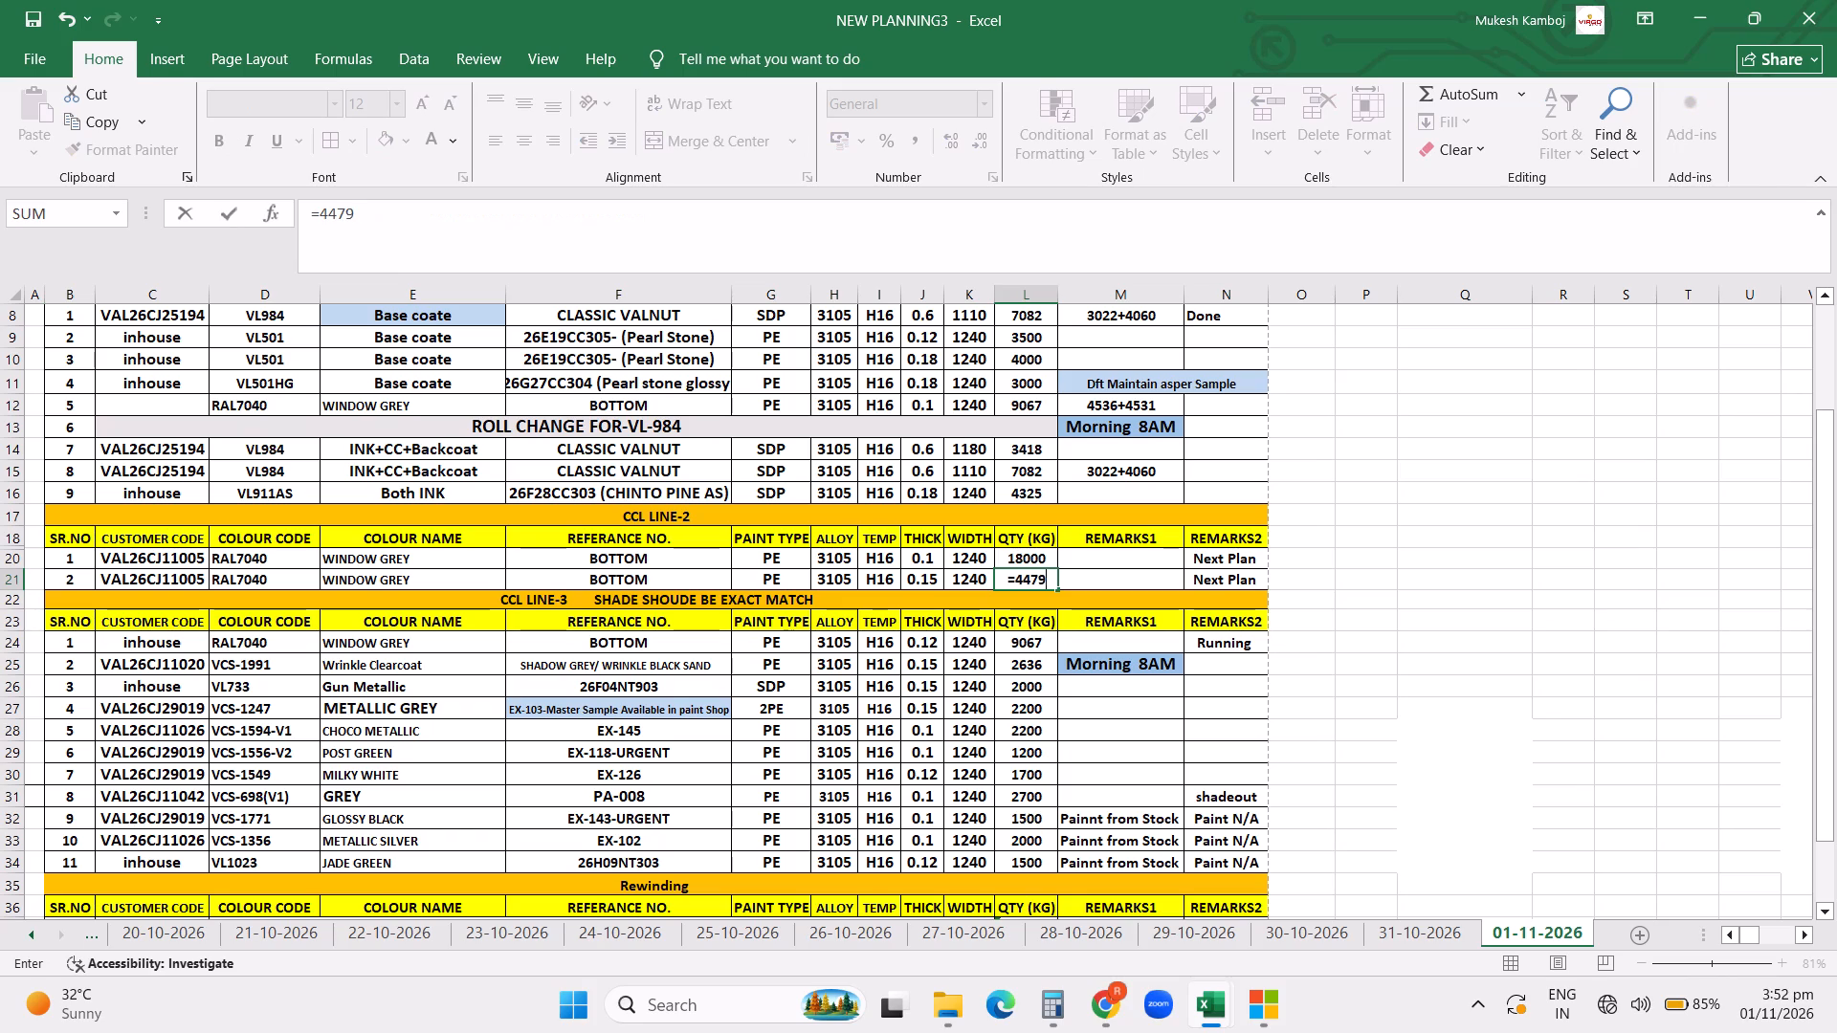
pyautogui.press('+')
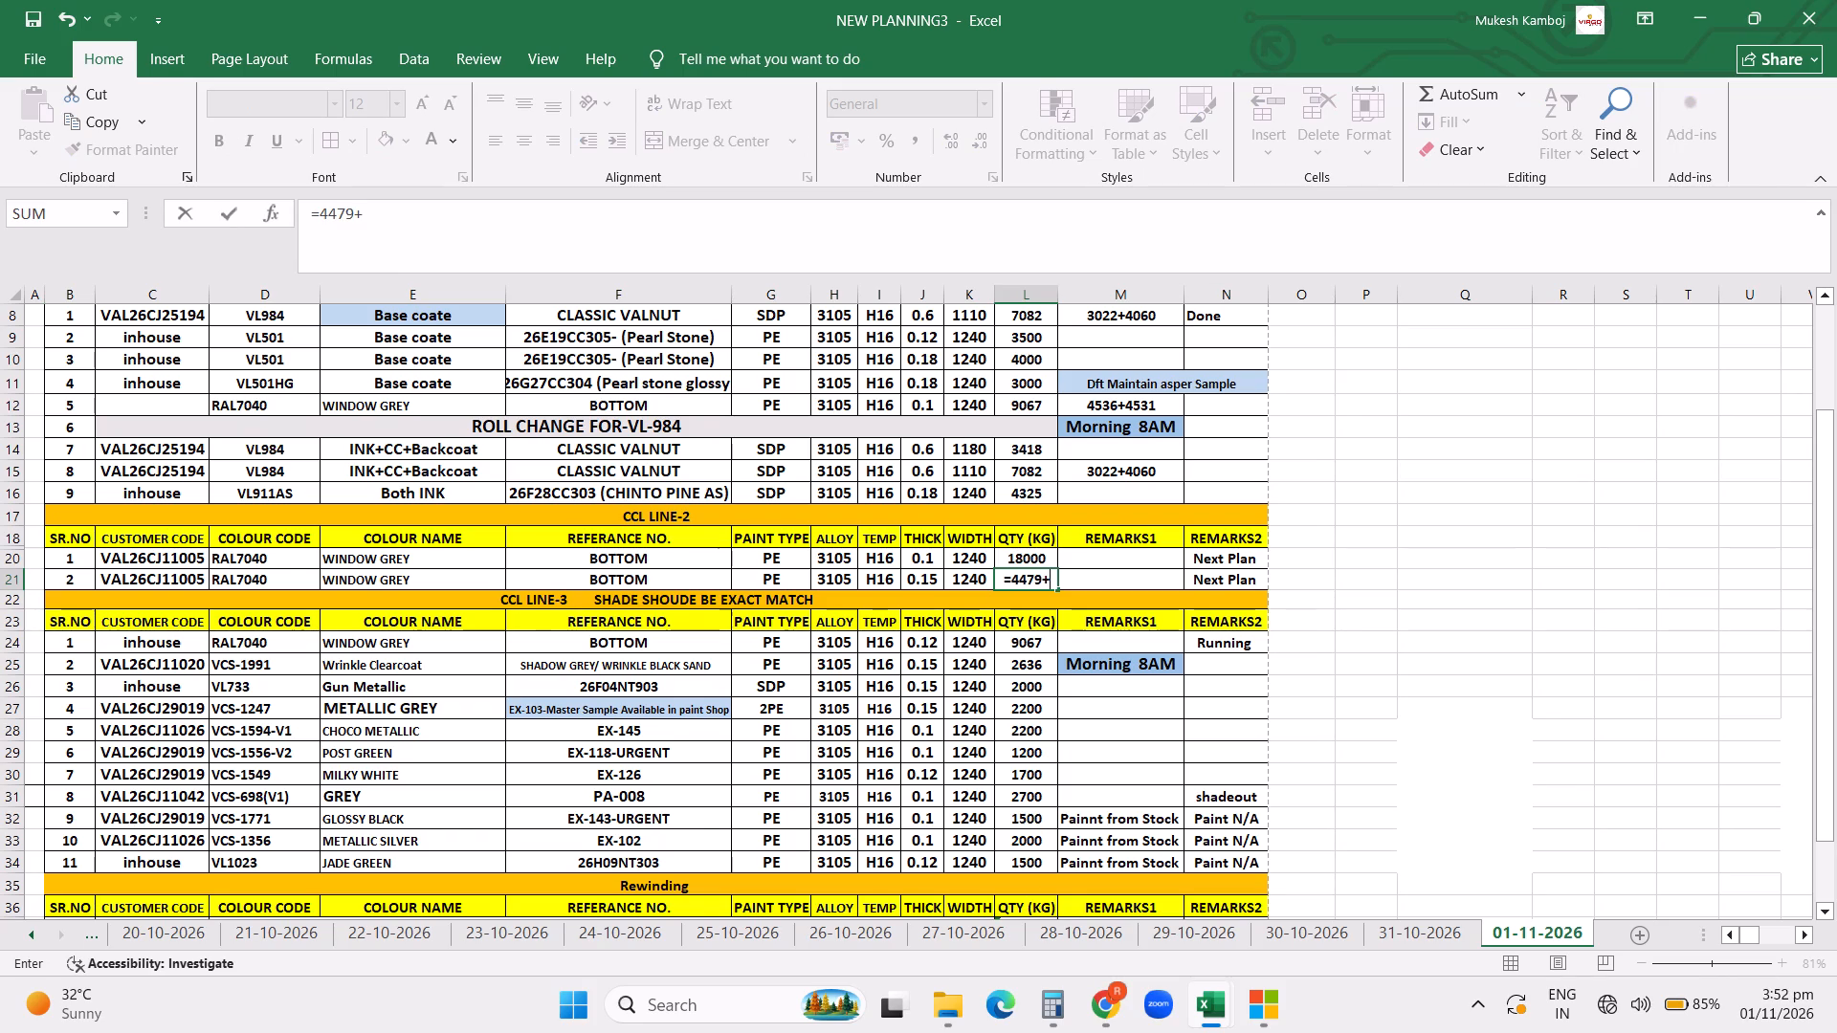
pyautogui.click(1219, 1024)
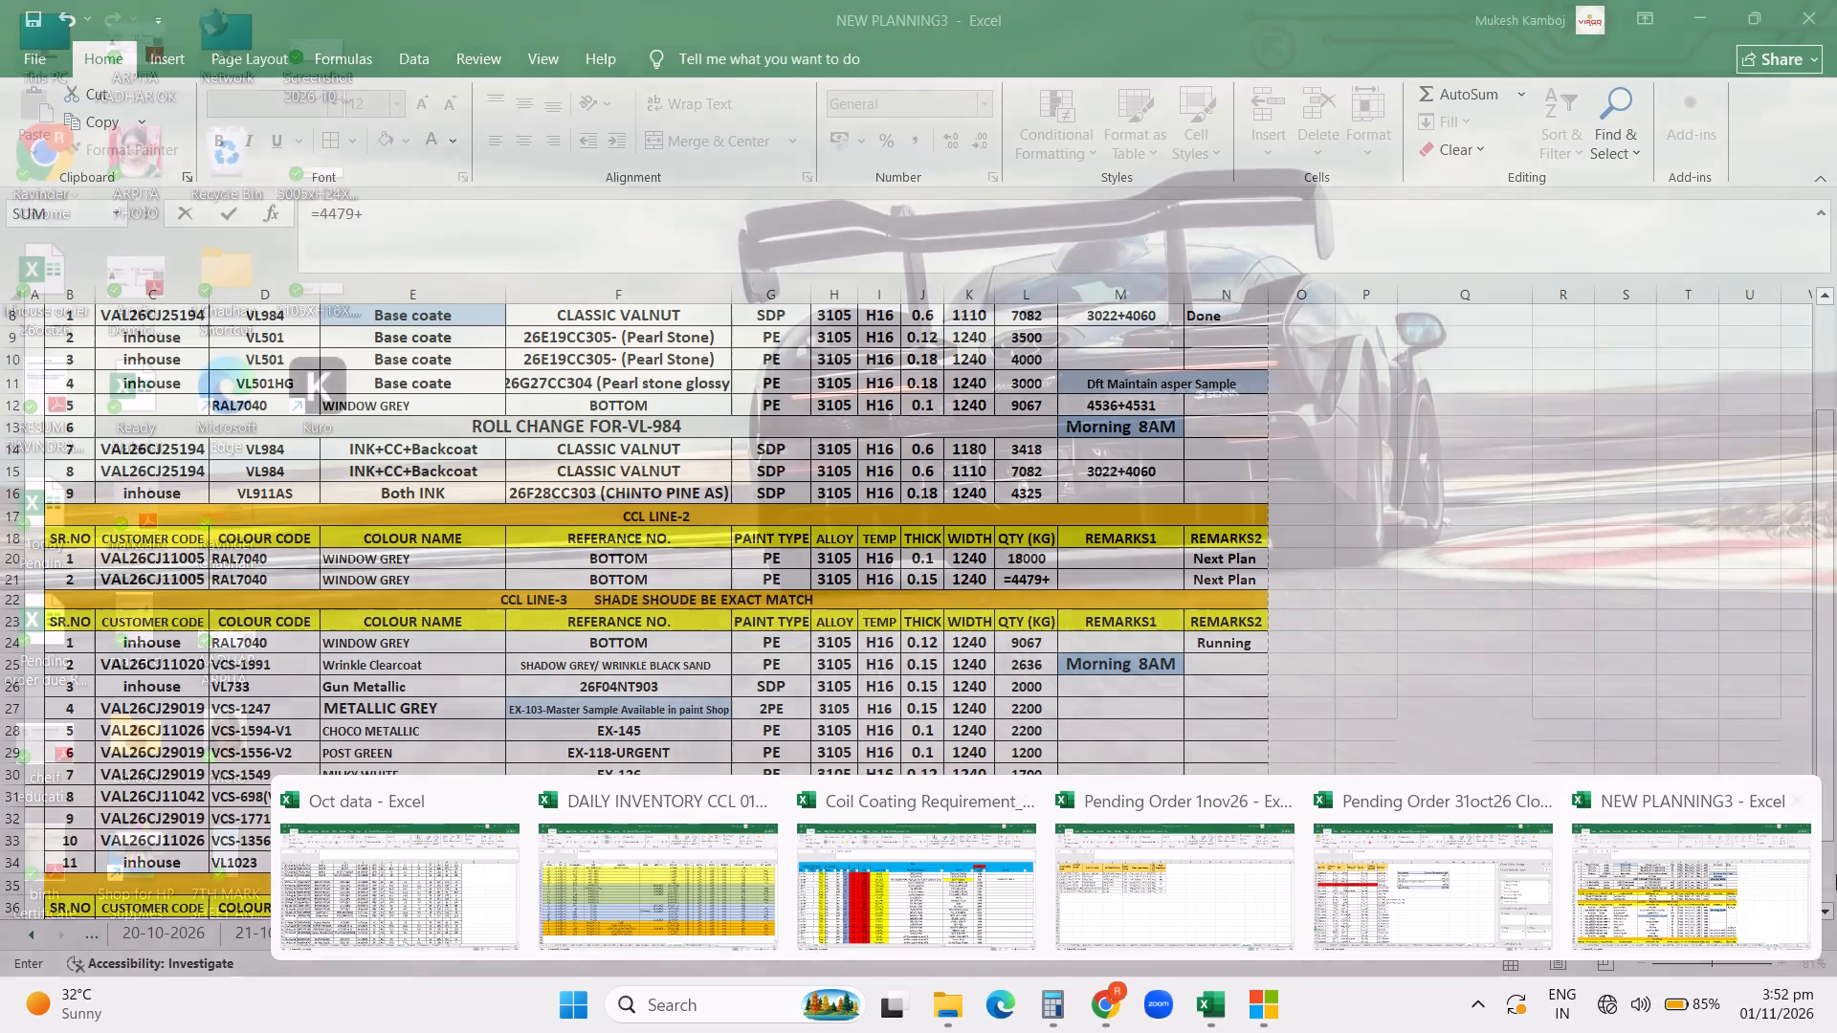
pyautogui.click(1772, 902)
pyautogui.write('4177+')
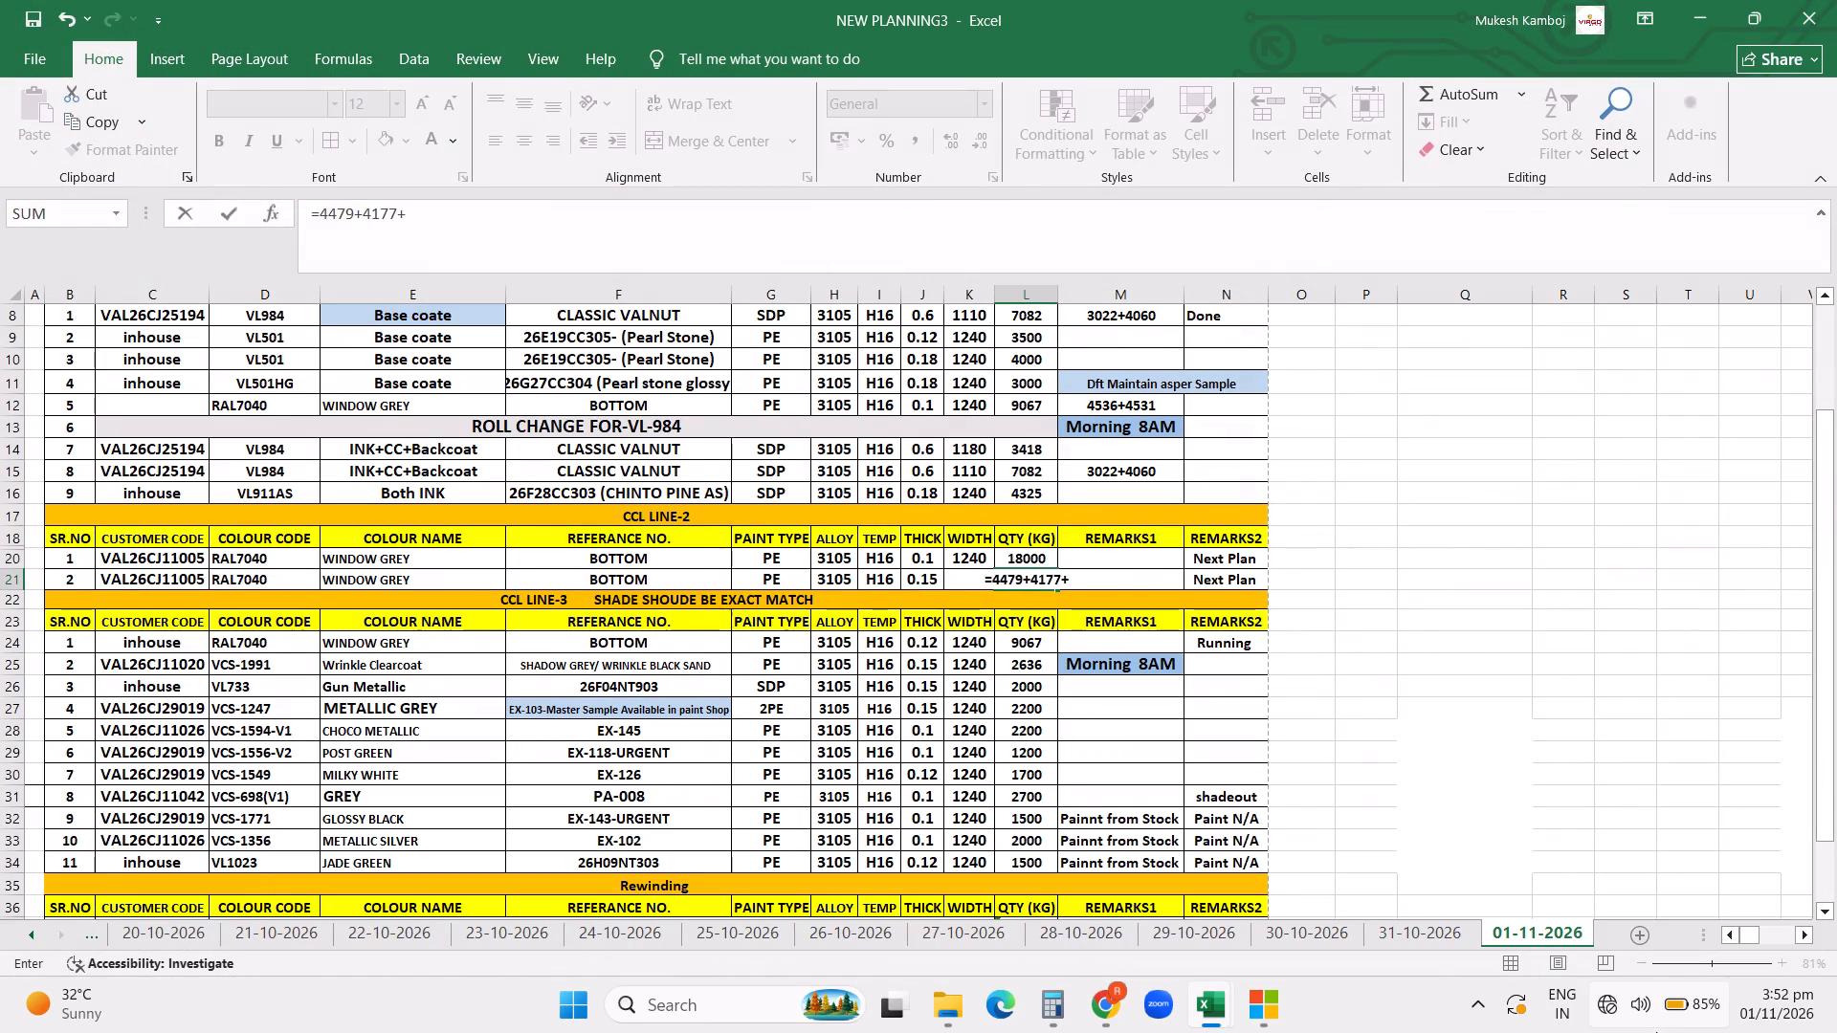
pyautogui.click(1214, 1014)
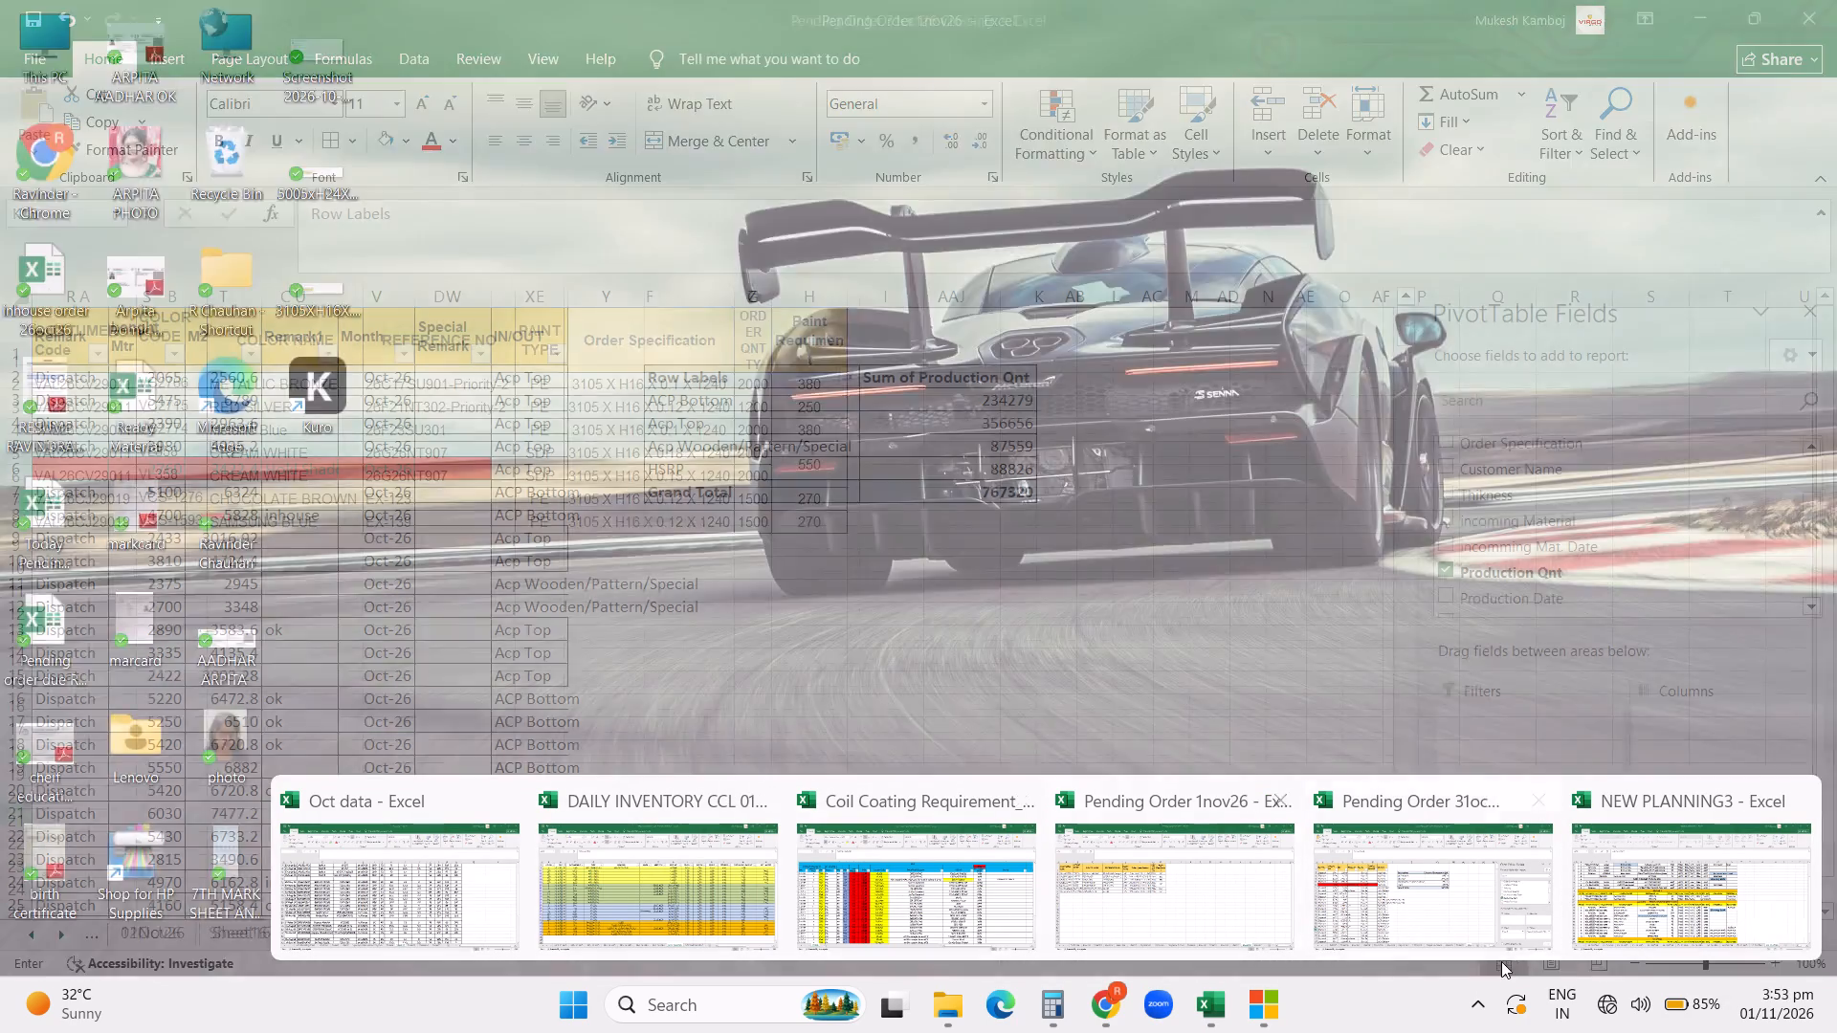
pyautogui.click(1591, 912)
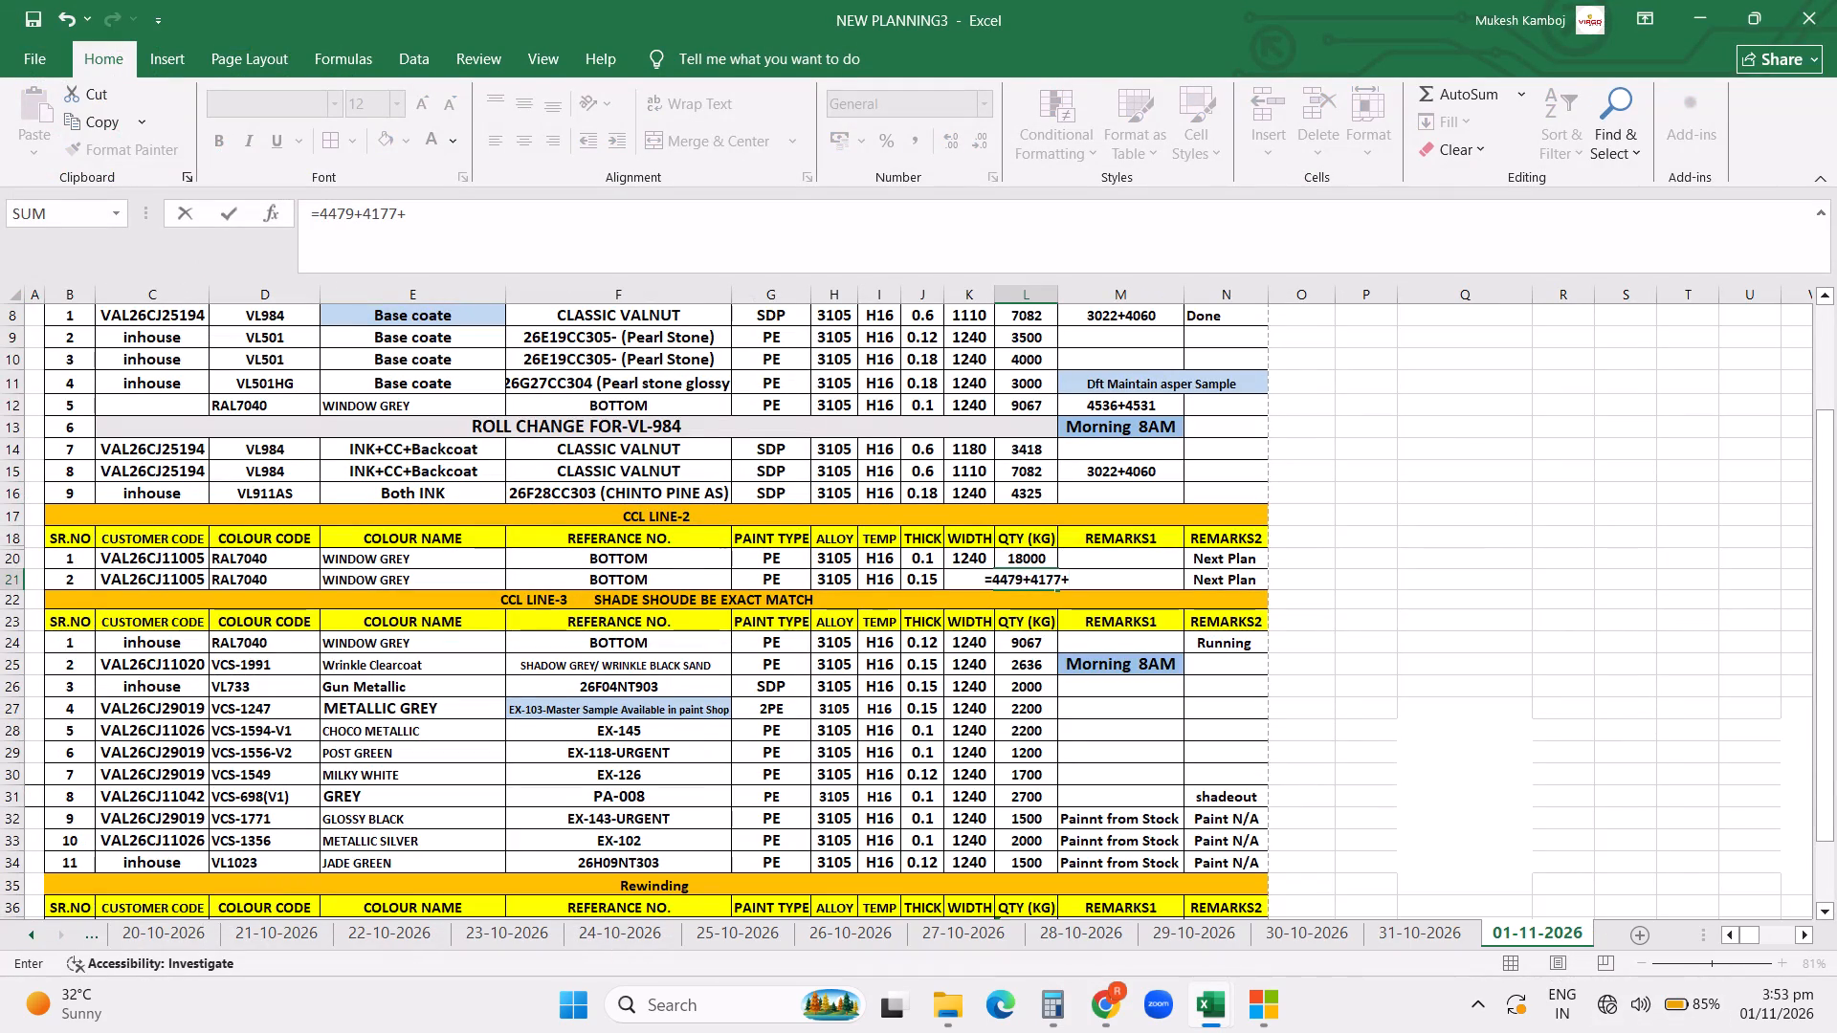
pyautogui.write('3485+')
pyautogui.click(1206, 1005)
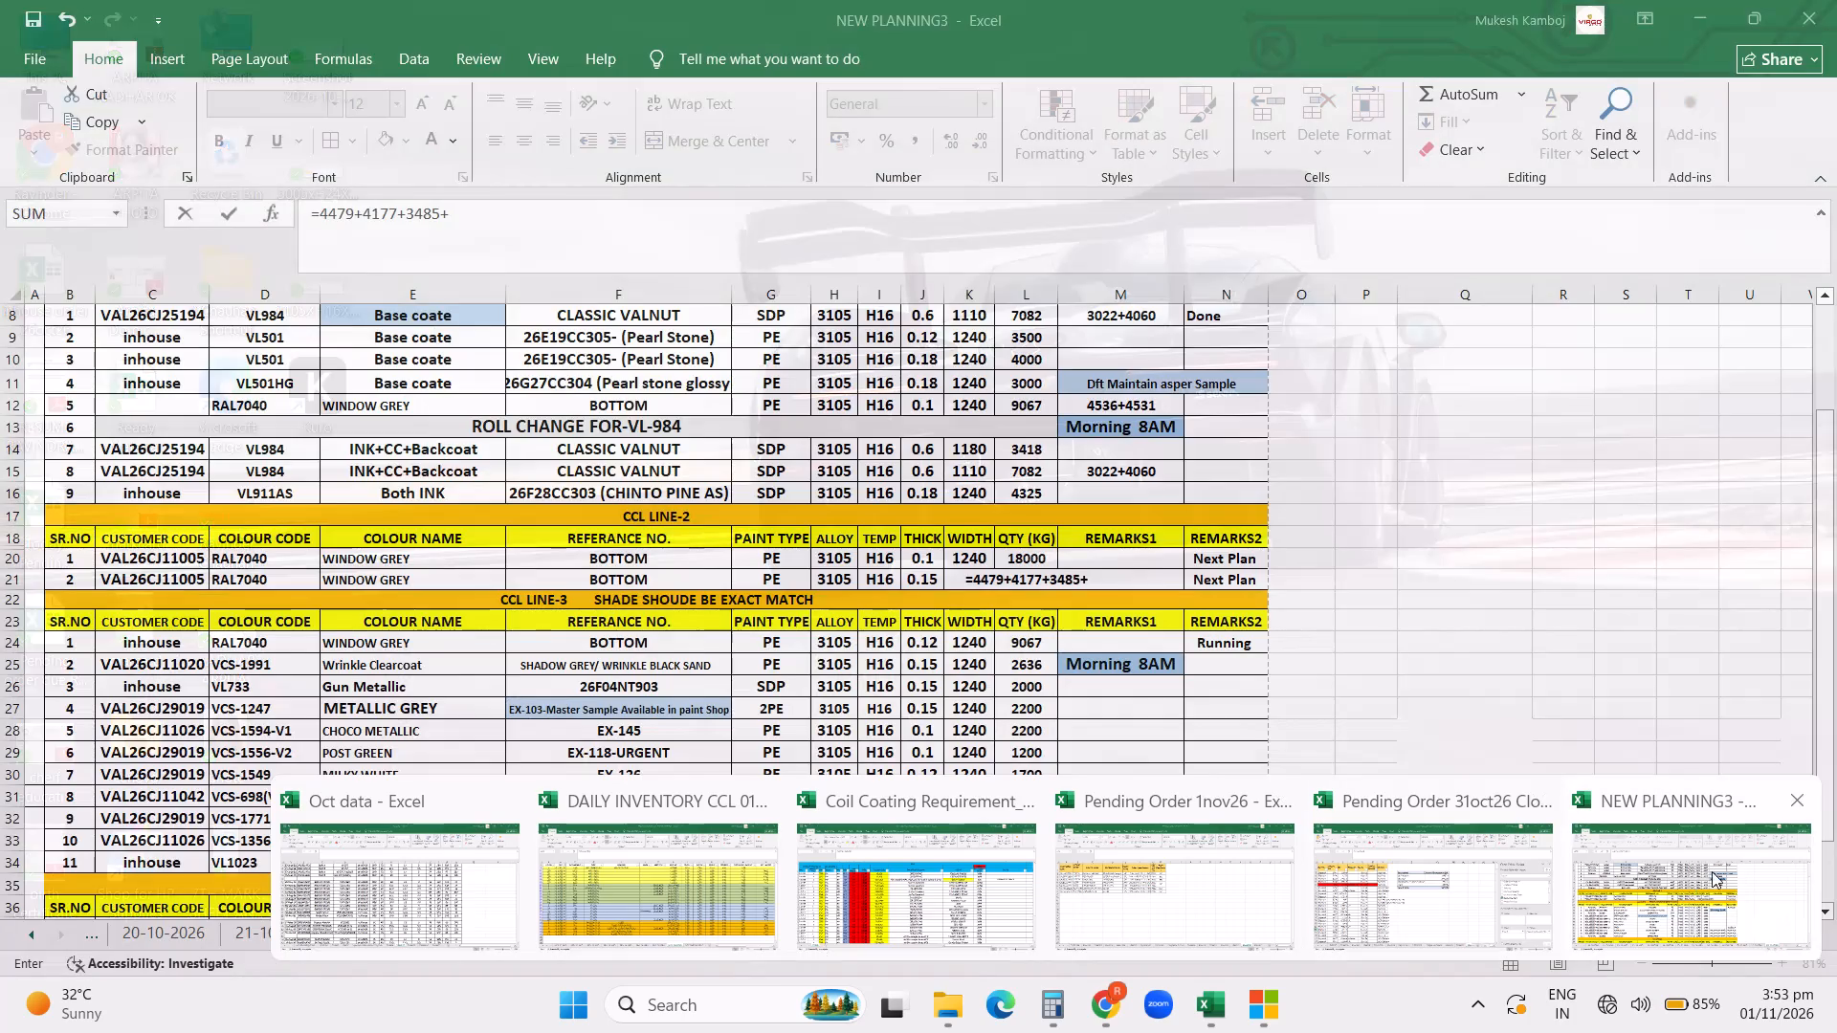
pyautogui.click(1699, 883)
pyautogui.write('3266+2189')
pyautogui.press('Return')
pyautogui.press('Up')
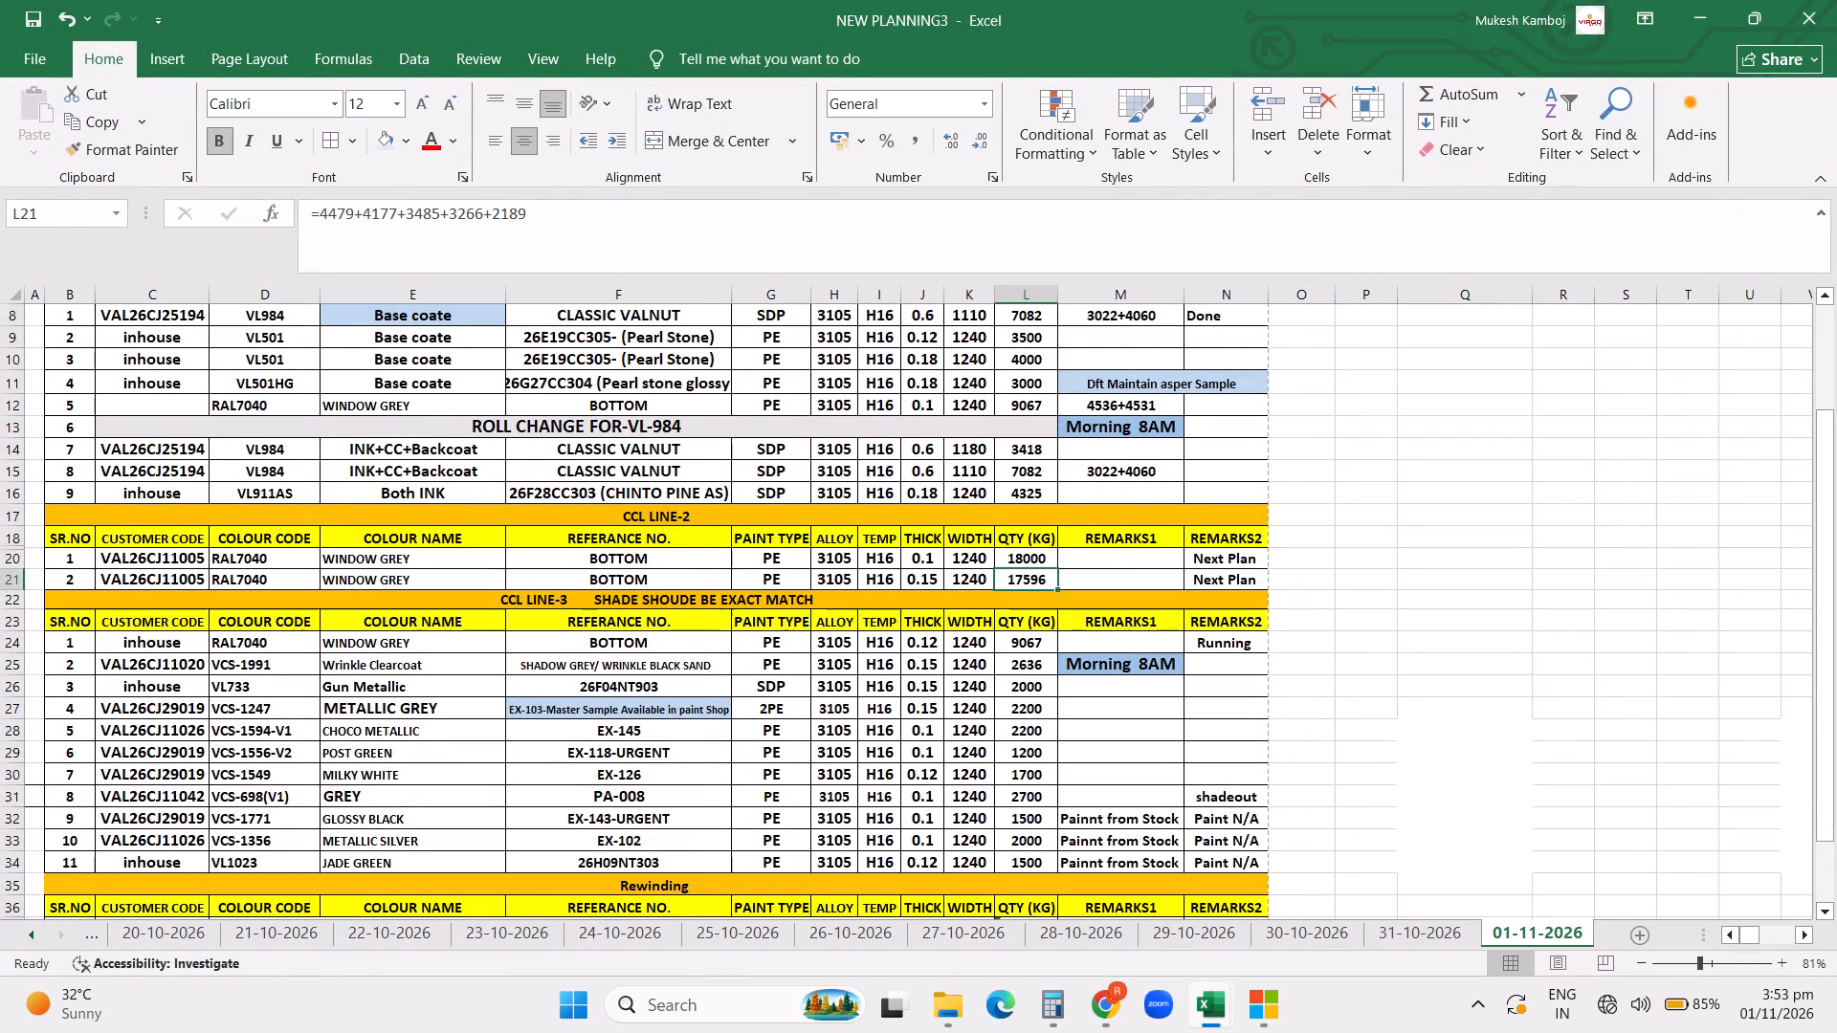
# Remove 4177 from the second CCL LINE-2 row's quantity formula, leaving =4479+3485+3266+2189.
pyautogui.click(399, 213)
pyautogui.press('BackSpace')
pyautogui.press('BackSpace')
pyautogui.press('BackSpace')
pyautogui.press('BackSpace')
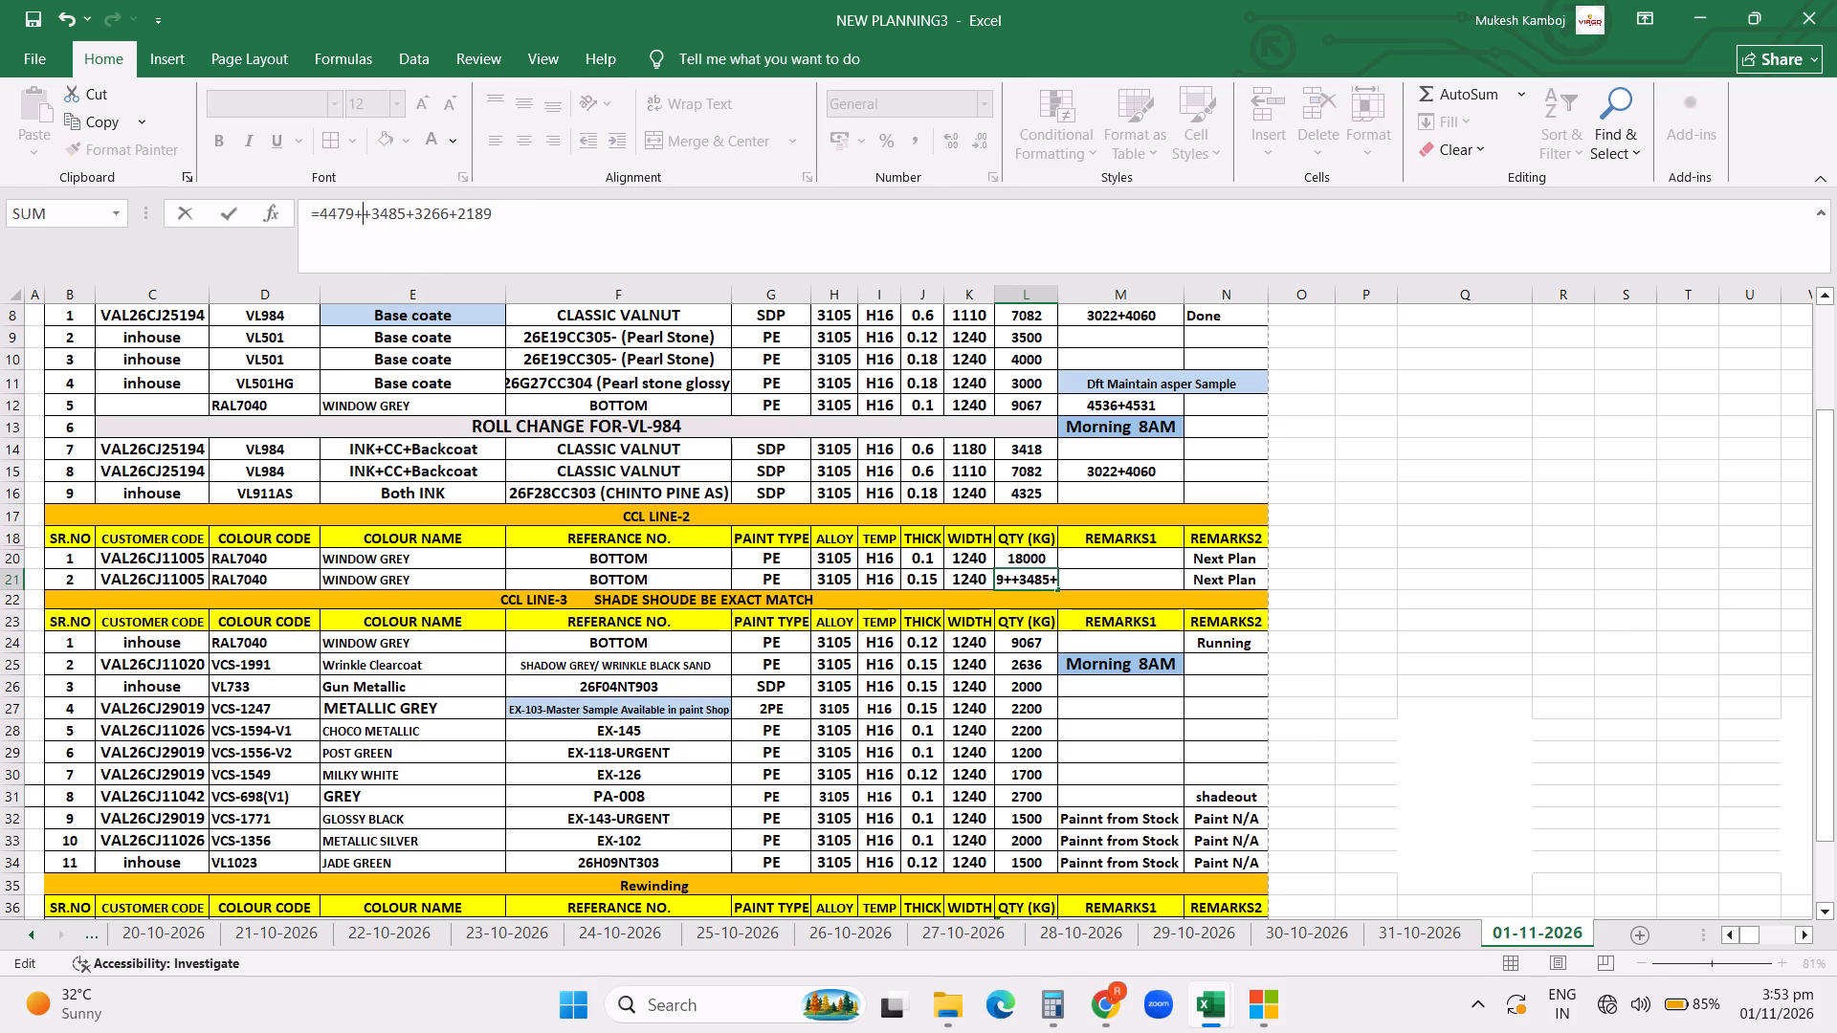
pyautogui.press('BackSpace')
pyautogui.press('Return')
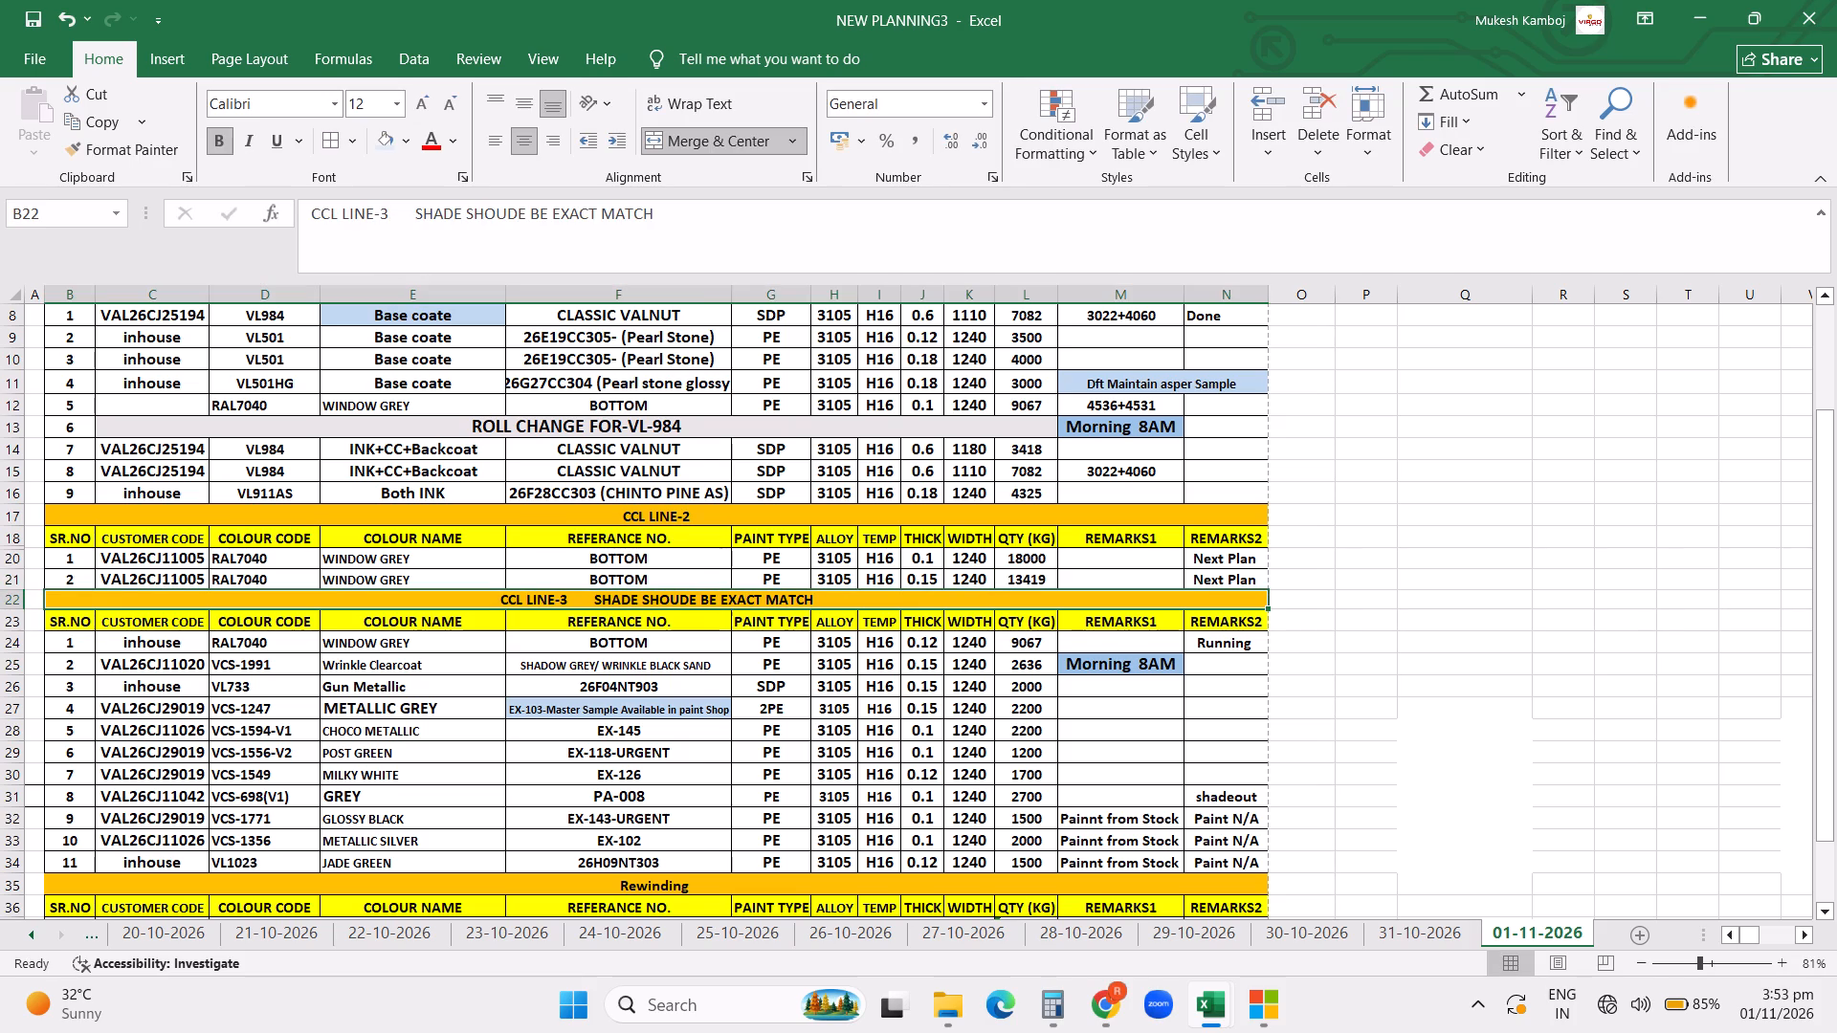
# Copy the second CCL LINE-2 row's quantity into its REMARKS1 cell.
pyautogui.click(1021, 582)
pyautogui.hotkey('ctrl', 'c')
pyautogui.press('Right')
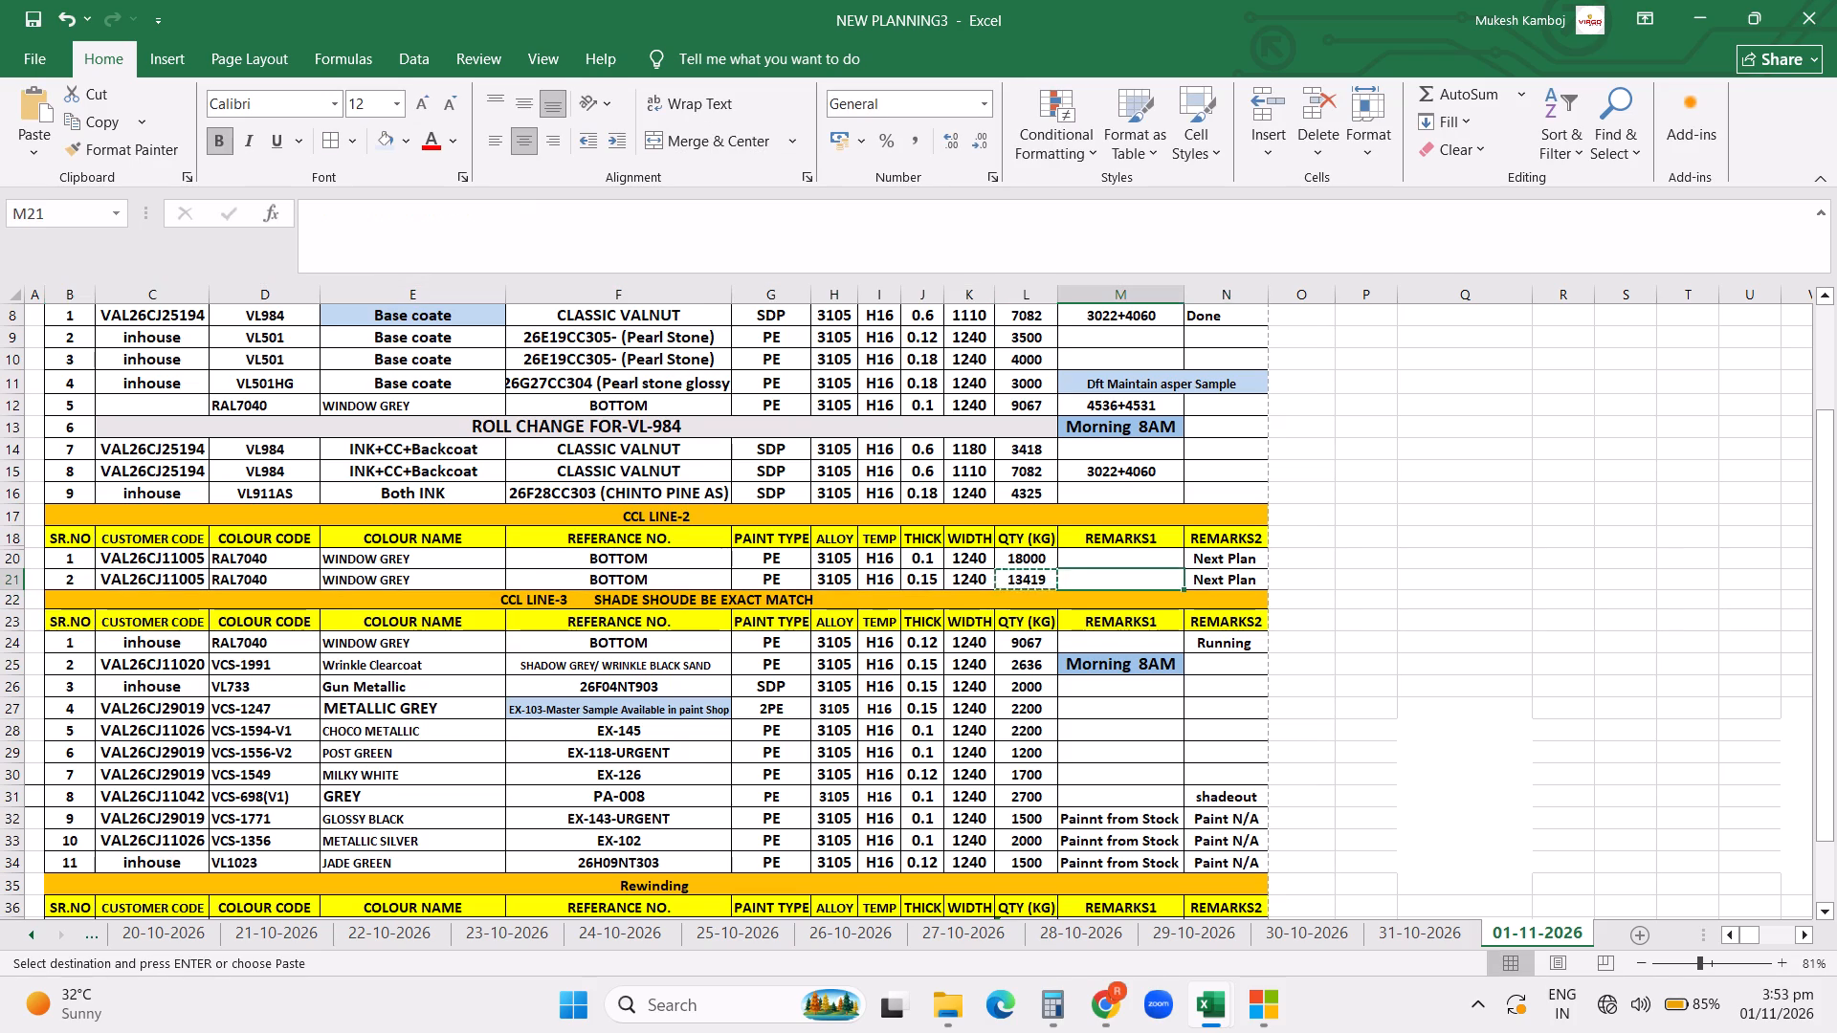
pyautogui.hotkey('ctrl', 'v')
pyautogui.click(652, 660)
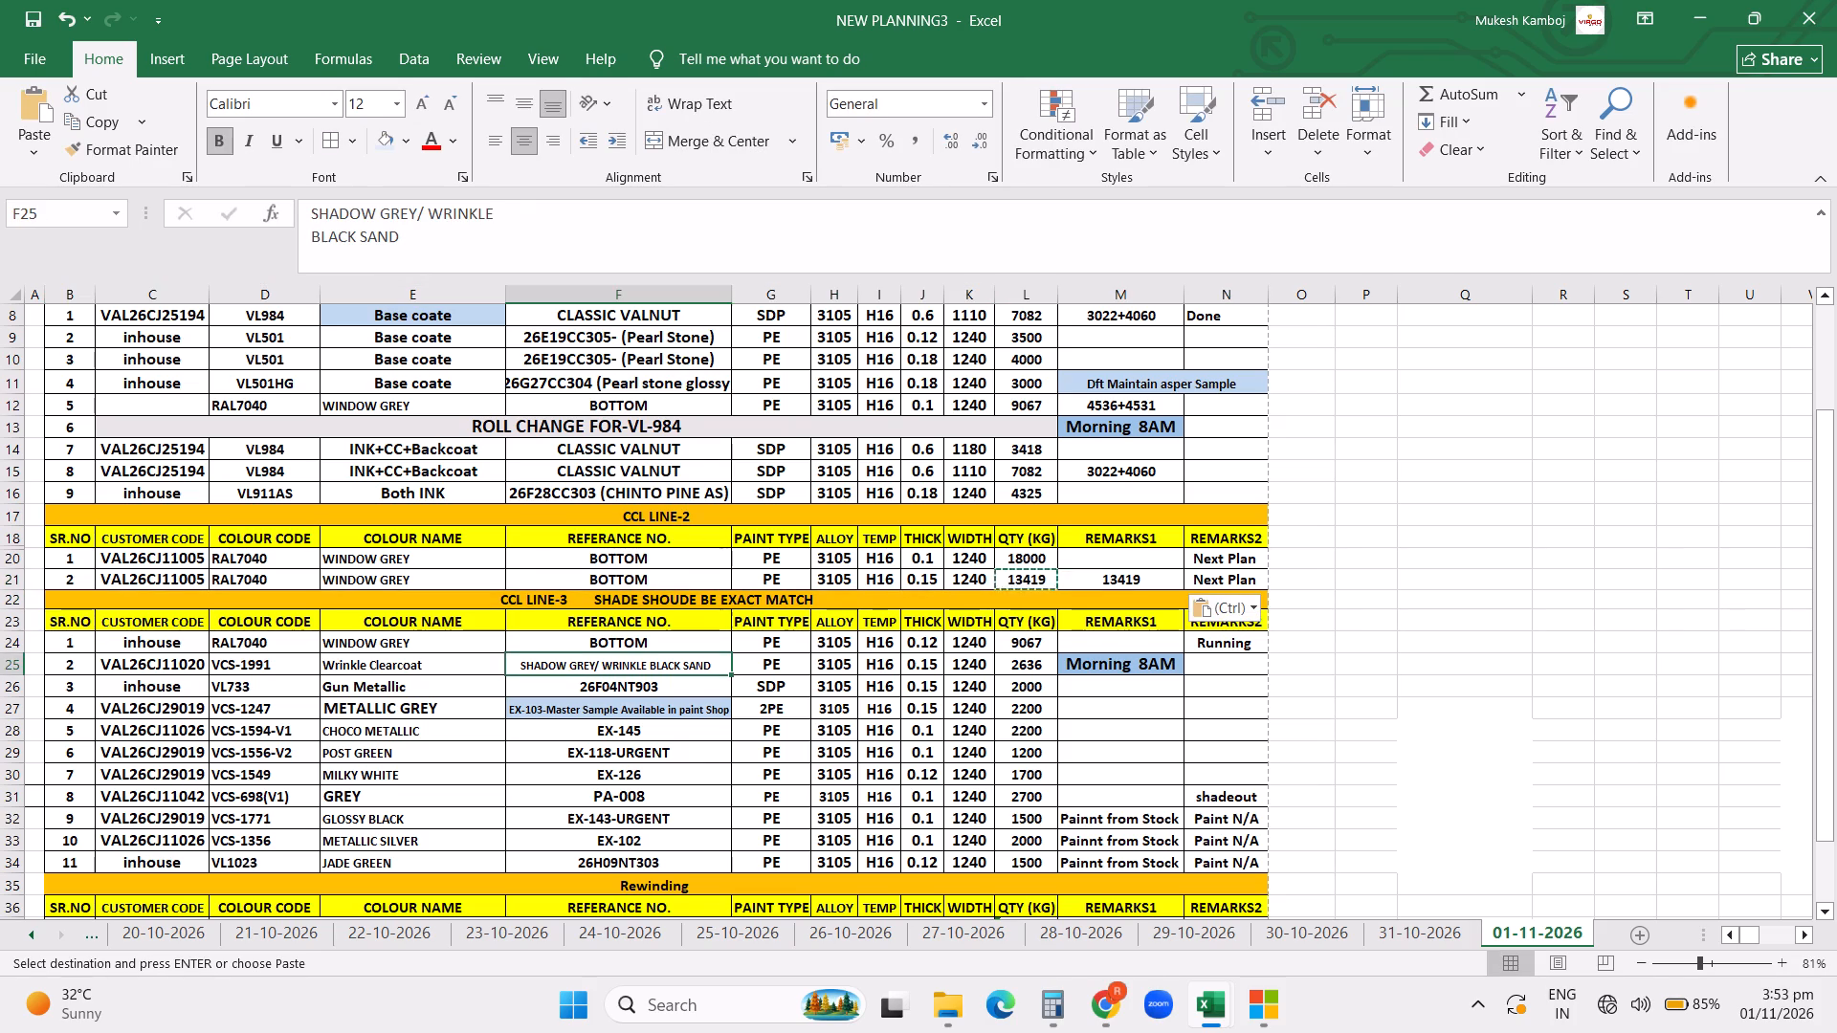
# Copy the RMP Backcoat colour code, colour name and JSW reference from sheet 31-10-2026 into the second CCL LINE-2 row of 01-11-2026.
pyautogui.click(1404, 932)
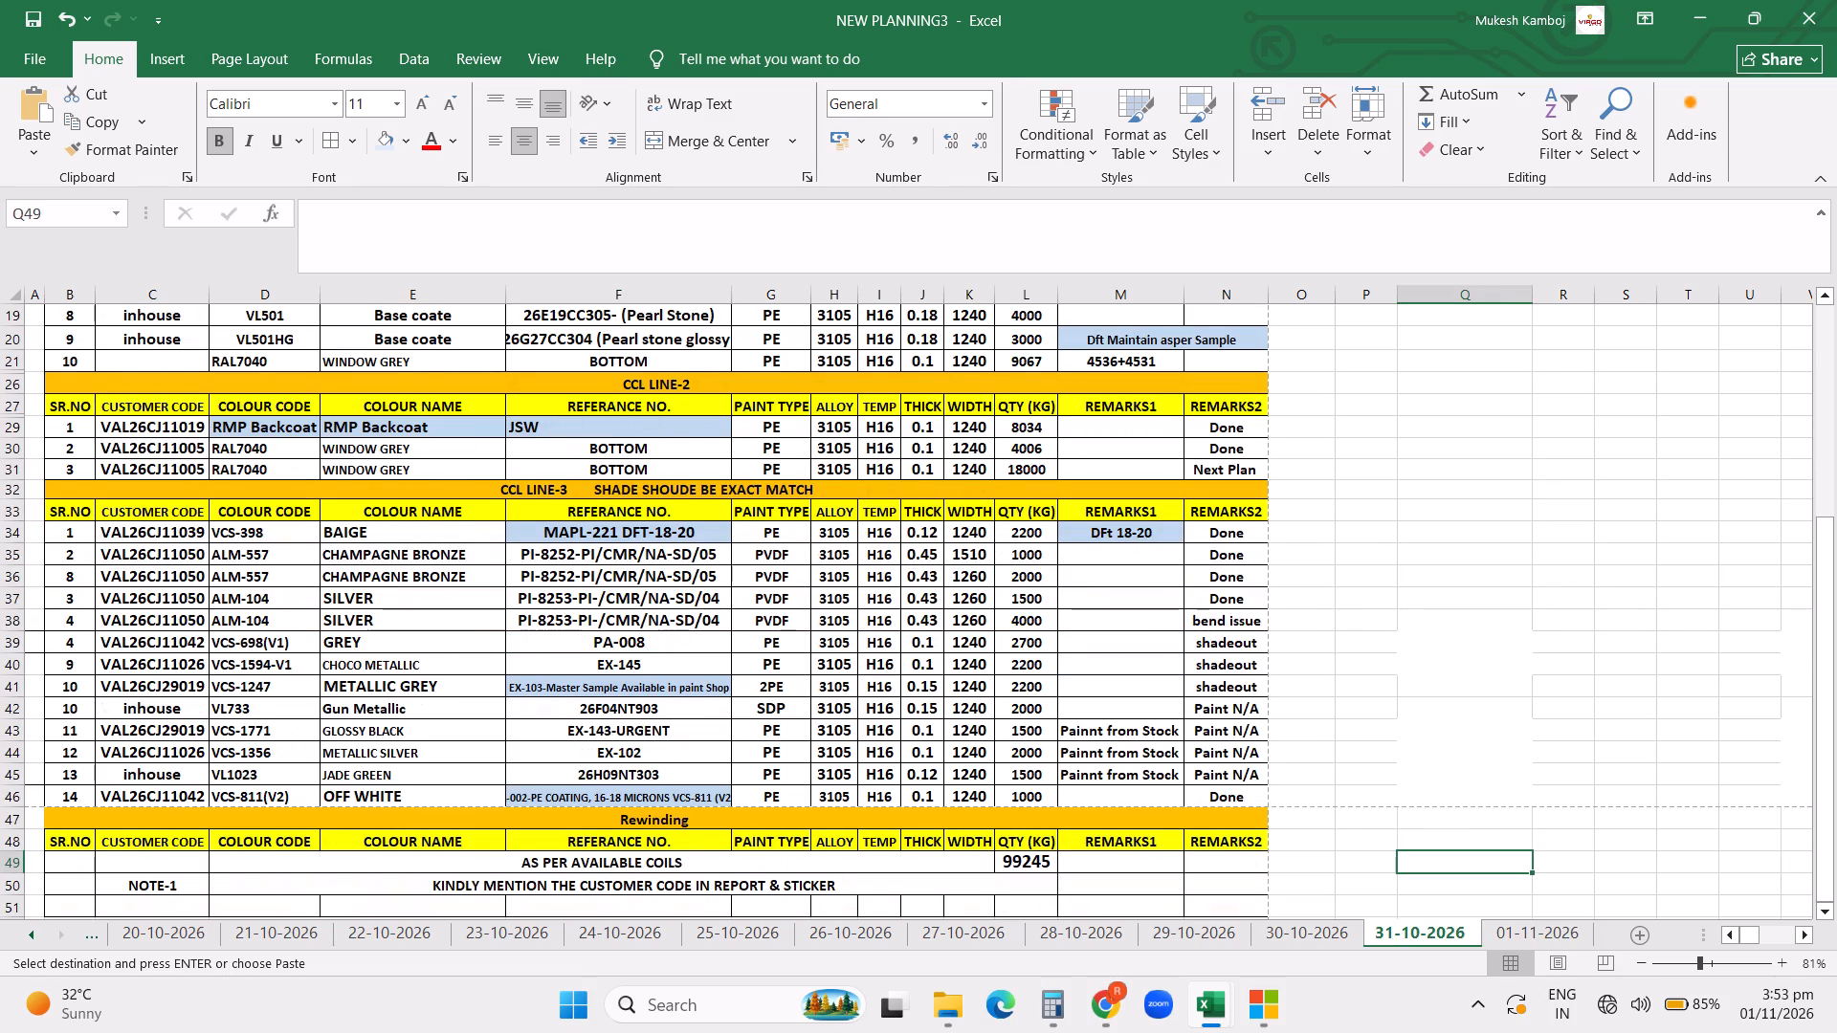
pyautogui.moveTo(292, 427); pyautogui.dragTo(564, 424)
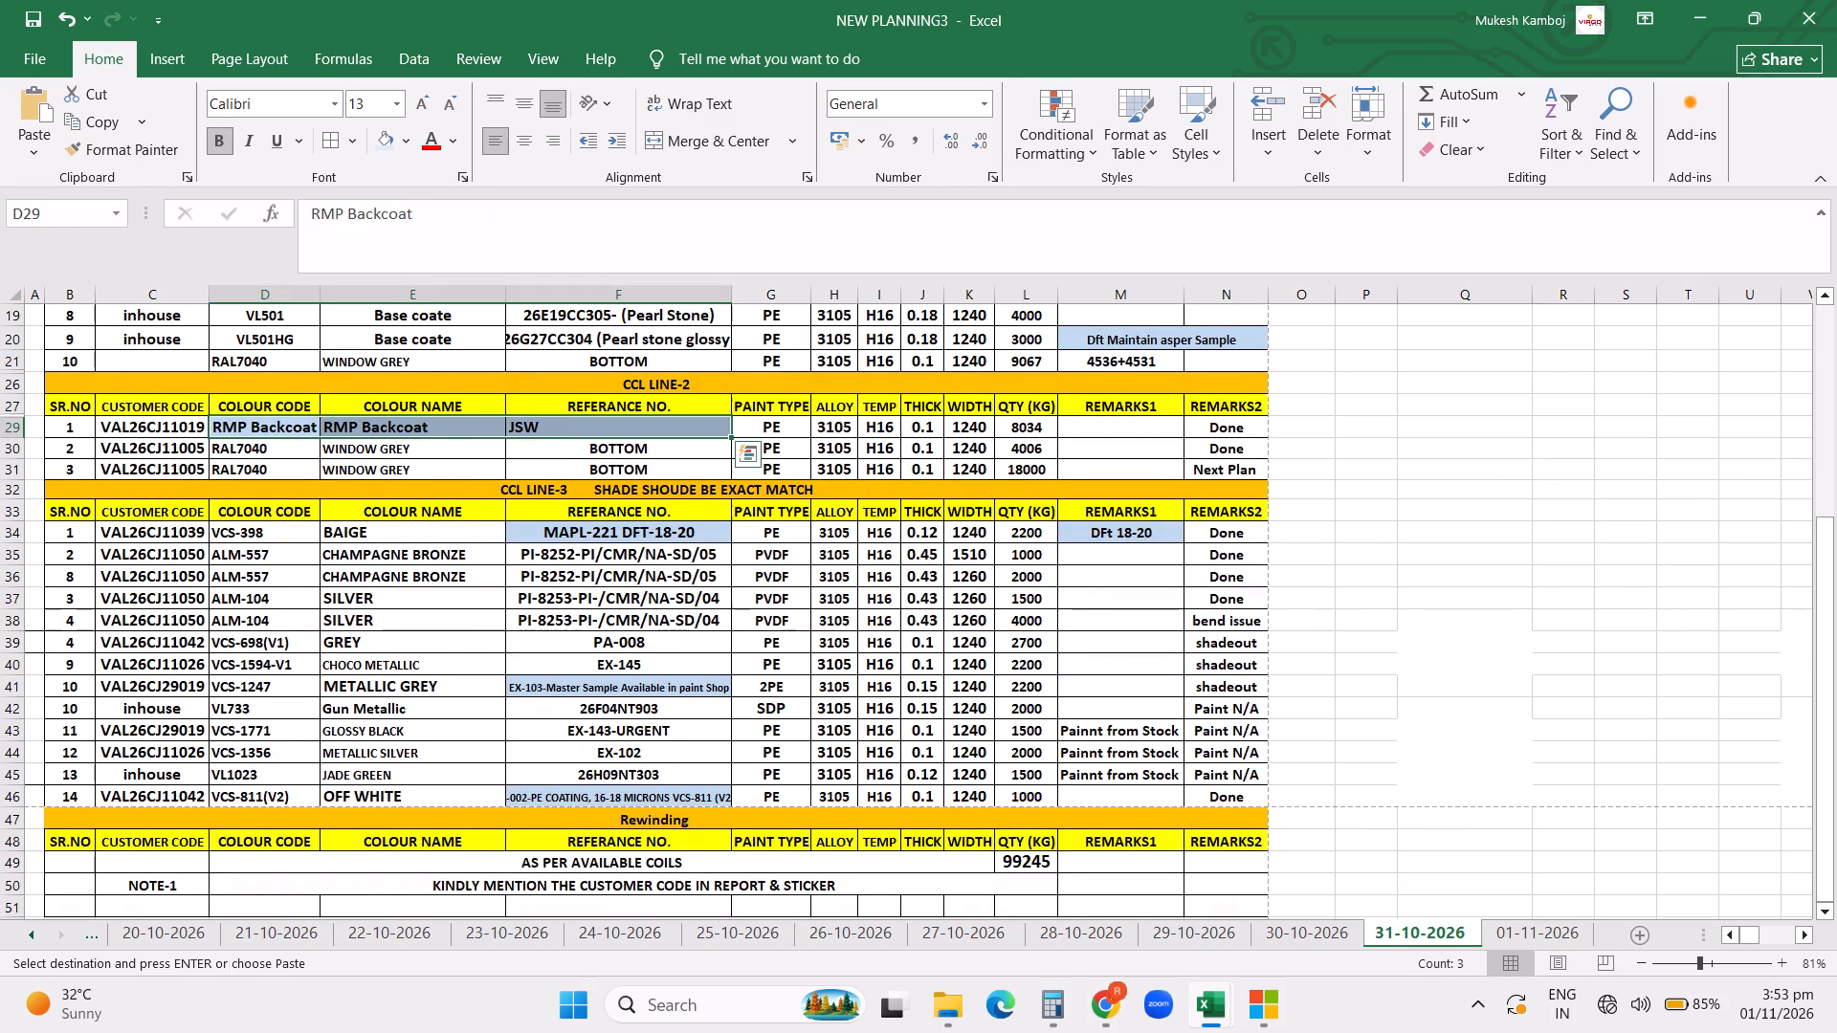
pyautogui.hotkey('ctrl', 'c')
pyautogui.click(1494, 925)
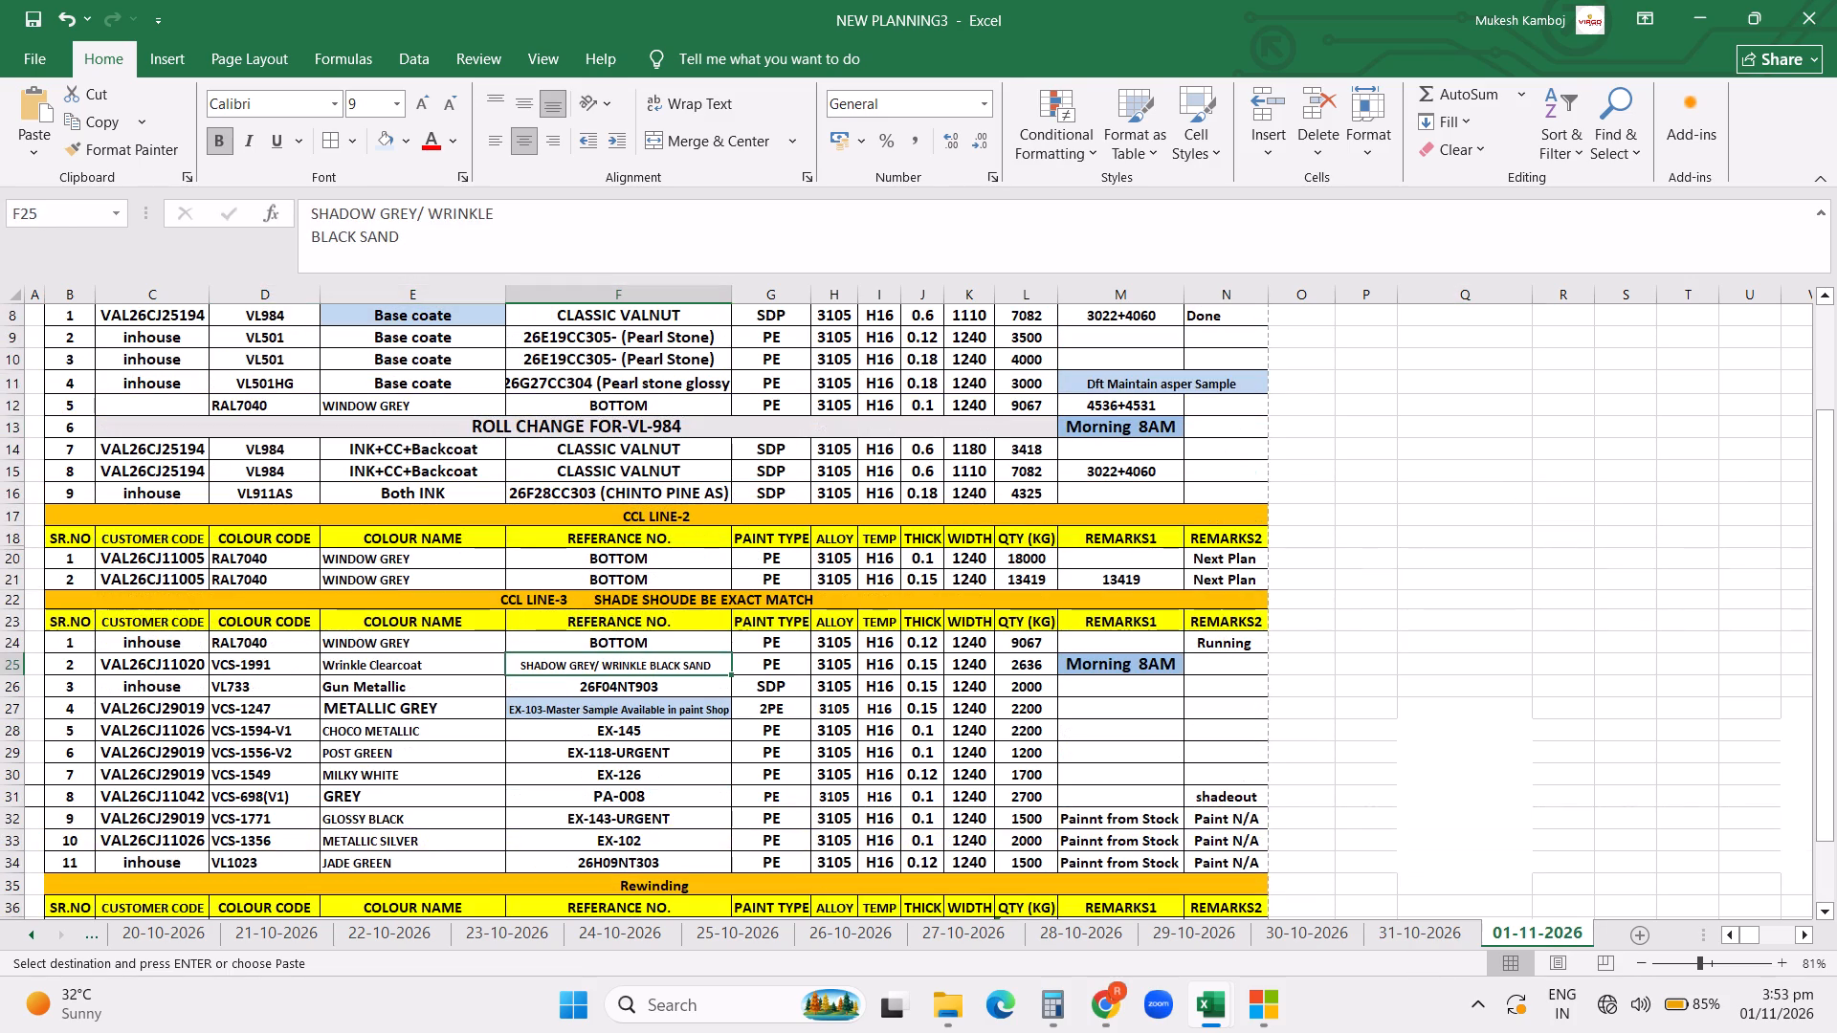
pyautogui.click(249, 582)
pyautogui.hotkey('ctrl', 'v')
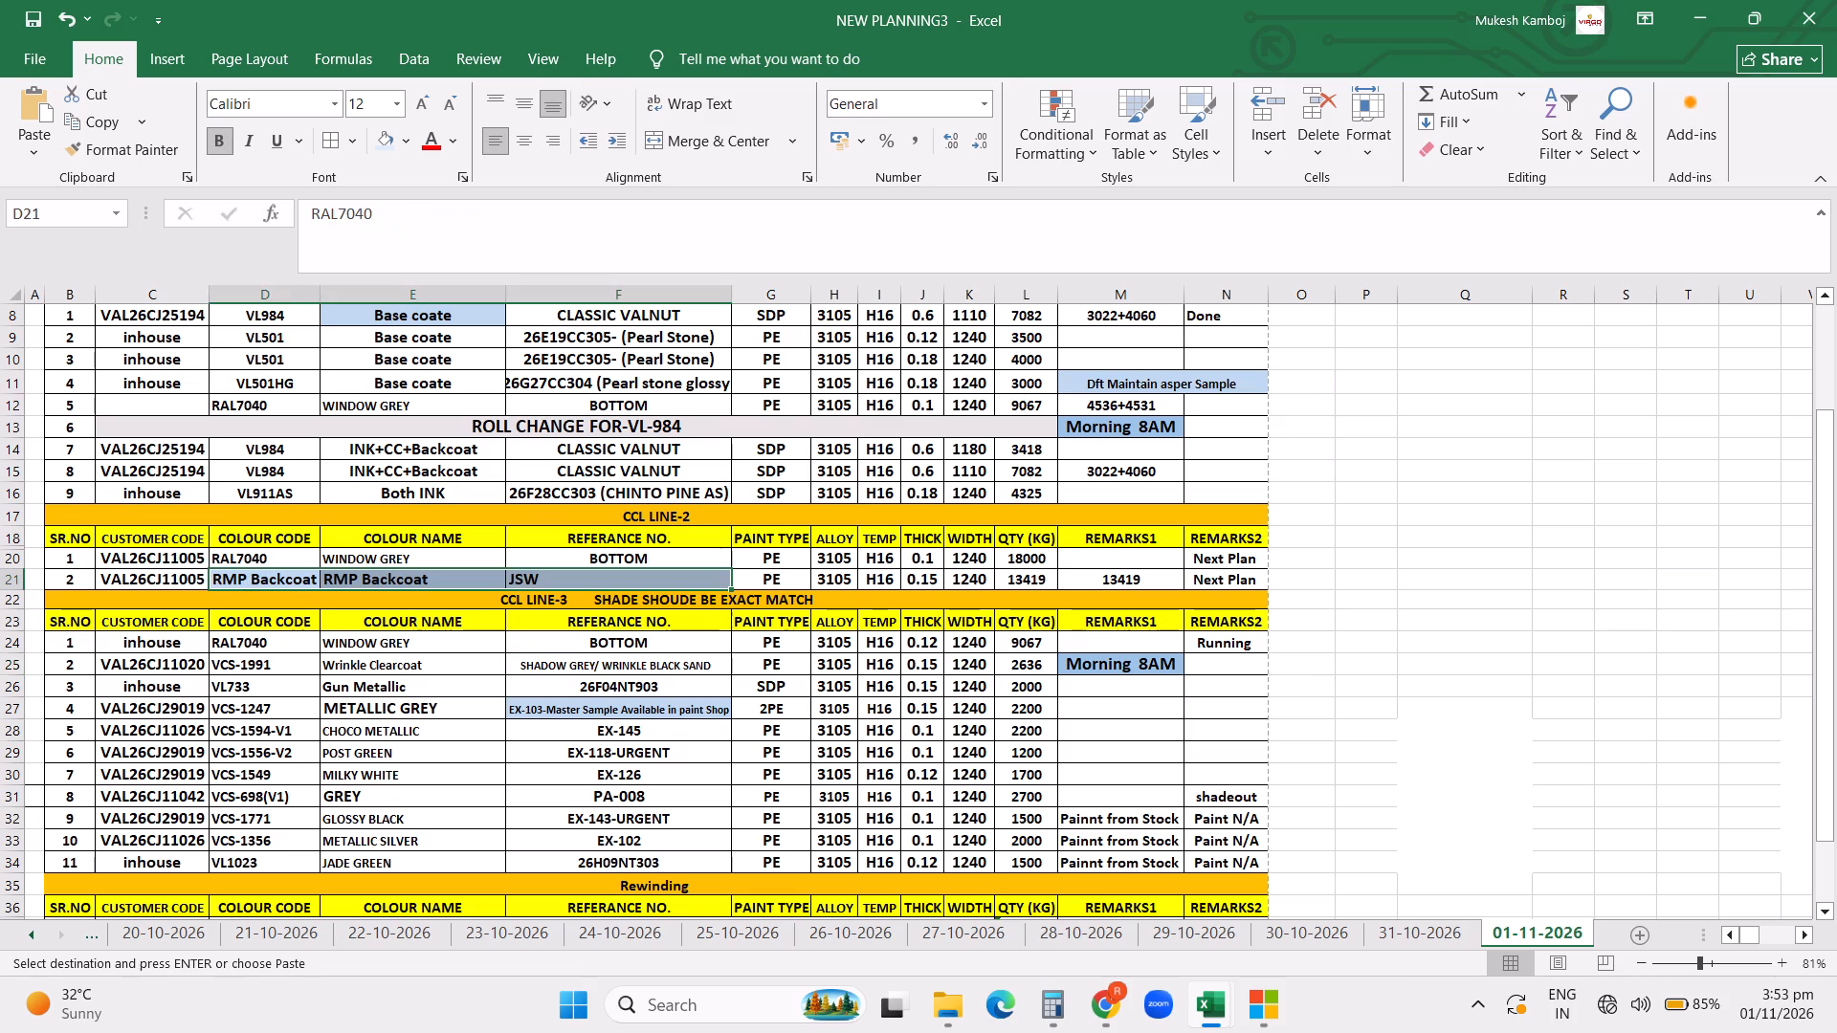
# Replace the second CCL LINE-2 row's customer code with inhouse, copied from the last CCL LINE-1 row.
pyautogui.click(166, 495)
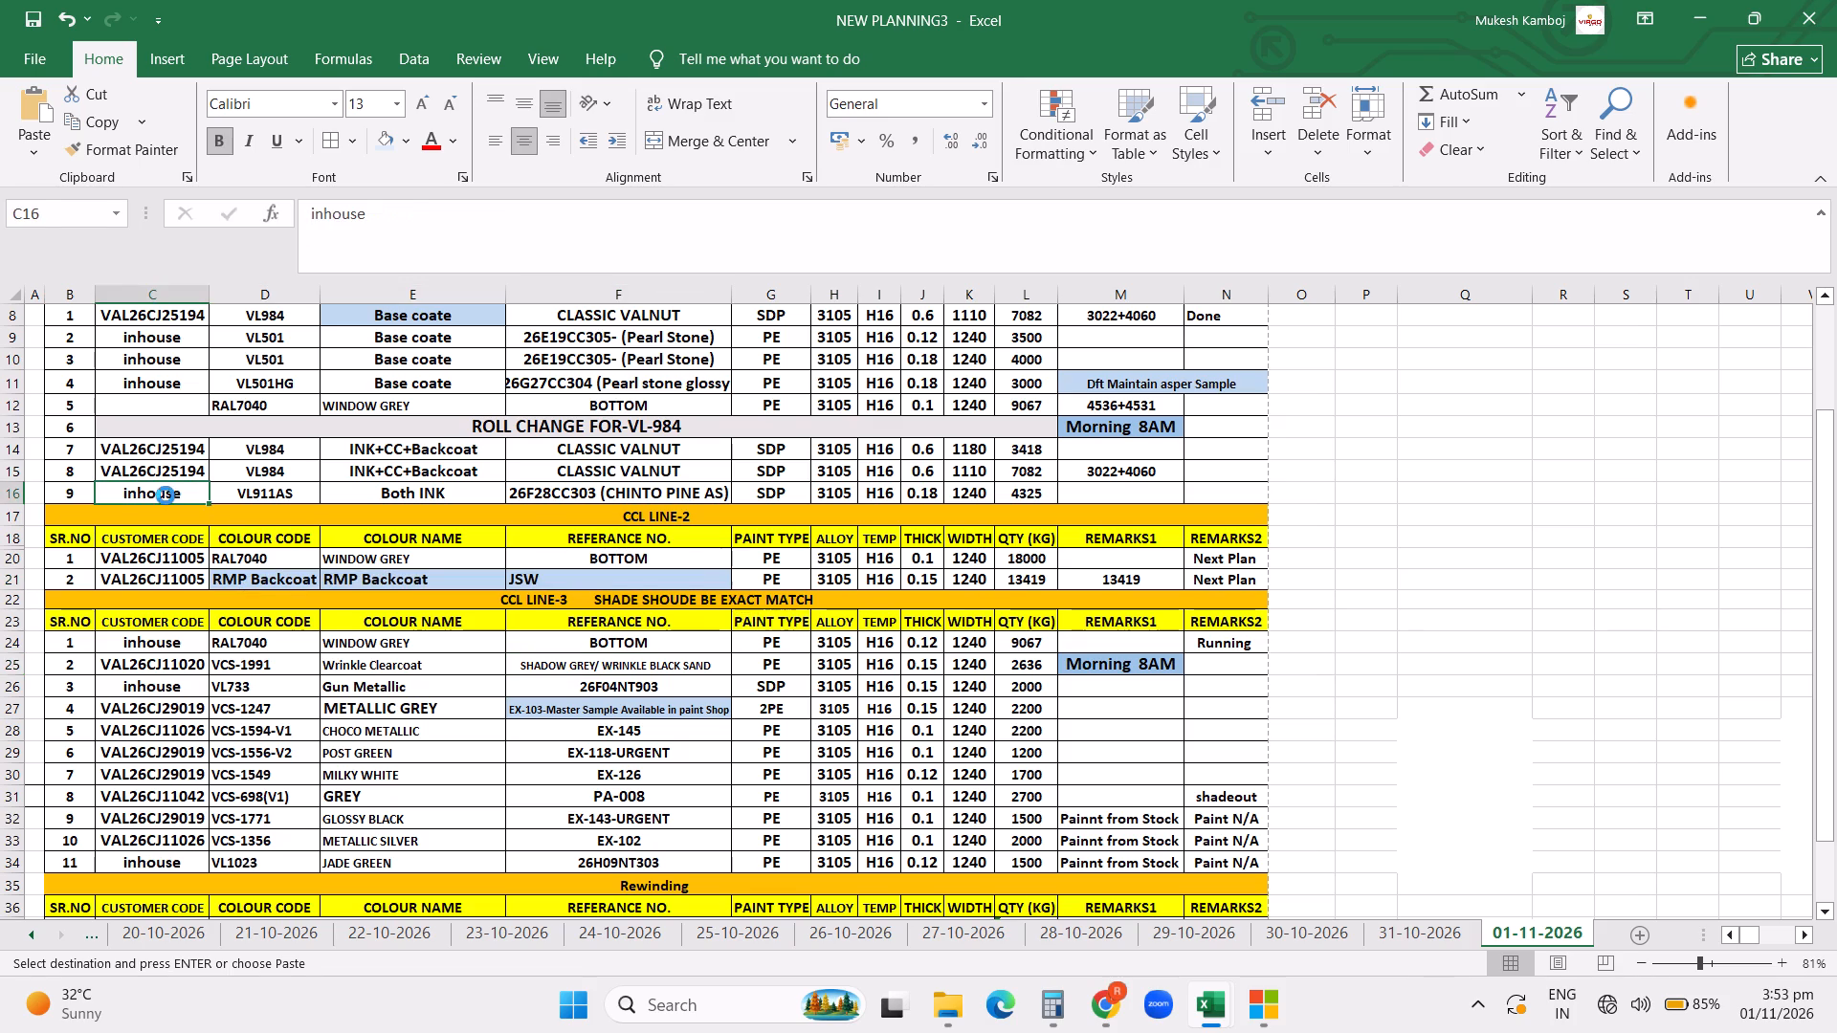
pyautogui.hotkey('ctrl', 'c')
pyautogui.click(163, 583)
pyautogui.hotkey('ctrl', 'v')
# Look over the 01-11-2026 plan from the CCL LINE-2 header up to the date heading.
pyautogui.click(511, 539)
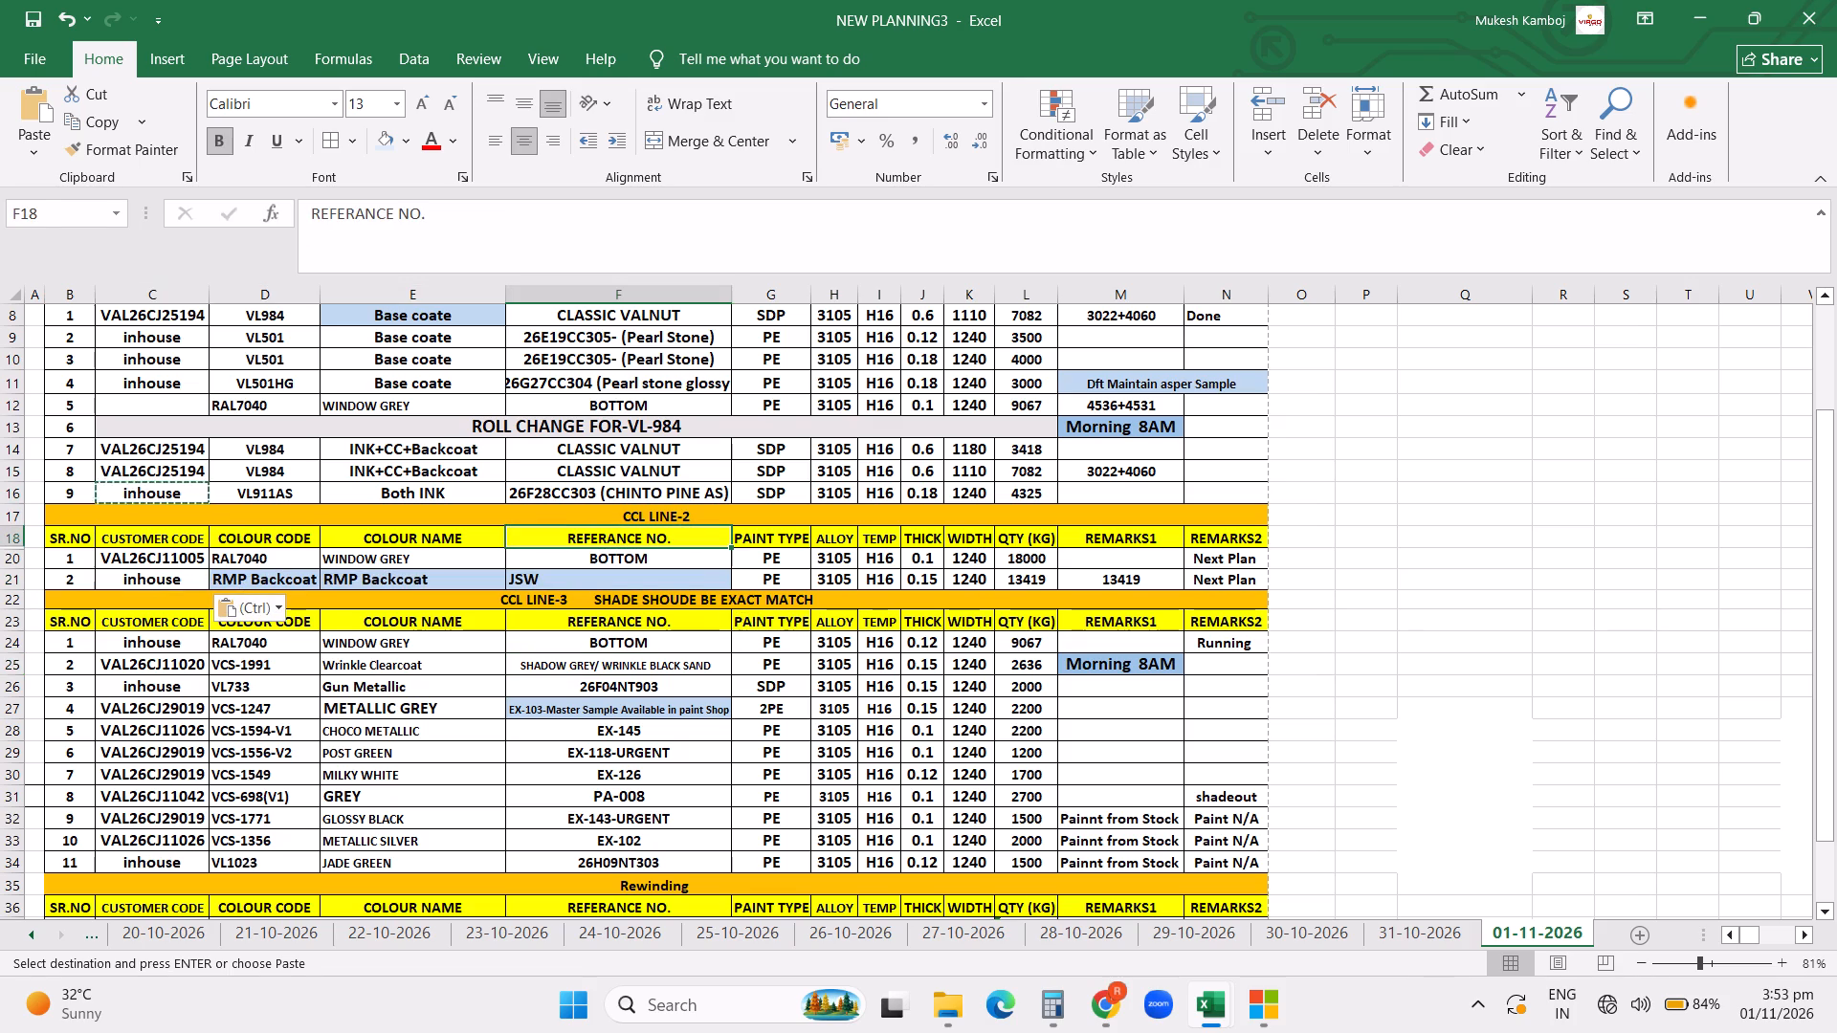
pyautogui.press('Up')
pyautogui.press('Up')
pyautogui.press('Up')
pyautogui.press('Up')
pyautogui.press('Up')
pyautogui.press('Up')
pyautogui.press('Up')
pyautogui.press('Up')
pyautogui.press('Up')
pyautogui.press('Up')
pyautogui.press('Up')
pyautogui.press('Up')
pyautogui.press('Up')
pyautogui.press('Up')
pyautogui.press('Up')
pyautogui.press('Up')
pyautogui.press('Up')
pyautogui.press('Up')
pyautogui.press('Up')
pyautogui.press('Up')
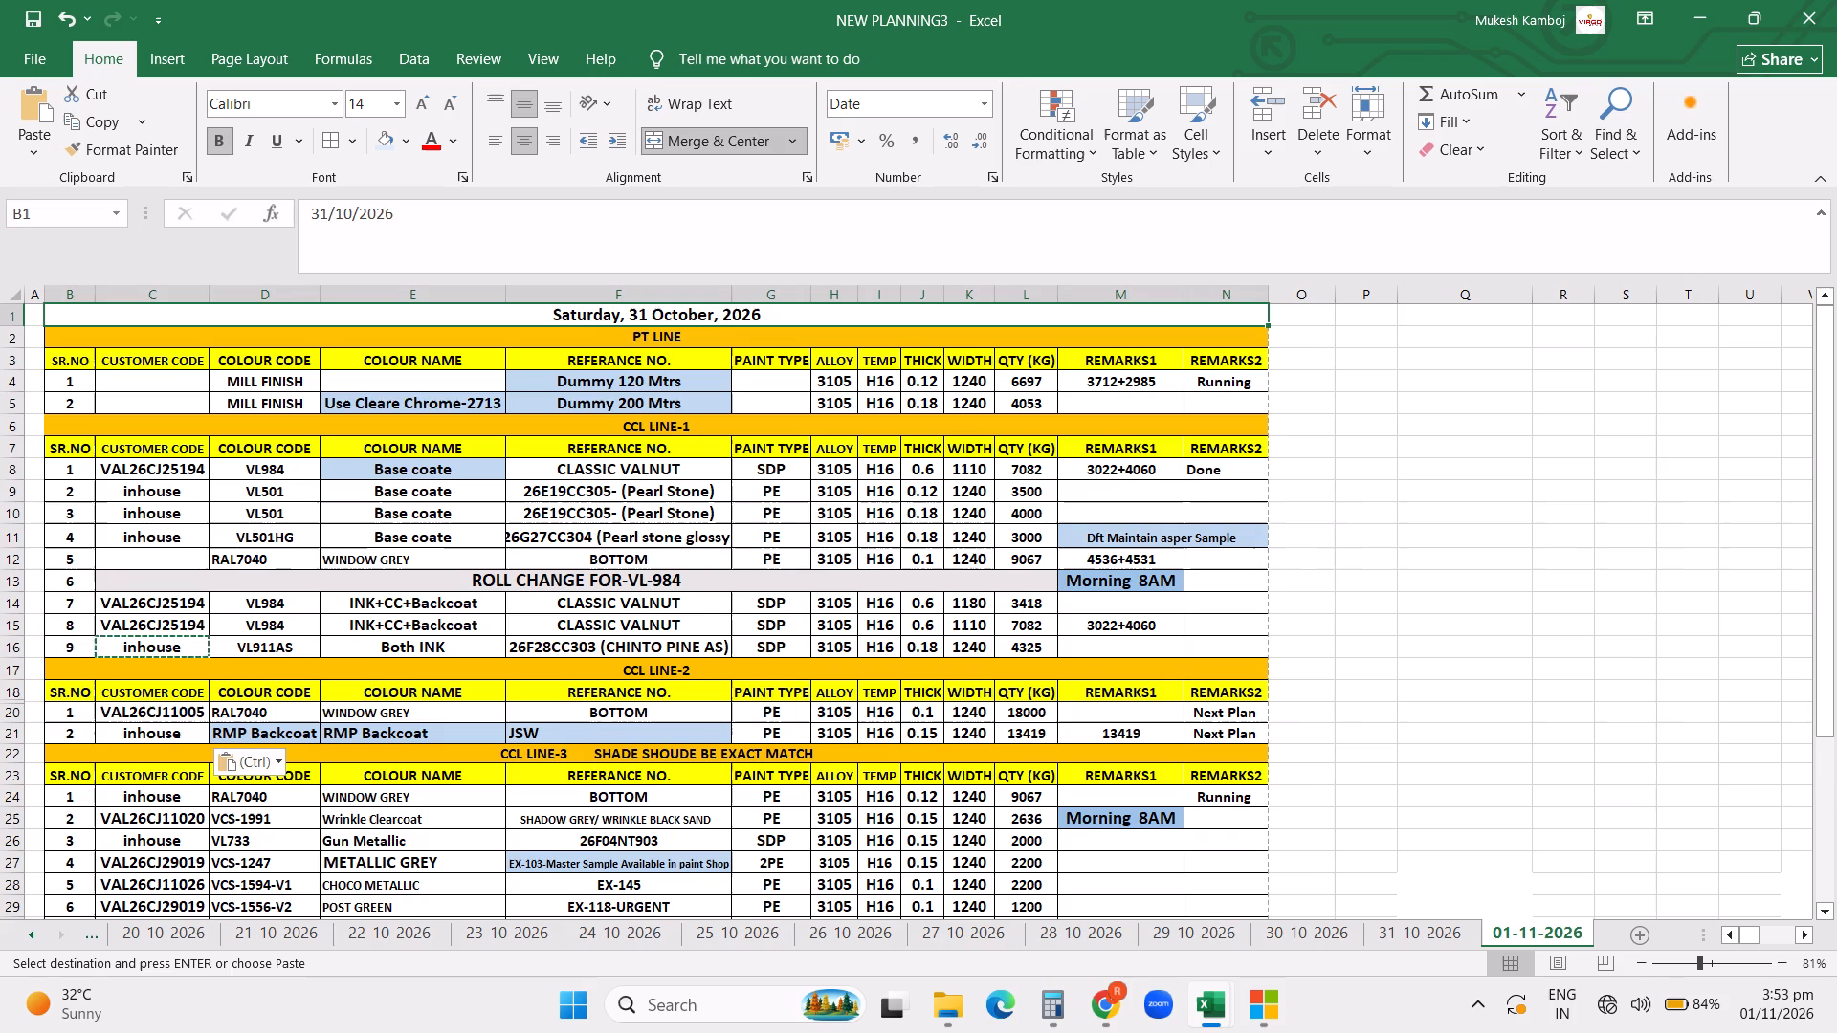
# Insert a blank row above the Wrinkle Clearcoat row (VCS-1991) in the CCL LINE-3 section.
pyautogui.click(989, 792)
pyautogui.click(1110, 821)
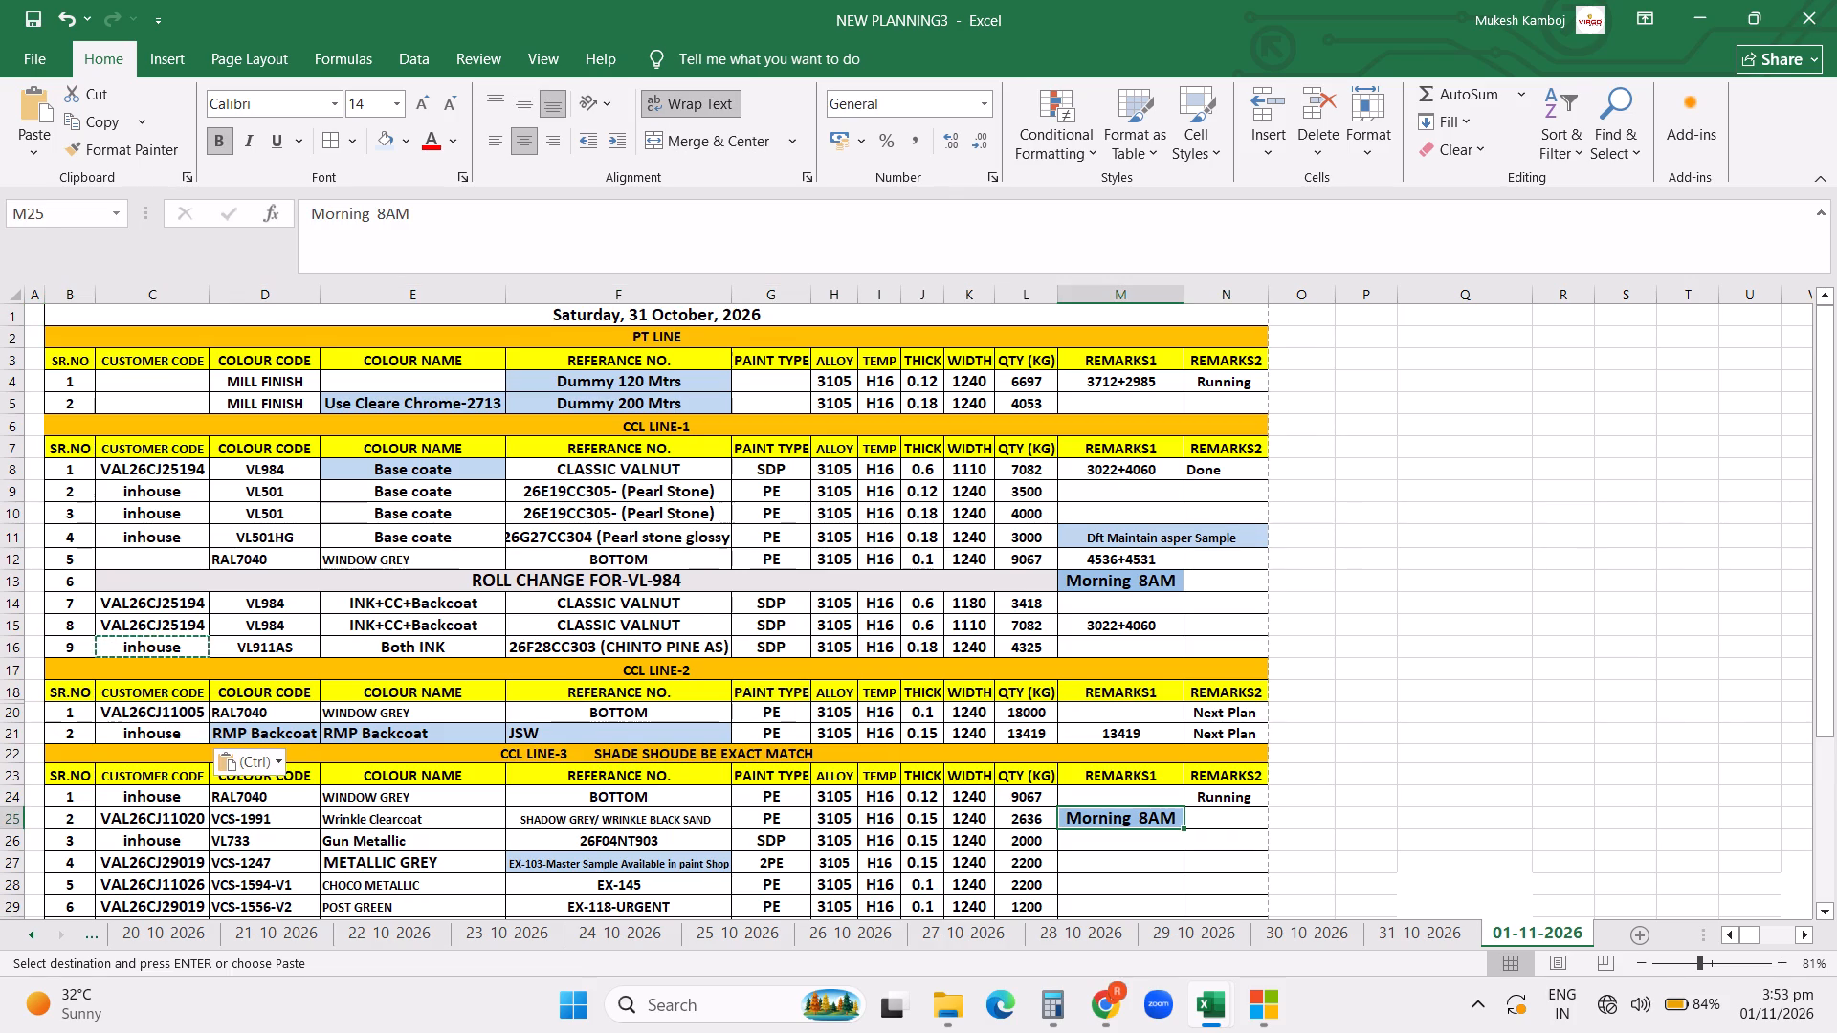
pyautogui.click(13, 815)
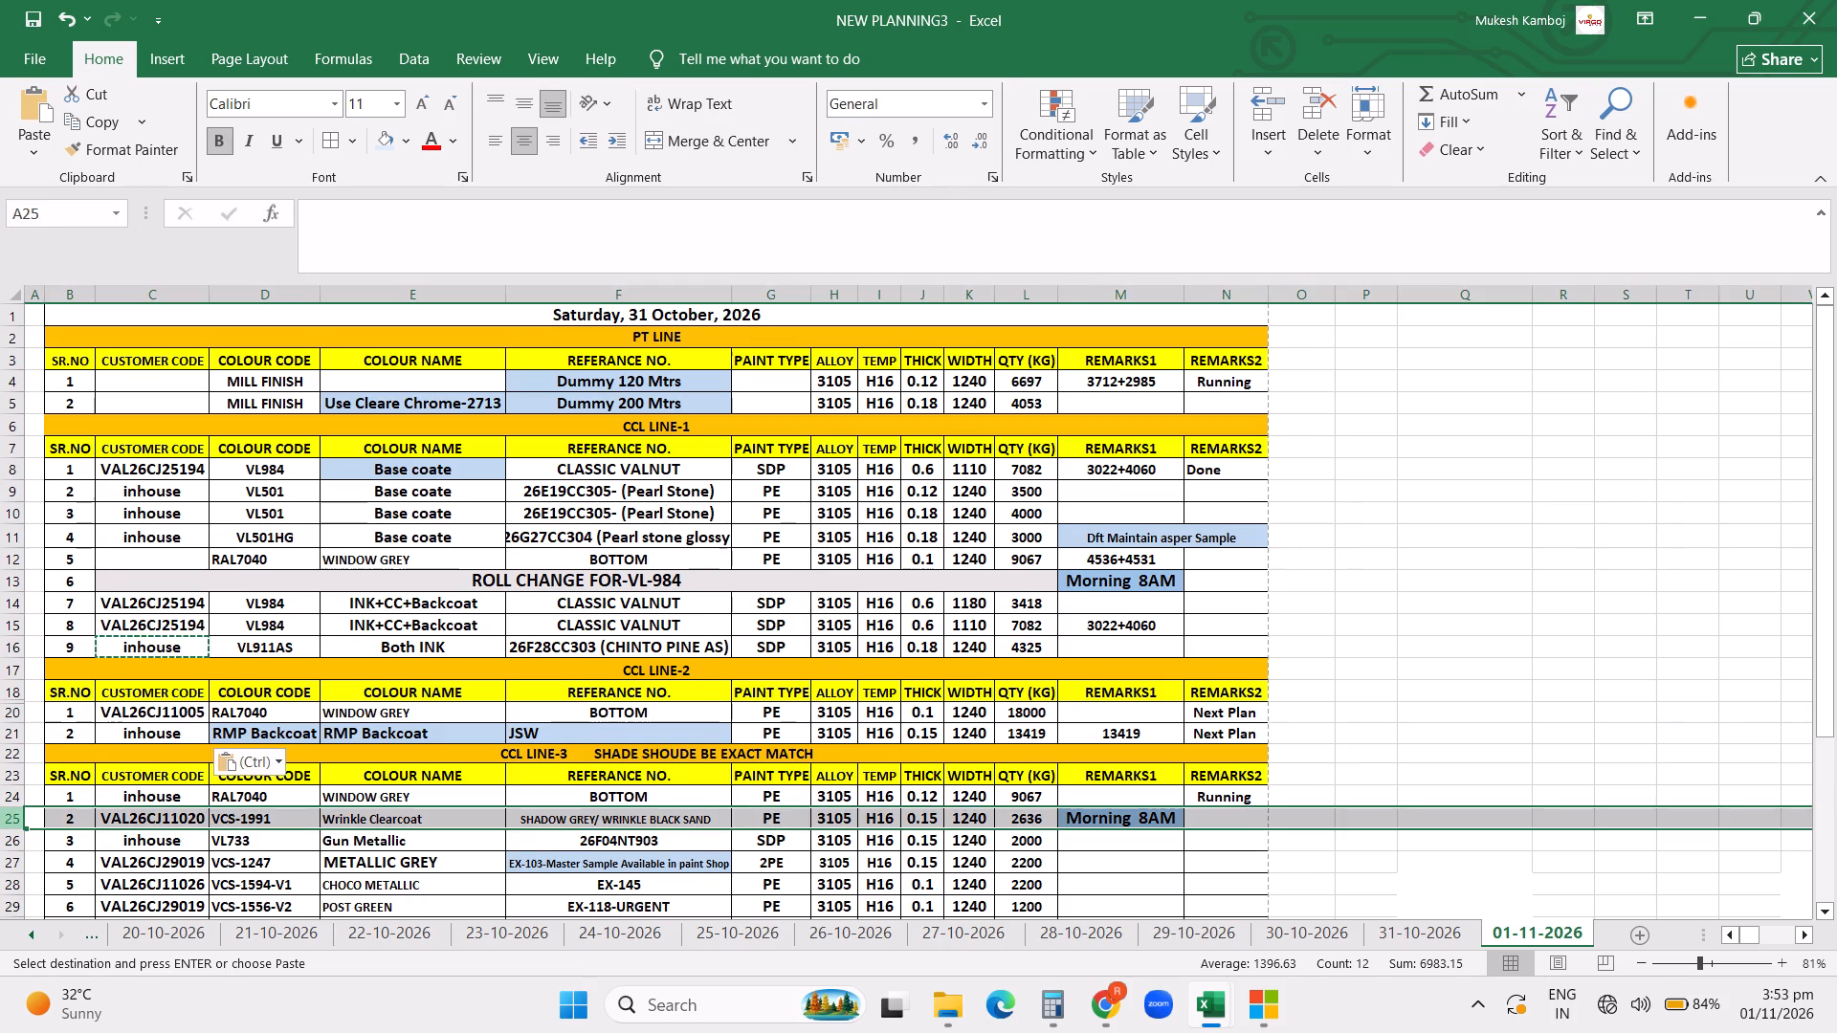
pyautogui.hotkey('ctrl', 'shift', '=')
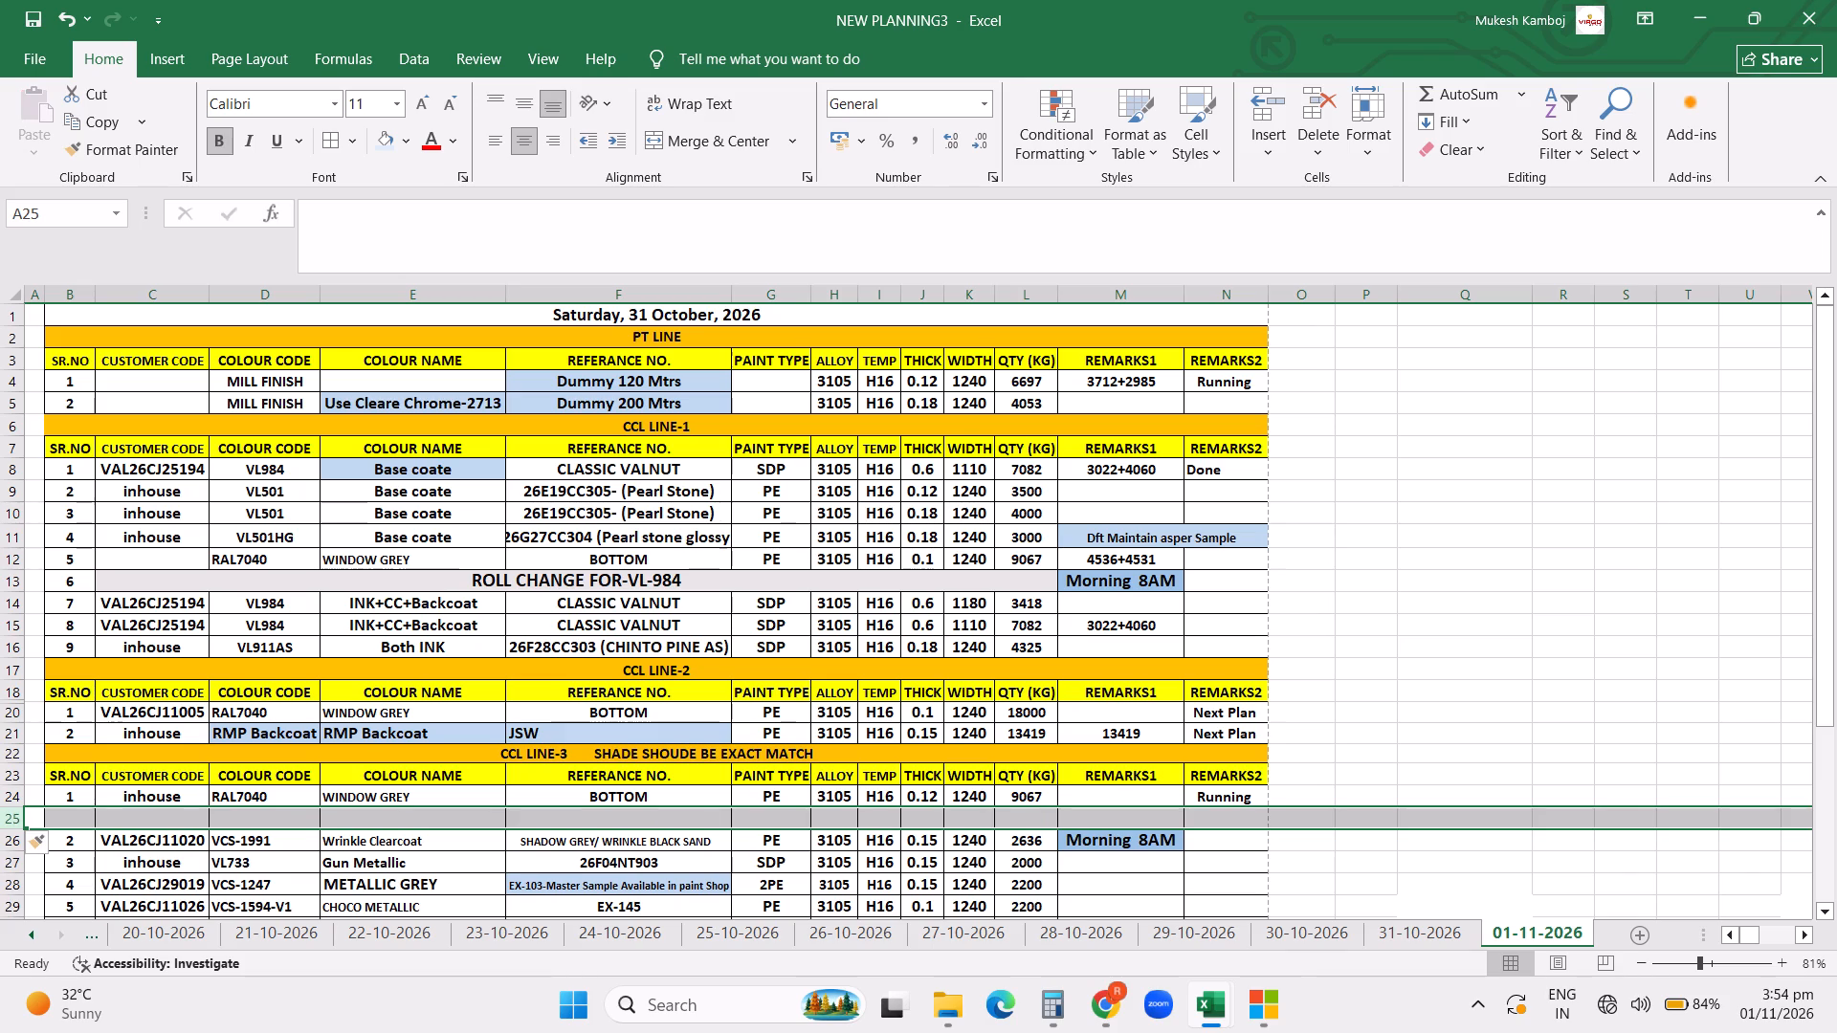
# Copy the inhouse RMP Backcoat JSW entry, from customer code through paint type PE, from CCL LINE-2 into the blank CCL LINE-3 row.
pyautogui.moveTo(176, 731); pyautogui.dragTo(639, 727)
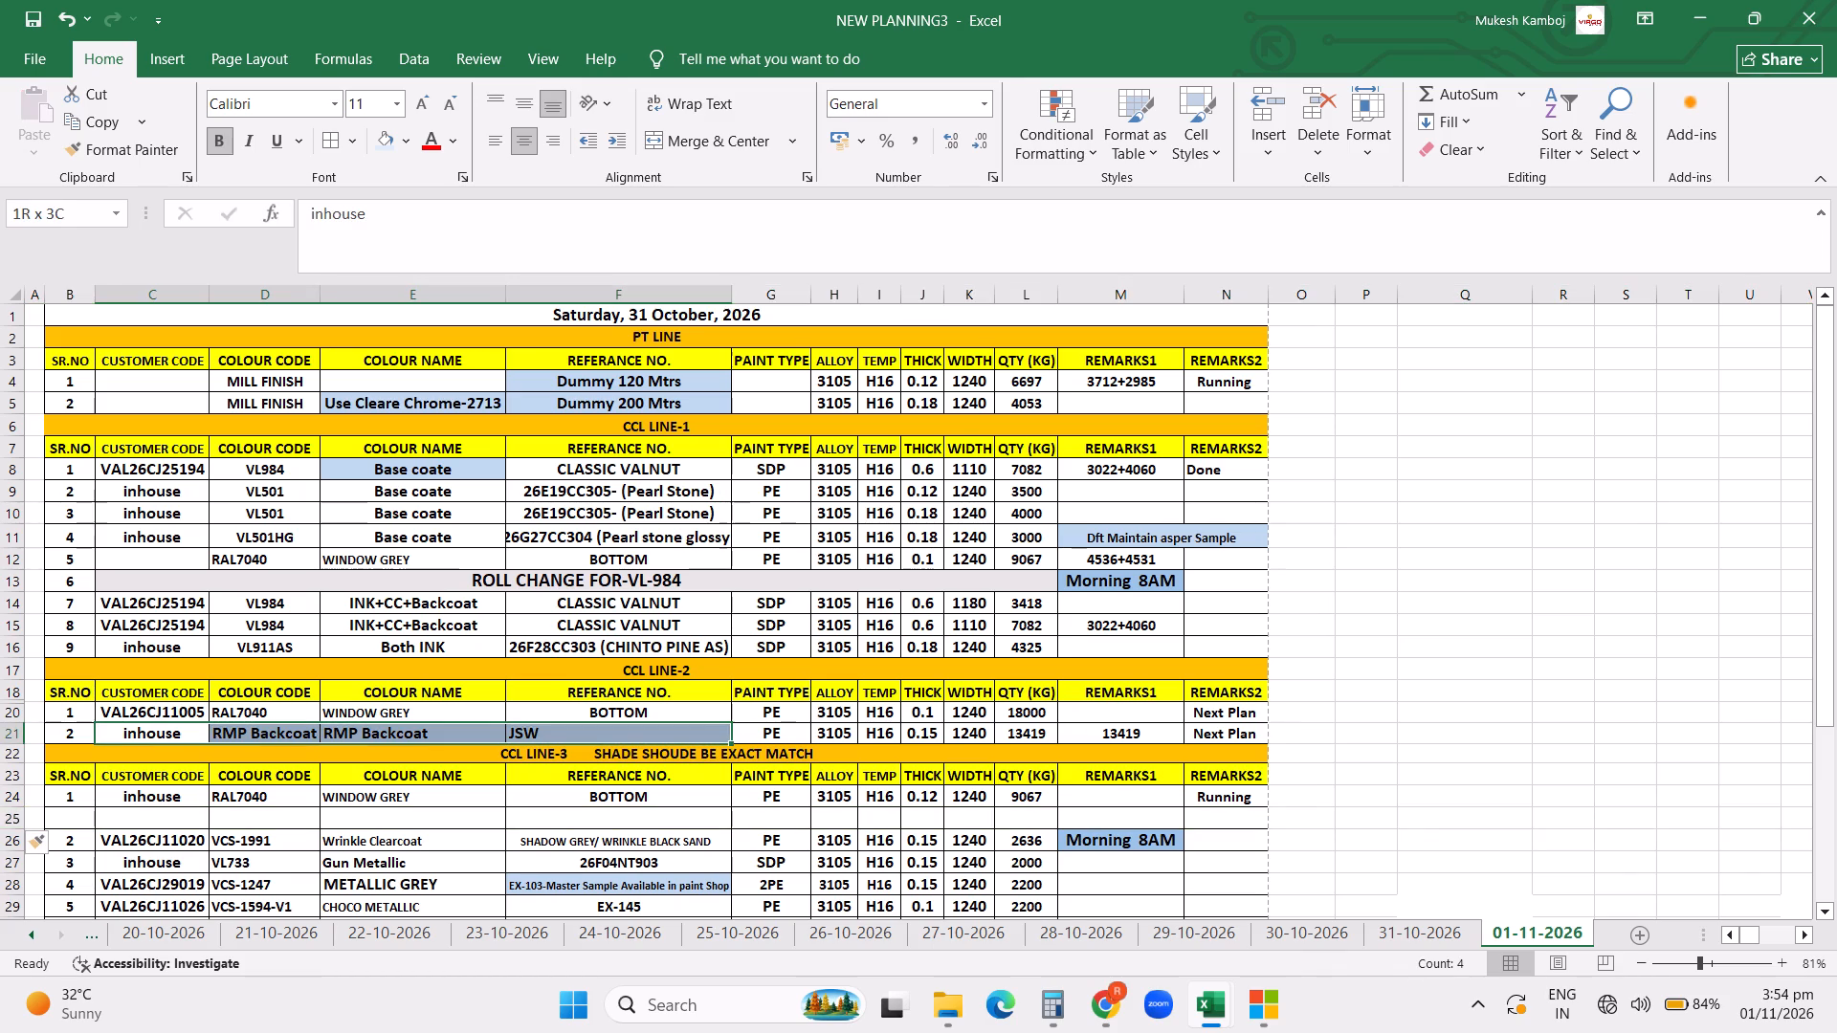
pyautogui.moveTo(639, 727); pyautogui.dragTo(760, 733)
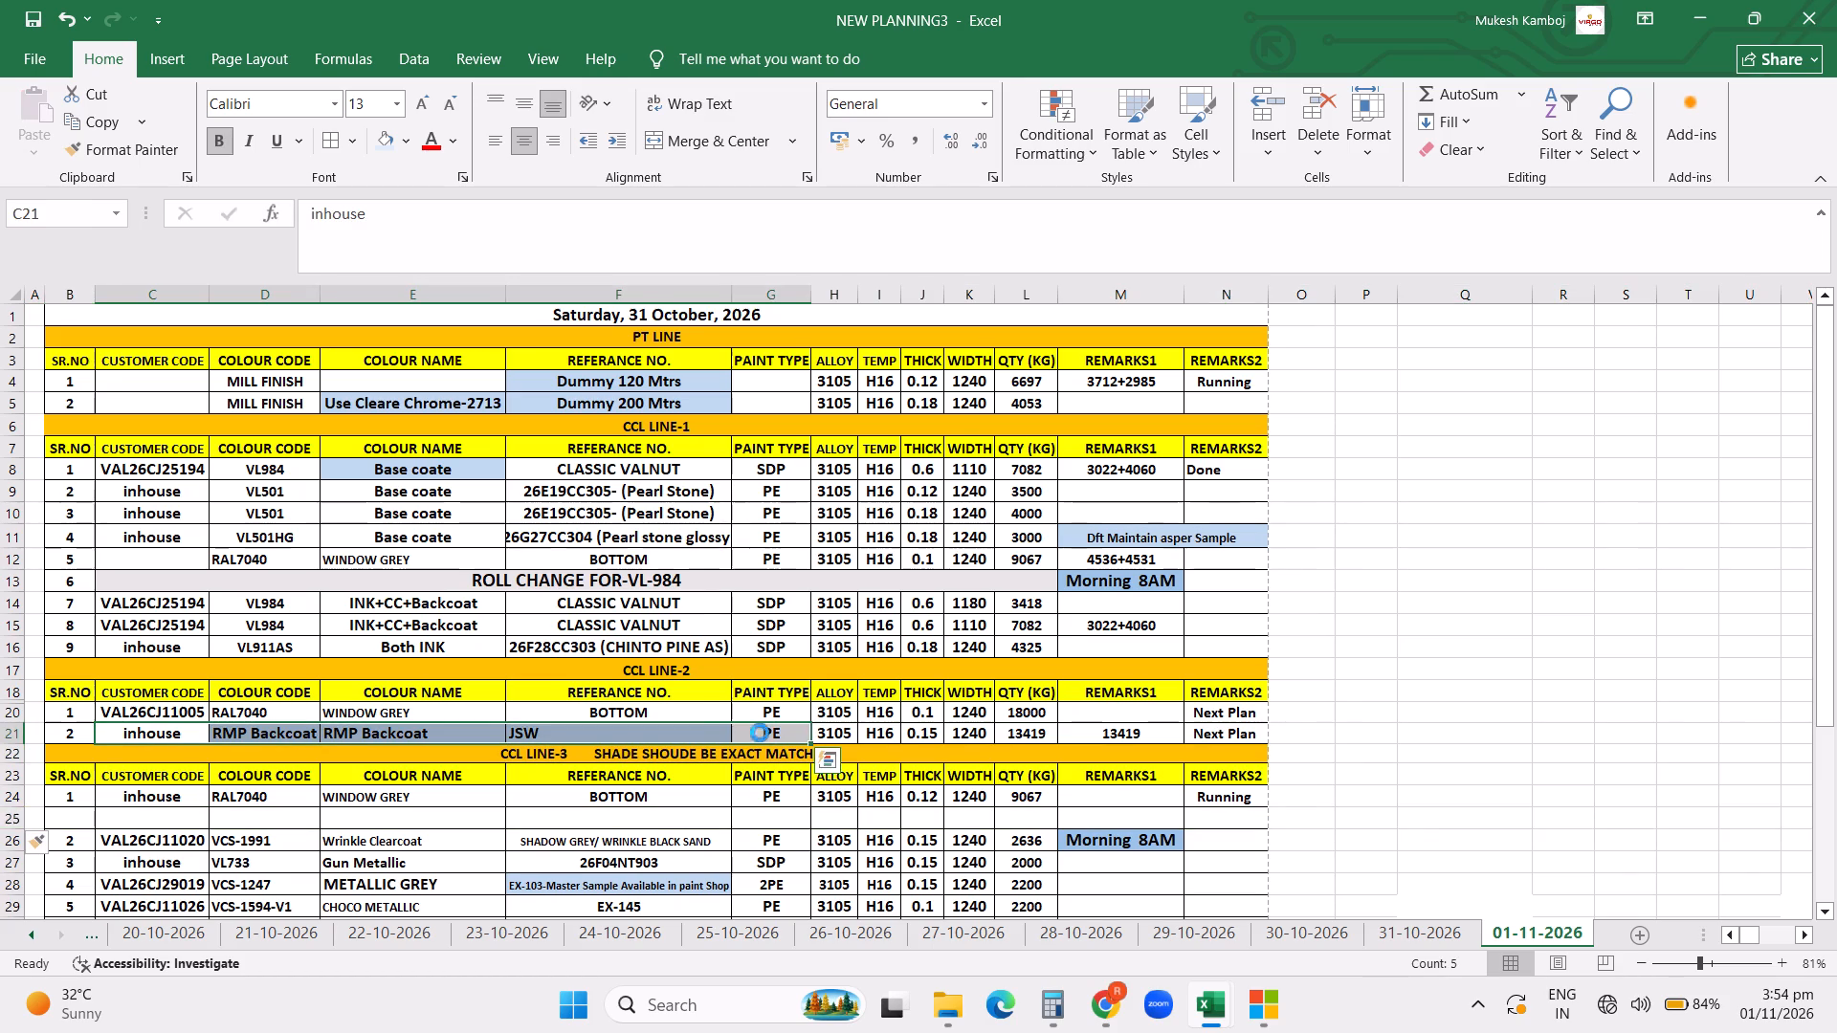
pyautogui.hotkey('ctrl', 'c')
pyautogui.click(178, 820)
pyautogui.hotkey('ctrl', 'v')
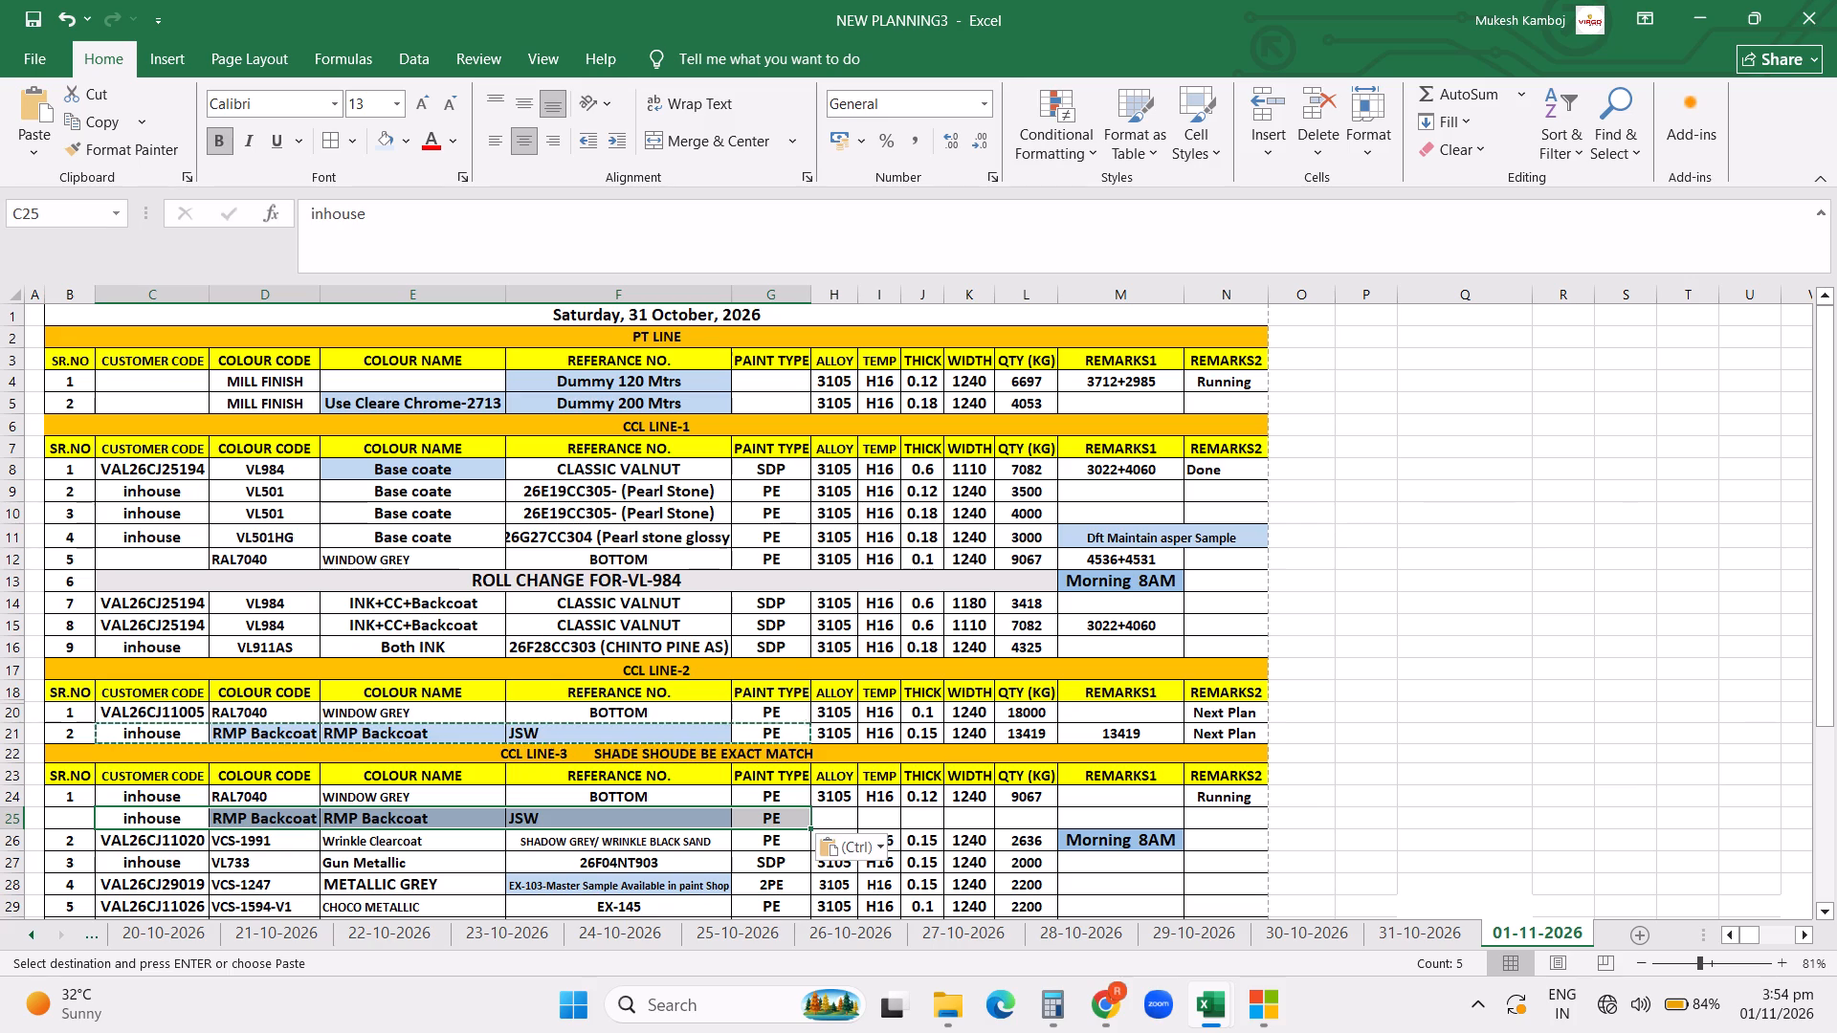
# Set the quantity of the first CCL LINE-3 row, RAL7040 WINDOW GREY, to 4000 kg.
pyautogui.click(1037, 796)
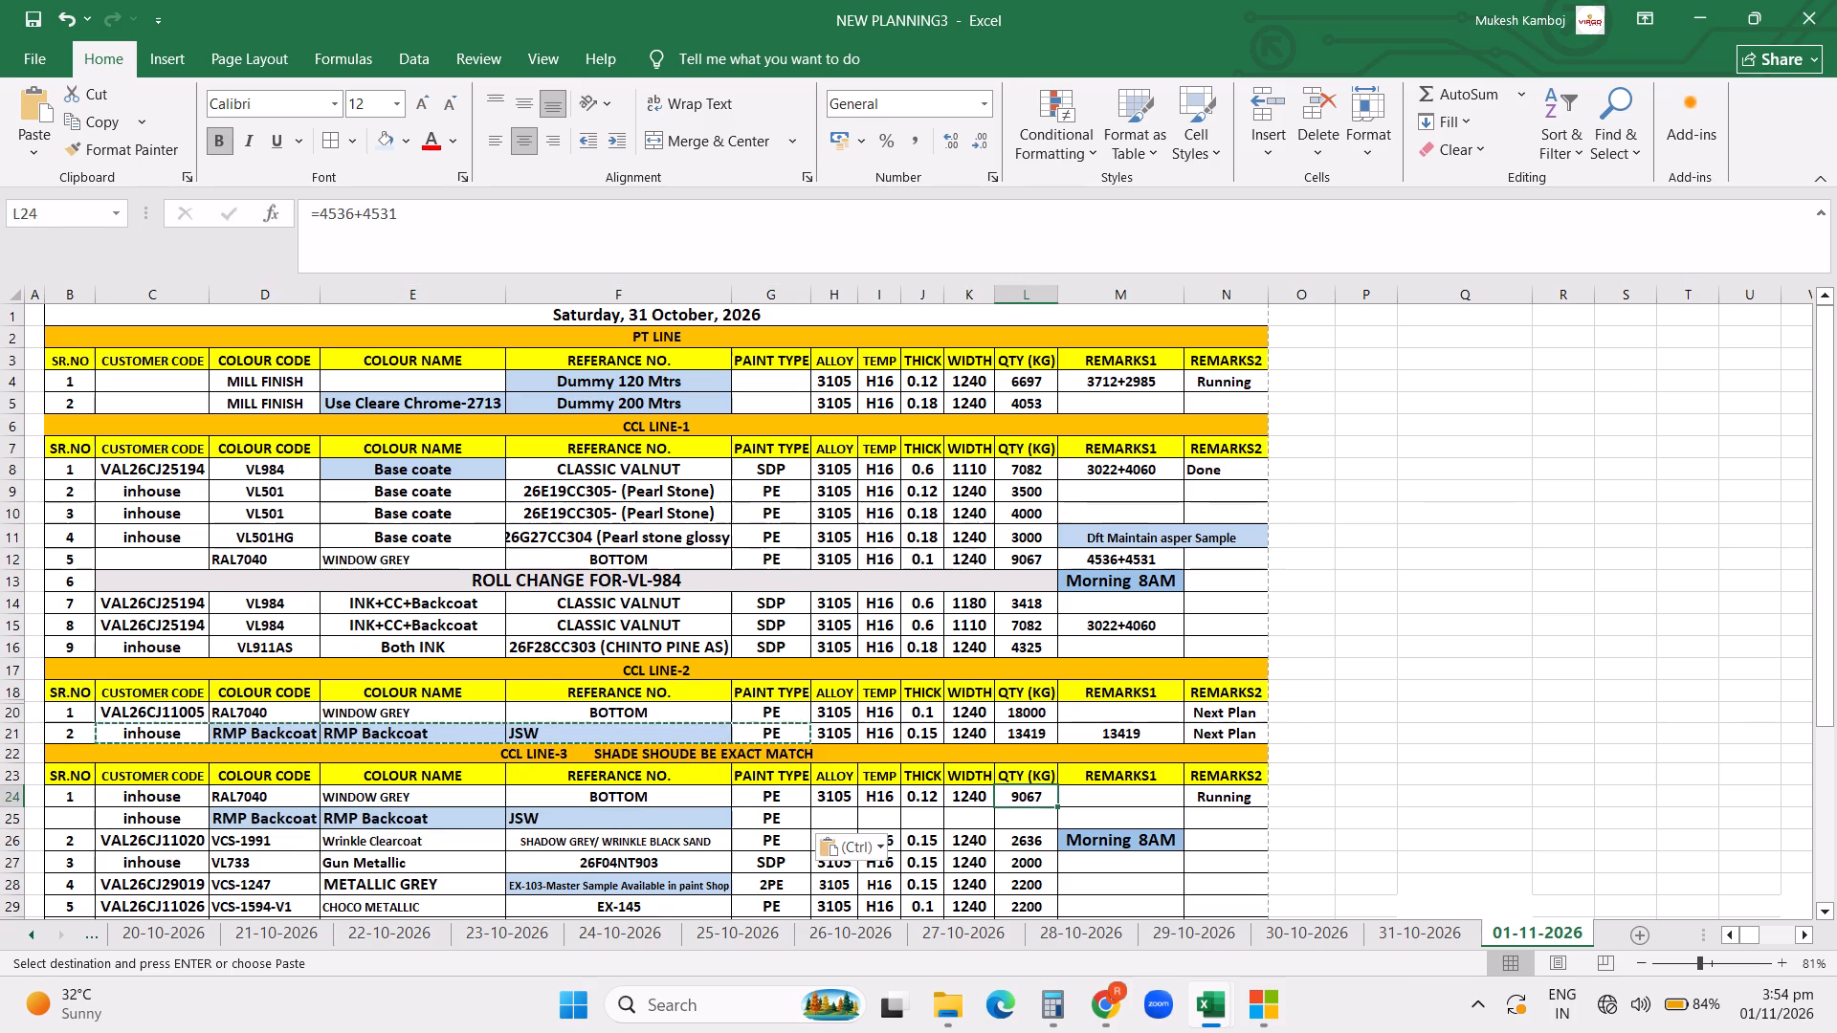
pyautogui.write('4000')
pyautogui.press('Return')
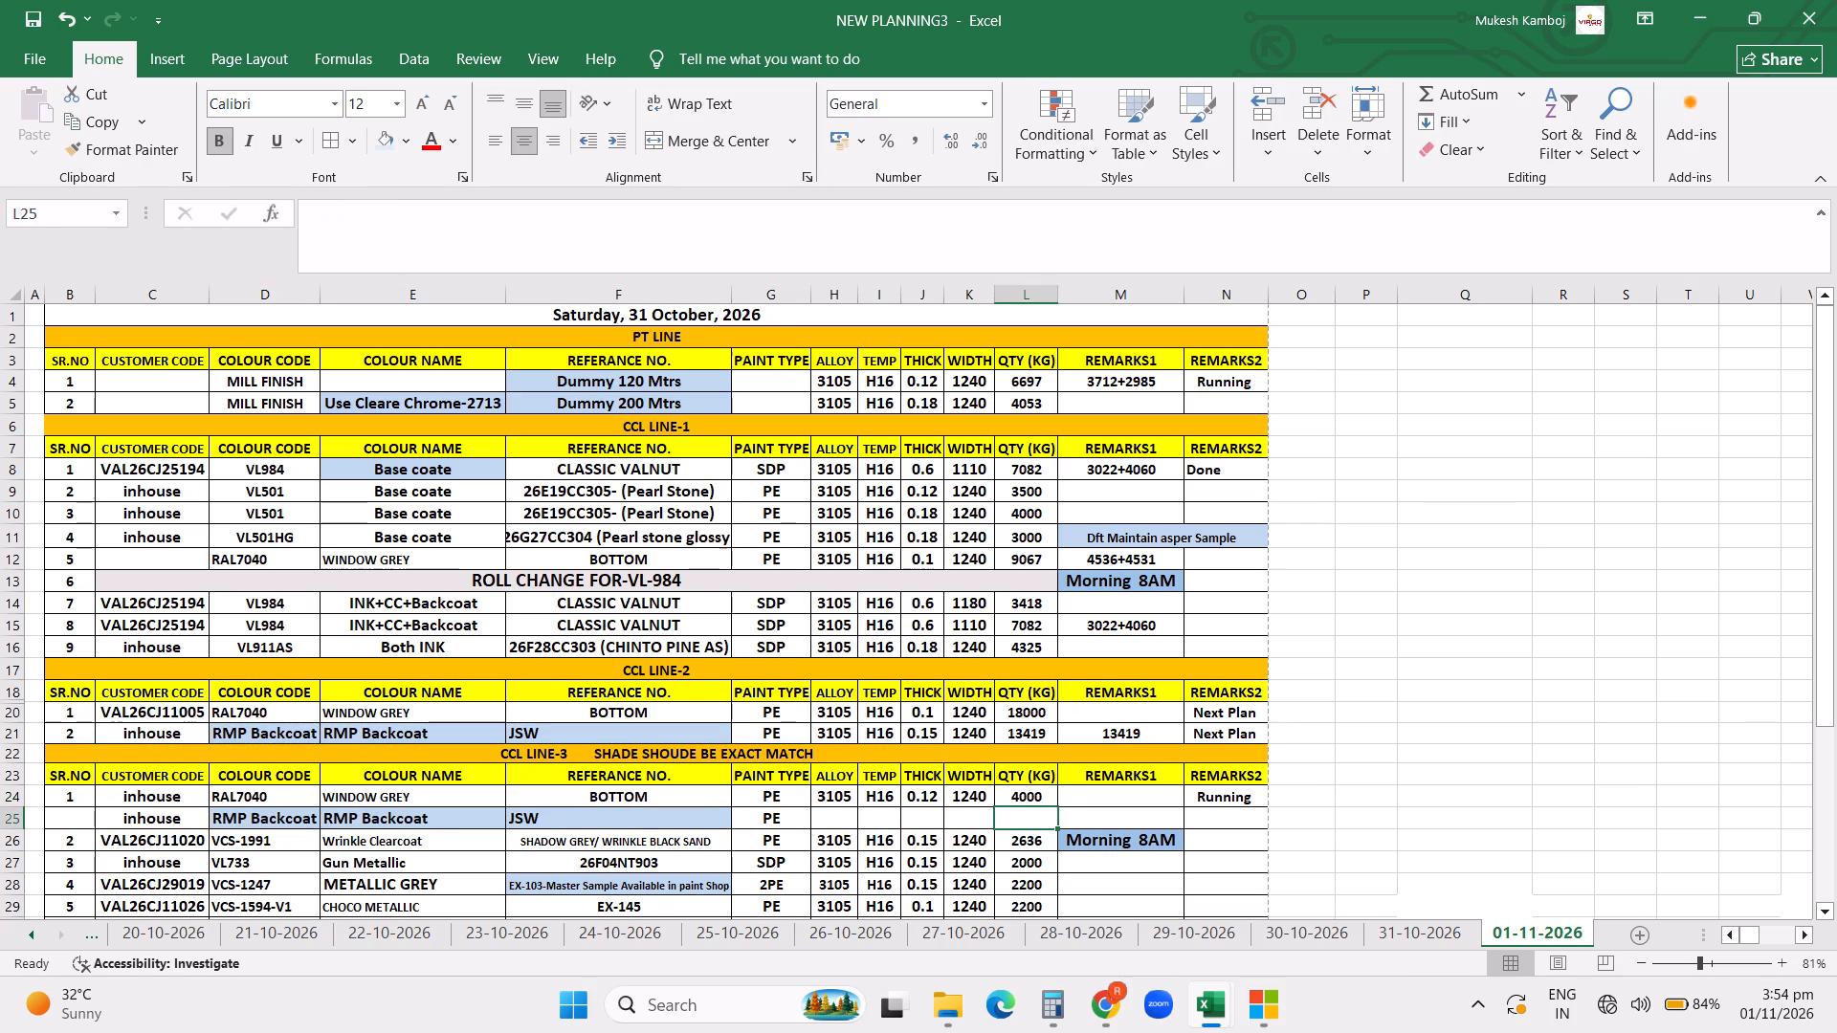
# Fill alloy 3105, temper H16, thickness 0.12, width 1240 and quantity 4000 down into the CCL LINE-3 RMP Backcoat row.
pyautogui.moveTo(837, 814); pyautogui.dragTo(1012, 812)
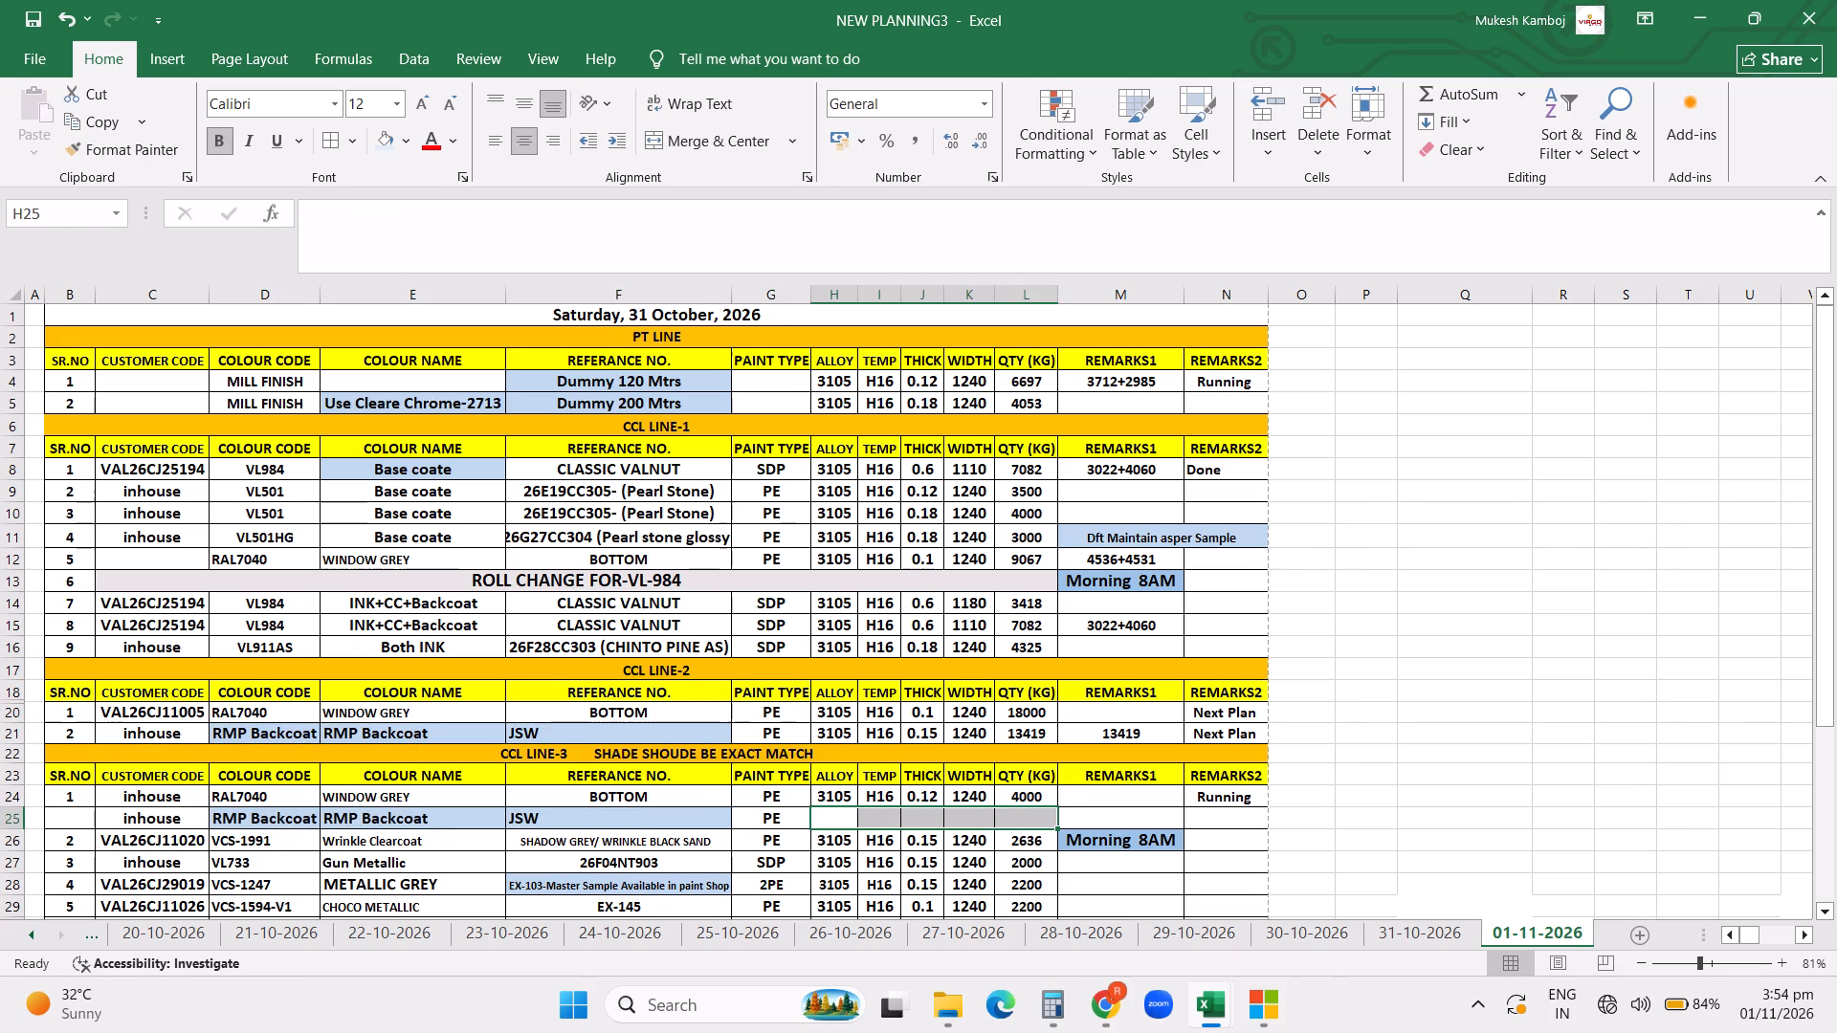
pyautogui.hotkey('ctrl', 'd')
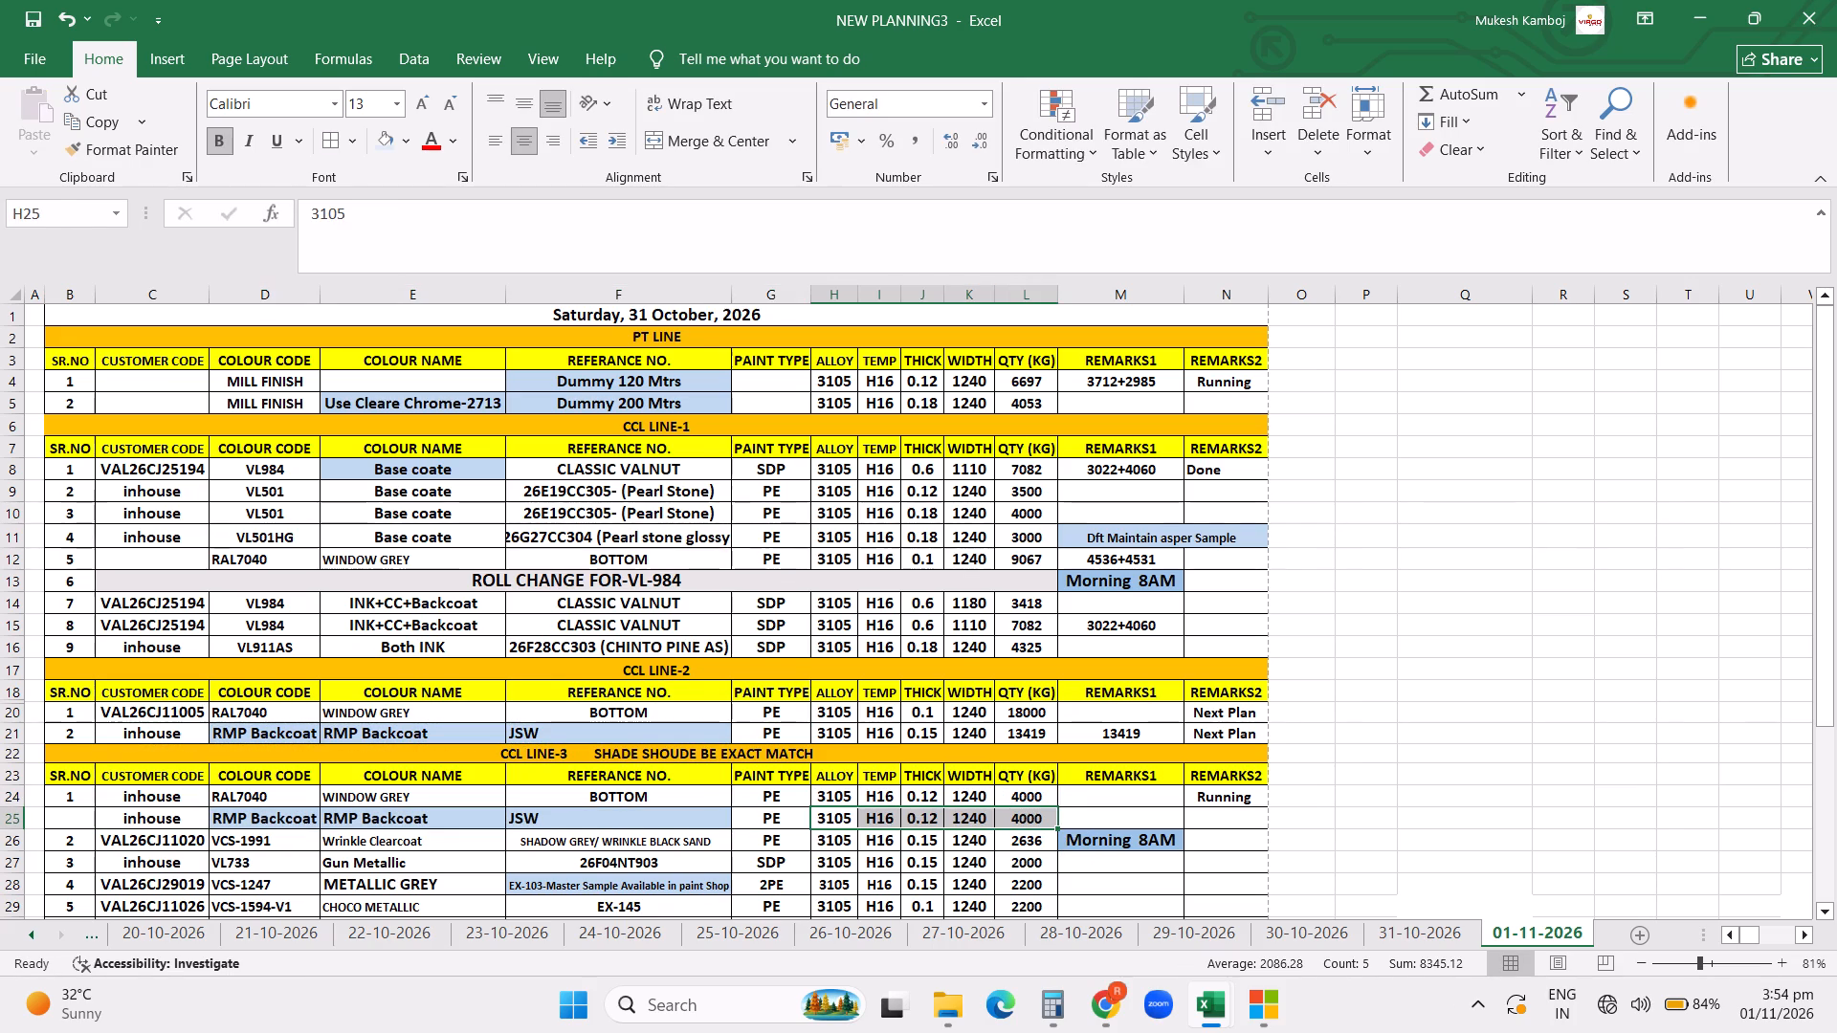
# Set the quantity of the RMP Backcoat JSW row in CCL LINE-3 to the formula =3712+2985.
pyautogui.click(1025, 734)
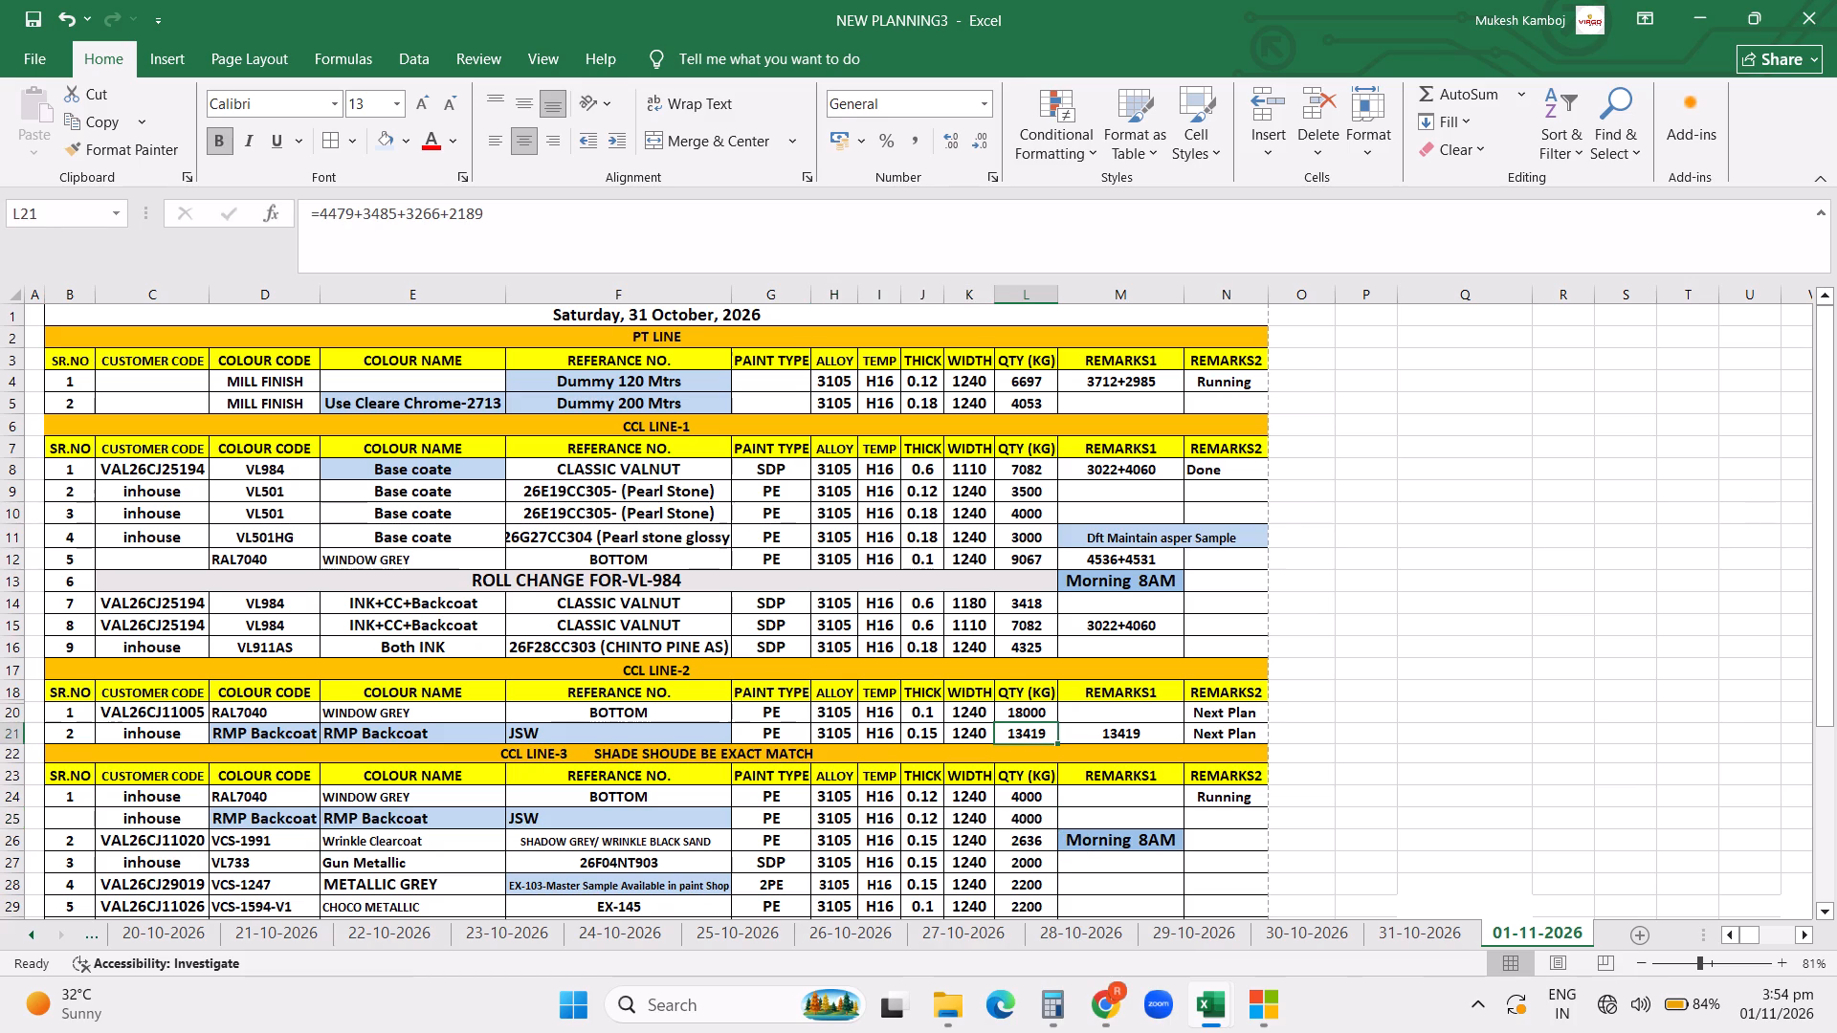
pyautogui.click(1001, 823)
pyautogui.press('=')
pyautogui.press('3')
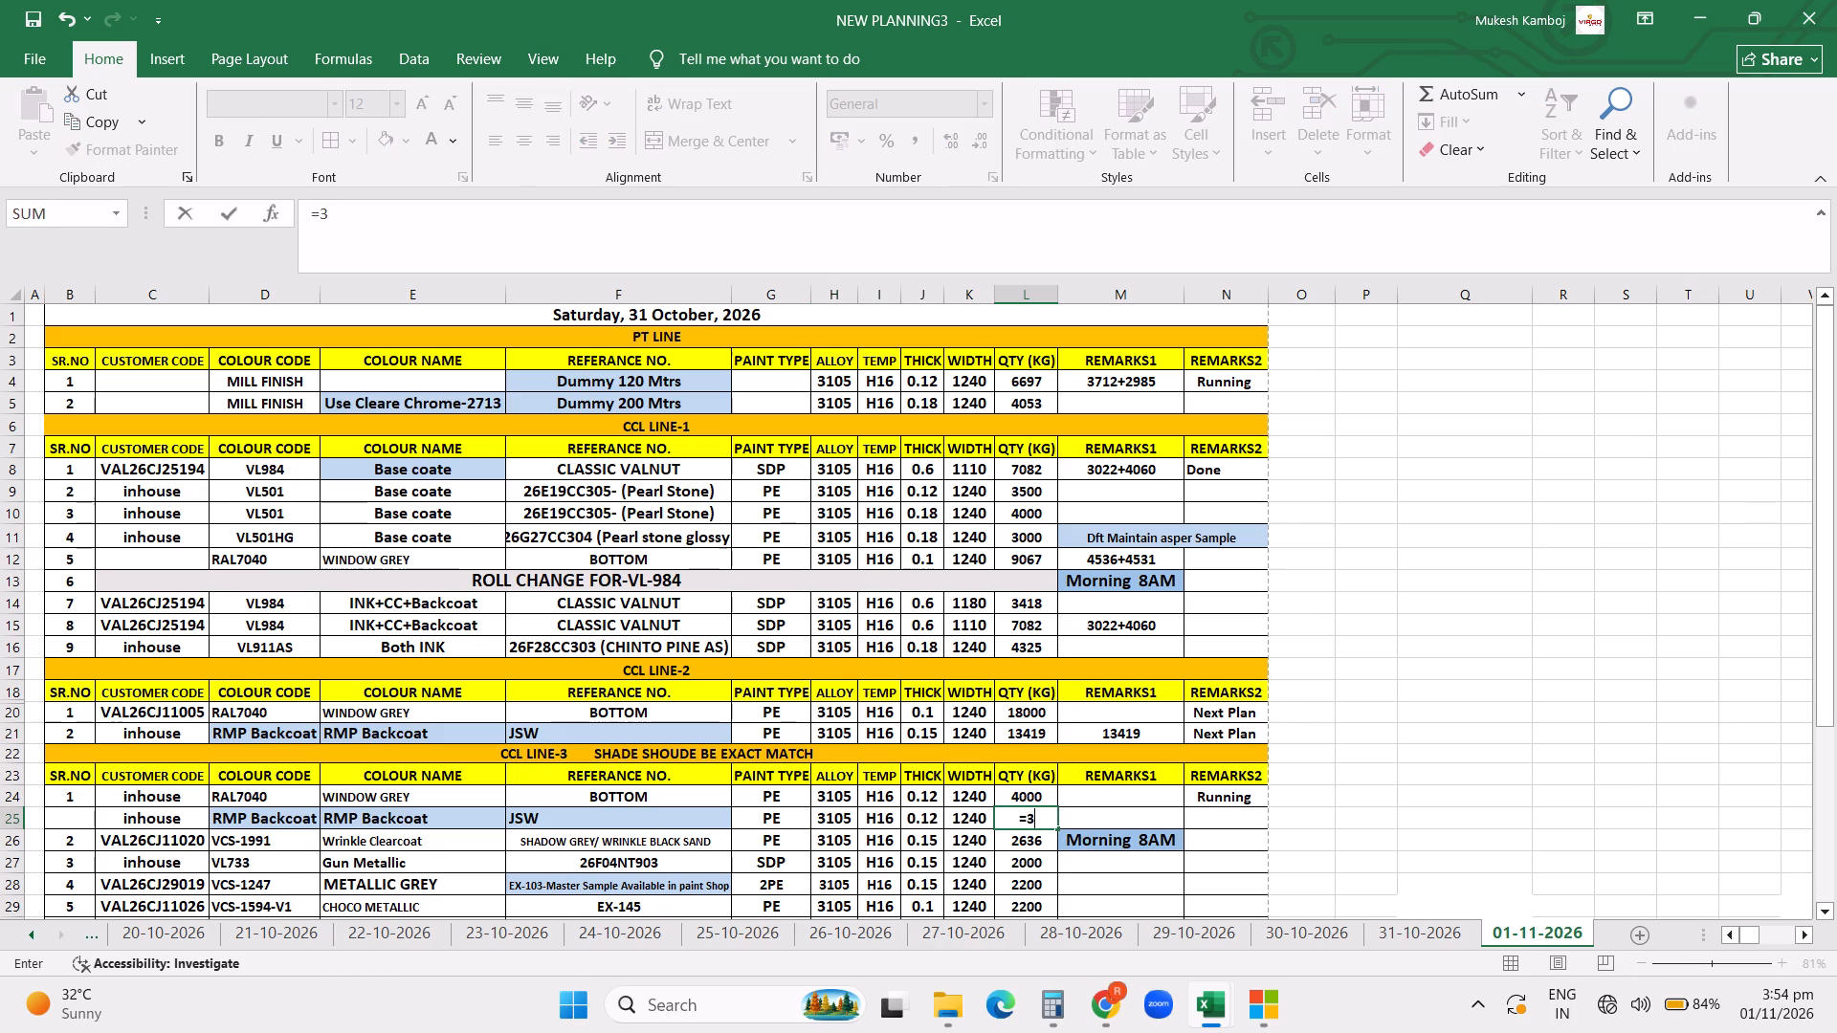
pyautogui.write('7121')
pyautogui.press('BackSpace')
pyautogui.press('BackSpace')
pyautogui.press('BackSpace')
pyautogui.write('12+')
pyautogui.write('2985')
pyautogui.press('Return')
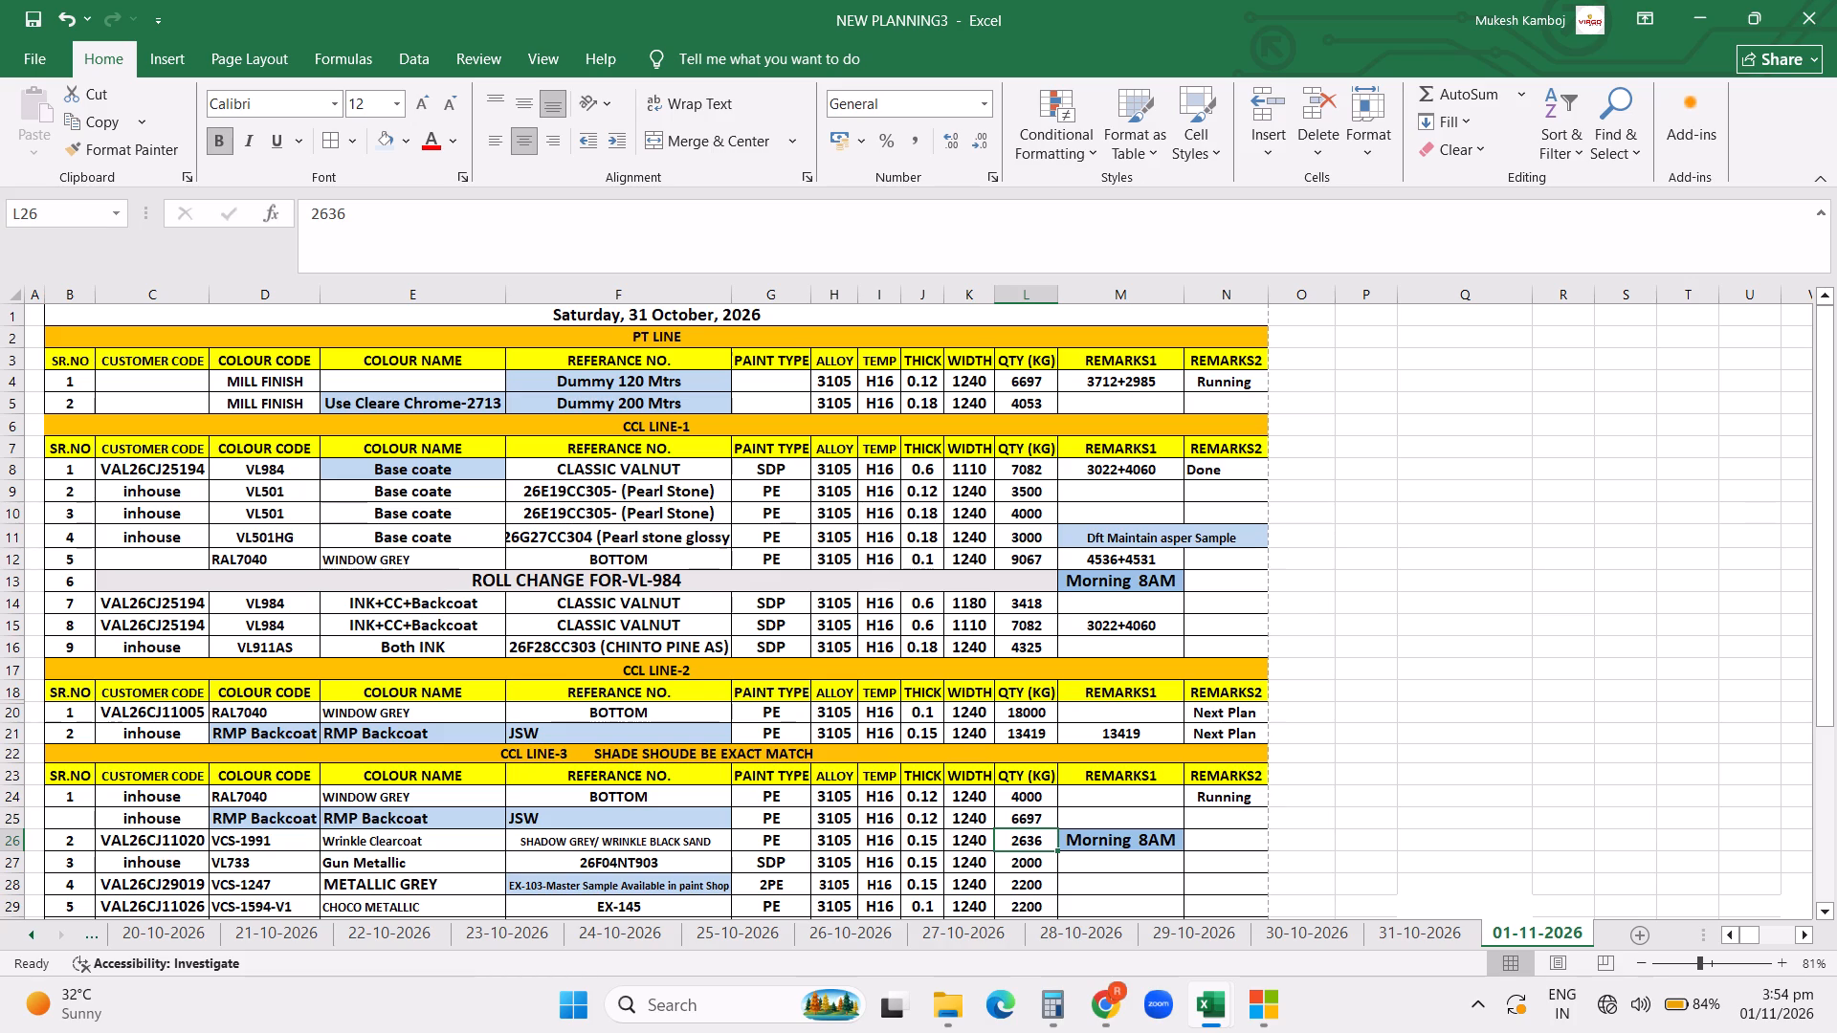
# Insert a row below the first PT LINE entry and fill the MILL FINISH Dummy 120 Mtrs entry down into it.
pyautogui.click(18, 399)
pyautogui.hotkey('ctrl', 'shift', '=')
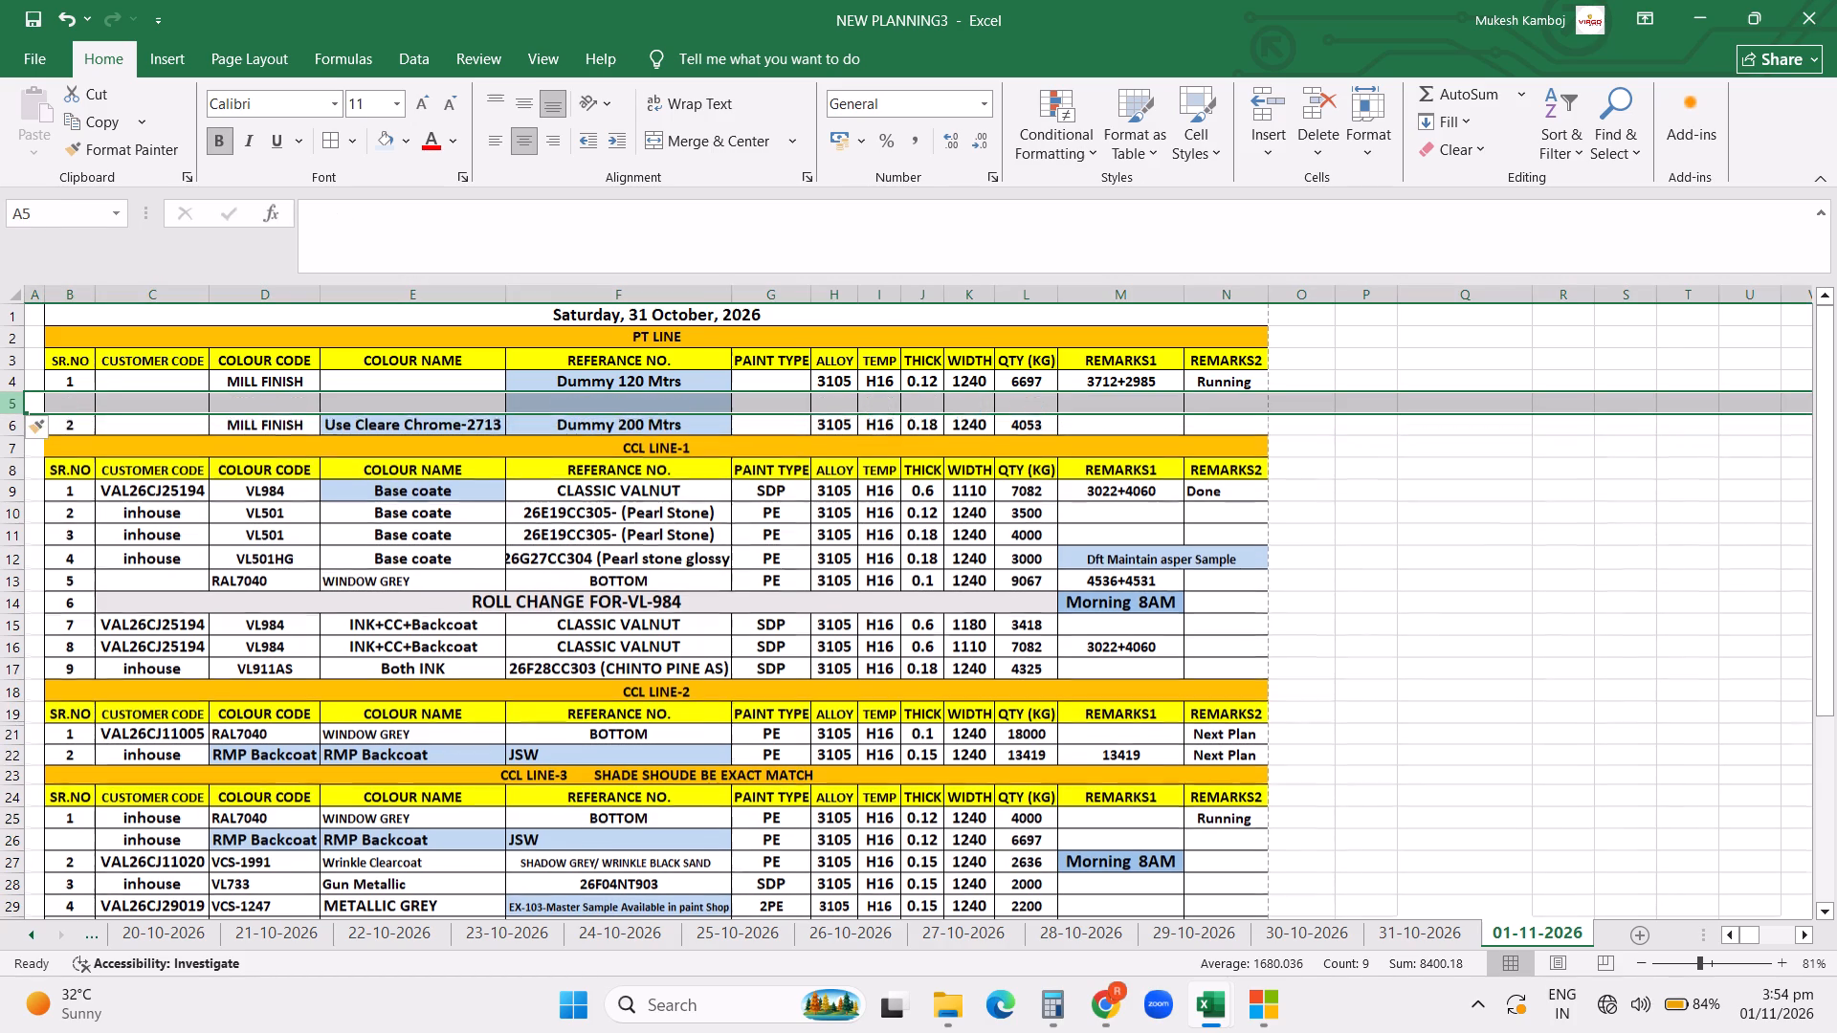
pyautogui.hotkey('ctrl', 'd')
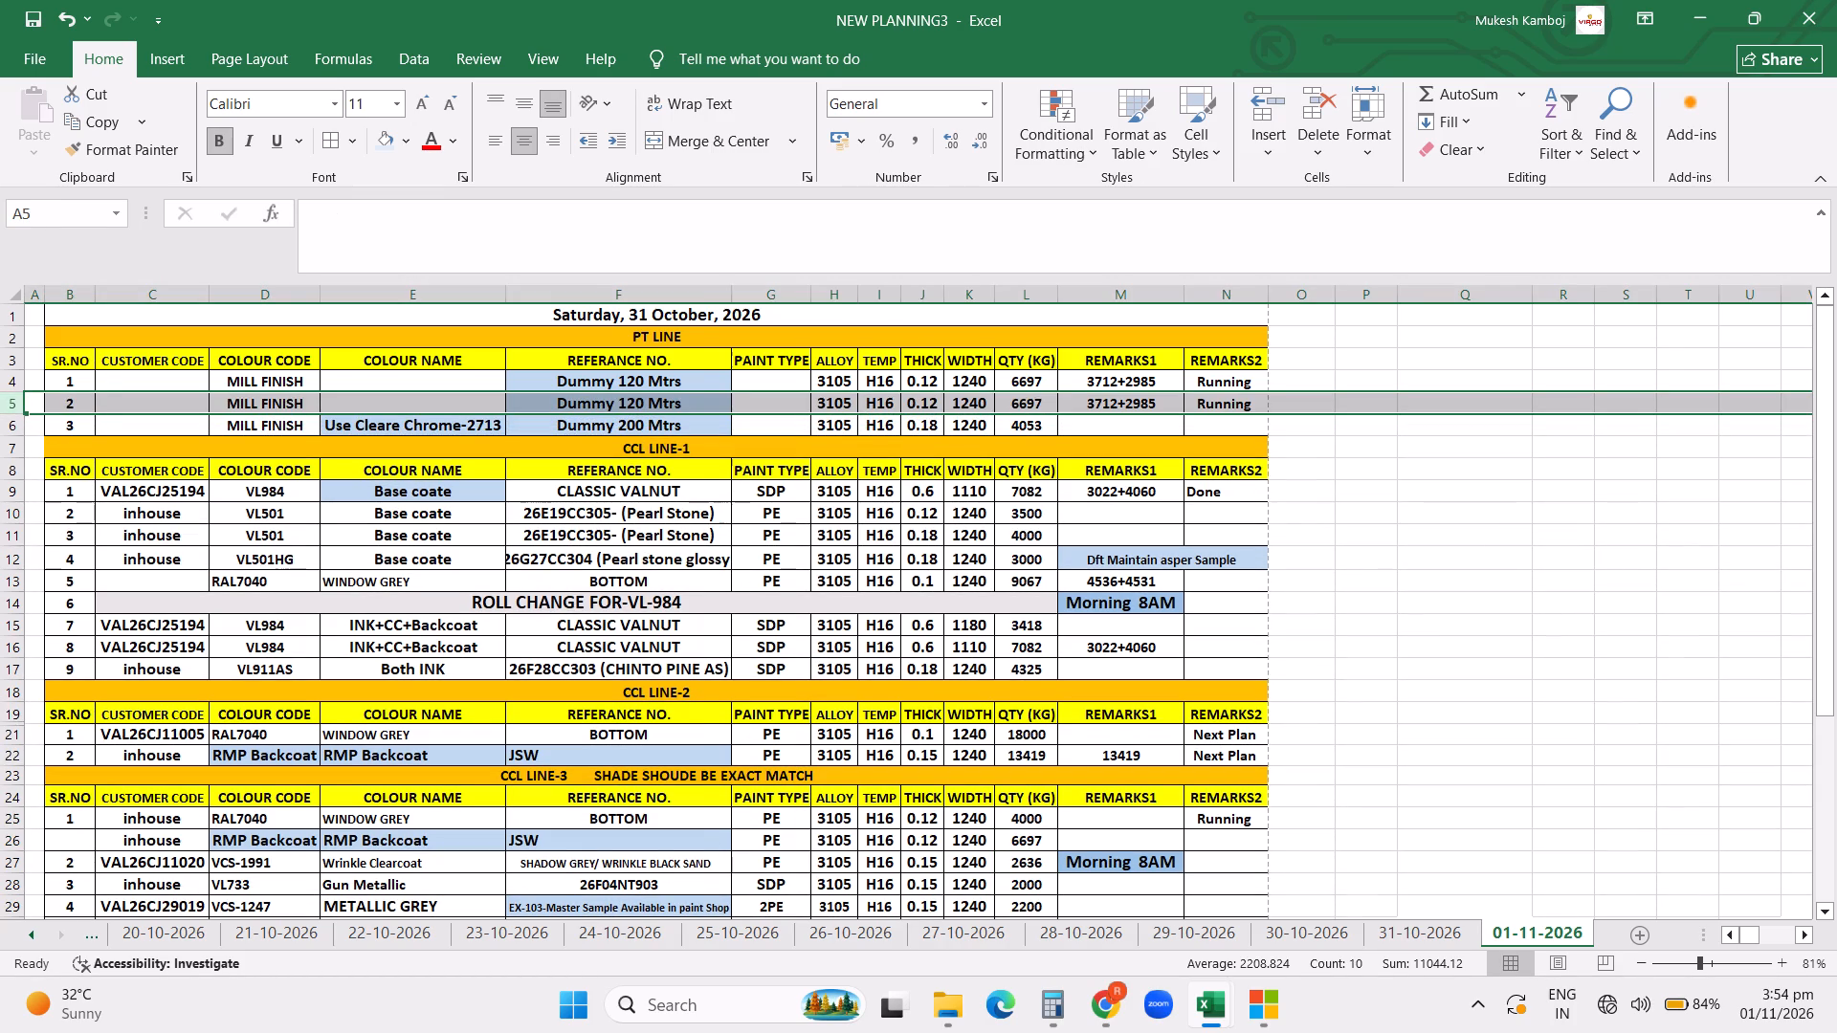
# Switch to the DAILY INVENTORY CCL workbook and filter the D31-10-2026 sheet's SIZE column to 0.12X1240 only.
pyautogui.click(1216, 1006)
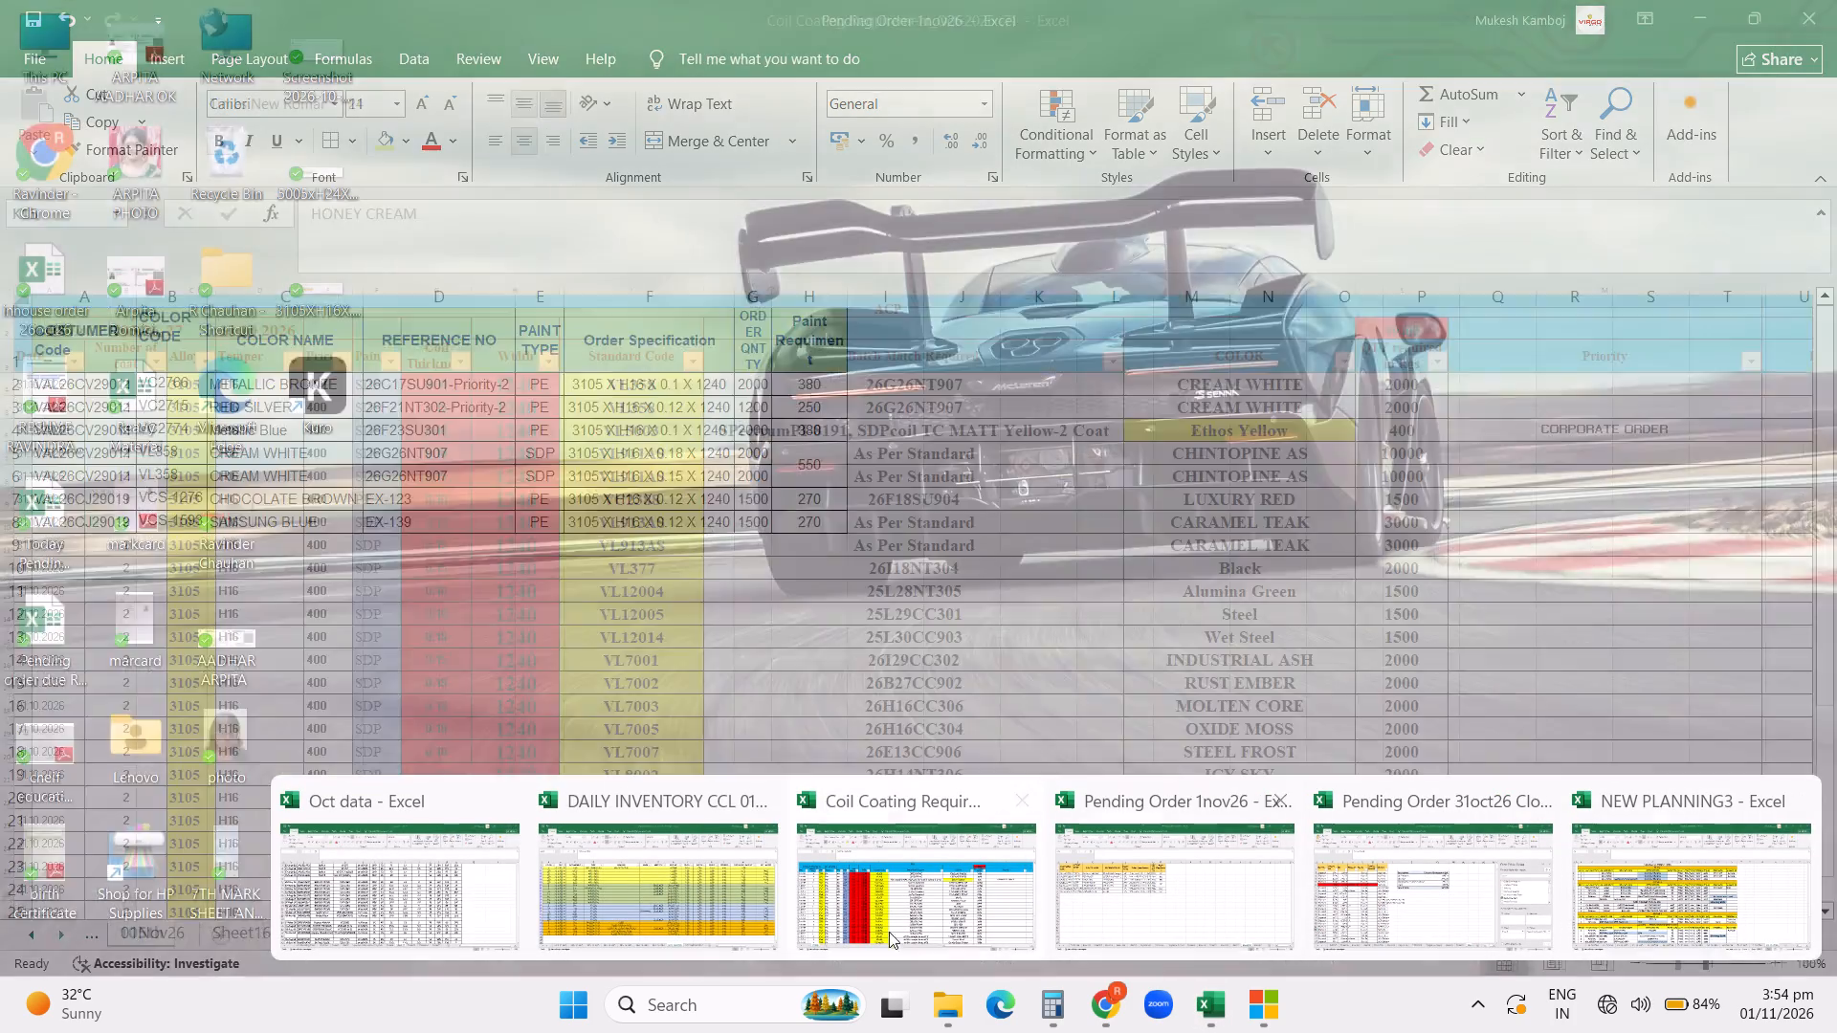
pyautogui.click(688, 901)
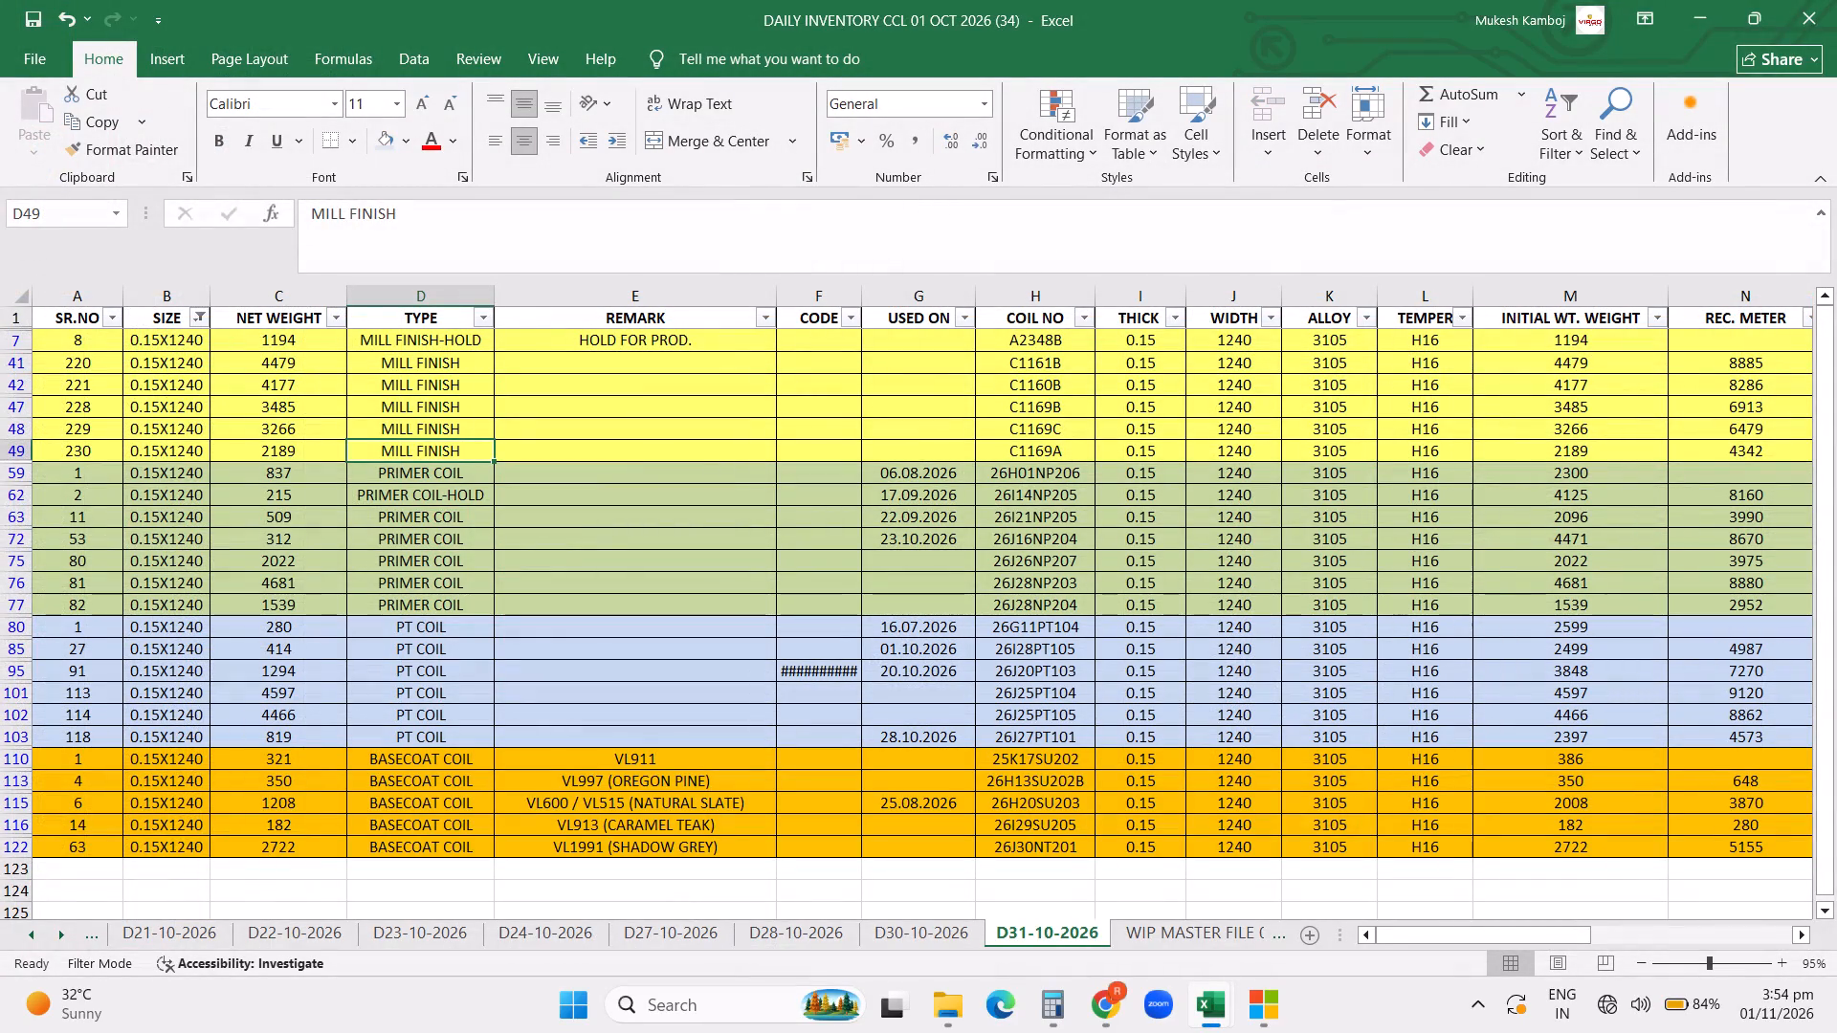
pyautogui.click(198, 317)
pyautogui.moveTo(77, 648); pyautogui.dragTo(107, 629)
pyautogui.click(107, 629)
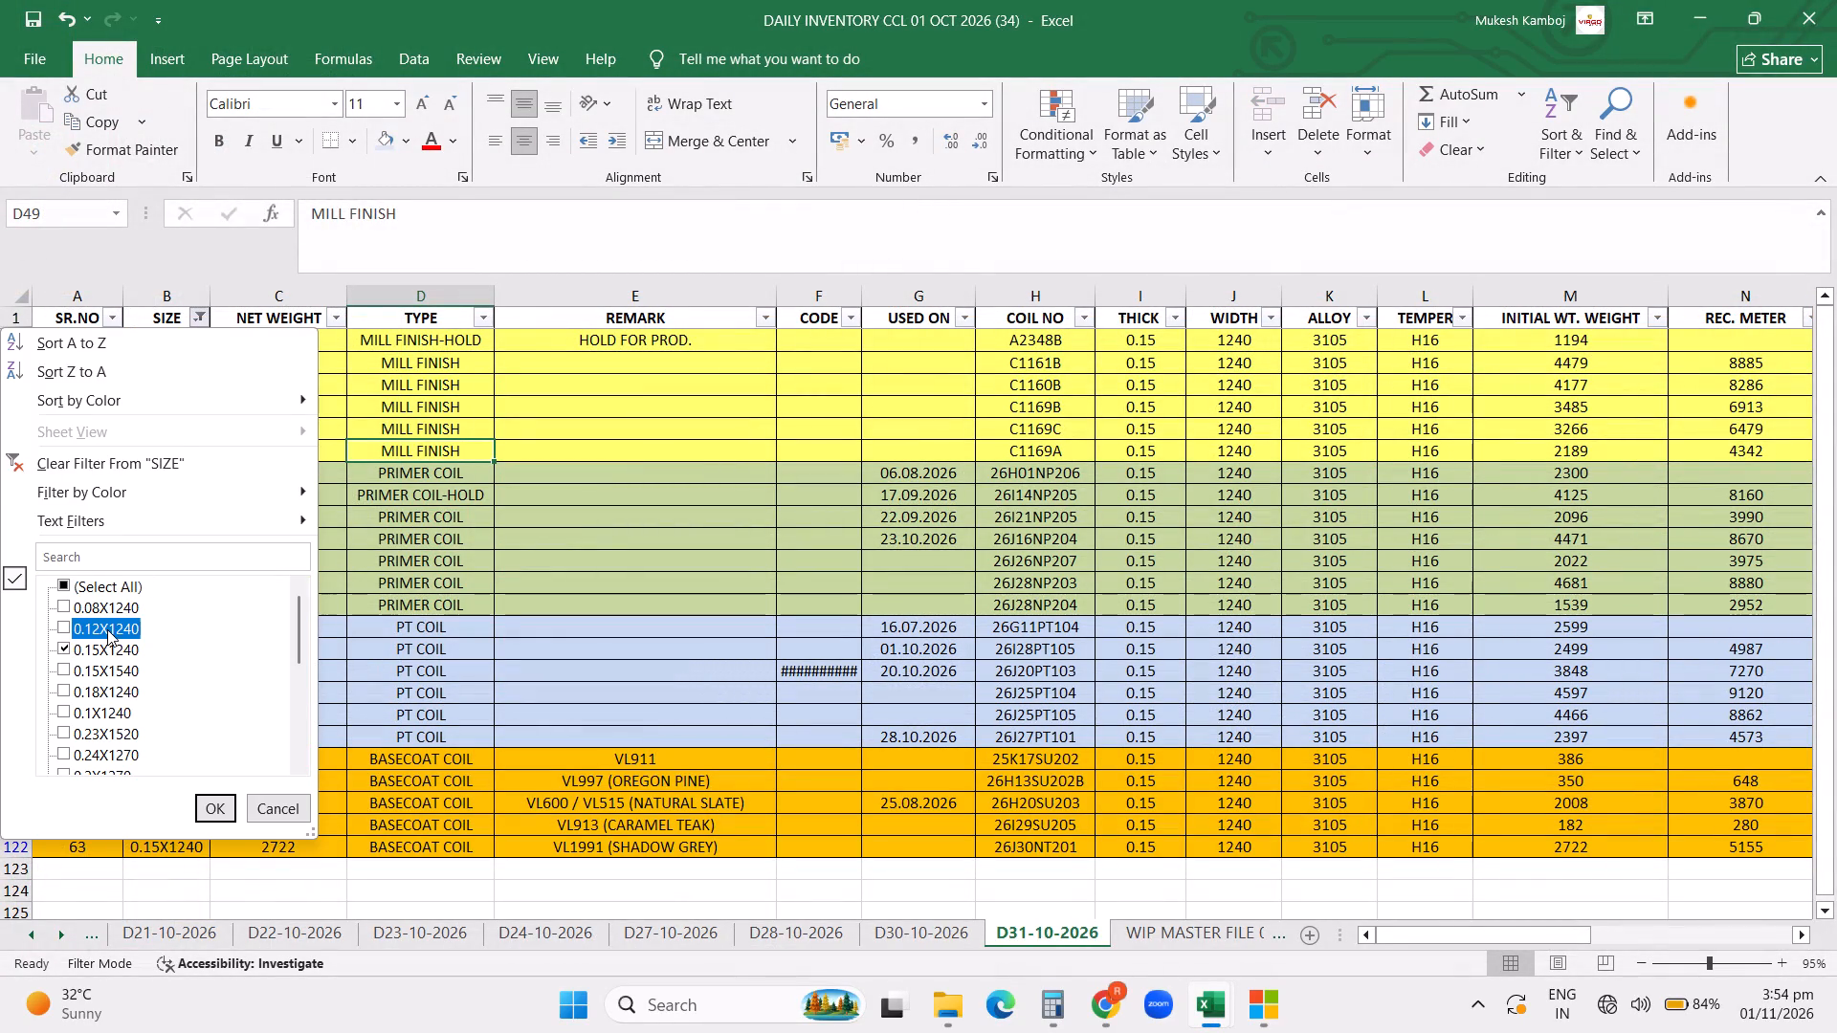
pyautogui.click(106, 657)
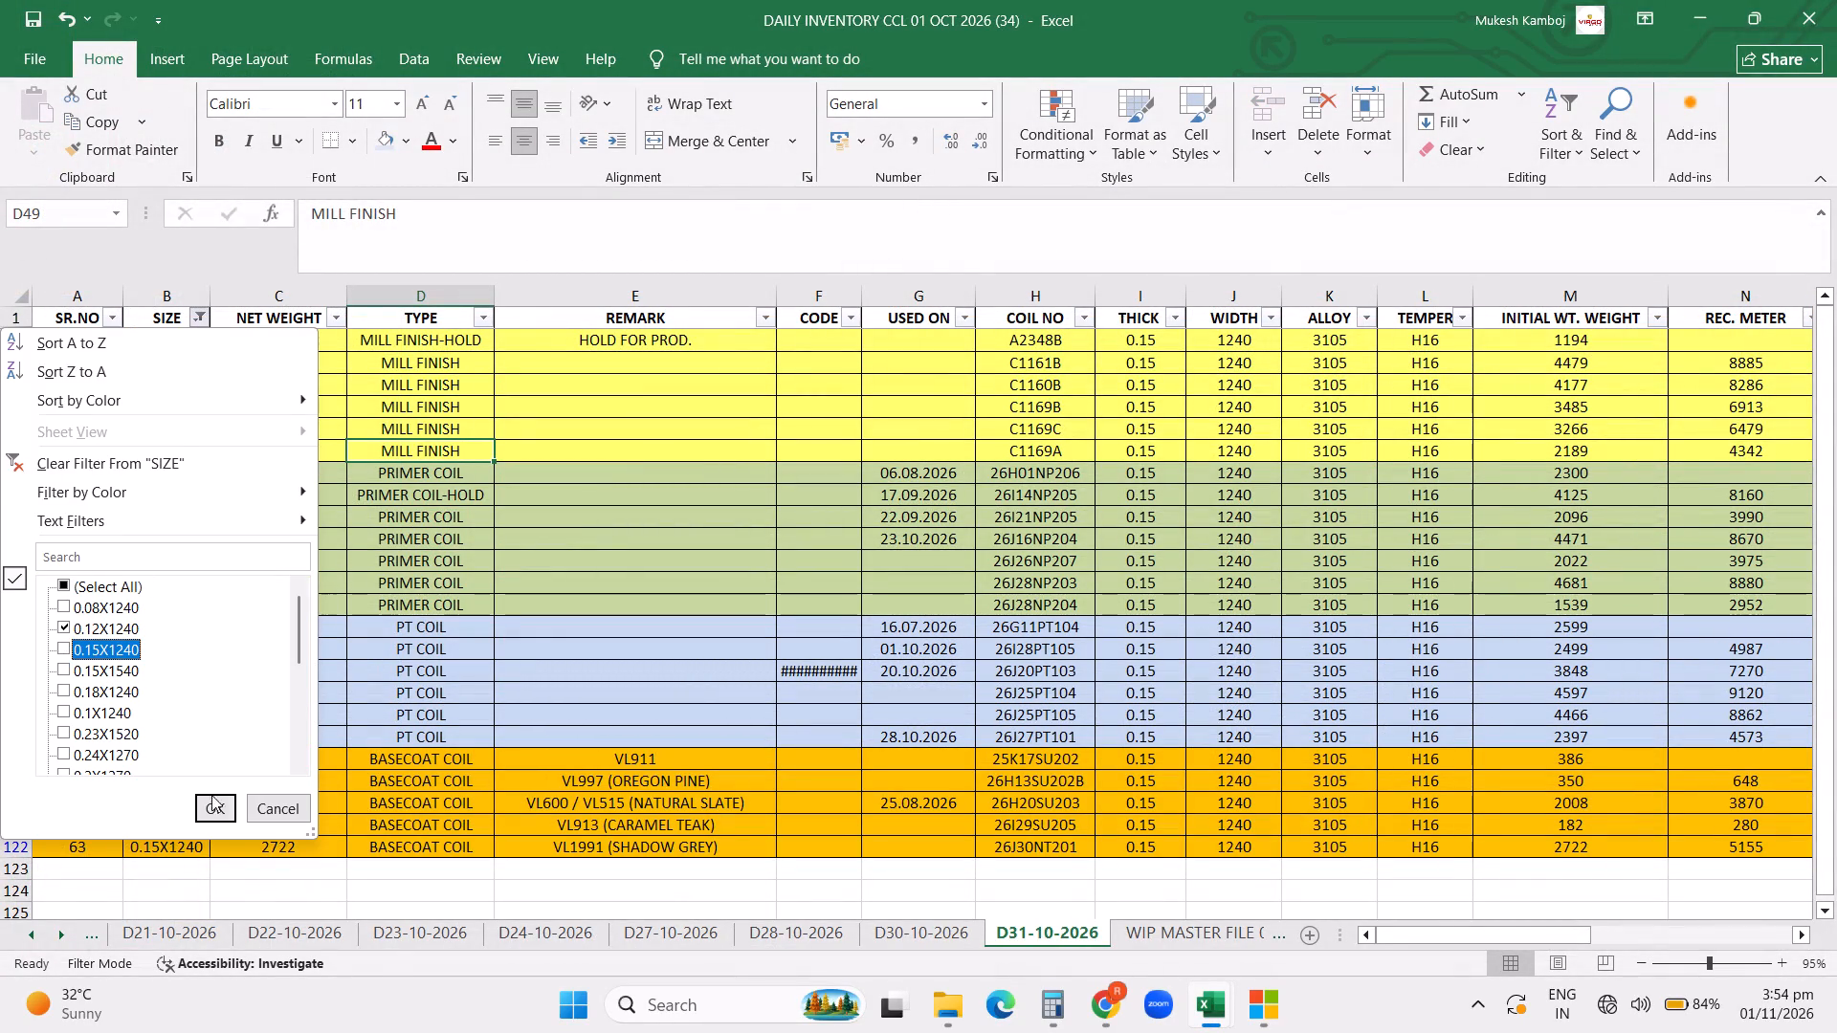
pyautogui.click(211, 806)
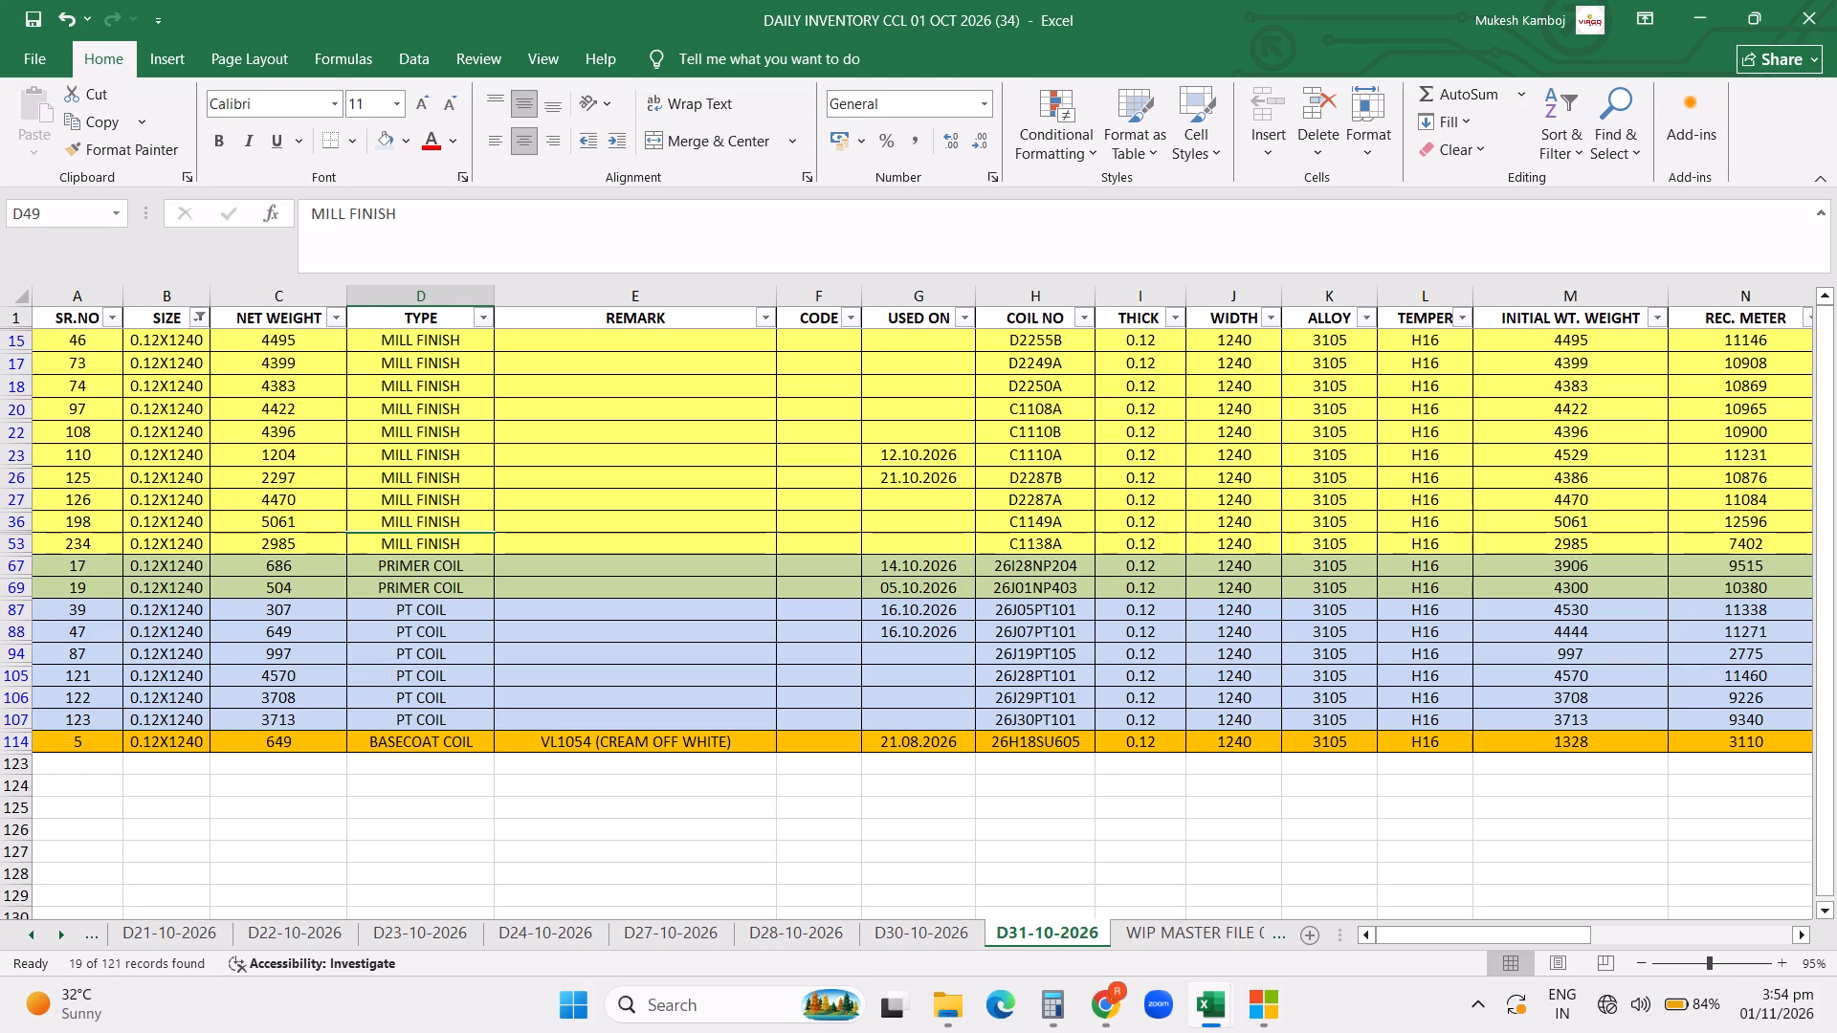
# Return to NEW PLANNING3 and set the quantity of the second PT LINE row, Dummy 120 Mtrs, to the formula =4422+4396.
pyautogui.click(1201, 1000)
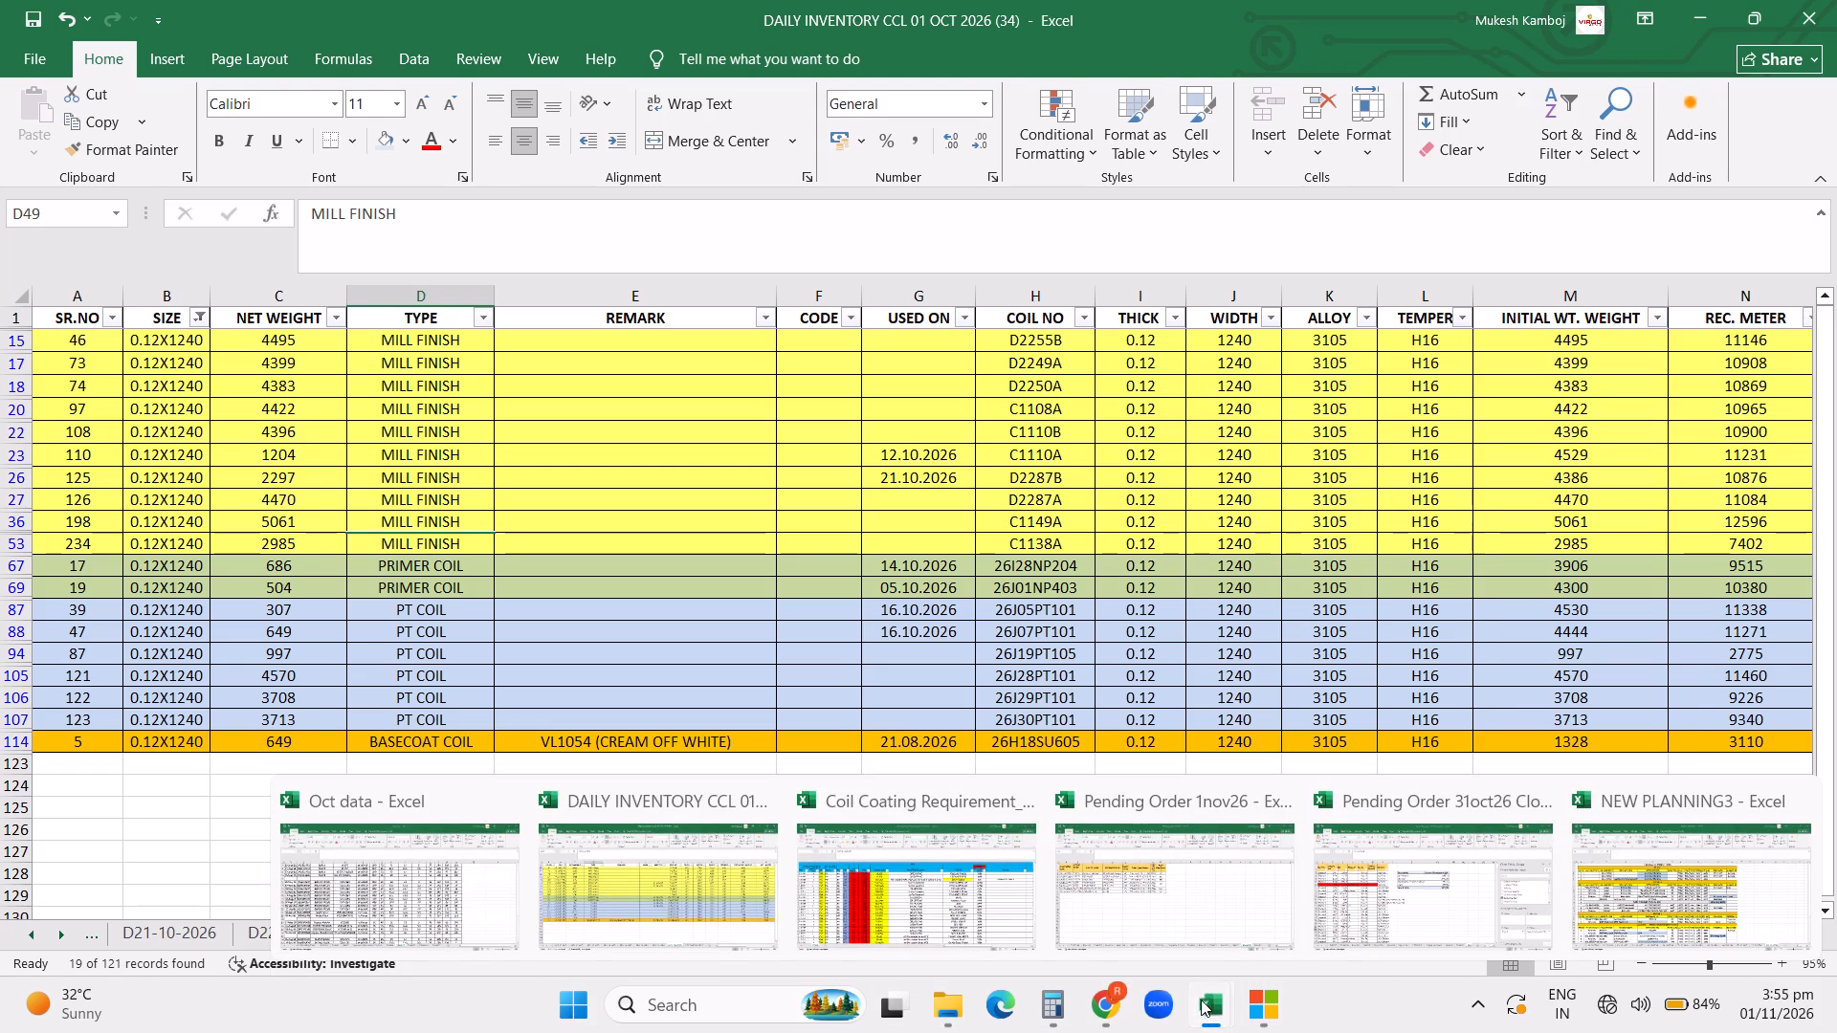
pyautogui.click(1614, 874)
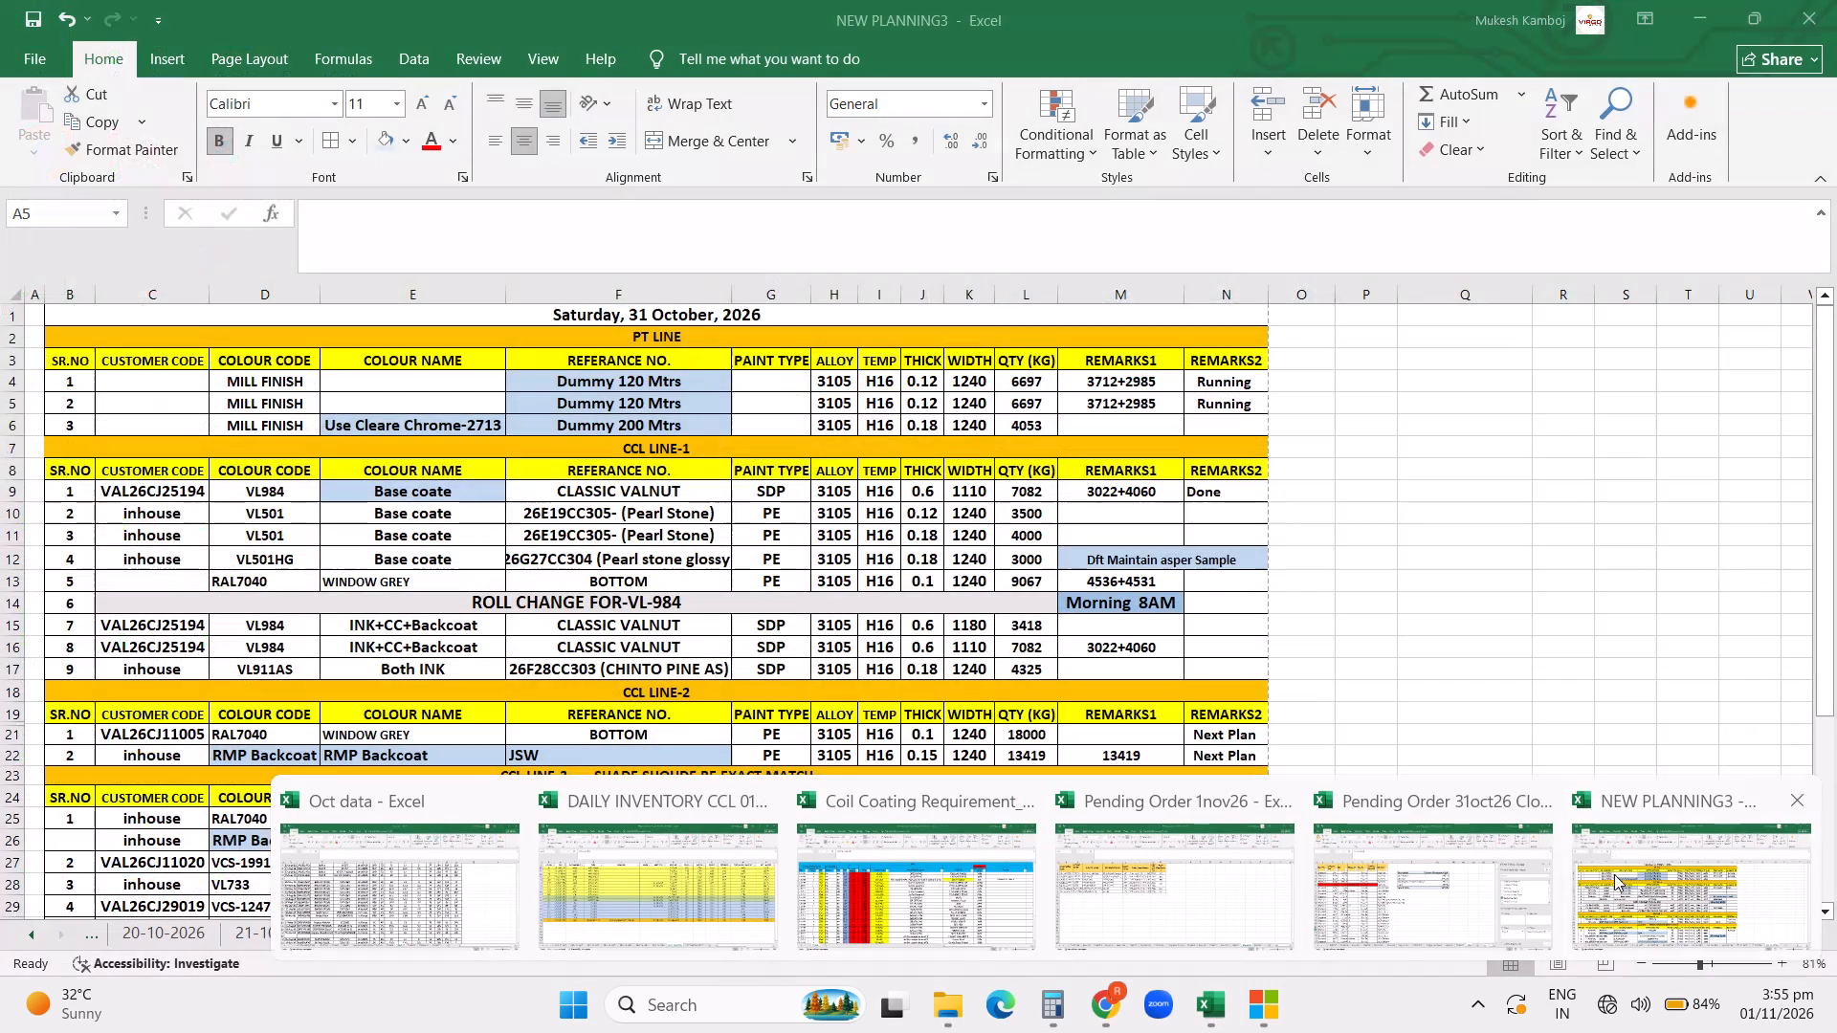
pyautogui.click(1029, 412)
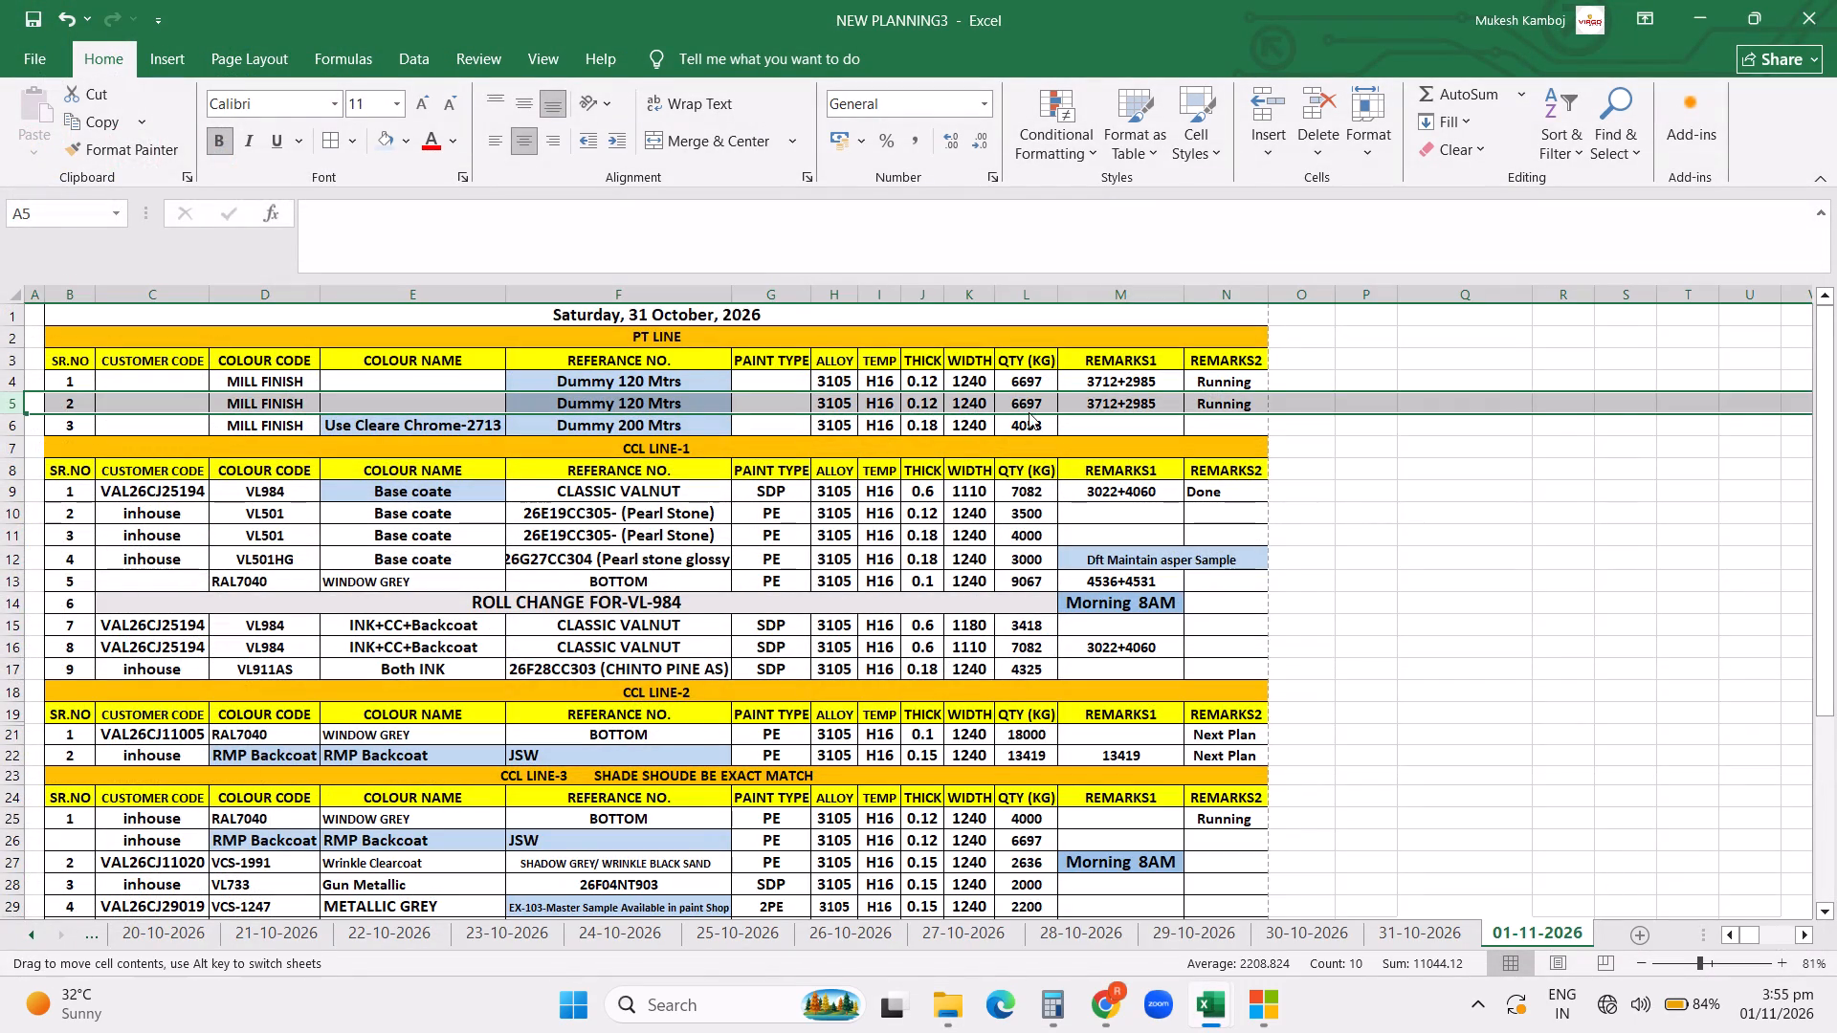
pyautogui.click(1021, 407)
pyautogui.write('=4426+')
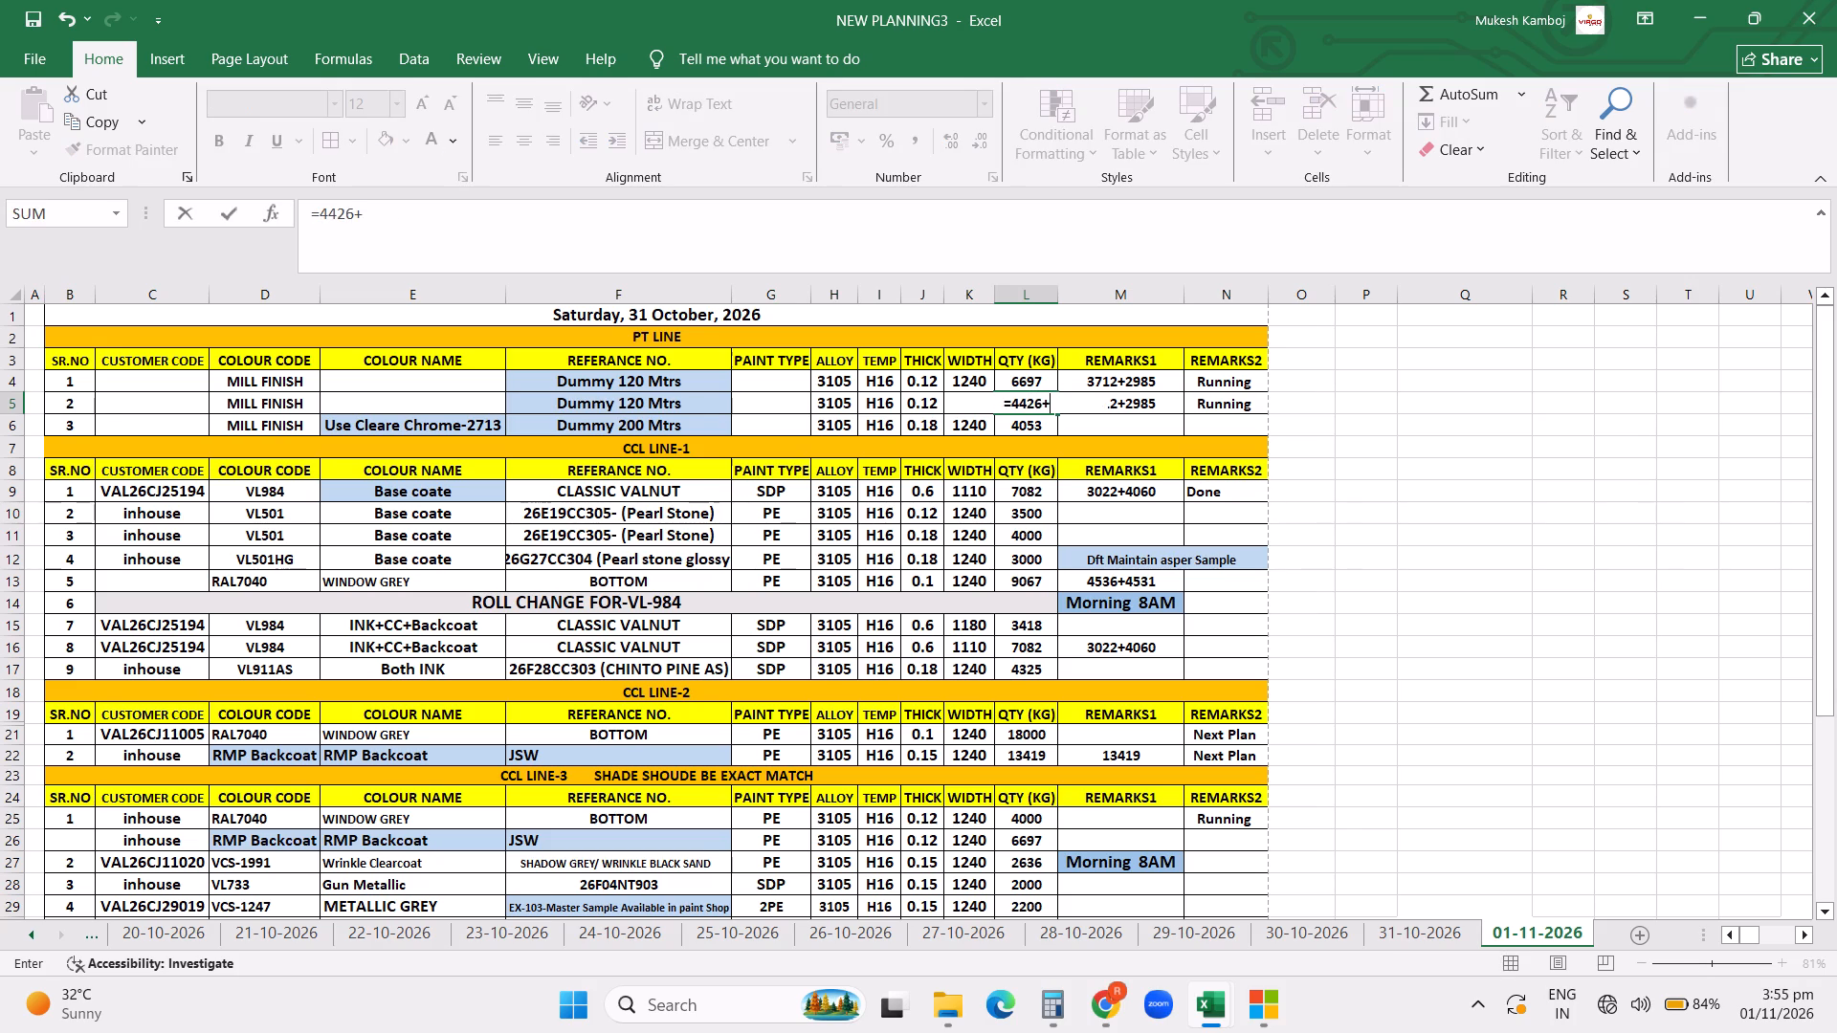
pyautogui.click(1204, 1012)
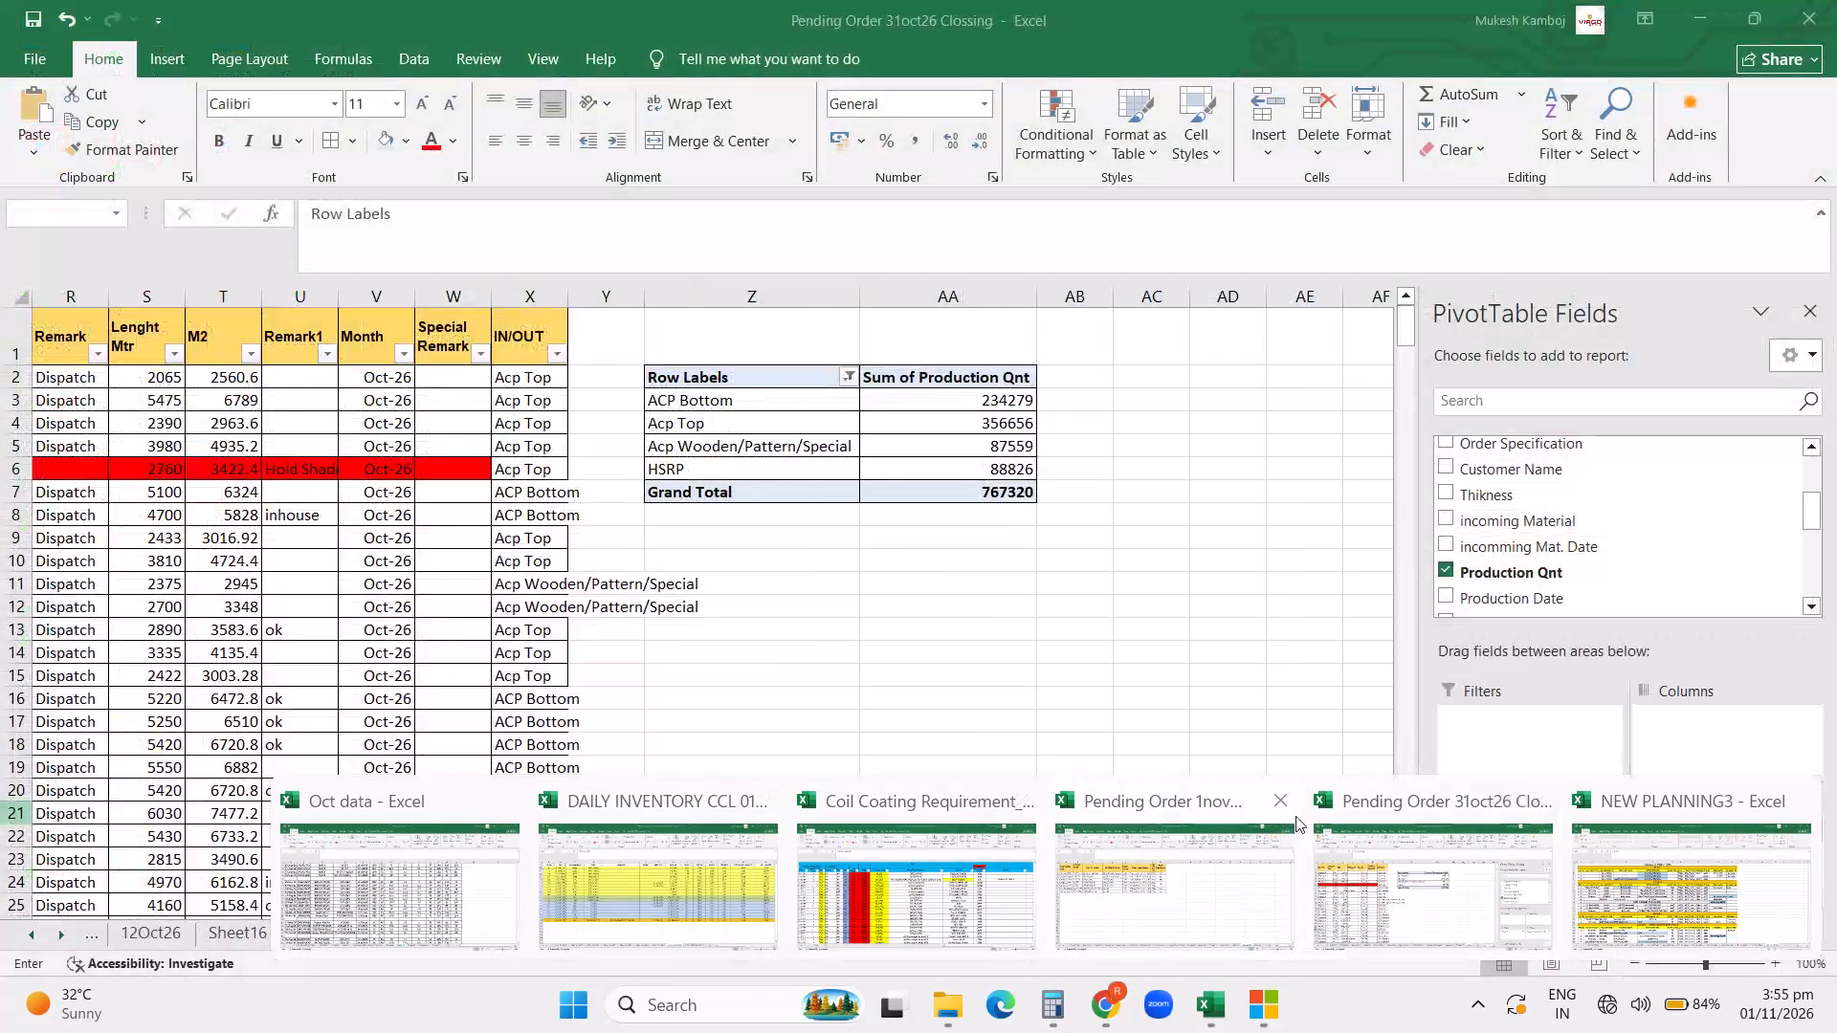
pyautogui.click(1627, 866)
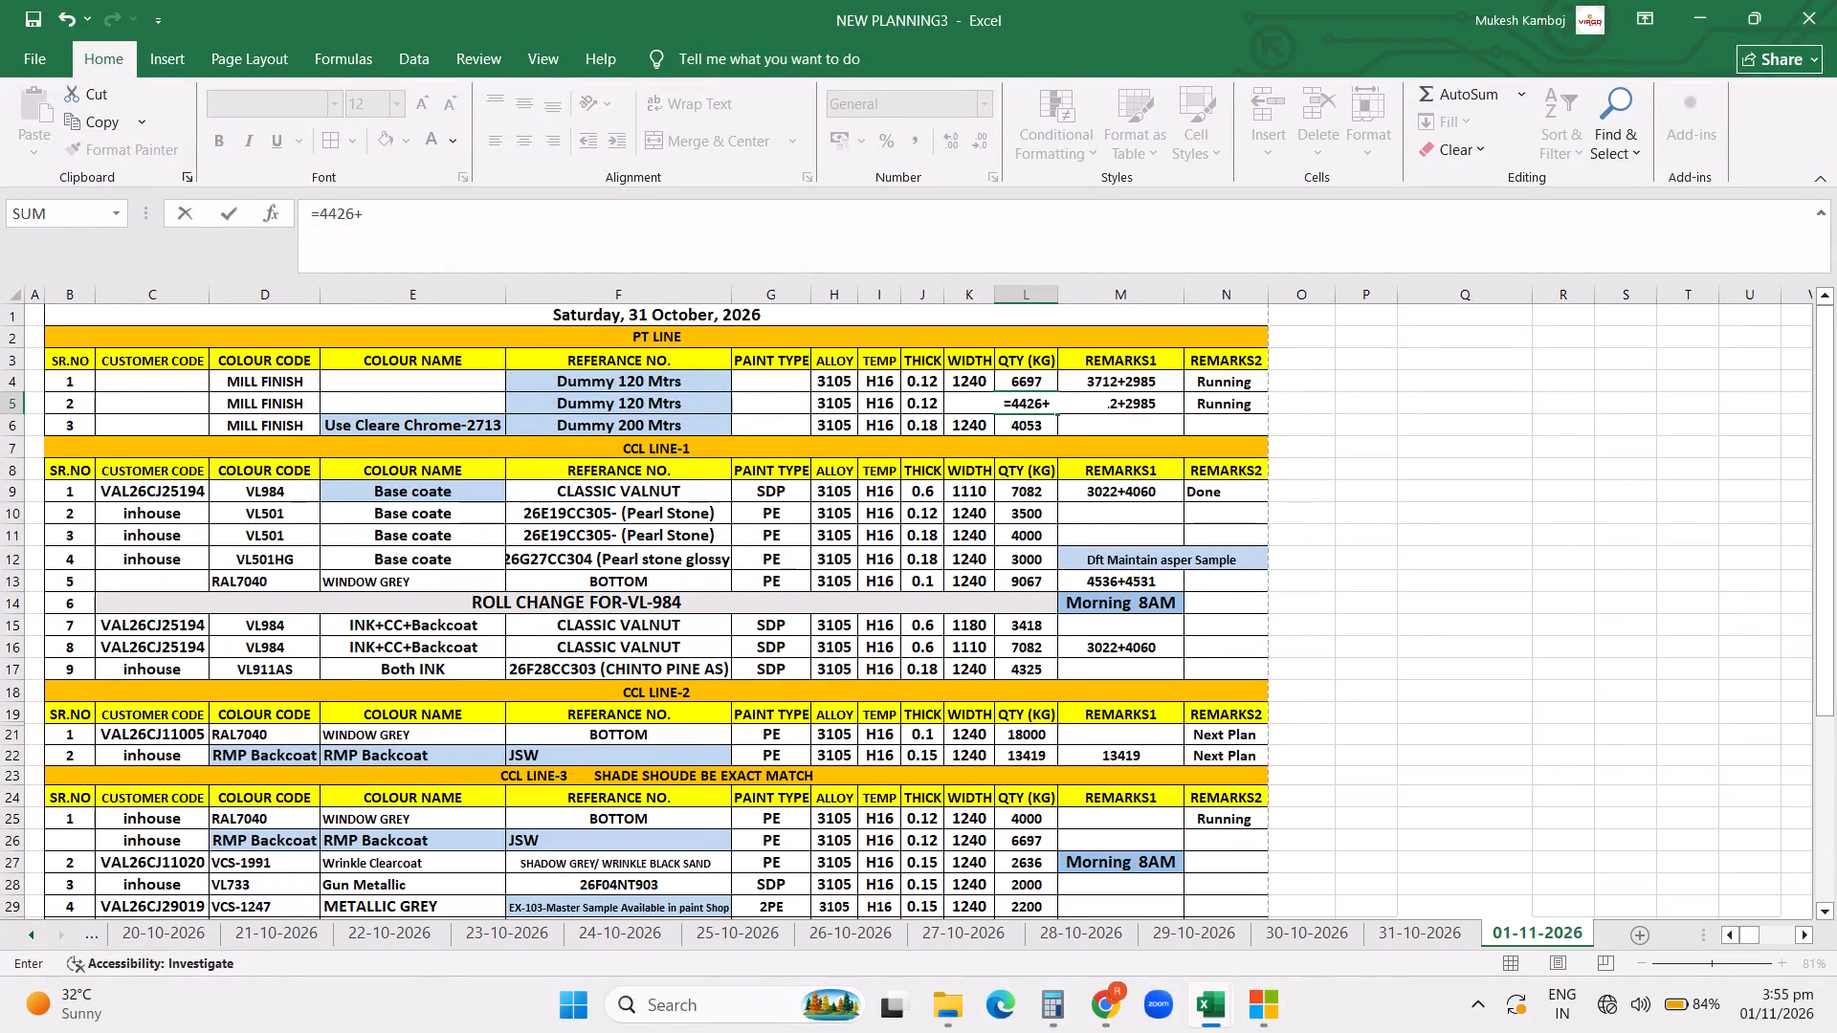
pyautogui.press('BackSpace')
pyautogui.press('BackSpace')
pyautogui.press('BackSpace')
pyautogui.write('22')
pyautogui.press('=')
pyautogui.write('4396')
pyautogui.press('Return')
pyautogui.press('Up')
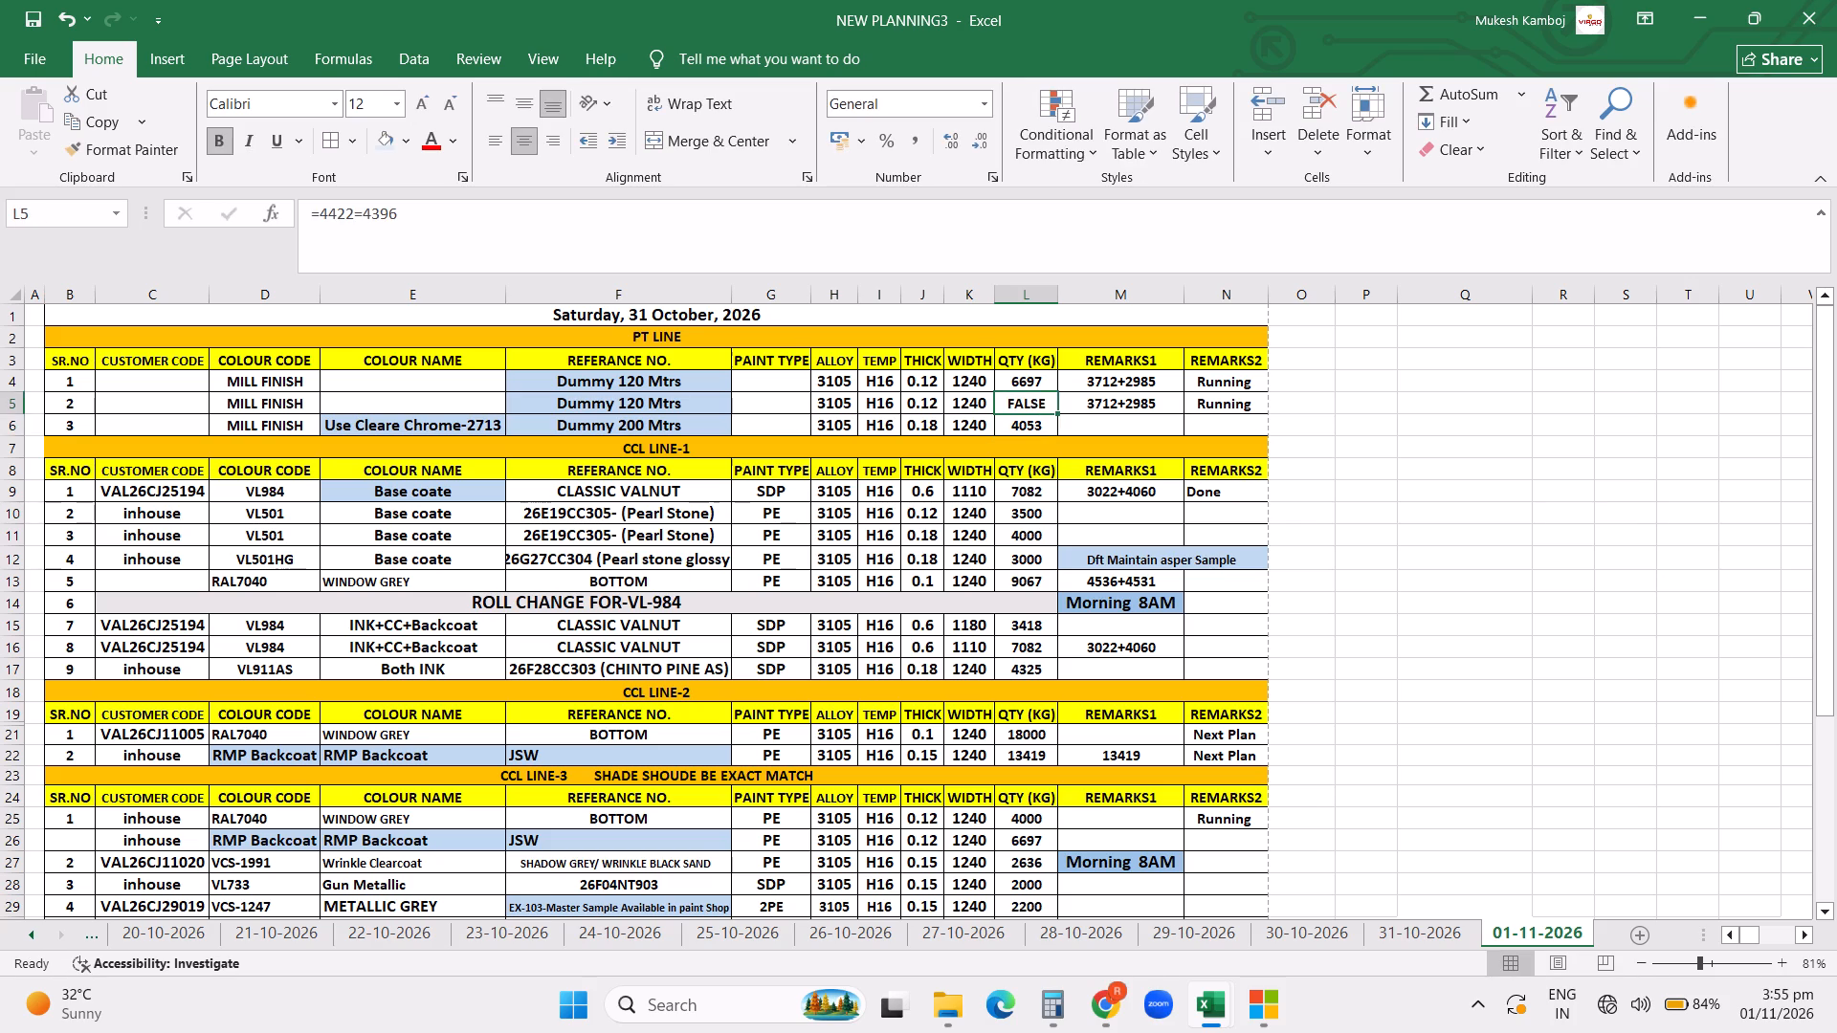
pyautogui.click(367, 212)
pyautogui.press('Left')
pyautogui.press('BackSpace')
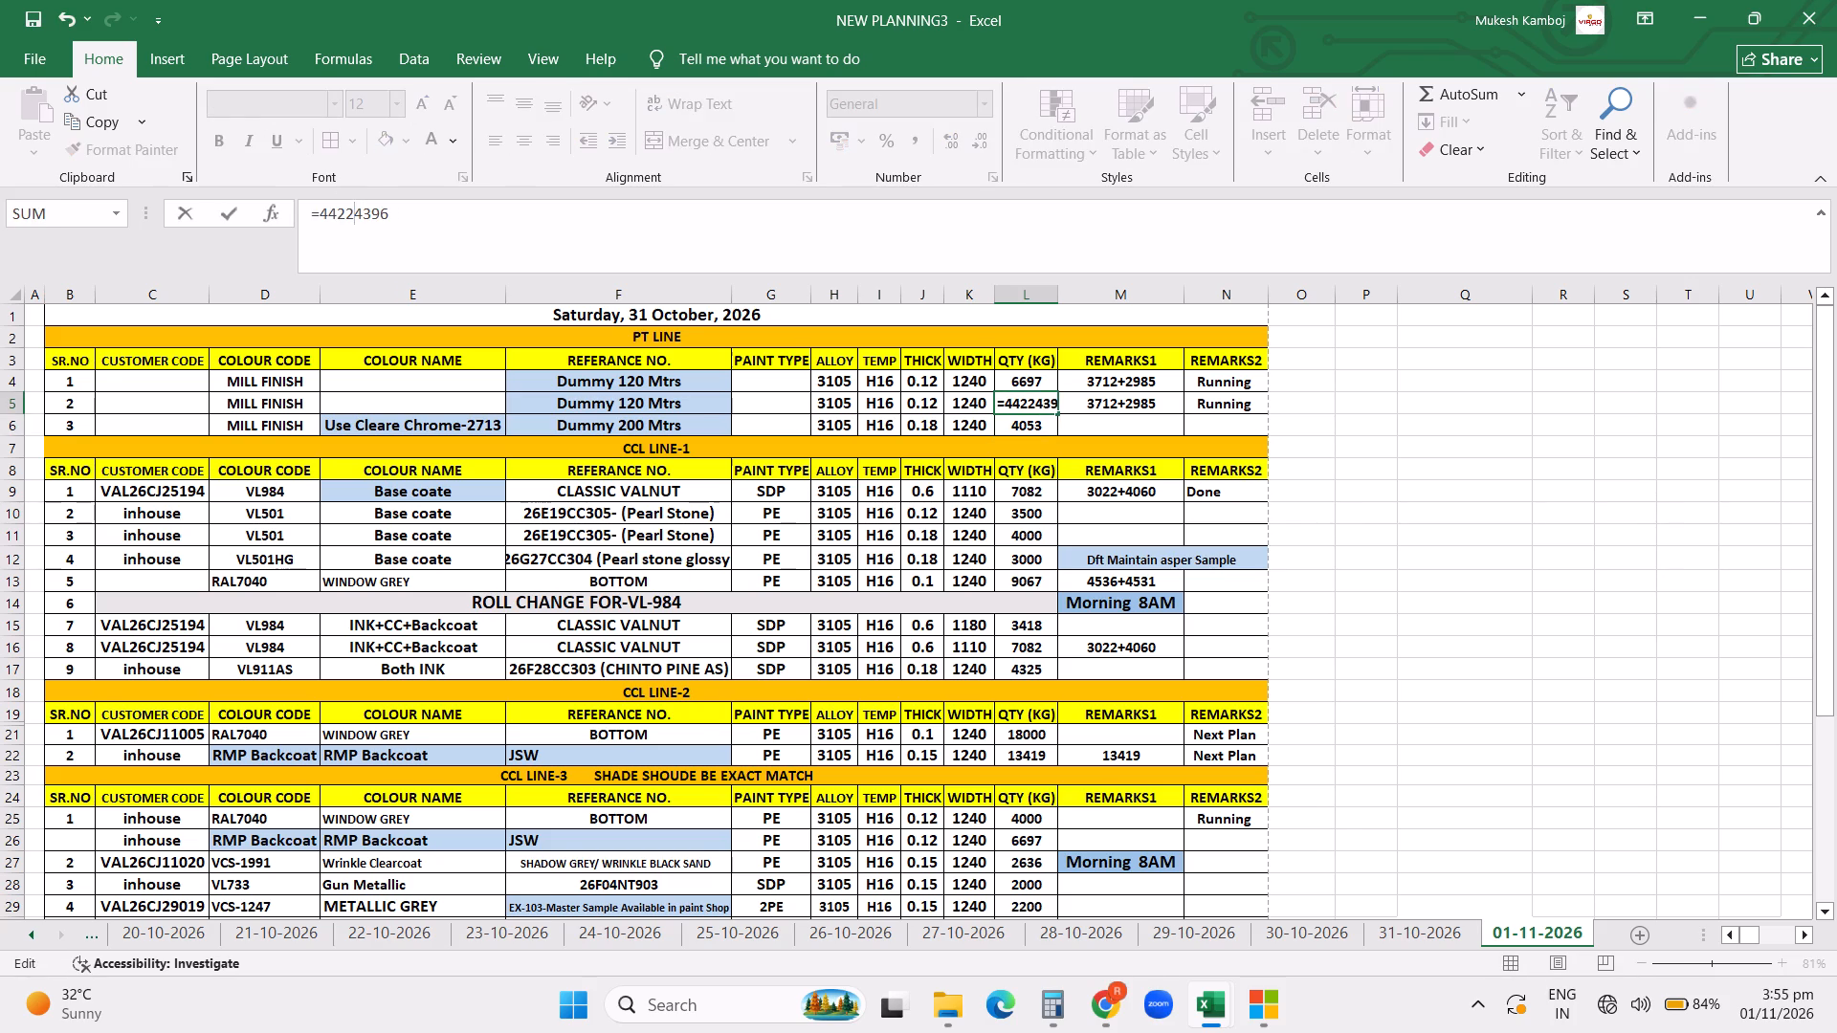
pyautogui.press('+')
pyautogui.press('Return')
pyautogui.press('Up')
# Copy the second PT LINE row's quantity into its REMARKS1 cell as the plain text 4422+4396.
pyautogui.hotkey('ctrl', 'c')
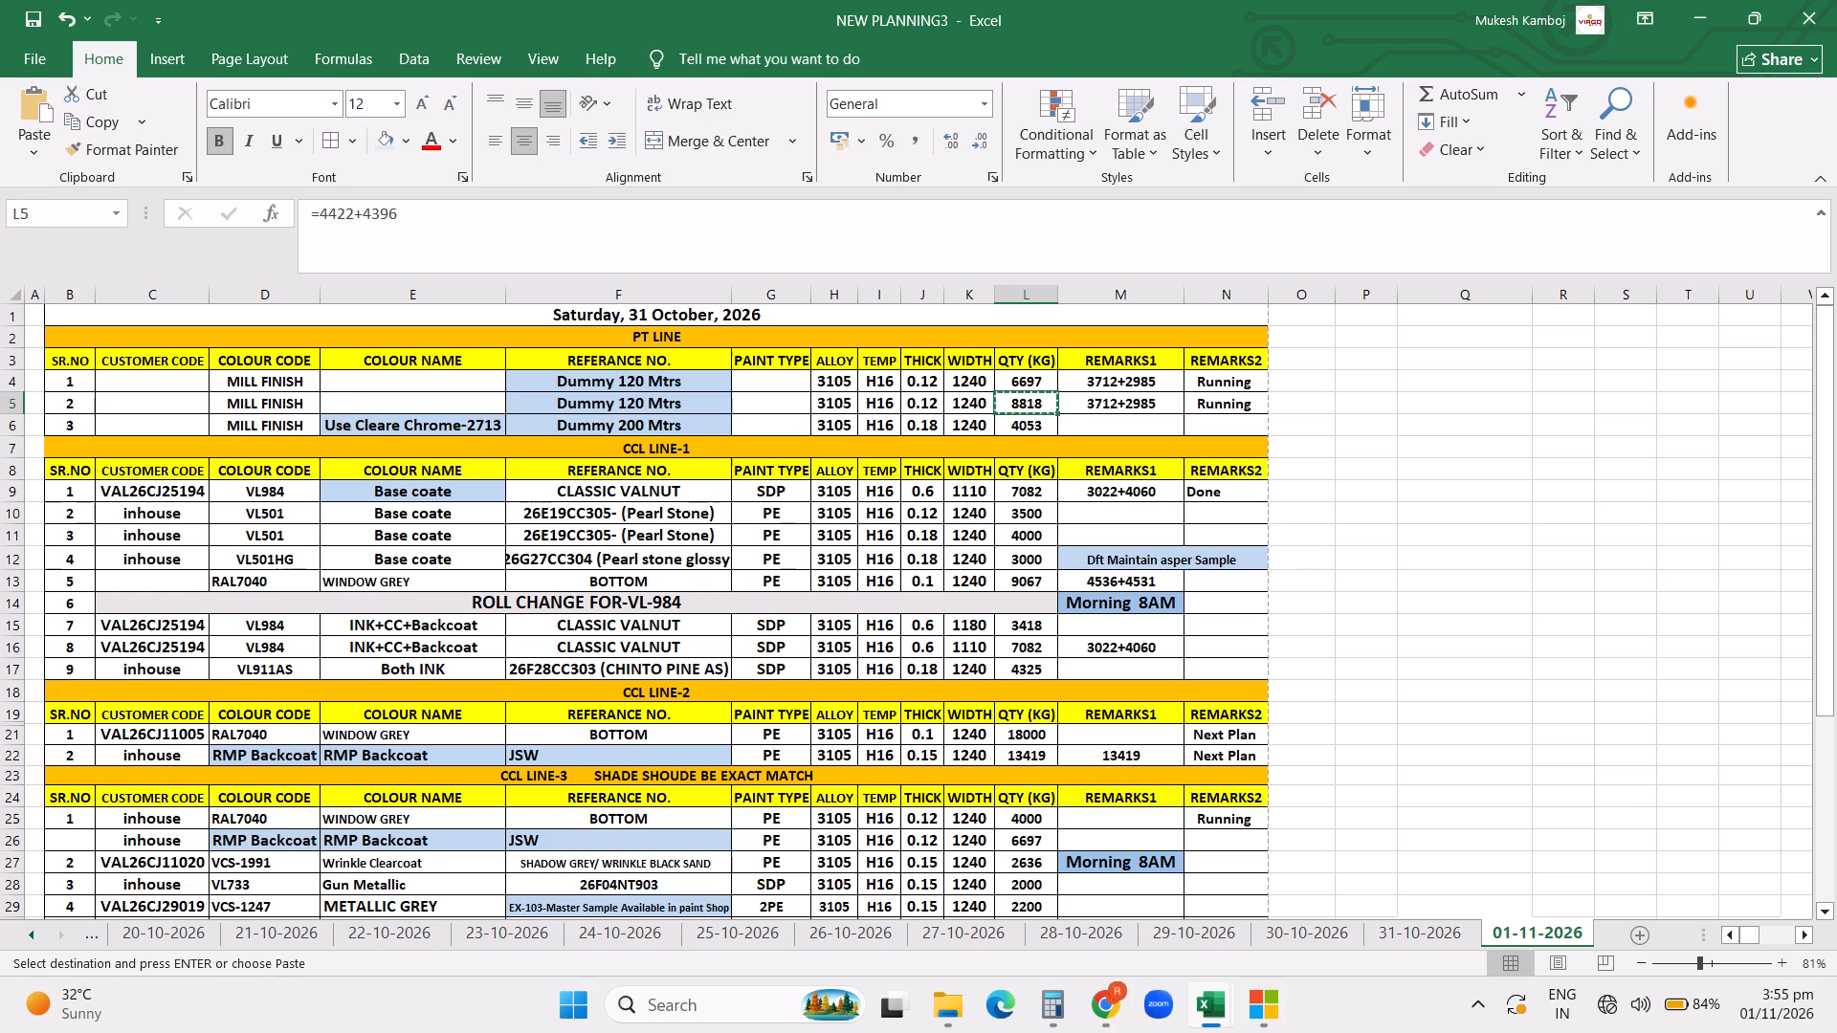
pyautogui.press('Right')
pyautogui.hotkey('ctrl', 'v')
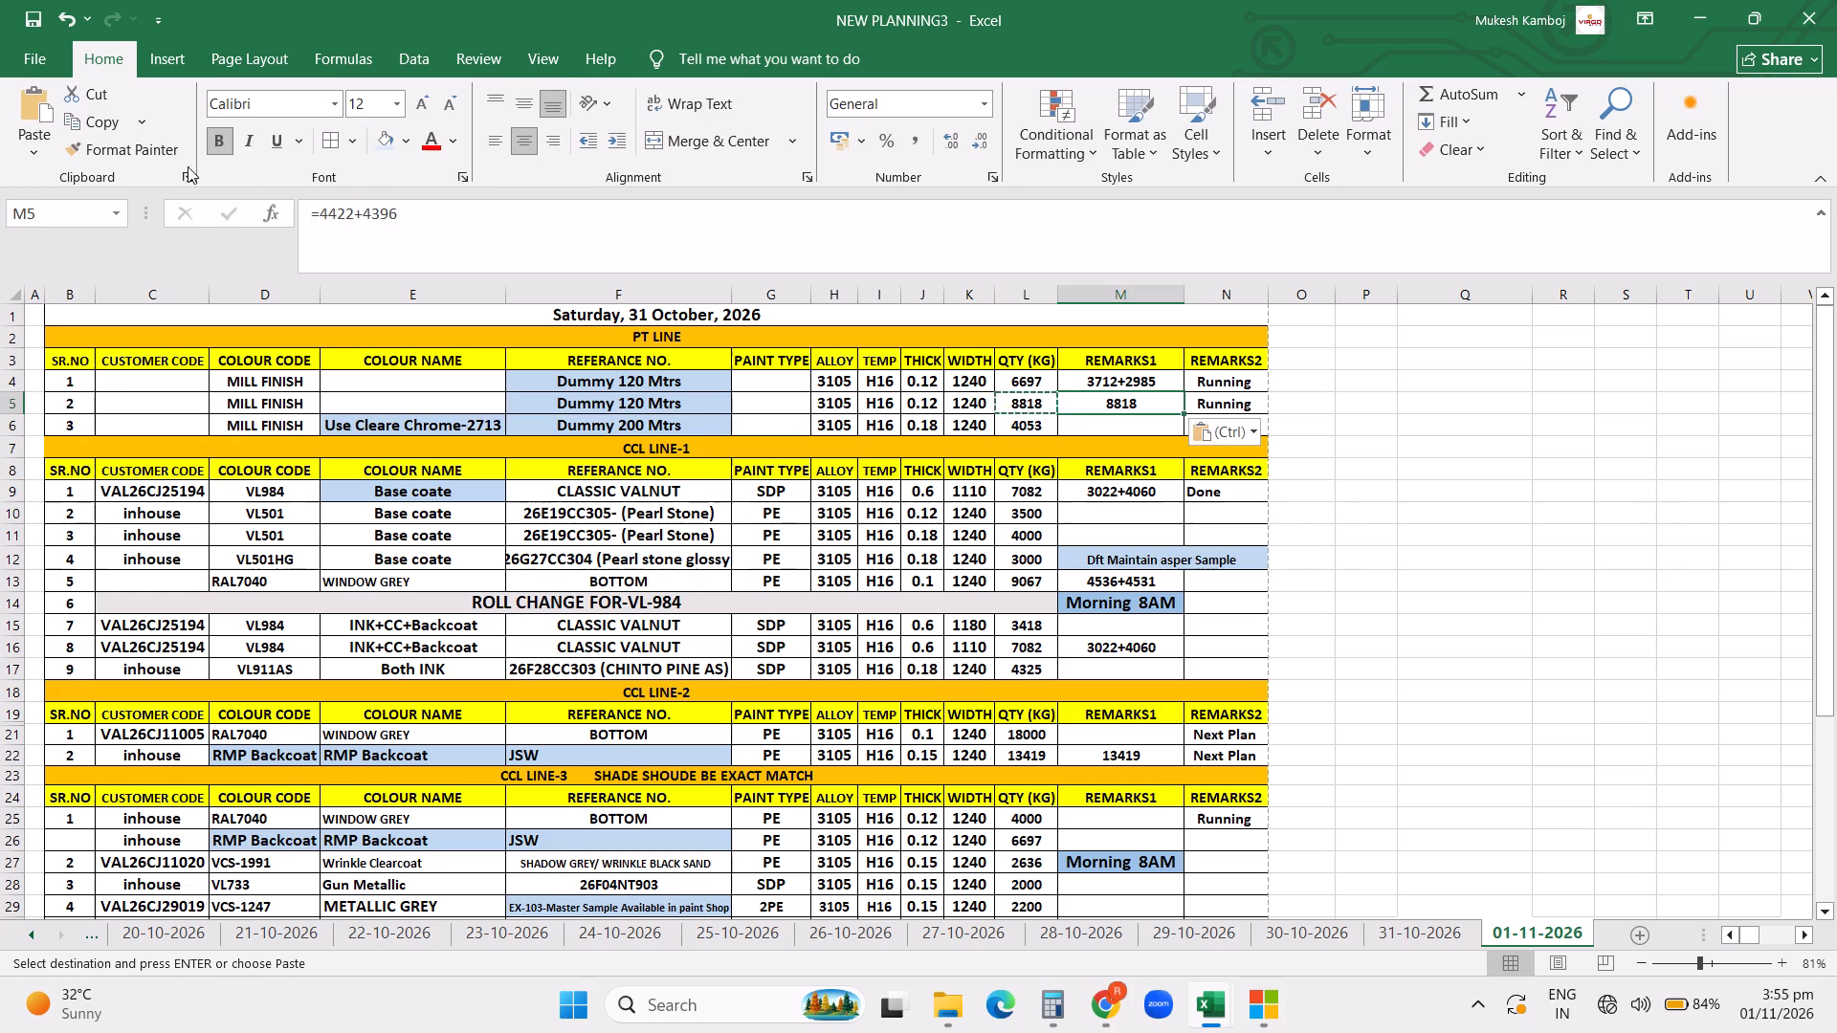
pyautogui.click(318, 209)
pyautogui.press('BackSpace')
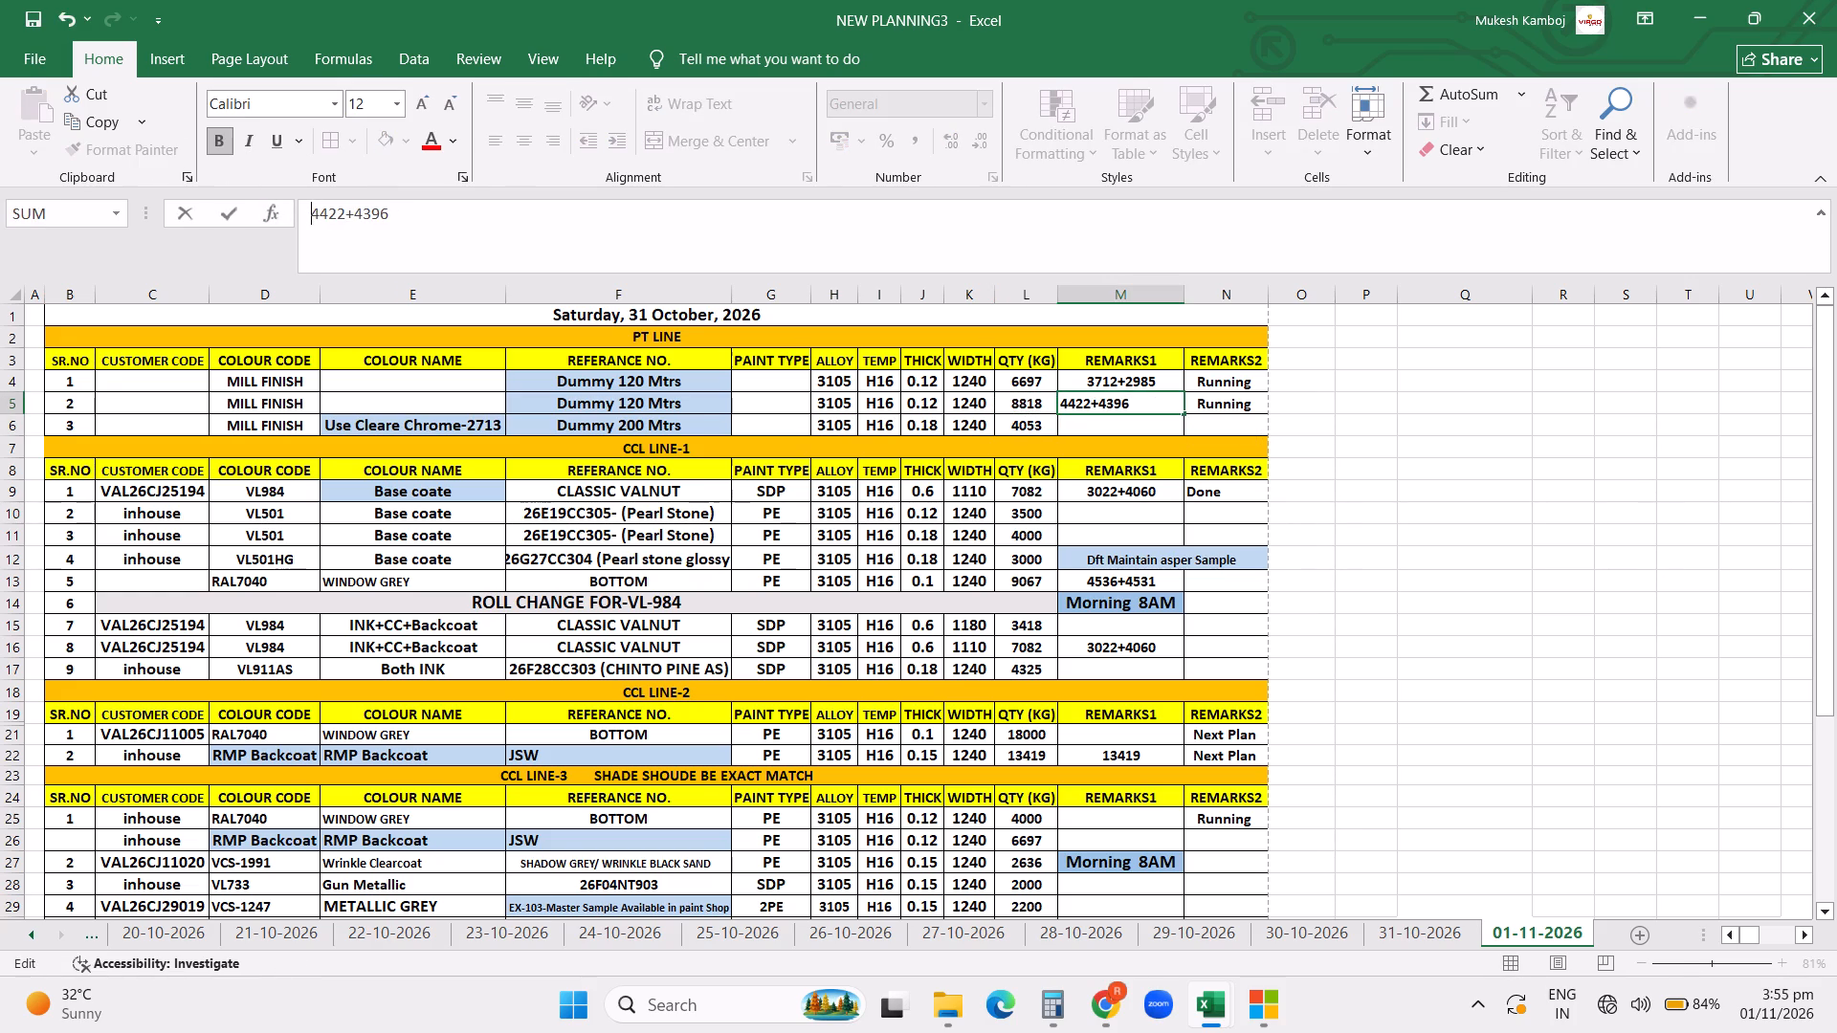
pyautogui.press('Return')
# Clear the REMARKS1 and REMARKS2 cells of the second PT LINE row.
pyautogui.click(1208, 996)
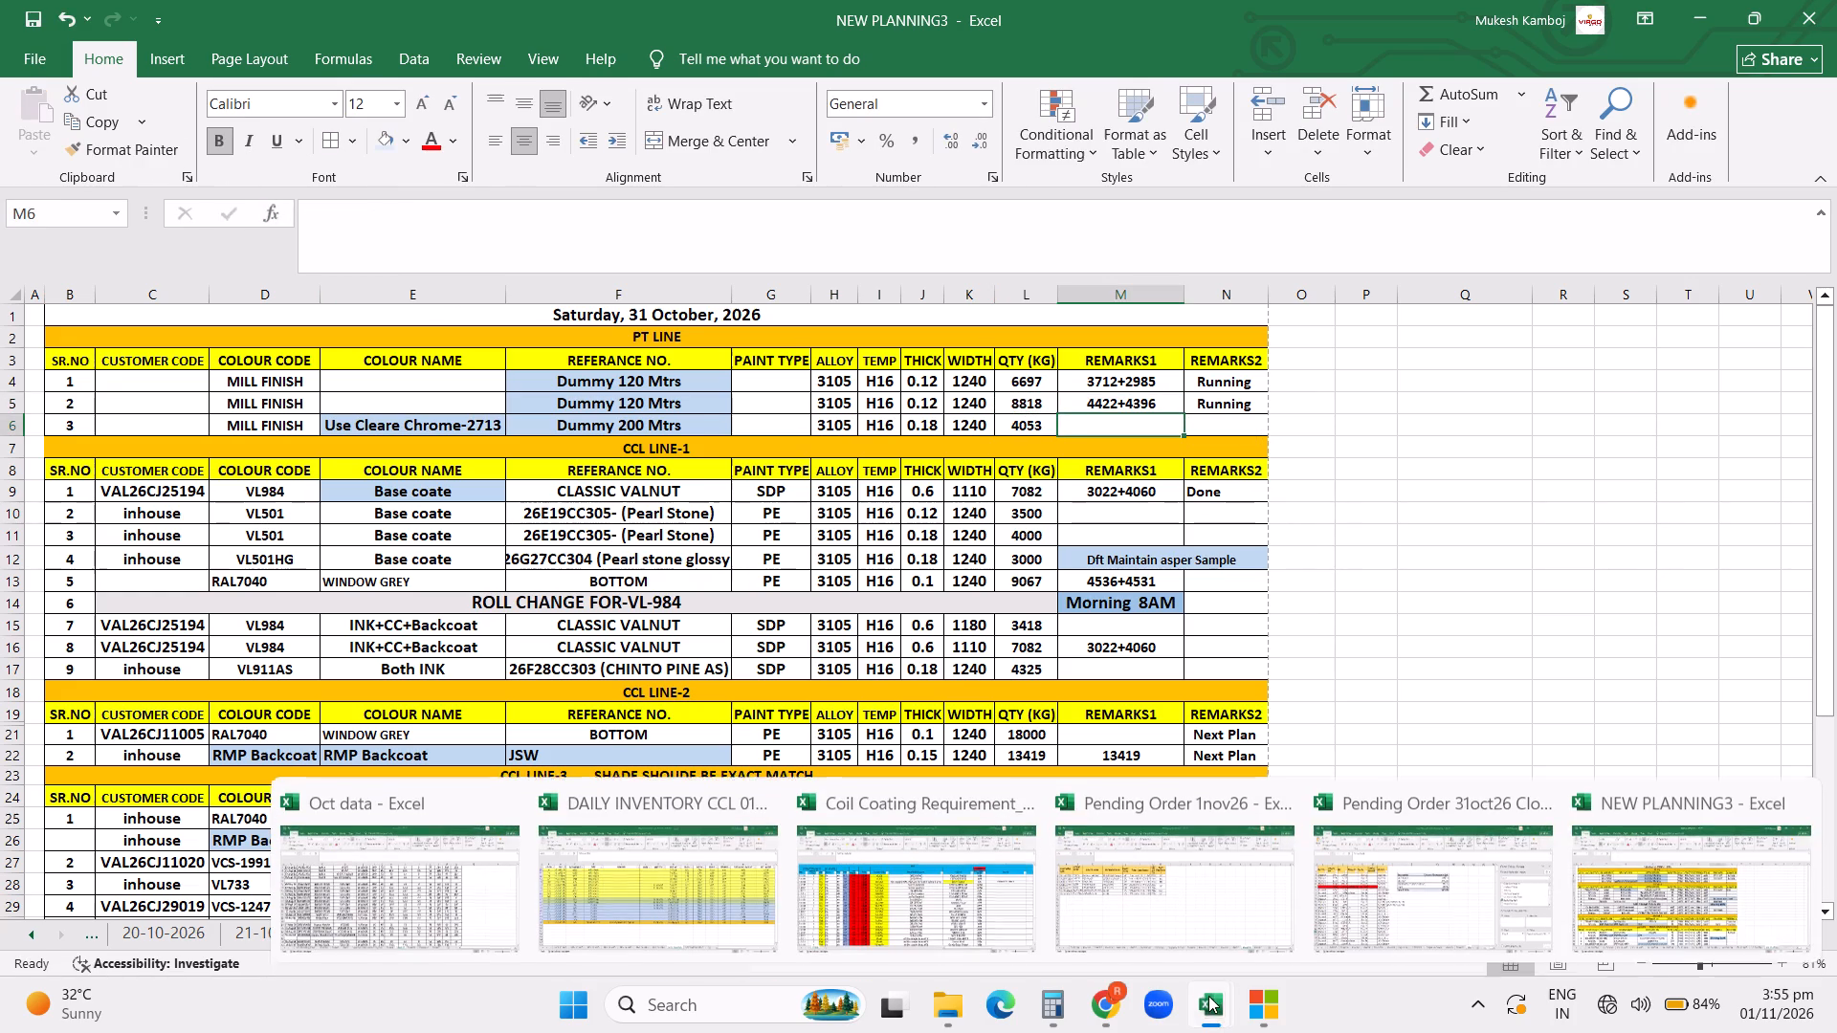
pyautogui.click(1660, 890)
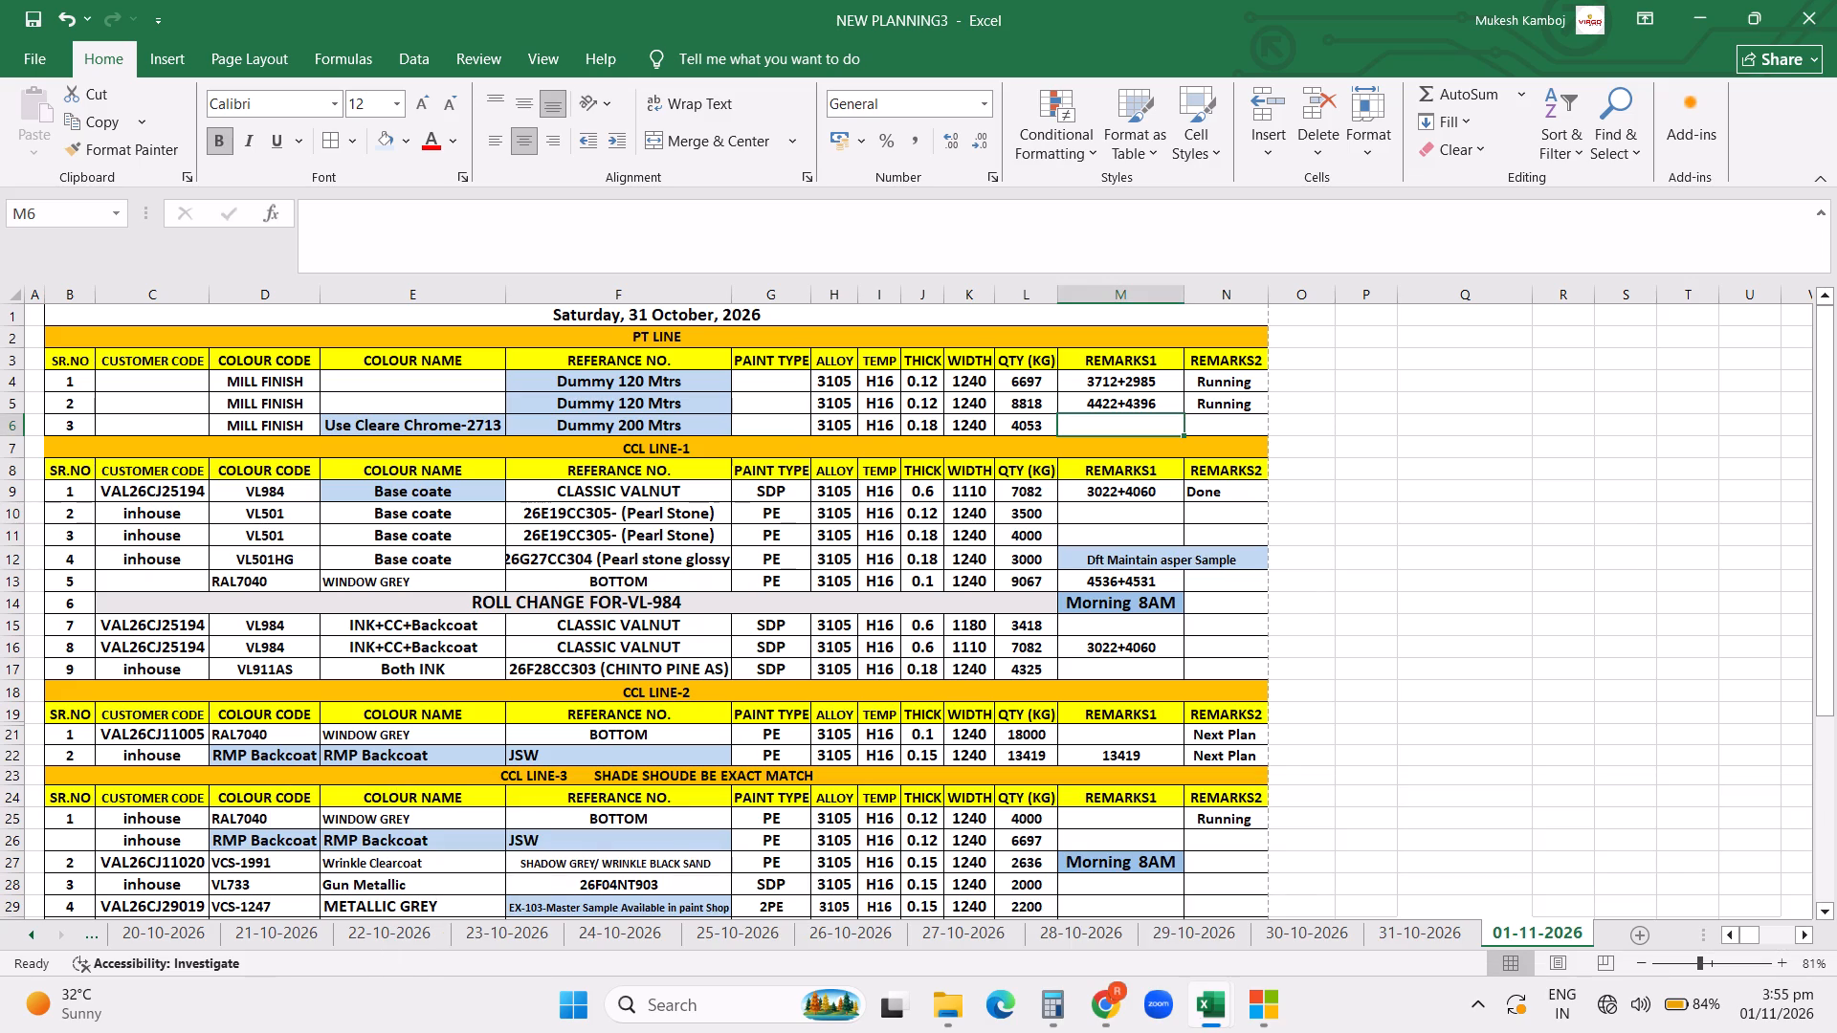
pyautogui.click(1126, 407)
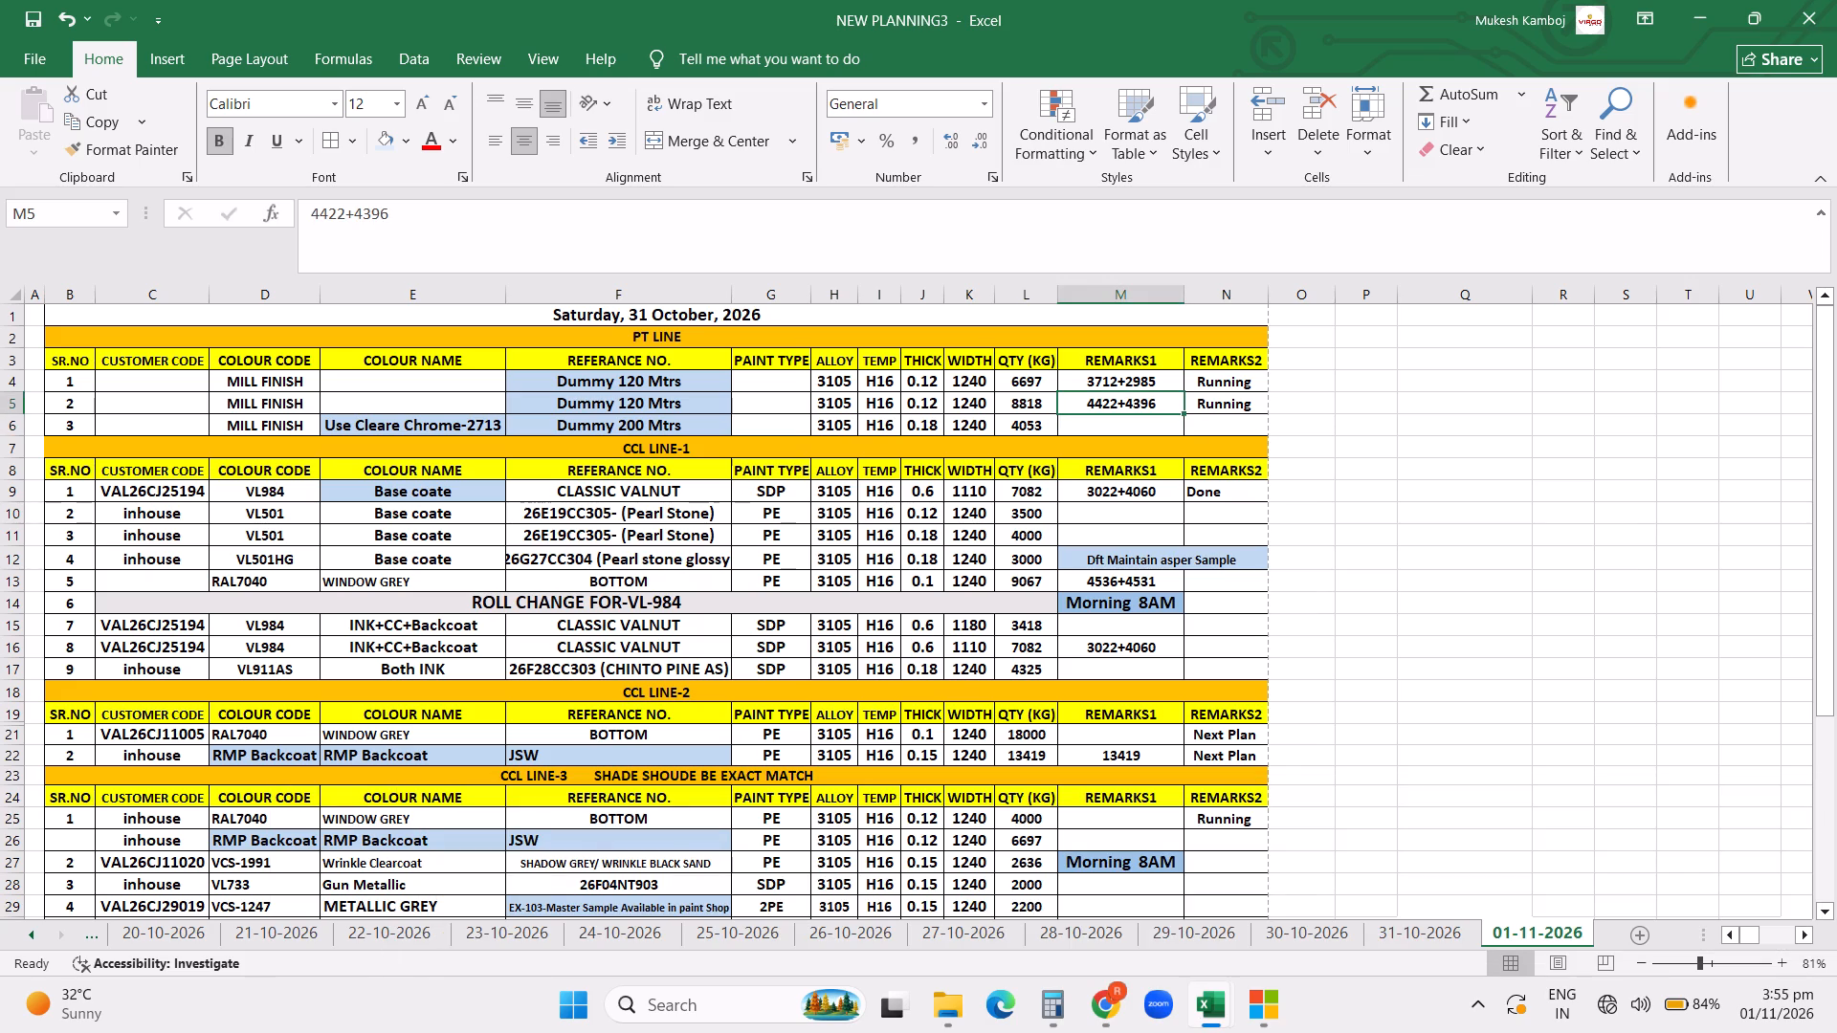
pyautogui.click(1103, 398)
pyautogui.press('Delete')
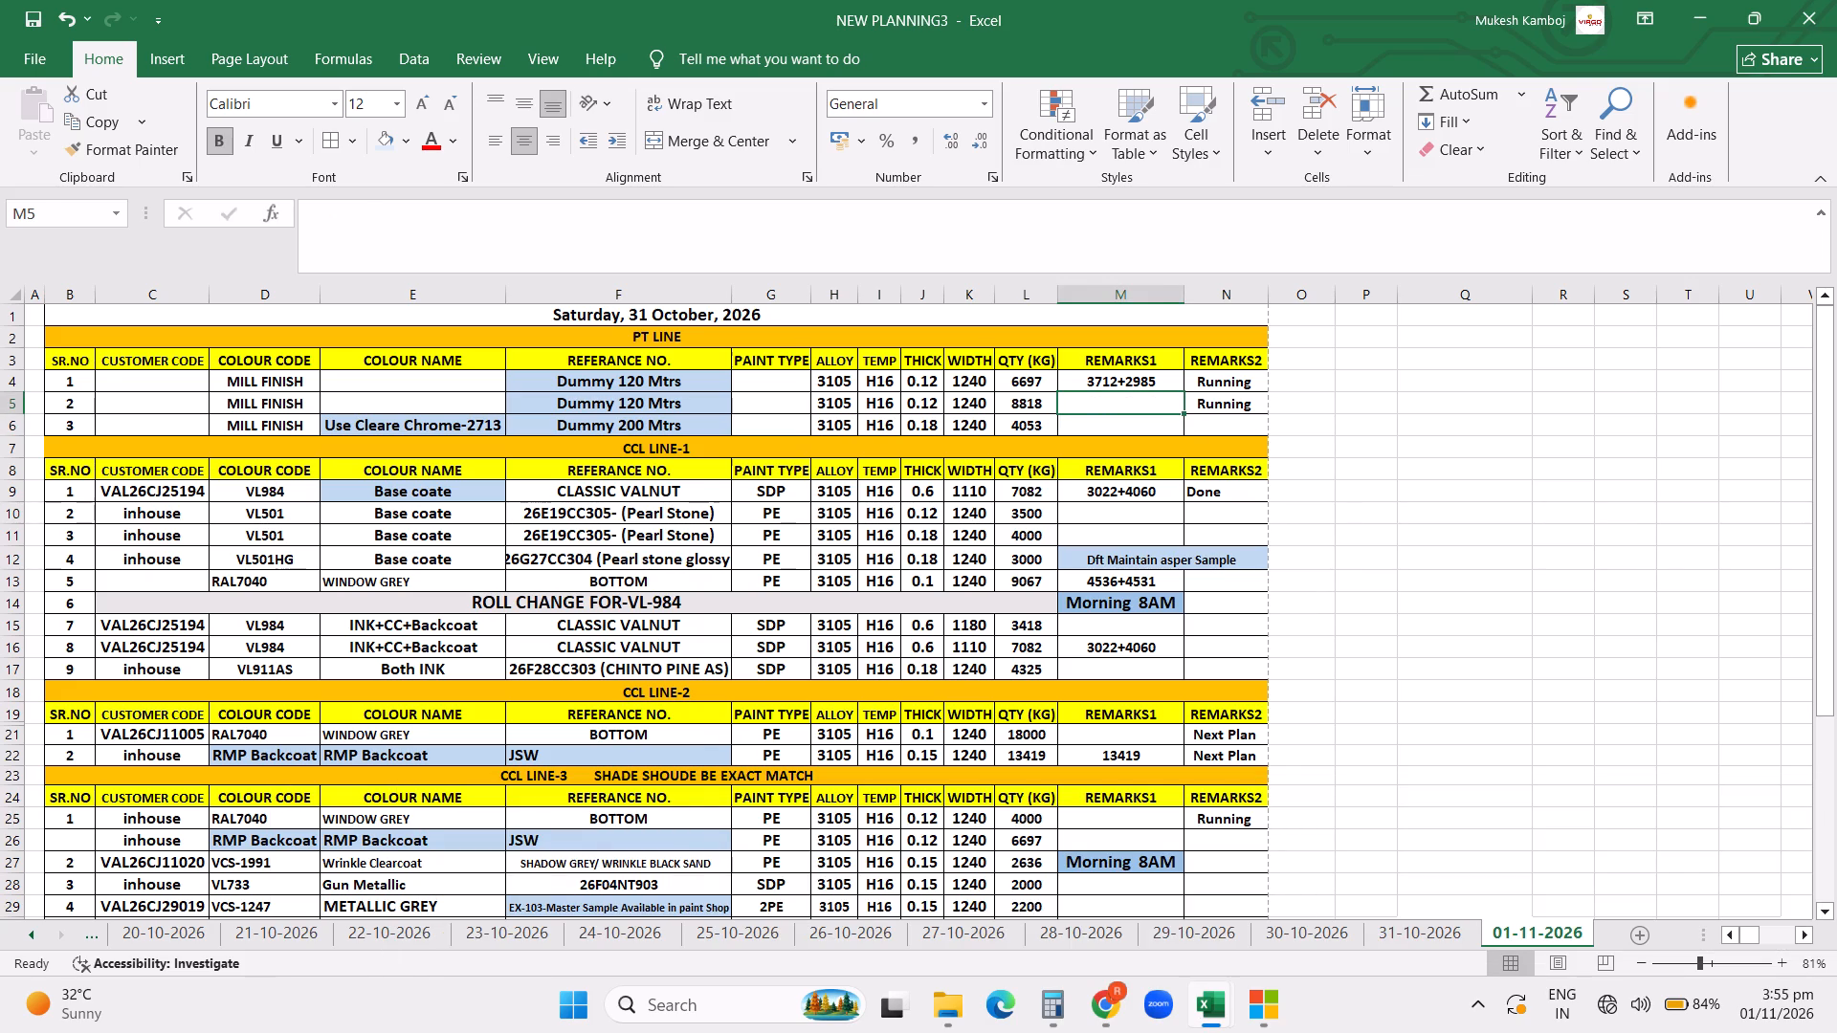
pyautogui.click(1244, 399)
pyautogui.press('Delete')
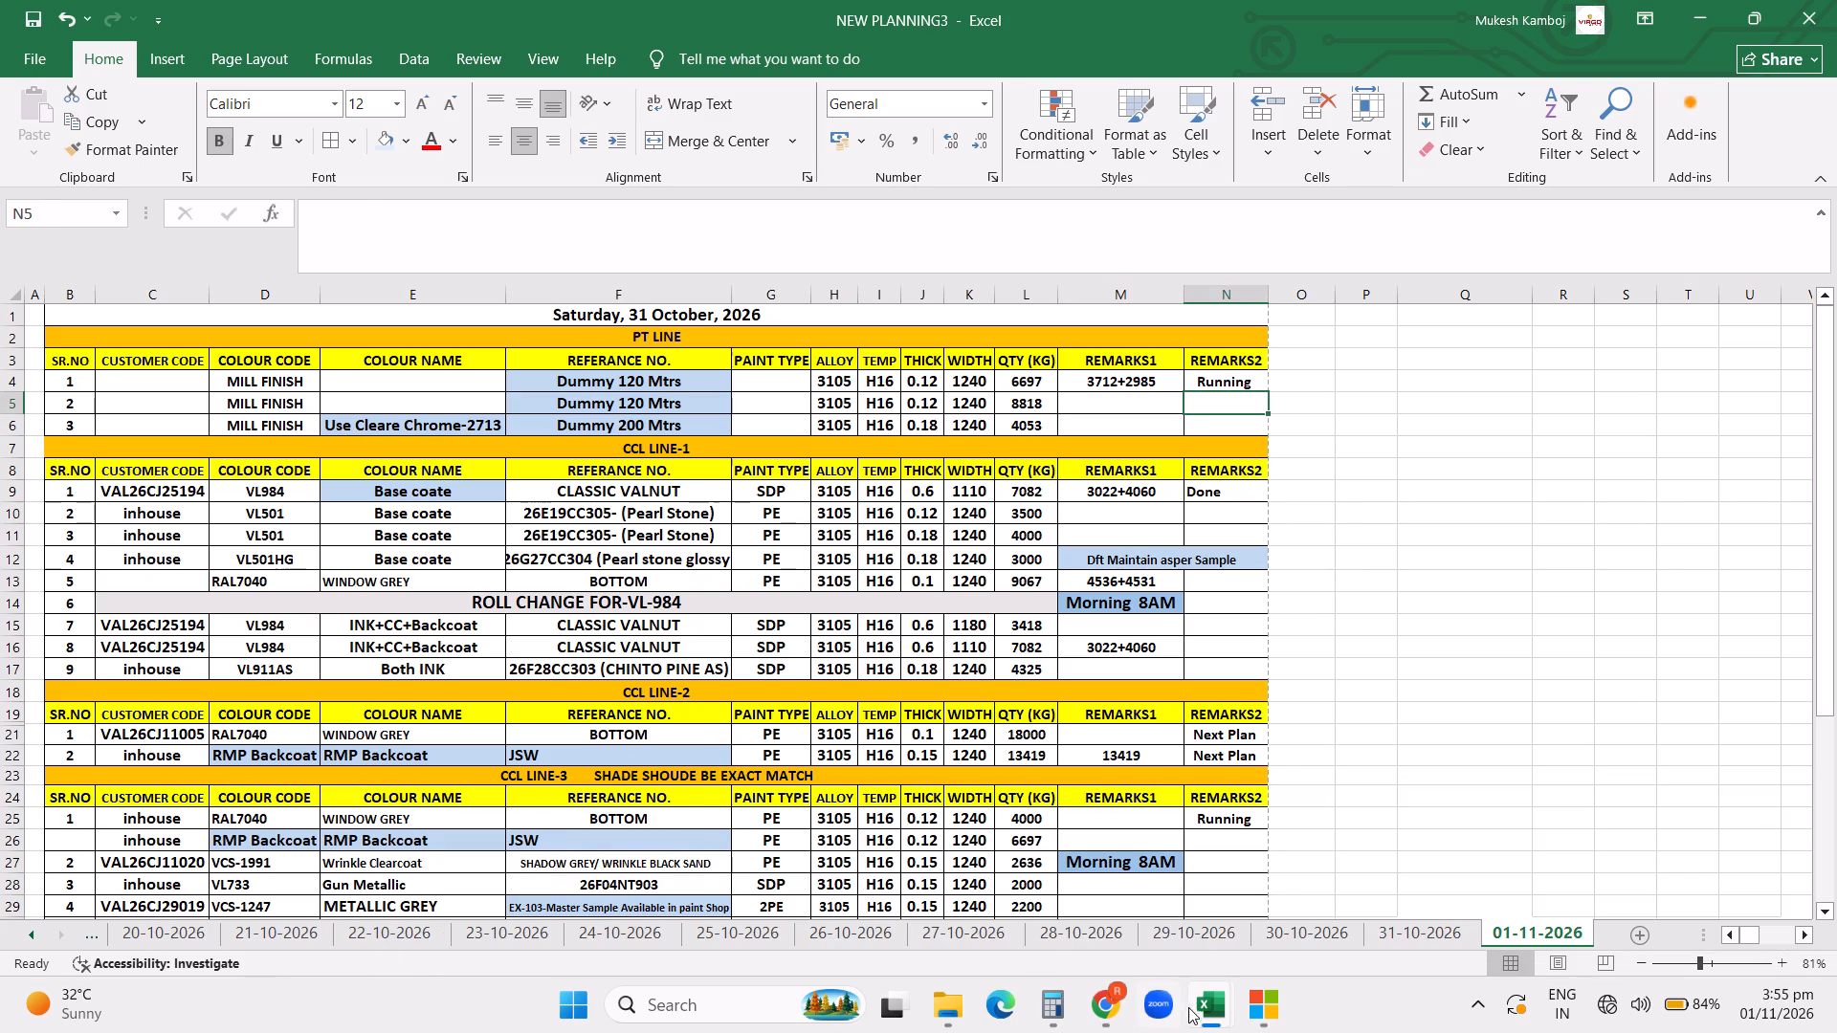
# Insert a row above the CCL LINE-1 heading and fill the Use Cleare Chrome-2713 Dummy 200 Mtrs entry down into it.
pyautogui.click(1191, 1014)
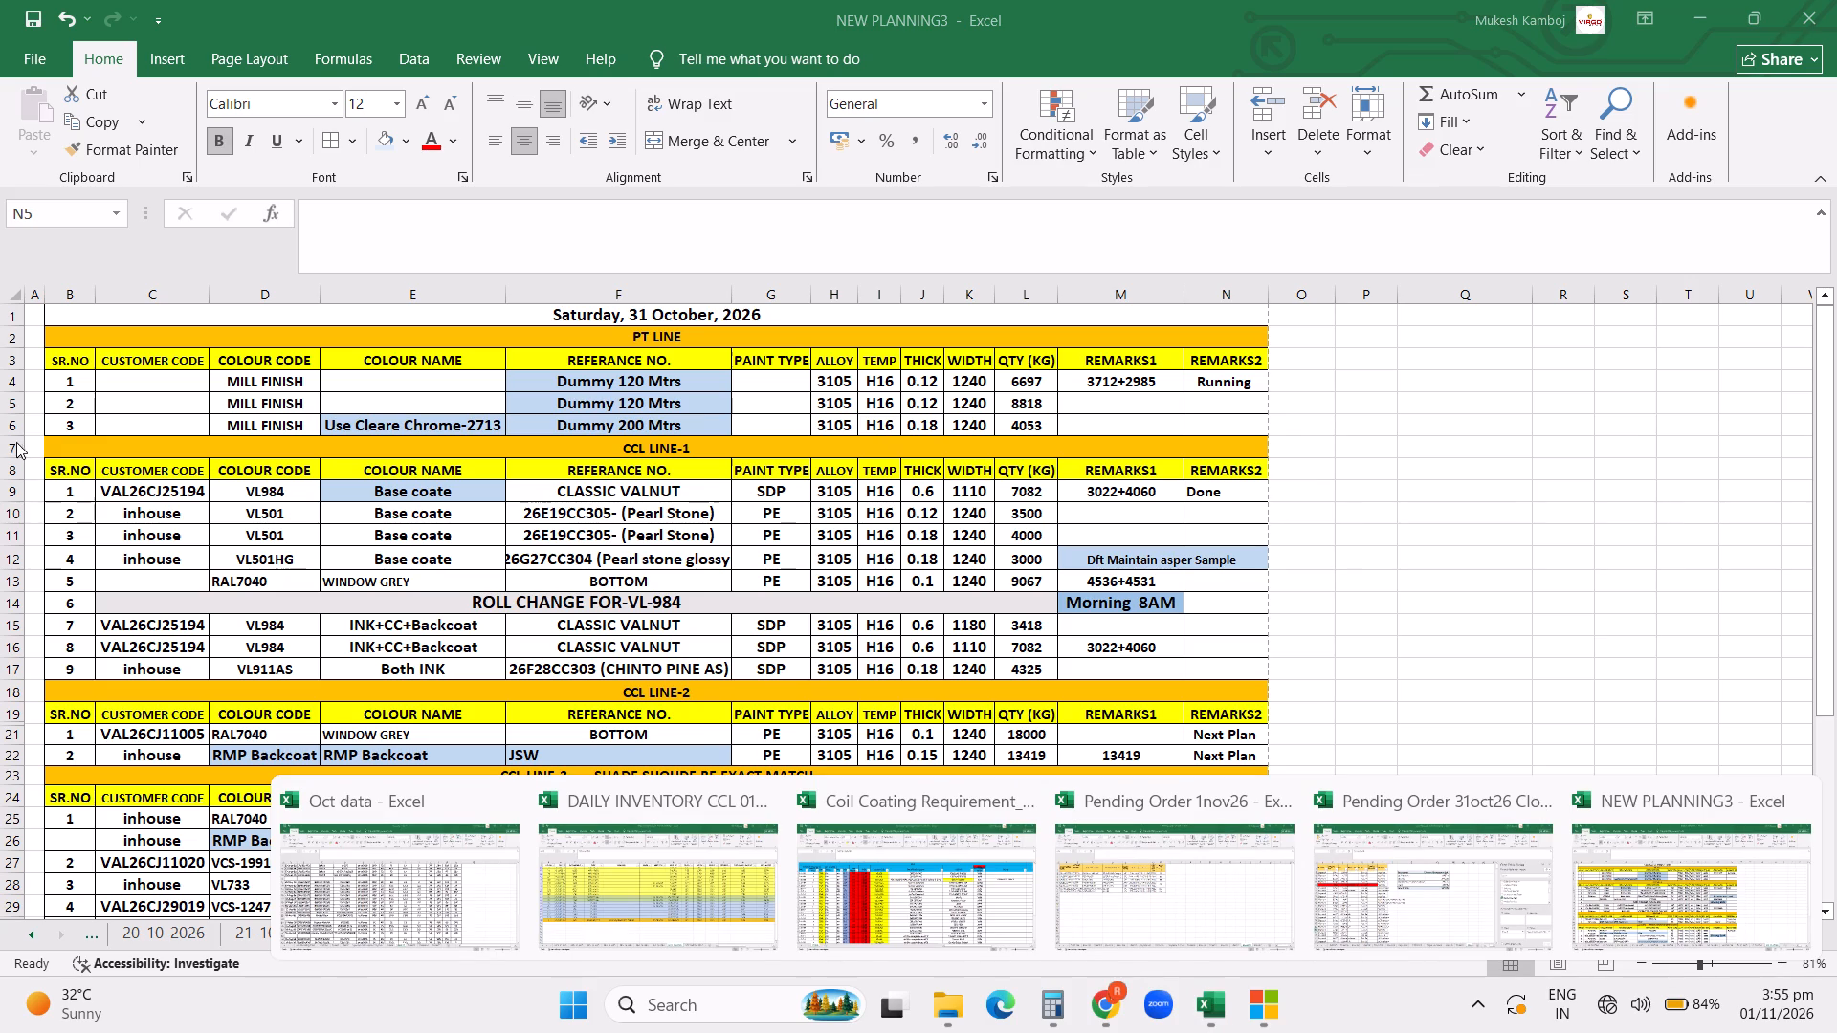
pyautogui.click(11, 449)
pyautogui.click(24, 451)
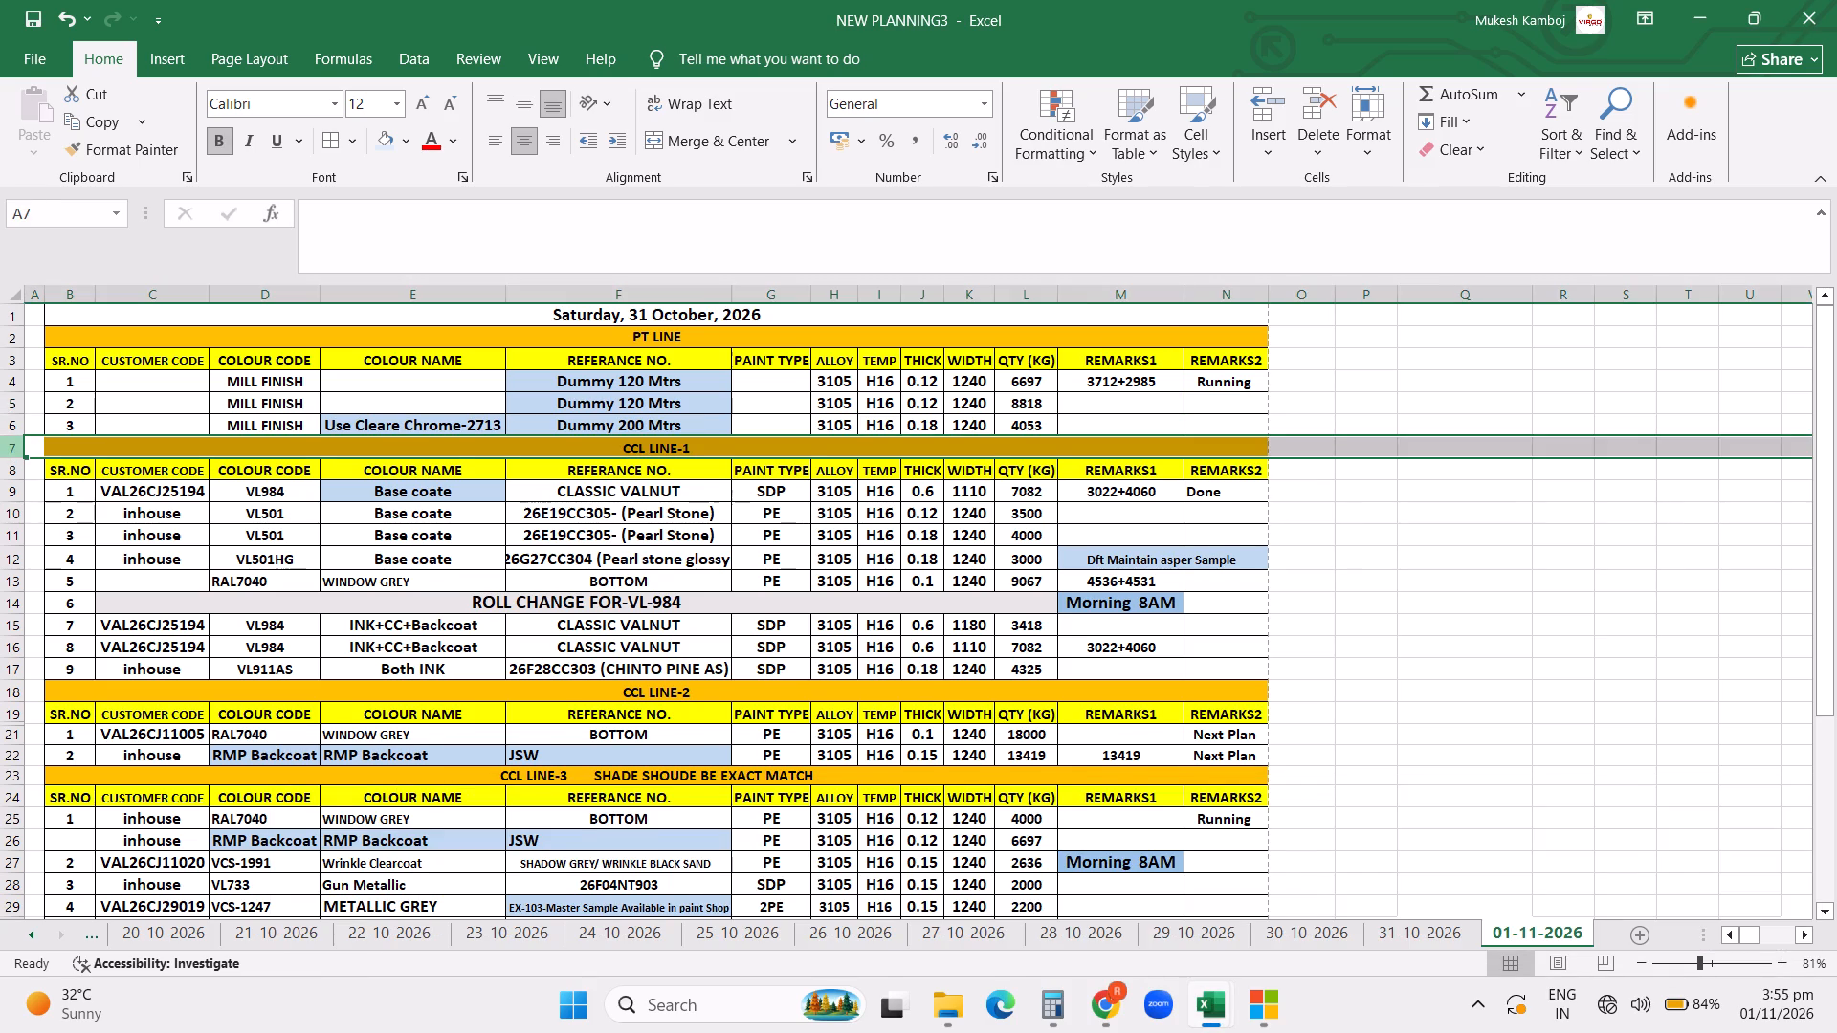
pyautogui.hotkey('ctrl', 'shift', '=')
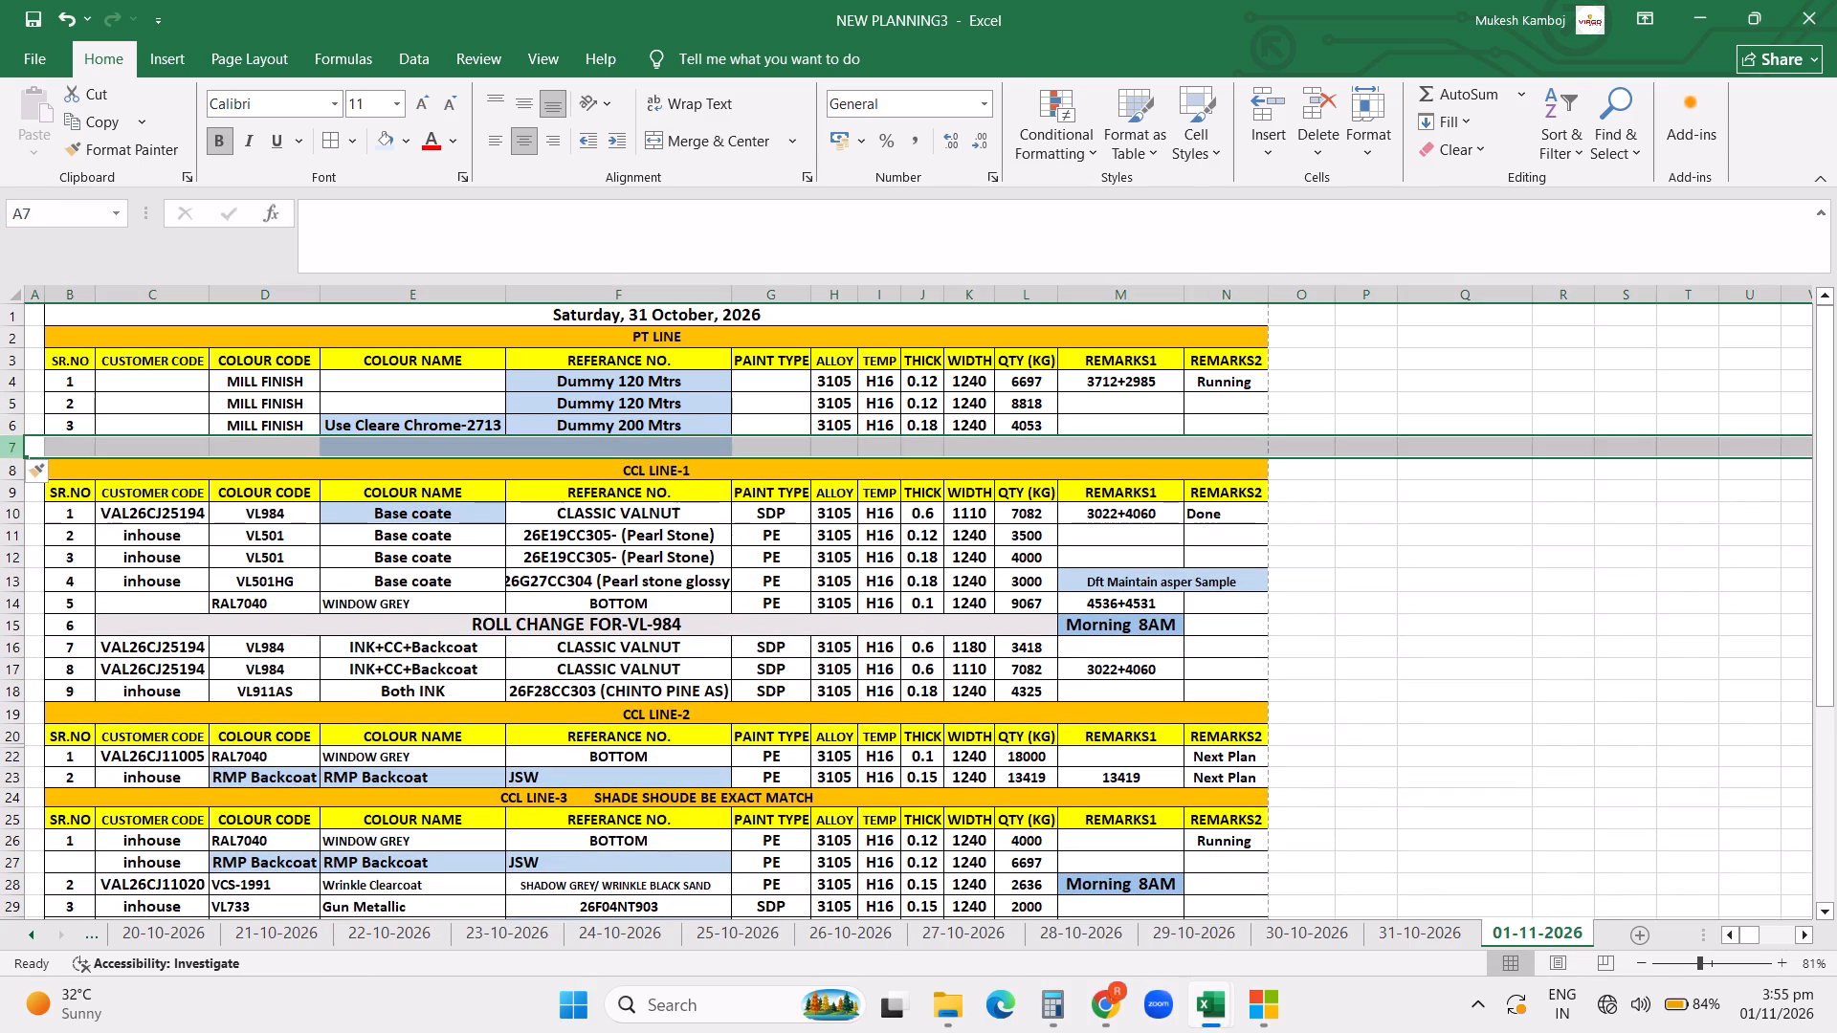
pyautogui.hotkey('ctrl', 'd')
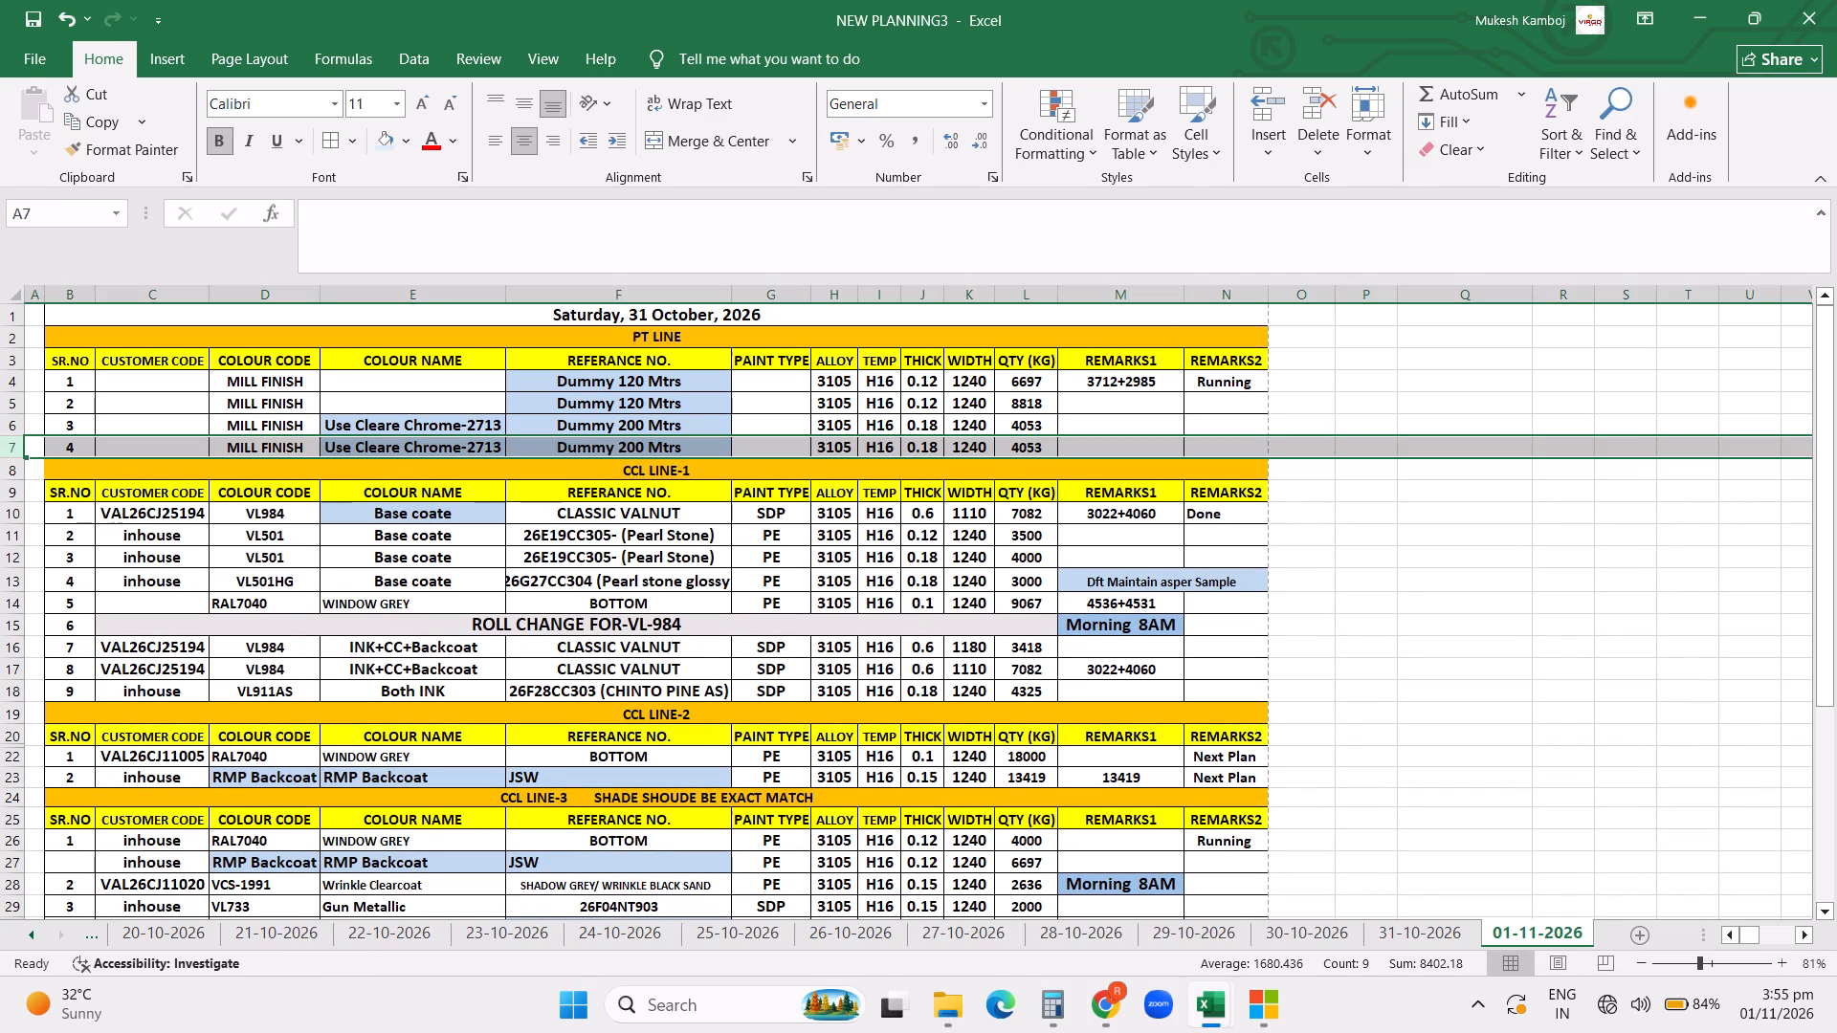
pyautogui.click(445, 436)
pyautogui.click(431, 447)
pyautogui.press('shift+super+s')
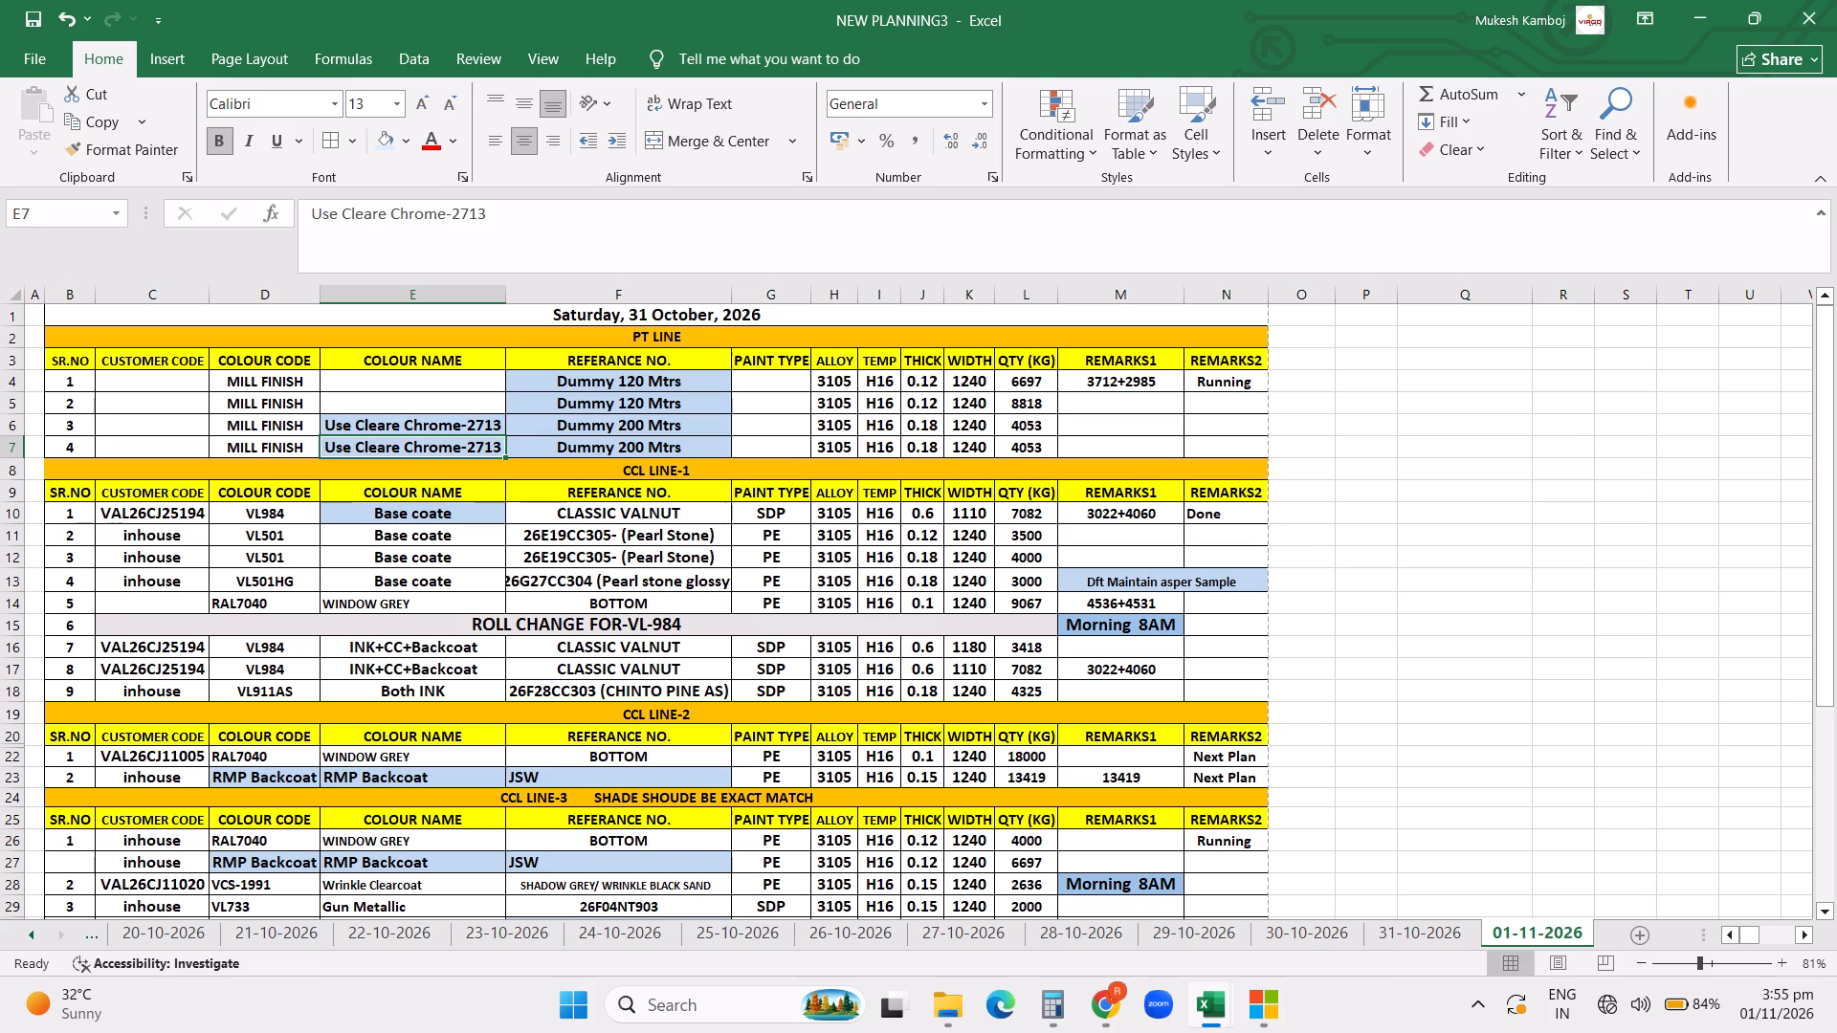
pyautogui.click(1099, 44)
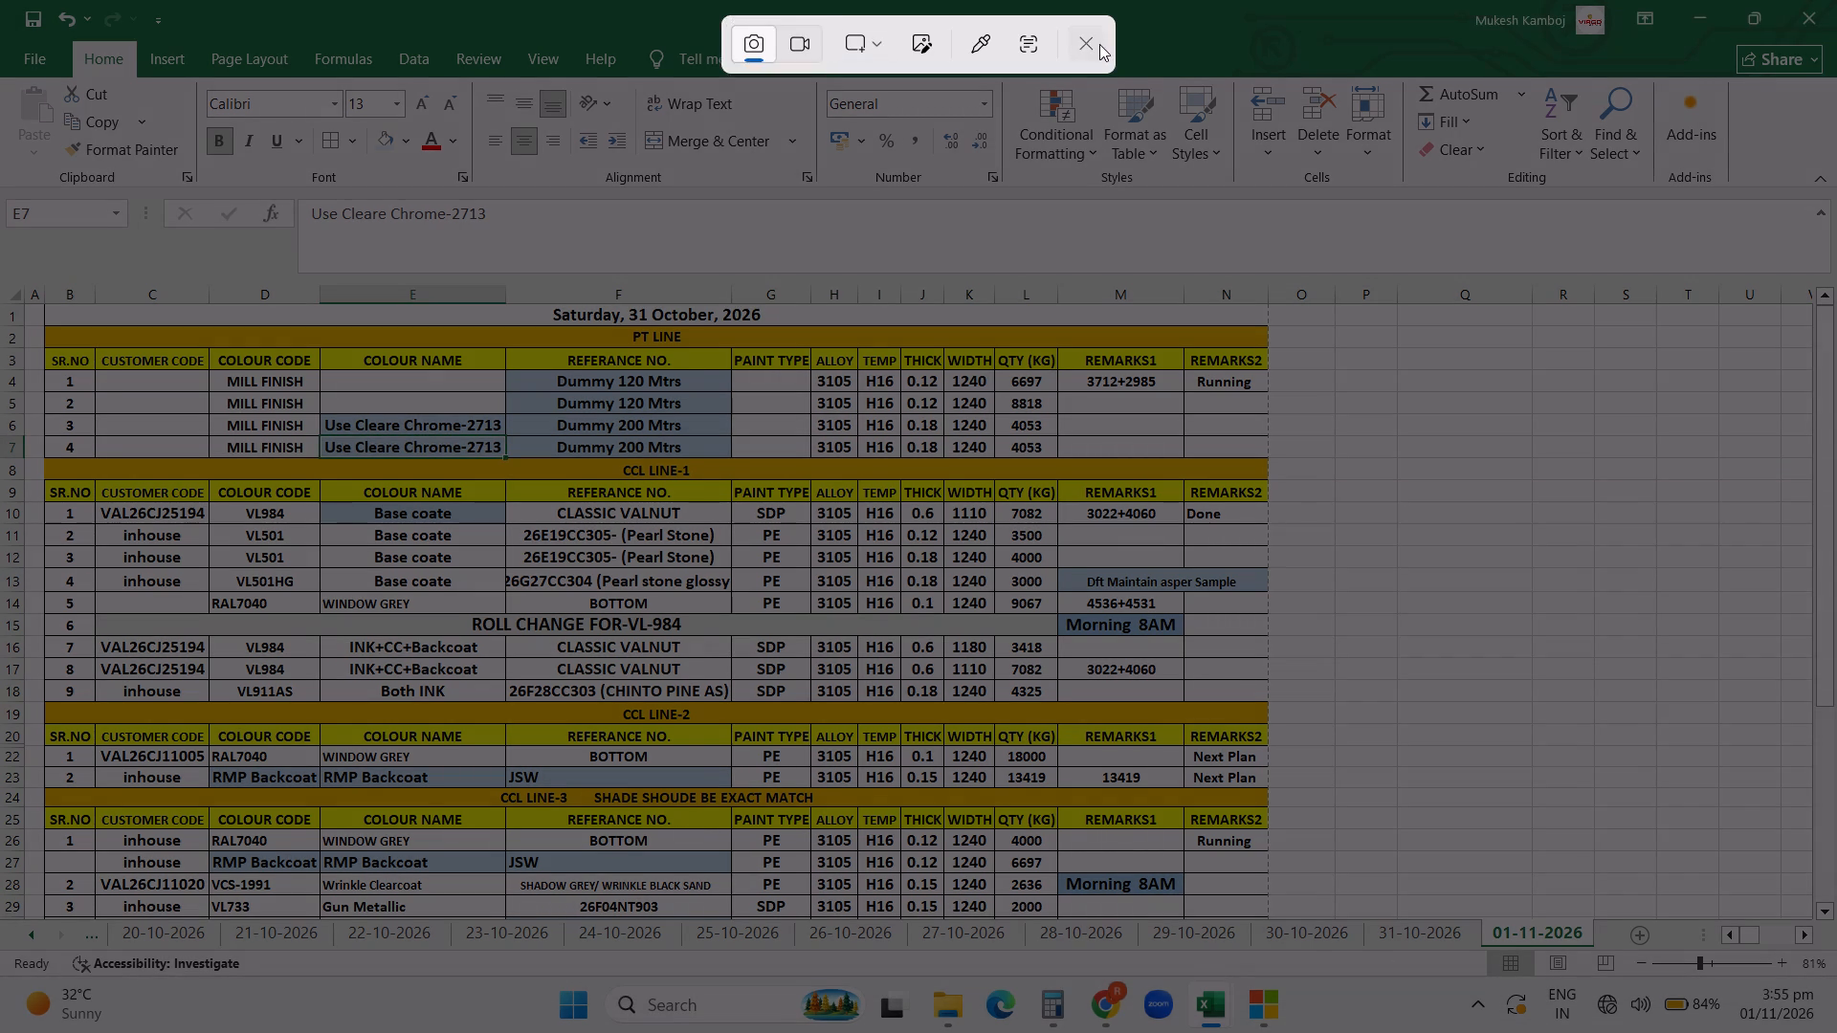
# Clear the COLOUR NAME and REFERANCE NO. cells of the fourth PT LINE row.
pyautogui.click(482, 460)
pyautogui.click(445, 448)
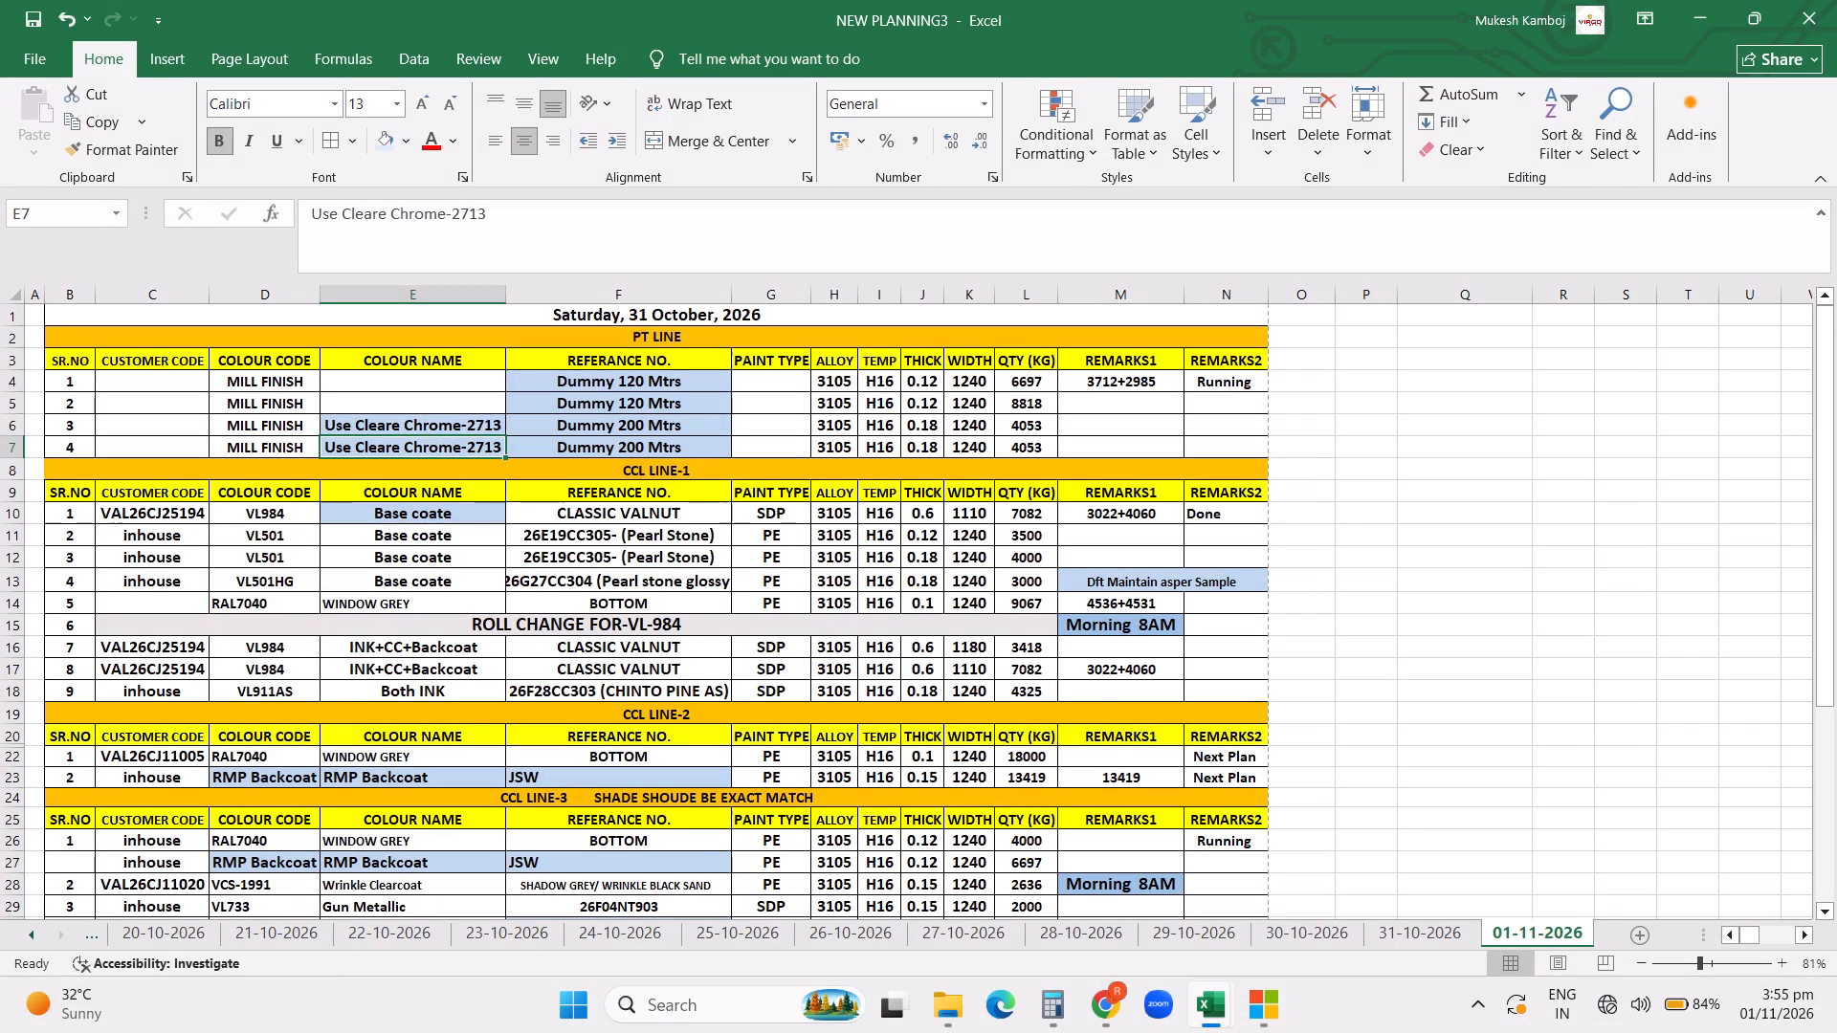
pyautogui.press('Delete')
pyautogui.click(632, 443)
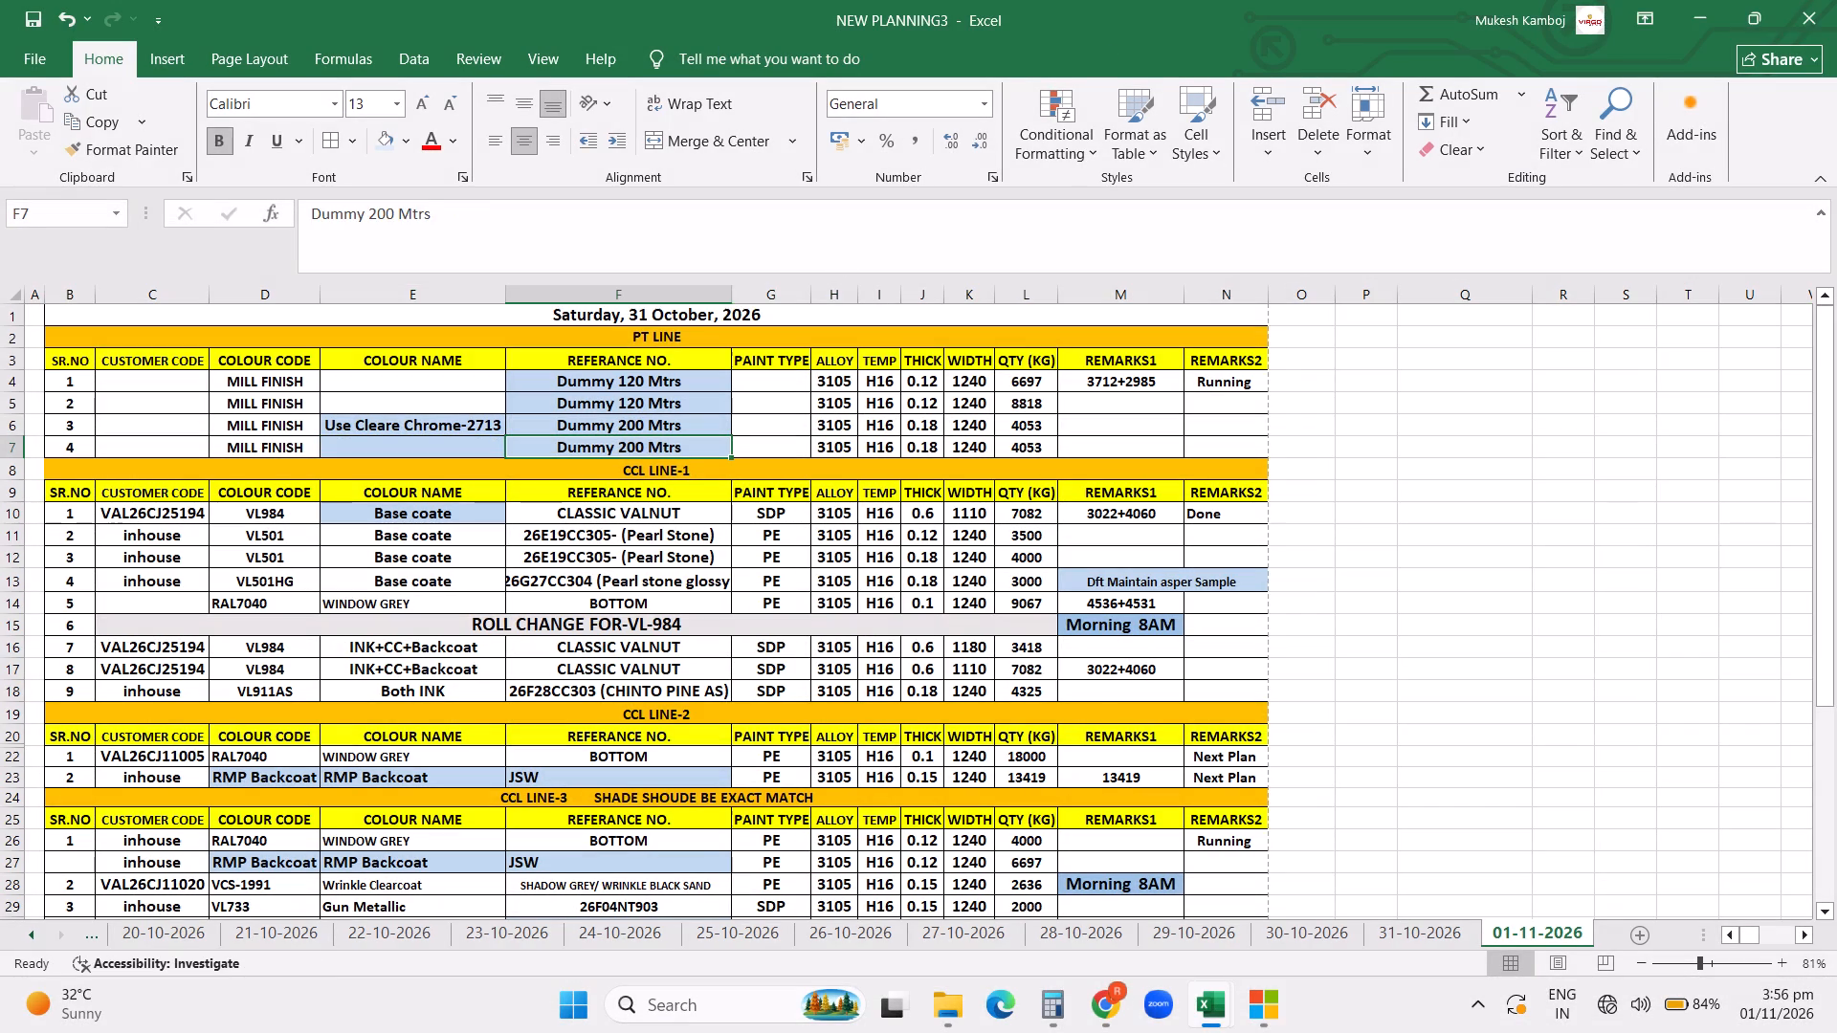
pyautogui.press('Delete')
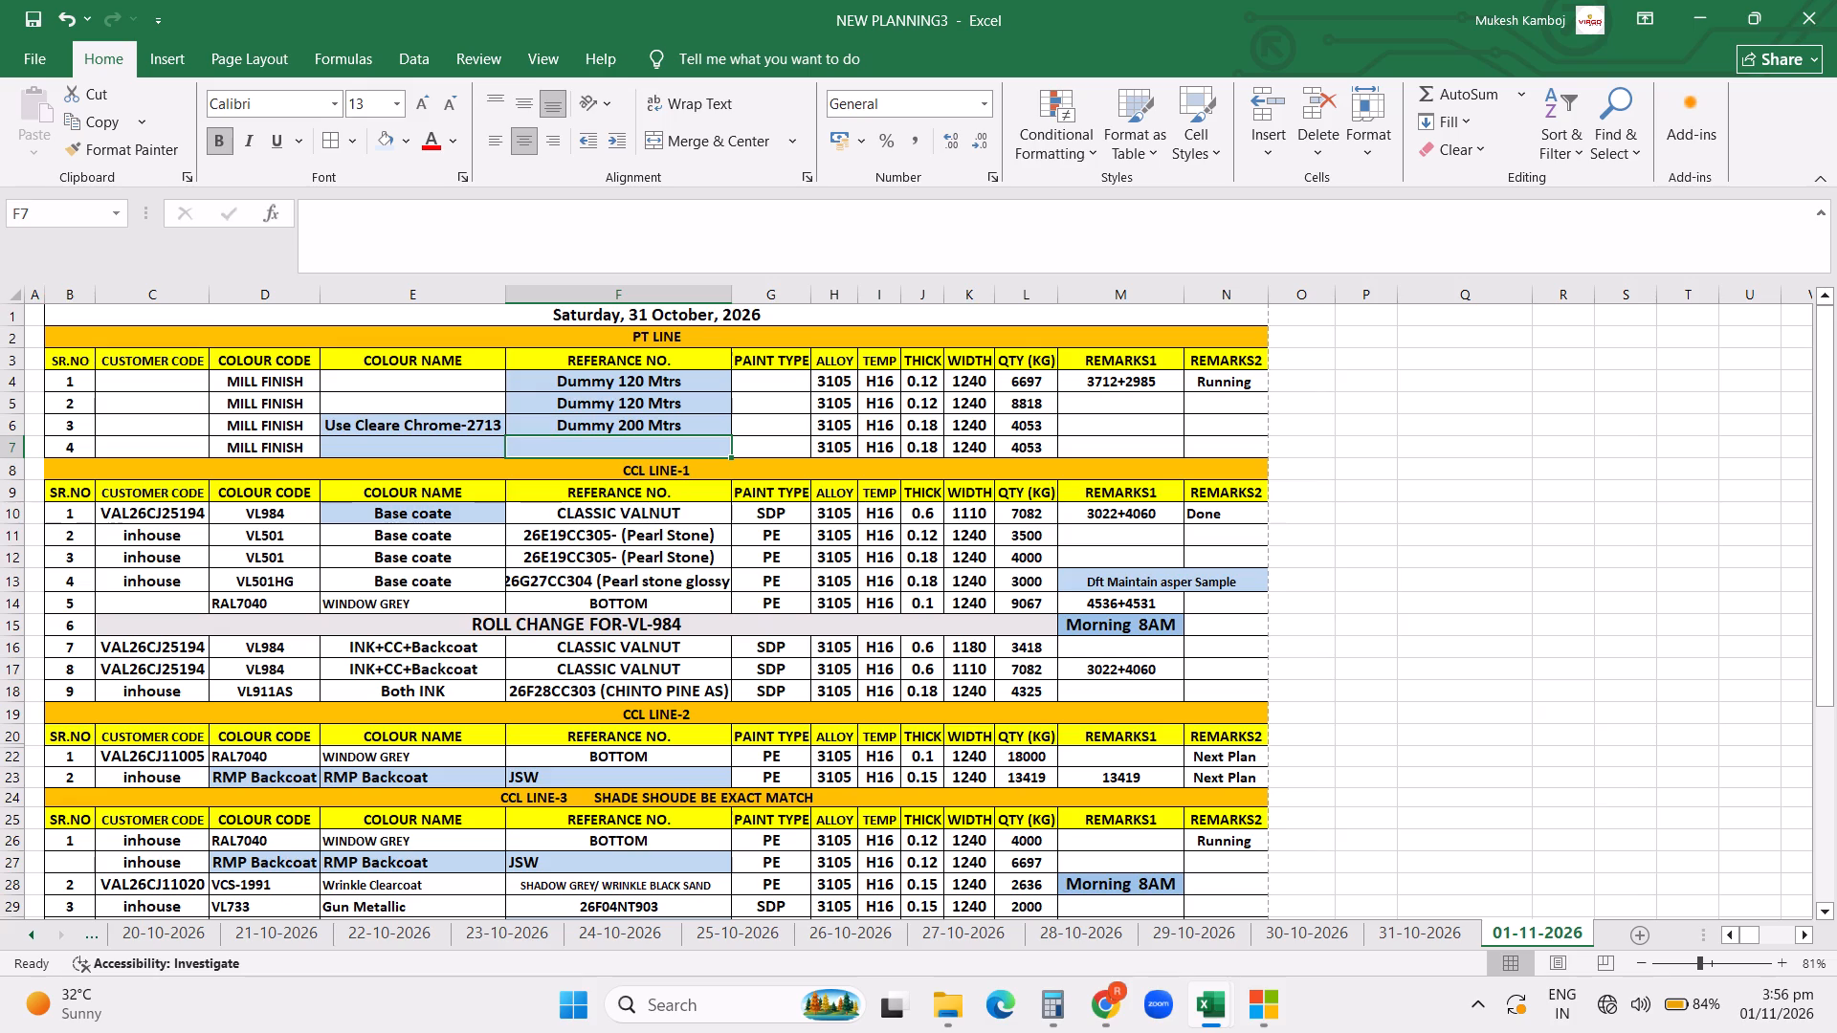
# Set the thickness of the fourth PT LINE row to 0.15.
pyautogui.click(929, 443)
pyautogui.click(362, 212)
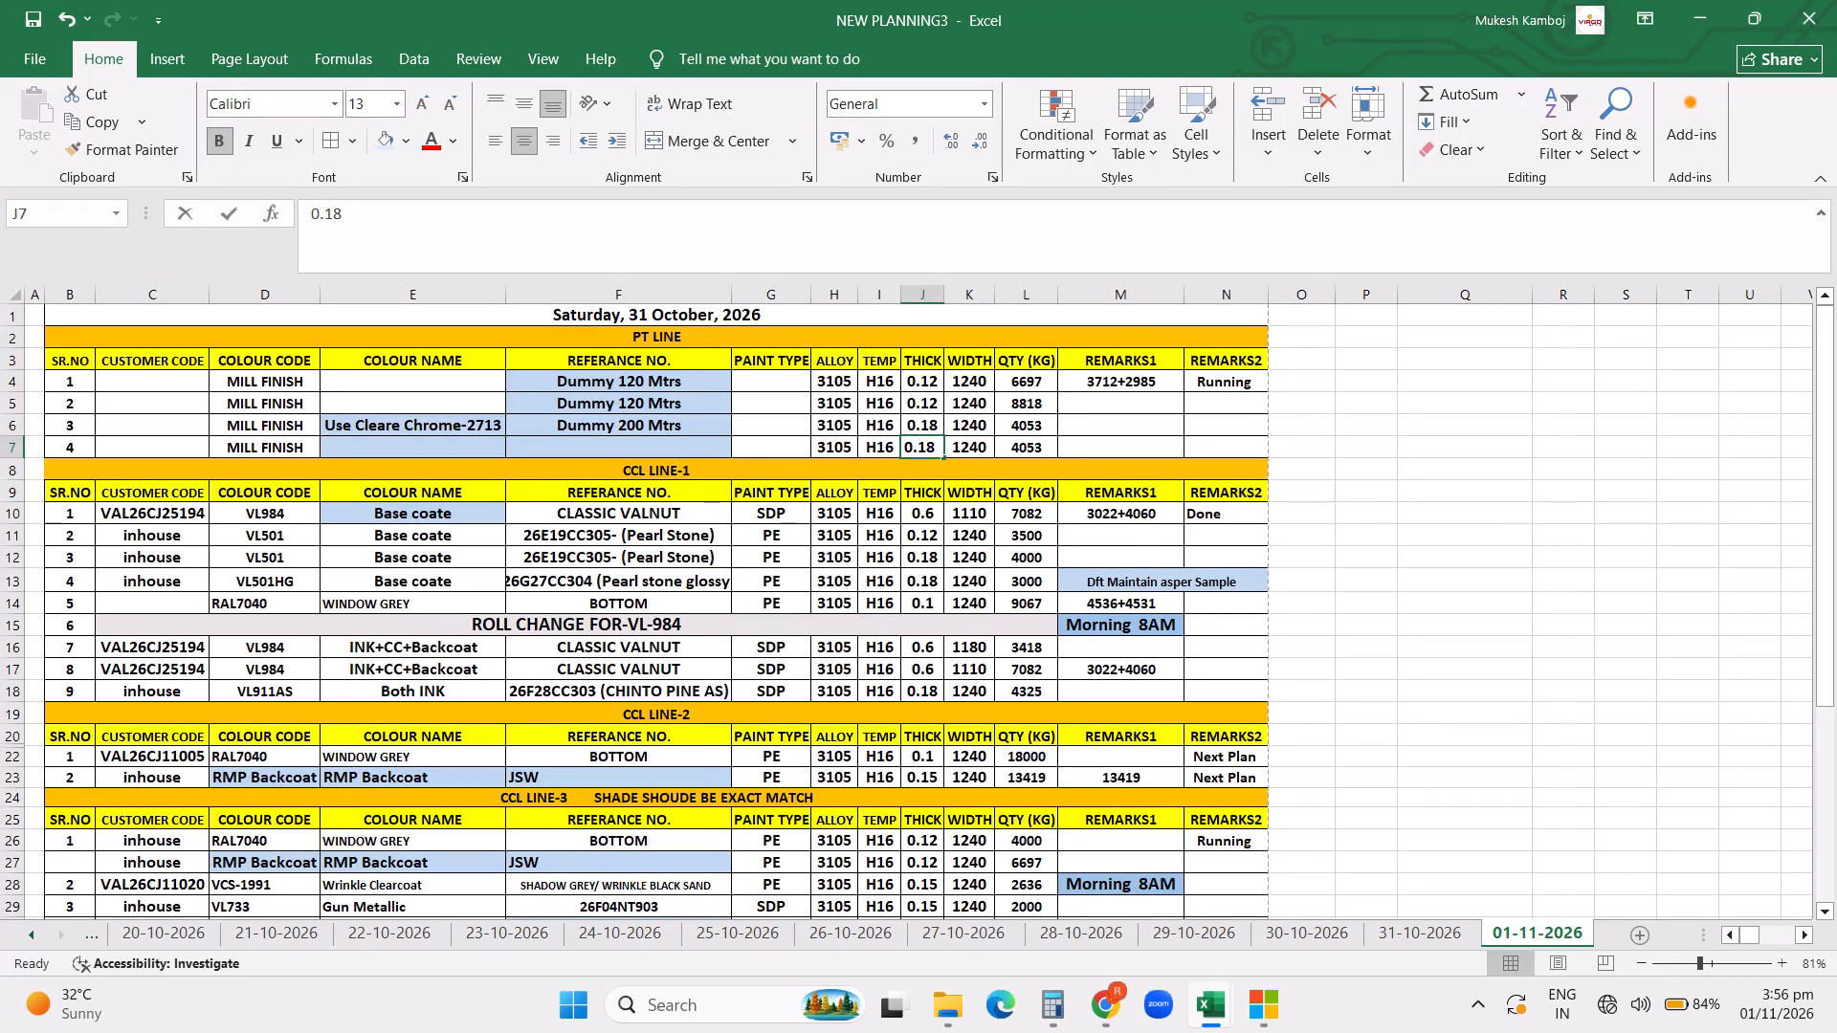
pyautogui.press('BackSpace')
pyautogui.press('5')
pyautogui.press('Return')
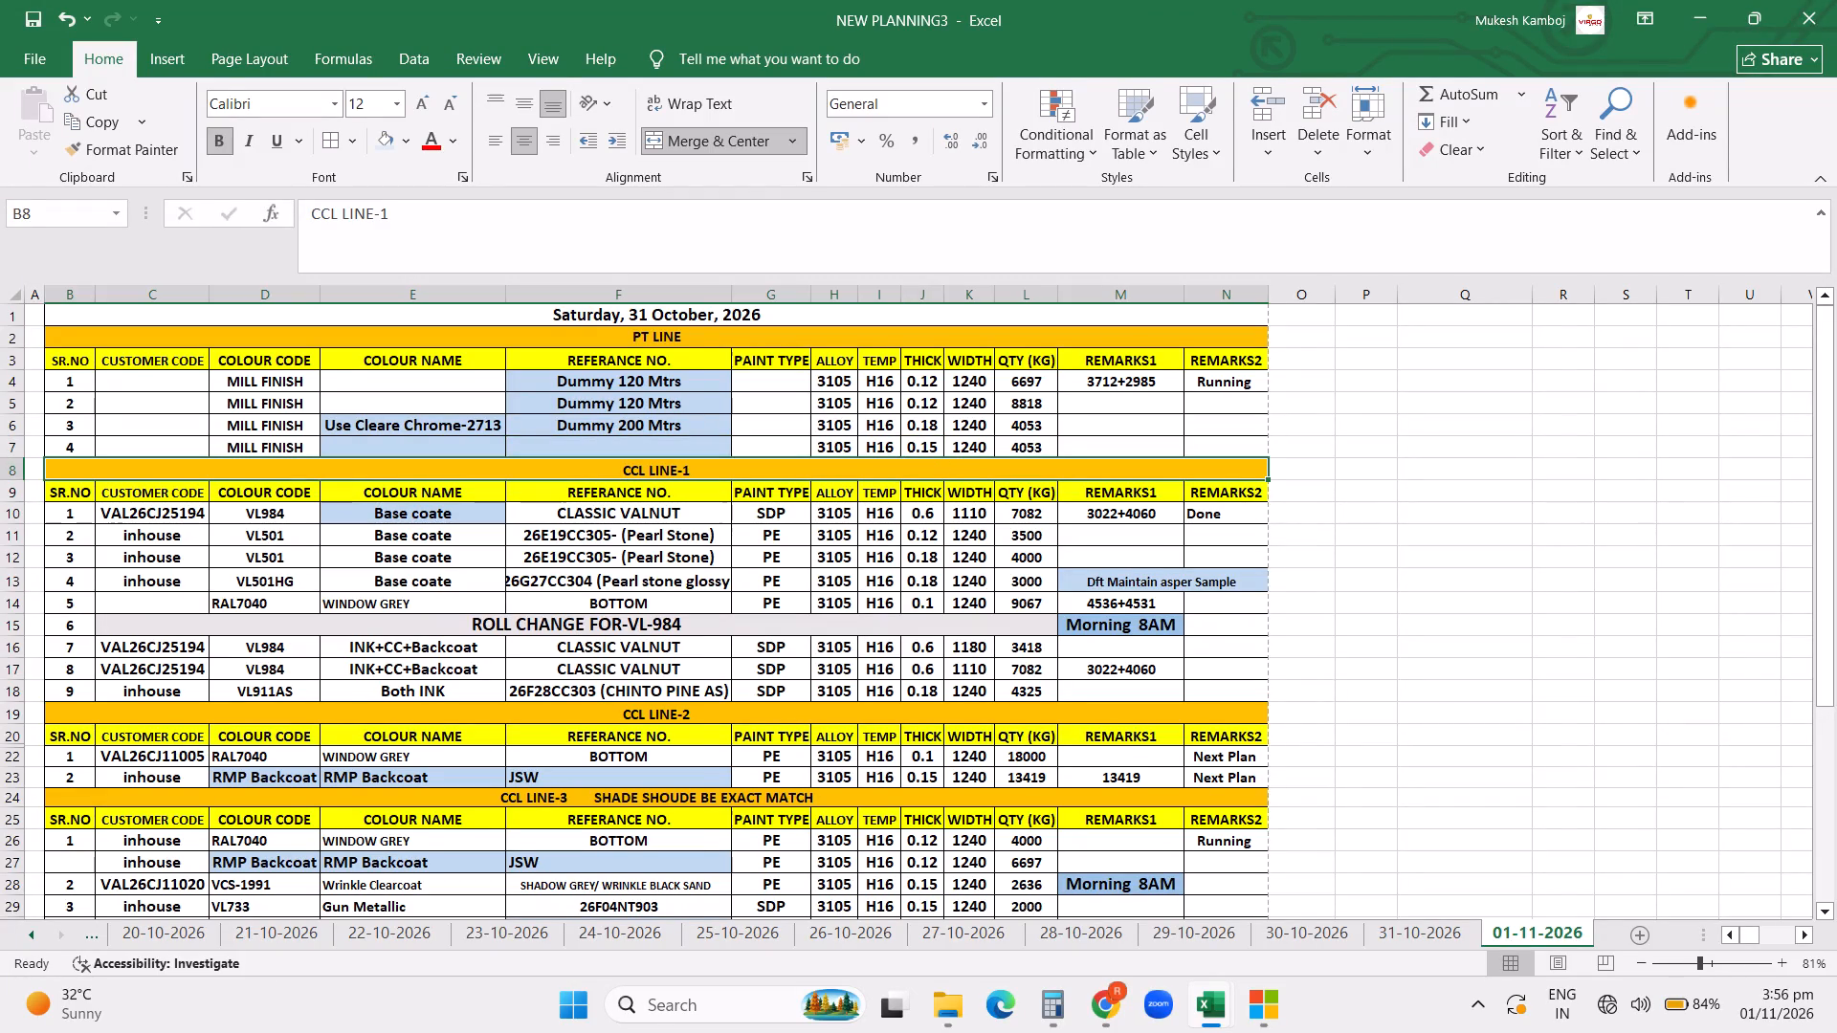
# Switch to the DAILY INVENTORY CCL workbook and filter the SIZE column of sheet D31-10-2026 to 0.15X1240 only.
pyautogui.click(1215, 1002)
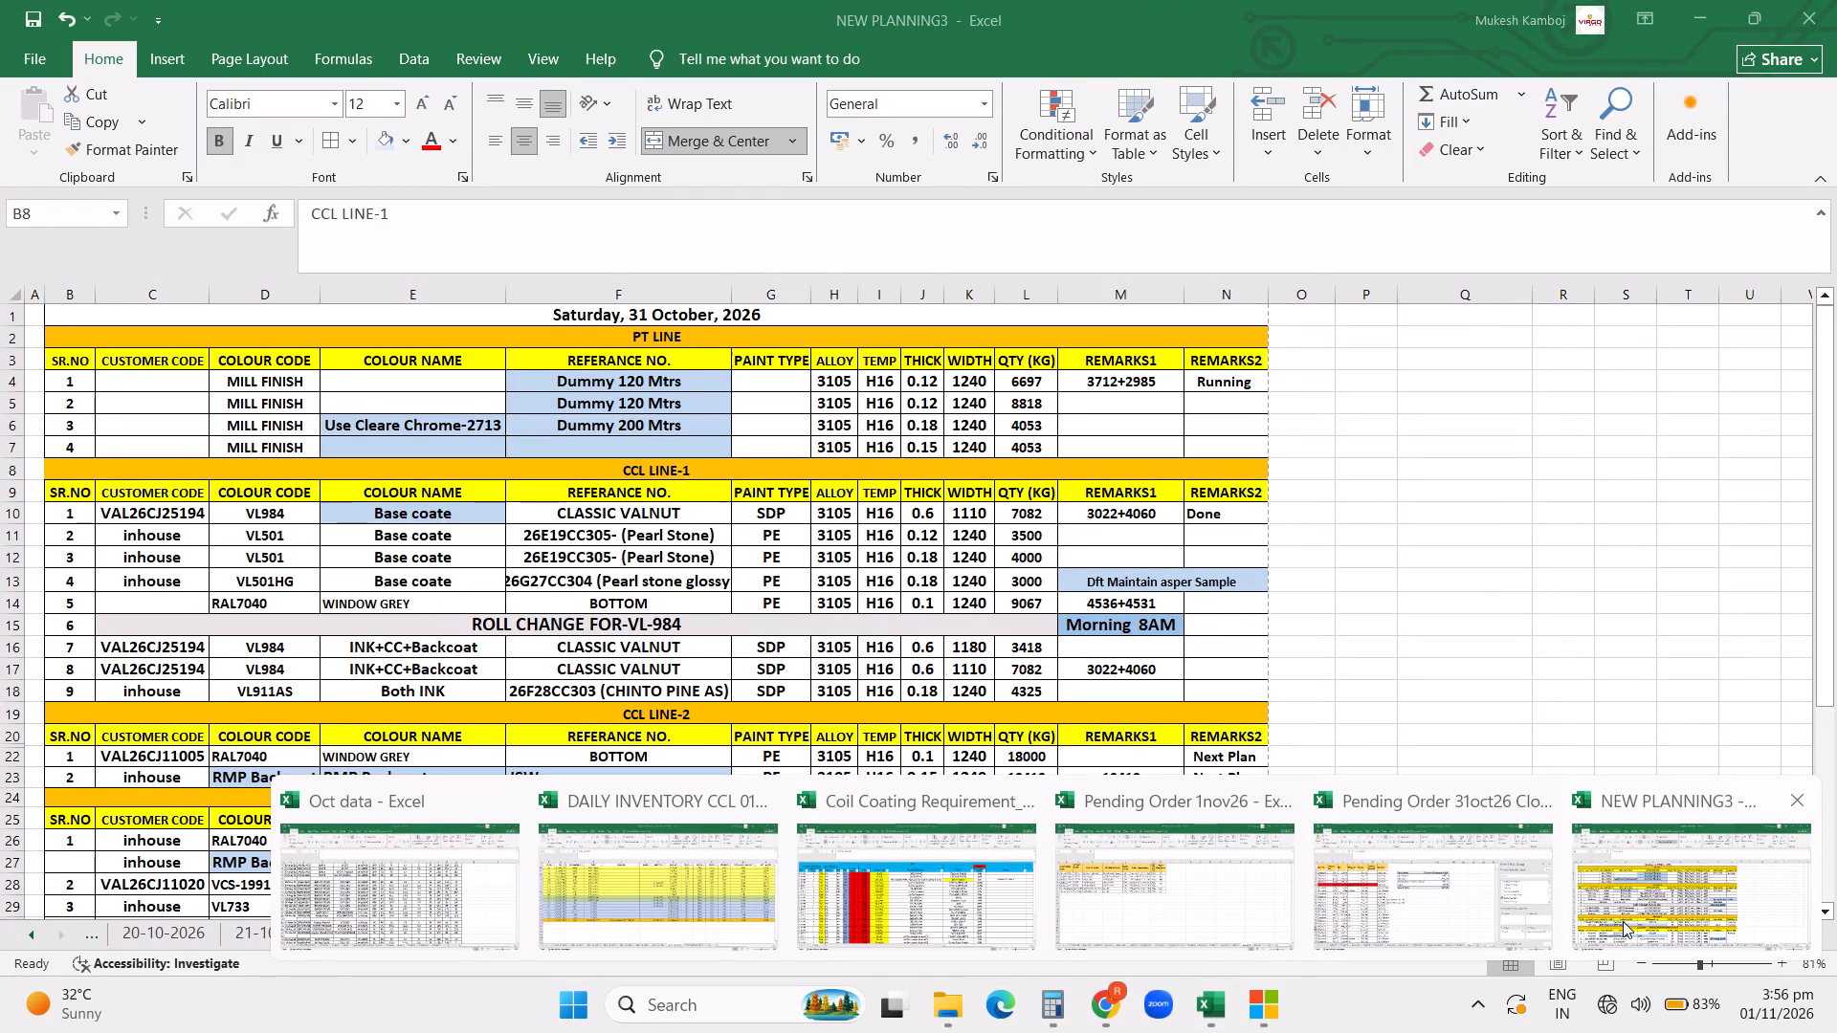
pyautogui.click(1623, 921)
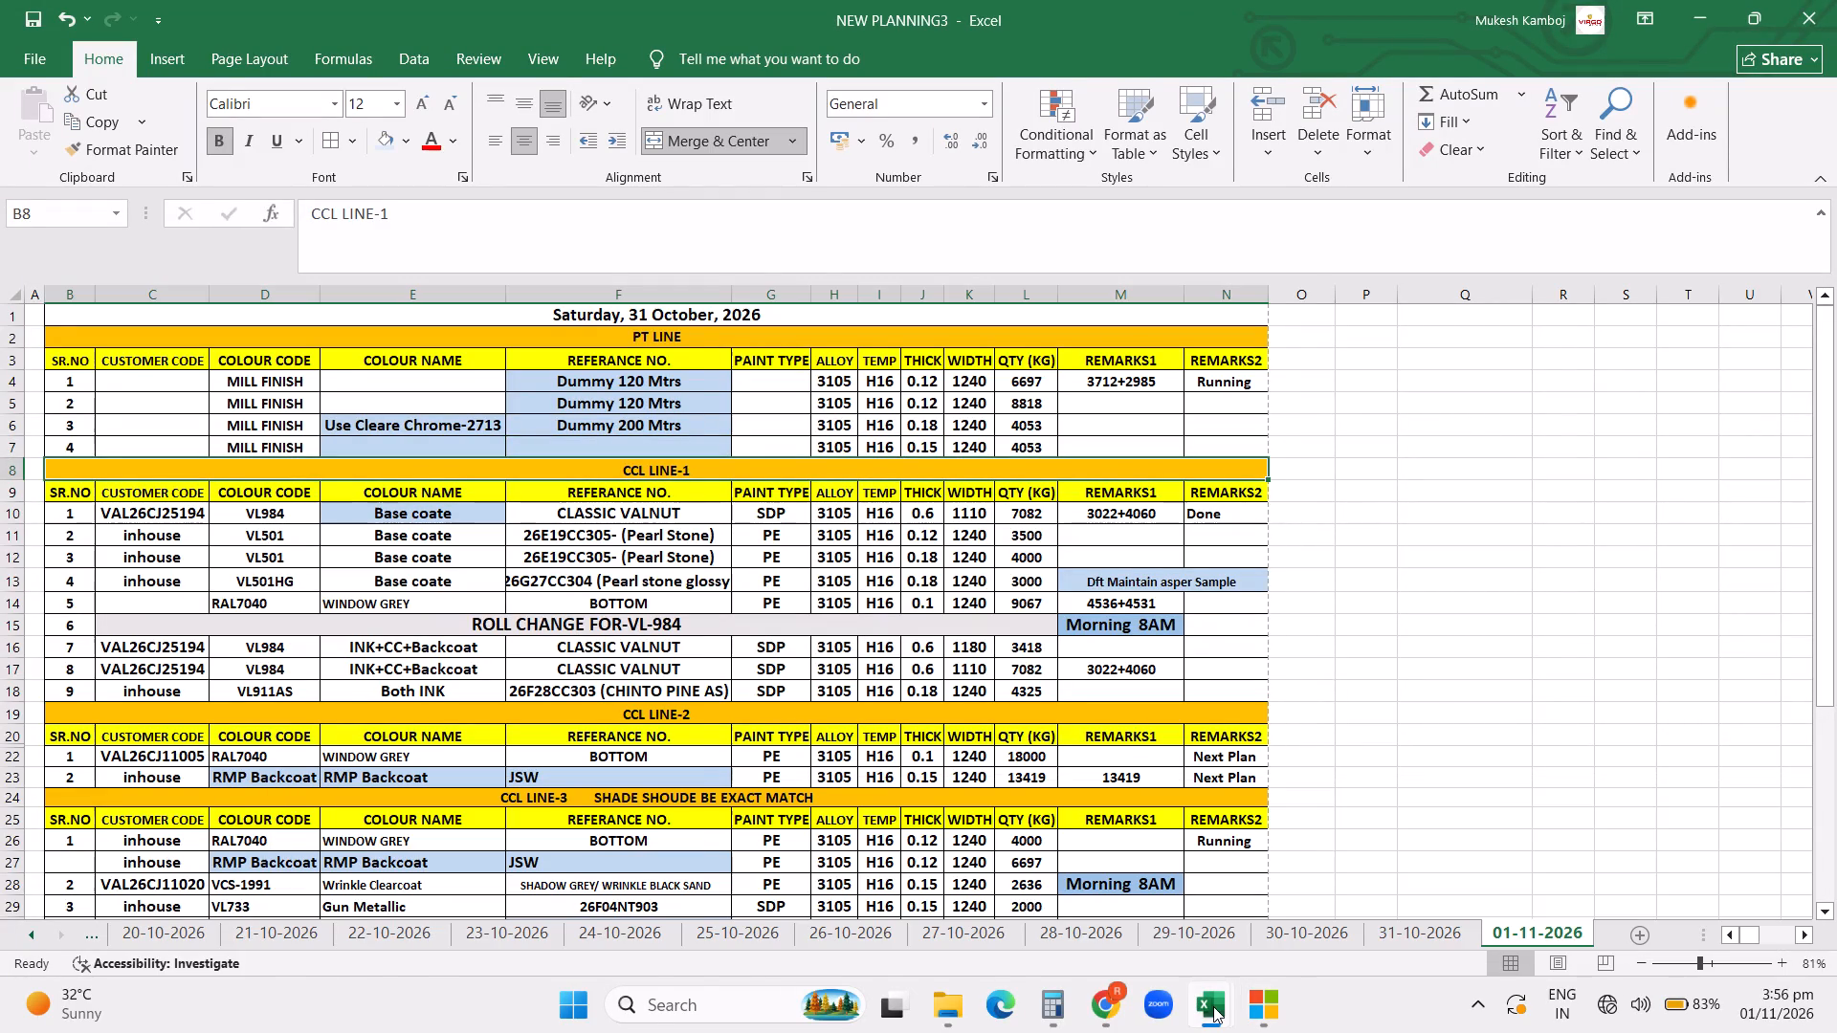
pyautogui.click(1213, 1006)
pyautogui.click(725, 926)
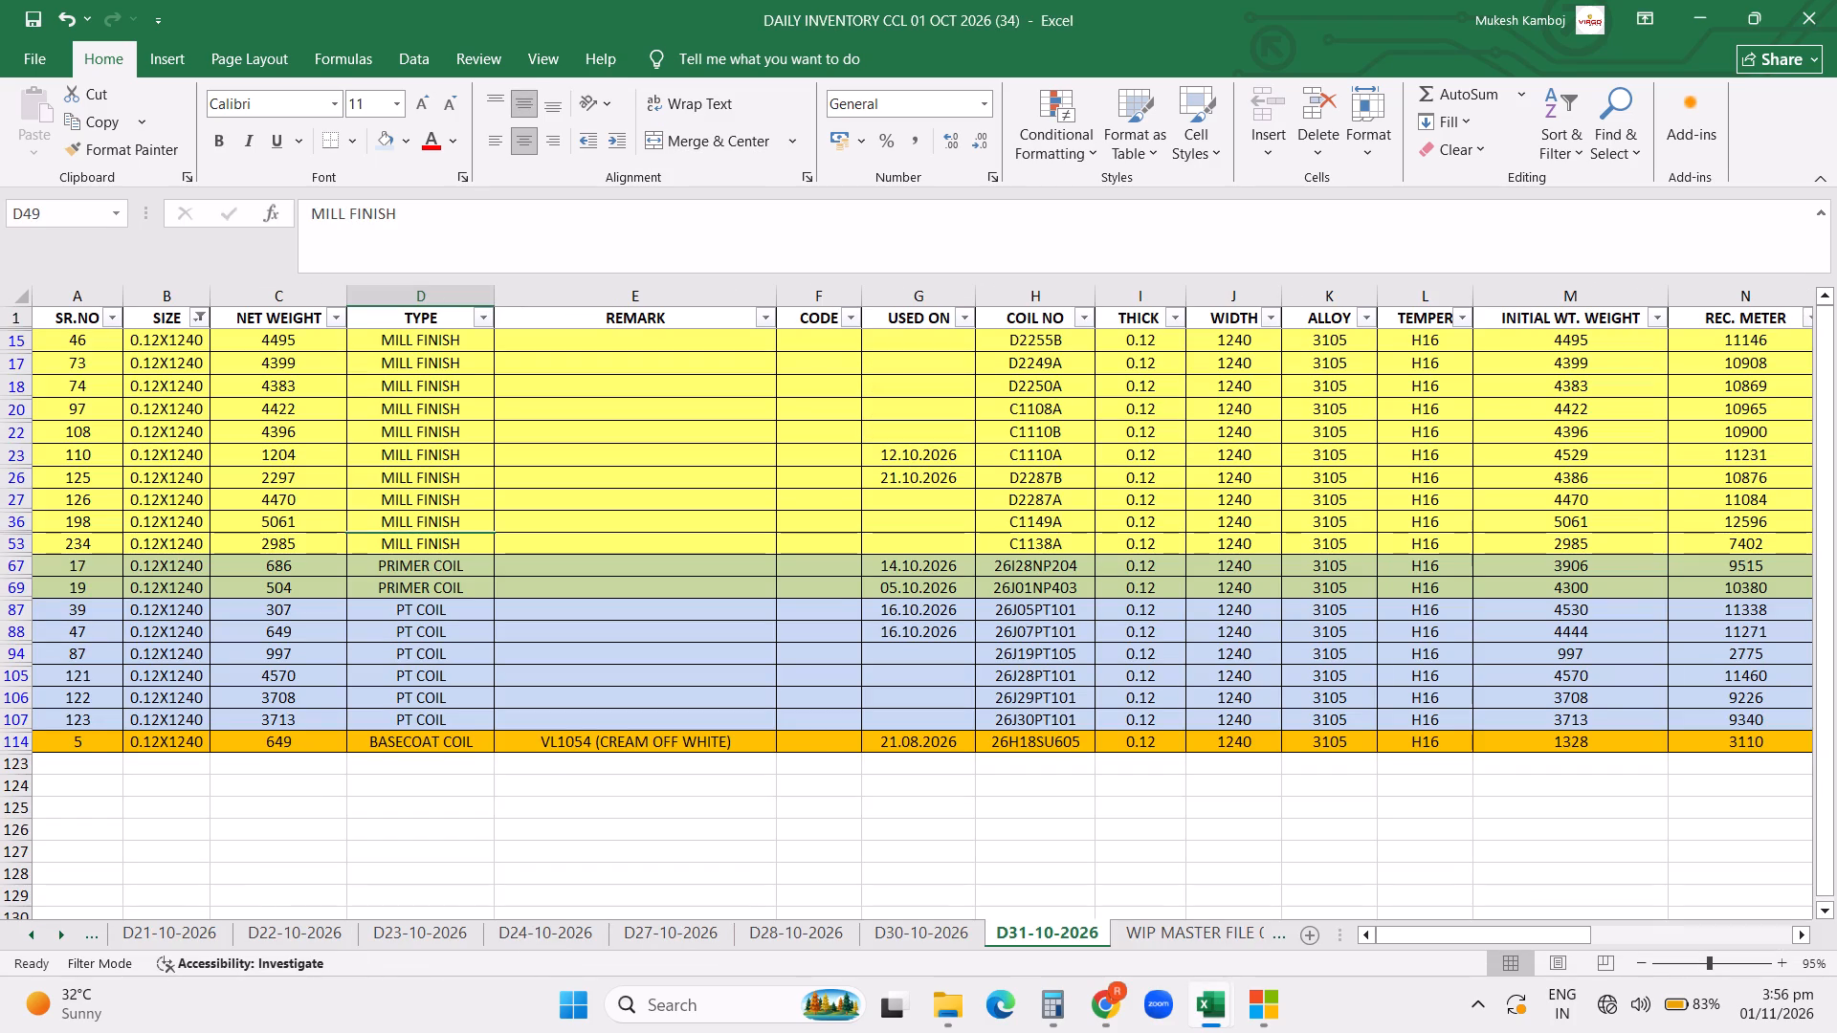
pyautogui.click(205, 319)
pyautogui.moveTo(99, 633); pyautogui.dragTo(94, 638)
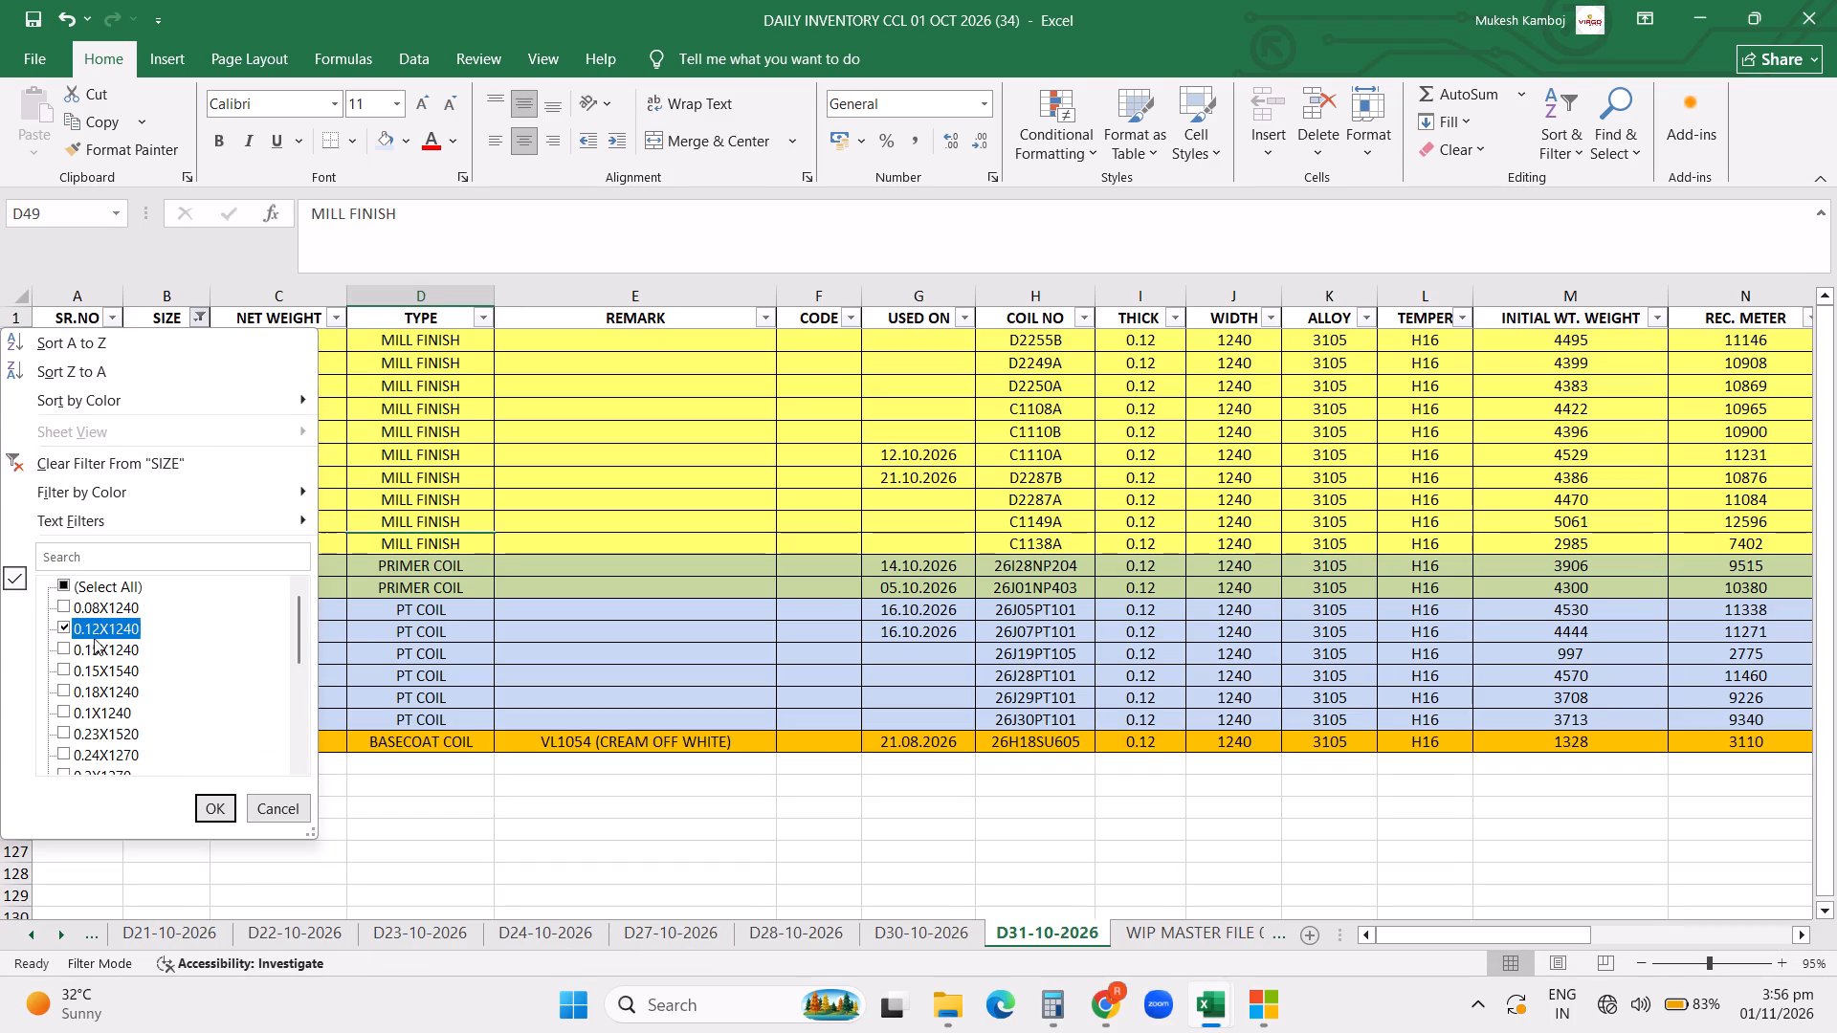
pyautogui.moveTo(94, 638); pyautogui.dragTo(79, 661)
pyautogui.click(99, 648)
pyautogui.click(105, 626)
pyautogui.click(213, 809)
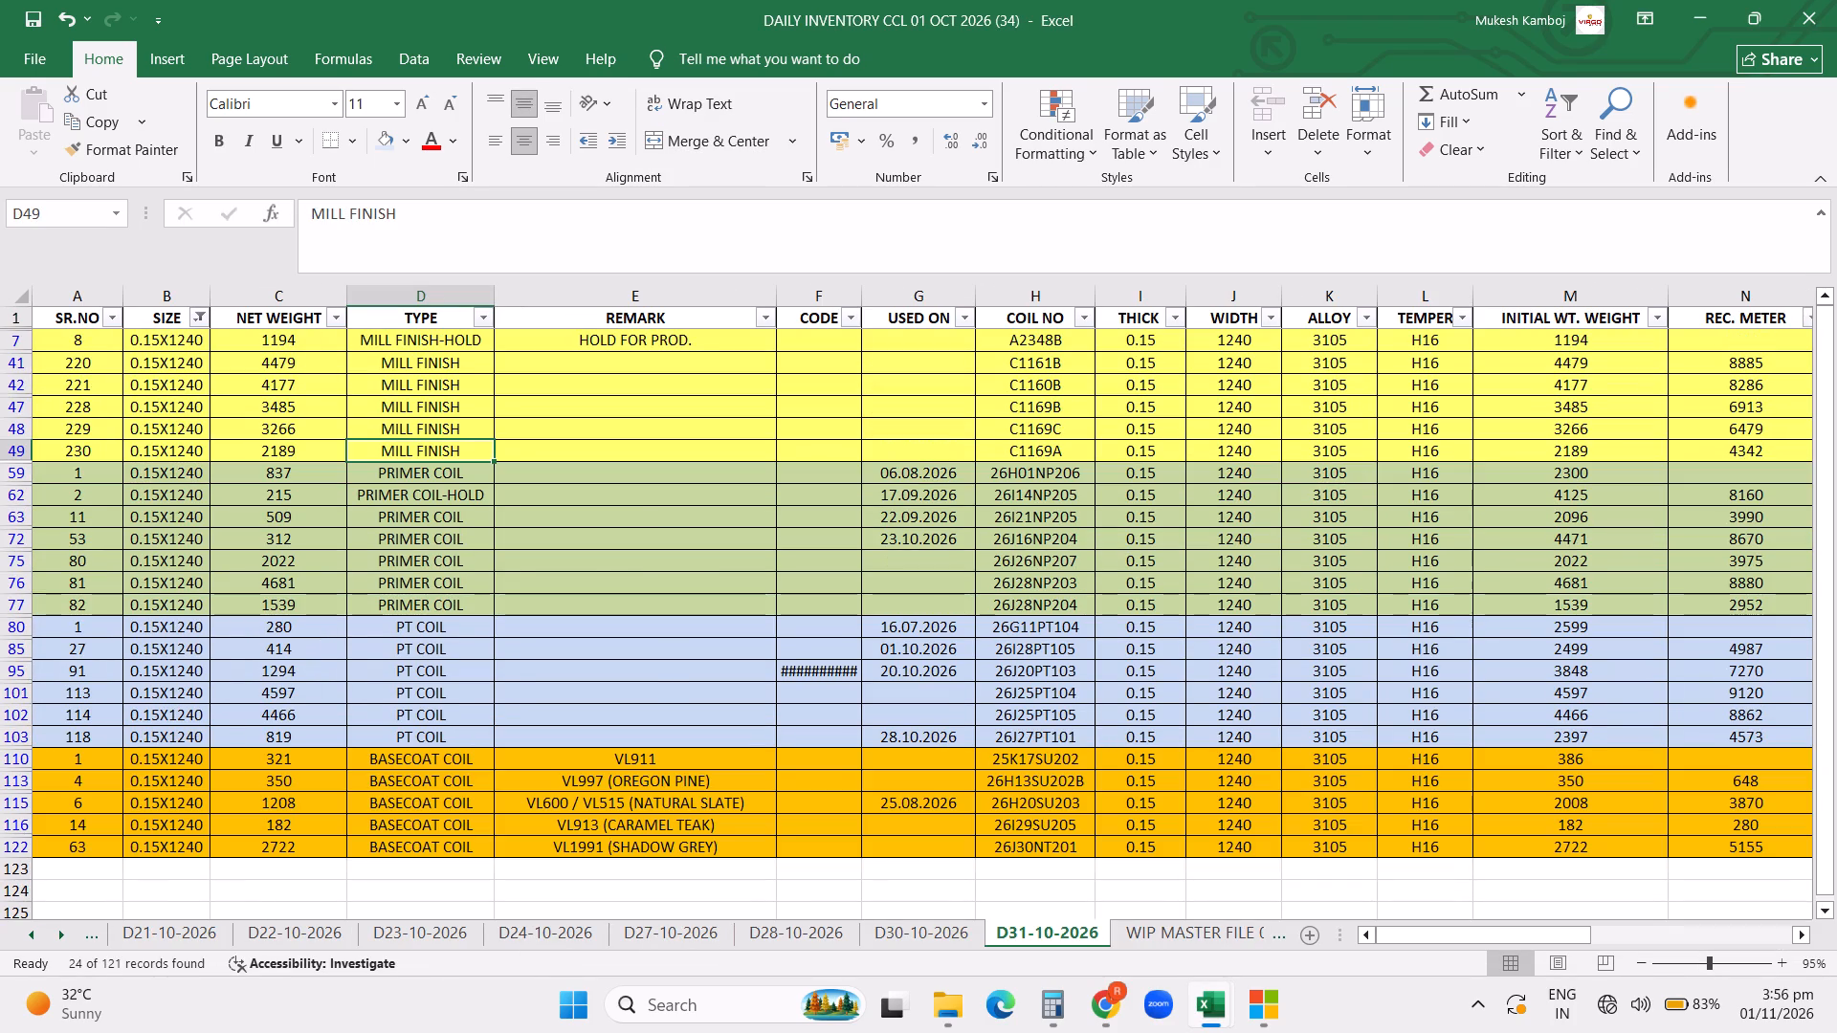
# Return to NEW PLANNING3 and set the quantity of the fourth PT LINE row to 4177.
pyautogui.click(1231, 1020)
pyautogui.click(1595, 912)
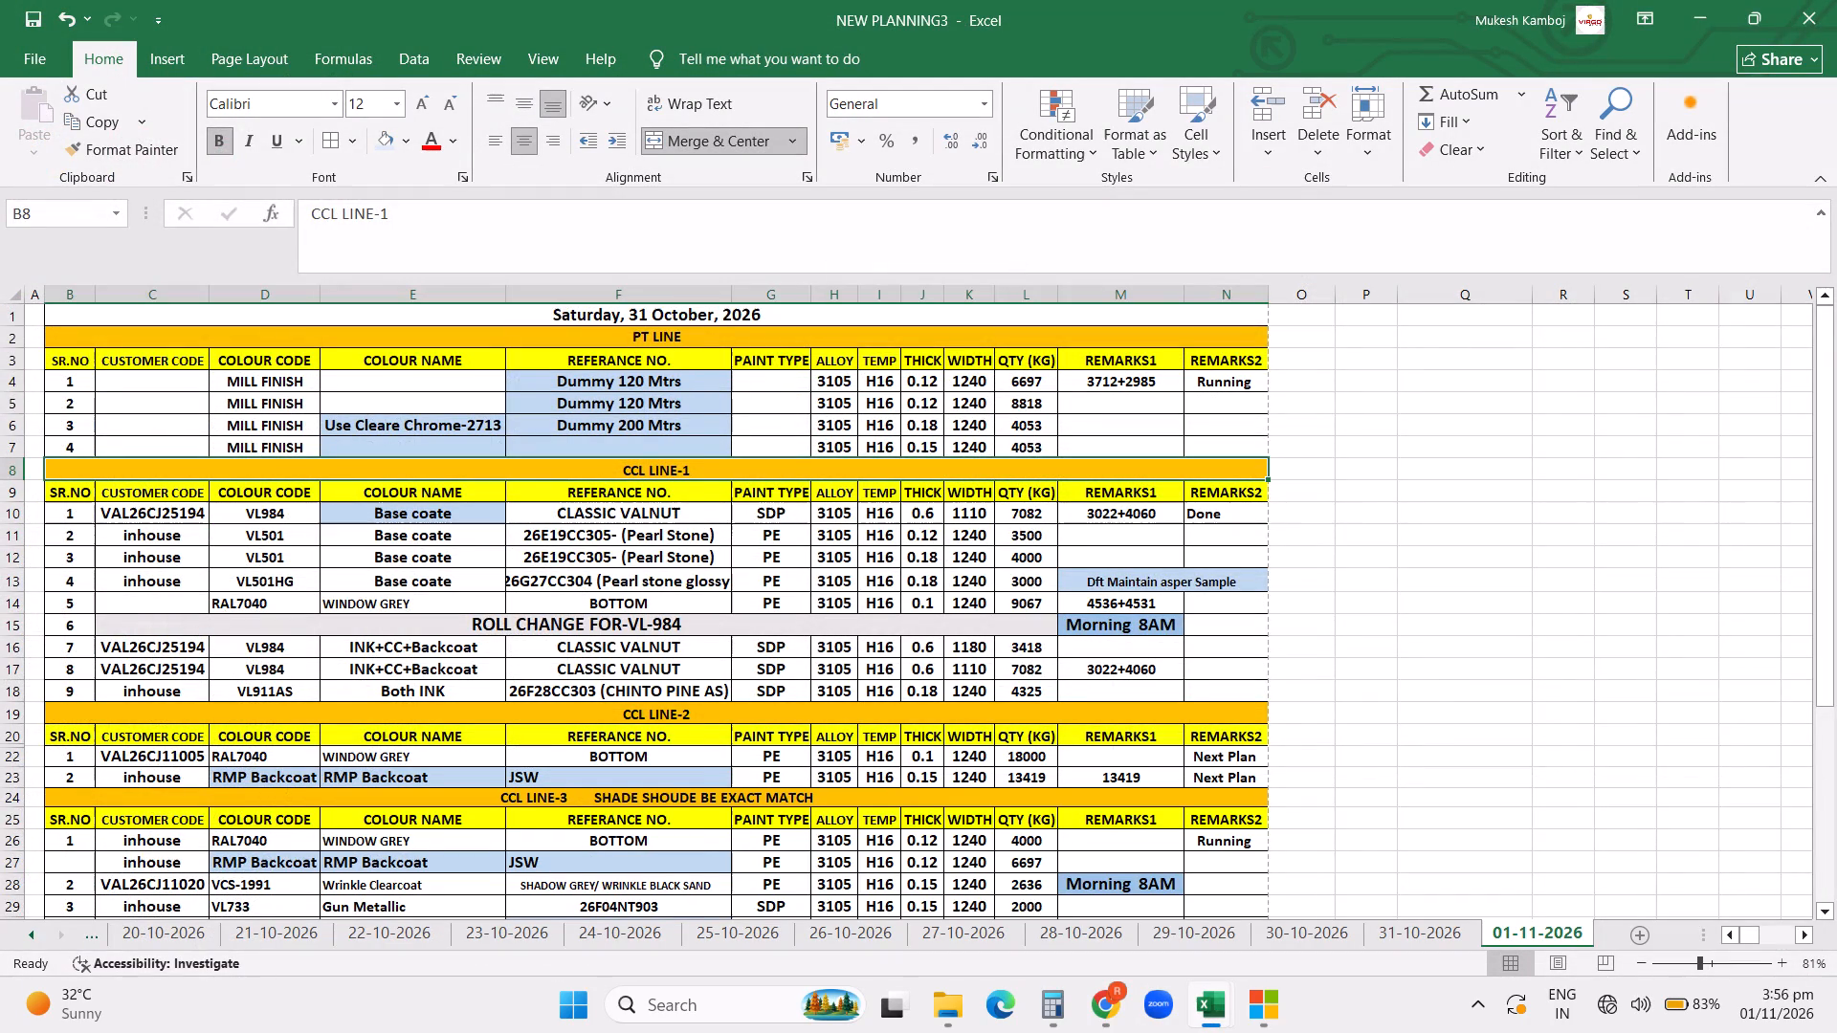
pyautogui.click(1020, 438)
pyautogui.write('4177')
pyautogui.press('Return')
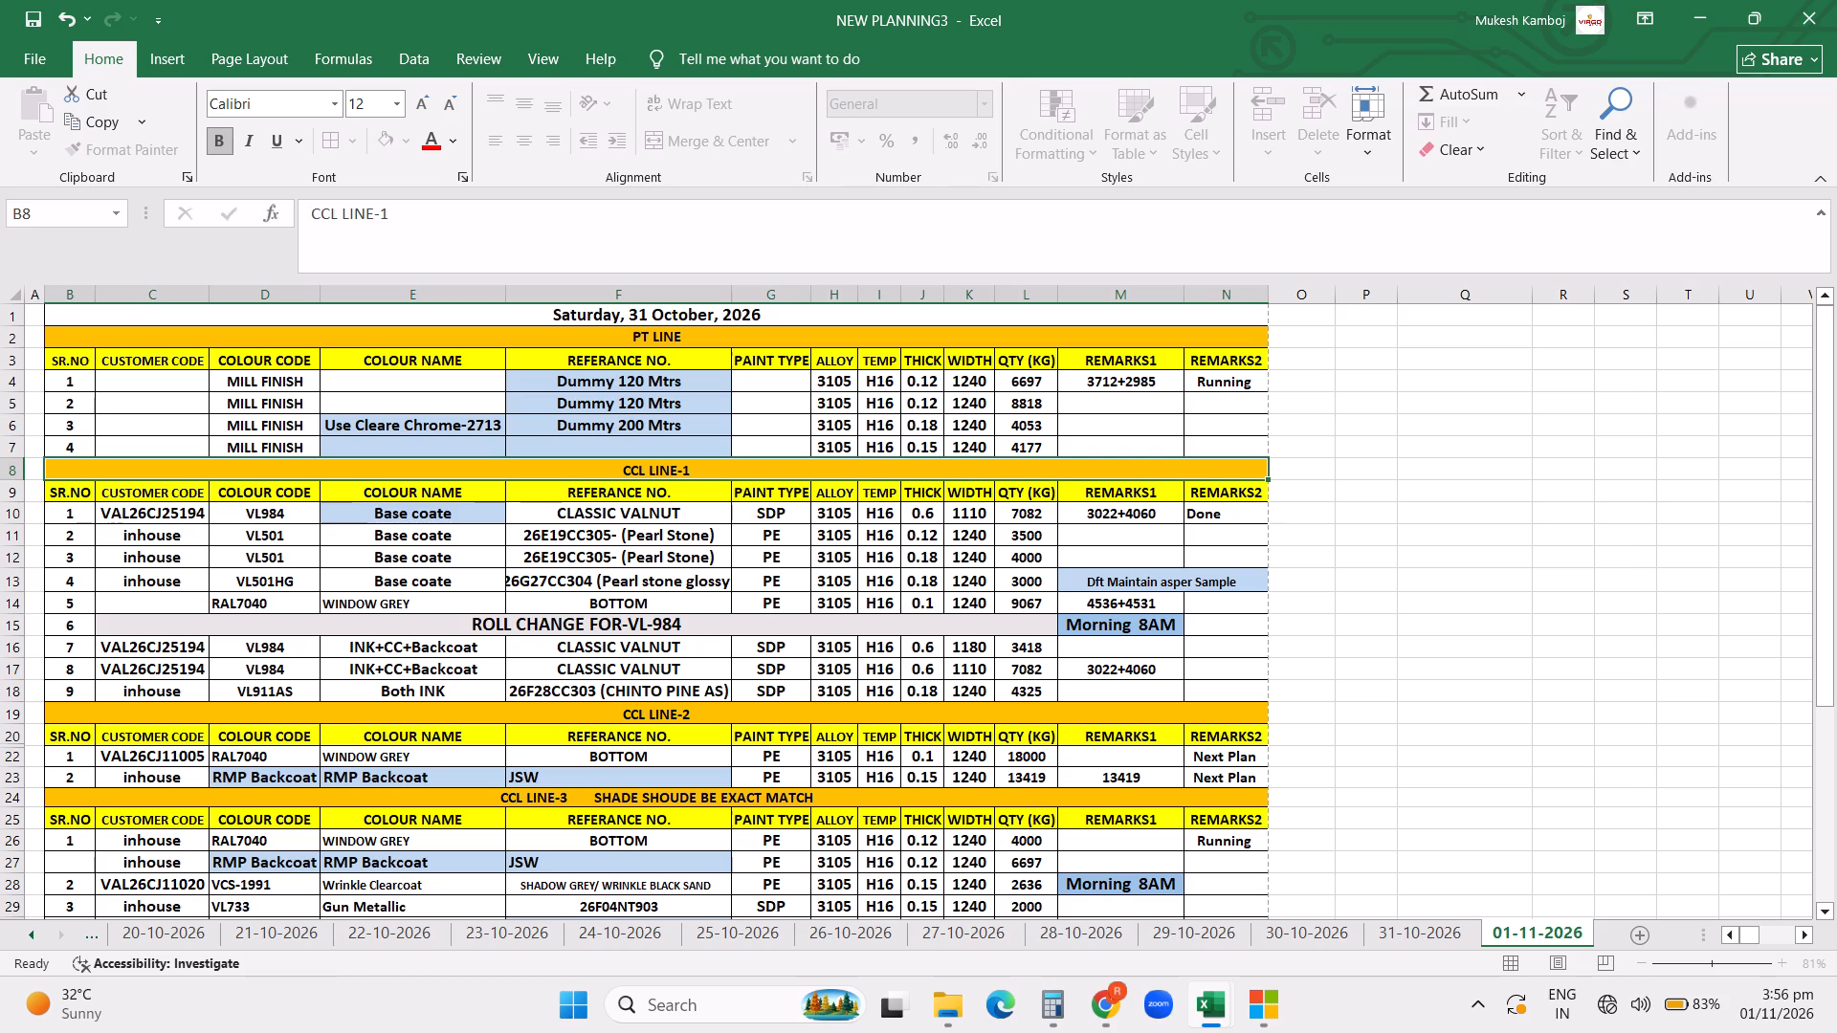
# Copy the second PT LINE row's quantity into its REMARKS1 cell as the plain text 4422+4396.
pyautogui.press('Up')
pyautogui.press('Up')
pyautogui.press('Up')
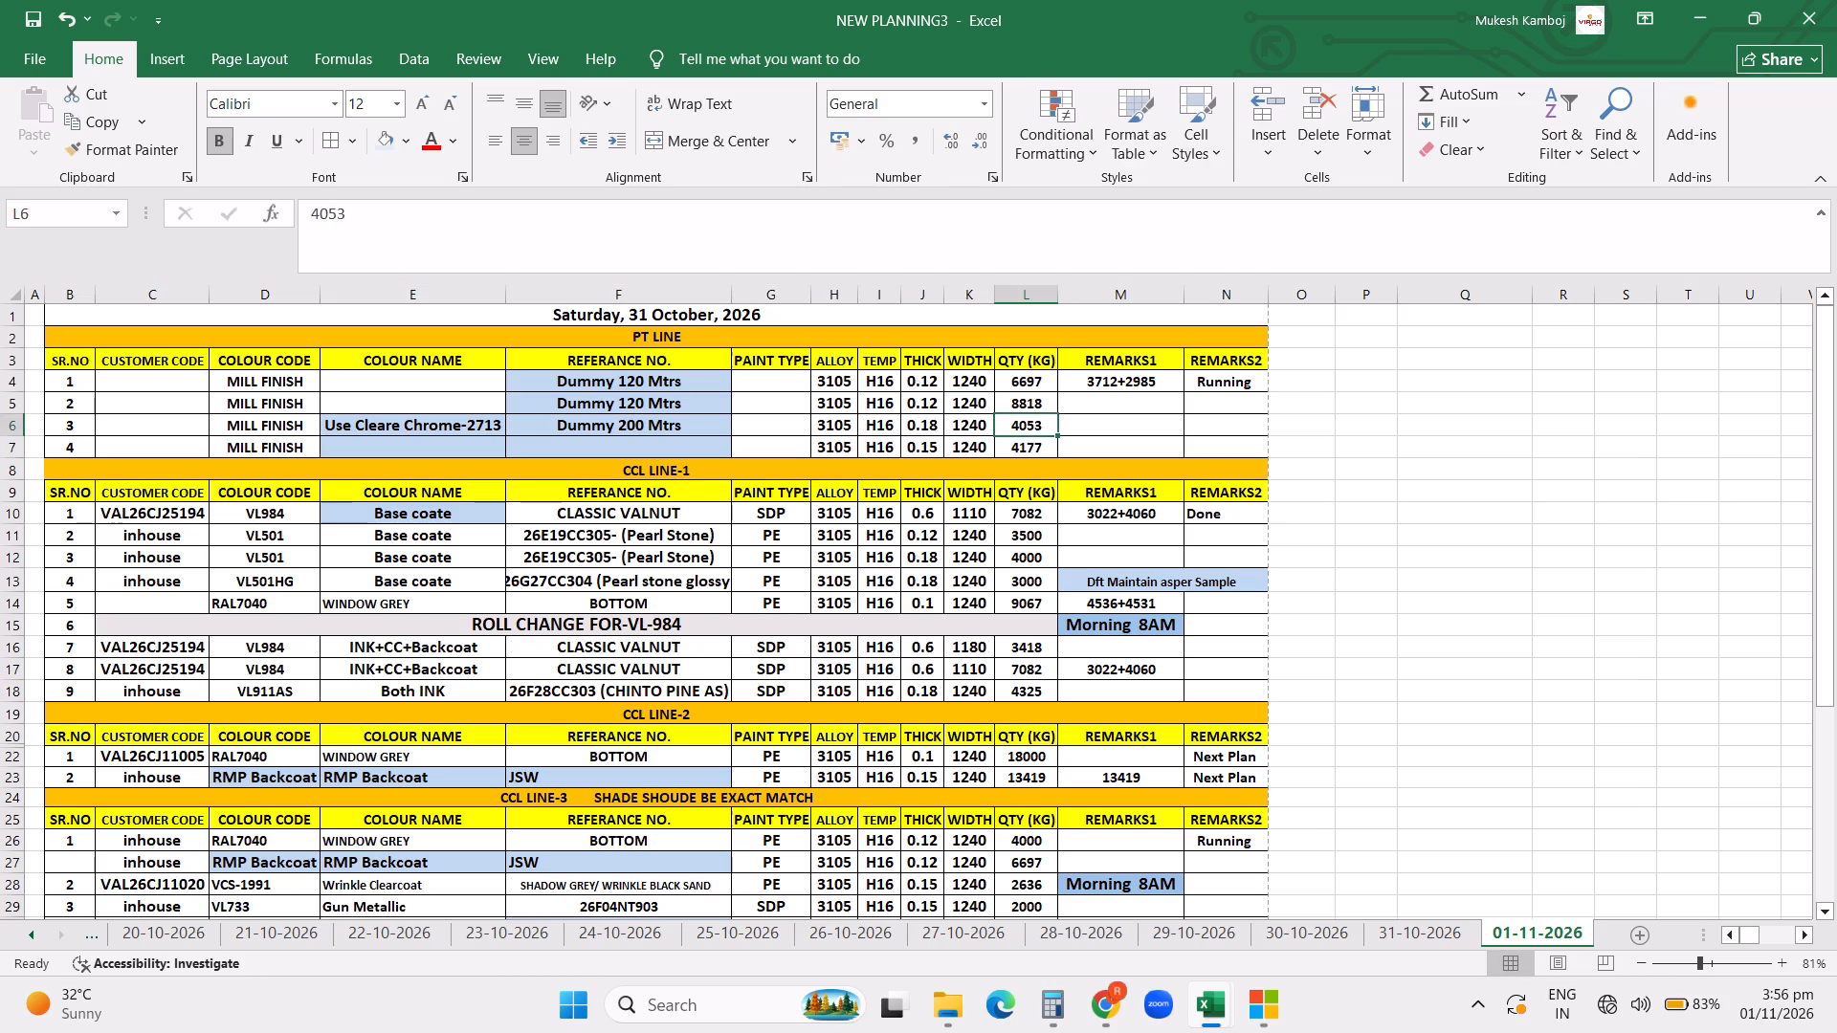
pyautogui.press('Up')
pyautogui.press('Down')
pyautogui.hotkey('ctrl', 'c')
pyautogui.press('Right')
pyautogui.hotkey('ctrl', 'v')
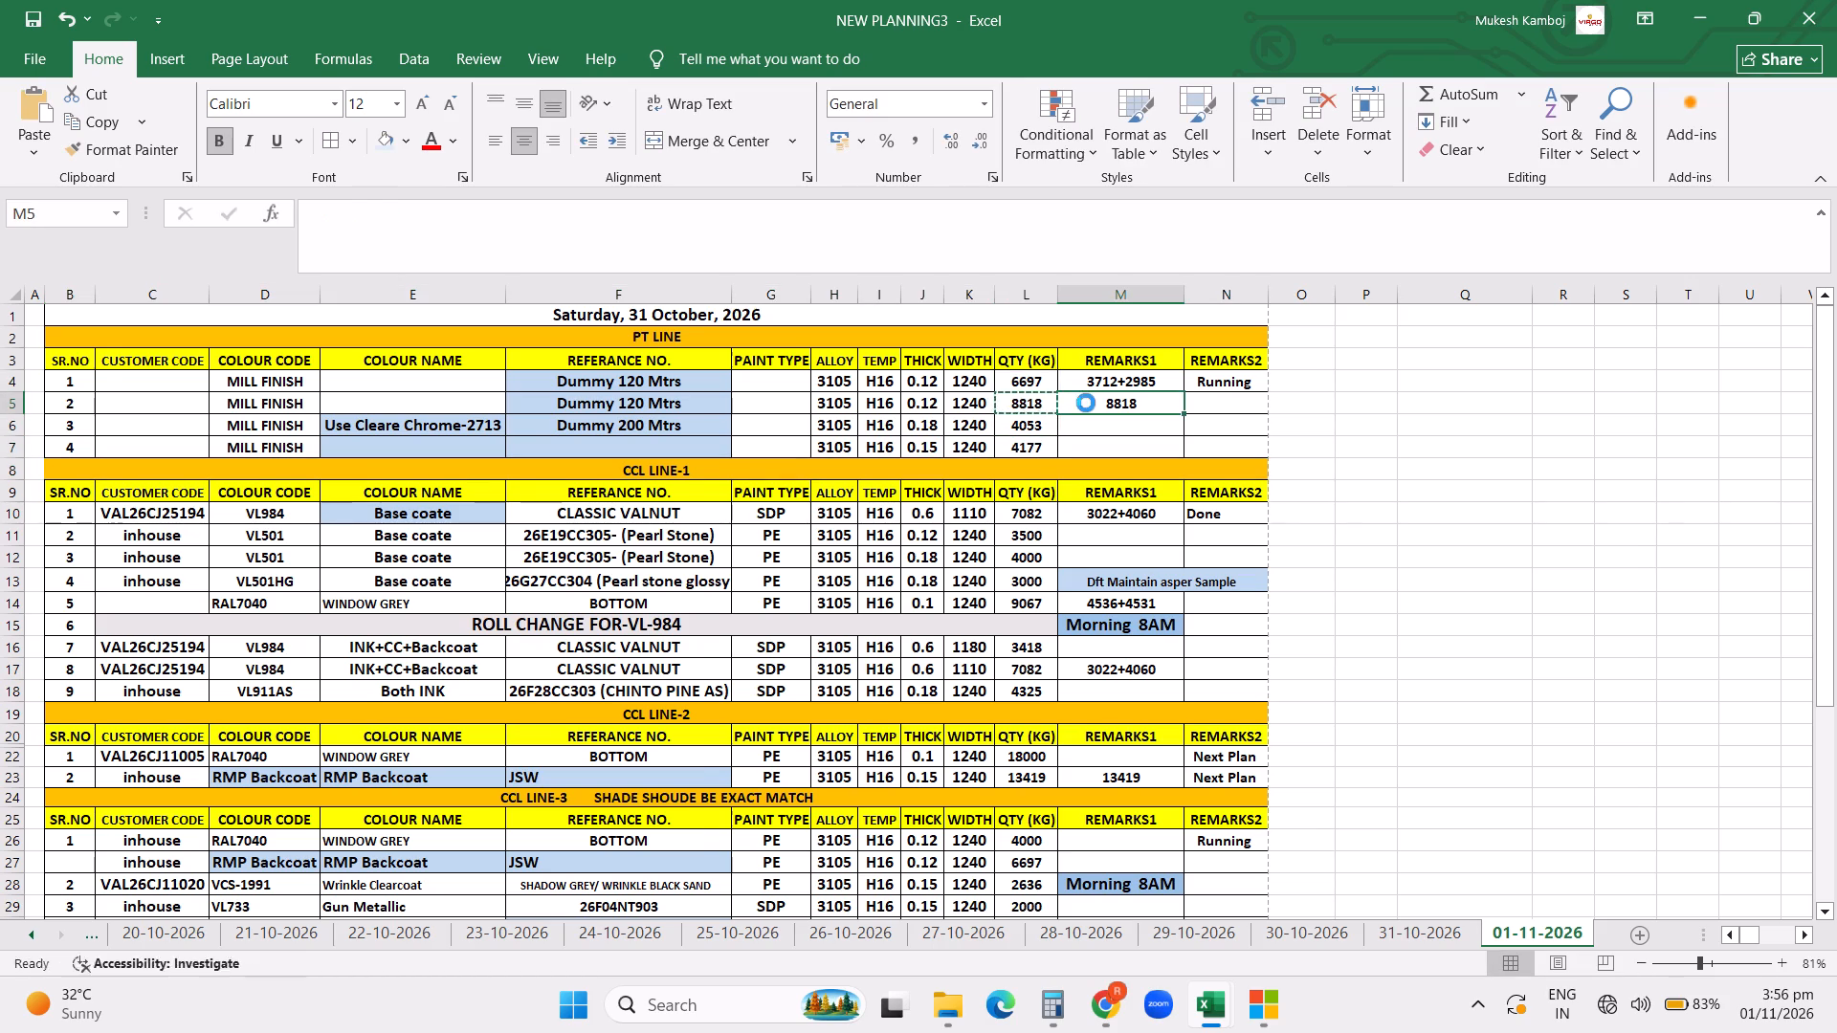
pyautogui.click(323, 216)
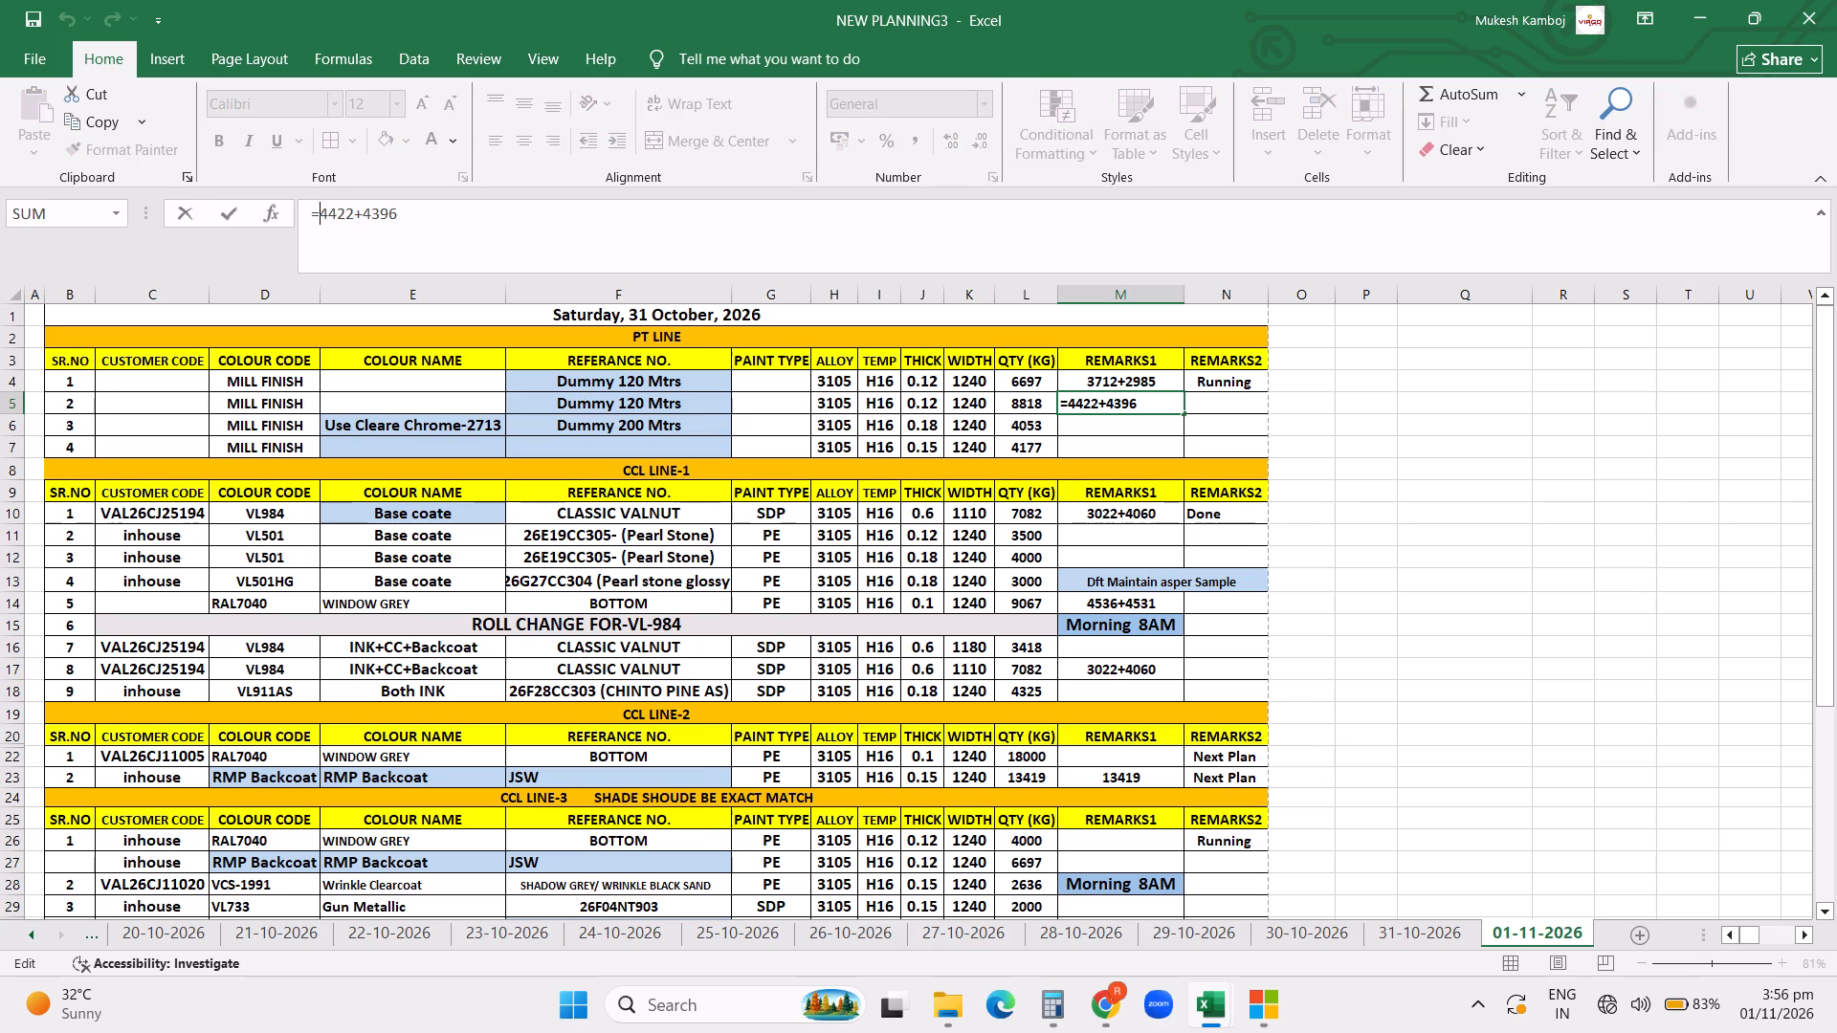
pyautogui.press('BackSpace')
pyautogui.press('Return')
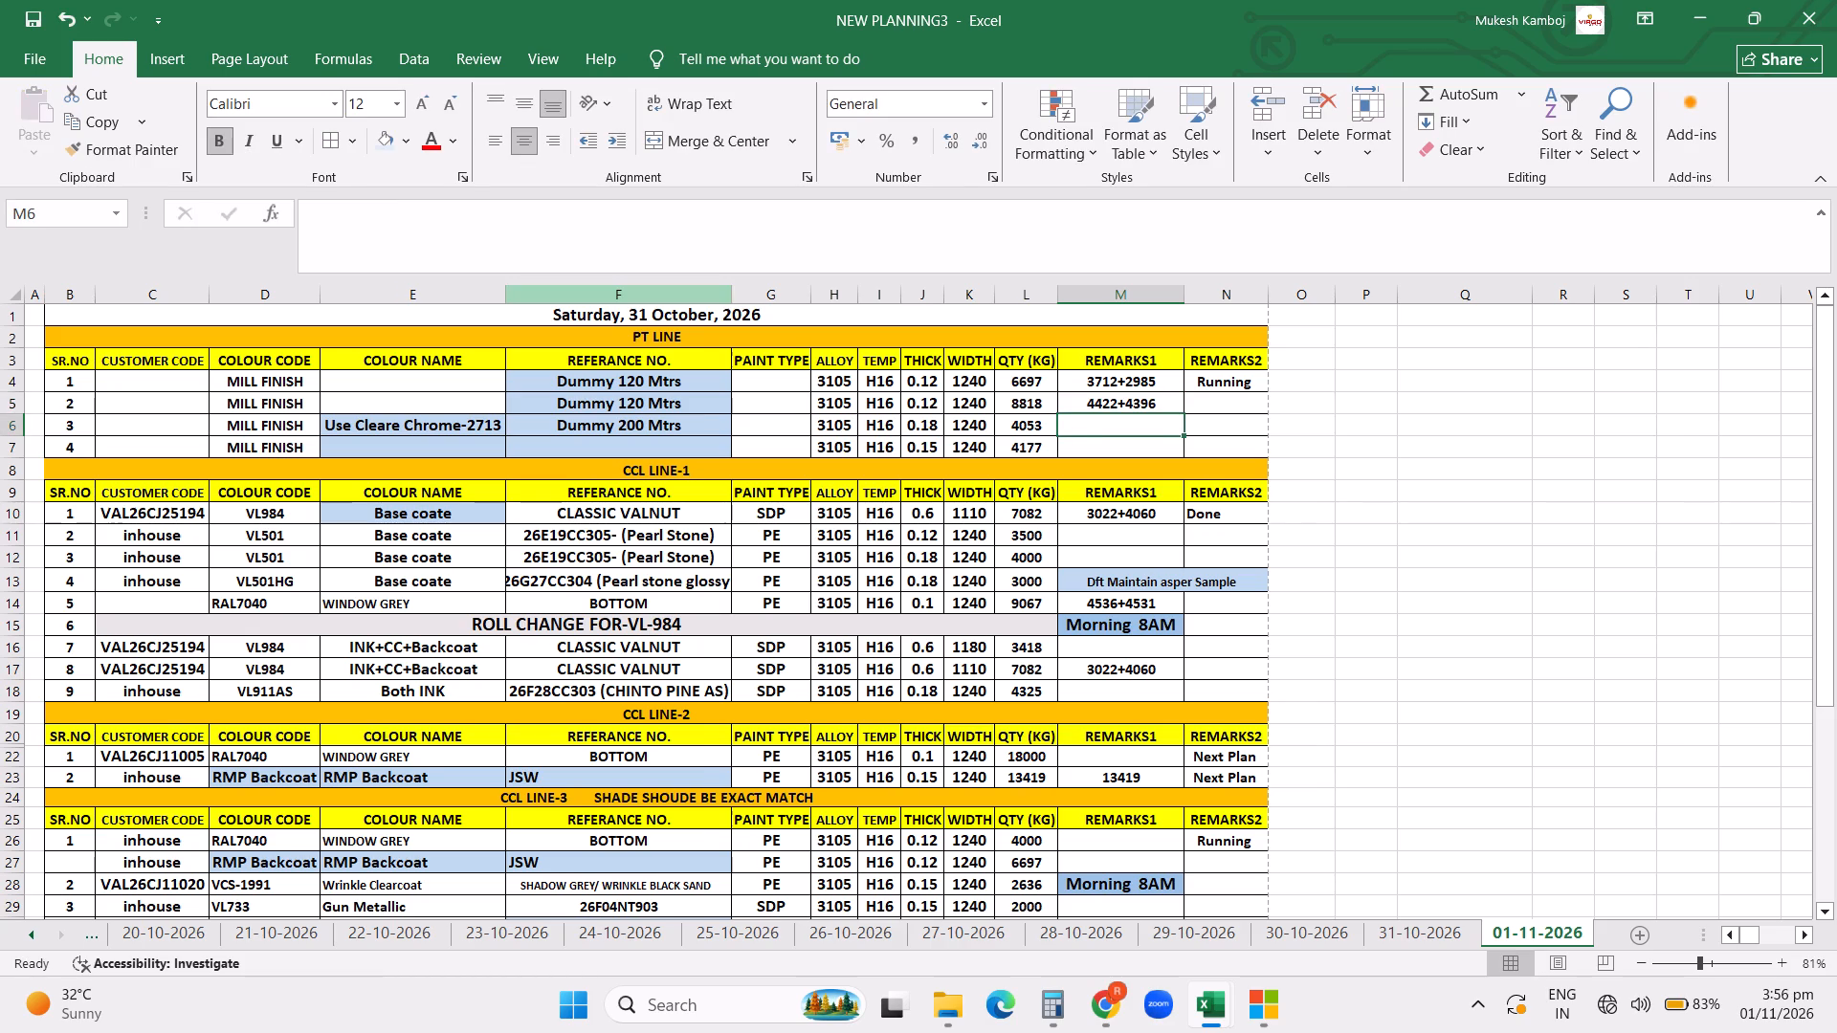
# Save the NEW PLANNING3 workbook.
pyautogui.hotkey('ctrl', 's')
pyautogui.hotkey('ctrl', 's')
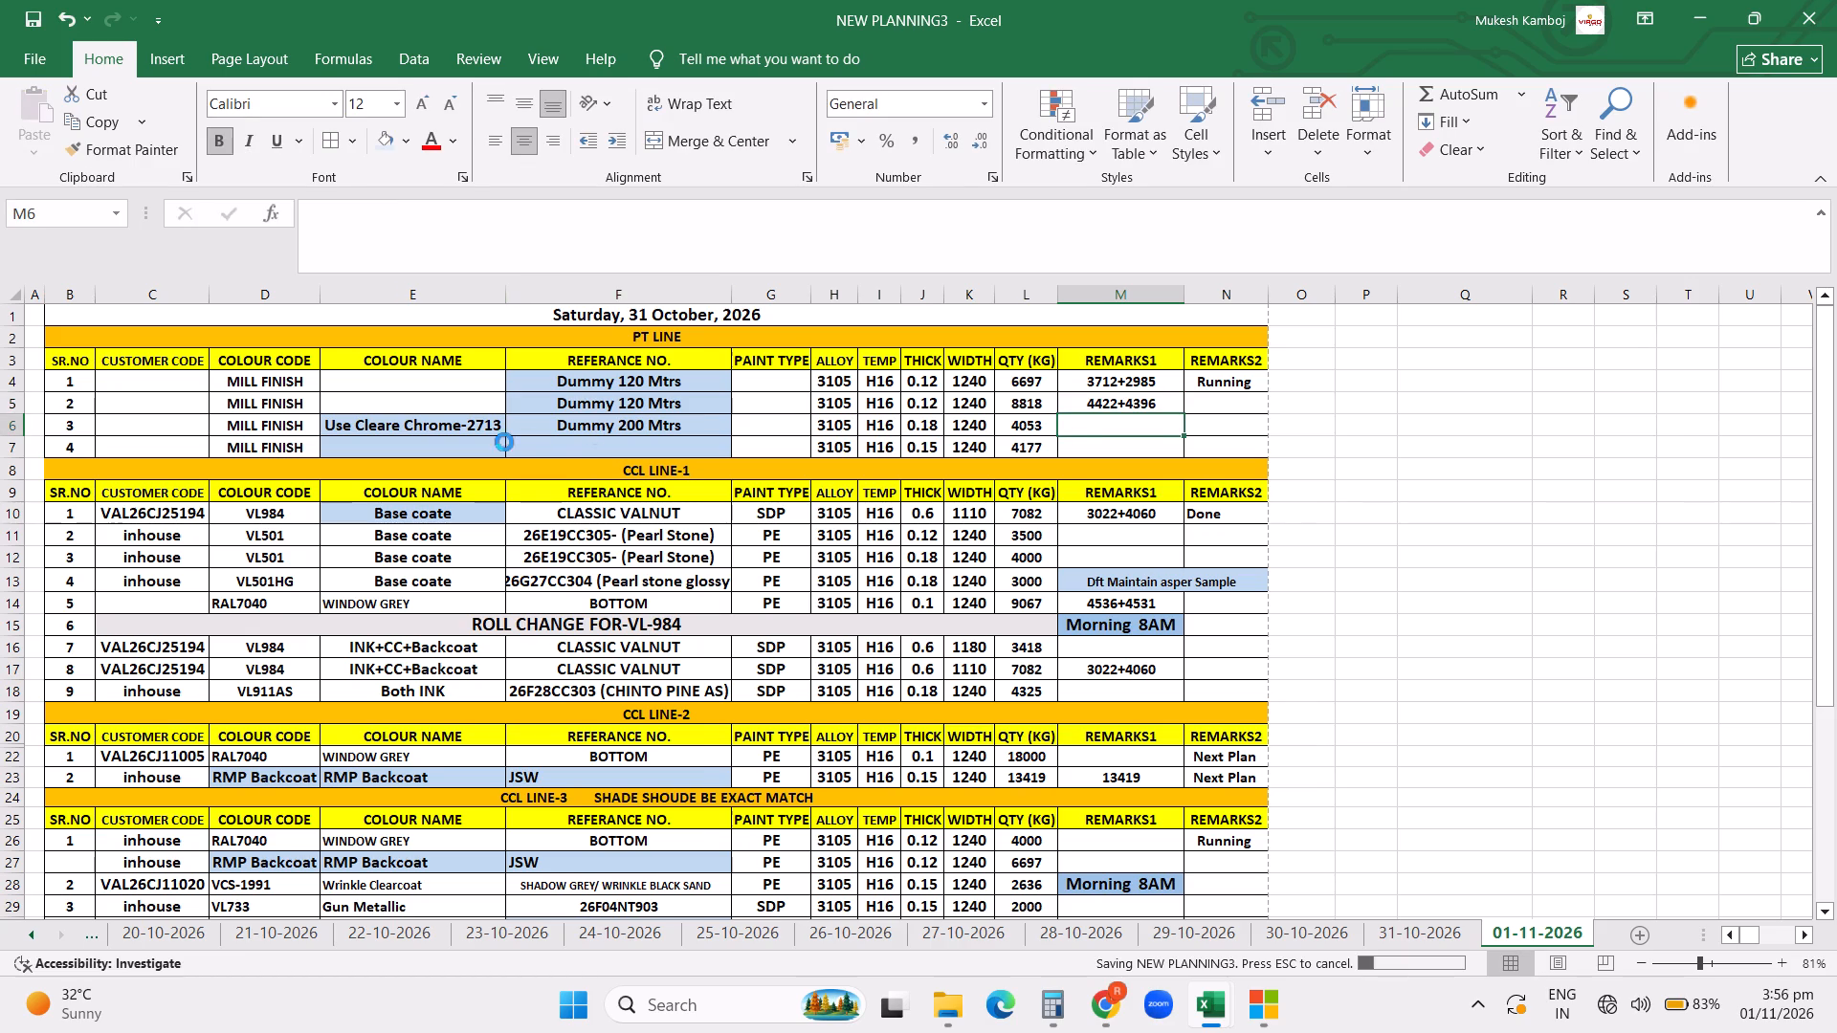
# Fill the Dummy 200 Mtrs reference down from the third into the fourth PT LINE row.
pyautogui.click(605, 453)
pyautogui.hotkey('ctrl', 'd')
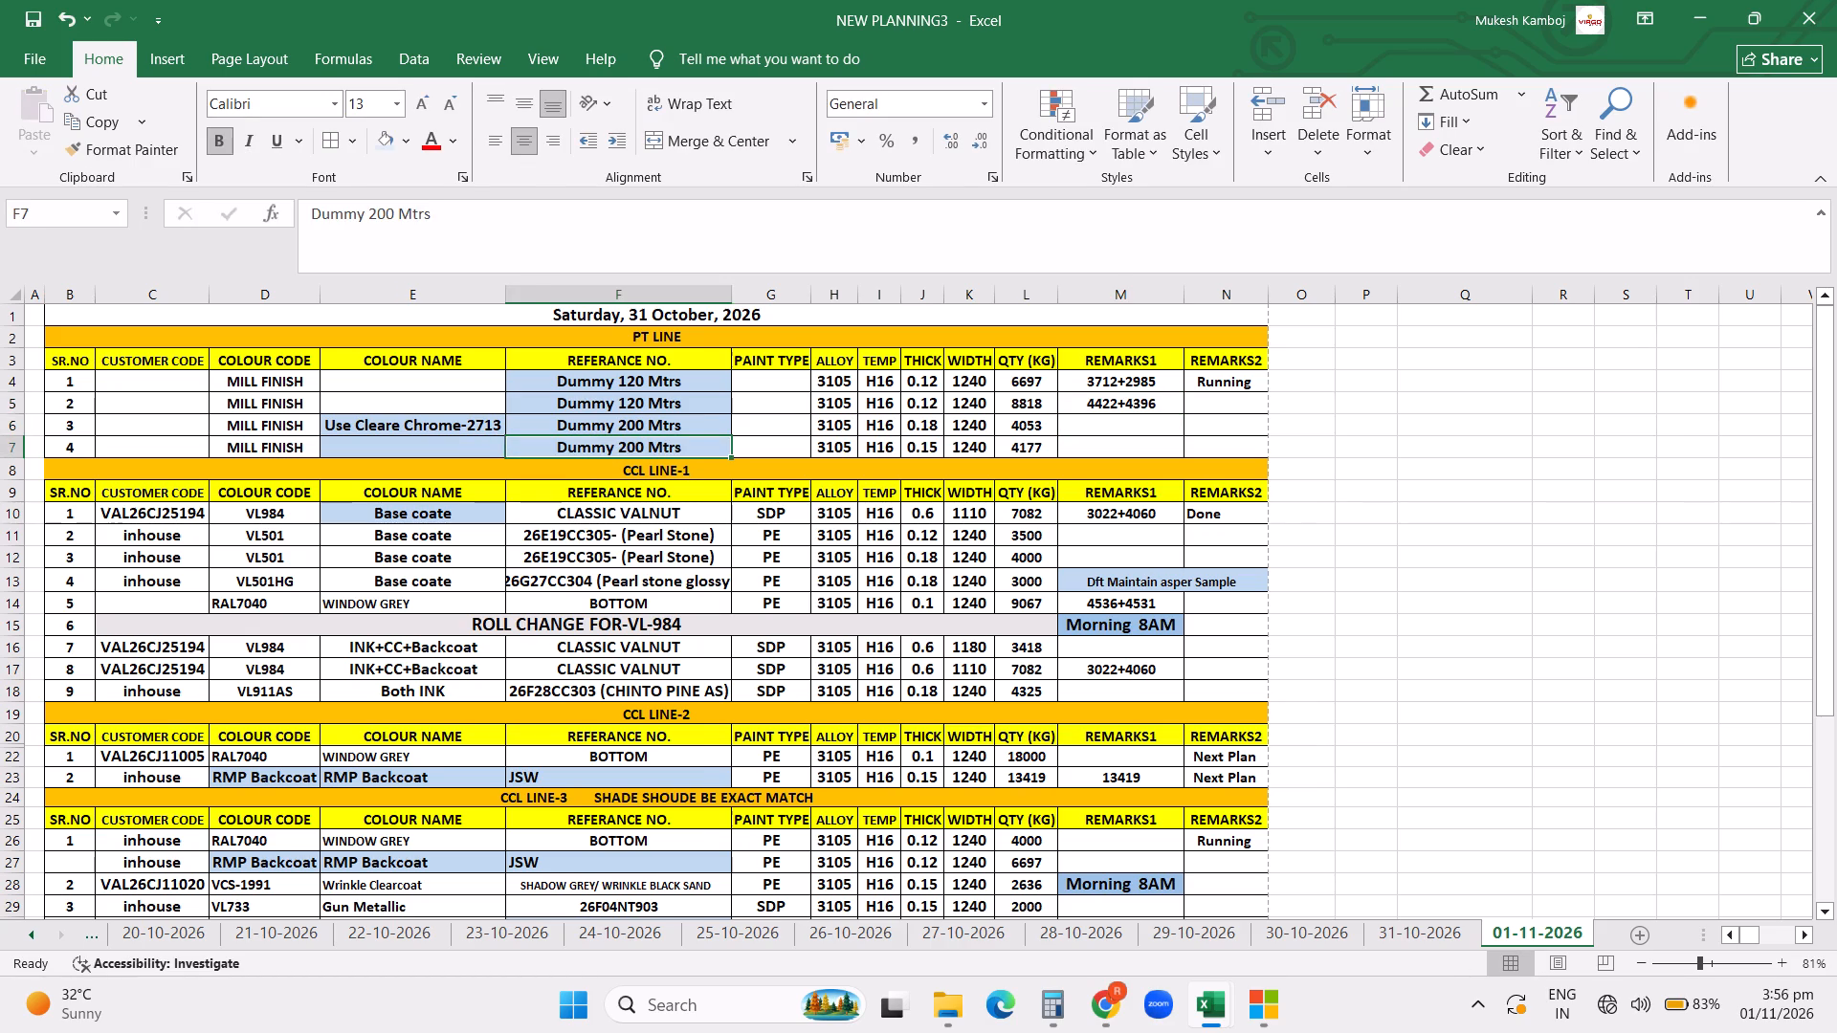
# Change the fill of the empty COLOUR NAME cell in the fourth PT LINE row to white.
pyautogui.click(458, 454)
pyautogui.click(401, 139)
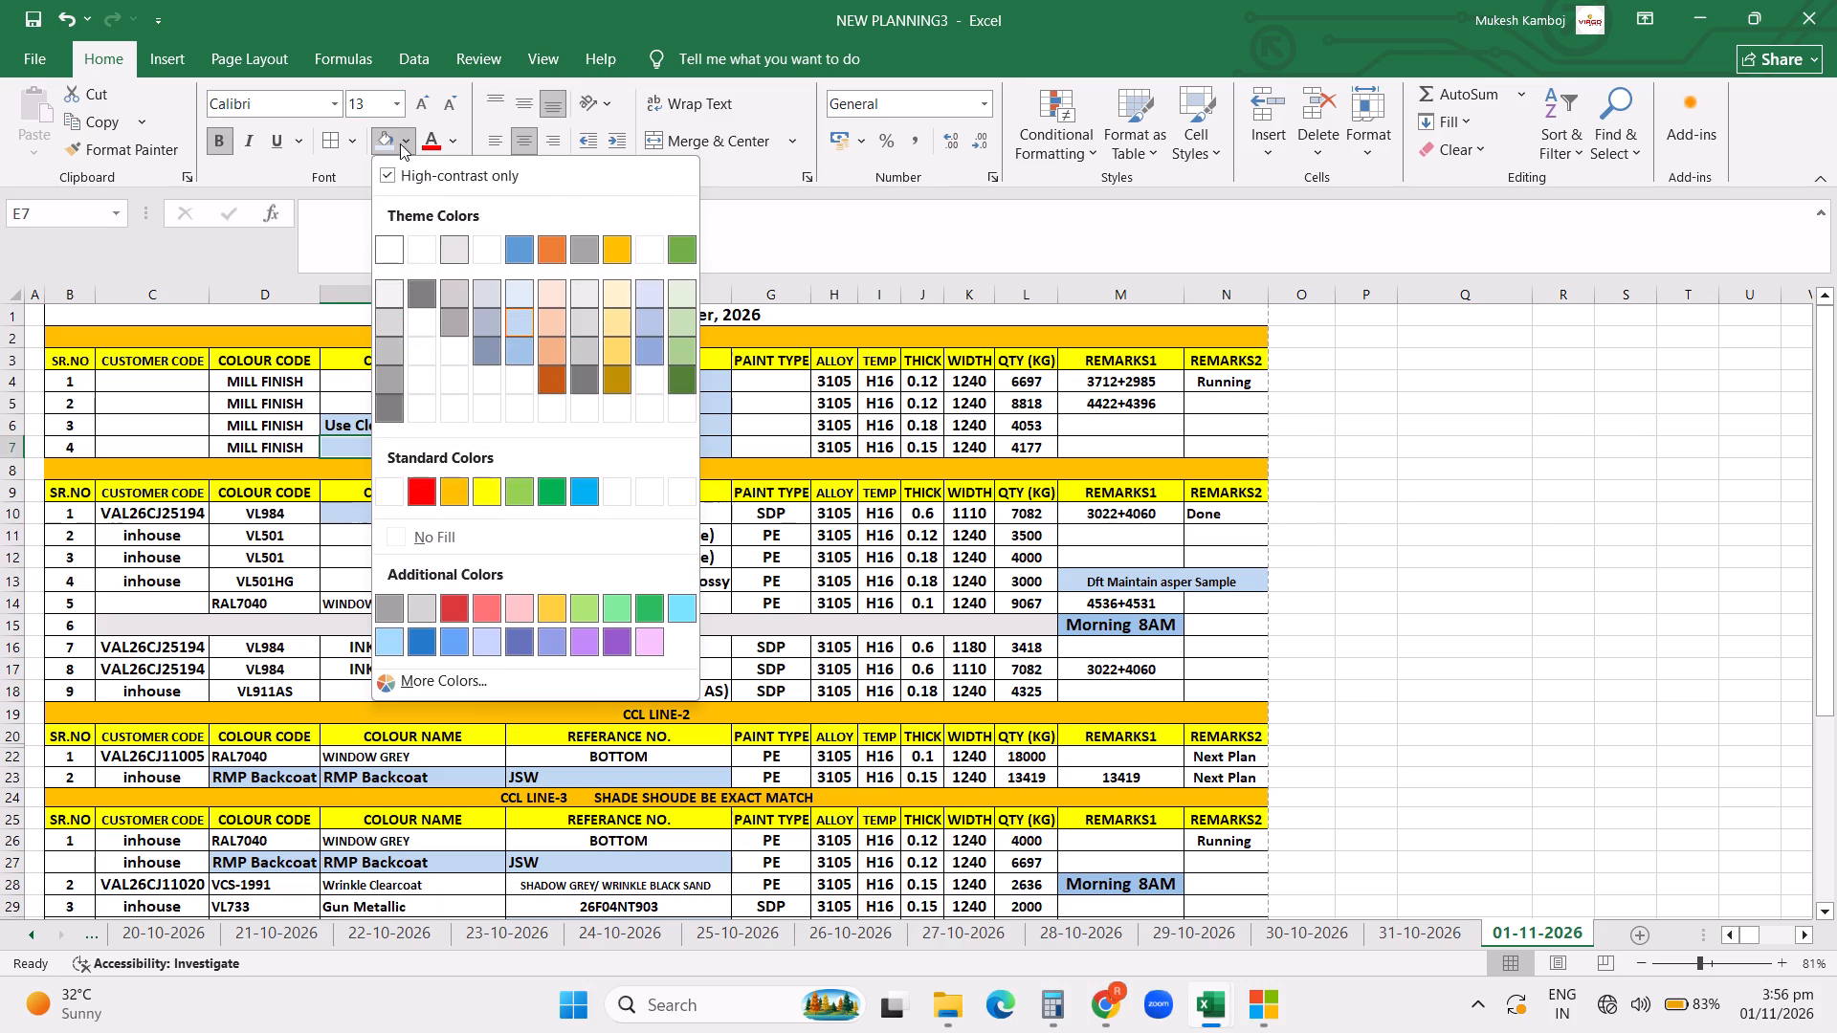
pyautogui.click(390, 252)
pyautogui.click(637, 464)
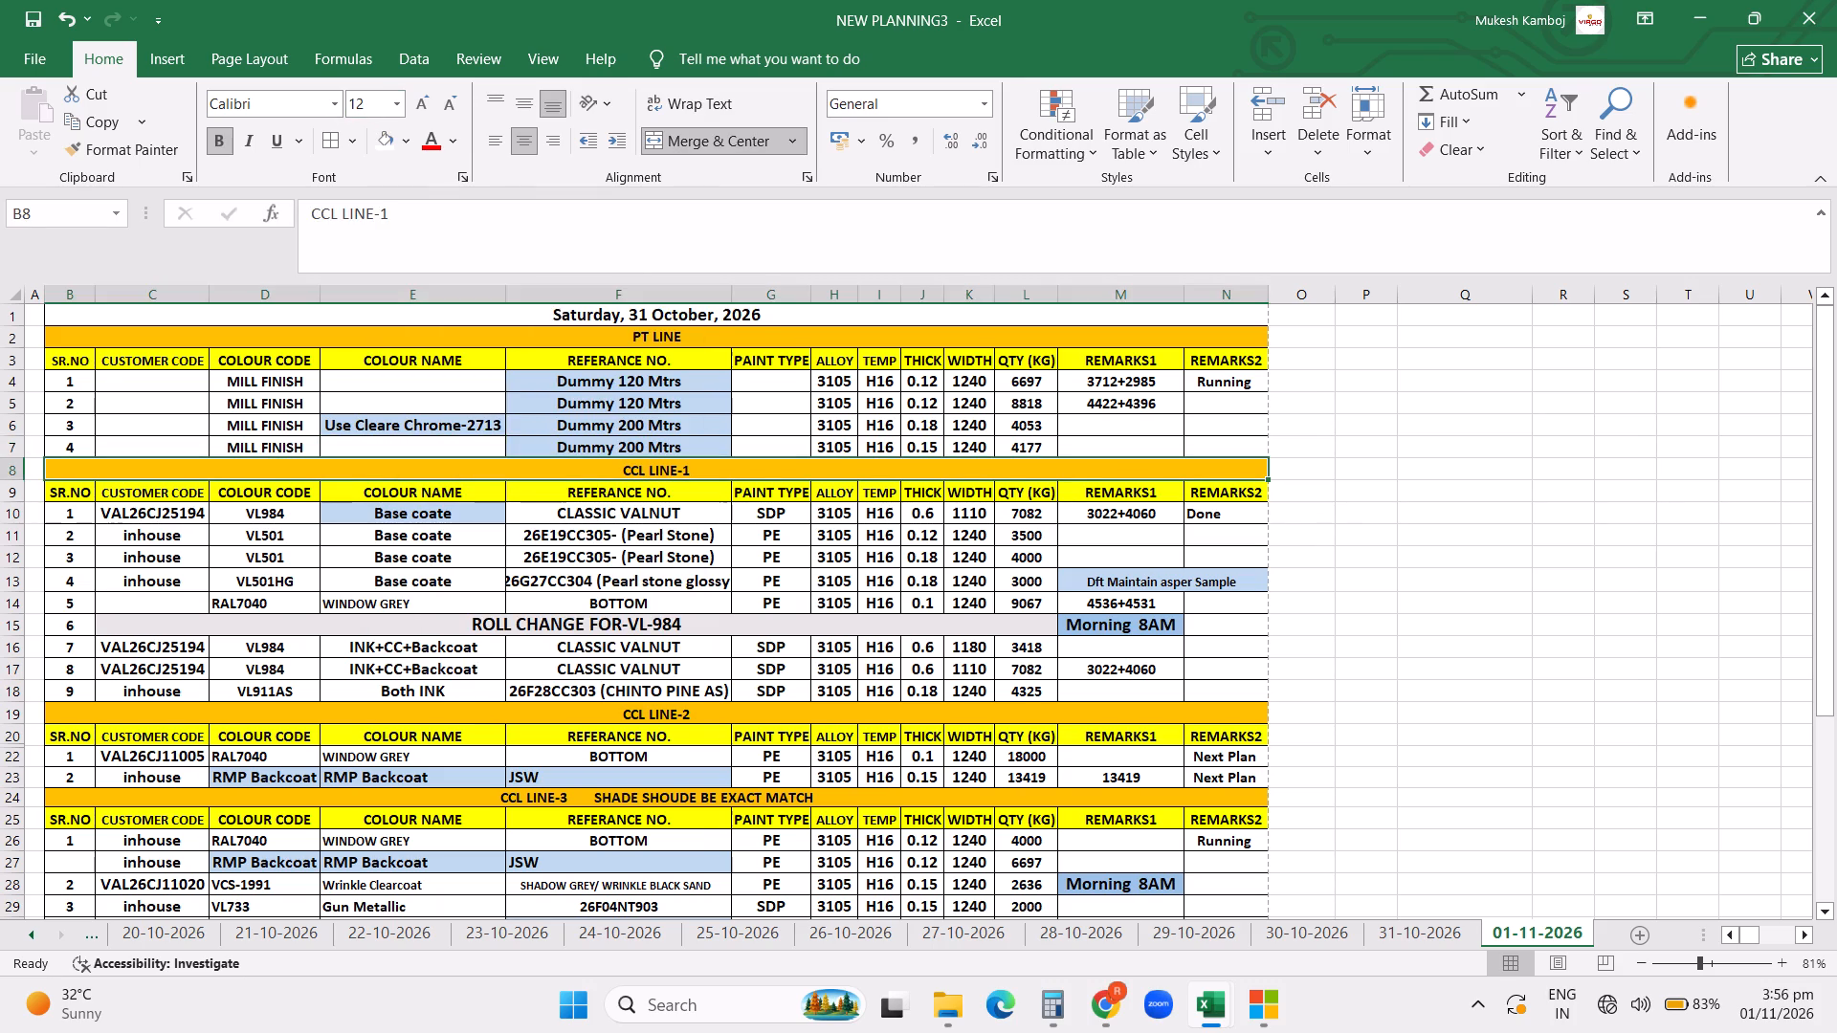
# Save the updated 01-11-2026 plan in NEW PLANNING3.
pyautogui.click(777, 587)
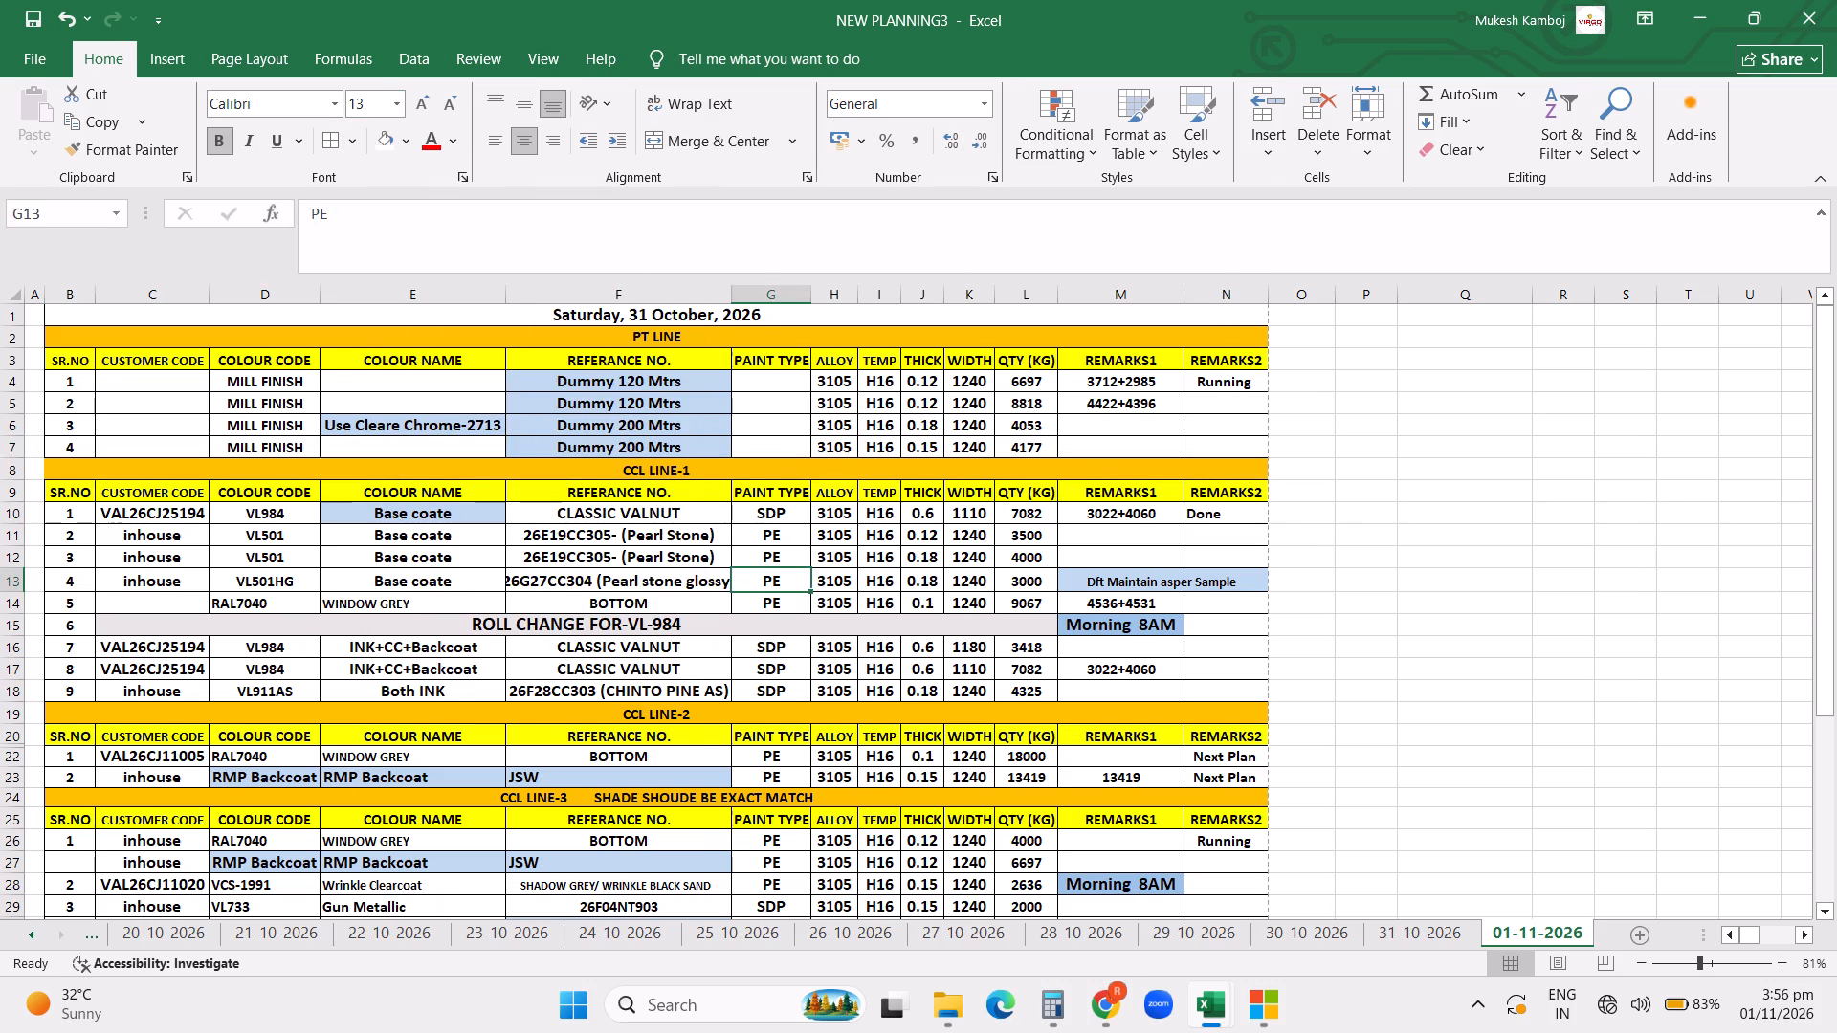
pyautogui.hotkey('ctrl', 's')
pyautogui.hotkey('ctrl', 's')
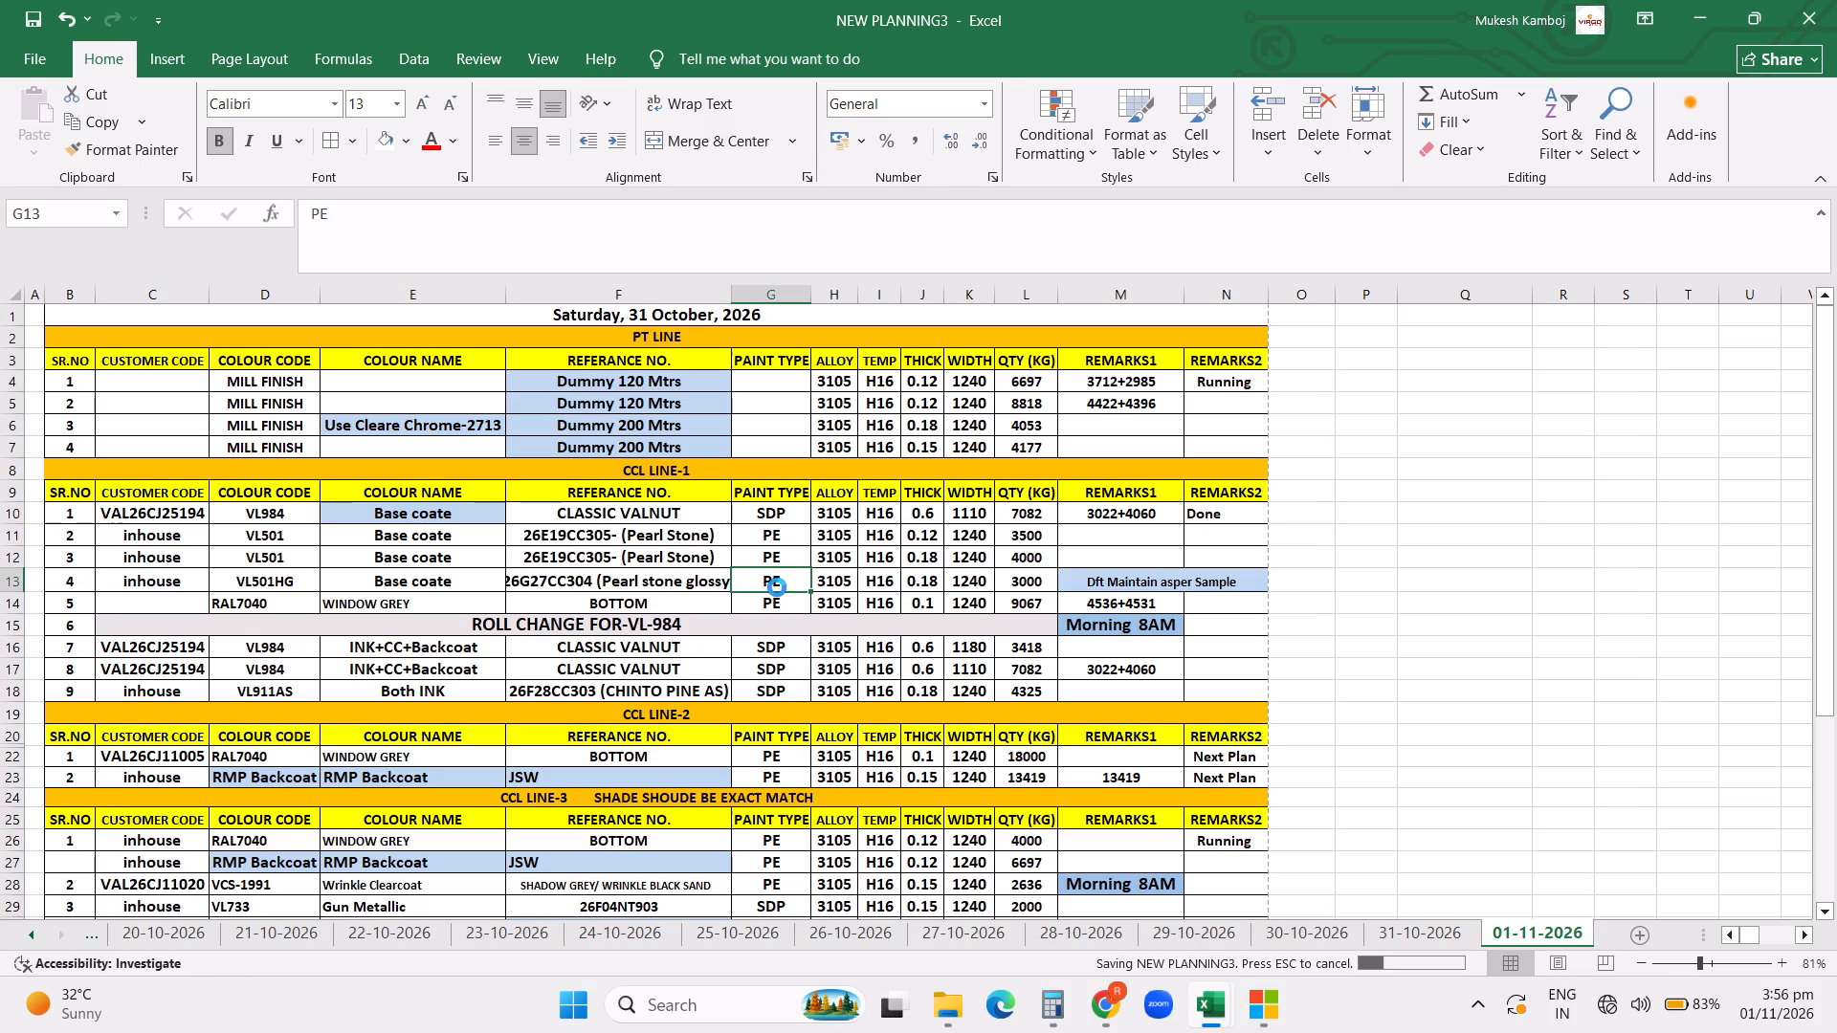
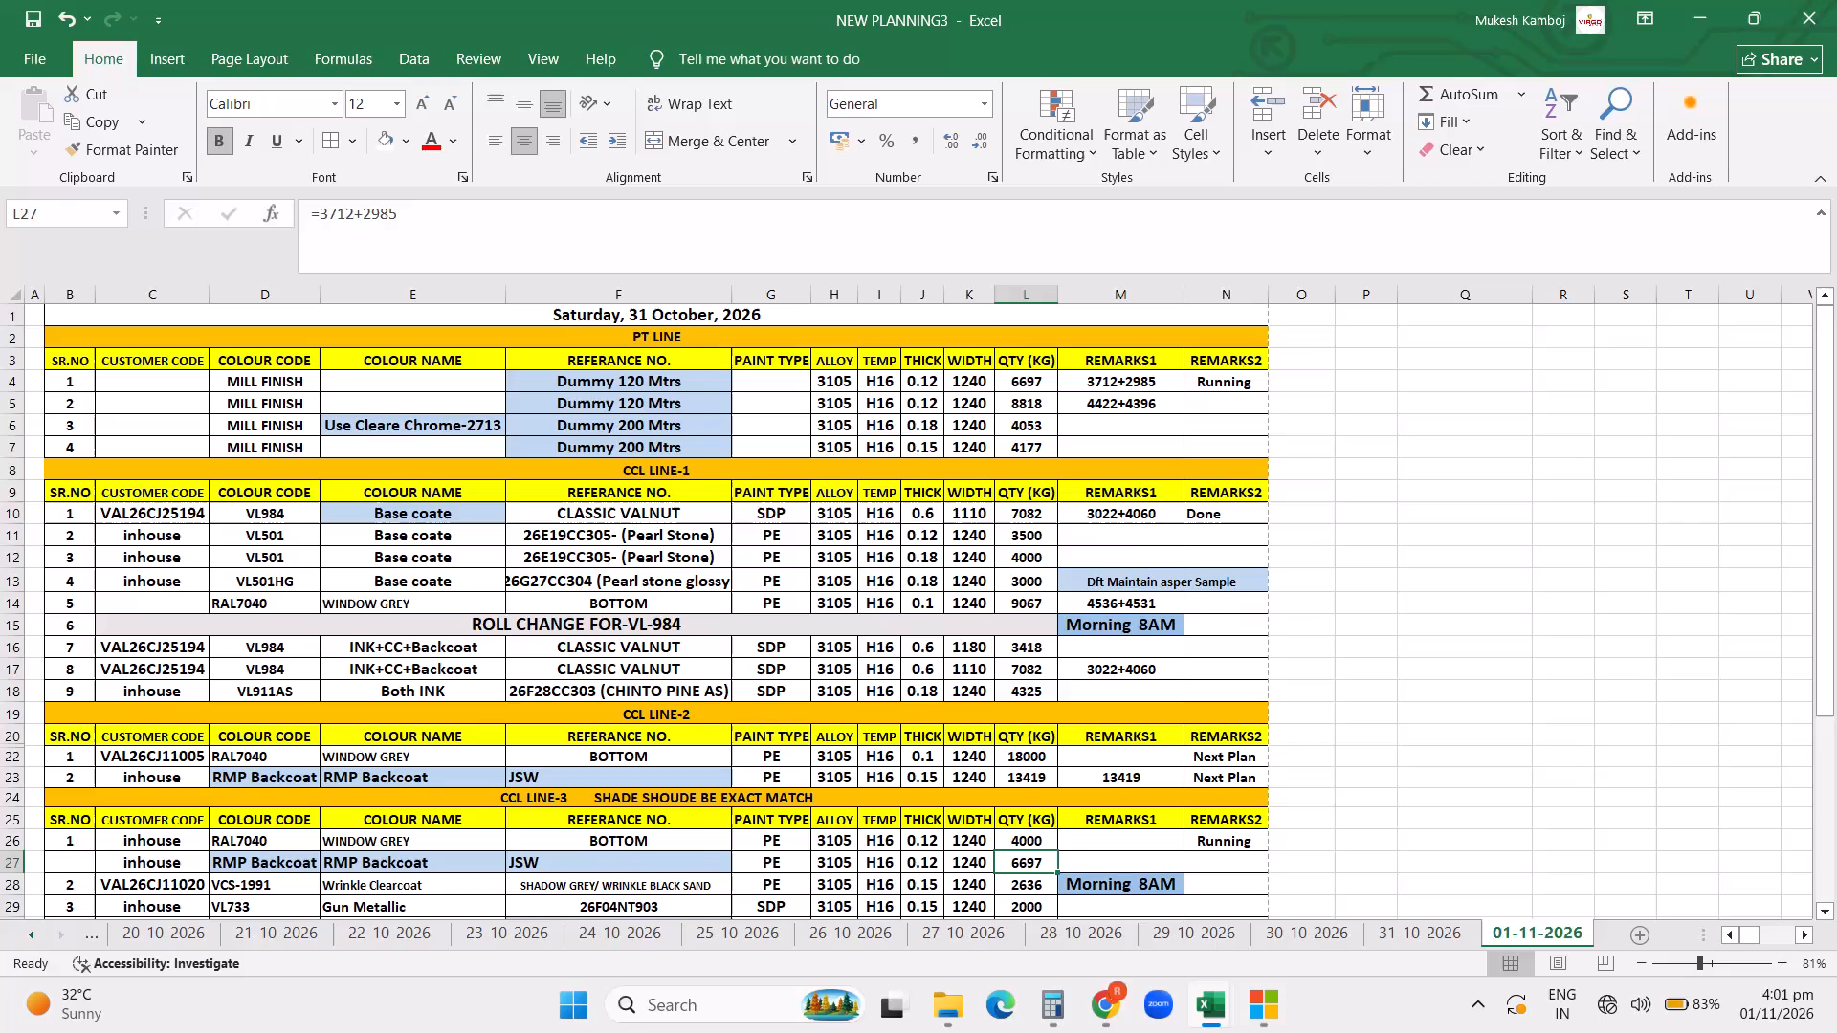
# Set the quantity of the RMP Backcoat JSW row in CCL LINE-3 to the formula =3766+2900+4428+4396.
pyautogui.press('=')
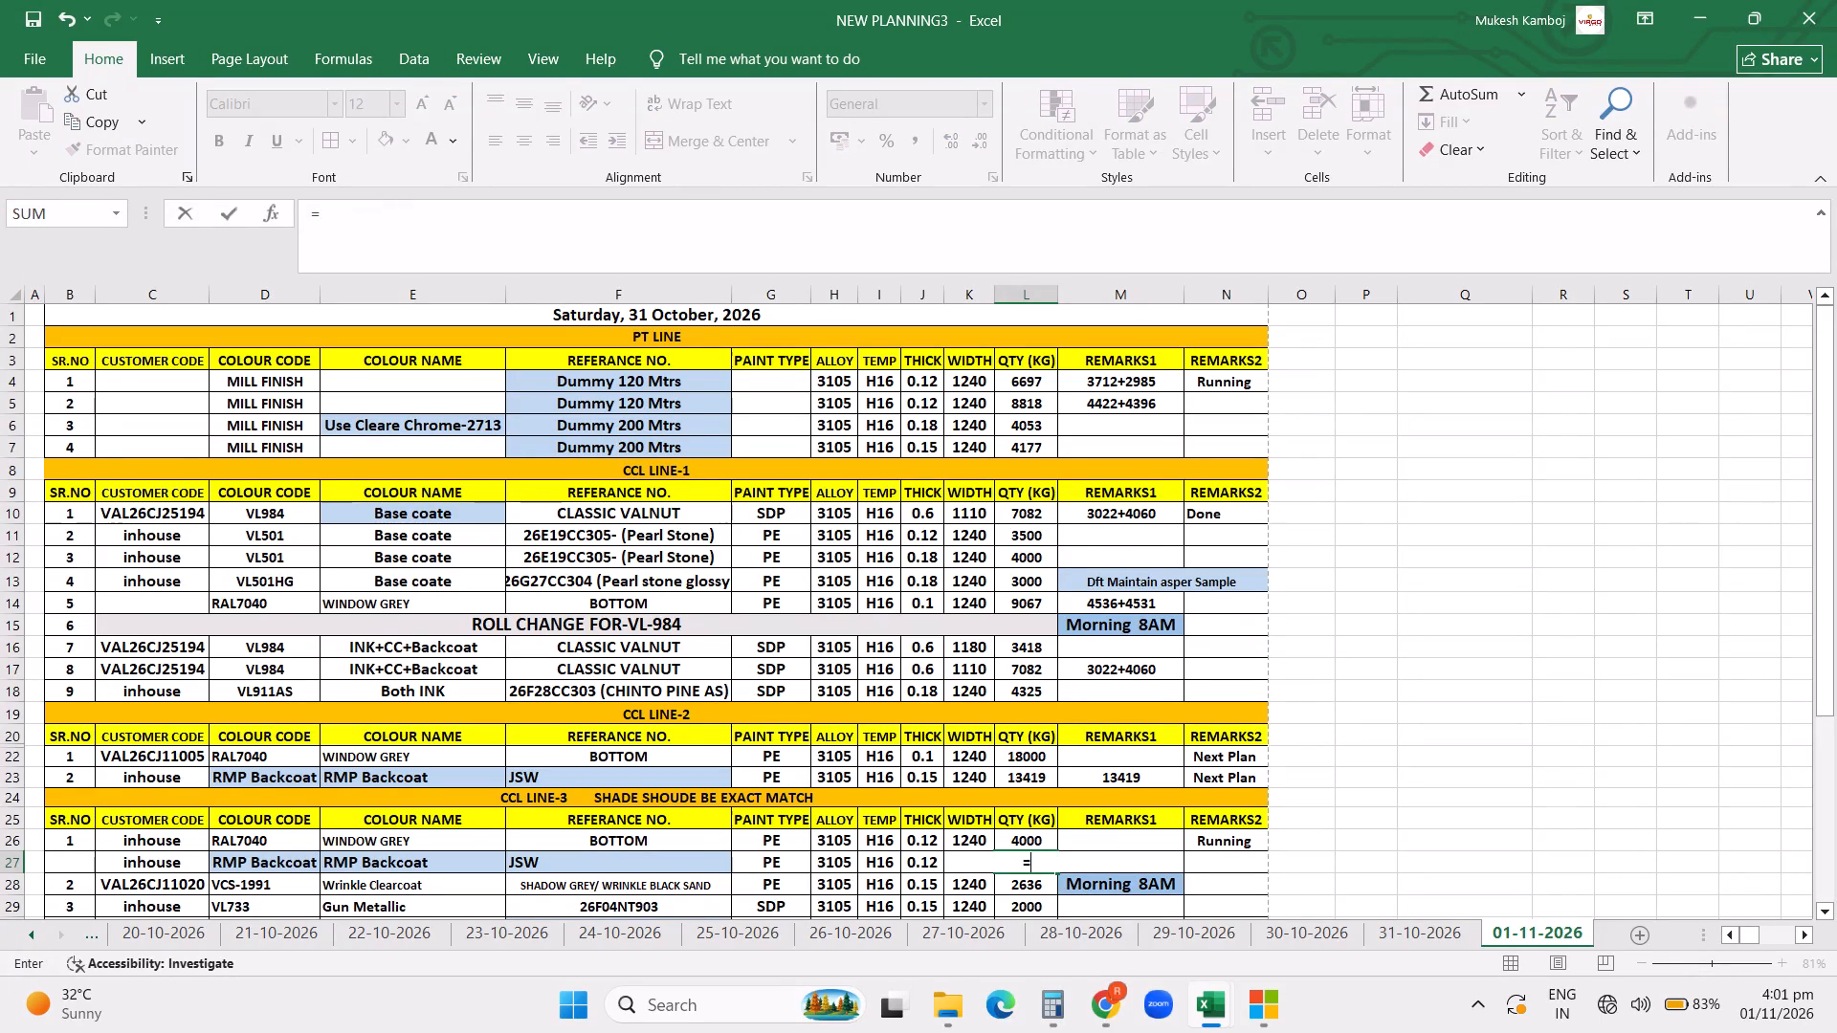
pyautogui.press('3')
pyautogui.press('BackSpace')
pyautogui.write('3766')
pyautogui.press('+')
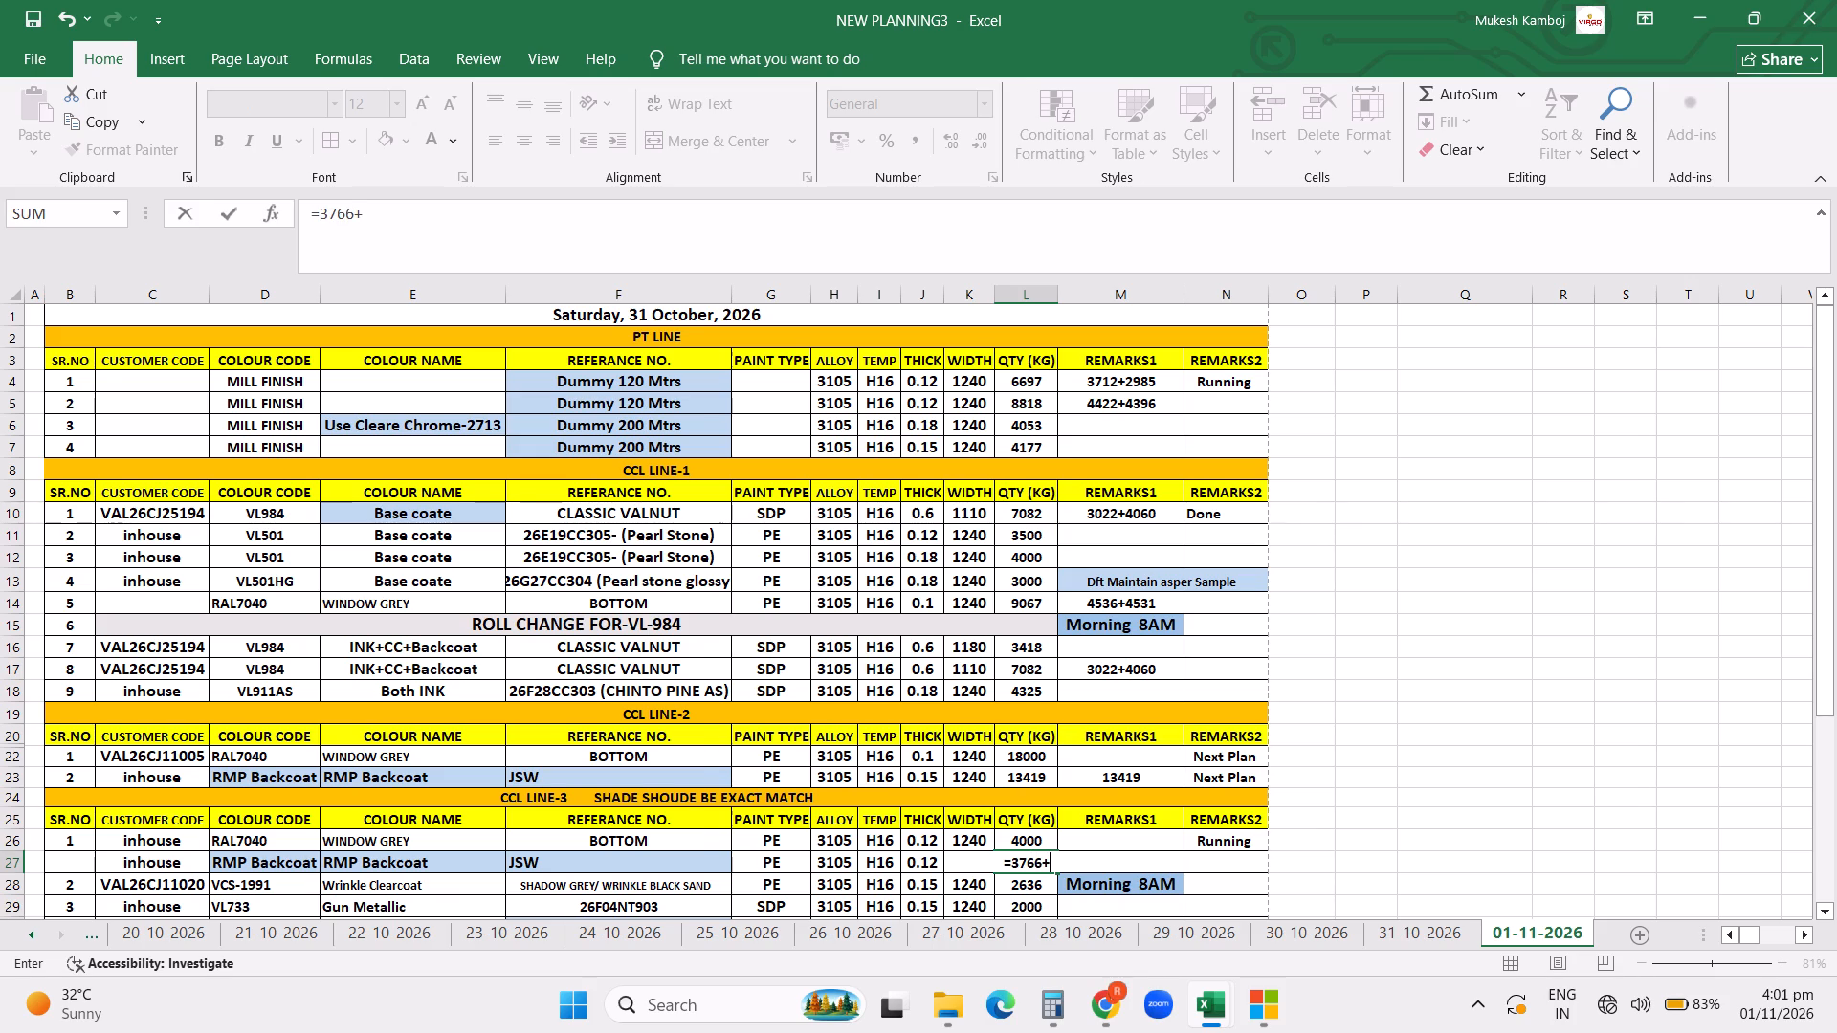
pyautogui.write('2900+')
pyautogui.write('4428+')
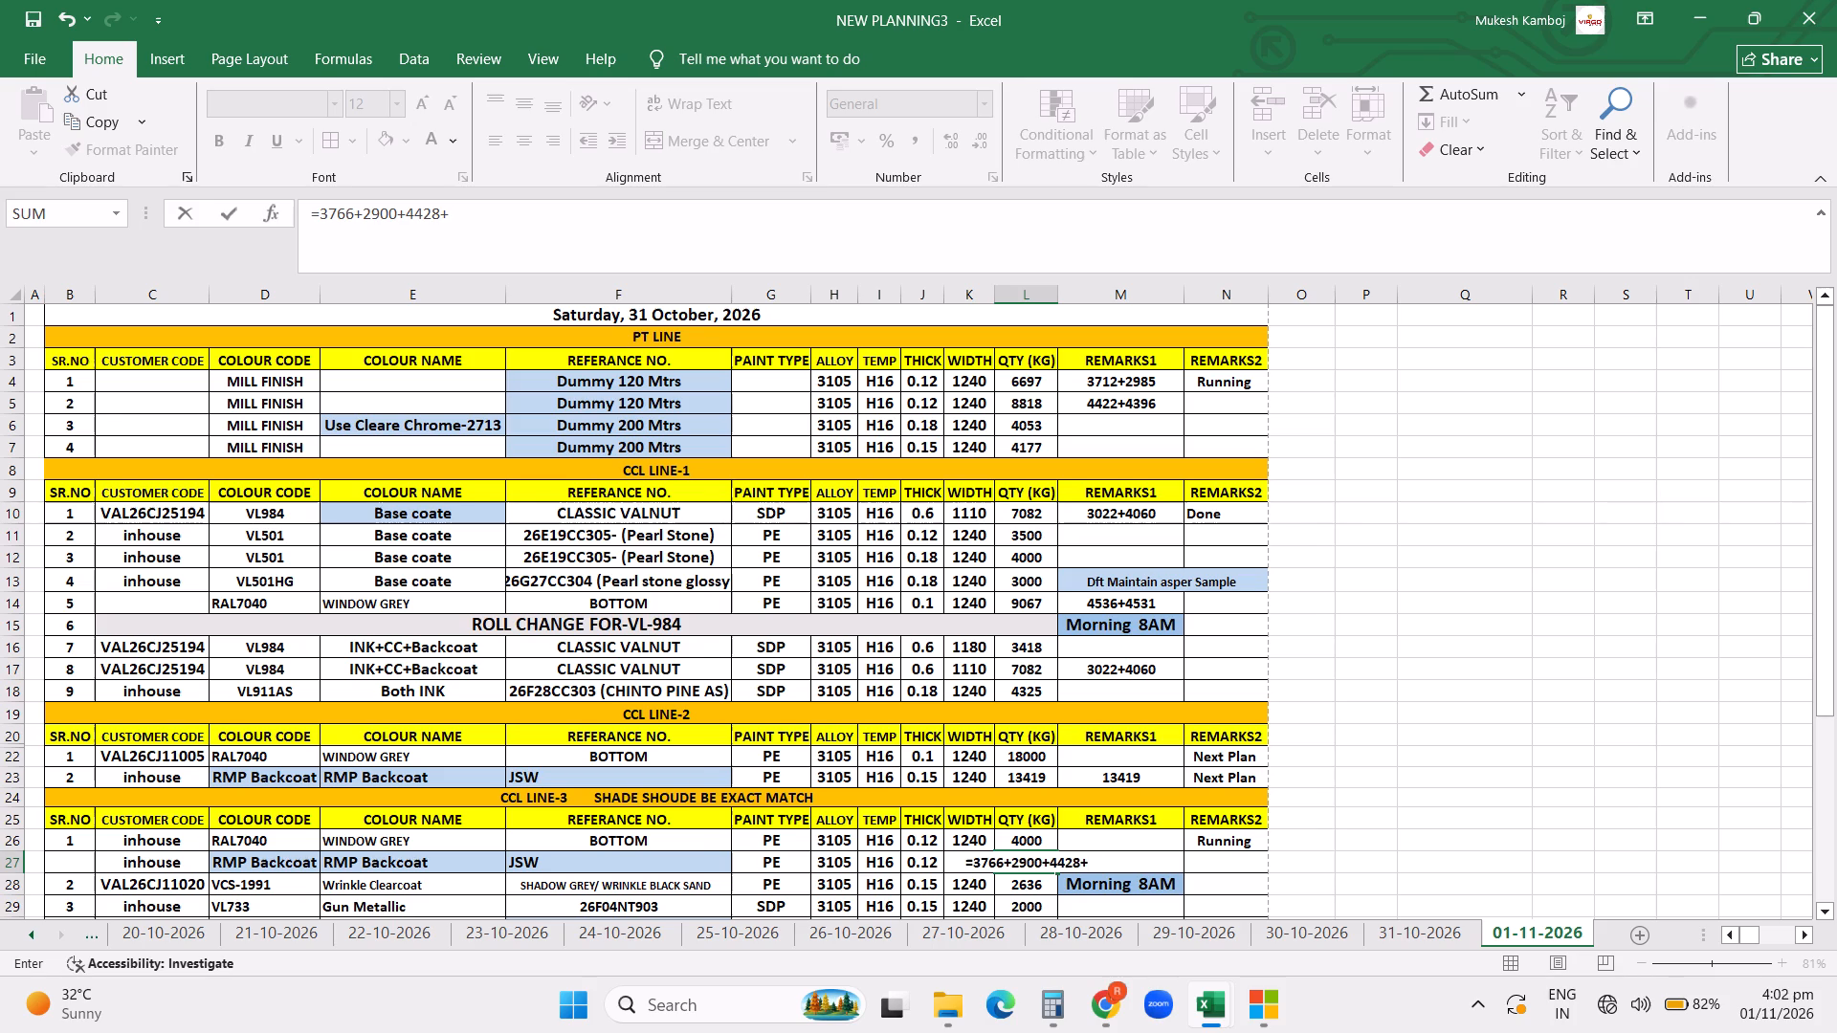
pyautogui.press('+')
pyautogui.press('BackSpace')
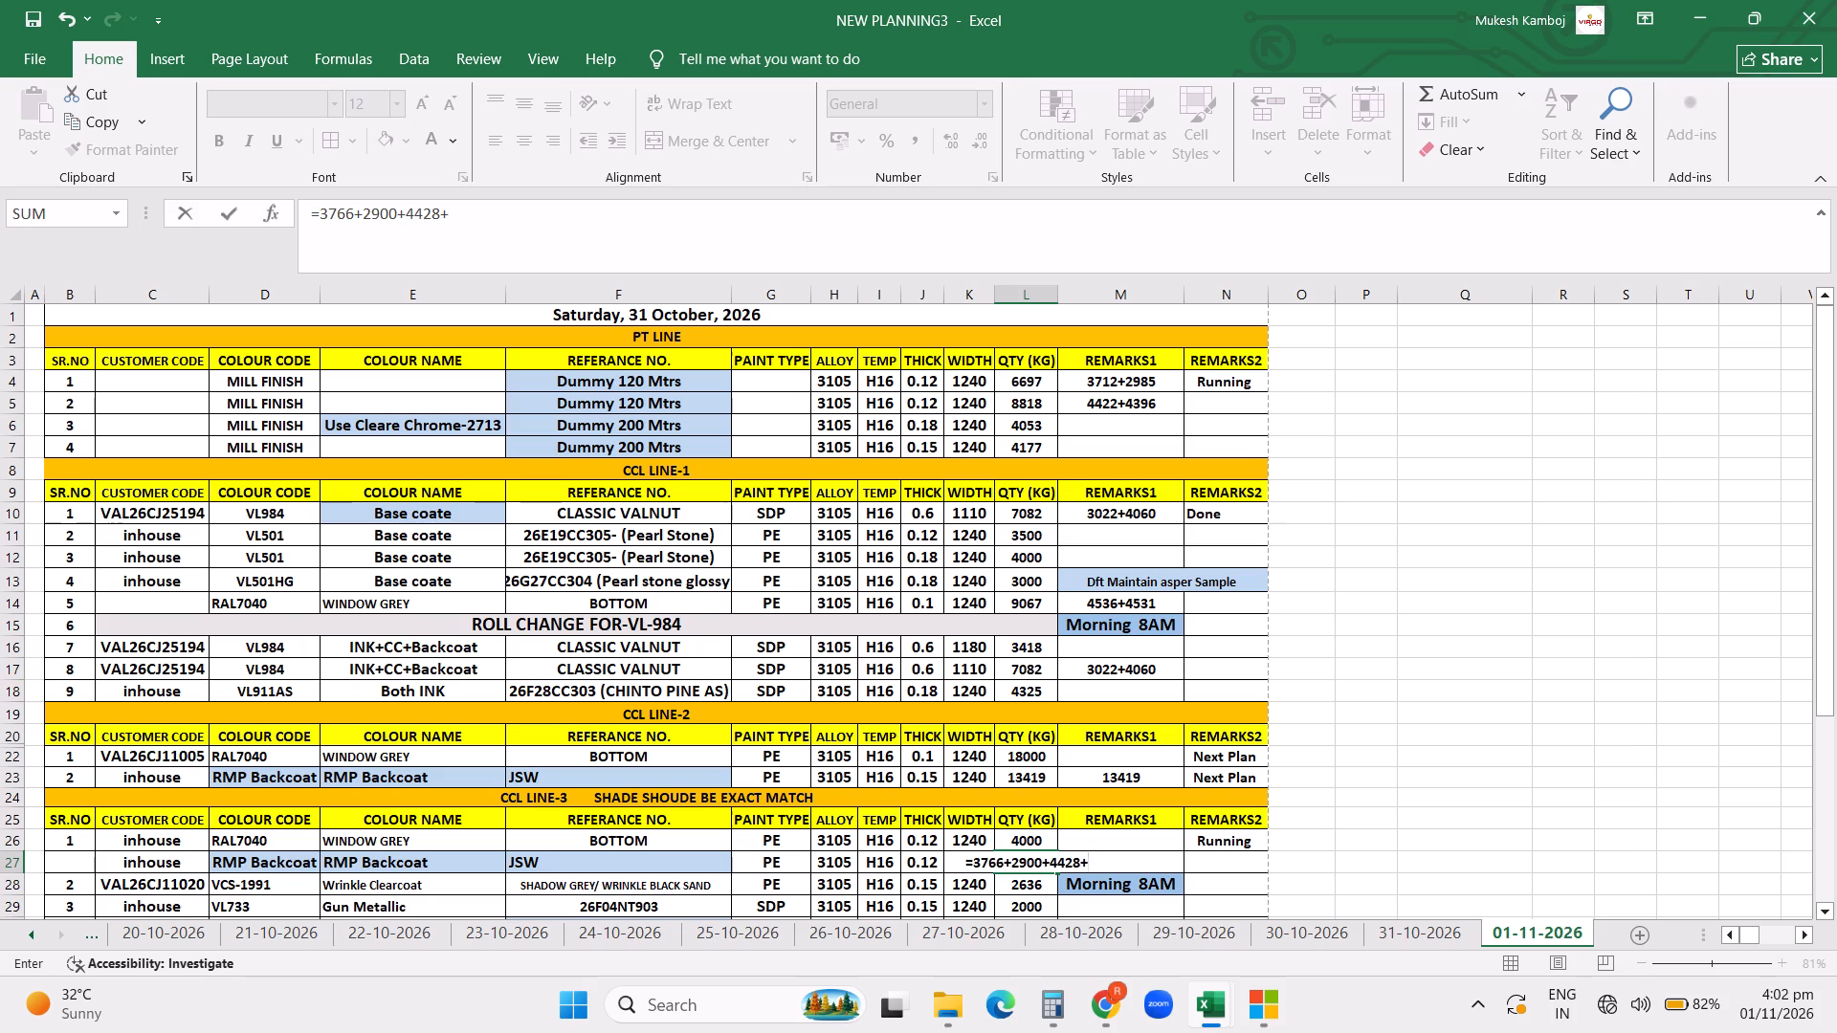
pyautogui.write('4396')
pyautogui.press('Return')
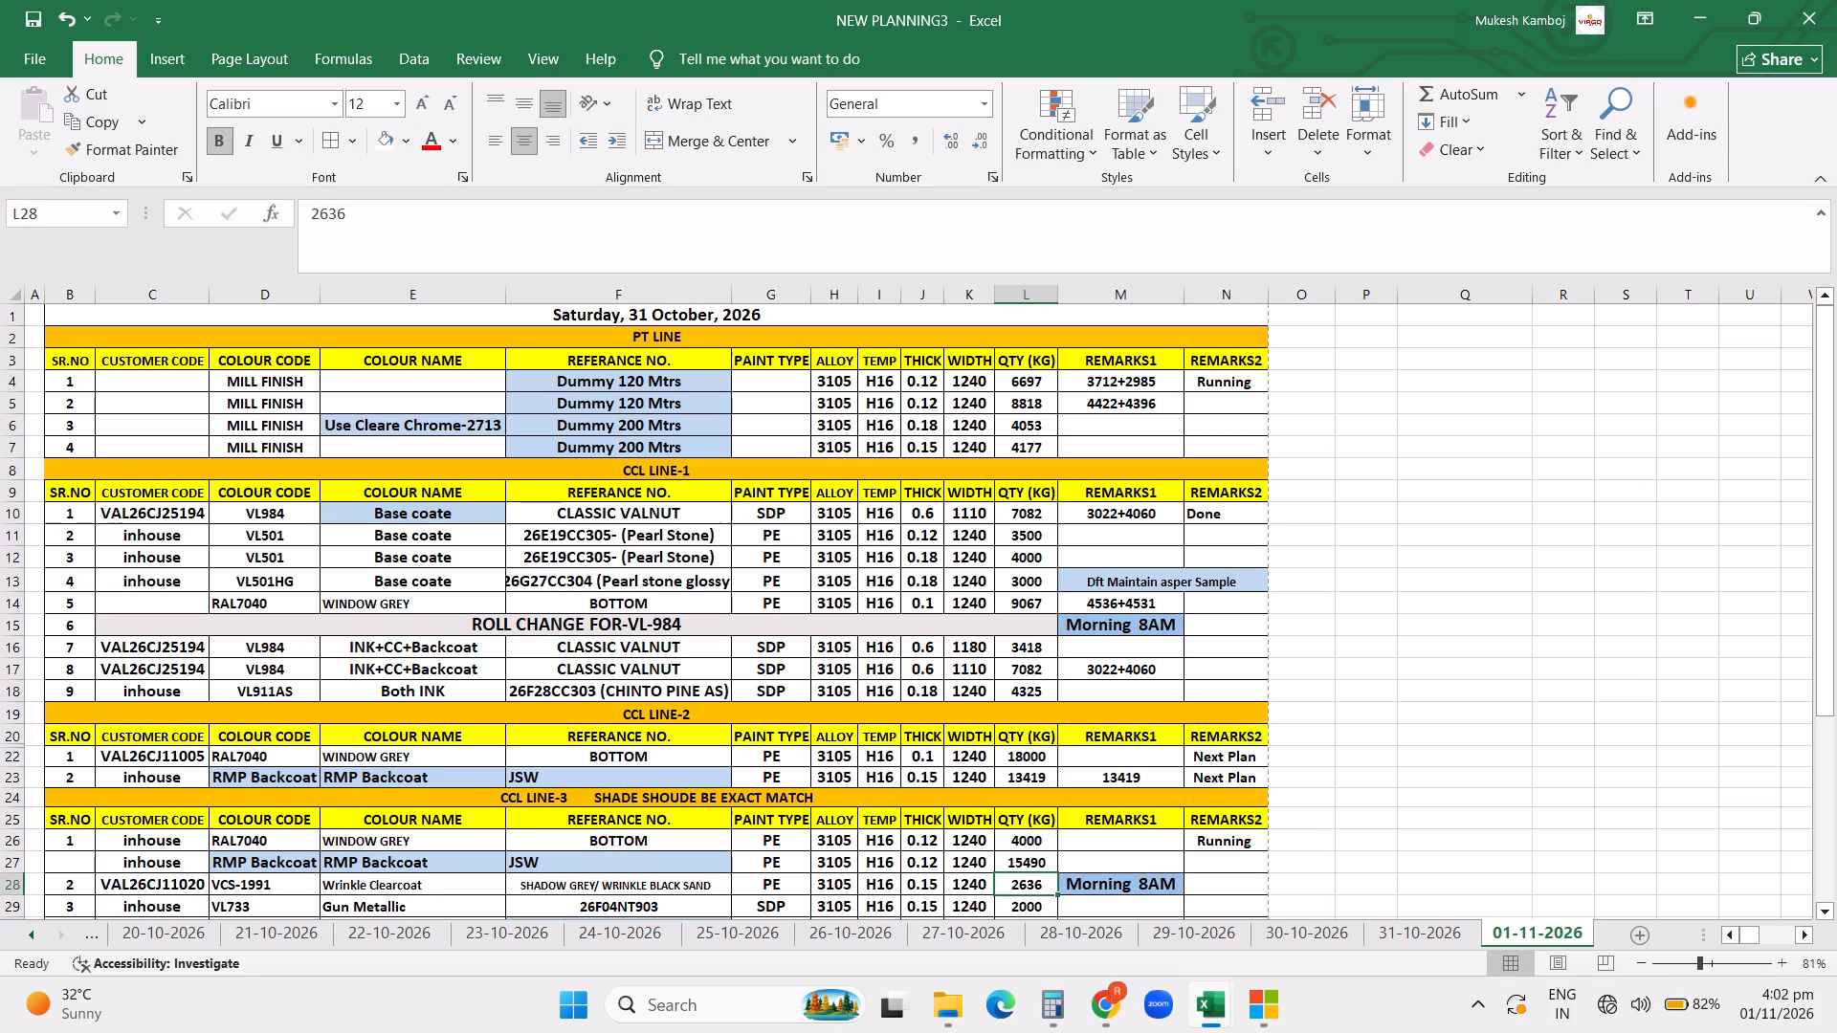
# Copy that row's quantity formula into its REMARKS1 cell and turn it into the plain text 3766+2900+4428+4396.
pyautogui.press('Up')
pyautogui.hotkey('ctrl', 'c')
pyautogui.press('Right')
pyautogui.hotkey('ctrl', 'v')
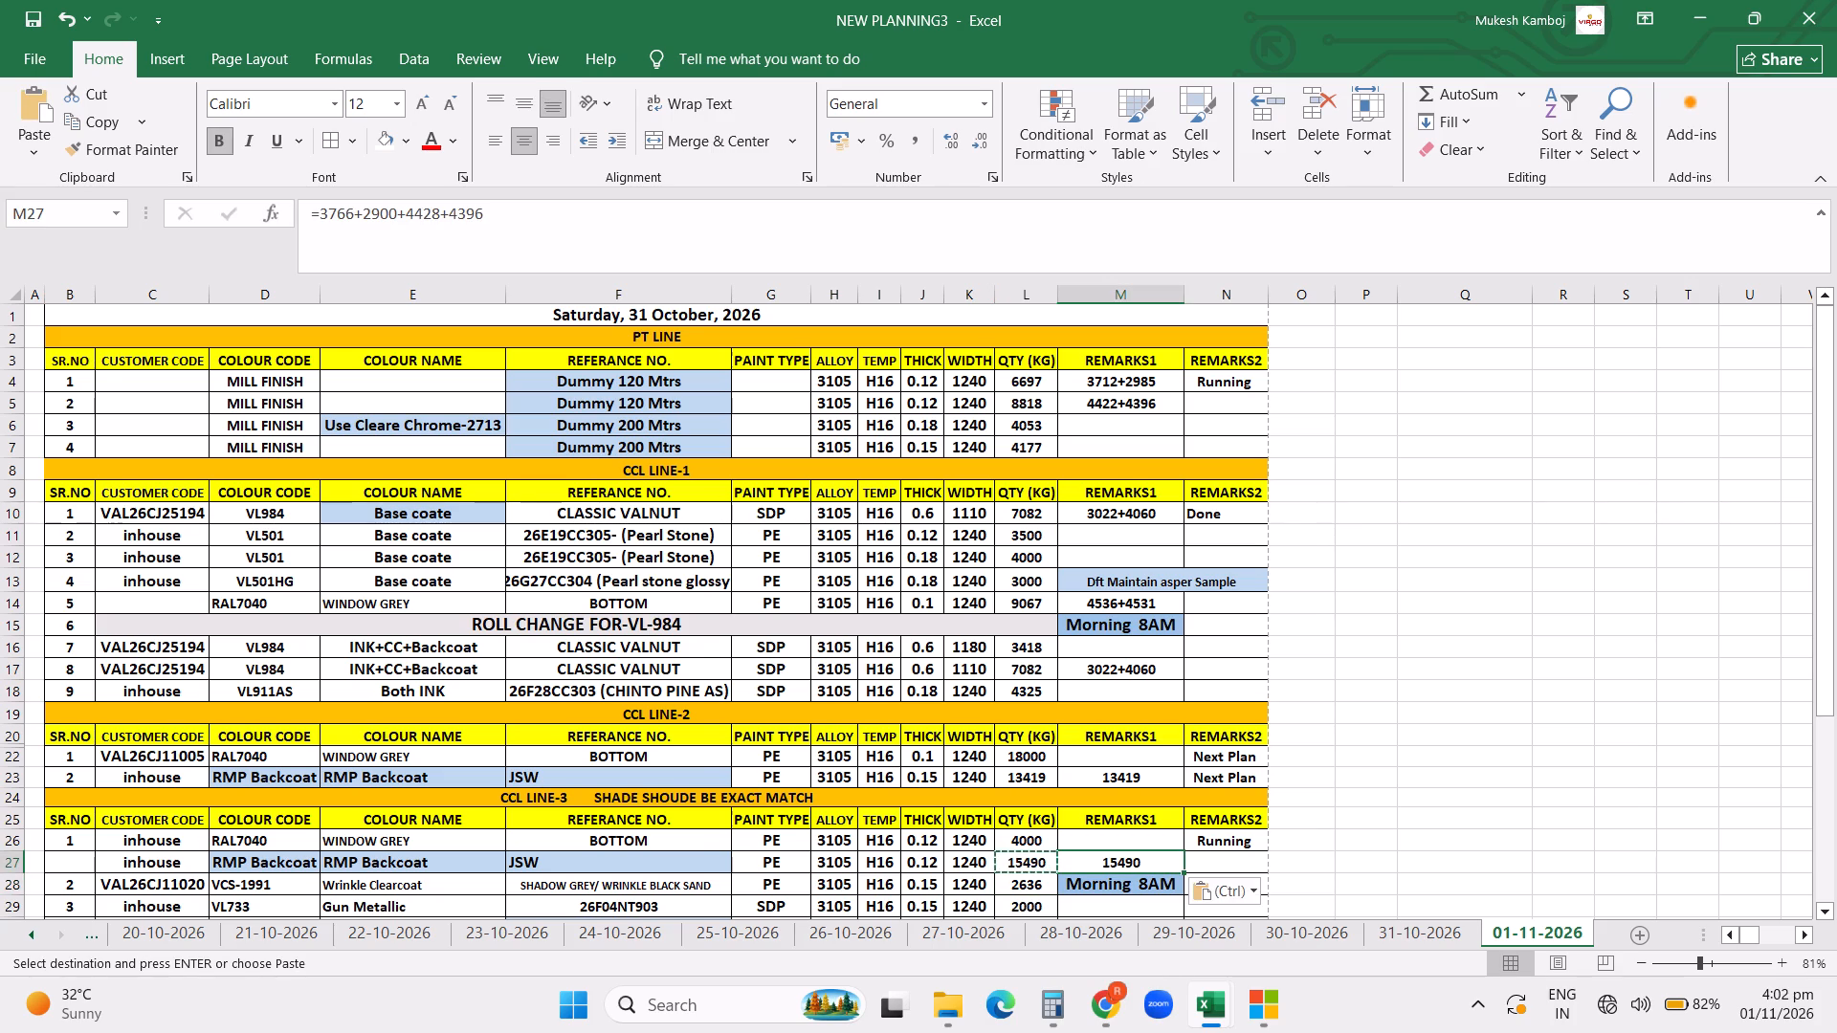
pyautogui.click(320, 210)
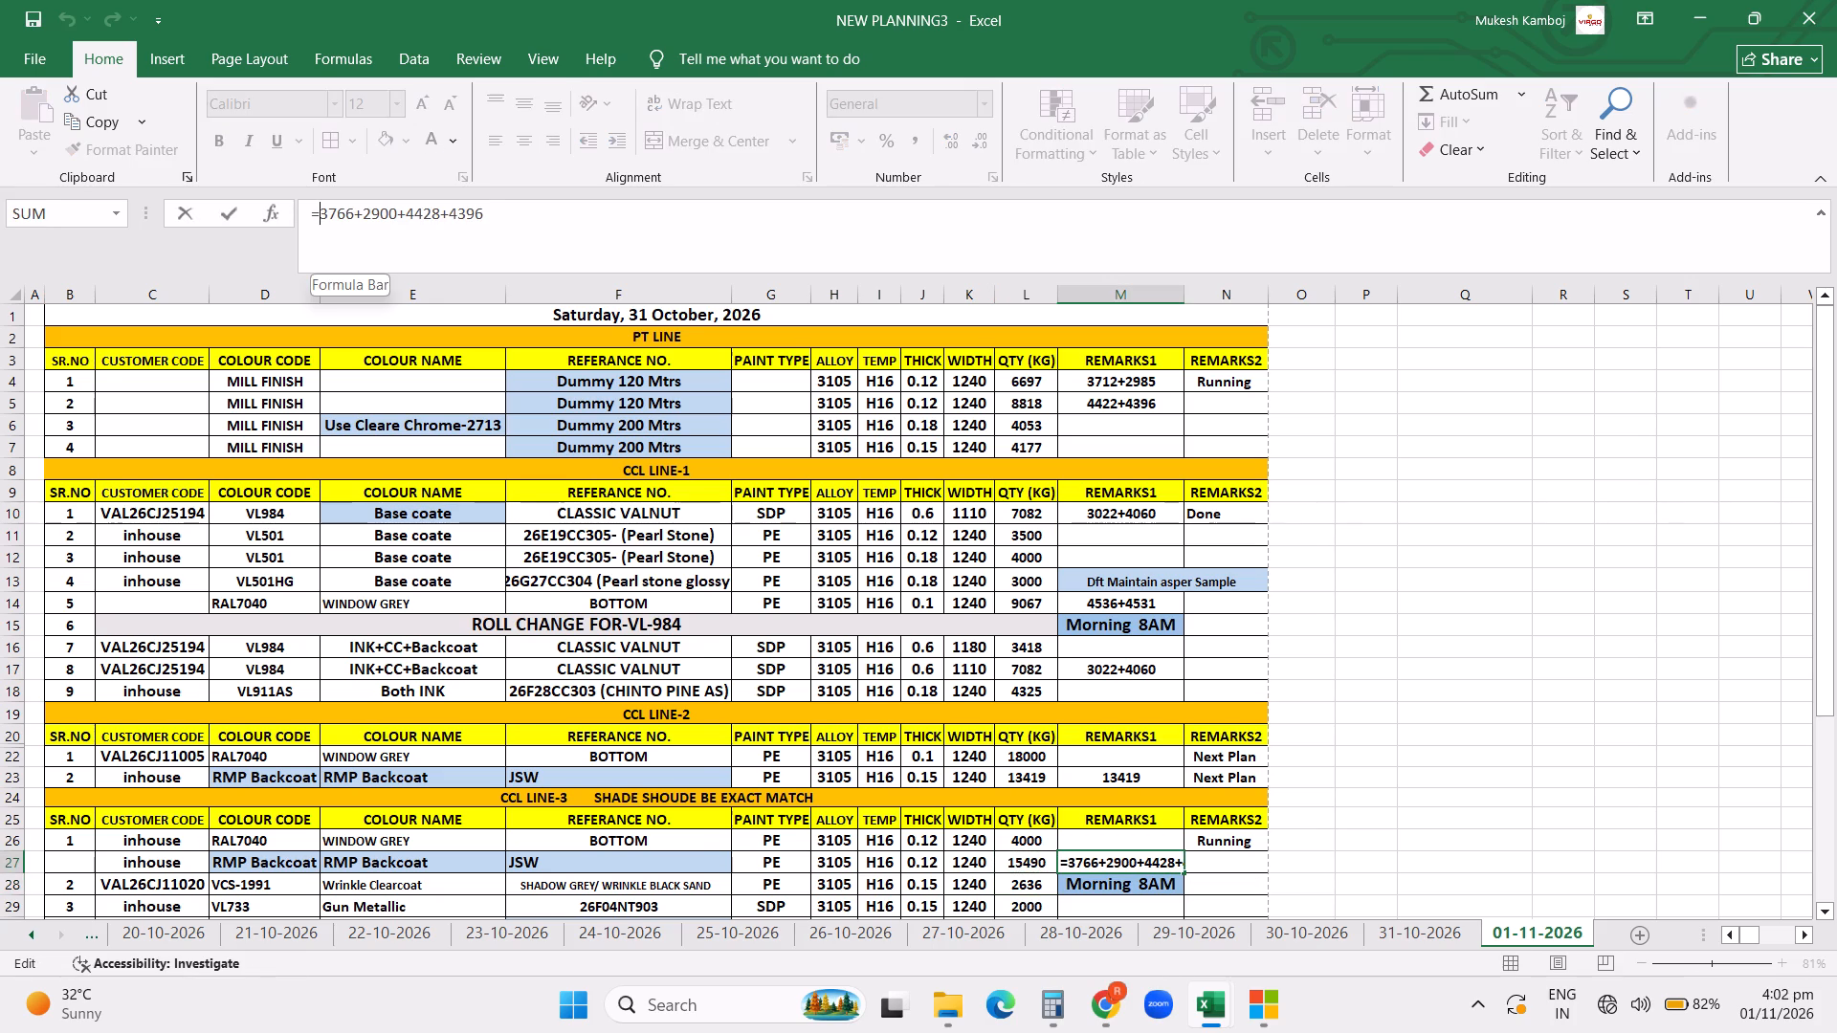
pyautogui.press('=')
pyautogui.press('BackSpace')
pyautogui.press('BackSpace')
pyautogui.press('BackSpace')
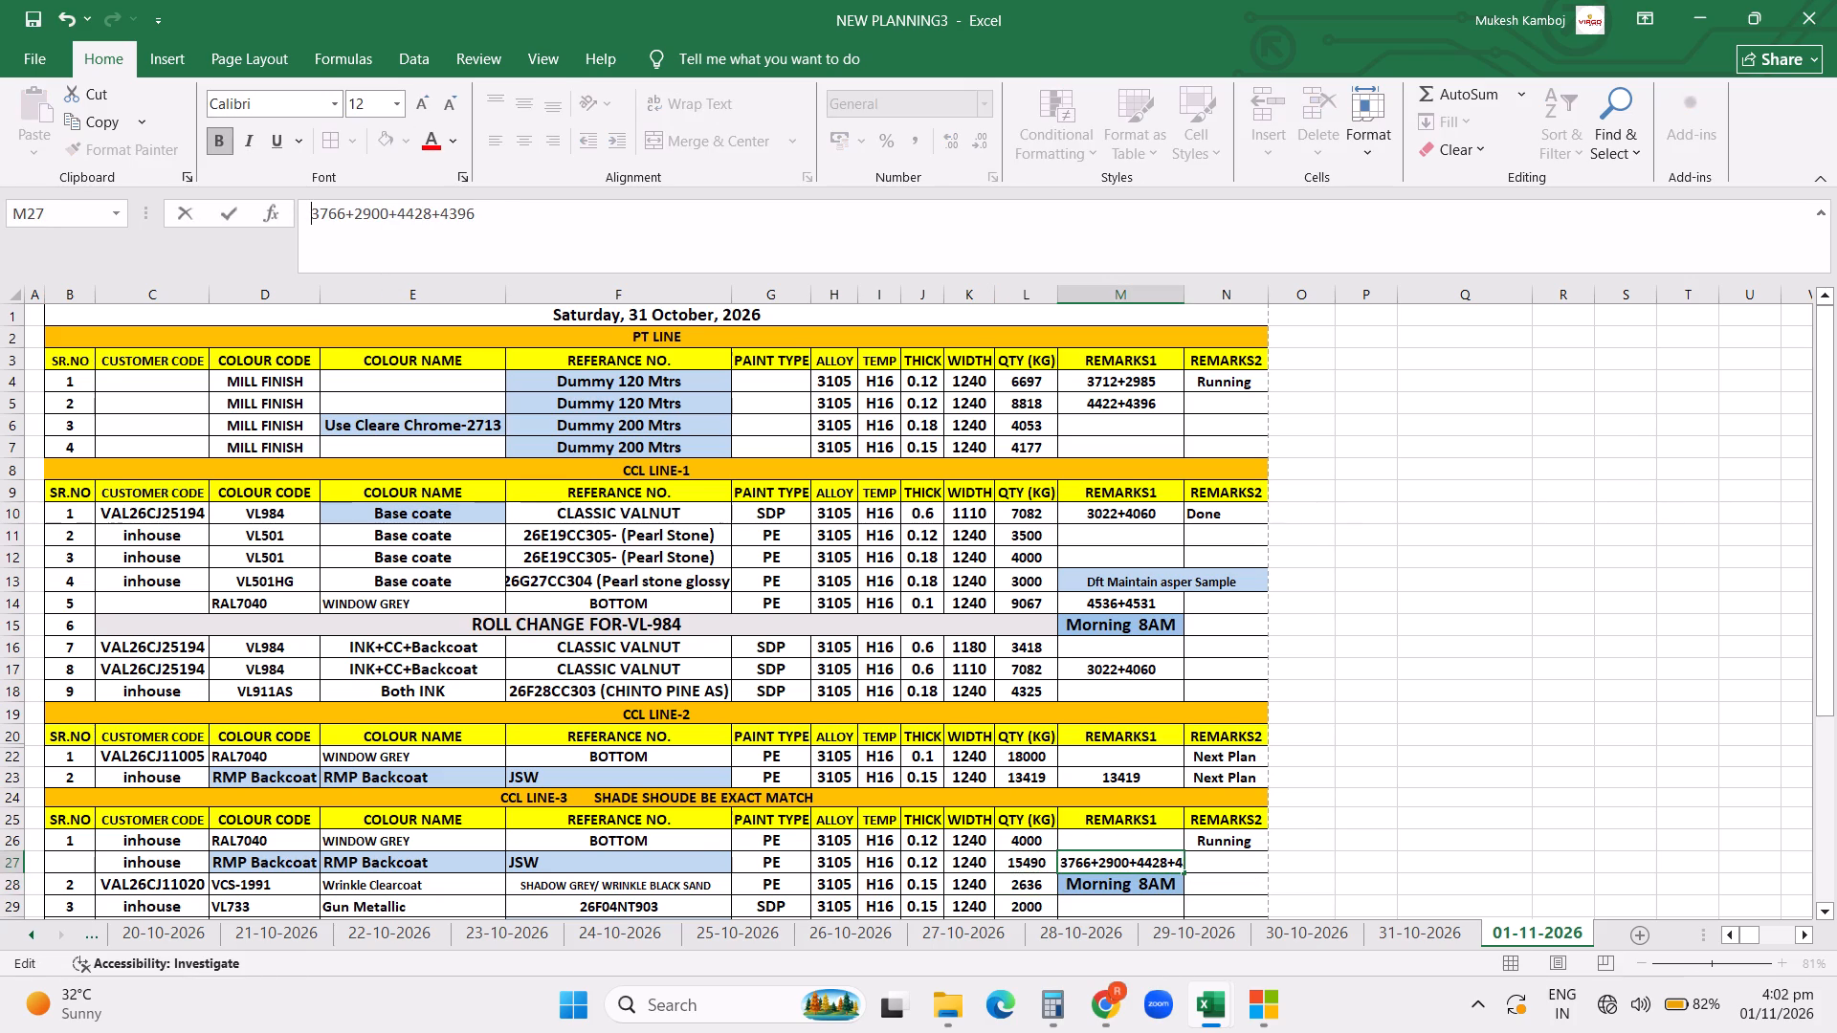
pyautogui.press('Return')
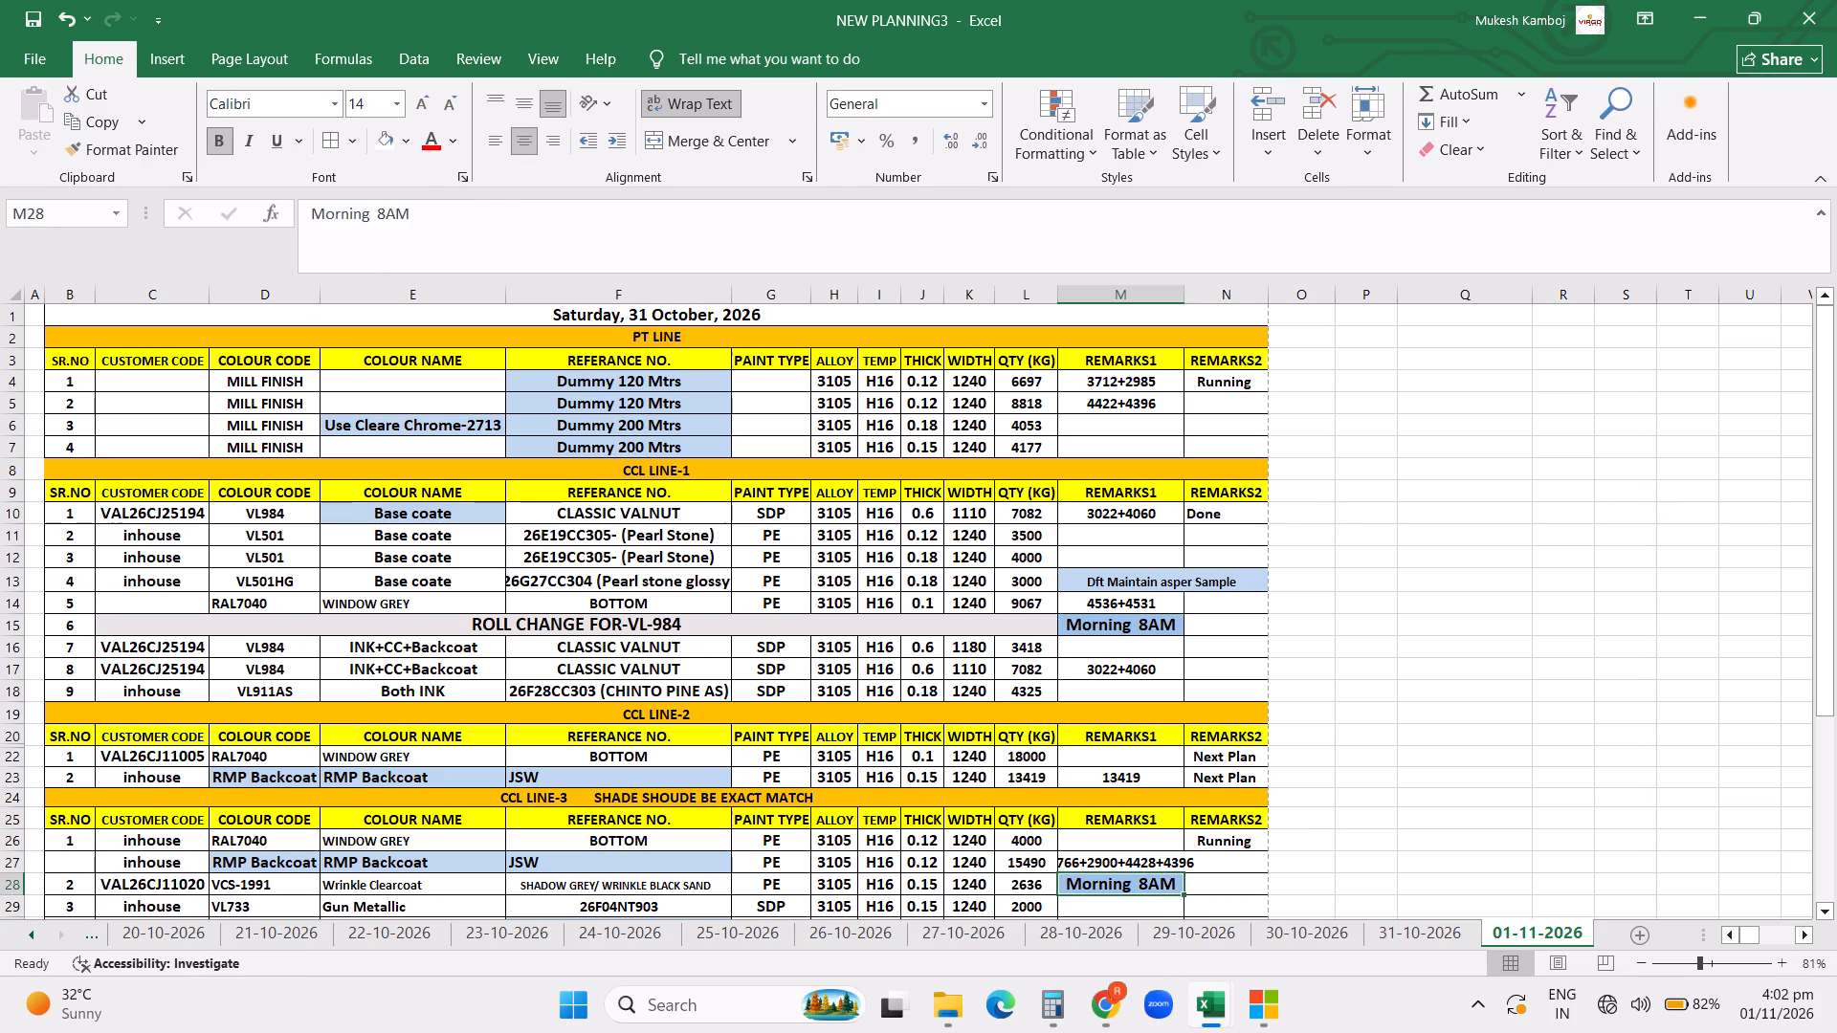
# Merge and center the coil weights remark across REMARKS1 and REMARKS2 in the CCL LINE-3 RMP Backcoat row.
pyautogui.moveTo(1154, 867); pyautogui.dragTo(1198, 857)
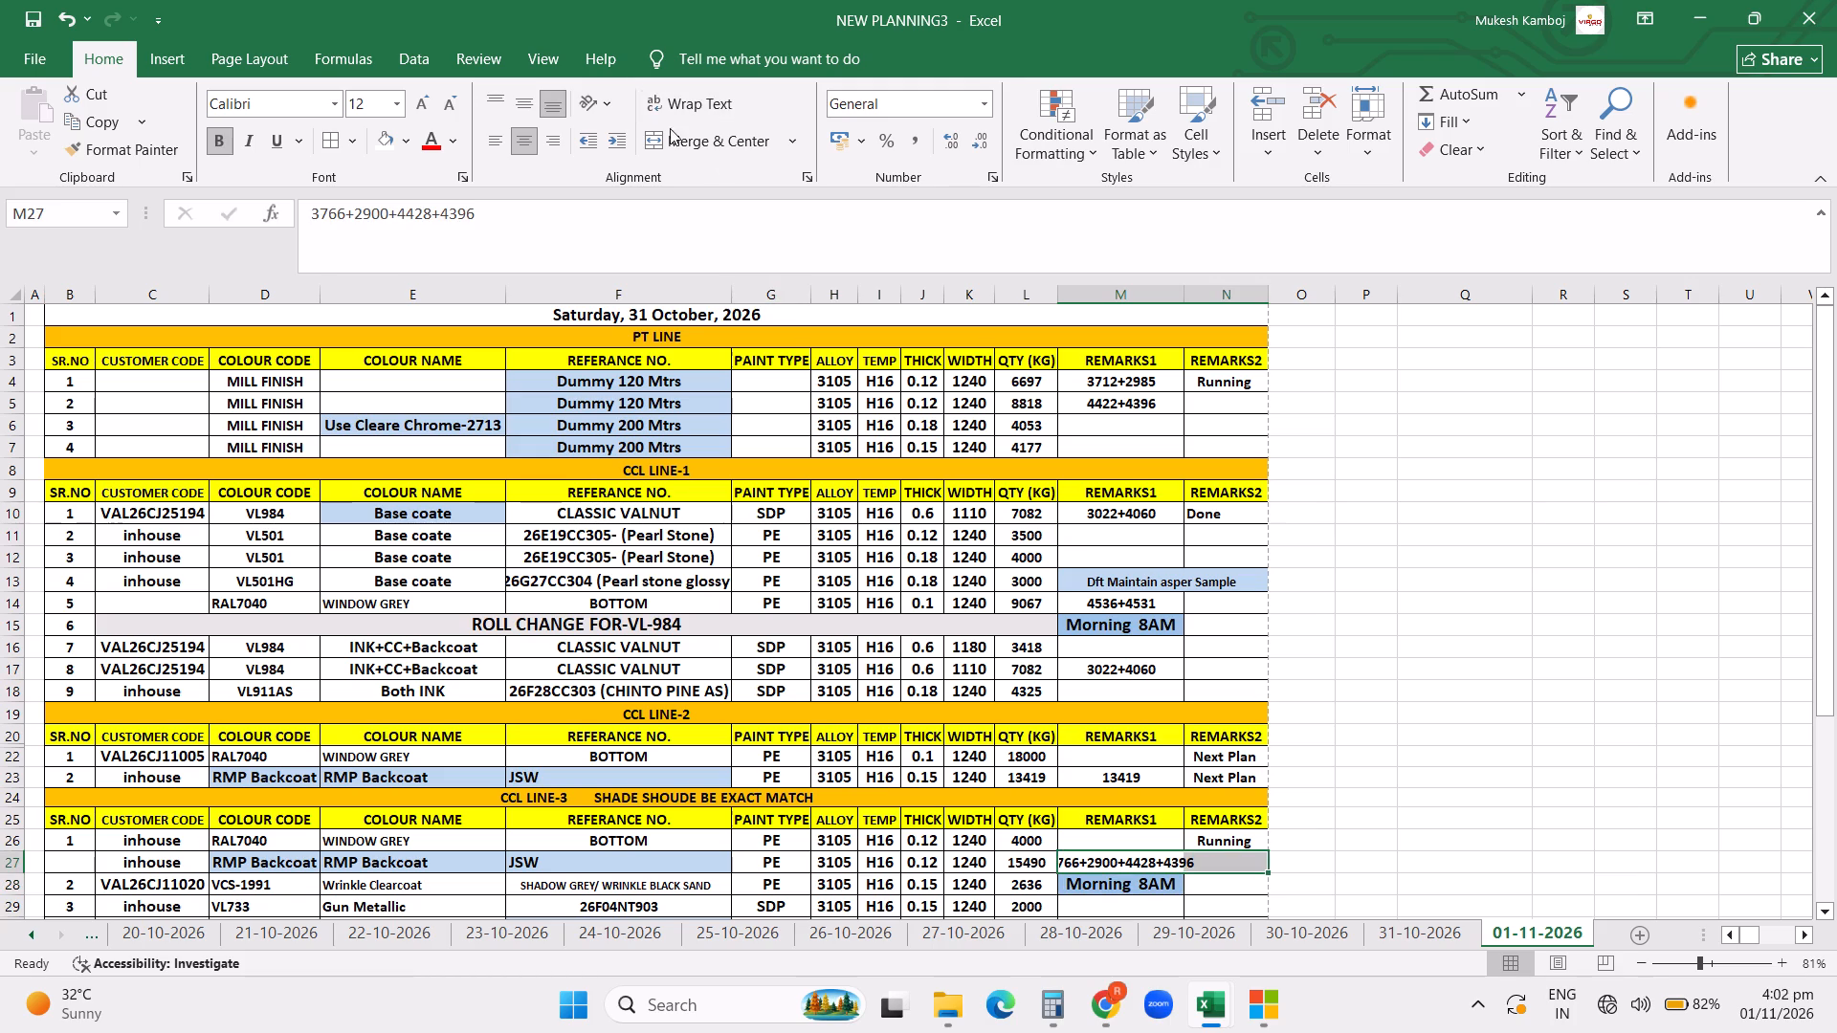
pyautogui.click(657, 138)
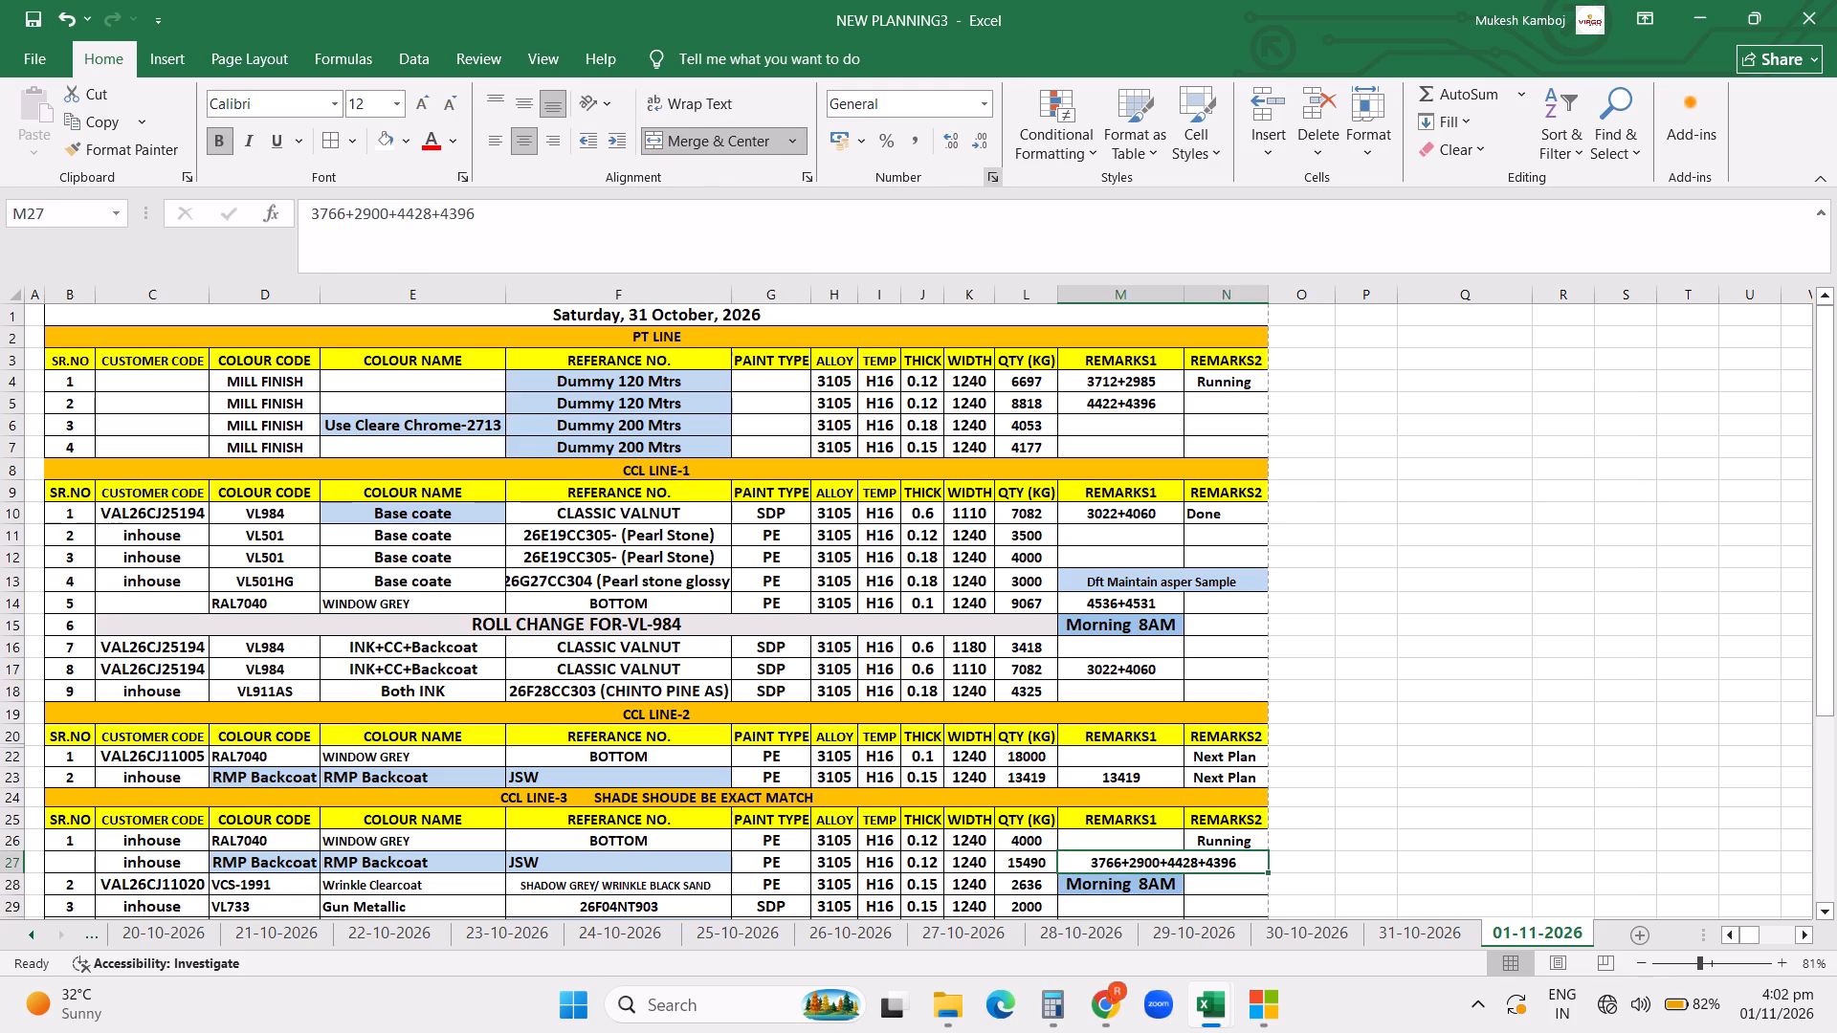
# Insert two blank rows in CCL LINE-1 directly below the first VL984 Base coate entry.
pyautogui.click(14, 536)
pyautogui.hotkey('ctrl', 'shift', '=')
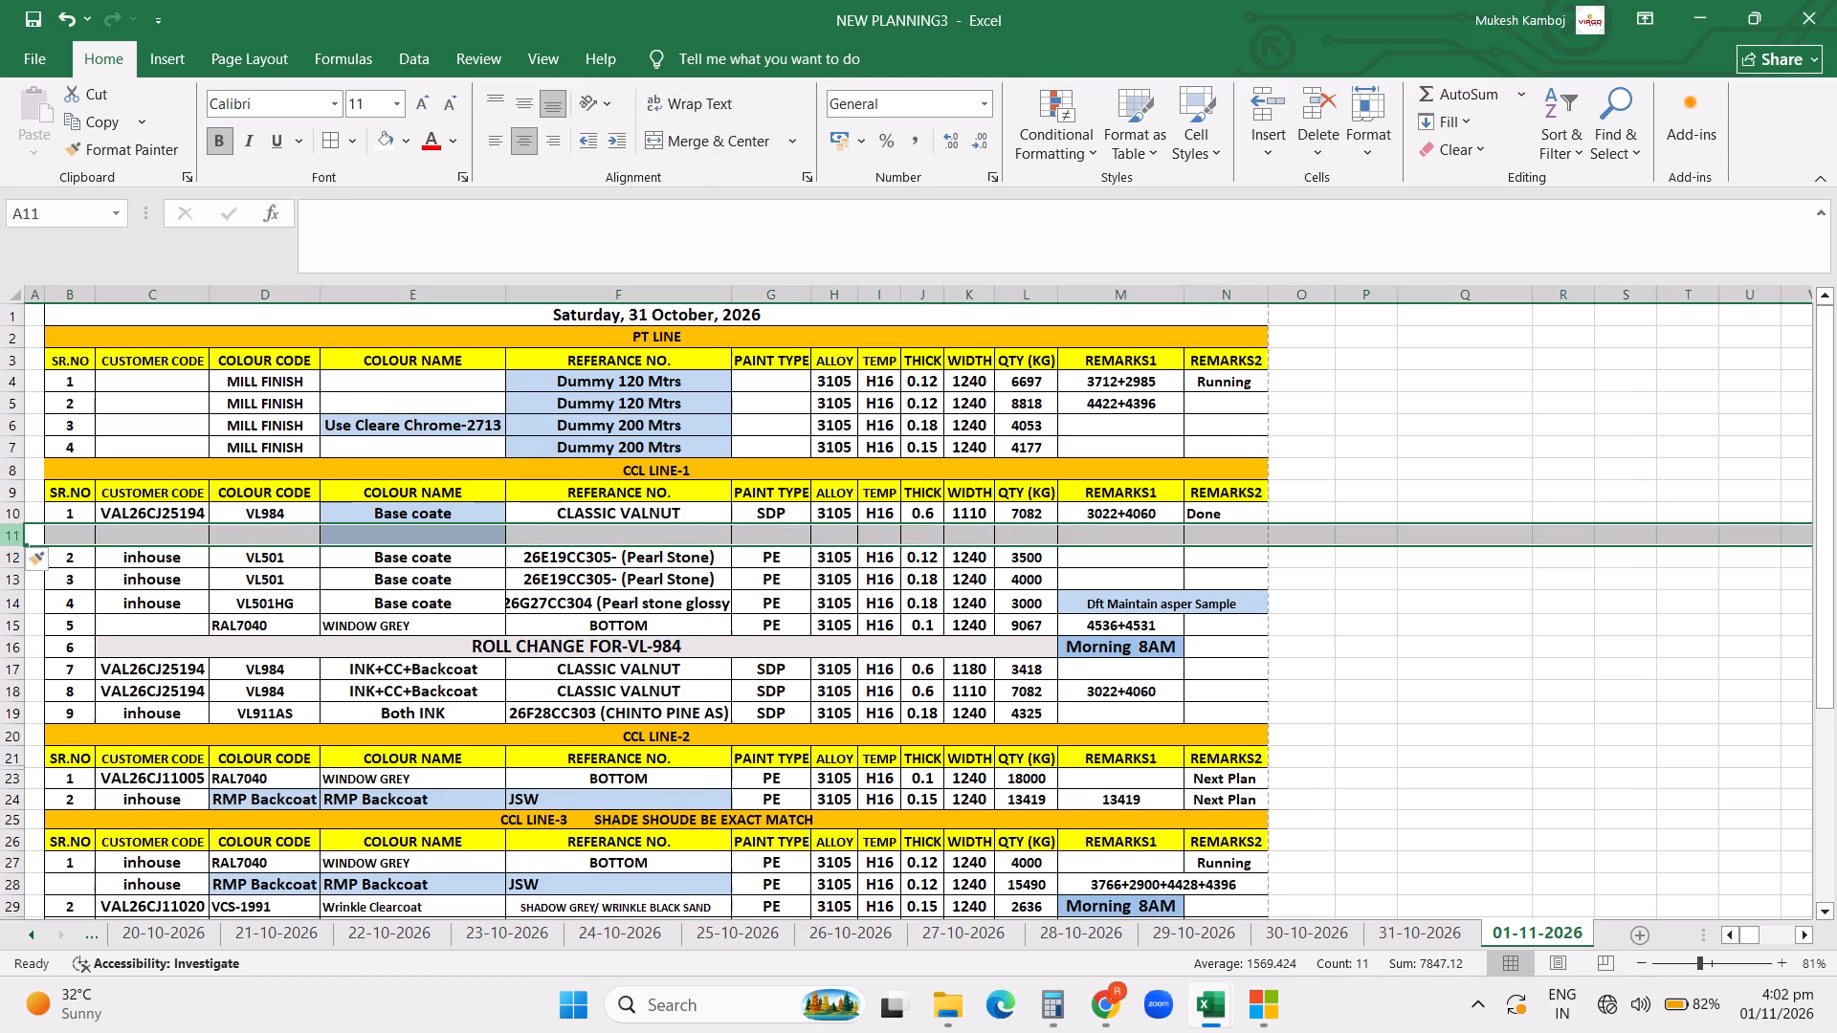
pyautogui.hotkey('ctrl', 'shift', '=')
# Look through the plan's remaining CCL LINE-2, CCL LINE-3 and Rewinding entries down to the notes.
pyautogui.click(843, 780)
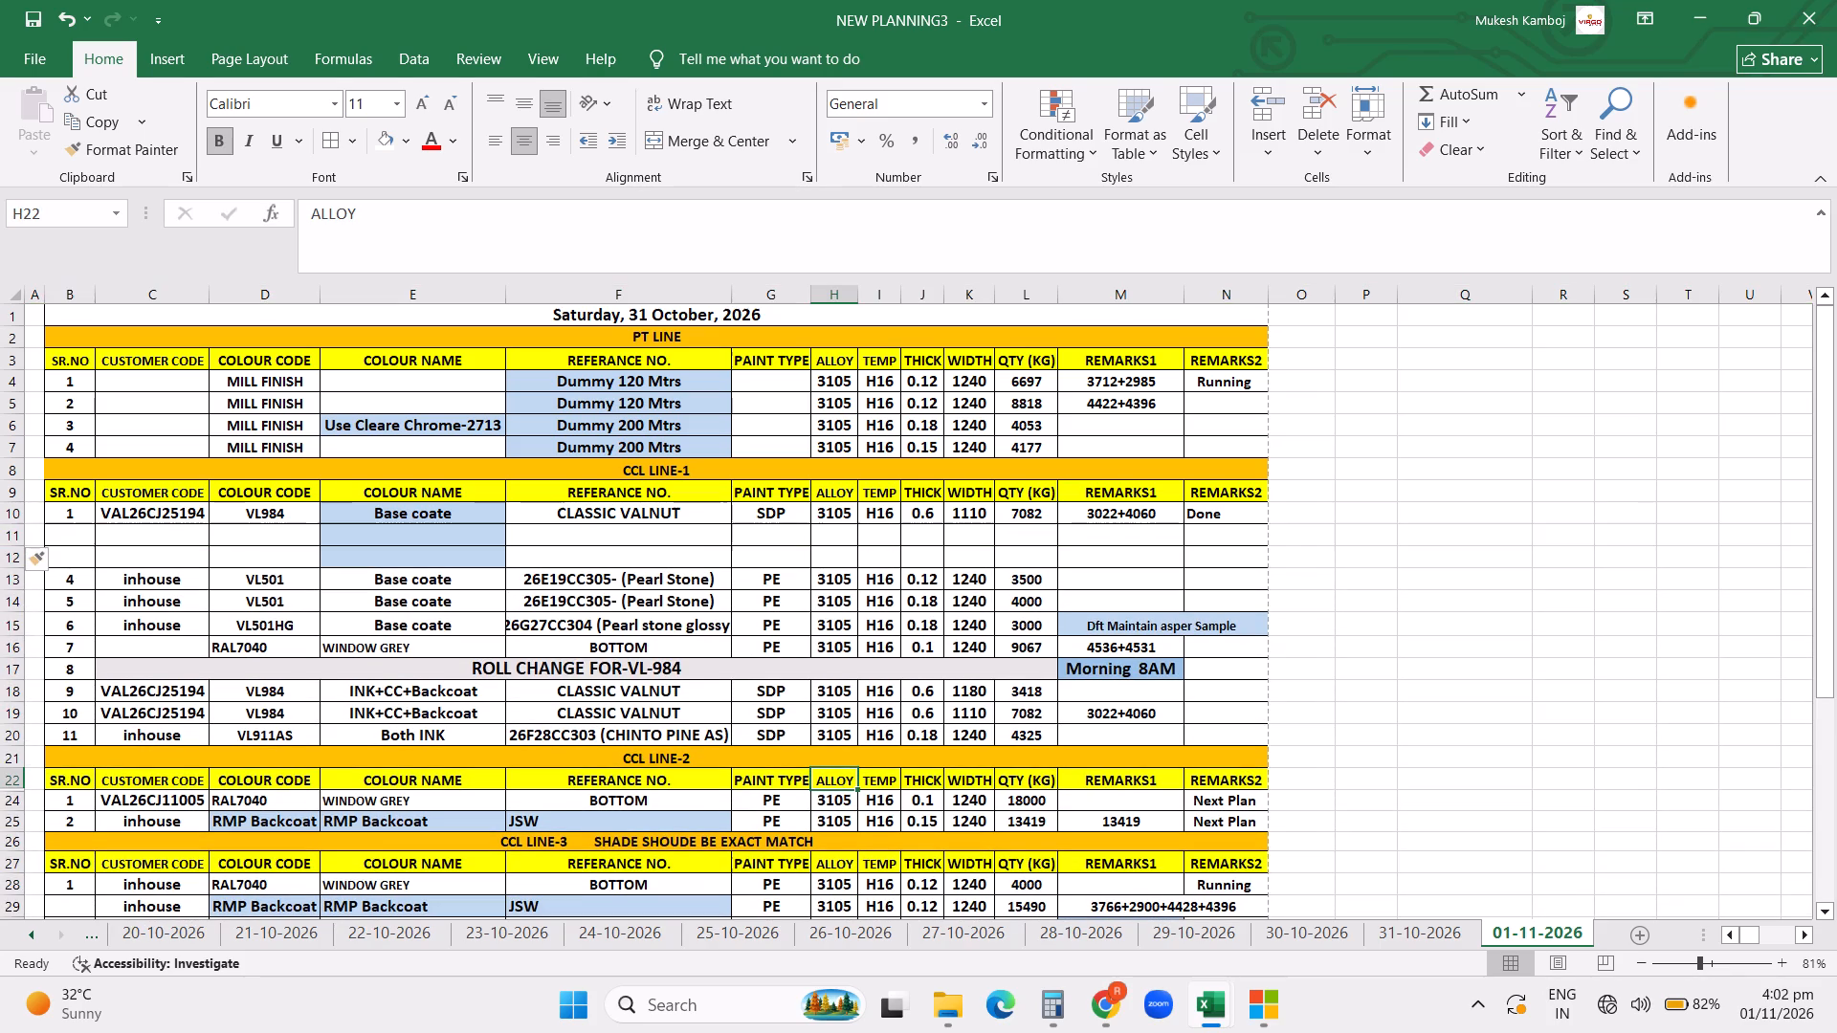
pyautogui.press('Down')
pyautogui.press('Down')
pyautogui.press('Down')
pyautogui.press('Down')
pyautogui.press('Down')
pyautogui.press('Down')
pyautogui.press('Down')
pyautogui.press('Down')
pyautogui.press('Down')
pyautogui.press('Down')
pyautogui.press('Down')
pyautogui.press('Down')
pyautogui.press('Down')
pyautogui.press('Down')
pyautogui.press('Down')
pyautogui.press('Down')
pyautogui.press('Down')
pyautogui.press('Down')
pyautogui.press('Down')
pyautogui.press('Down')
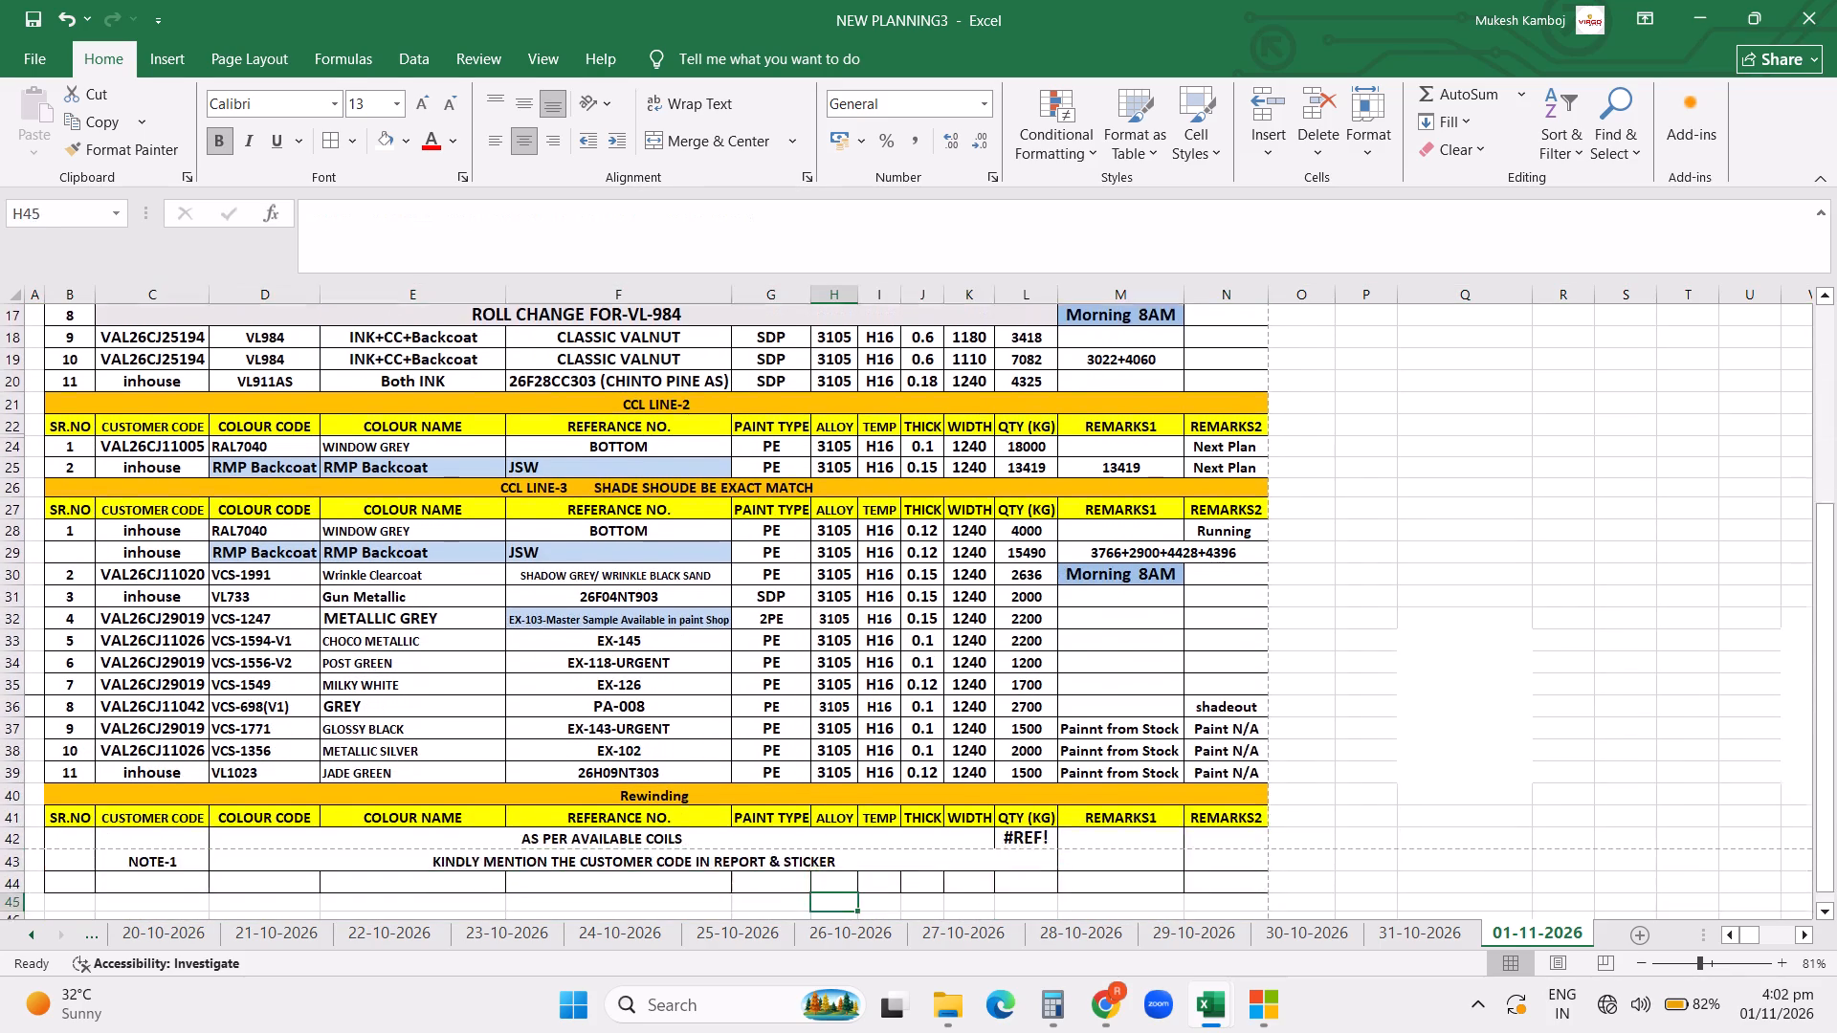
# Copy the two PRIMER YELLOW entries, colour code through width, from the 28-10-2026 sheet into the blank CCL LINE-1 rows of 01-11-2026.
pyautogui.click(1189, 931)
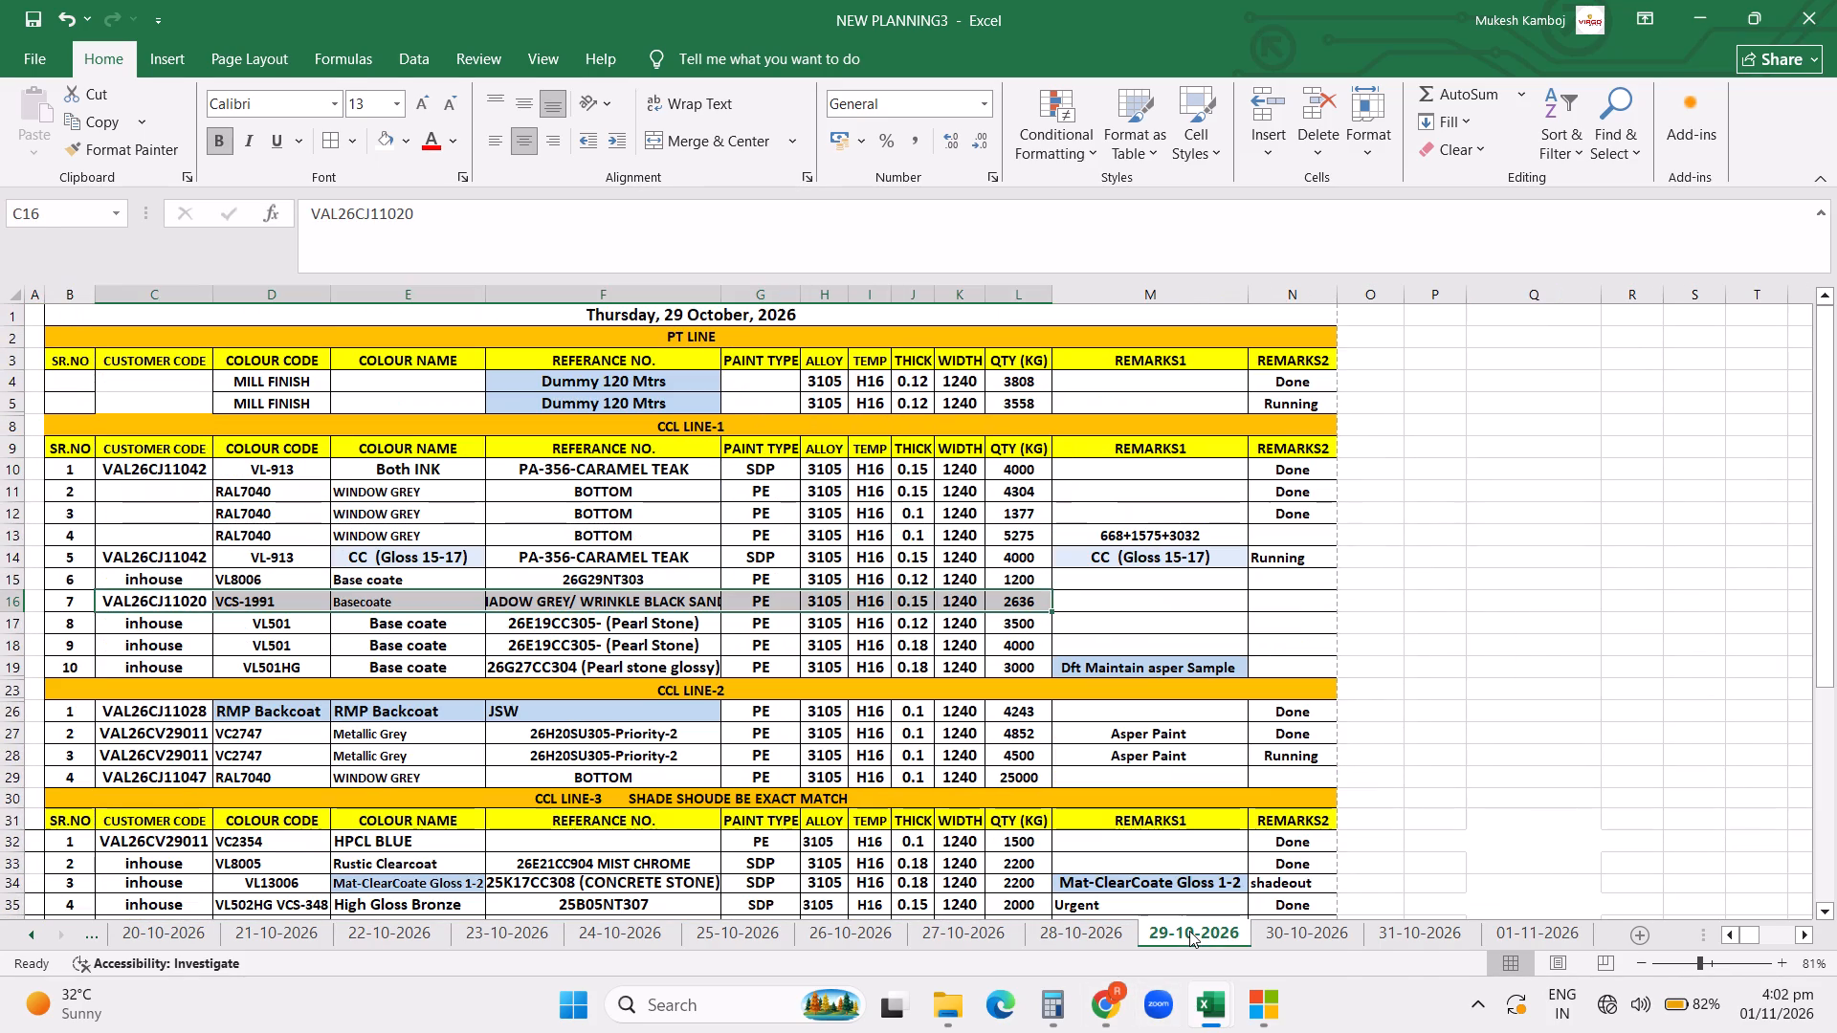
pyautogui.click(1148, 931)
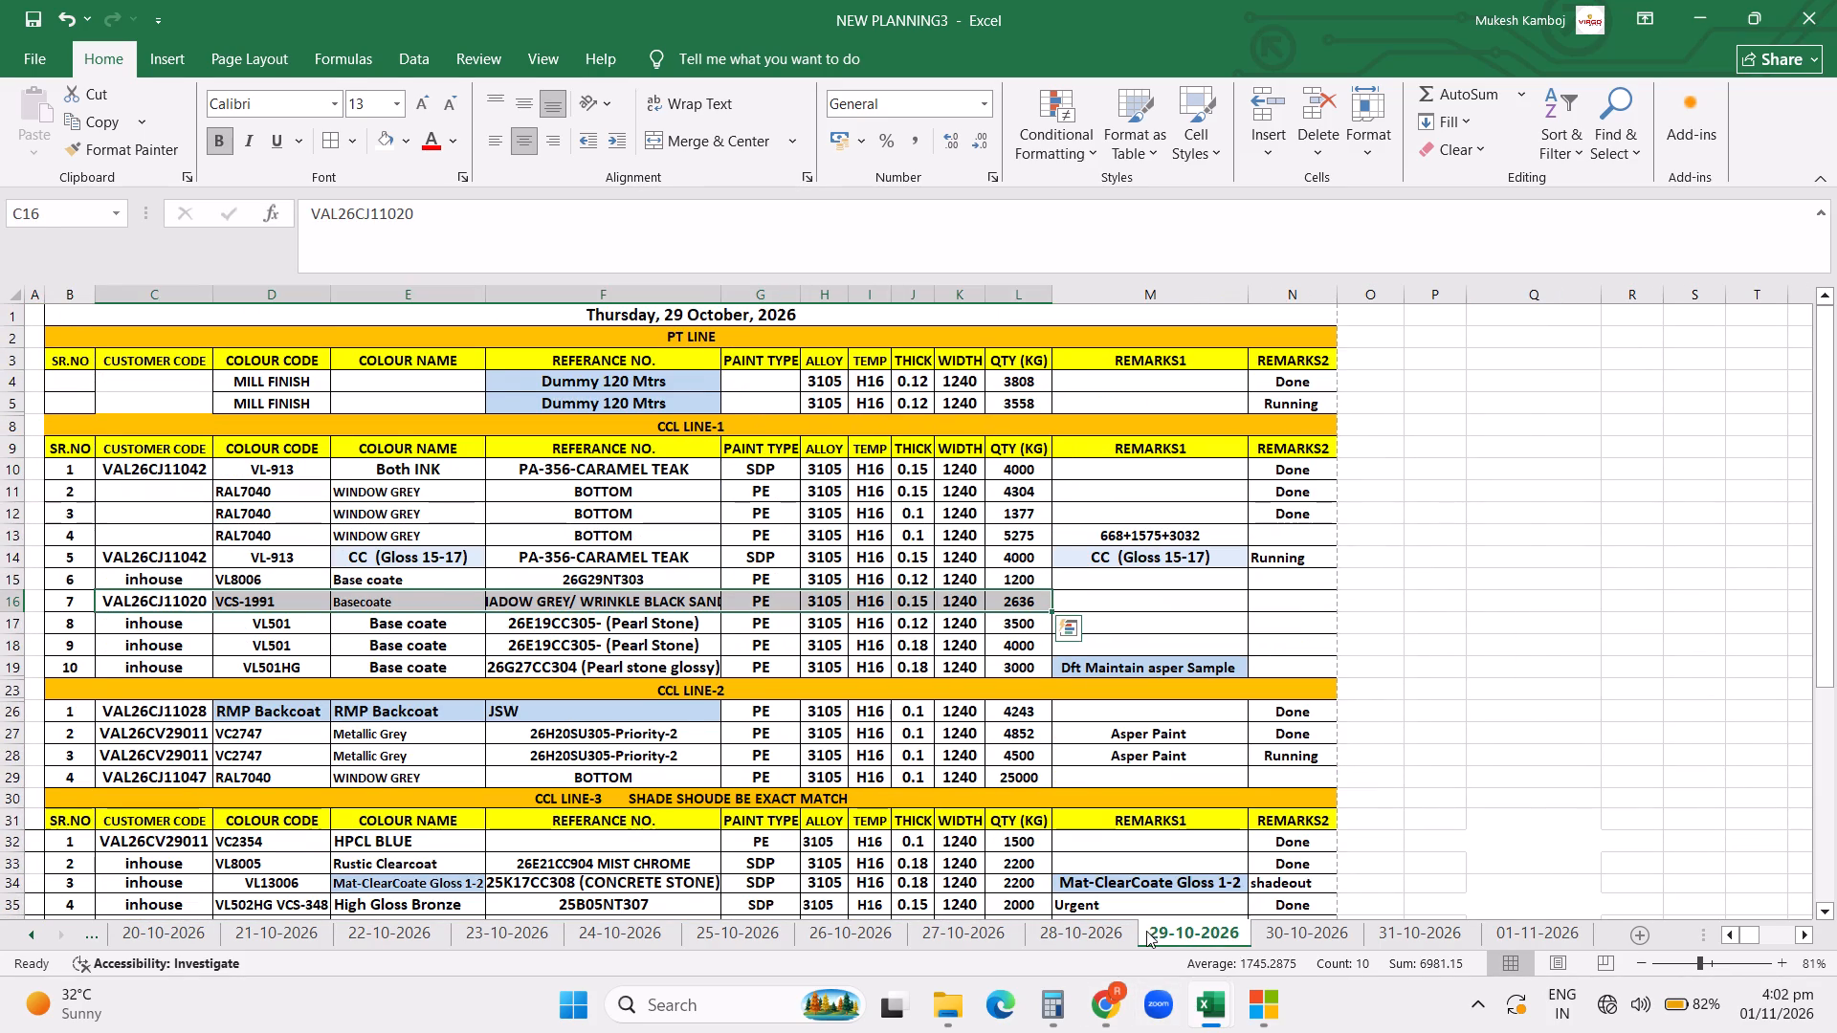
pyautogui.click(1108, 930)
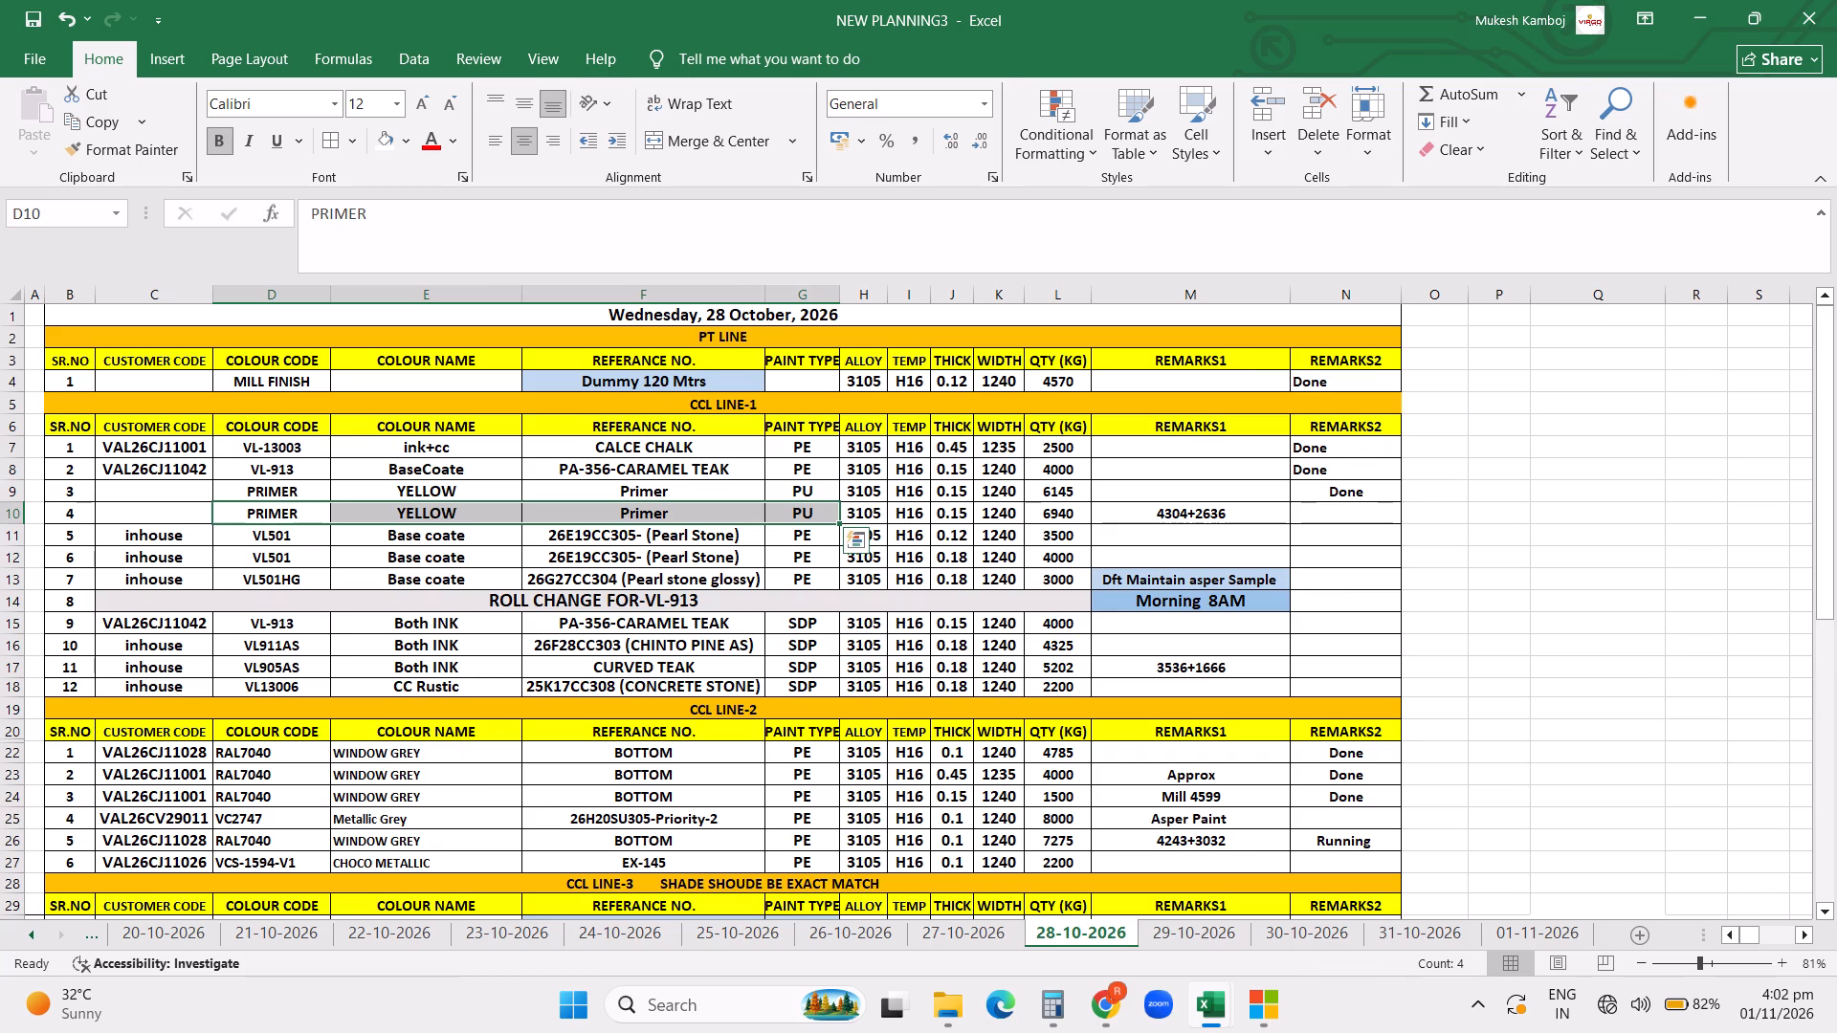
pyautogui.moveTo(306, 489); pyautogui.dragTo(1000, 503)
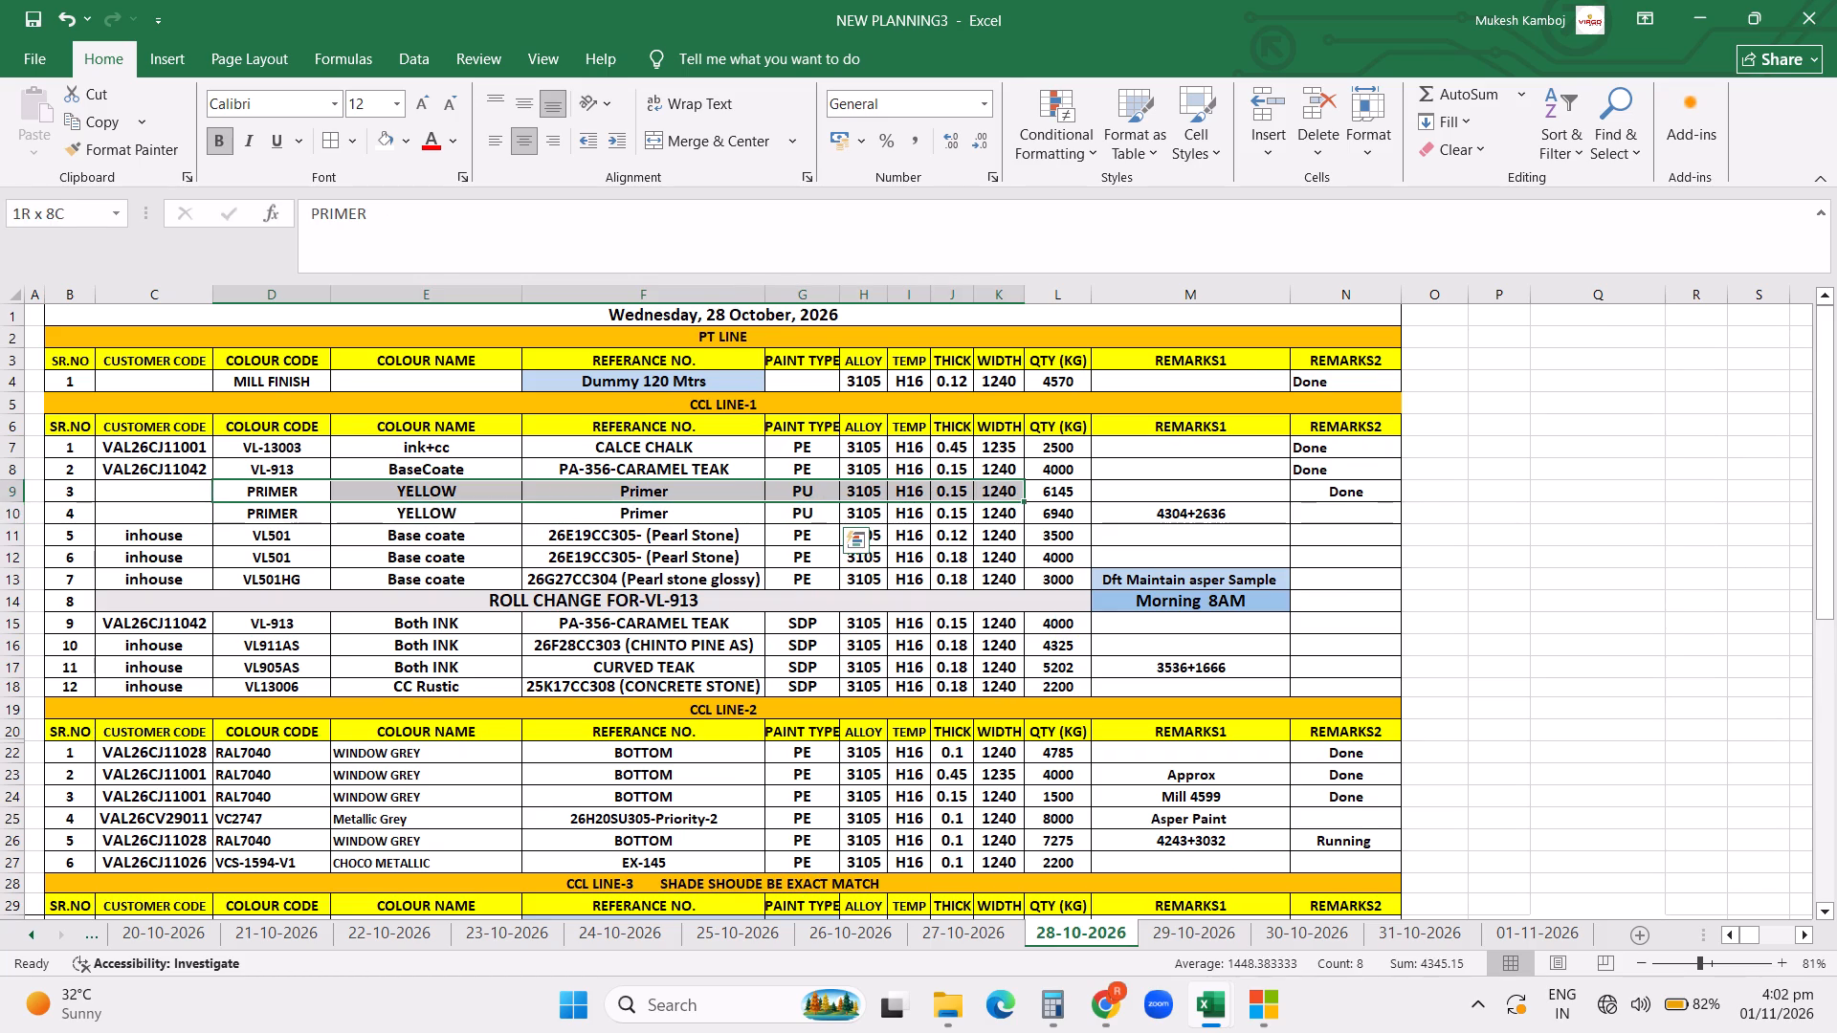
pyautogui.moveTo(1000, 503); pyautogui.dragTo(1017, 510)
pyautogui.hotkey('ctrl', 'c')
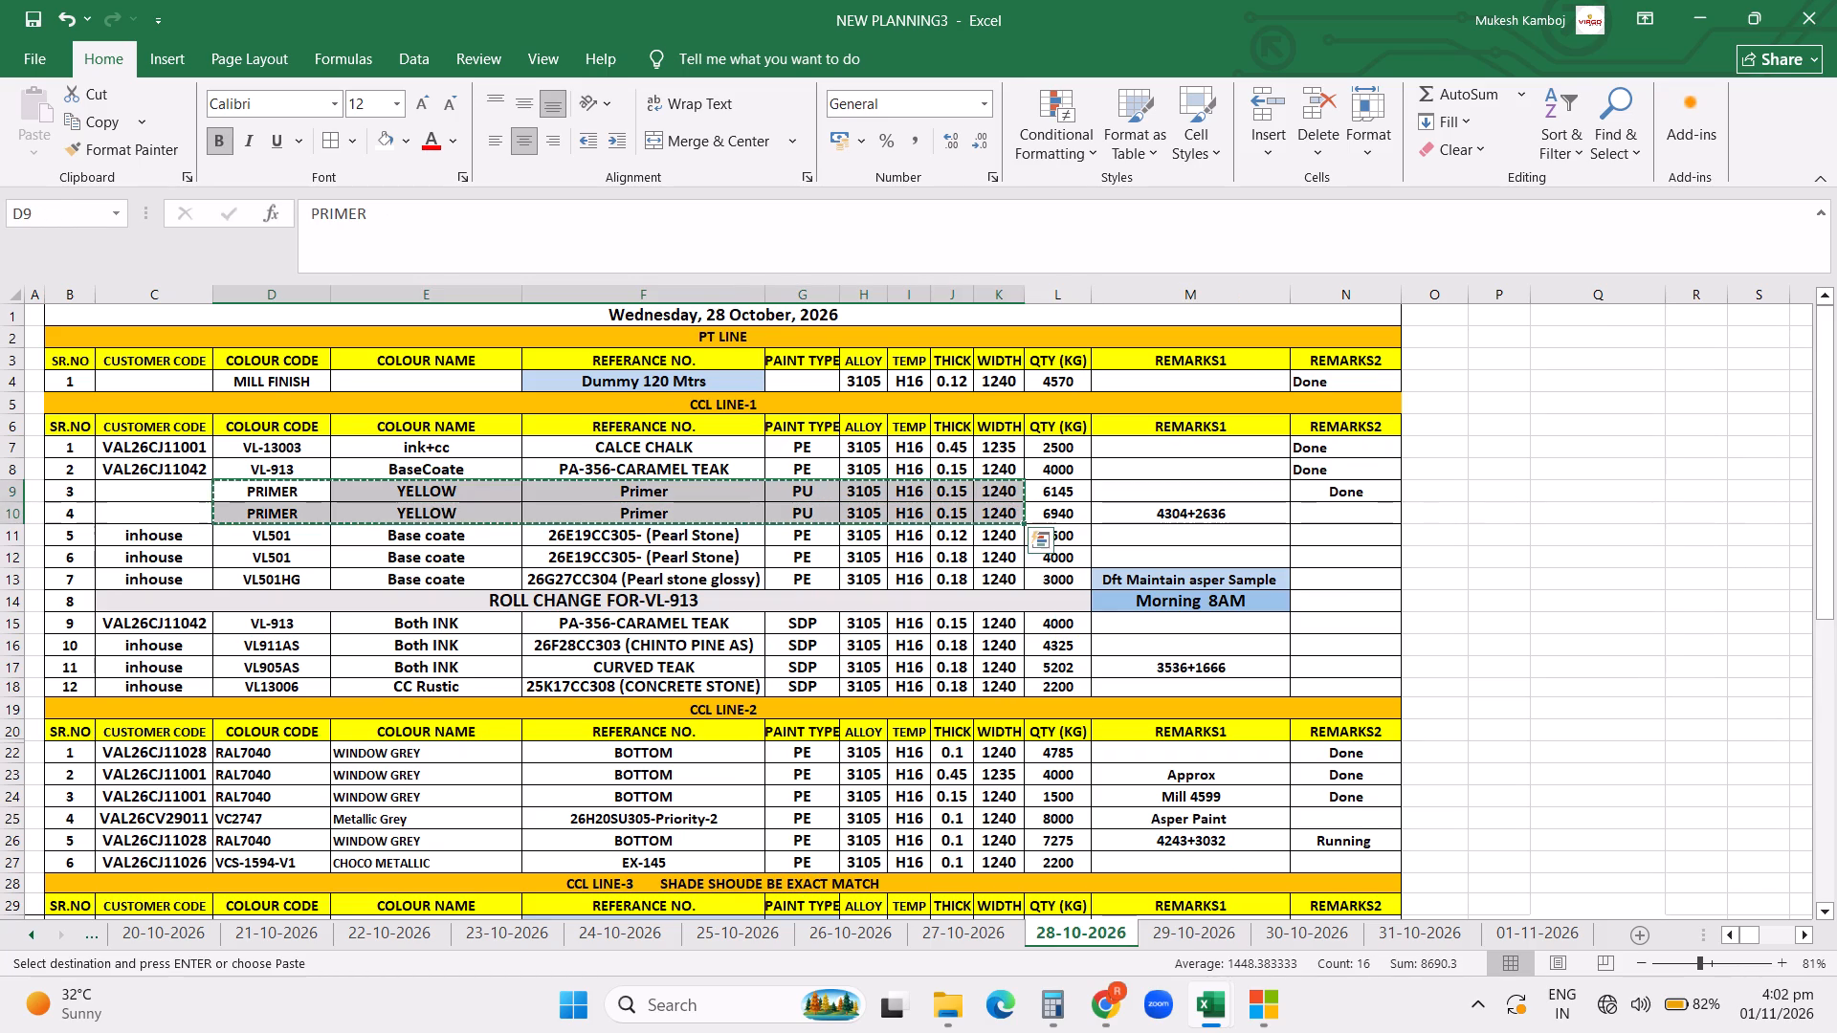
pyautogui.click(1501, 937)
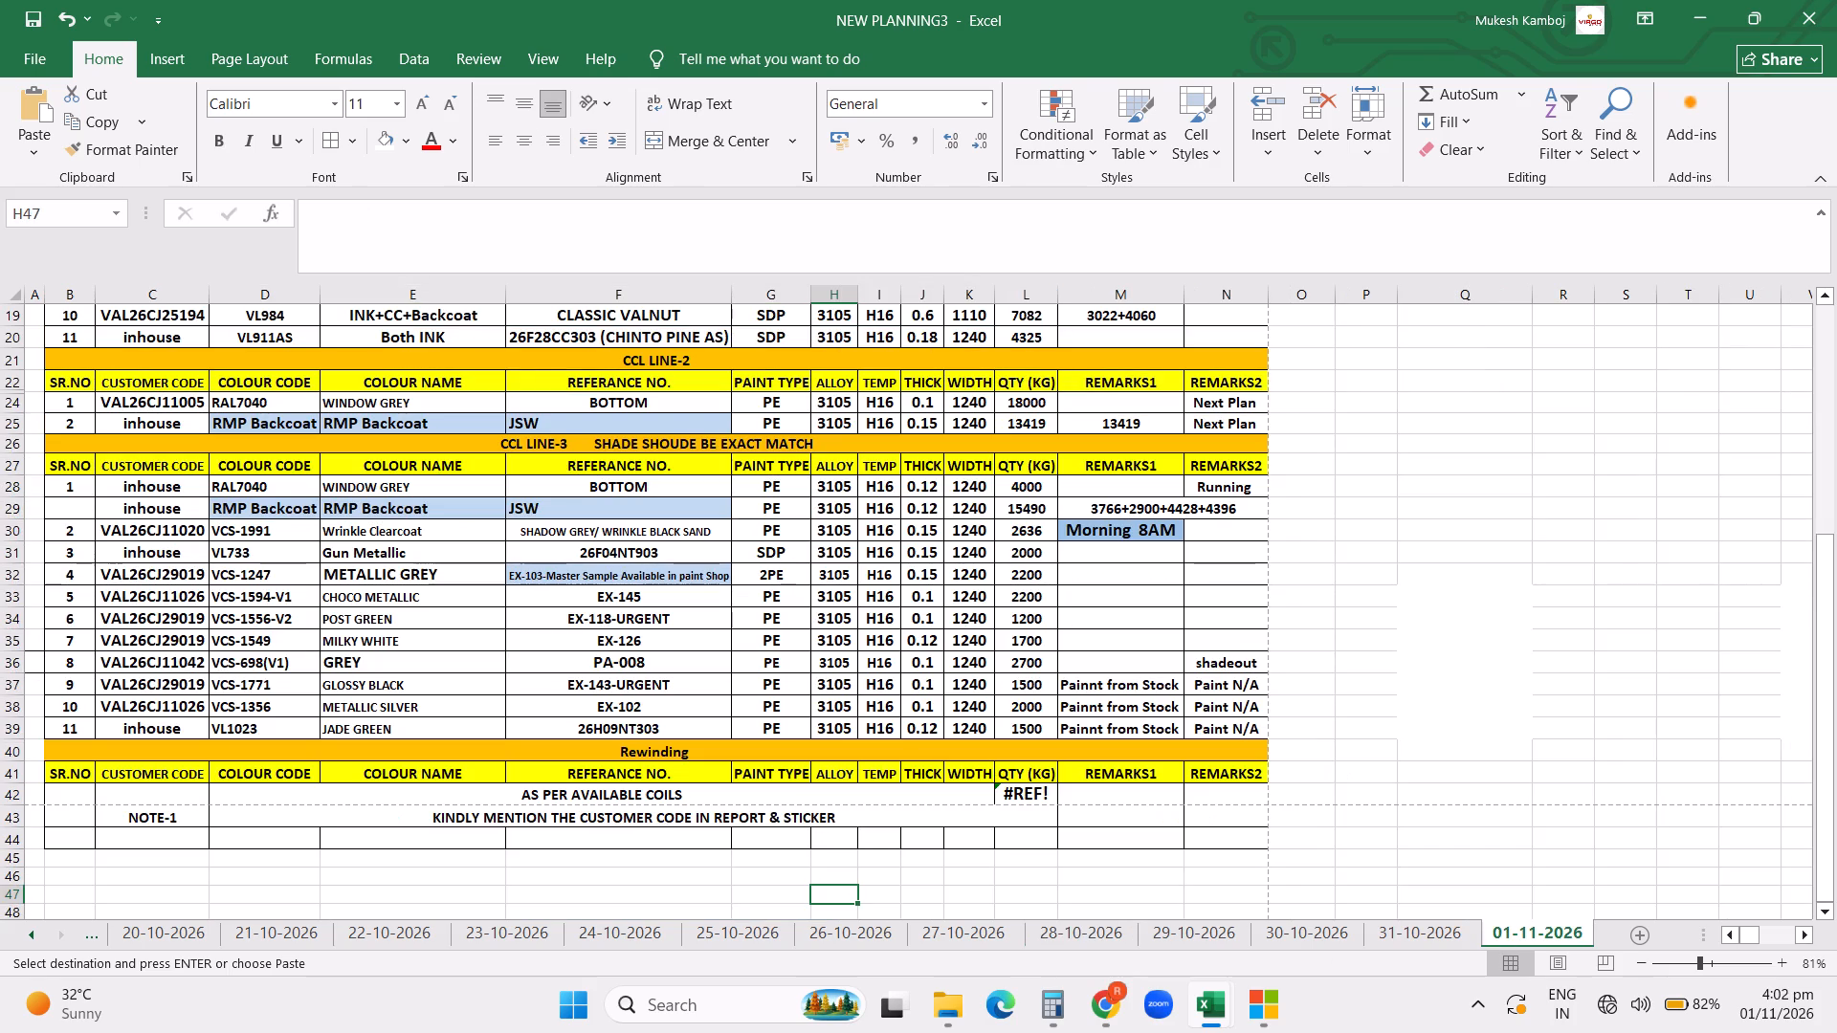
pyautogui.press('Up')
pyautogui.press('Up')
pyautogui.press('Up')
pyautogui.press('Up')
pyautogui.press('Up')
pyautogui.press('Up')
pyautogui.press('Up')
pyautogui.press('Up')
pyautogui.press('Up')
pyautogui.press('Up')
pyautogui.press('Up')
pyautogui.press('Up')
pyautogui.press('Up')
pyautogui.press('Up')
pyautogui.press('Up')
pyautogui.press('Up')
pyautogui.press('Up')
pyautogui.press('Up')
pyautogui.press('Up')
pyautogui.press('Up')
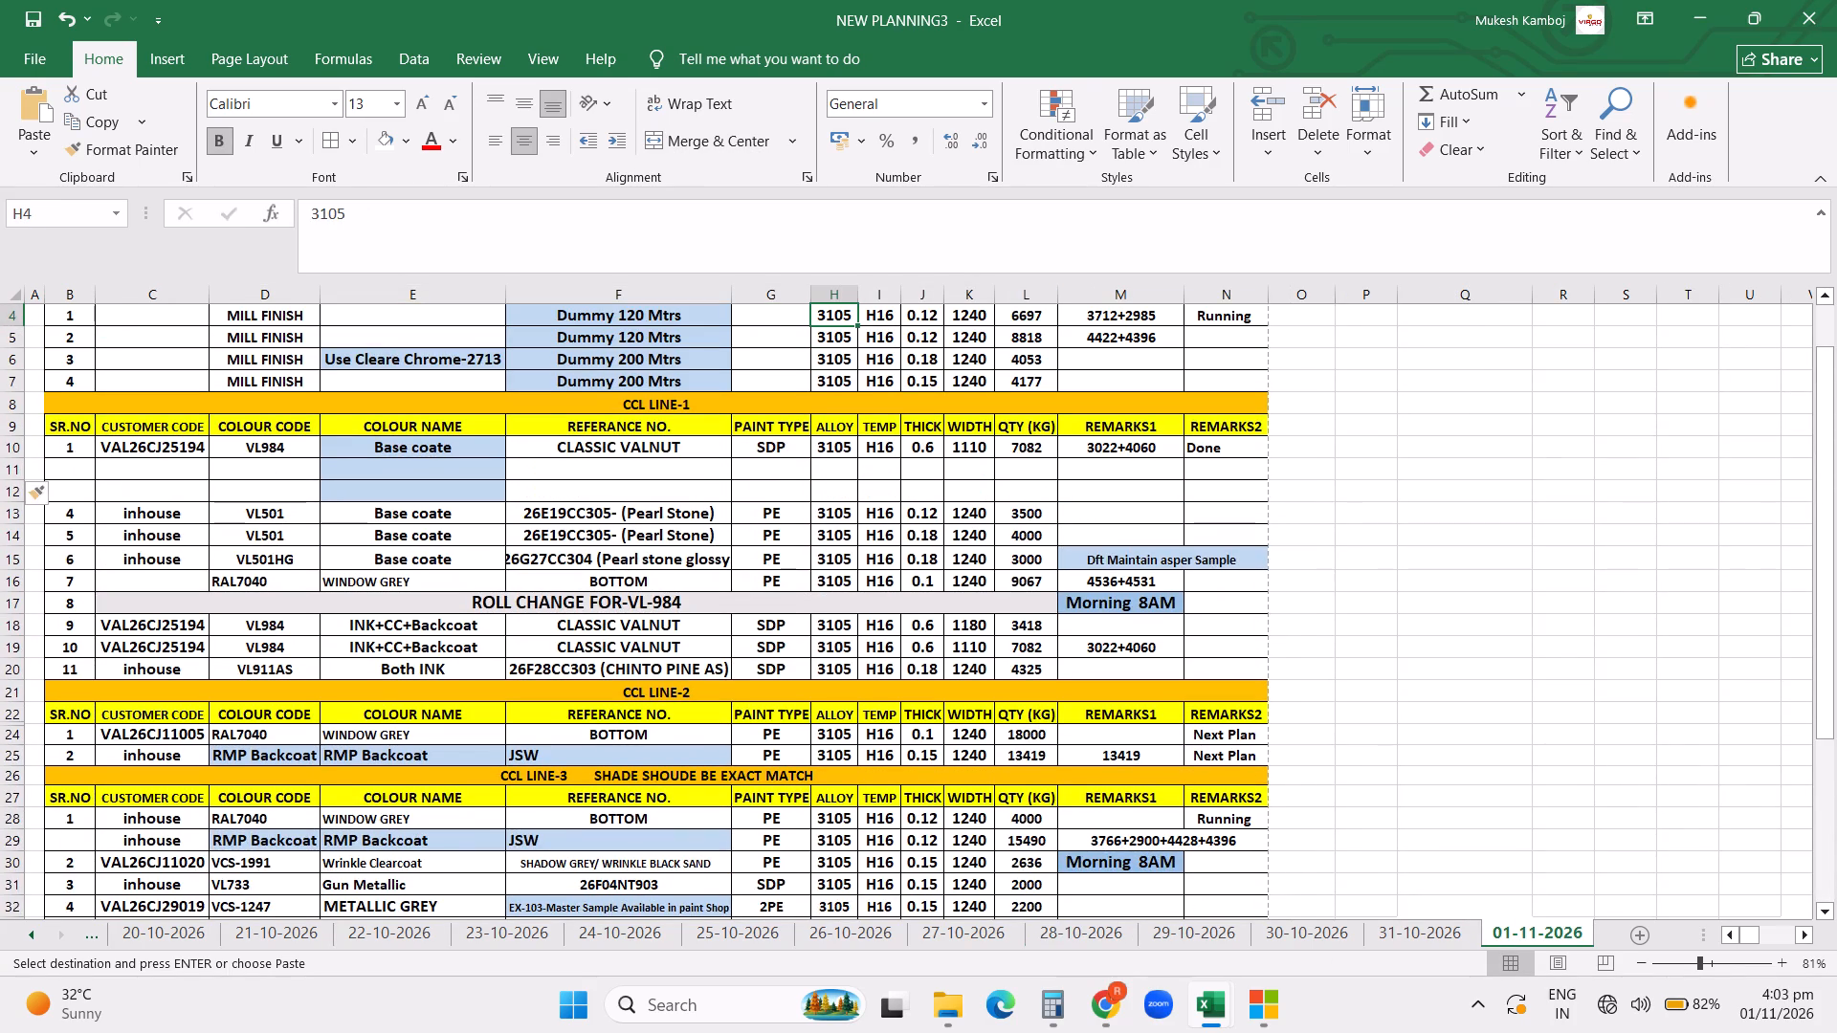
pyautogui.click(267, 476)
pyautogui.hotkey('ctrl', 'v')
pyautogui.click(267, 476)
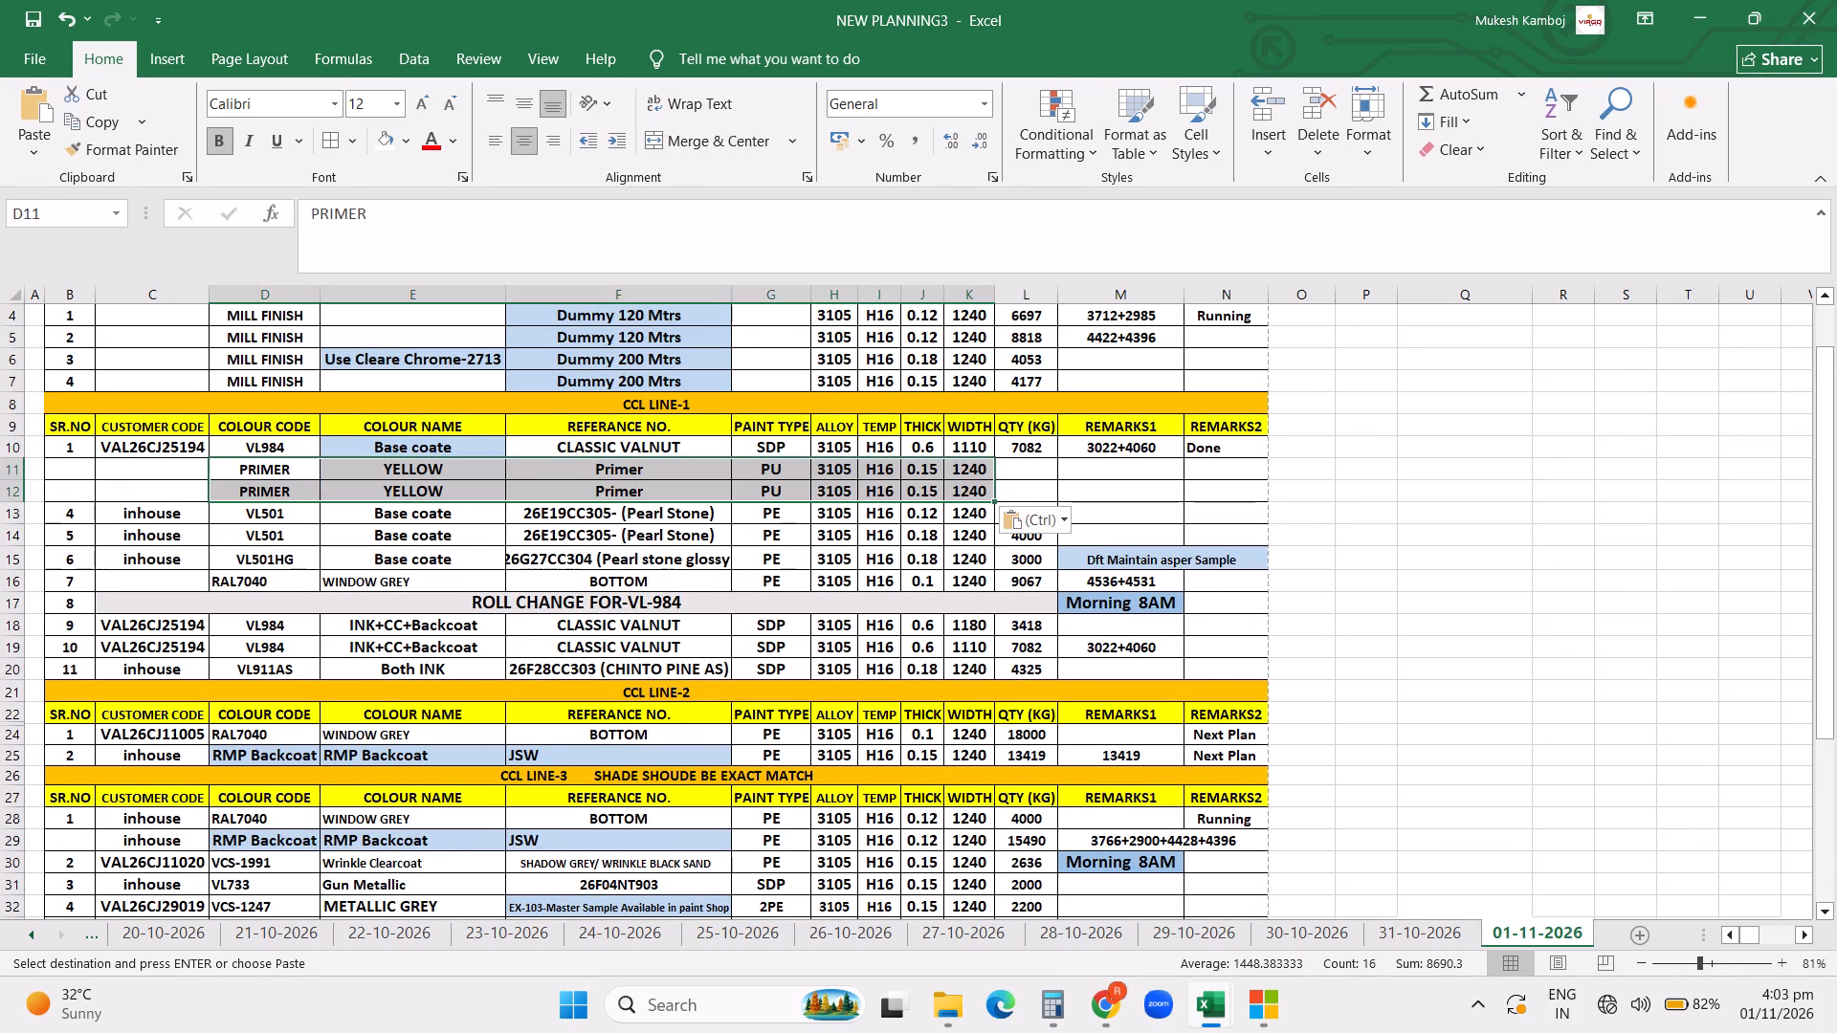
# Set the thickness of the second PRIMER YELLOW row in CCL LINE-1 to 0.18.
pyautogui.click(924, 491)
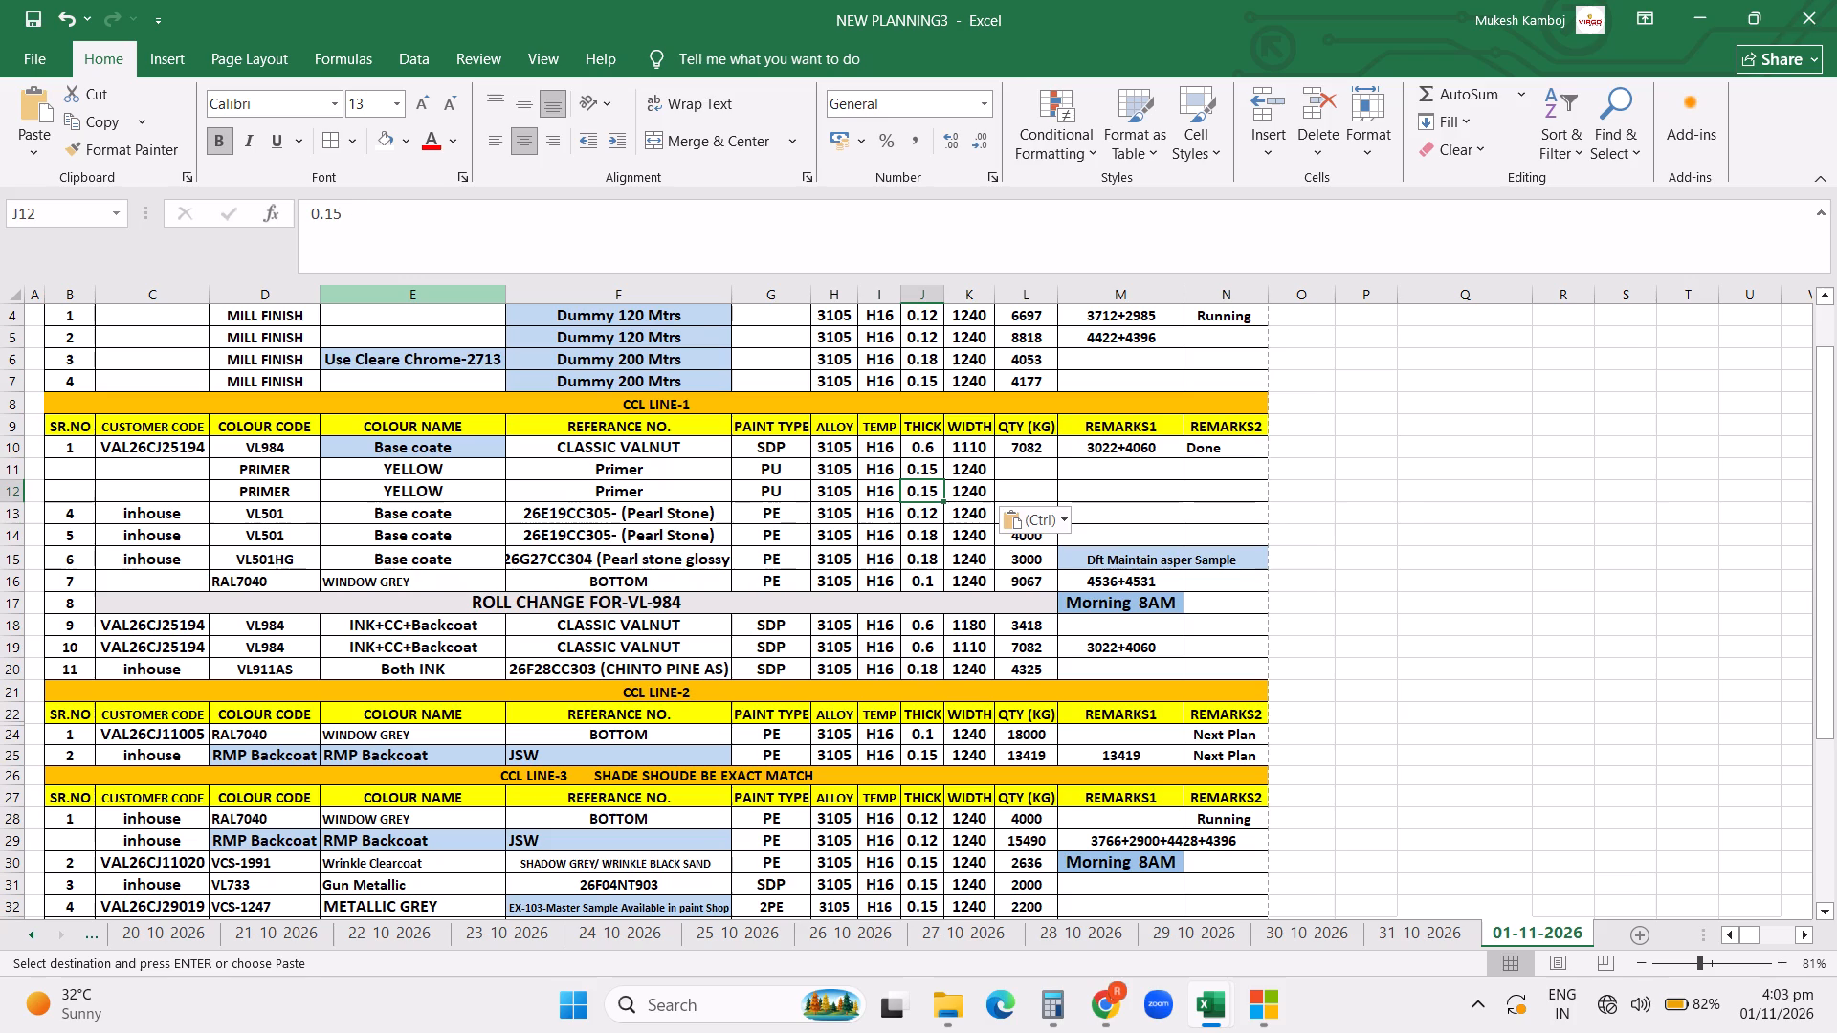
pyautogui.click(360, 222)
pyautogui.press('BackSpace')
pyautogui.press('8')
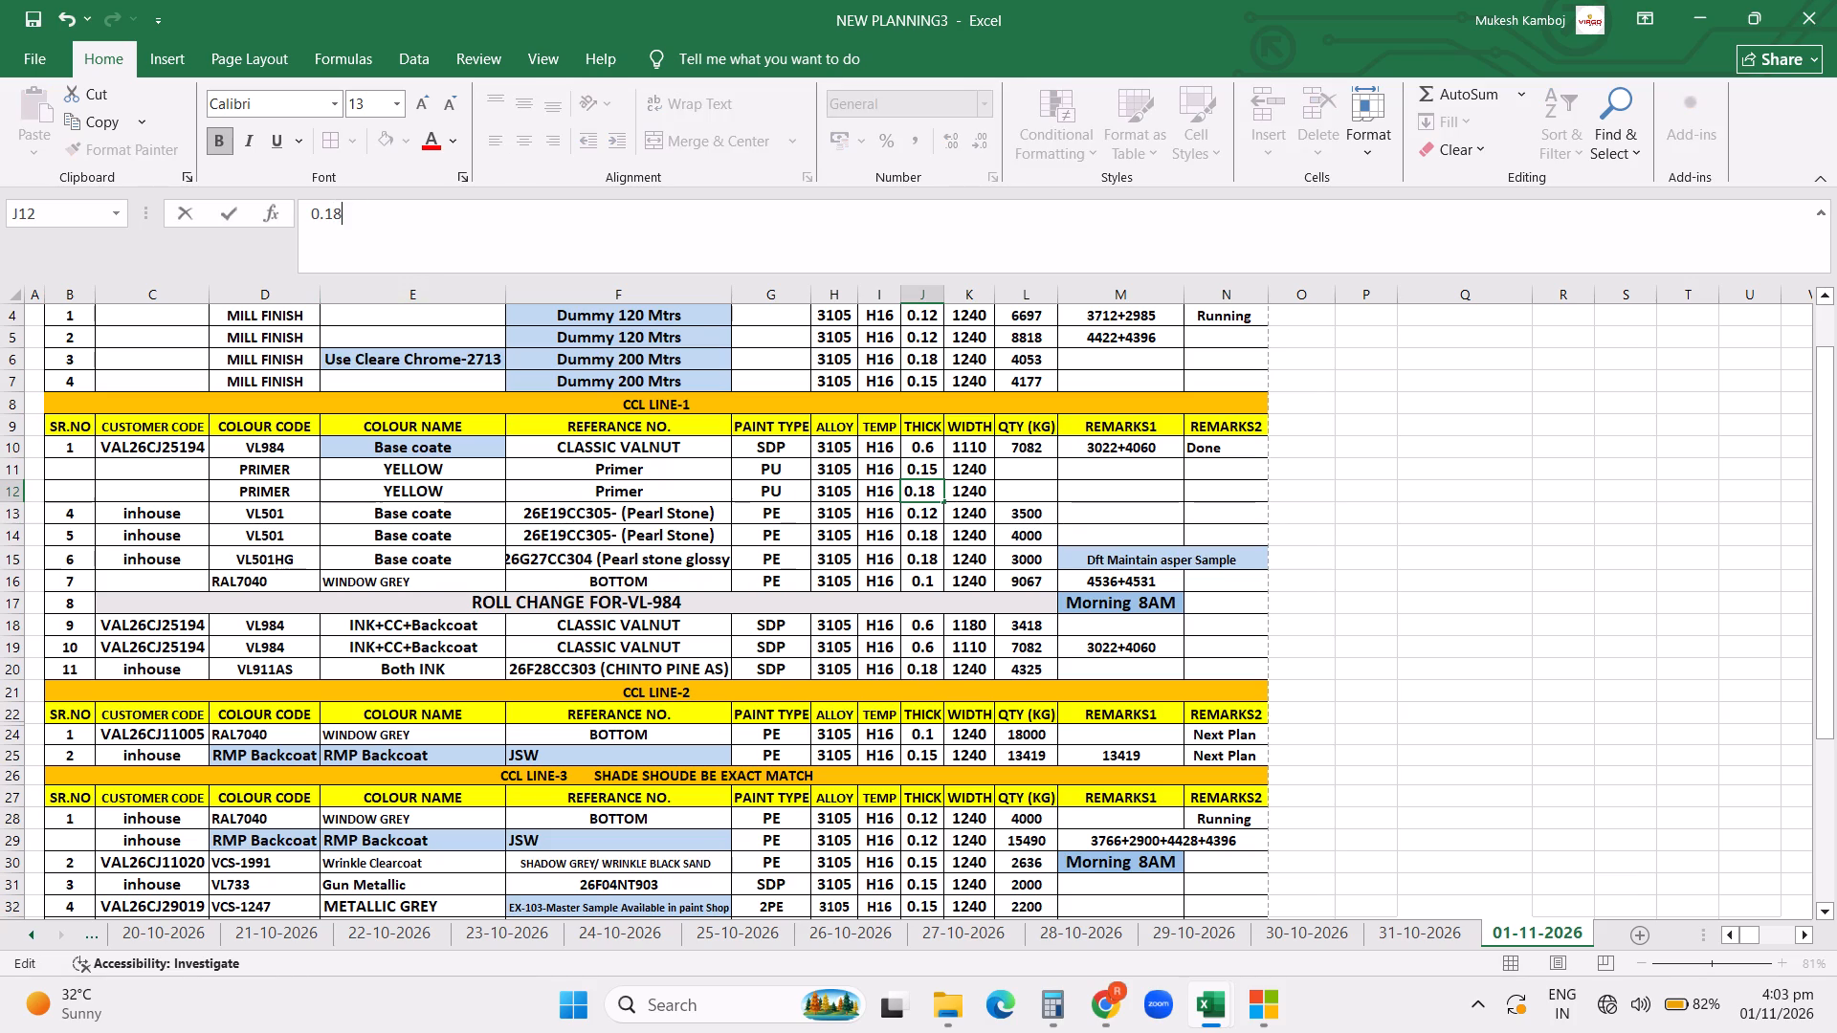
pyautogui.press('Return')
# Enter the quantity of the first PRIMER YELLOW row in CCL LINE-1 as the formula =4466+4597.
pyautogui.press('Up')
pyautogui.press('Right')
pyautogui.press('Right')
pyautogui.press('Up')
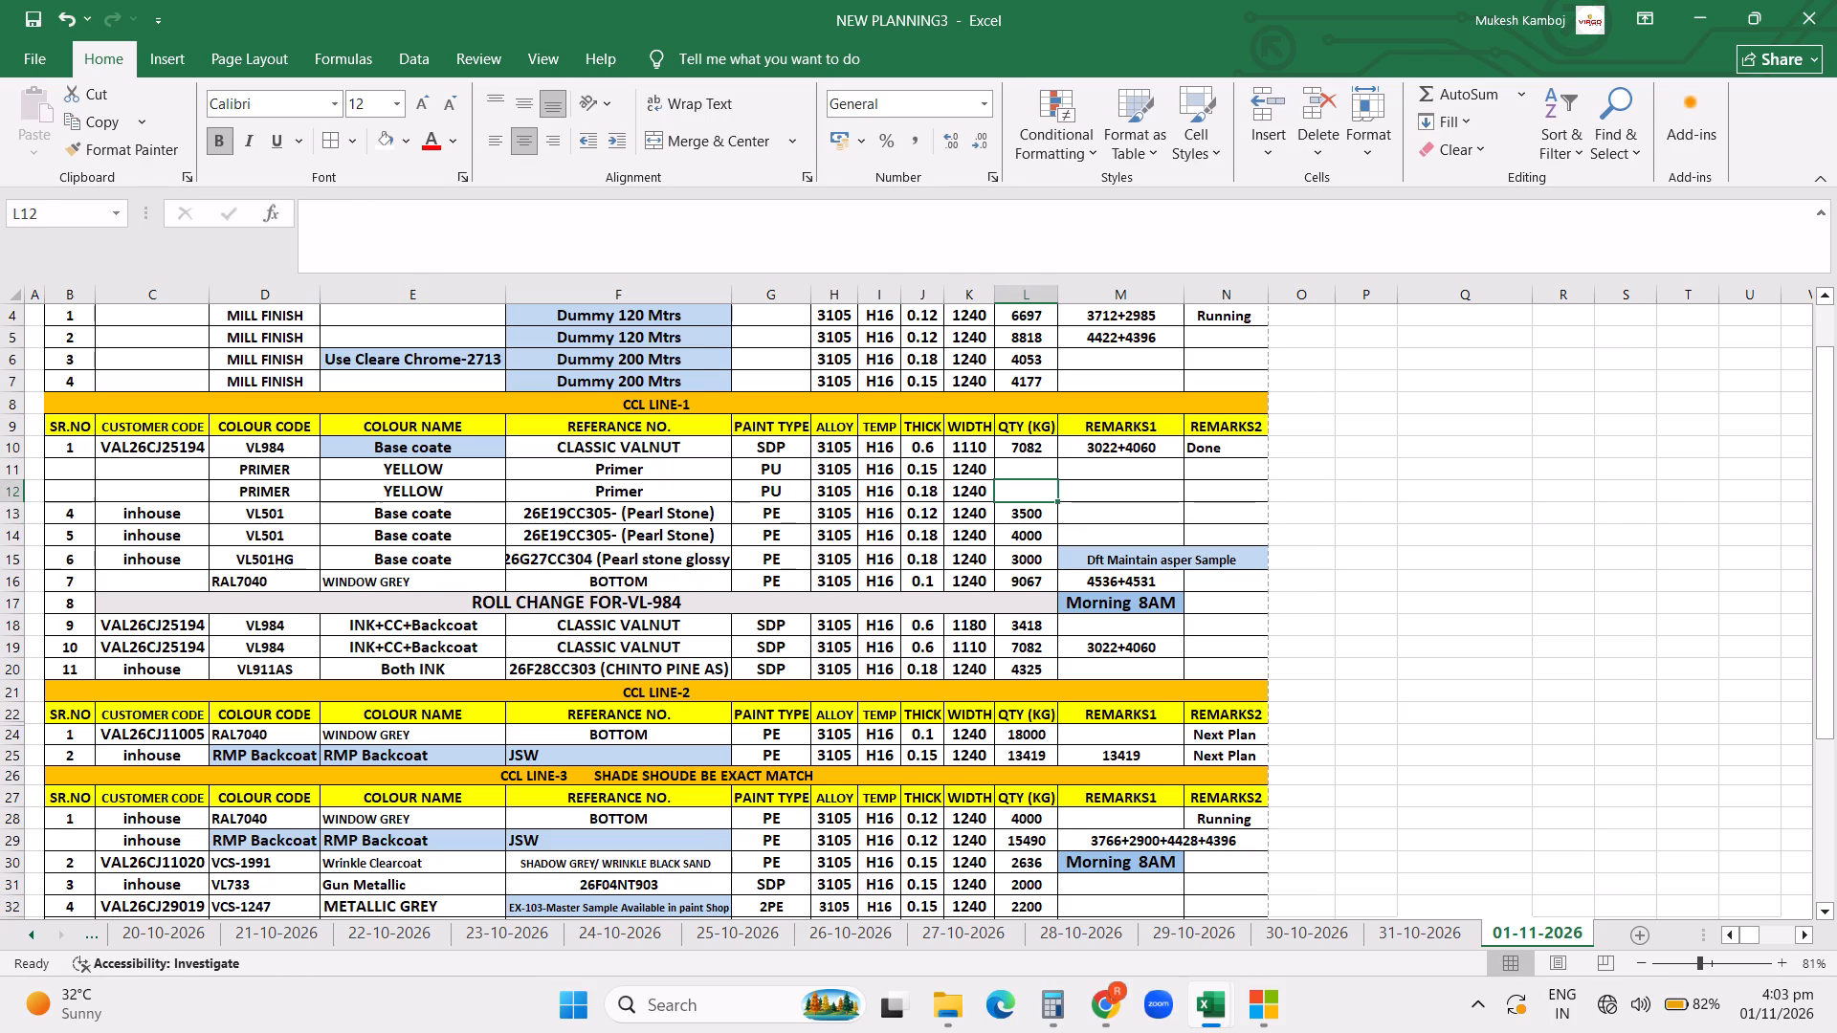
pyautogui.click(360, 222)
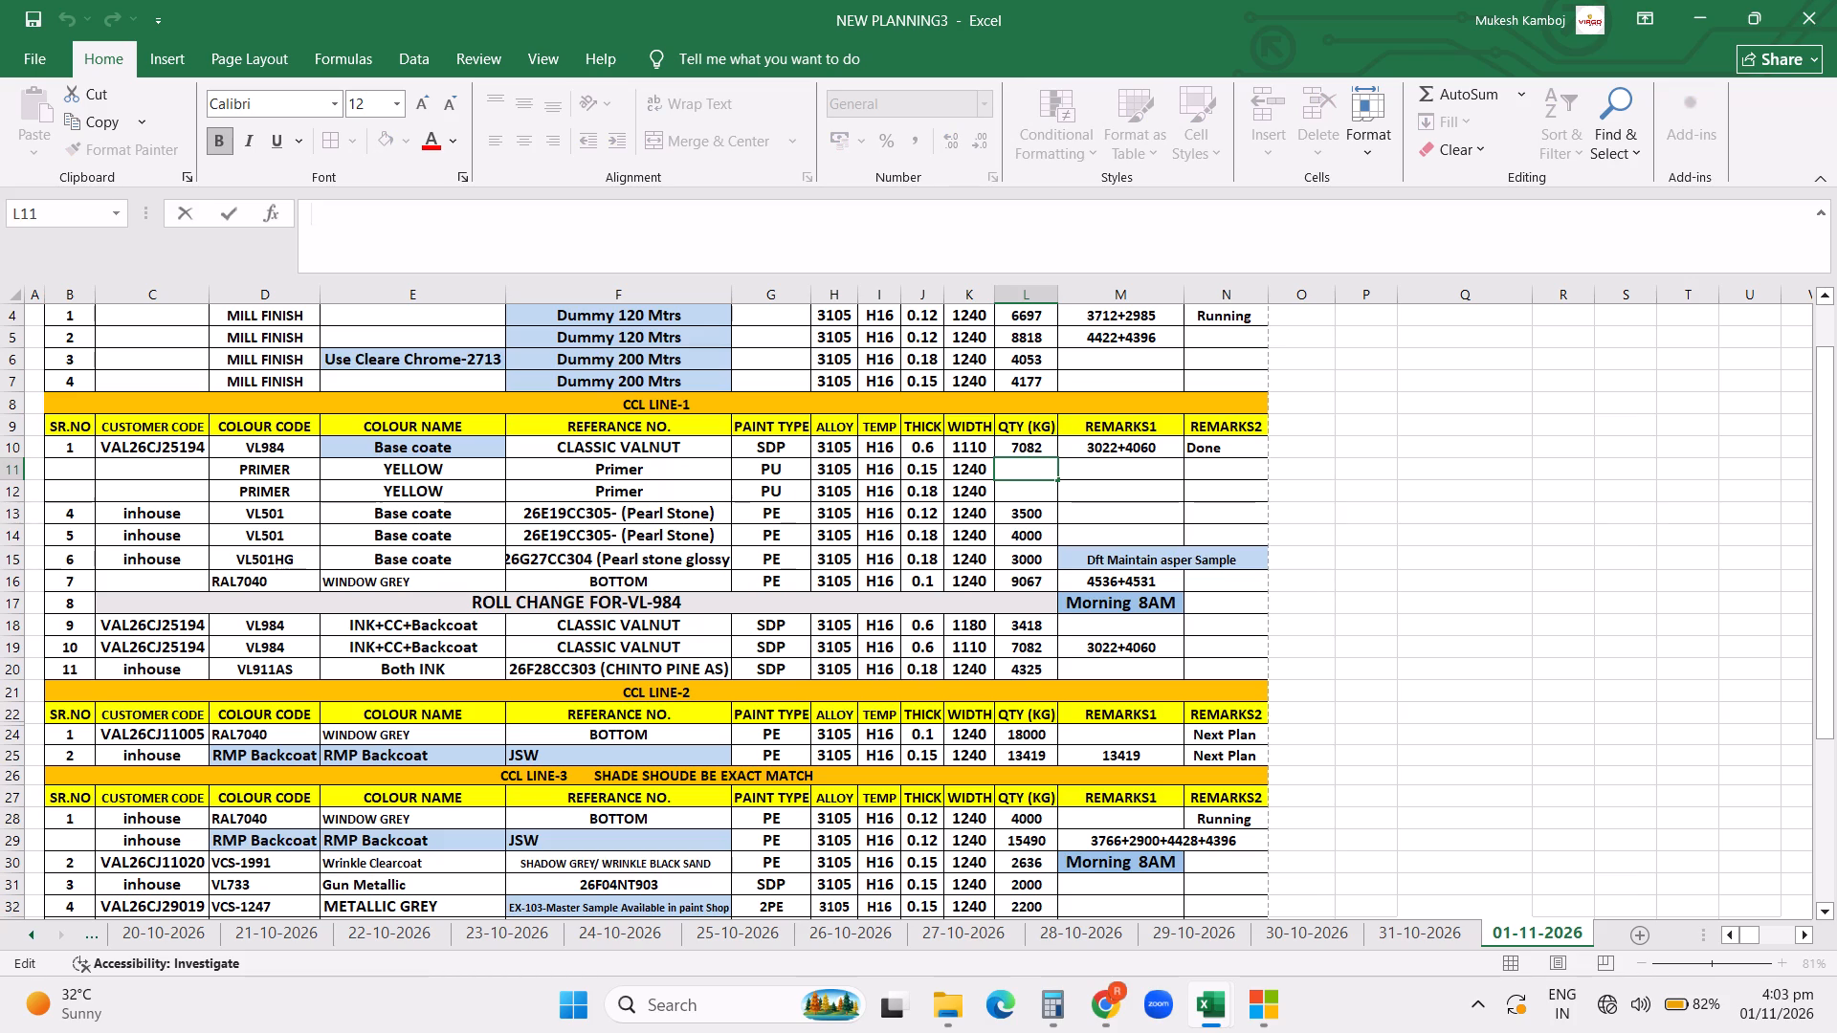
pyautogui.write('=4466+')
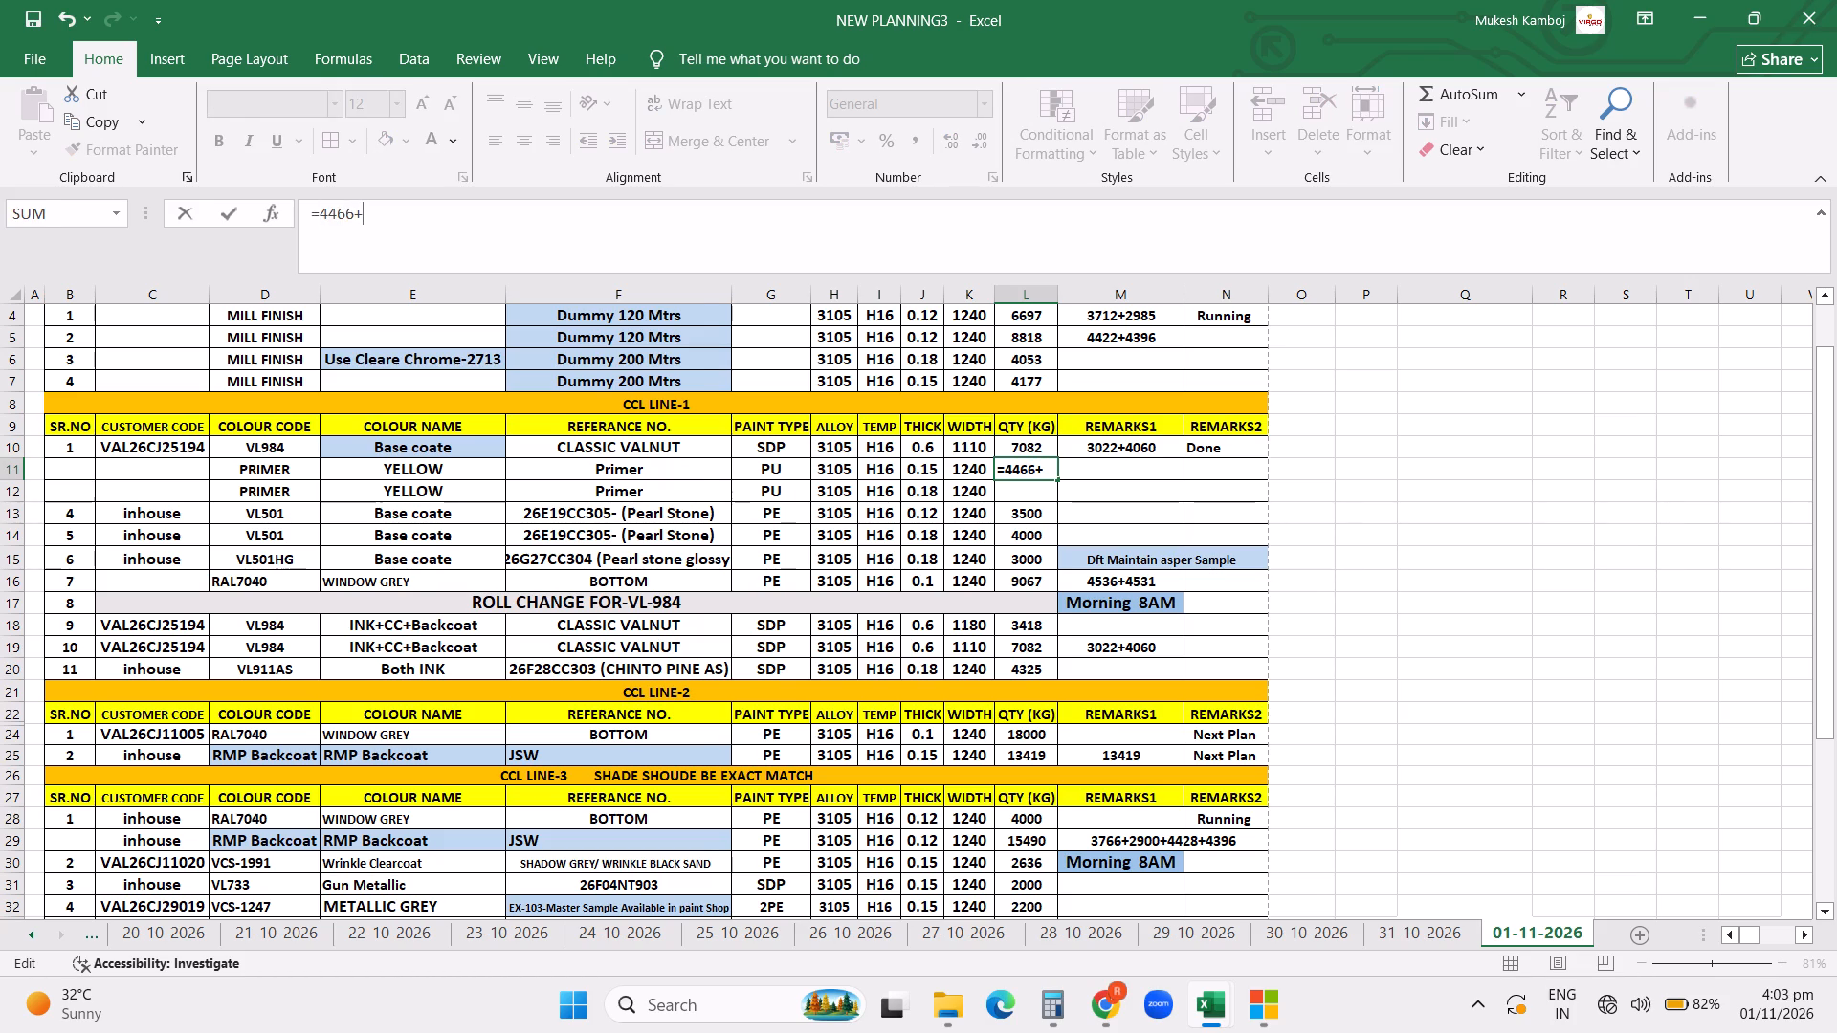
pyautogui.write('459')
pyautogui.press('8')
pyautogui.write('=7')
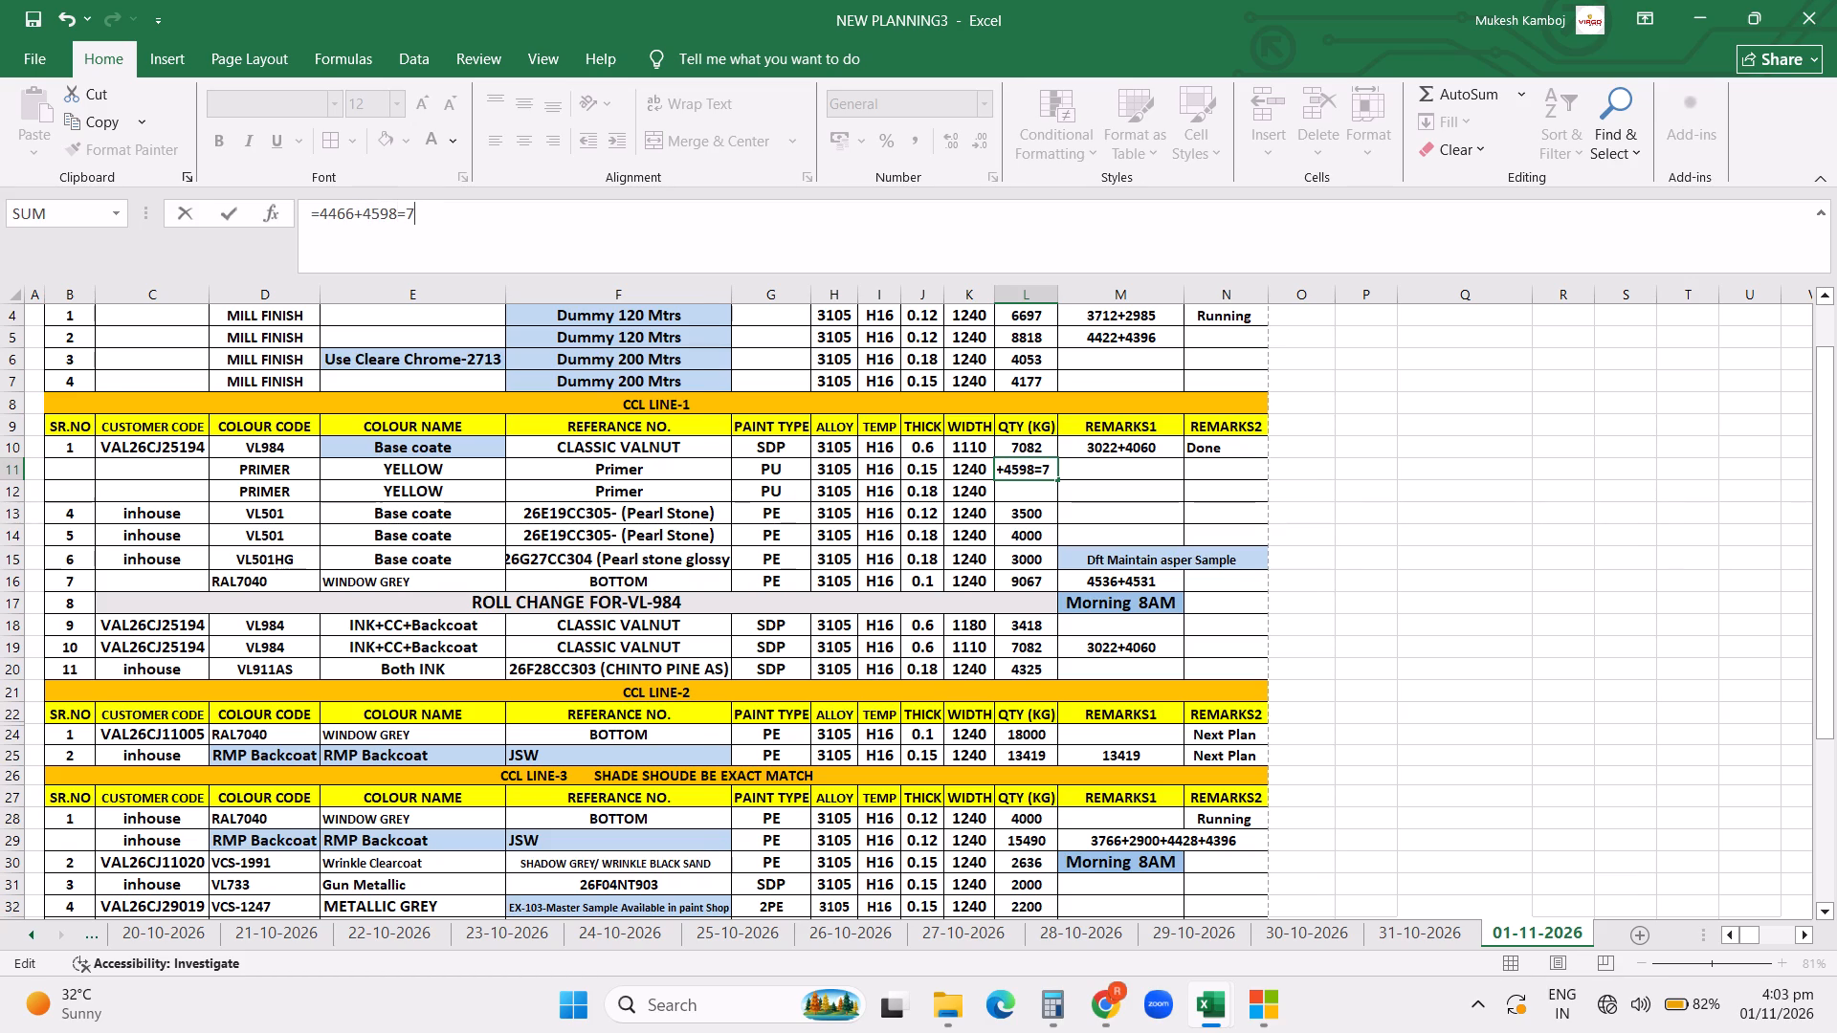
pyautogui.press('BackSpace')
pyautogui.press('BackSpace')
pyautogui.press('BackSpace')
pyautogui.press('7')
pyautogui.press('Return')
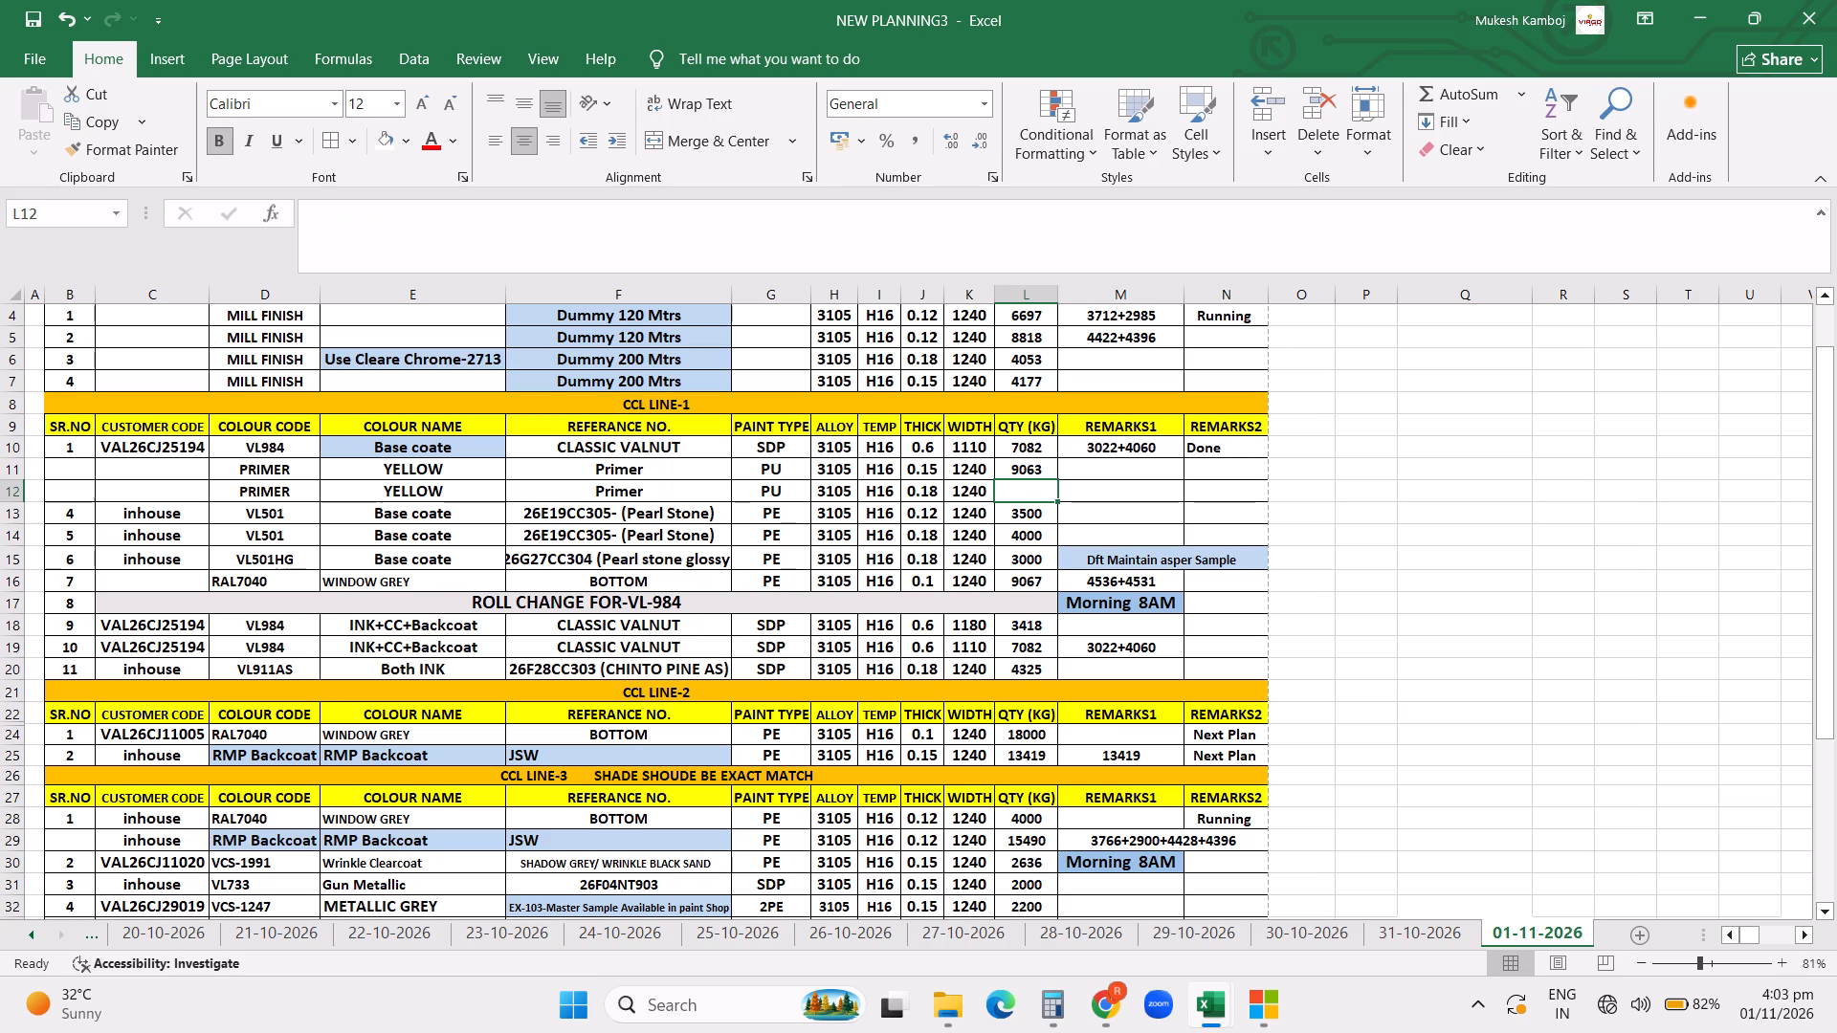
# Enter the quantity of the second PRIMER YELLOW row in CCL LINE-1 as the formula =4119+4318.
pyautogui.press('=')
pyautogui.press('4')
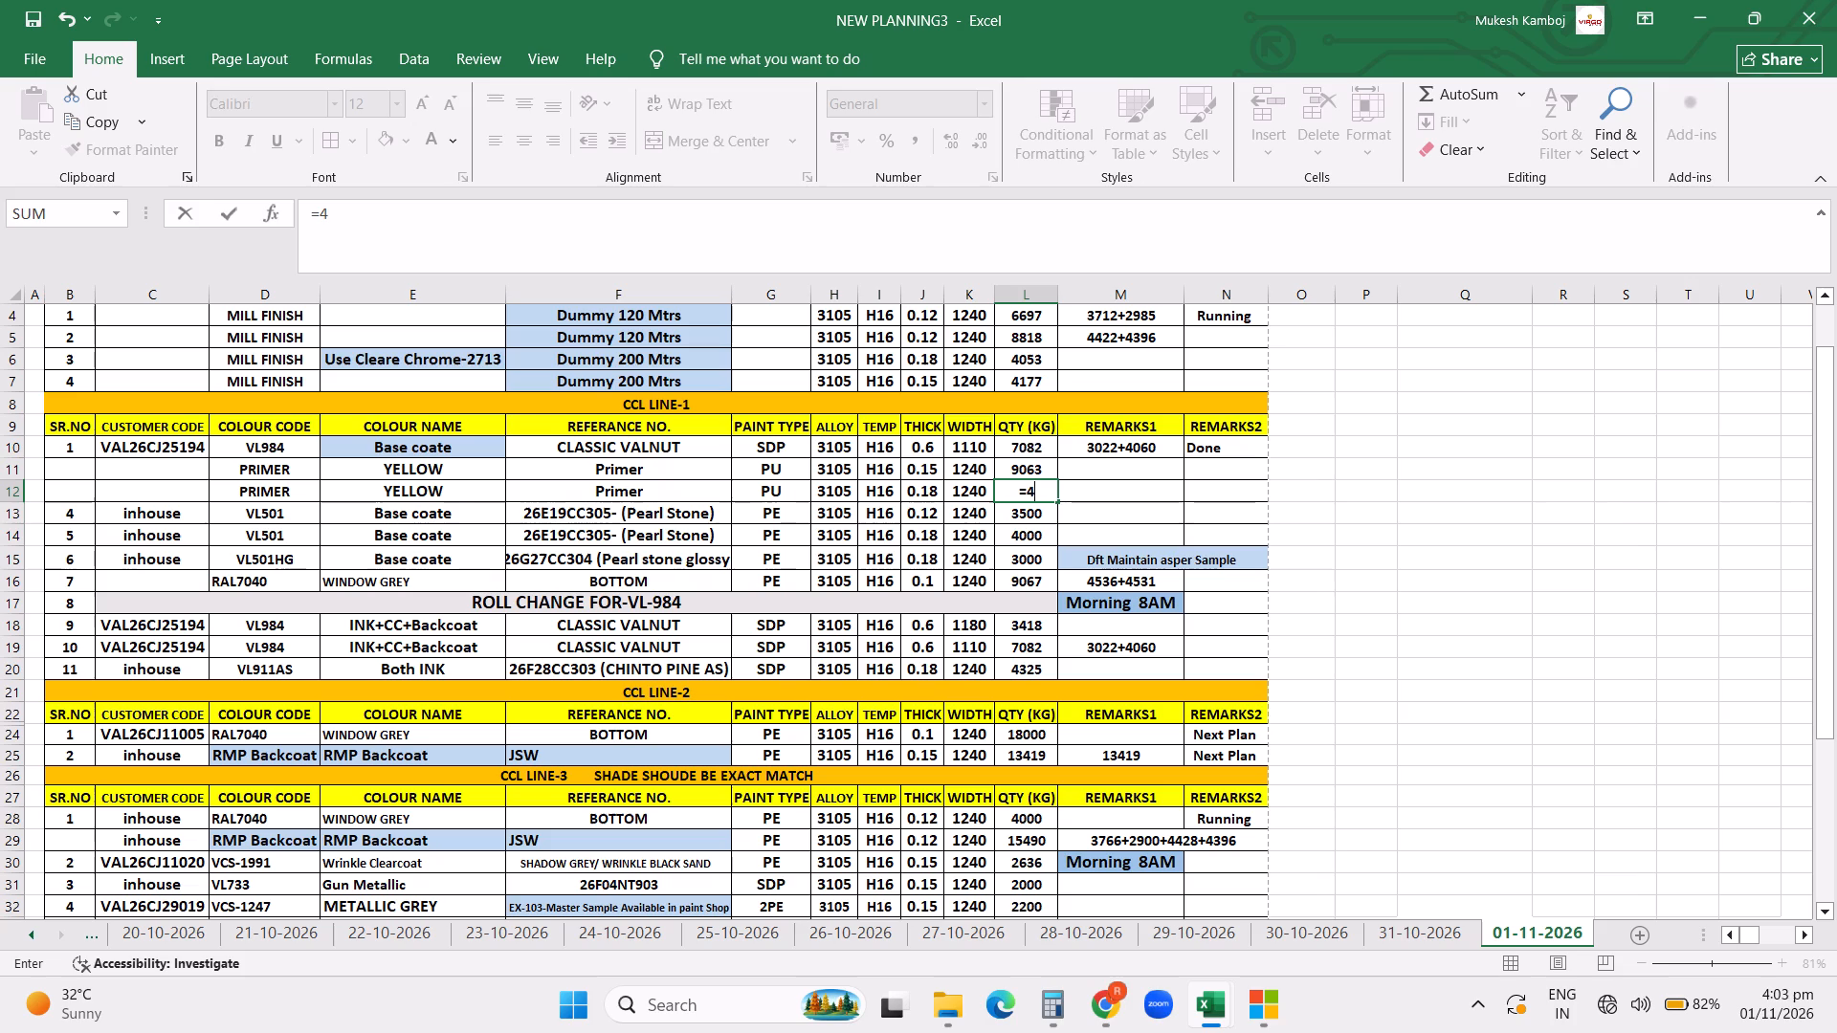
pyautogui.write('119+')
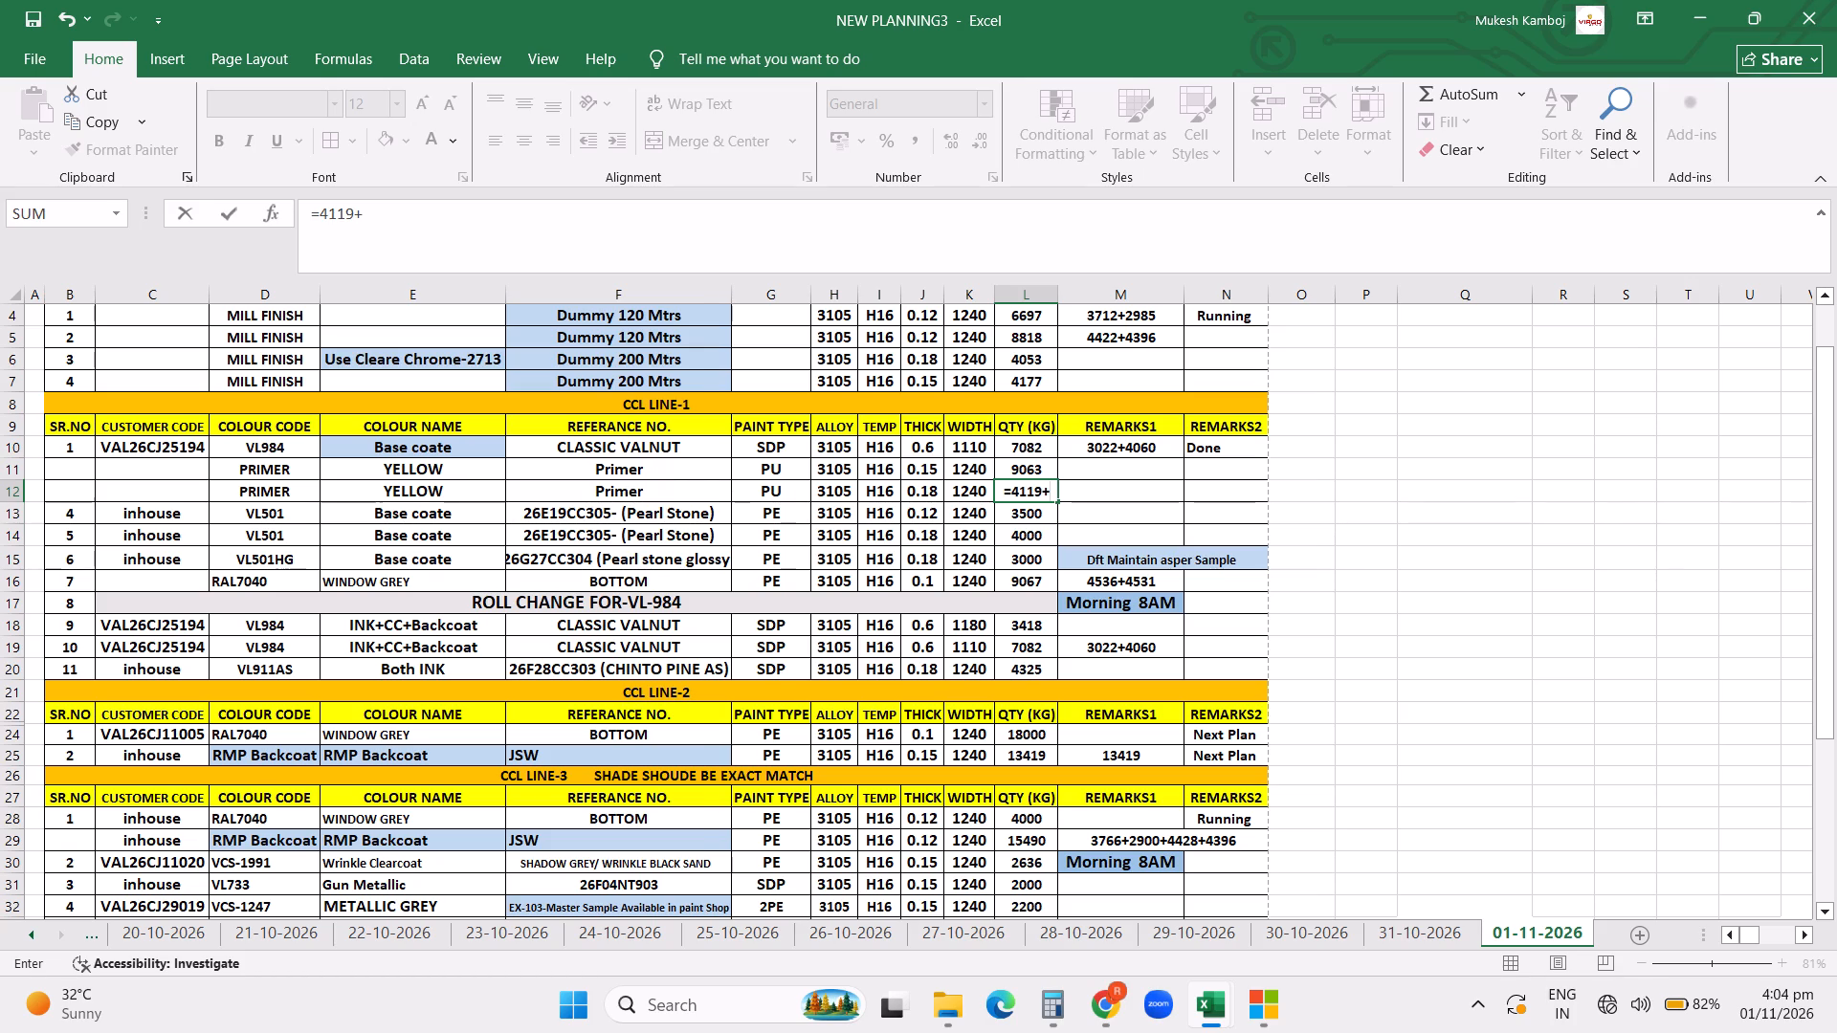
pyautogui.write('4318')
pyautogui.press('+')
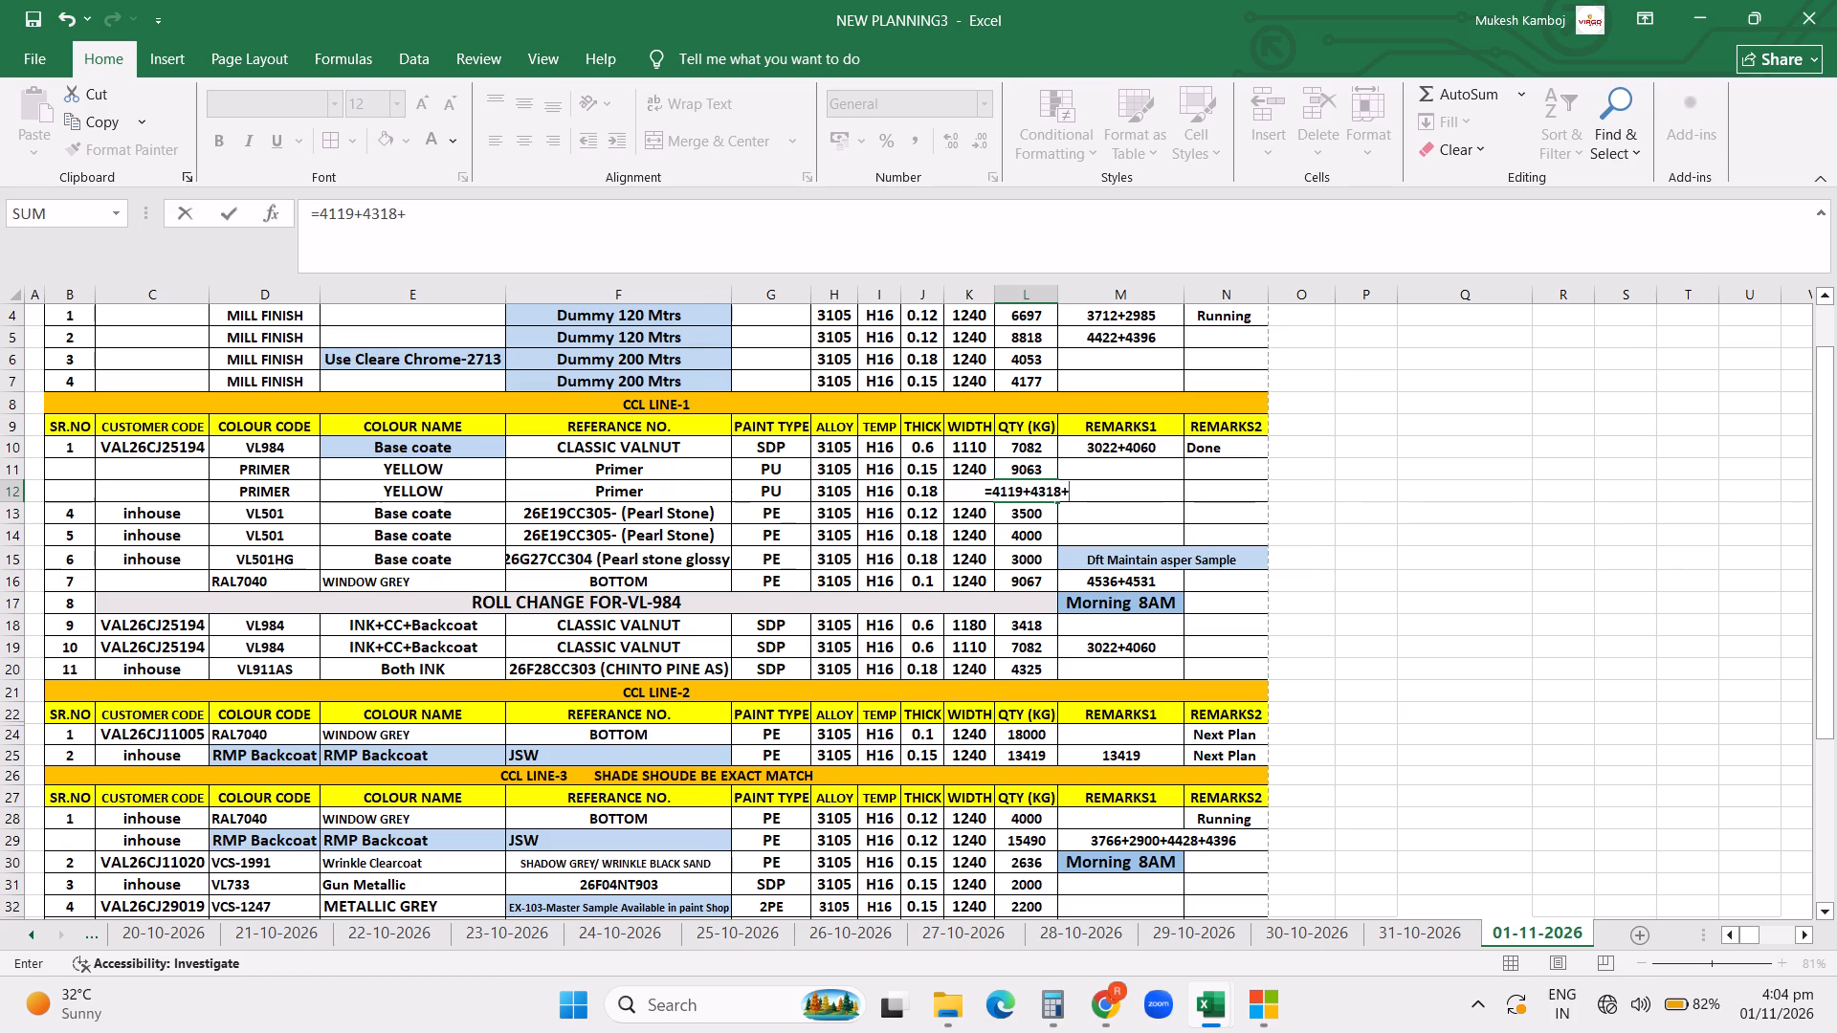
pyautogui.press('BackSpace')
pyautogui.press('Return')
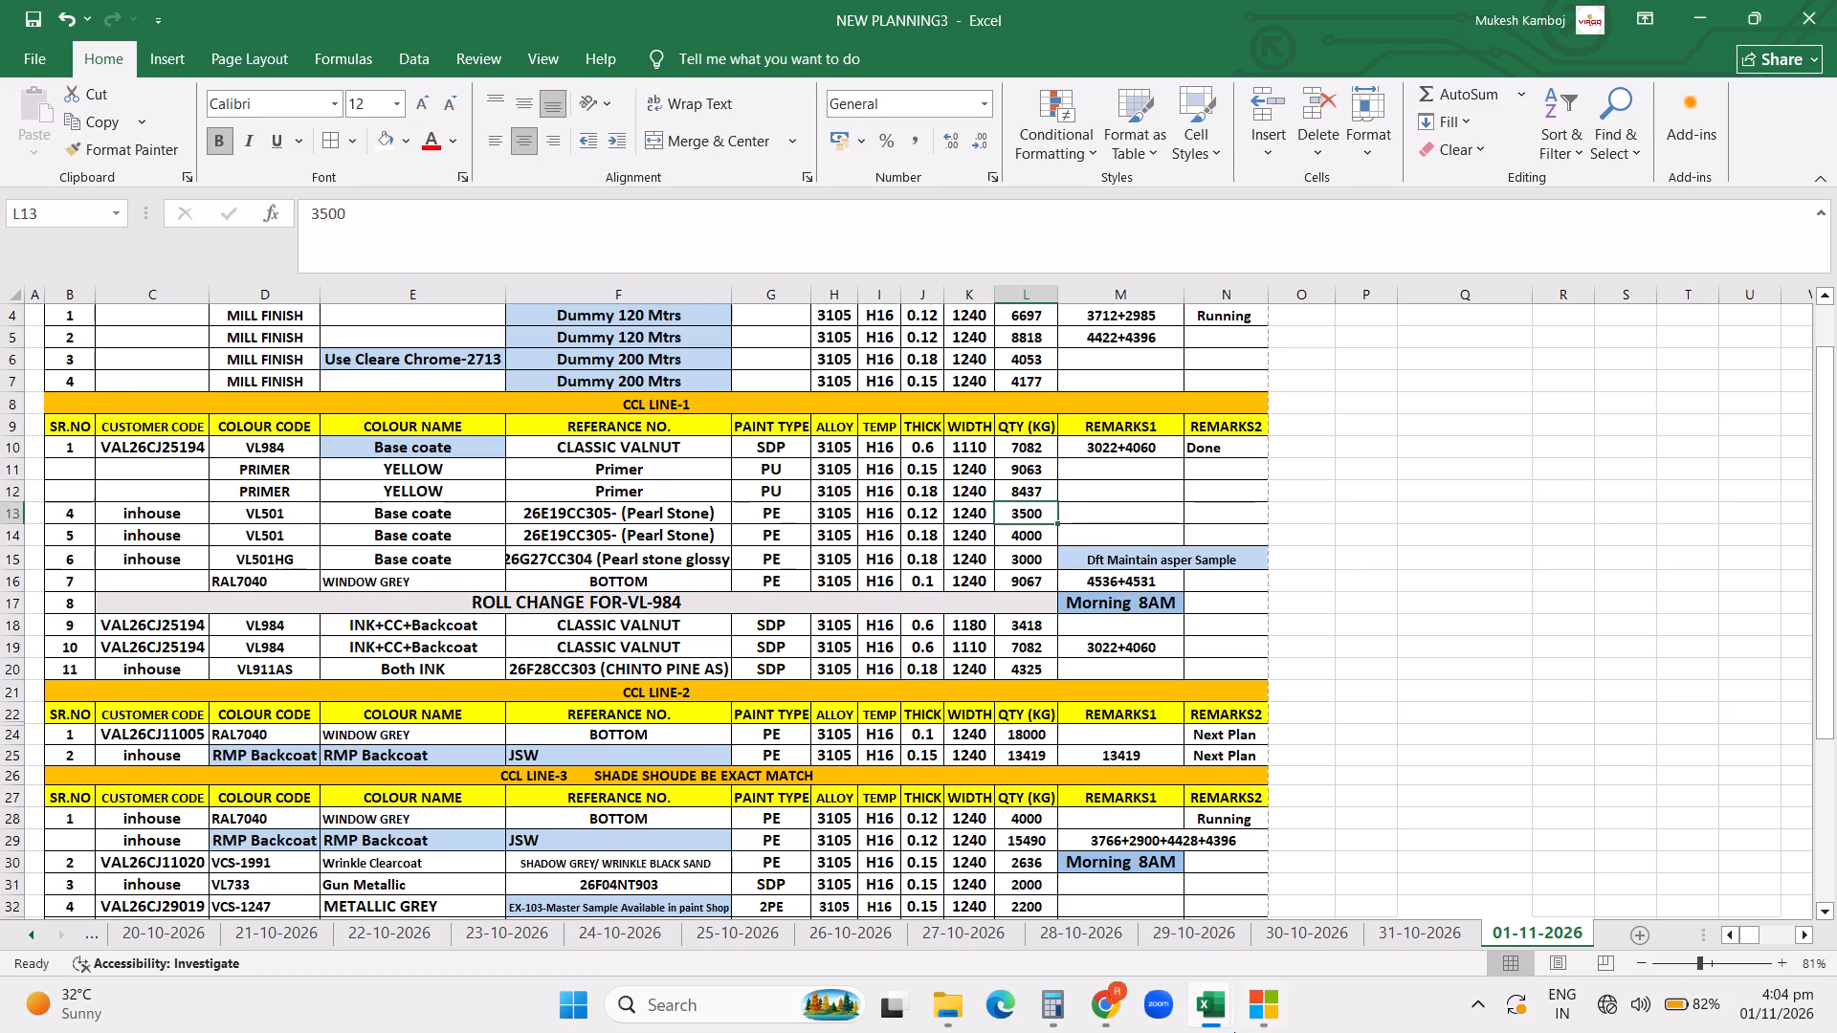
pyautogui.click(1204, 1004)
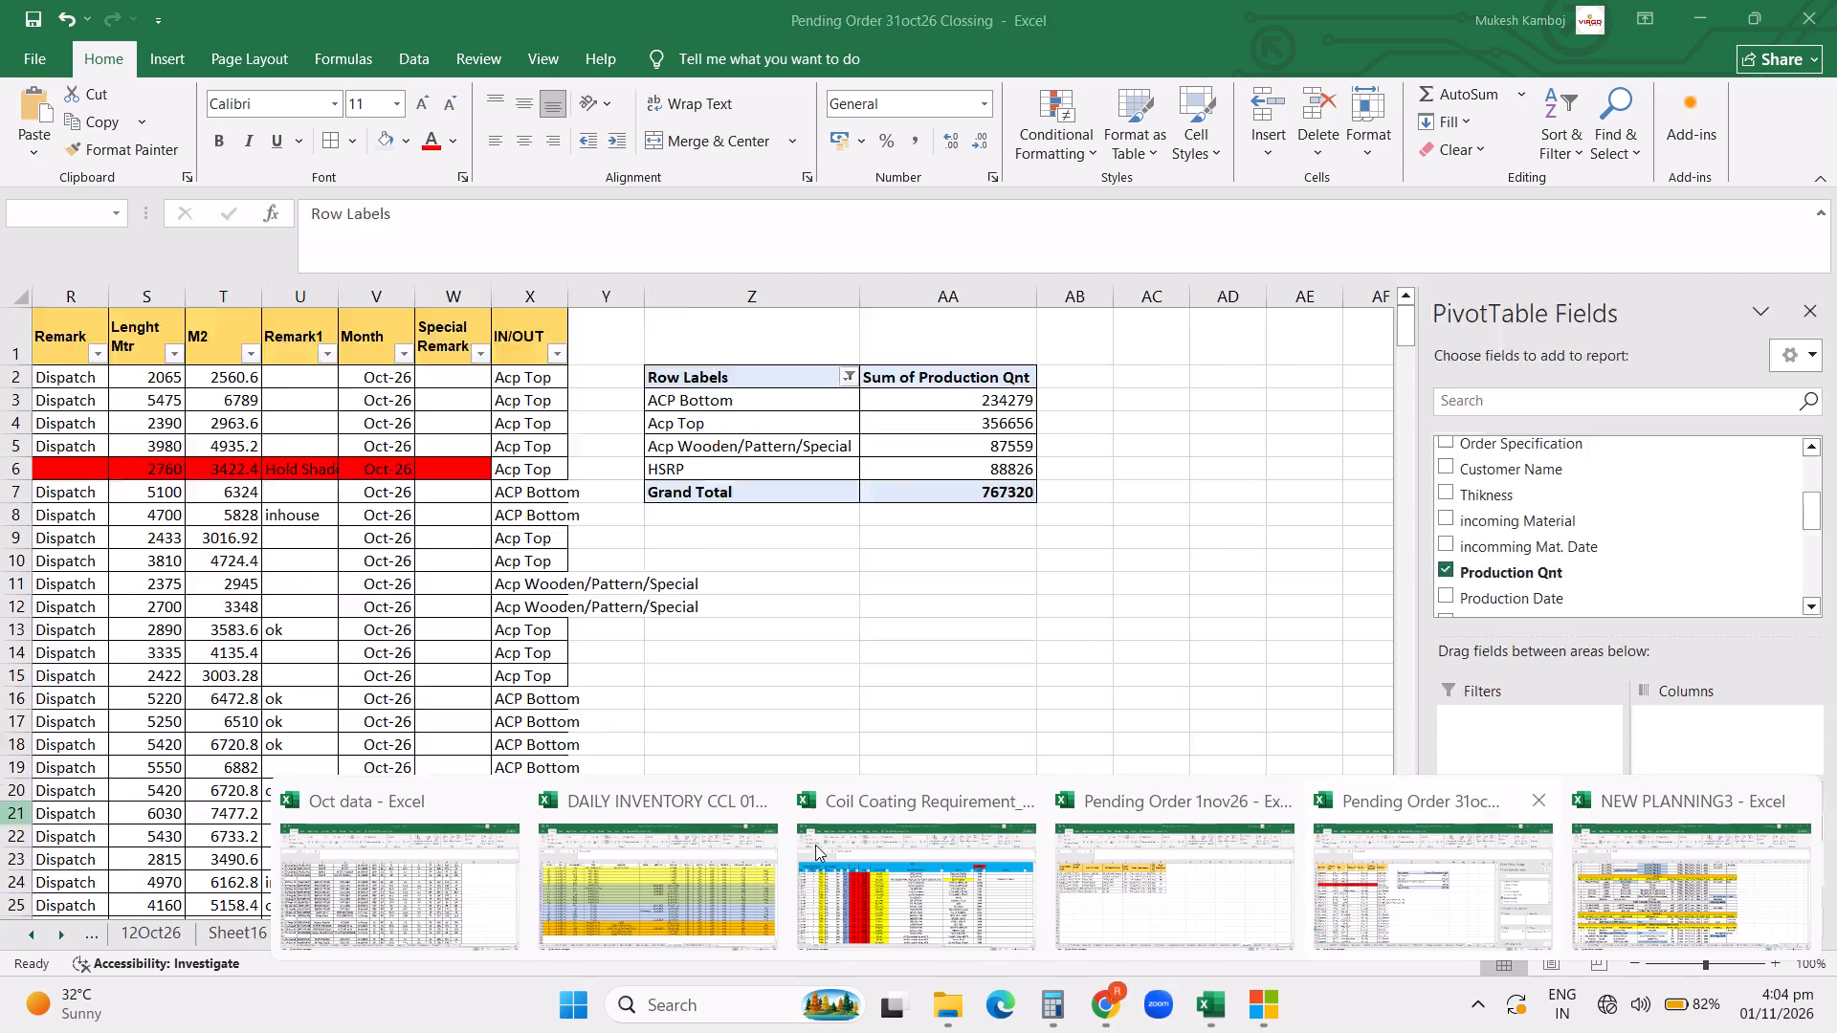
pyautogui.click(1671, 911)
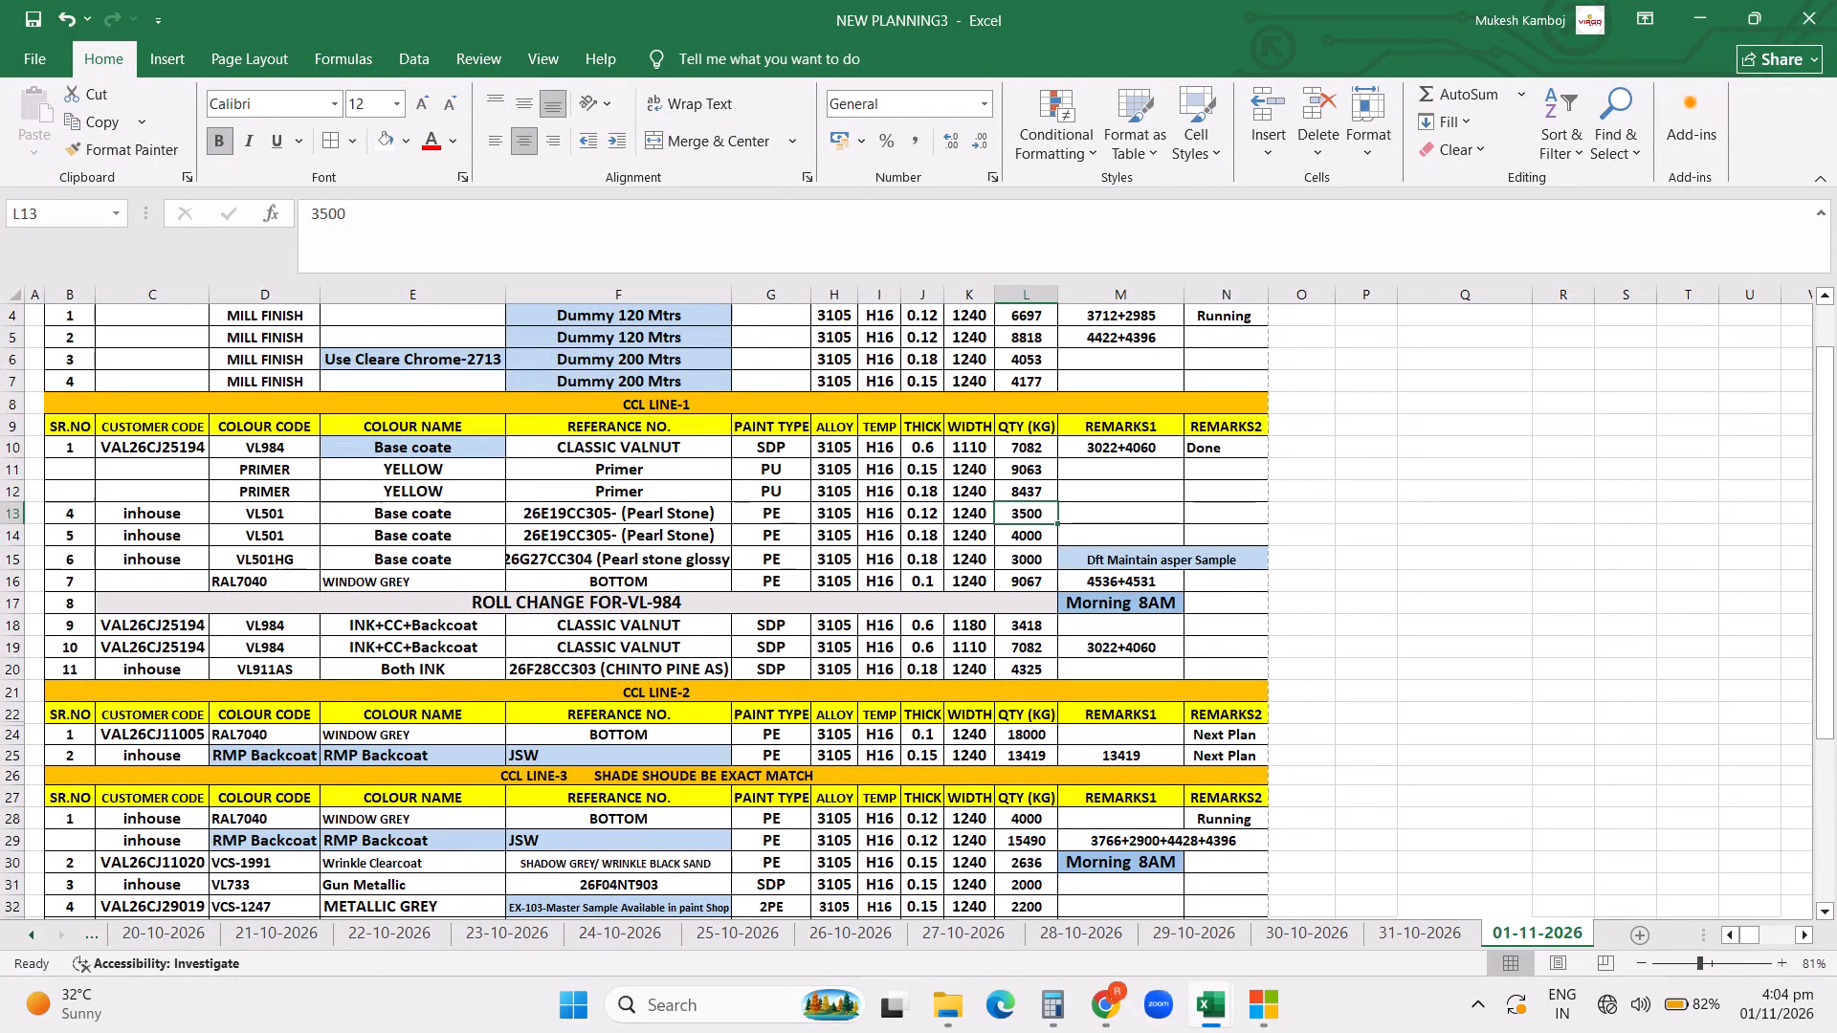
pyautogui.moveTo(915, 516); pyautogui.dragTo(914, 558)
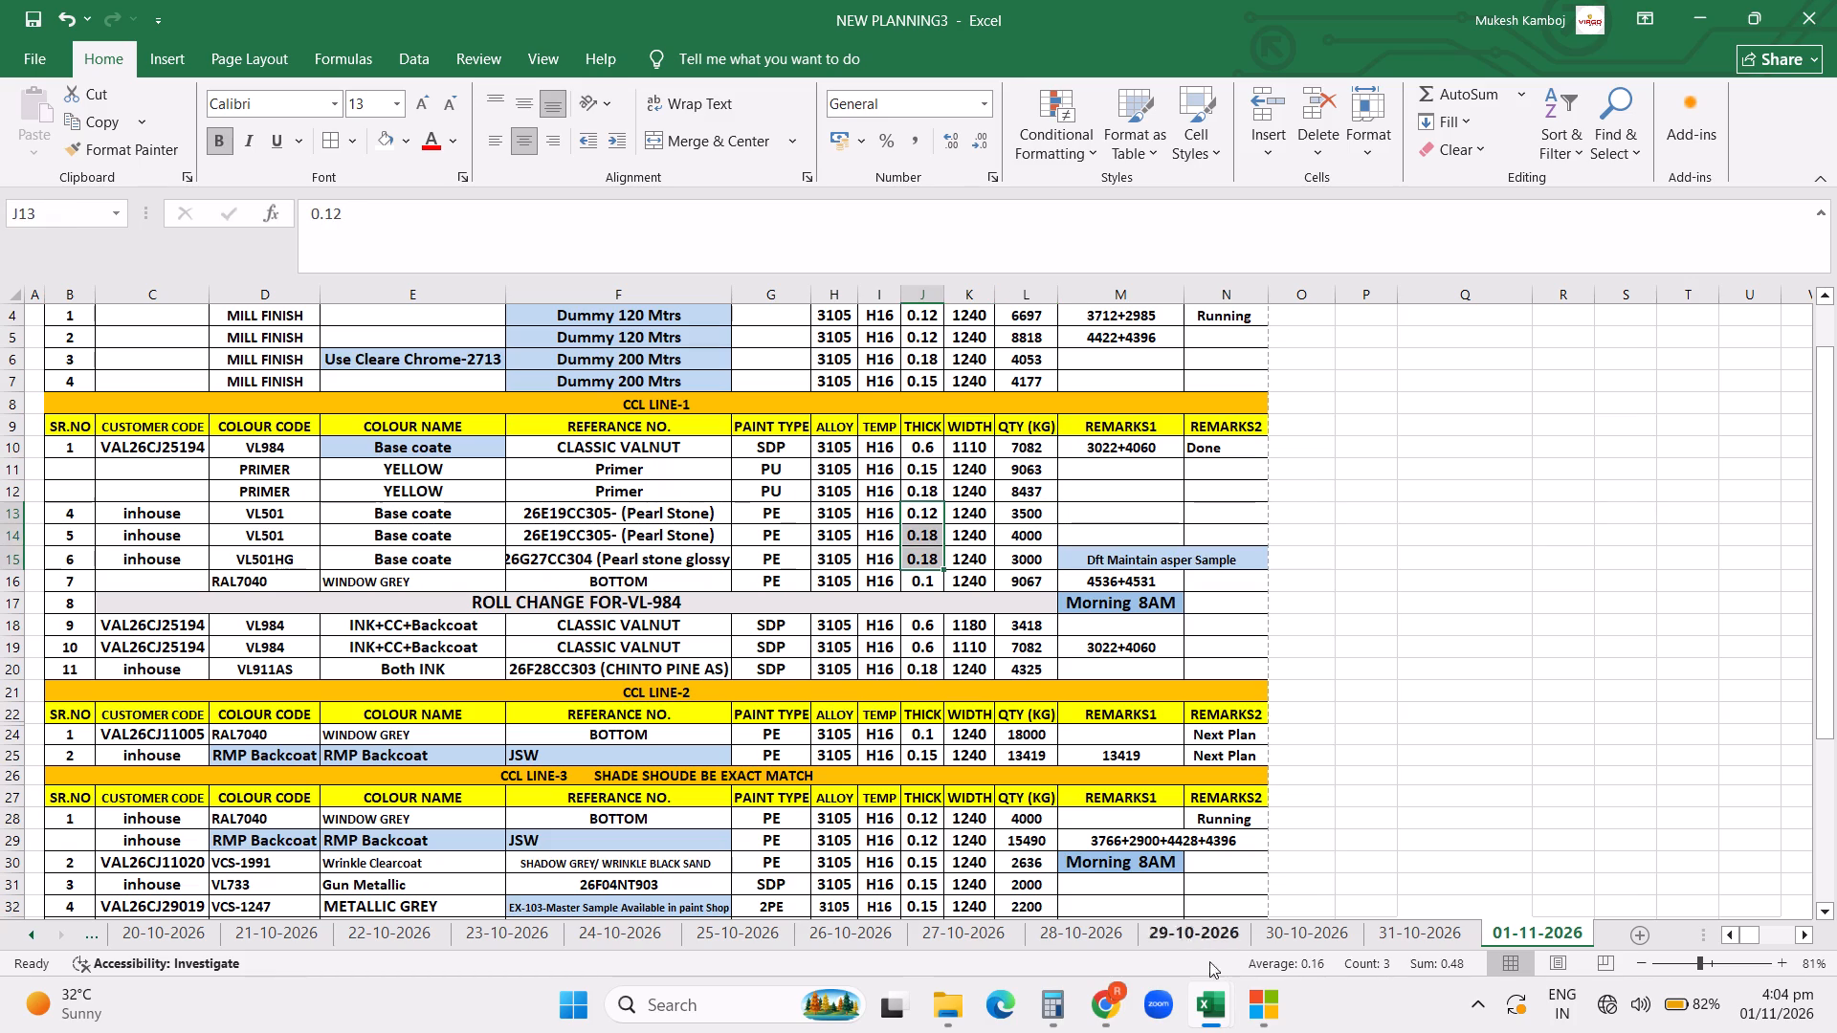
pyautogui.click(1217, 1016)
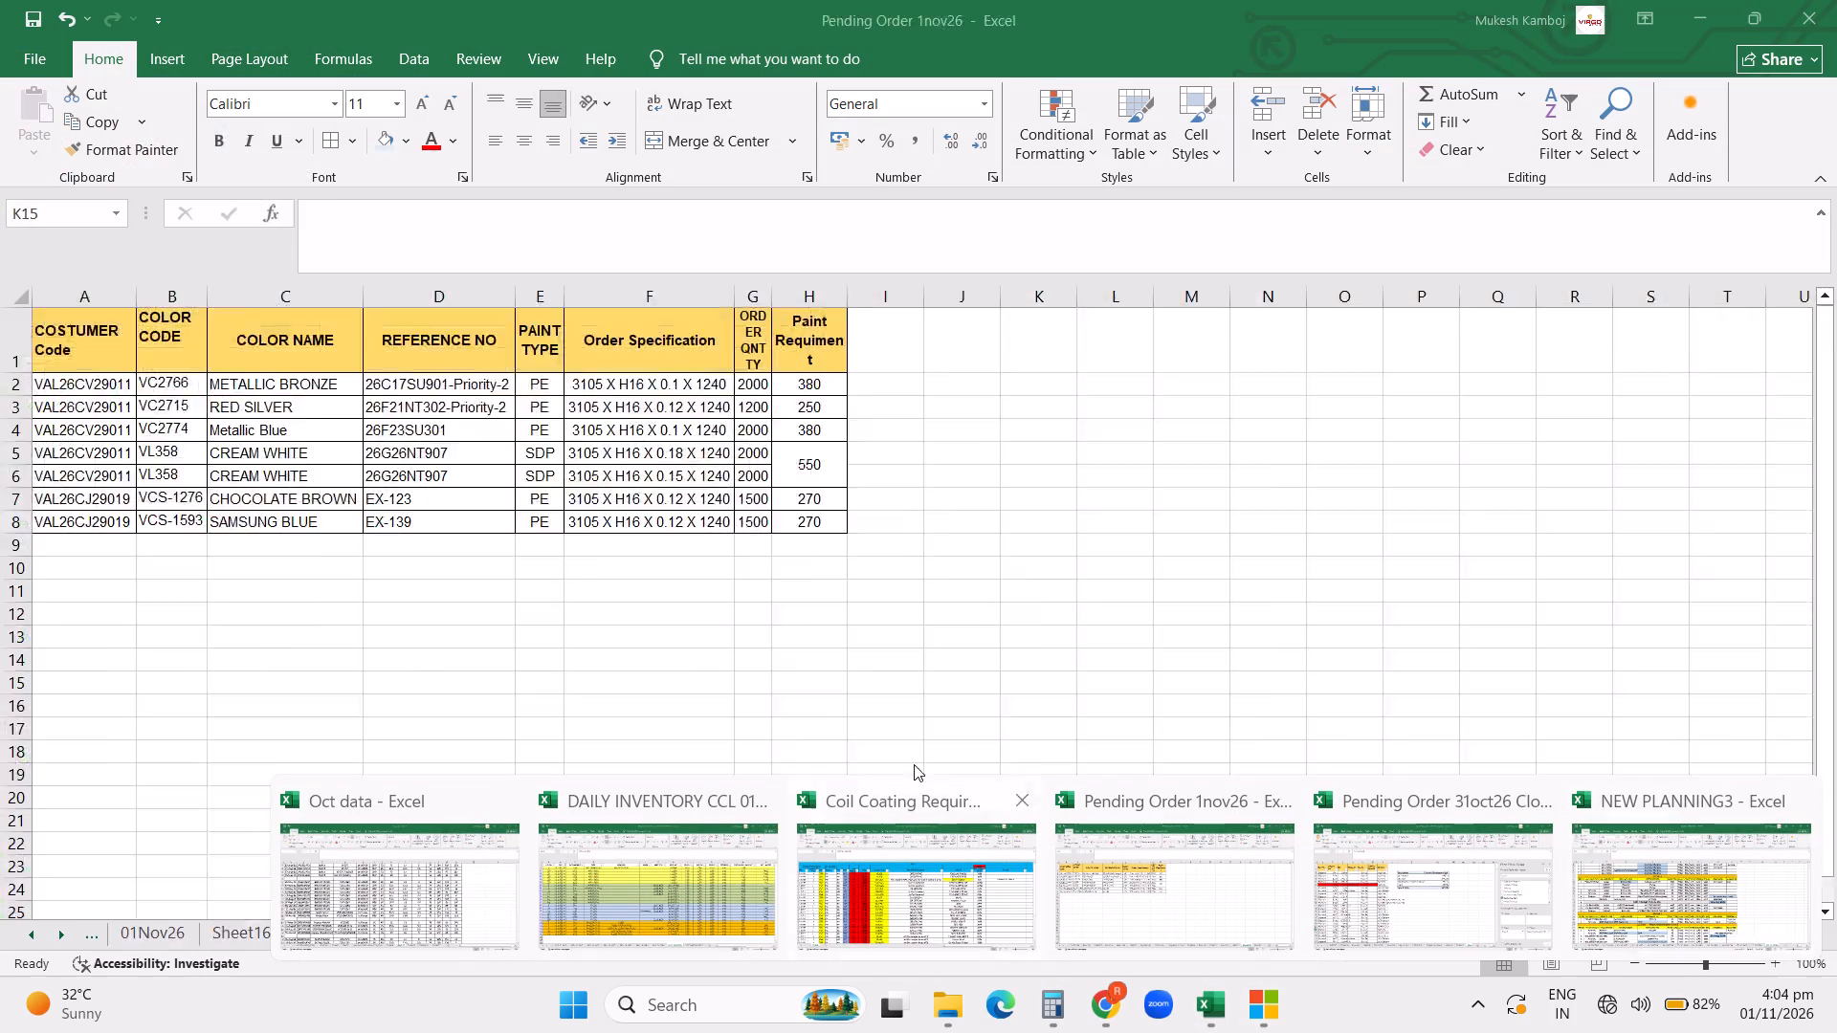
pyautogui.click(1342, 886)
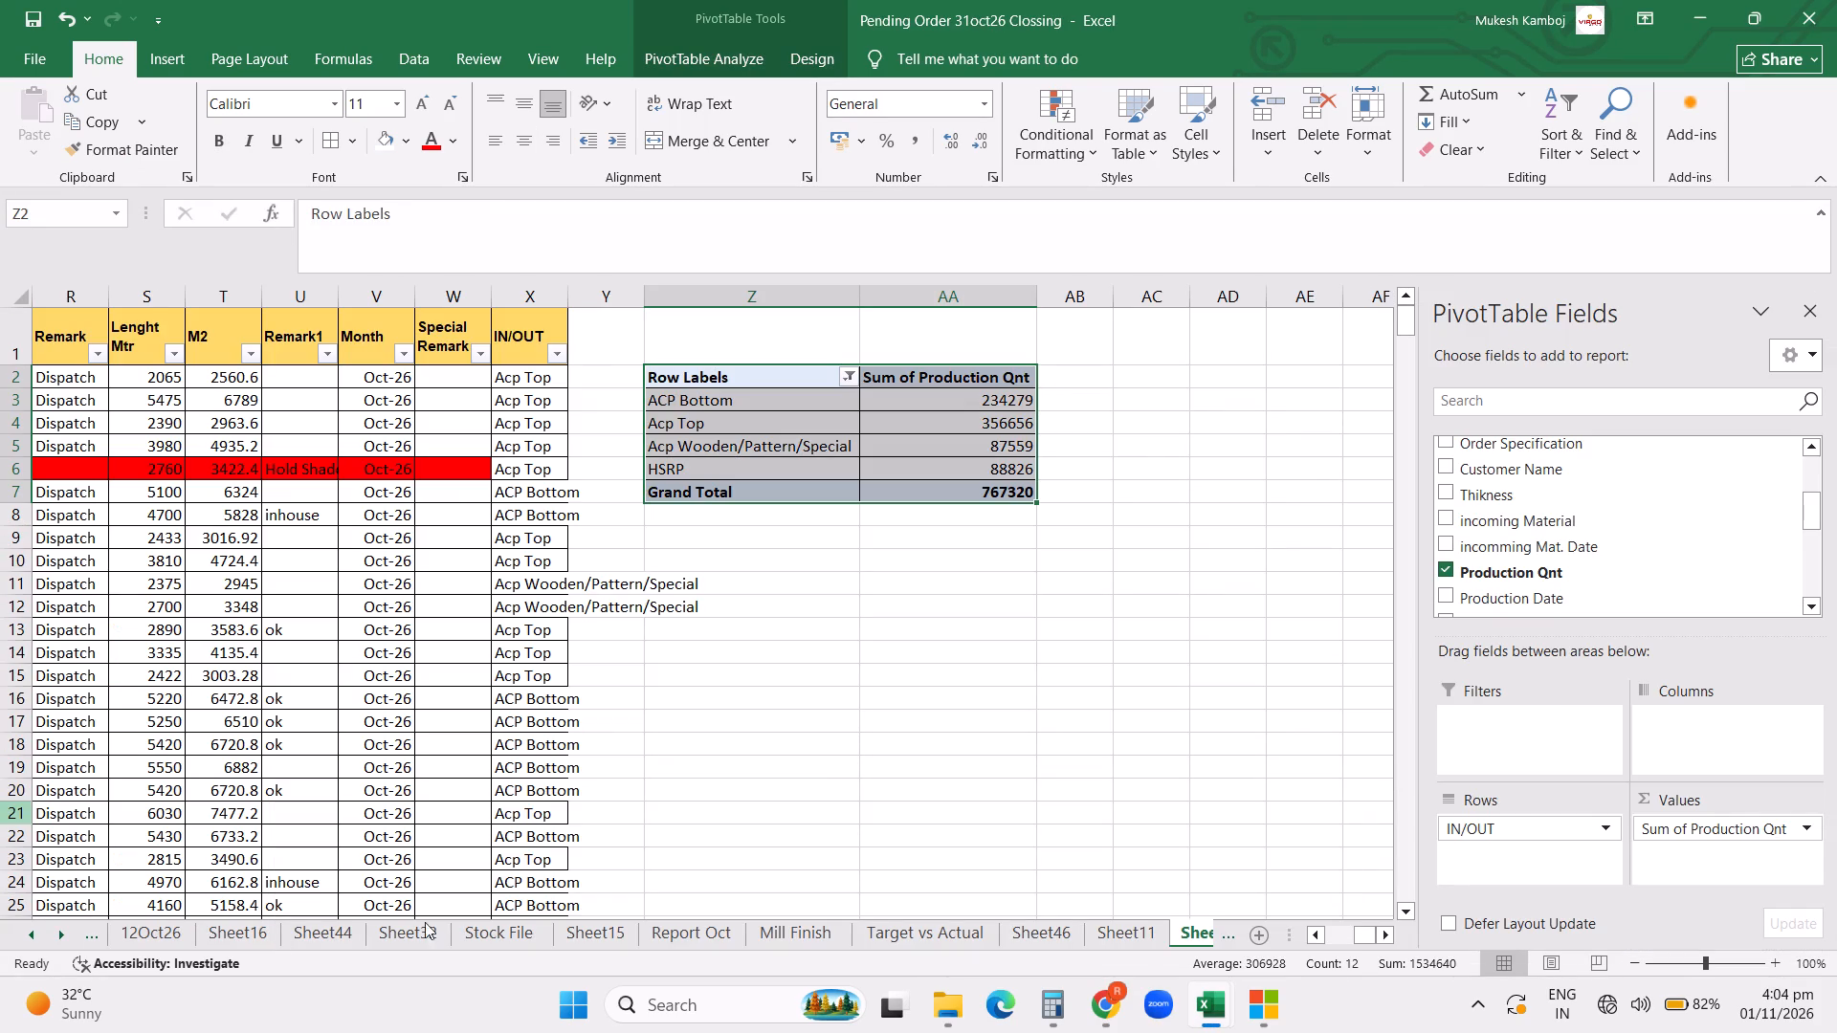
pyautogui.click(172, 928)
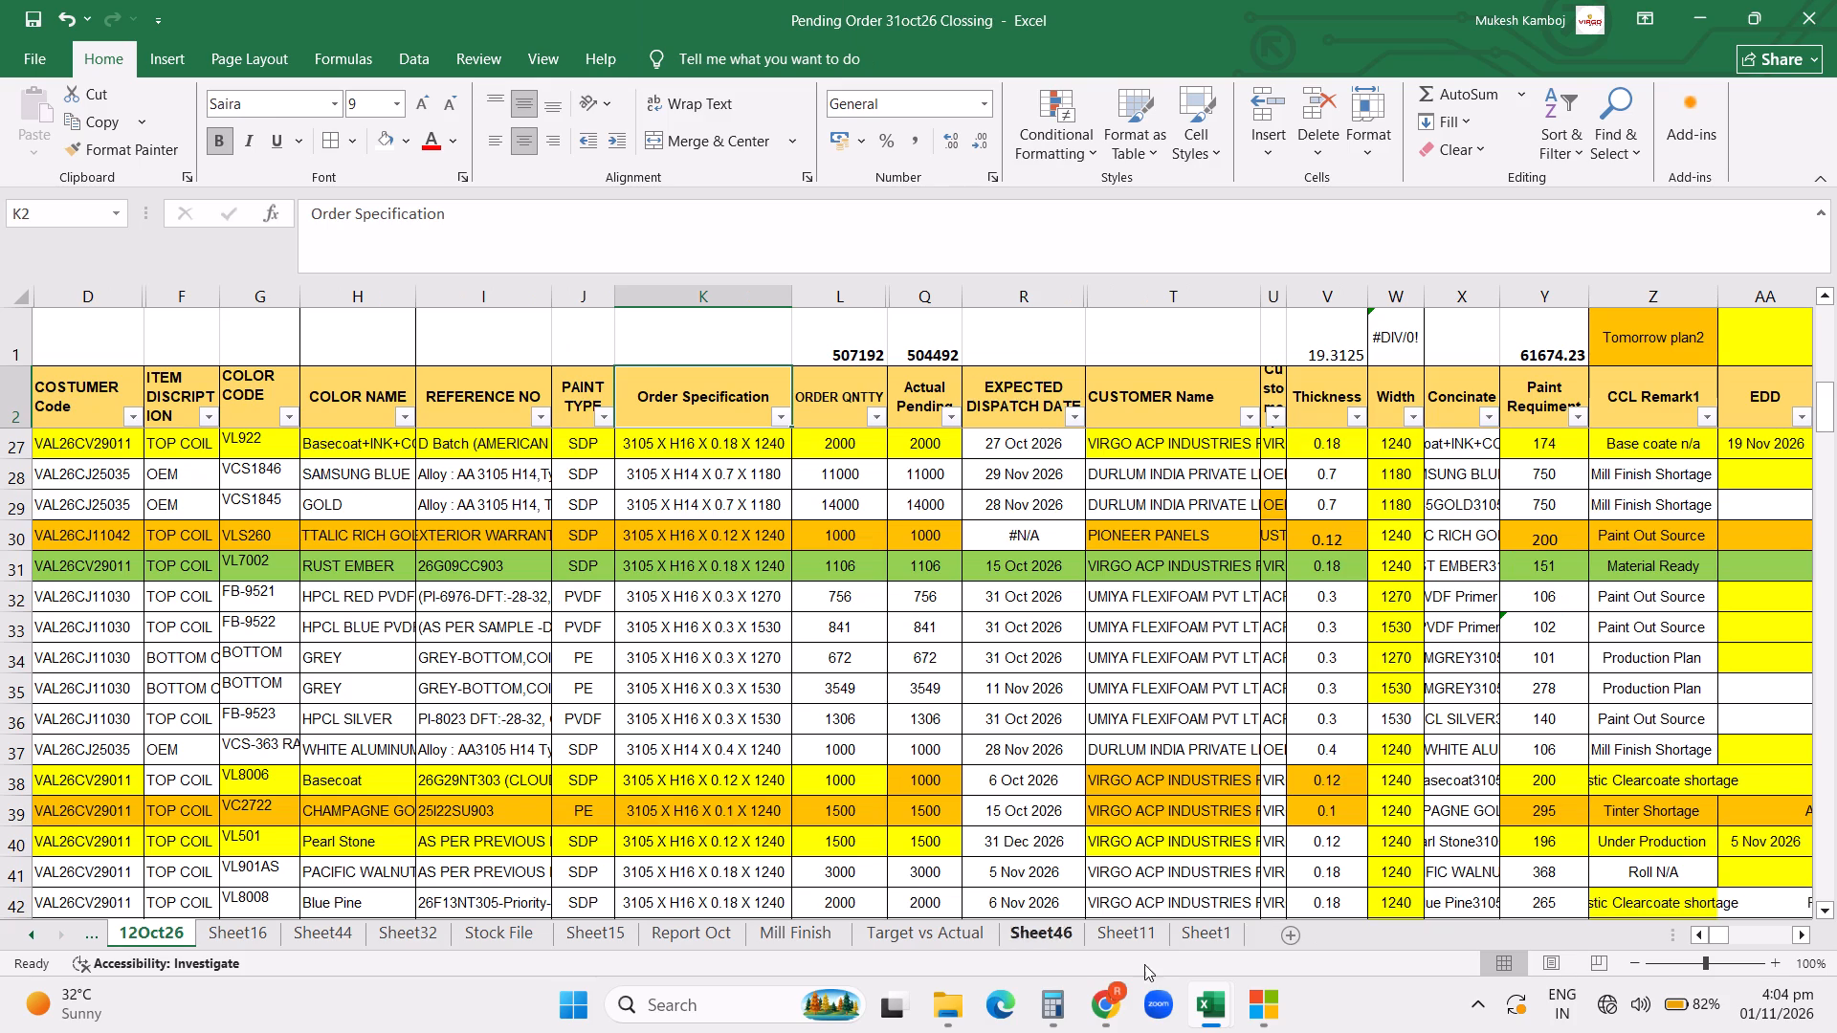
# In Pending Order 1nov26, sheet 01Nov26, replace the CCL Remark1 filter with a COLOR CODE filter for 501 to check those orders.
pyautogui.click(1211, 1000)
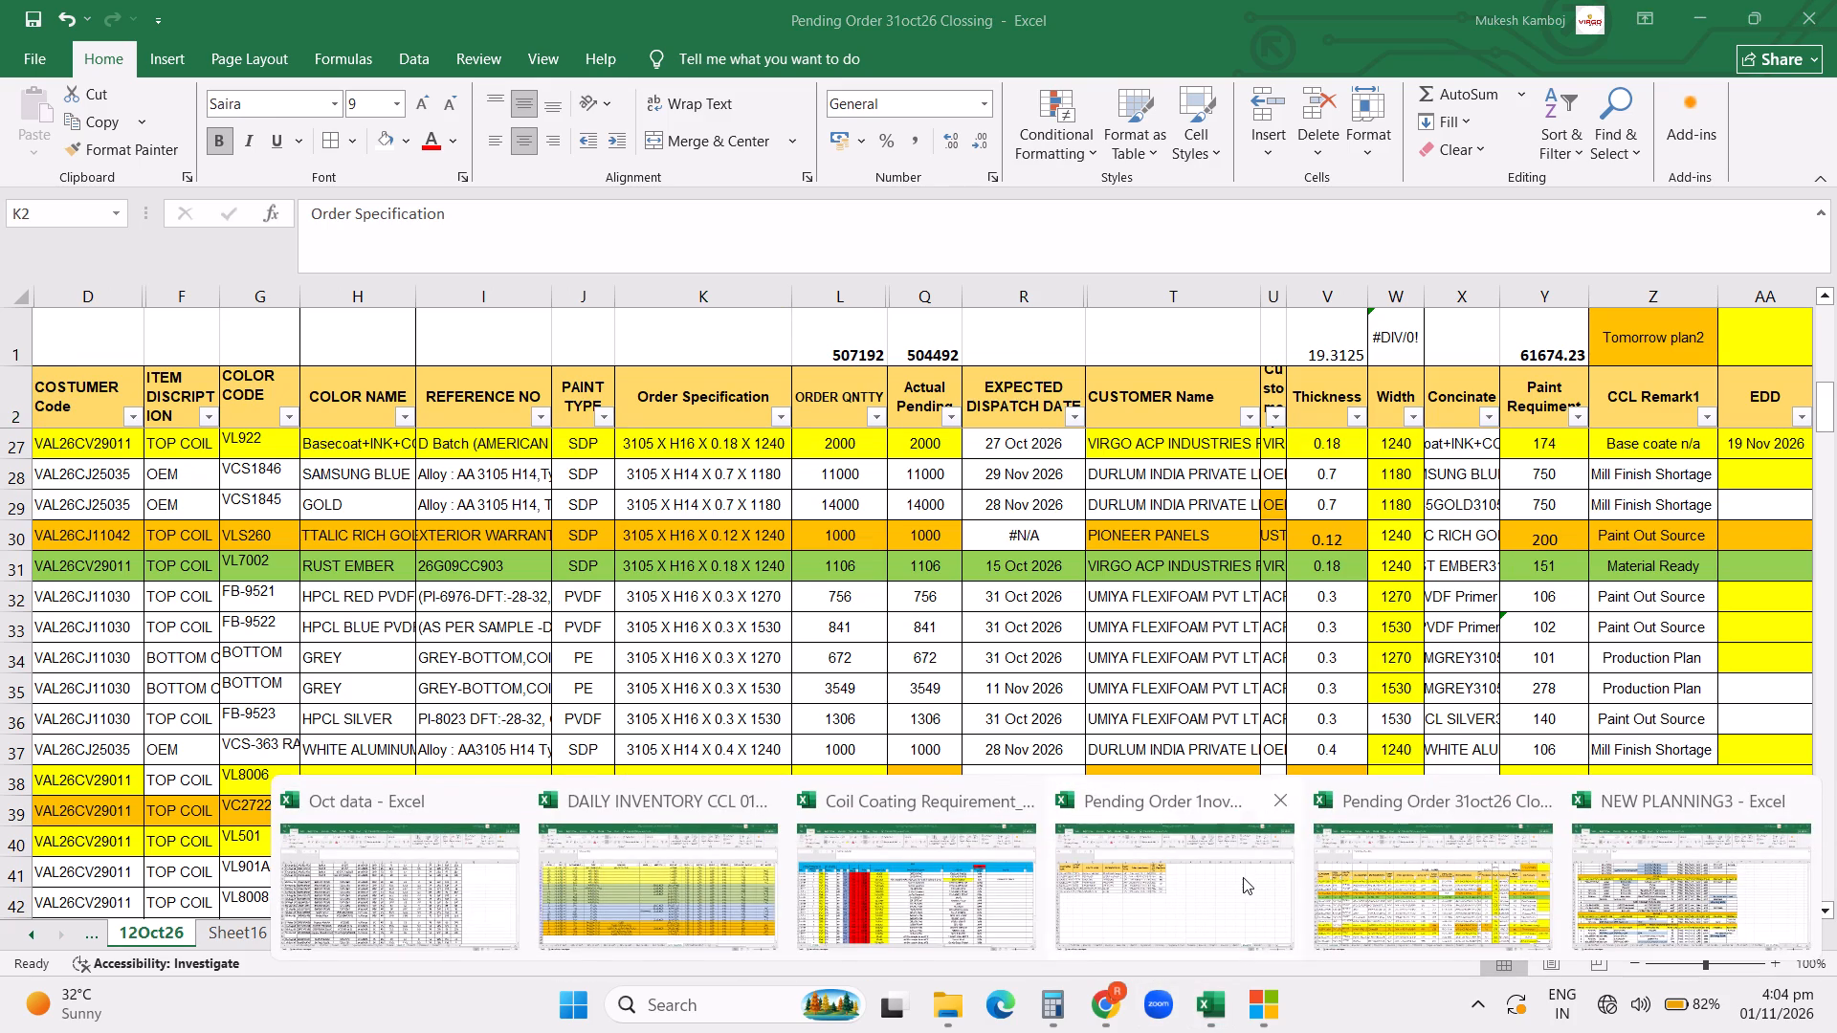
pyautogui.click(1243, 877)
pyautogui.click(165, 934)
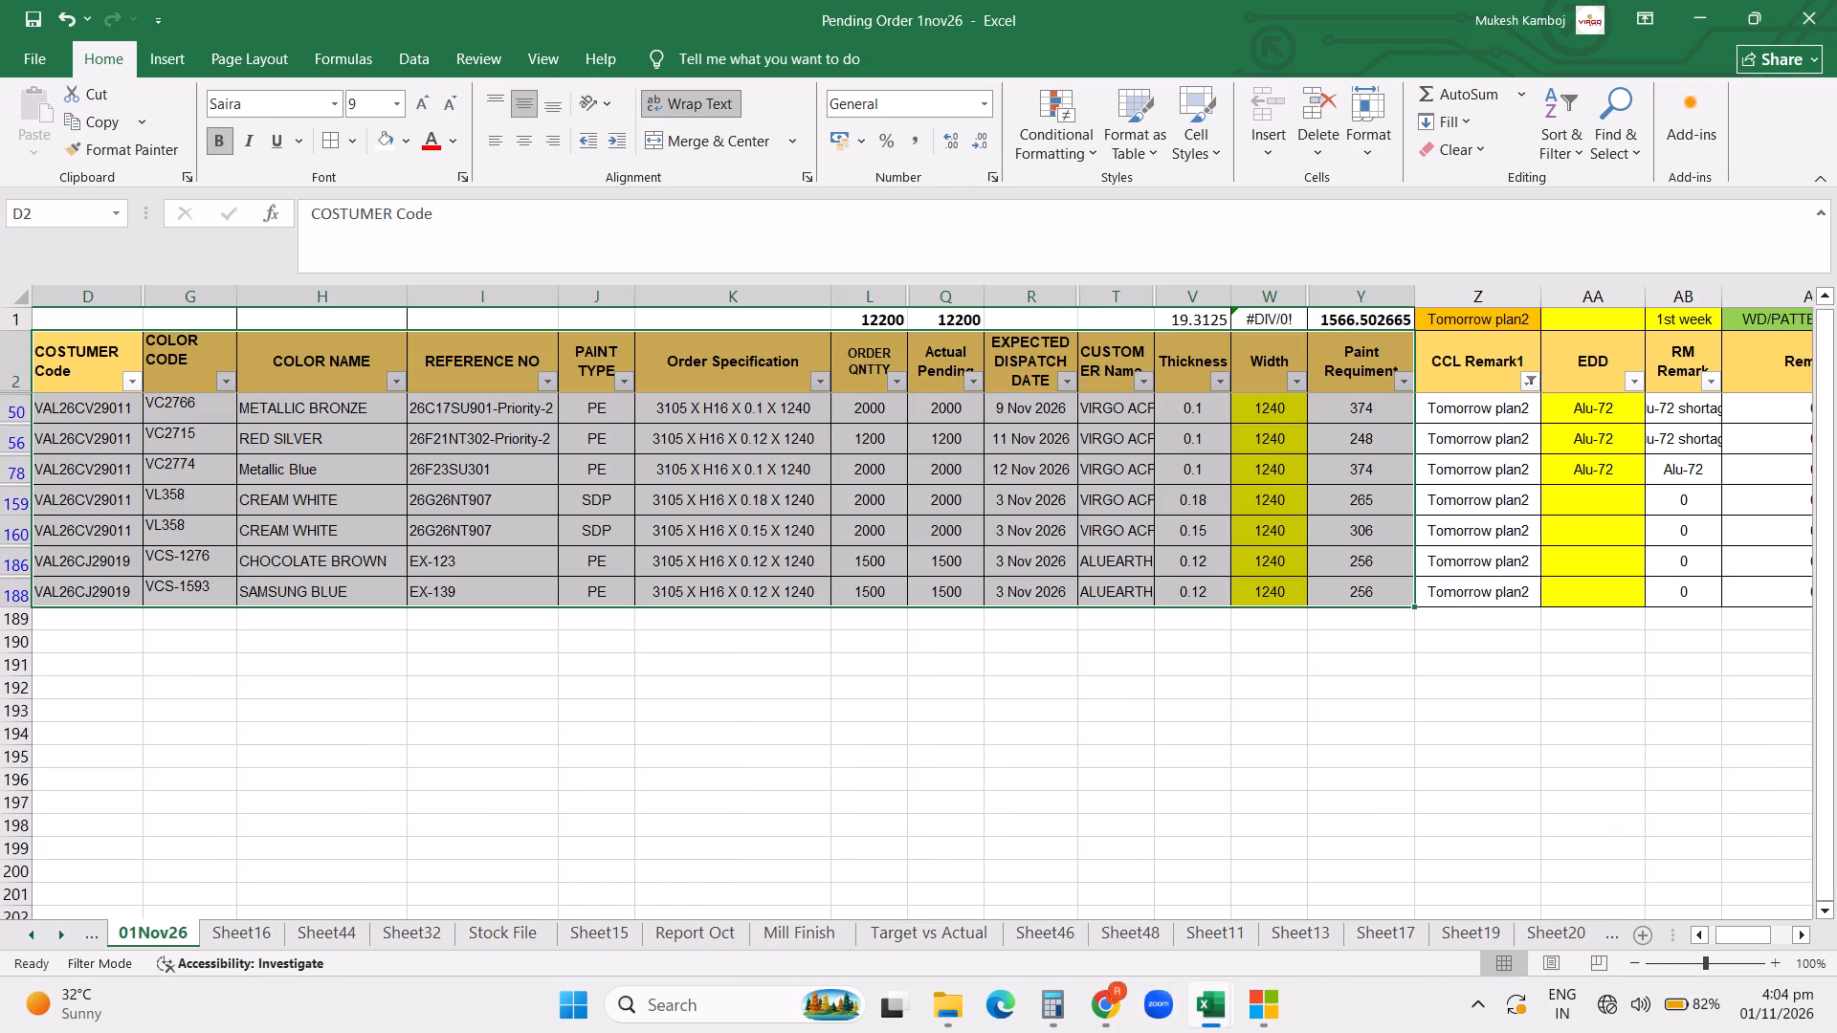
pyautogui.click(1524, 383)
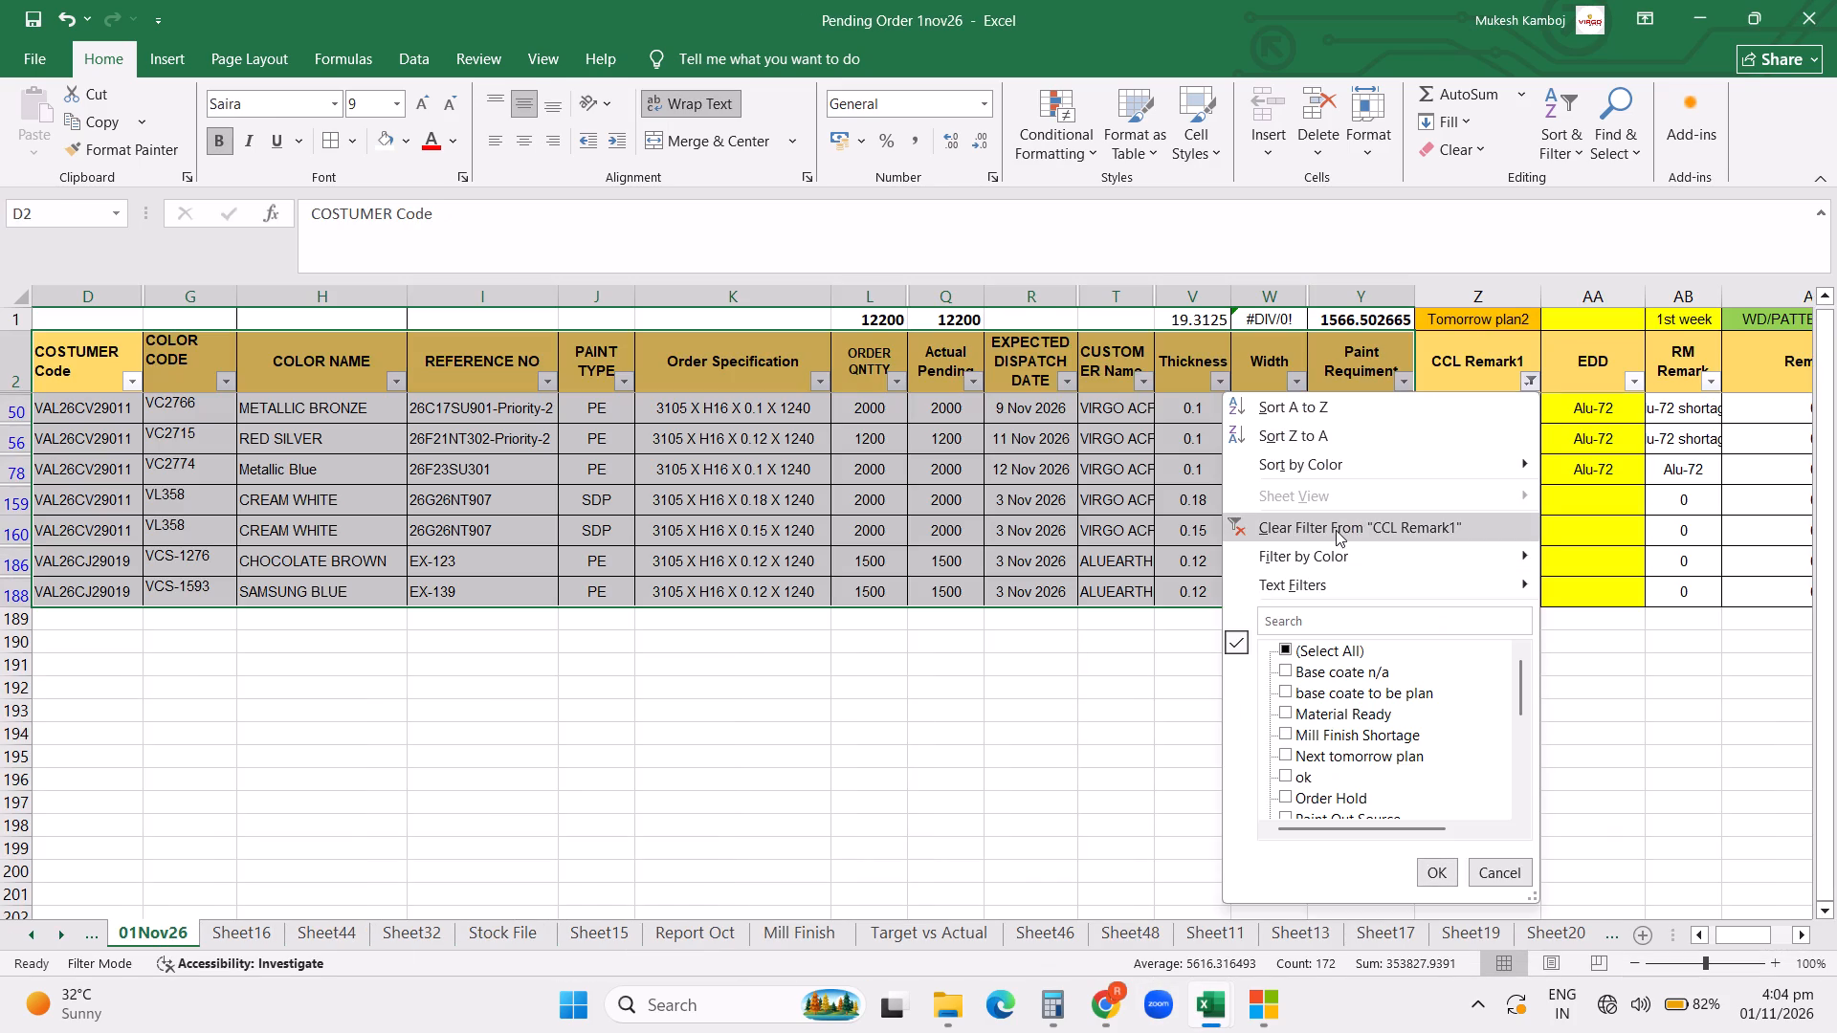
pyautogui.click(1336, 530)
pyautogui.click(229, 379)
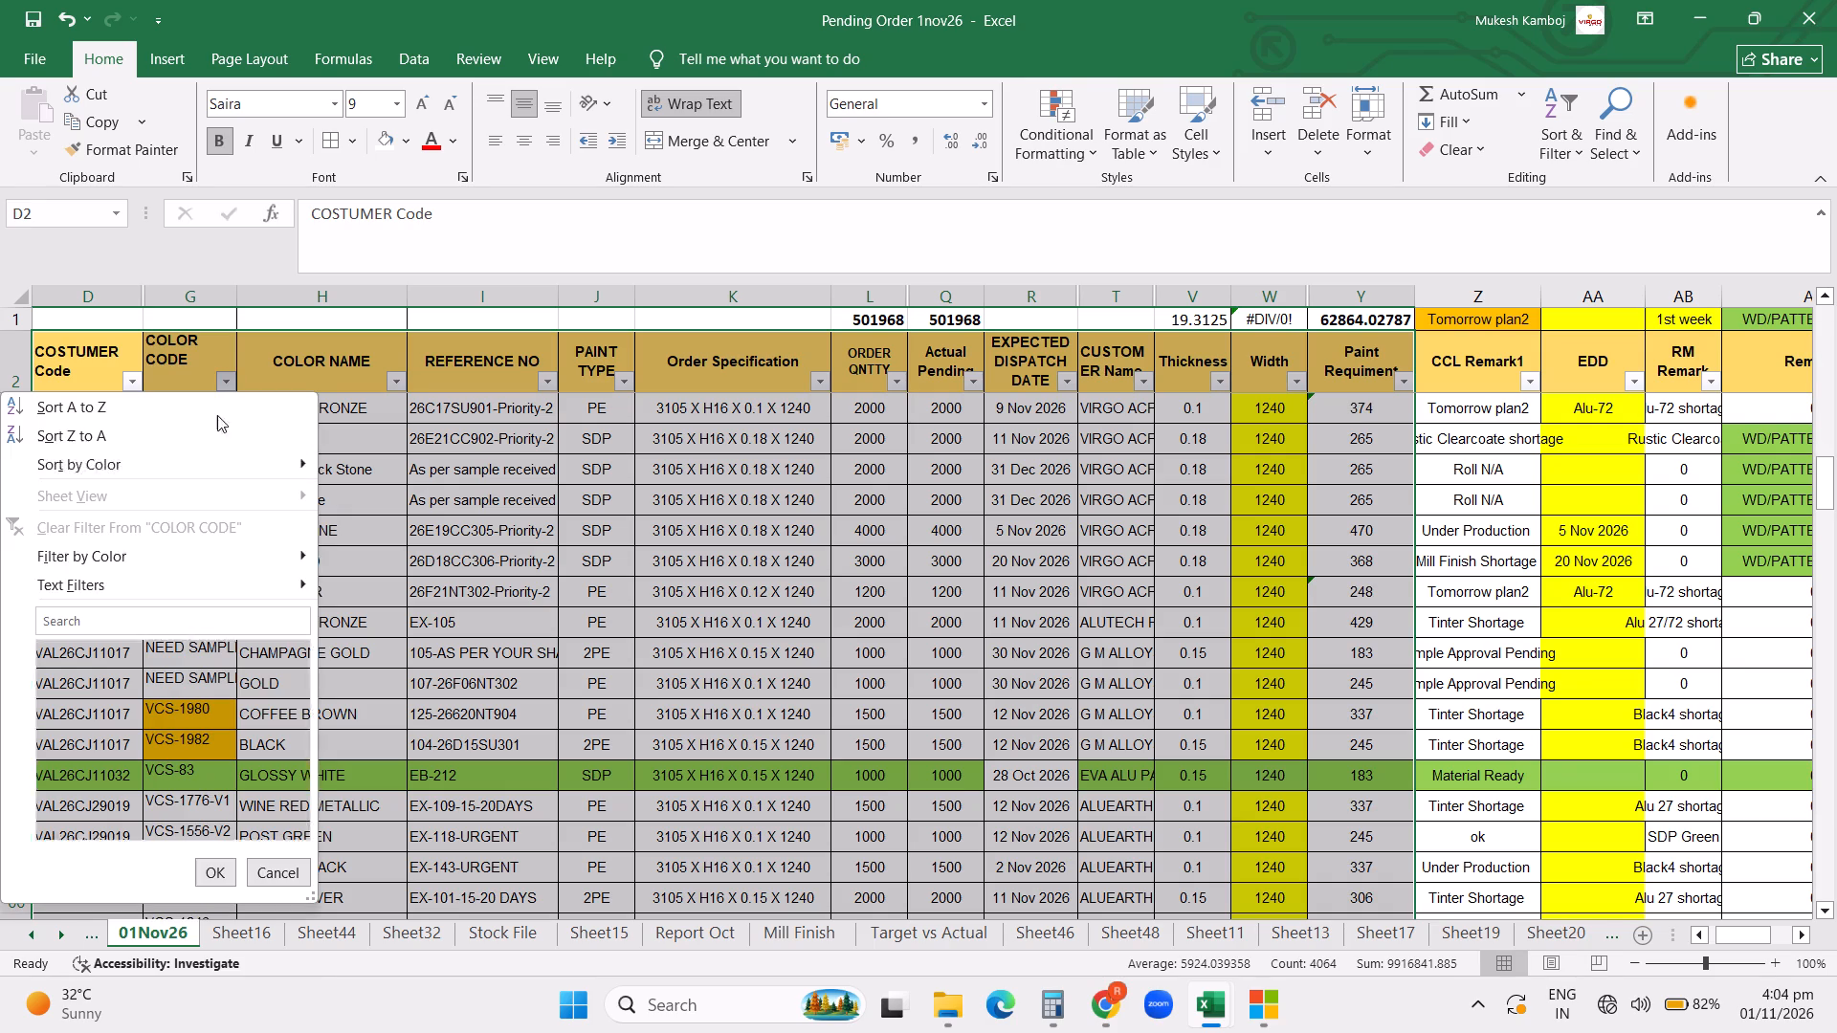
pyautogui.click(119, 621)
pyautogui.write('501')
pyautogui.press('Return')
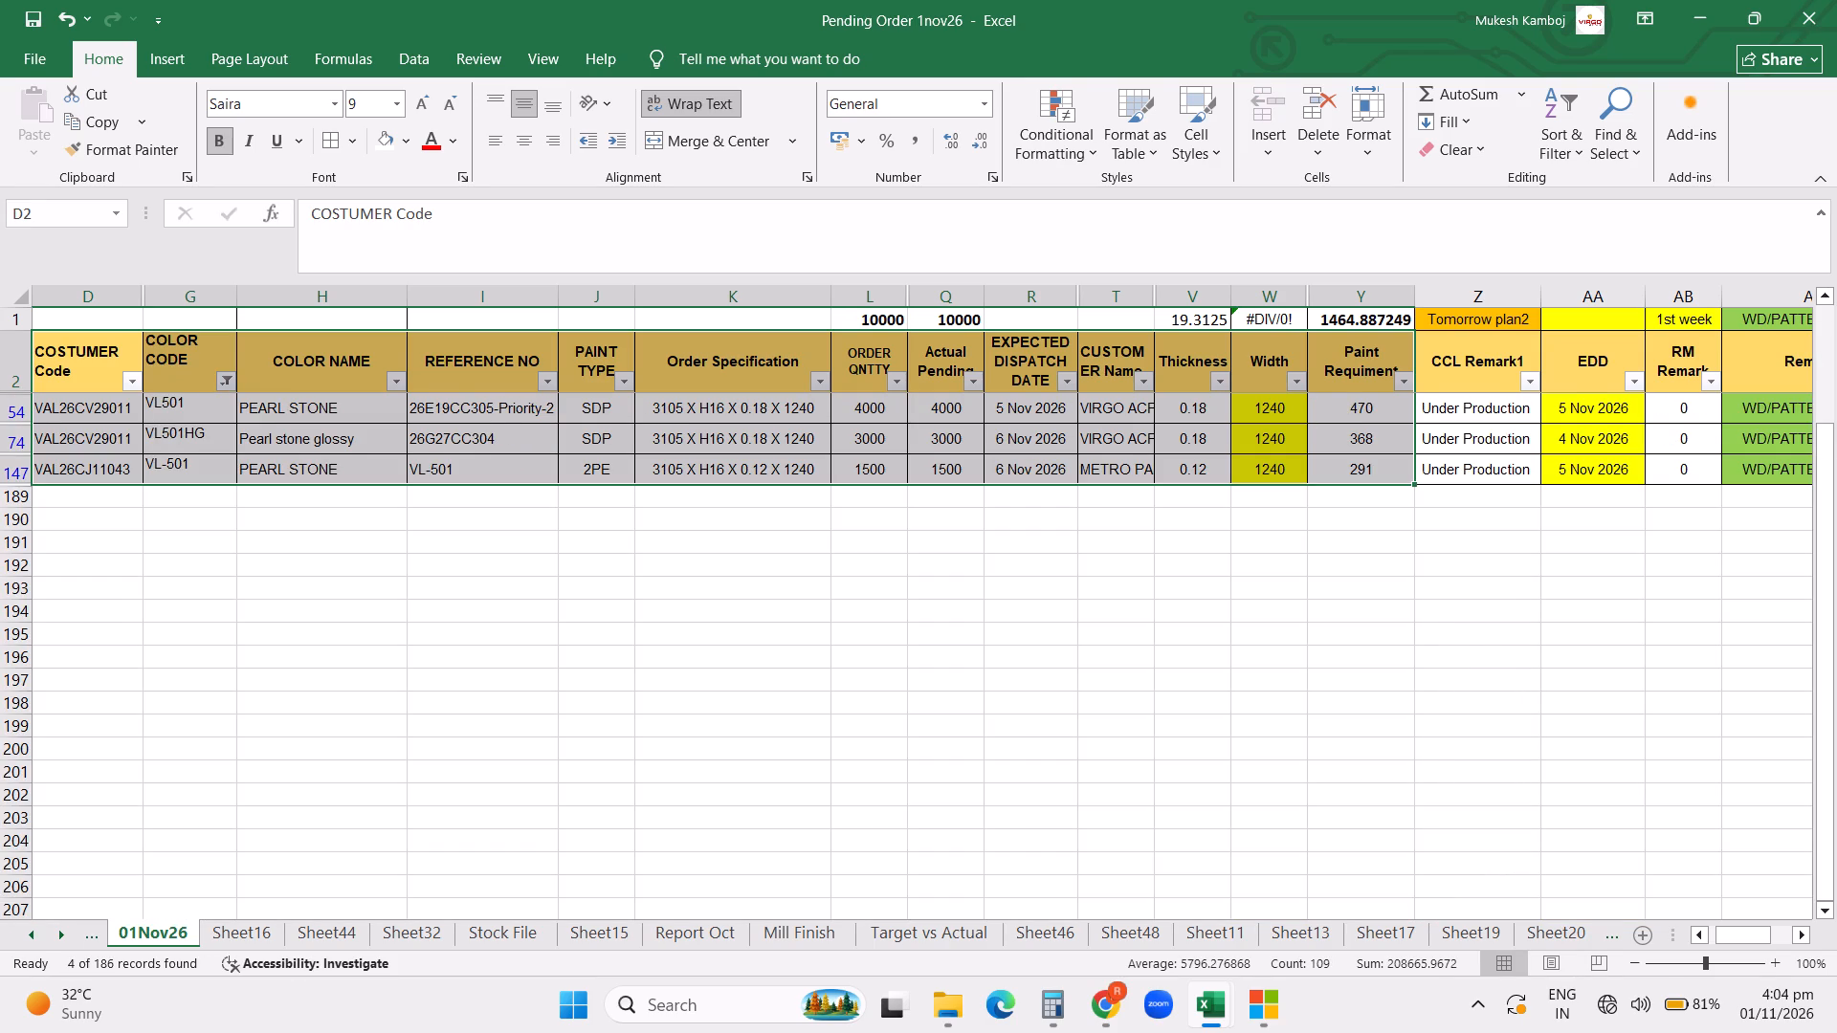
pyautogui.press('Up')
pyautogui.press('Up')
pyautogui.press('Up')
pyautogui.press('Up')
pyautogui.press('Up')
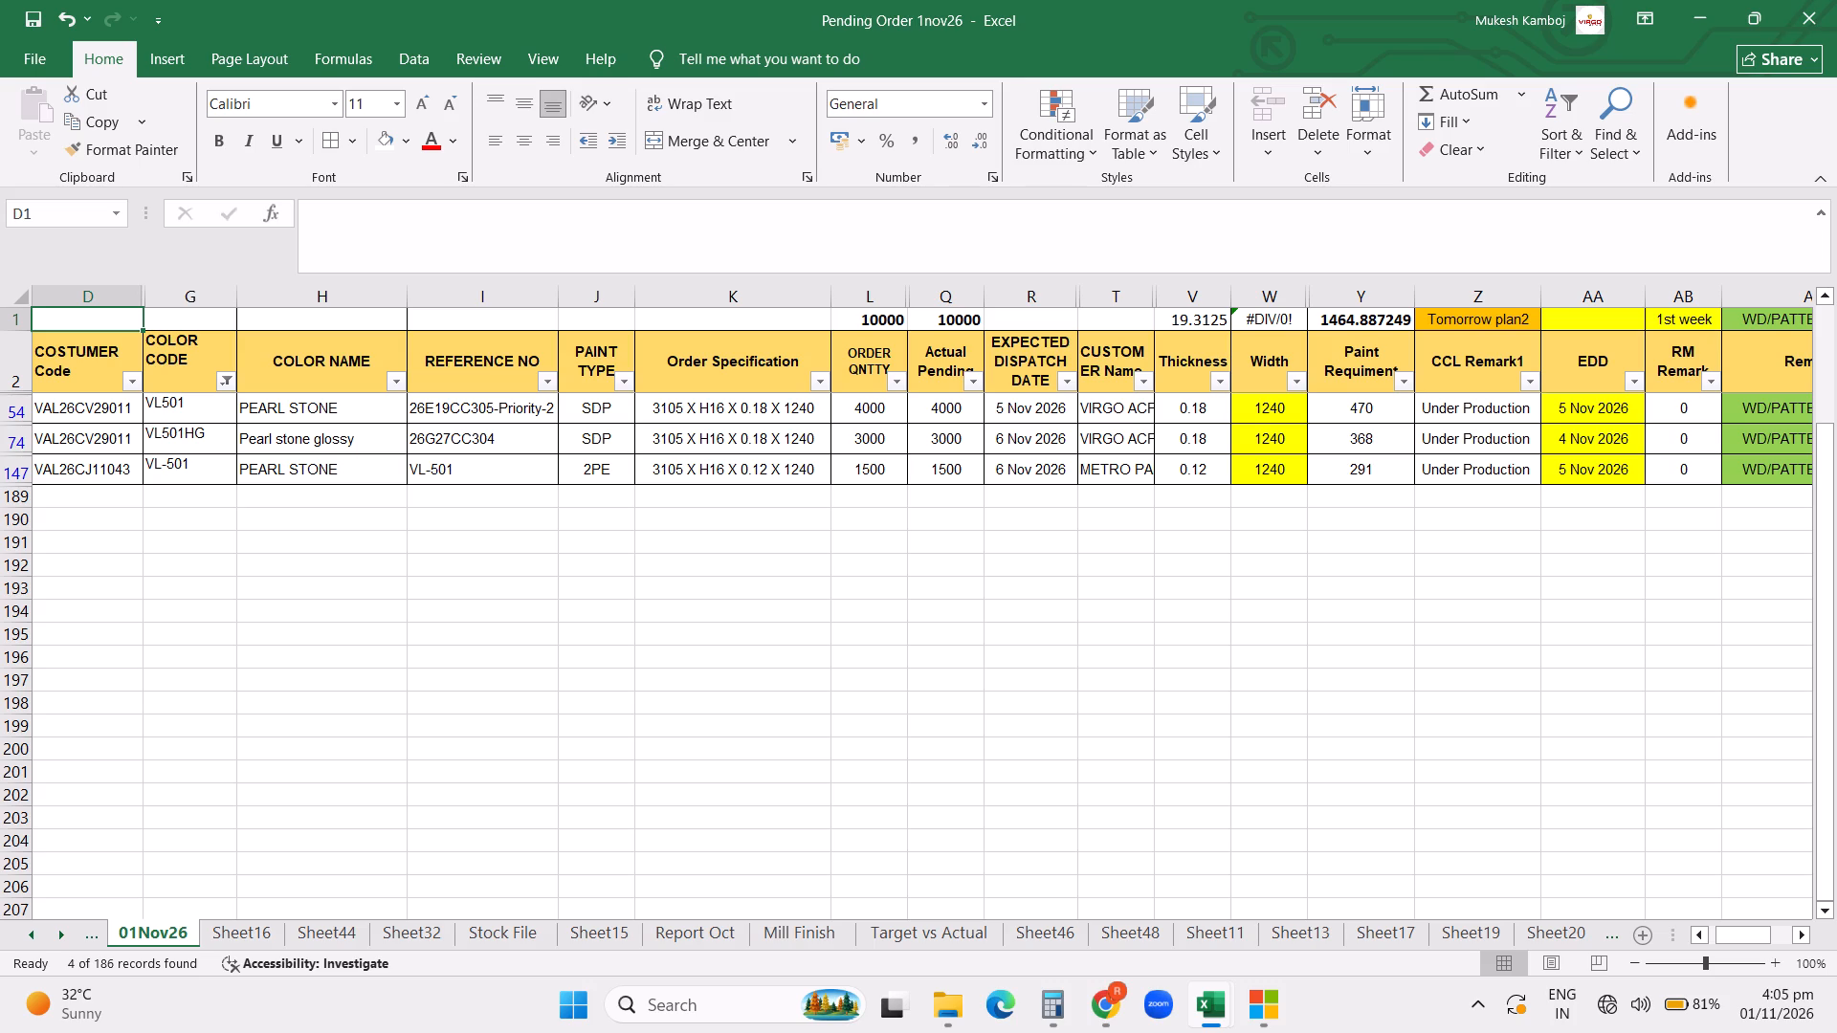
# In the DAILY INVENTORY CCL workbook, filter the D31-10-2026 sheet's SIZE column to 0.18X1240 only, replacing 0.15X1240.
pyautogui.click(1207, 1002)
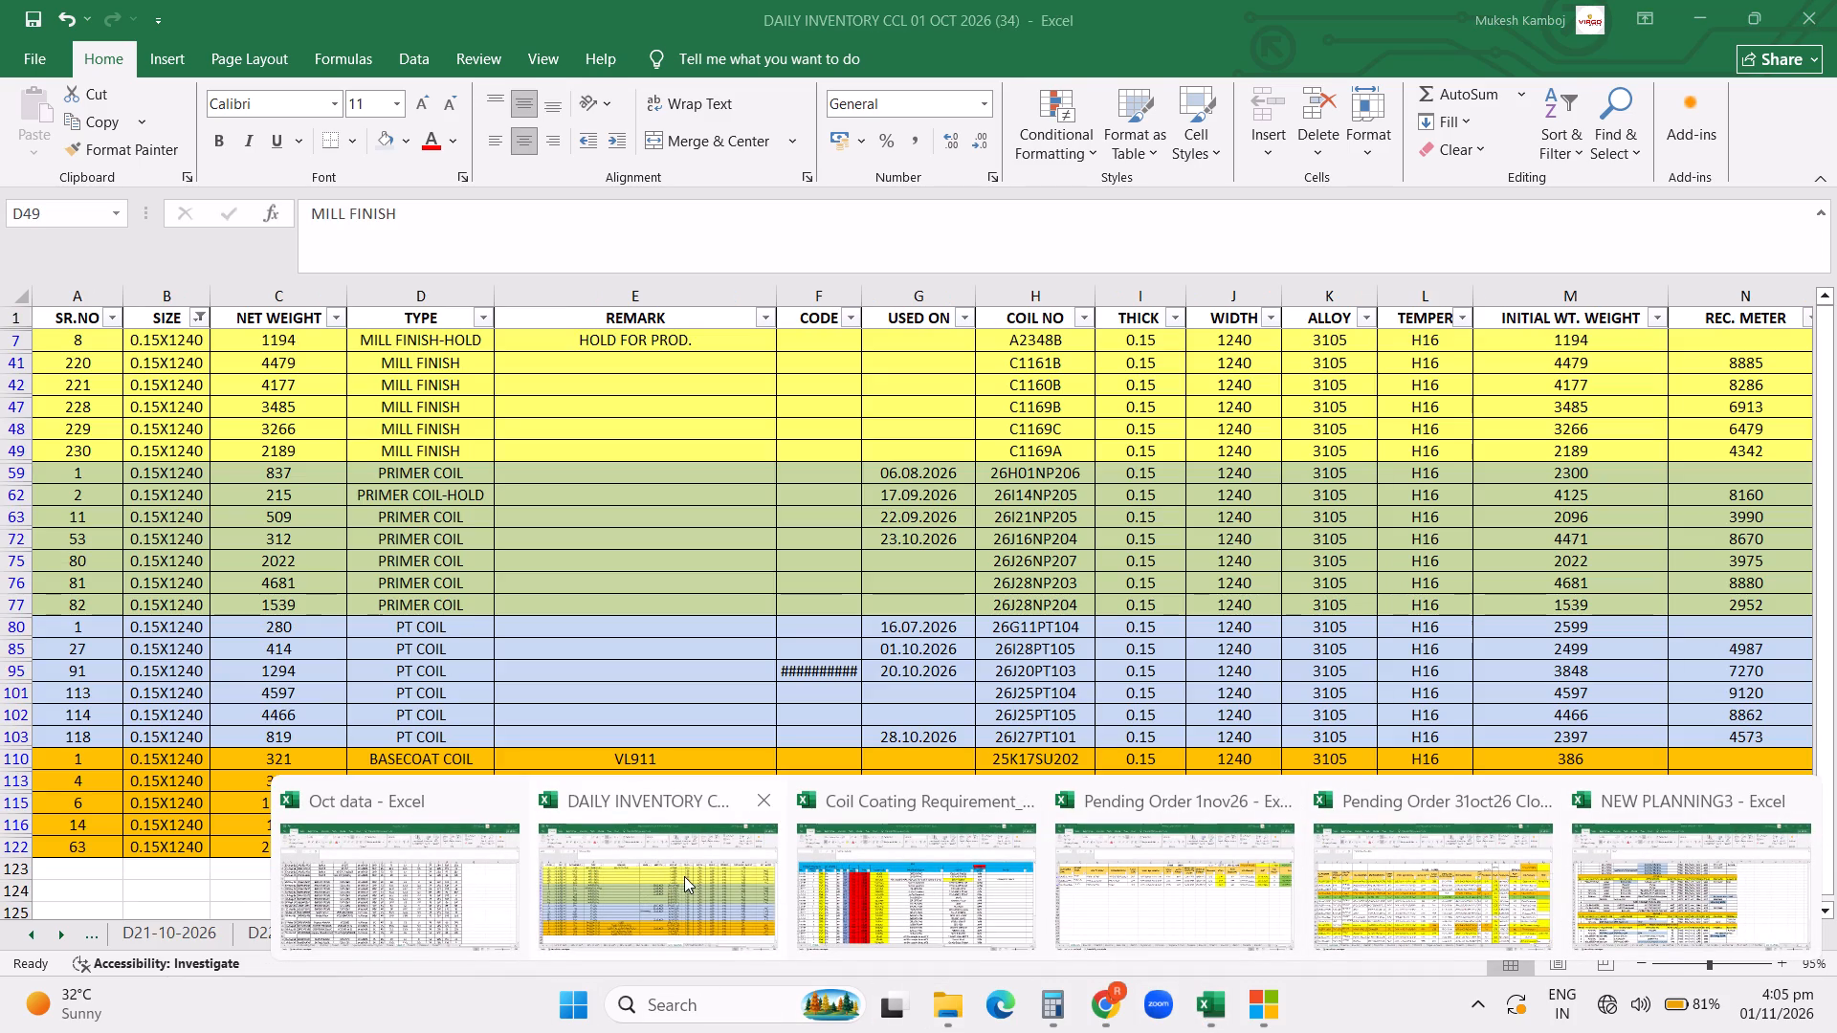
pyautogui.click(683, 891)
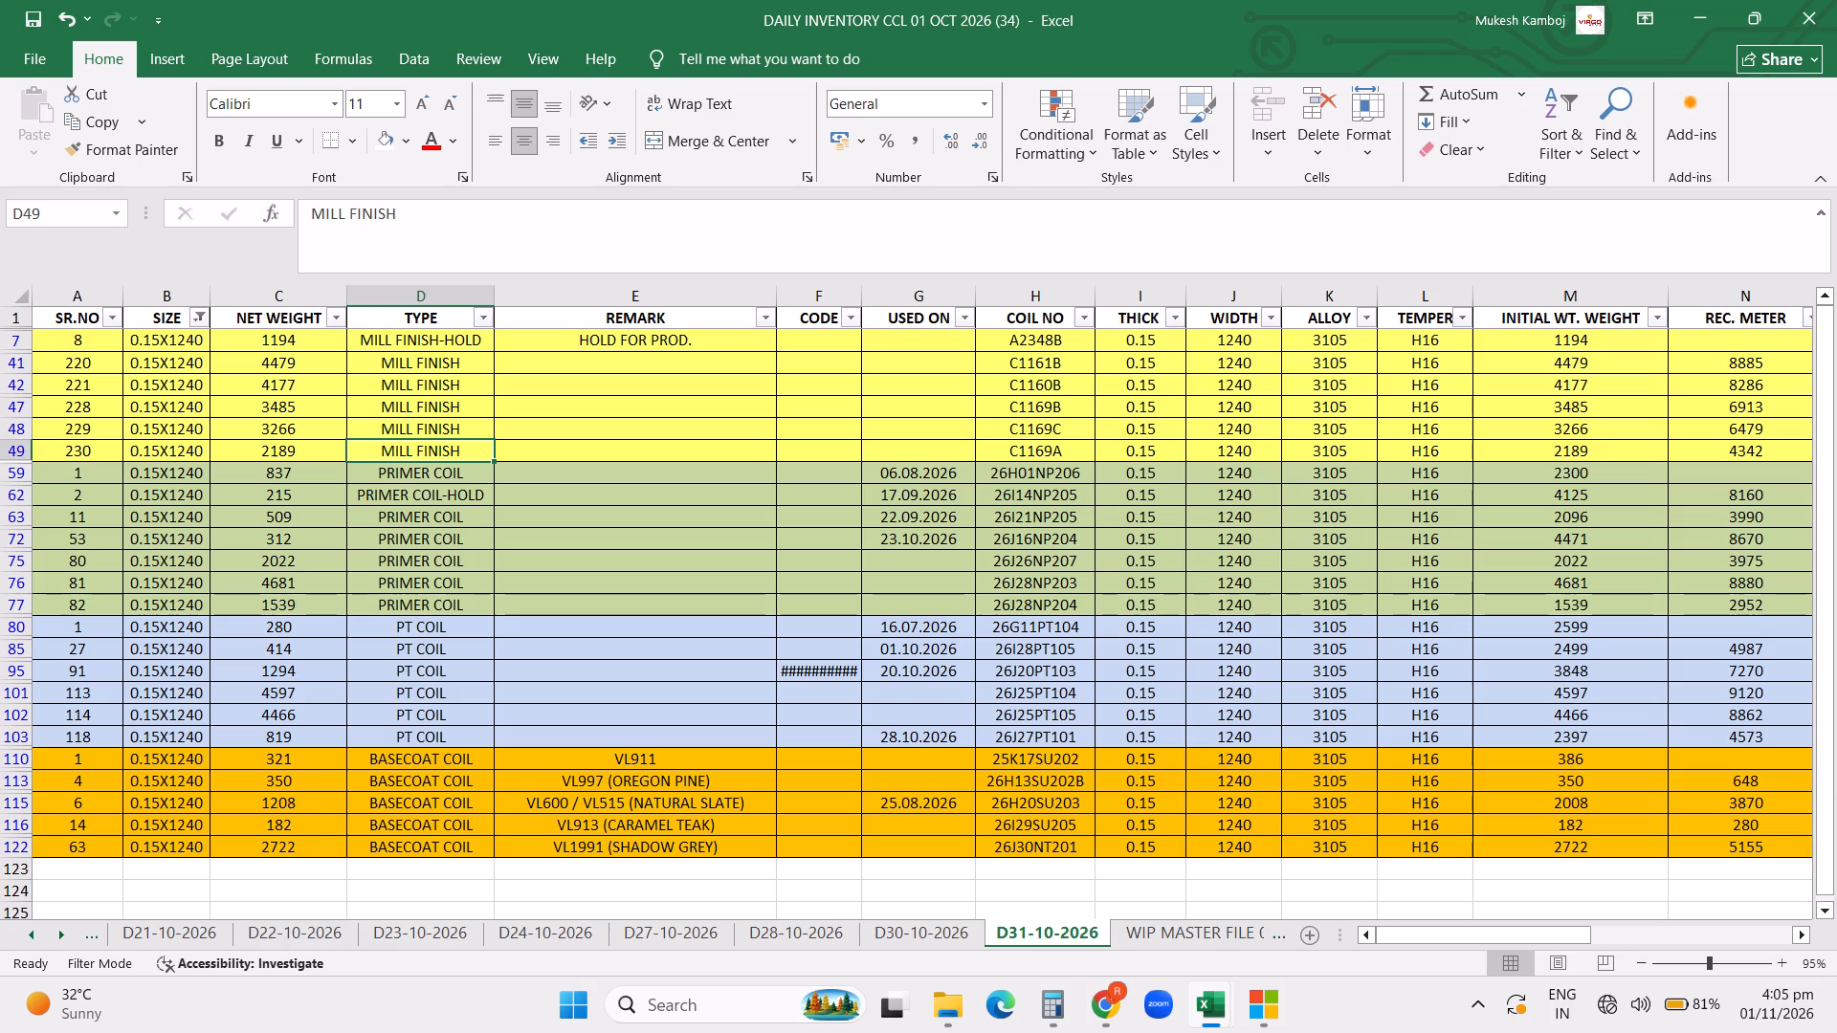
pyautogui.click(192, 316)
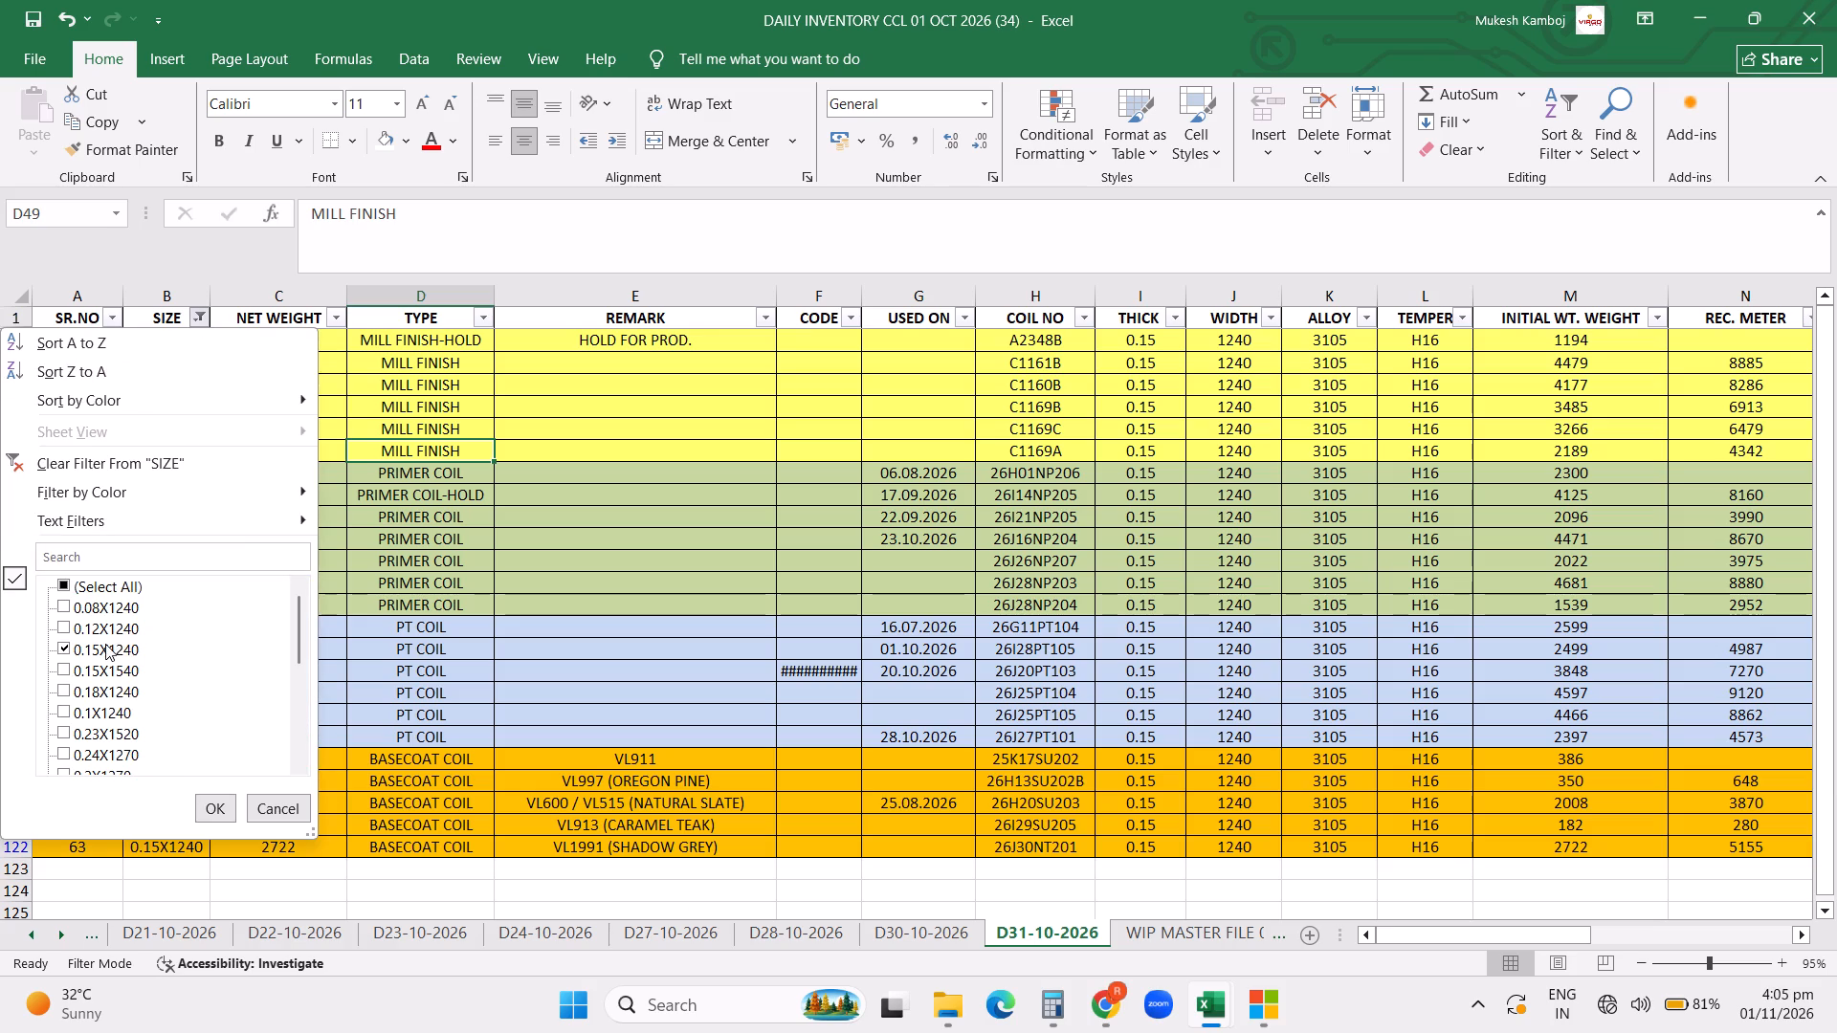
pyautogui.click(105, 644)
pyautogui.moveTo(105, 676); pyautogui.dragTo(101, 688)
pyautogui.click(101, 688)
pyautogui.click(210, 811)
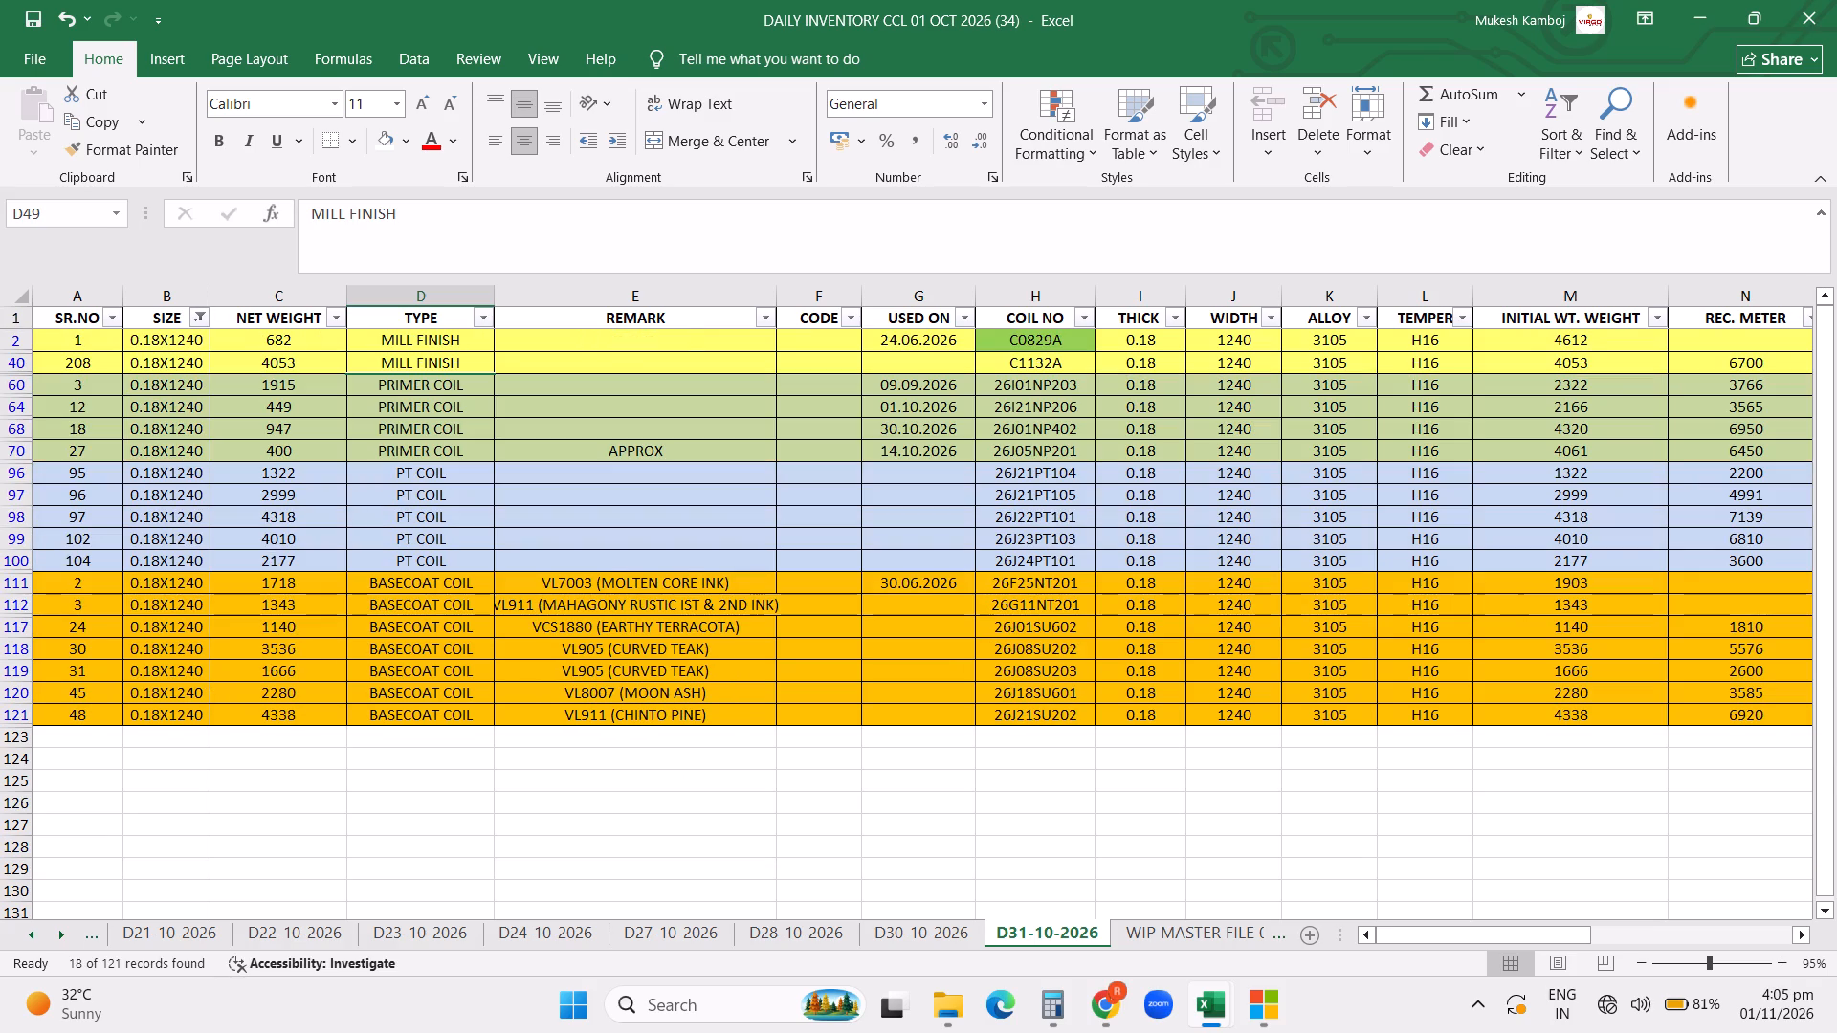
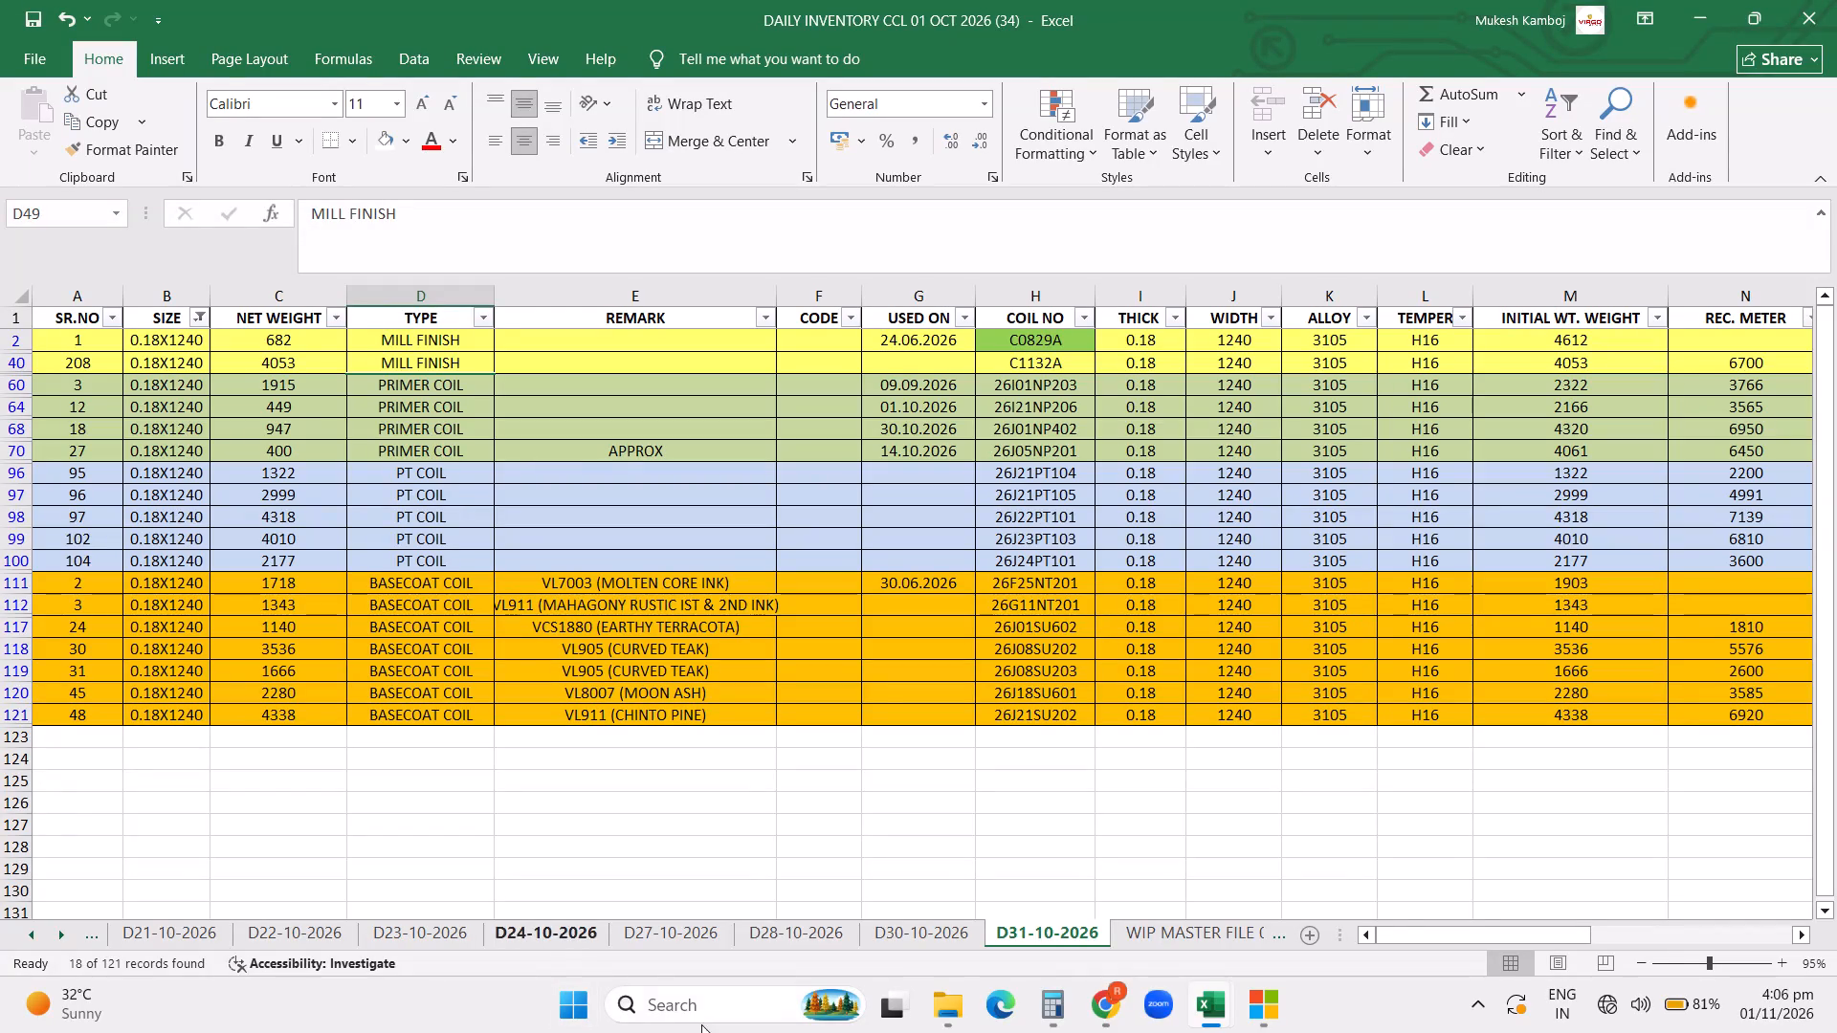
# Switch back to the 01-11-2026 plan in the NEW PLANNING3 workbook.
pyautogui.click(1199, 1019)
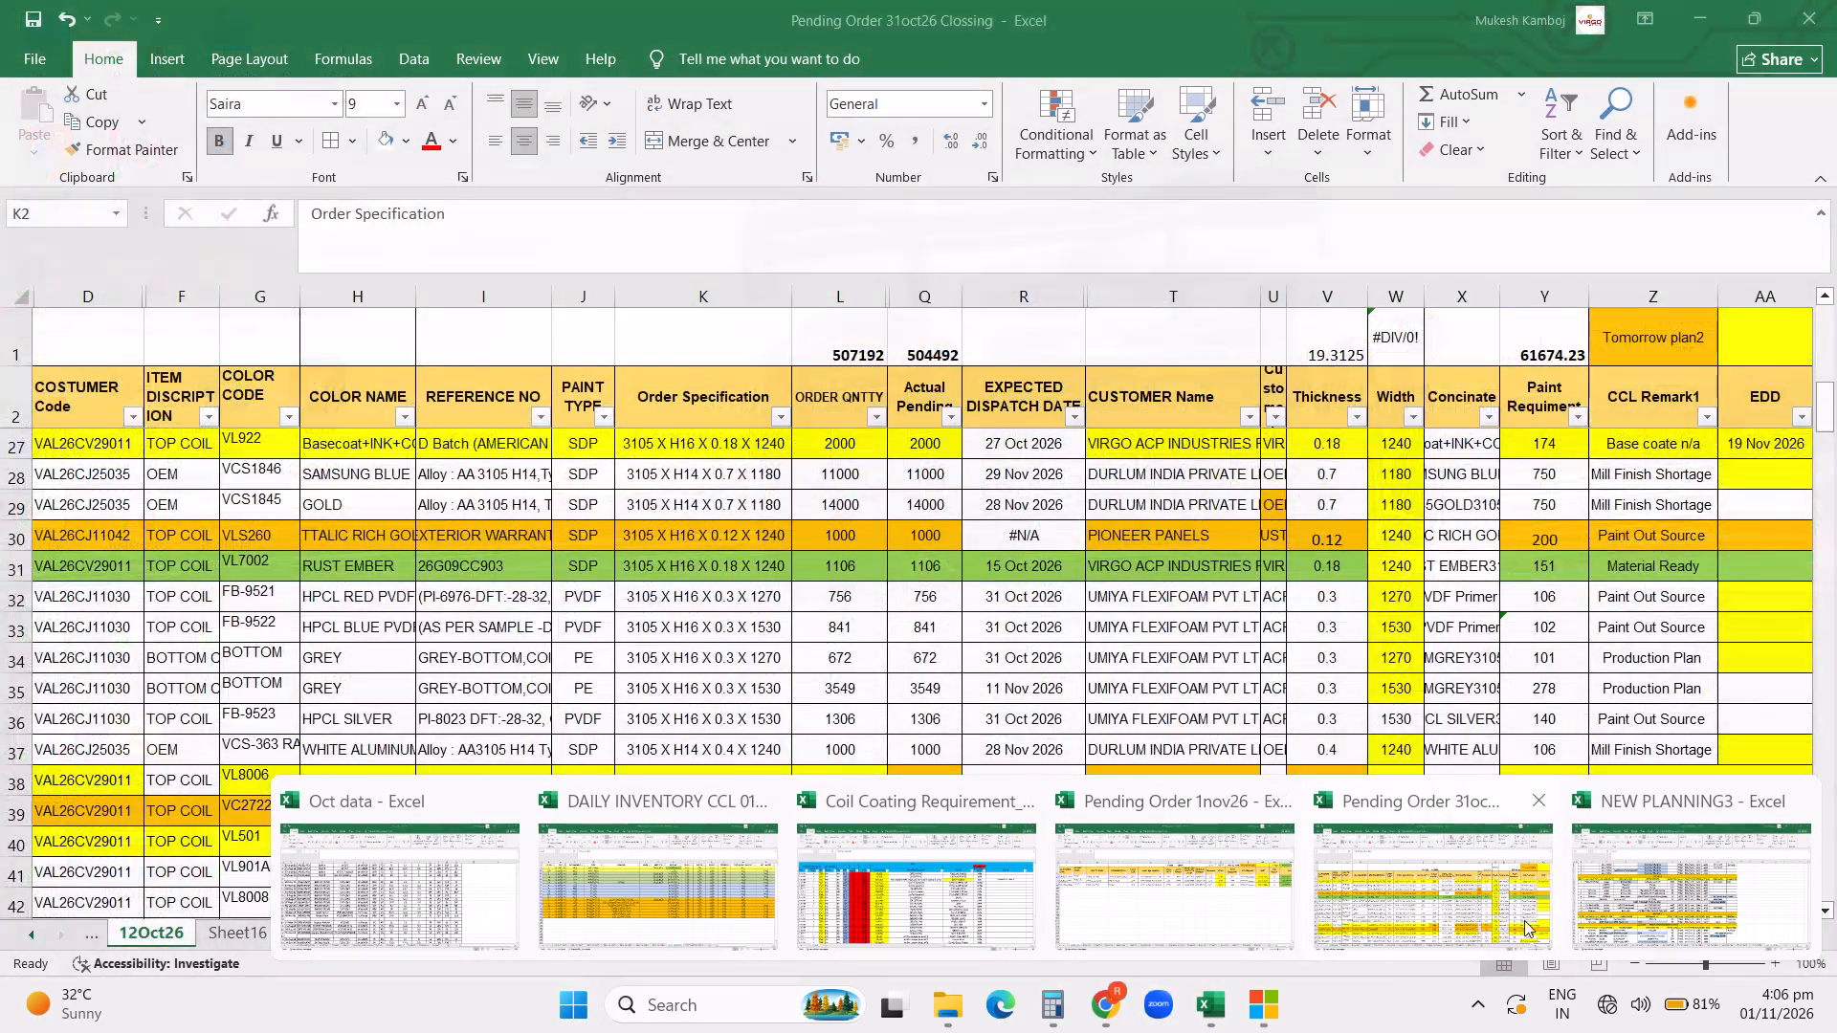
pyautogui.click(1636, 890)
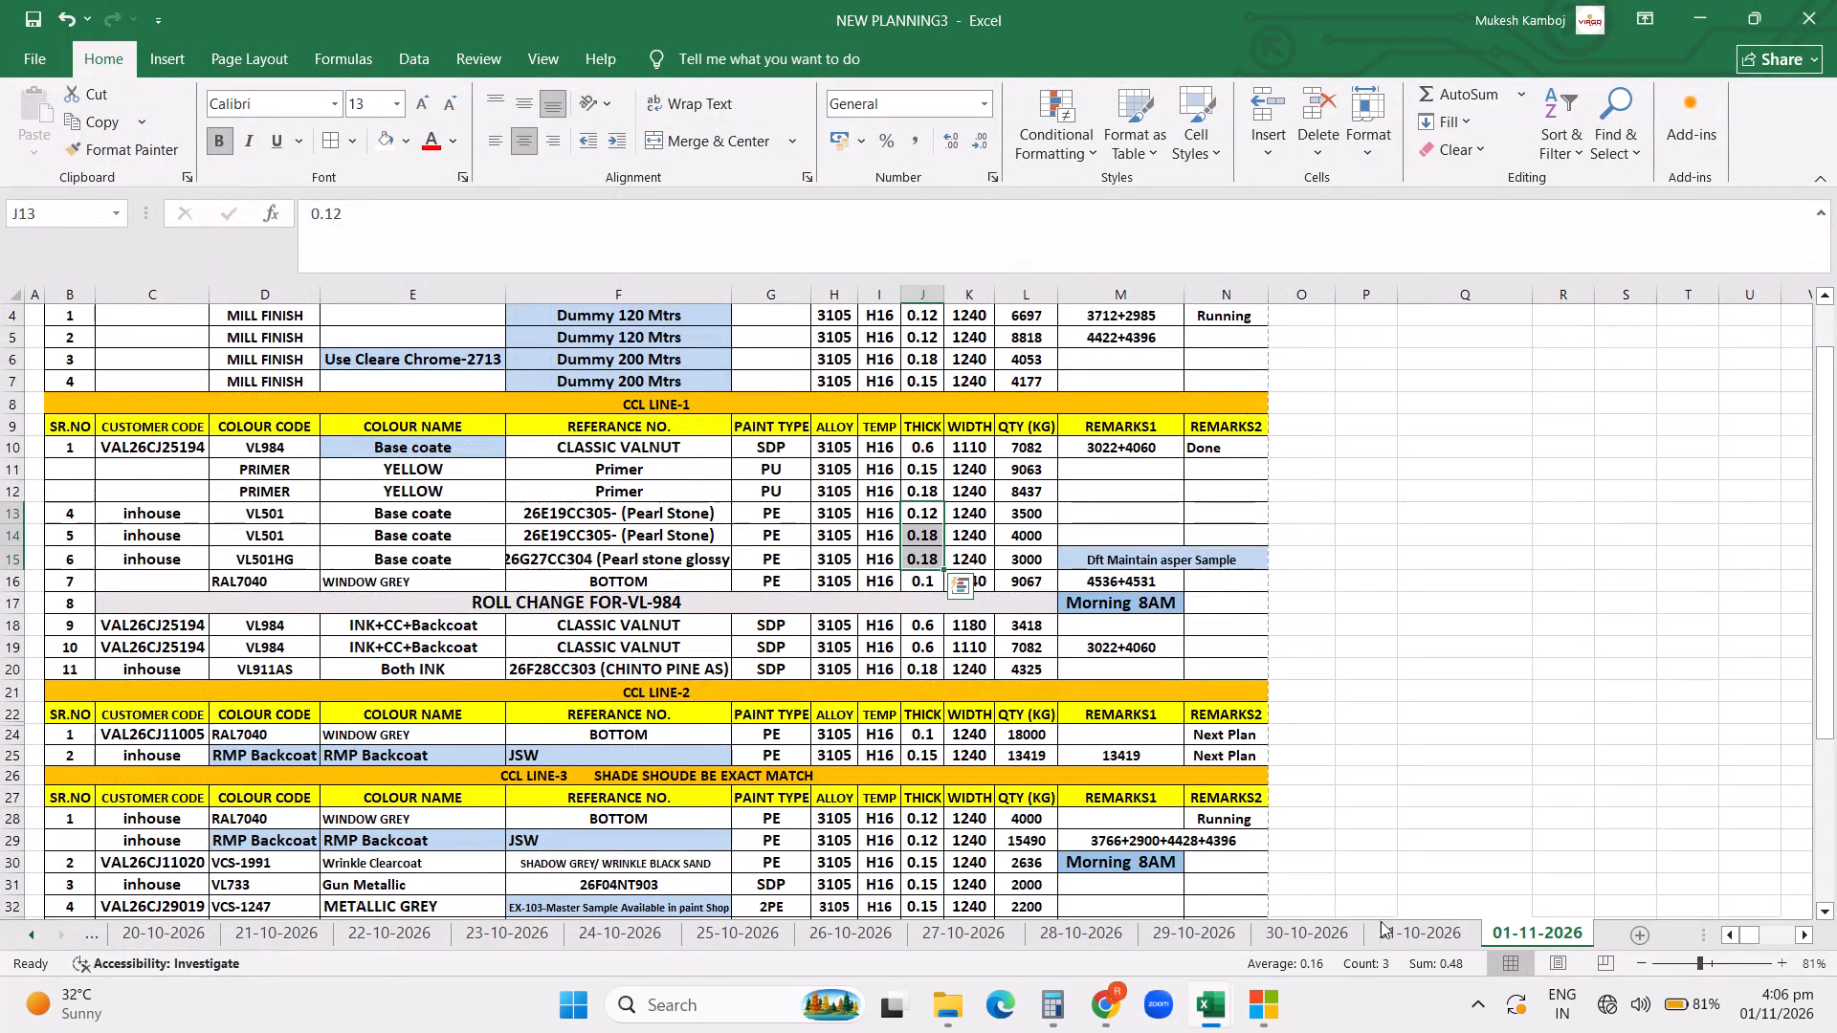
pyautogui.click(1210, 1017)
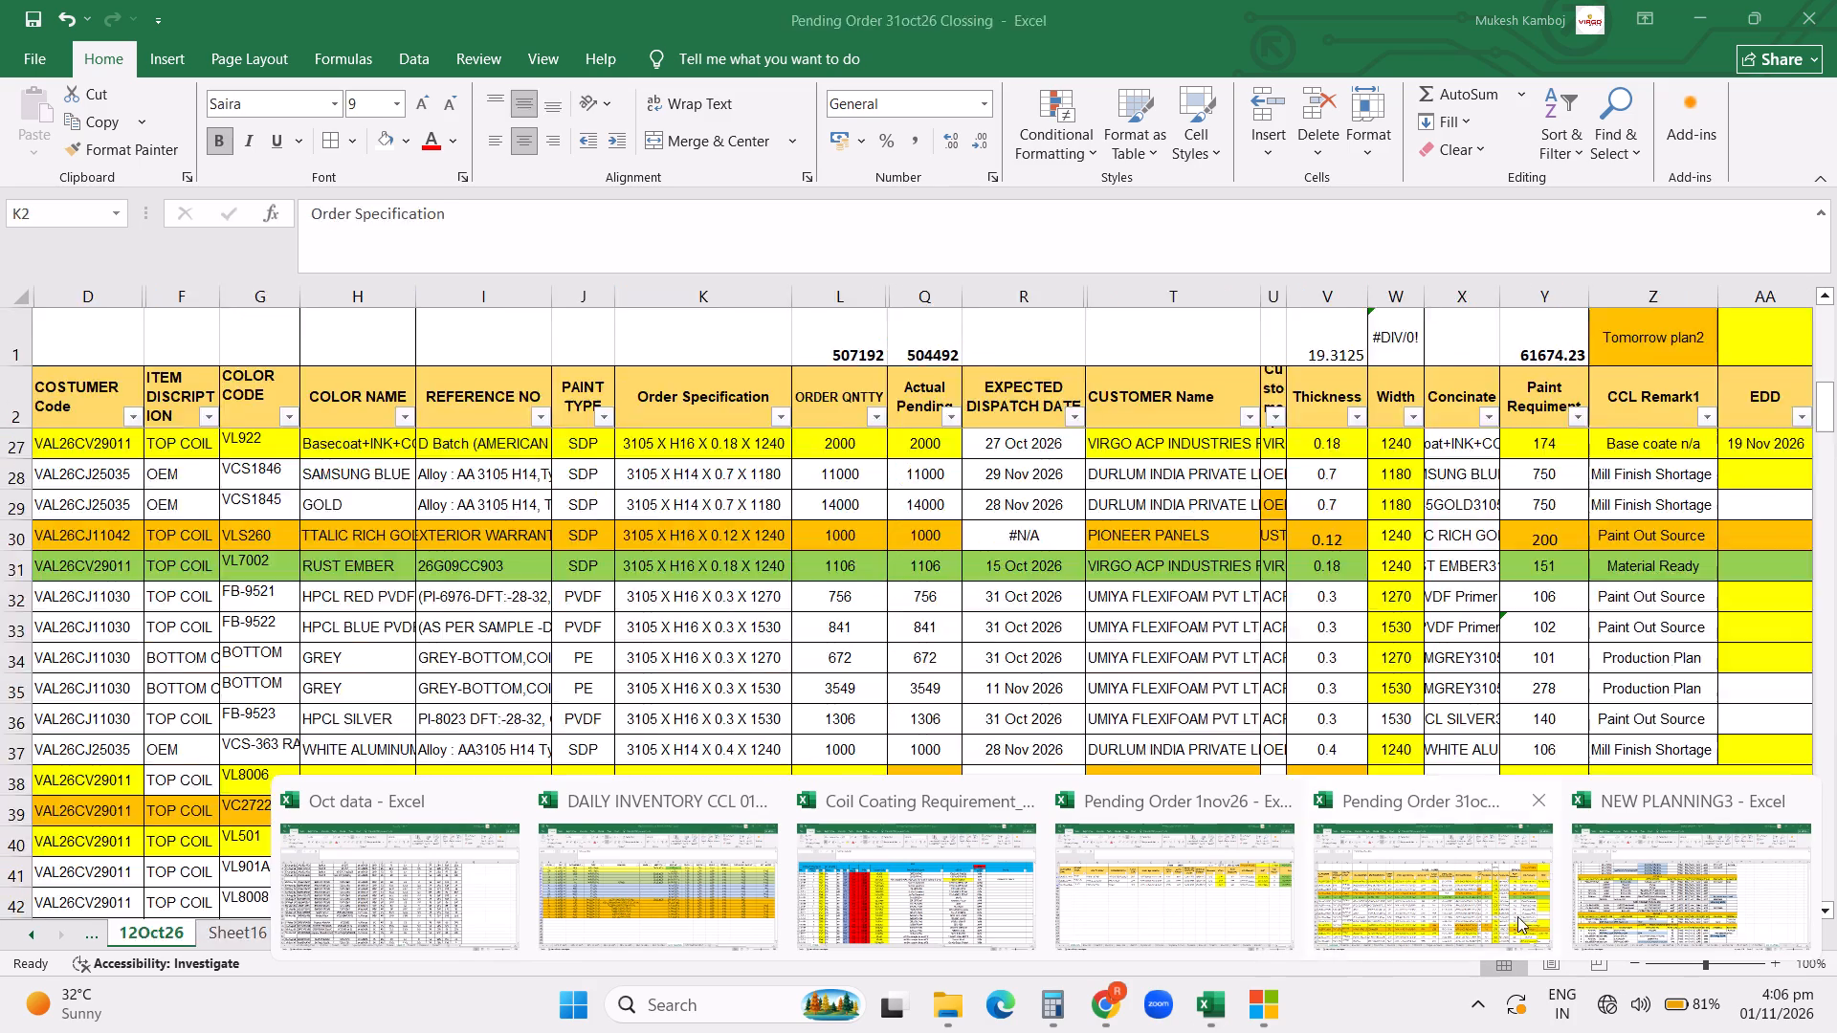
pyautogui.click(1653, 872)
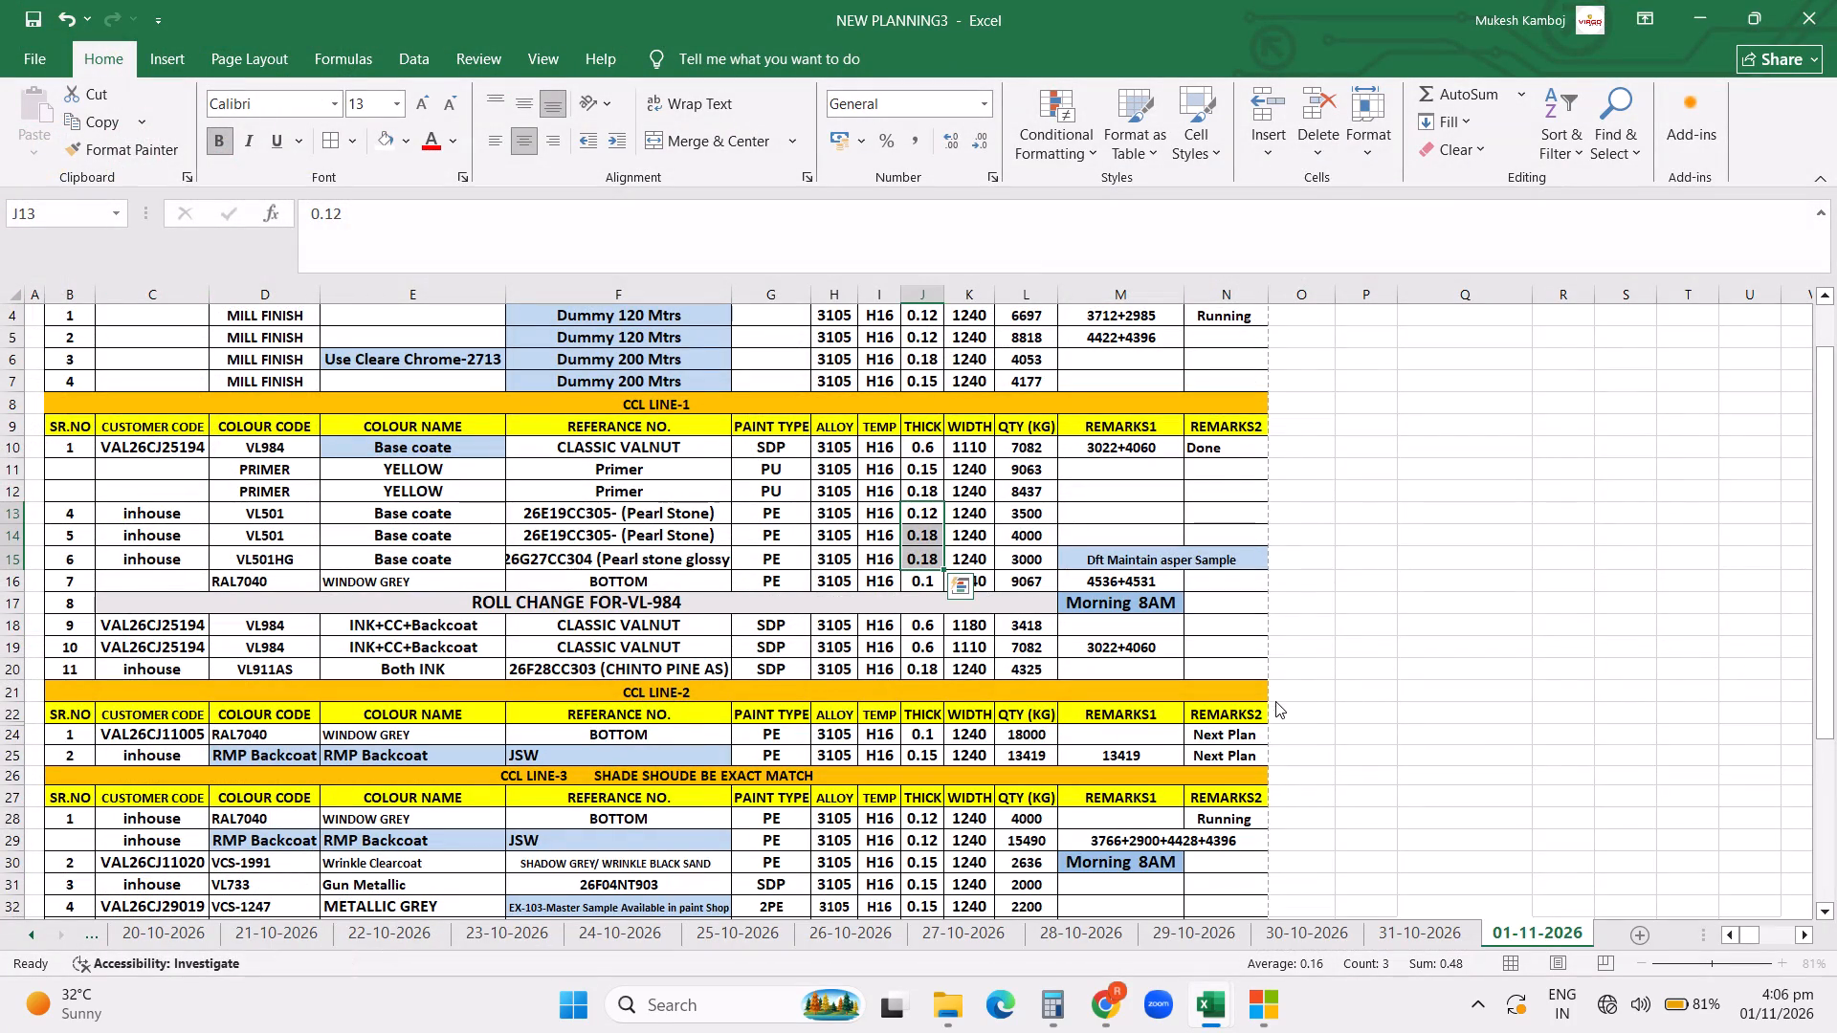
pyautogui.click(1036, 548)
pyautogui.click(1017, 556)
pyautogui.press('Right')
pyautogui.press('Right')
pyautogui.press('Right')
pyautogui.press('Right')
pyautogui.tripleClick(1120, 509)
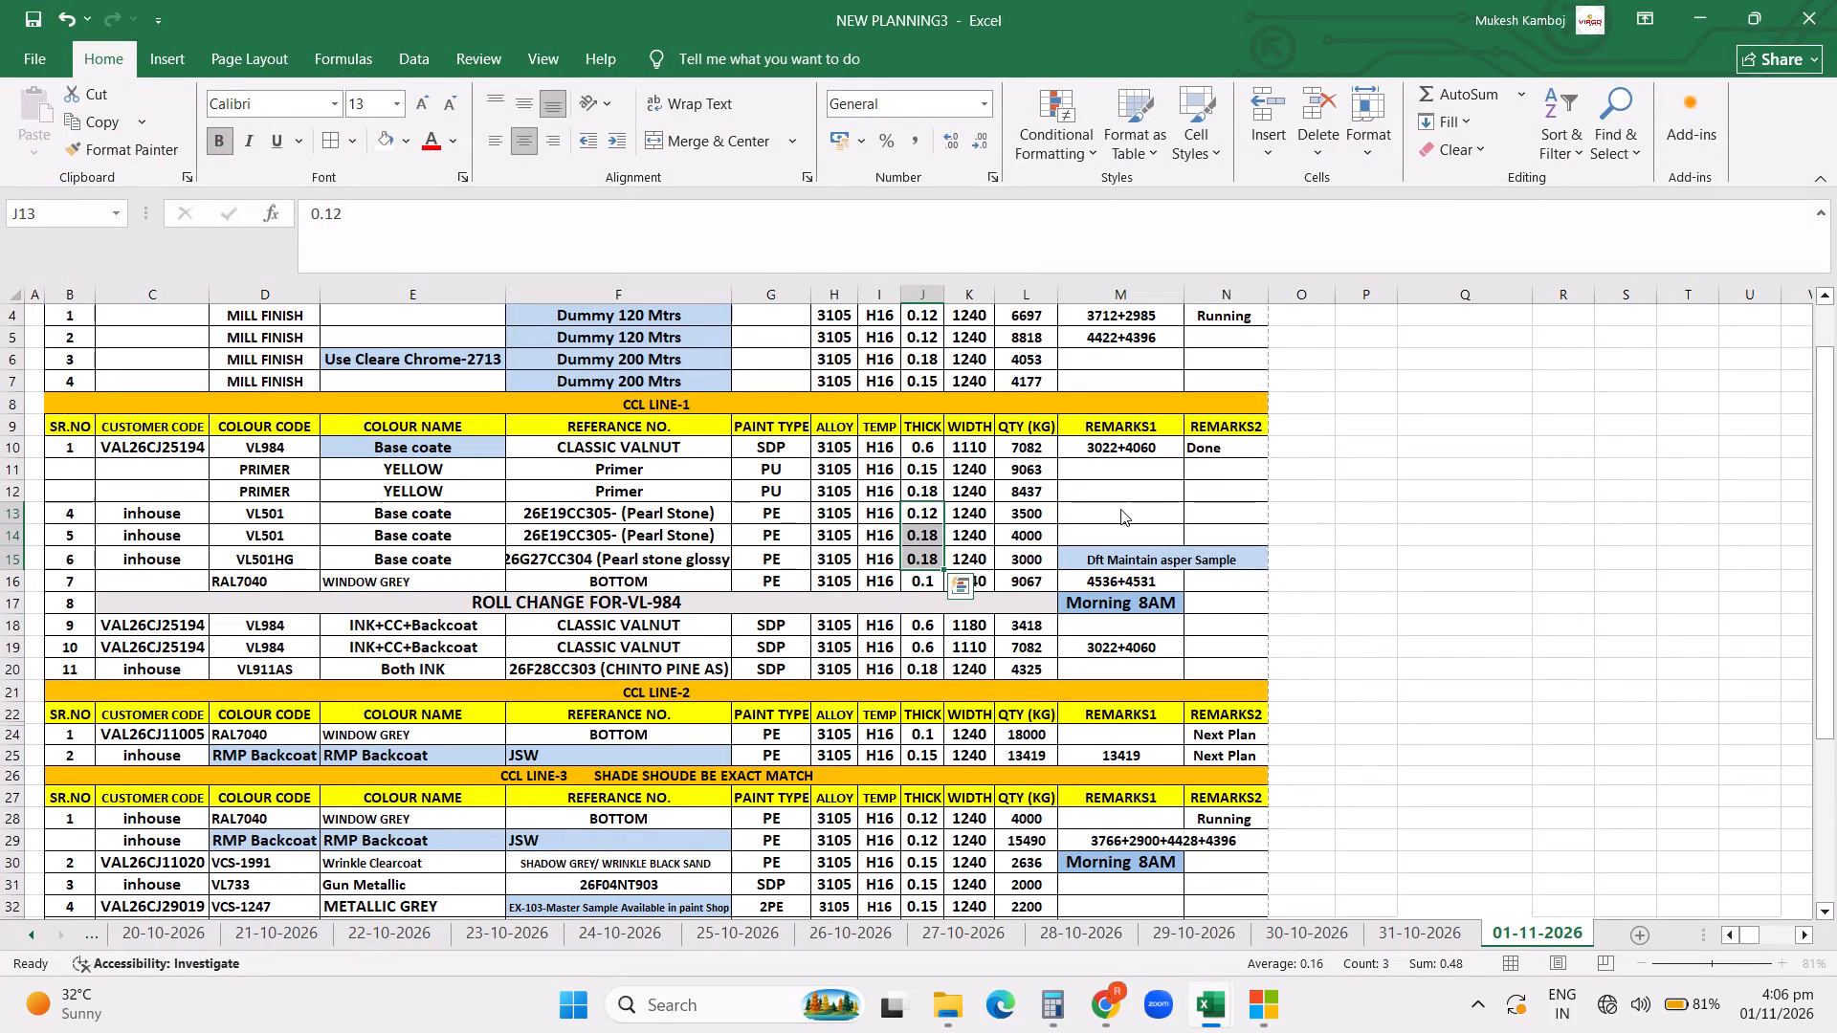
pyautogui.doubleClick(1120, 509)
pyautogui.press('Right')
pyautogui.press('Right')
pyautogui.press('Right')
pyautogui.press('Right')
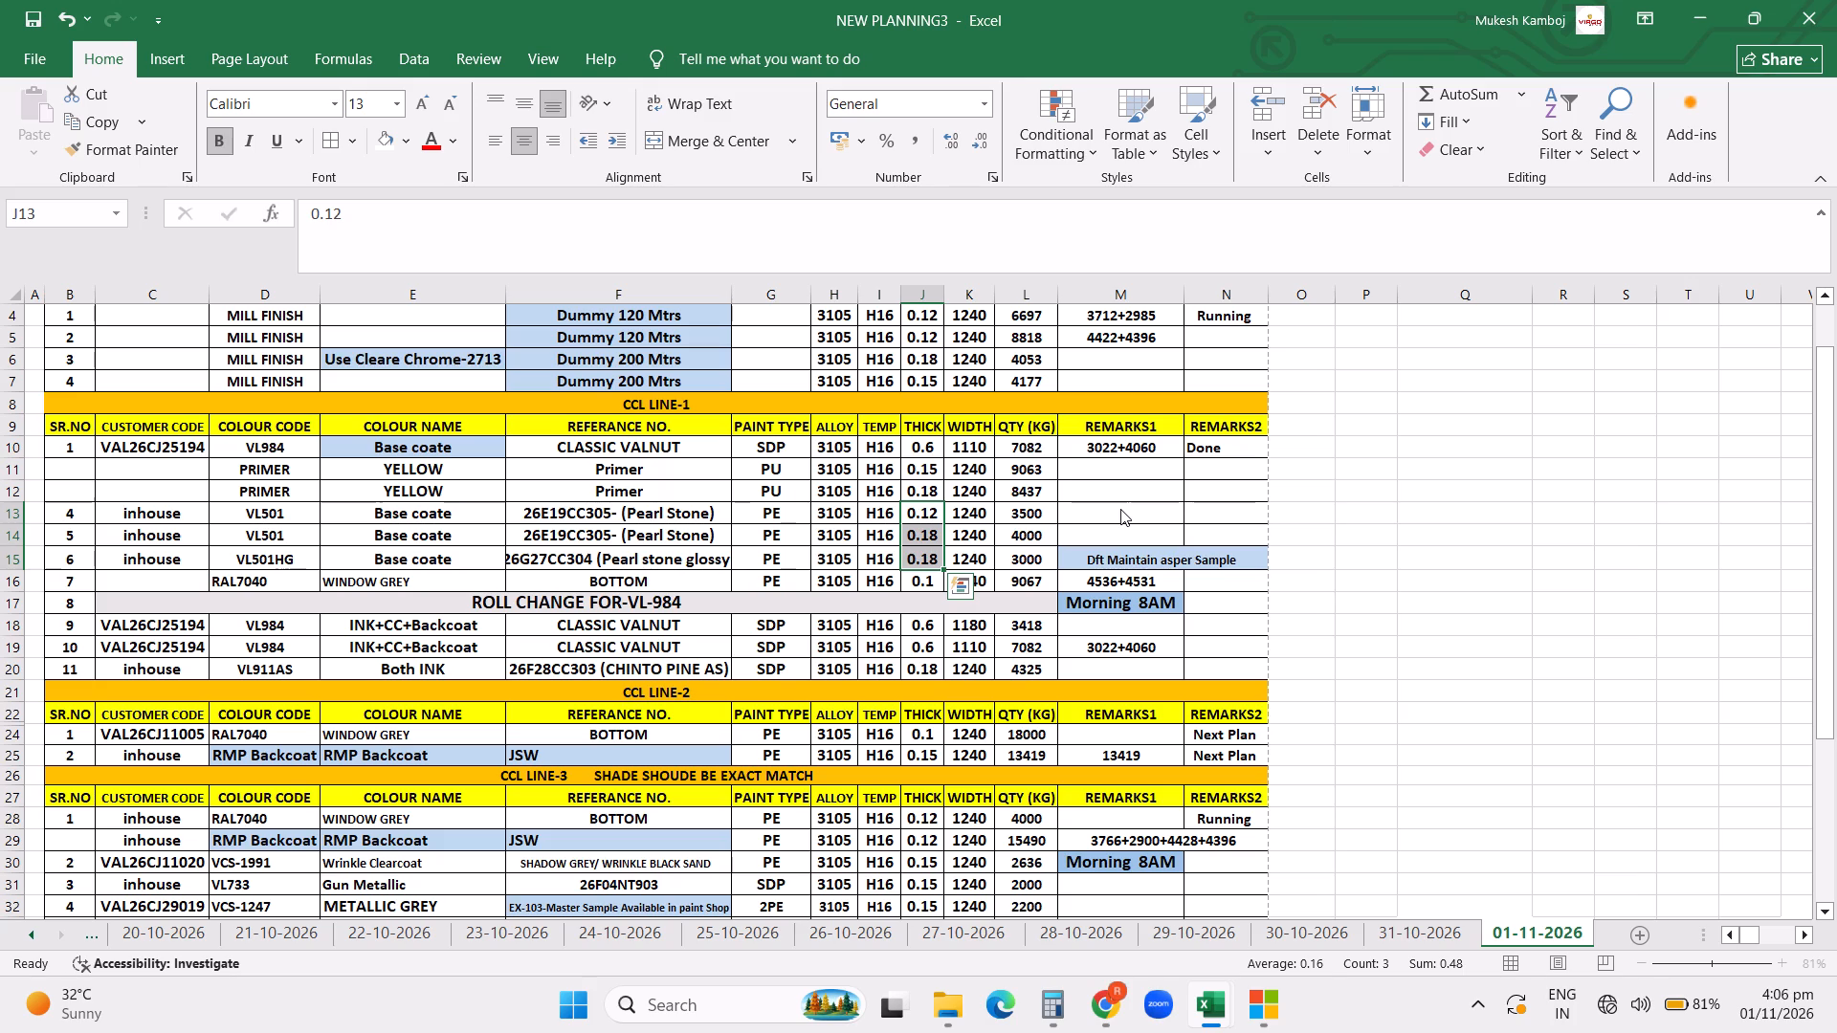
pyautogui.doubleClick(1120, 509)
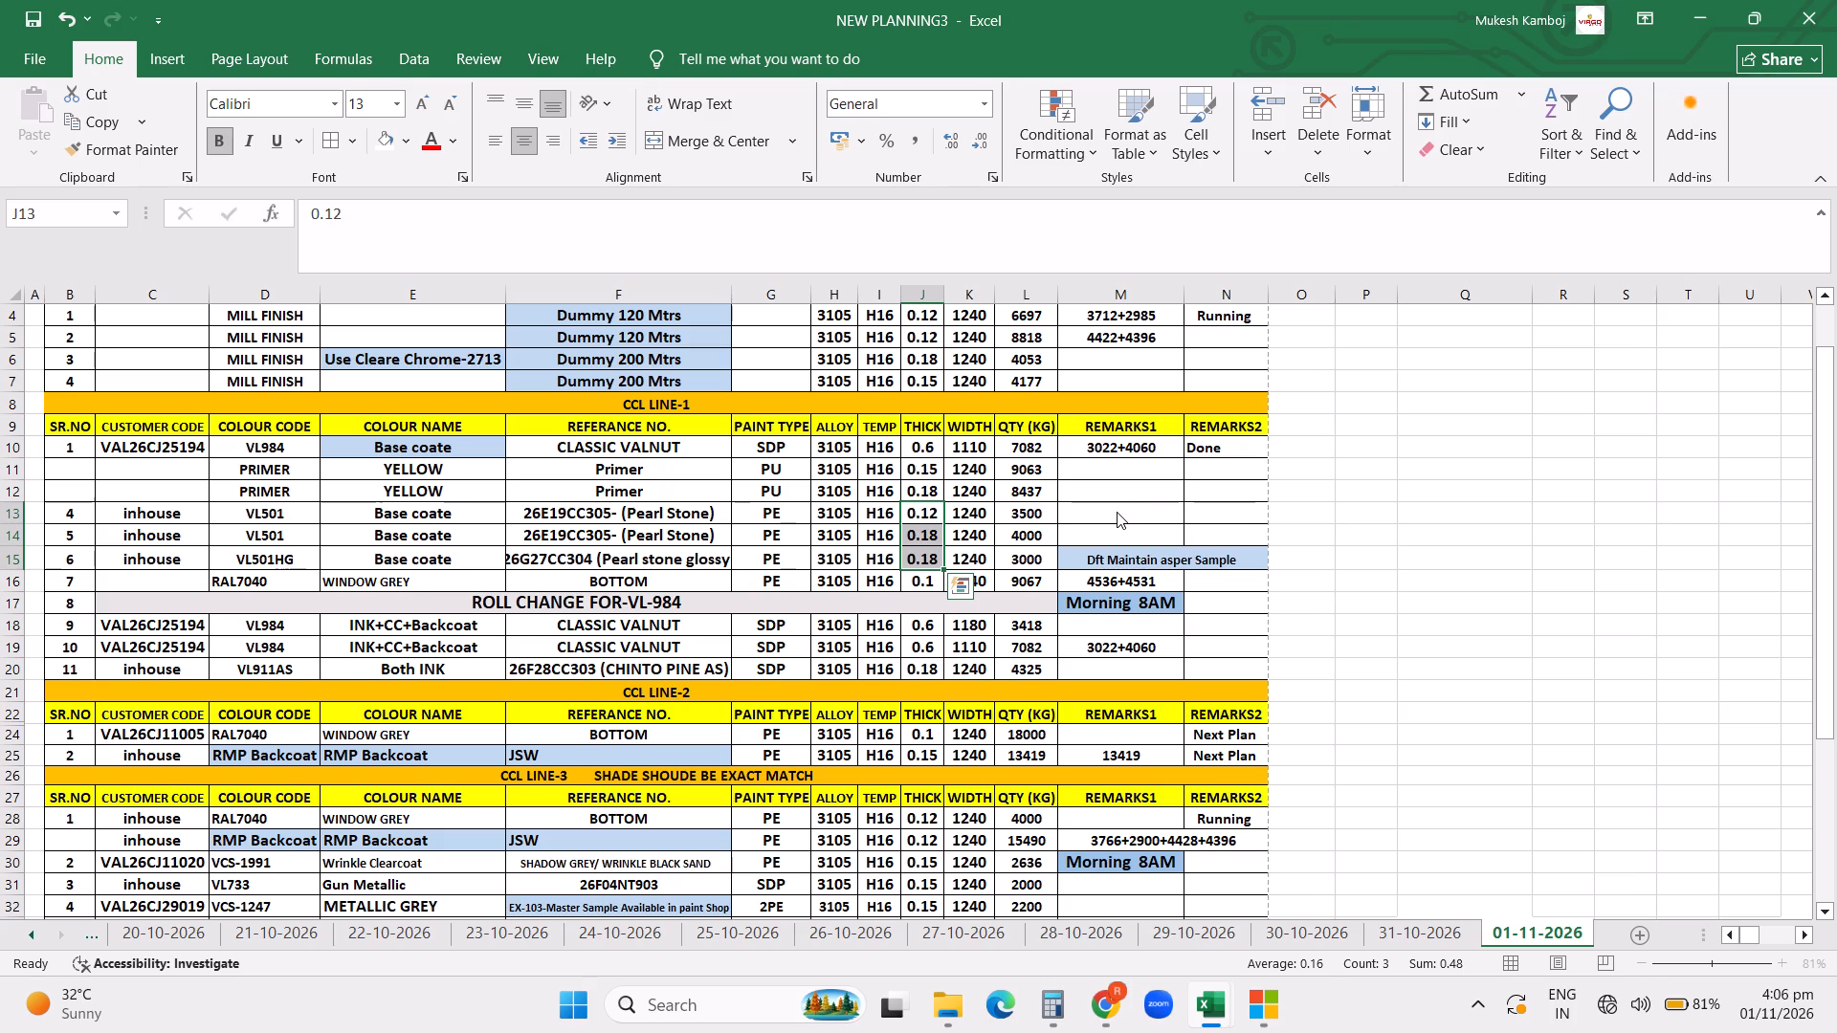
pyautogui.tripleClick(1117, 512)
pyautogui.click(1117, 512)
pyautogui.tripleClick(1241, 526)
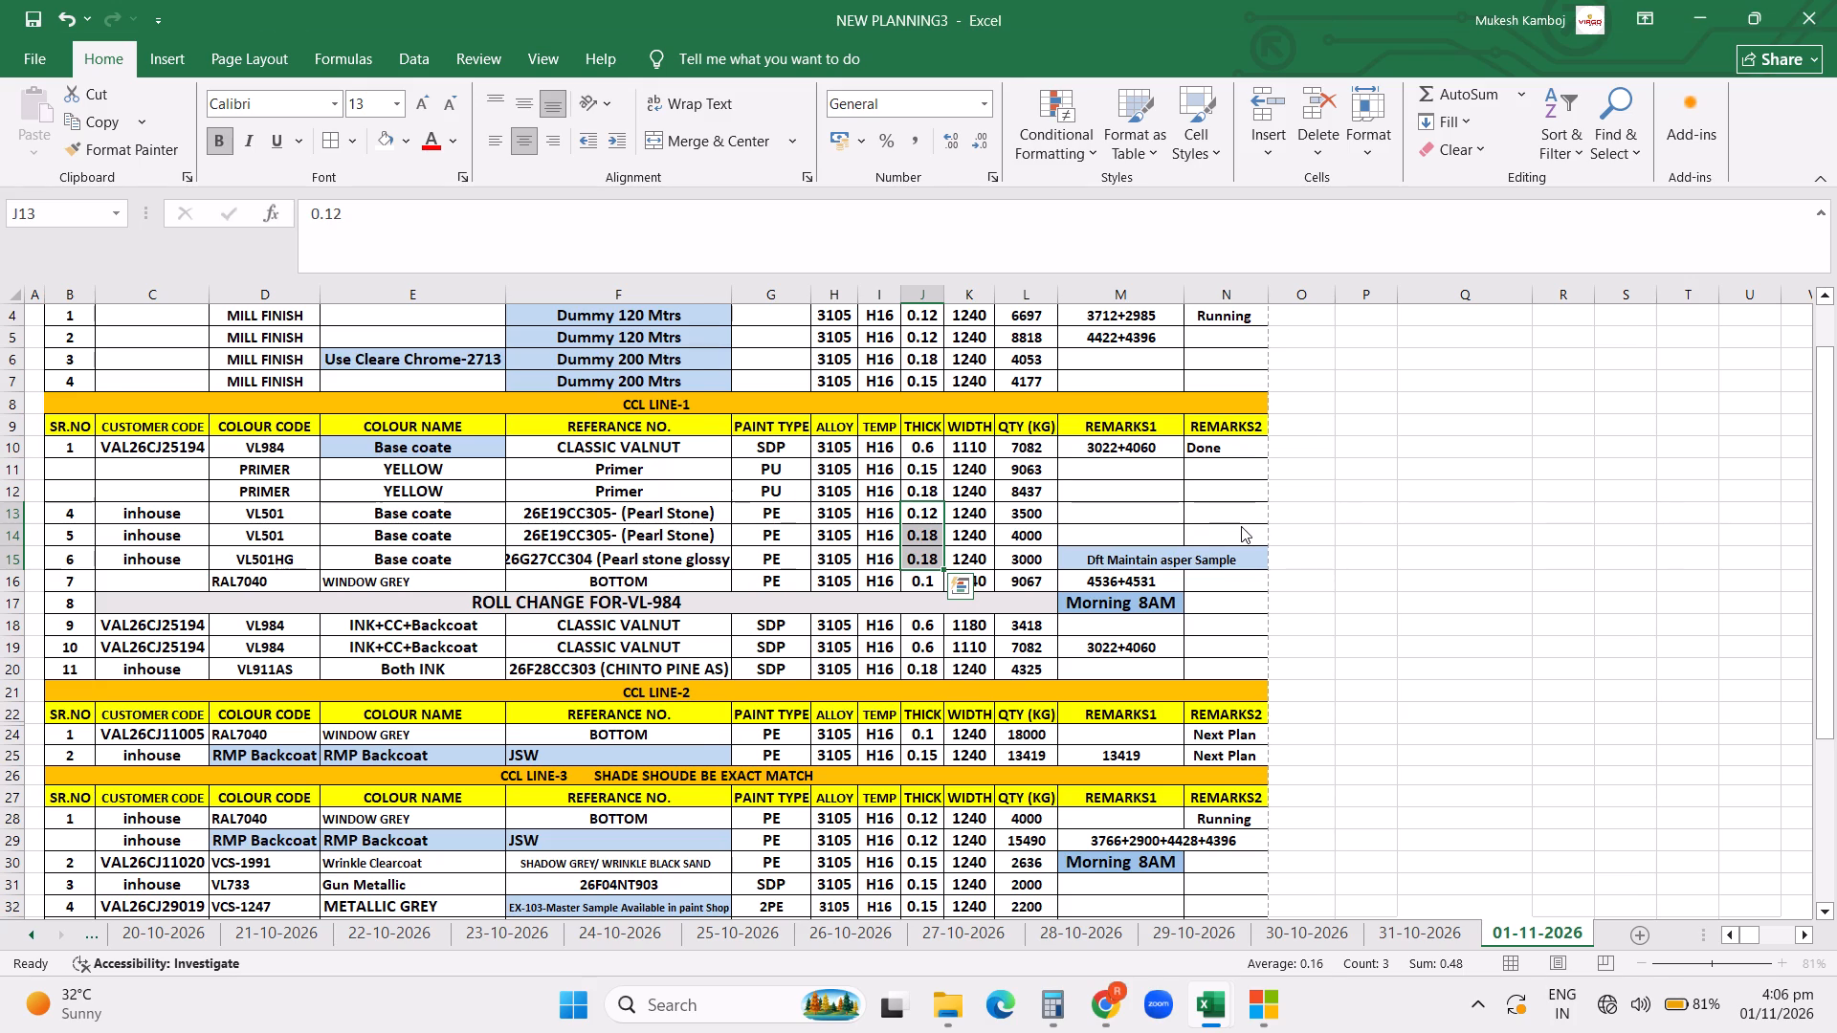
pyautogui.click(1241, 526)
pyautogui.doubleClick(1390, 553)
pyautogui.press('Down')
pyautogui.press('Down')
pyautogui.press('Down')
# Save the NEW PLANNING3 workbook.
pyautogui.hotkey('ctrl', 's')
pyautogui.hotkey('ctrl', 's')
pyautogui.hotkey('ctrl', 's')
pyautogui.hotkey('ctrl', 's')
pyautogui.press('Down')
pyautogui.press('Down')
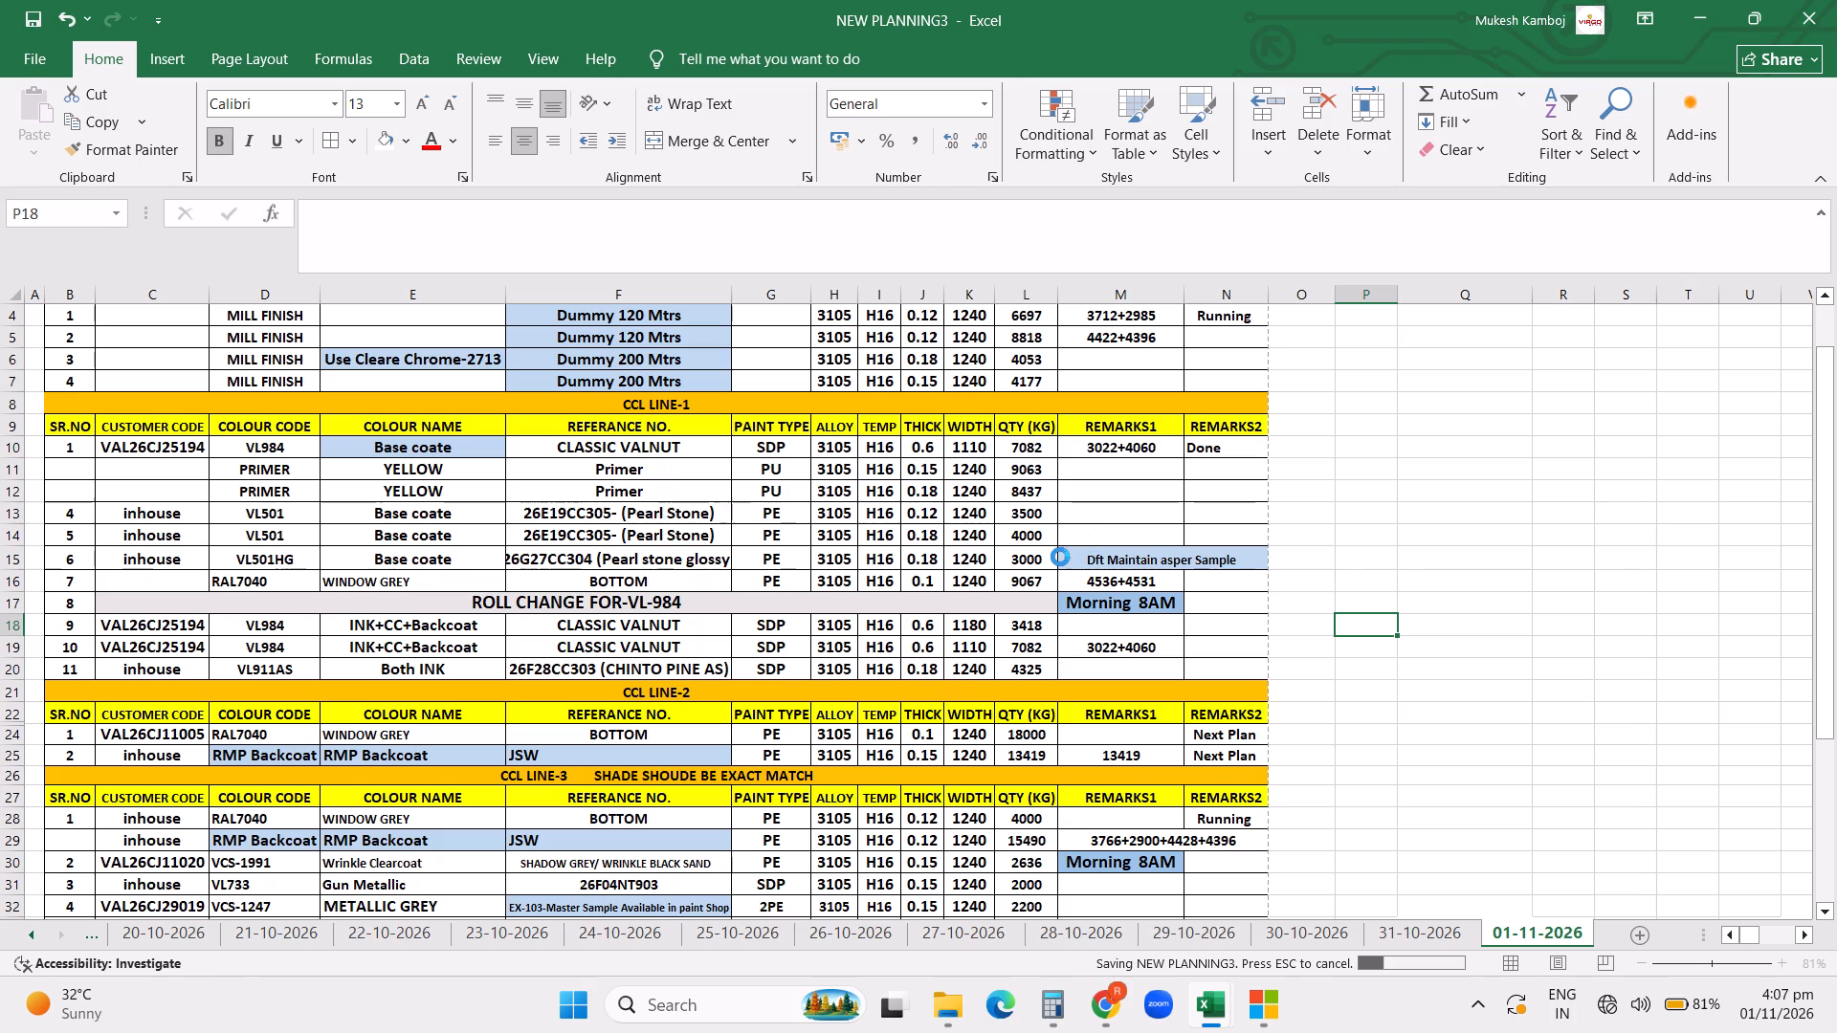
# Set the quantity of the VL501HG Base coate row in CCL LINE-1 to 3019.
pyautogui.click(1060, 557)
pyautogui.click(1026, 559)
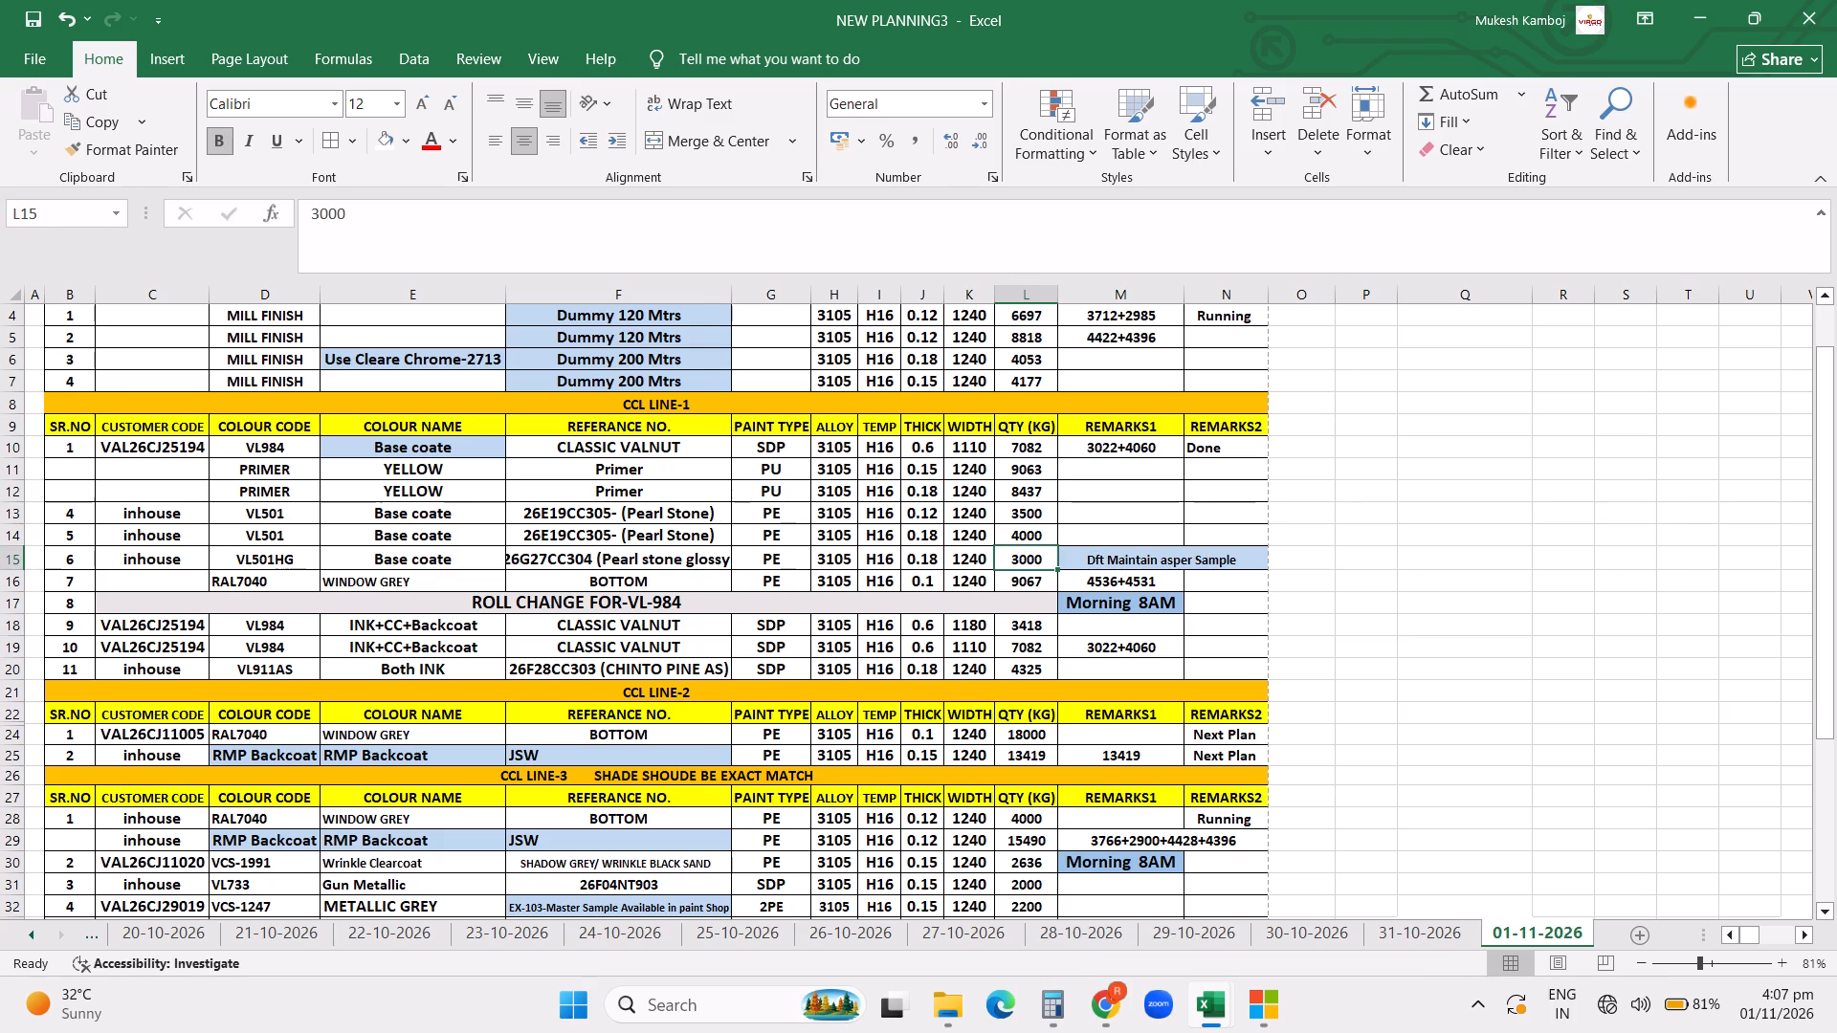
pyautogui.write('3019')
pyautogui.press('Return')
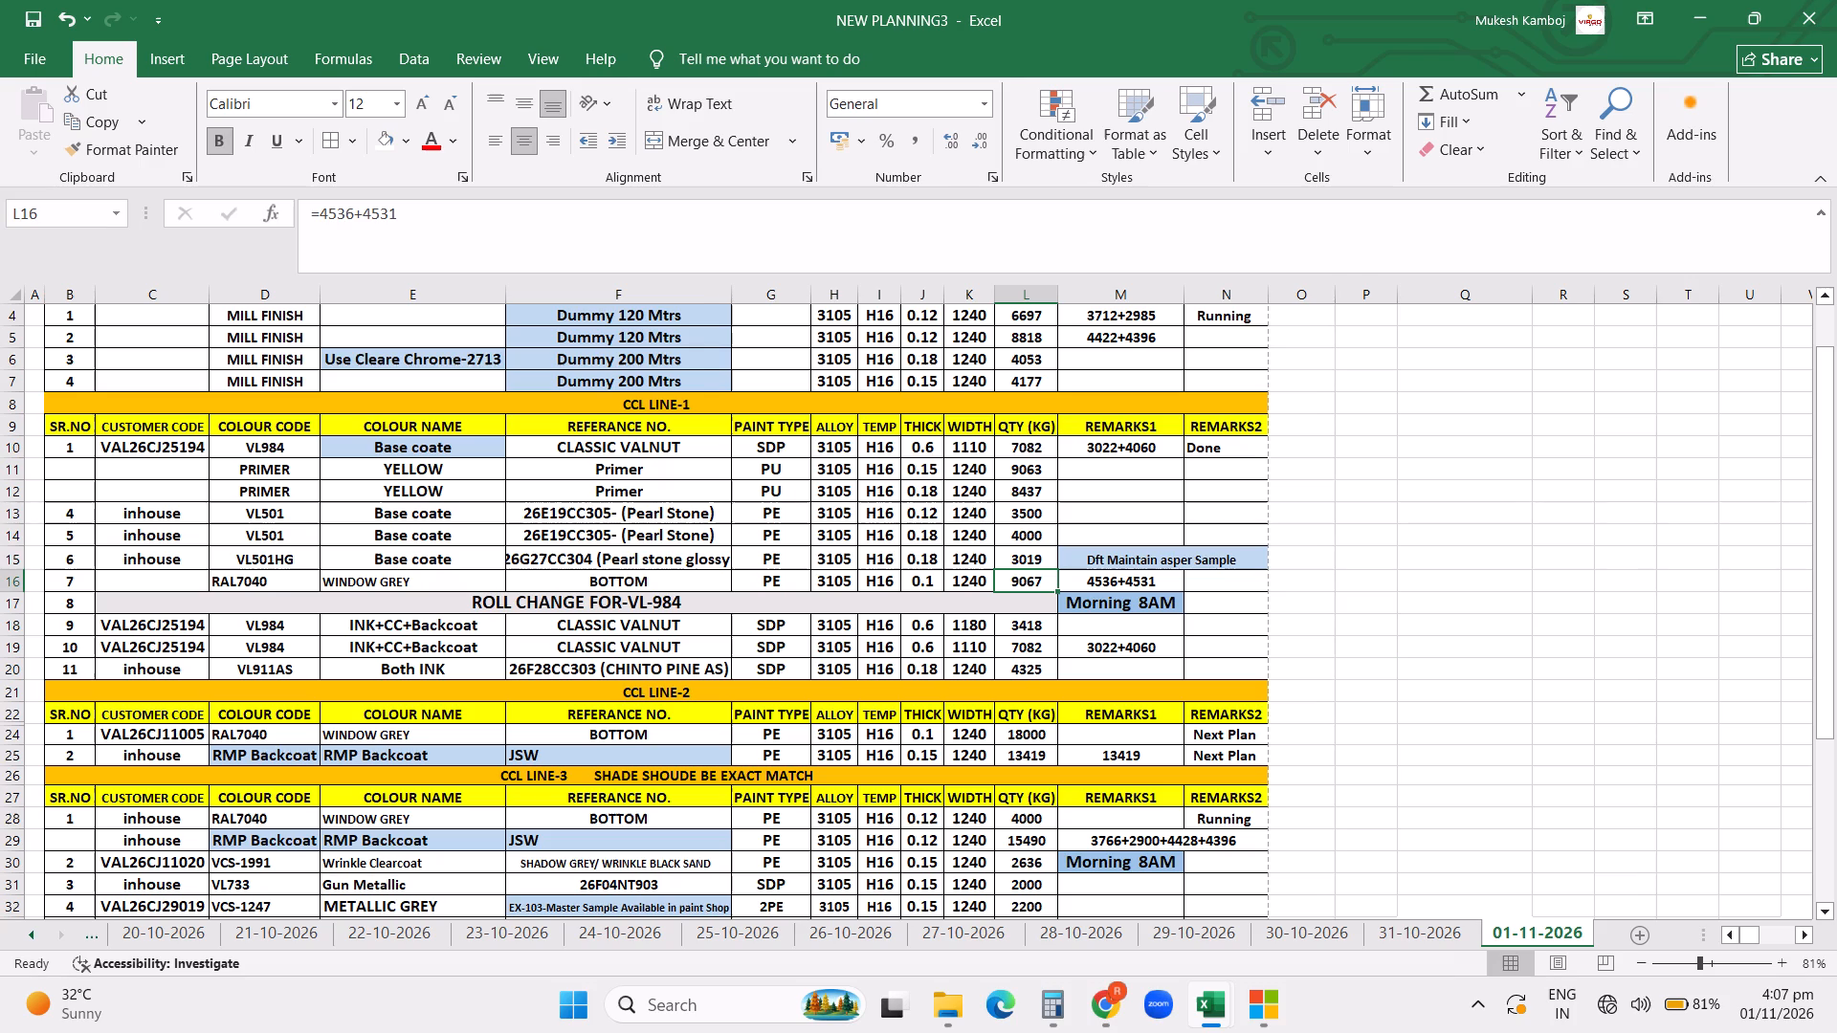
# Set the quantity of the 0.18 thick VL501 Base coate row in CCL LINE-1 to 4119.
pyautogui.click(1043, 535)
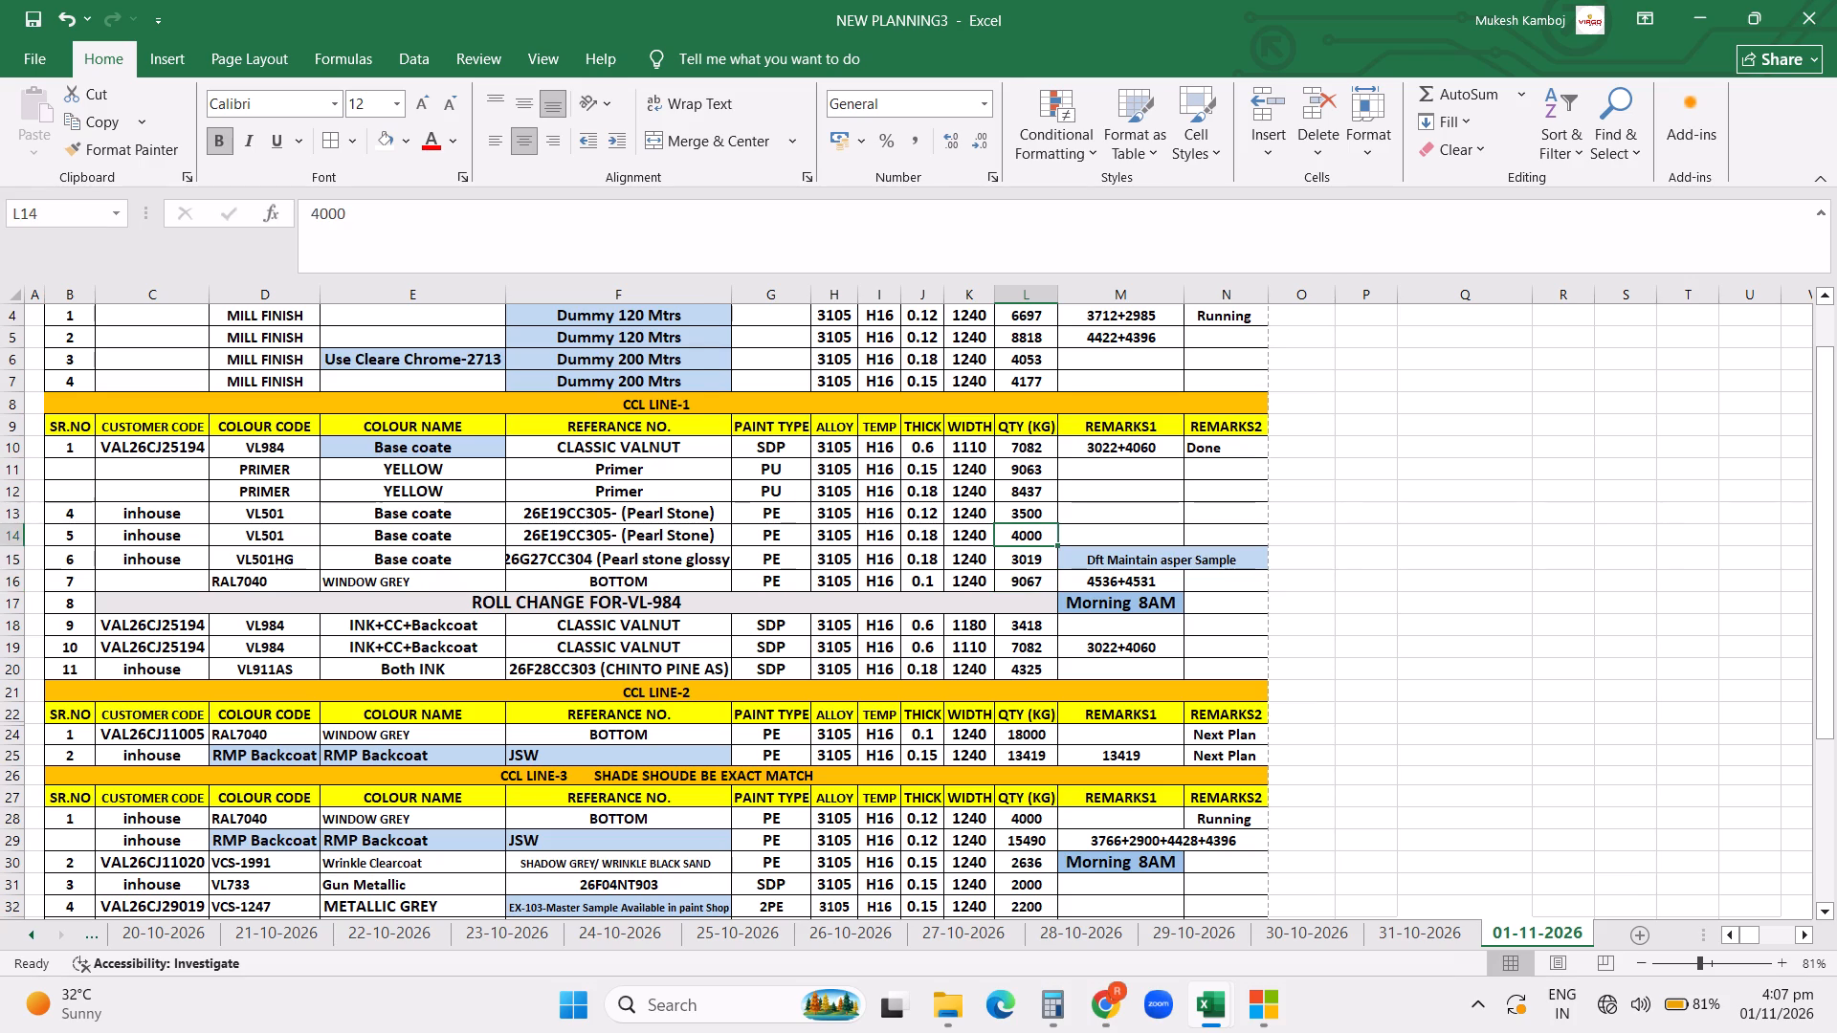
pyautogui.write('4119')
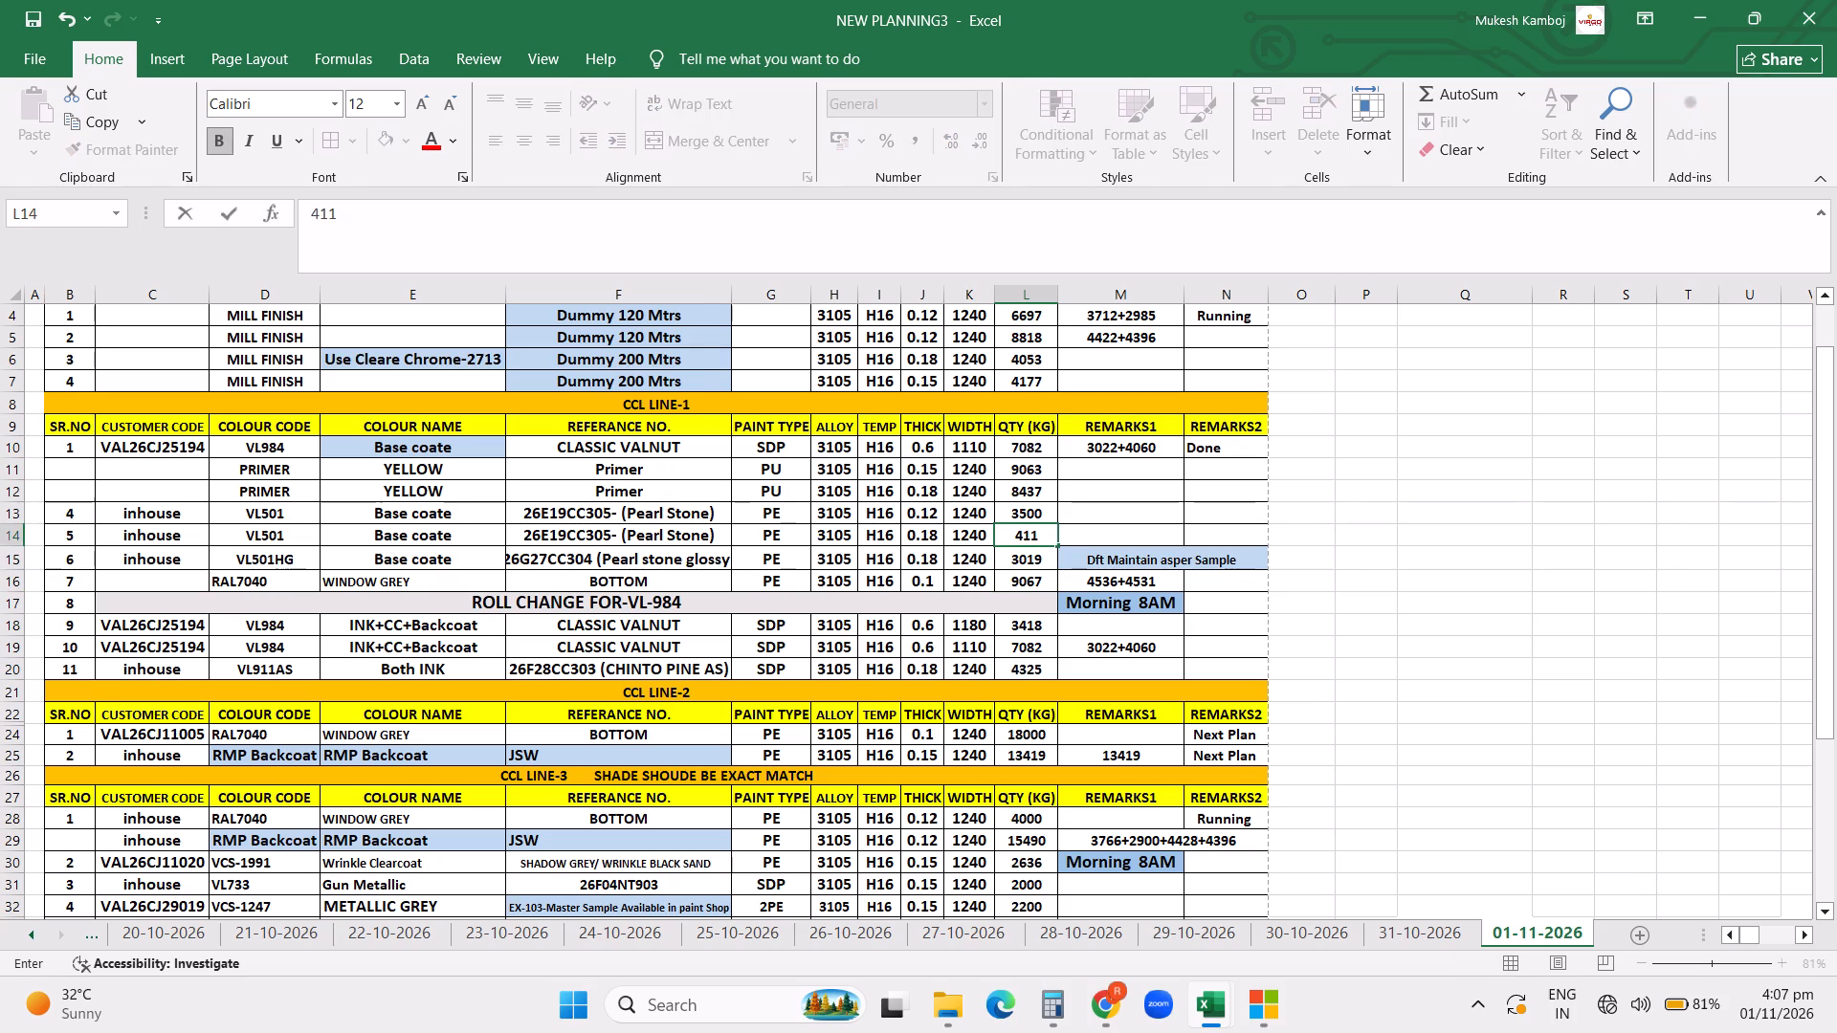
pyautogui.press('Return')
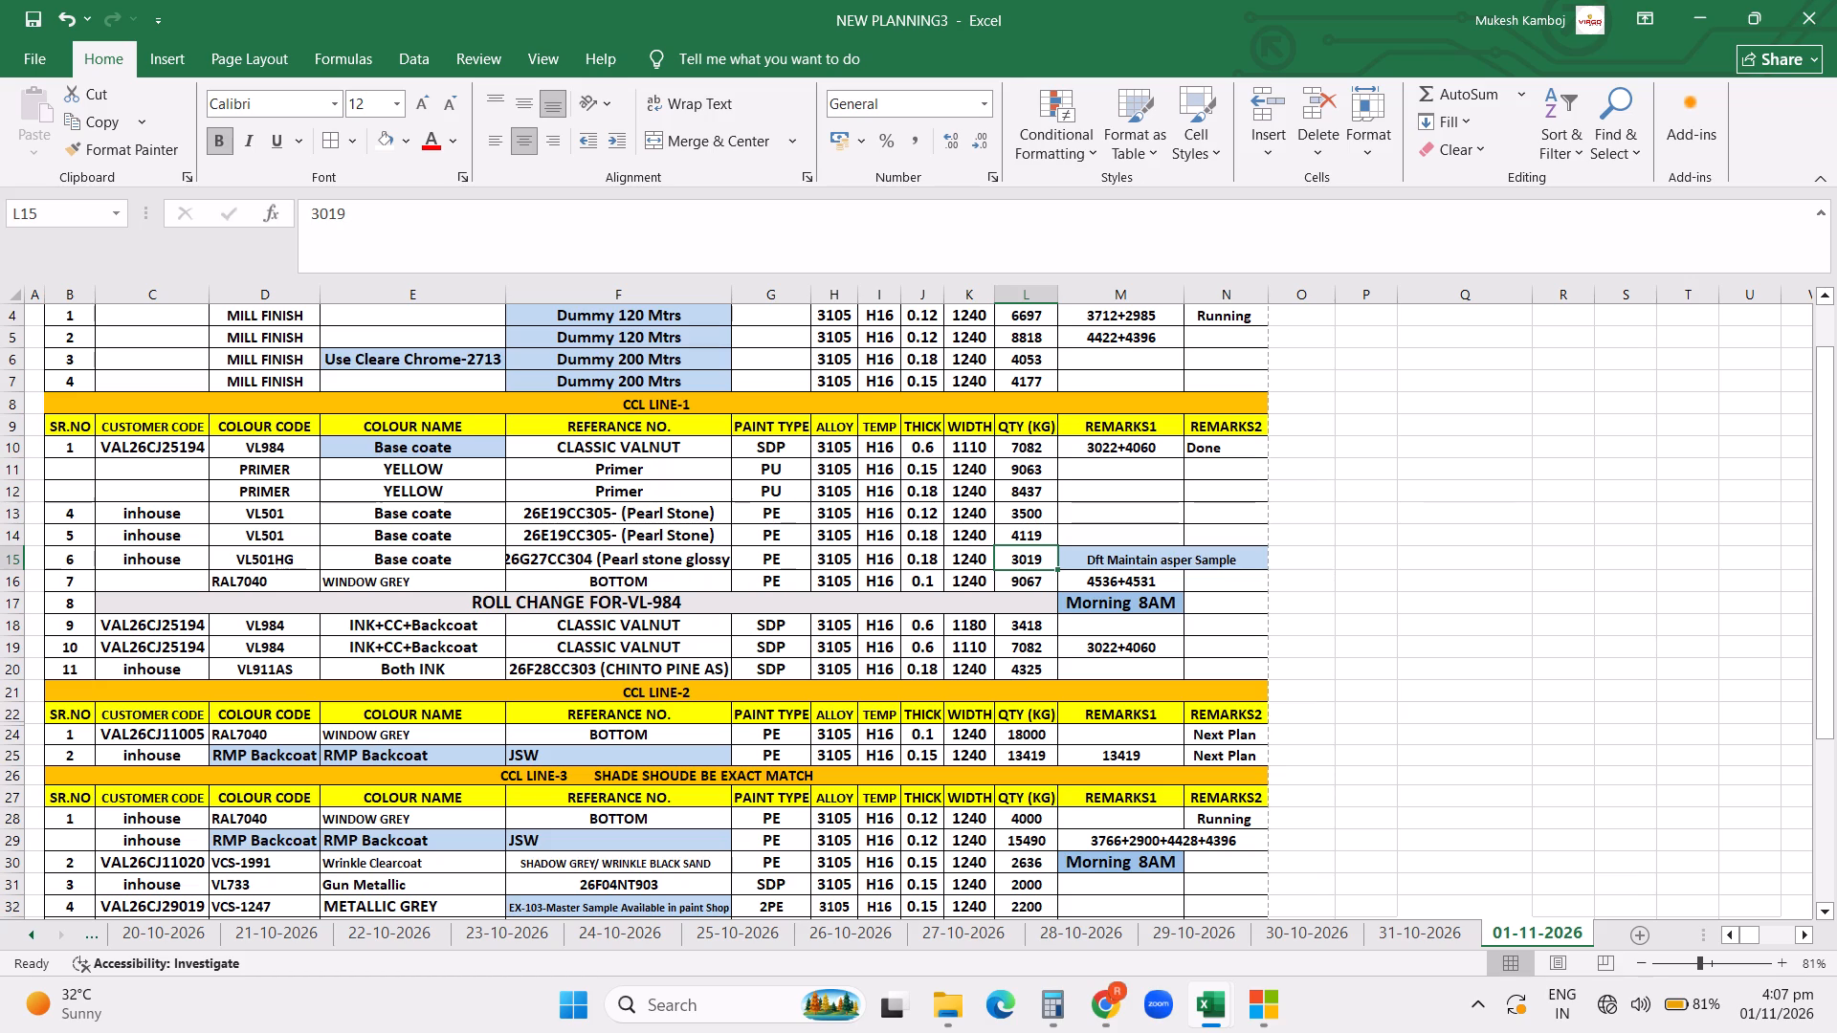
# Set the quantity of the 0.18 thick VL501 Base coate row in CCL LINE-1 to 4318.
pyautogui.click(1016, 532)
pyautogui.write('4318')
pyautogui.press('Return')
# Set the quantity of the 0.18 thick PRIMER YELLOW row in CCL LINE-1 to the formula =4119+1330+800.
pyautogui.click(1008, 495)
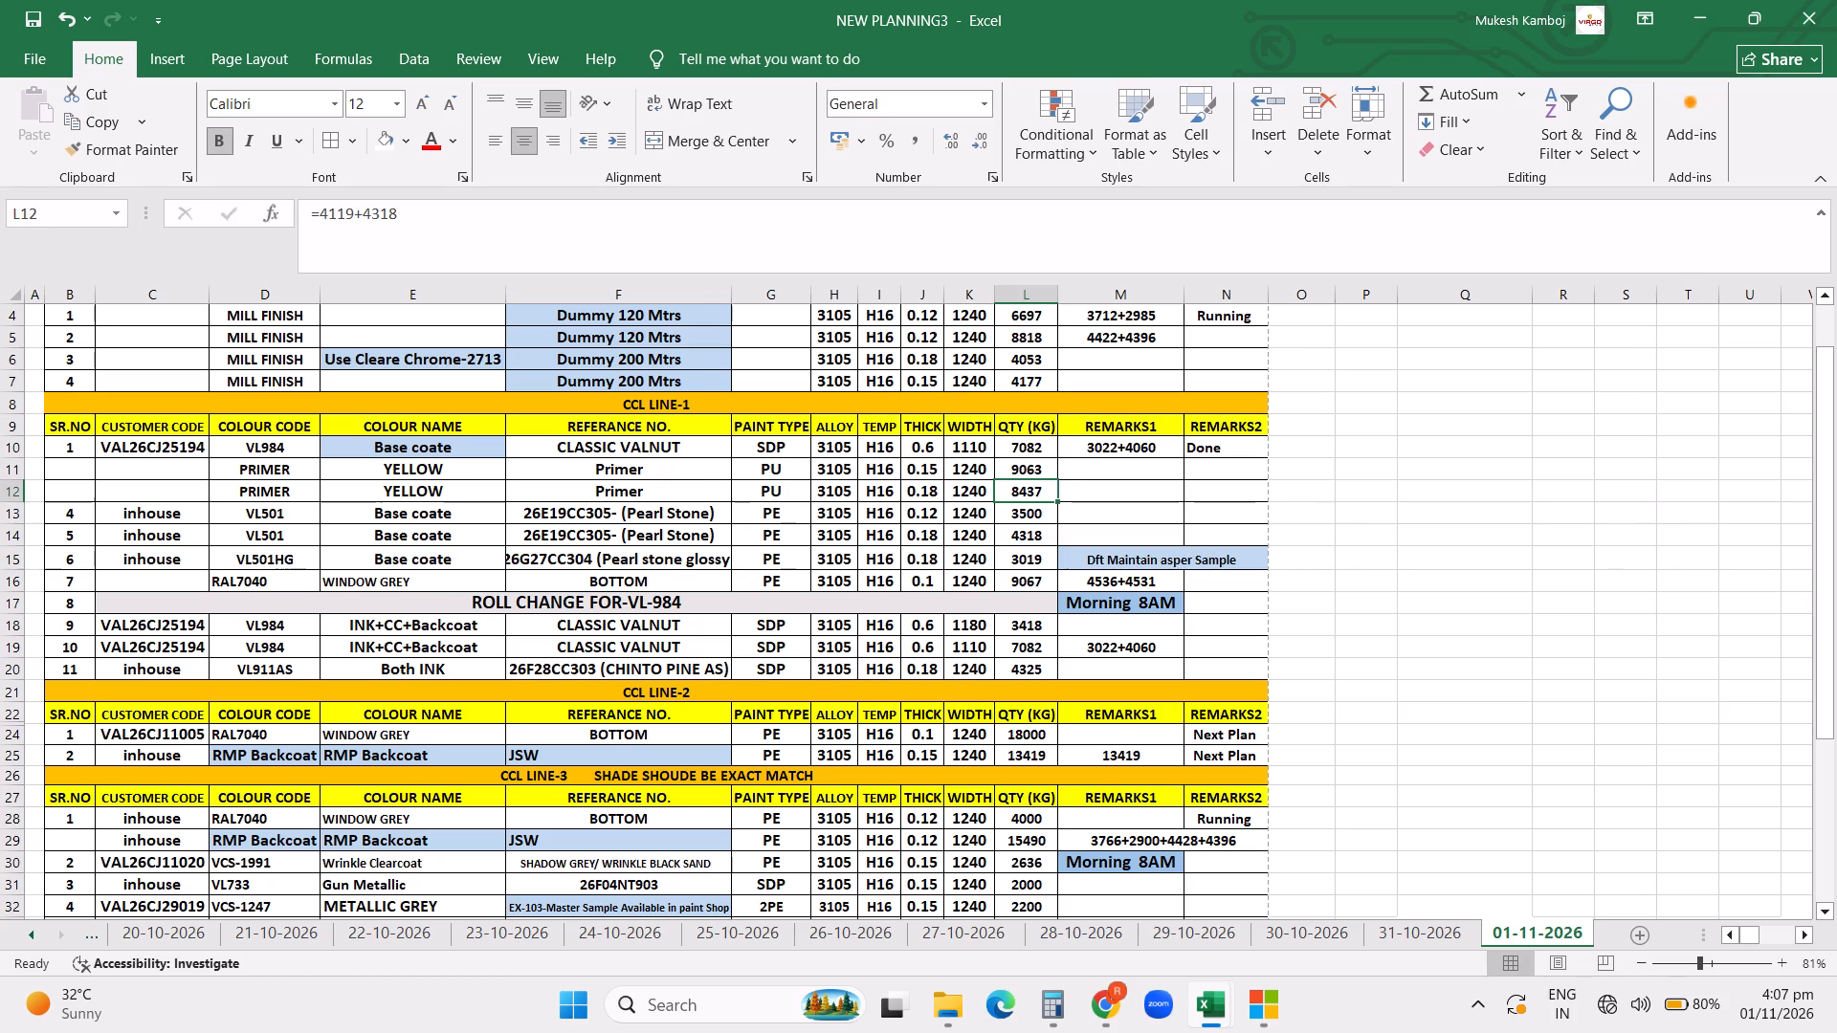
pyautogui.press('=')
pyautogui.write('411')
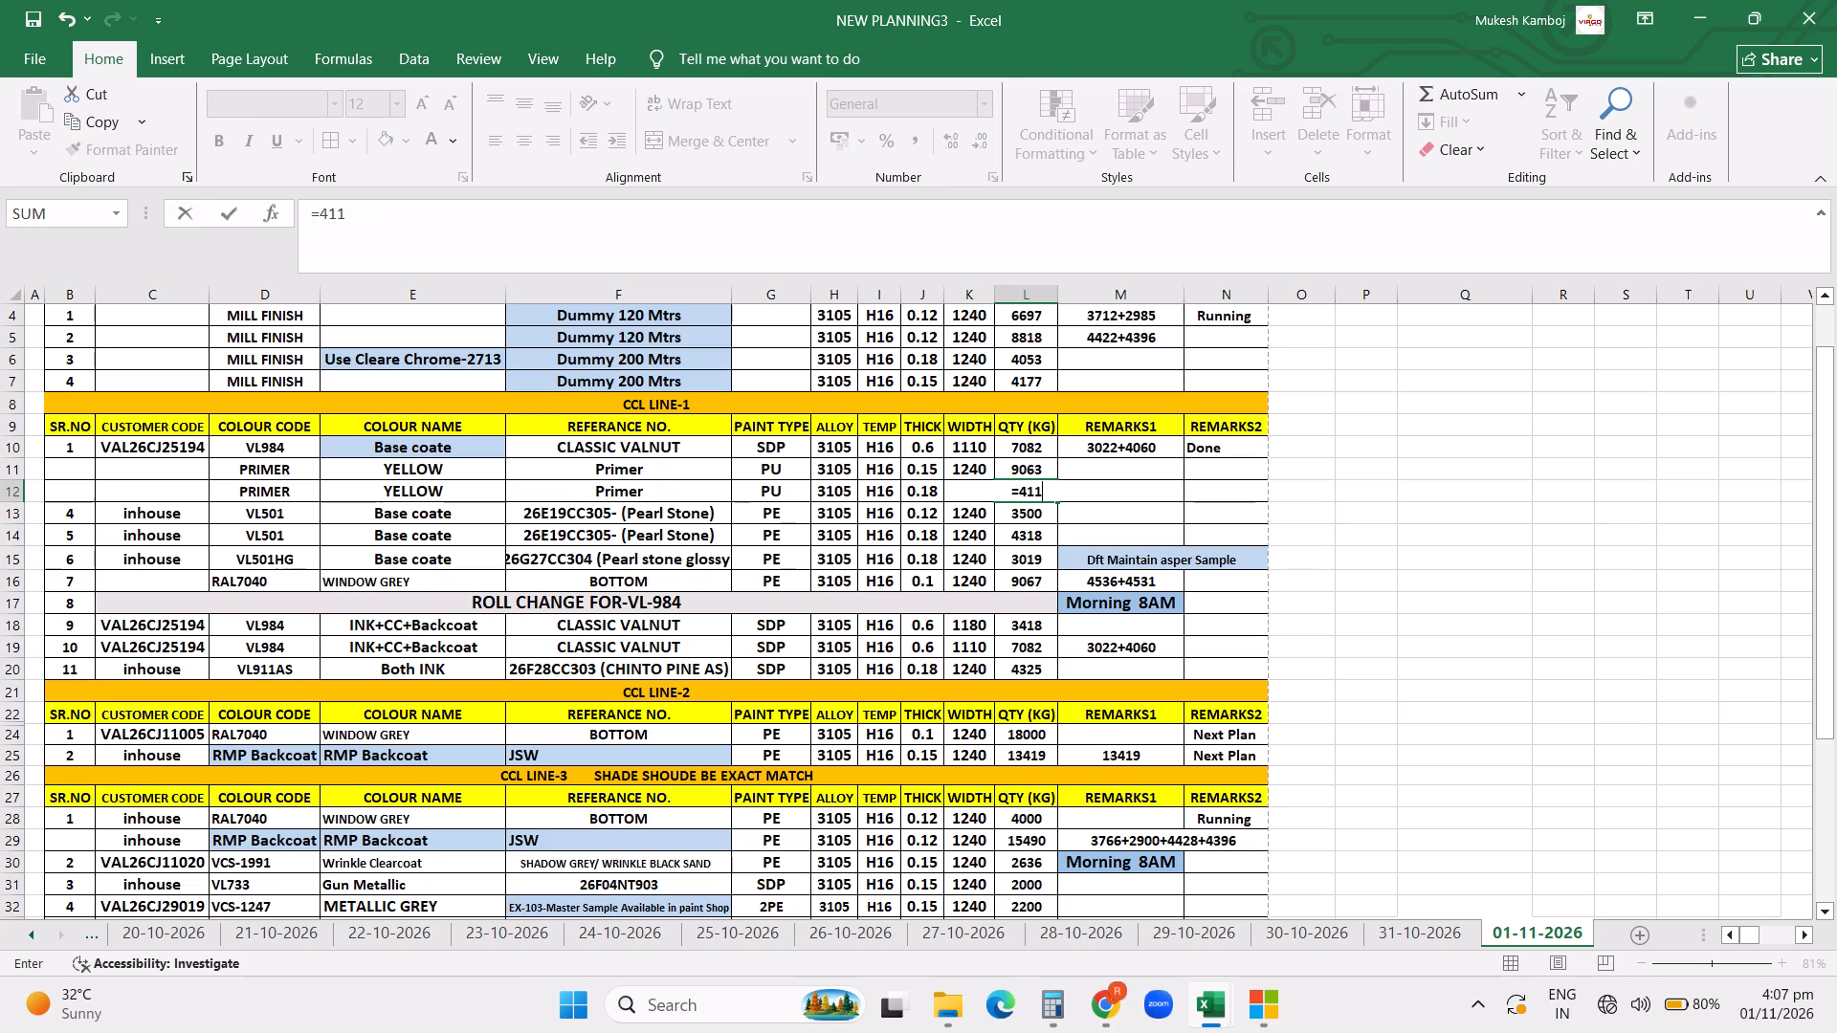
pyautogui.press('9')
pyautogui.press('+')
pyautogui.press('1')
pyautogui.write('330+')
pyautogui.write('800')
pyautogui.press('Return')
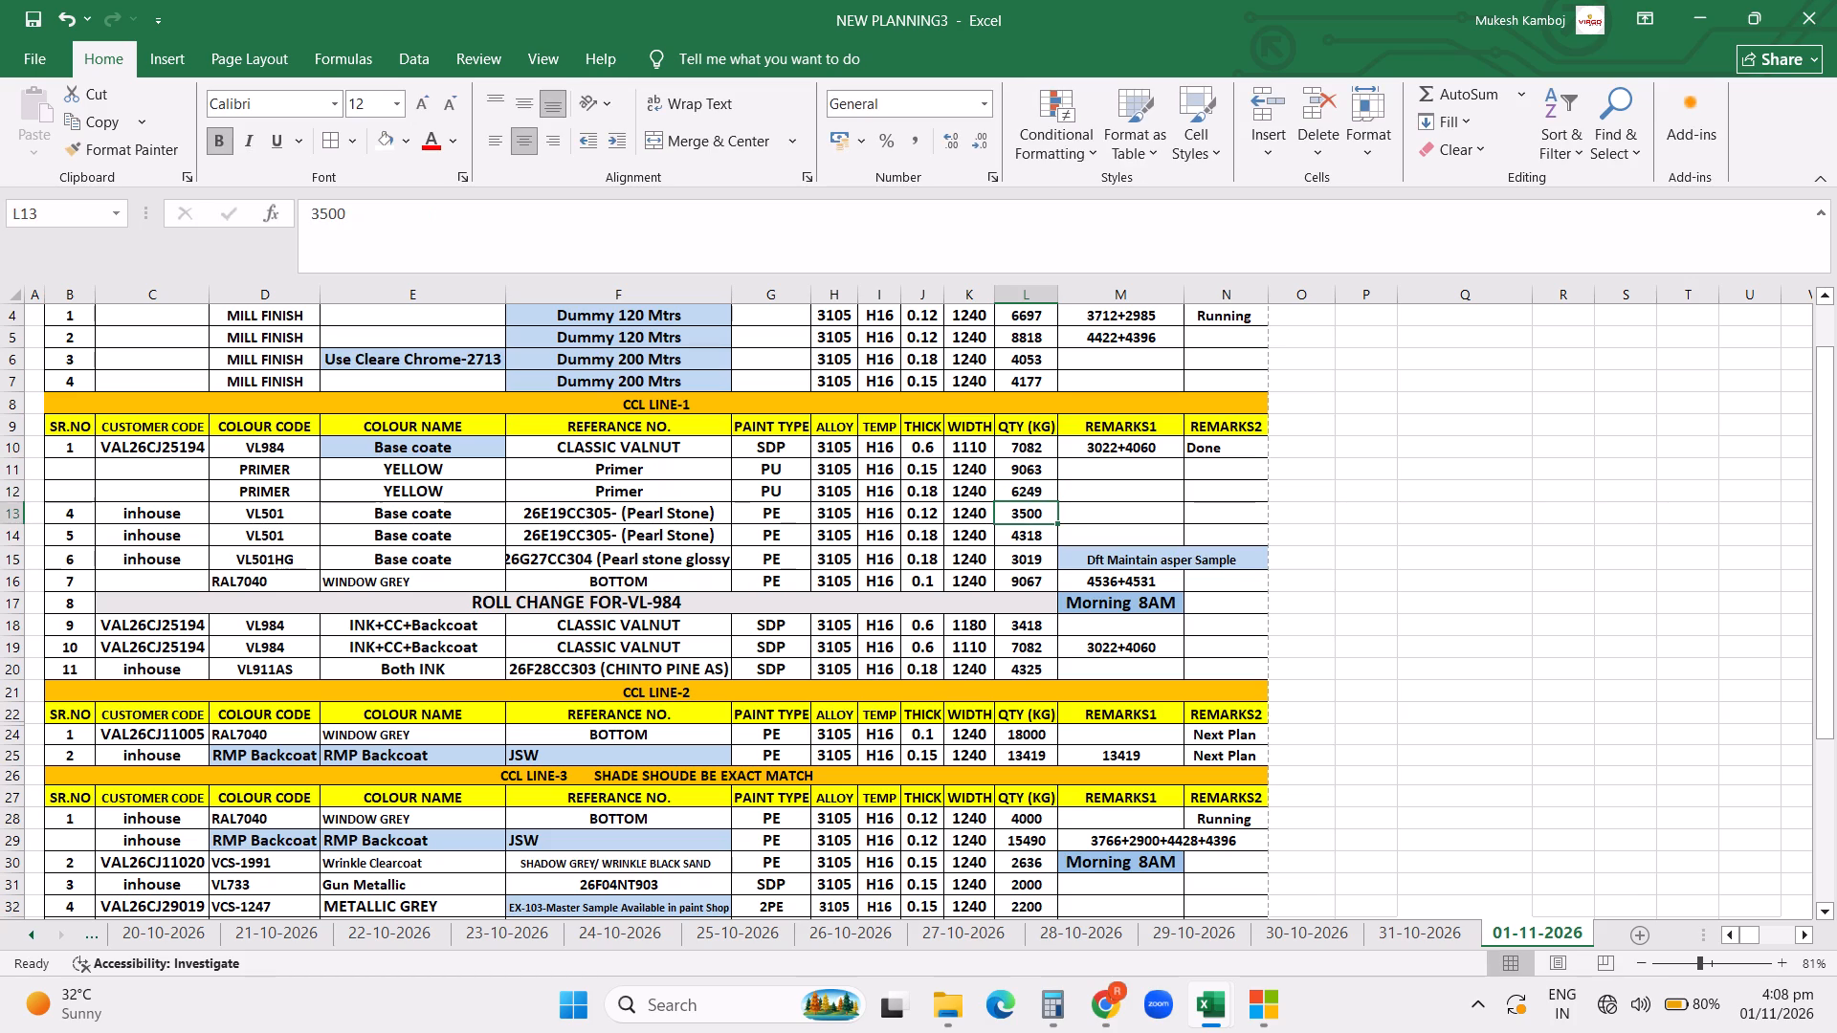
# Copy the 0.18 thick PRIMER row's quantity formula into its REMARKS1 cell as the plain text 4119+1330+800.
pyautogui.press('Up')
pyautogui.hotkey('ctrl', 'c')
pyautogui.press('Right')
pyautogui.hotkey('ctrl', 'v')
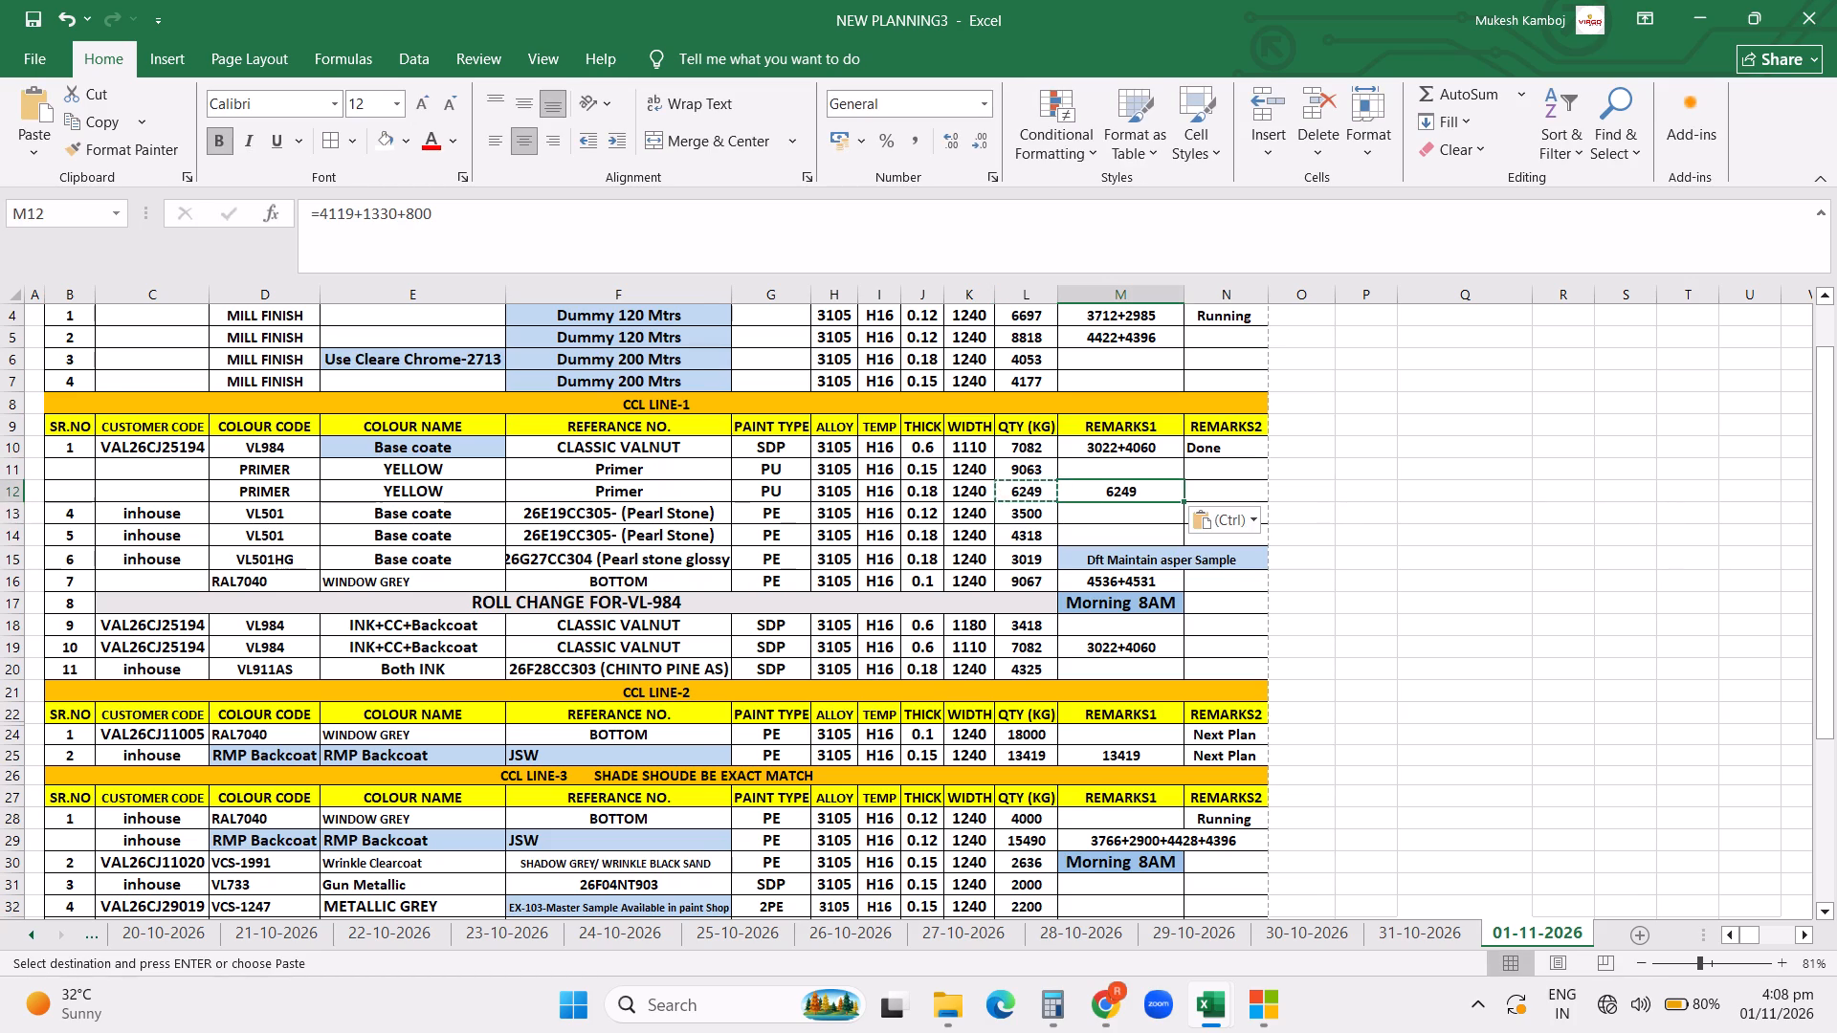
pyautogui.click(321, 219)
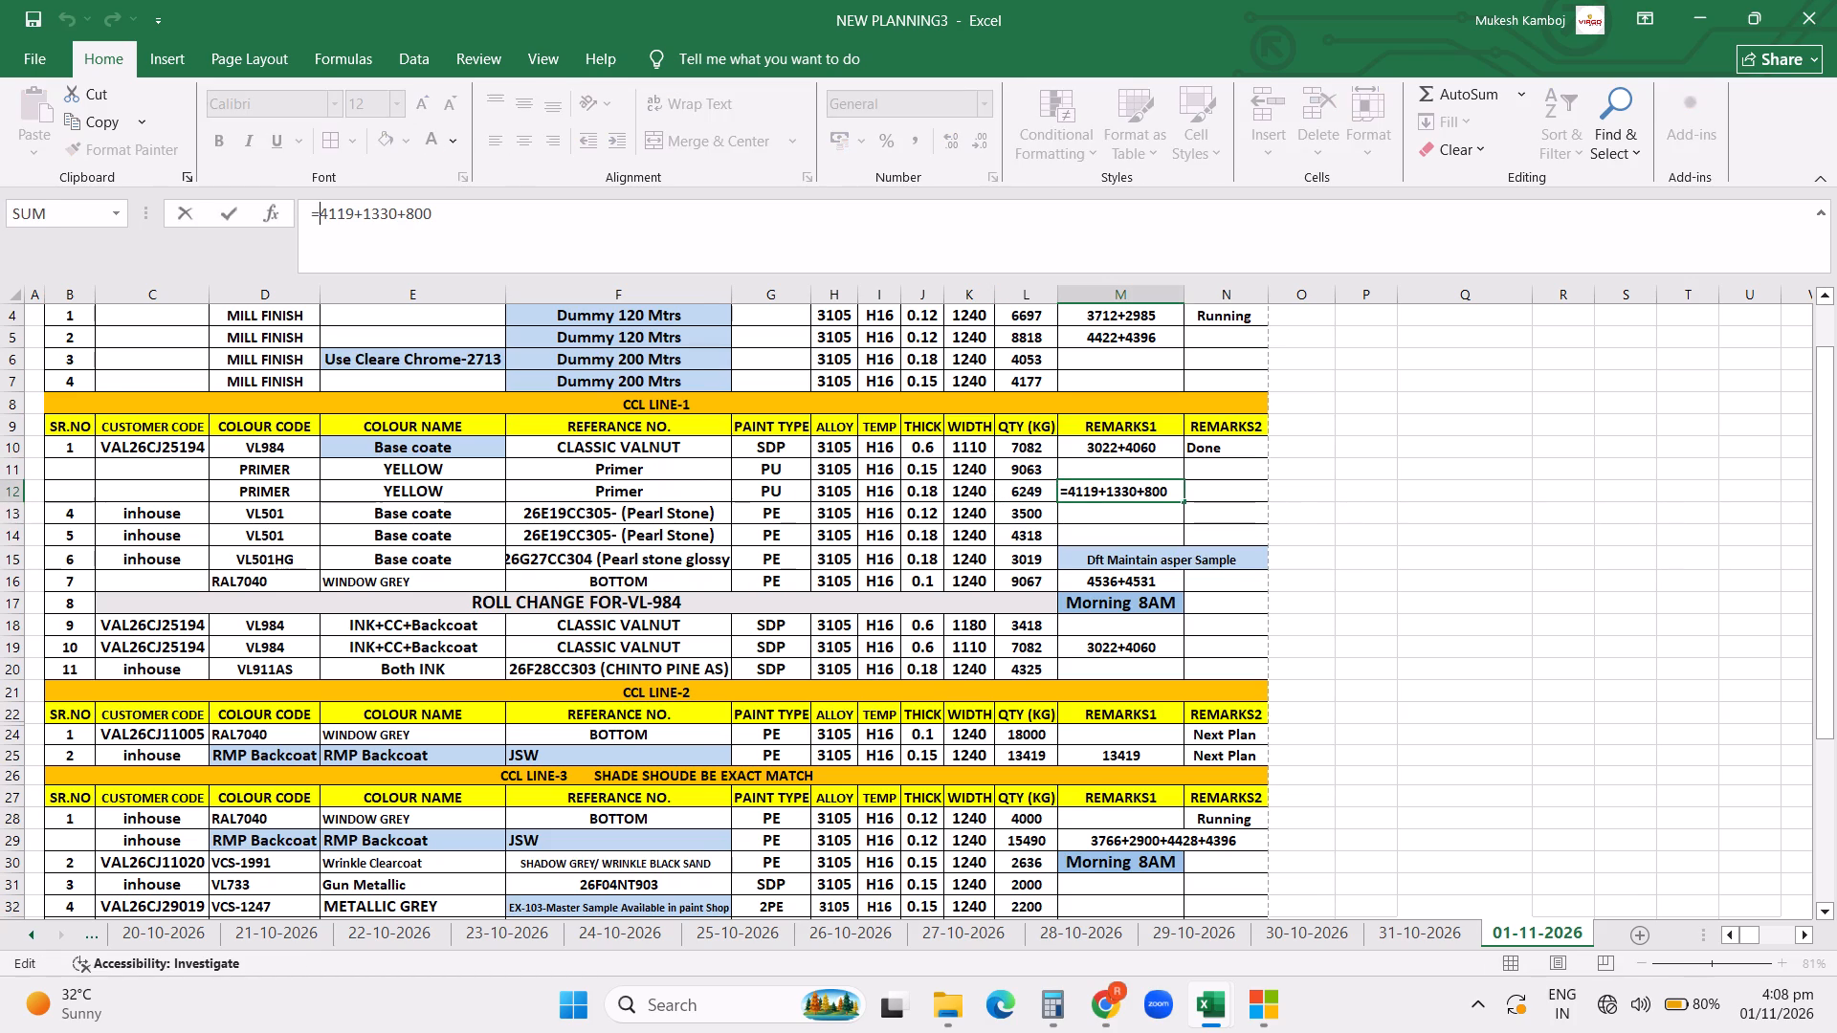
pyautogui.press('BackSpace')
pyautogui.press('Return')
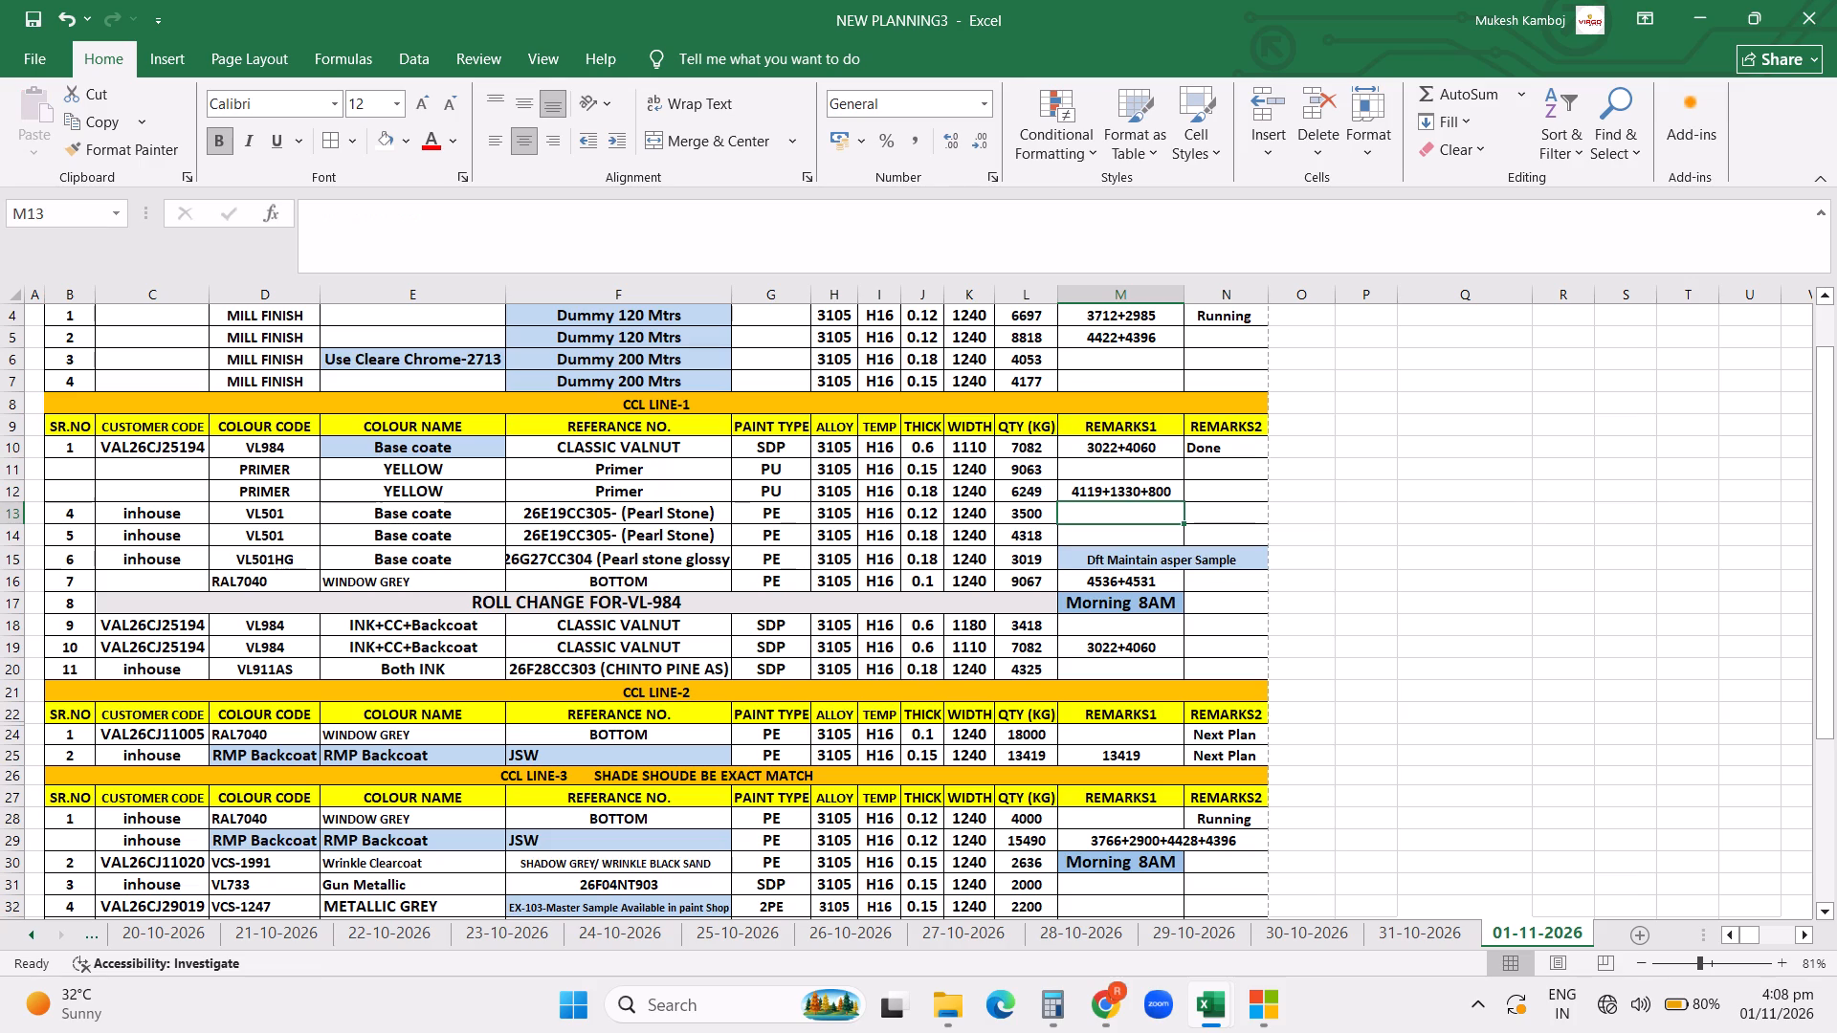
# Copy the 0.15 thick PRIMER row's quantity formula into its REMARKS1 cell as the plain text 4466+4597.
pyautogui.press('Up')
pyautogui.press('Up')
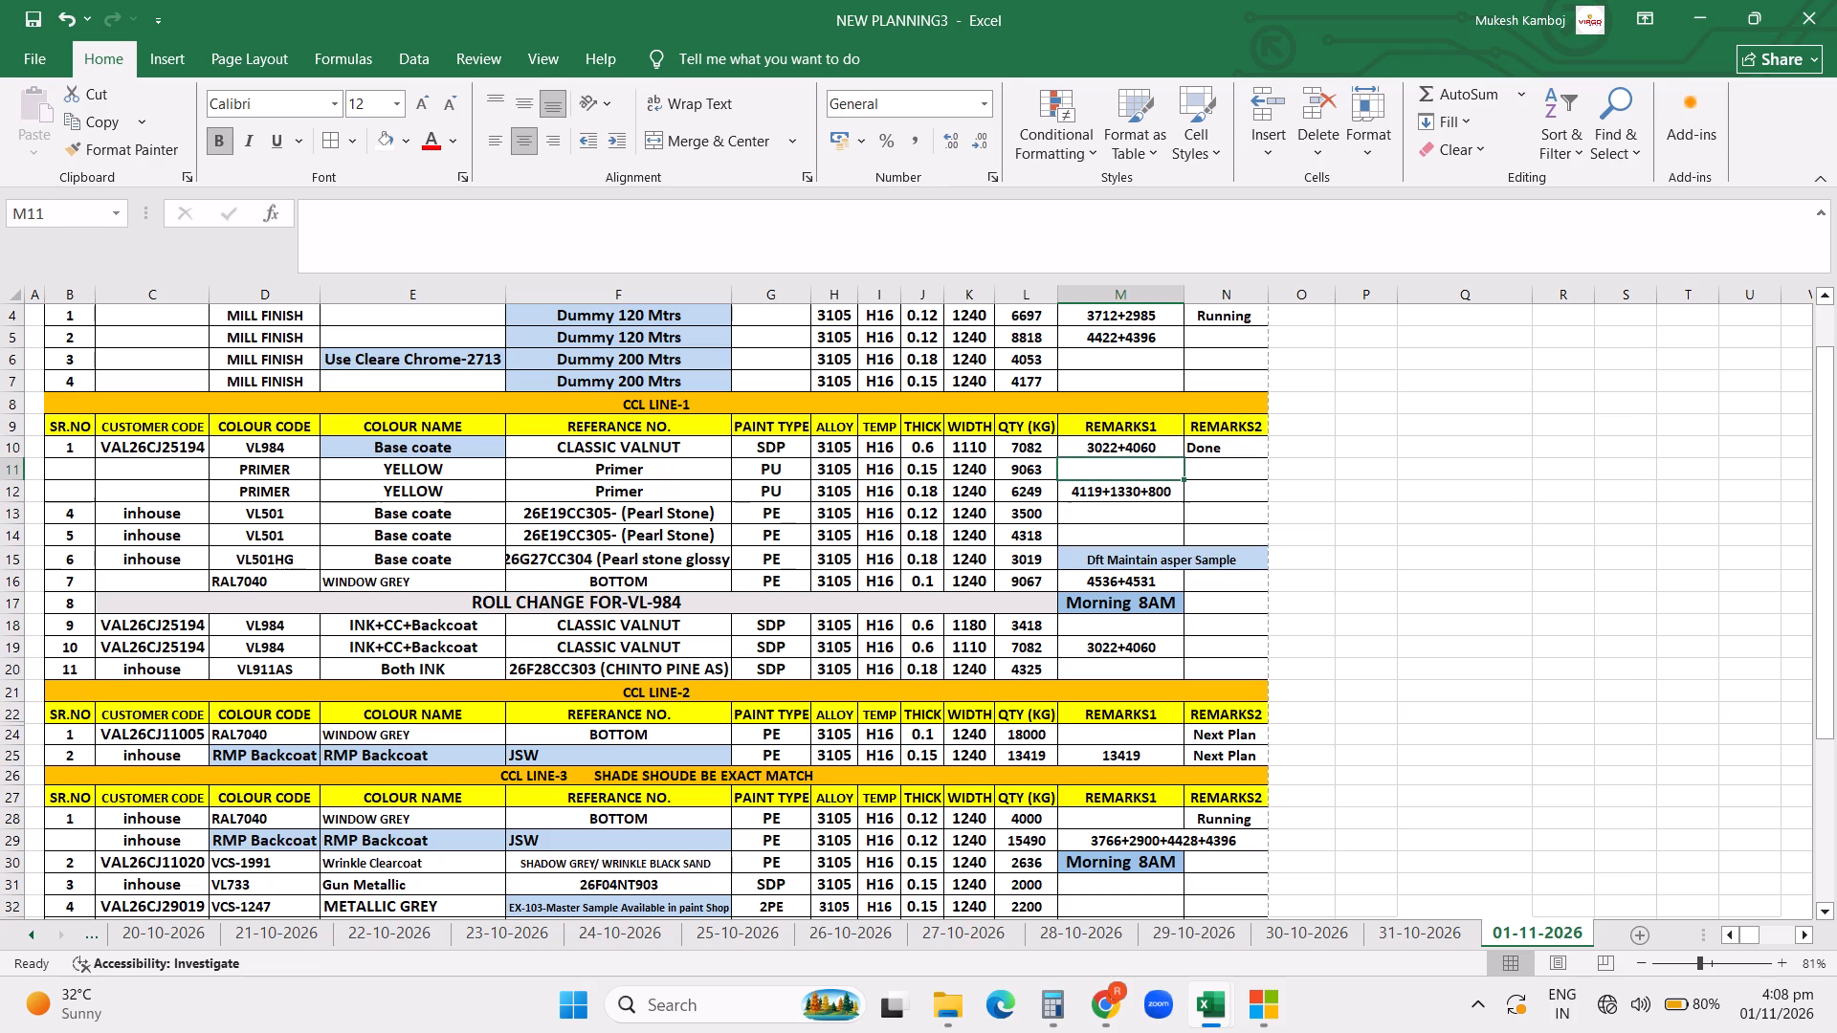
pyautogui.press('Left')
pyautogui.hotkey('ctrl', 'c')
pyautogui.press('Right')
pyautogui.hotkey('ctrl', 'v')
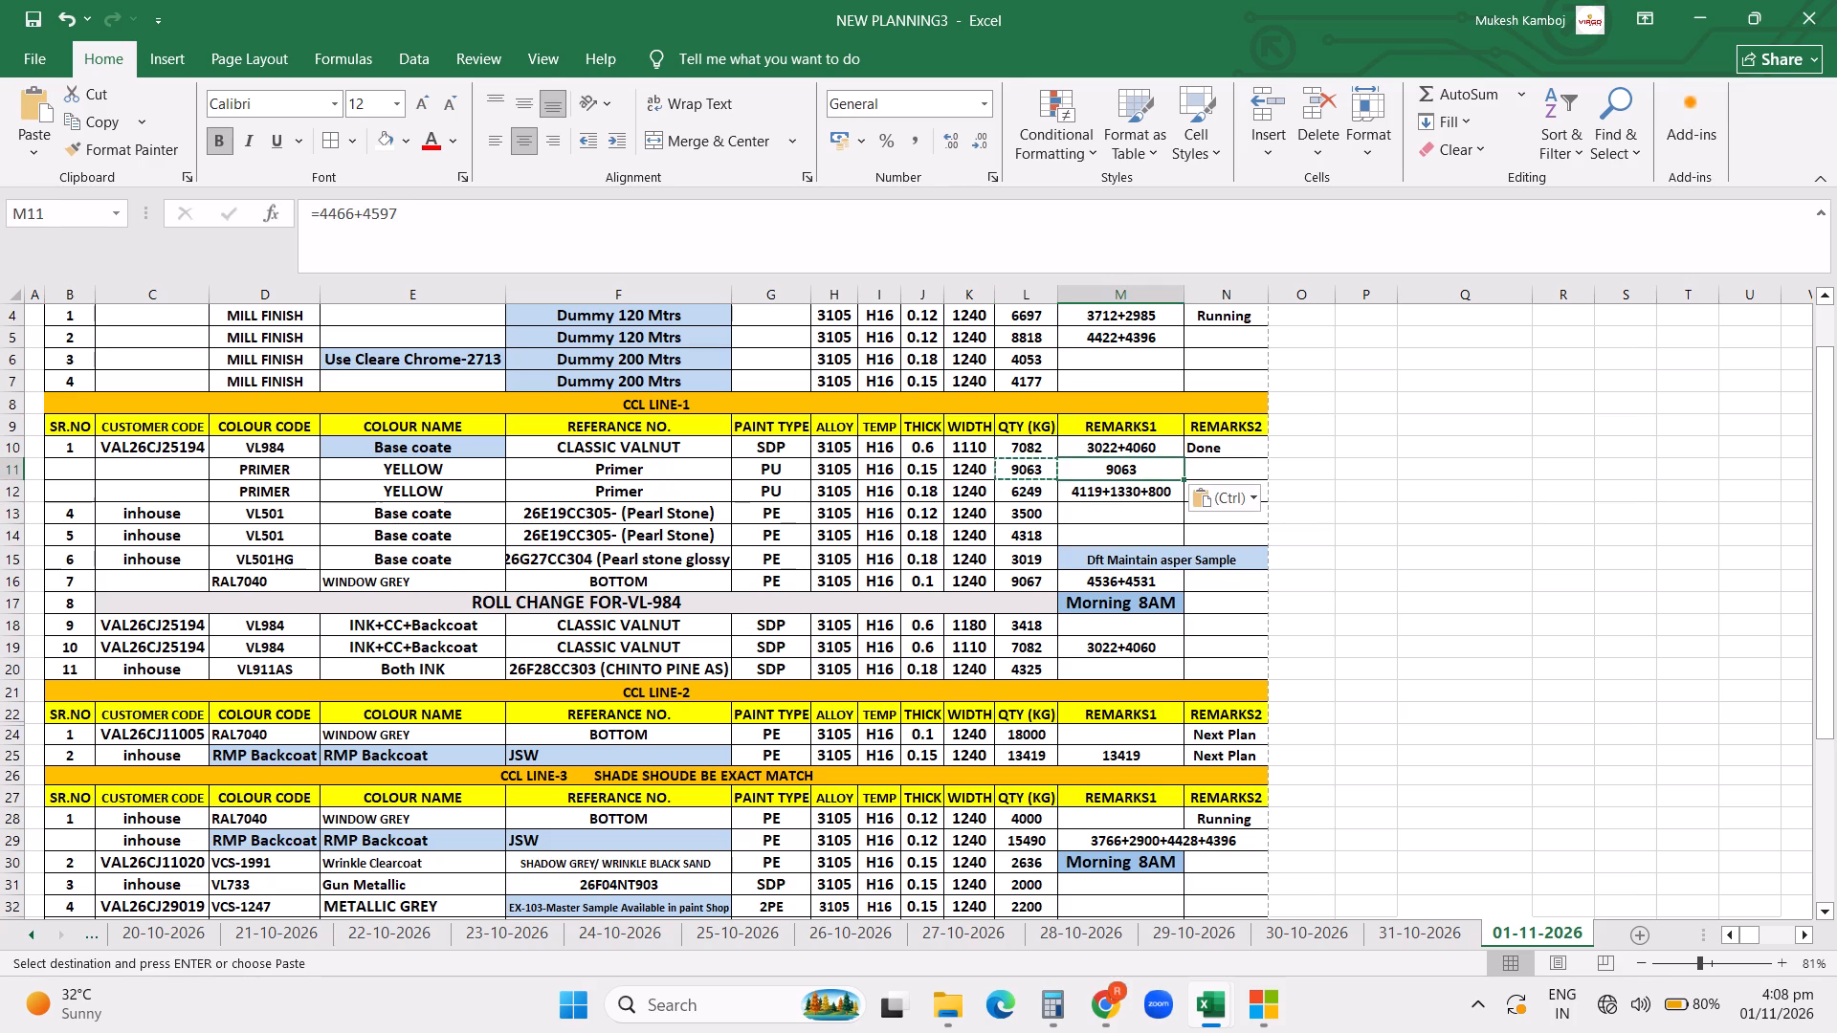
pyautogui.click(321, 213)
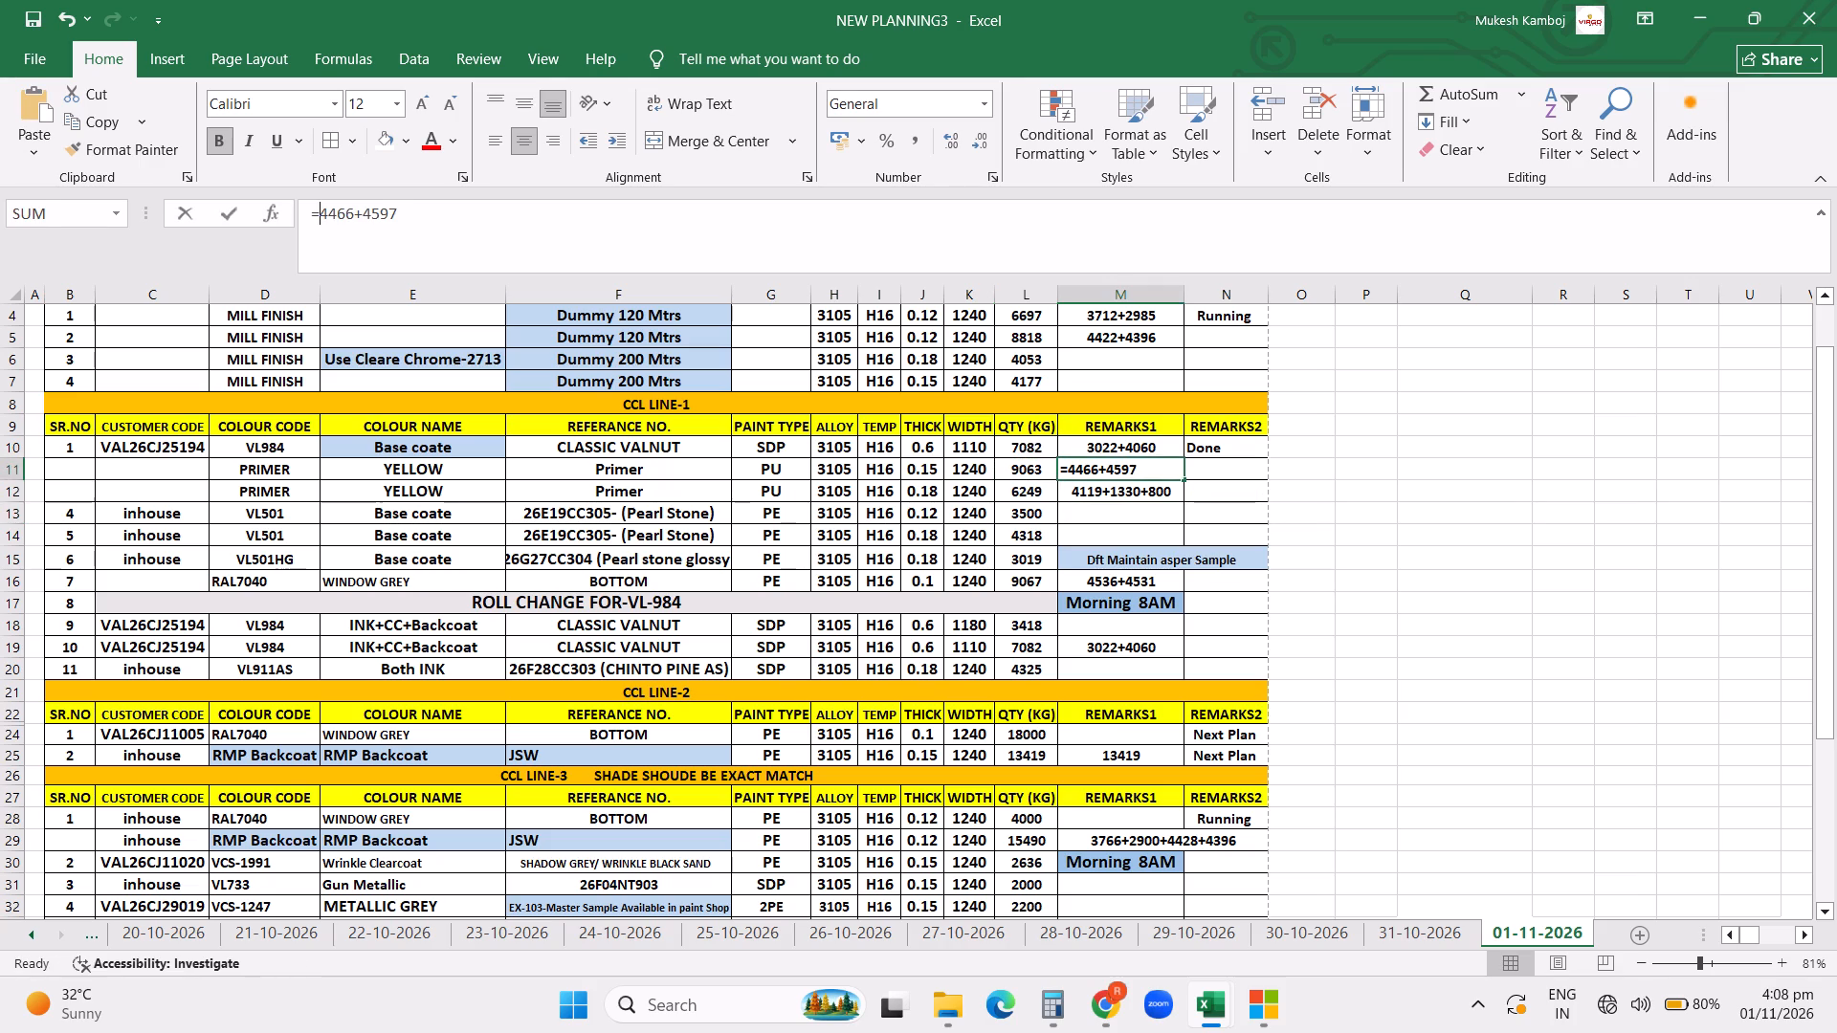
pyautogui.press('BackSpace')
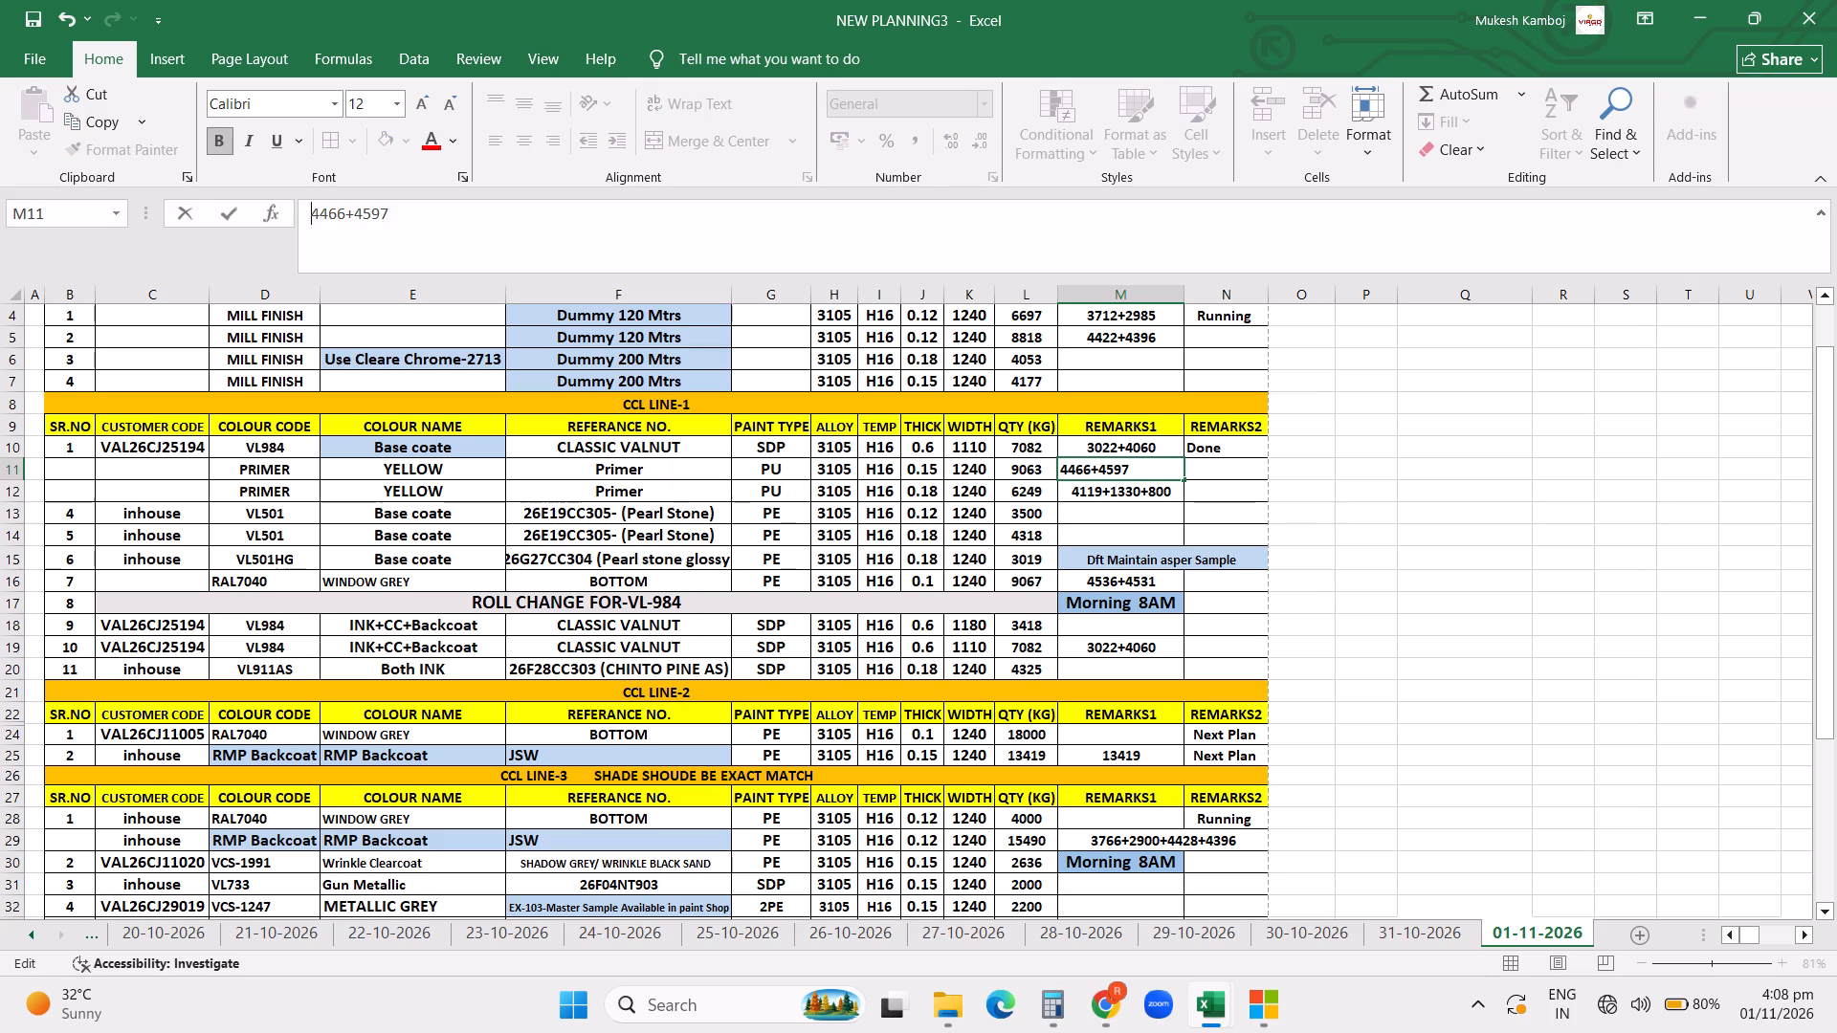
pyautogui.press('Return')
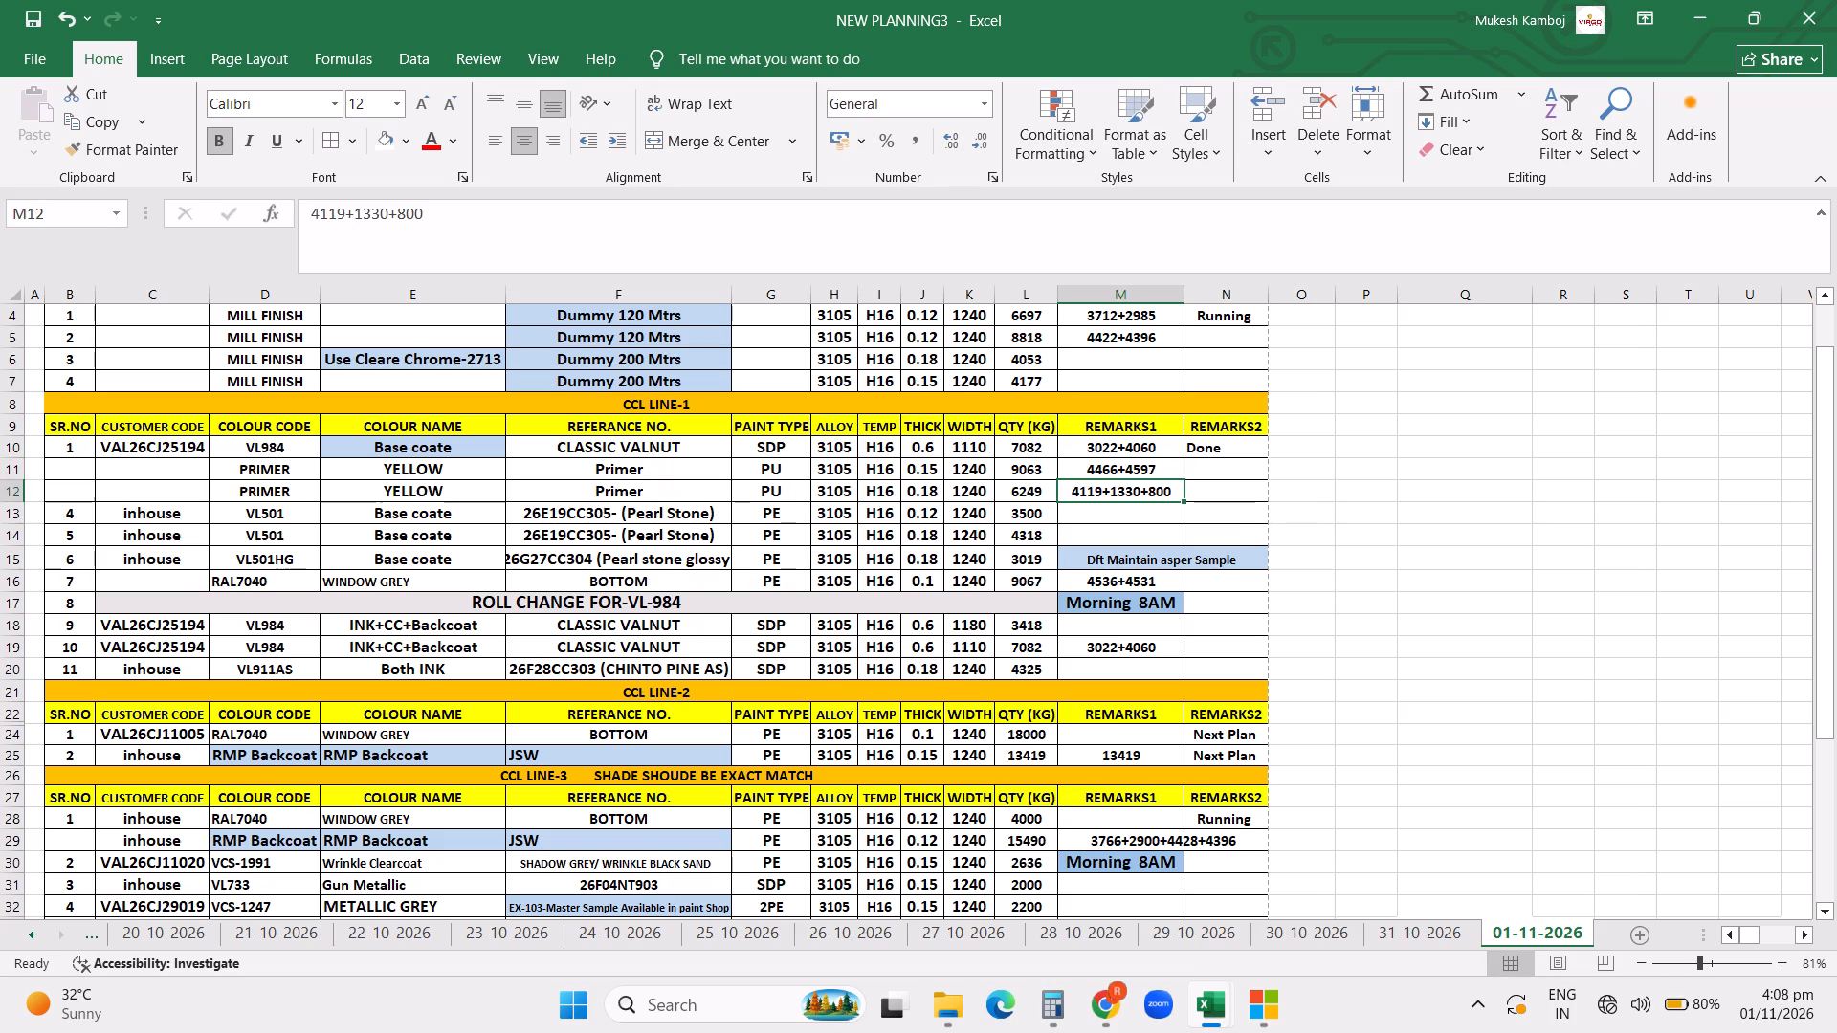
# Enter Running in REMARKS2 for the 0.15 thick PRIMER YELLOW row in CCL LINE-1.
pyautogui.click(1204, 481)
pyautogui.click(1226, 472)
pyautogui.write('Ru')
pyautogui.press('Down')
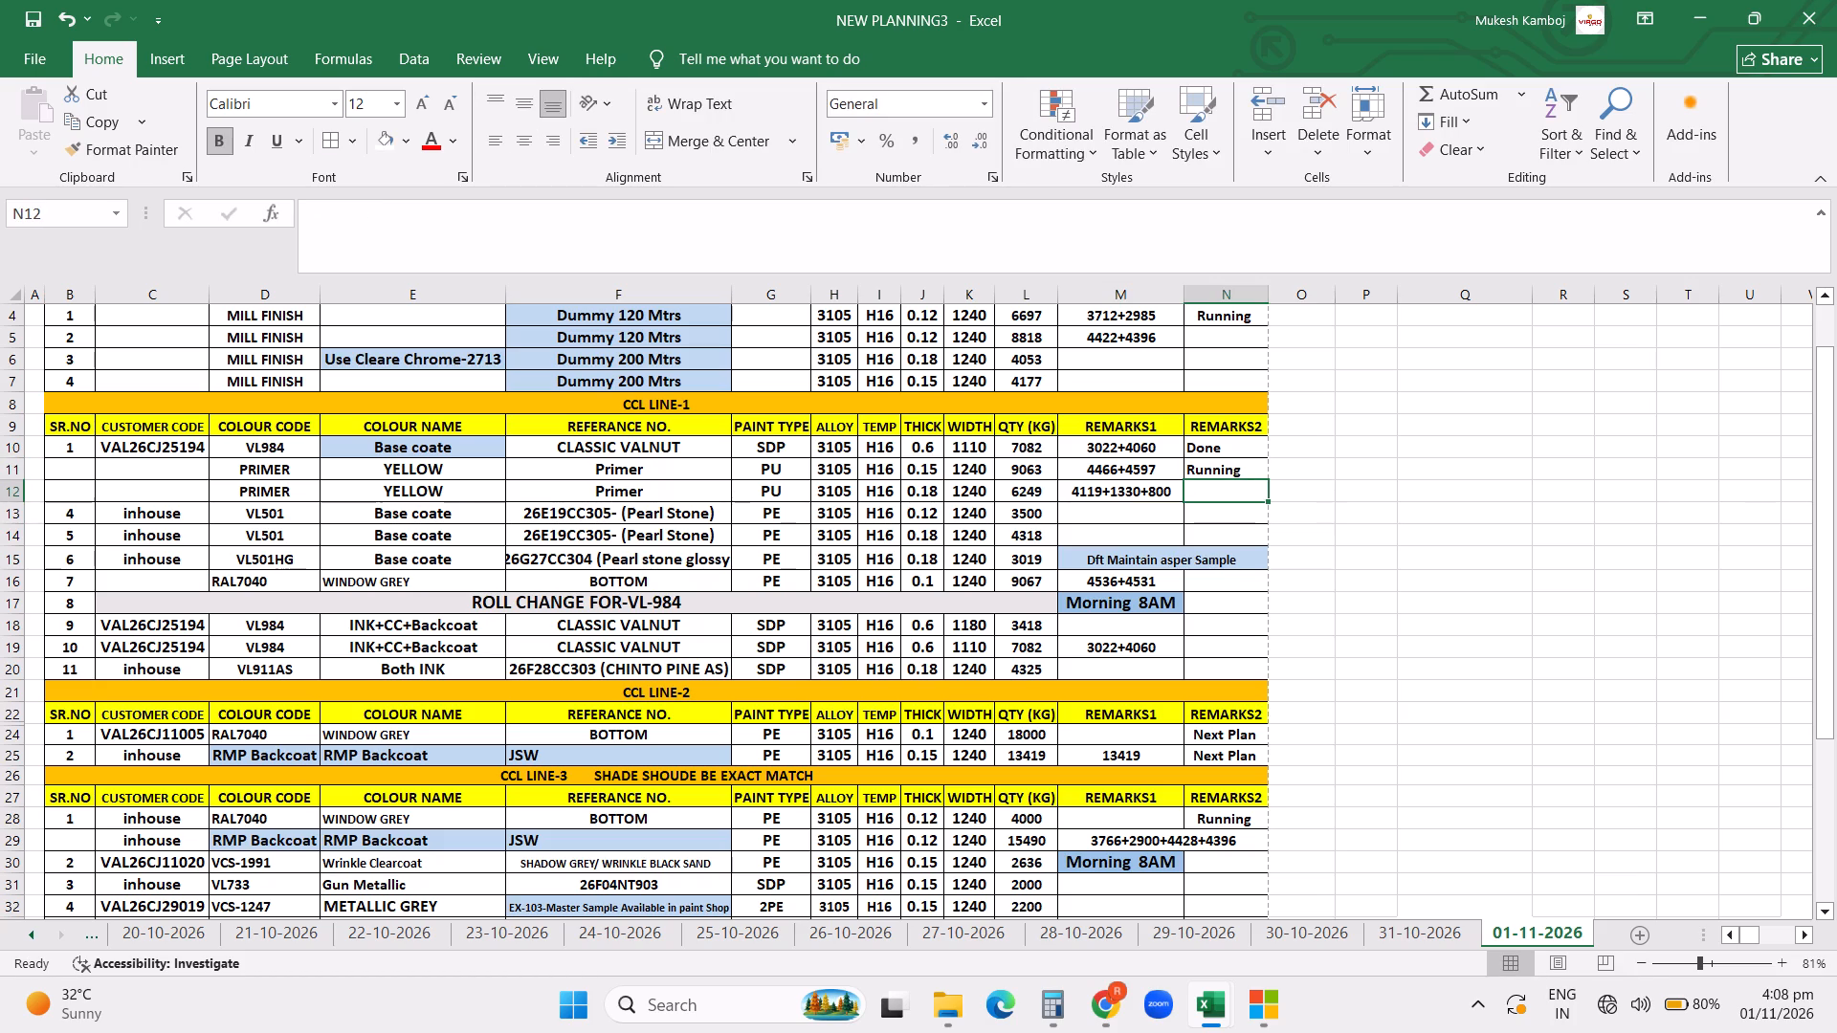
# Widen the REFERANCE NO. column slightly so the VL501HG pearl stone glossy reference fits.
pyautogui.moveTo(733, 293); pyautogui.dragTo(746, 294)
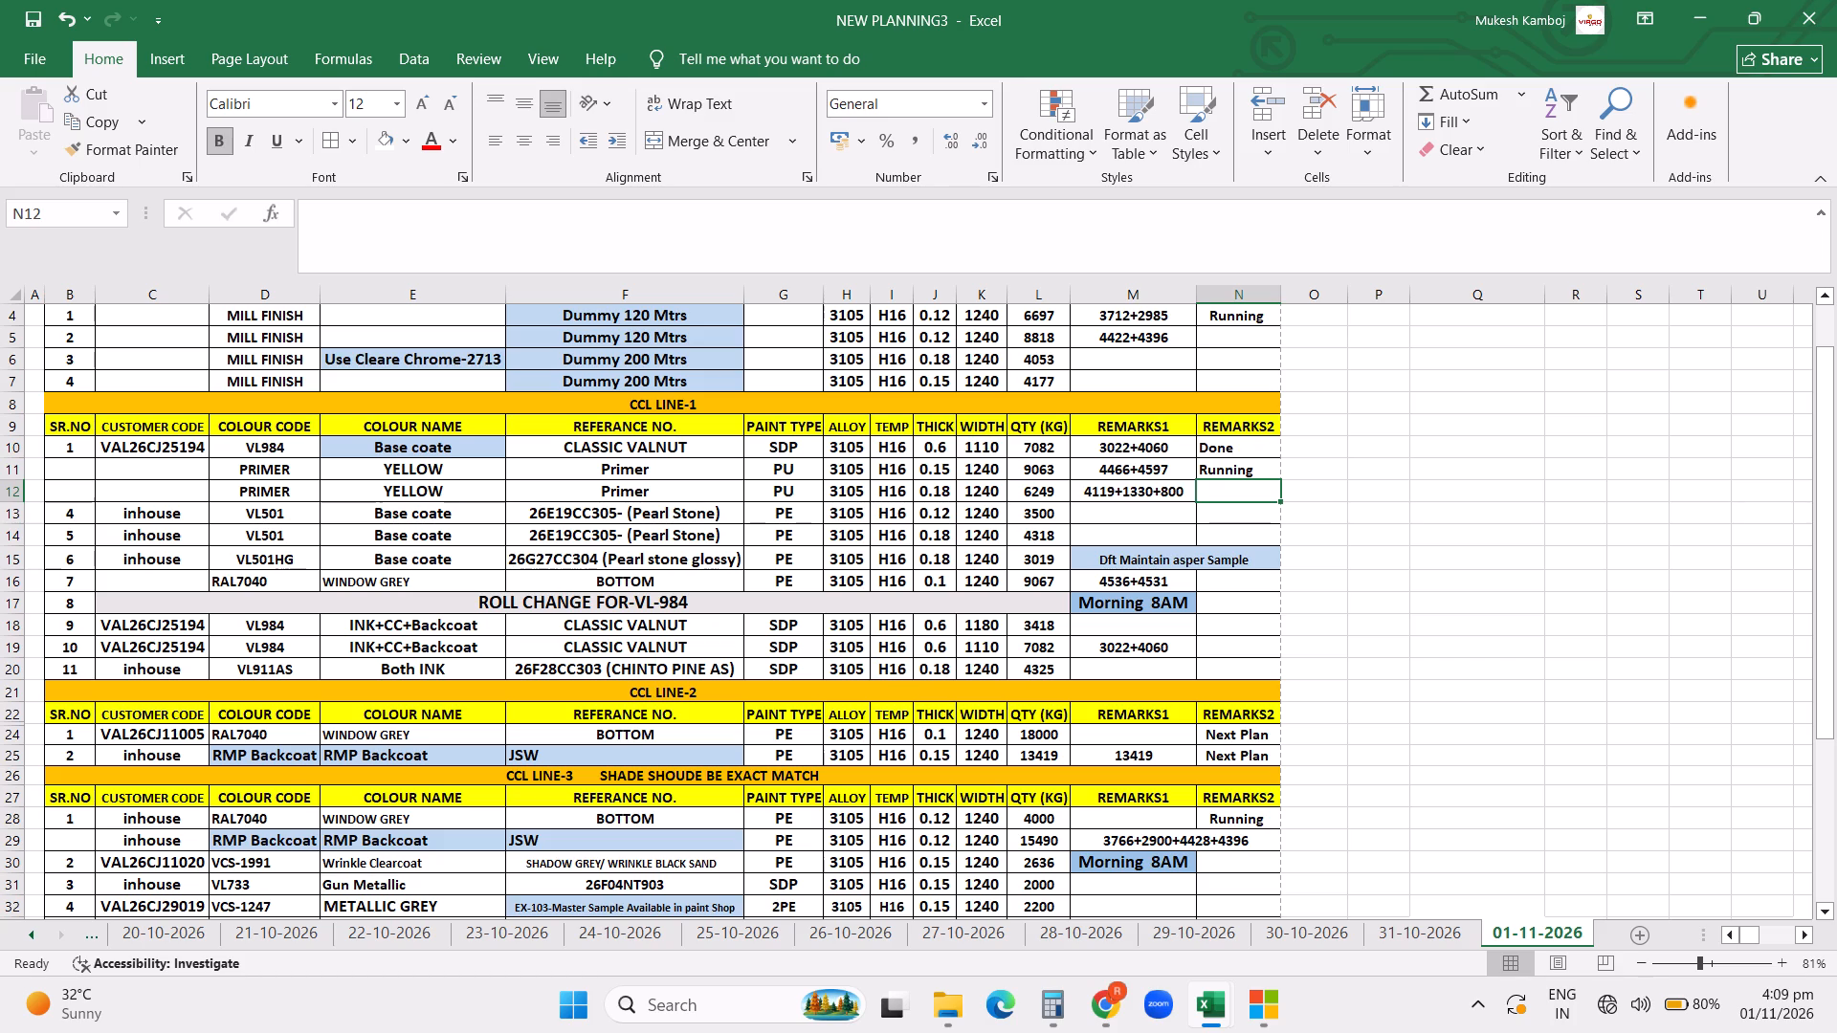
# Change the reference of the fourth MILL FINISH row, 0.15 thick, to Dummy 120 Mtrs.
pyautogui.click(684, 386)
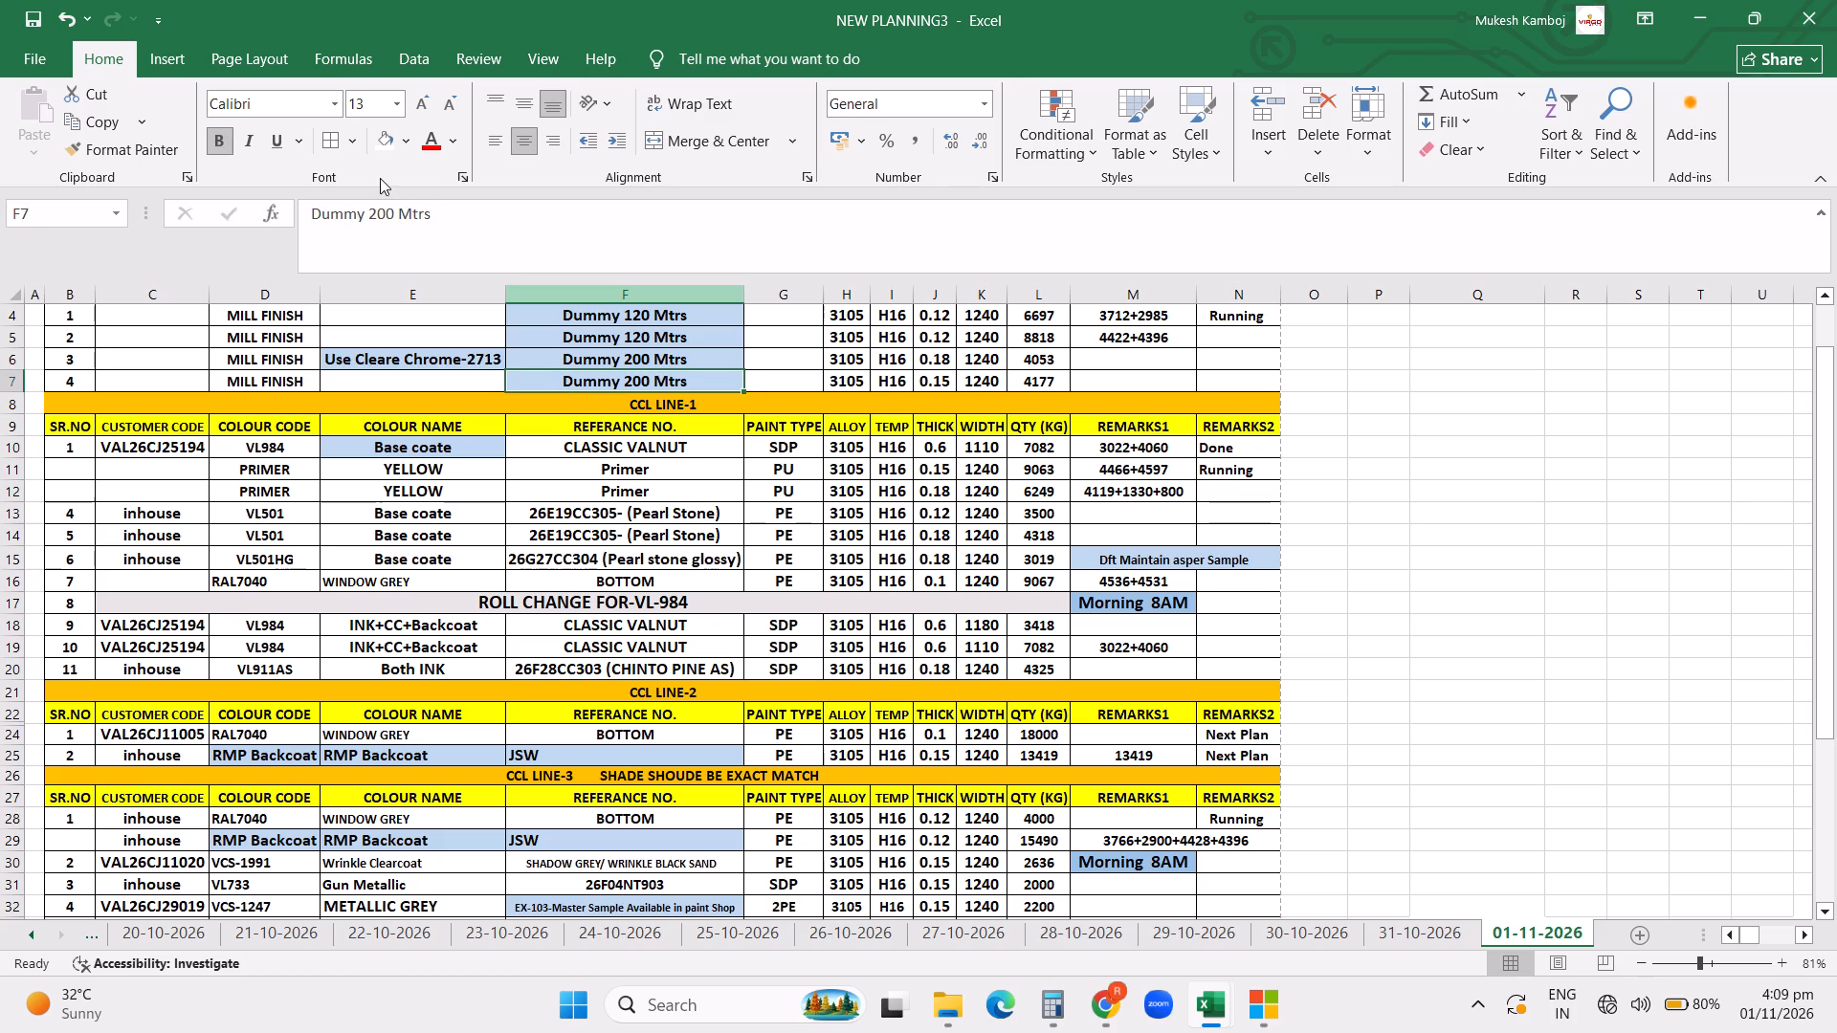
pyautogui.click(377, 214)
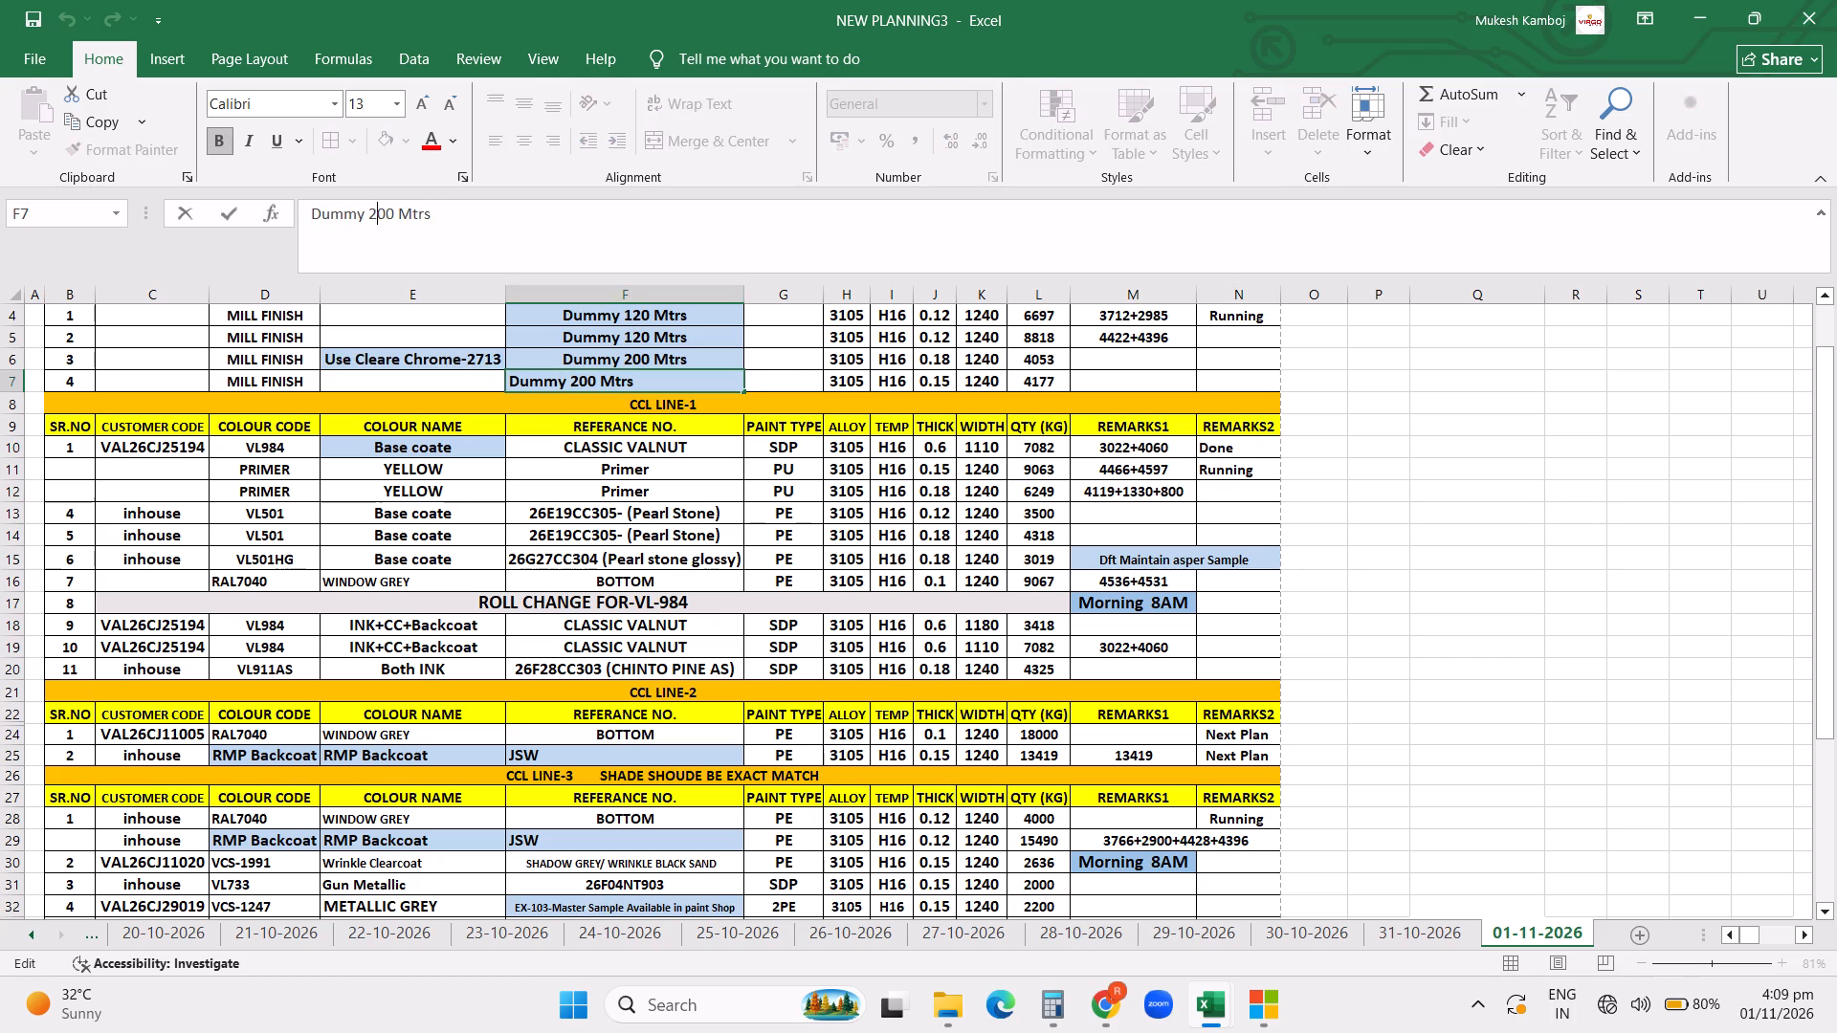
pyautogui.press('BackSpace')
pyautogui.press('BackSpace')
pyautogui.press('Right')
pyautogui.press('BackSpace')
pyautogui.press('space')
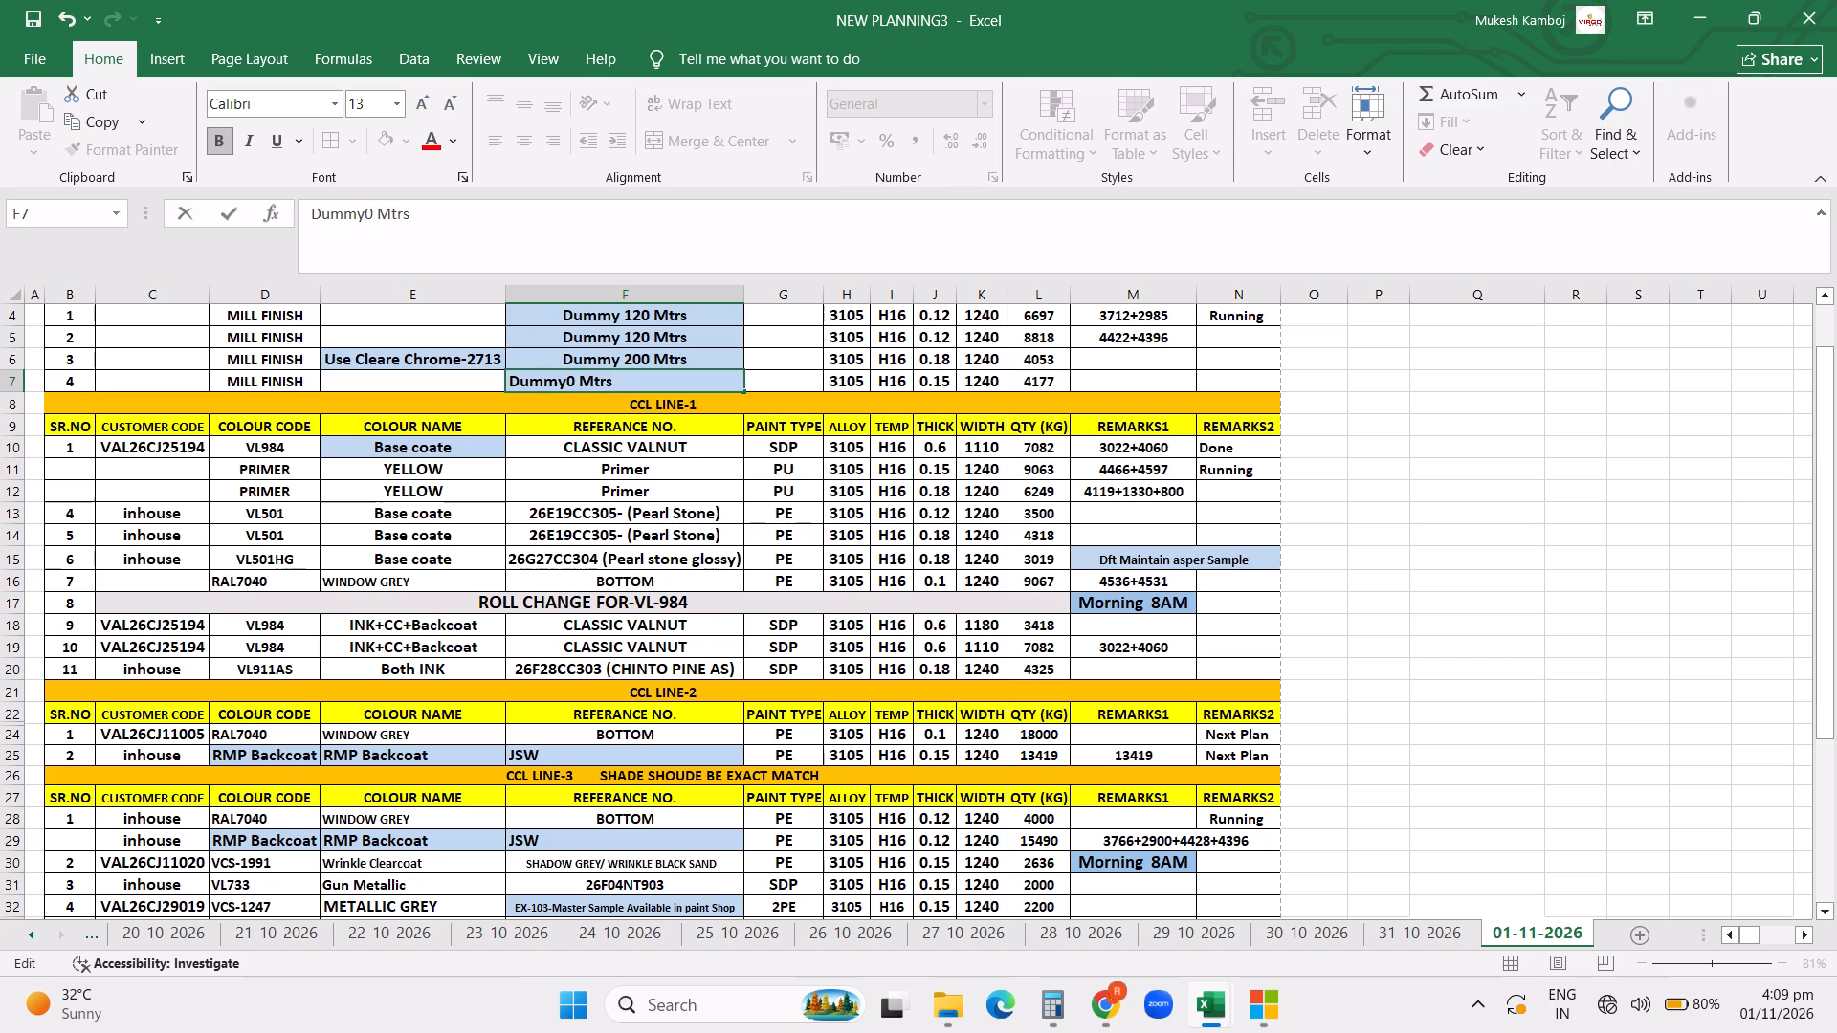
pyautogui.write('12')
pyautogui.press('Return')
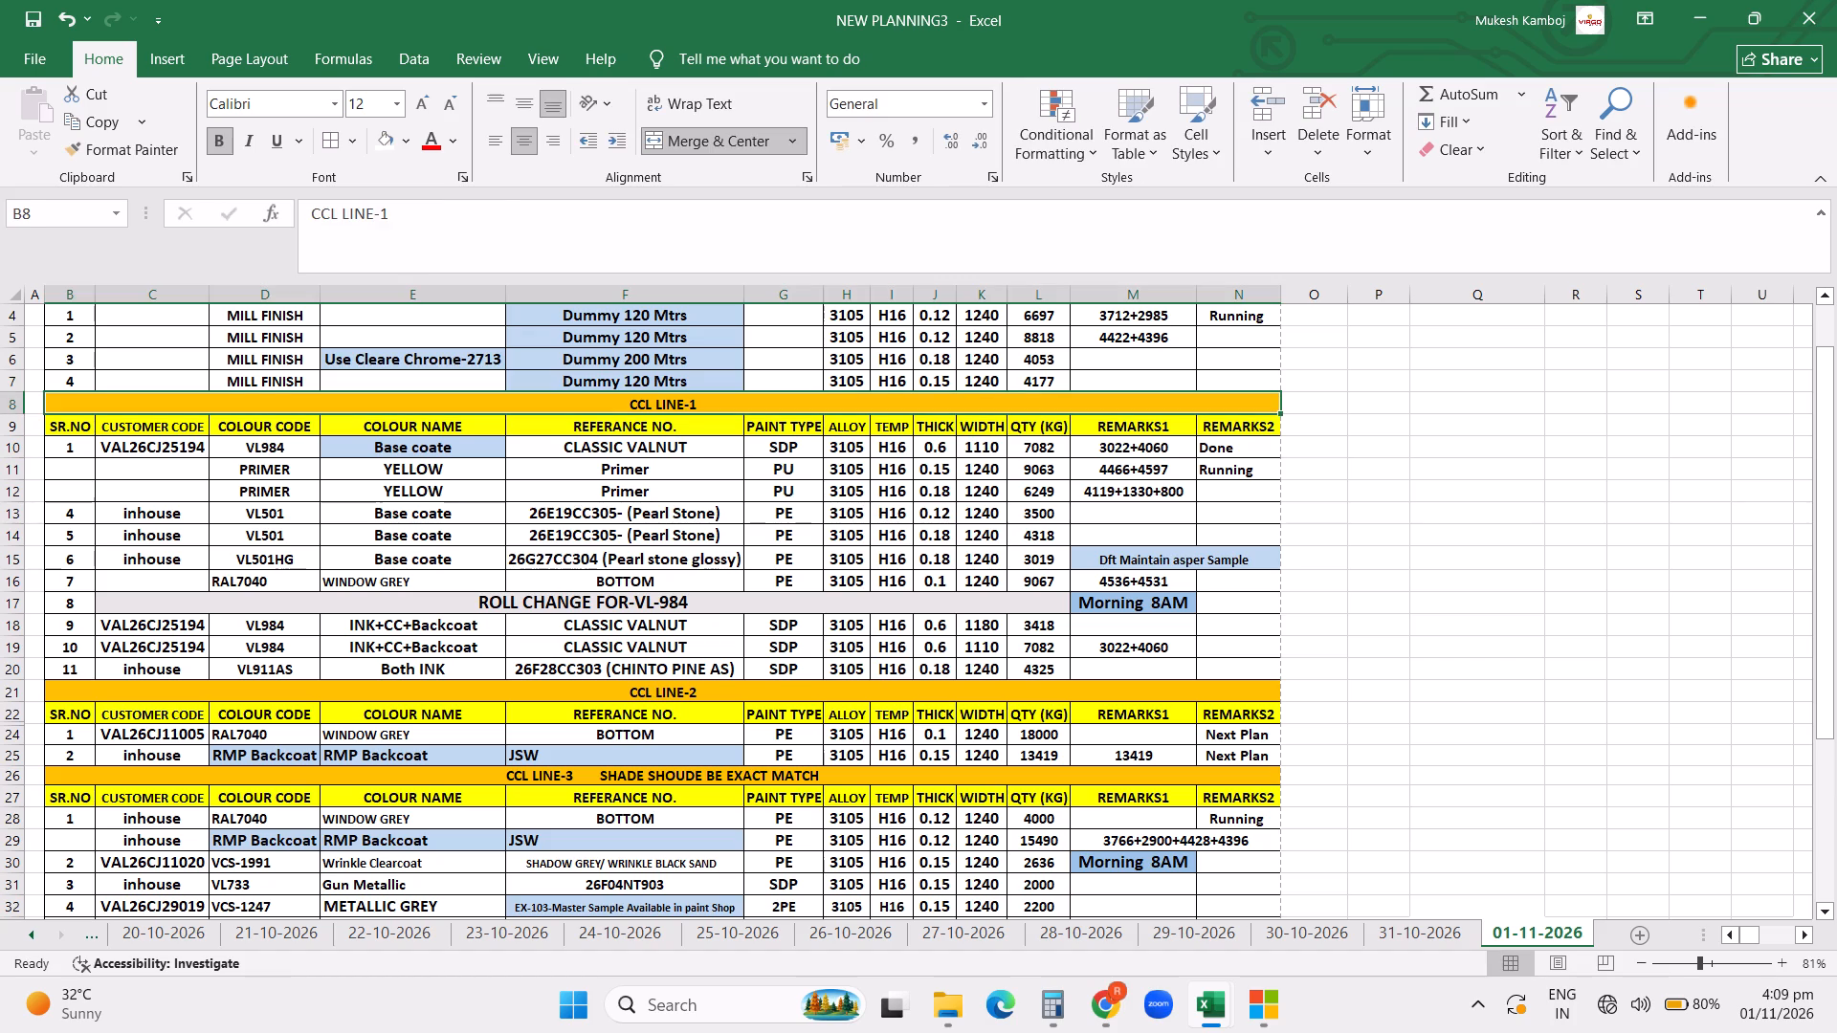
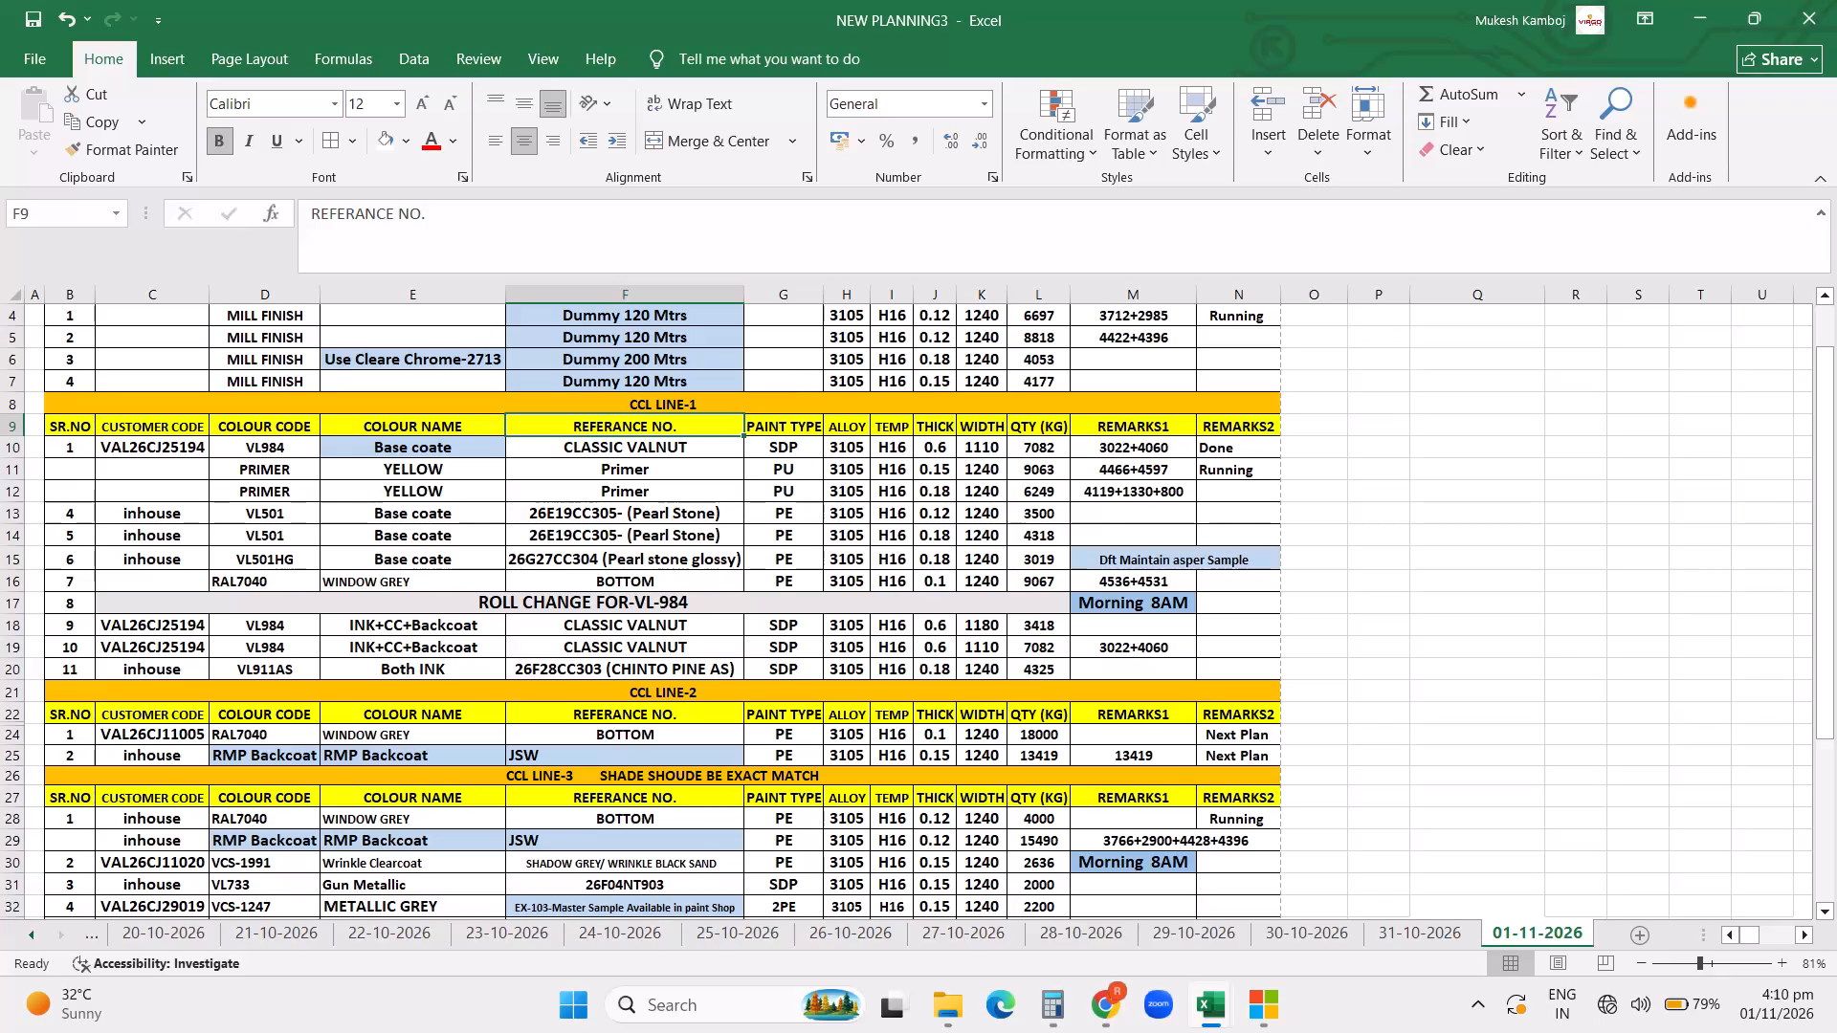
# Convert the REMARKS1 formula of the CCL LINE-2 RMP Backcoat row into the plain text 4479+3485+3266+2189.
pyautogui.press('Down')
pyautogui.press('Down')
pyautogui.press('Down')
pyautogui.press('Down')
pyautogui.press('Down')
pyautogui.press('Down')
pyautogui.press('Down')
pyautogui.press('Down')
pyautogui.press('Down')
pyautogui.press('Down')
pyautogui.press('Down')
pyautogui.press('Down')
pyautogui.press('Down')
pyautogui.press('Down')
pyautogui.press('Down')
pyautogui.press('Down')
pyautogui.press('Down')
pyautogui.press('Down')
pyautogui.press('Down')
pyautogui.press('Down')
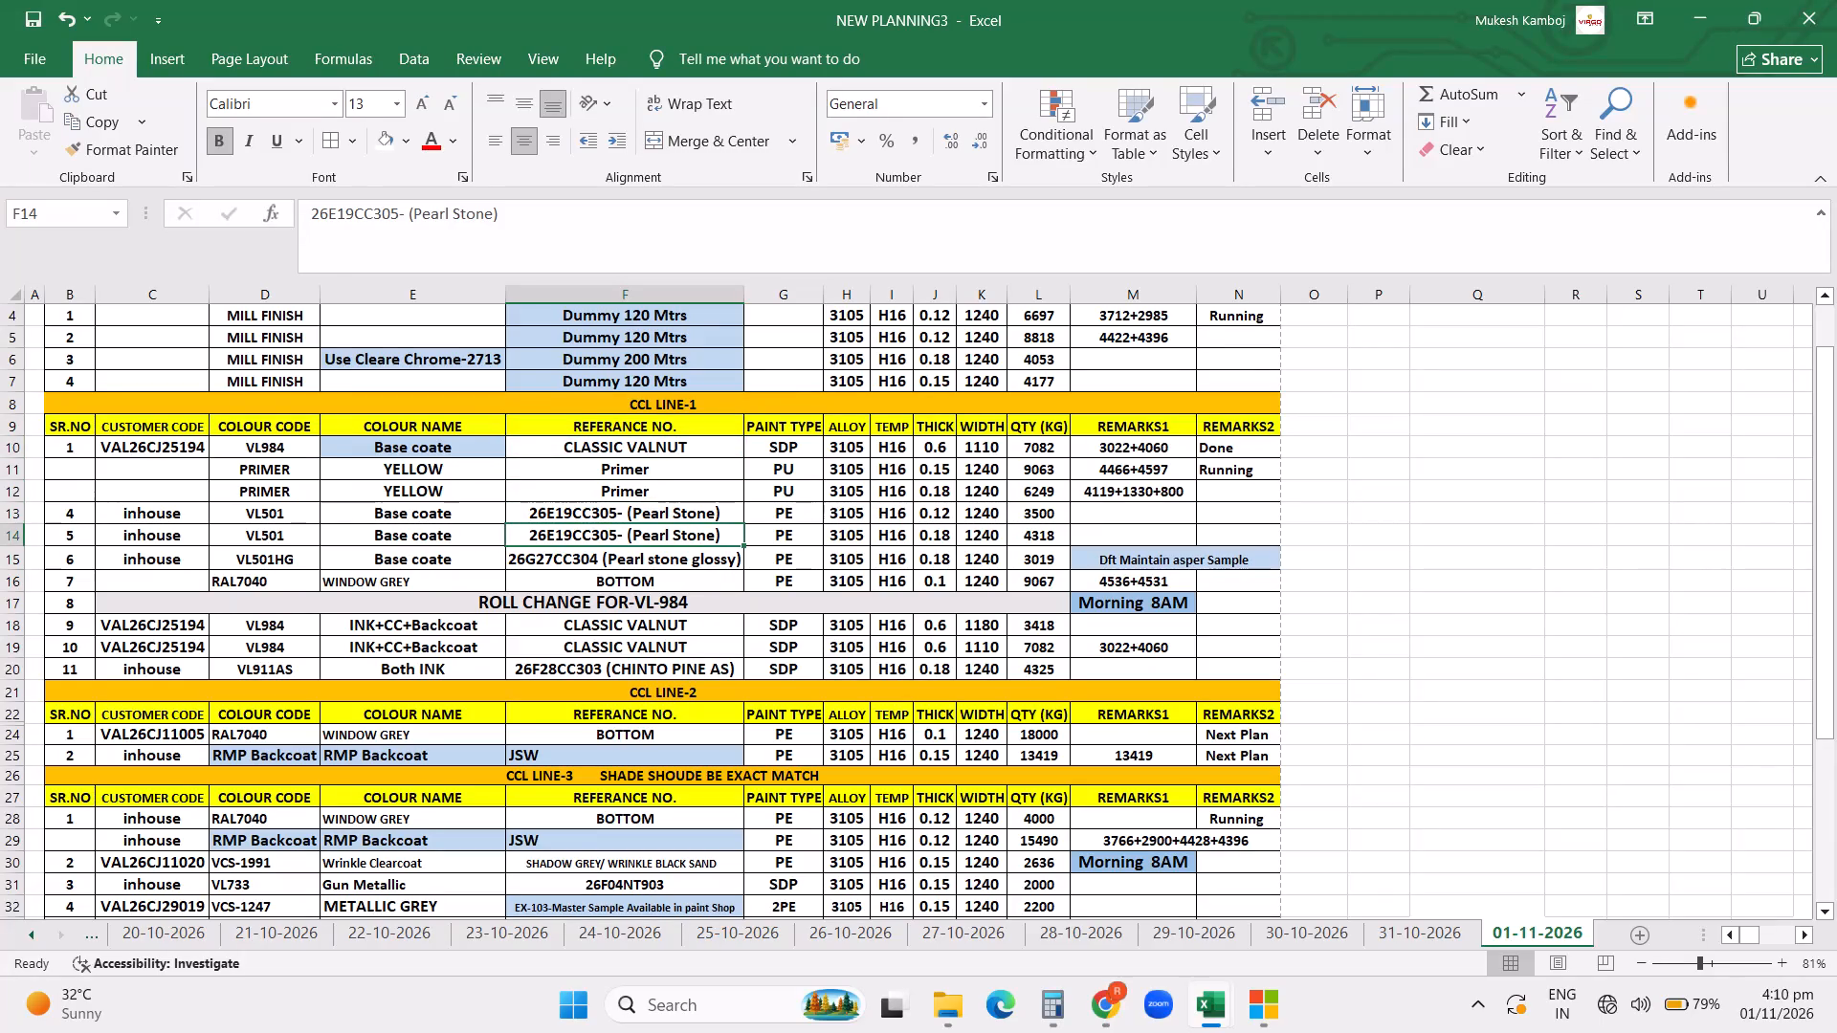
pyautogui.press('Down')
pyautogui.press('Down')
pyautogui.press('Down')
pyautogui.press('Down')
pyautogui.press('Down')
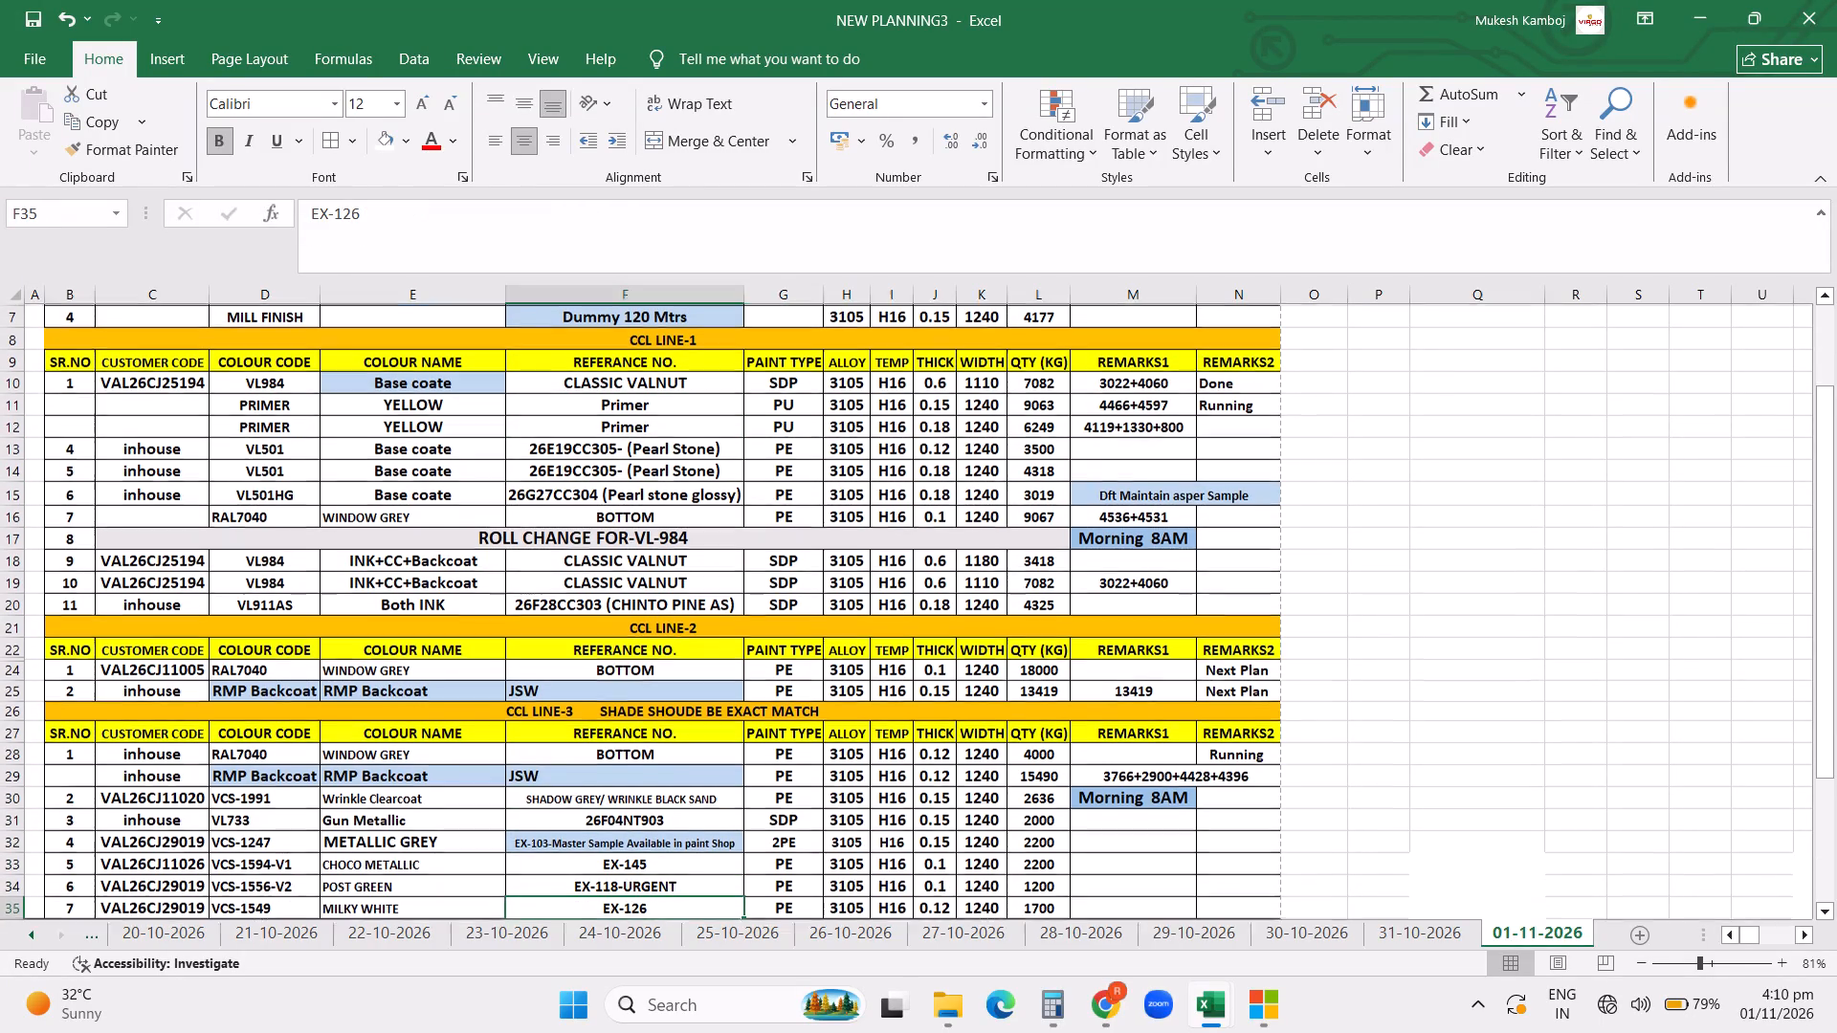
pyautogui.press('Down')
pyautogui.press('Down')
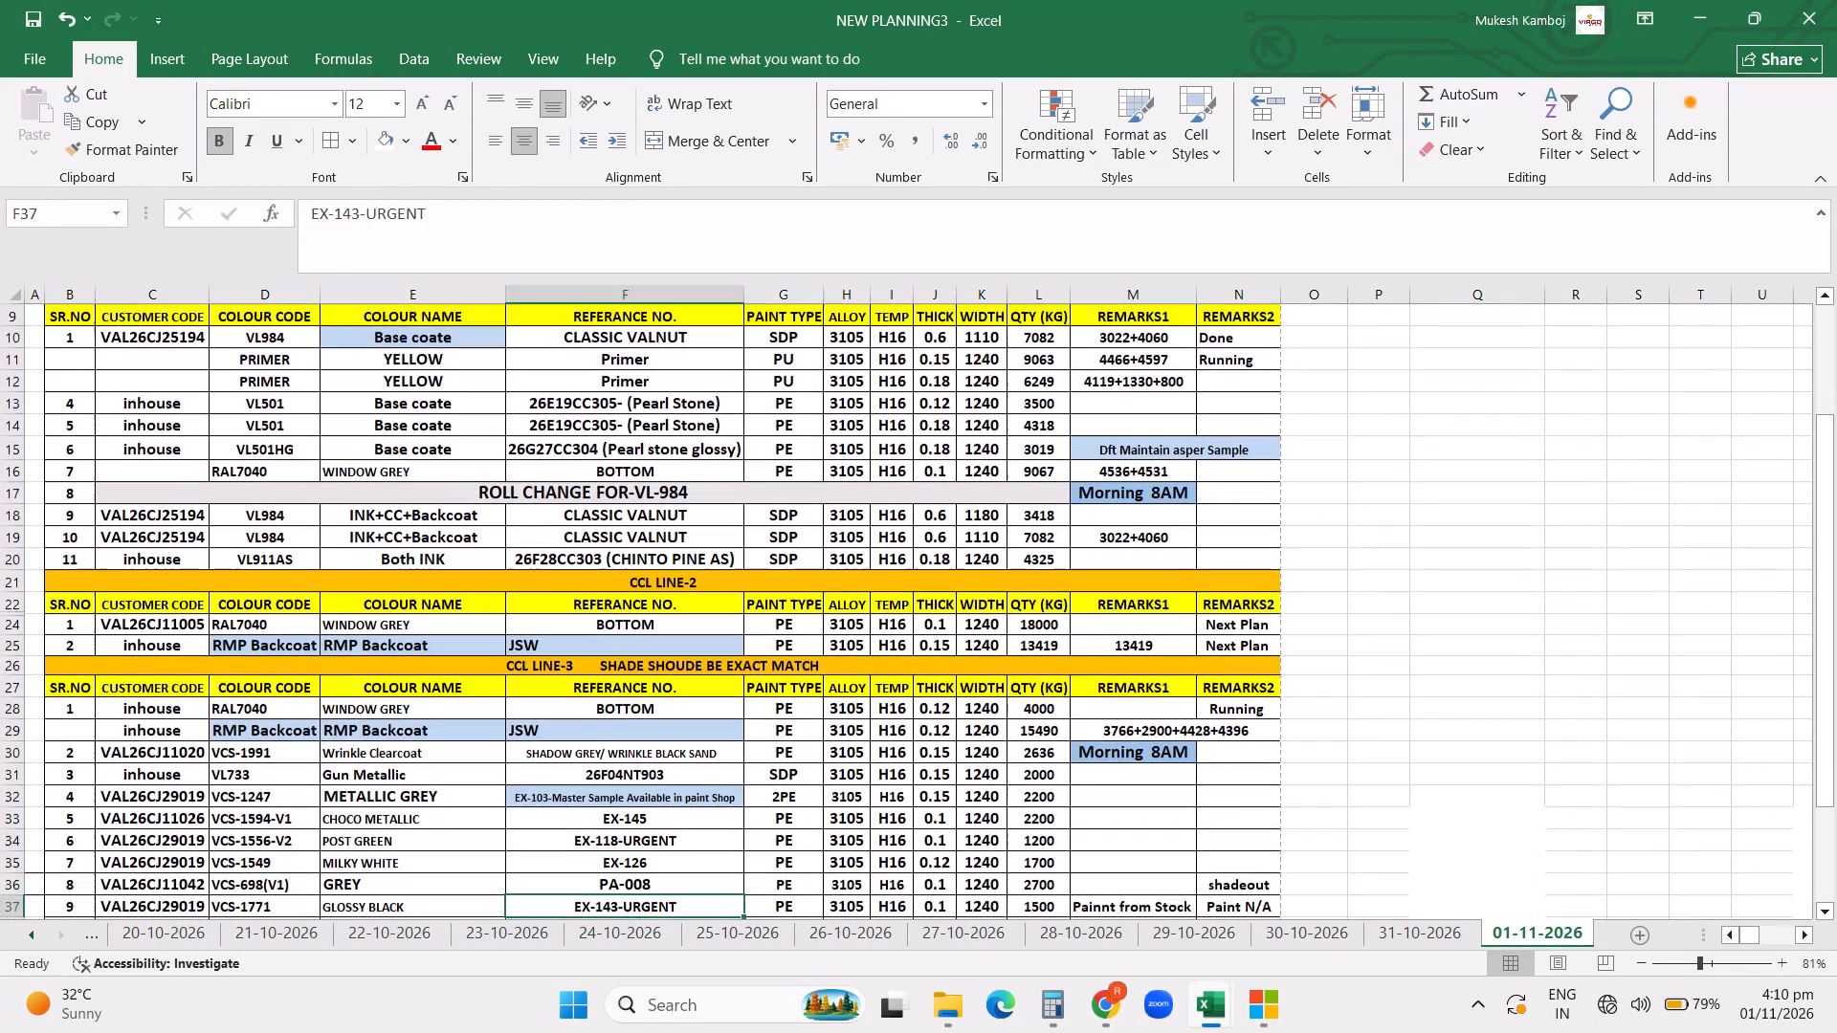
pyautogui.click(1112, 640)
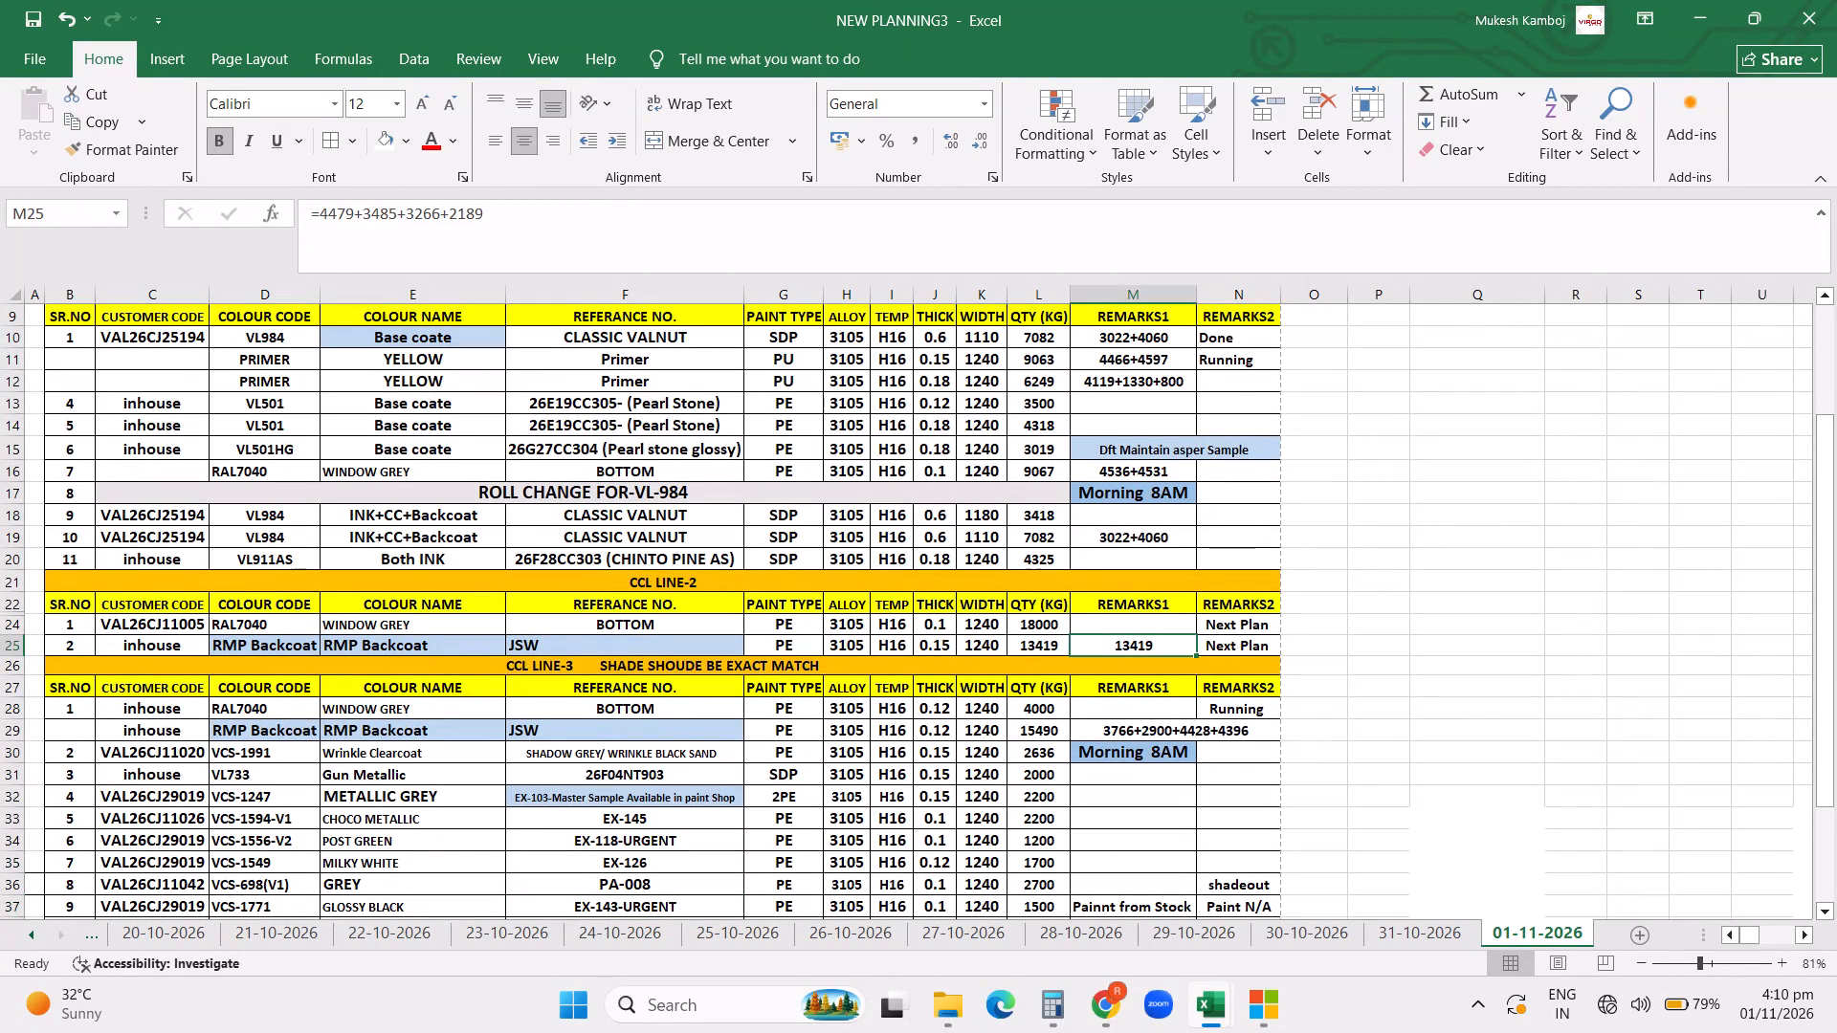
pyautogui.click(322, 204)
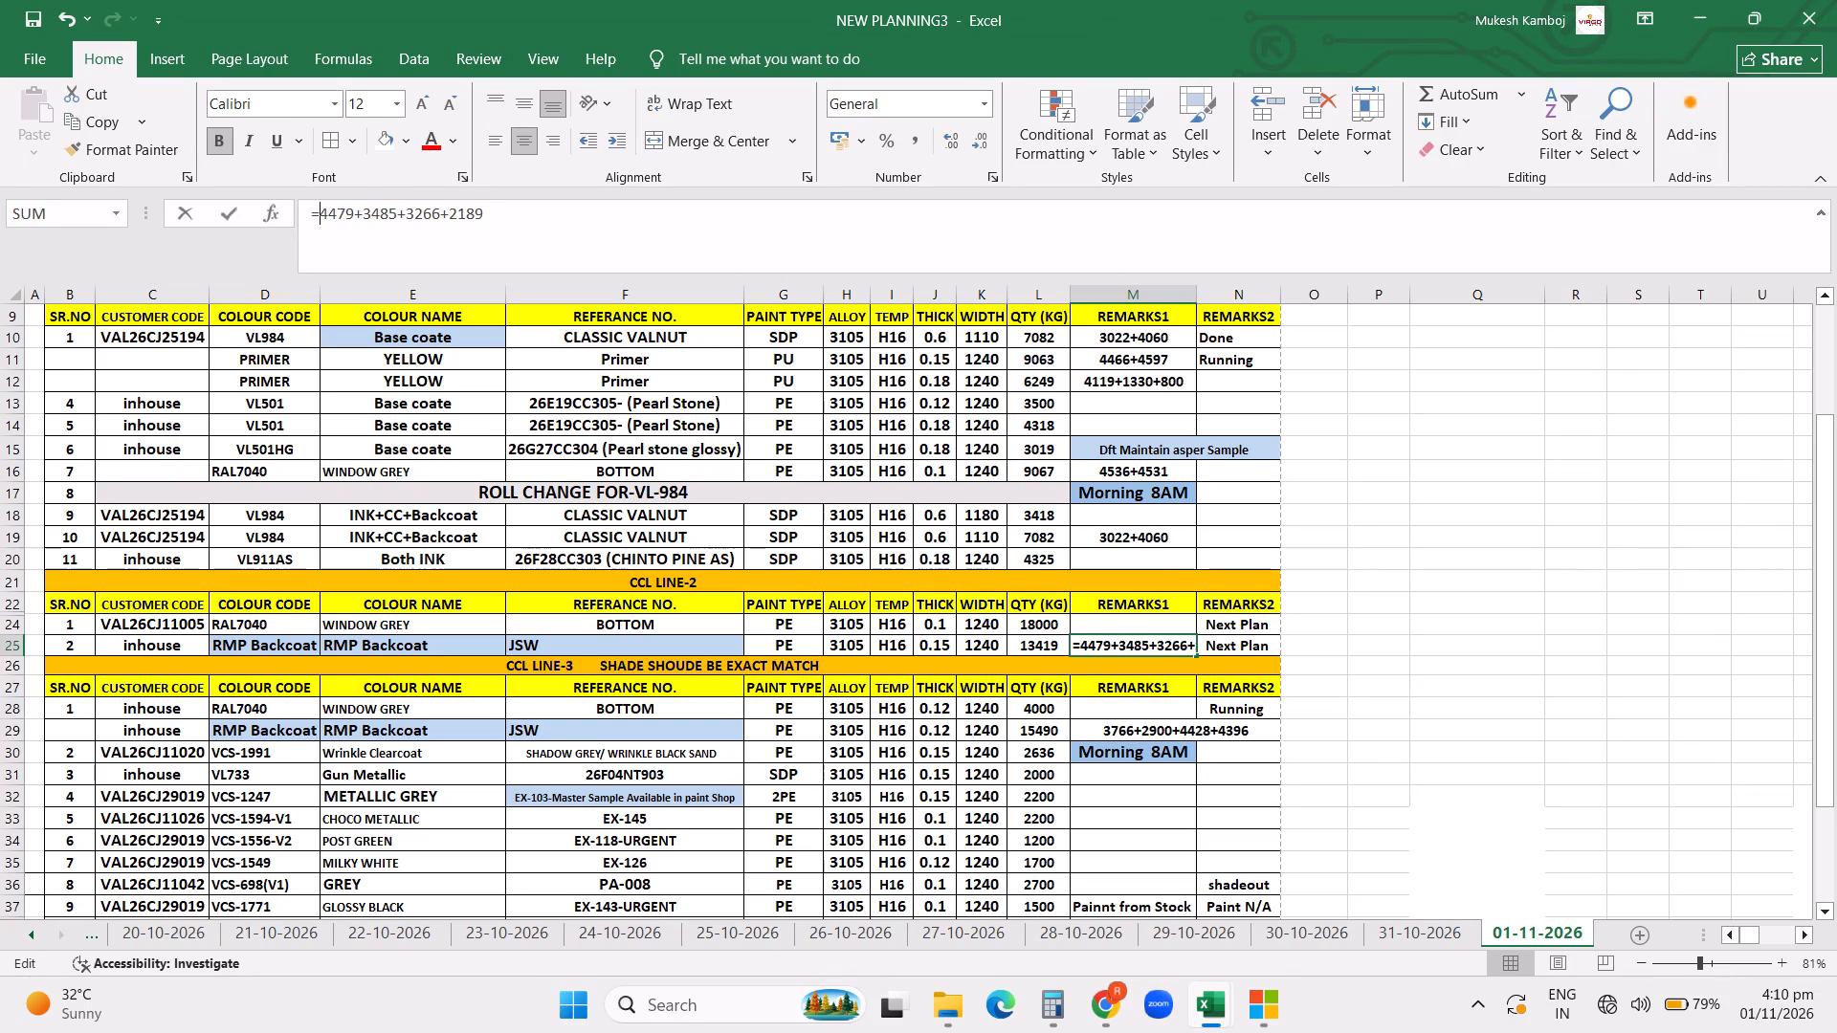
pyautogui.press('BackSpace')
pyautogui.press('Return')
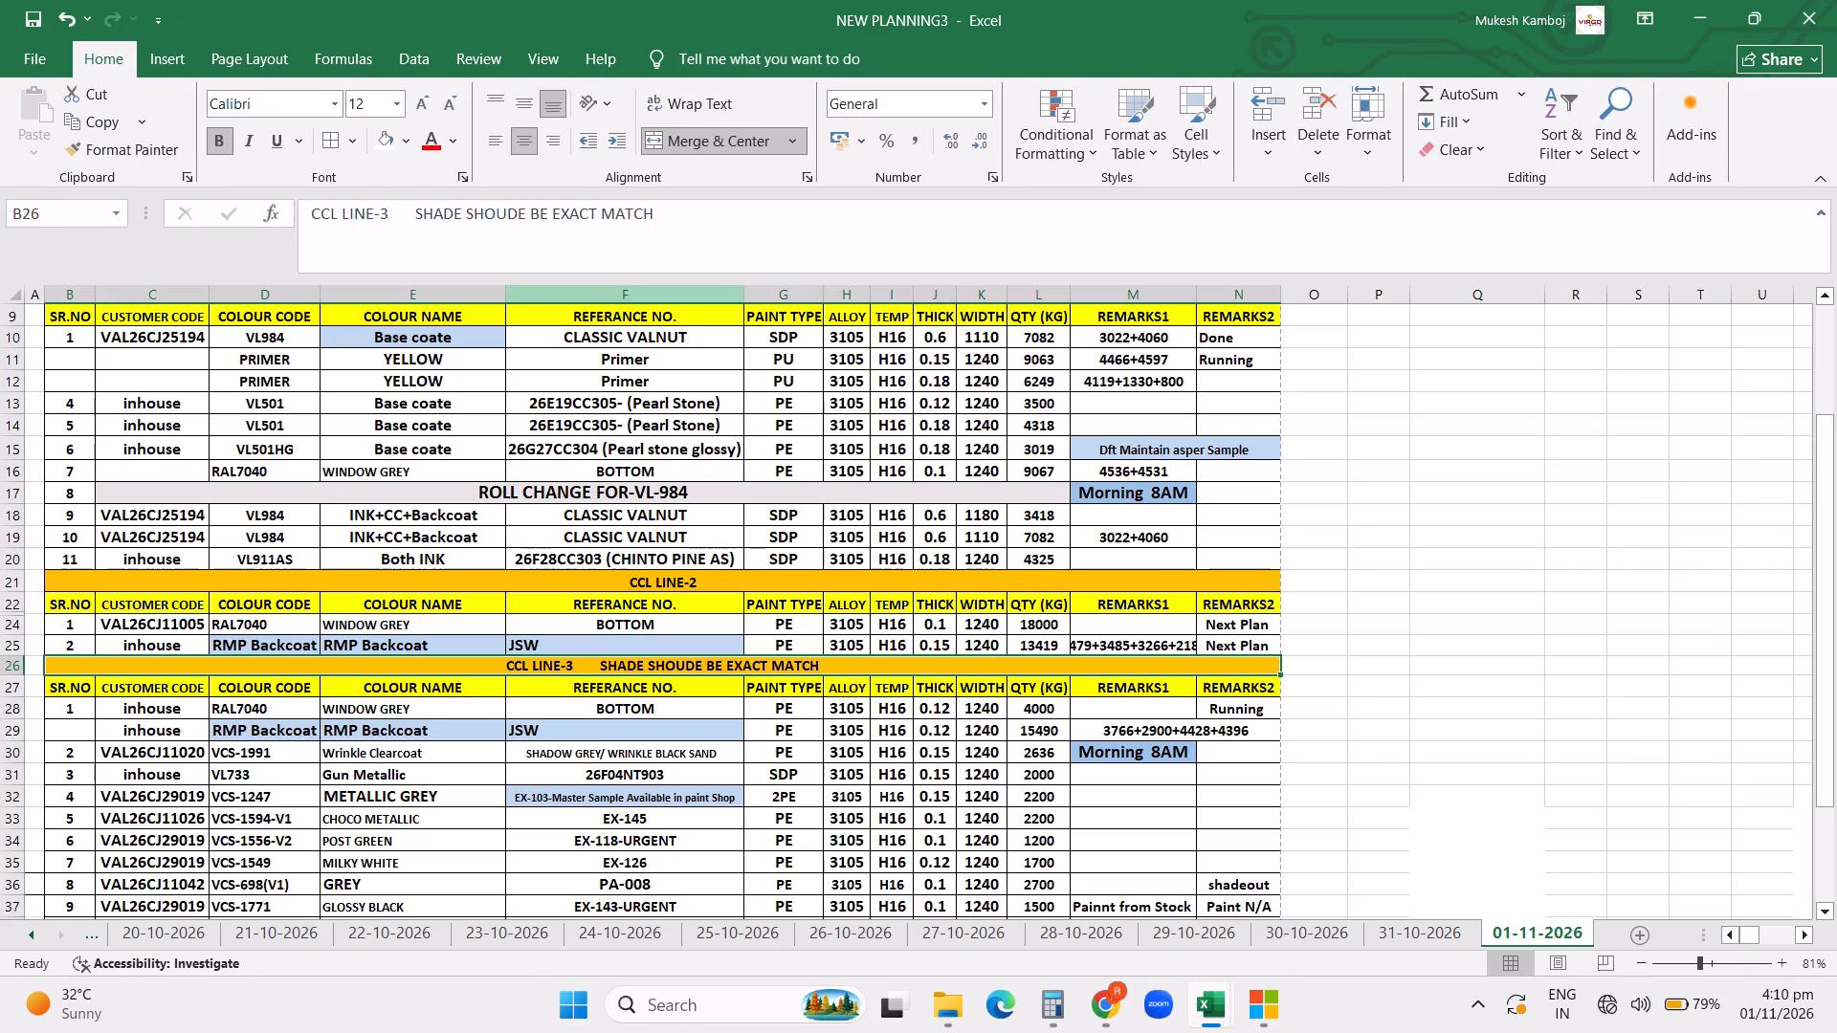
# Merge and center the REMARKS1 and REMARKS2 cells of the CCL LINE-2 RMP Backcoat row, keeping only the quantity breakdown.
pyautogui.moveTo(1170, 648); pyautogui.dragTo(1208, 646)
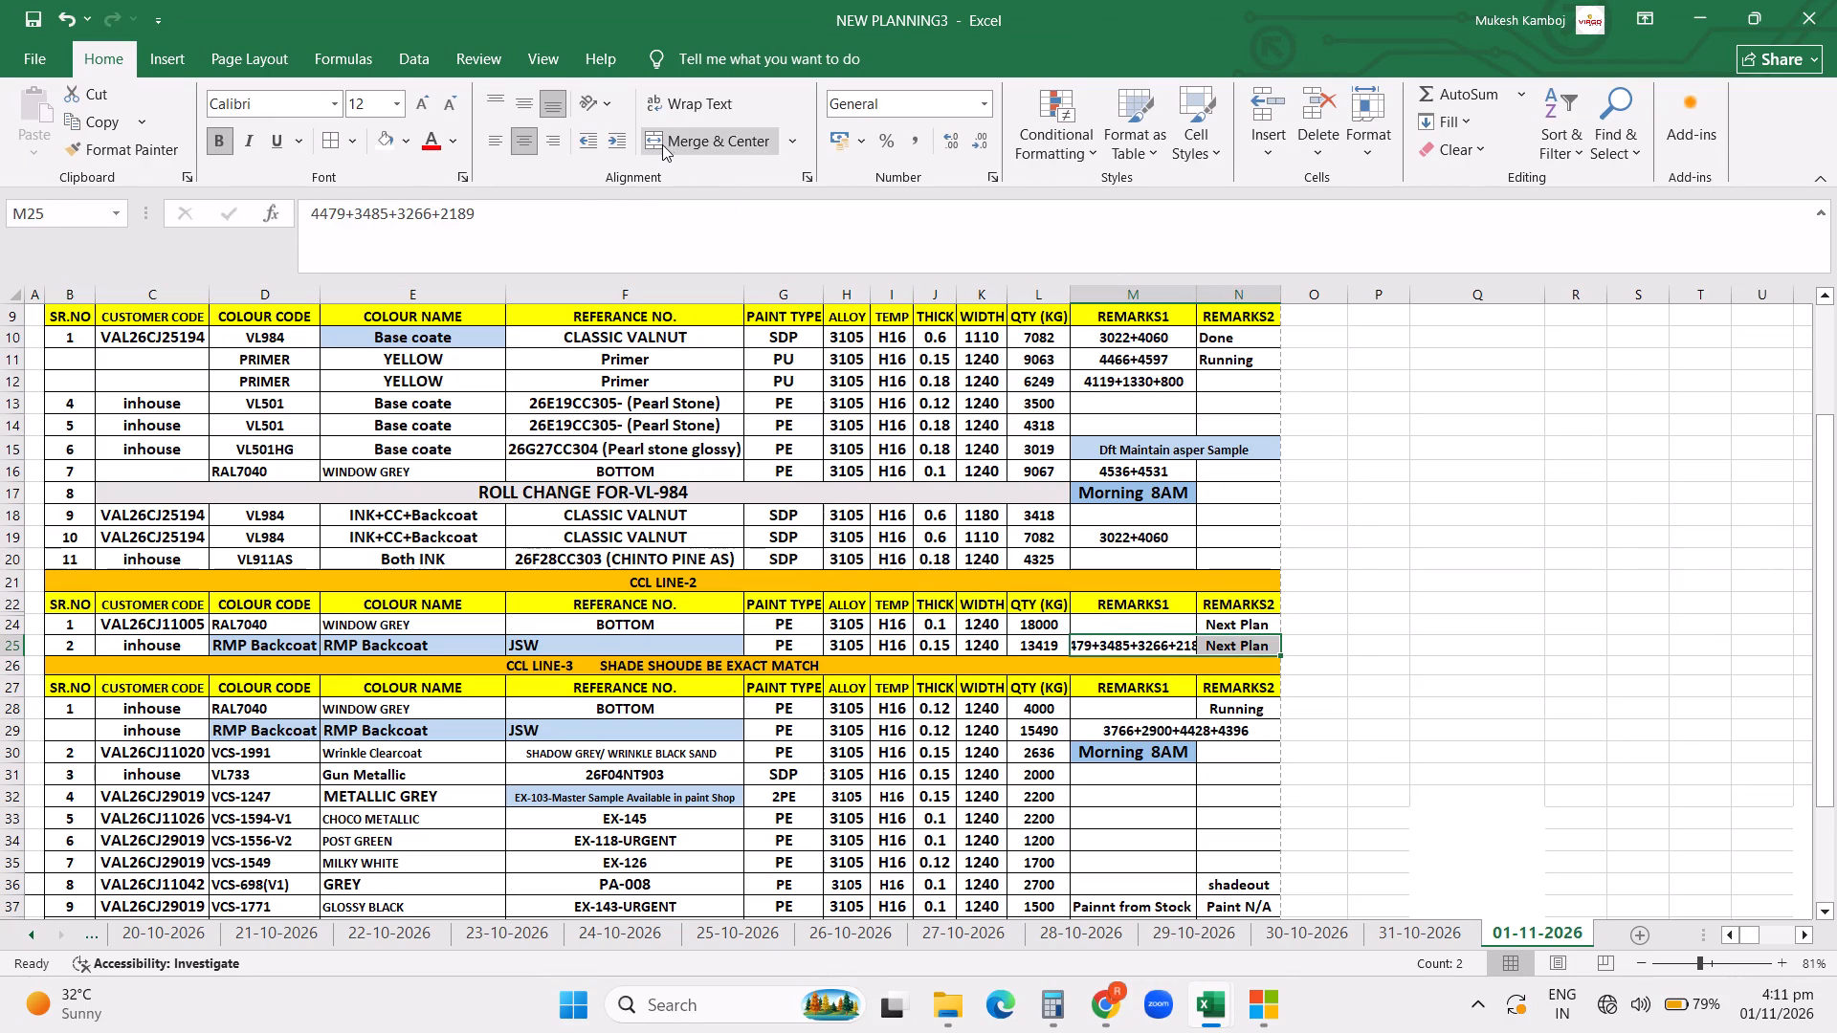
pyautogui.click(662, 144)
pyautogui.click(950, 545)
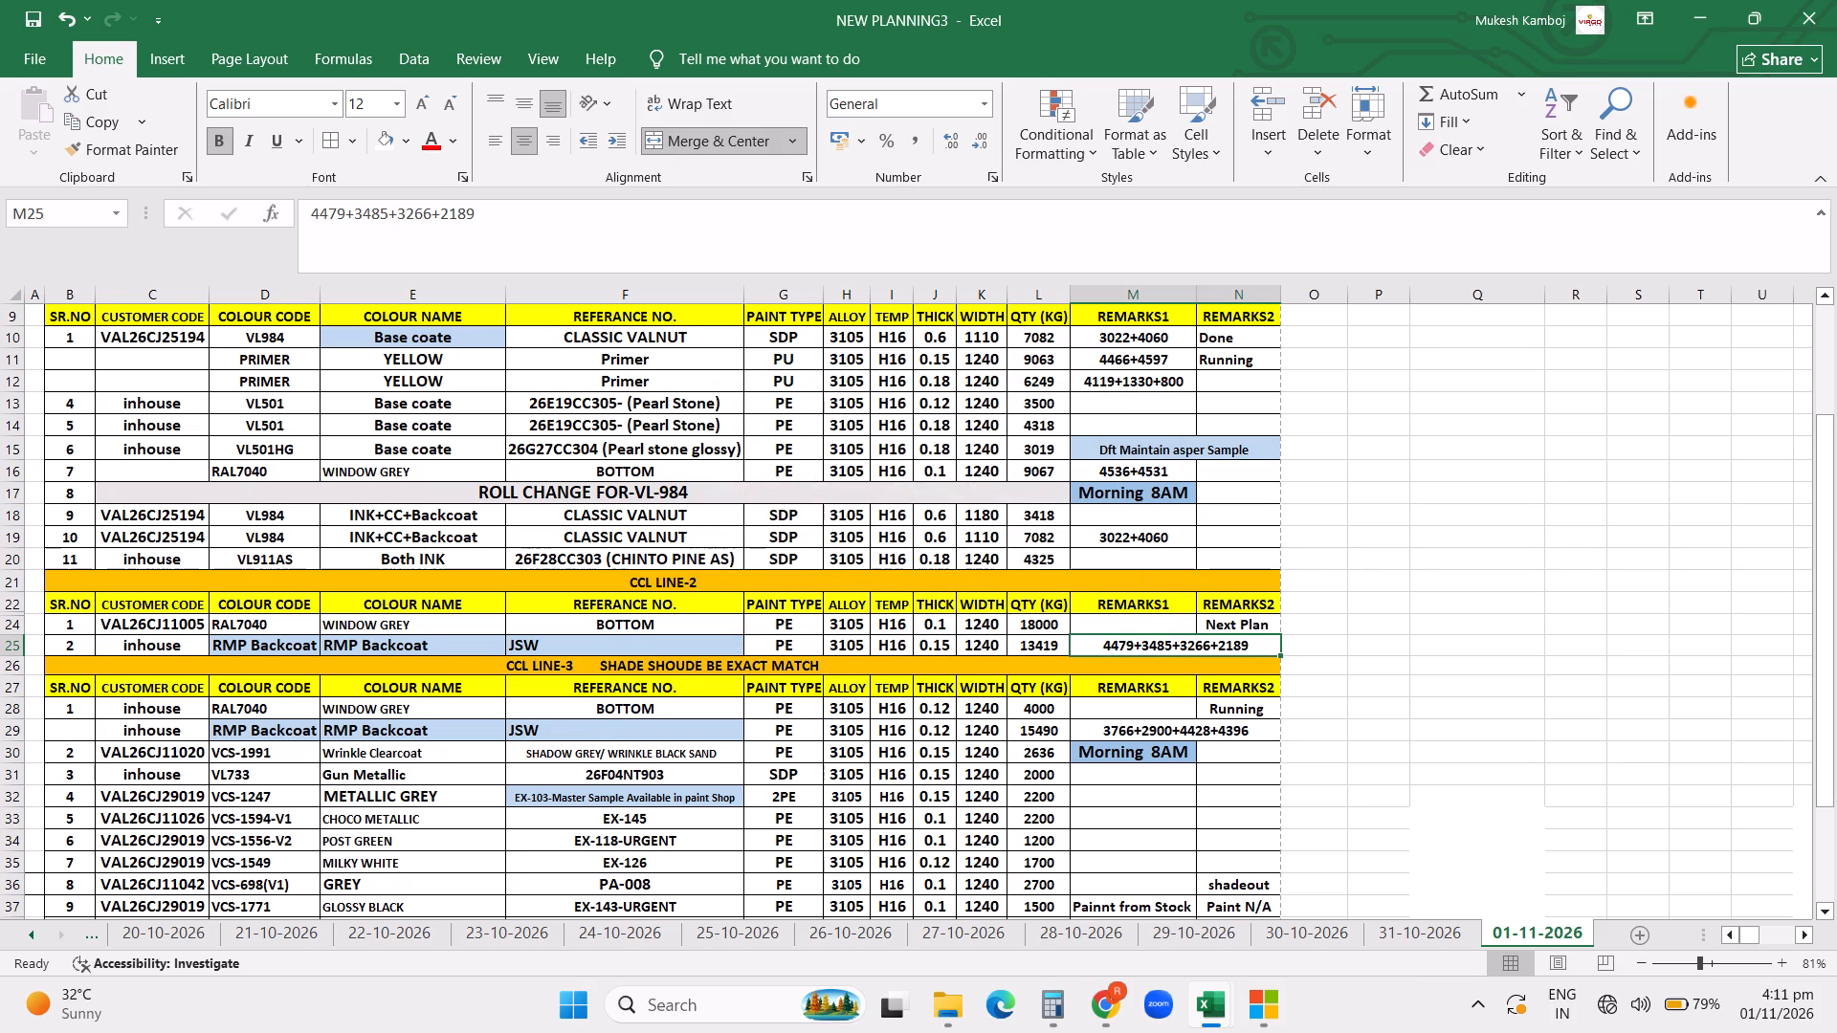
# Set REMARKS2 of the WINDOW GREY row in CCL LINE-2 to Running.
pyautogui.click(1238, 627)
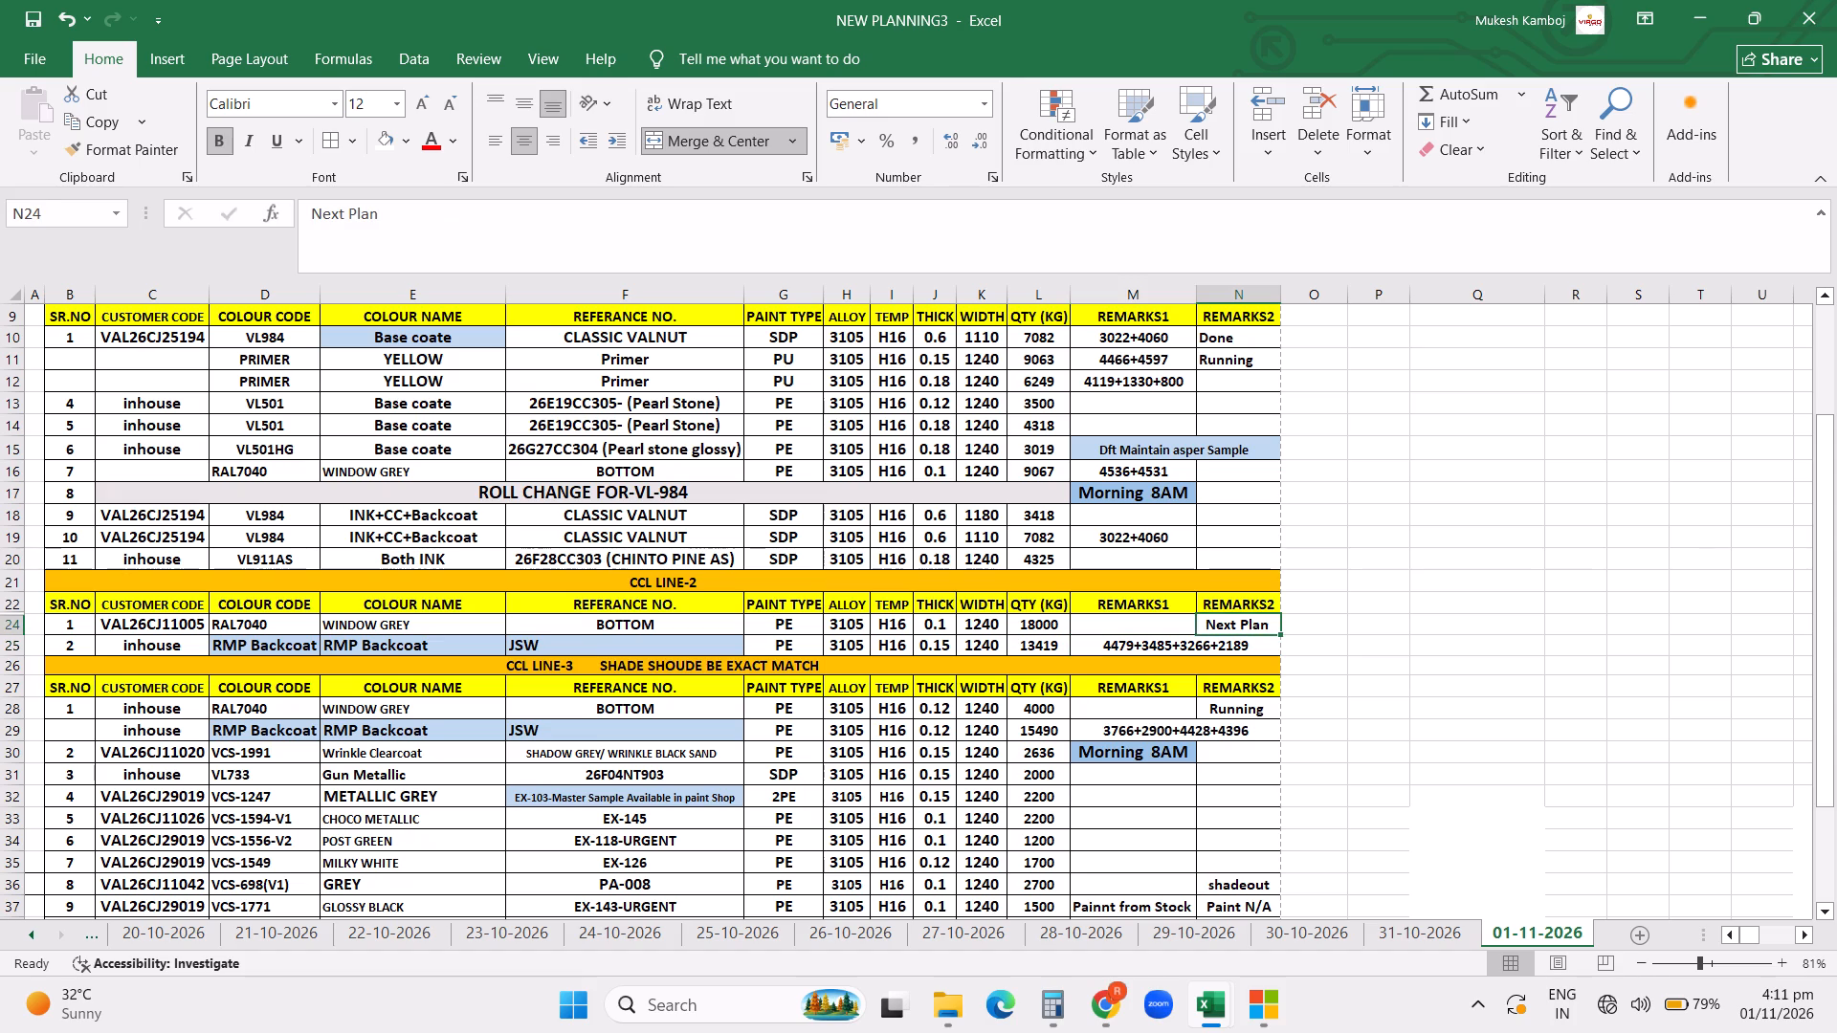
pyautogui.write('Ru')
pyautogui.press('Return')
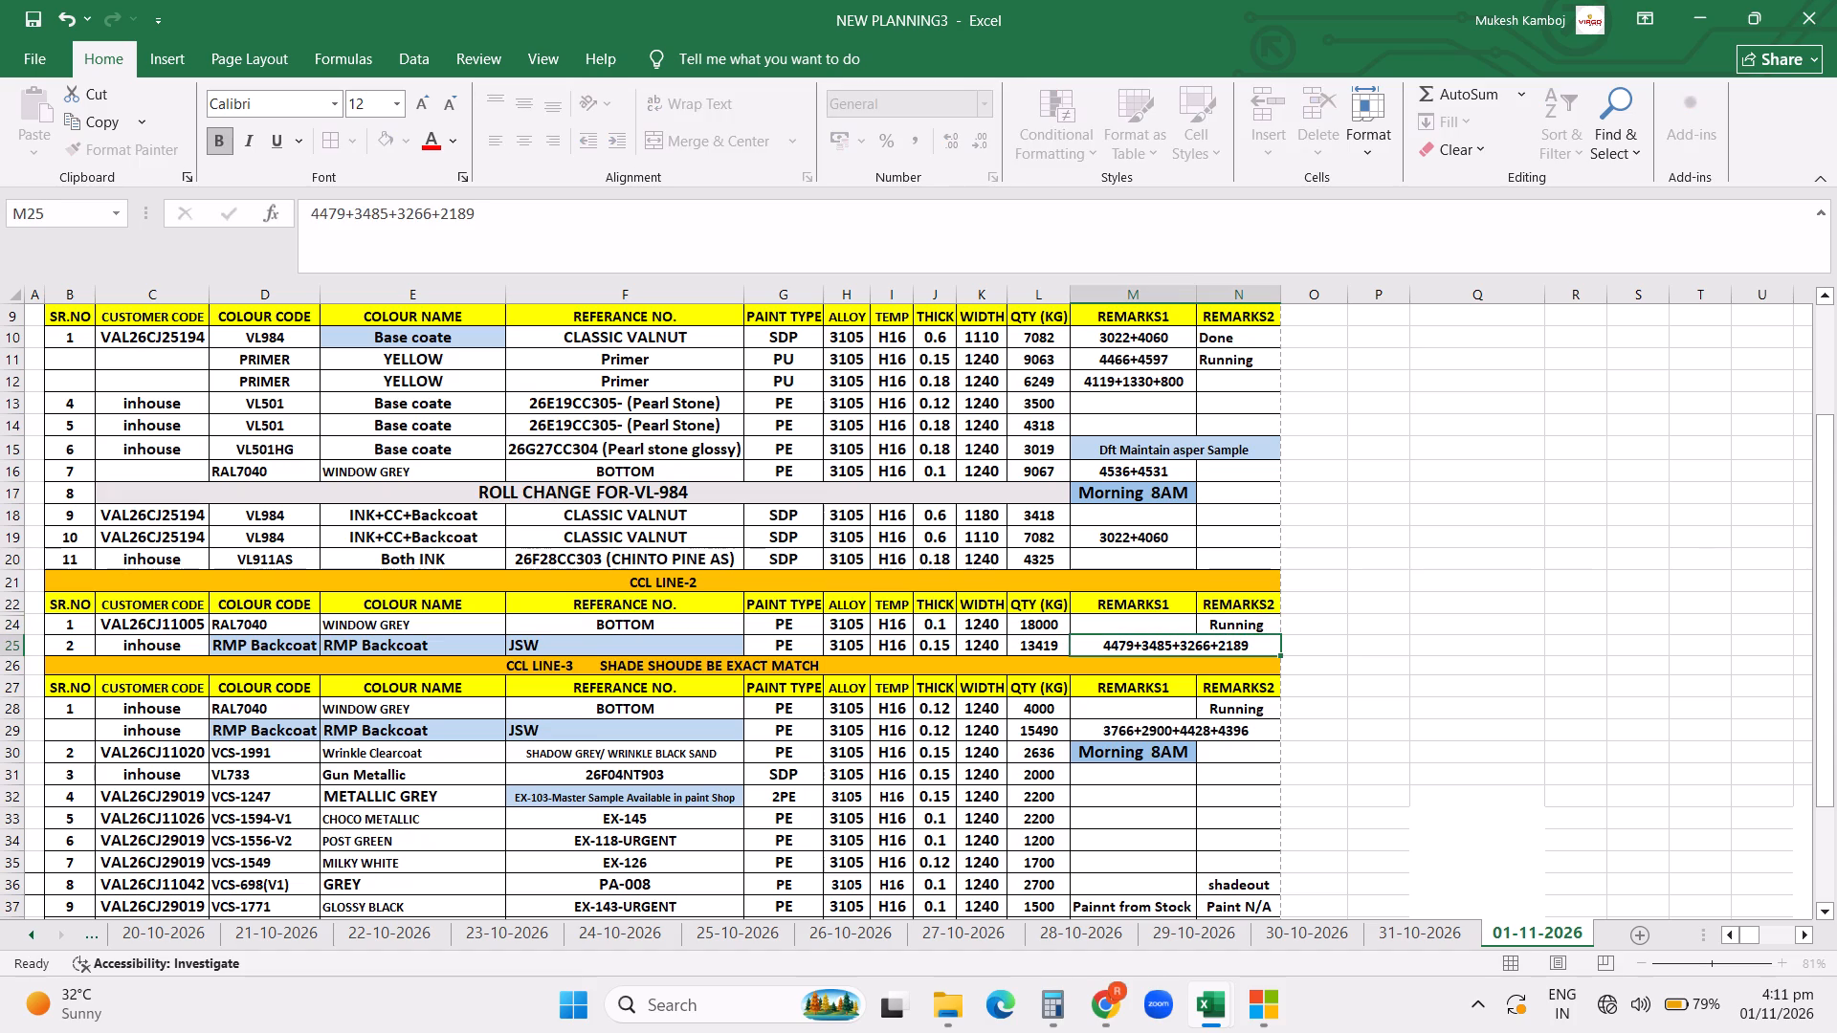
# Fill the SR.NO numbering from the first CCL LINE-3 row down to the JADE GREEN row, giving 1 to 12.
pyautogui.click(70, 708)
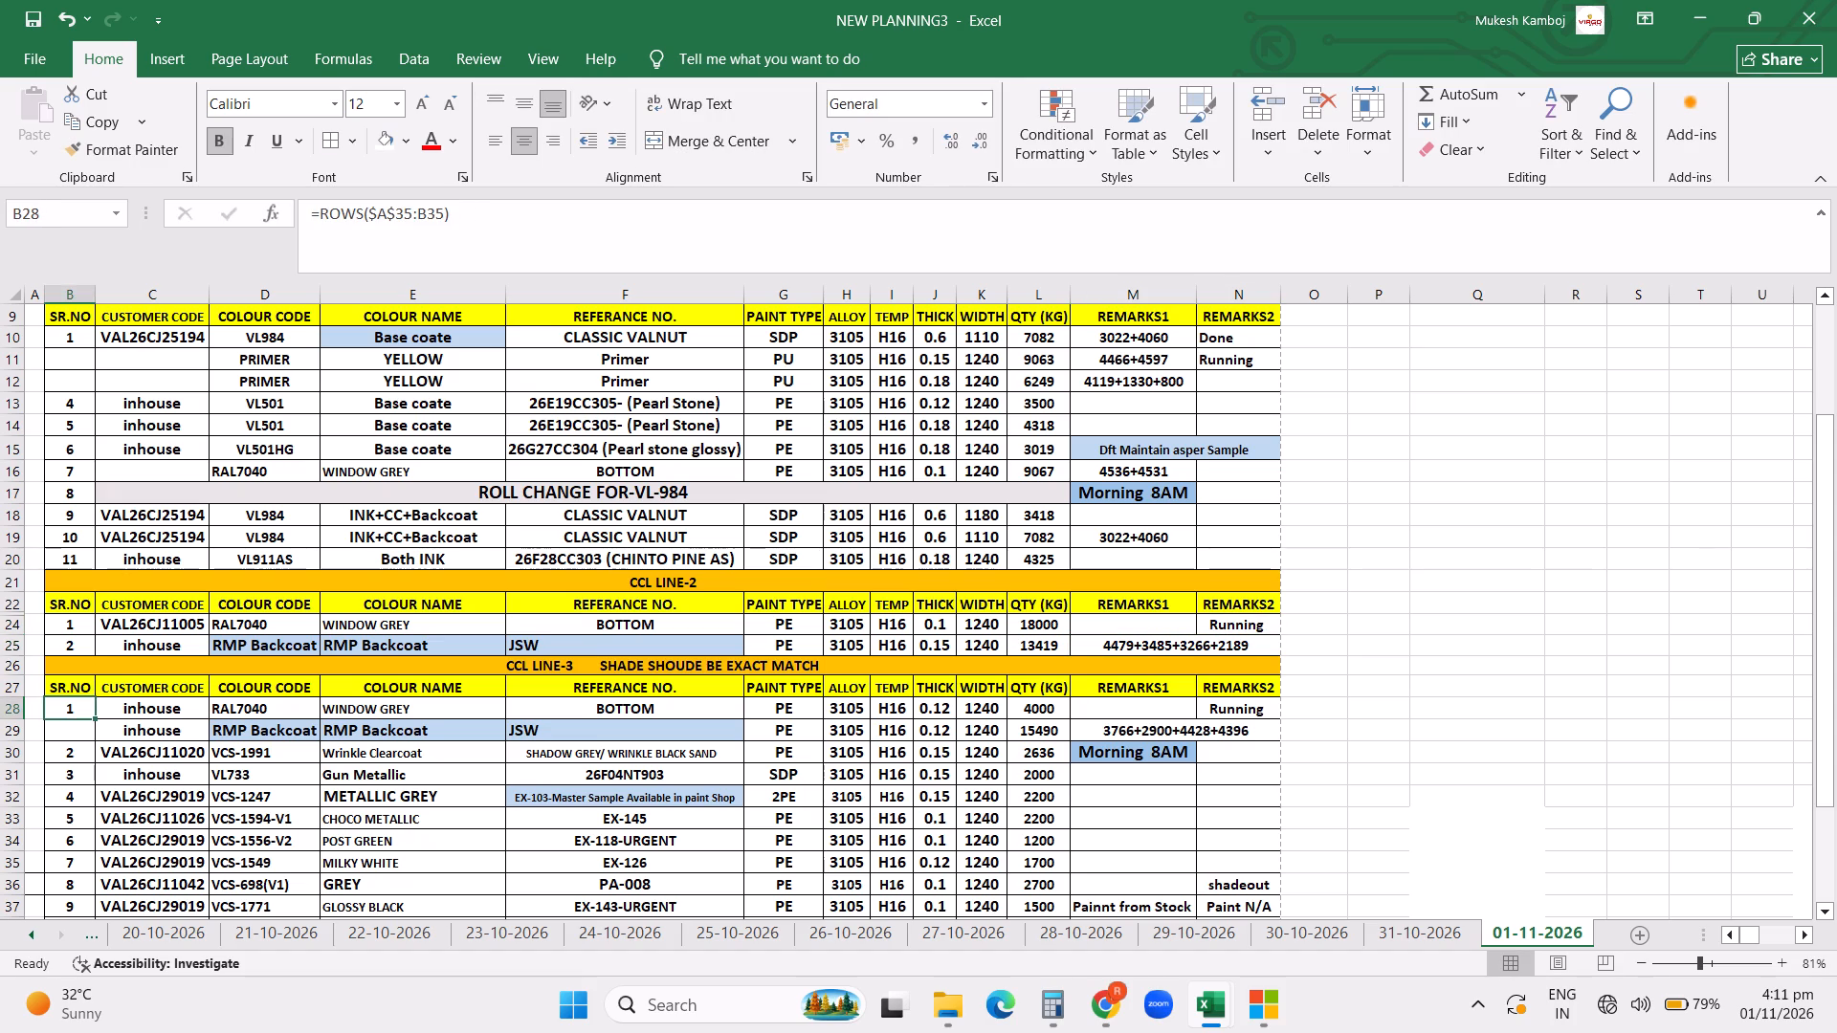
pyautogui.moveTo(99, 717); pyautogui.dragTo(83, 998)
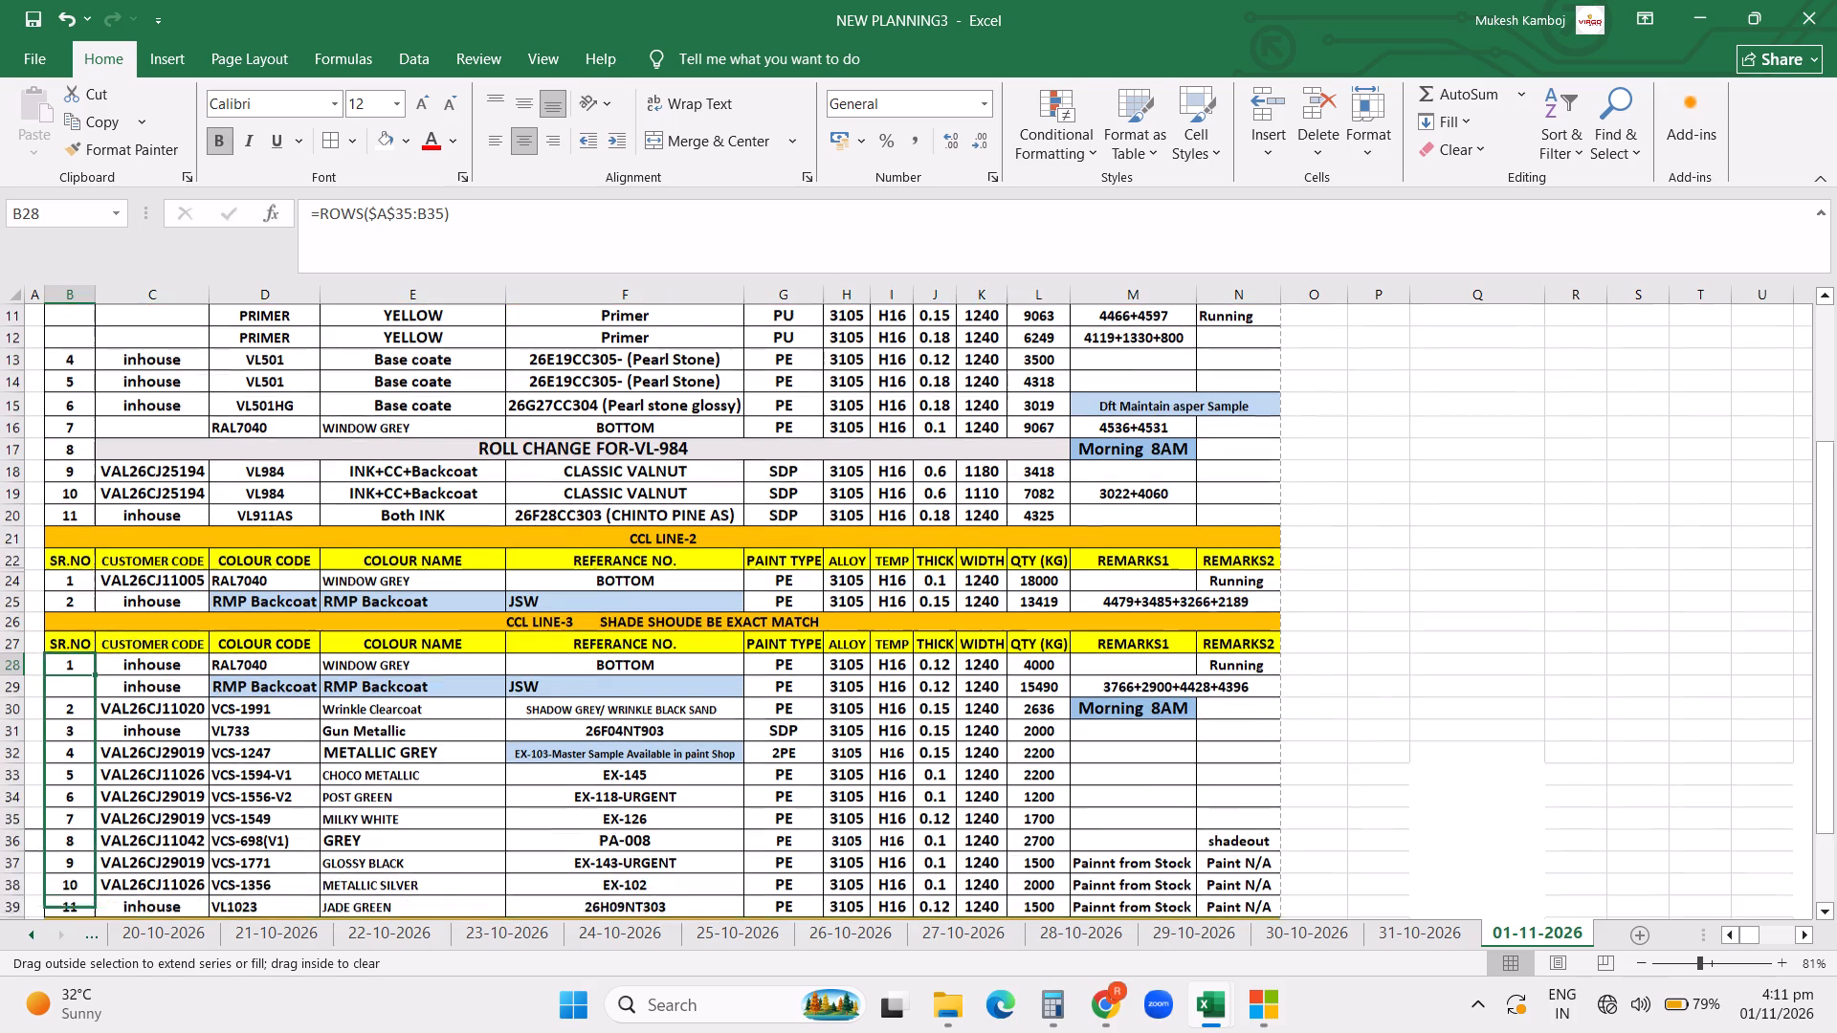
pyautogui.moveTo(83, 998); pyautogui.dragTo(81, 800)
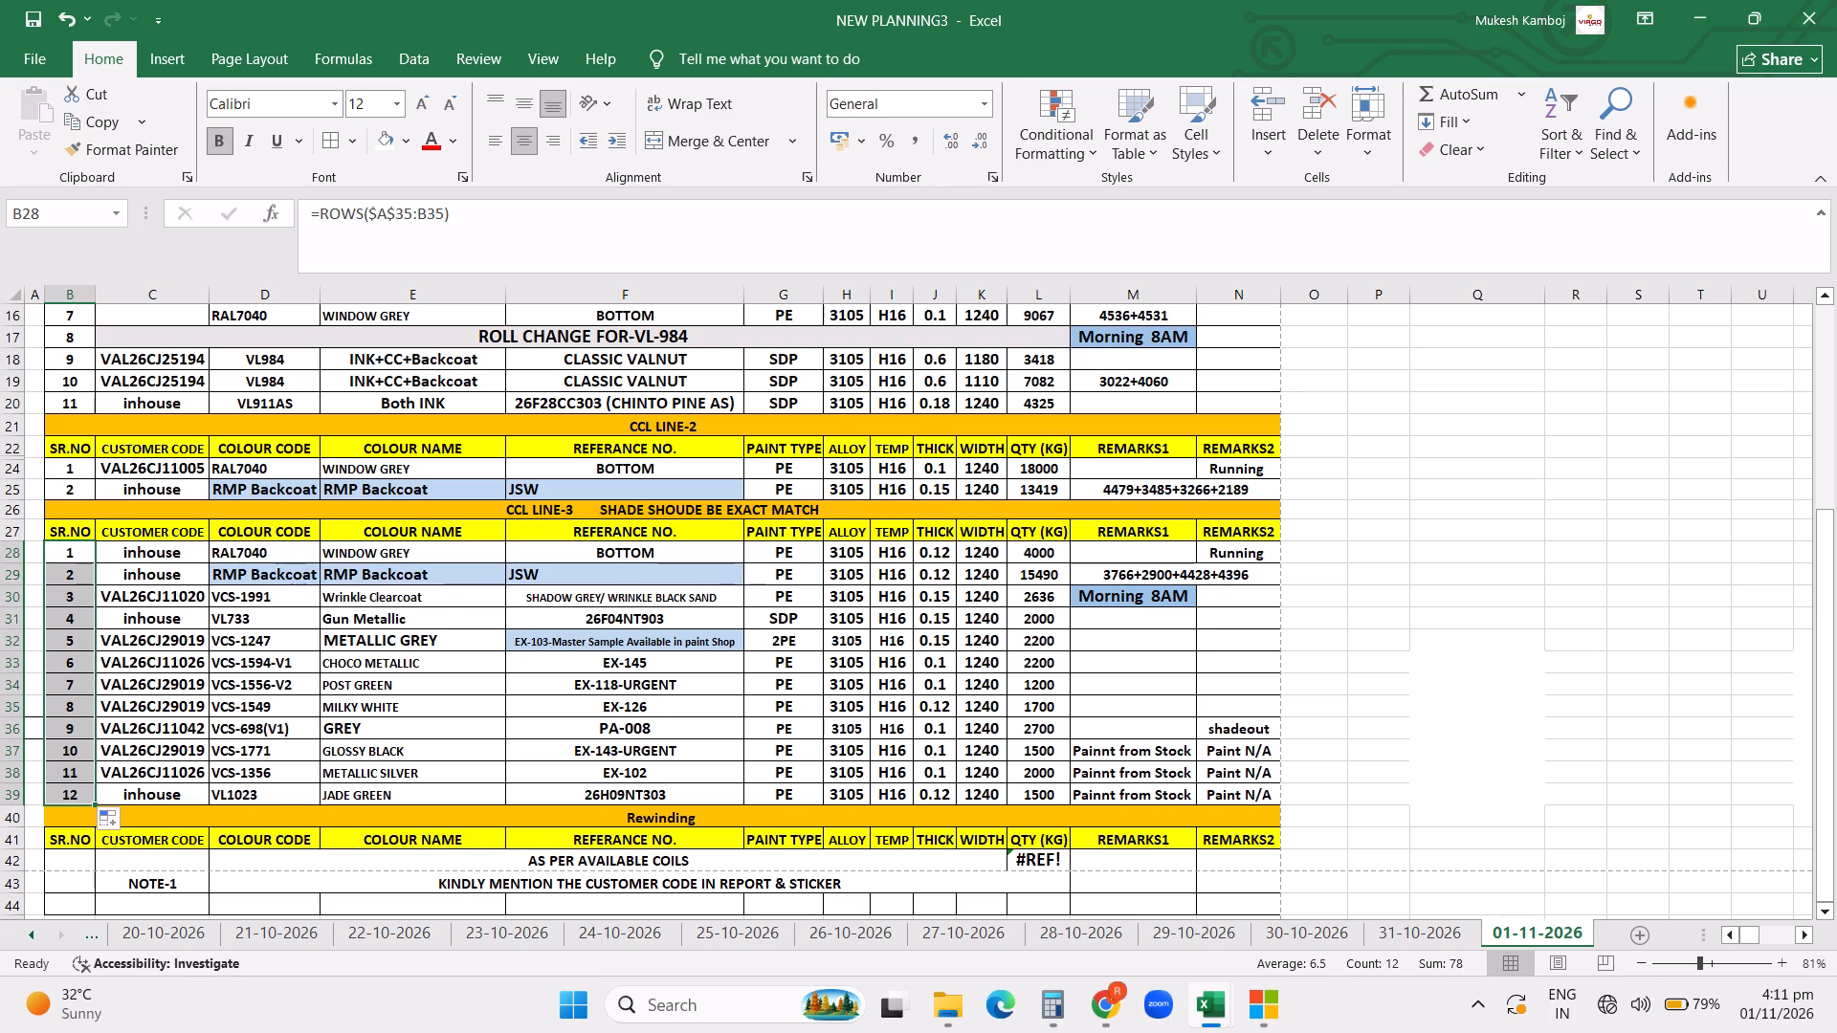
# Replace the broken #REF! reference in the Rewinding row's total quantity formula with the CCL LINE-2 quantities L24:L25.
pyautogui.click(1052, 751)
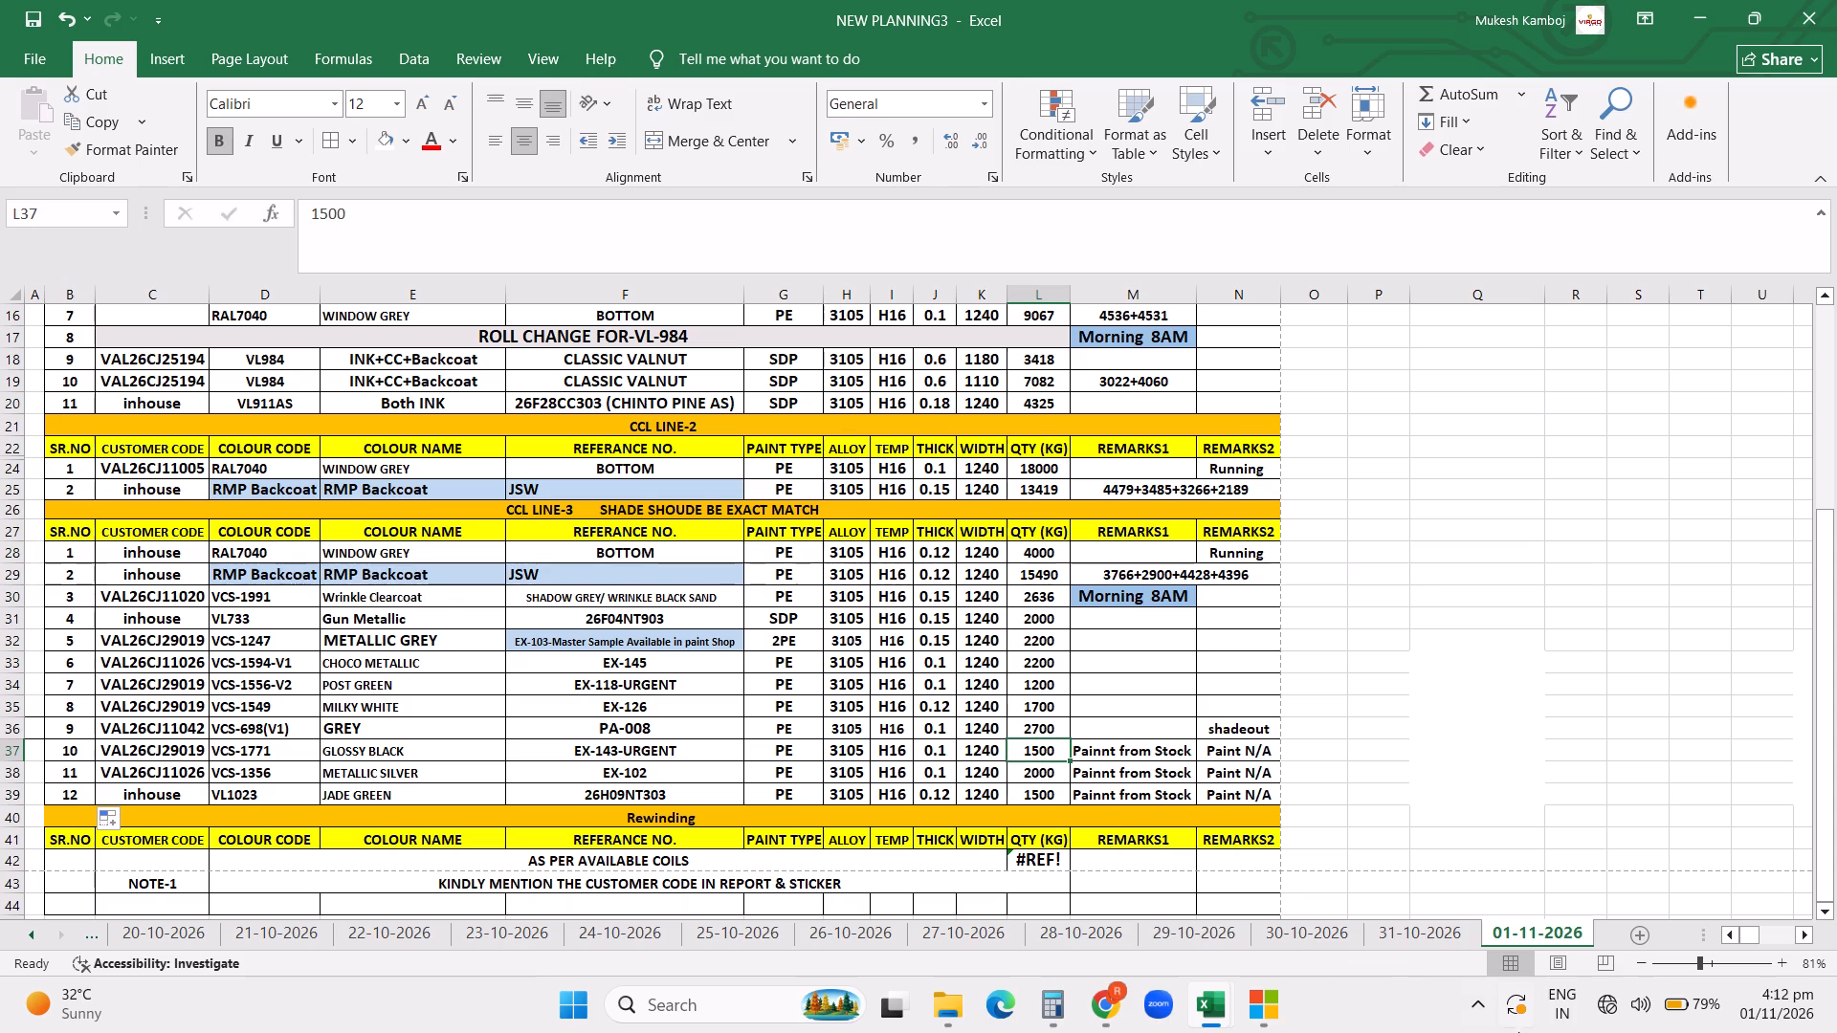
pyautogui.tripleClick(1049, 869)
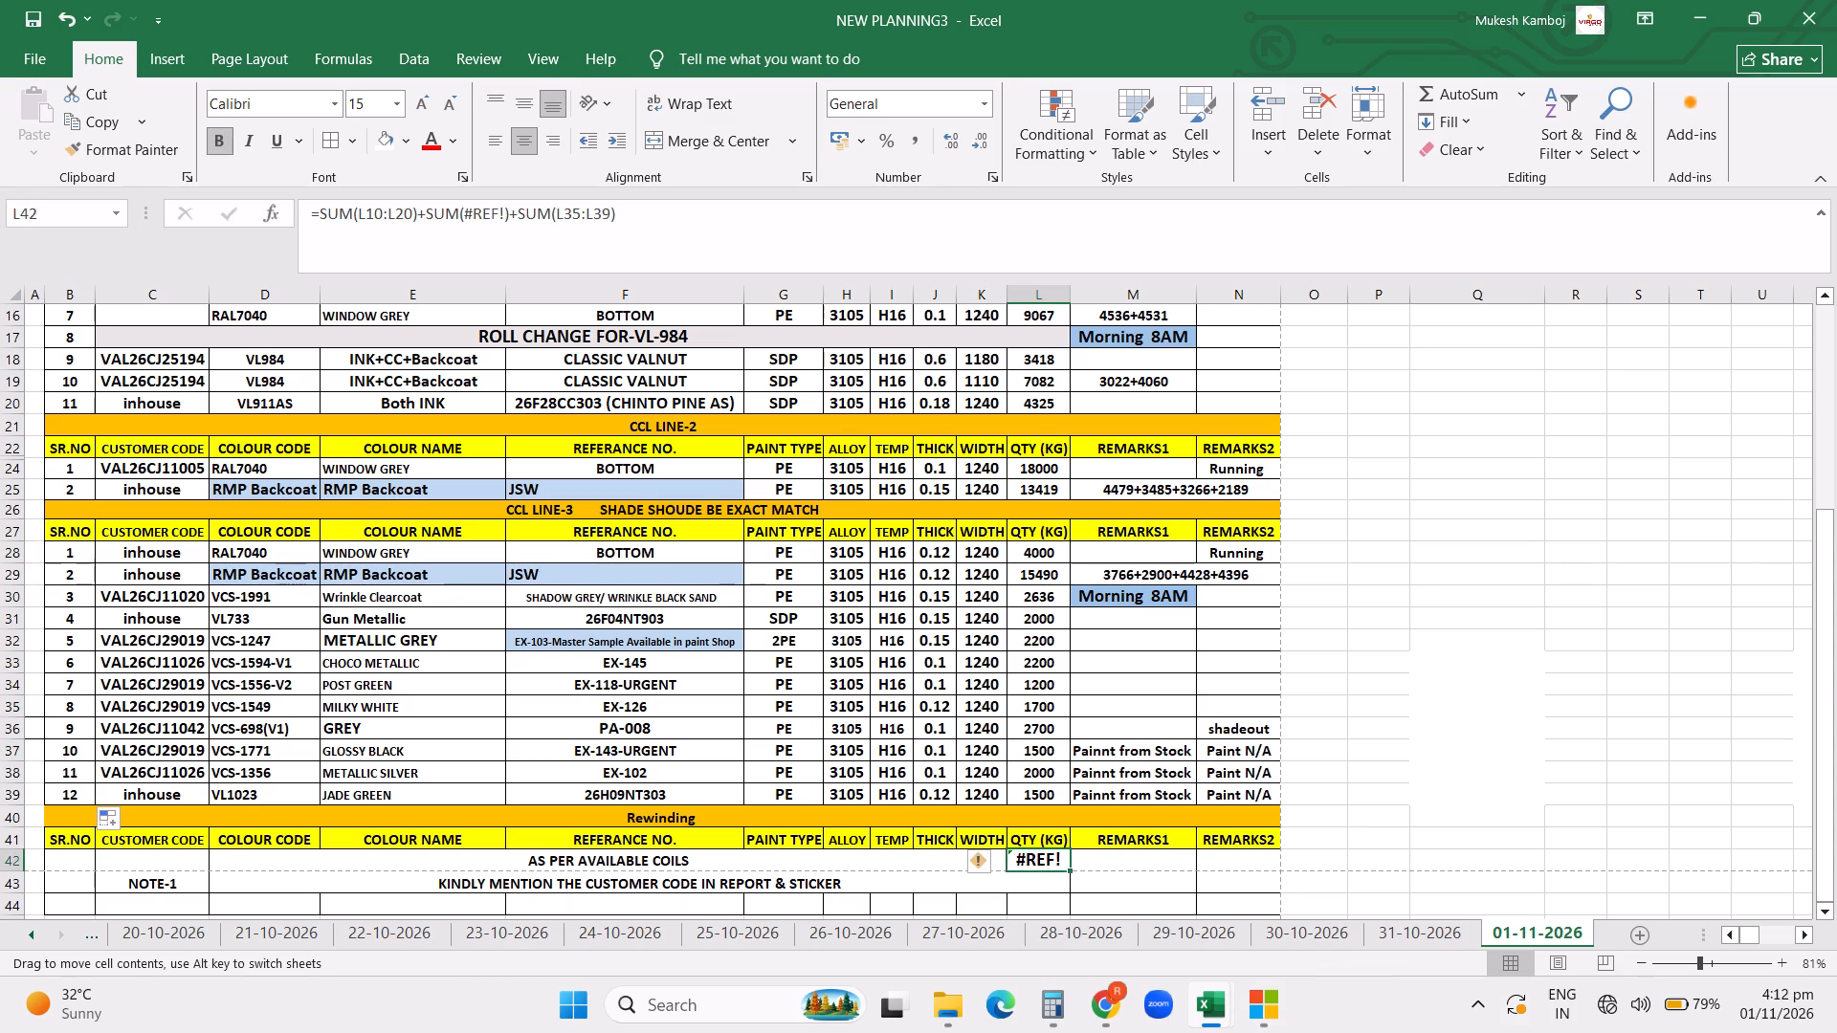
pyautogui.click(504, 210)
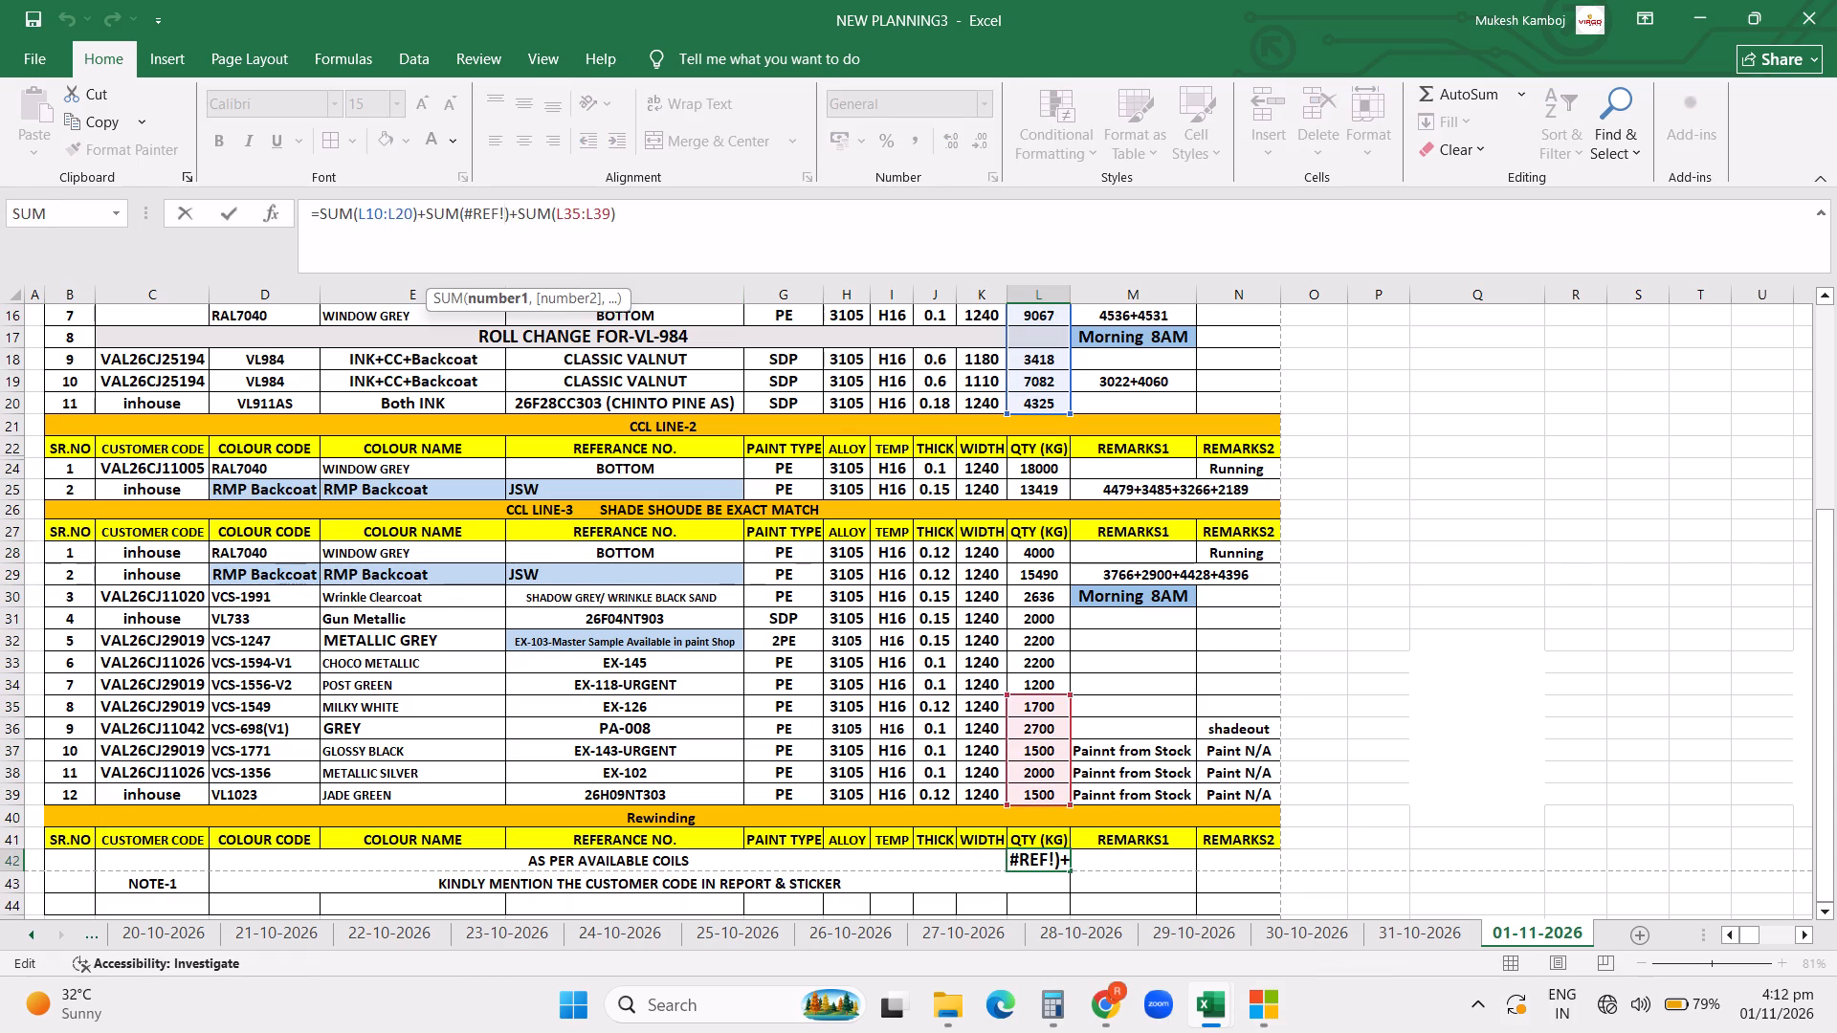
pyautogui.press('BackSpace')
pyautogui.press('BackSpace')
pyautogui.press('BackSpace')
pyautogui.press('BackSpace')
pyautogui.press('BackSpace')
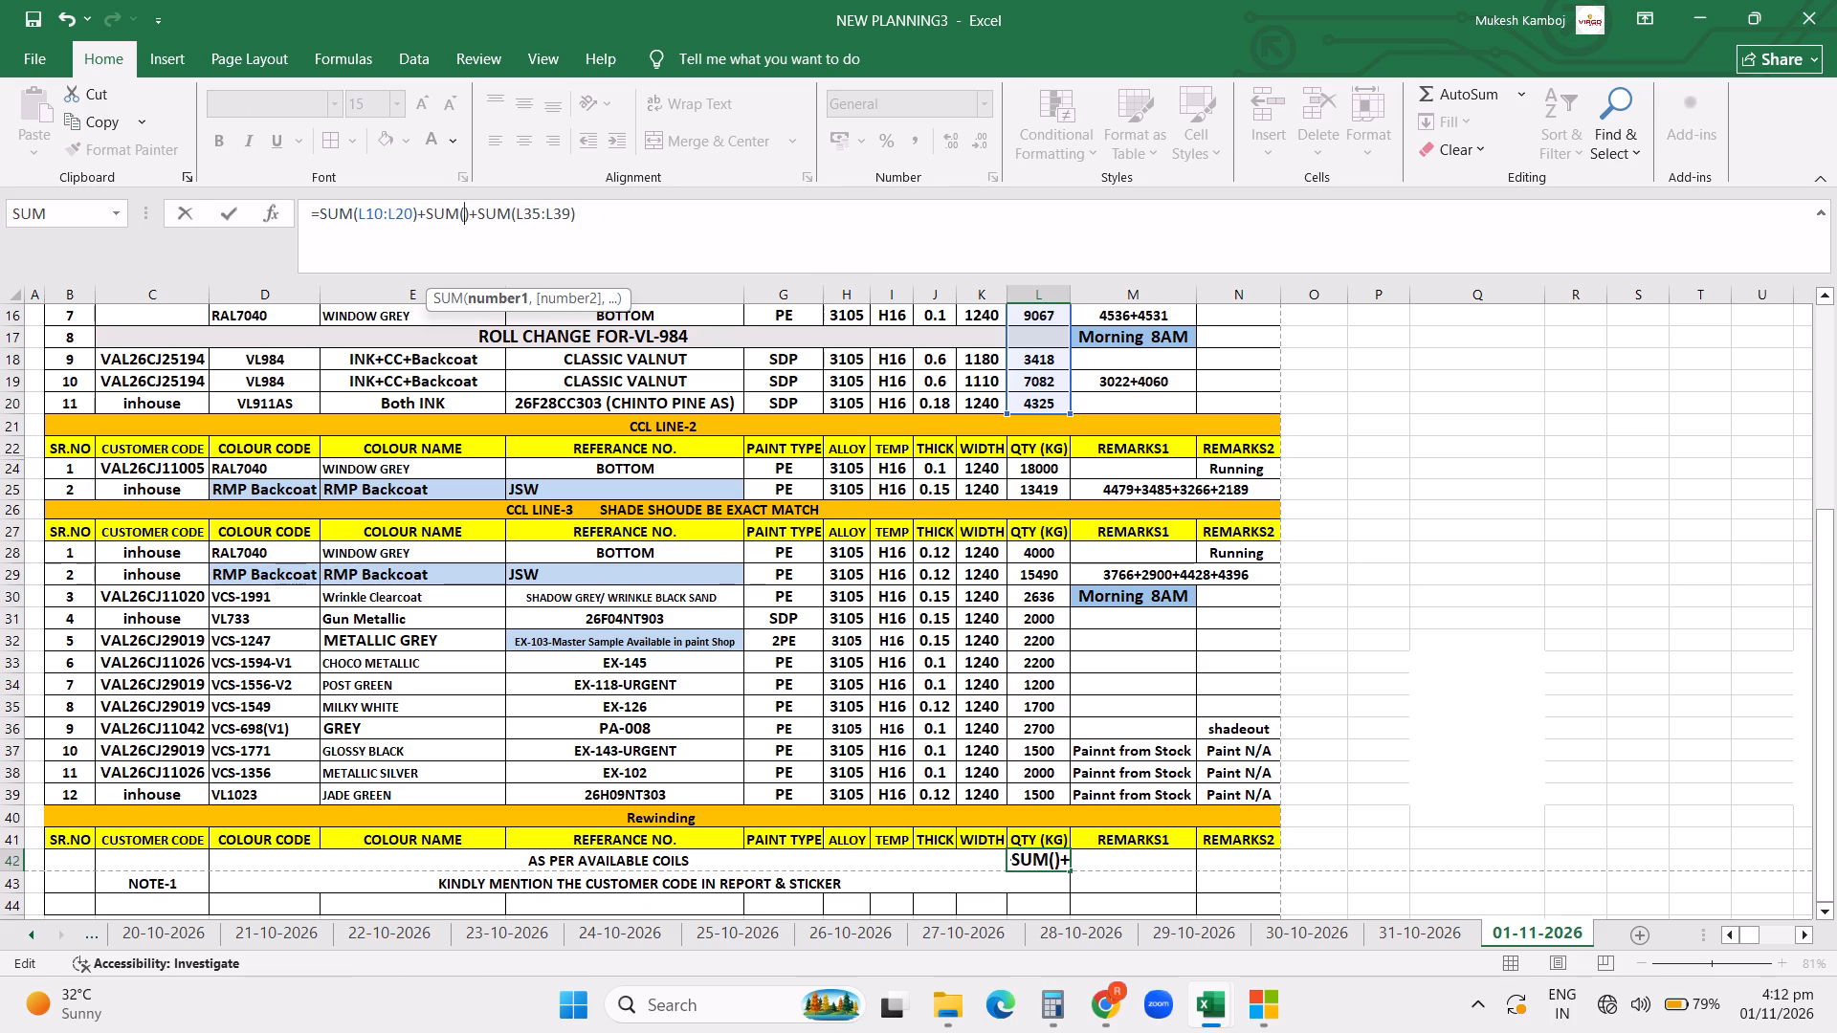
pyautogui.moveTo(1026, 471); pyautogui.dragTo(1026, 482)
pyautogui.press('Return')
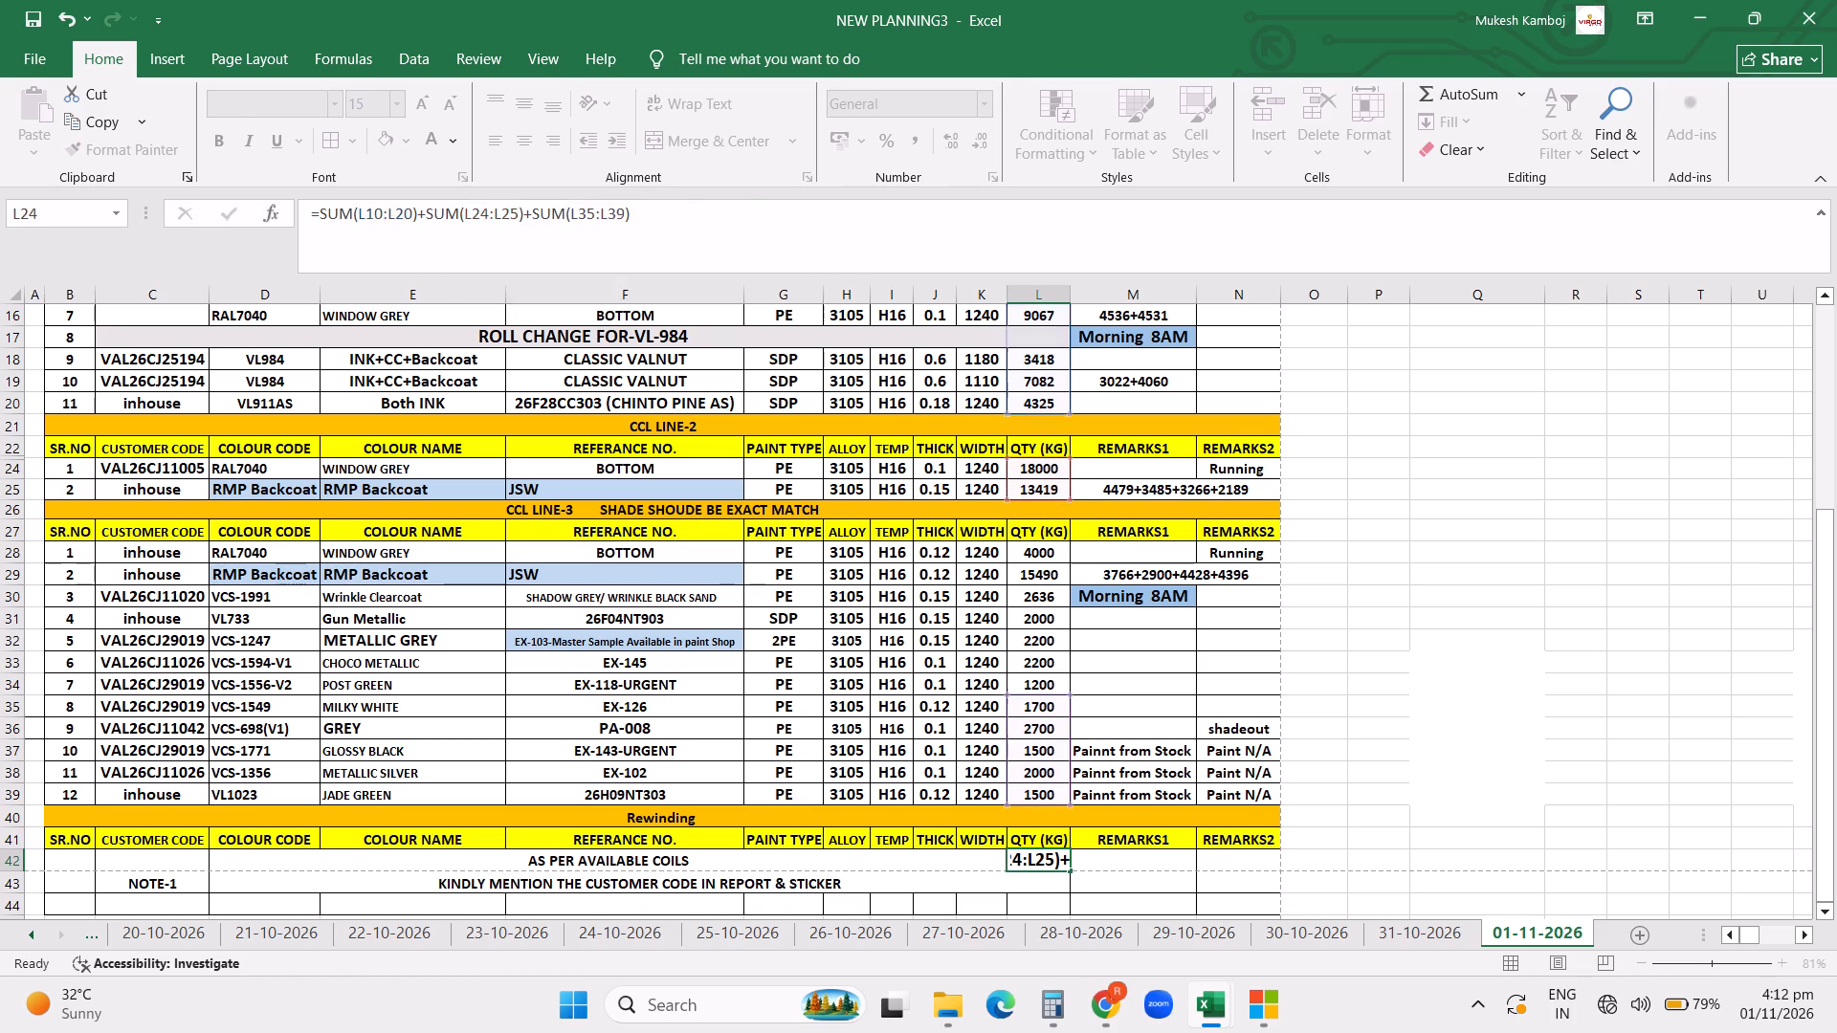
# Extend the last range of the total quantity formula upward over the CCL LINE-3 quantities to L29:L39.
pyautogui.tripleClick(1038, 857)
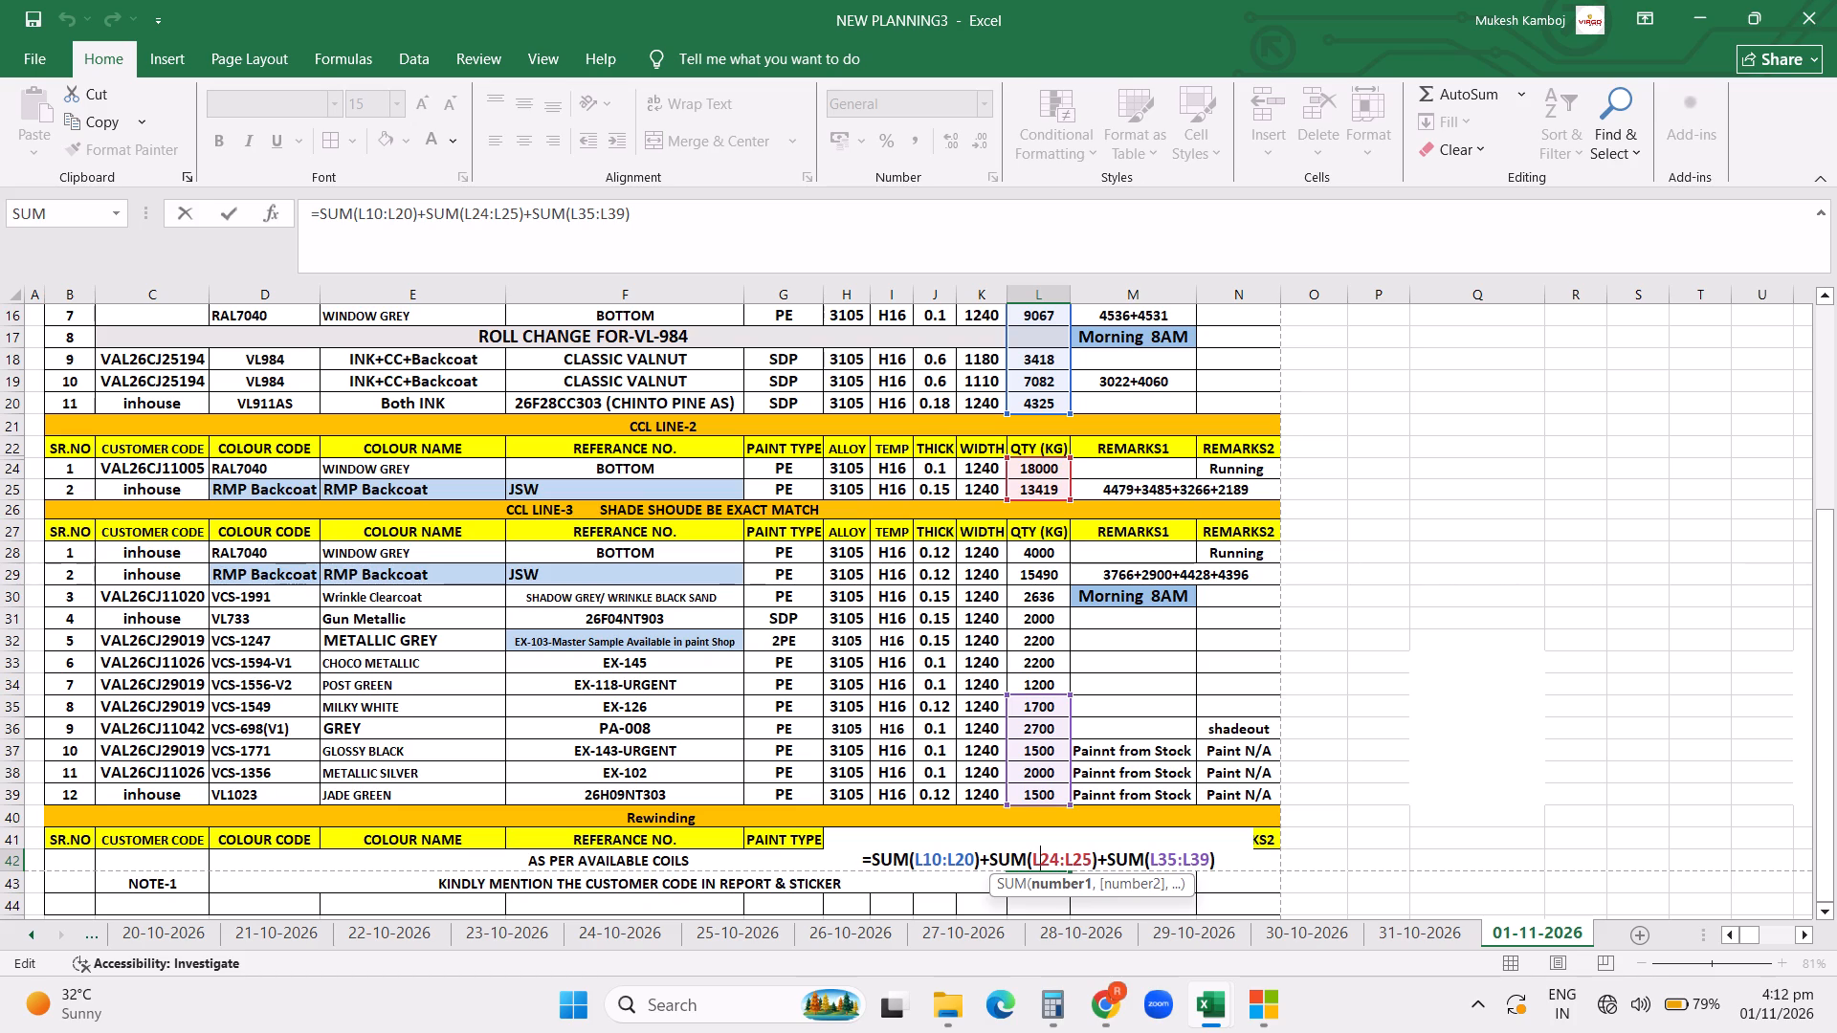
pyautogui.moveTo(1069, 695); pyautogui.dragTo(1073, 659)
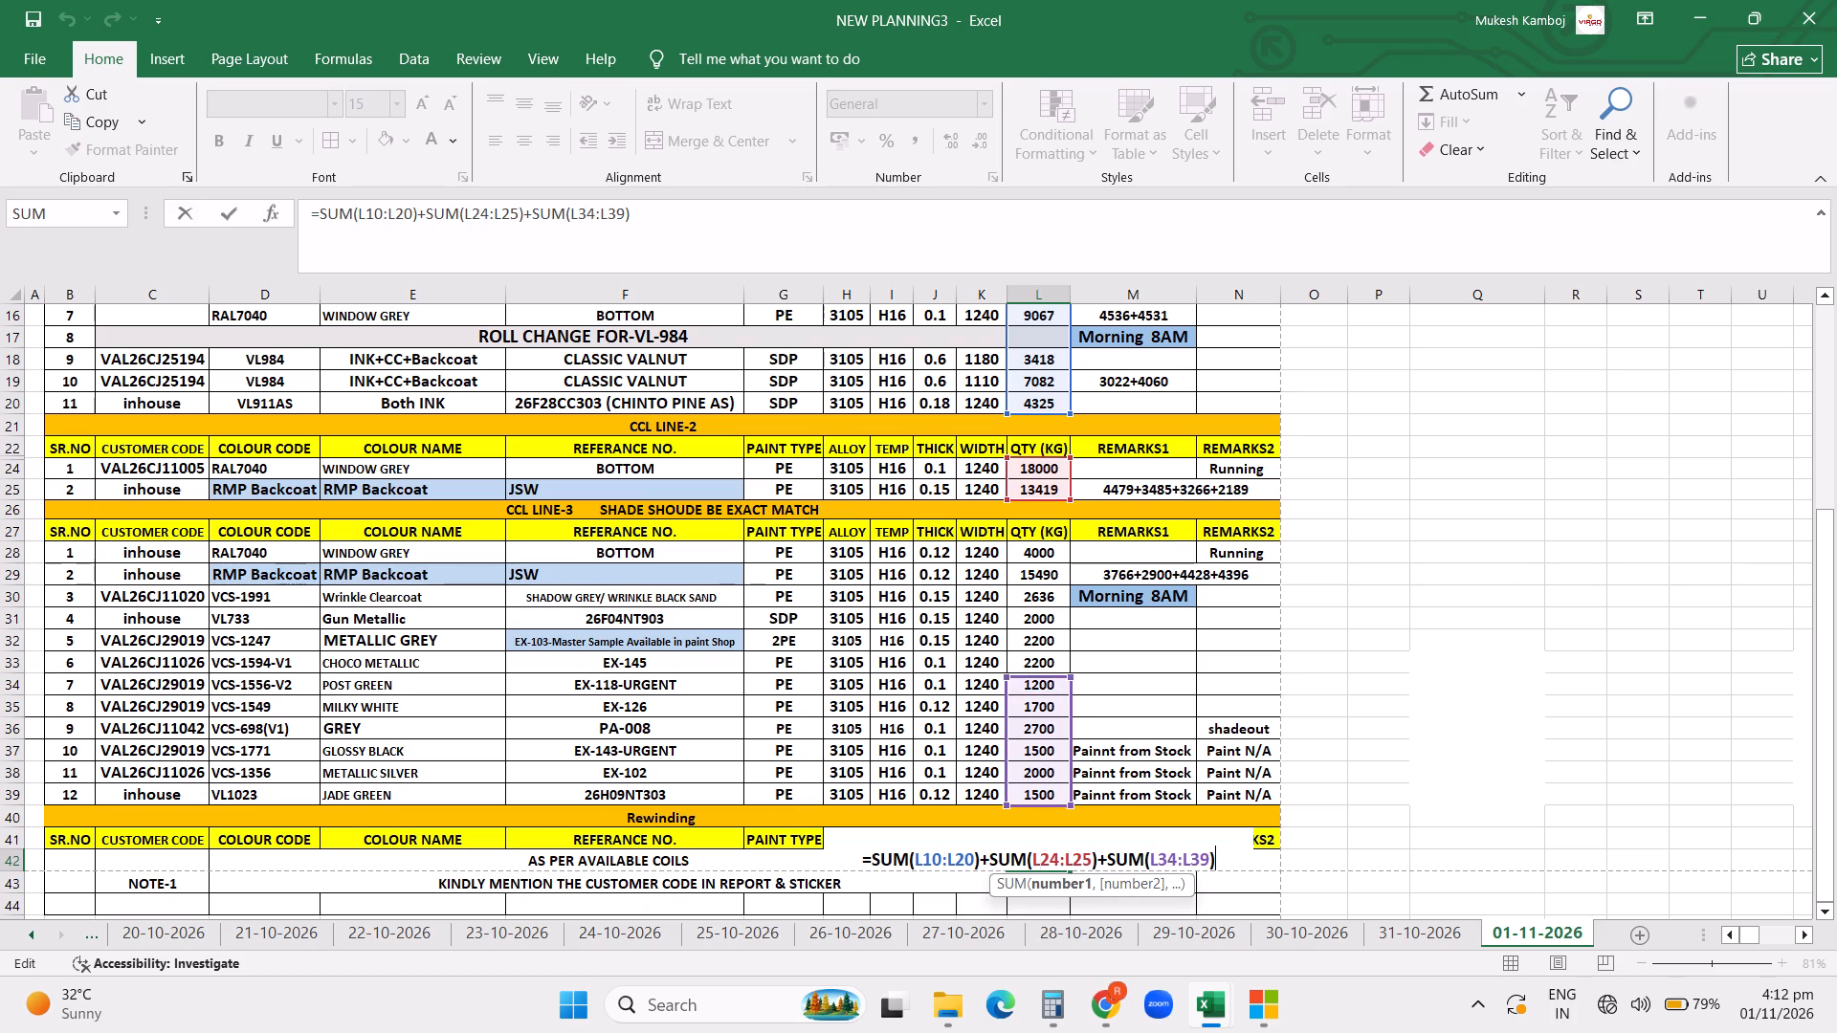
pyautogui.moveTo(1073, 659); pyautogui.dragTo(1080, 553)
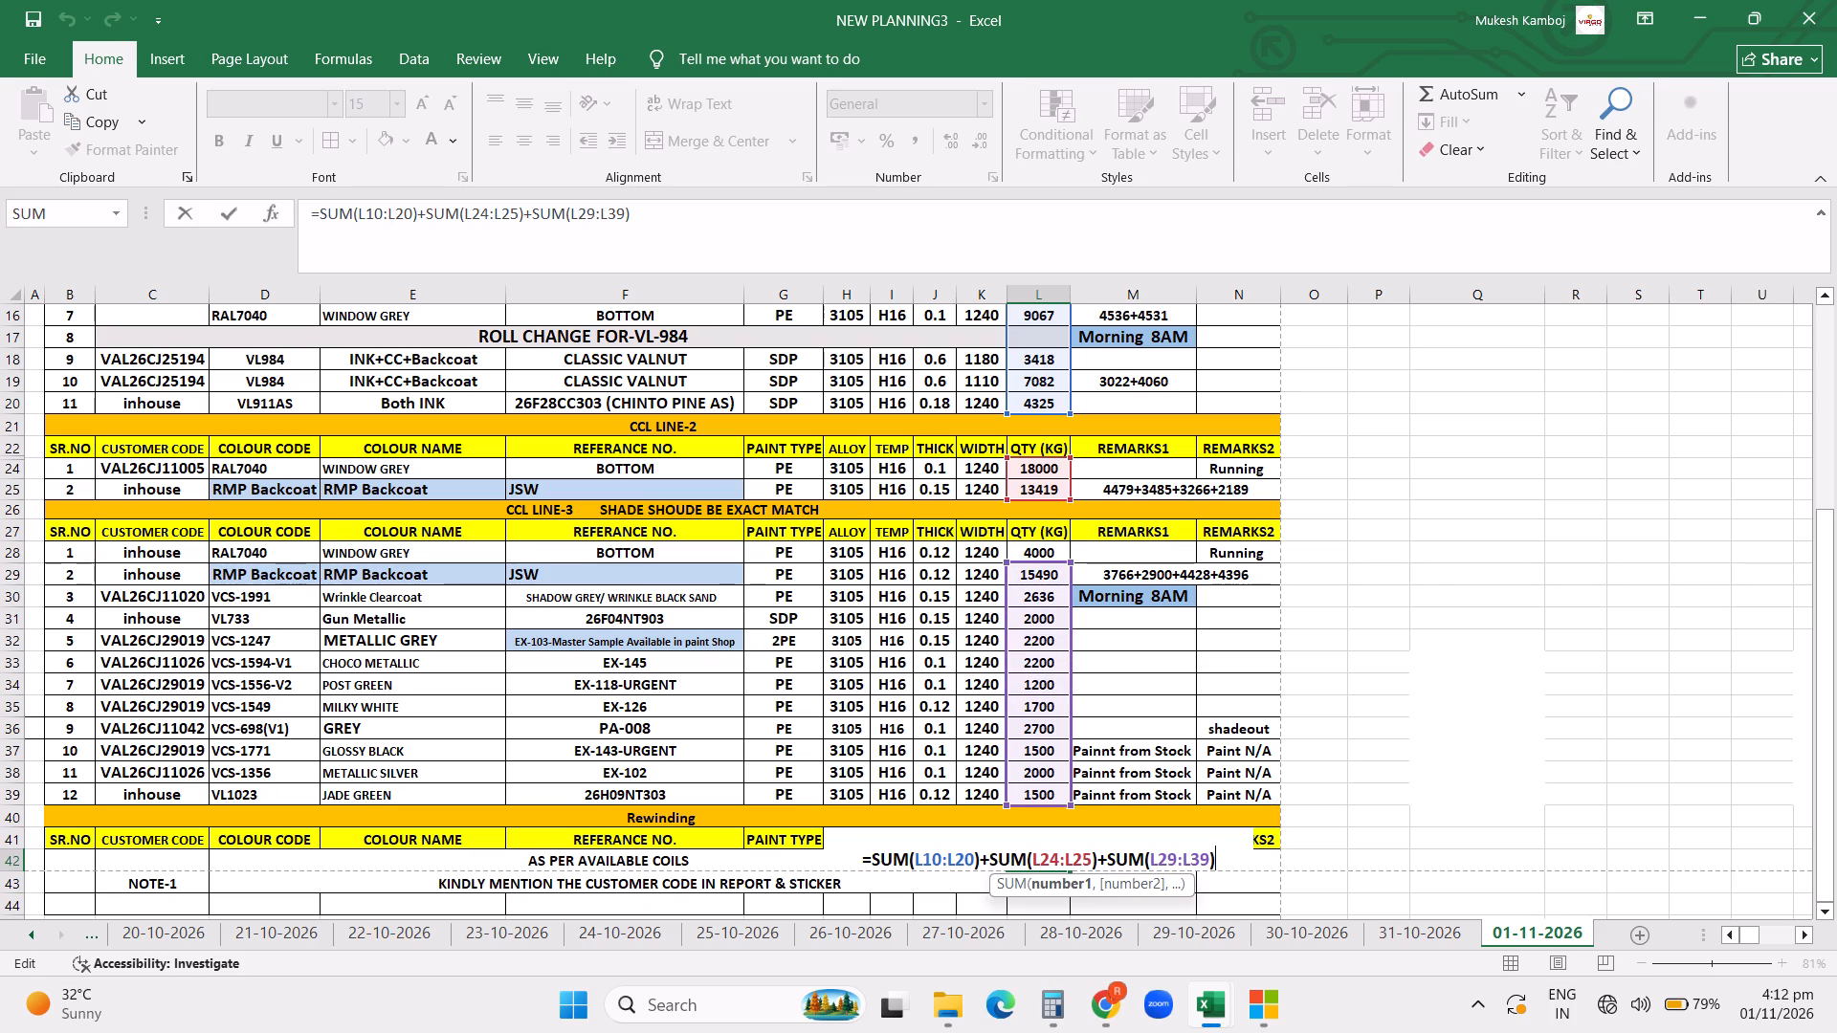
pyautogui.moveTo(1080, 553); pyautogui.dragTo(1081, 552)
pyautogui.press('Return')
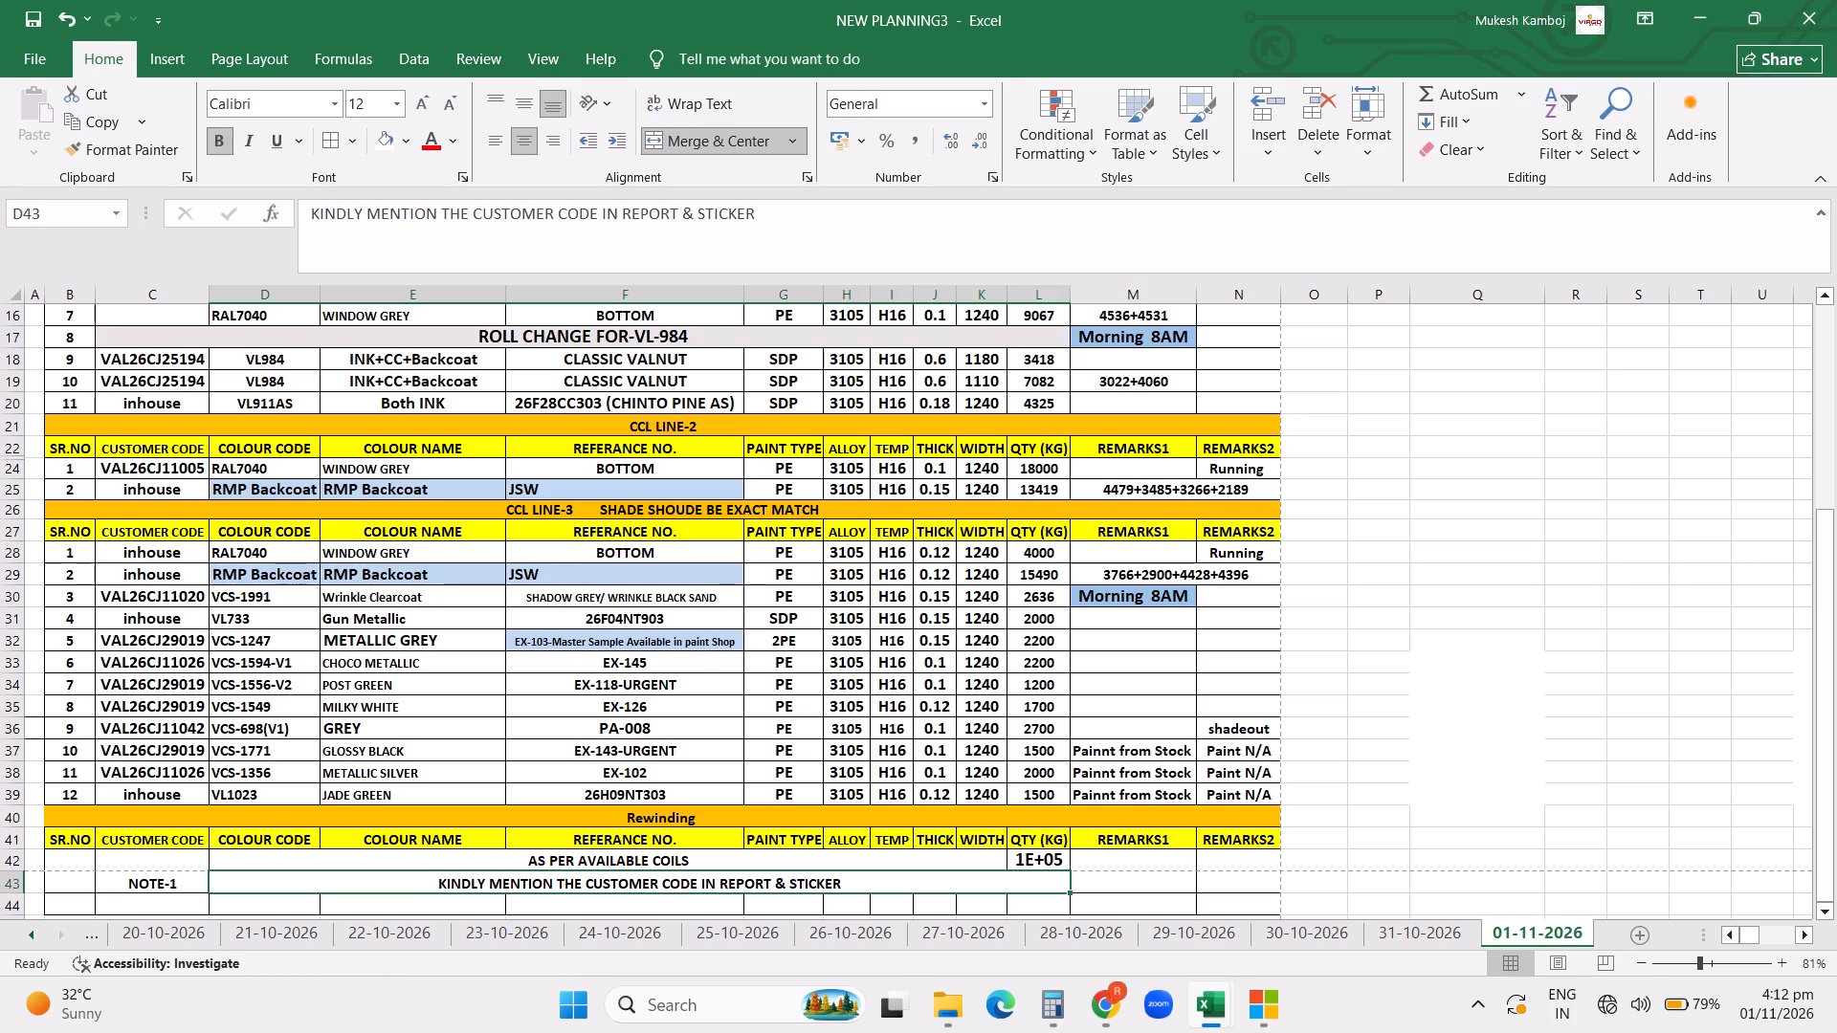
# Widen the QTY (KG) column so the total quantity displays in full.
pyautogui.moveTo(1070, 291); pyautogui.dragTo(1100, 291)
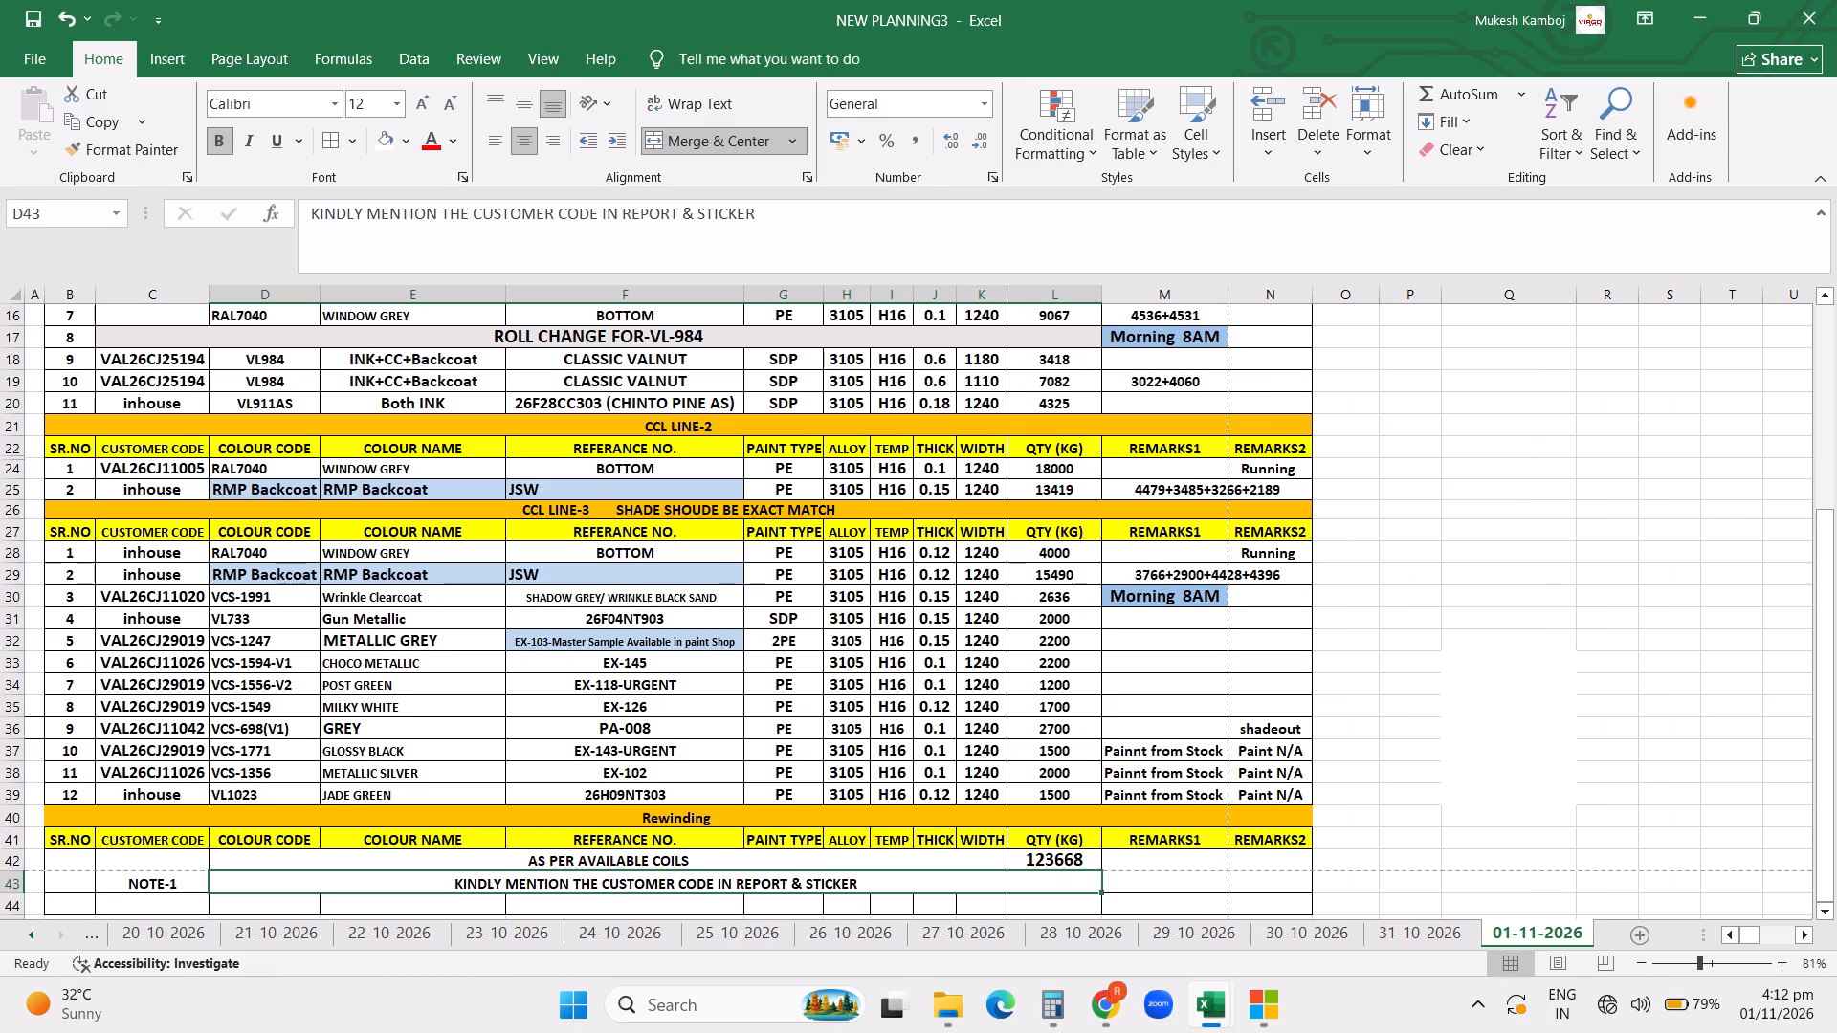
# Narrow the COLOUR NAME column until the table's last column fits inside the page break line.
pyautogui.click(1211, 697)
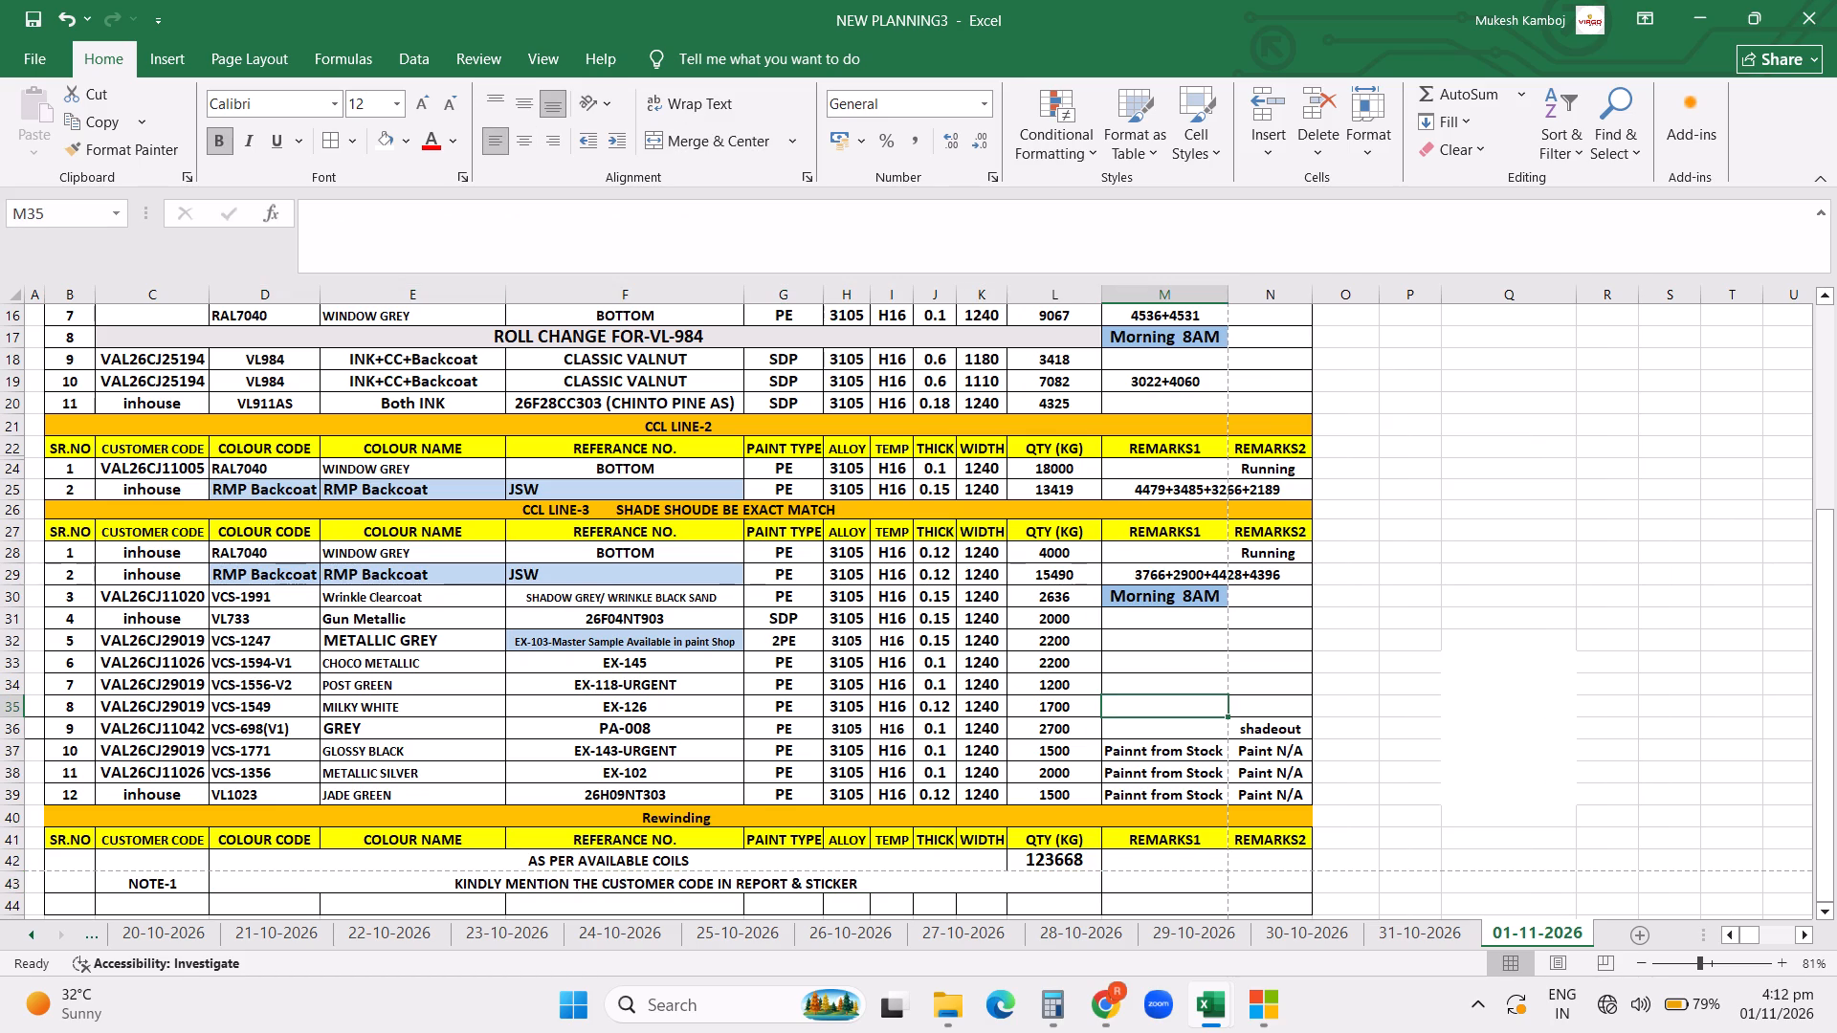
pyautogui.moveTo(505, 291); pyautogui.dragTo(479, 294)
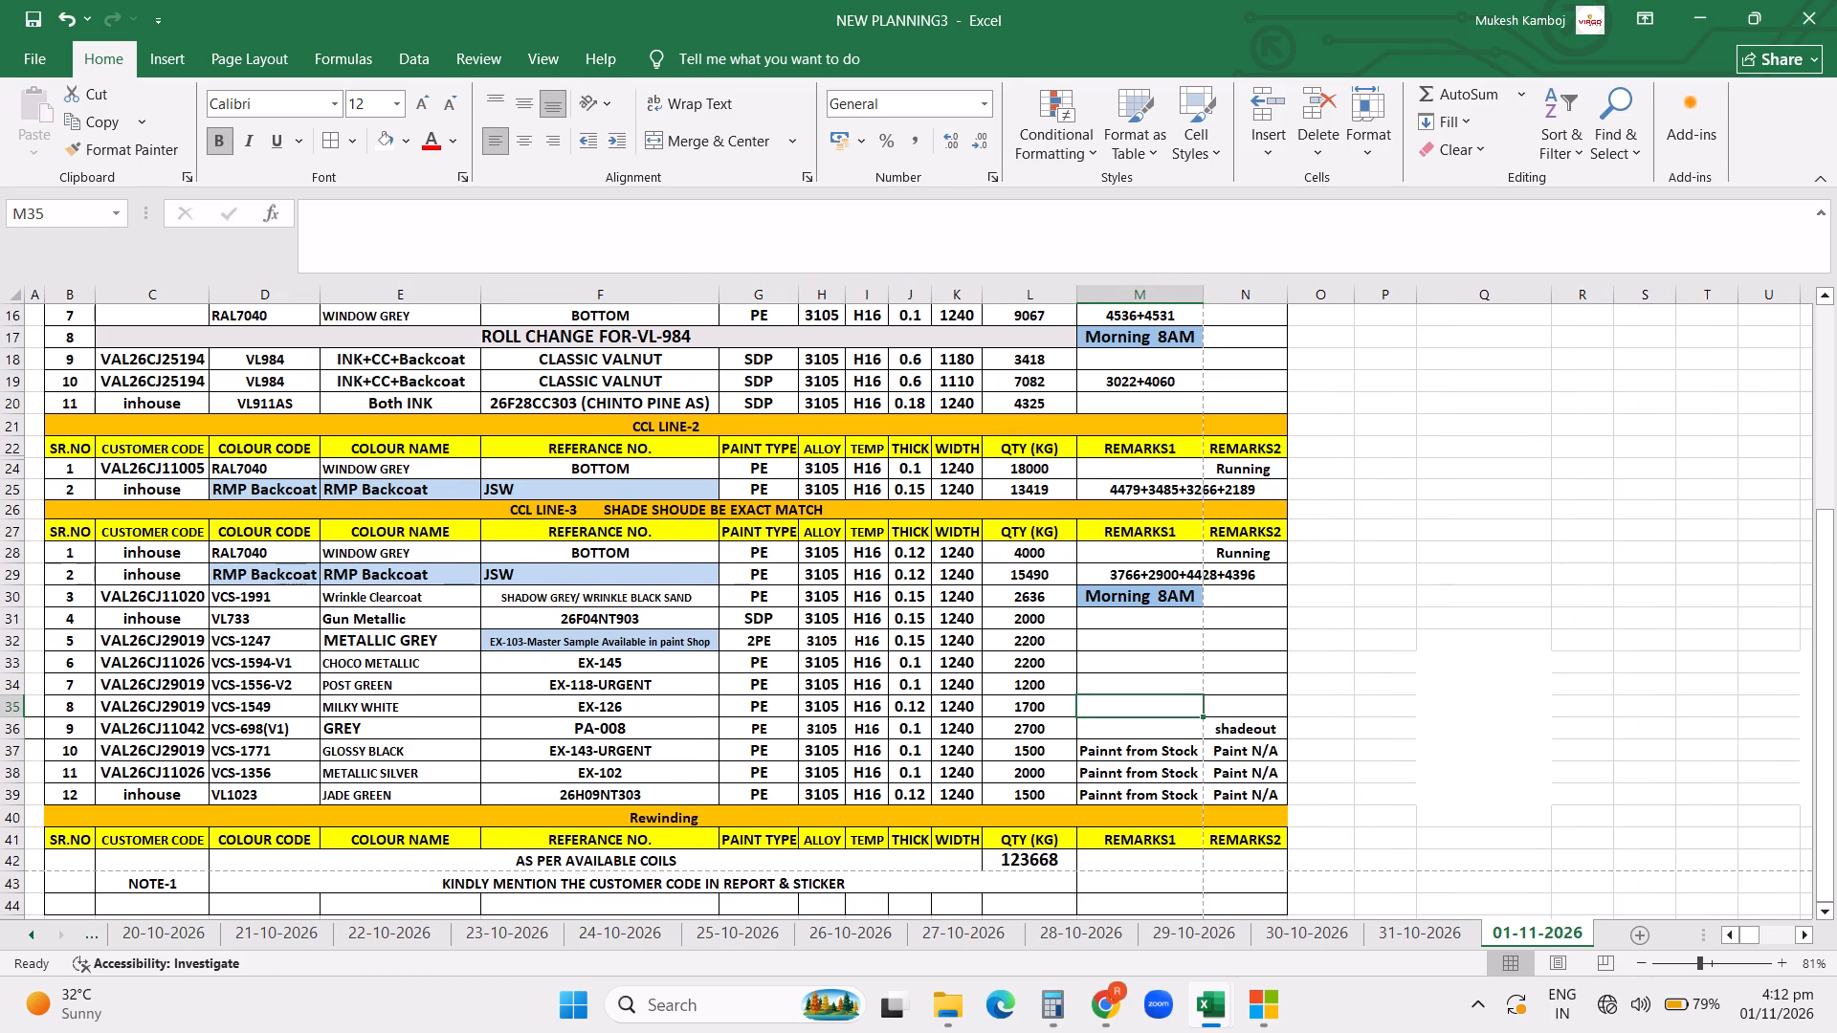
pyautogui.click(479, 294)
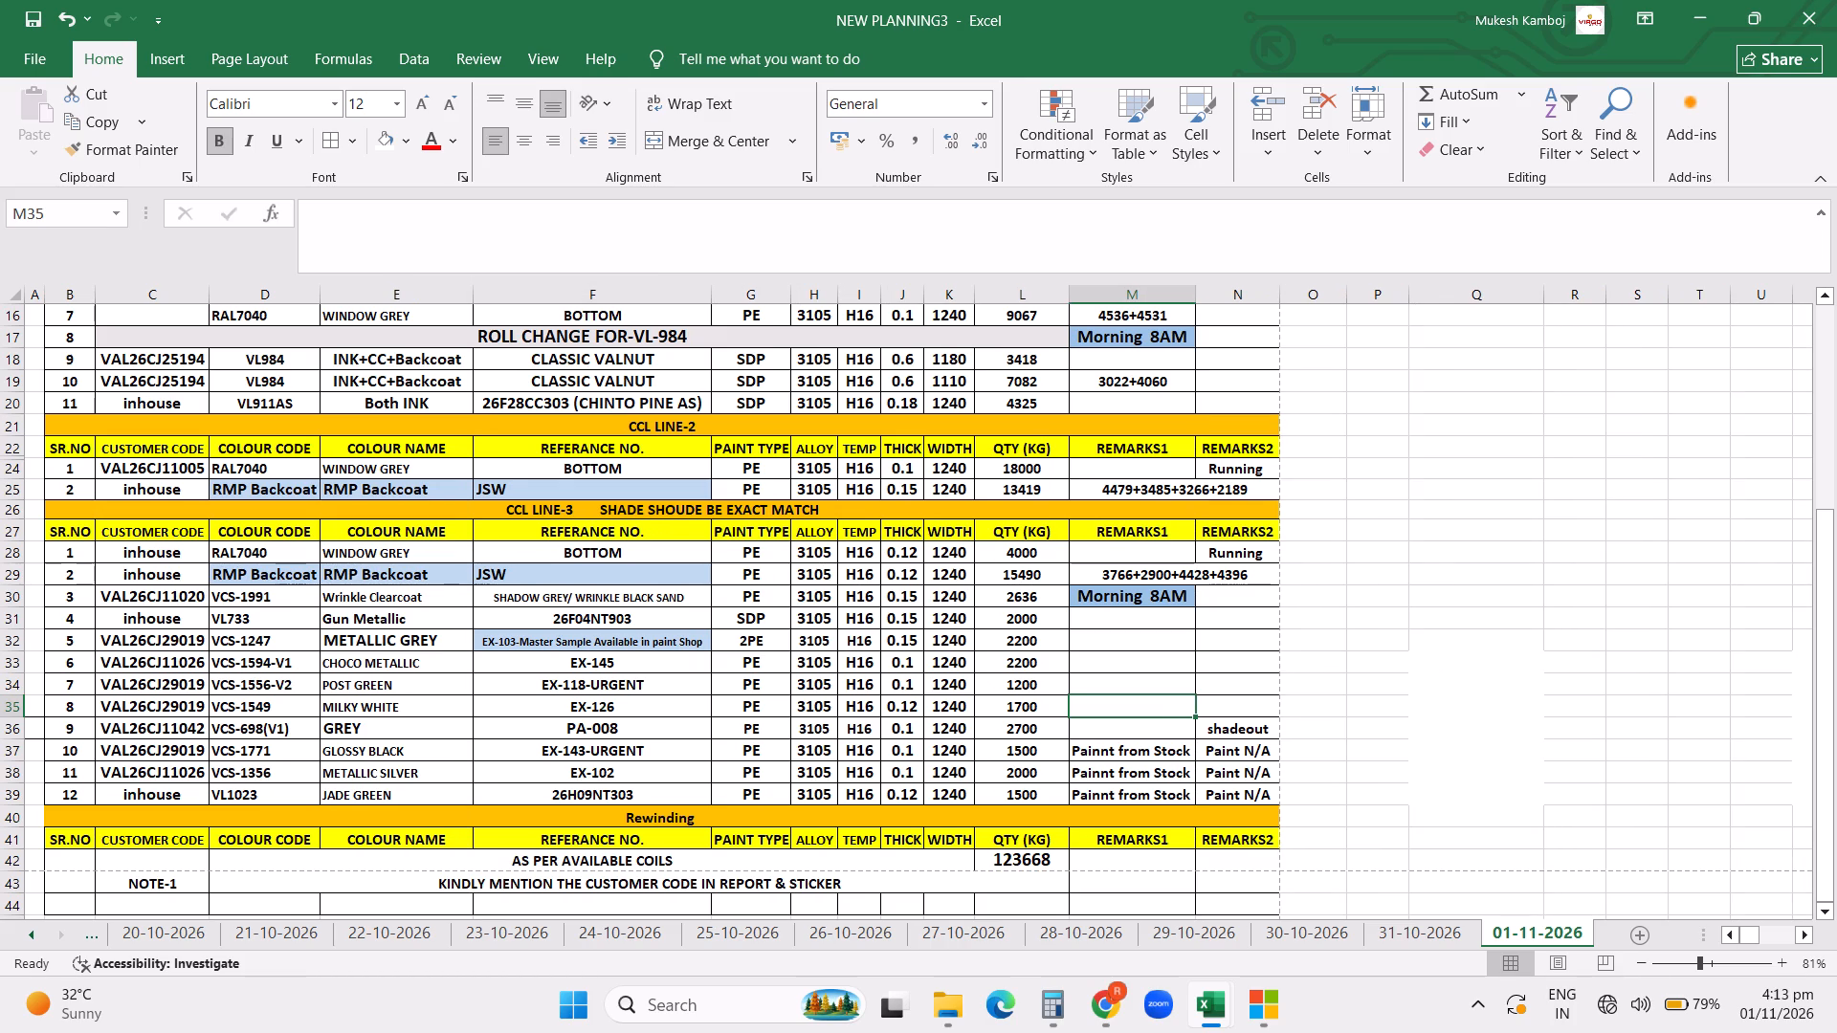
# Fill the serial number formula from the first CCL LINE-1 row down into the blank SR.NO cells of the two PRIMER rows.
pyautogui.click(806, 472)
pyautogui.press('Up')
pyautogui.press('Up')
pyautogui.press('Up')
pyautogui.press('Up')
pyautogui.press('Up')
pyautogui.press('Up')
pyautogui.press('Up')
pyautogui.press('Up')
pyautogui.press('Up')
pyautogui.press('Up')
pyautogui.press('Up')
pyautogui.press('Up')
pyautogui.press('Up')
pyautogui.press('Up')
pyautogui.press('Up')
pyautogui.press('Up')
pyautogui.press('Up')
pyautogui.press('Up')
pyautogui.press('Up')
pyautogui.press('Up')
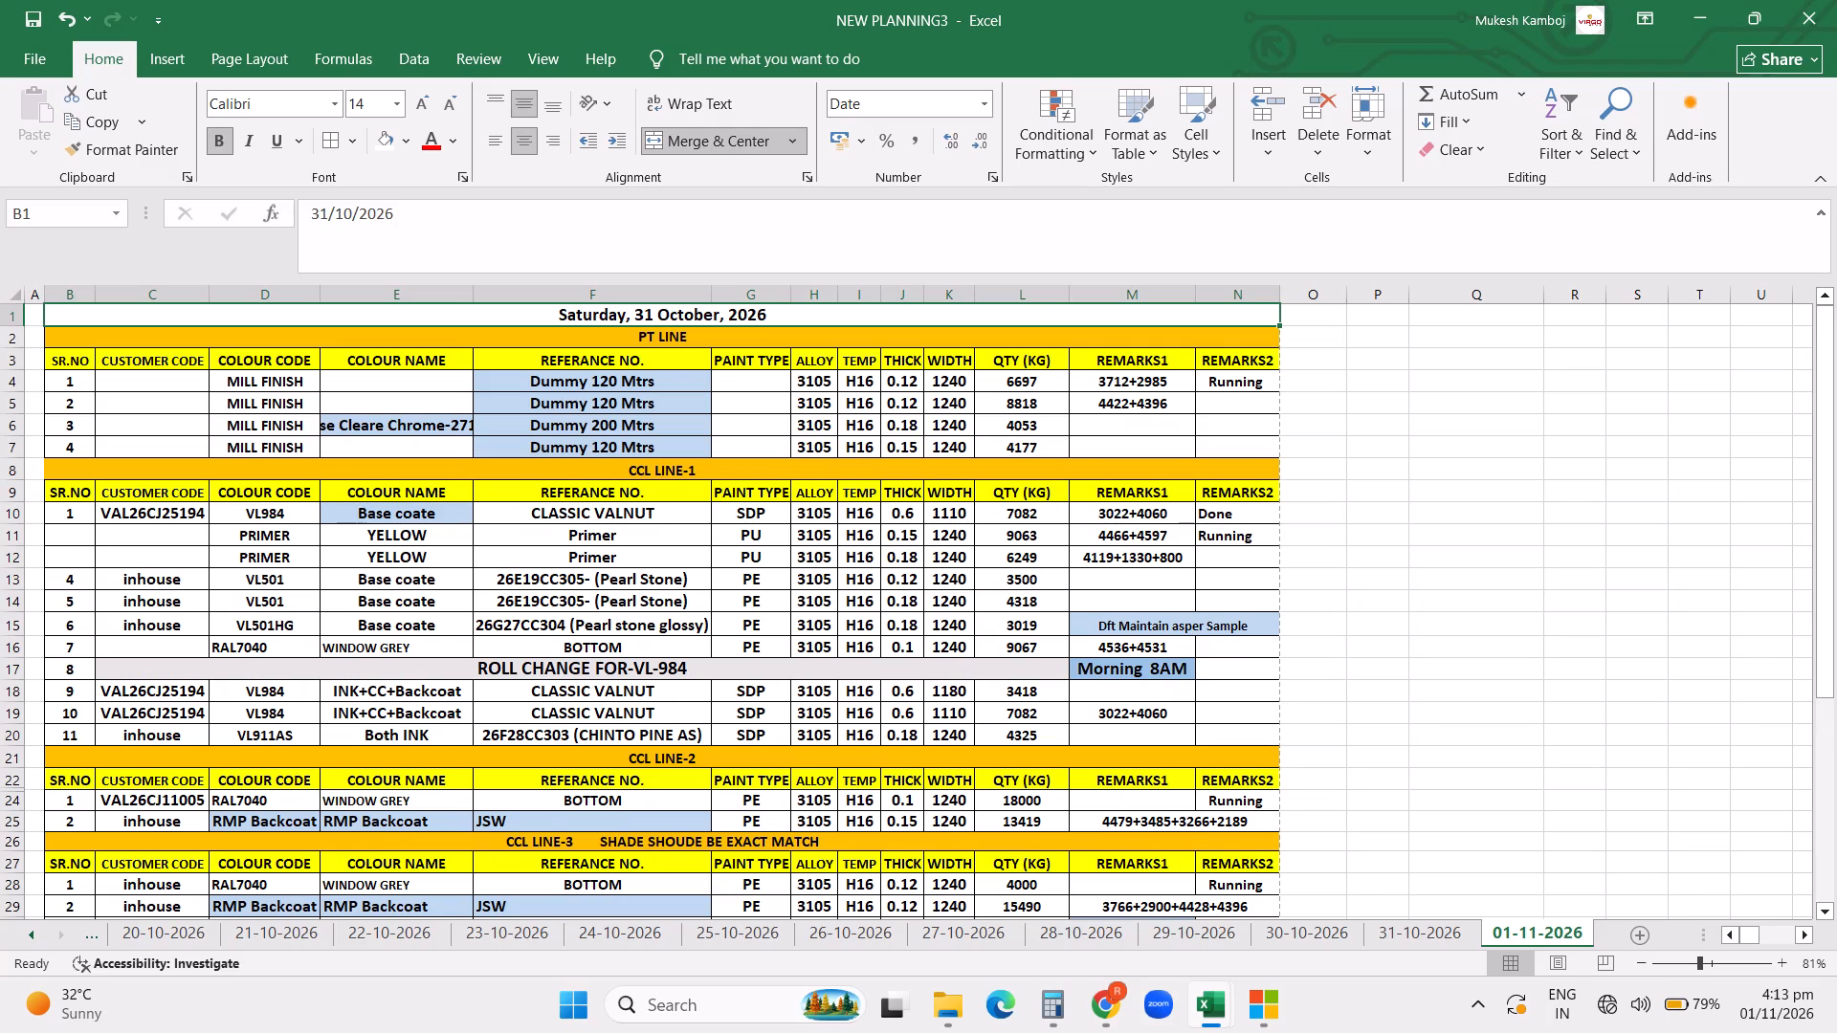
pyautogui.click(71, 511)
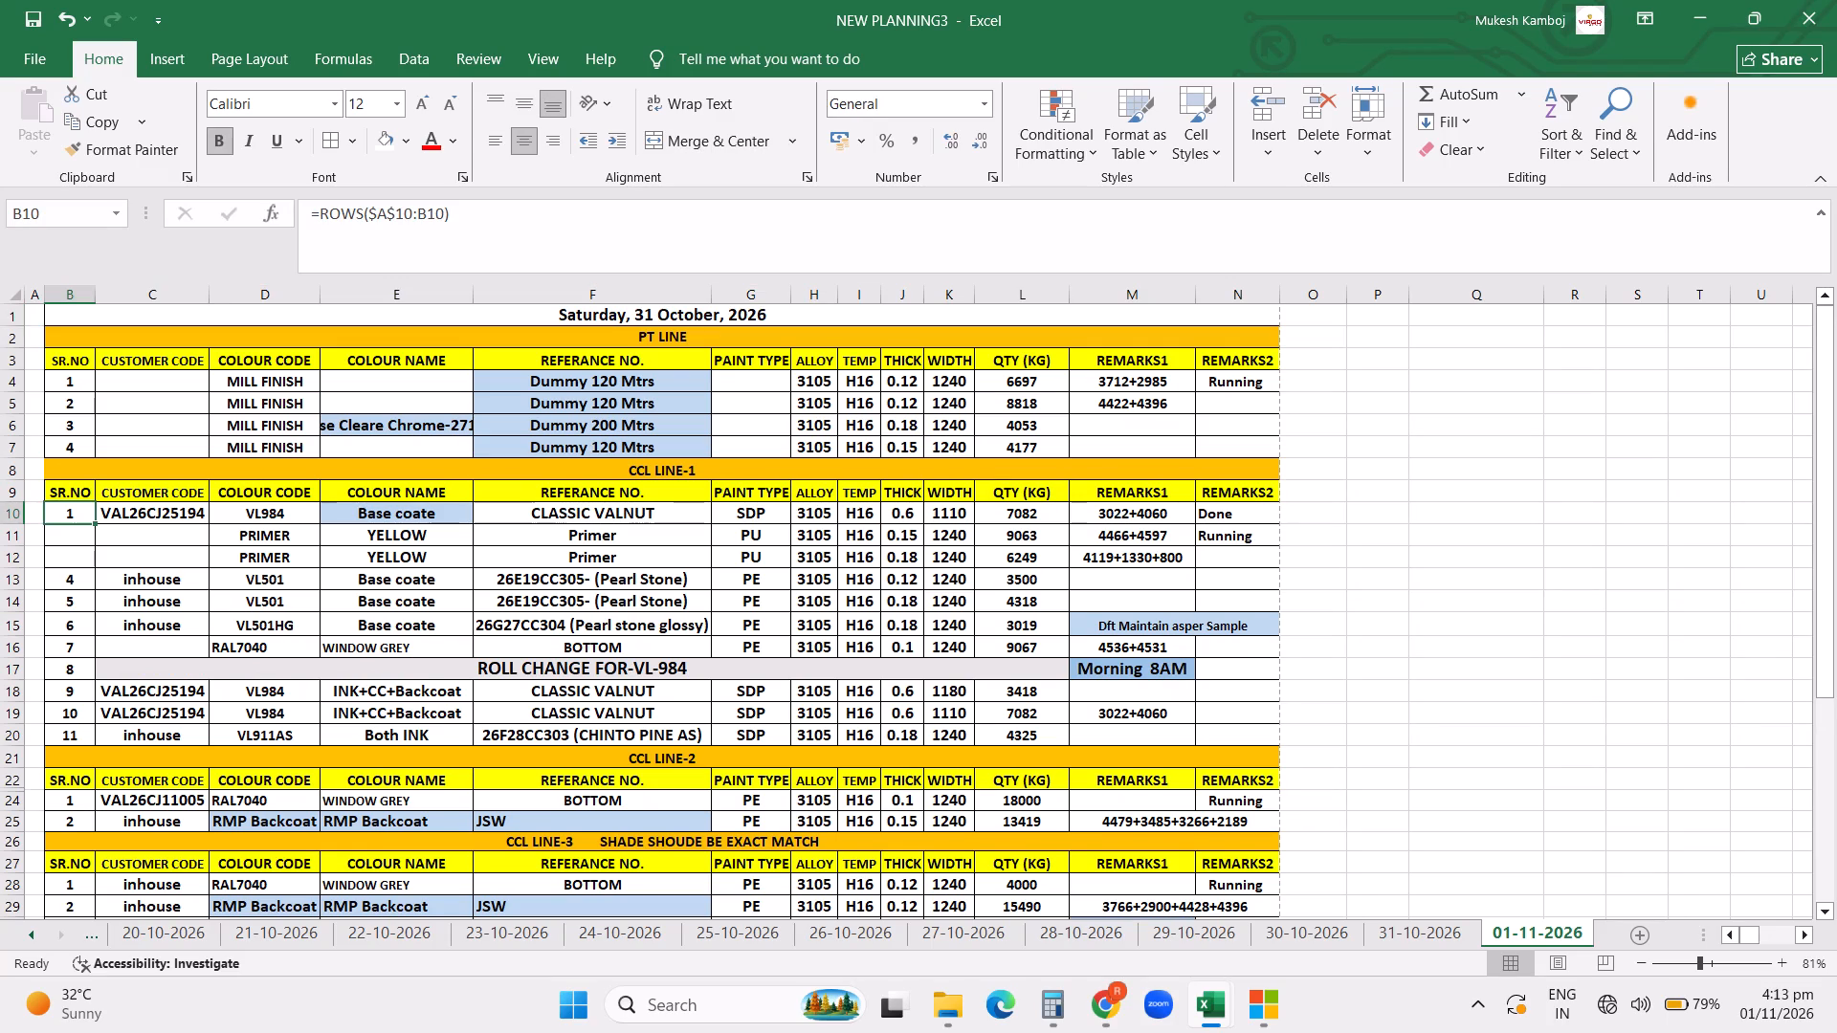
pyautogui.click(79, 516)
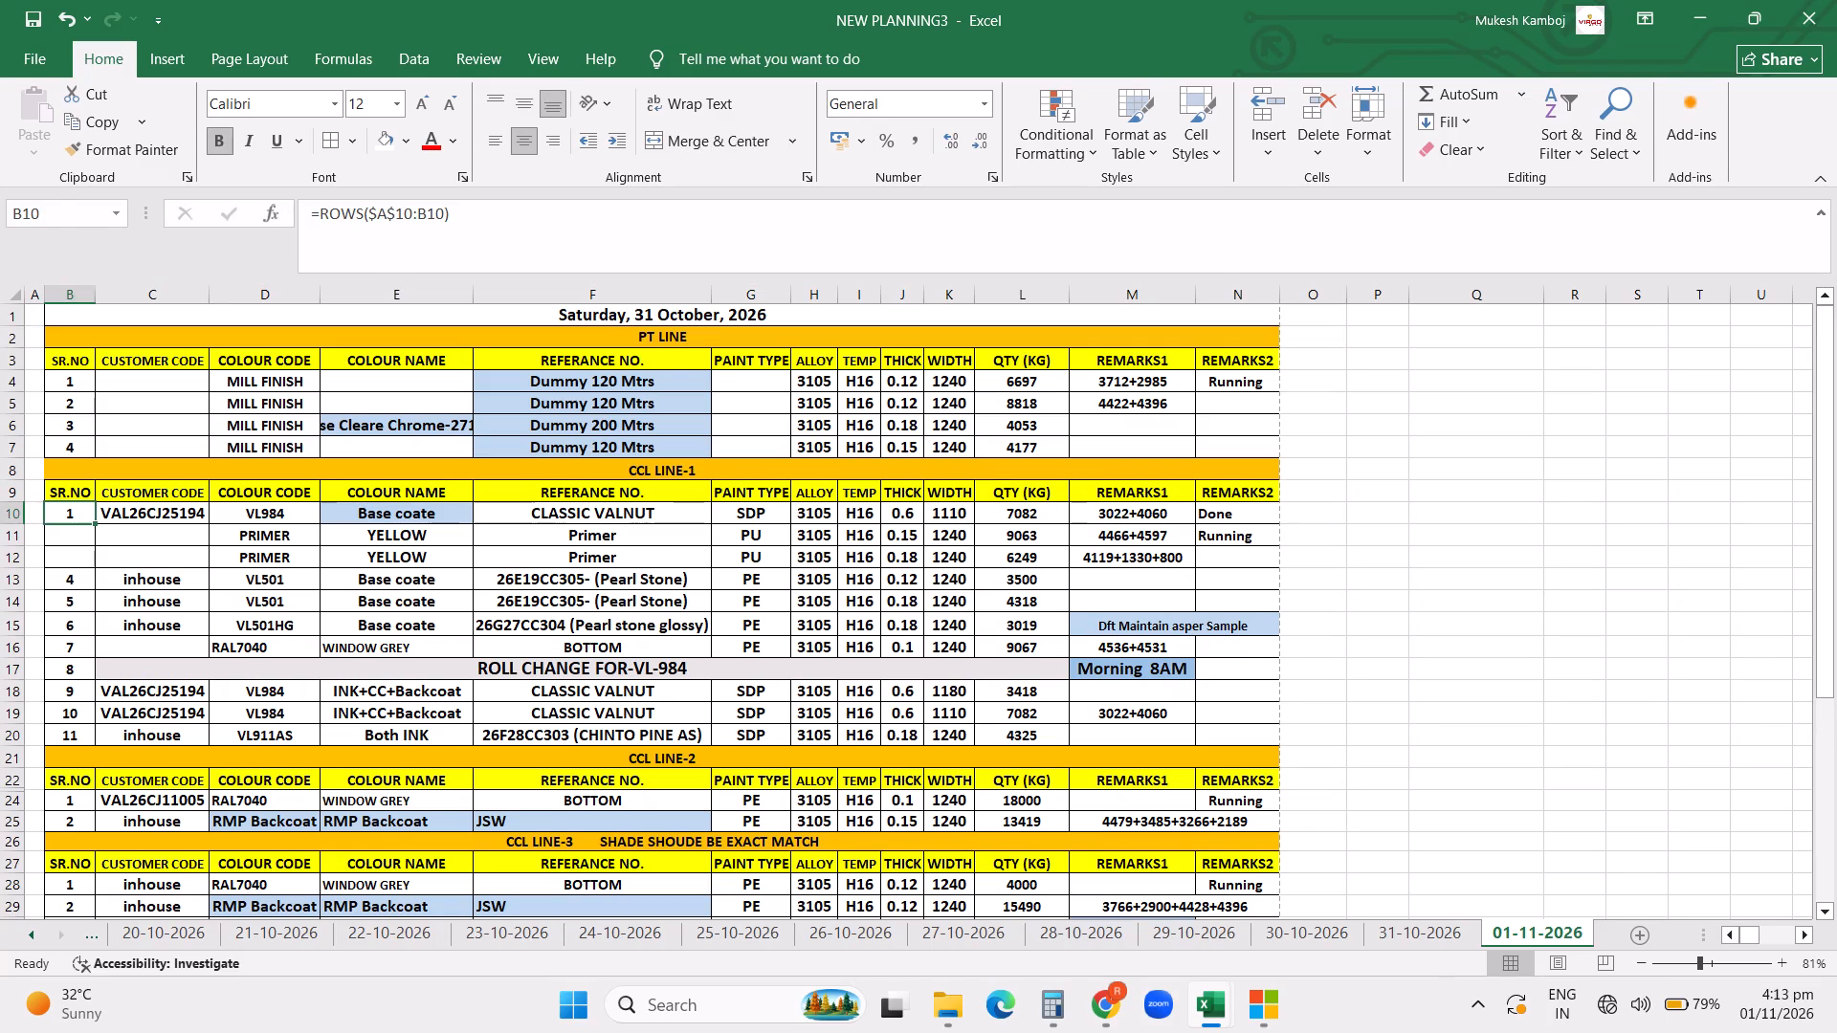
pyautogui.click(84, 516)
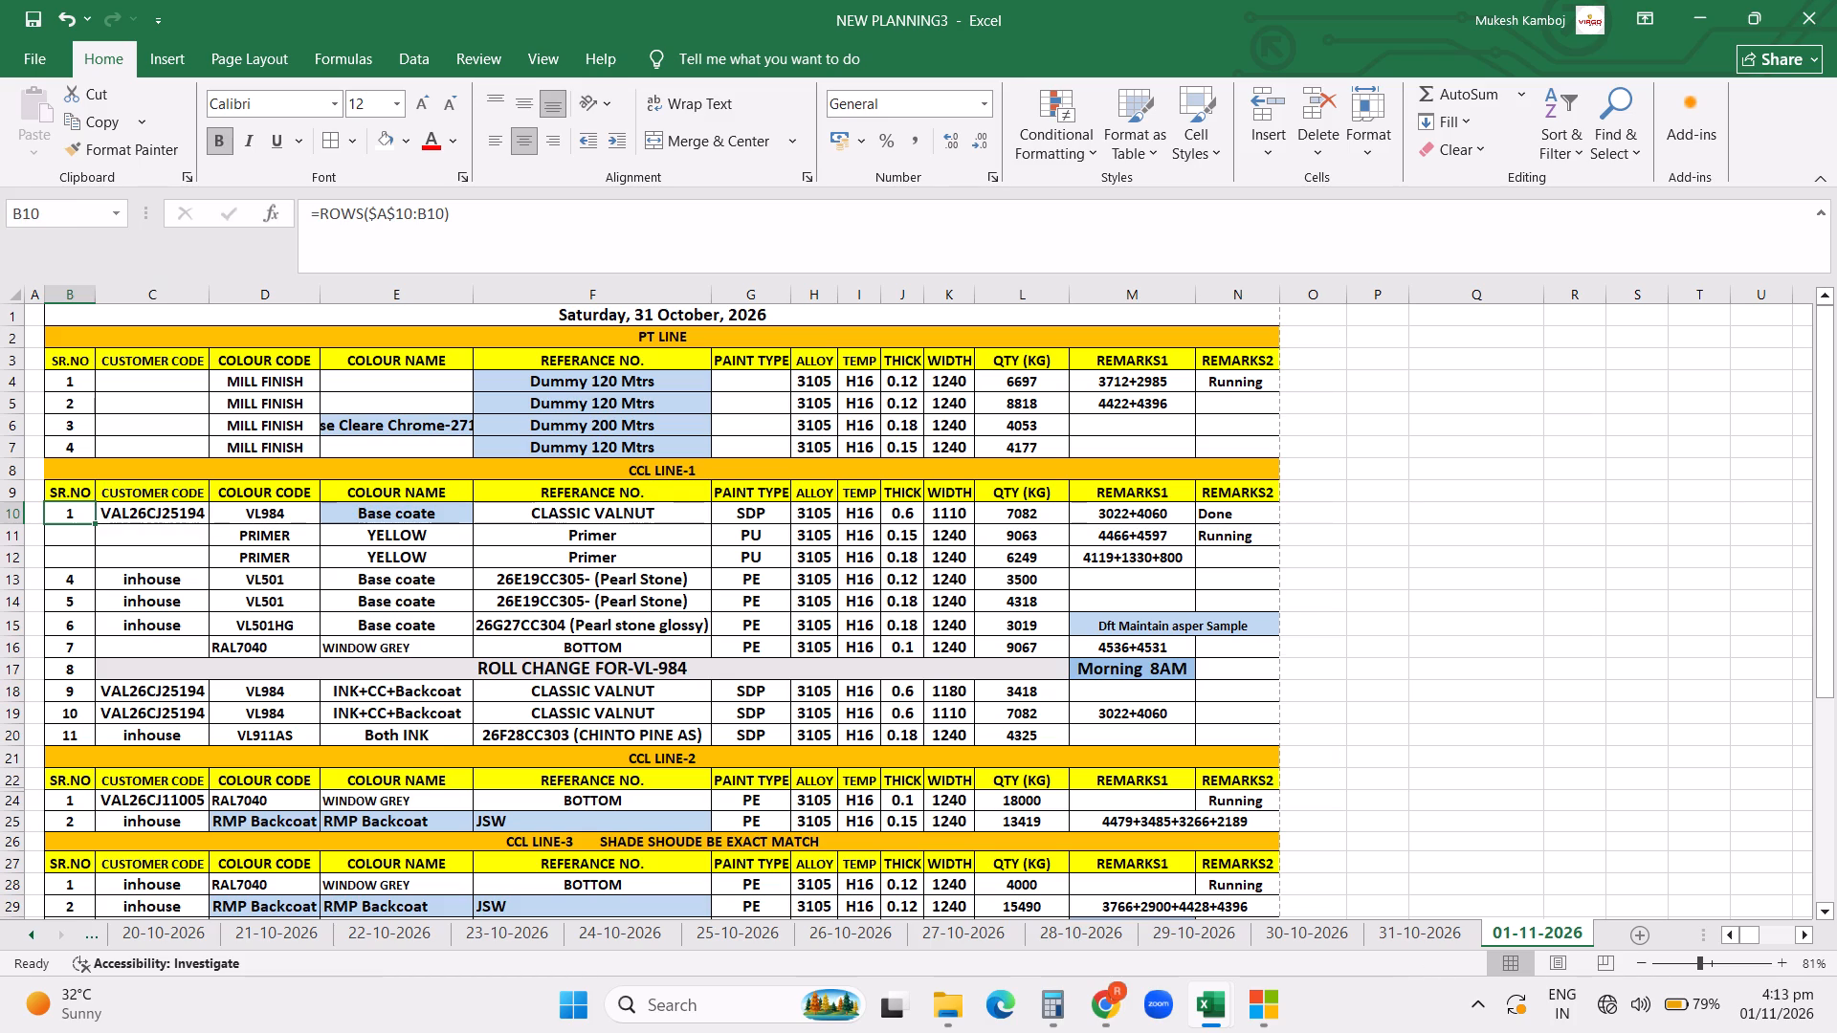
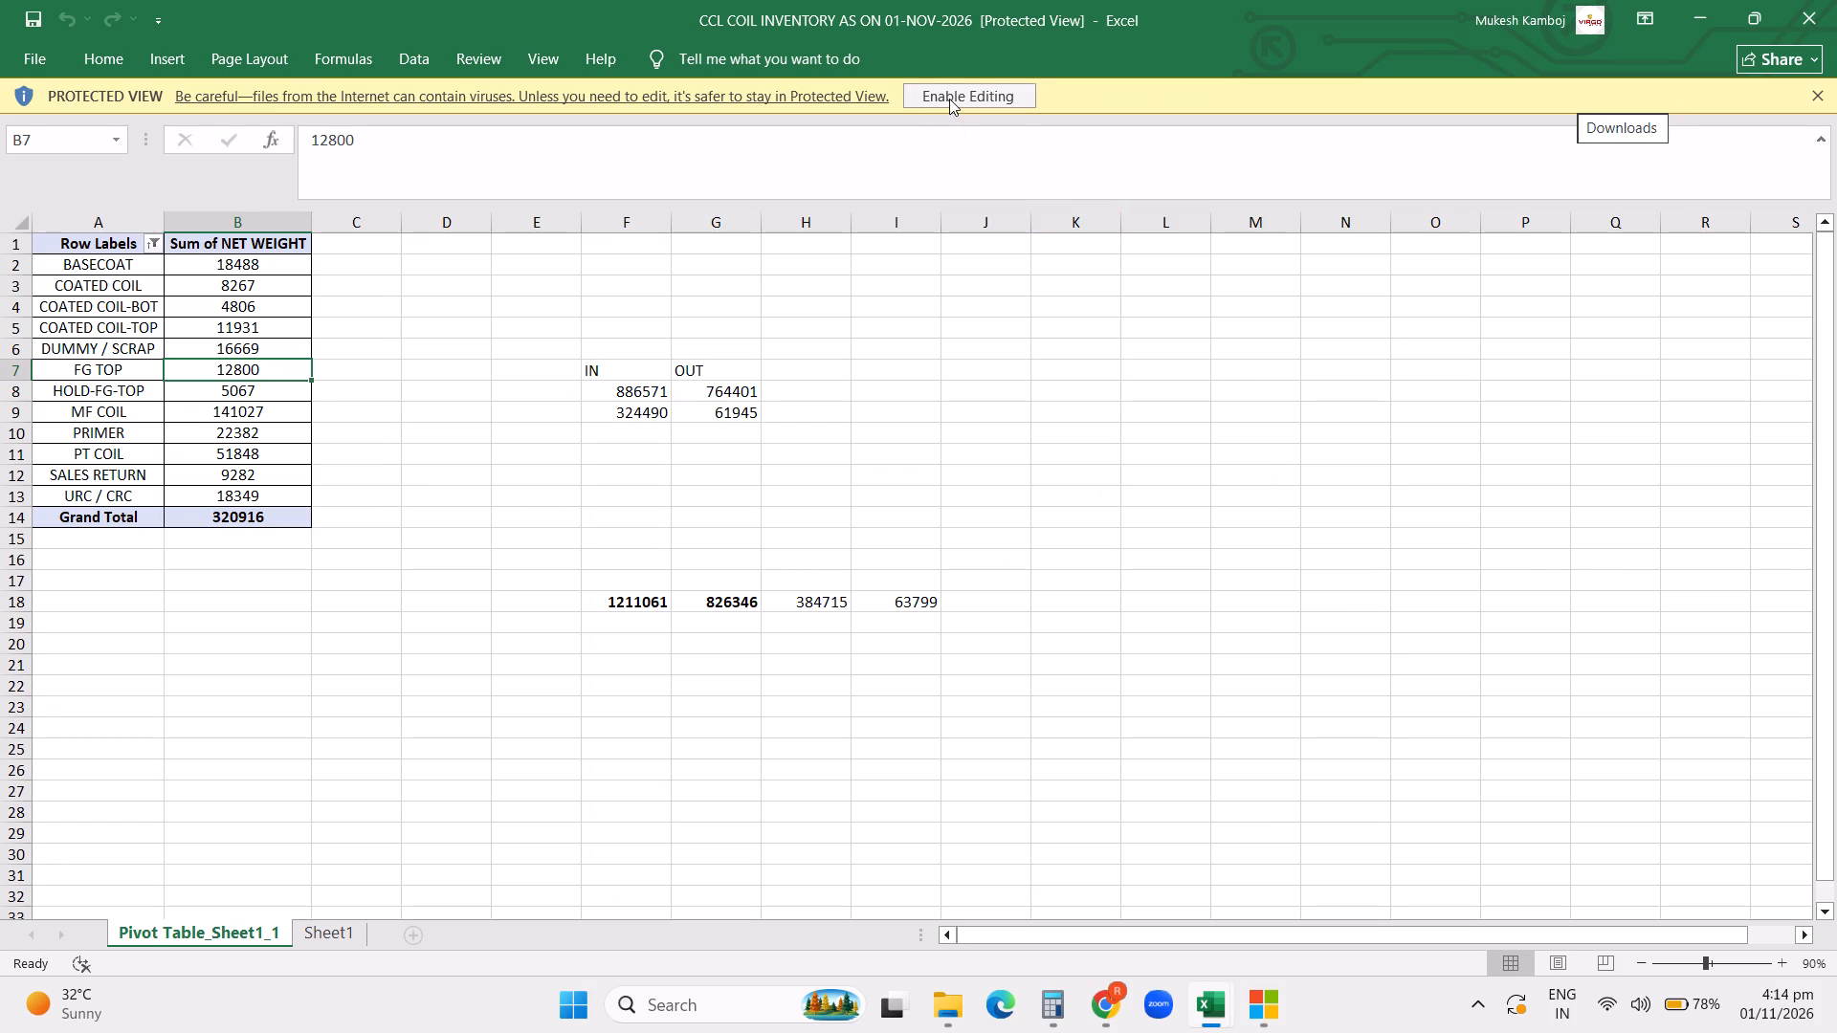
# Enable editing in the CCL coil inventory workbook and filter Sheet1's TYPE column for "mf".
pyautogui.click(949, 99)
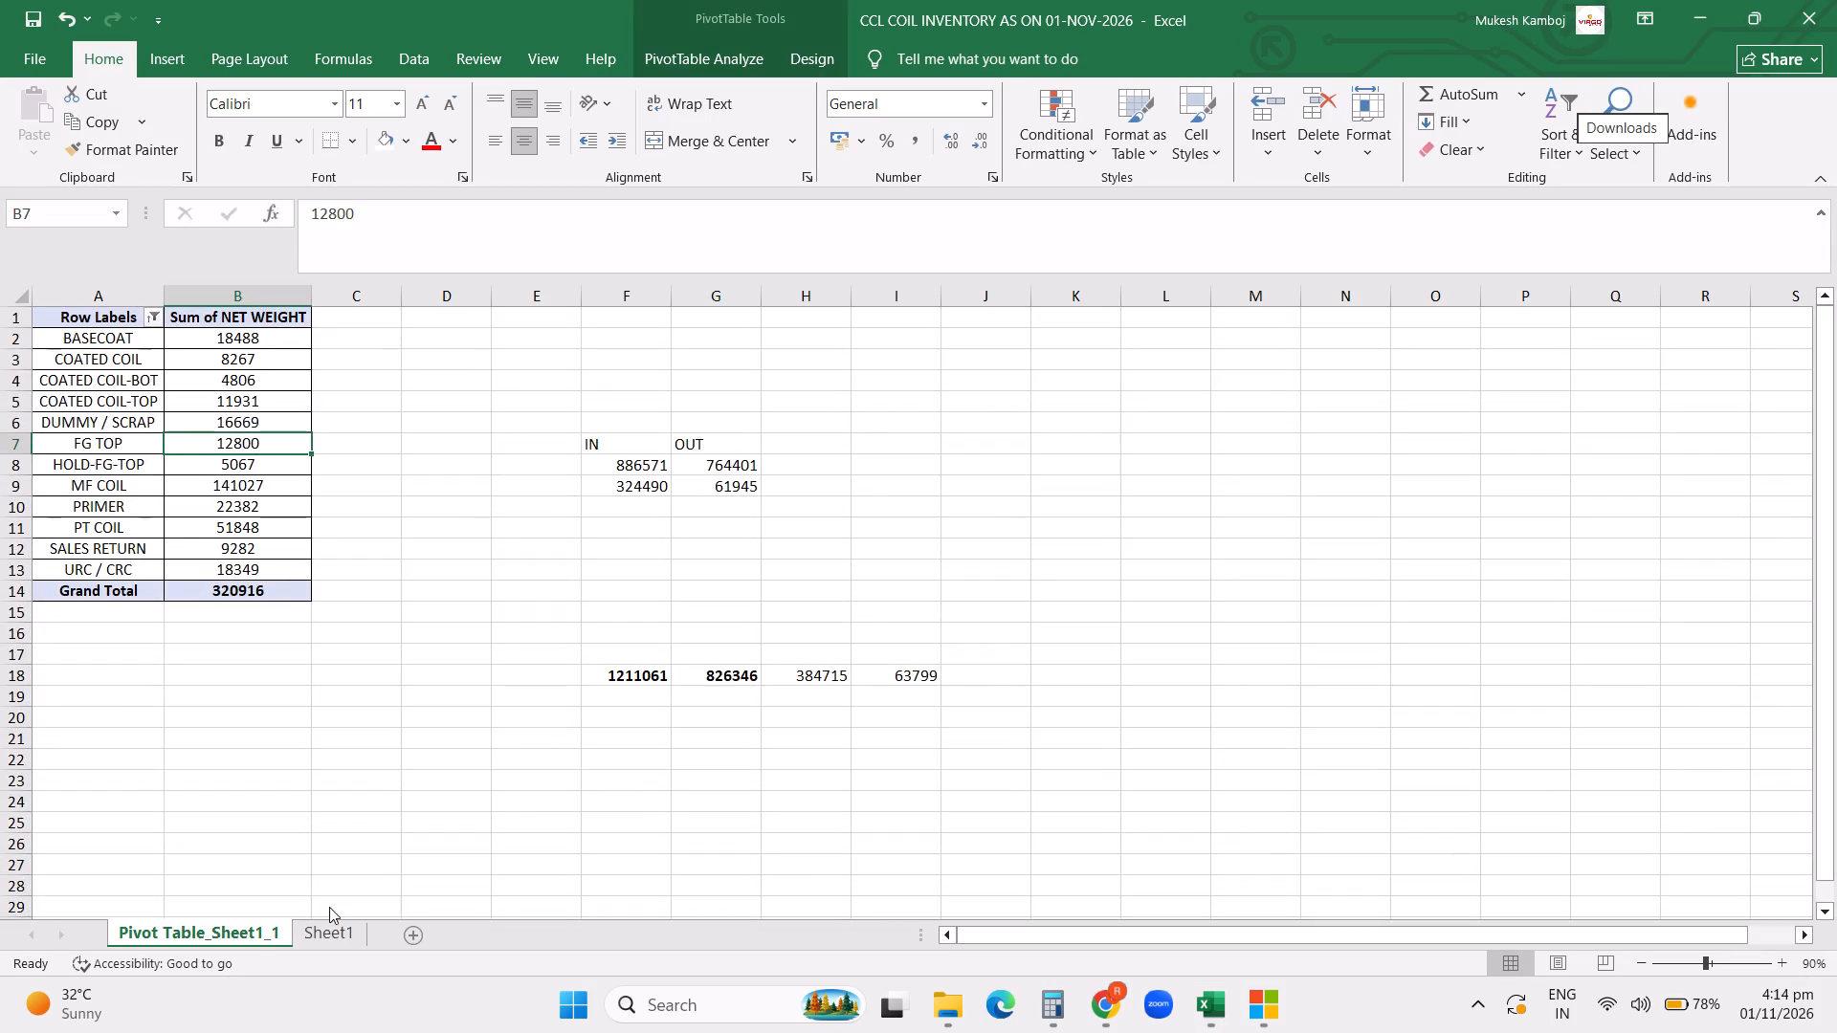
pyautogui.click(306, 926)
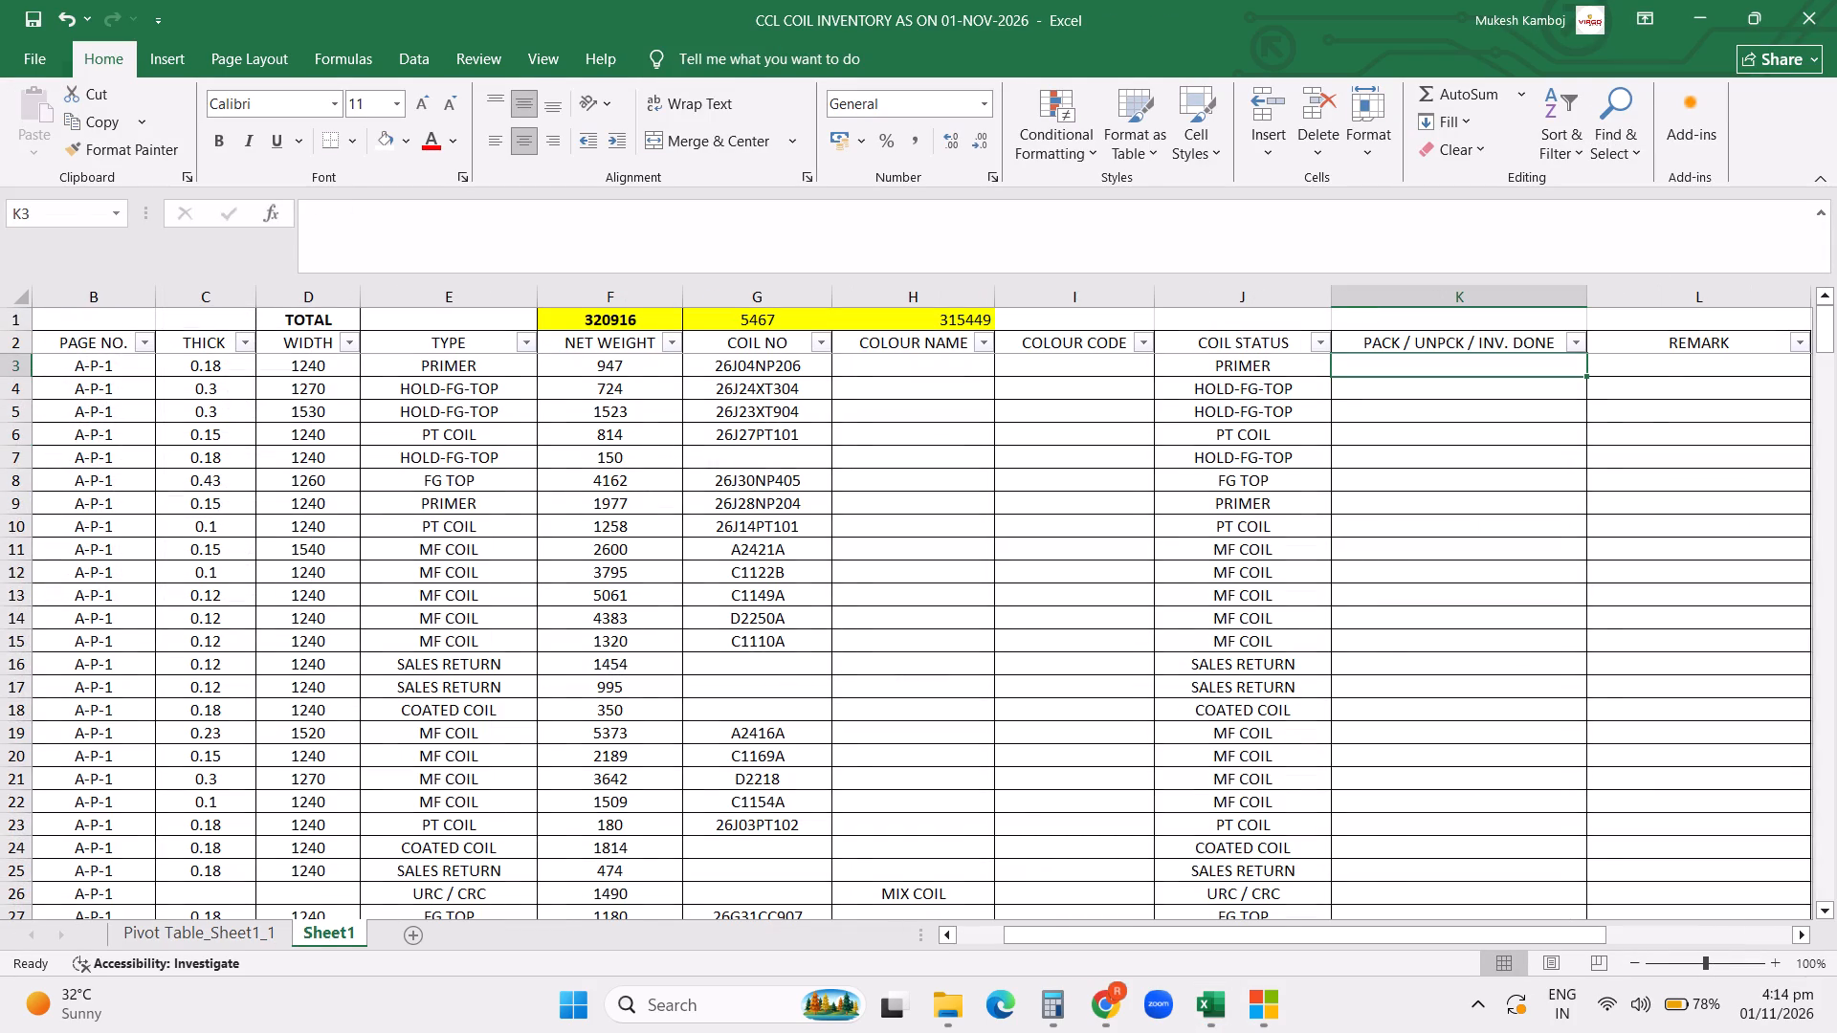
pyautogui.click(530, 341)
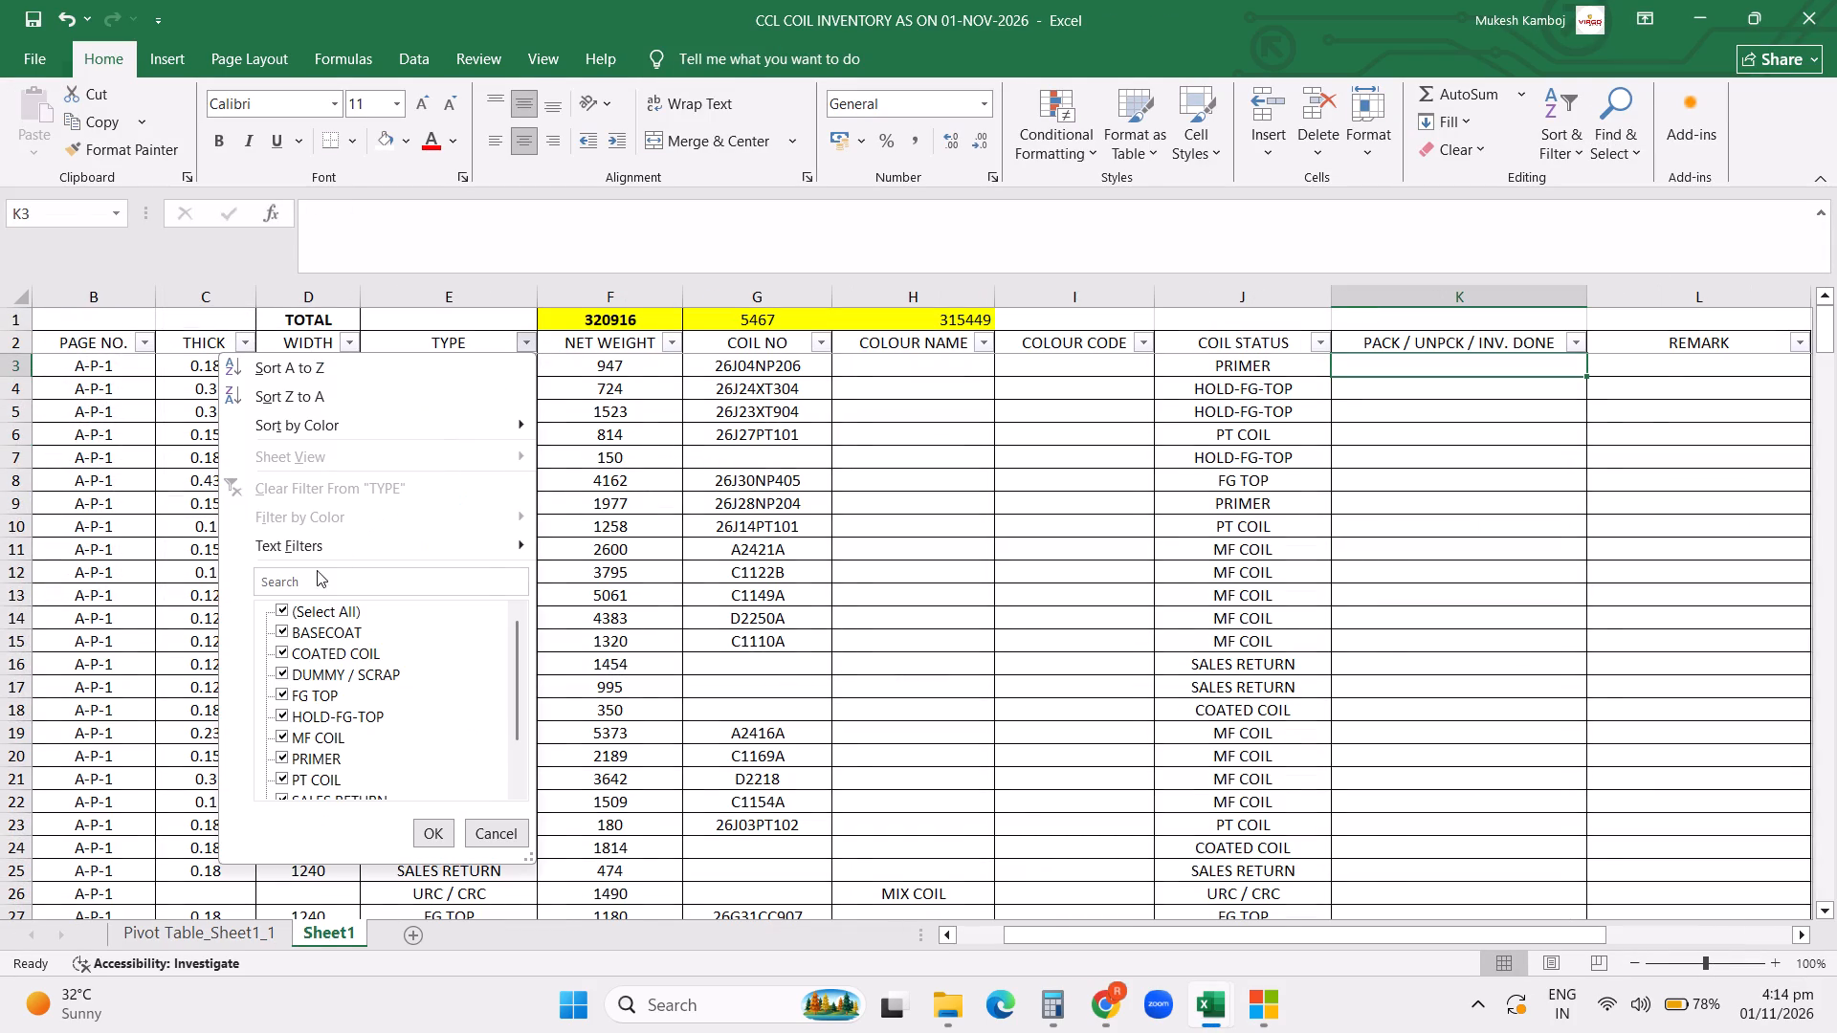
pyautogui.click(302, 587)
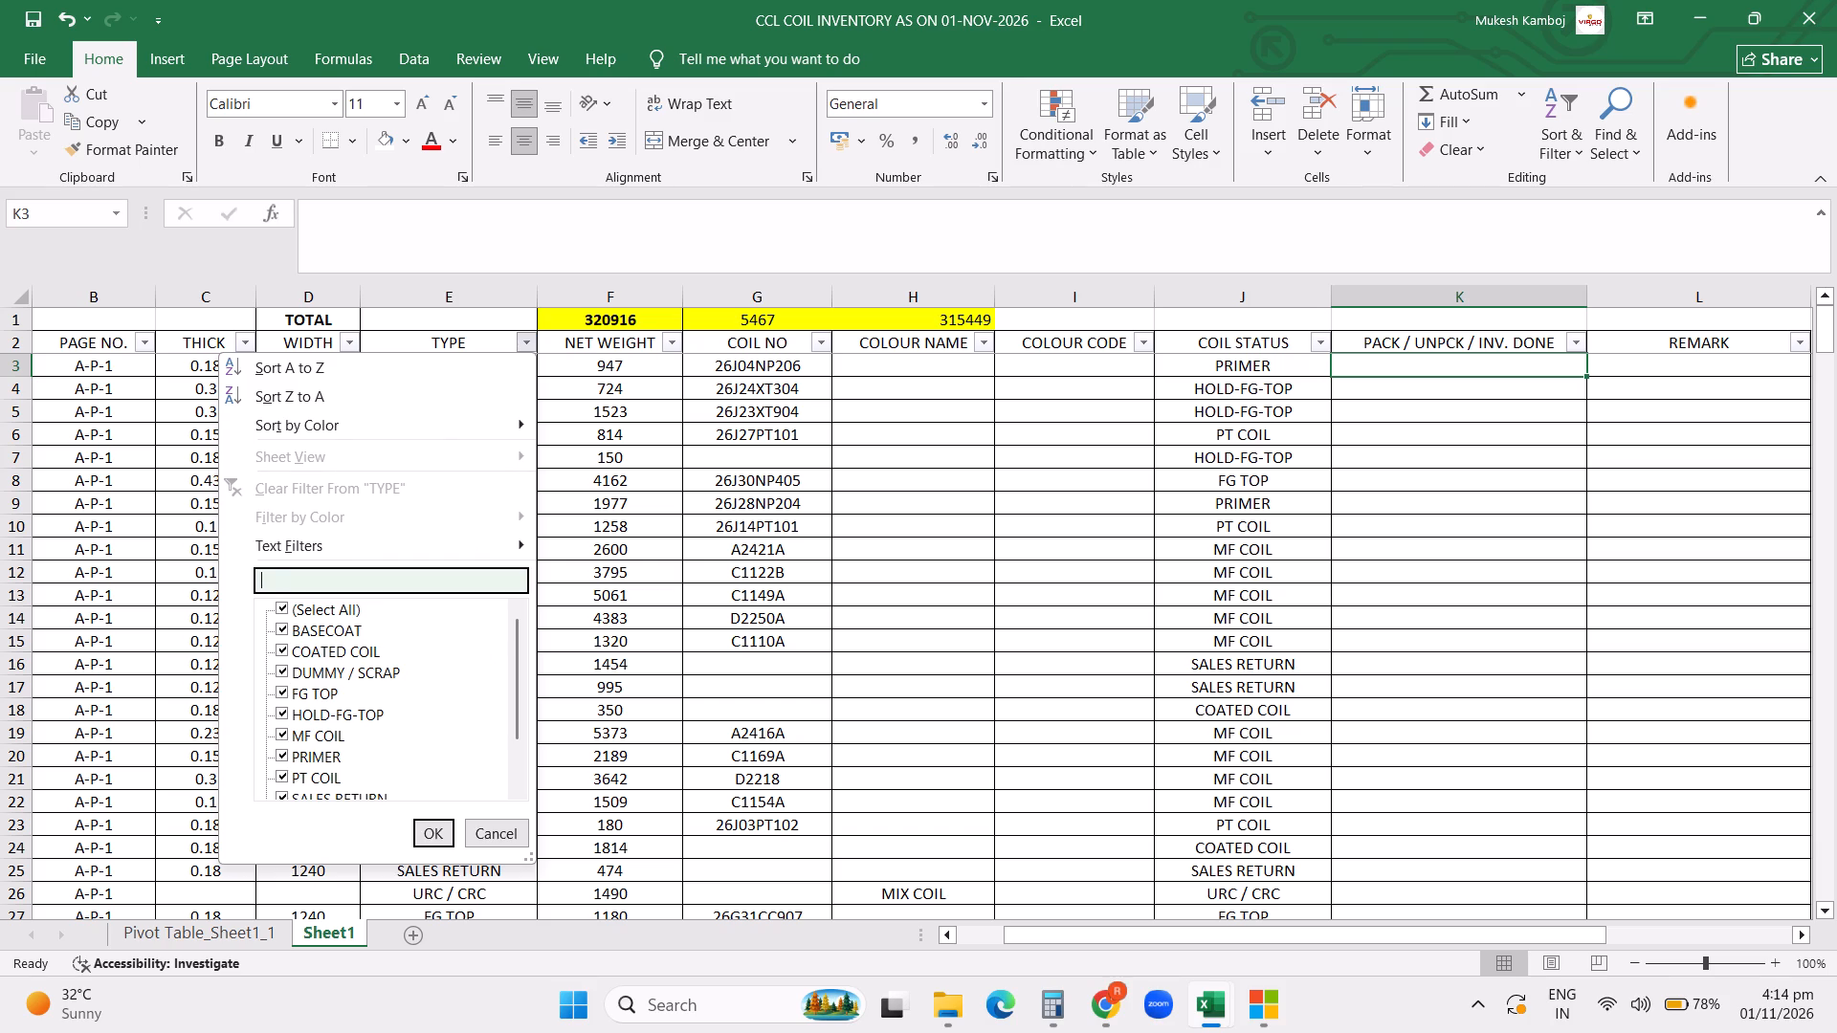
pyautogui.write('mf')
pyautogui.press('Return')
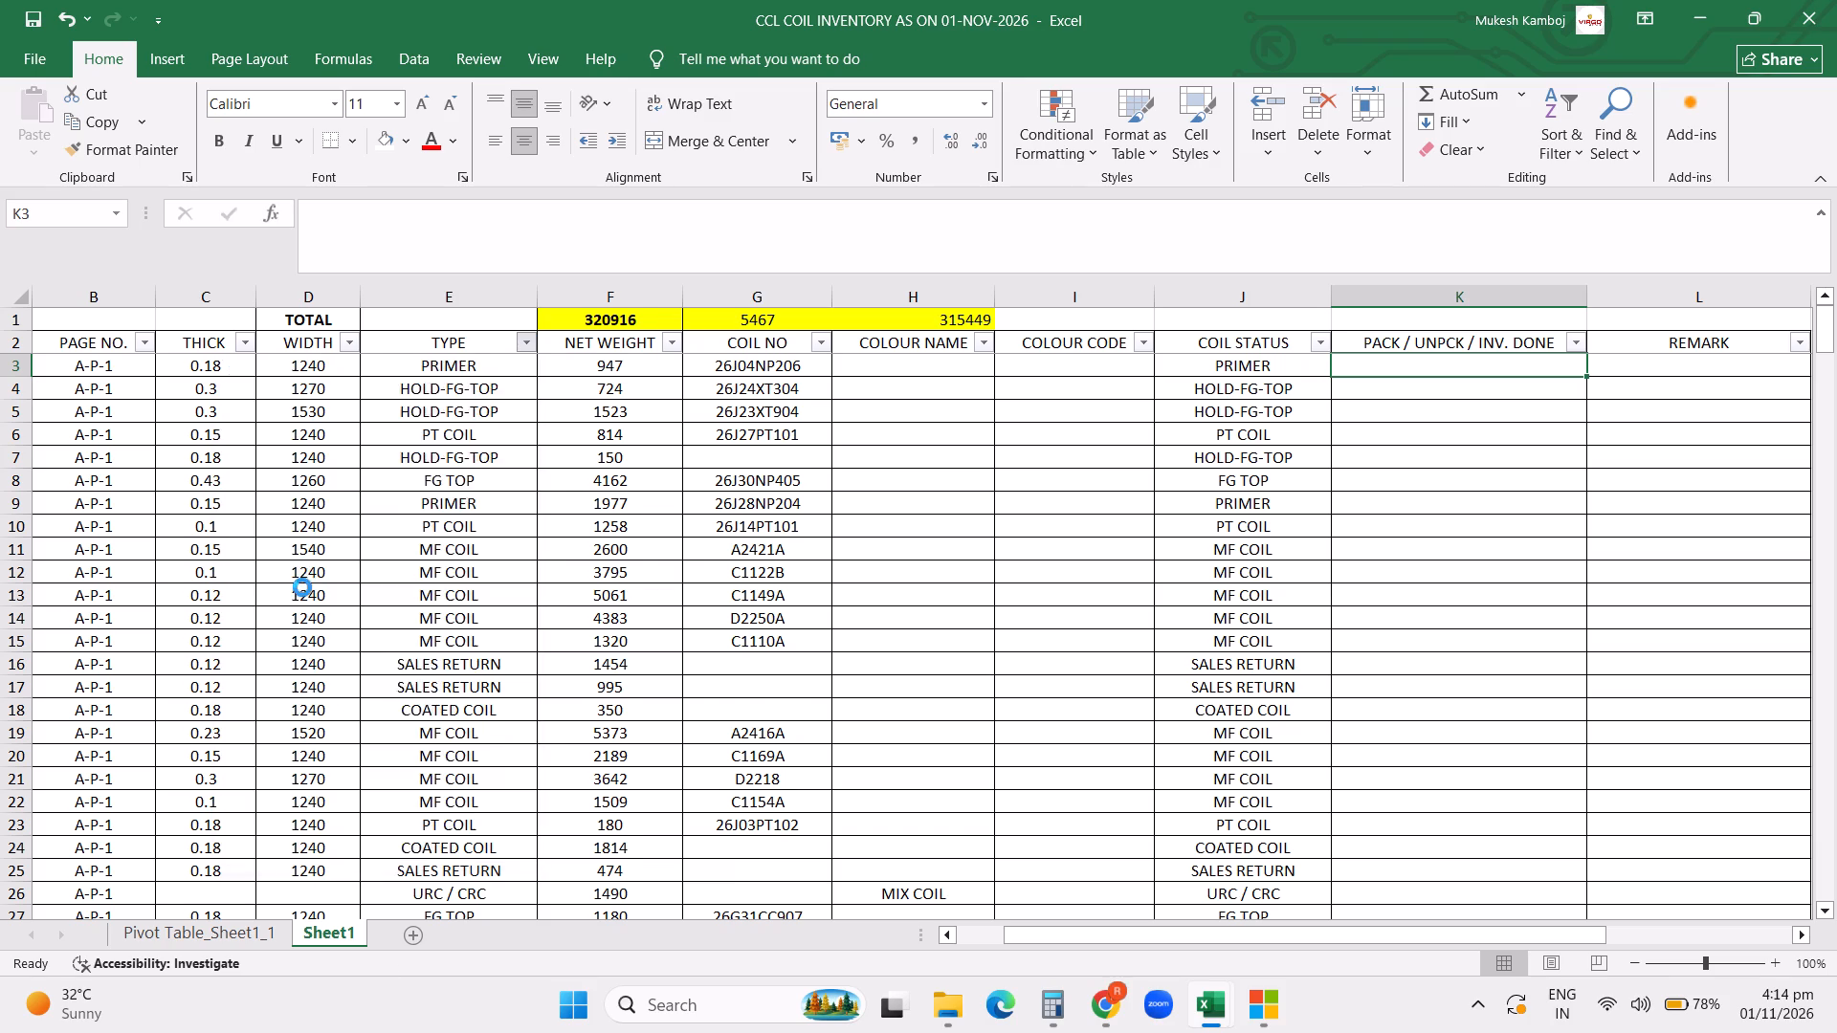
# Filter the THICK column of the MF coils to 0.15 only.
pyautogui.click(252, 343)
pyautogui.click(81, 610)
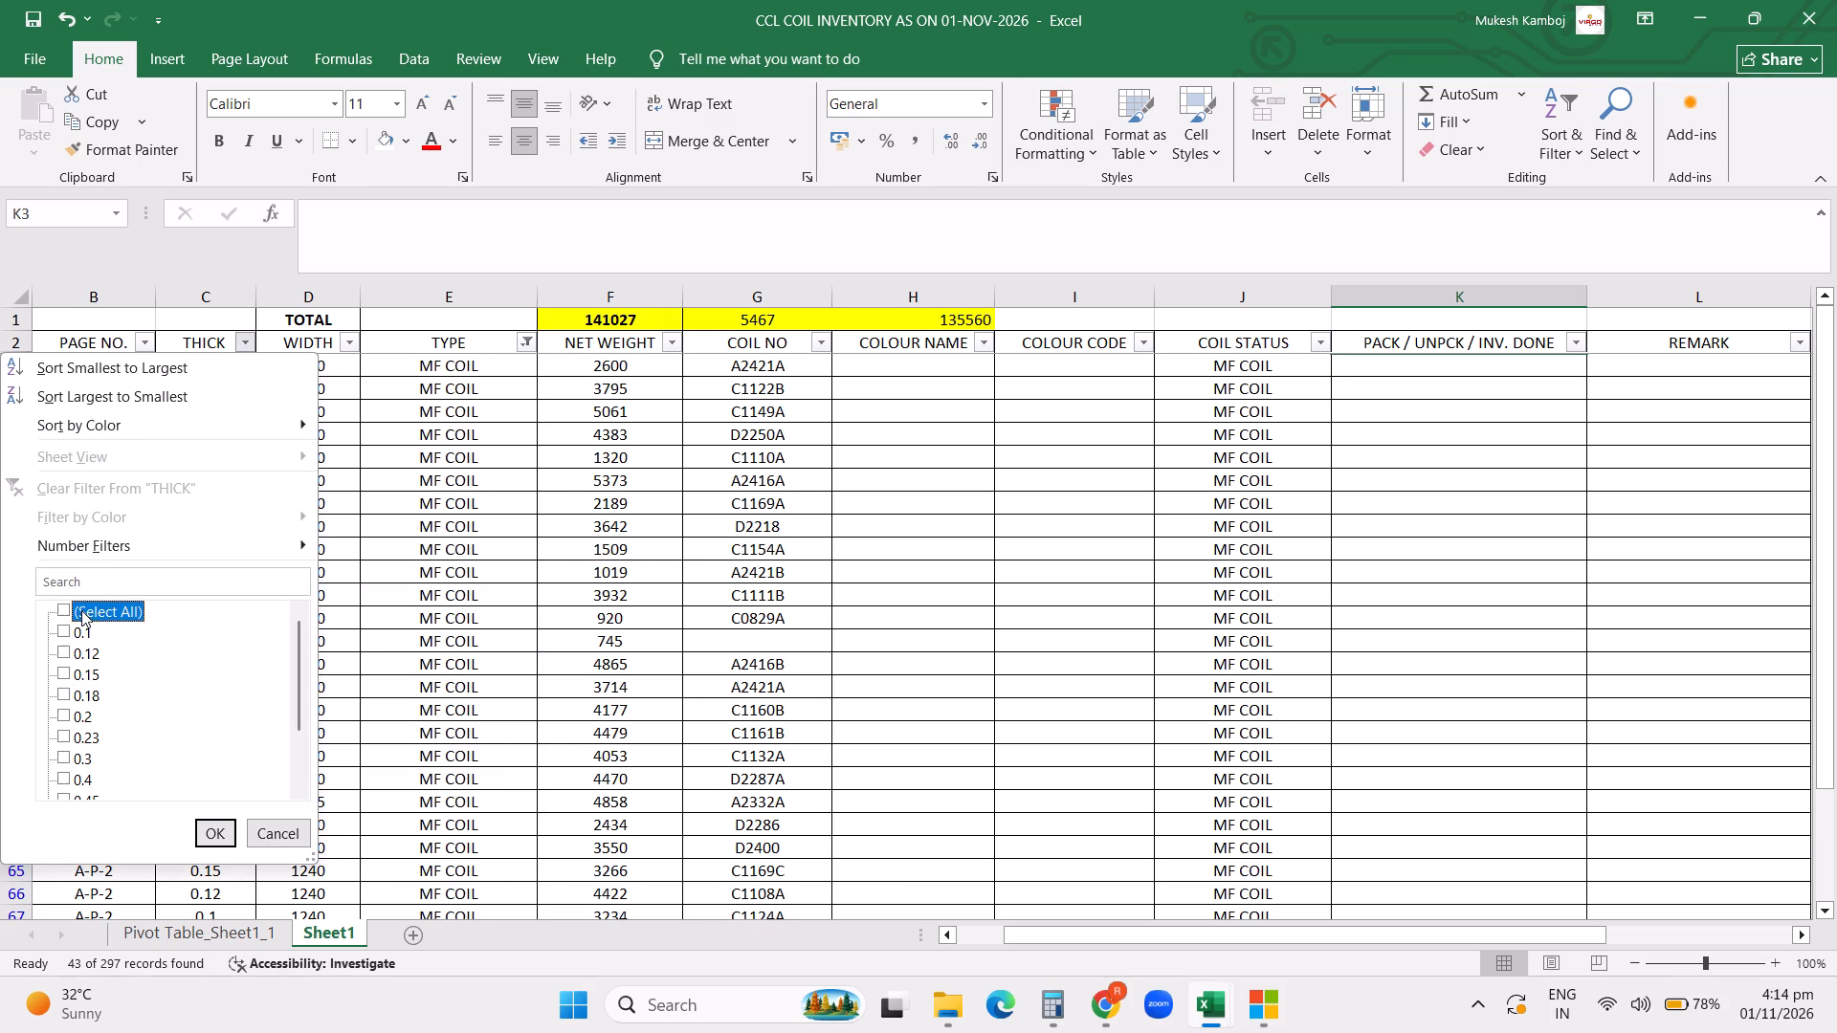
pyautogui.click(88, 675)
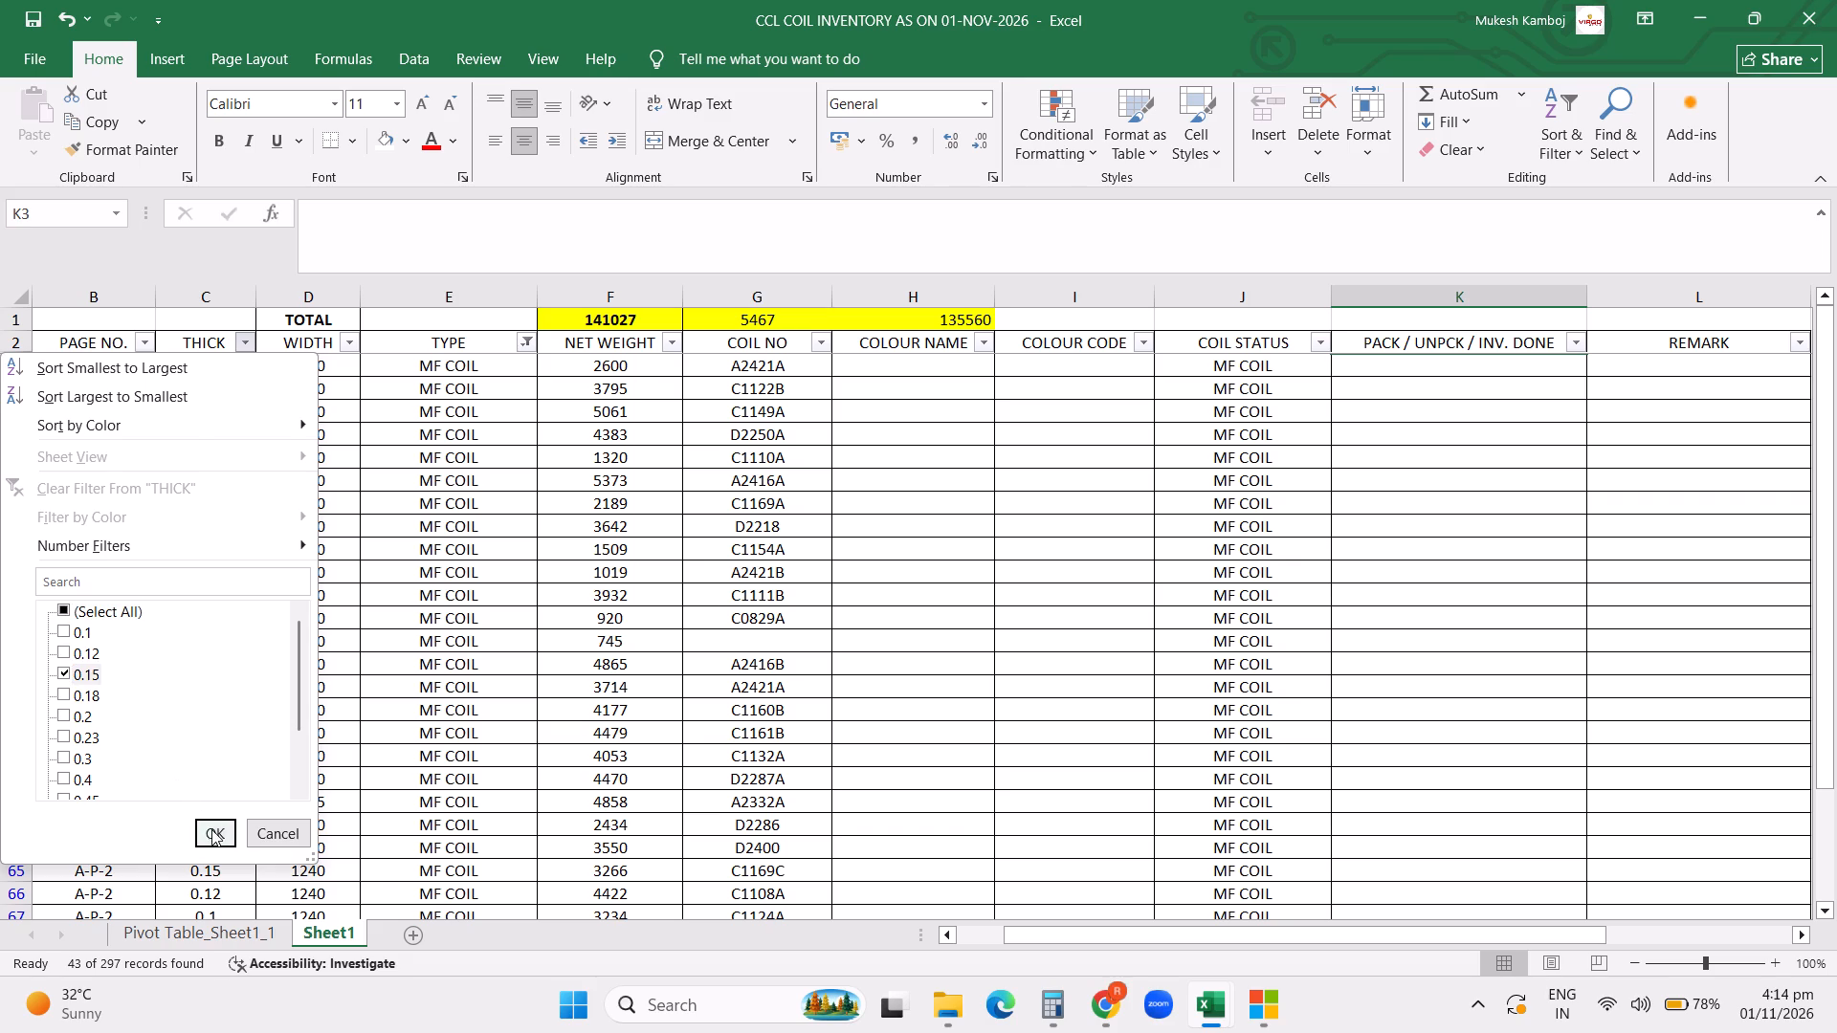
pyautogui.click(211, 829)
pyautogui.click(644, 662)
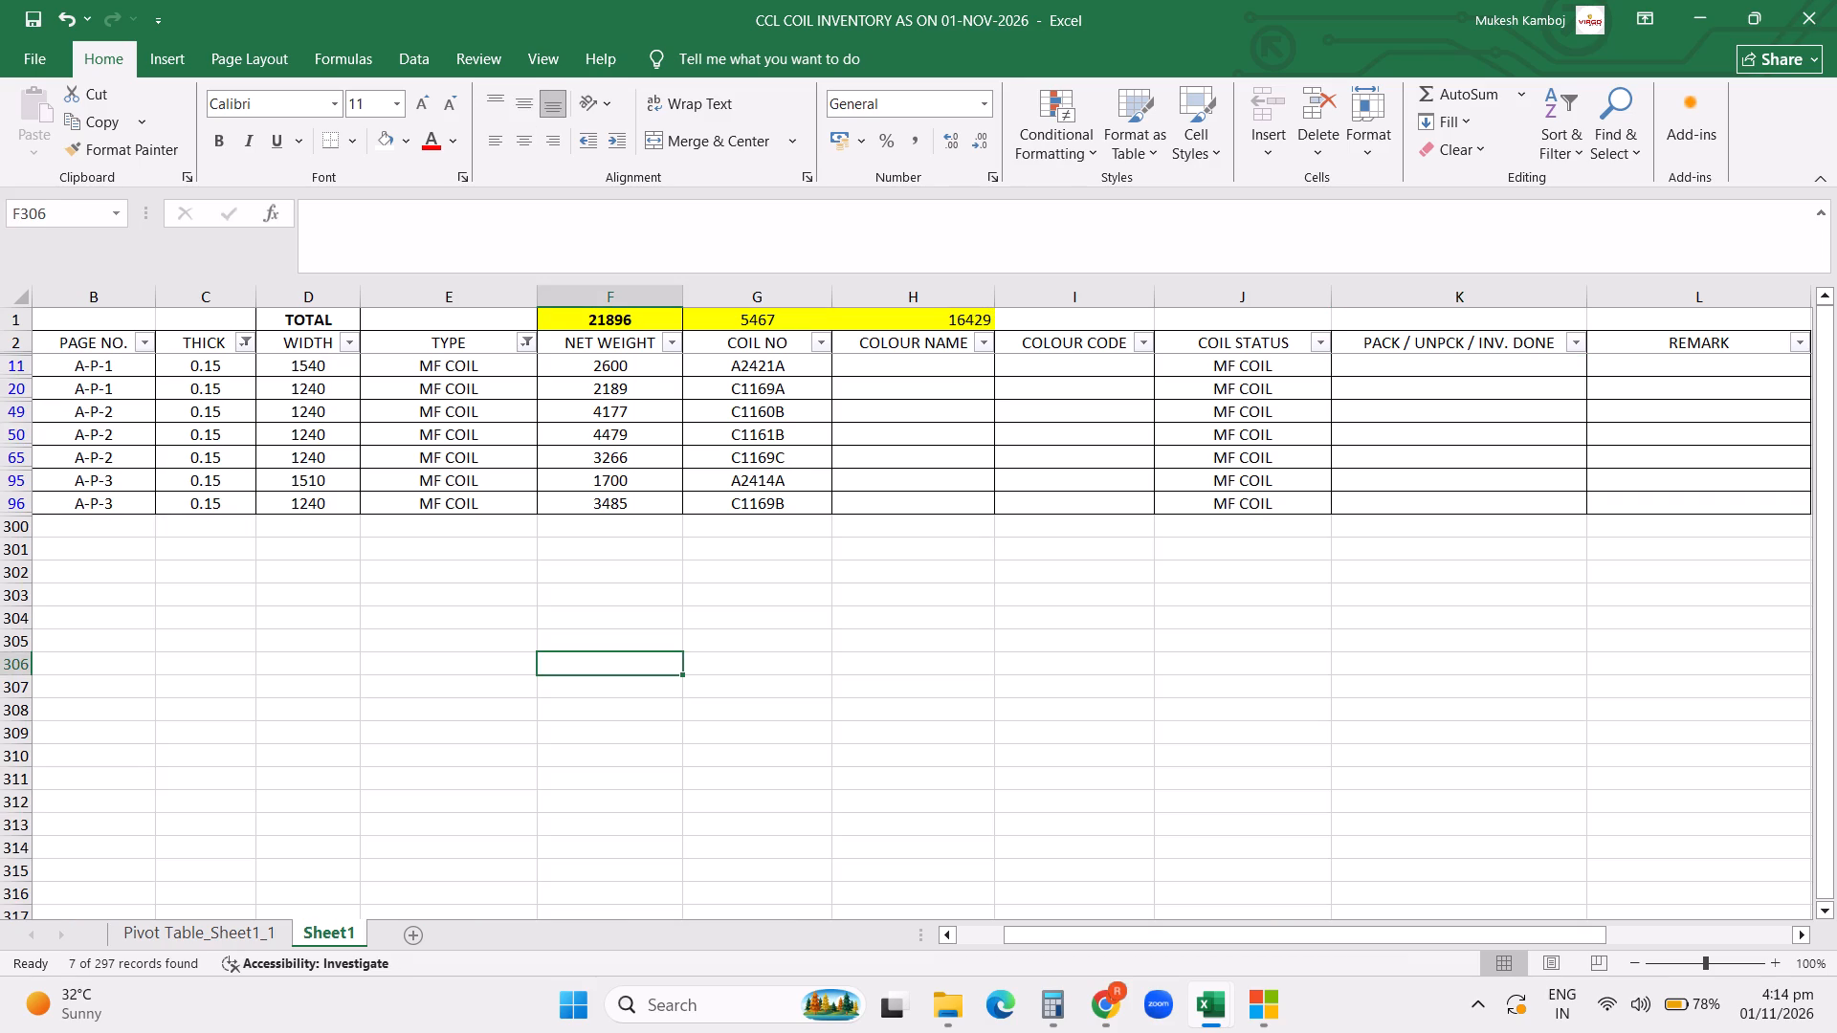
# Change the THICK filter on the MF coils to 0.1 only.
pyautogui.rightClick(244, 341)
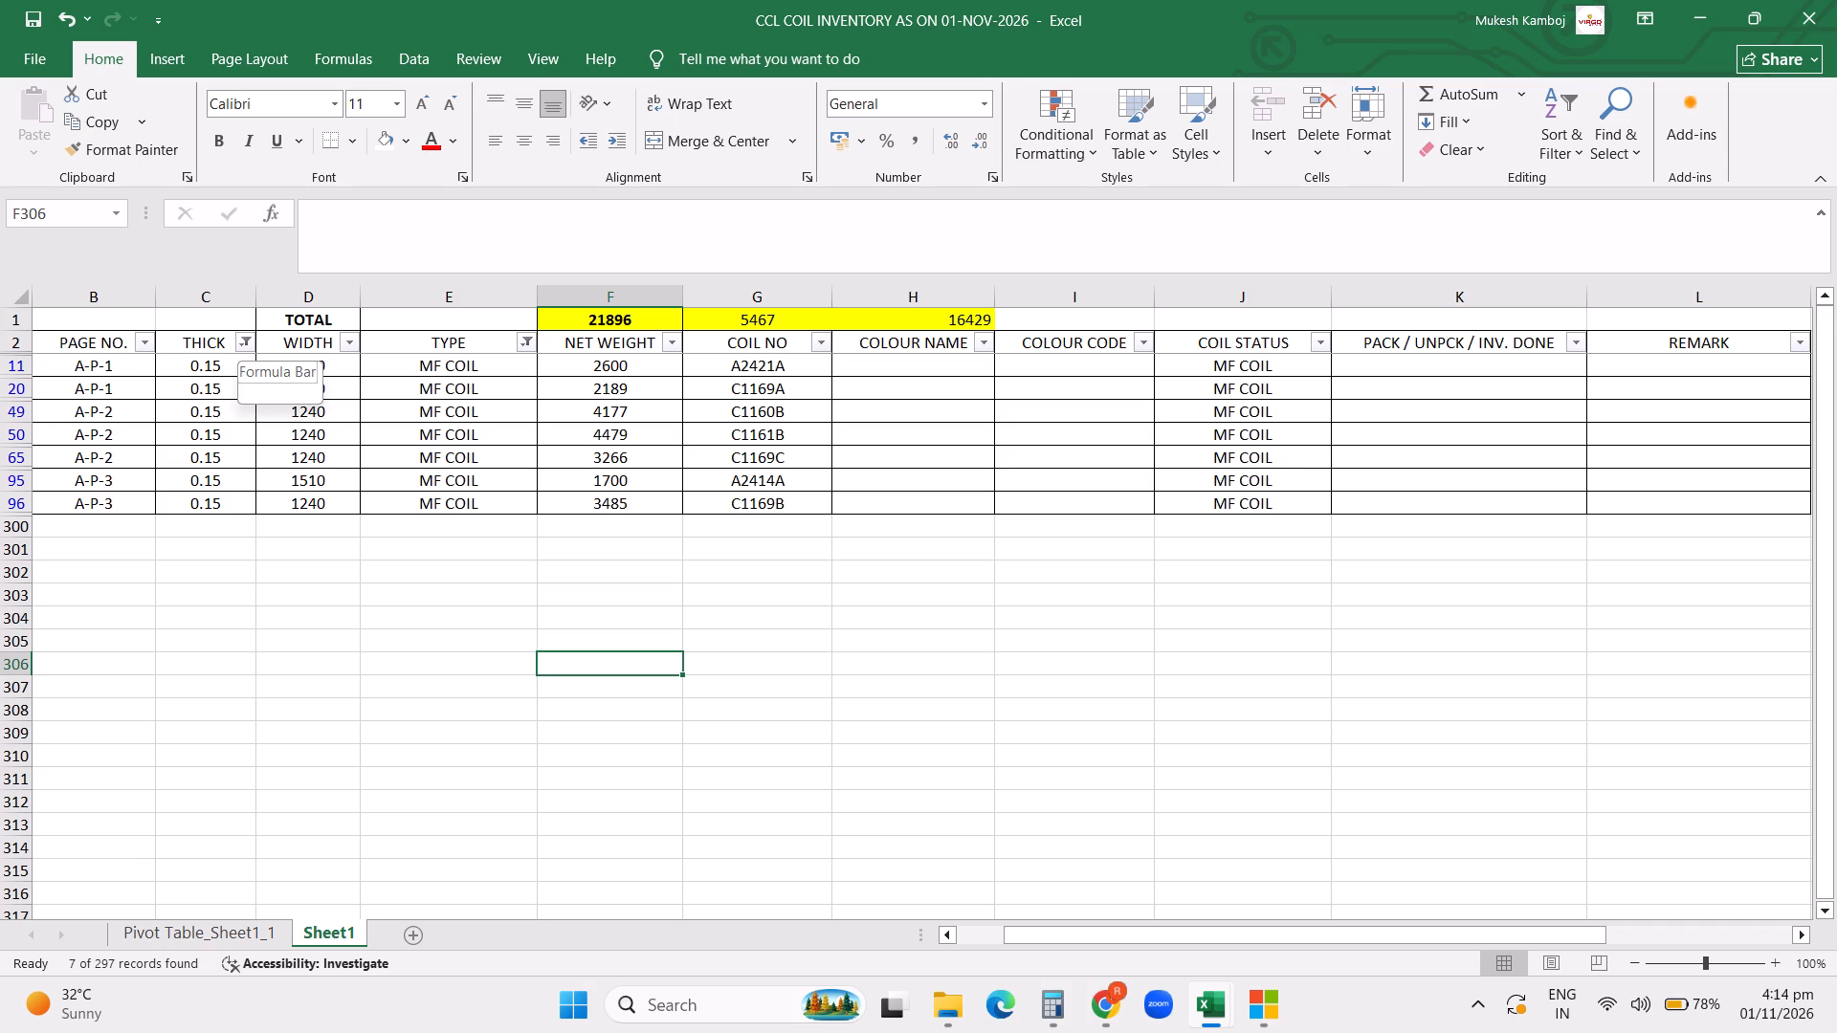
pyautogui.click(244, 340)
pyautogui.click(89, 680)
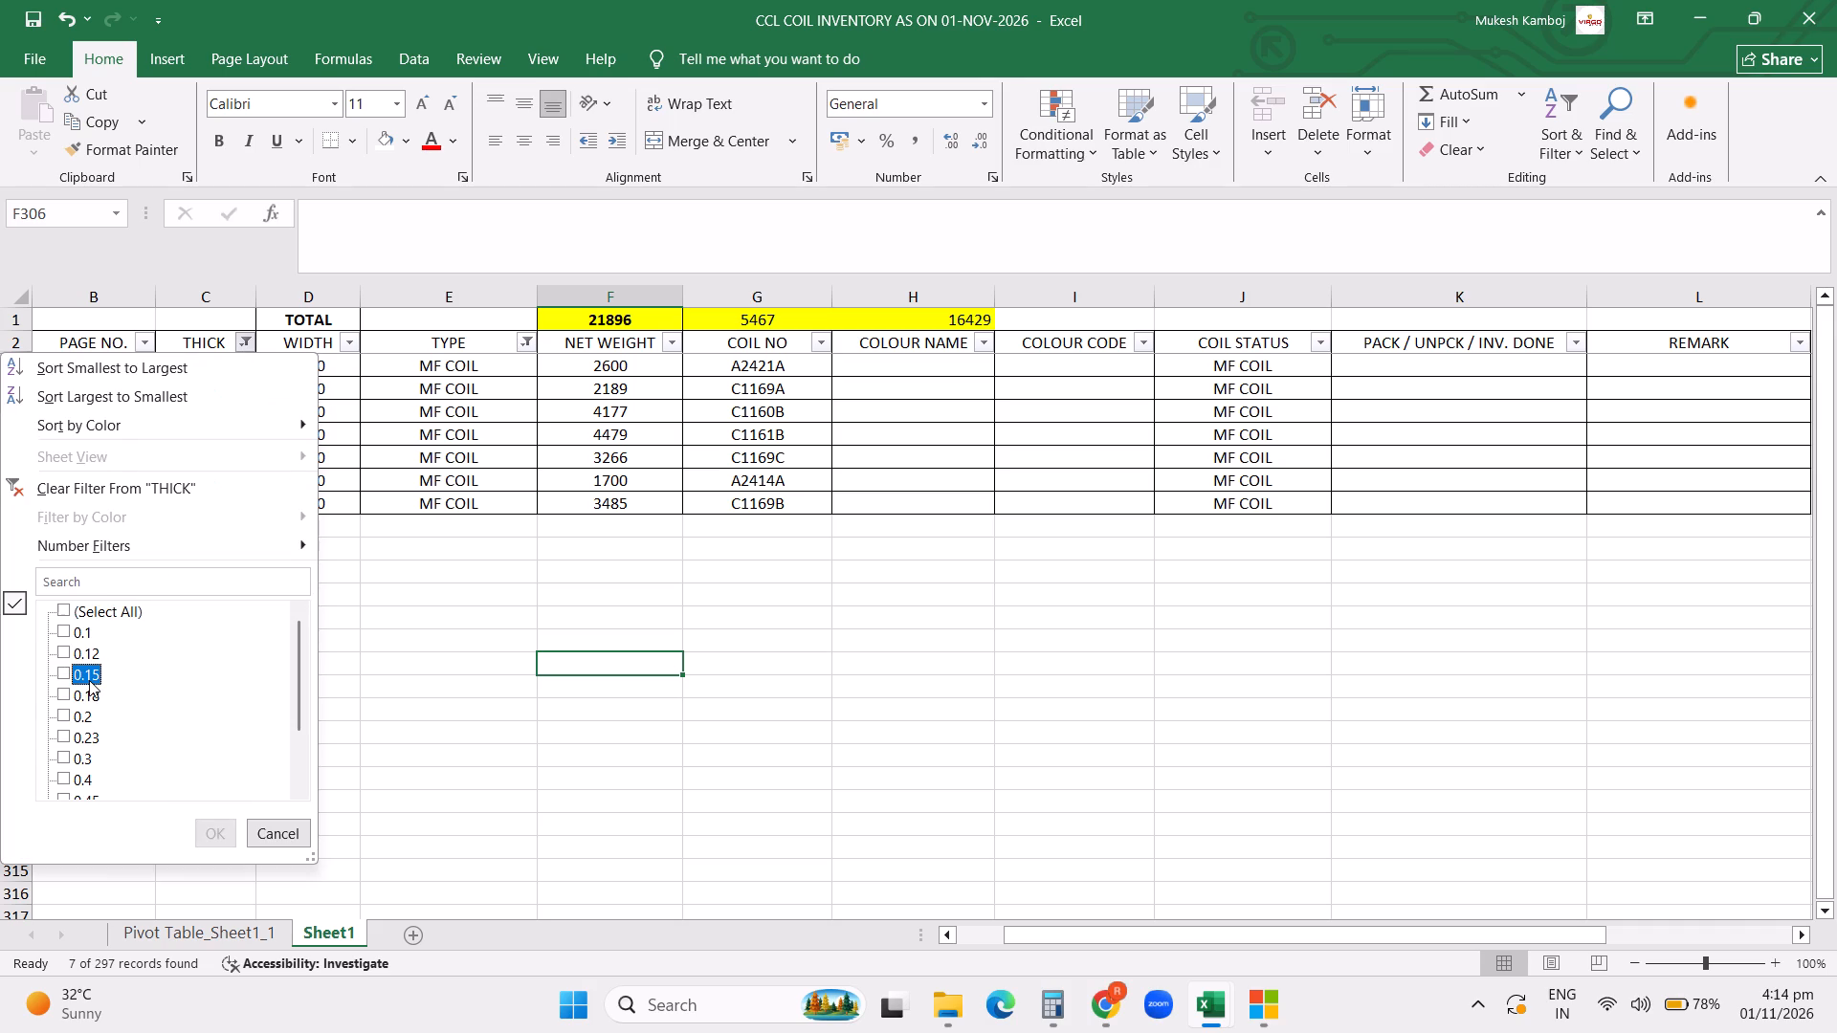
pyautogui.press('Down')
pyautogui.press('Up')
pyautogui.press('Up')
pyautogui.press('Up')
pyautogui.press('space')
pyautogui.press('Return')
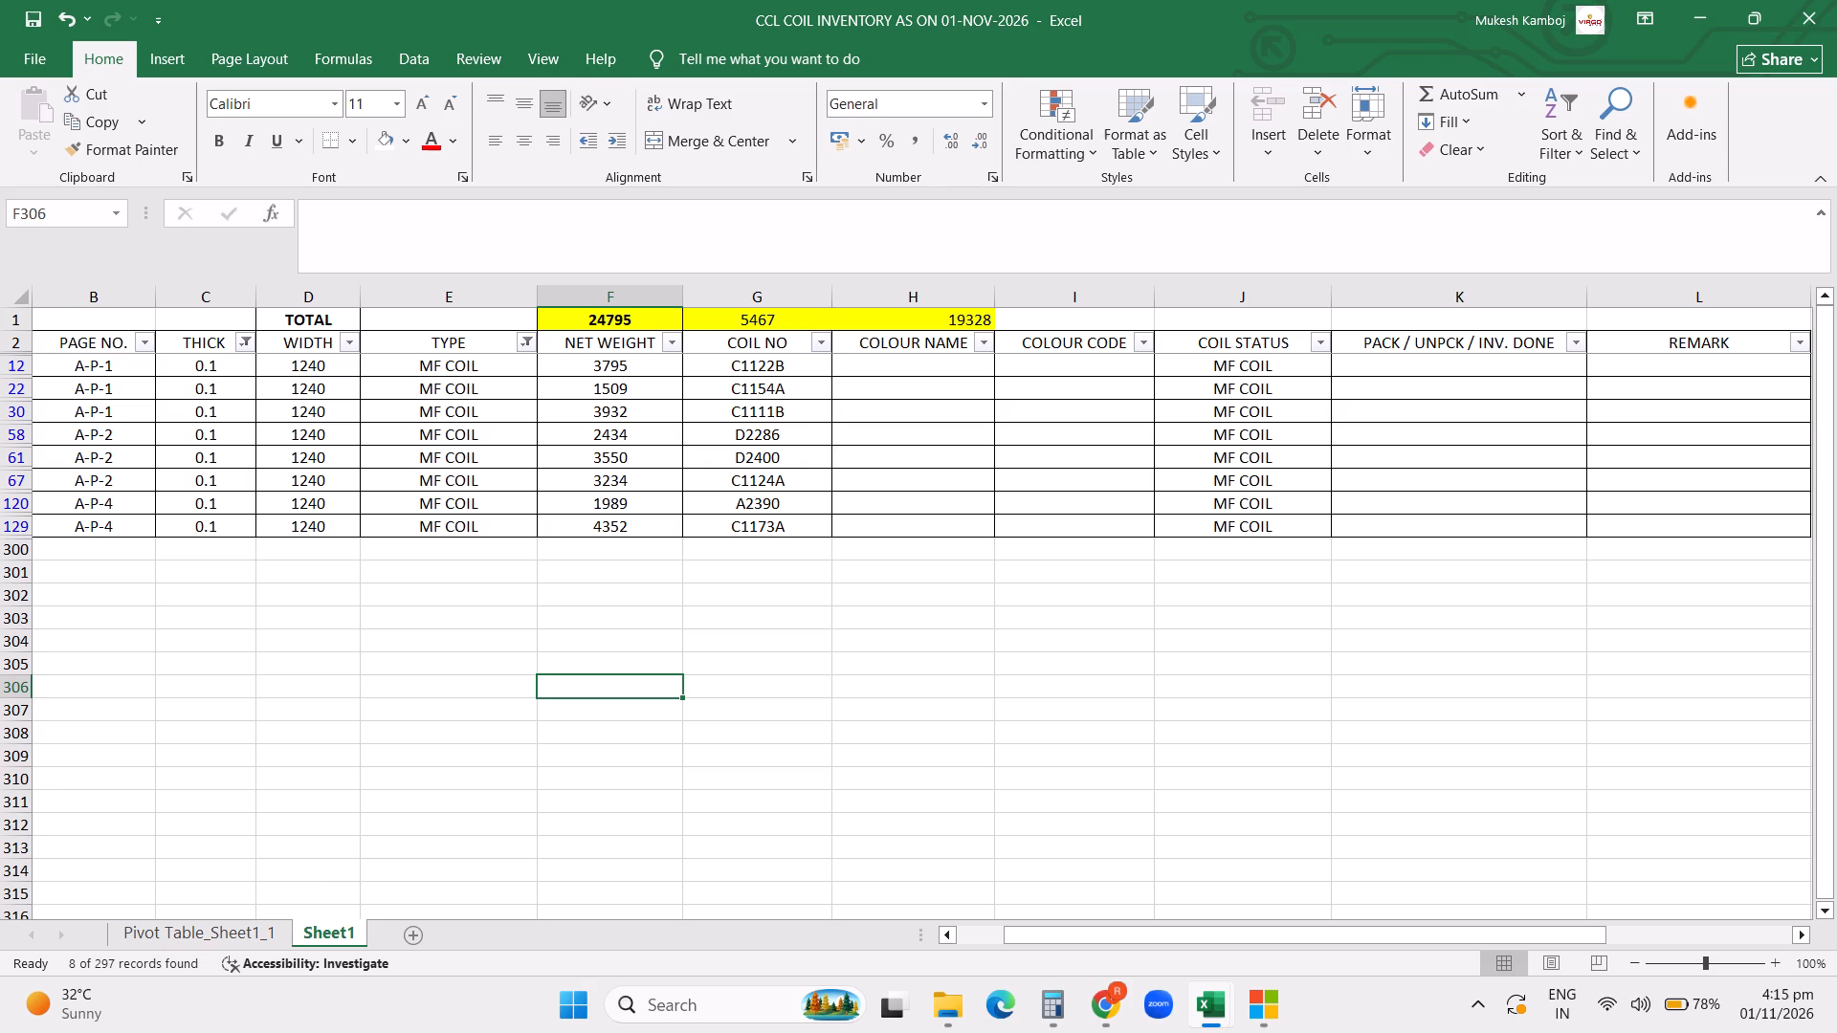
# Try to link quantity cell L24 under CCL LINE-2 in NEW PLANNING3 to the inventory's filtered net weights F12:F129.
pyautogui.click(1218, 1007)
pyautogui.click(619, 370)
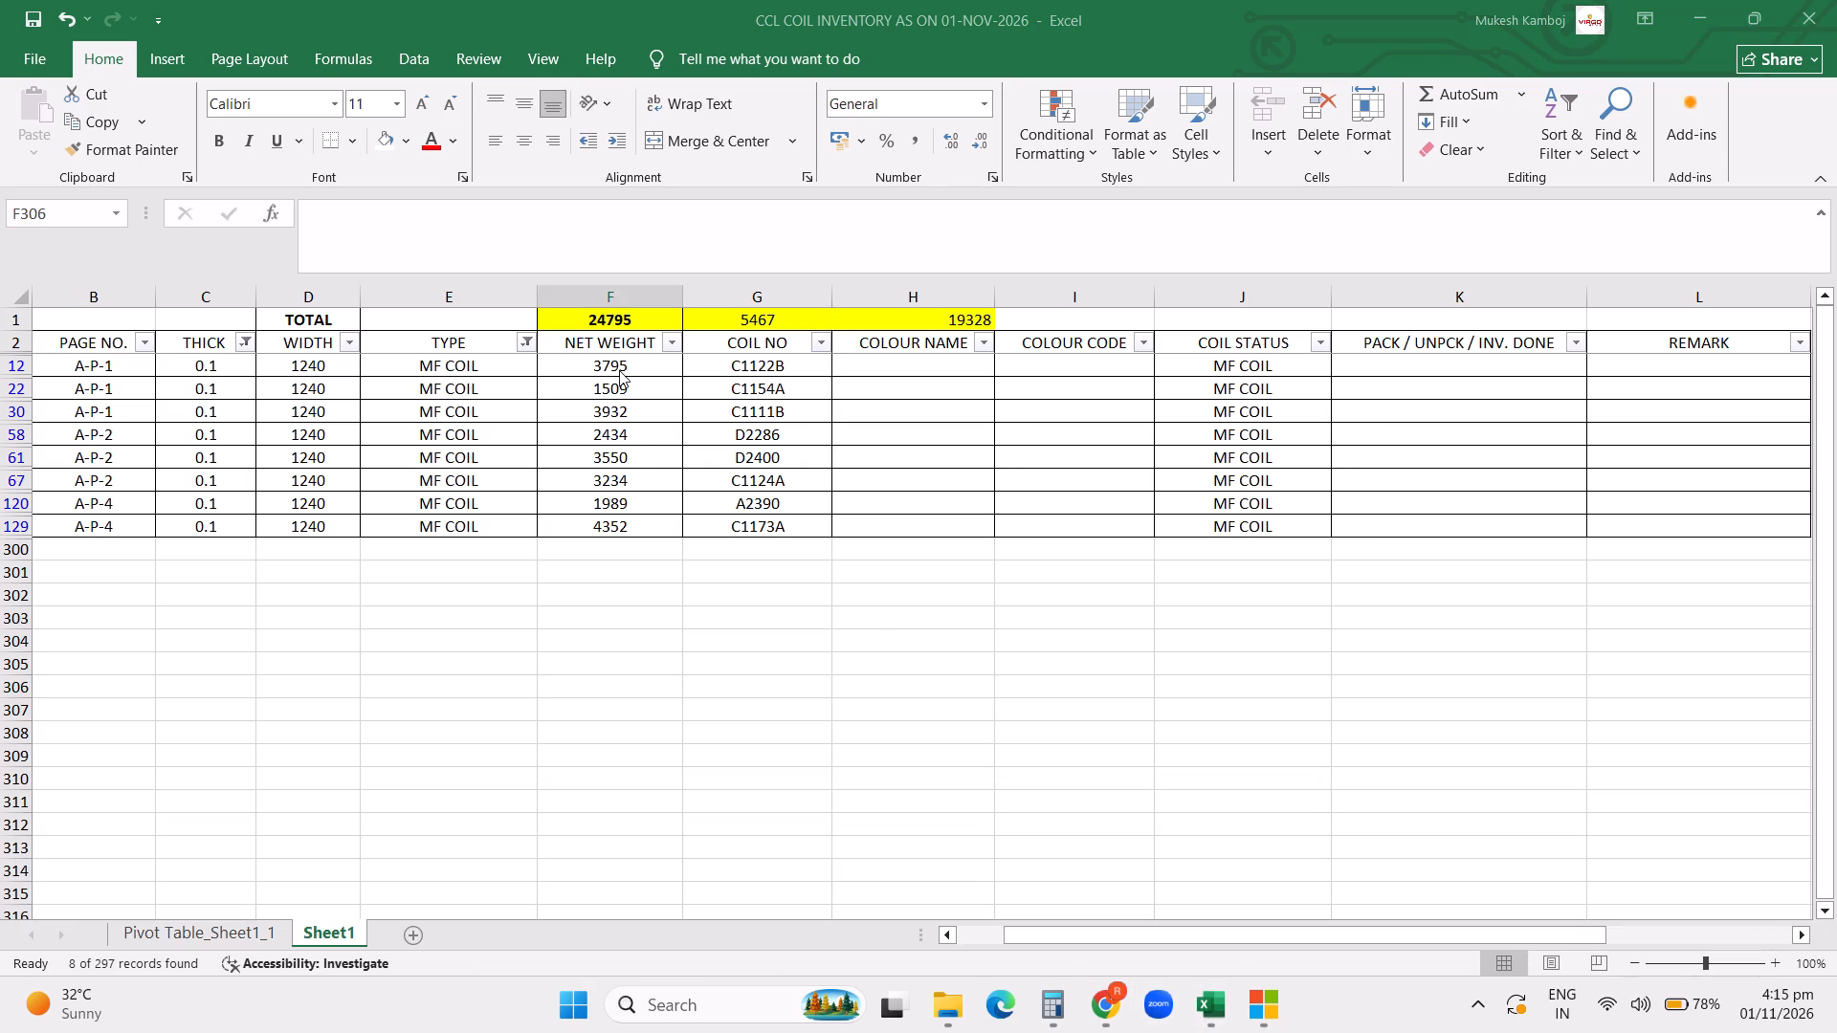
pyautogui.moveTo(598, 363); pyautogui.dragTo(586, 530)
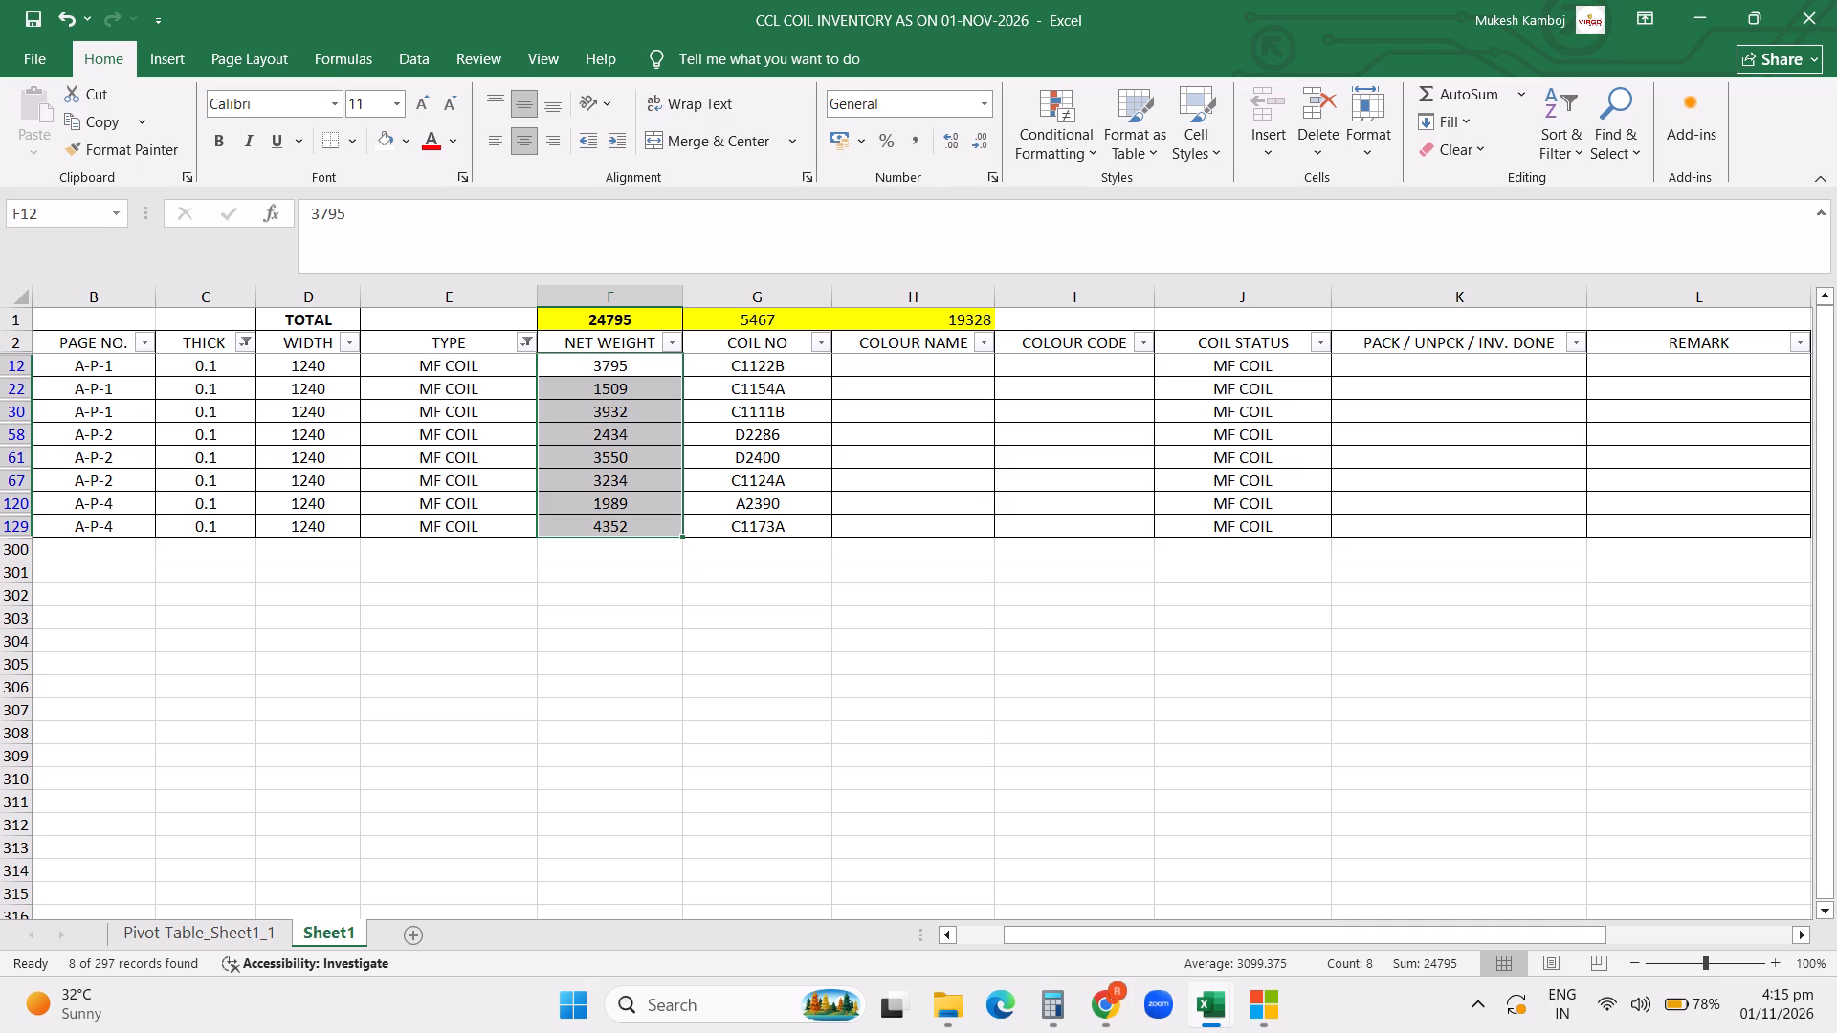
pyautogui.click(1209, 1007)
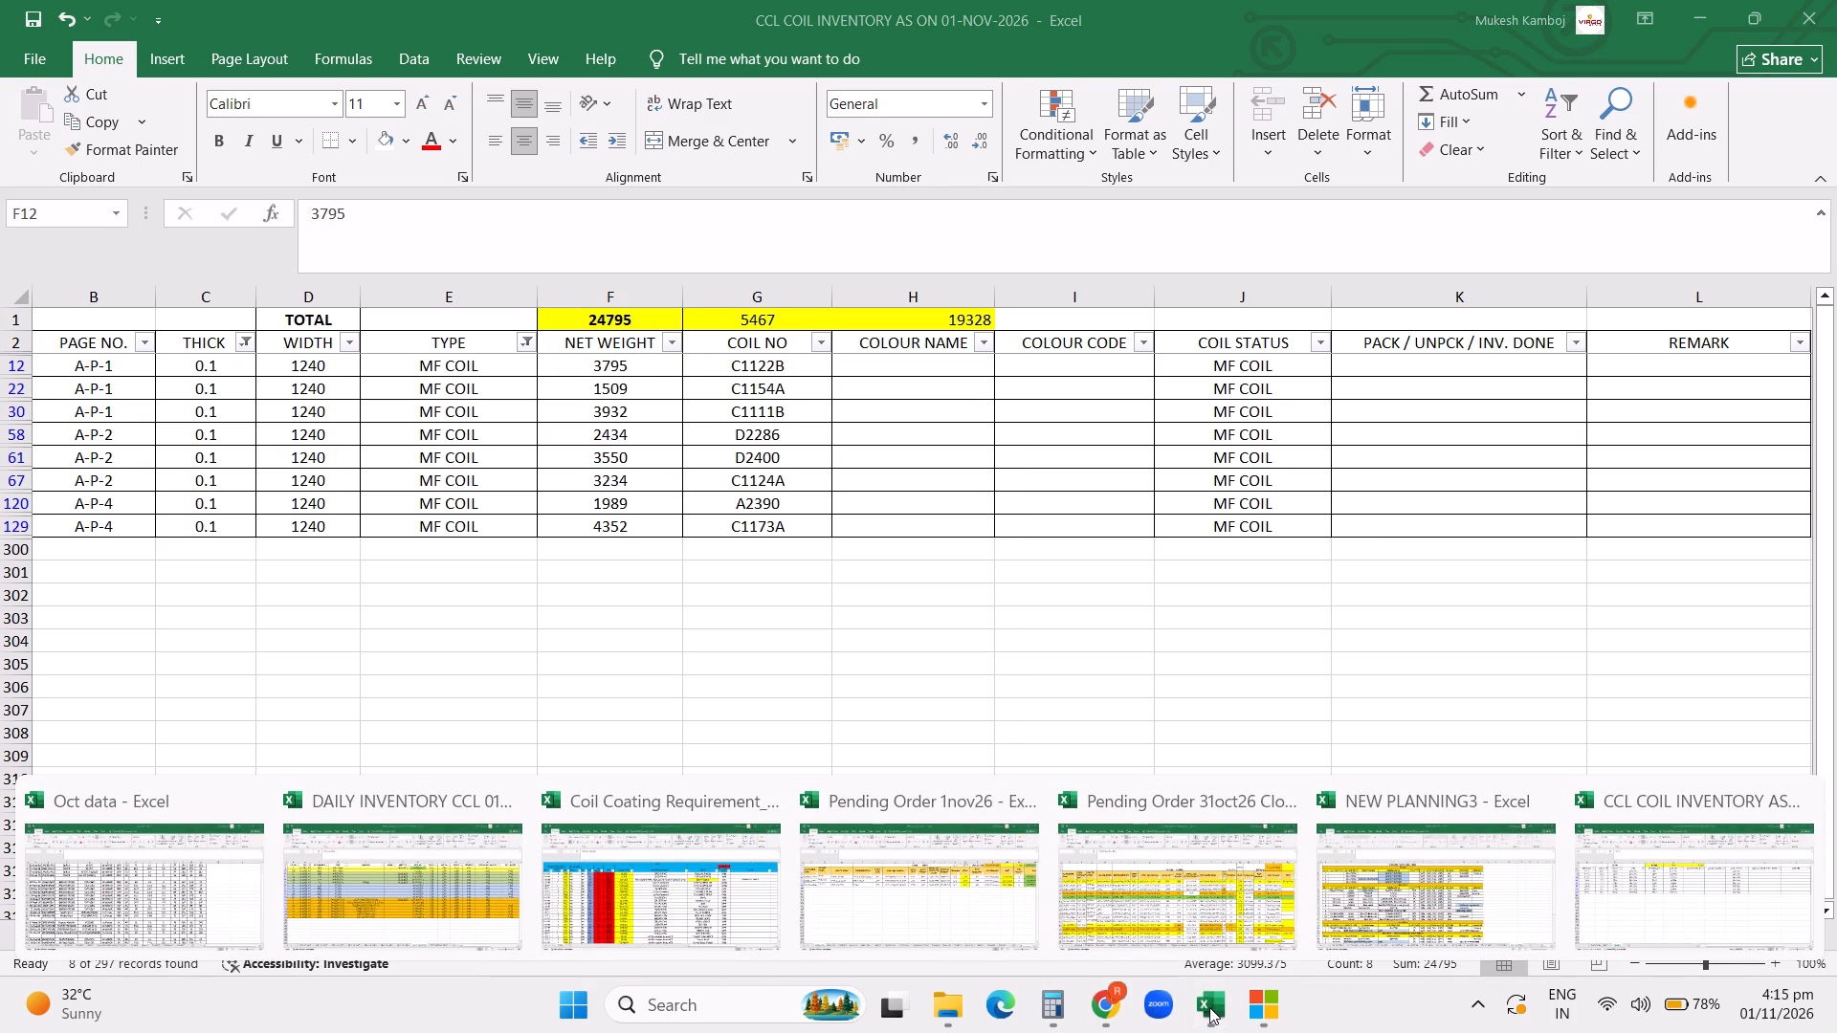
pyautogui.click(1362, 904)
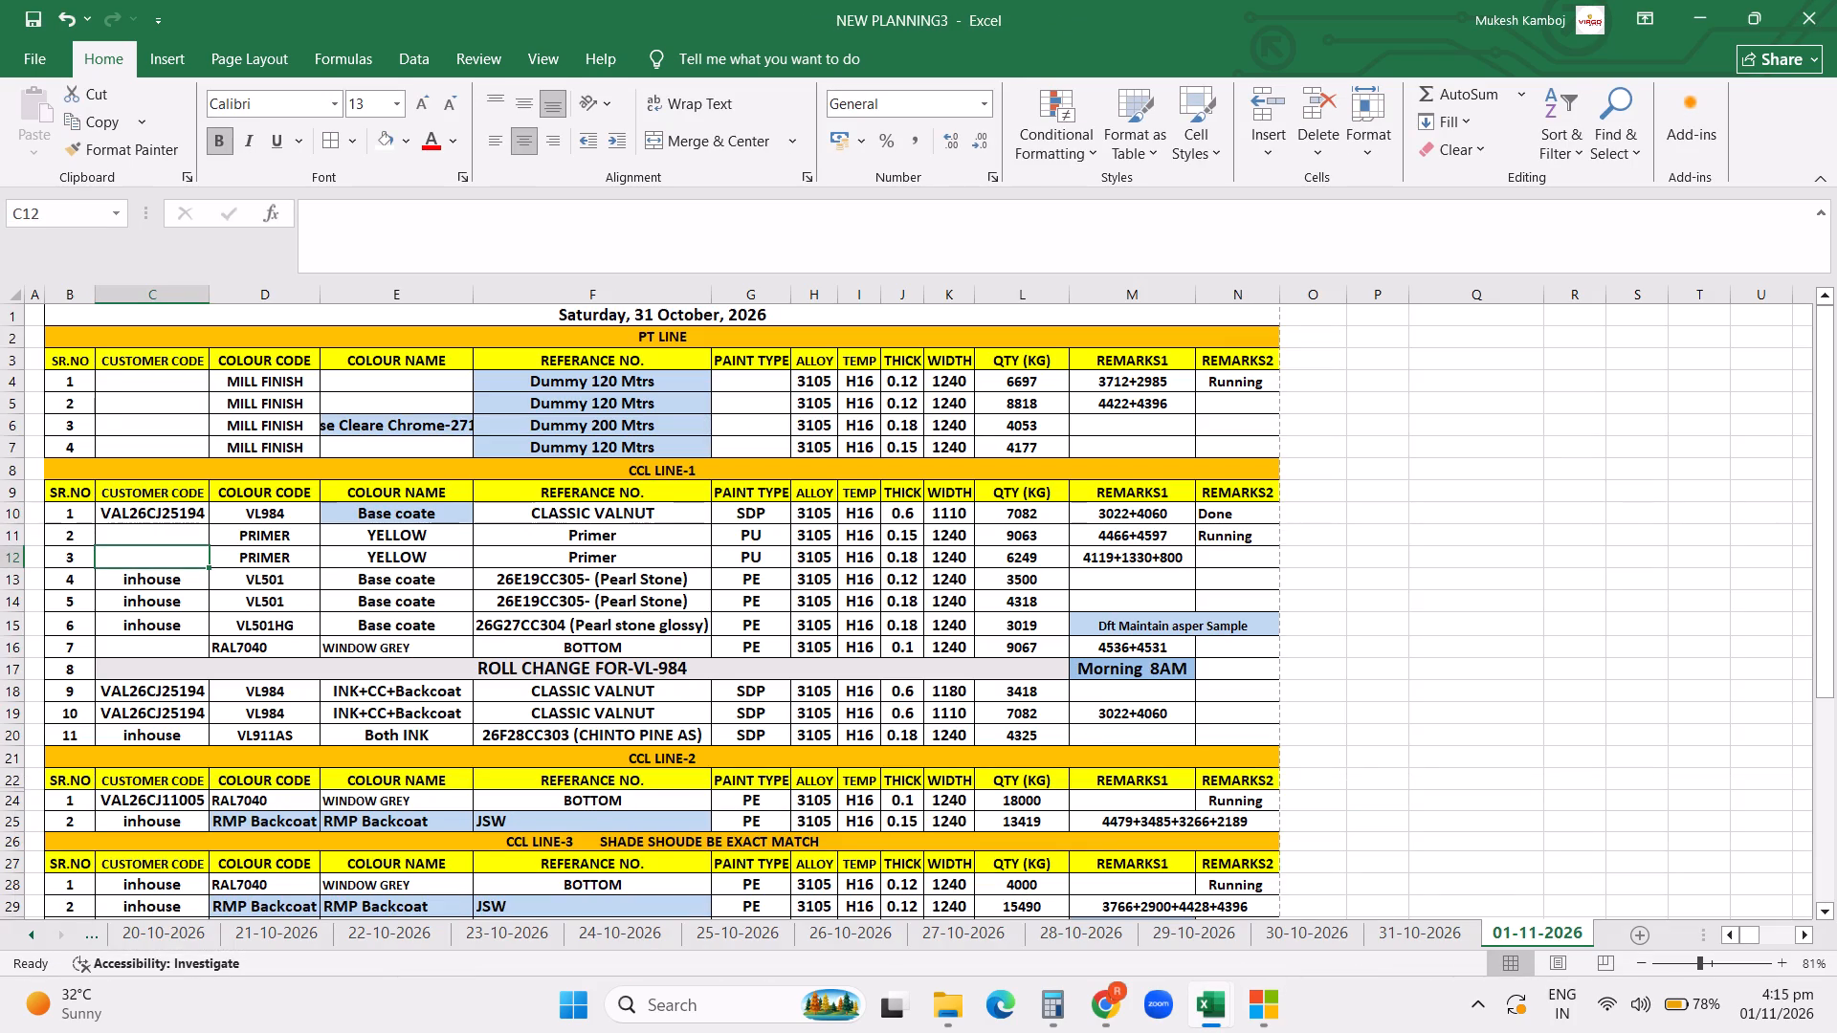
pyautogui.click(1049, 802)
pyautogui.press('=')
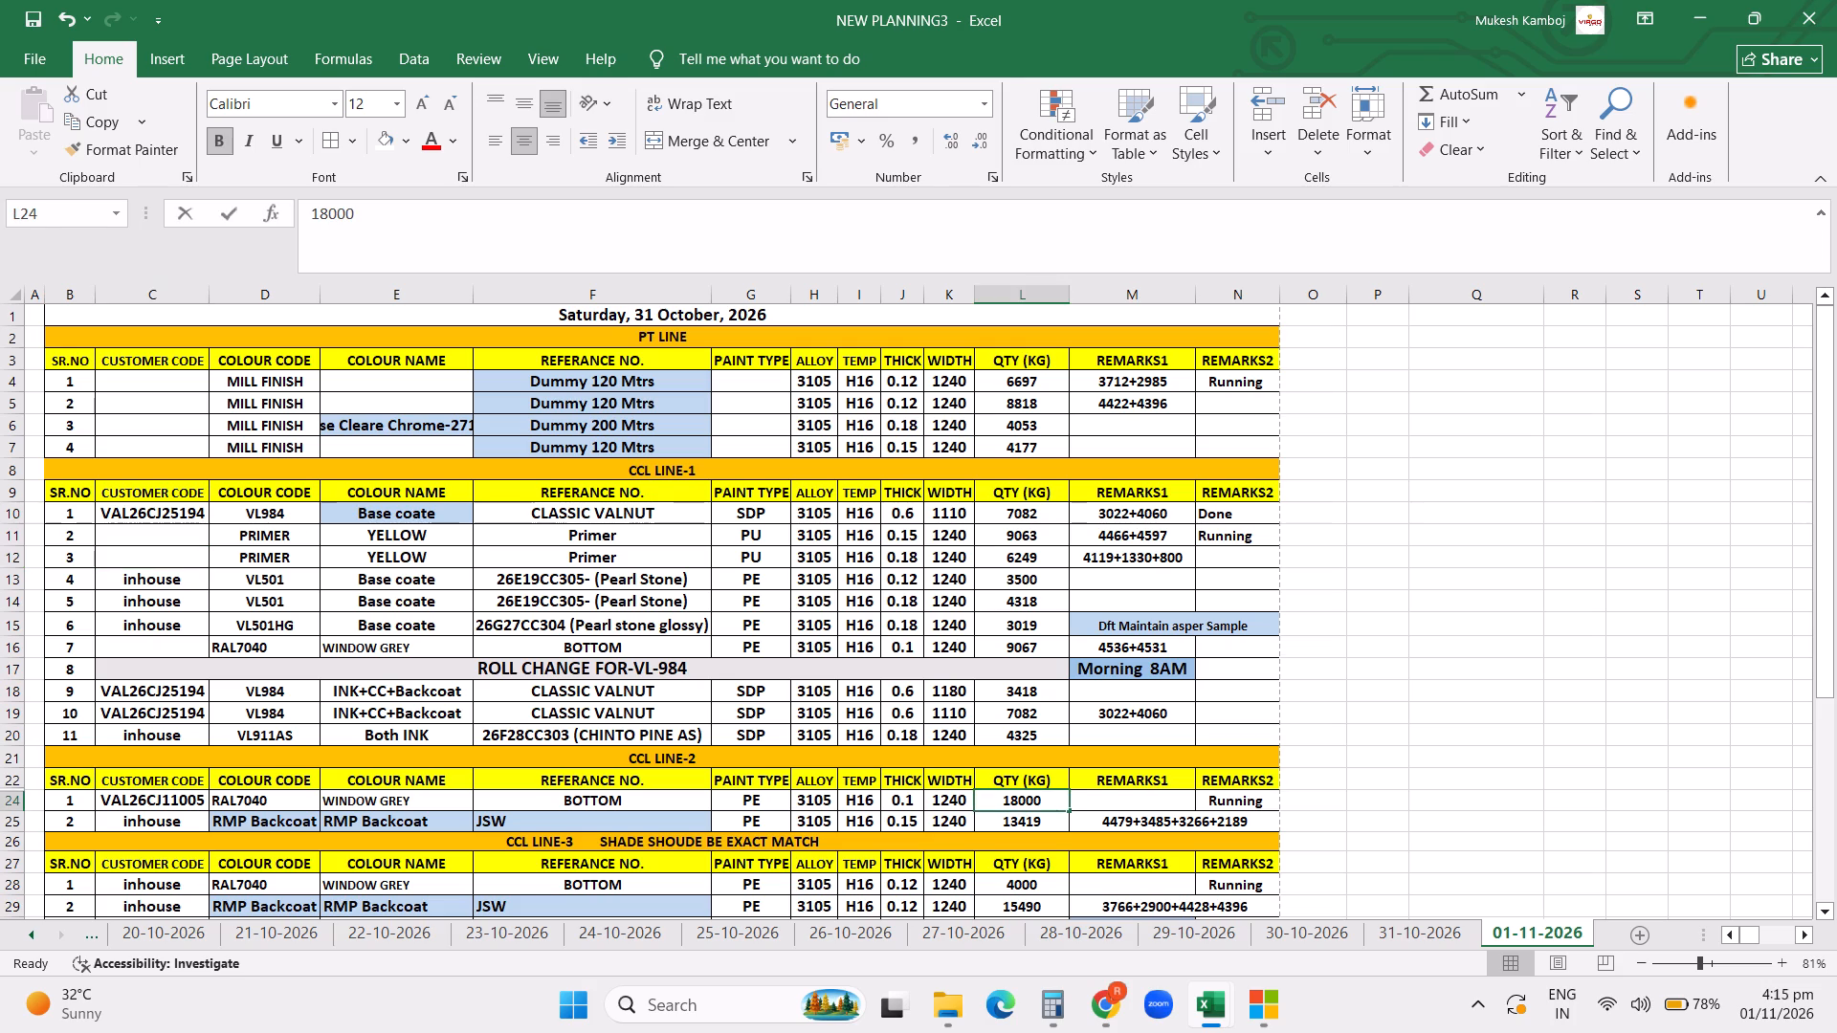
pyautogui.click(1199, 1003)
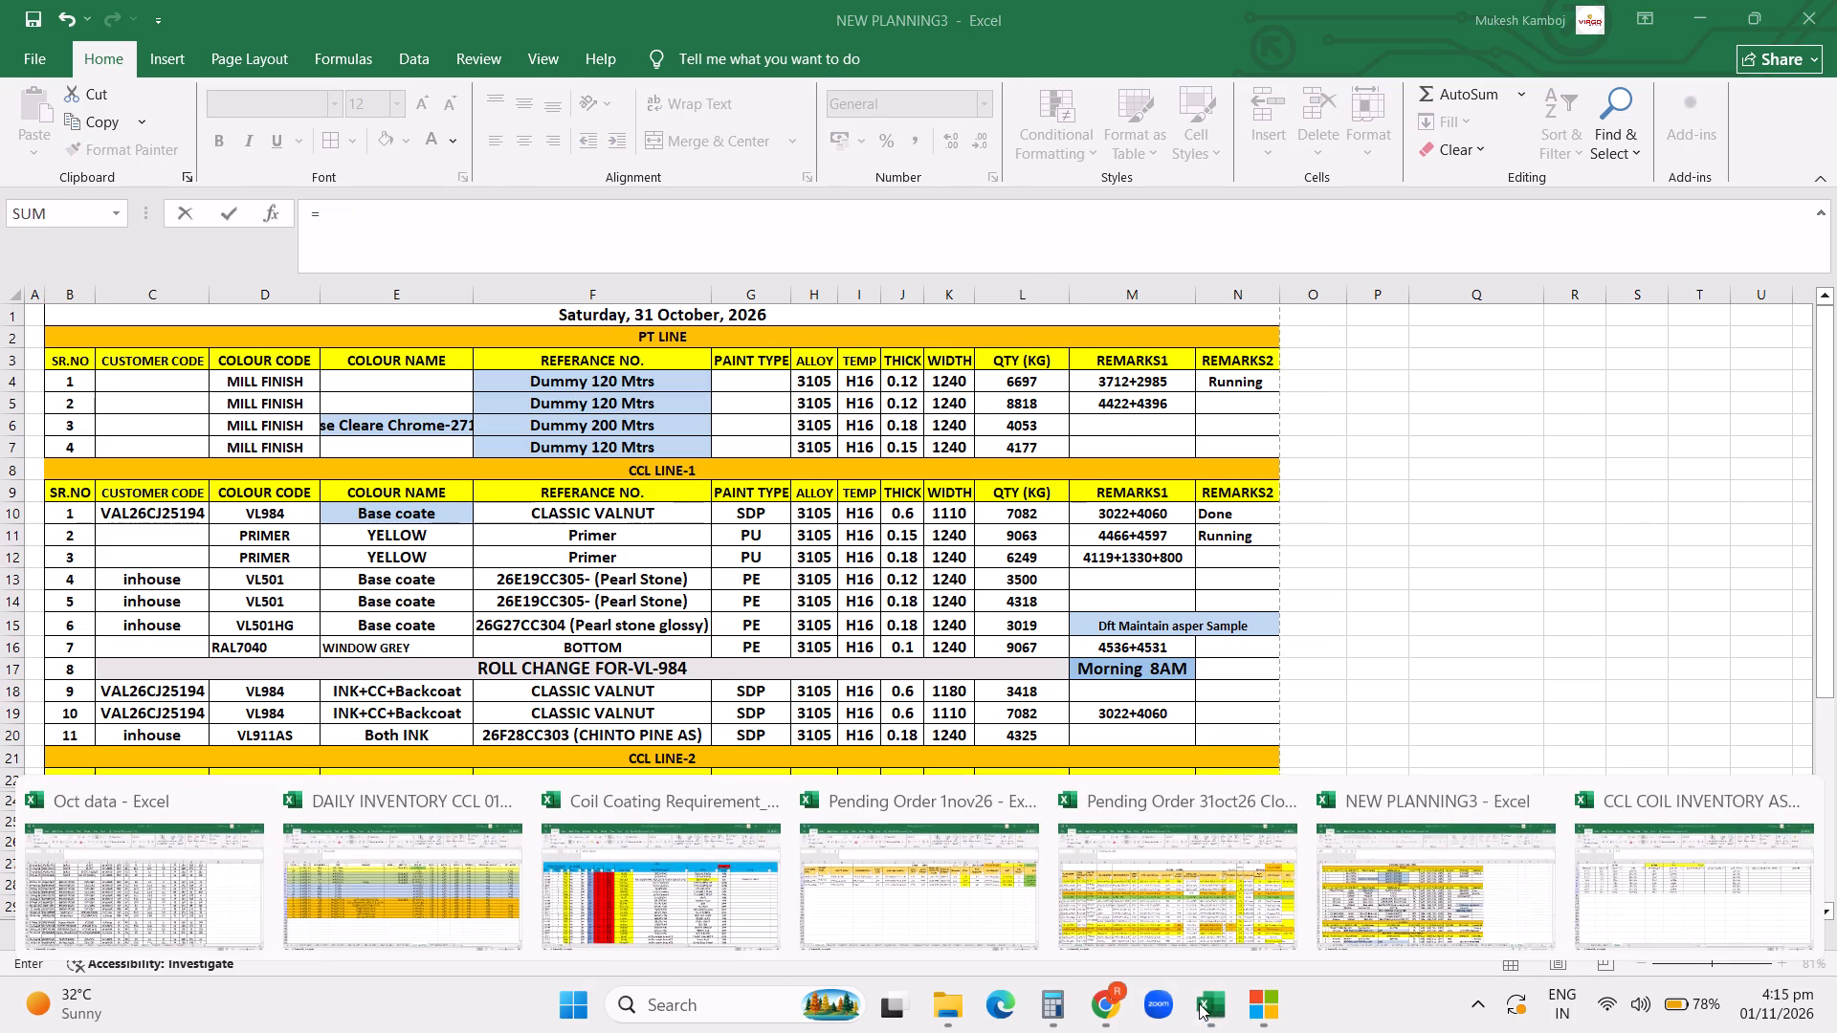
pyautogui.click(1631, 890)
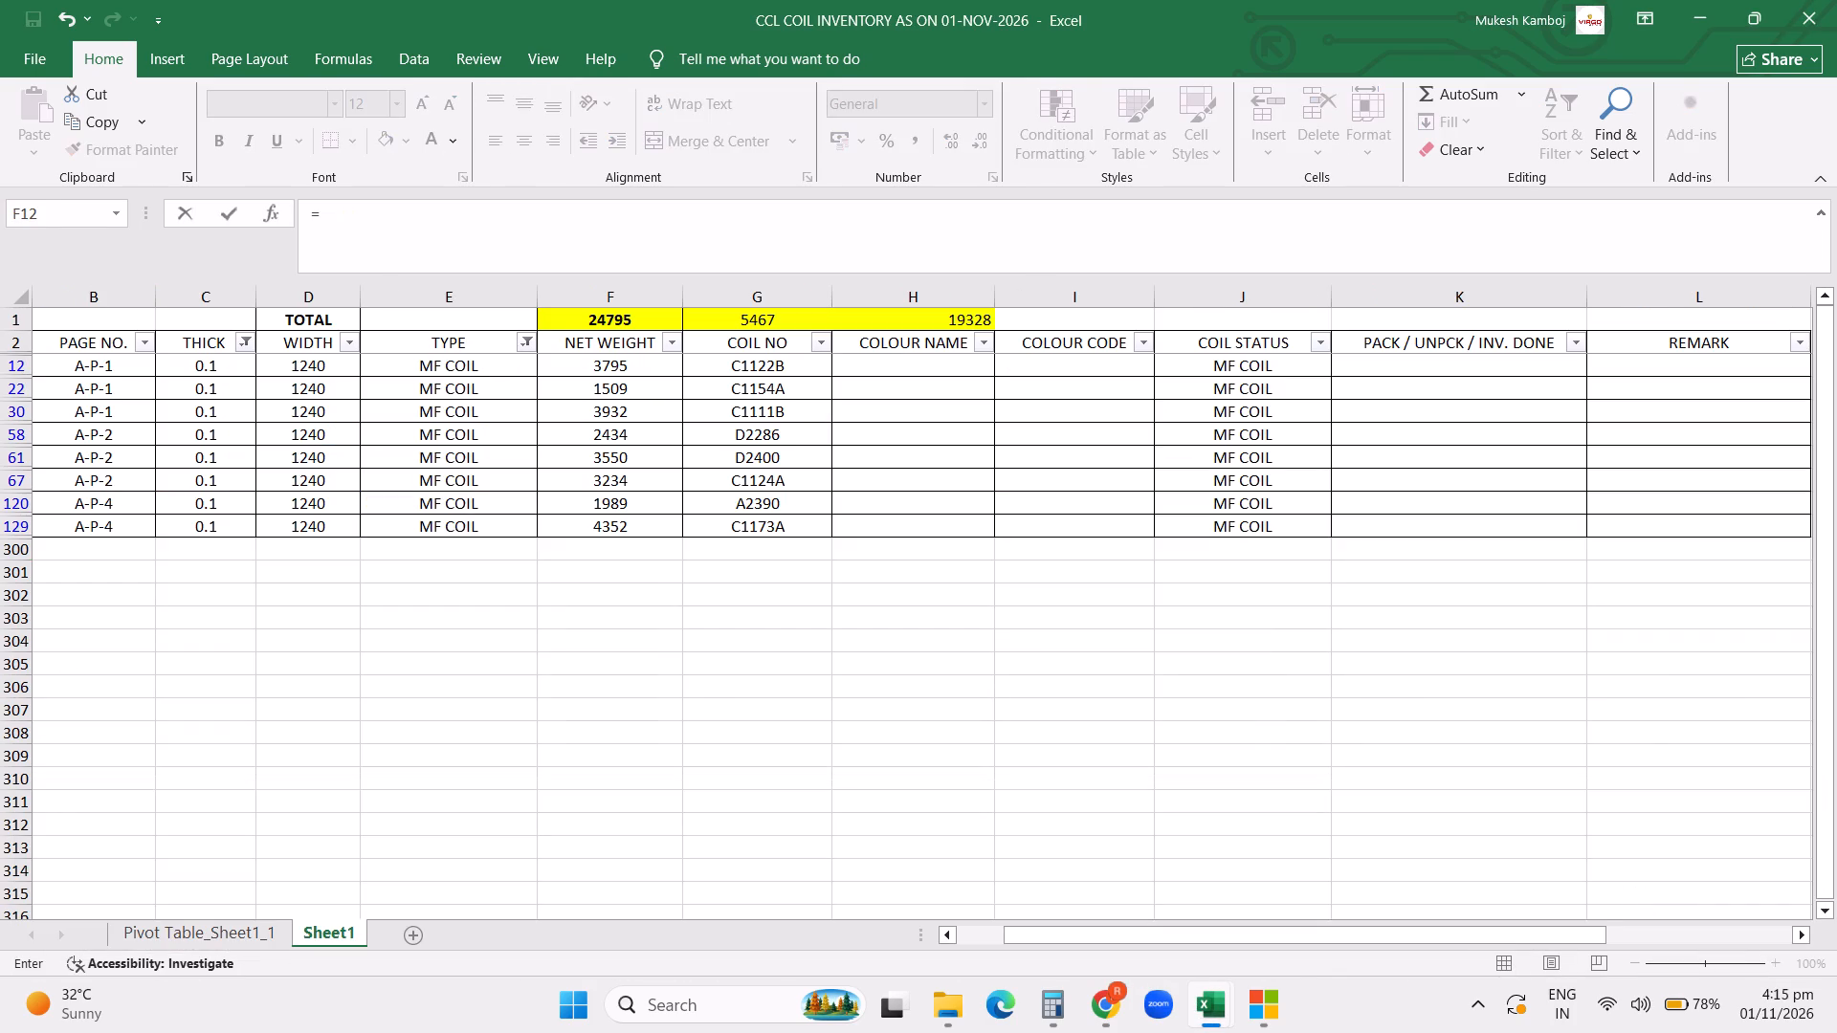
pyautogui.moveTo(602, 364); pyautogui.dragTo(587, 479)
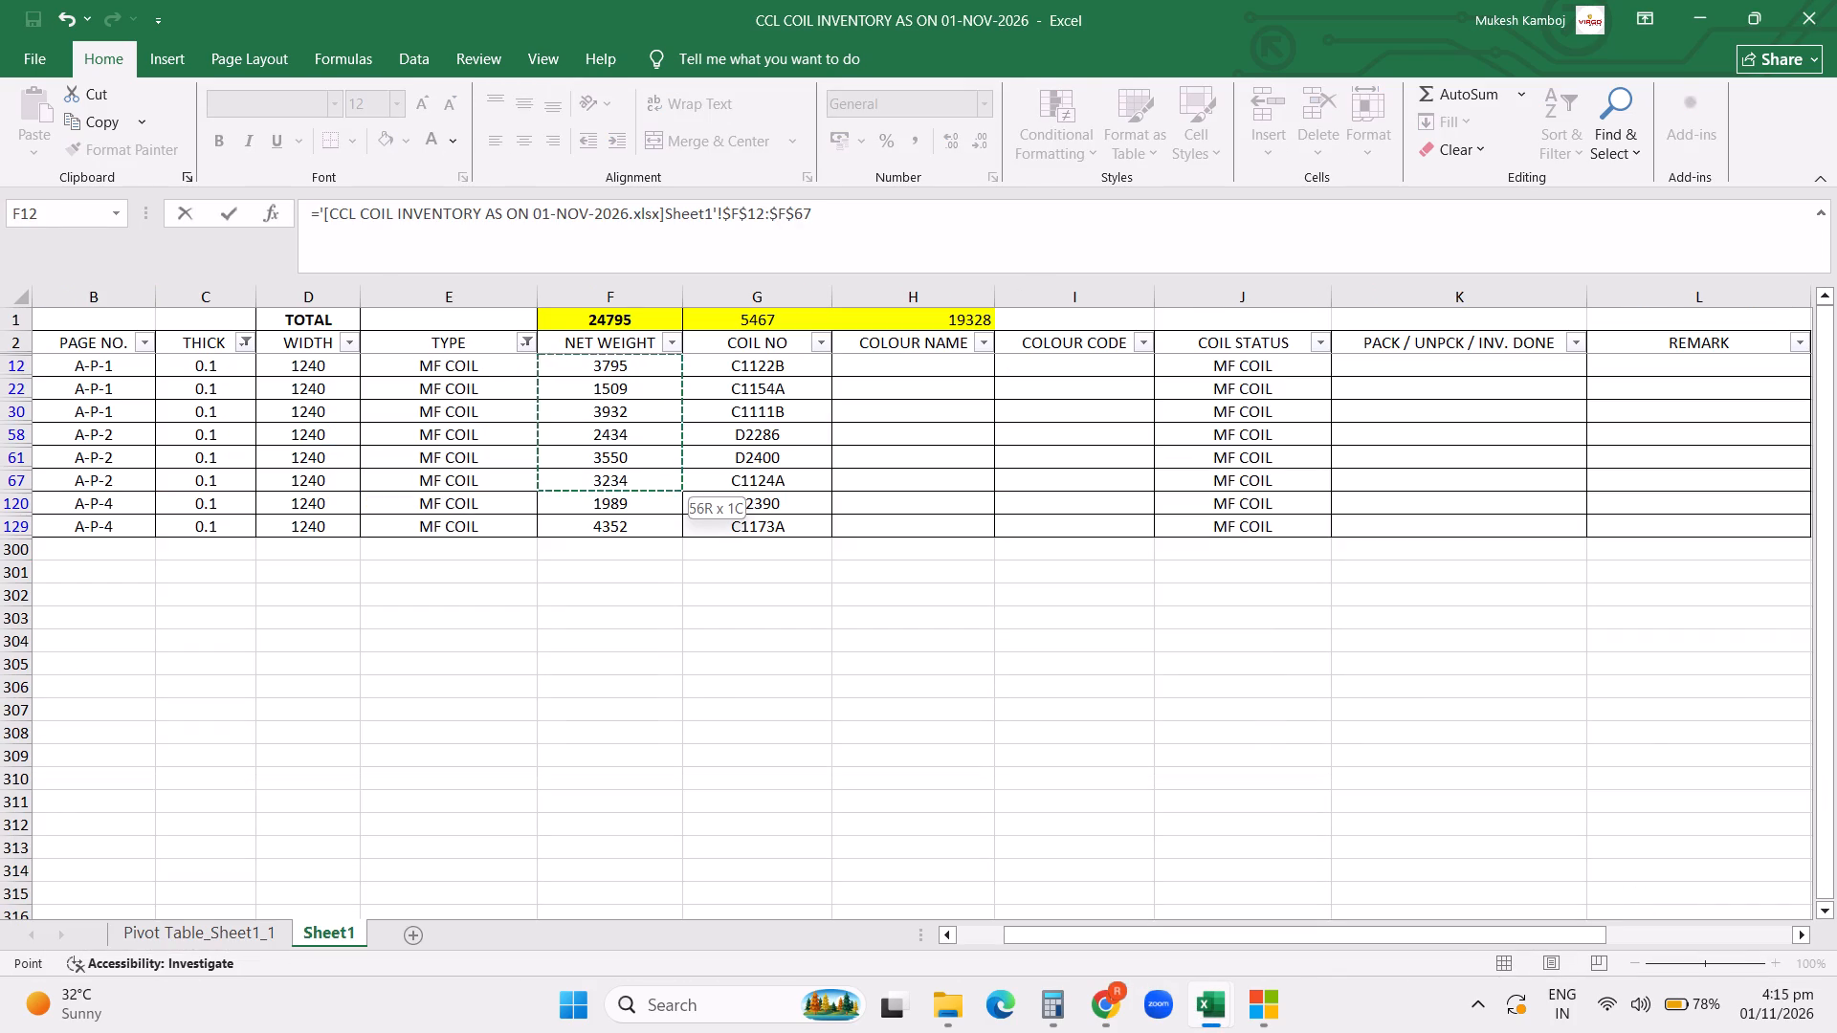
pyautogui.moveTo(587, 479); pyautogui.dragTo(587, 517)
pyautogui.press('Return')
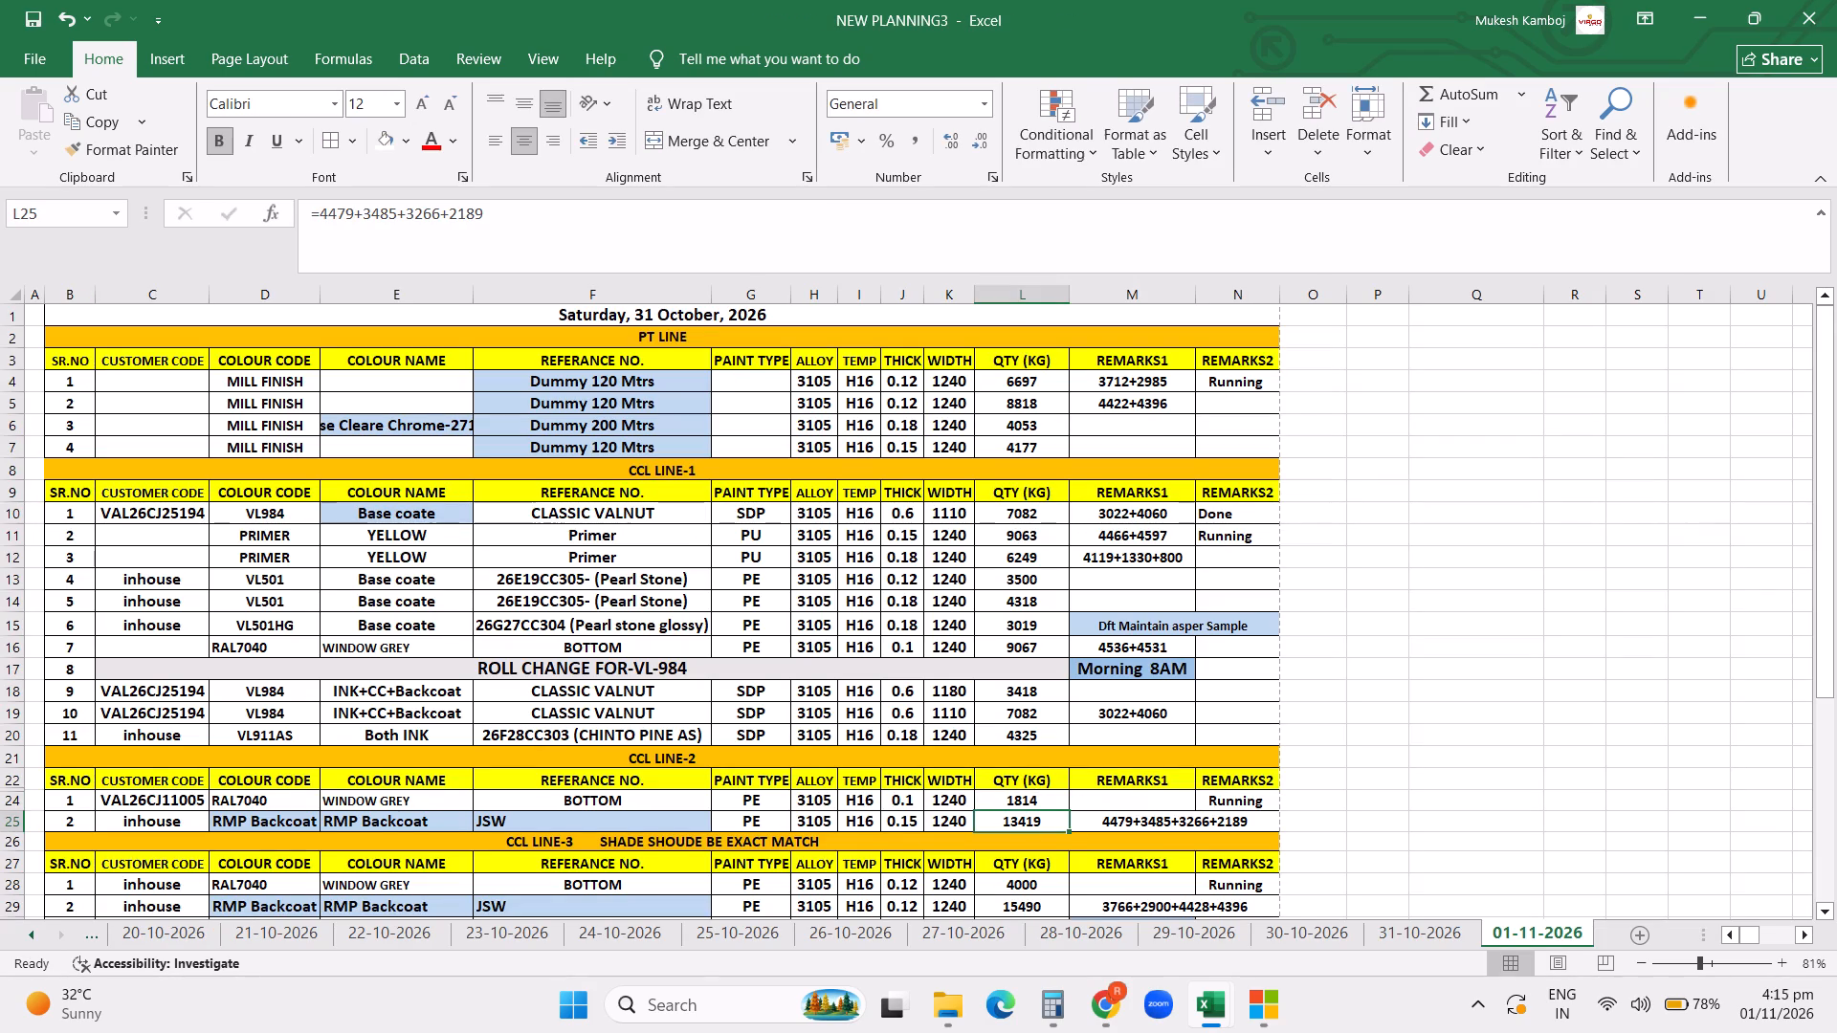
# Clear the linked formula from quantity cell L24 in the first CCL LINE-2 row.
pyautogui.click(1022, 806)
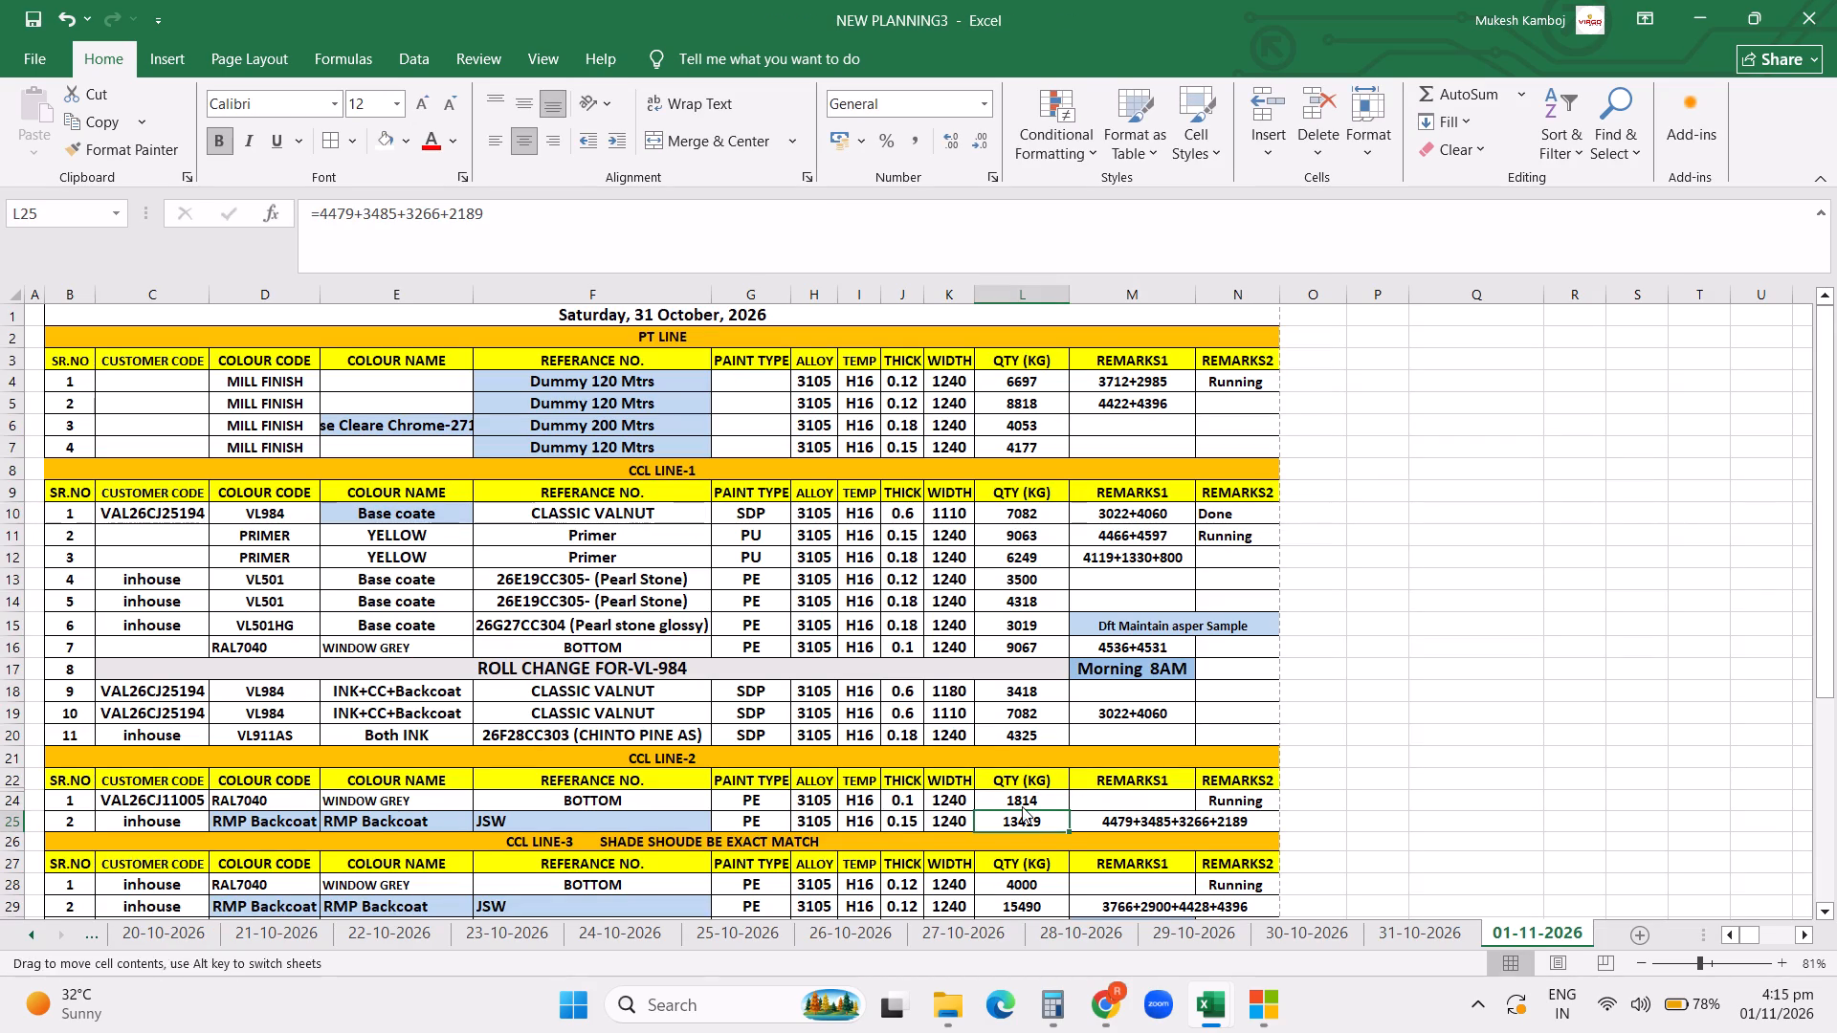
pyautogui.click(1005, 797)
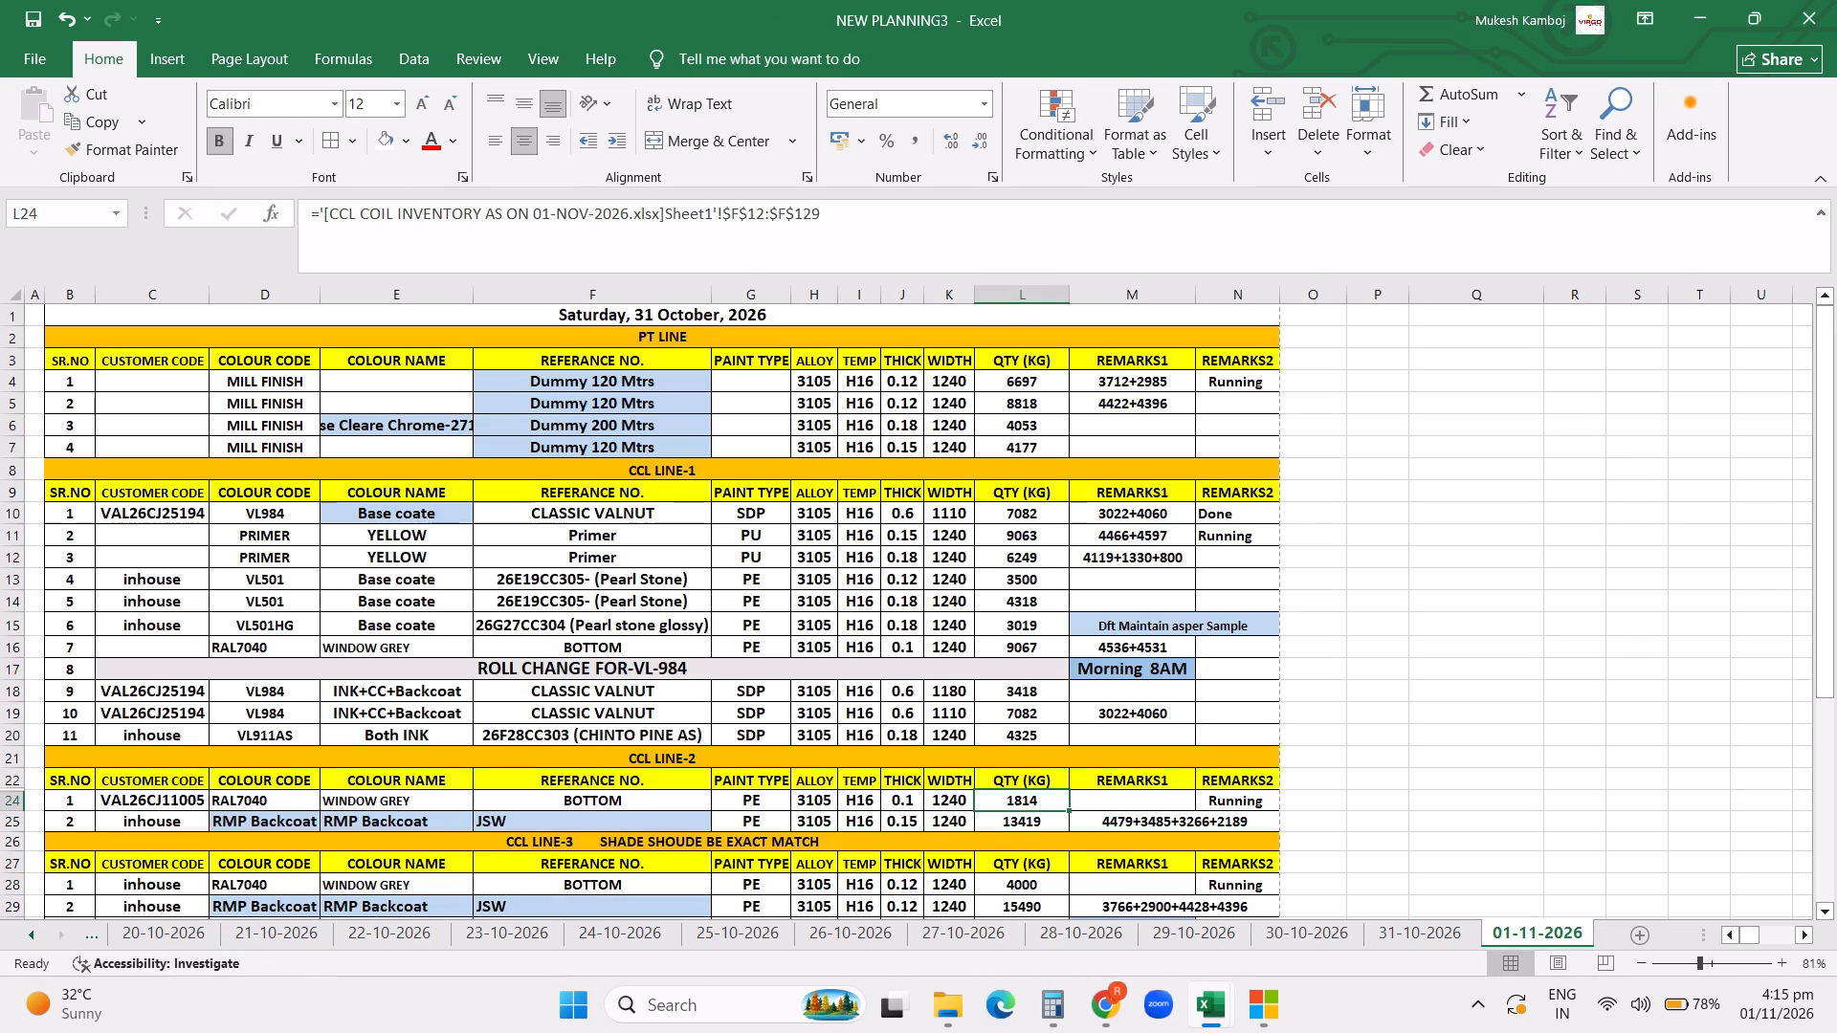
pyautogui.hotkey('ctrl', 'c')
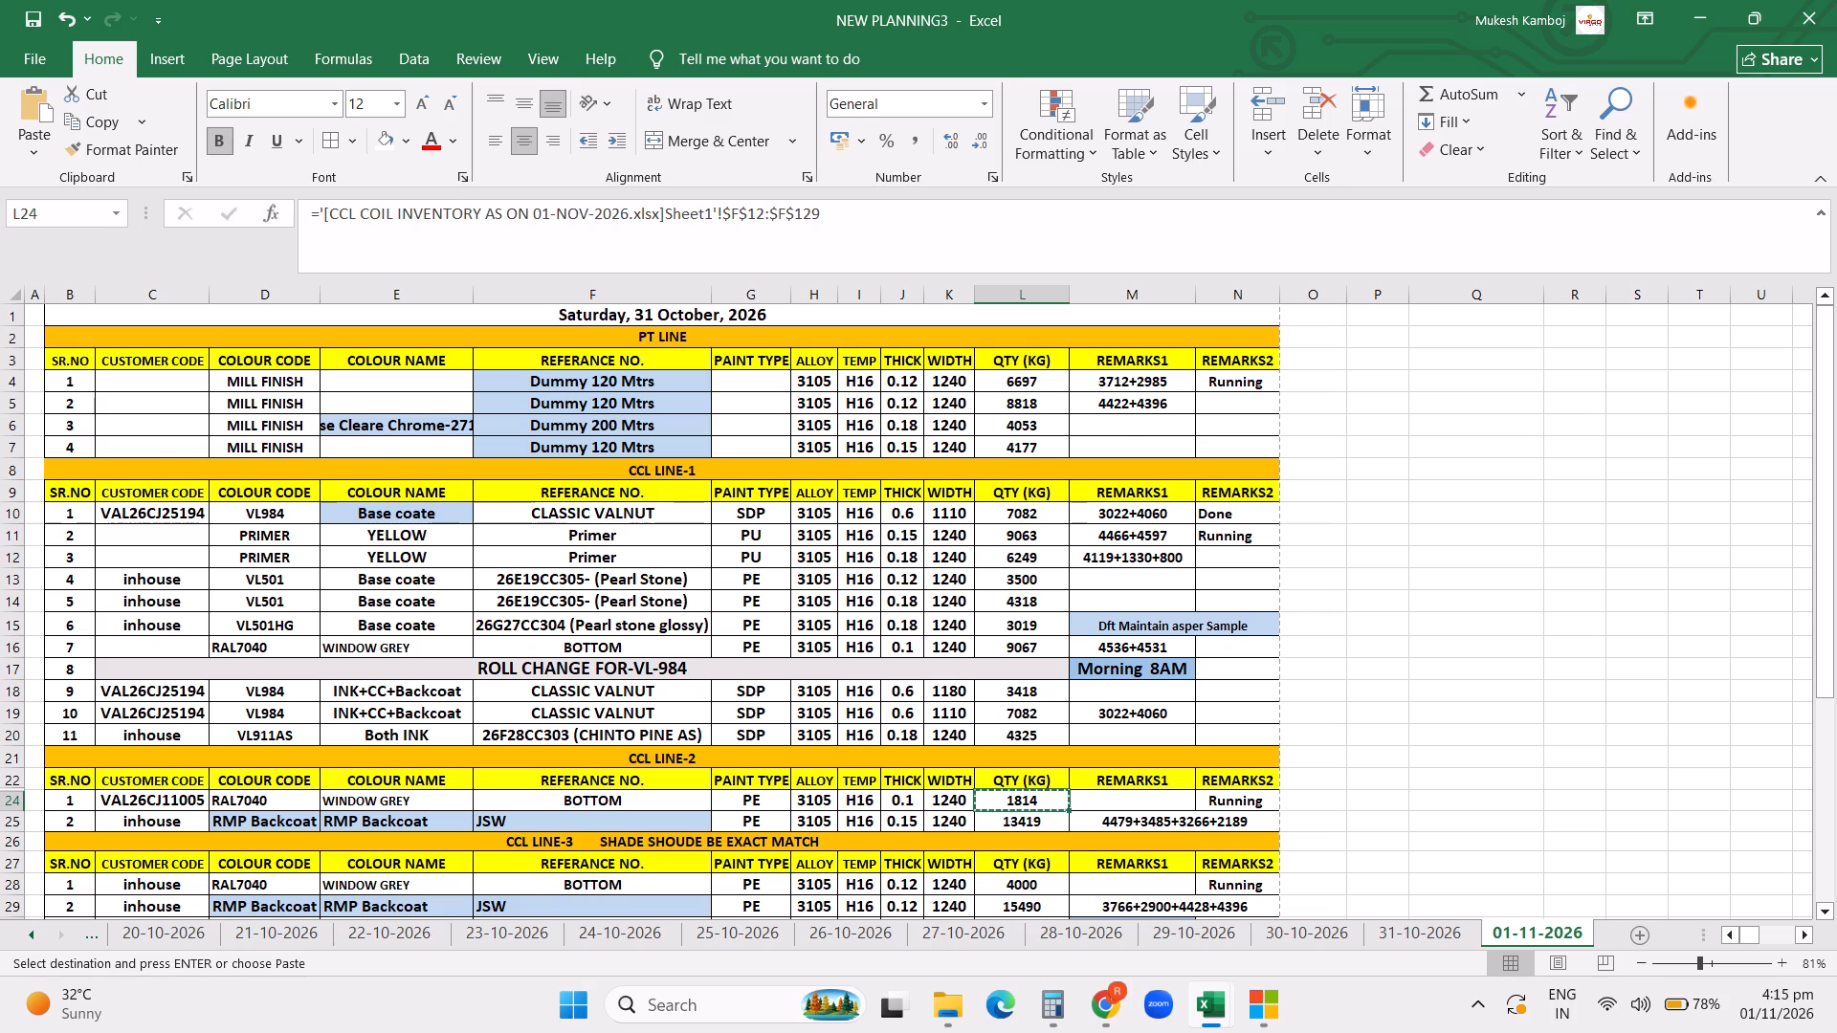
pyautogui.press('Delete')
# Start a sum formula in quantity cell L24 with the inventory coil weights, =3795+1509+.
pyautogui.press('=')
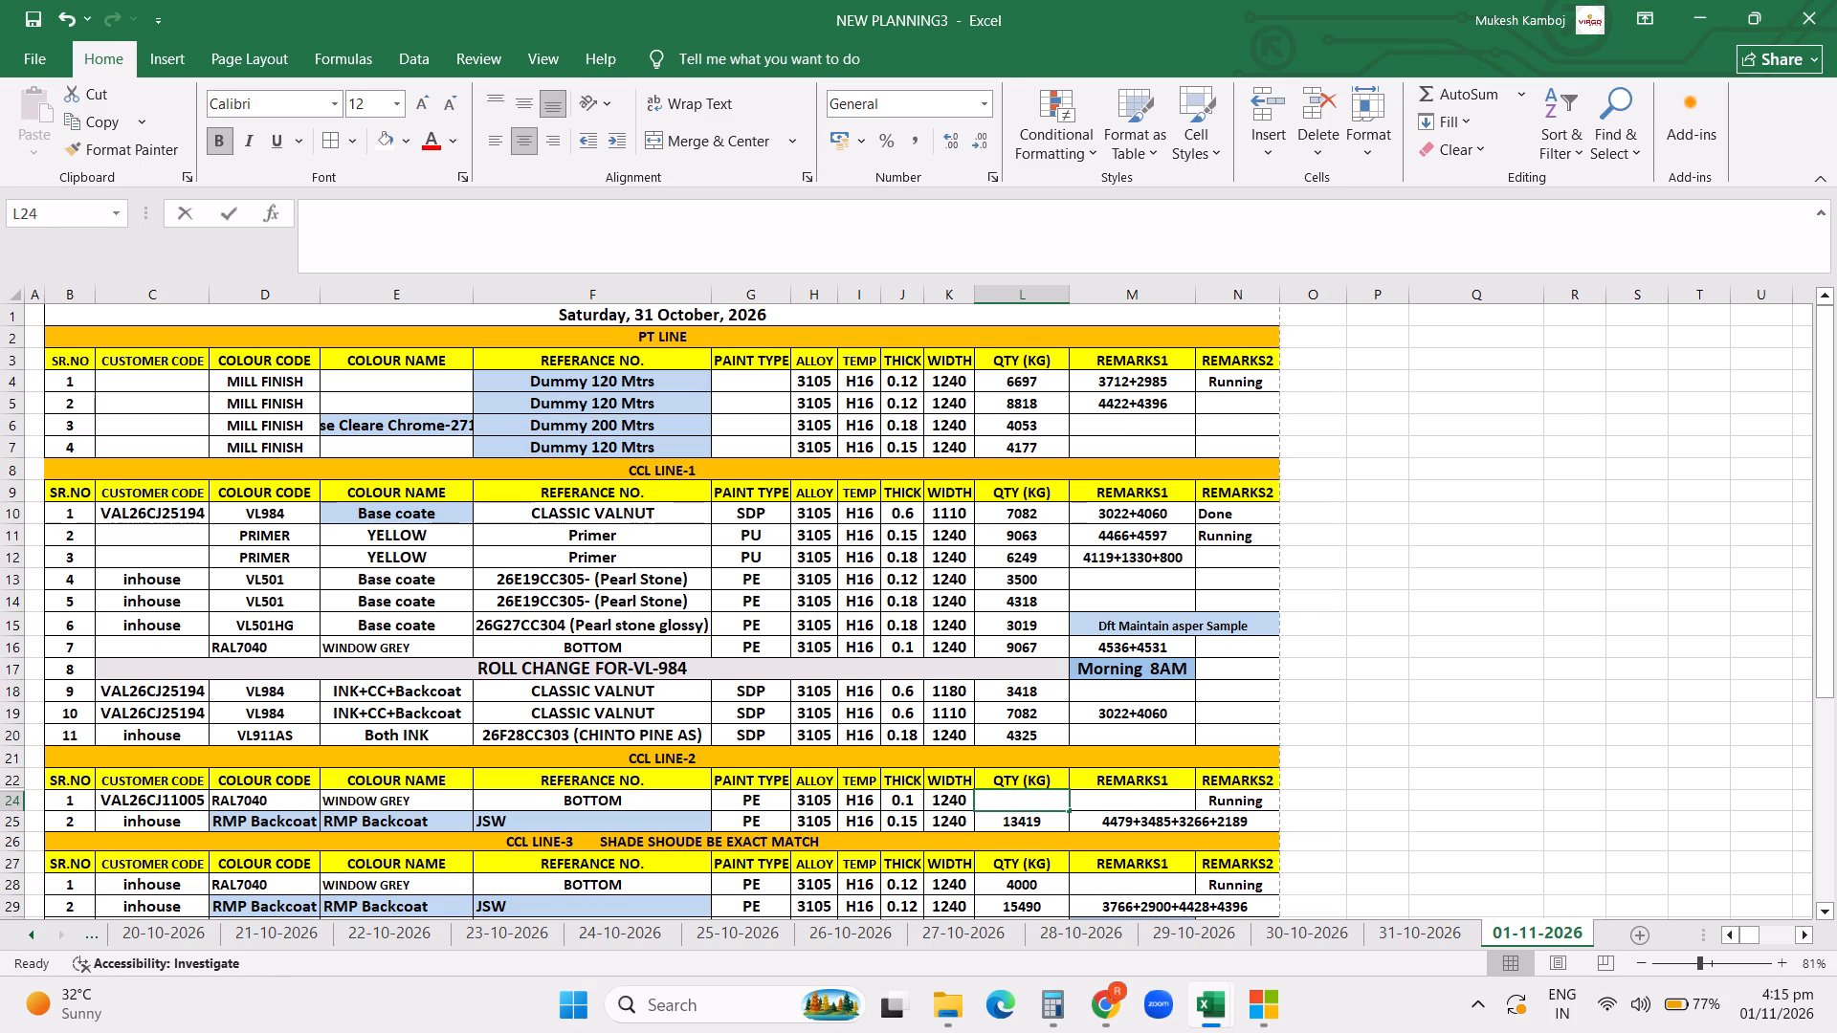
pyautogui.click(1218, 989)
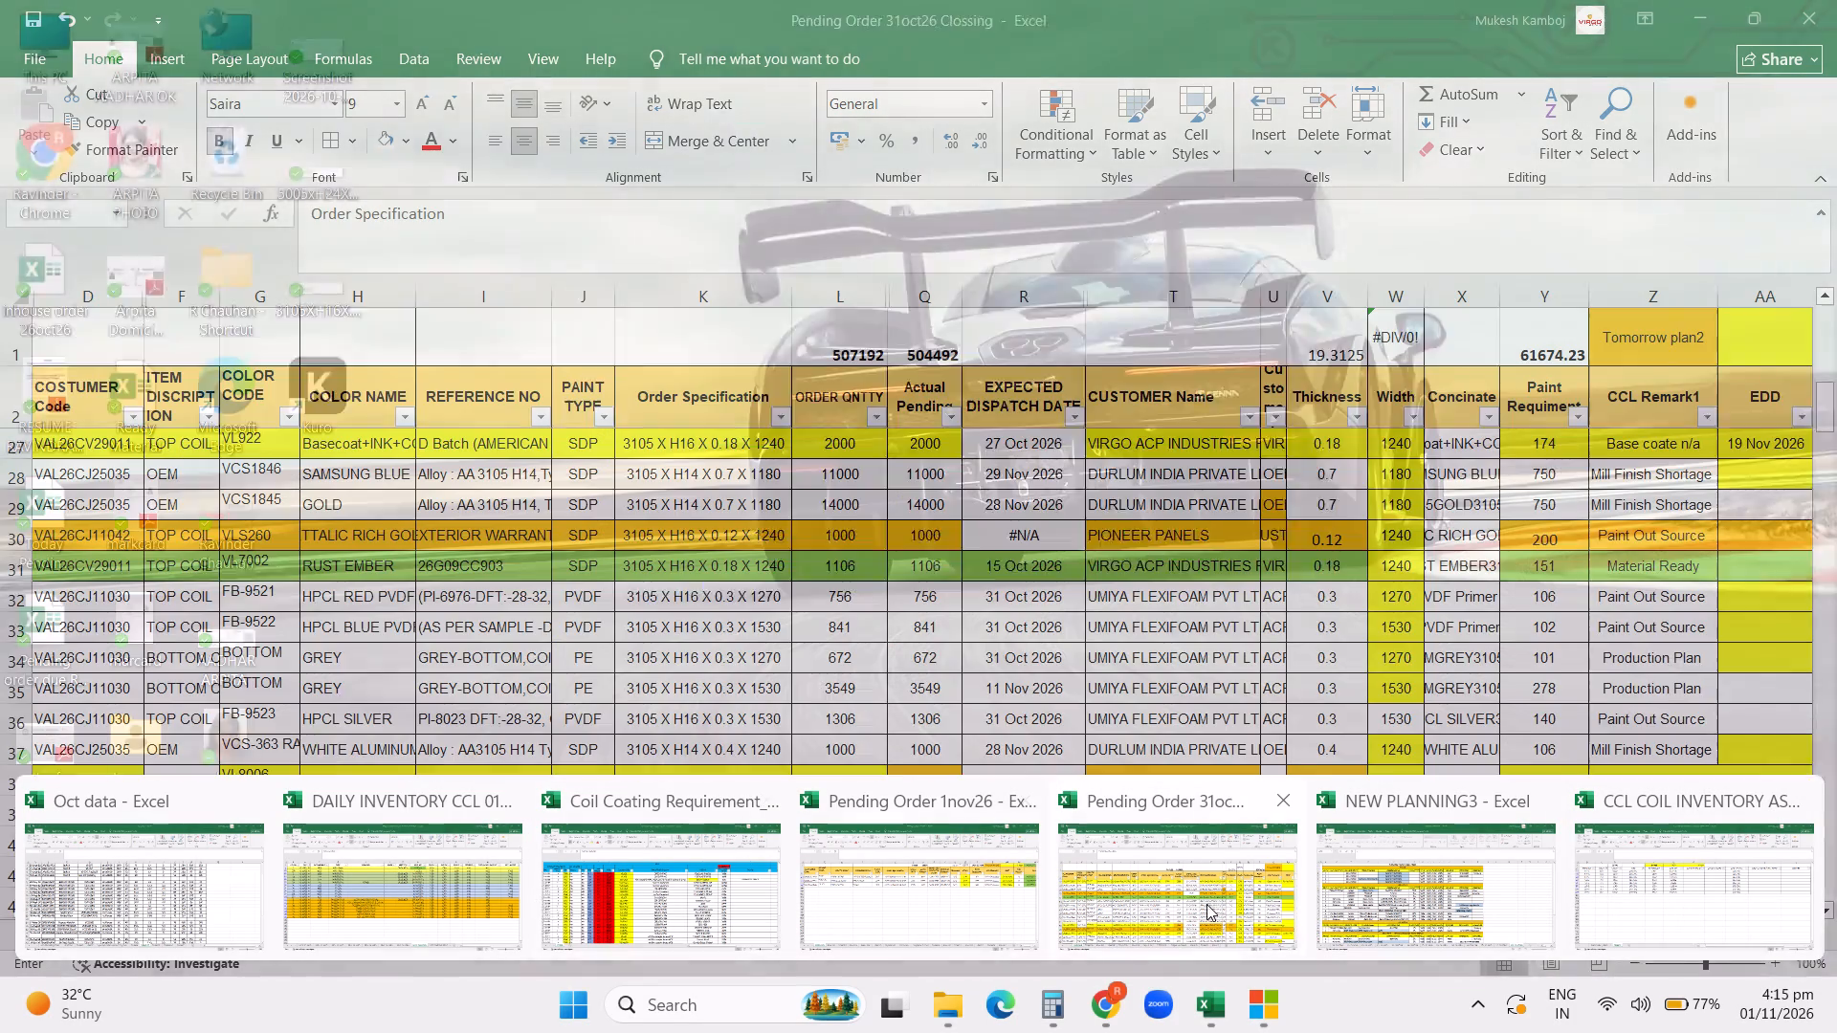
pyautogui.click(1382, 891)
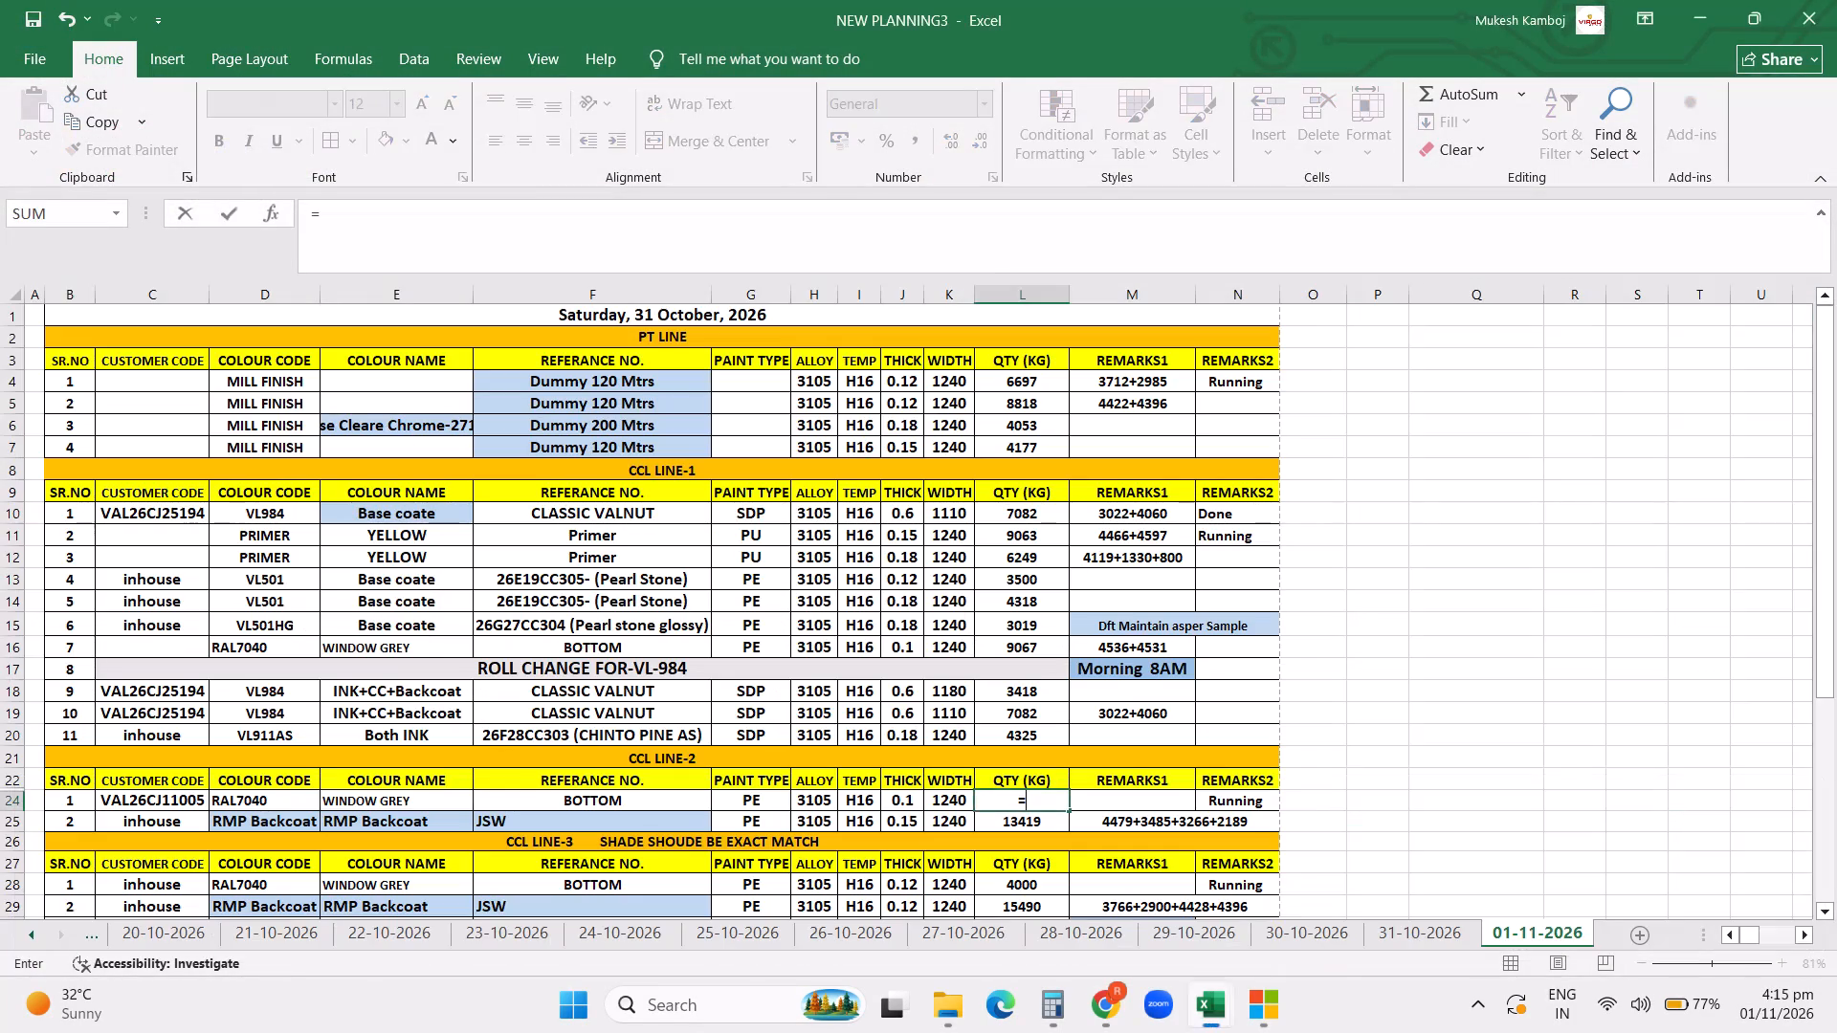
pyautogui.write('3795')
pyautogui.click(1197, 1009)
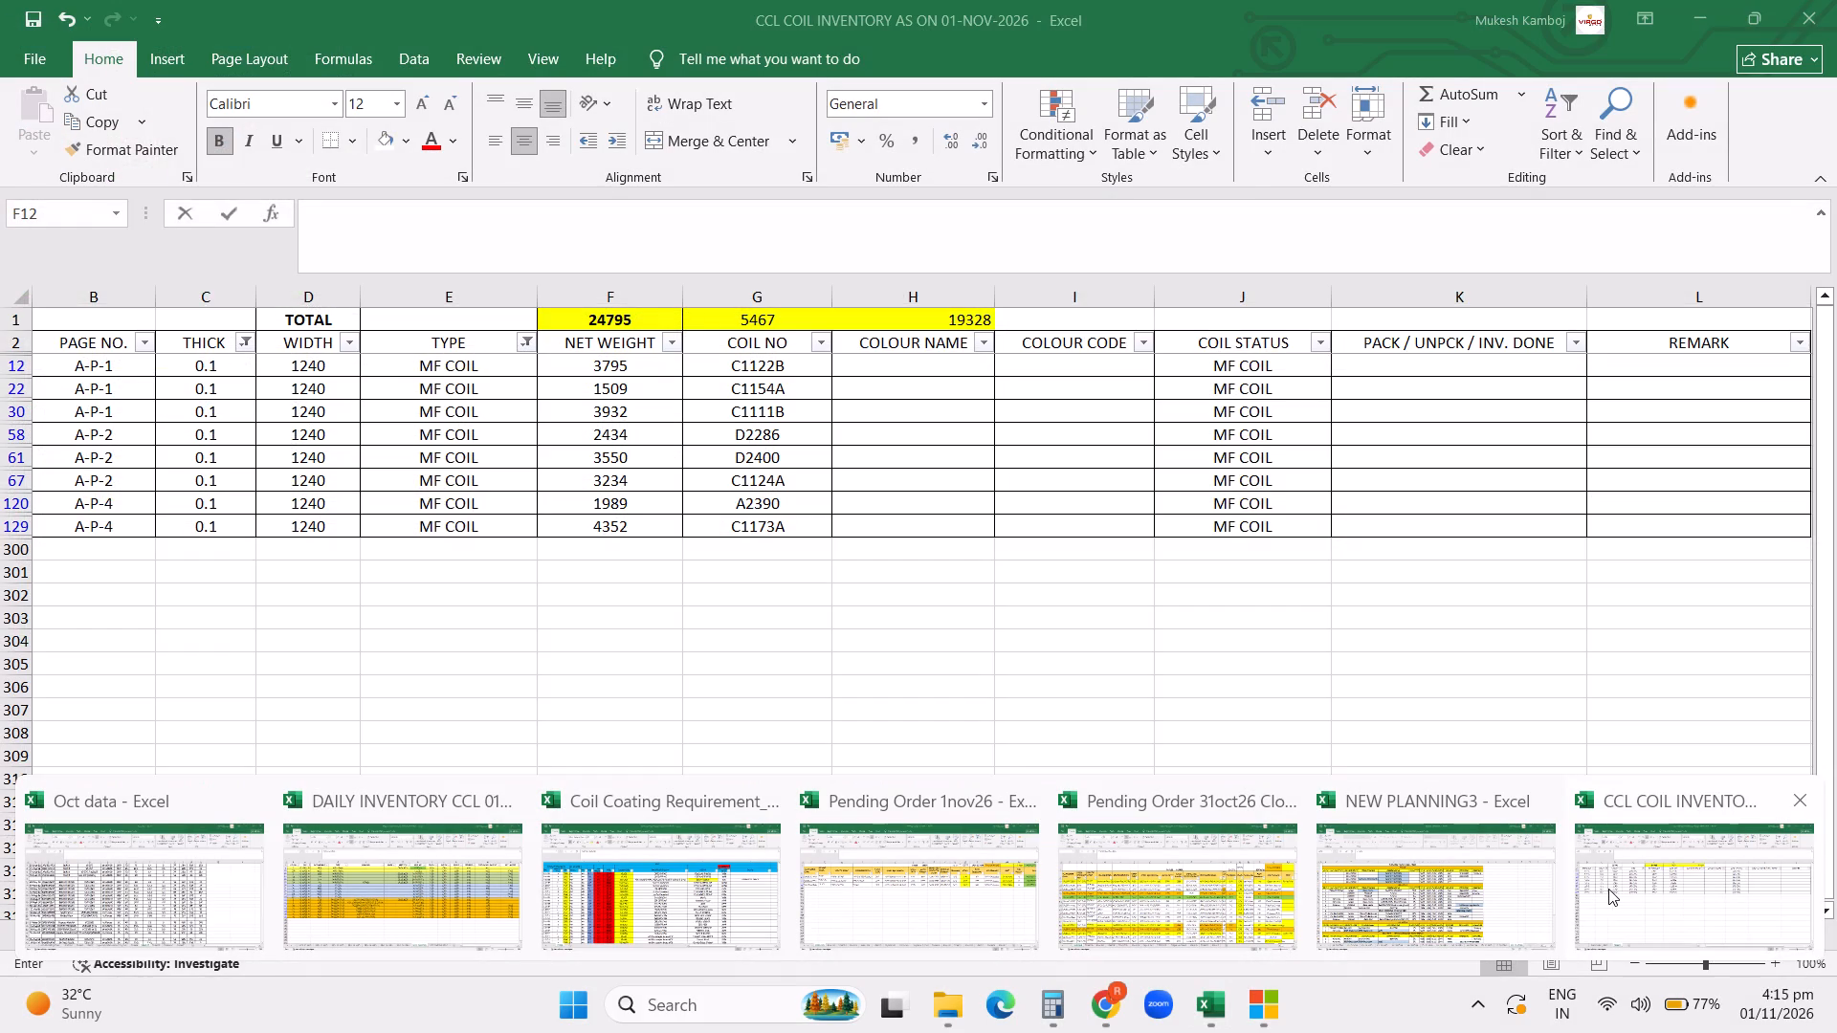
pyautogui.click(1368, 929)
pyautogui.write('1509')
pyautogui.press('BackSpace')
pyautogui.press('BackSpace')
pyautogui.press('BackSpace')
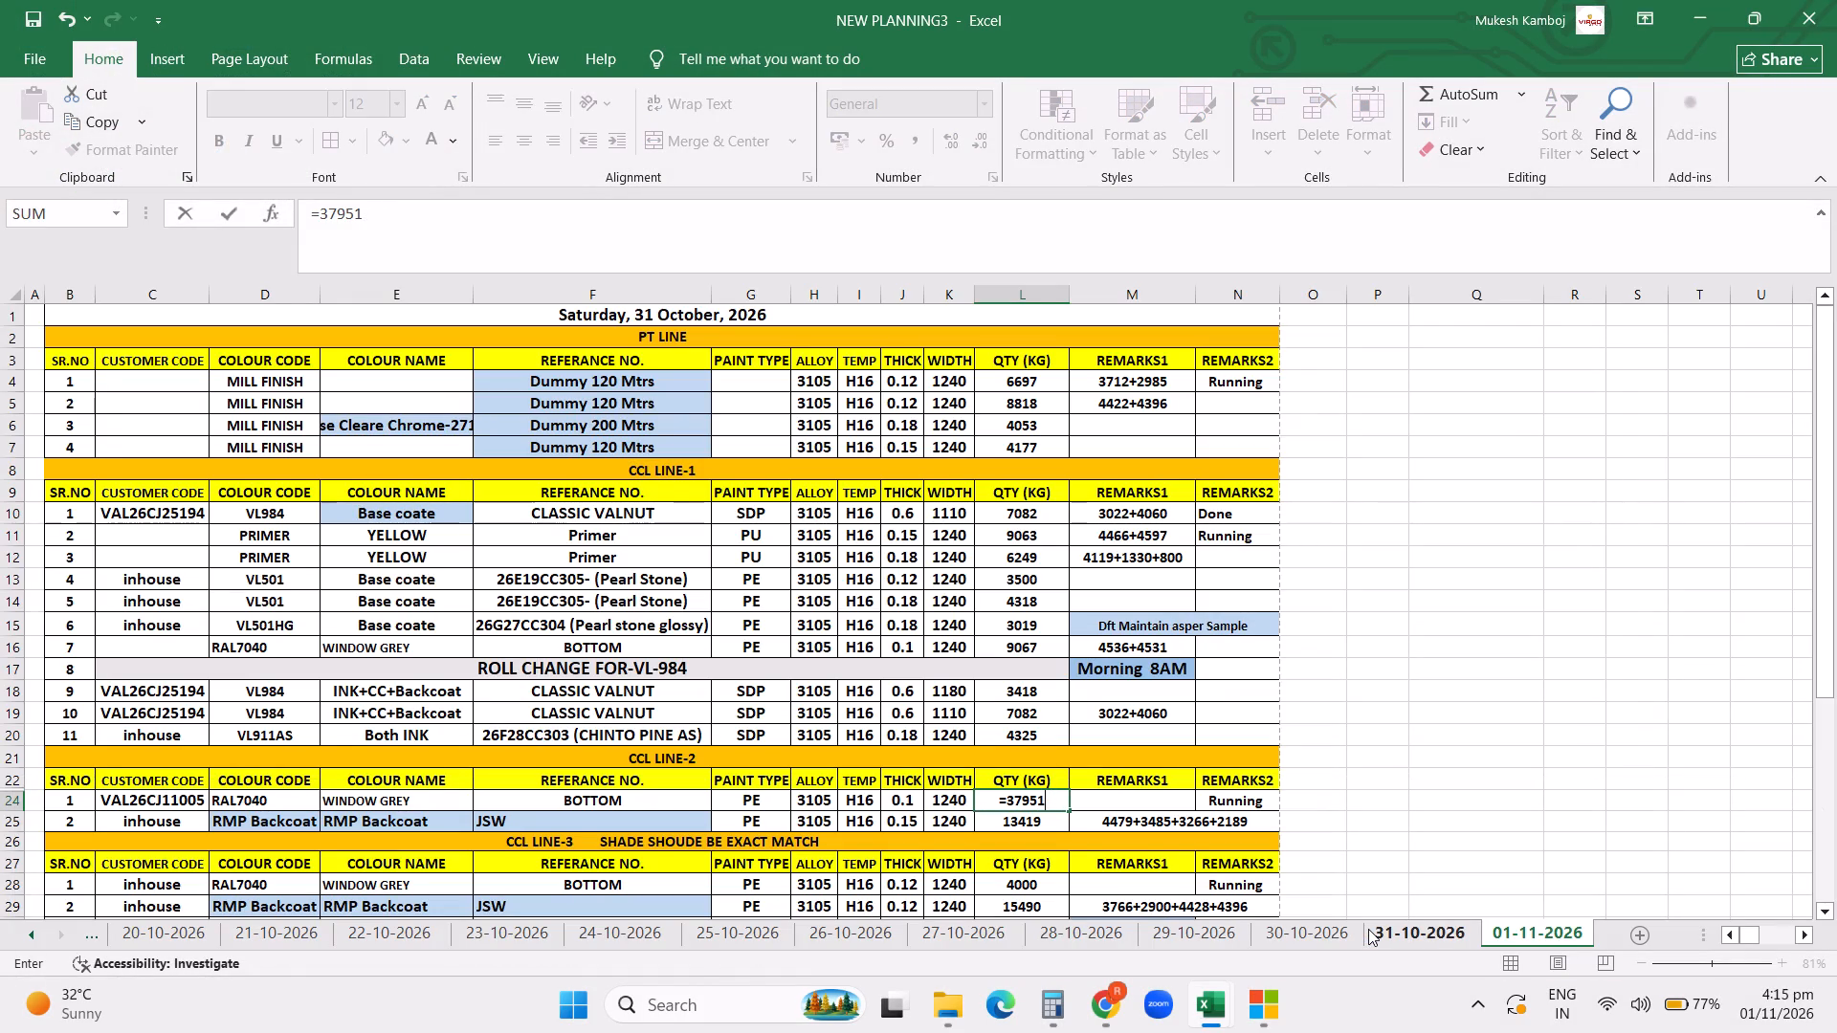
pyautogui.press('BackSpace')
pyautogui.write('+1509+')
# Extend the sum in L24 with the coil weights 3932 and 3434, leaving it open for another weight.
pyautogui.click(1198, 1011)
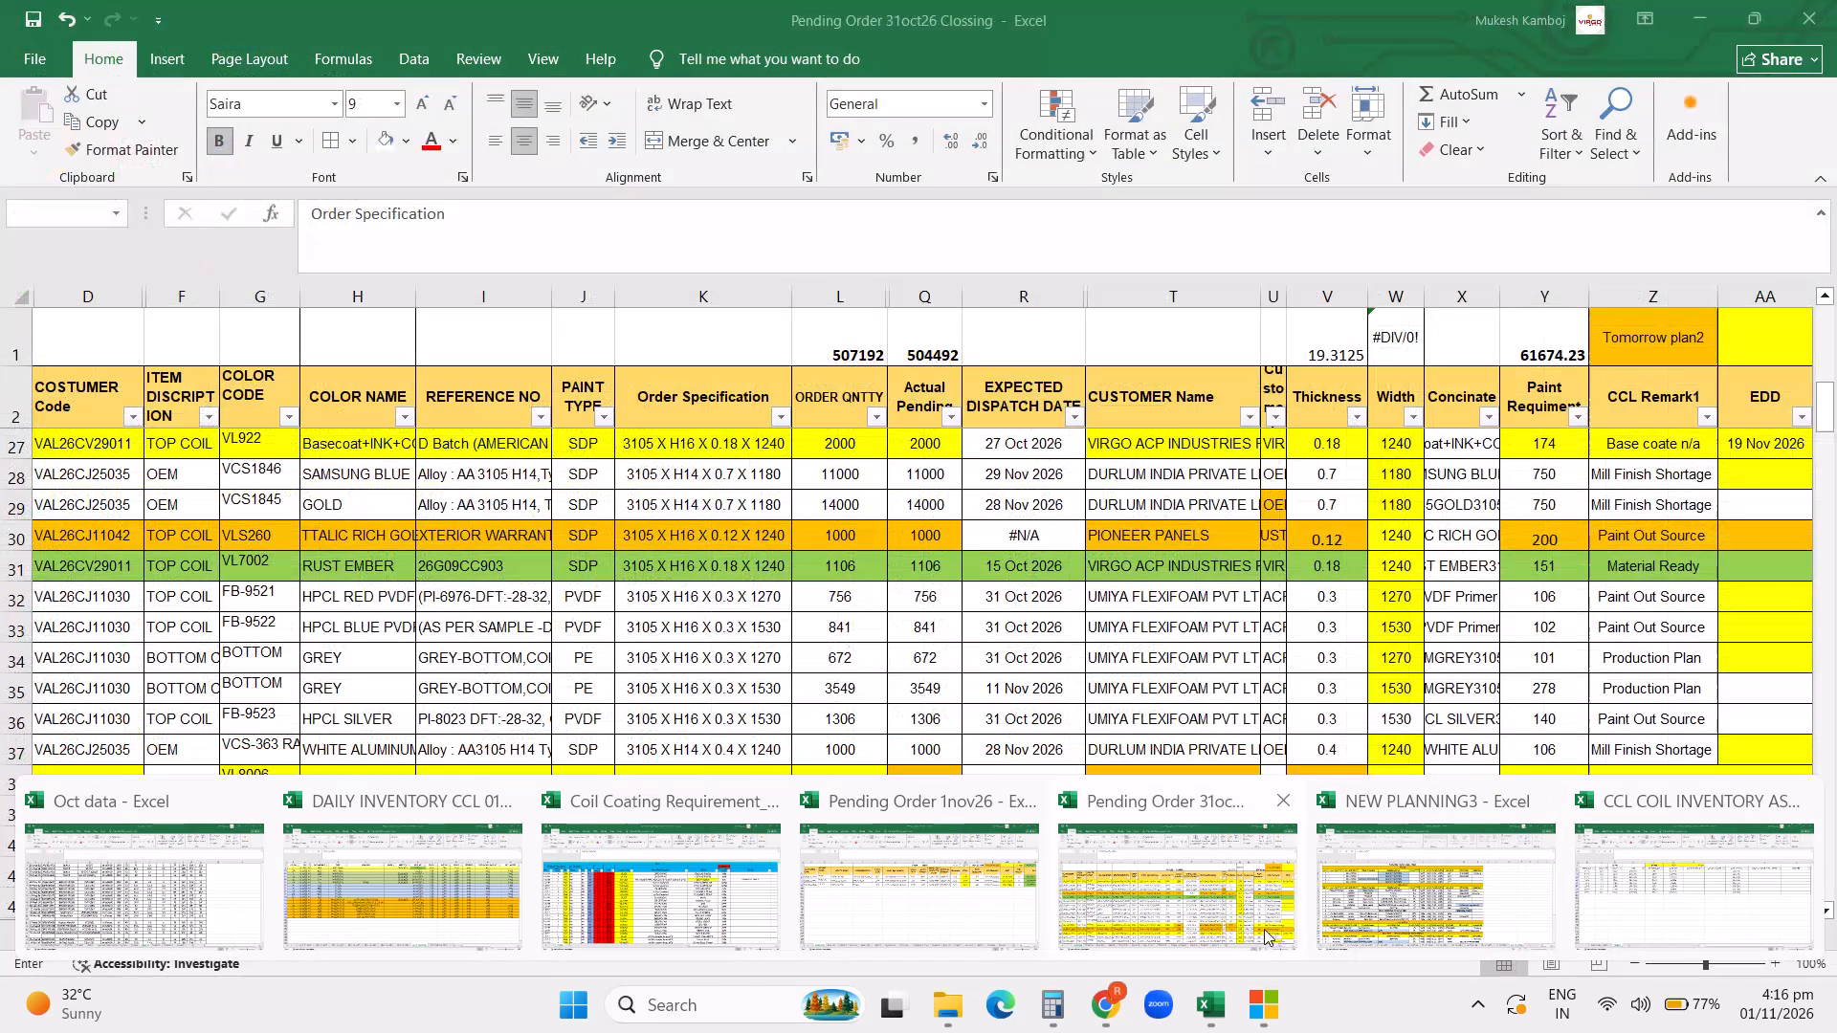
pyautogui.click(1262, 929)
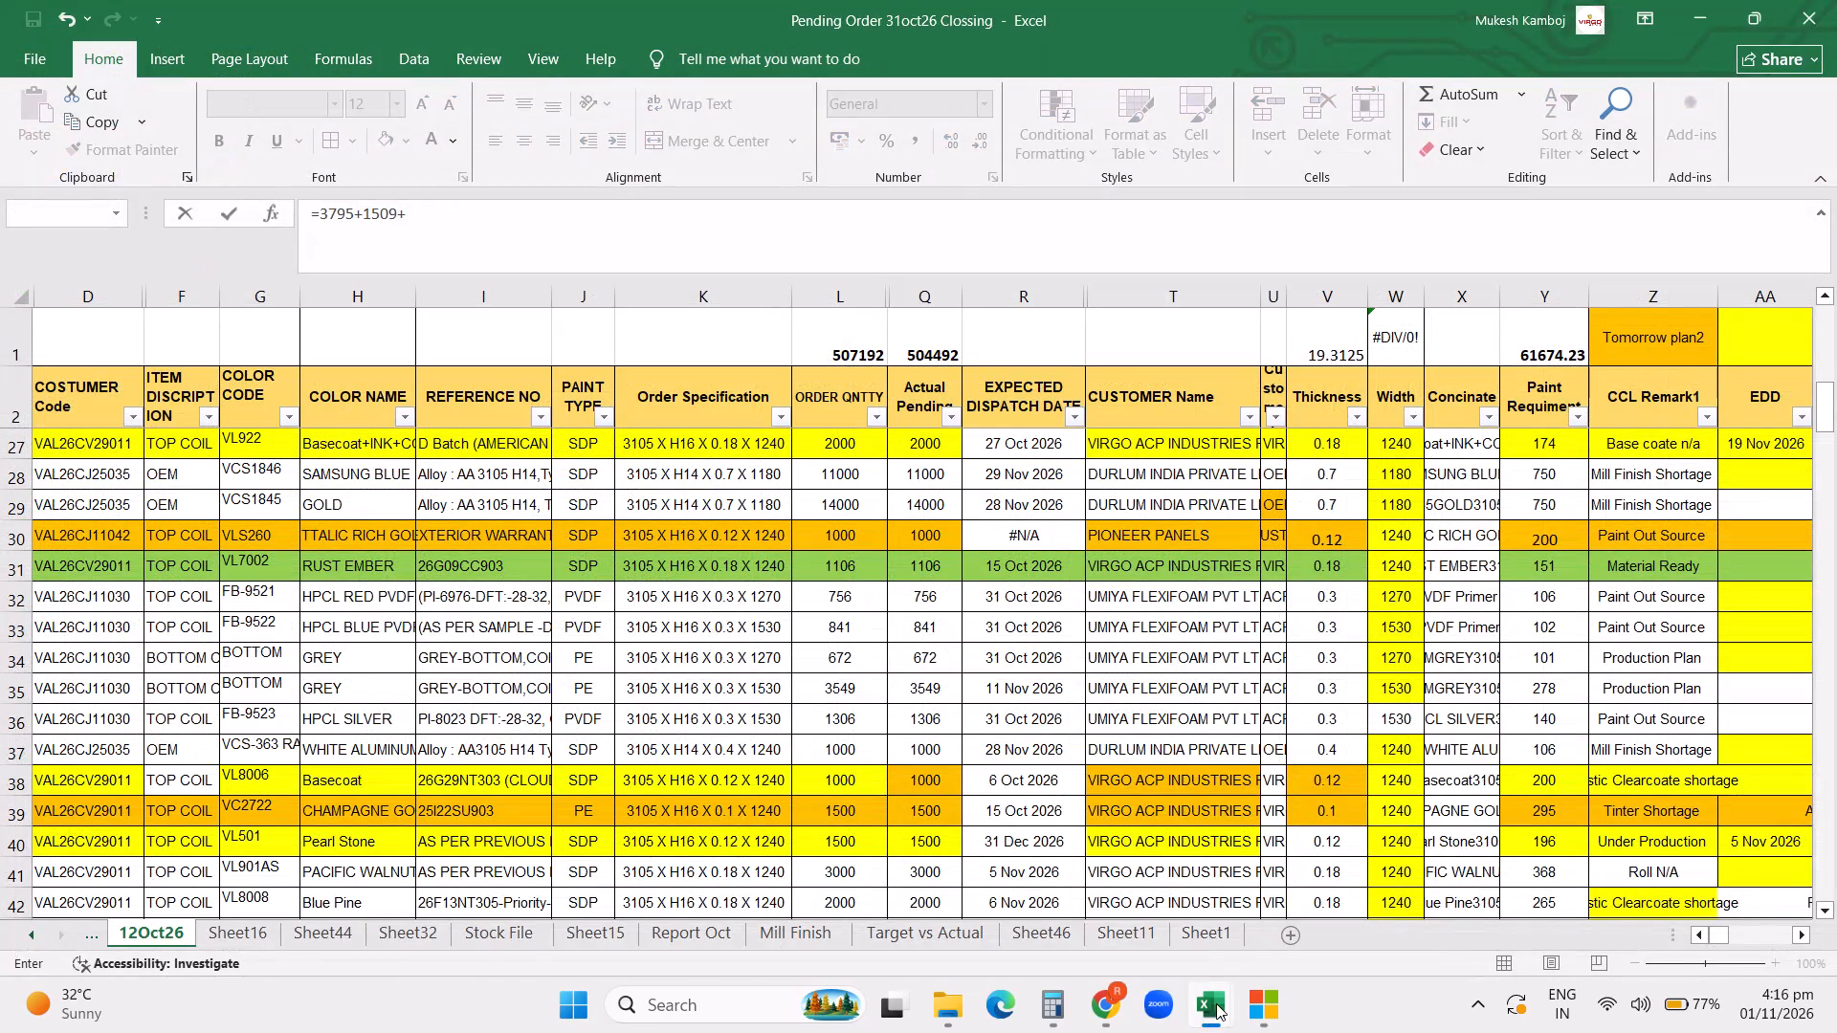
pyautogui.click(1216, 1003)
pyautogui.click(1413, 928)
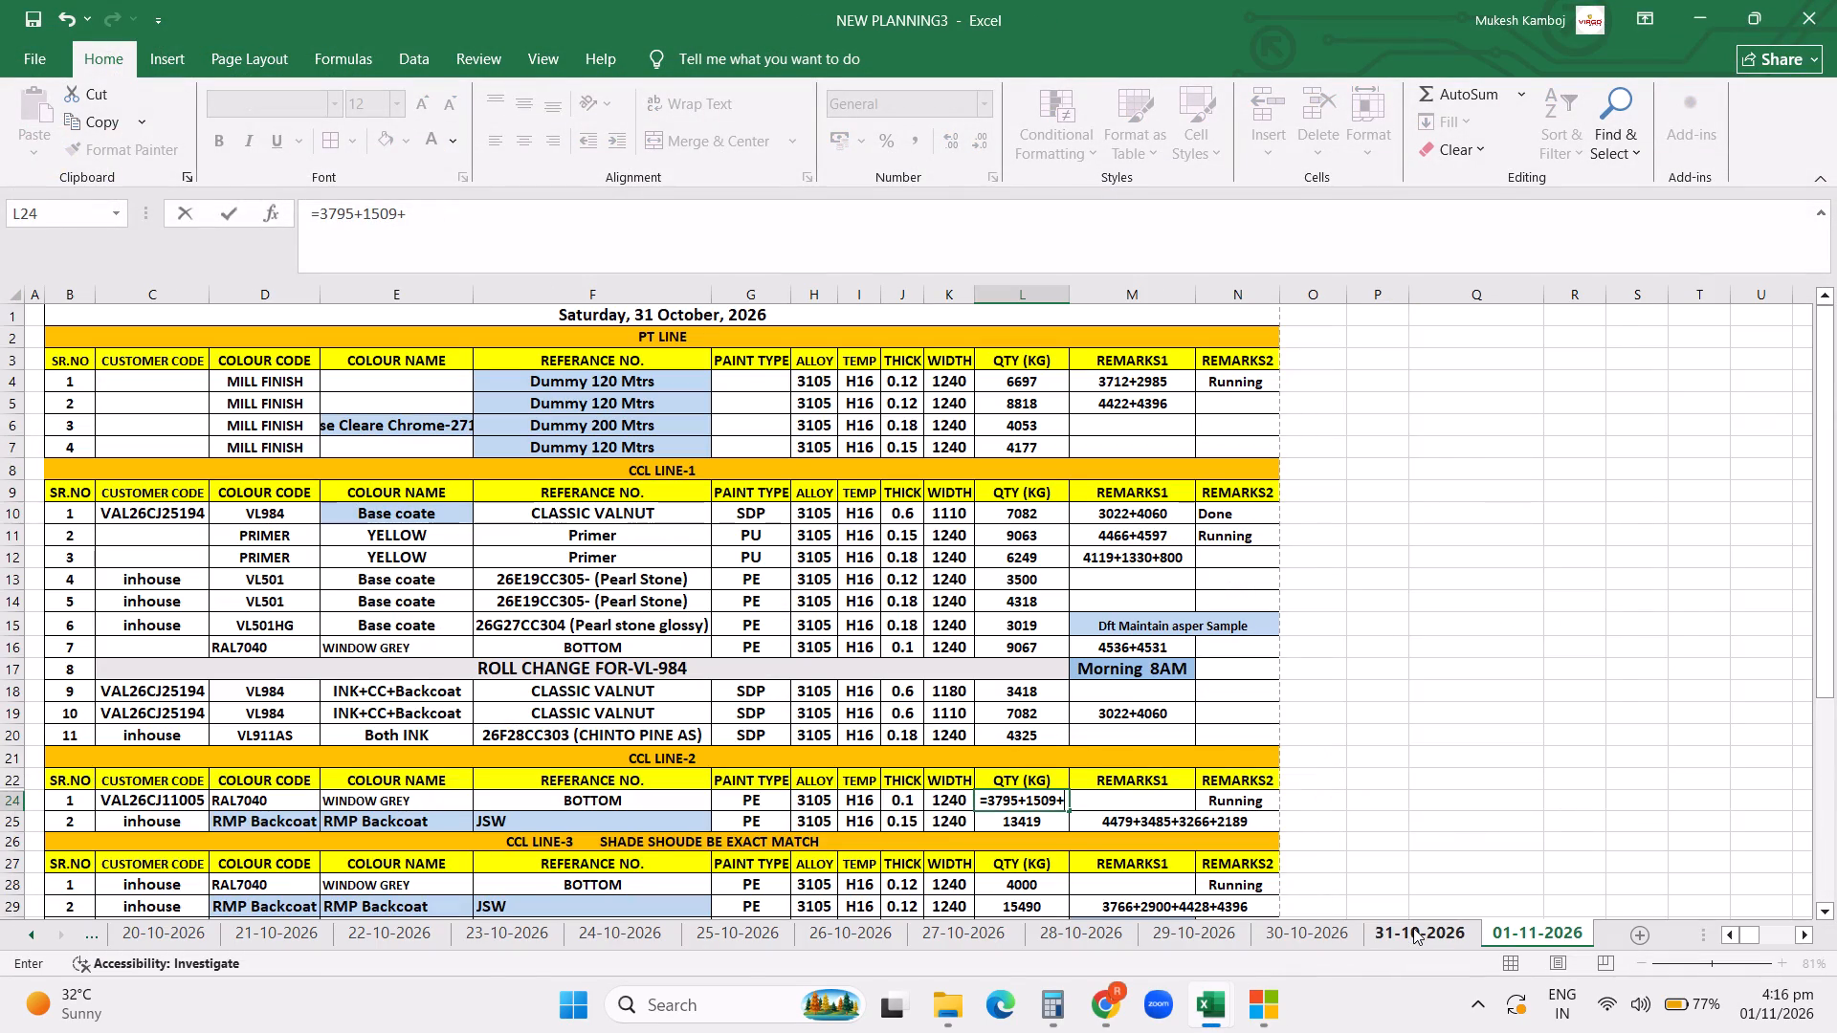
pyautogui.write('3932')
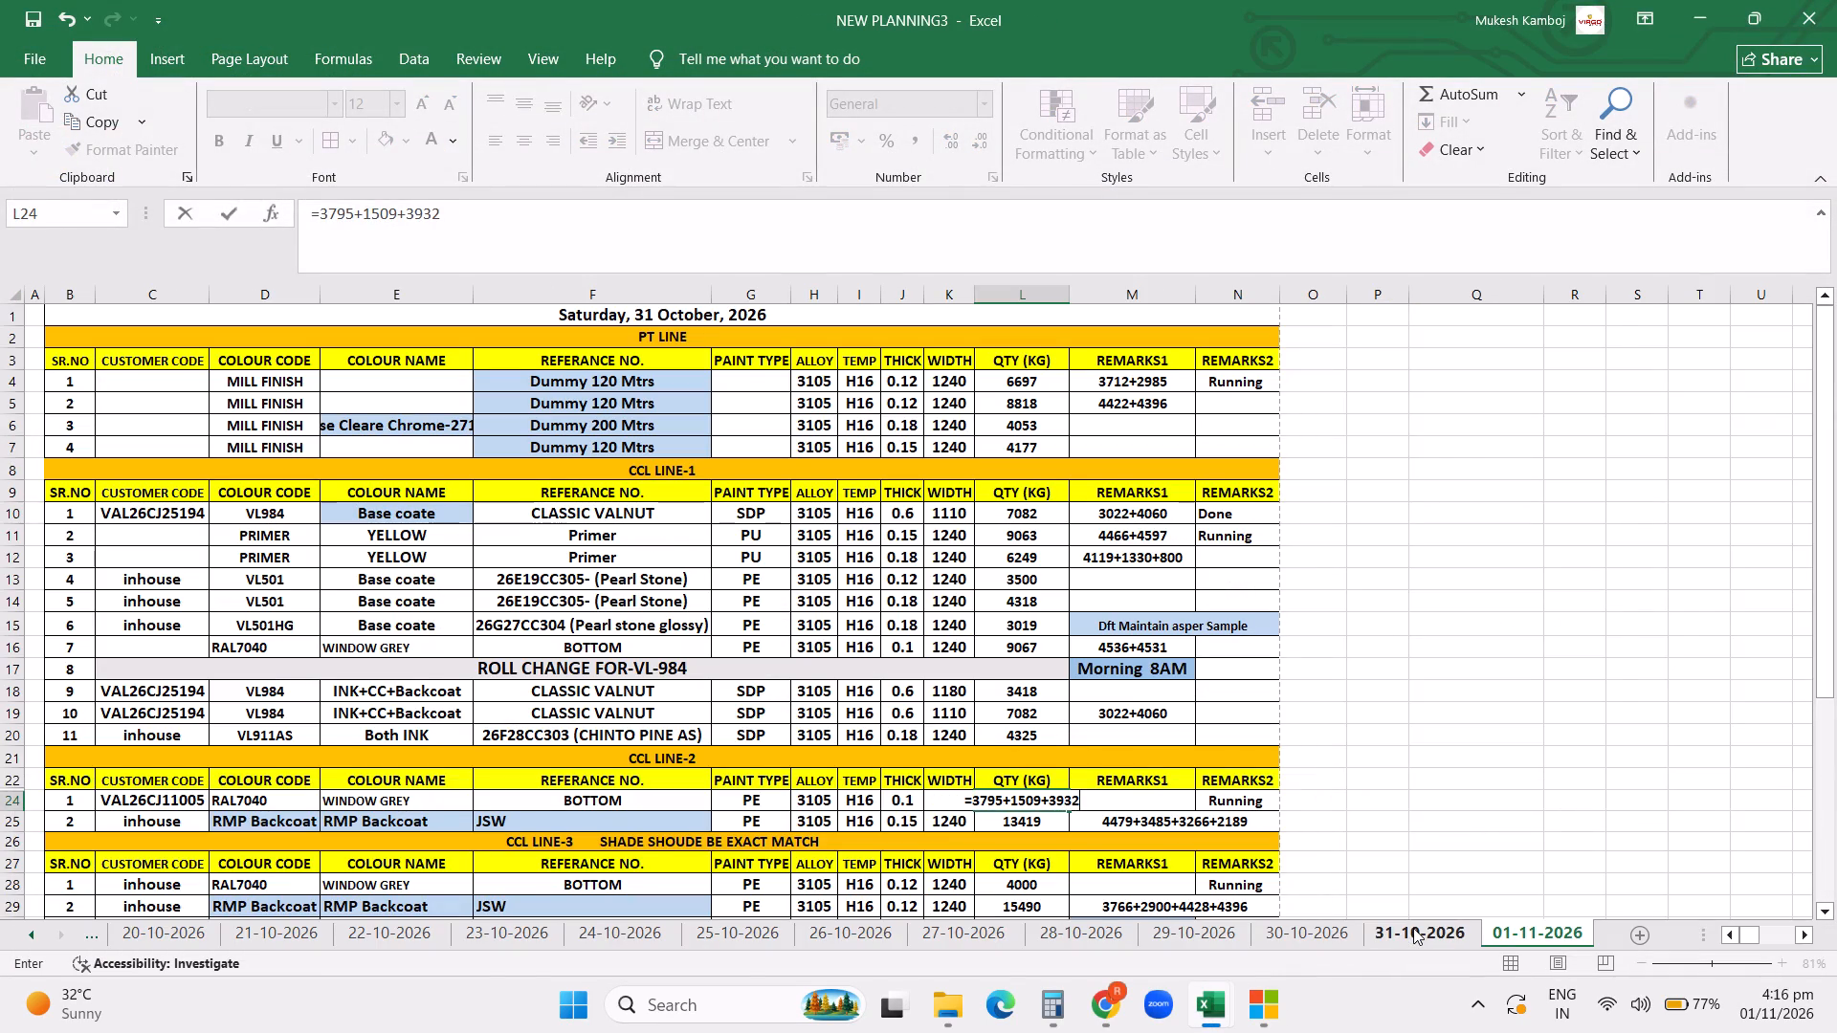
pyautogui.press('+')
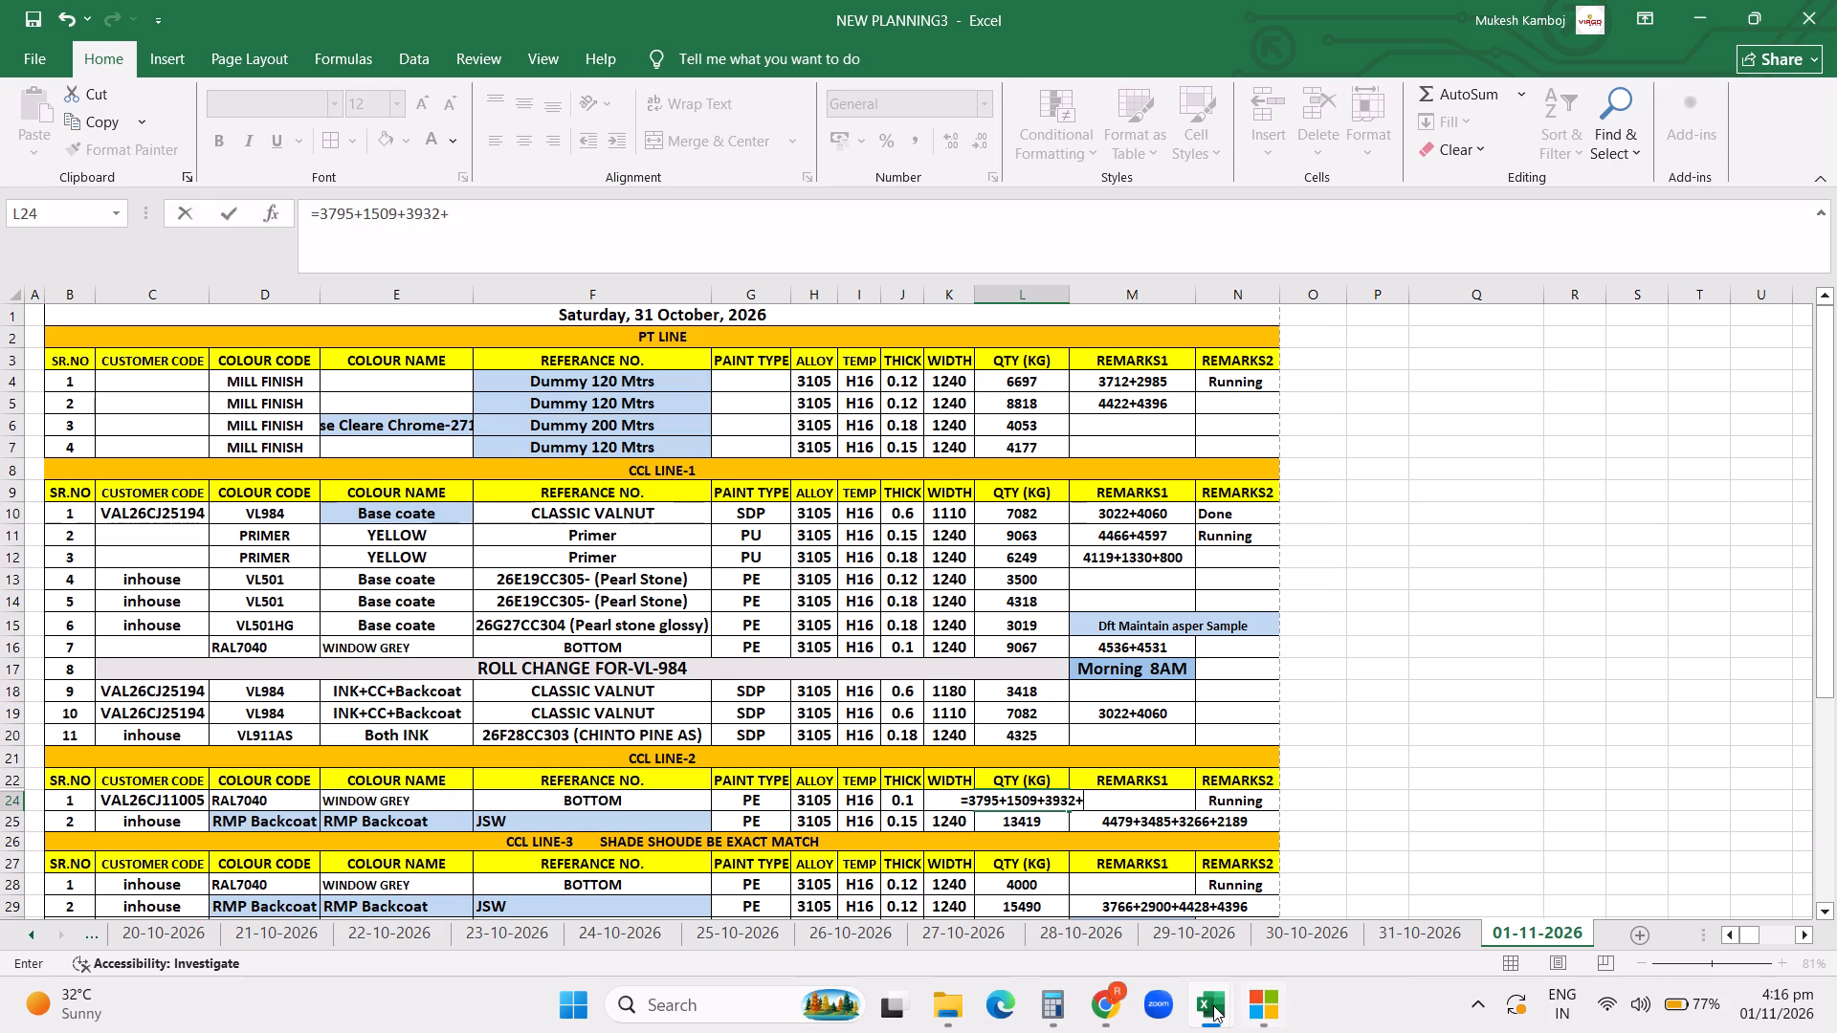
pyautogui.click(1213, 1005)
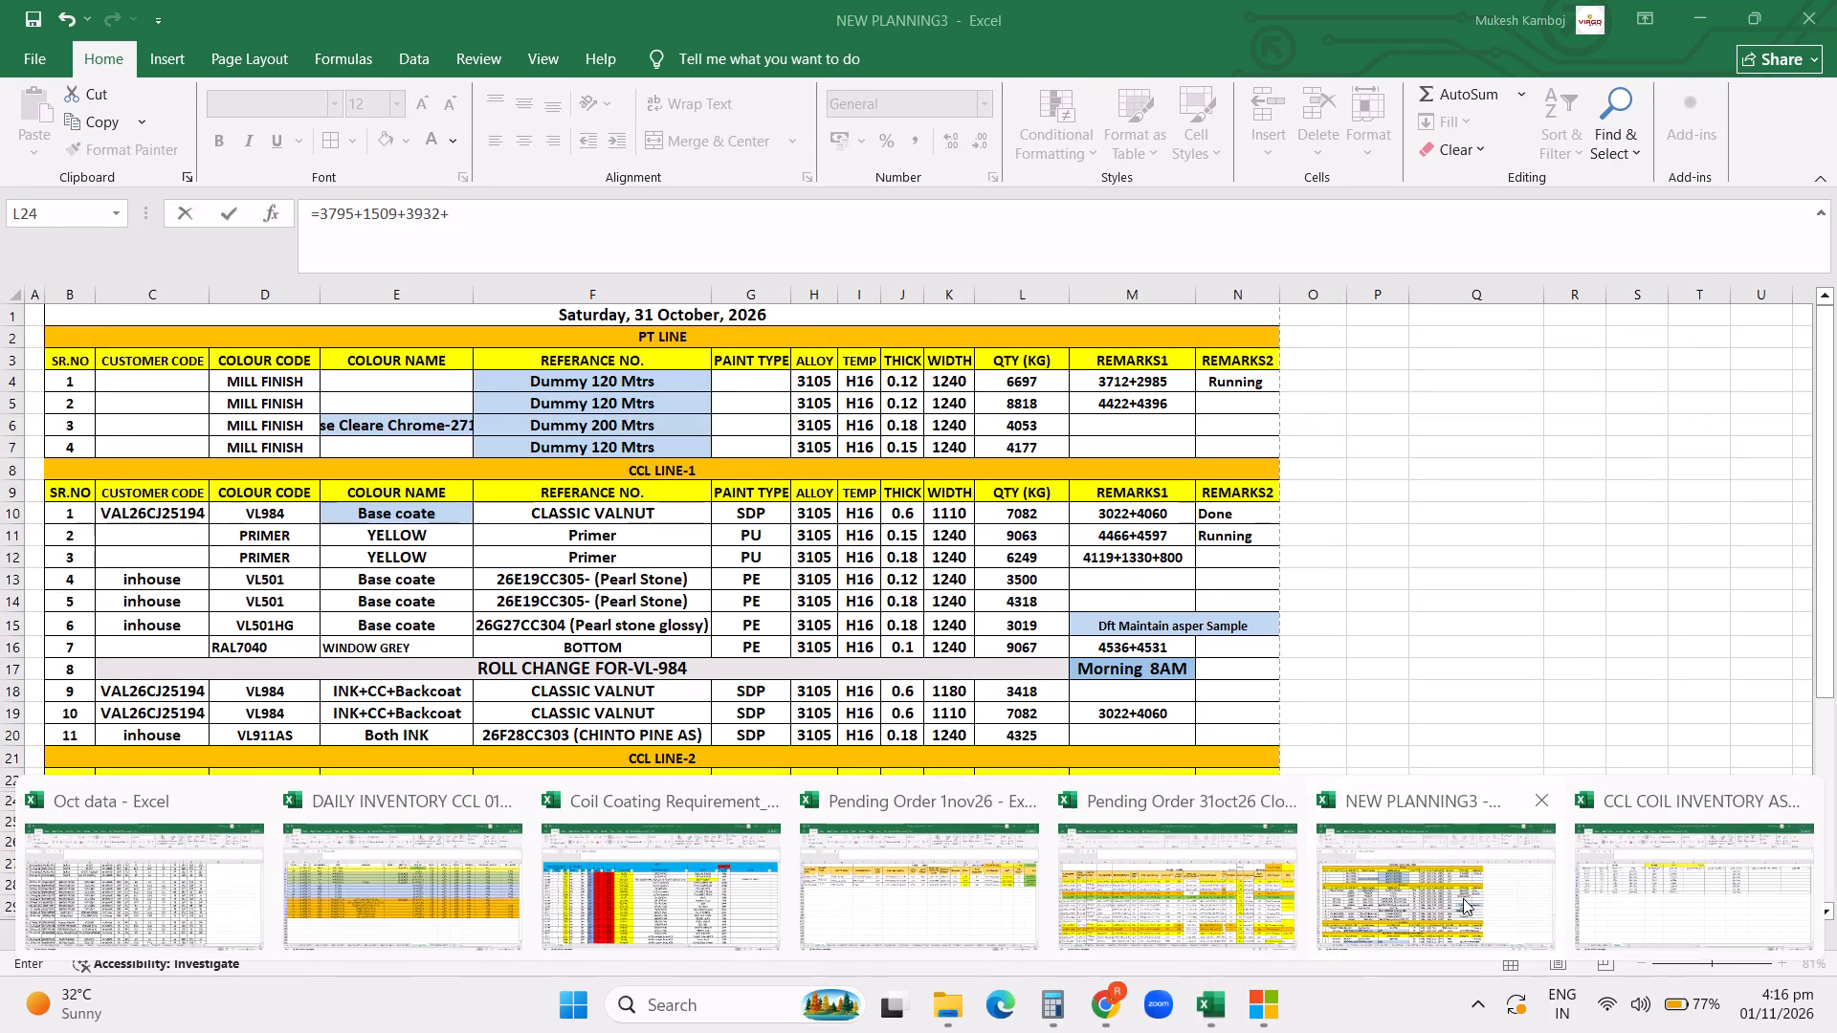
pyautogui.click(1463, 898)
pyautogui.write('3434+')
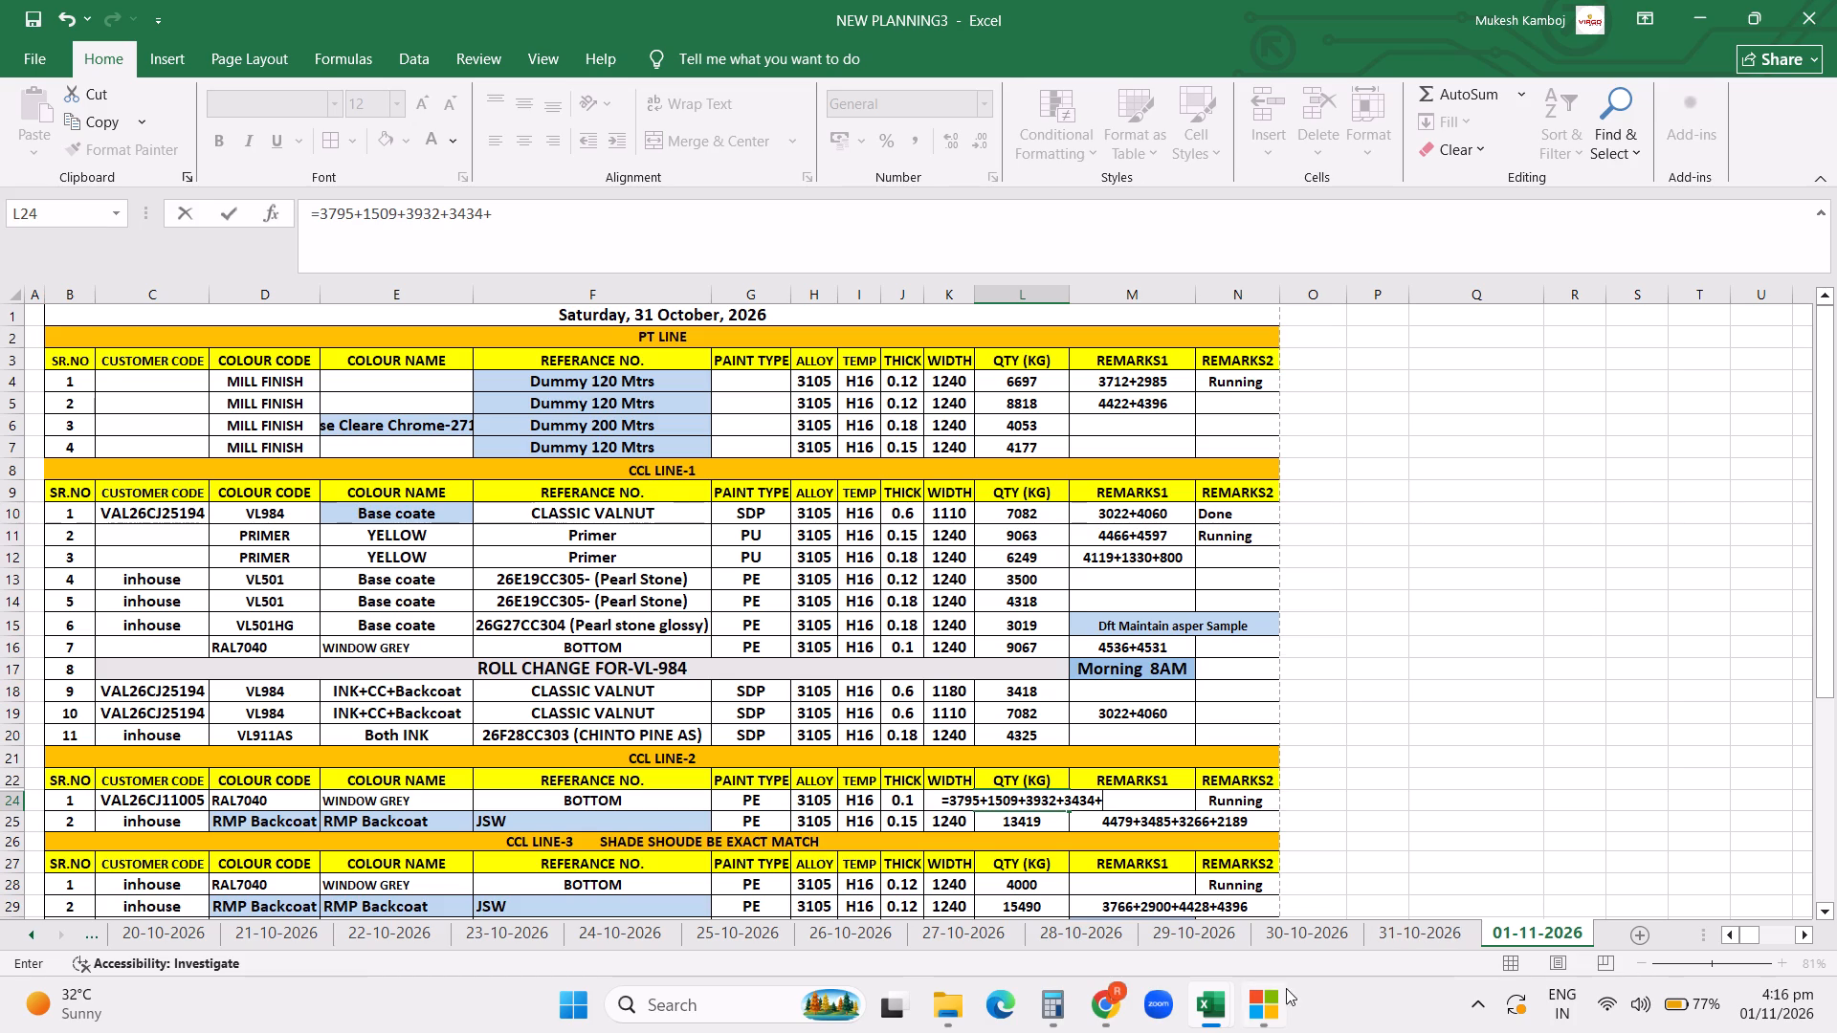
pyautogui.click(1205, 1021)
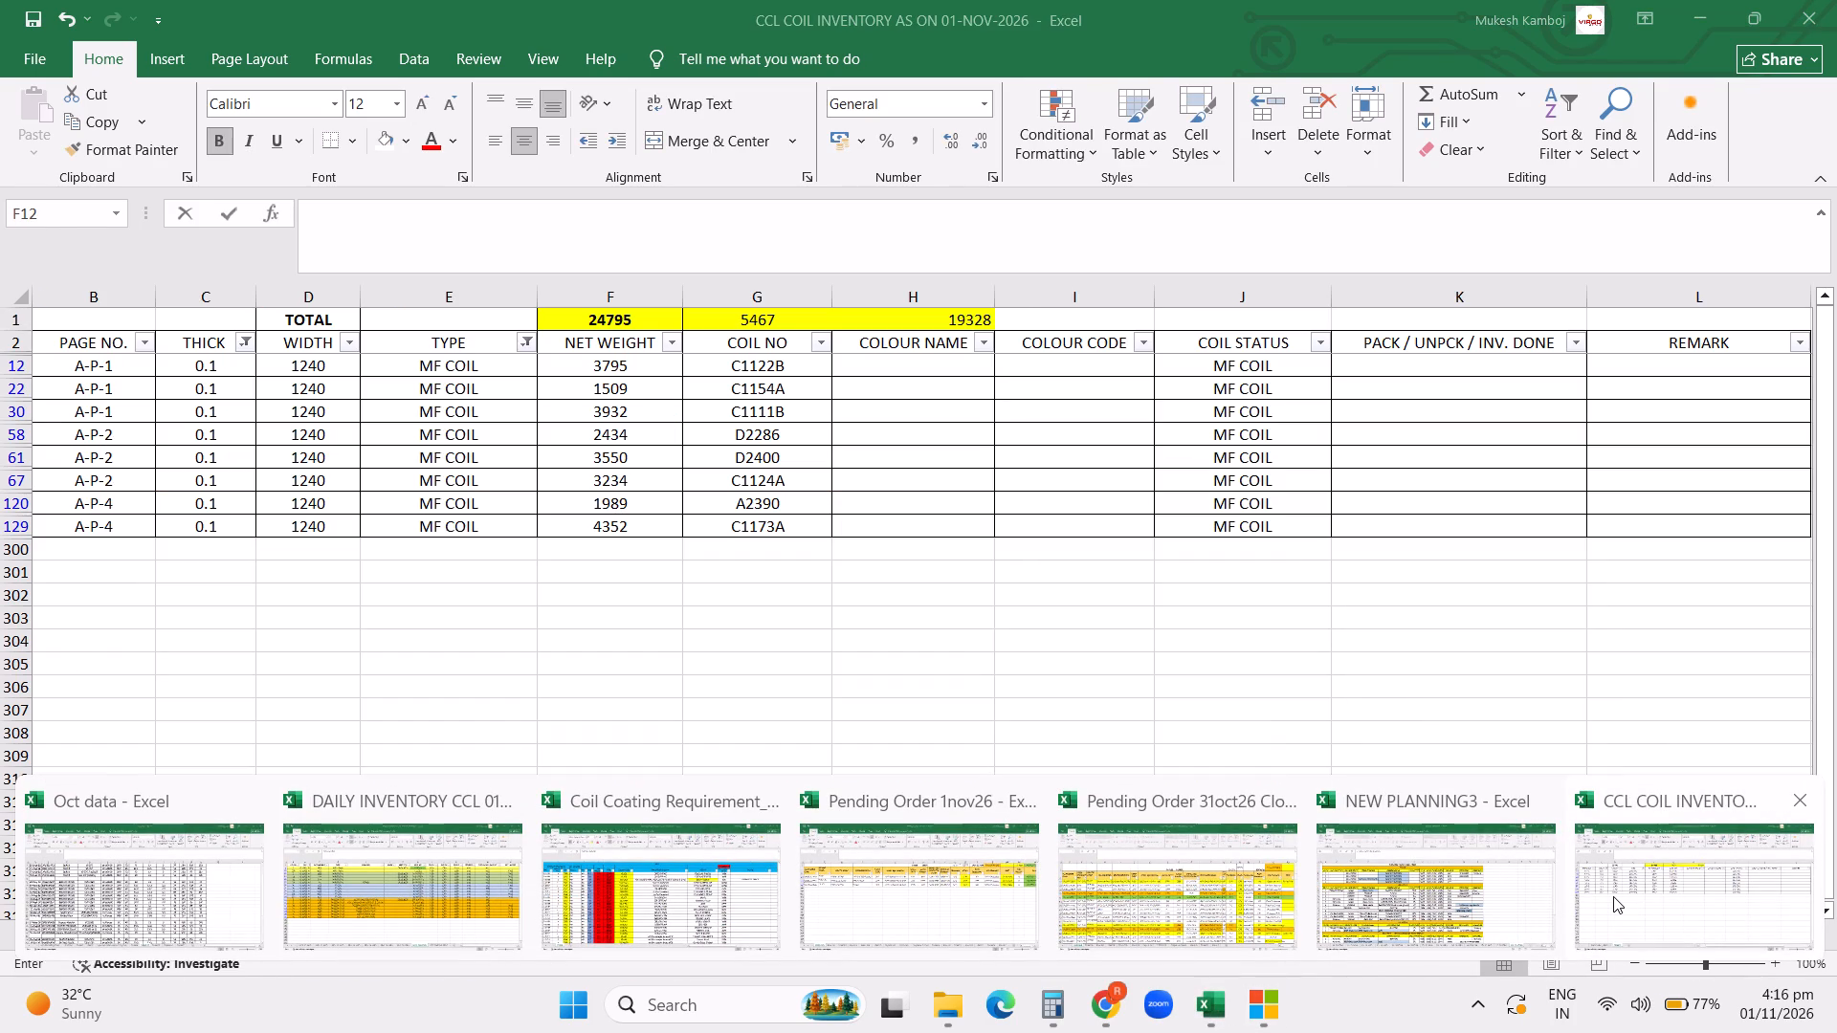
pyautogui.click(1421, 891)
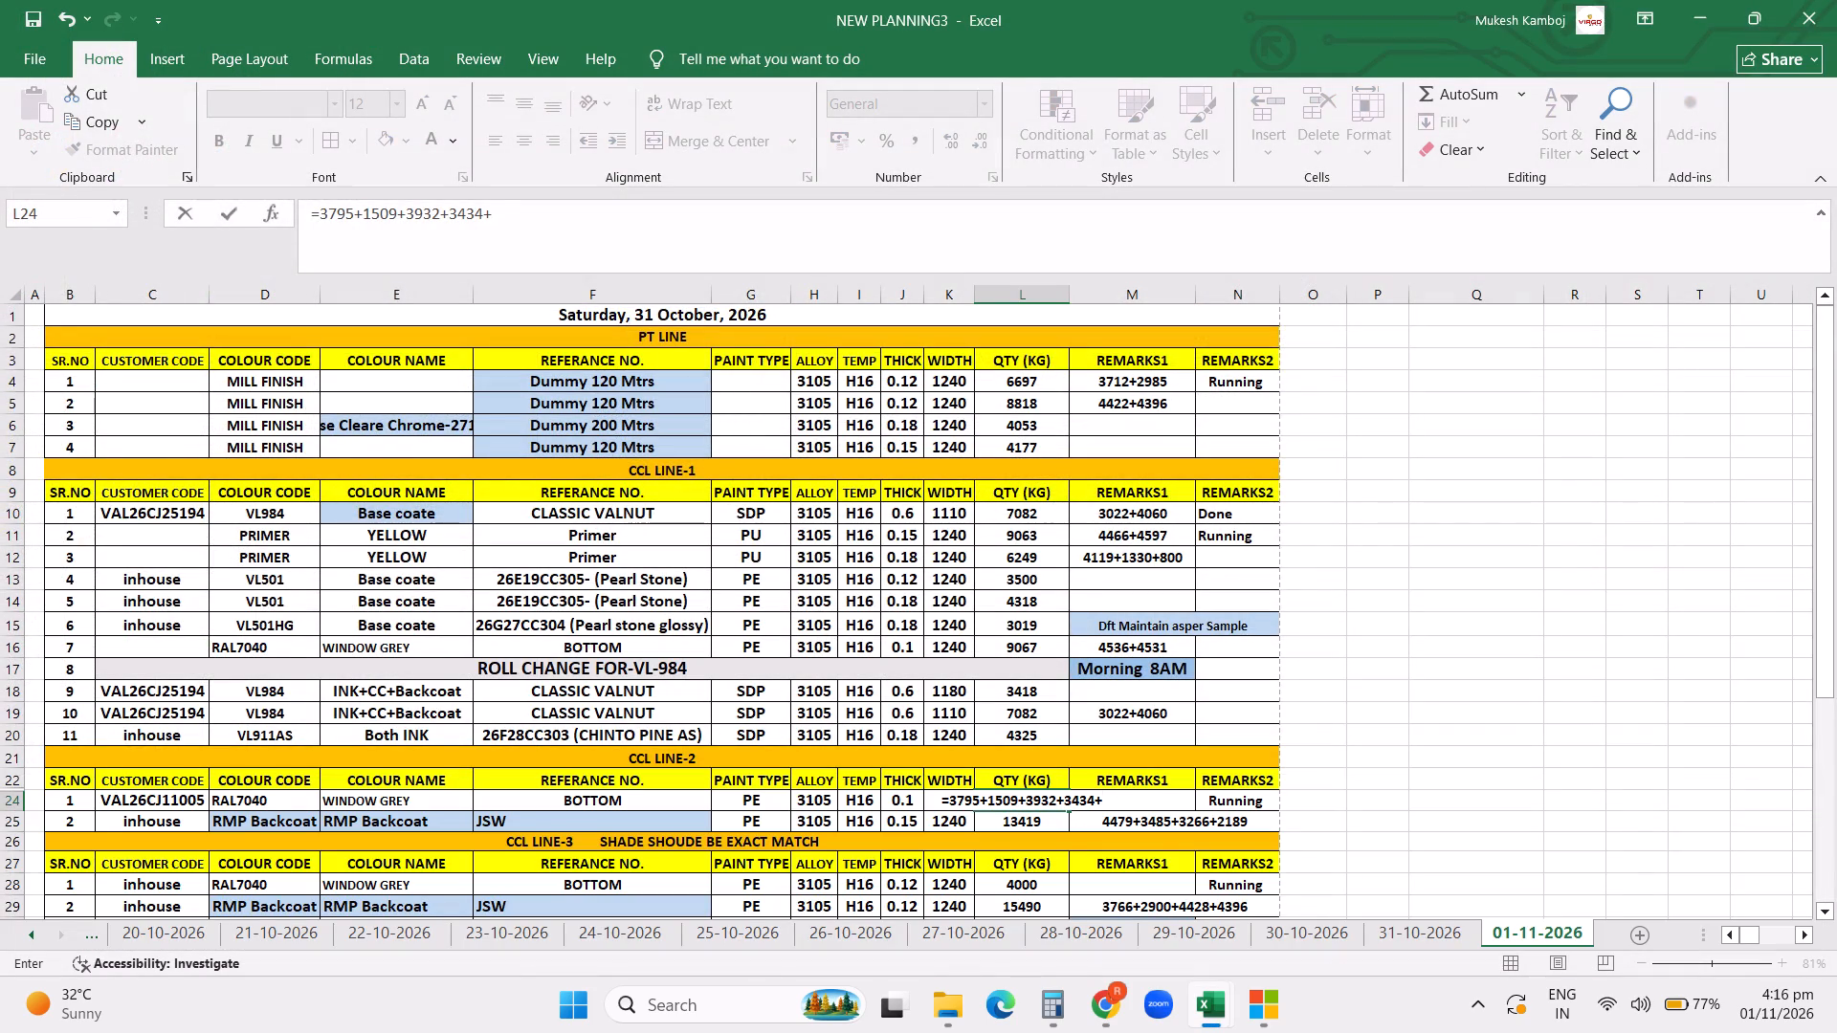
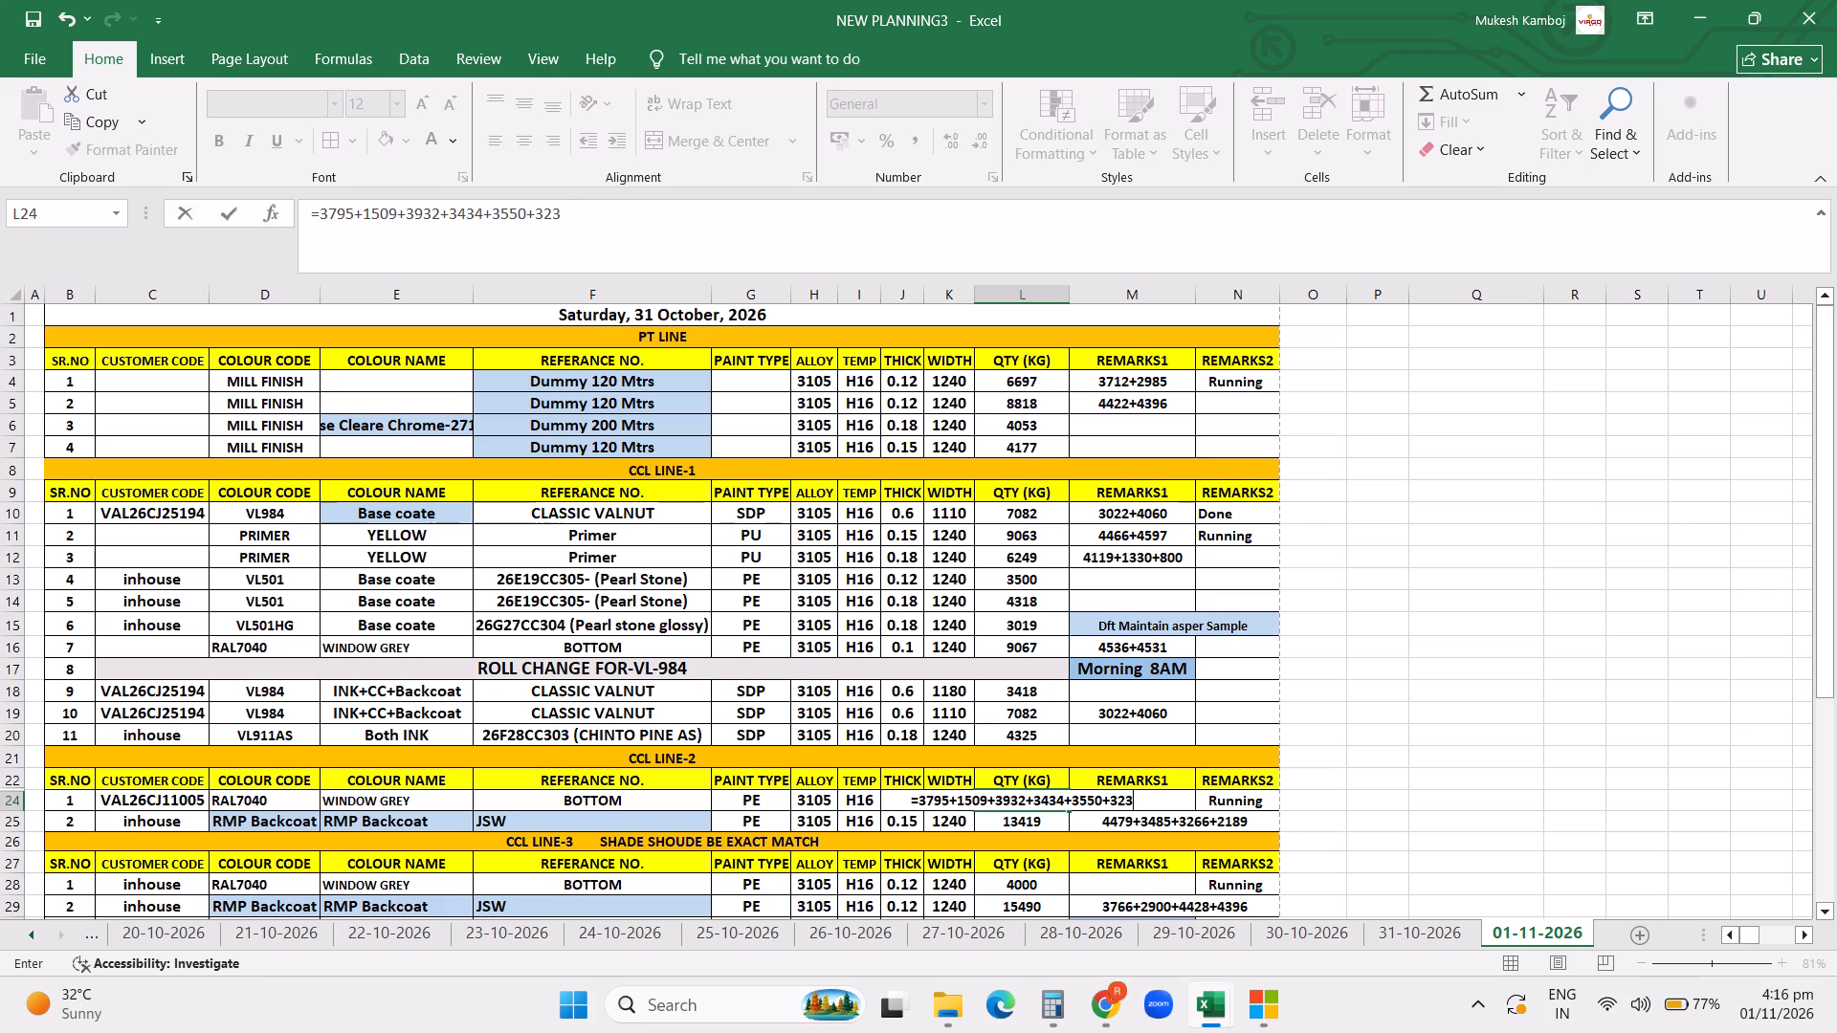
# Complete the quantity sum for the first CCL LINE-2 item by appending +1989+4352.
pyautogui.click(1200, 1000)
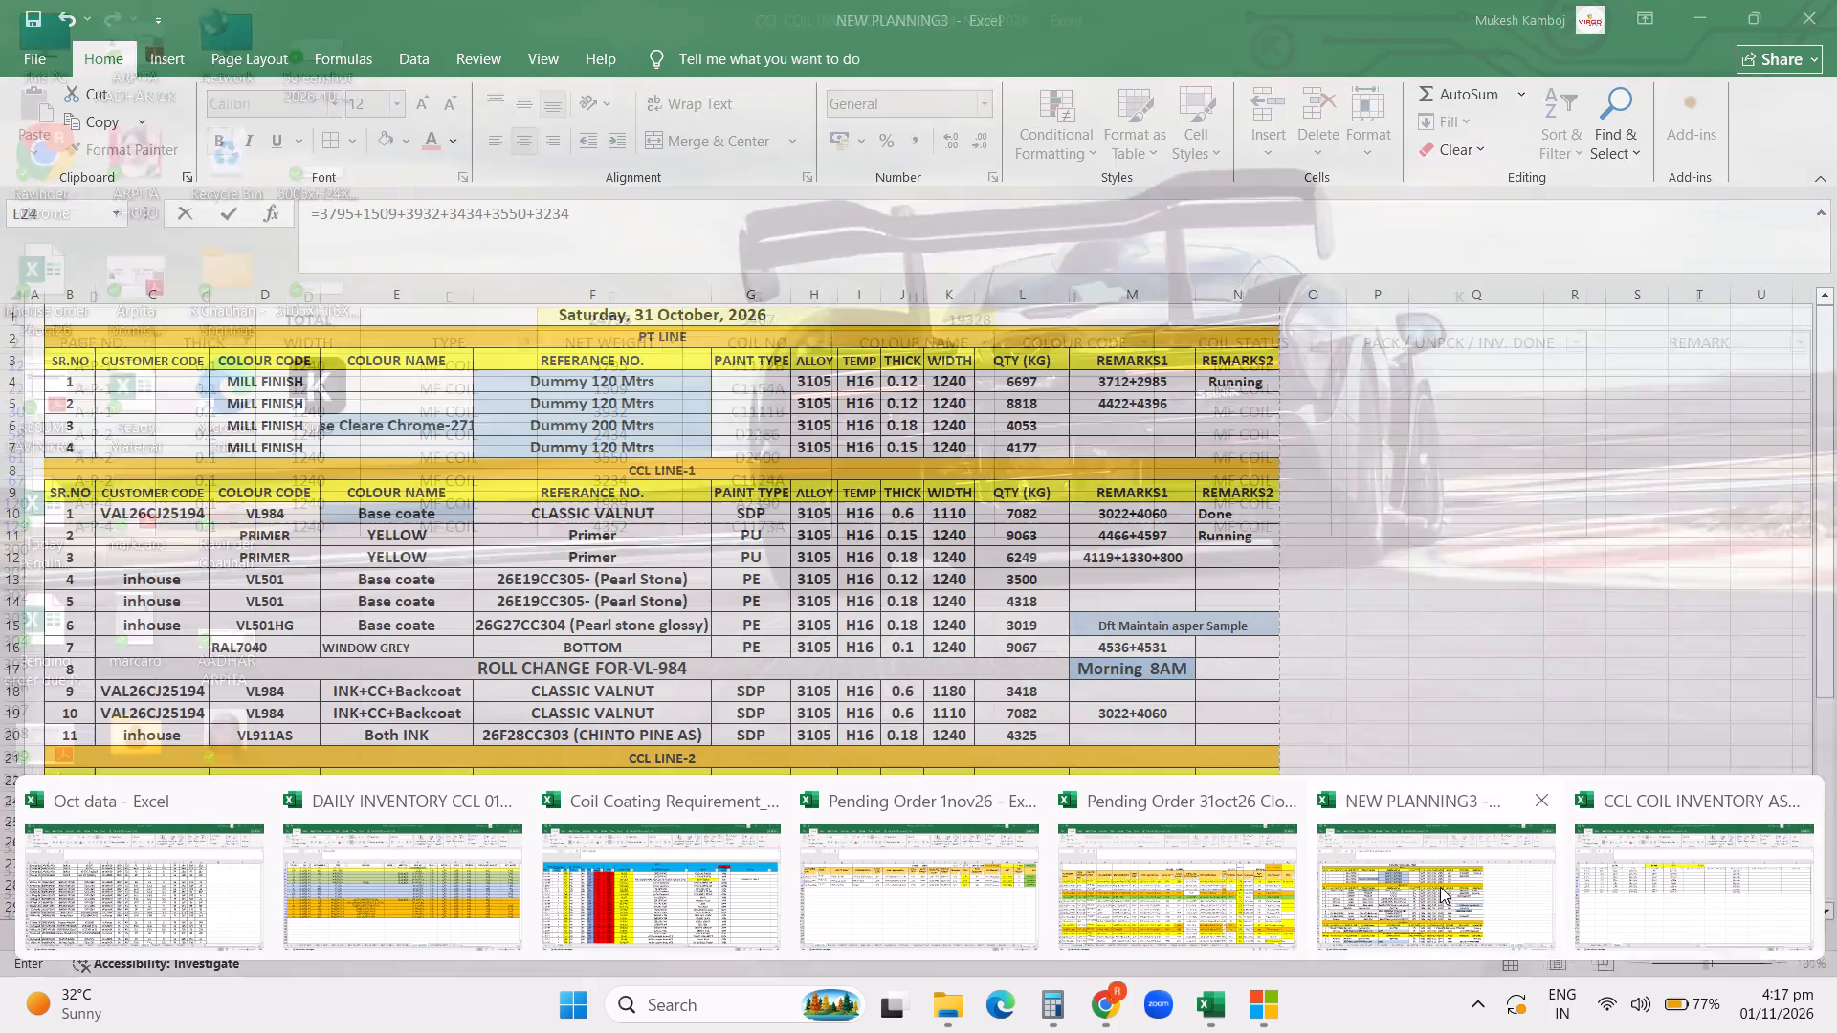
pyautogui.click(1413, 887)
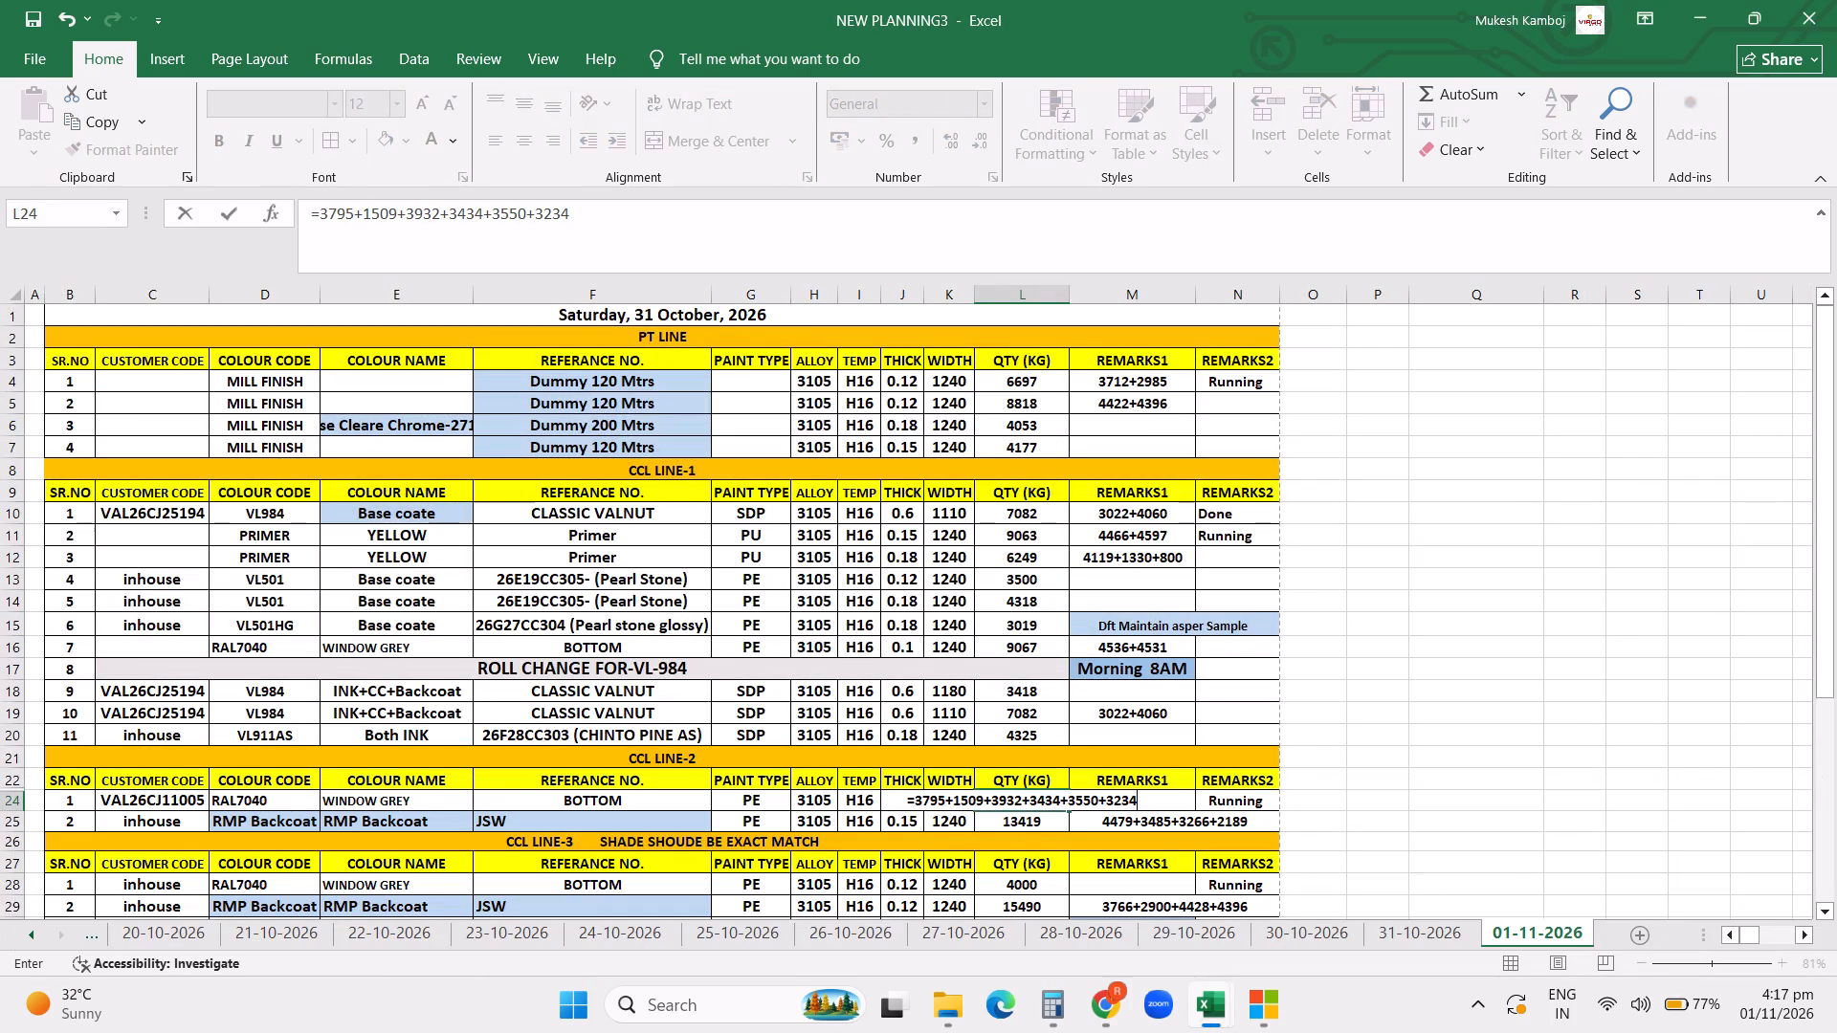
pyautogui.press('+')
pyautogui.write('1989+')
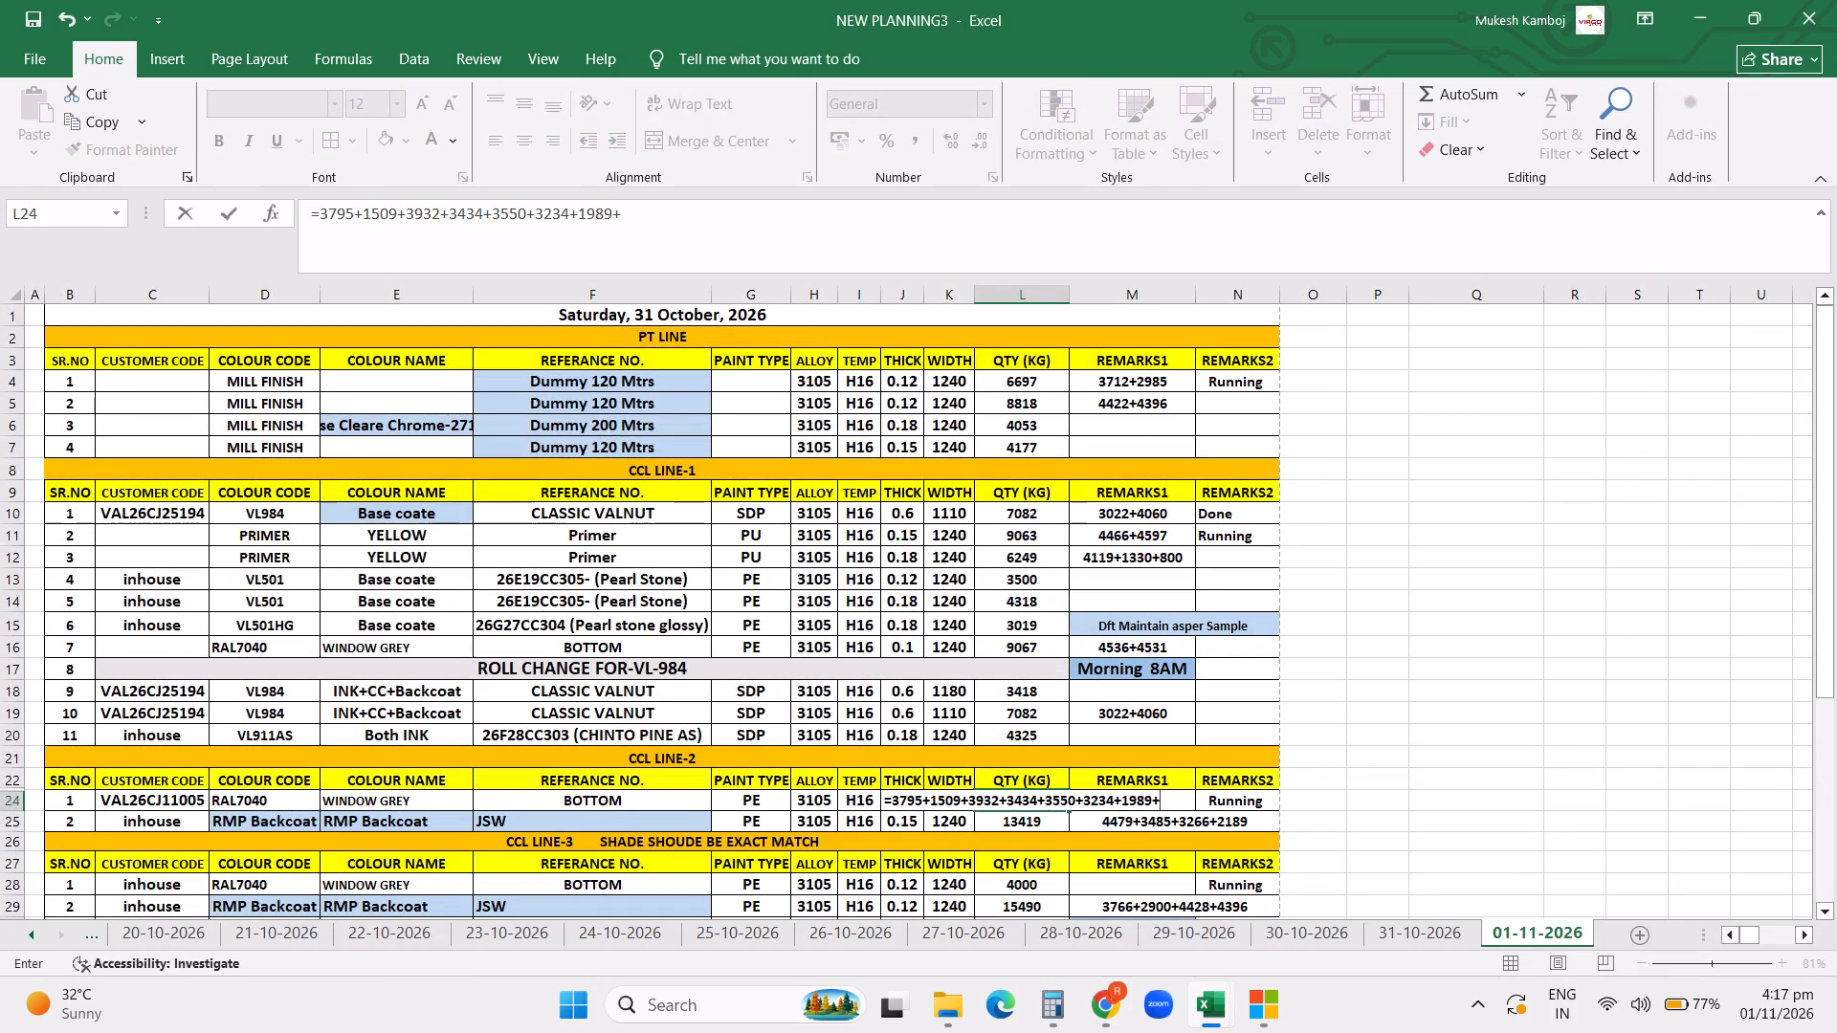
pyautogui.write('4352')
pyautogui.press('Return')
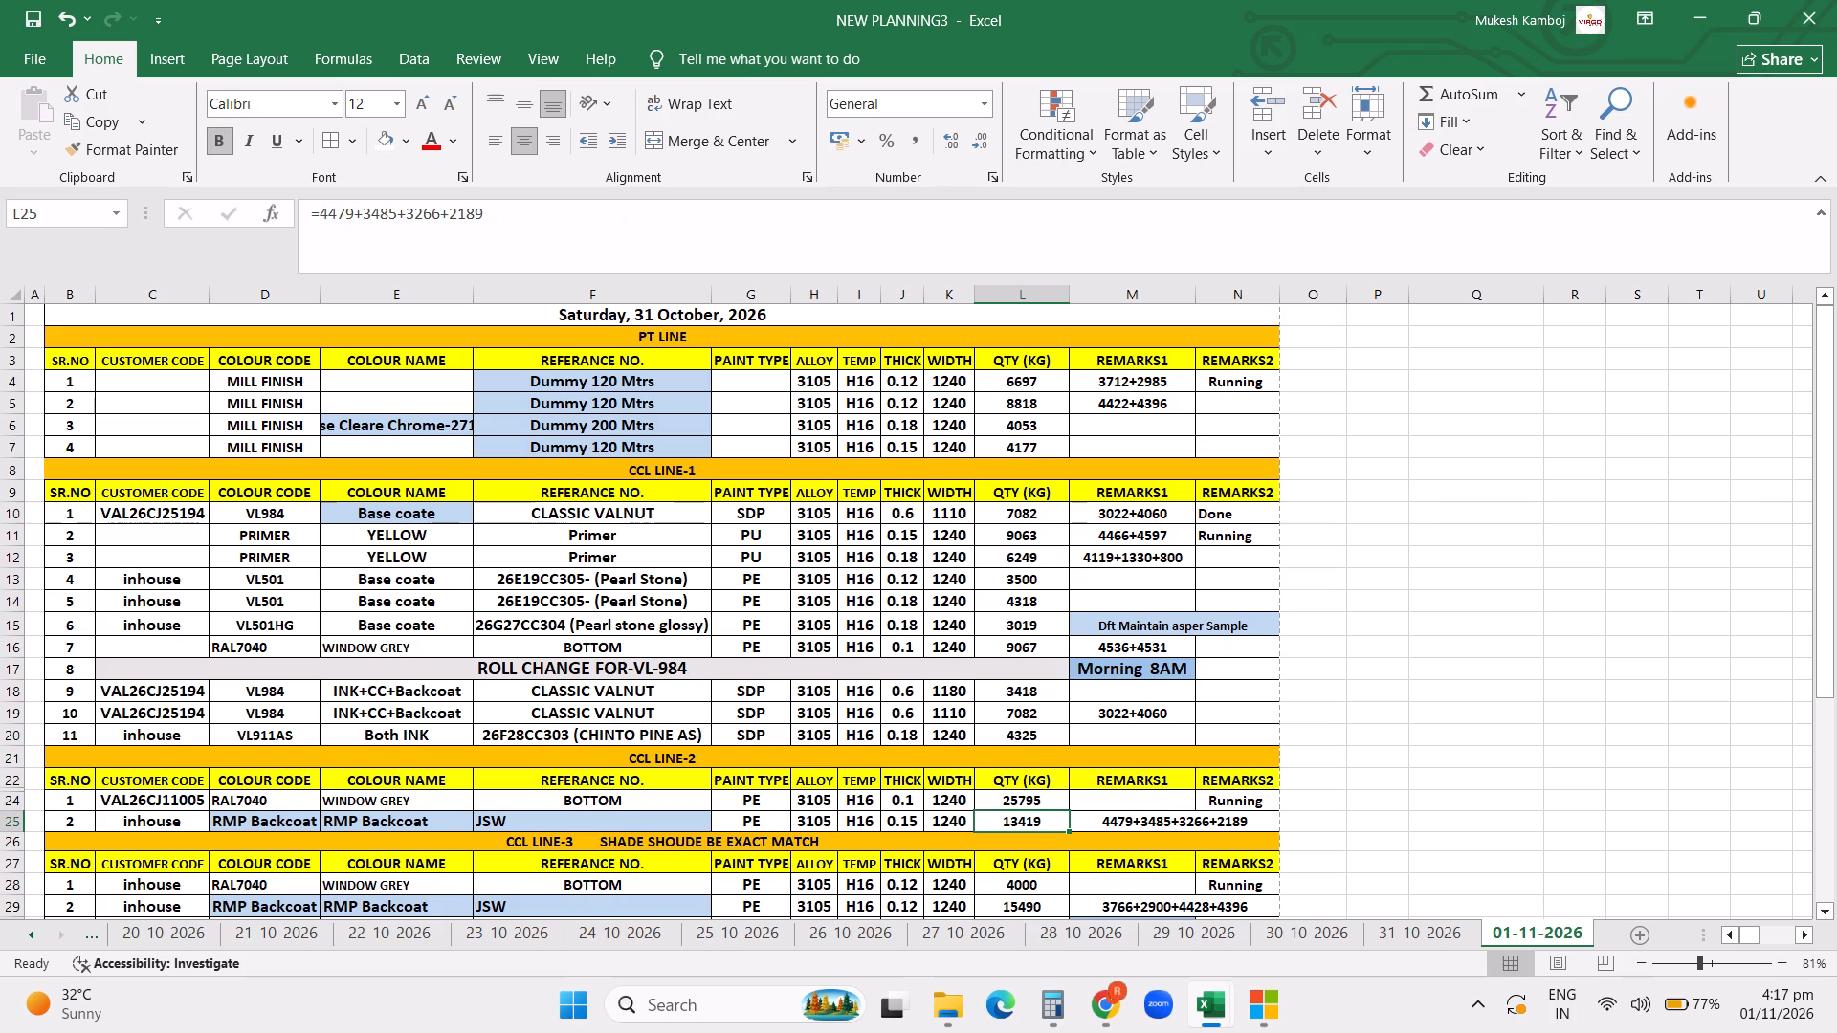
pyautogui.press('Up')
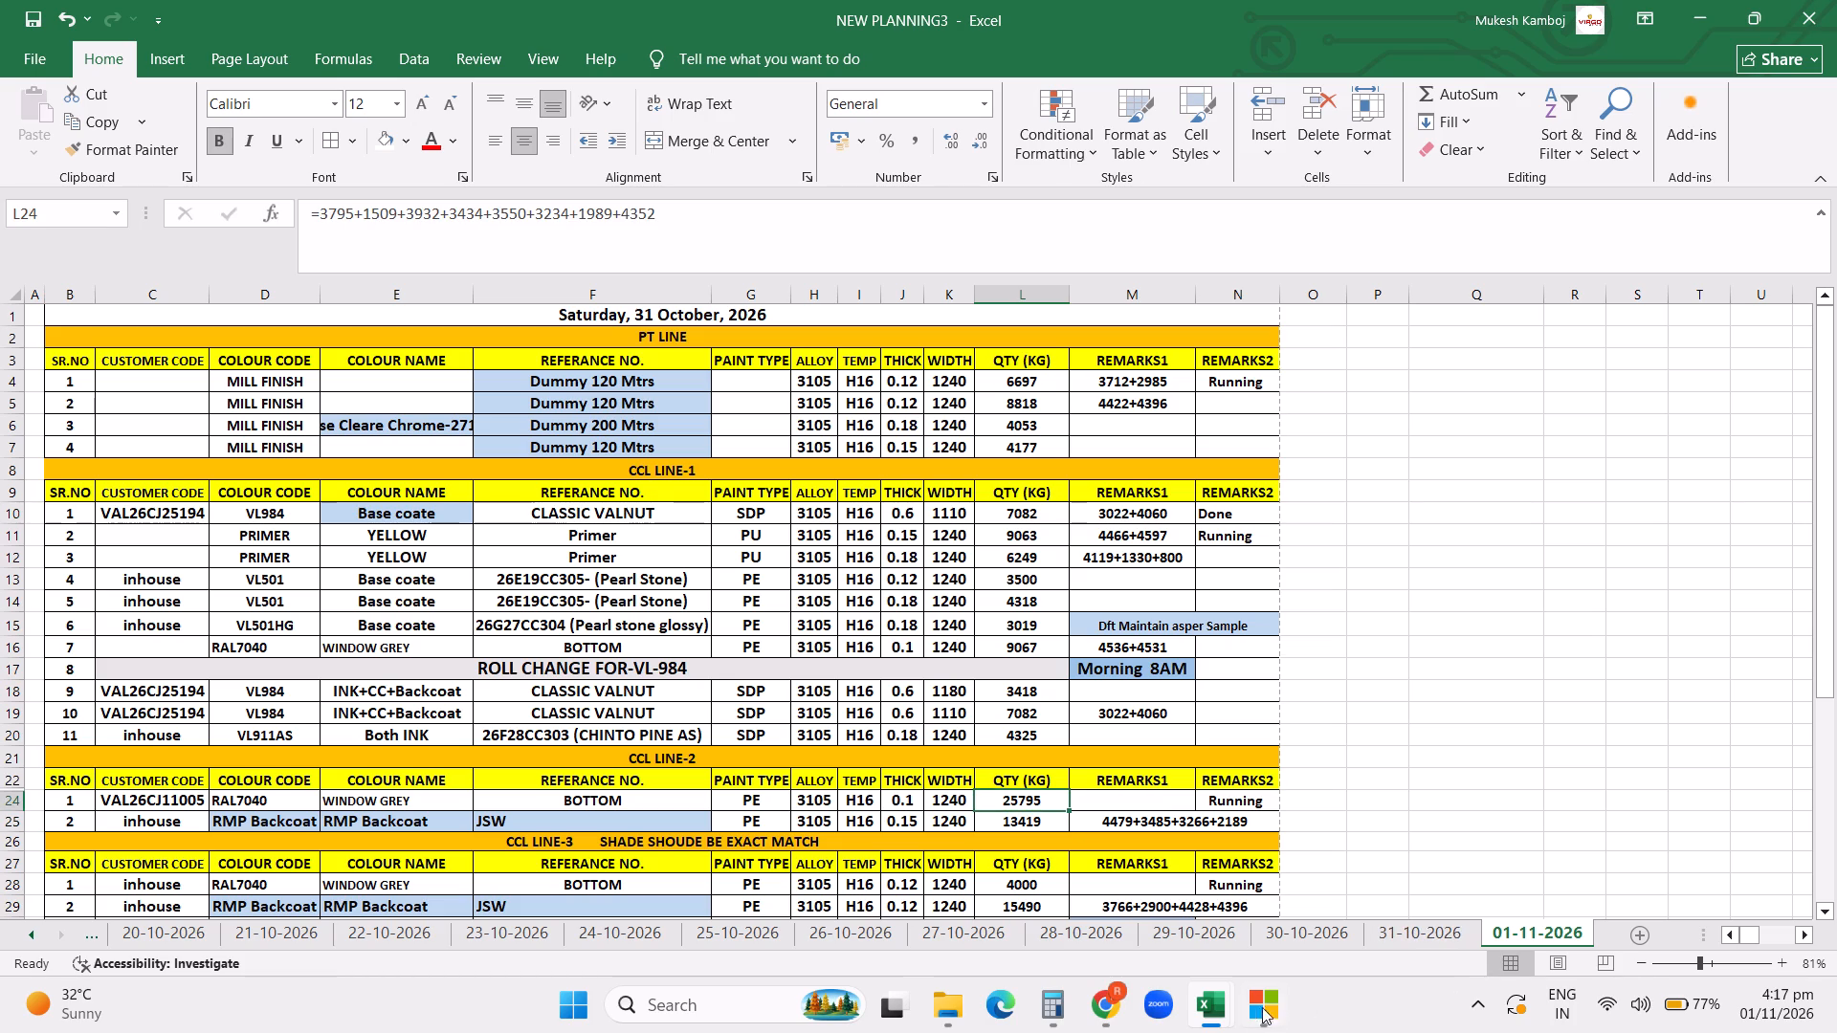
# Check the coil weights in the open workbooks and correct the fourth weight in the first CCL LINE-2 quantity sum to 2434.
pyautogui.click(1206, 1002)
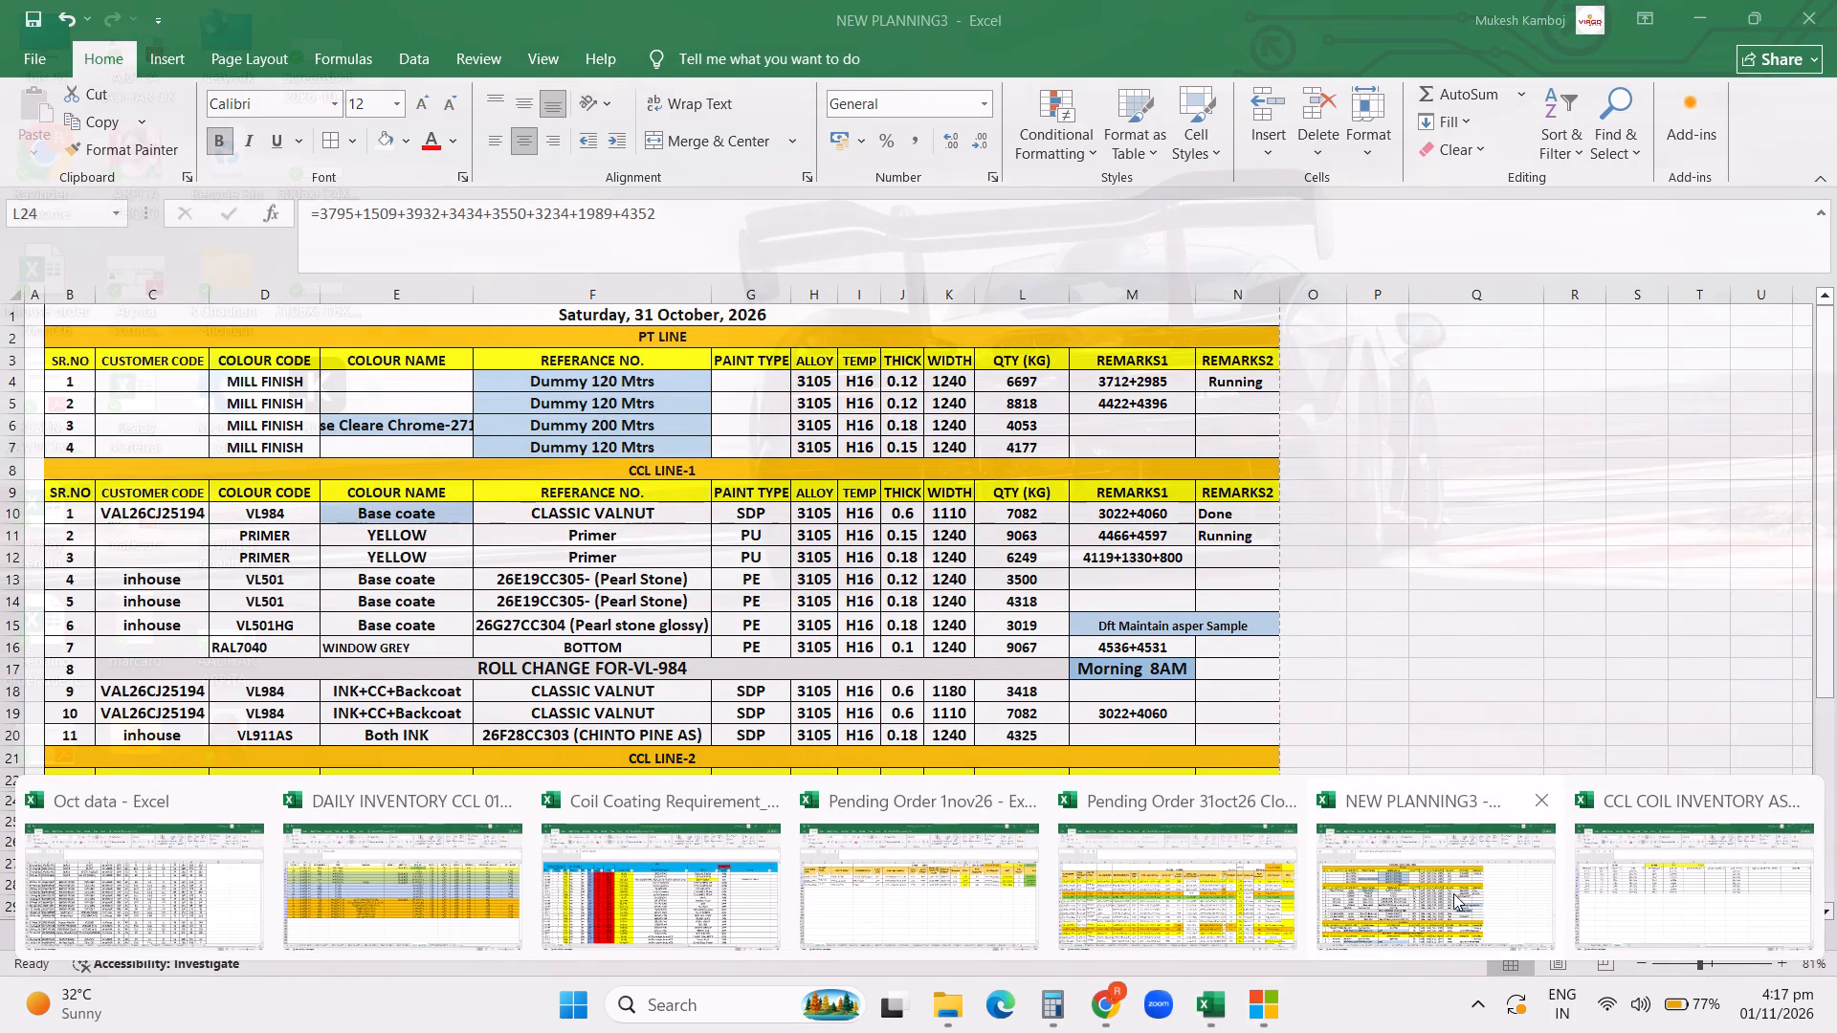
pyautogui.click(1477, 692)
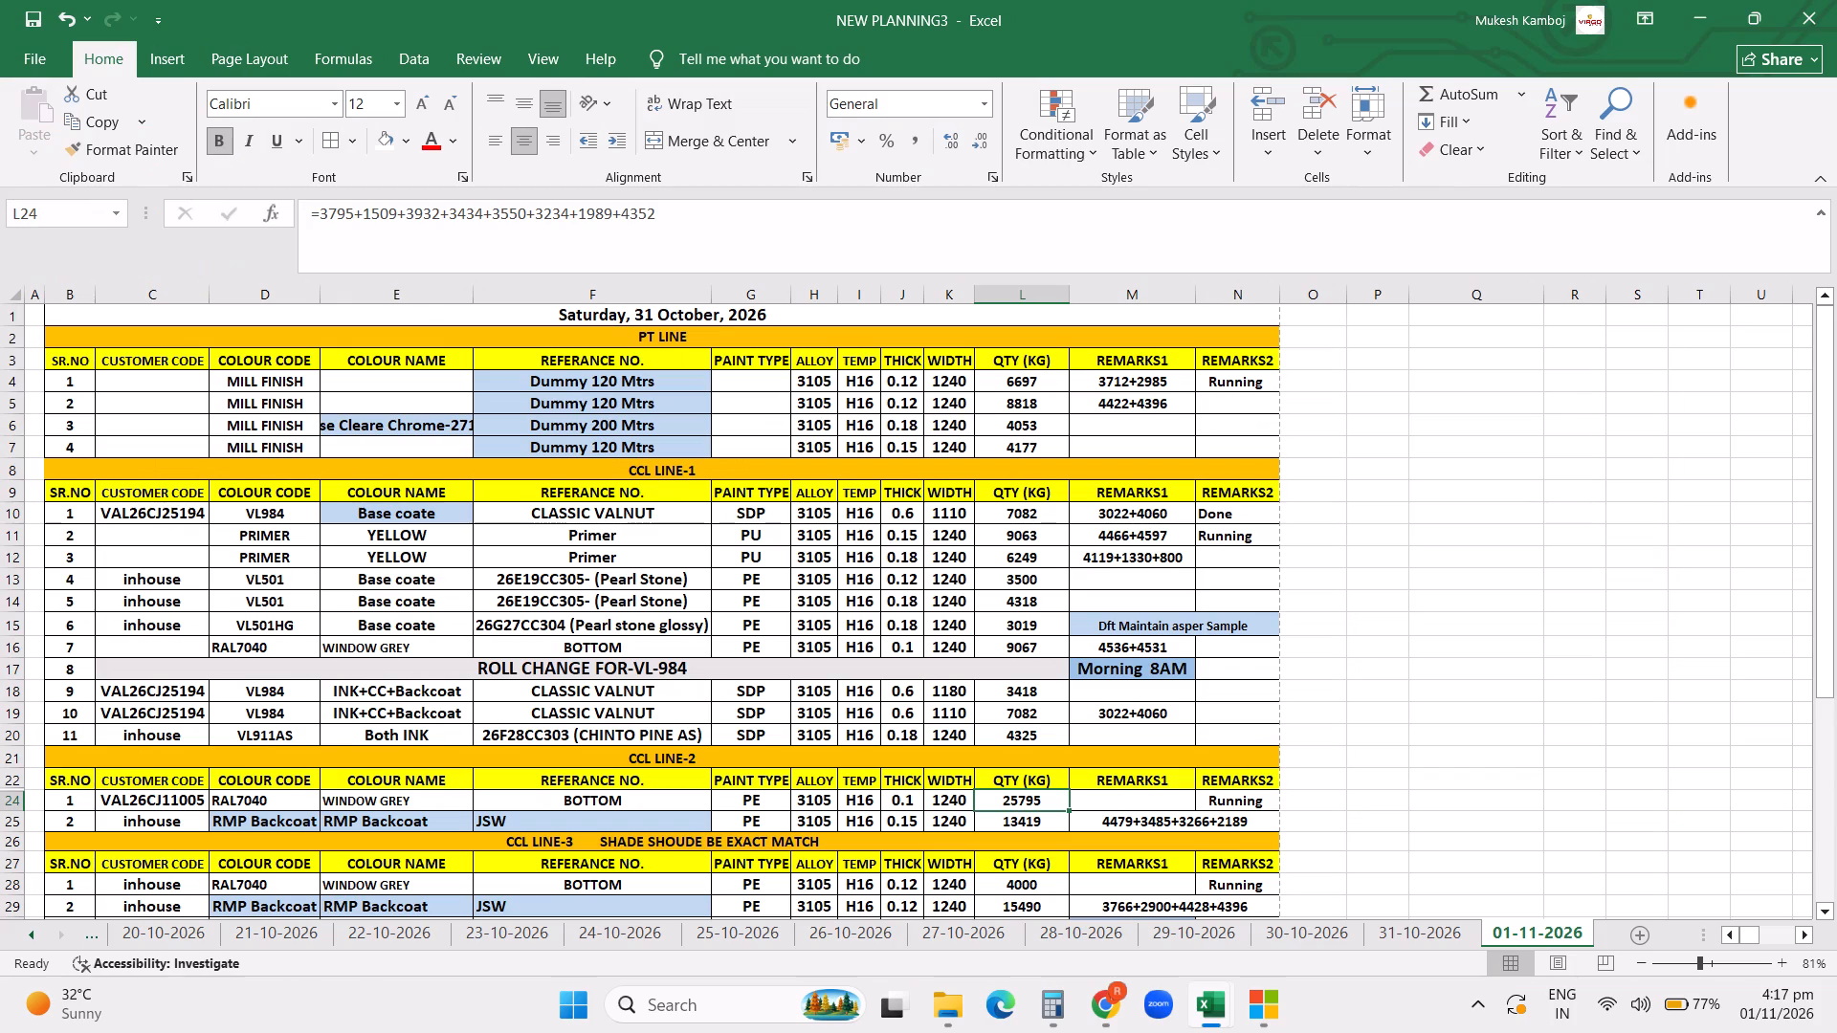
pyautogui.moveTo(1828, 516); pyautogui.dragTo(1830, 666)
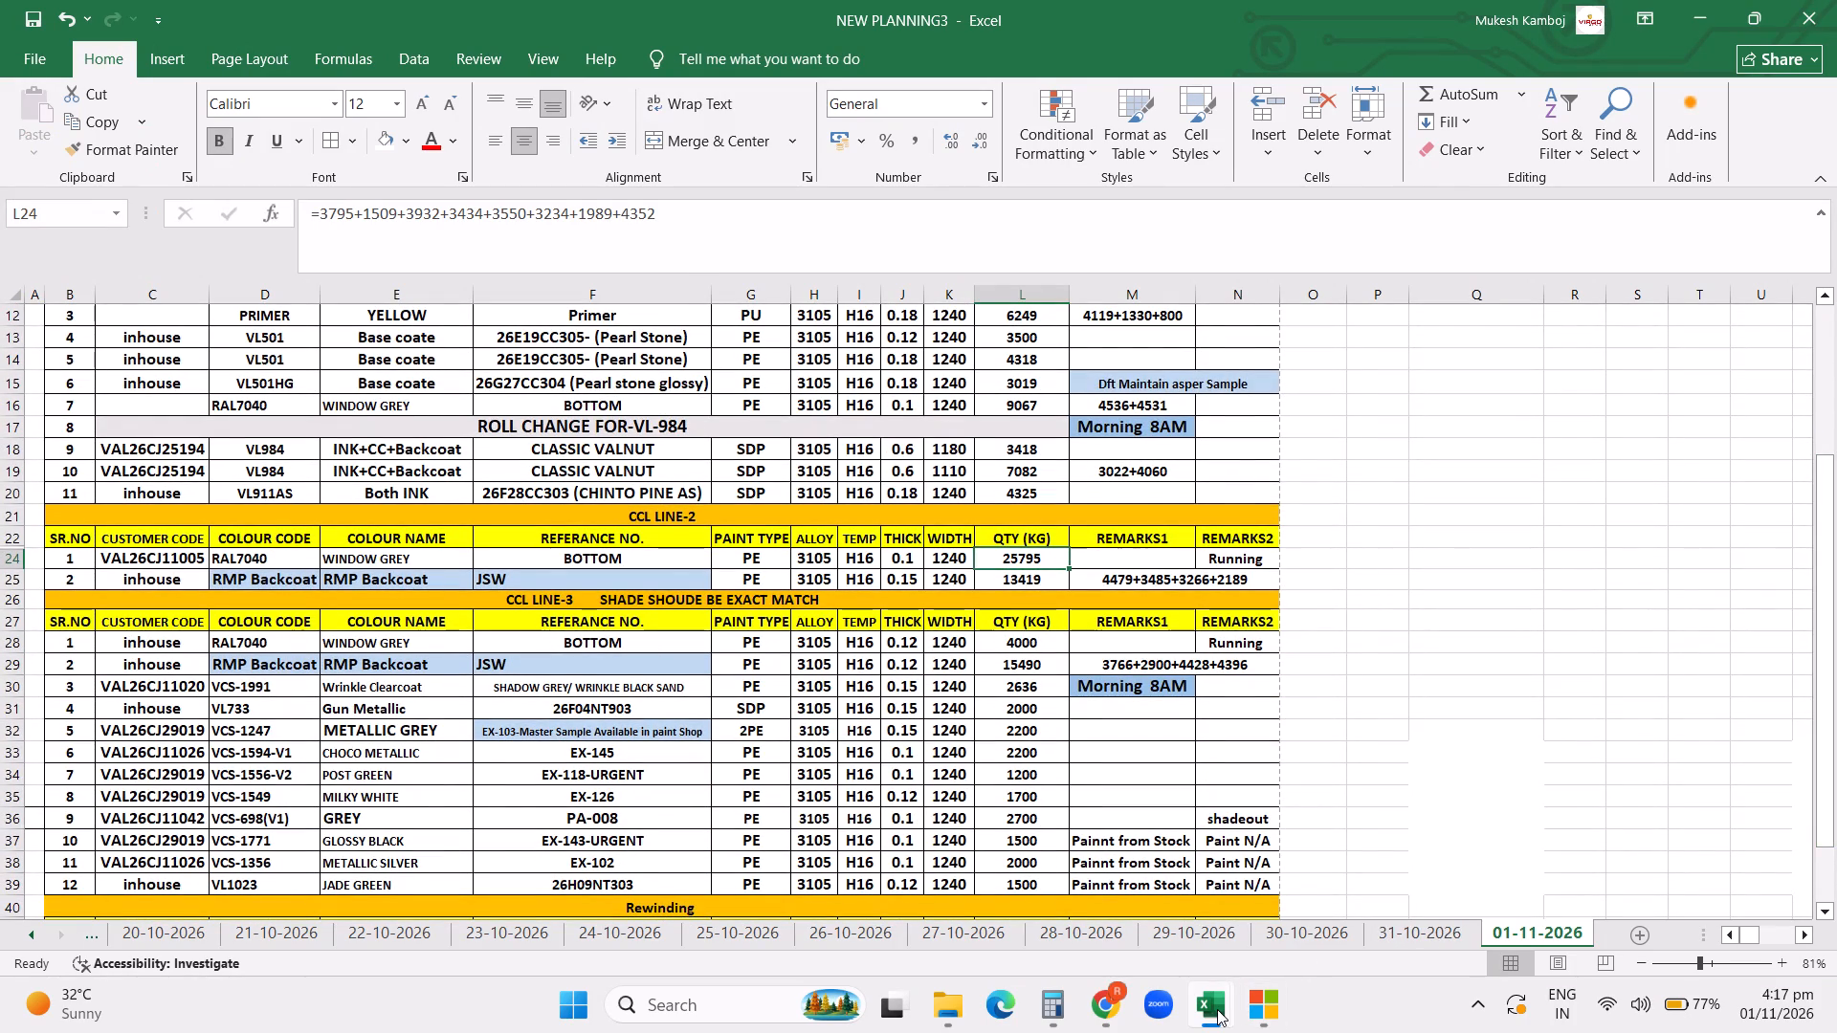
pyautogui.click(1217, 1009)
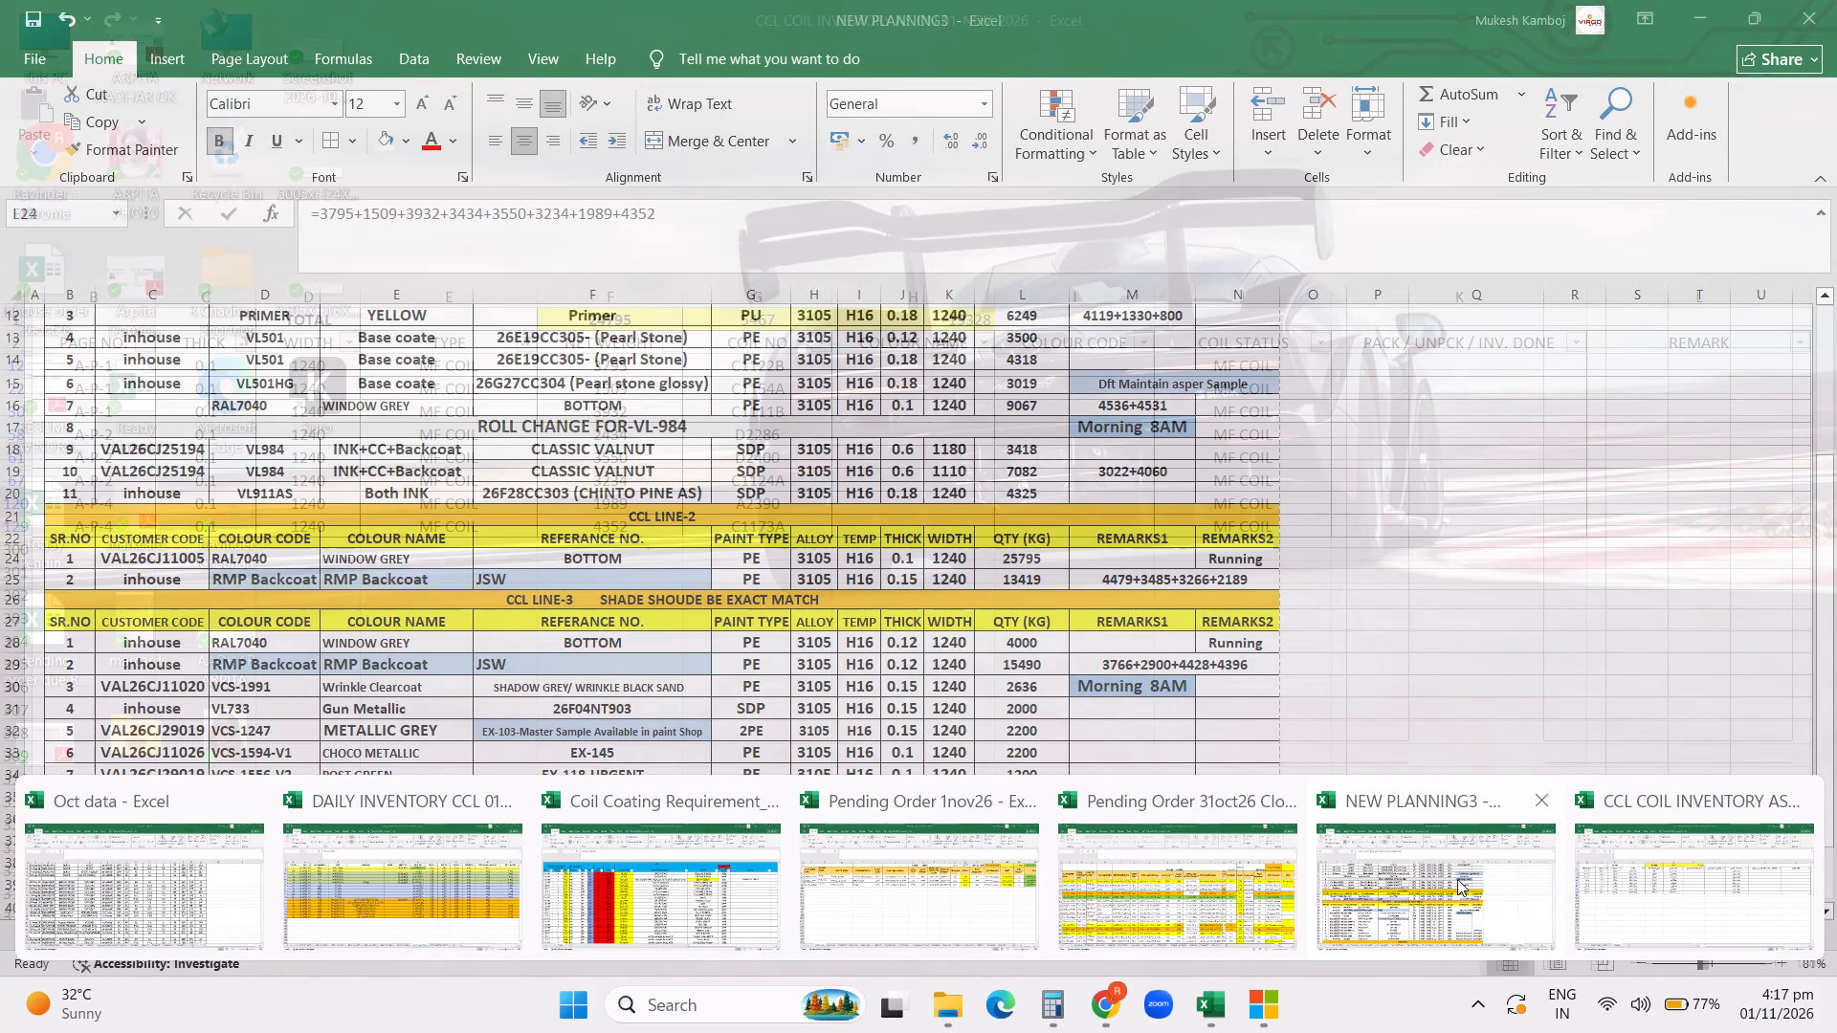
pyautogui.doubleClick(1404, 880)
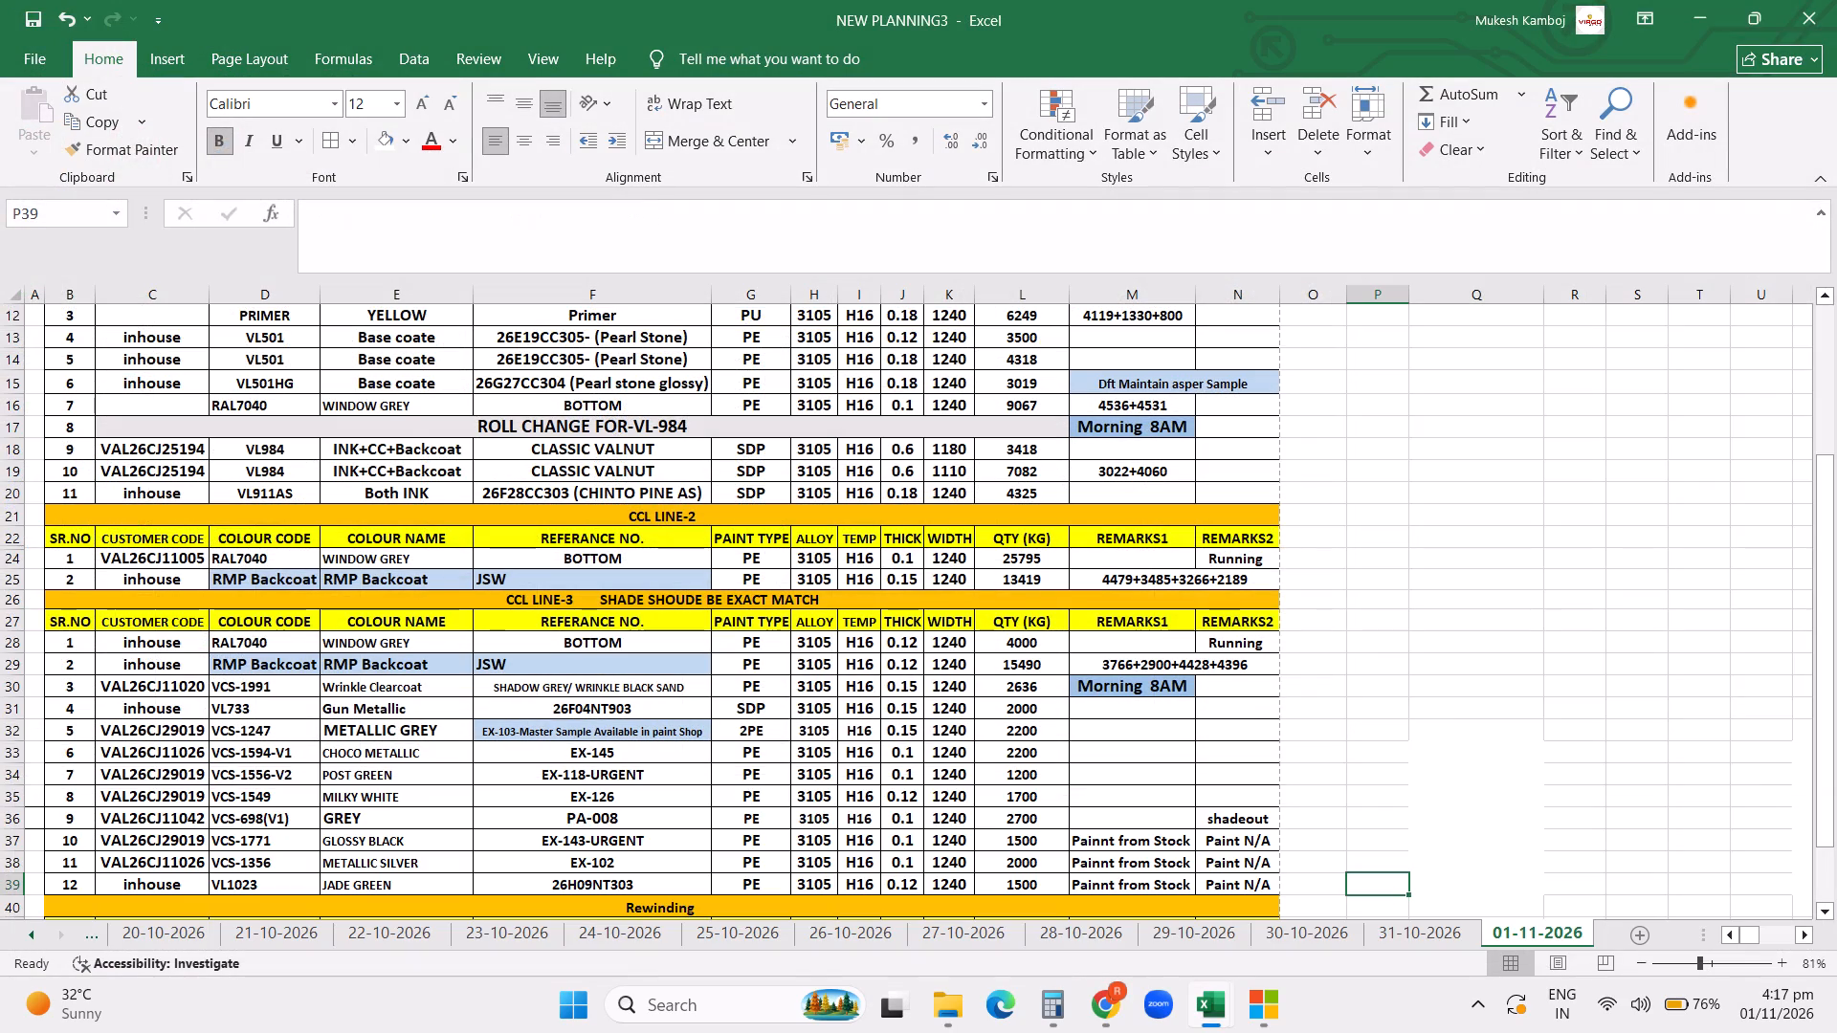
pyautogui.click(1021, 568)
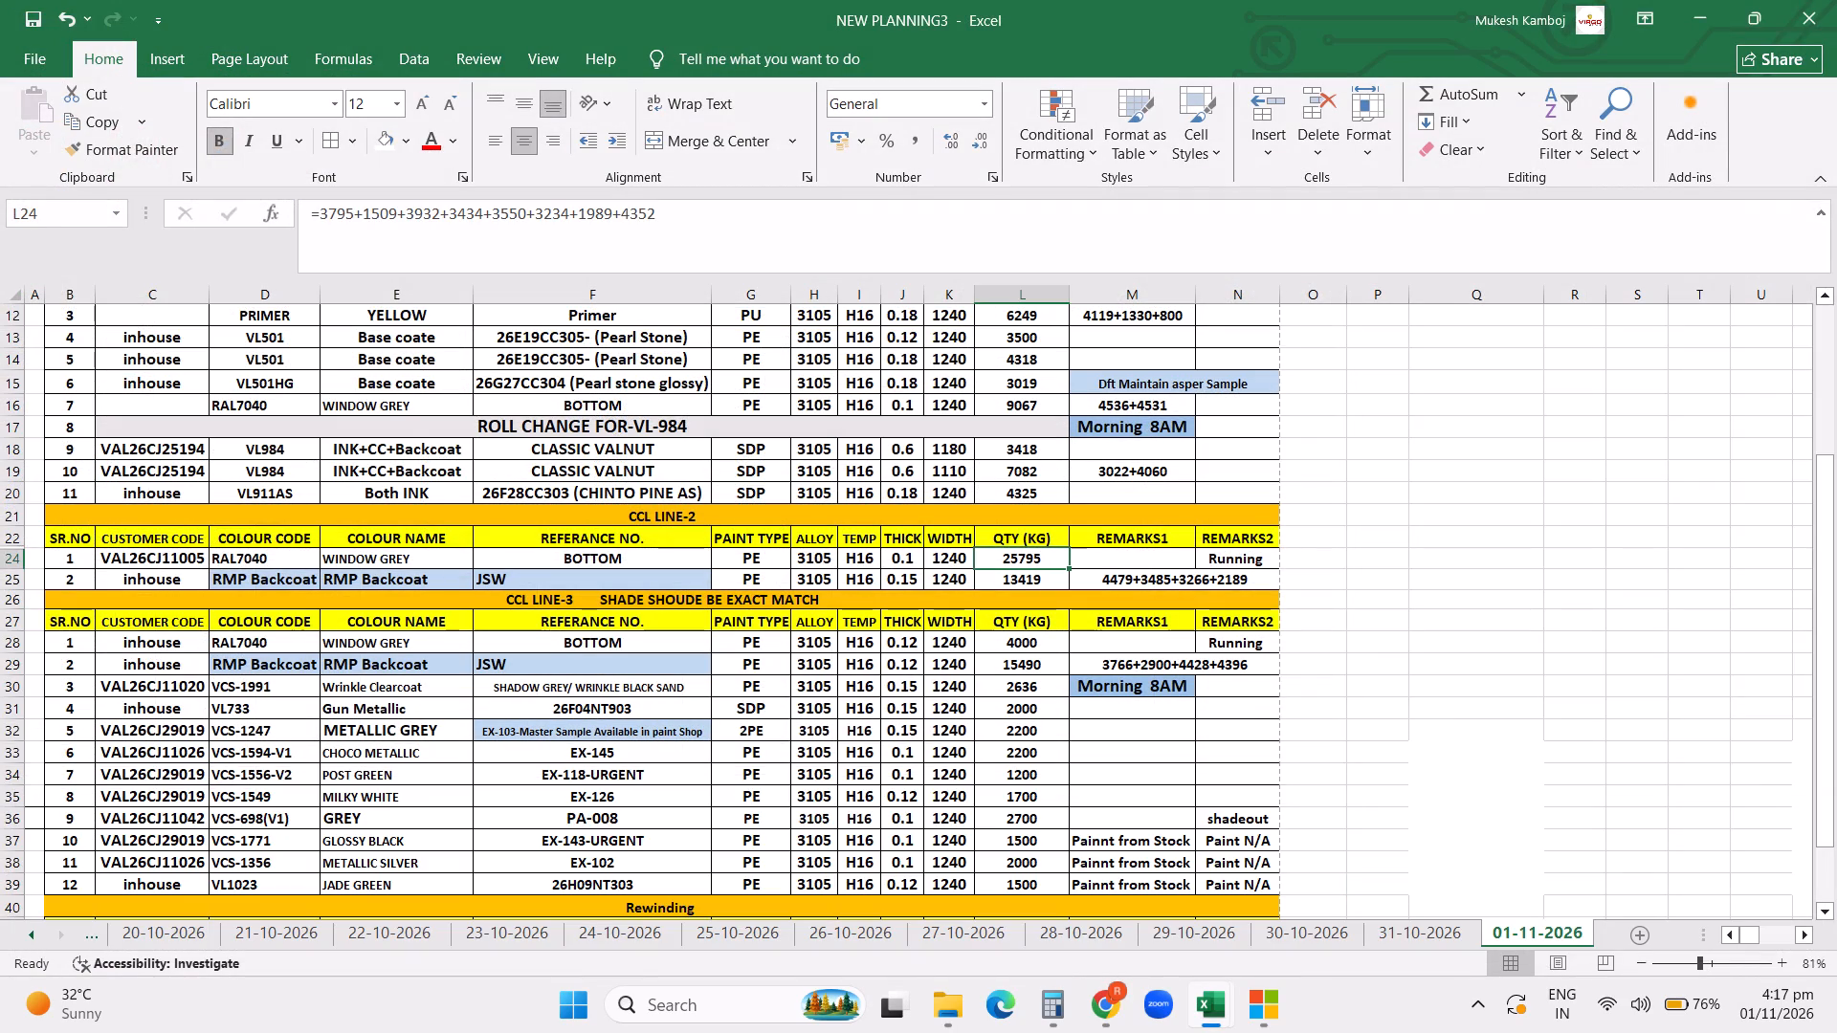
pyautogui.click(458, 211)
pyautogui.press('BackSpace')
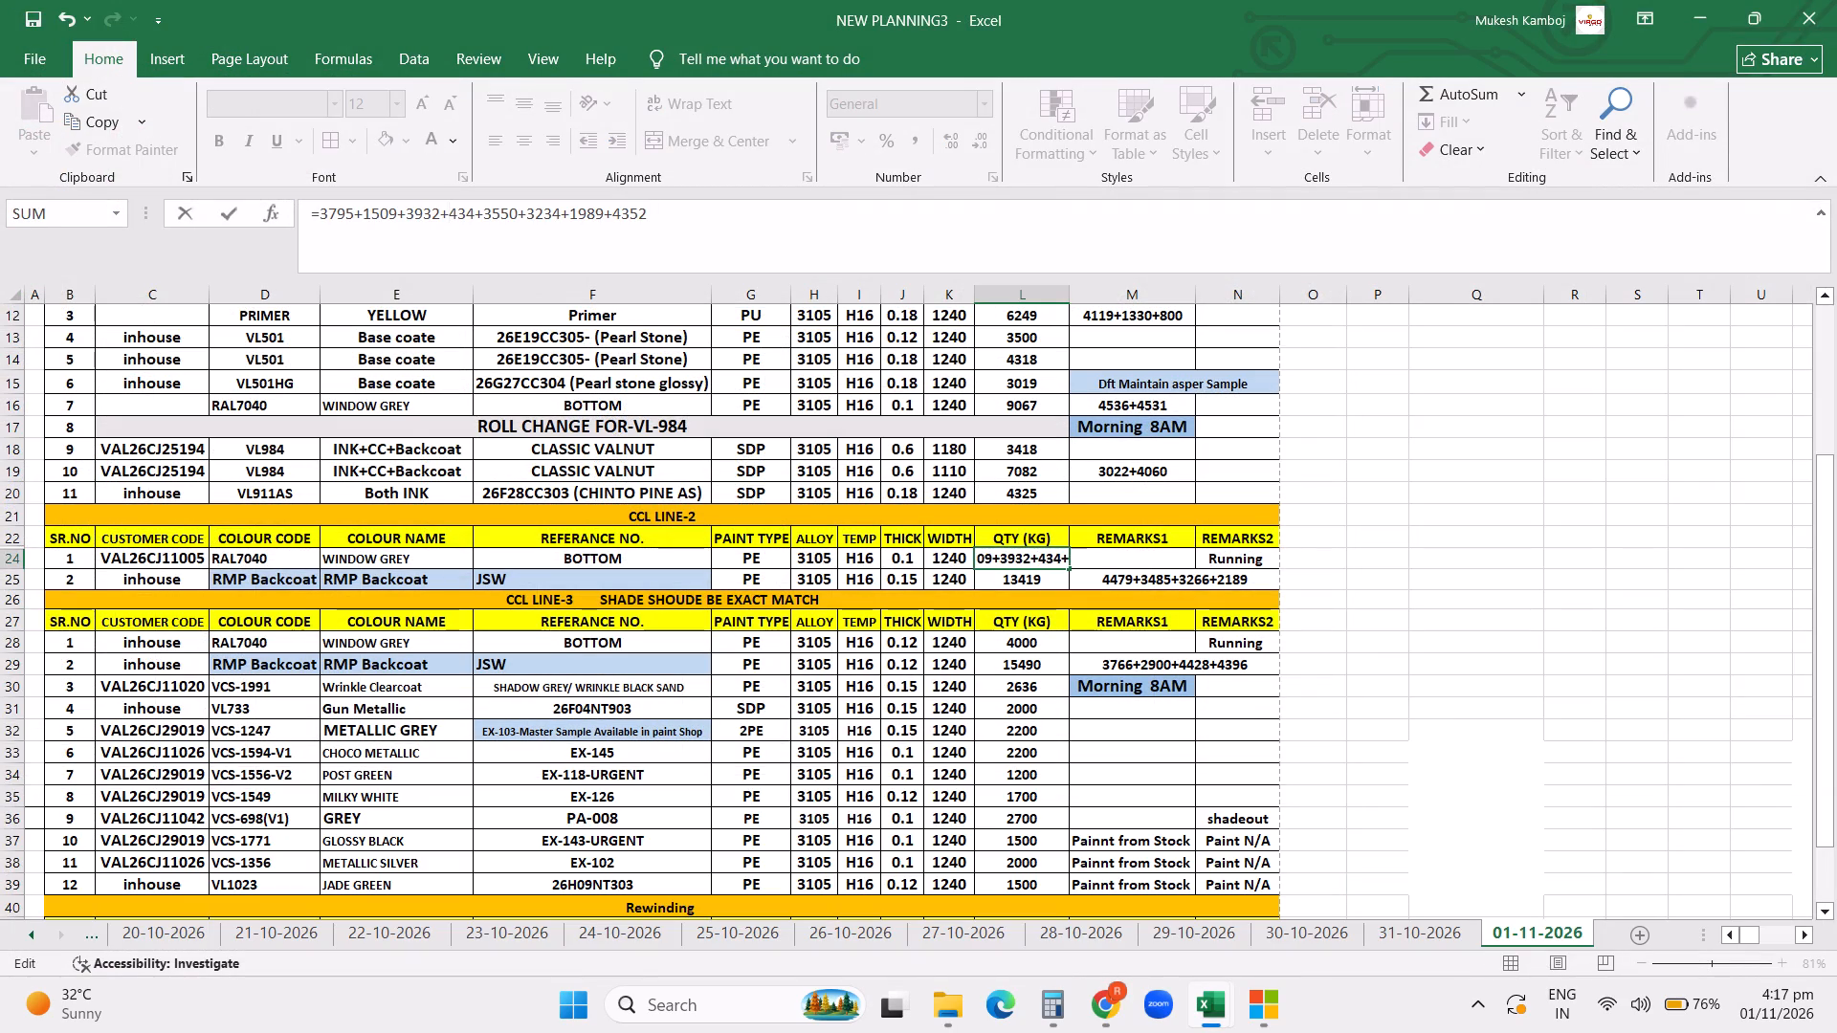
pyautogui.press('2')
pyautogui.press('Return')
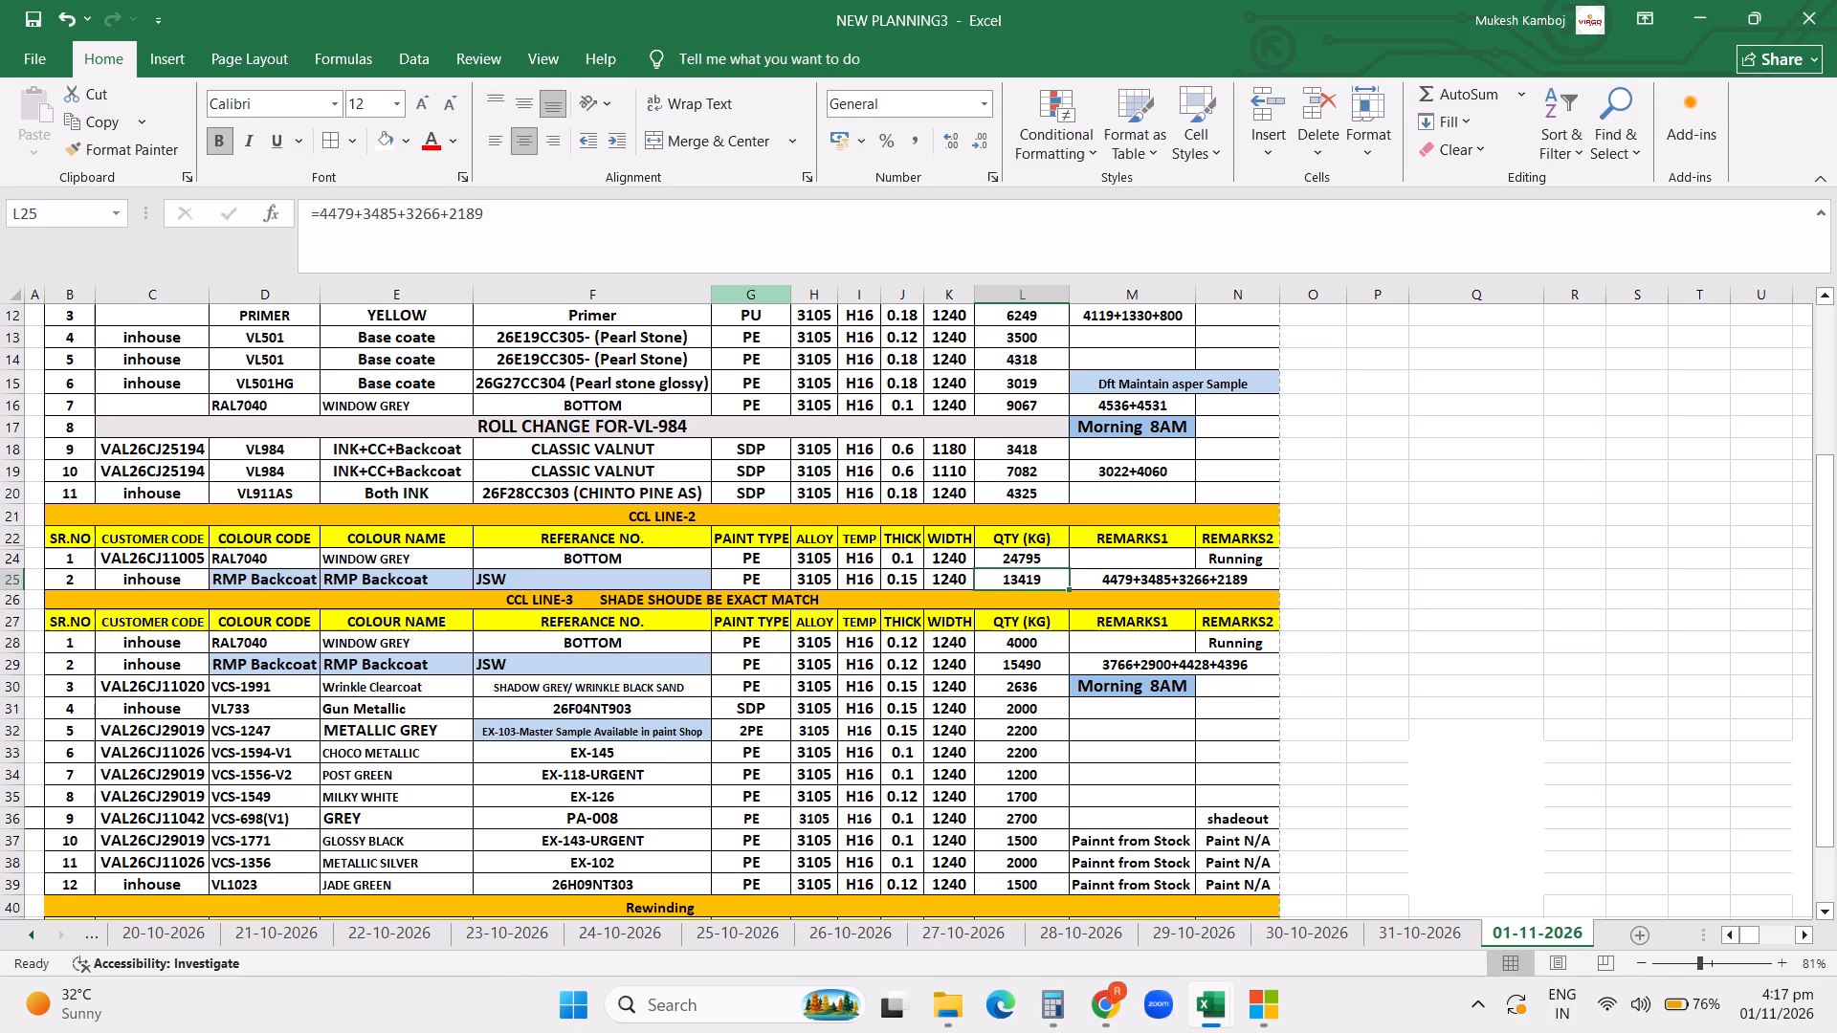
# Copy the first CCL LINE-2 quantity formula into its REMARKS1 cell and remove the equals sign to show the weight breakdown as text.
pyautogui.click(1020, 559)
pyautogui.hotkey('ctrl', 'c')
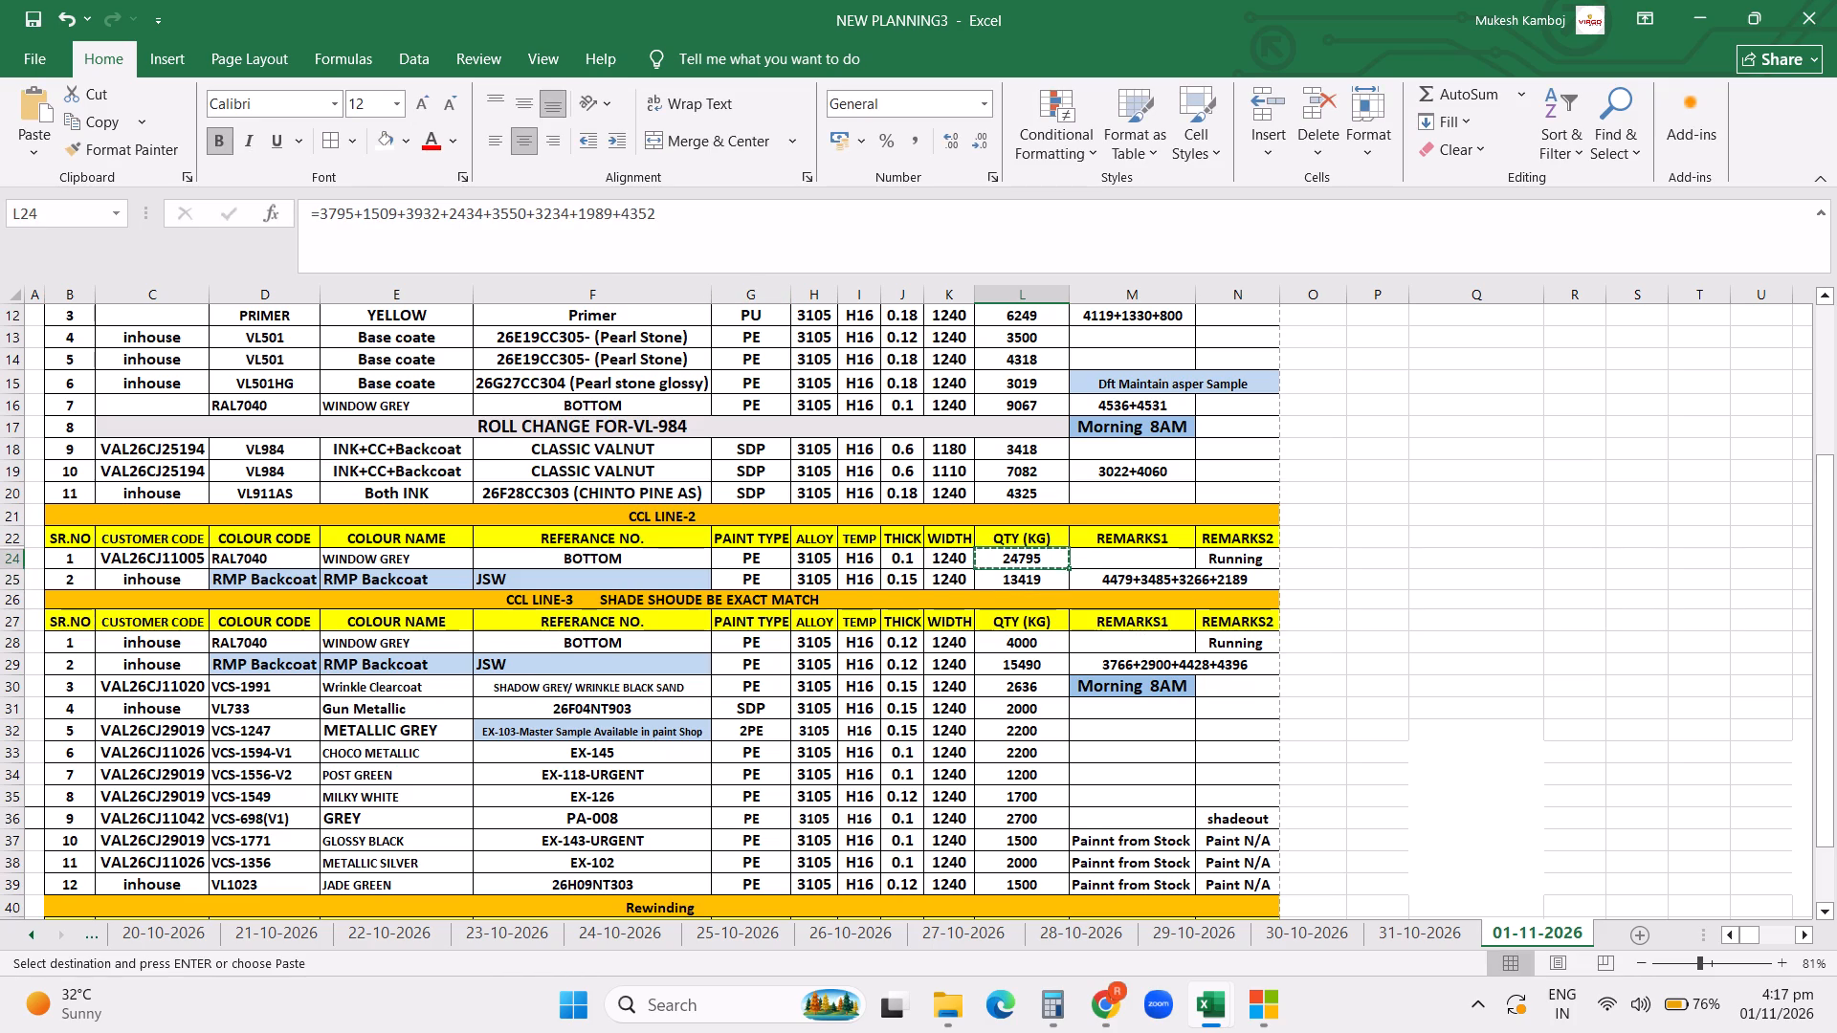
pyautogui.press('Right')
pyautogui.hotkey('ctrl', 'v')
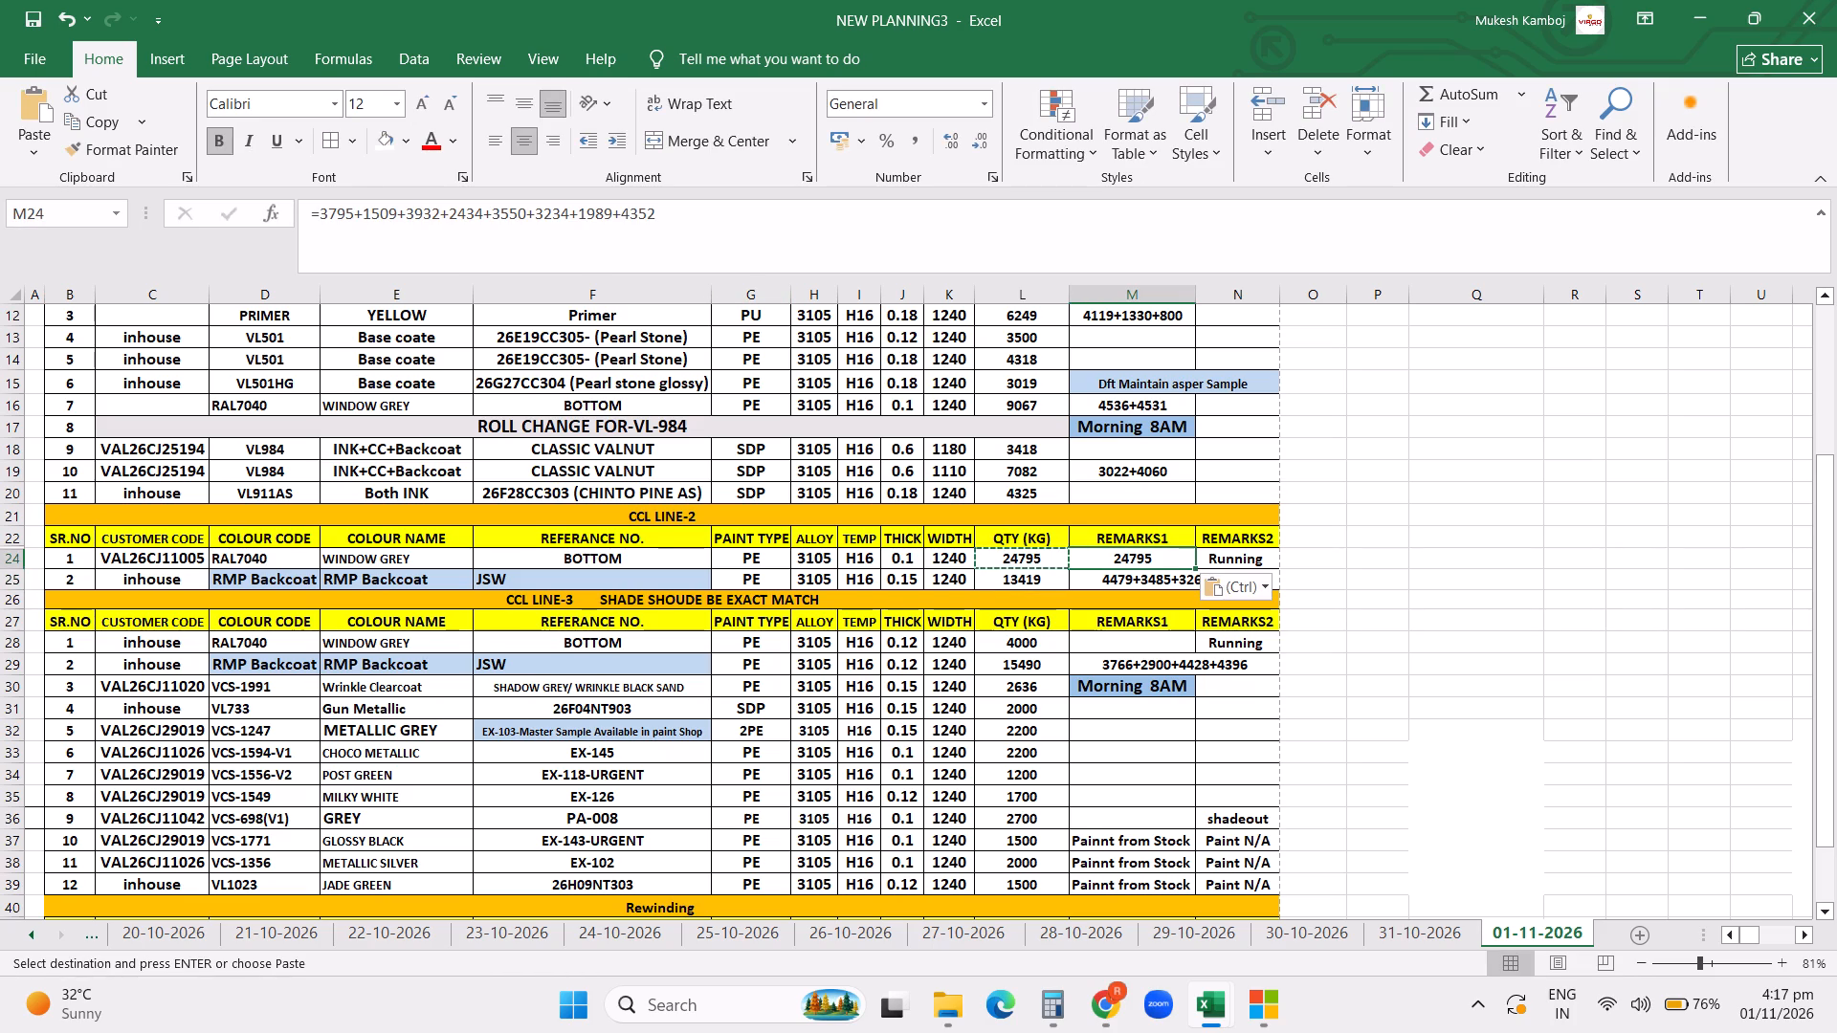
pyautogui.click(318, 205)
pyautogui.press('BackSpace')
pyautogui.press('Return')
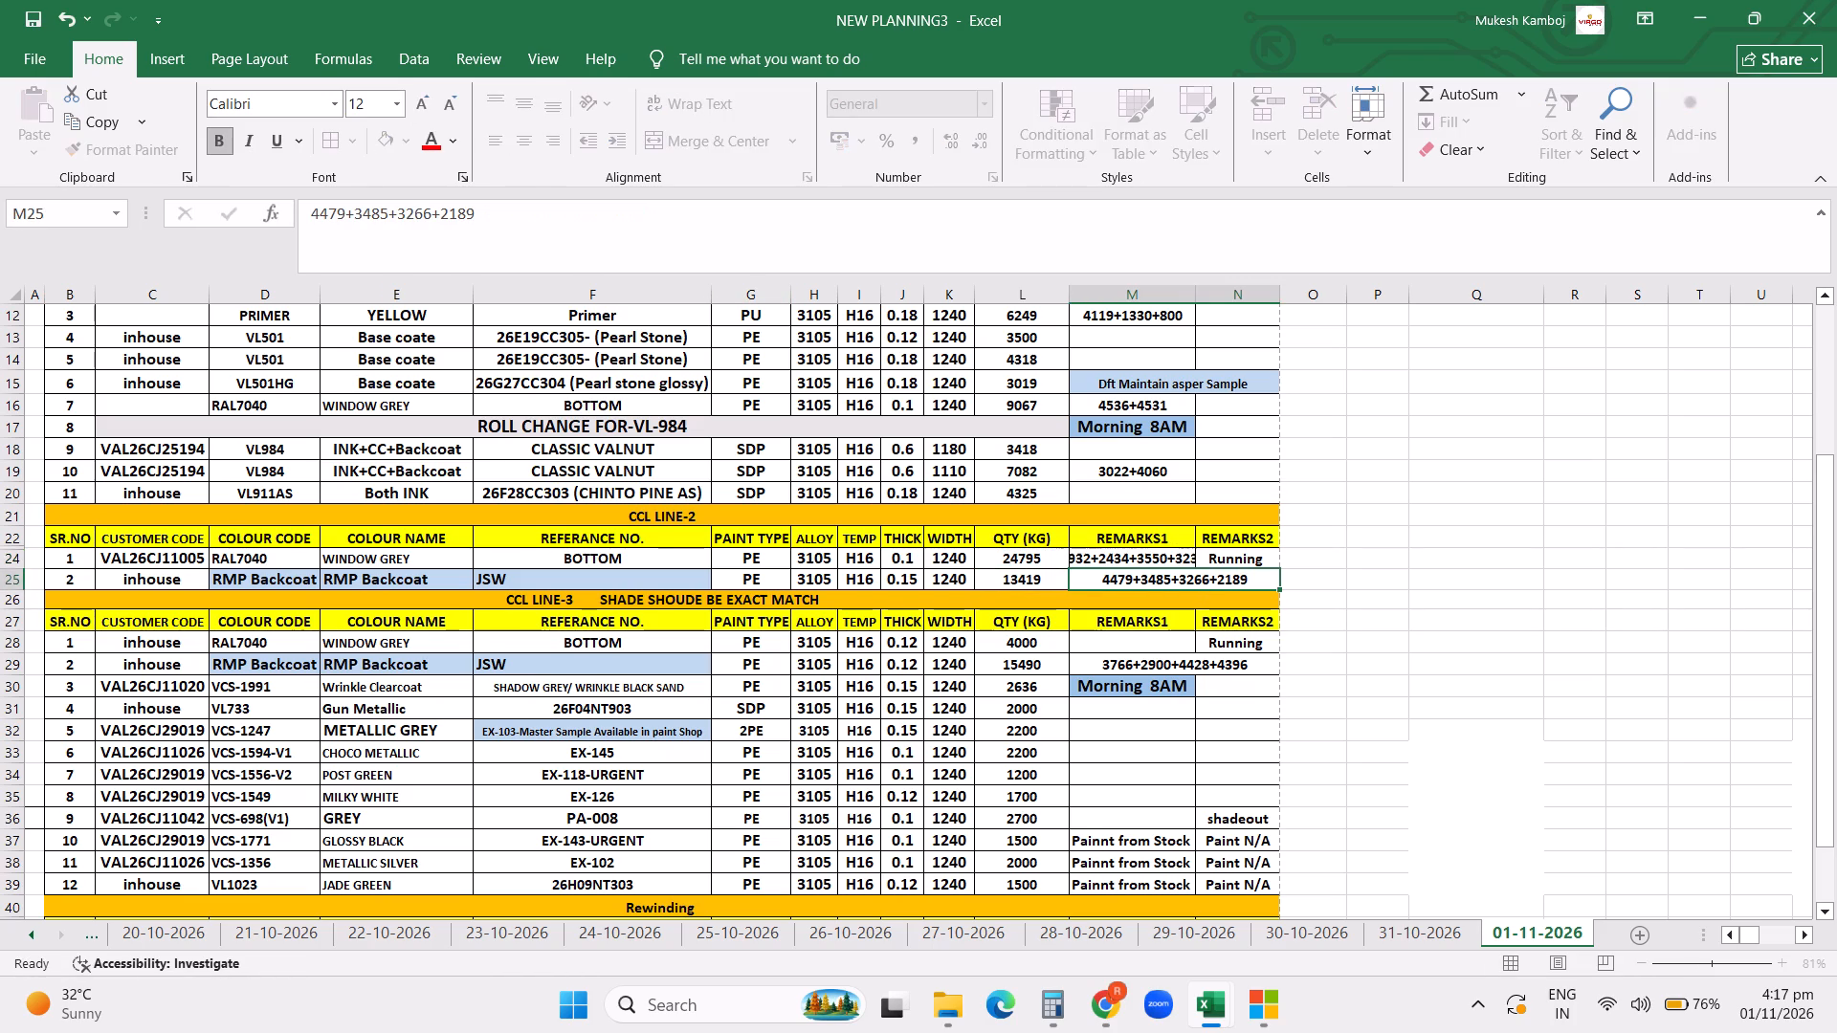
# Merge and centre the REMARKS1 and REMARKS2 cells of the first CCL LINE-2 item, keeping only the weight breakdown.
pyautogui.moveTo(1183, 553); pyautogui.dragTo(1197, 554)
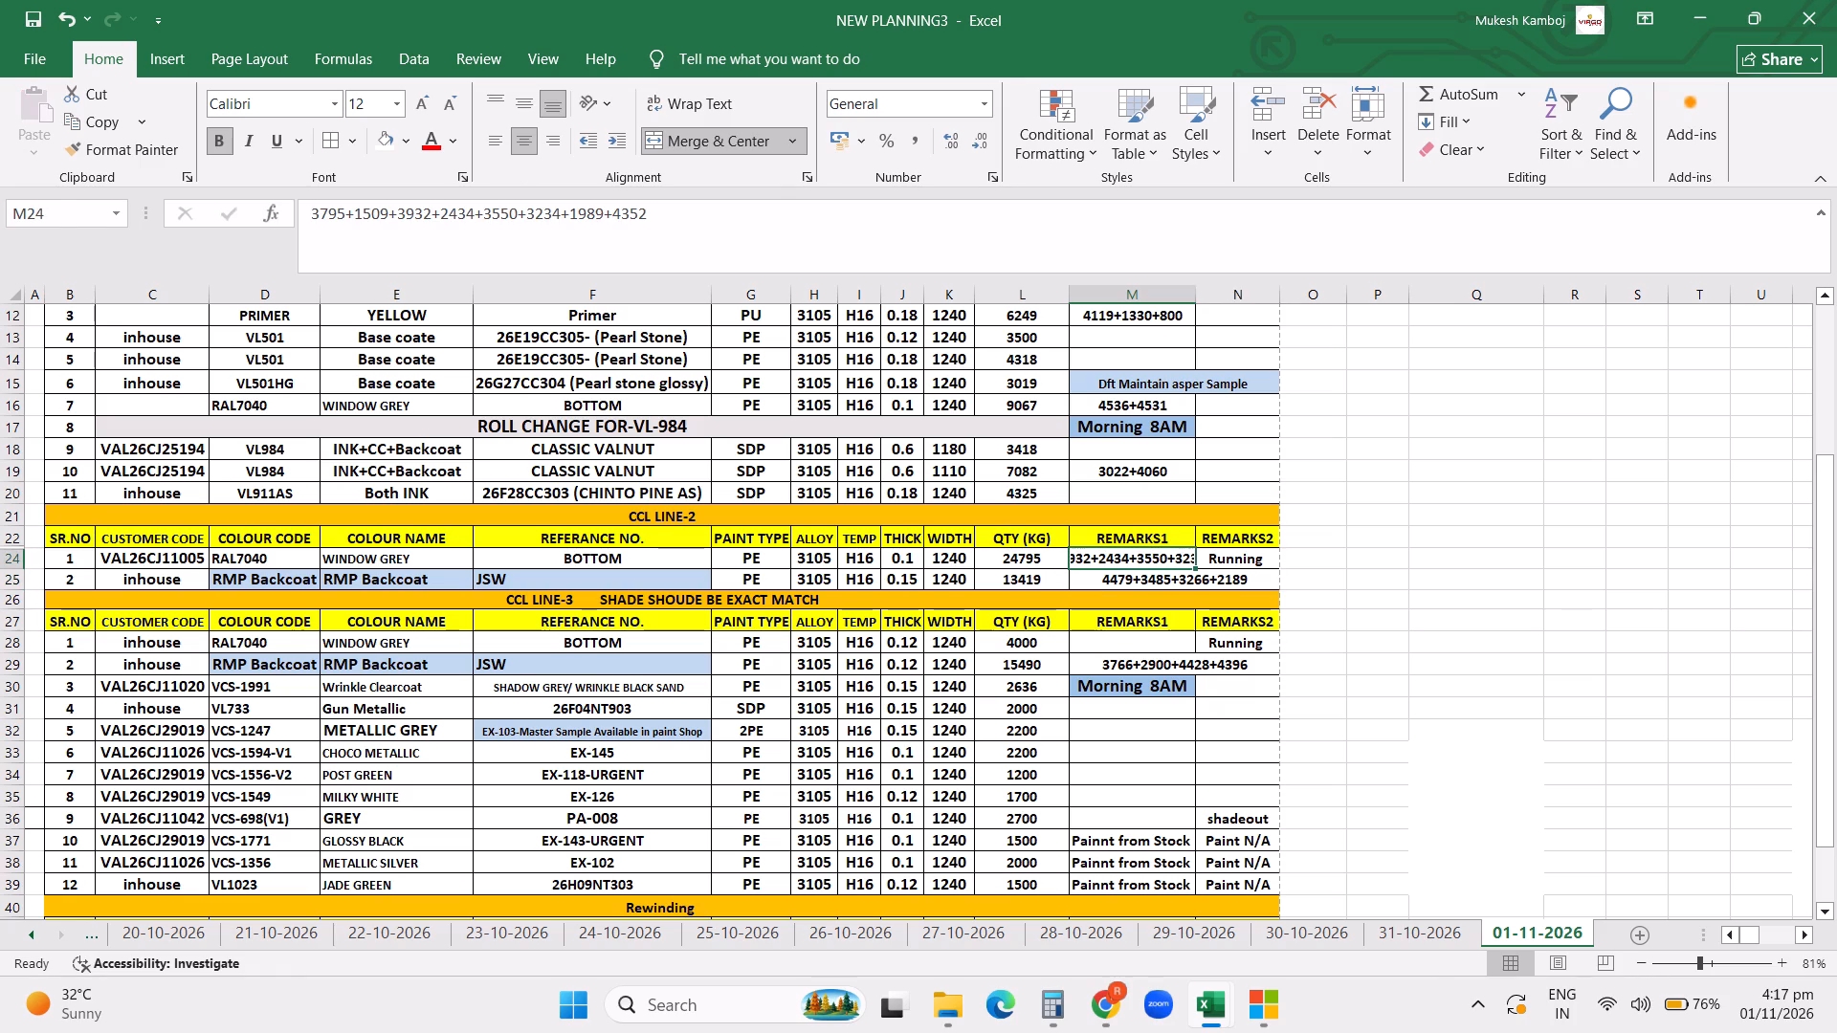
pyautogui.moveTo(1197, 554); pyautogui.dragTo(1205, 554)
pyautogui.click(668, 138)
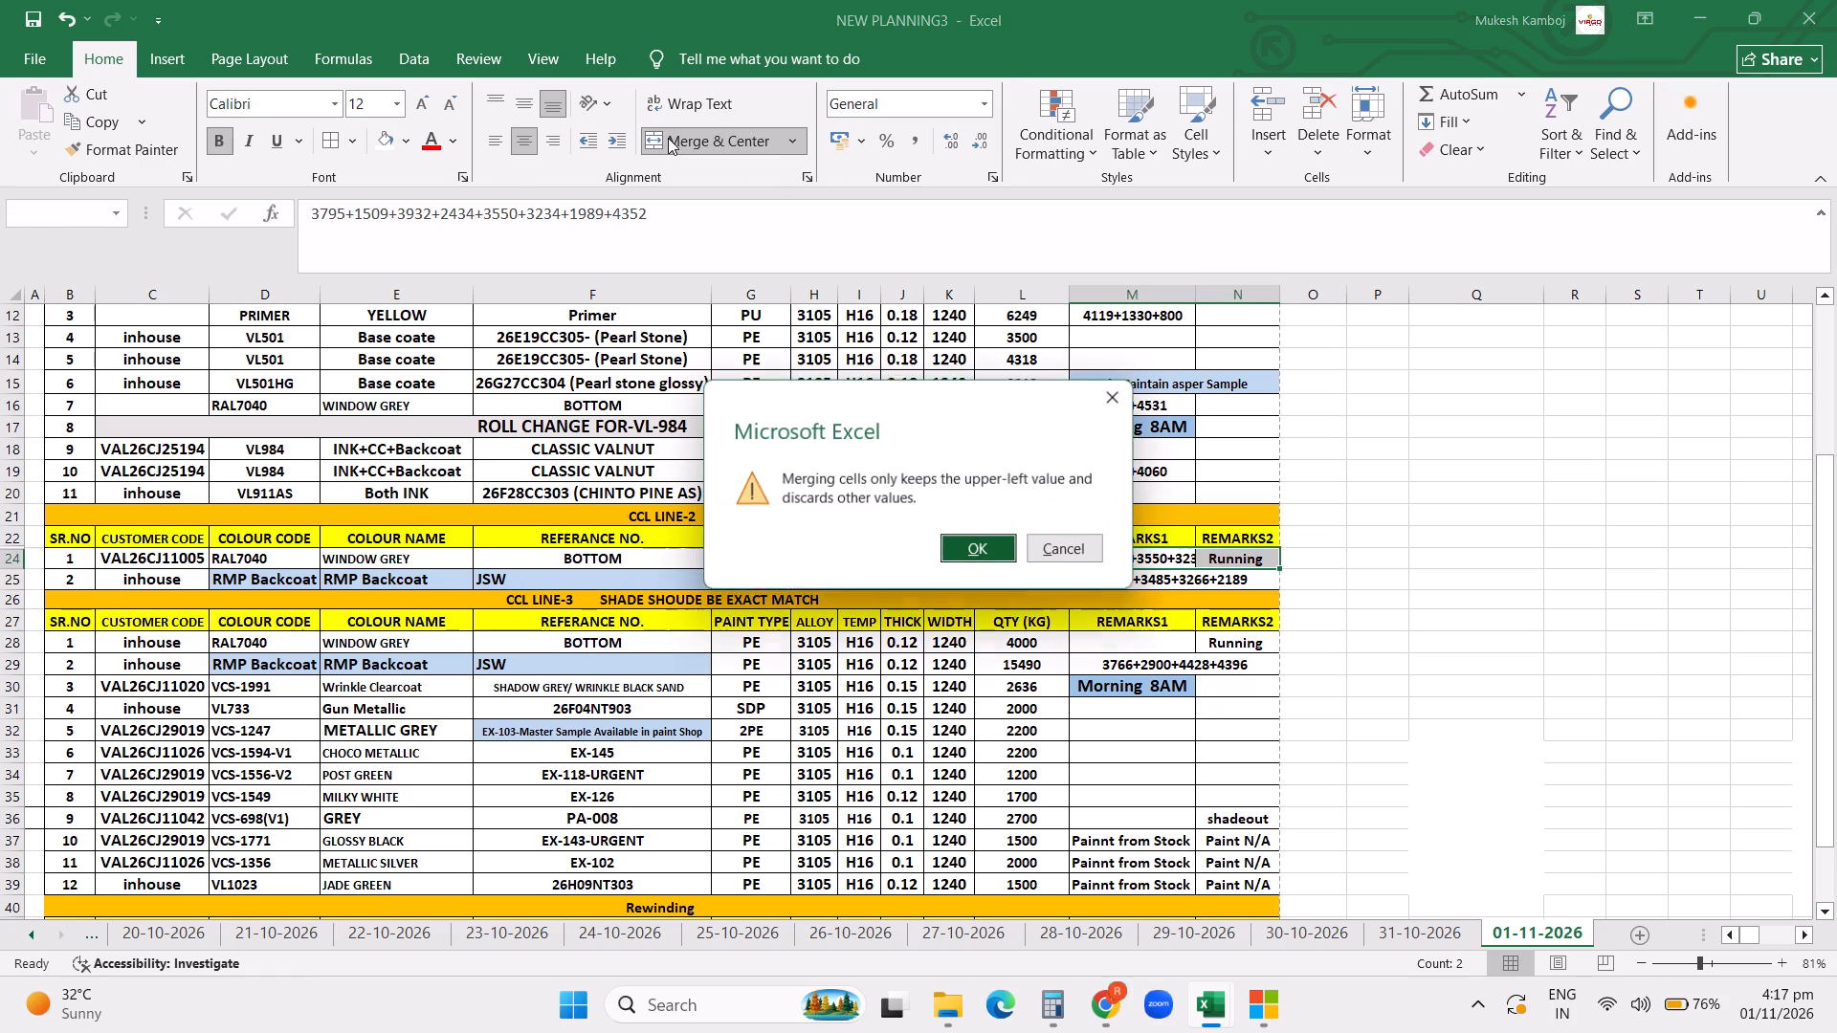
pyautogui.click(969, 547)
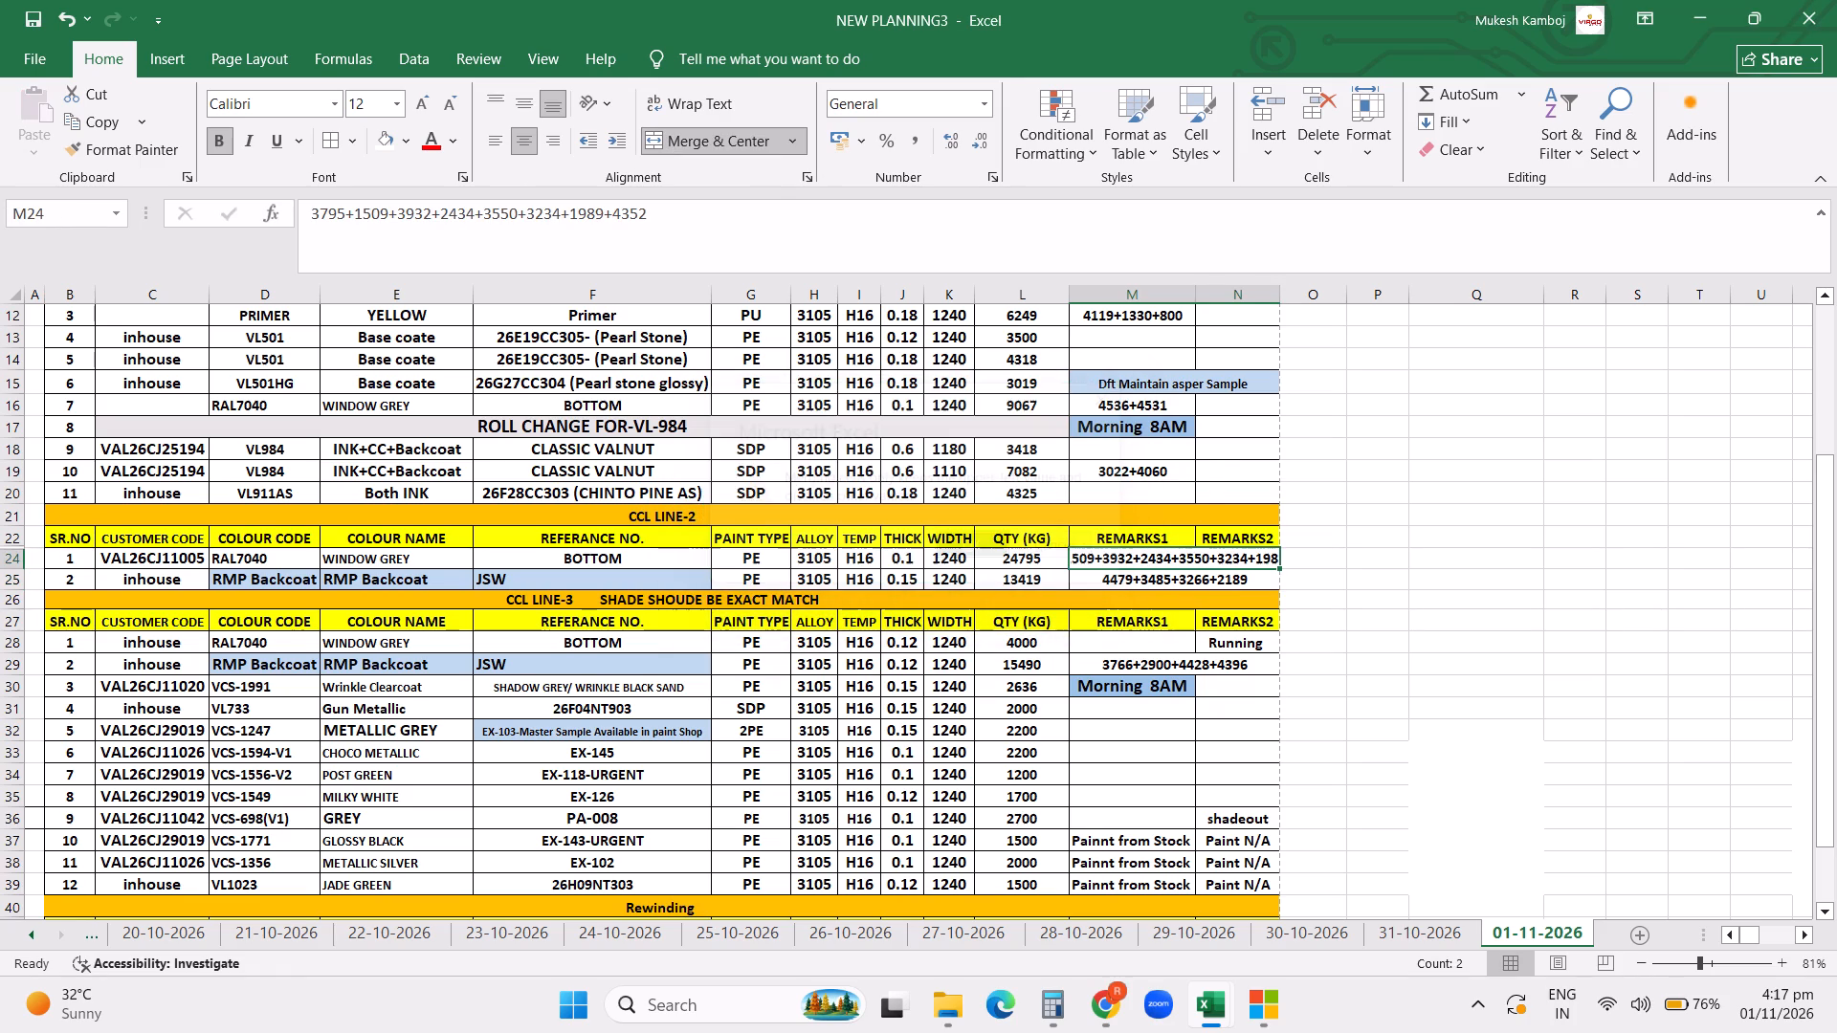
# Set the font size of the merged weight breakdown remark to 9.
pyautogui.click(368, 101)
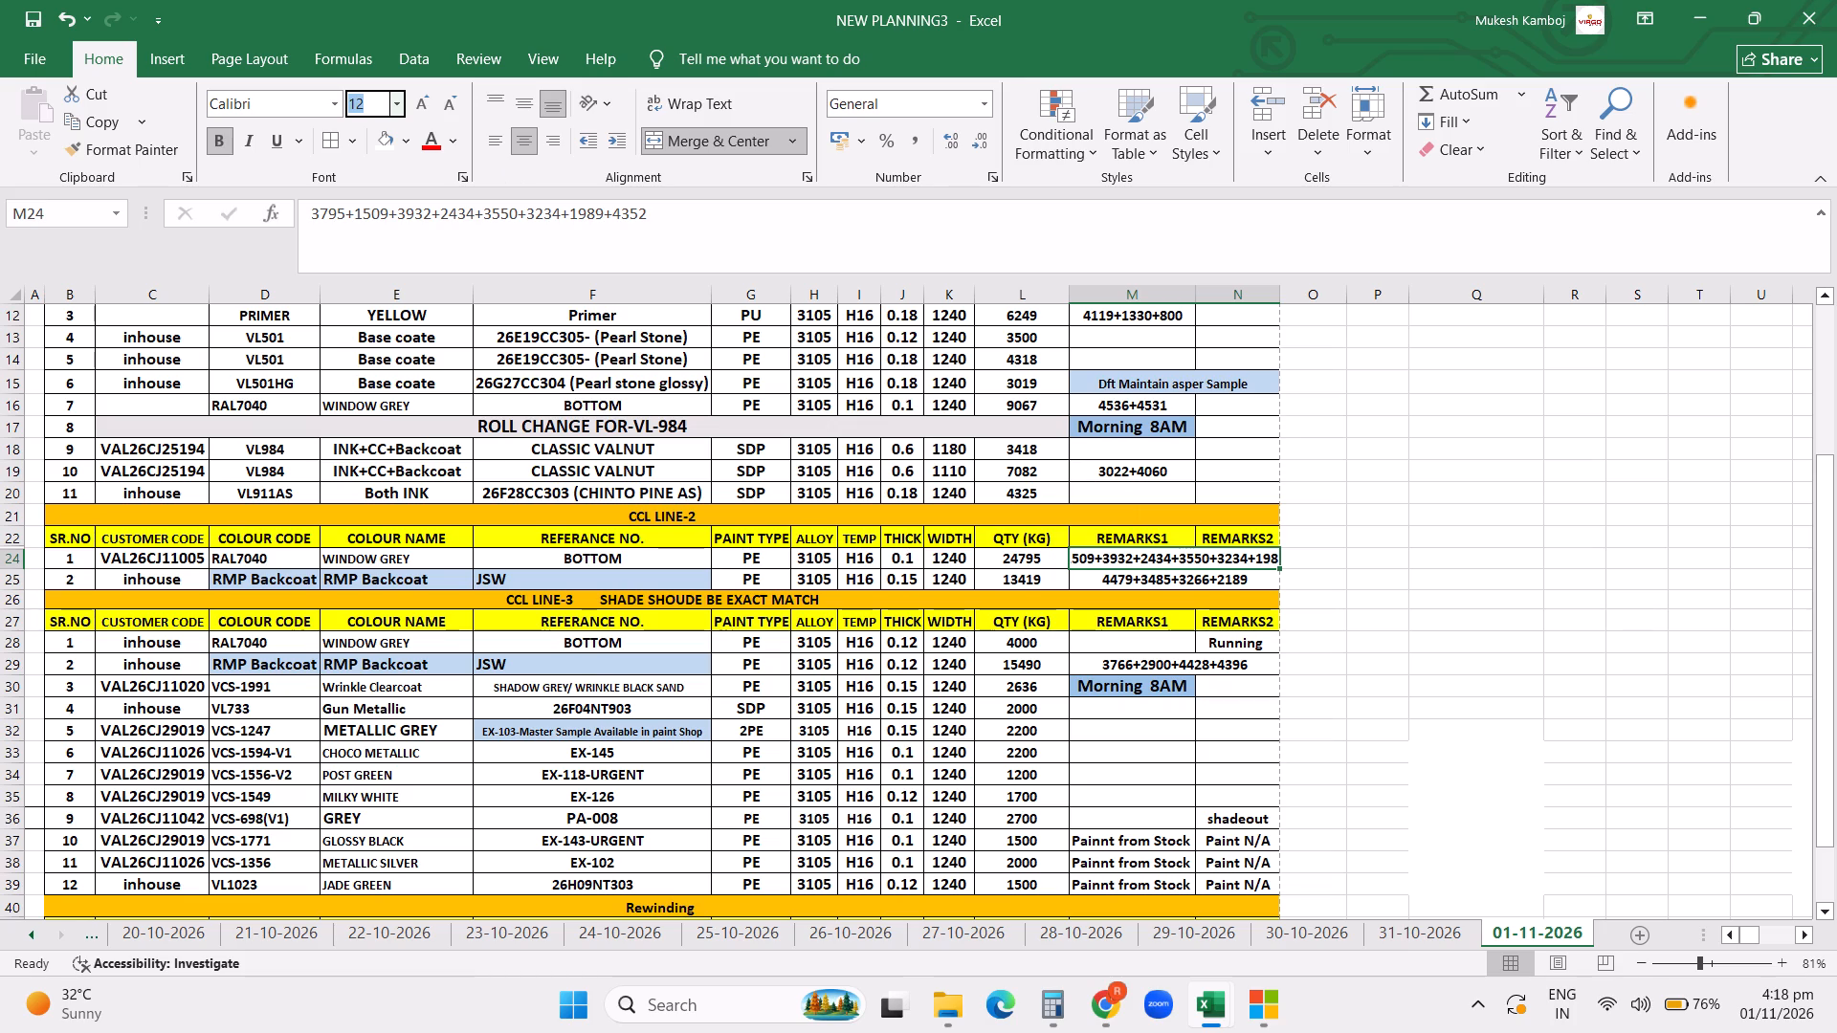
pyautogui.press('=')
pyautogui.press('BackSpace')
pyautogui.press('BackSpace')
pyautogui.press('9')
pyautogui.press('Return')
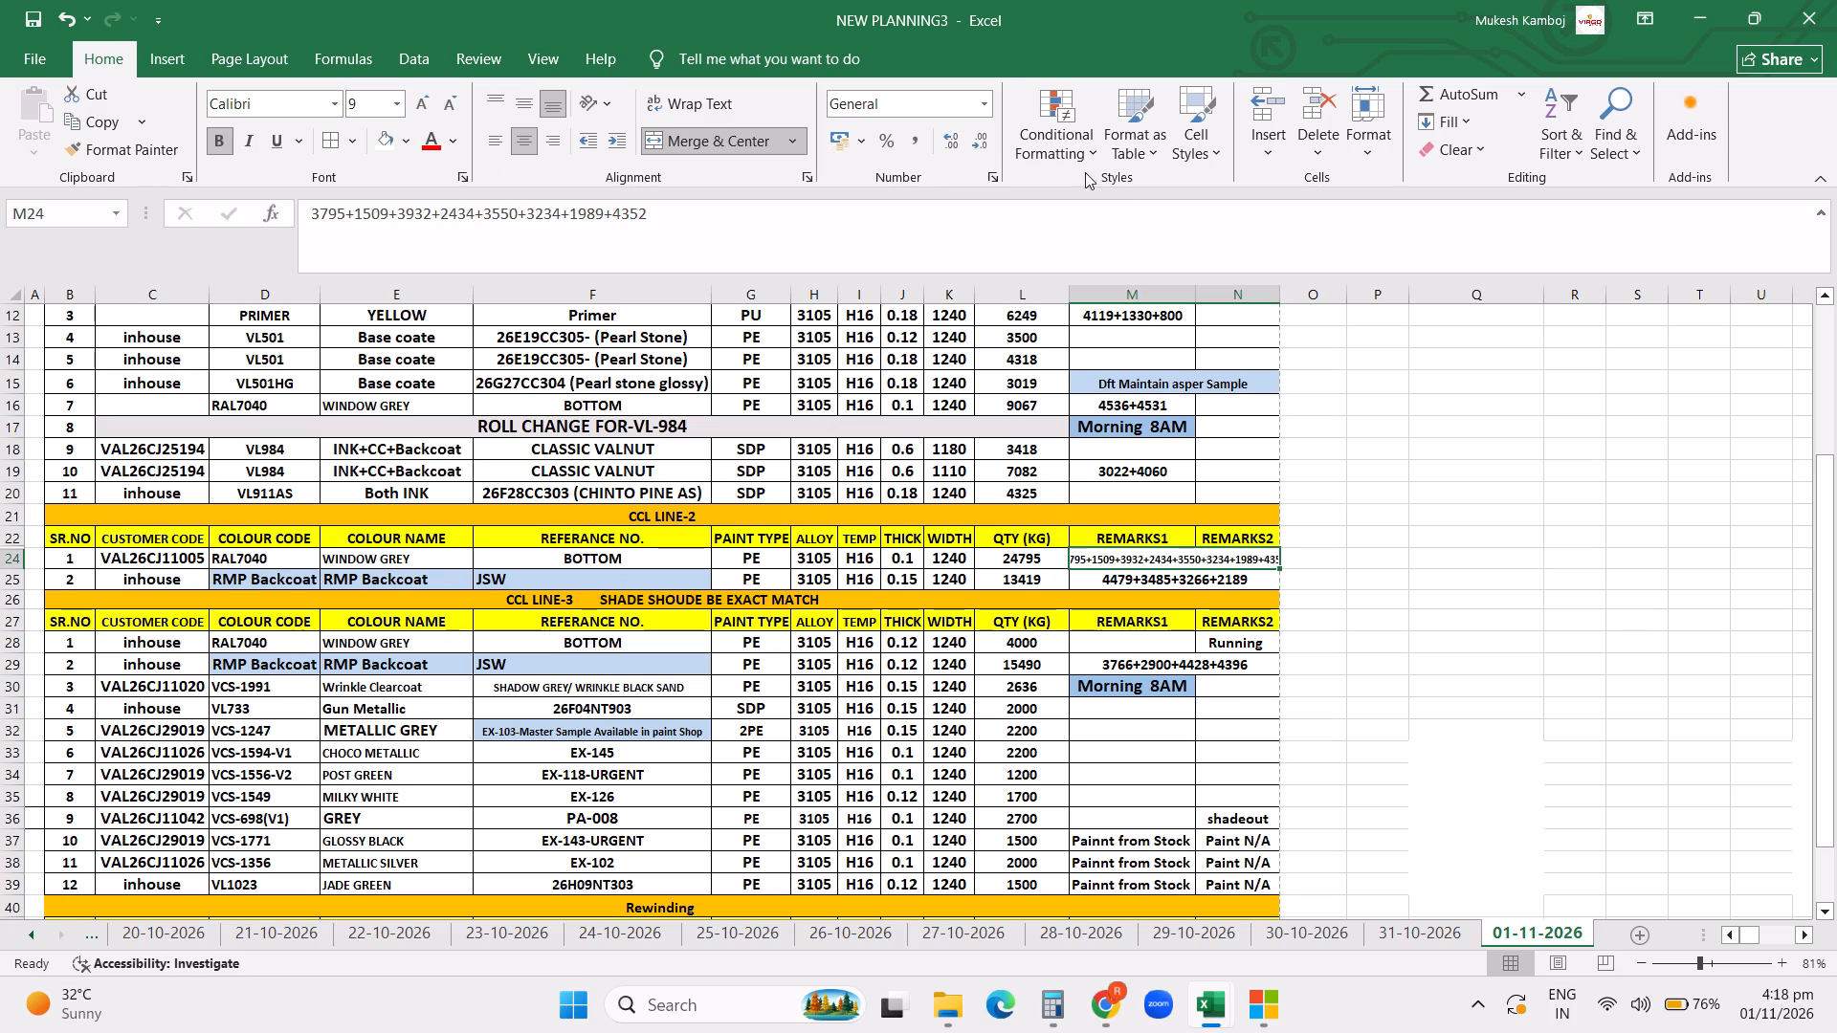
# Widen the REMARKS2 column so the whole weight breakdown fits, trimming the extra width.
pyautogui.moveTo(1273, 297); pyautogui.dragTo(1311, 299)
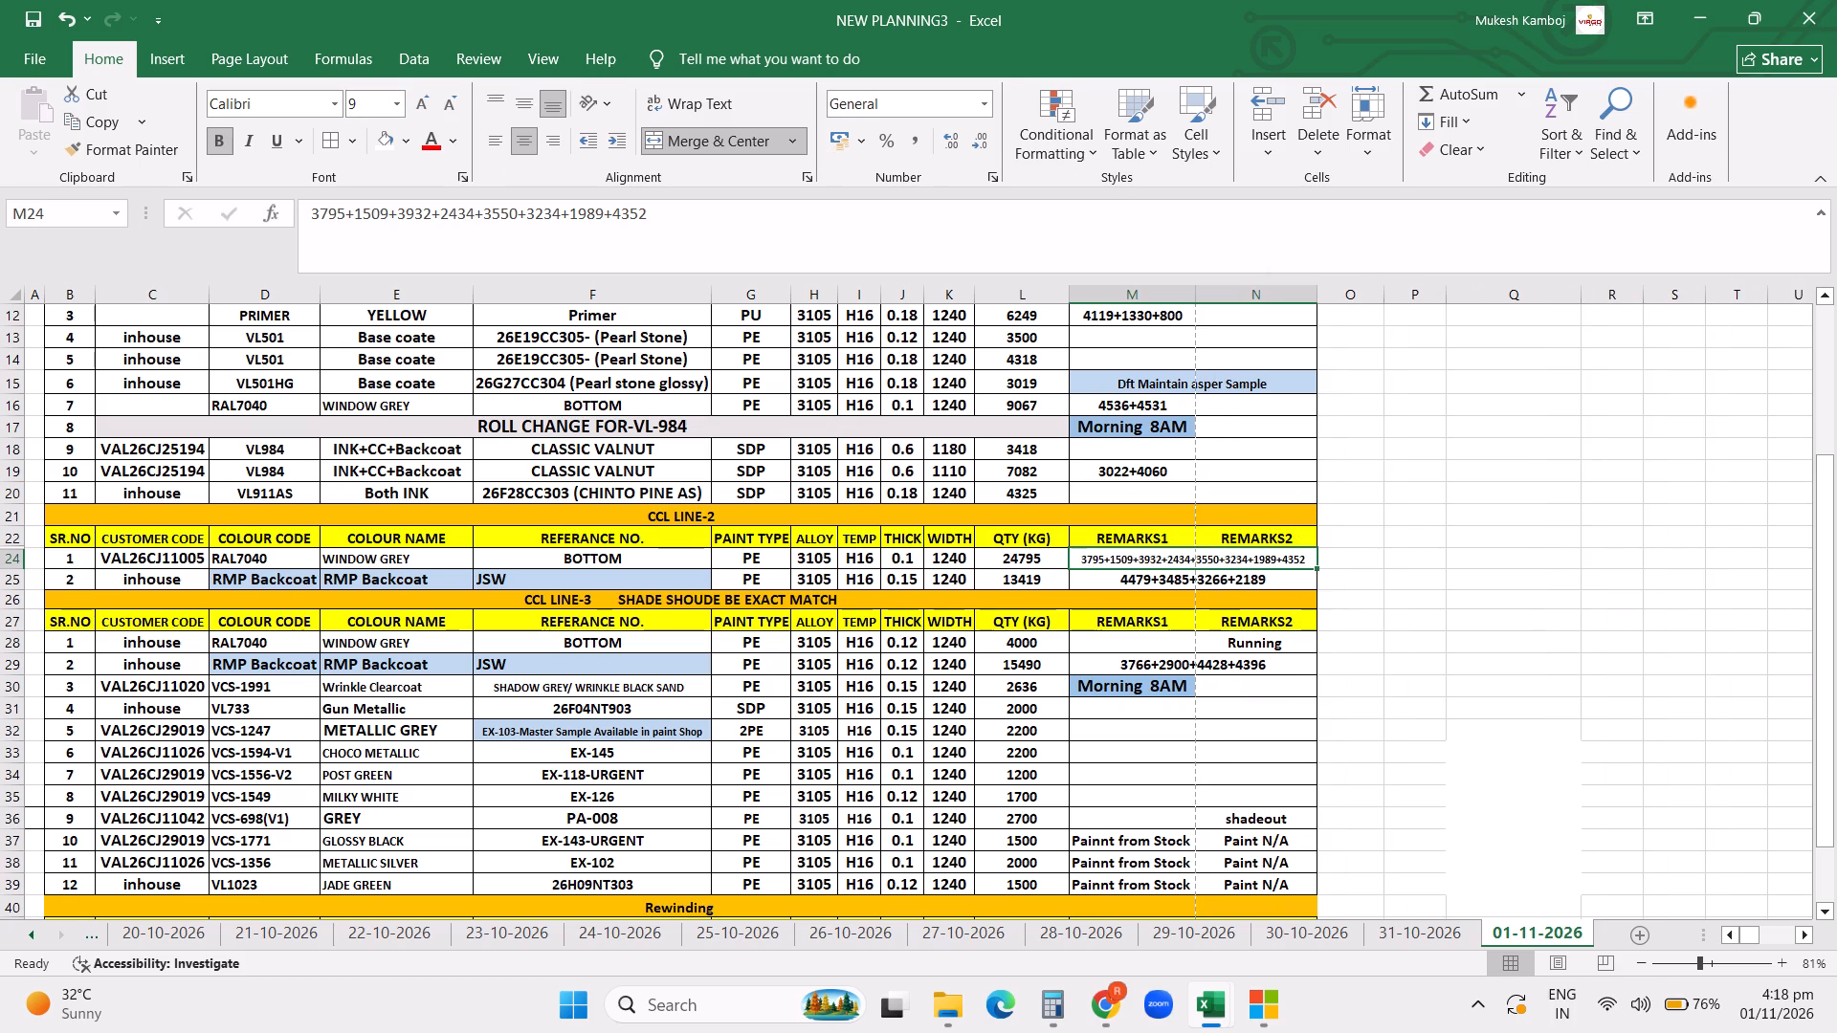
pyautogui.click(1311, 299)
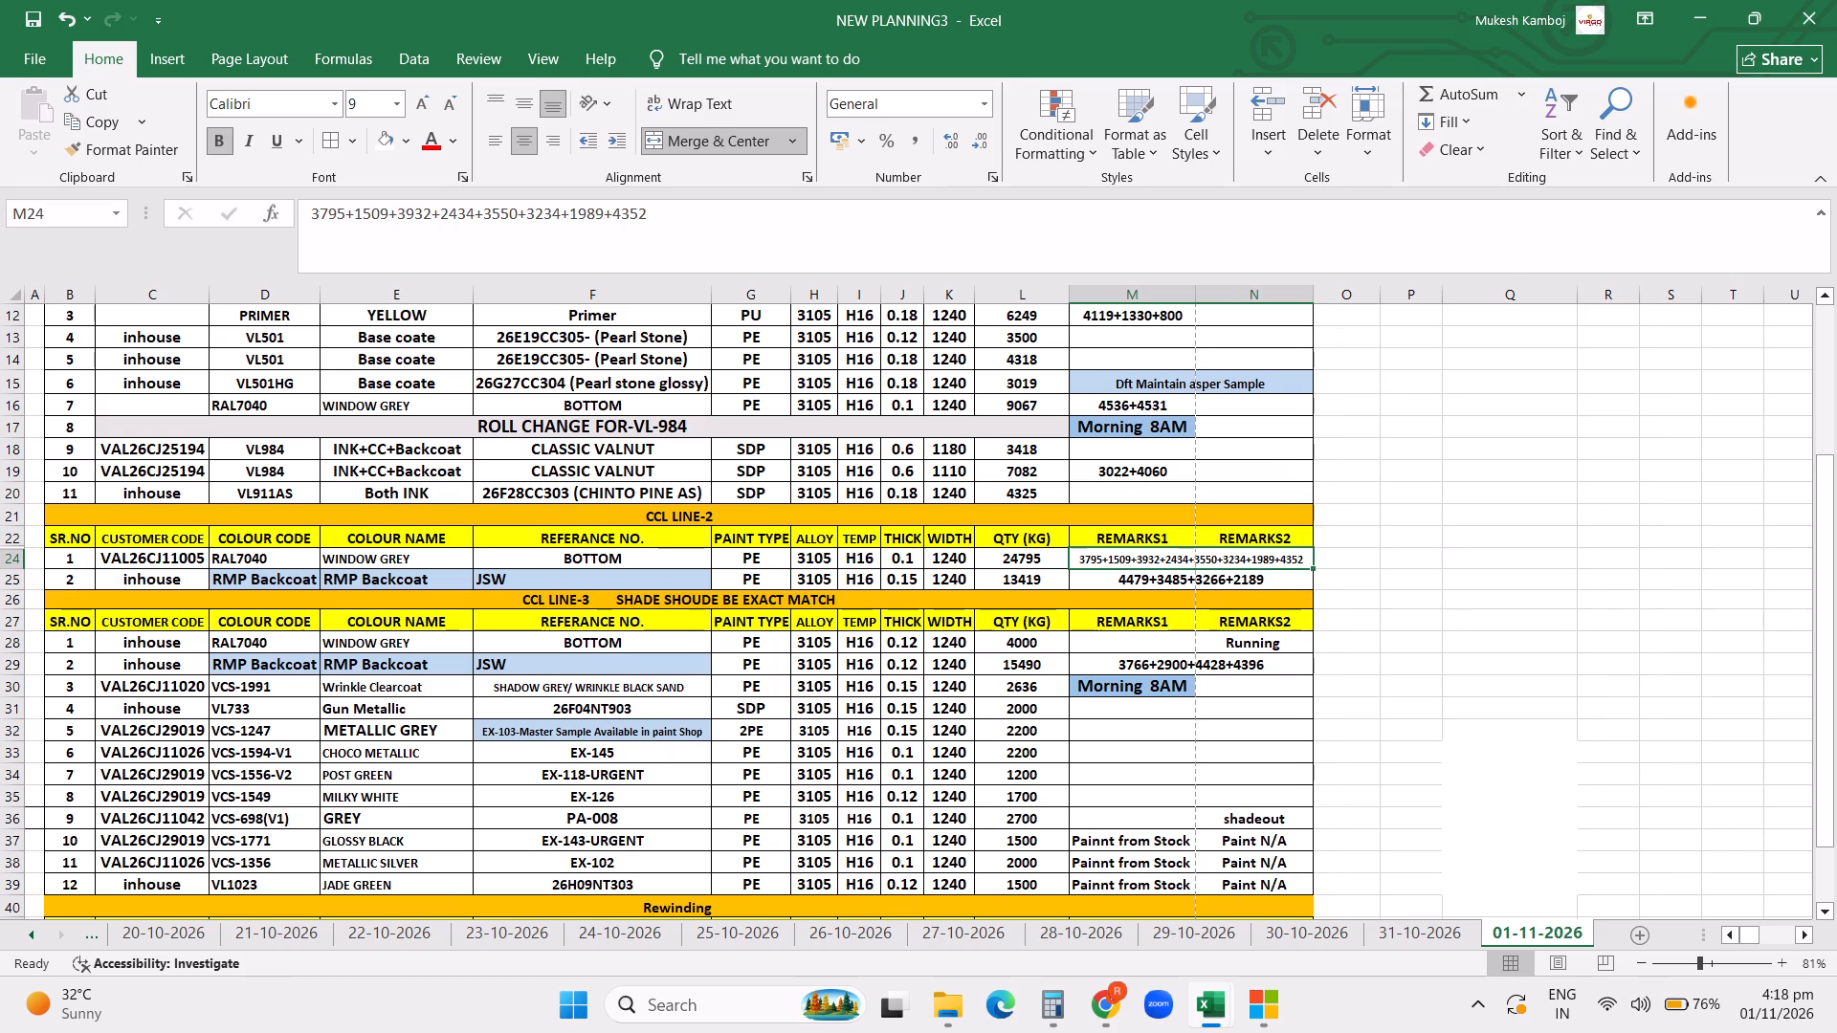
pyautogui.click(1316, 292)
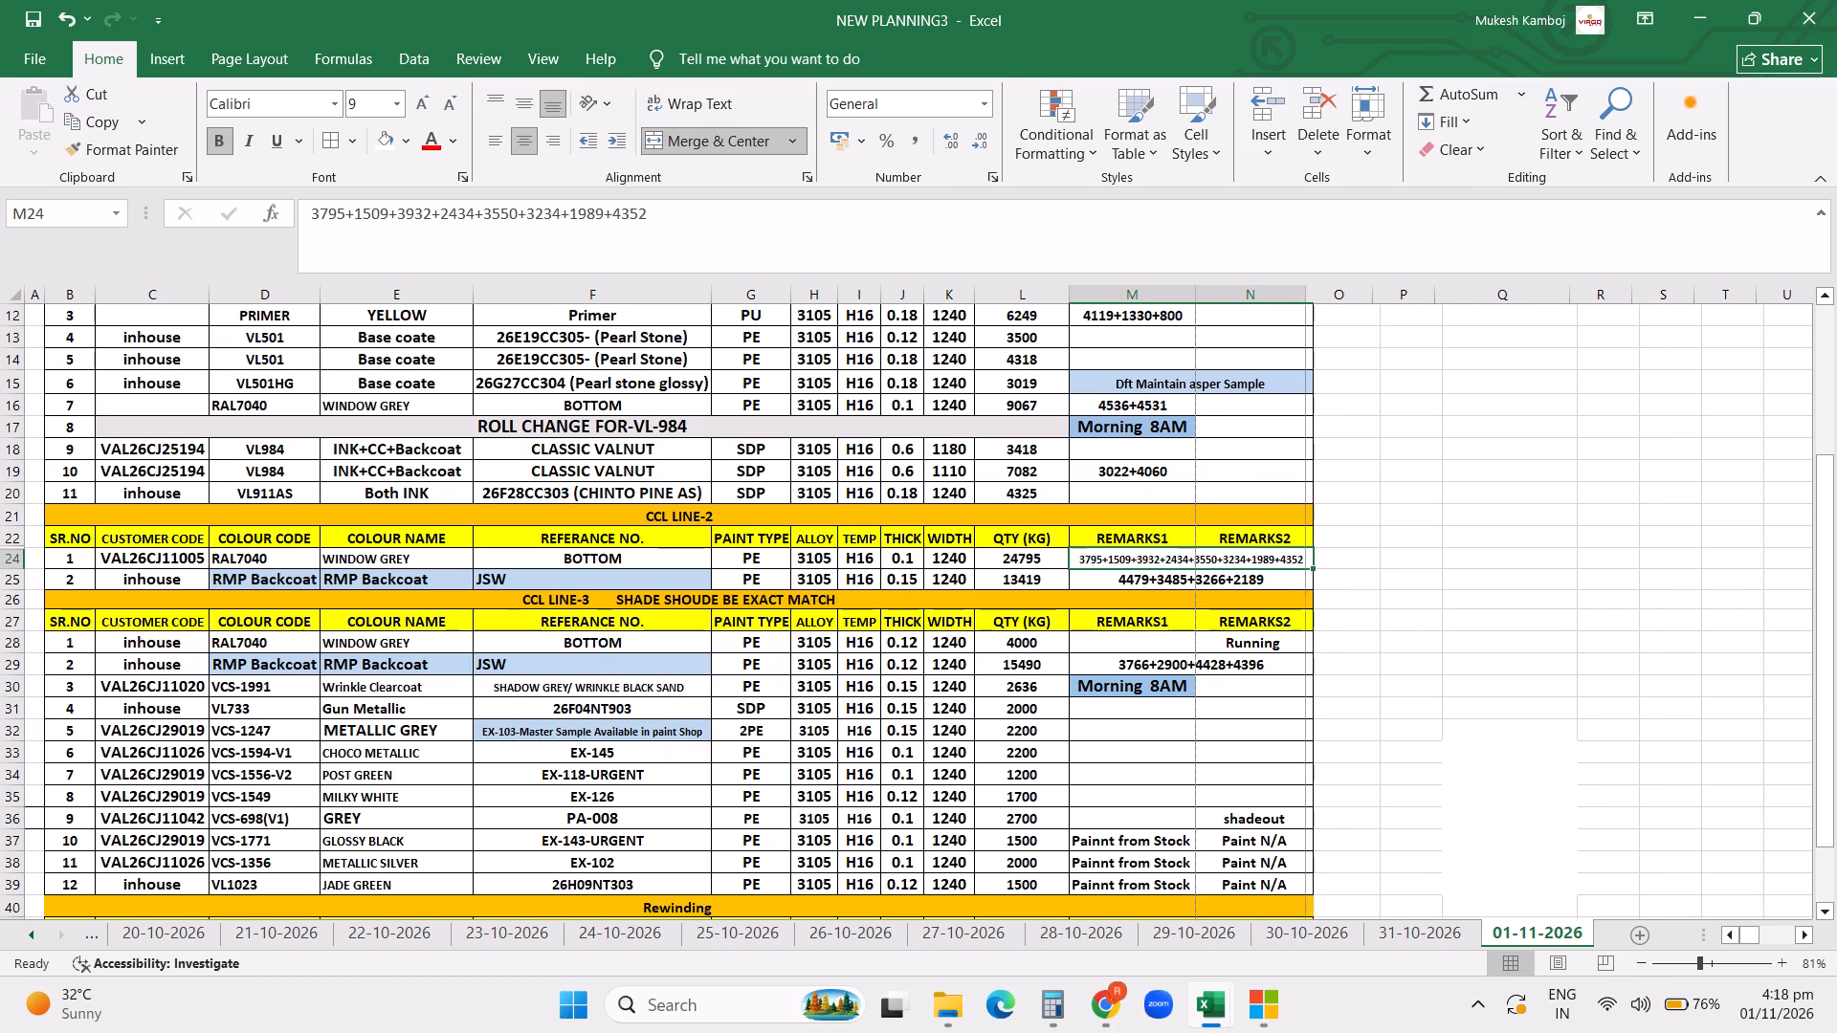
pyautogui.click(1308, 292)
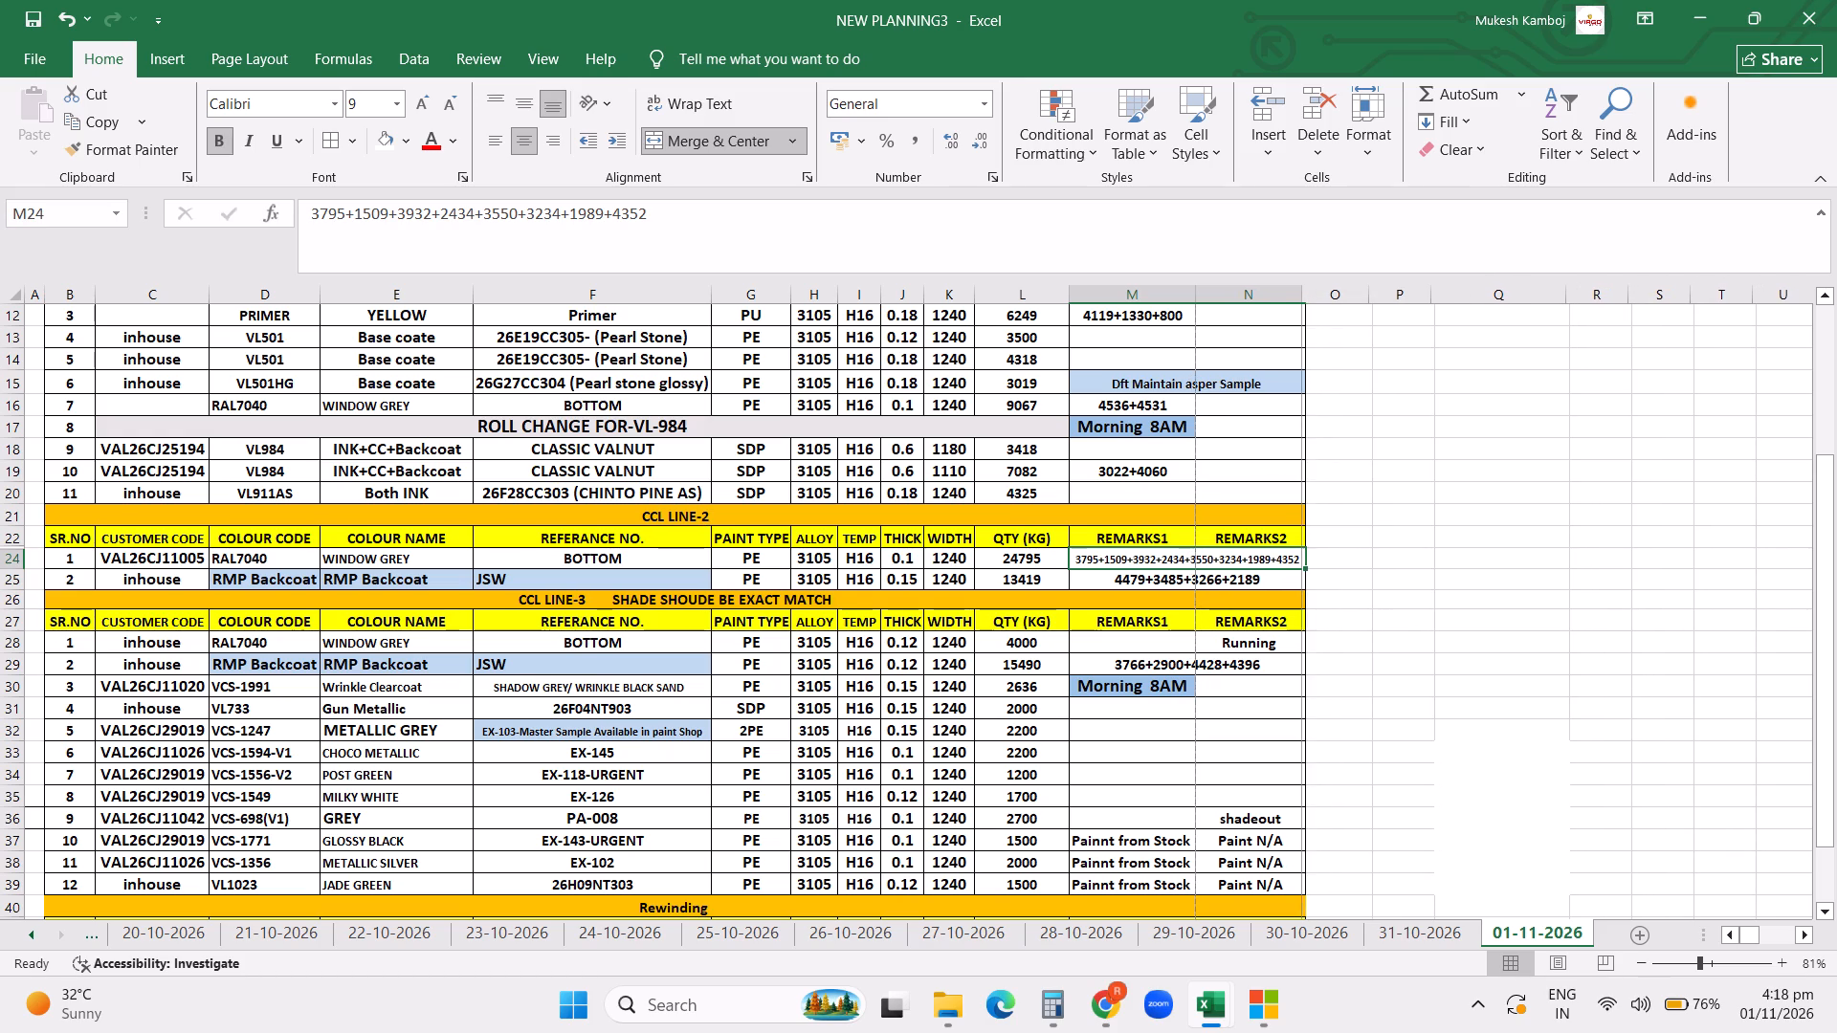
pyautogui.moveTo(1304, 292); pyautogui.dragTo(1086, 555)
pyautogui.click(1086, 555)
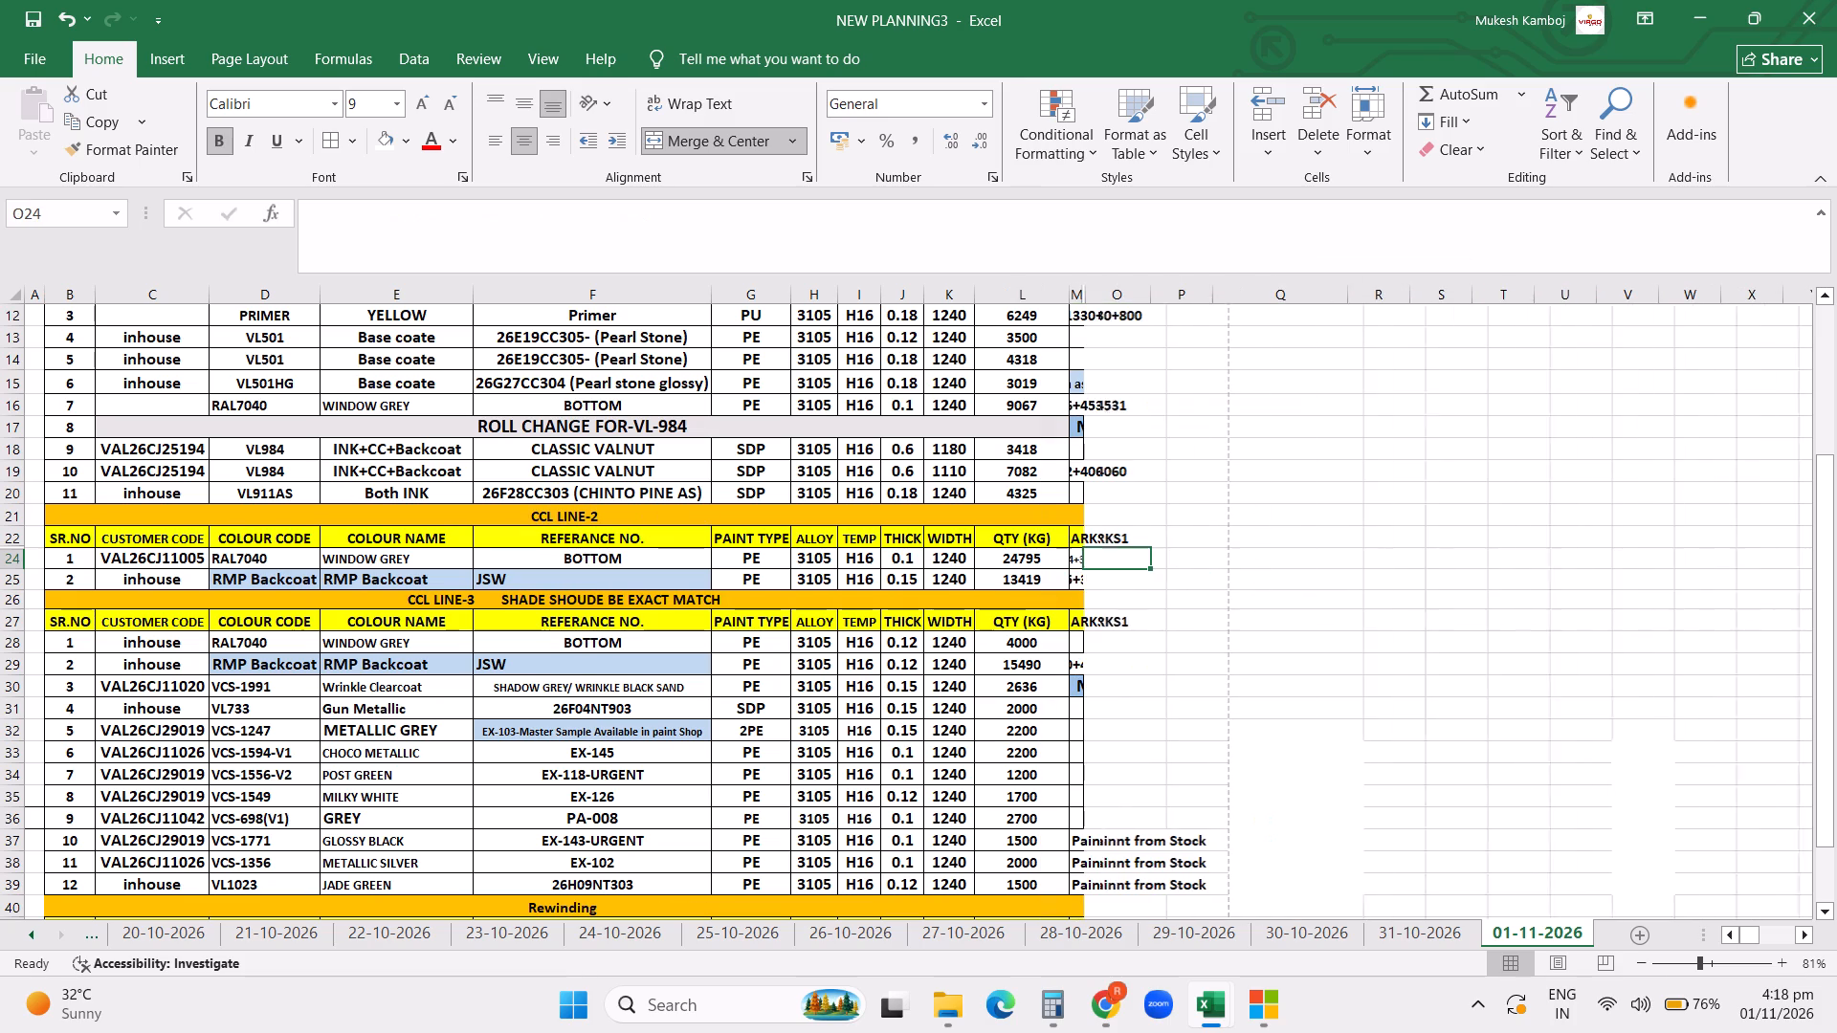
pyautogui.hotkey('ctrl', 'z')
# Fill the merged weight breakdown cell of the first CCL LINE-2 item with light blue, keeping its text bold.
pyautogui.click(1111, 560)
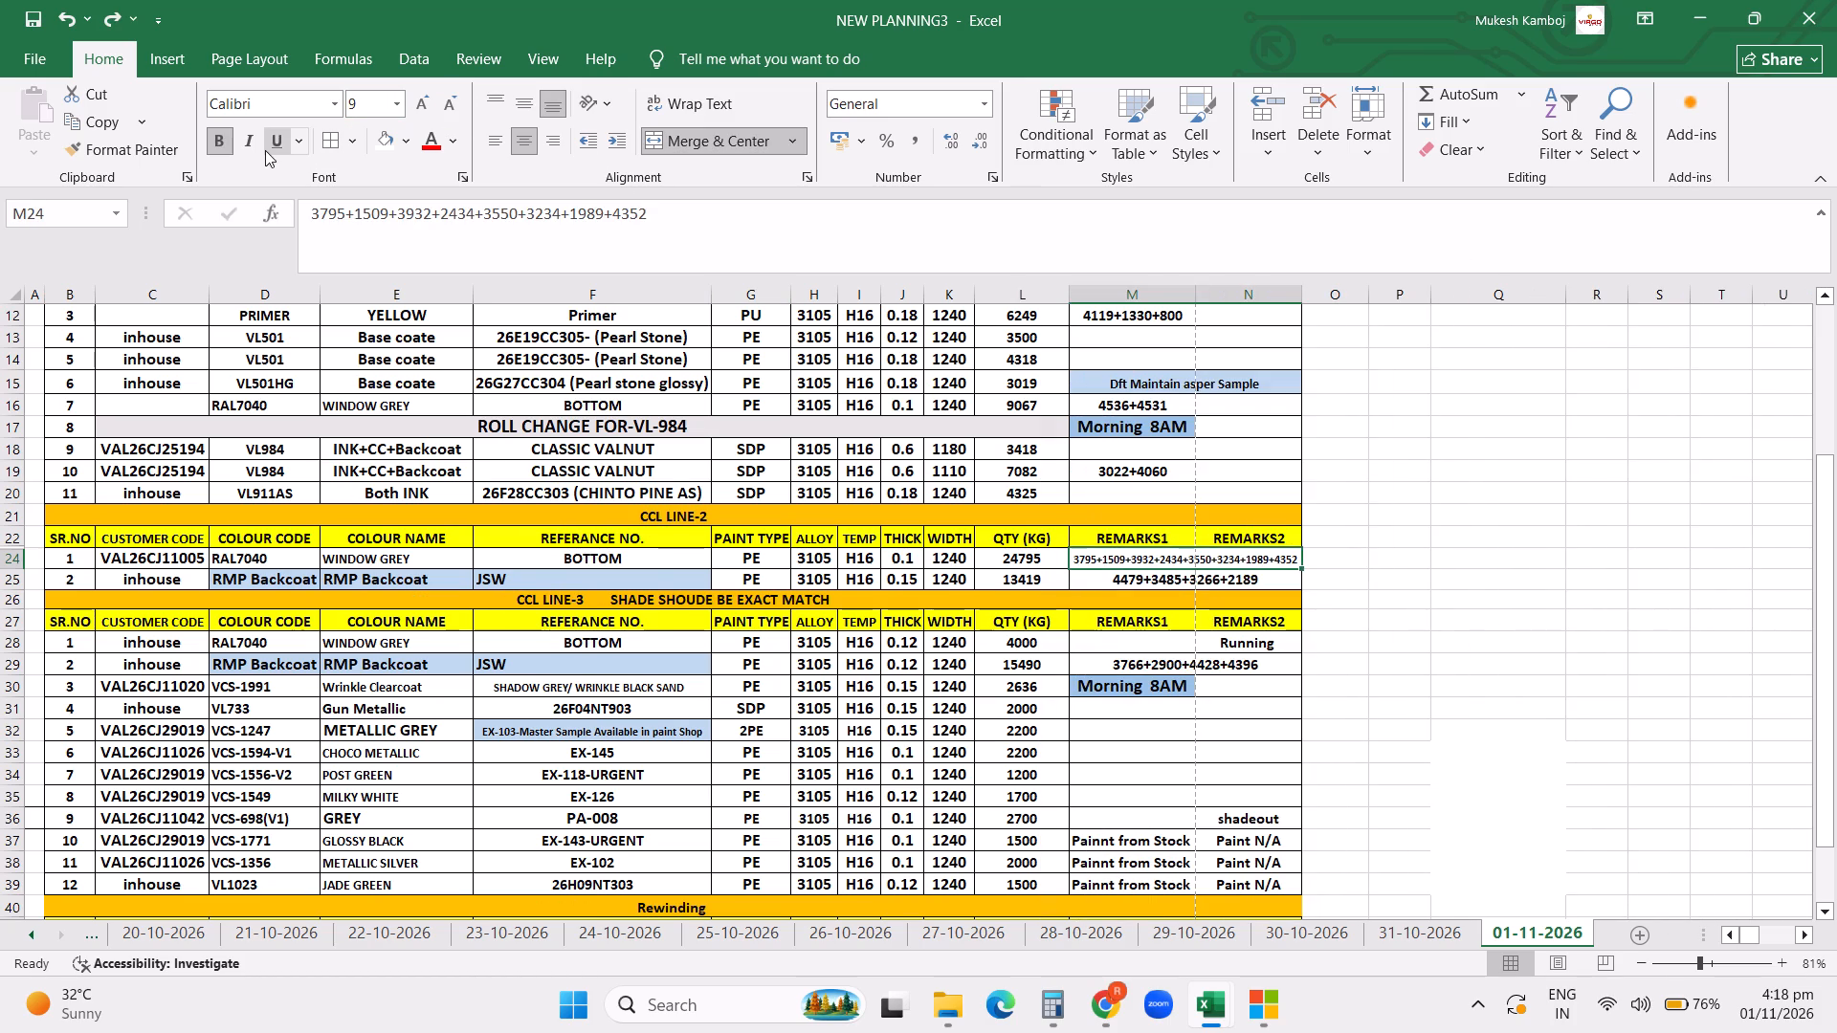
pyautogui.click(226, 143)
pyautogui.click(226, 143)
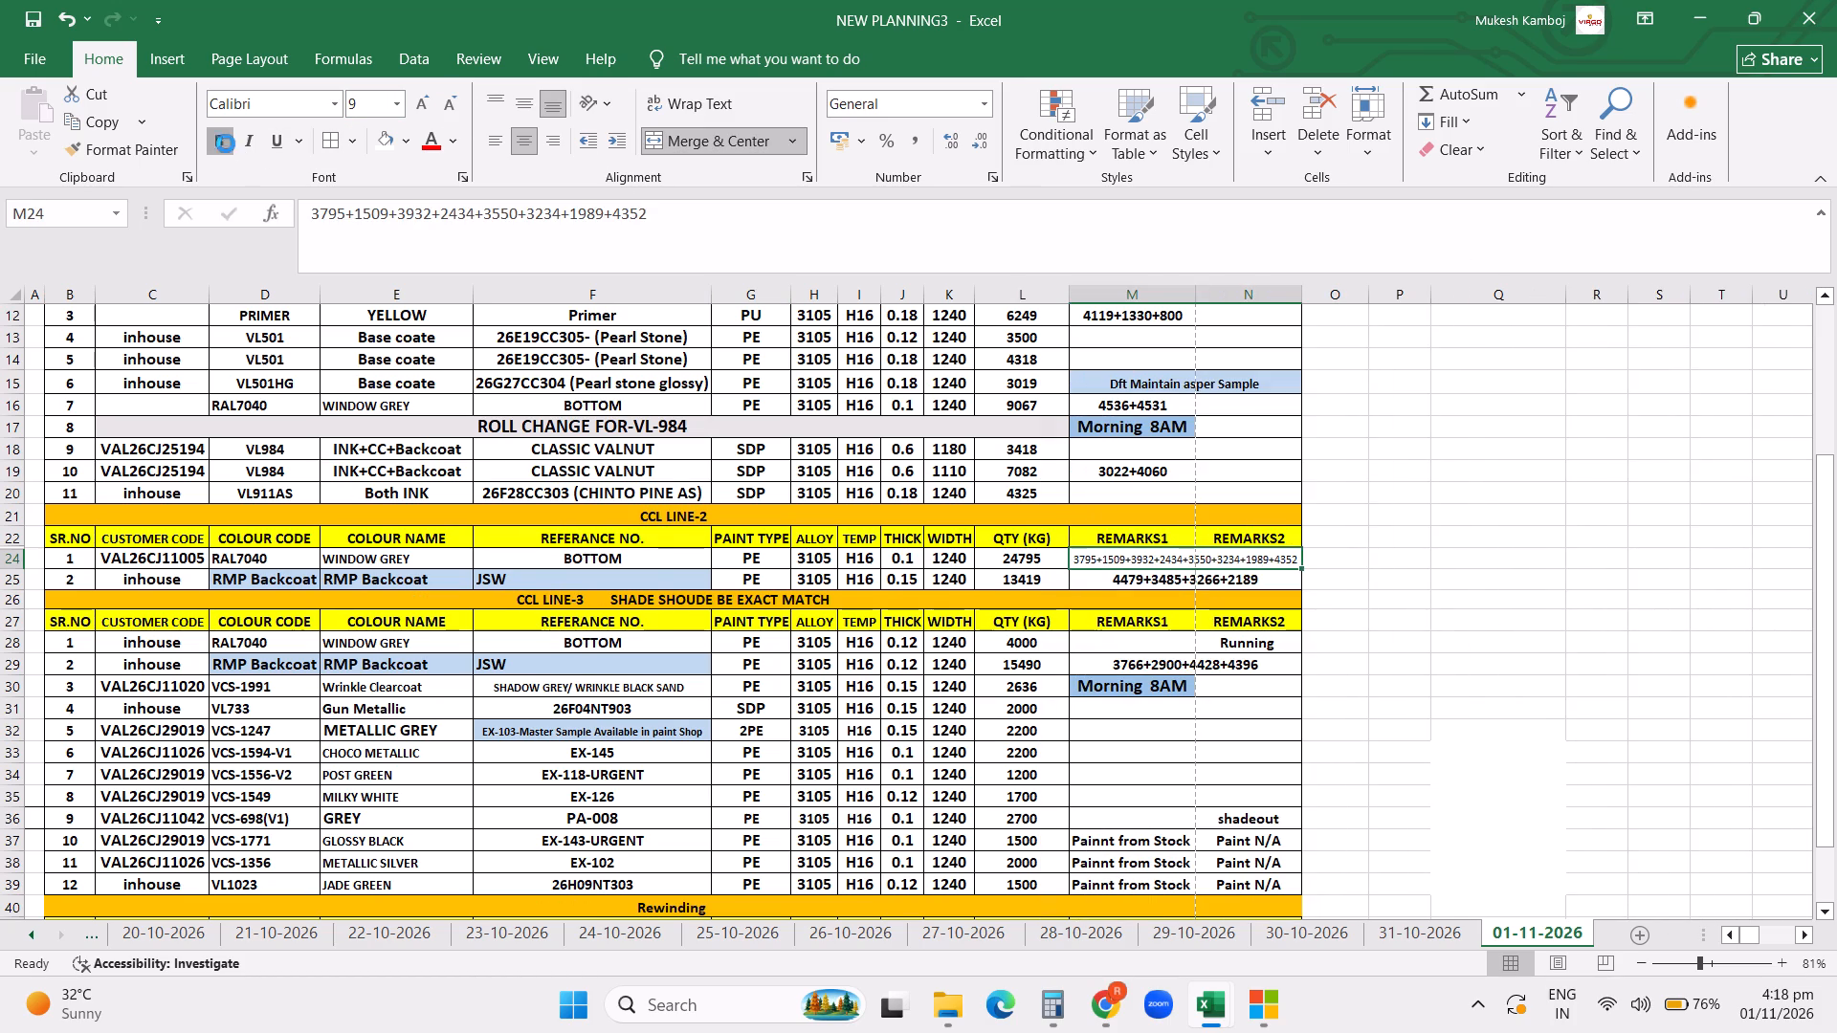
pyautogui.click(400, 146)
pyautogui.click(520, 325)
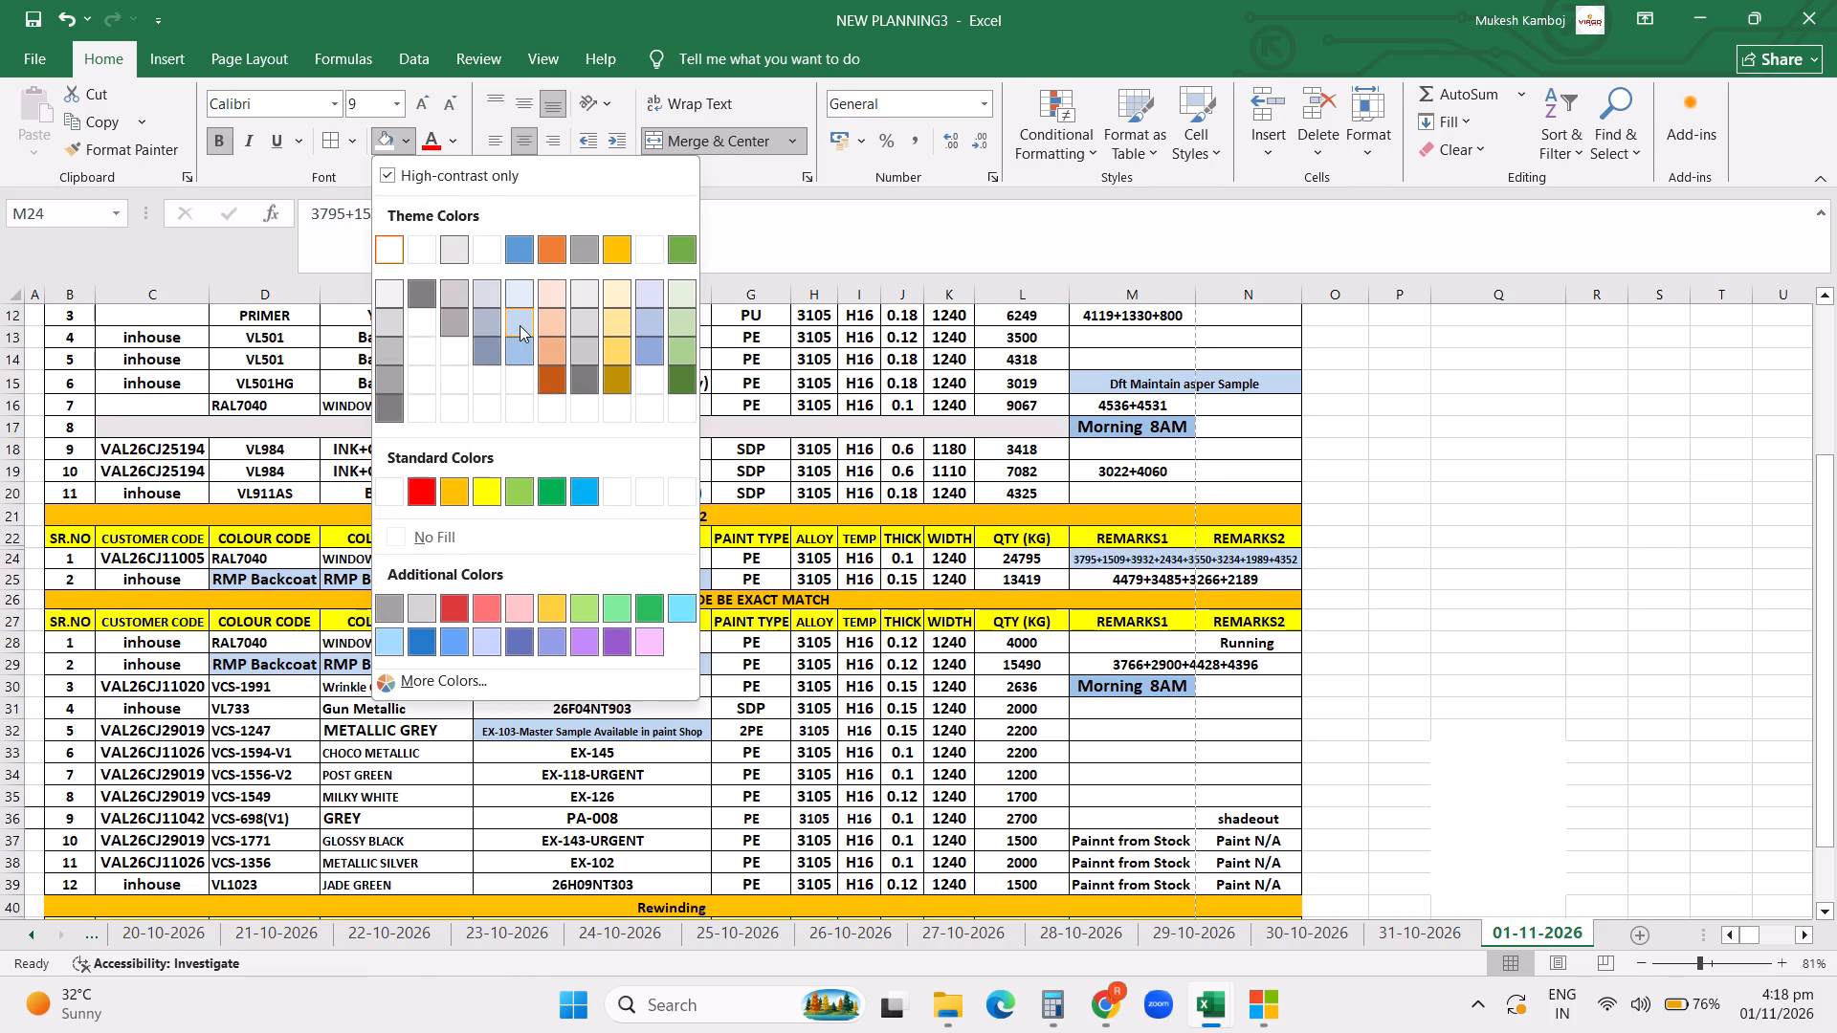
pyautogui.click(1385, 558)
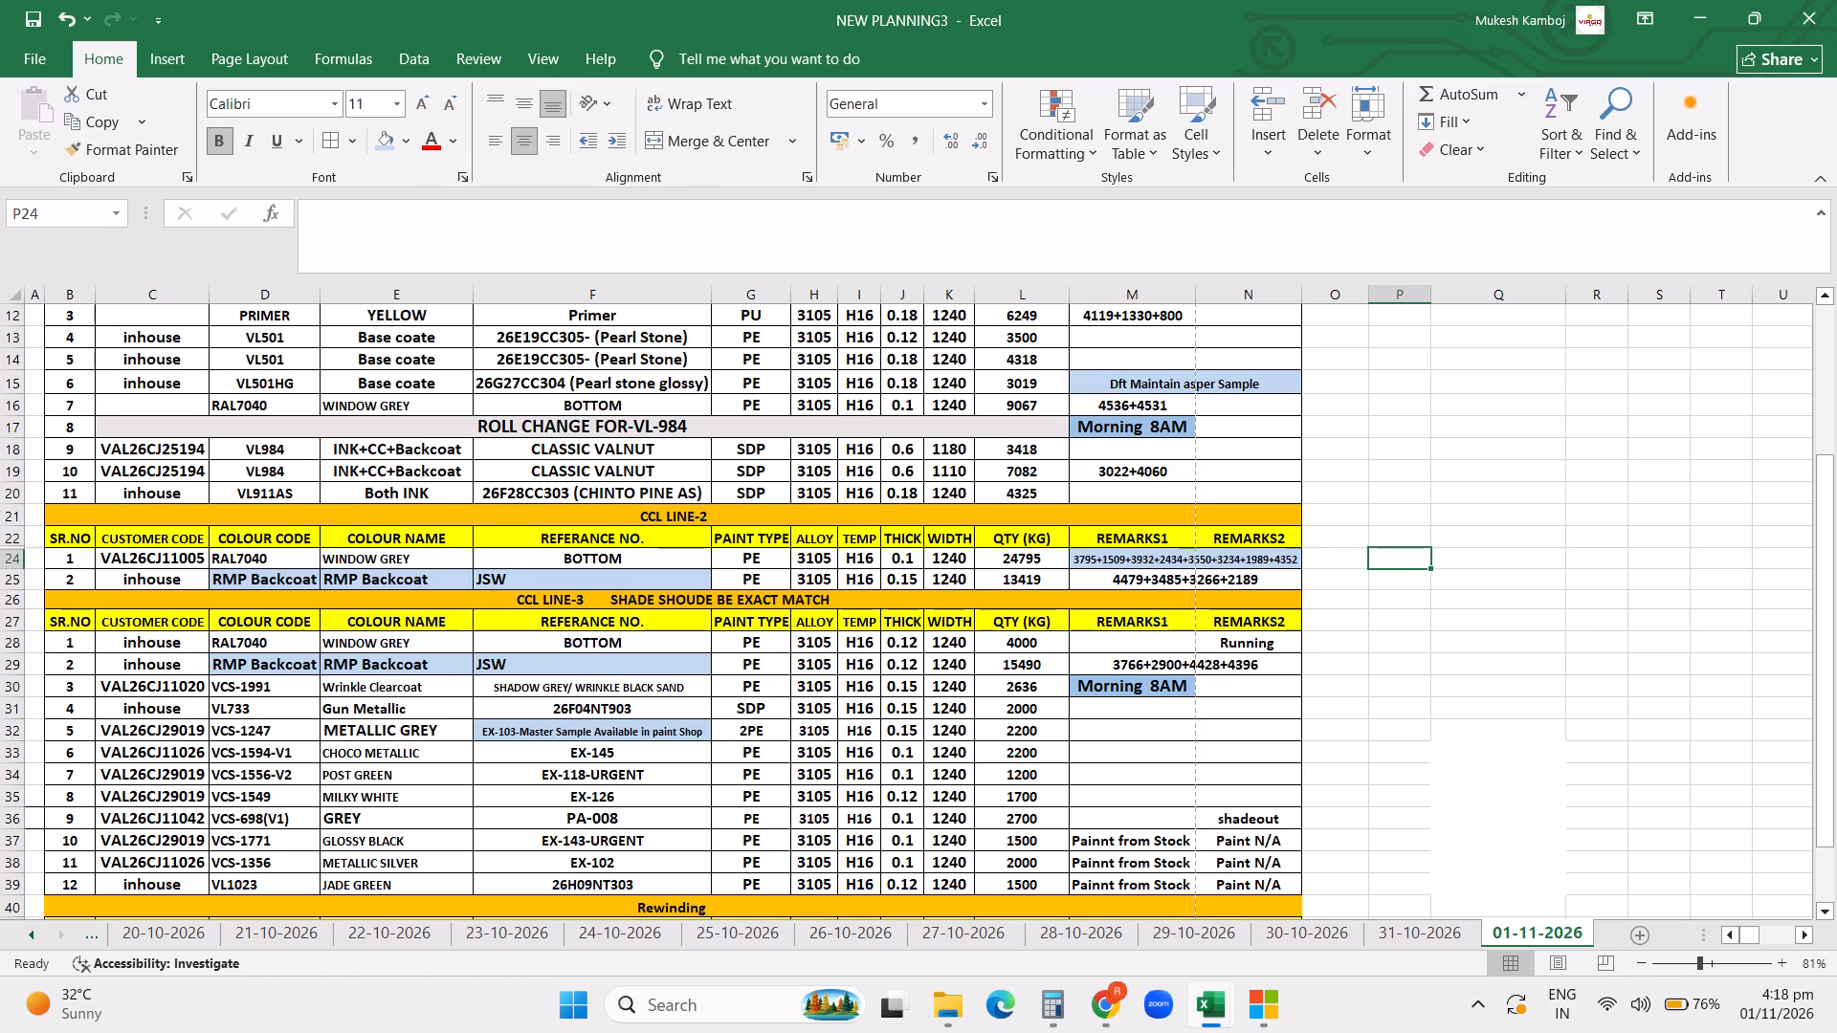
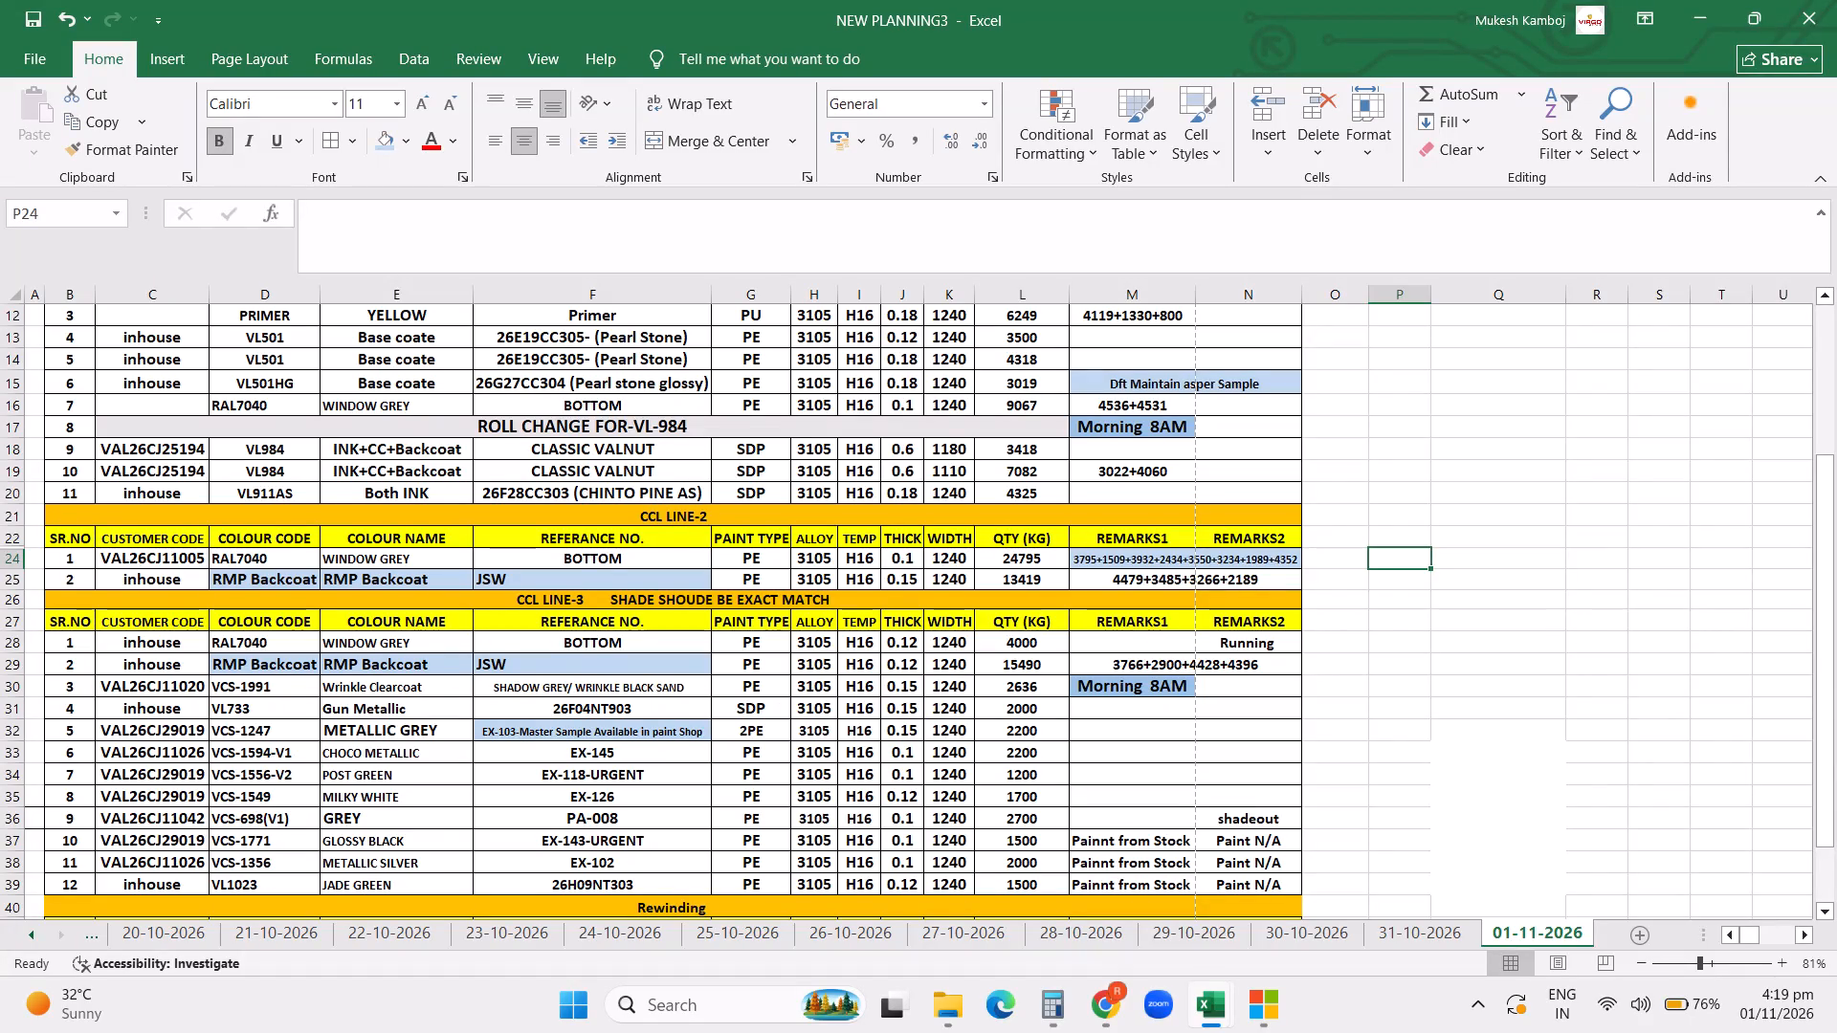
# Remove the last weight, 4352, from the quantity formula of the first CCL LINE-2 item.
pyautogui.click(1036, 562)
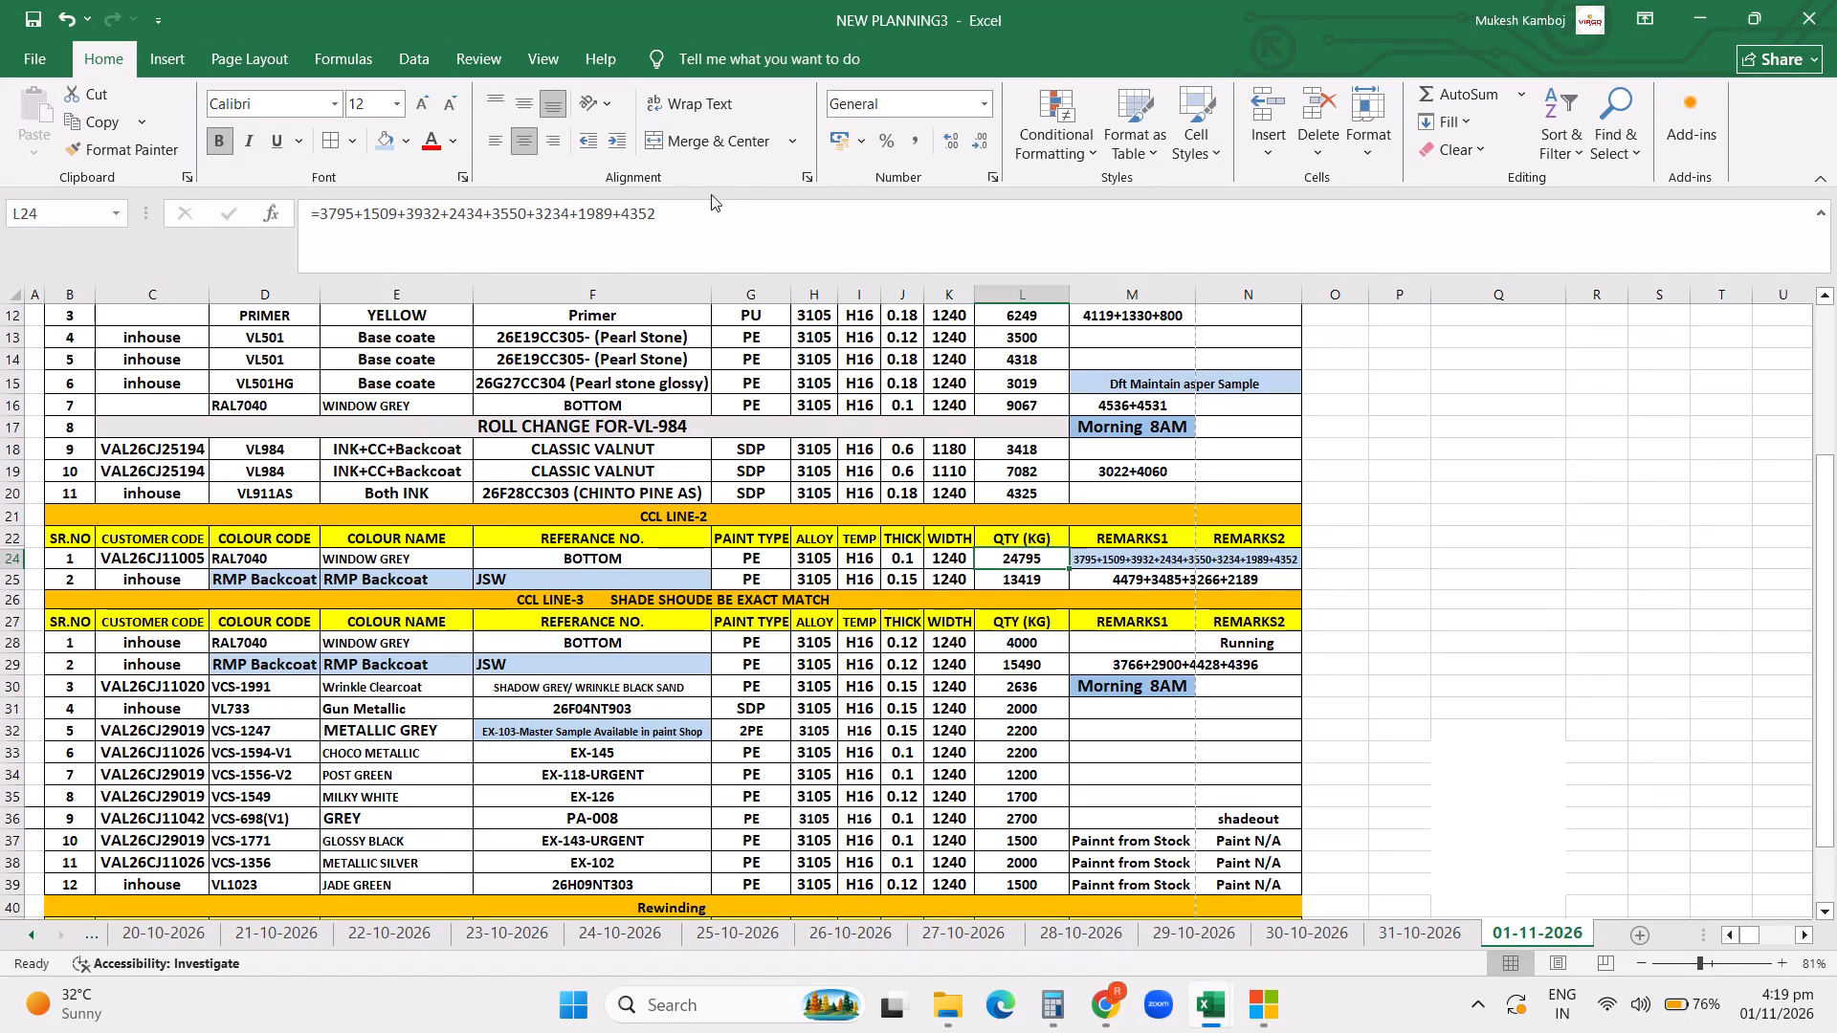
pyautogui.click(697, 208)
pyautogui.press('BackSpace')
pyautogui.press('BackSpace')
pyautogui.press('BackSpace')
pyautogui.press('BackSpace')
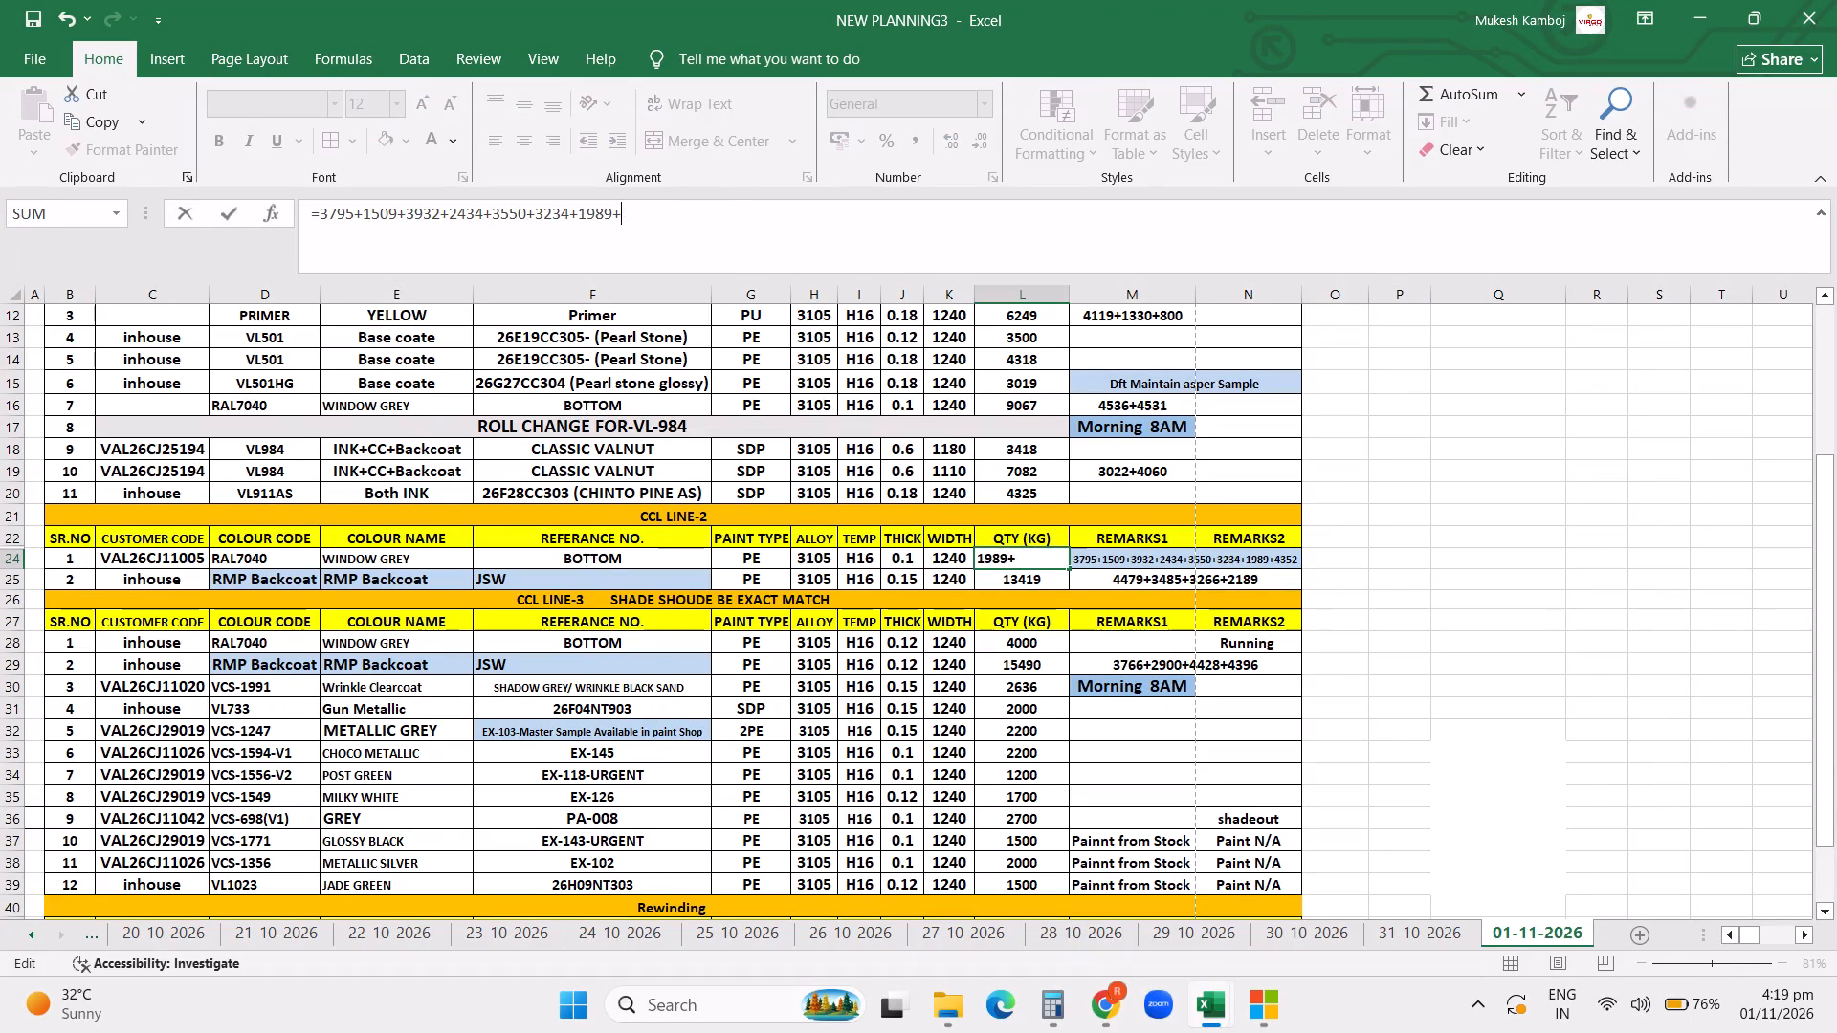
pyautogui.press('BackSpace')
pyautogui.press('Return')
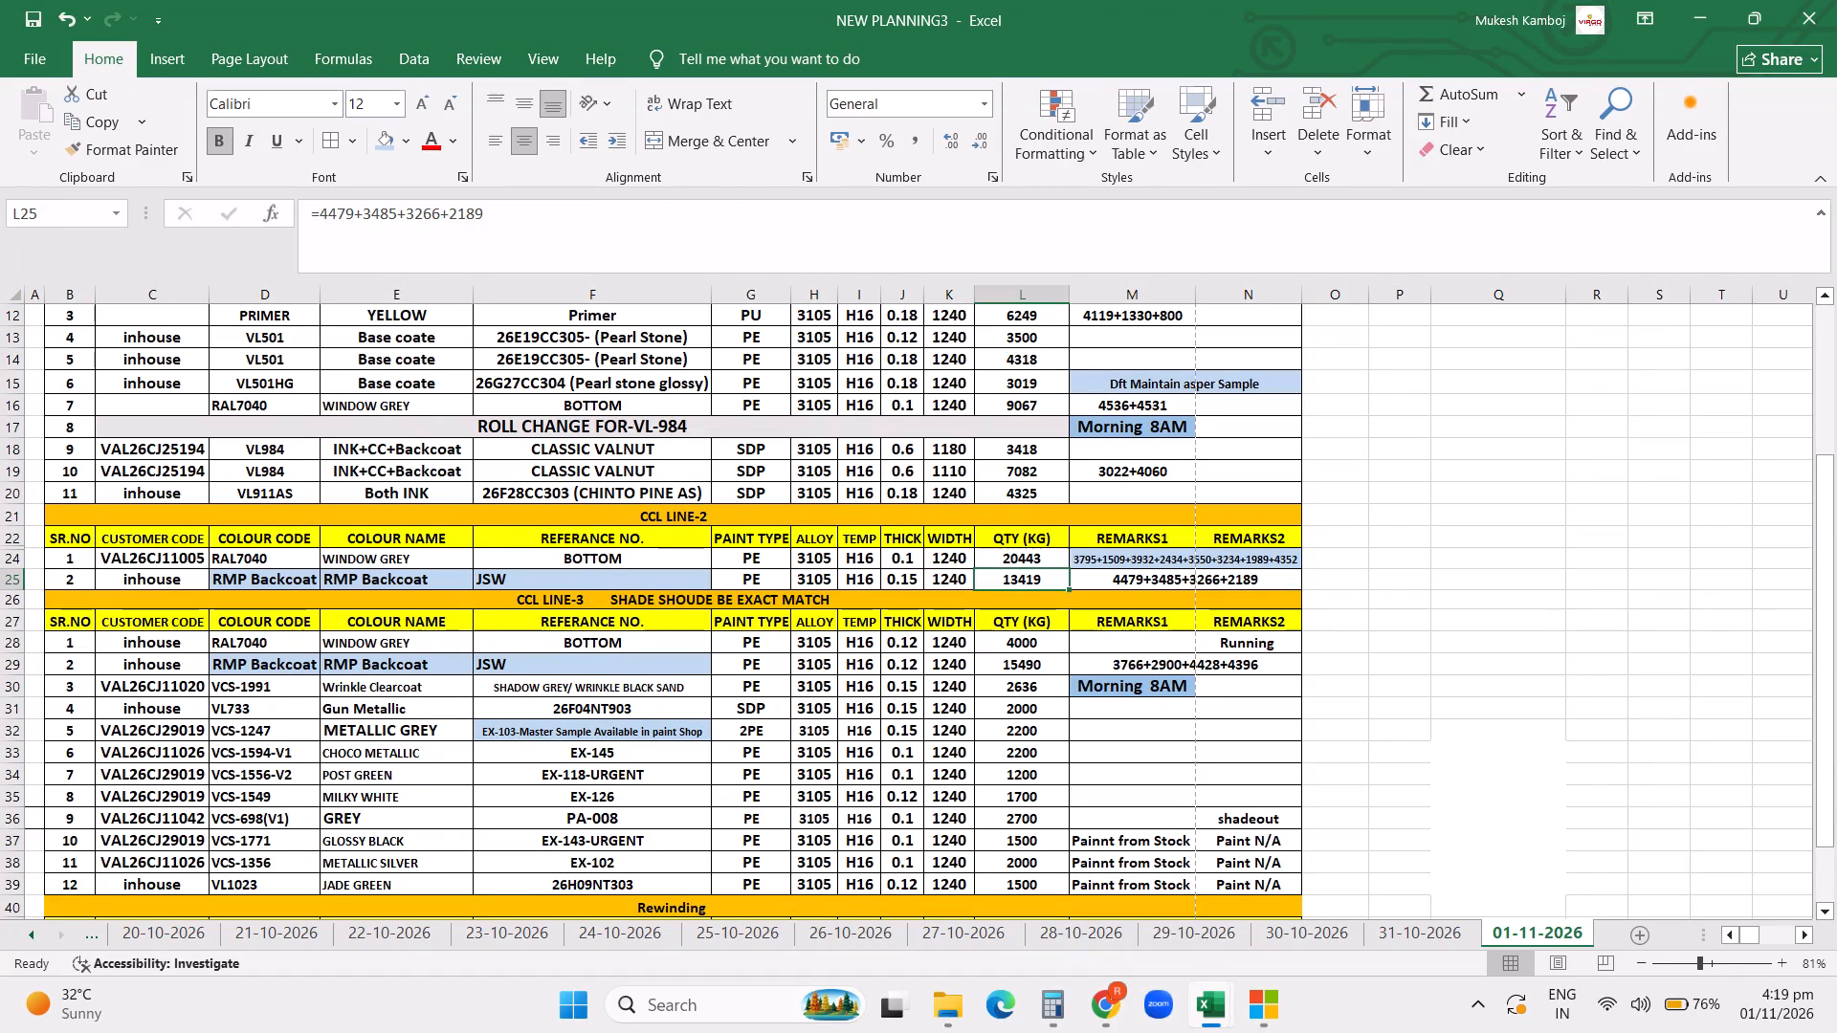
# Remove the last weight, 4352, from the merged weight breakdown remark of the first CCL LINE-2 item.
pyautogui.click(1175, 556)
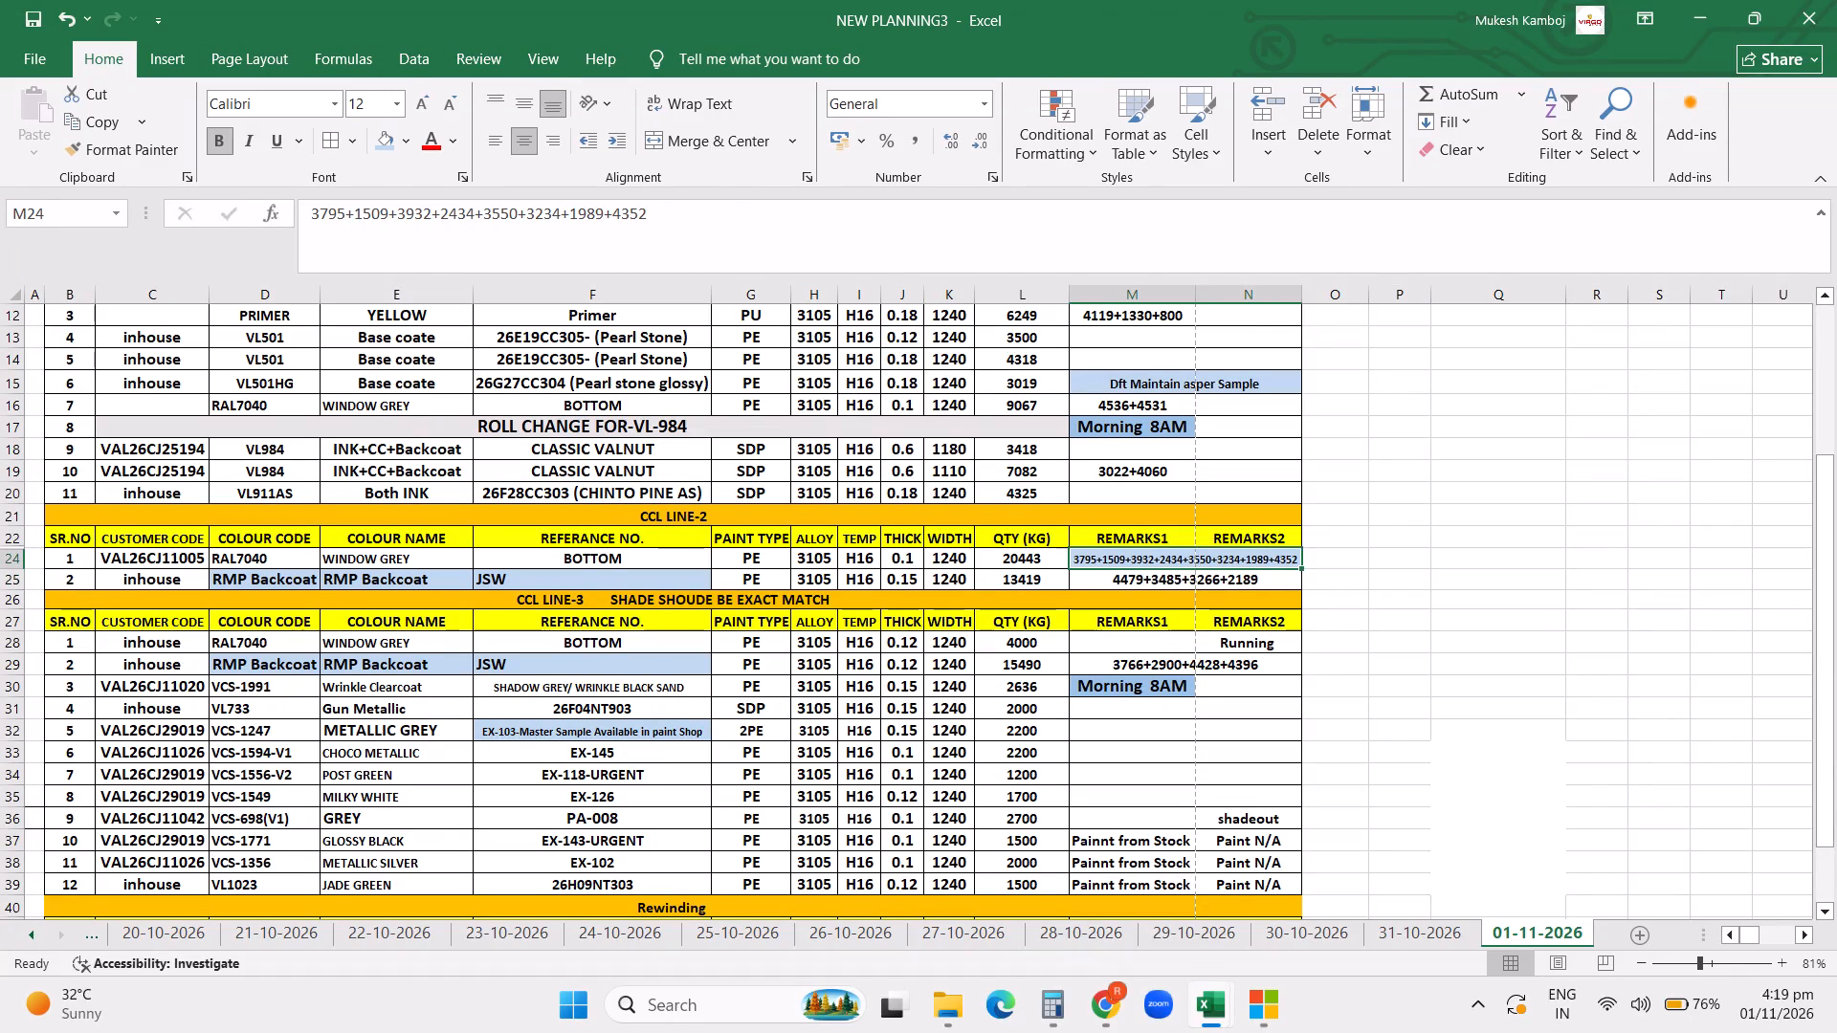
pyautogui.click(657, 231)
pyautogui.press('BackSpace')
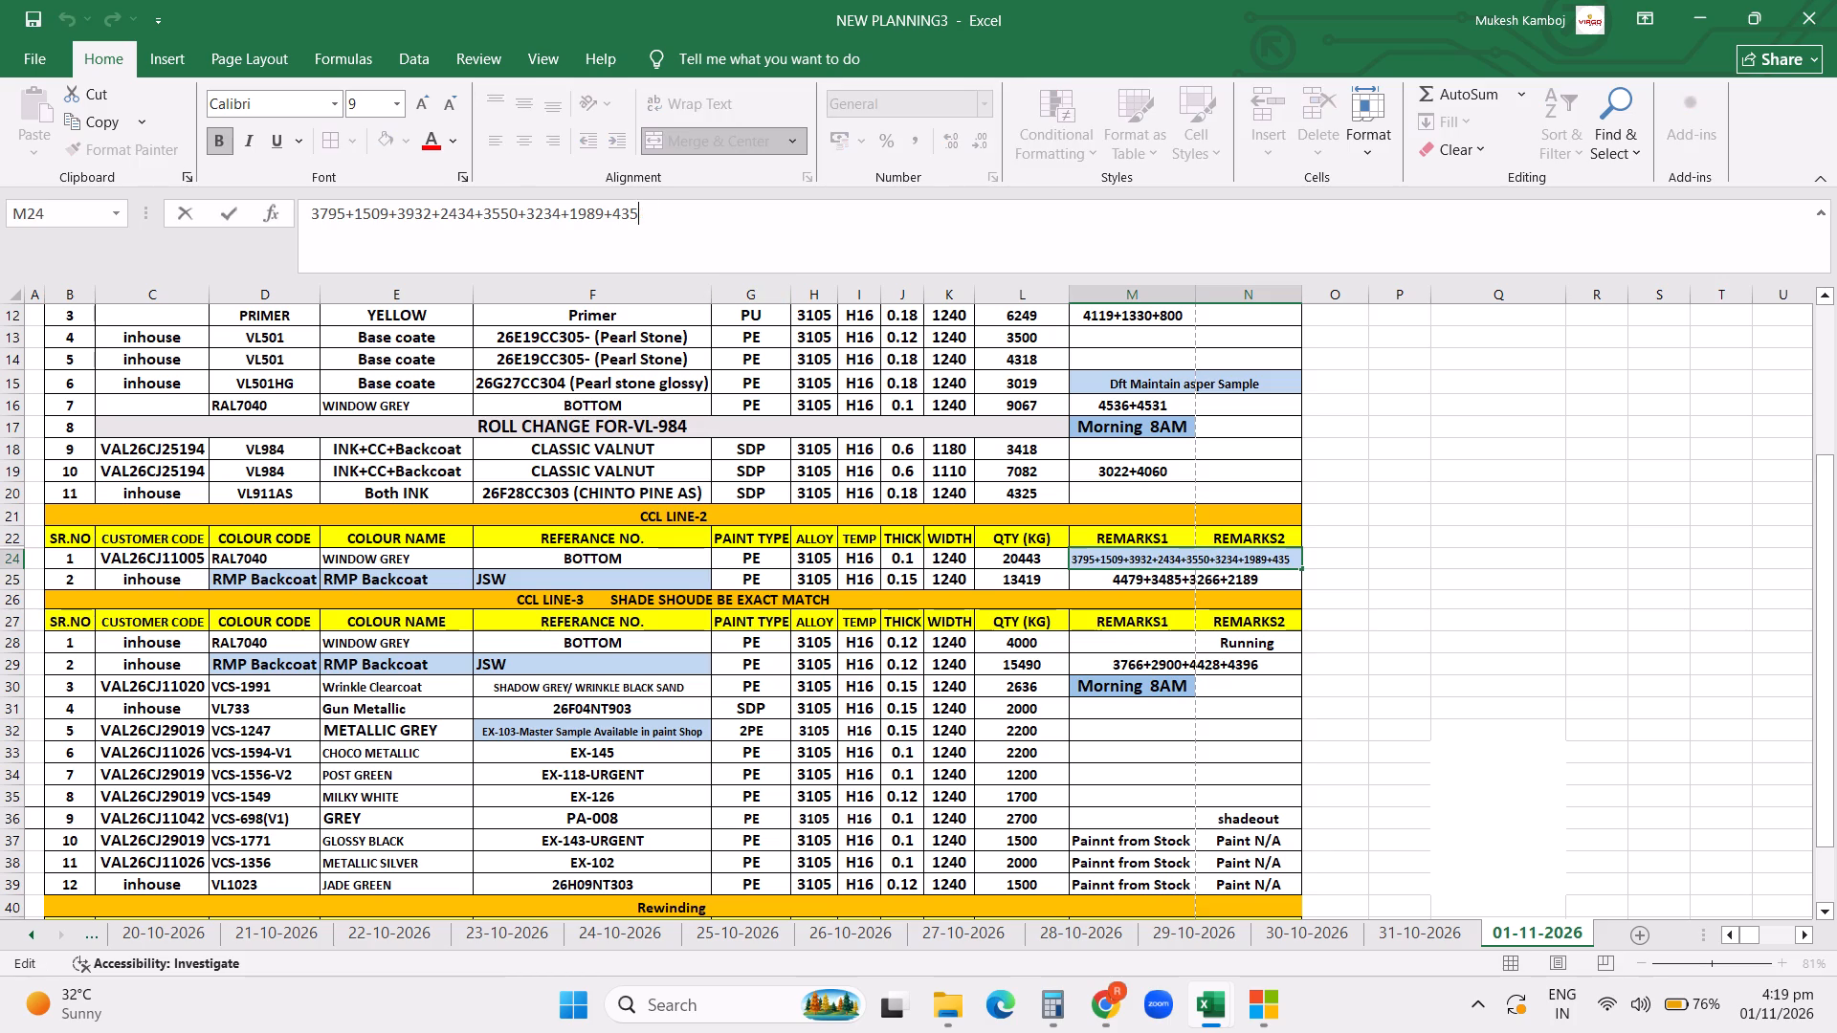
pyautogui.press('BackSpace')
pyautogui.press('BackSpace')
pyautogui.press('BackSpace')
pyautogui.press('BackSpace')
pyautogui.press('Return')
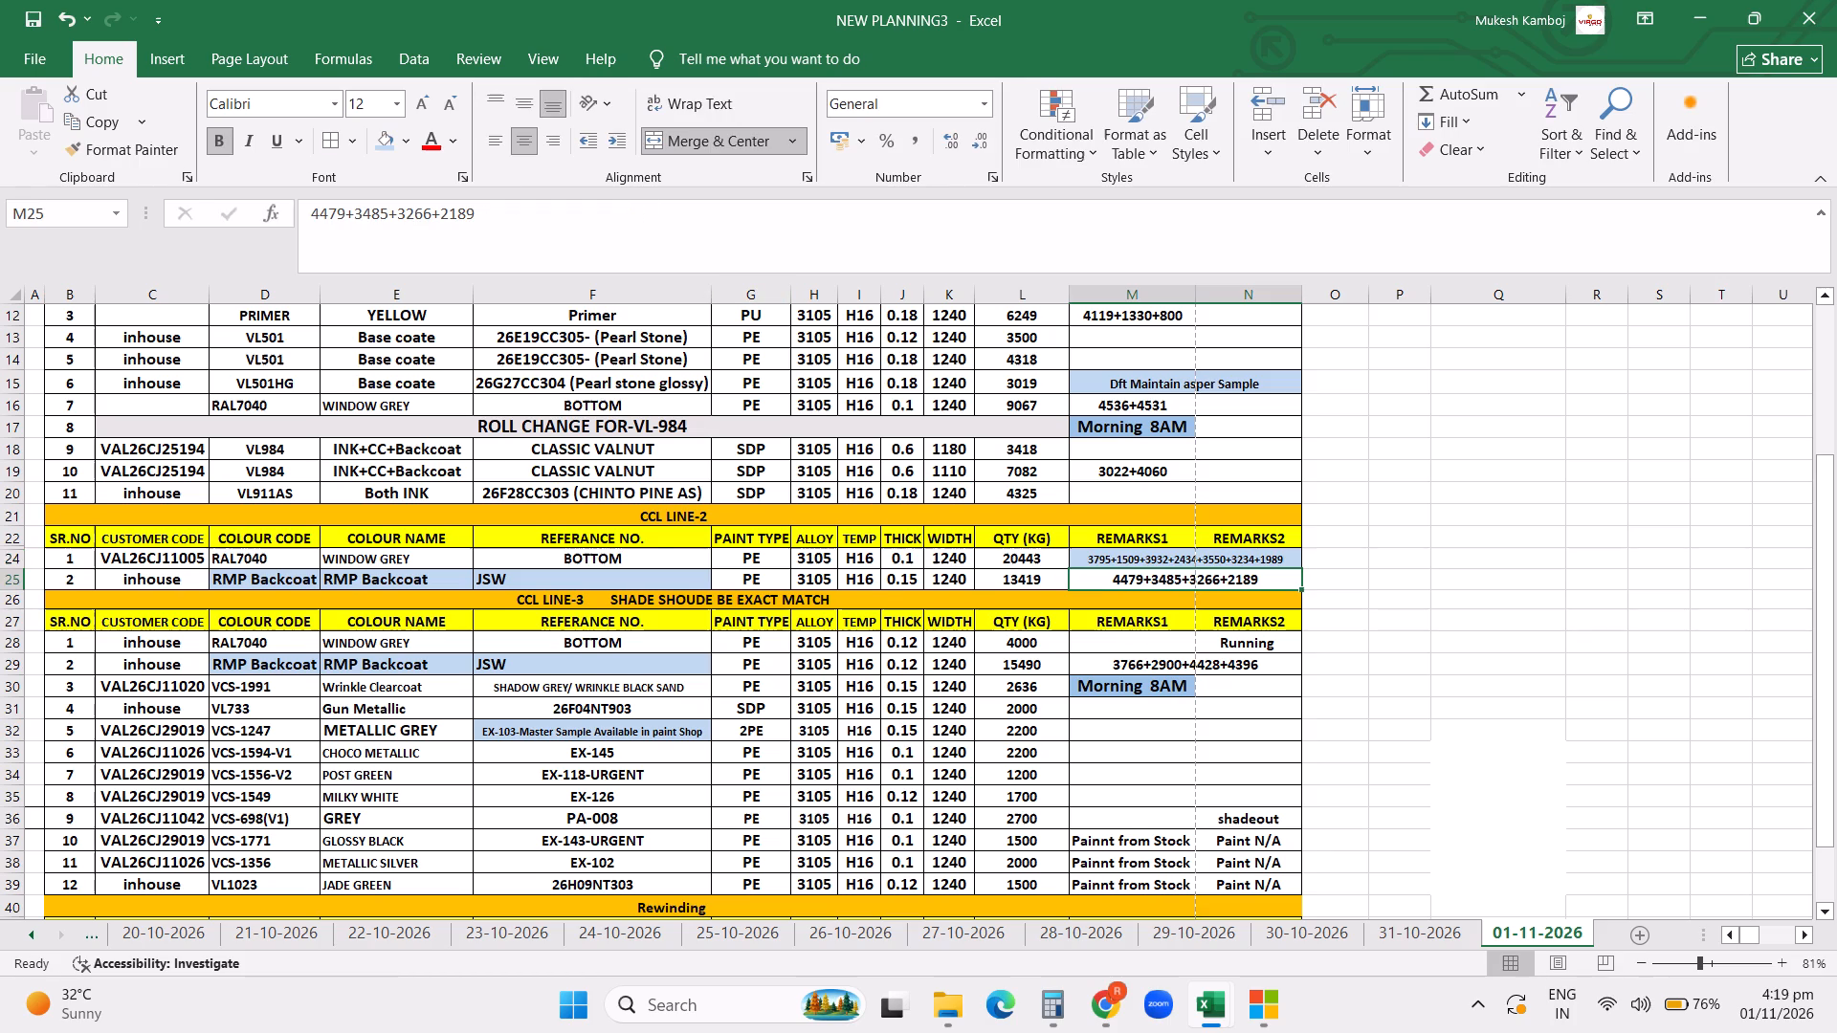
# Narrow the REMARKS2 column so it just fits the shortened weight breakdown remark.
pyautogui.click(1110, 560)
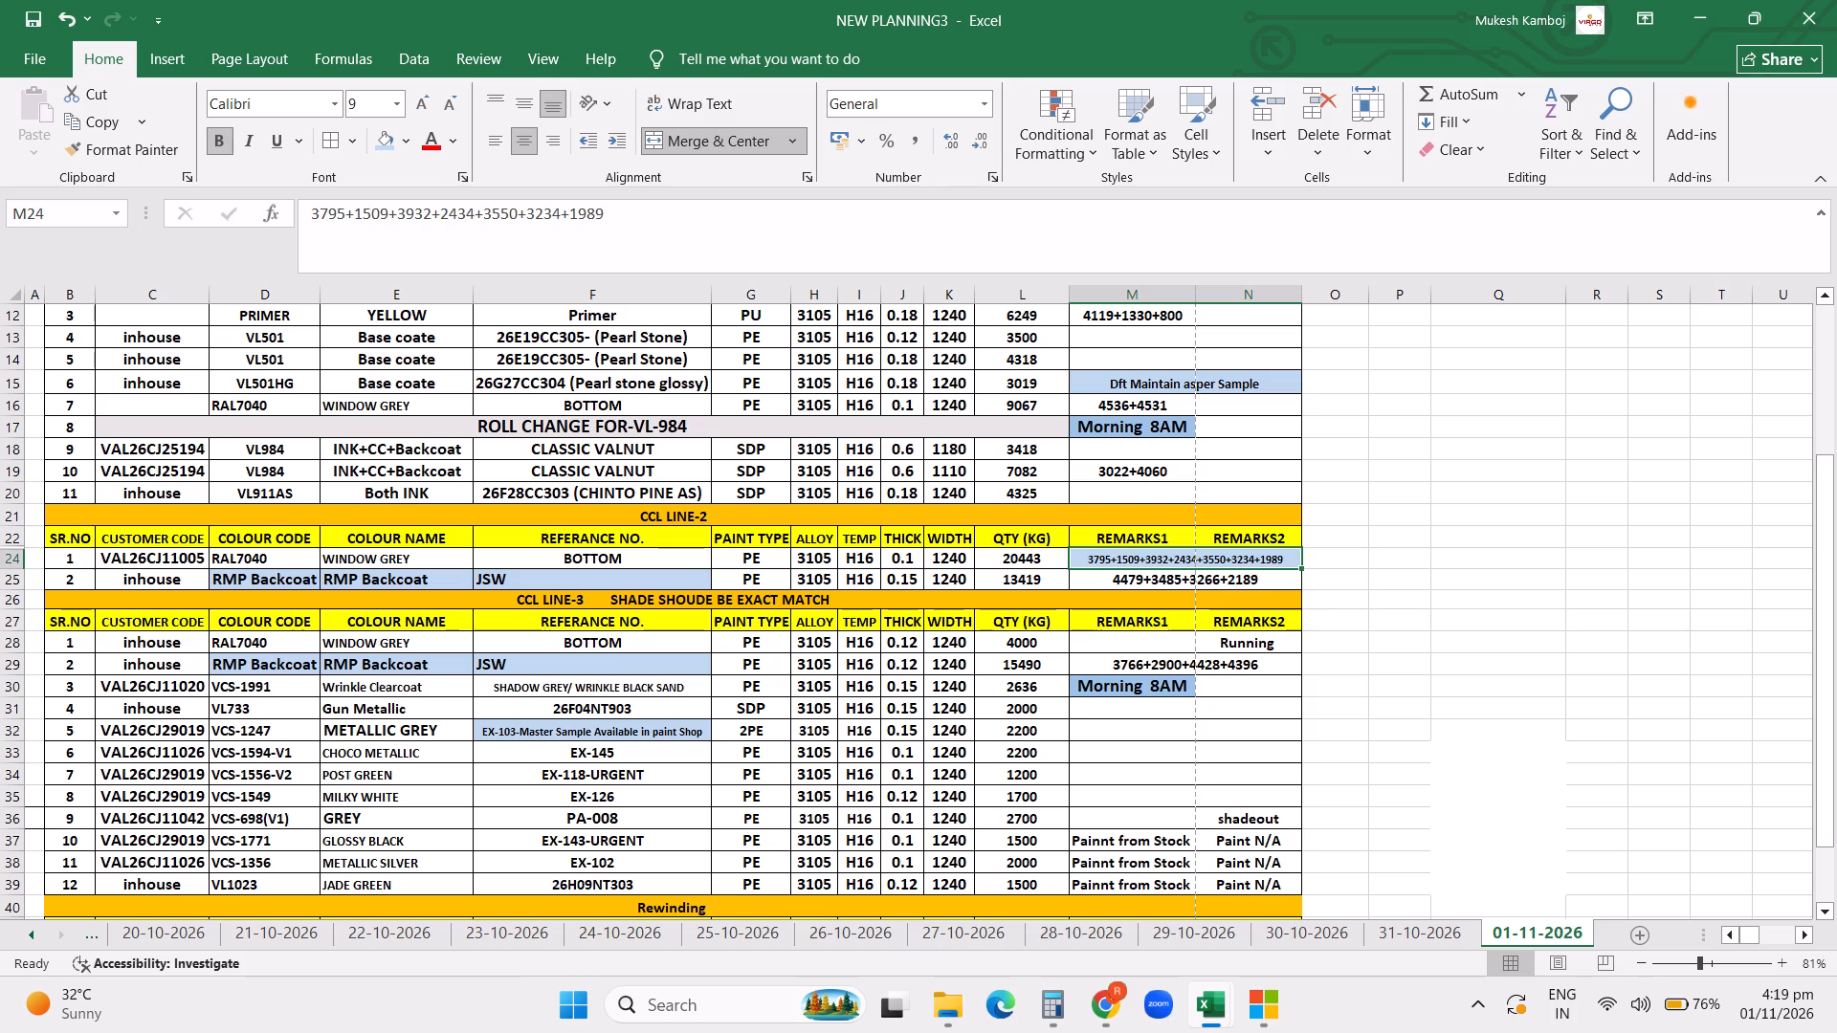
pyautogui.moveTo(1299, 300); pyautogui.dragTo(1282, 300)
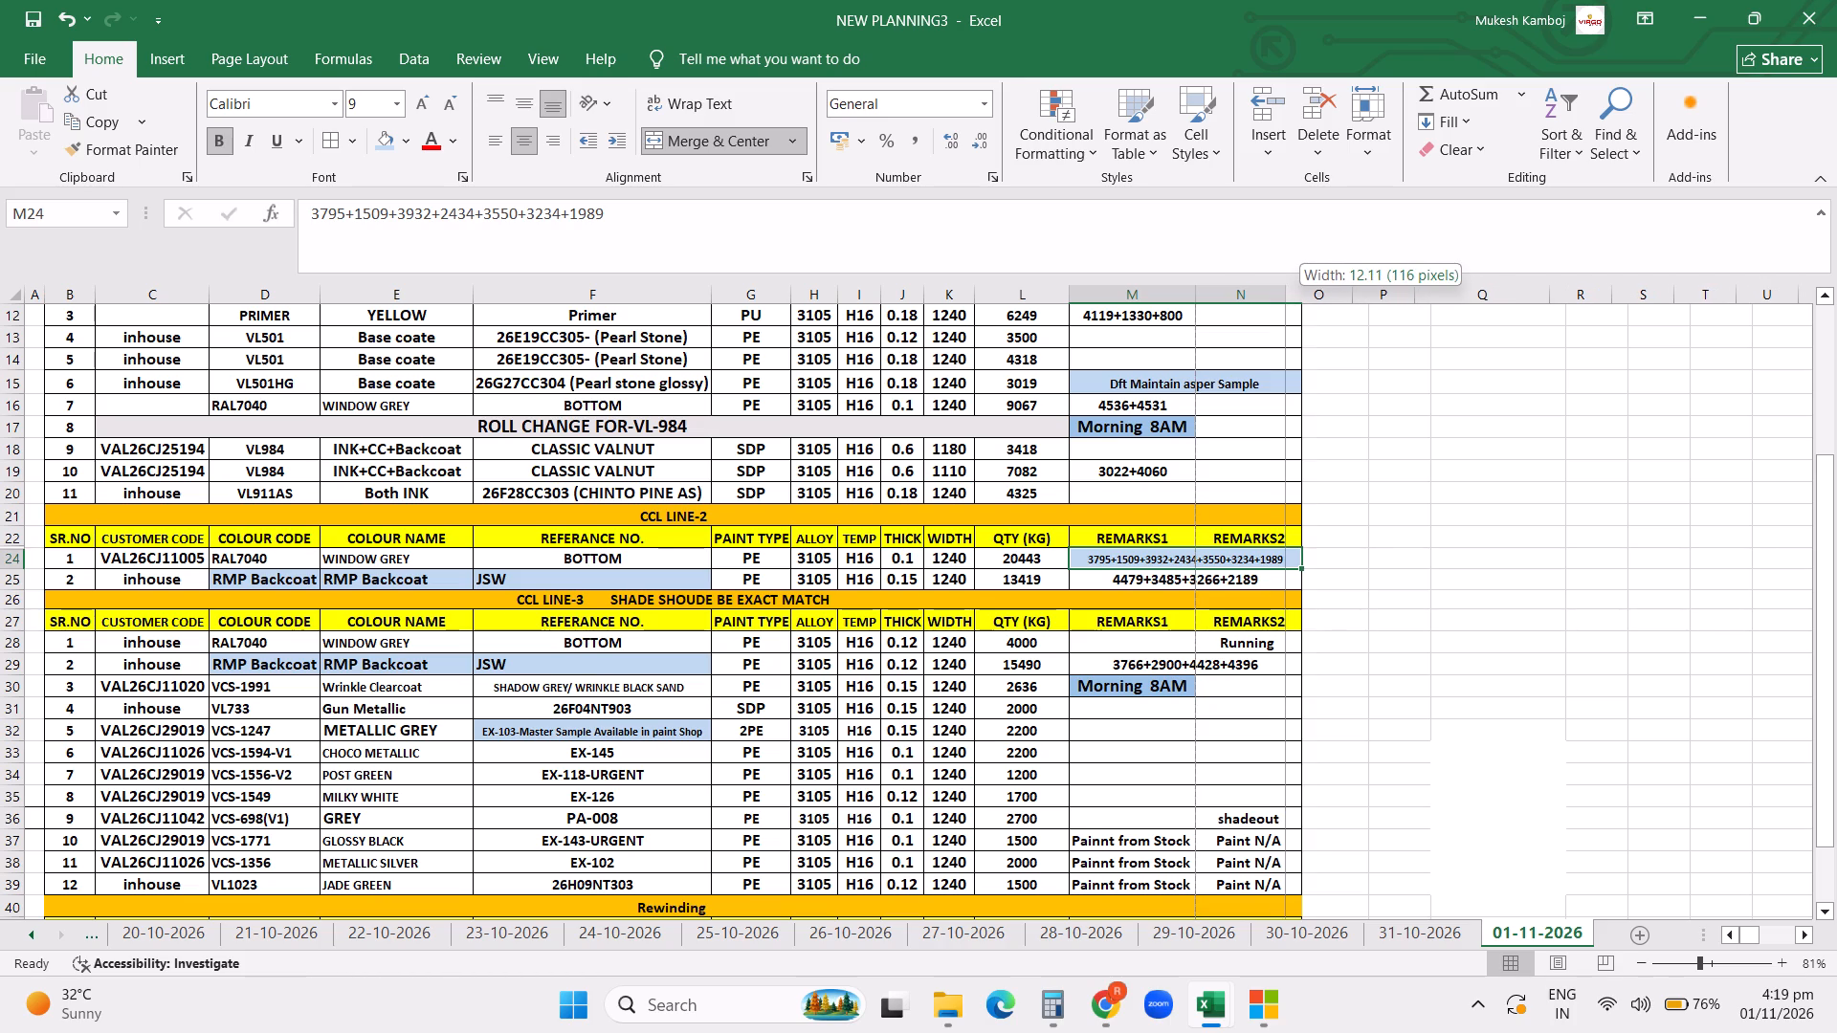
pyautogui.moveTo(1282, 300); pyautogui.dragTo(1278, 299)
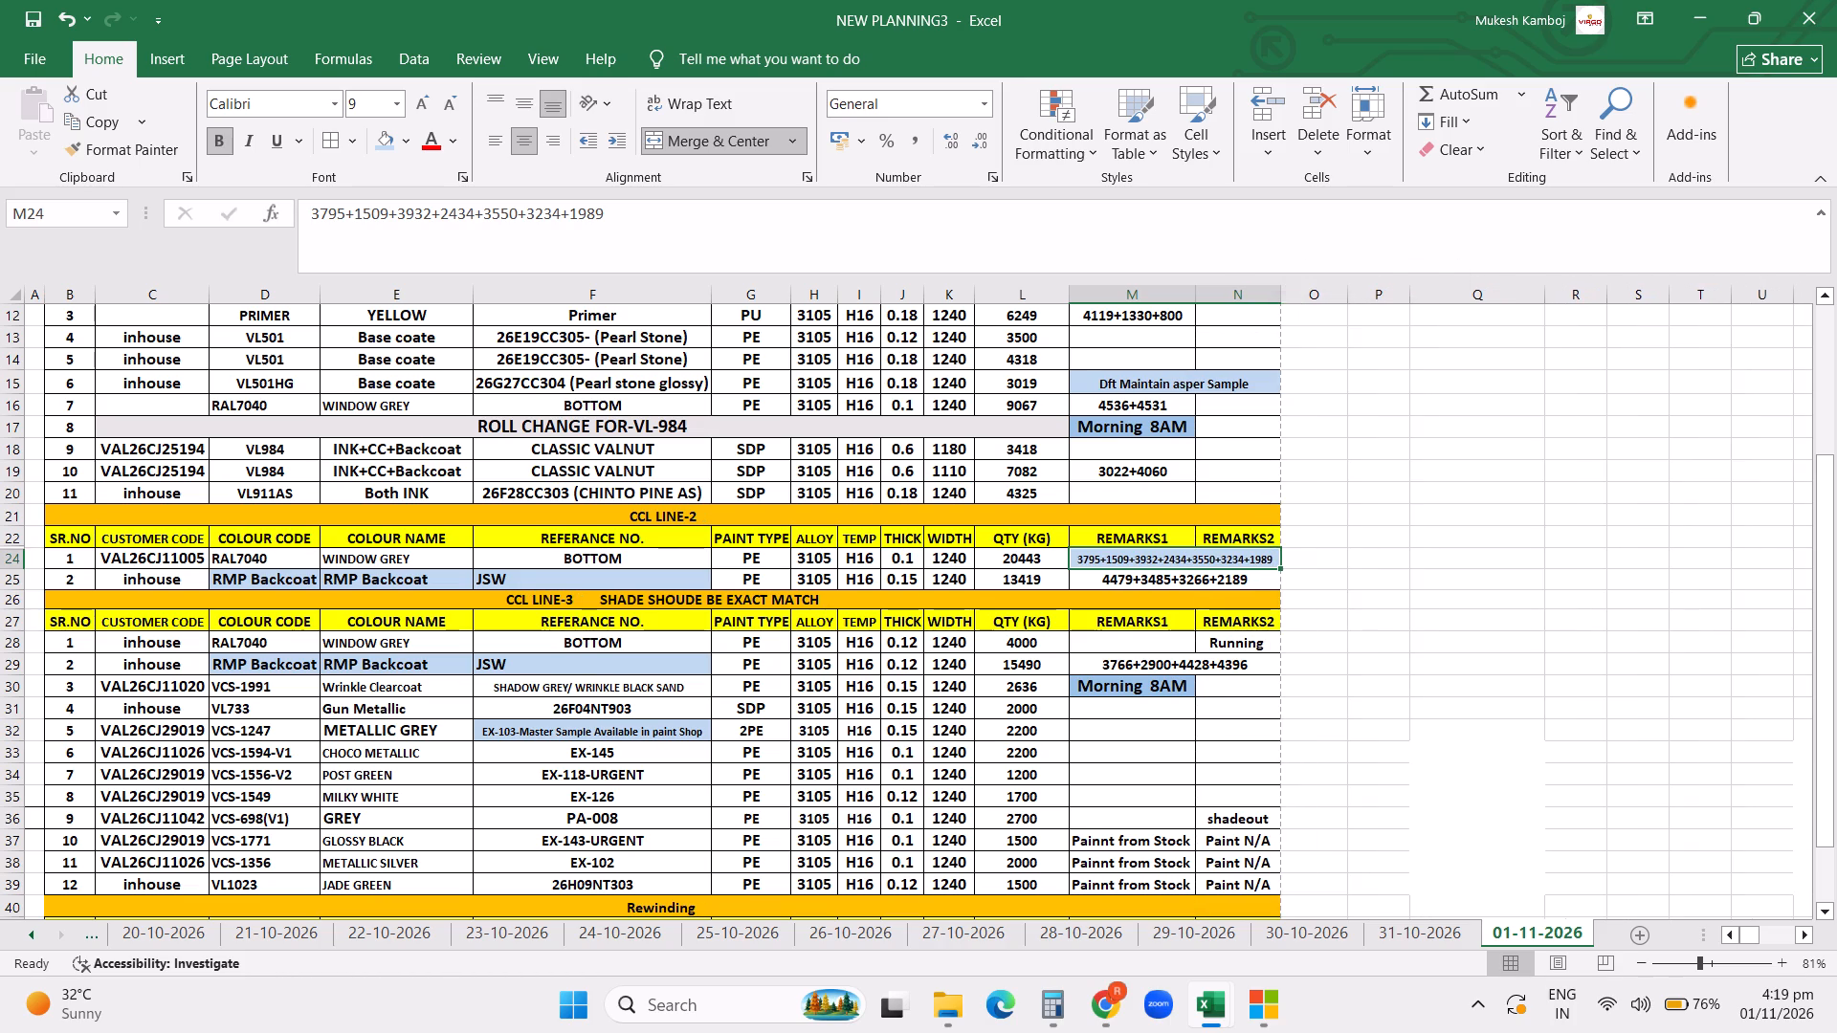
pyautogui.click(1278, 299)
pyautogui.click(1469, 658)
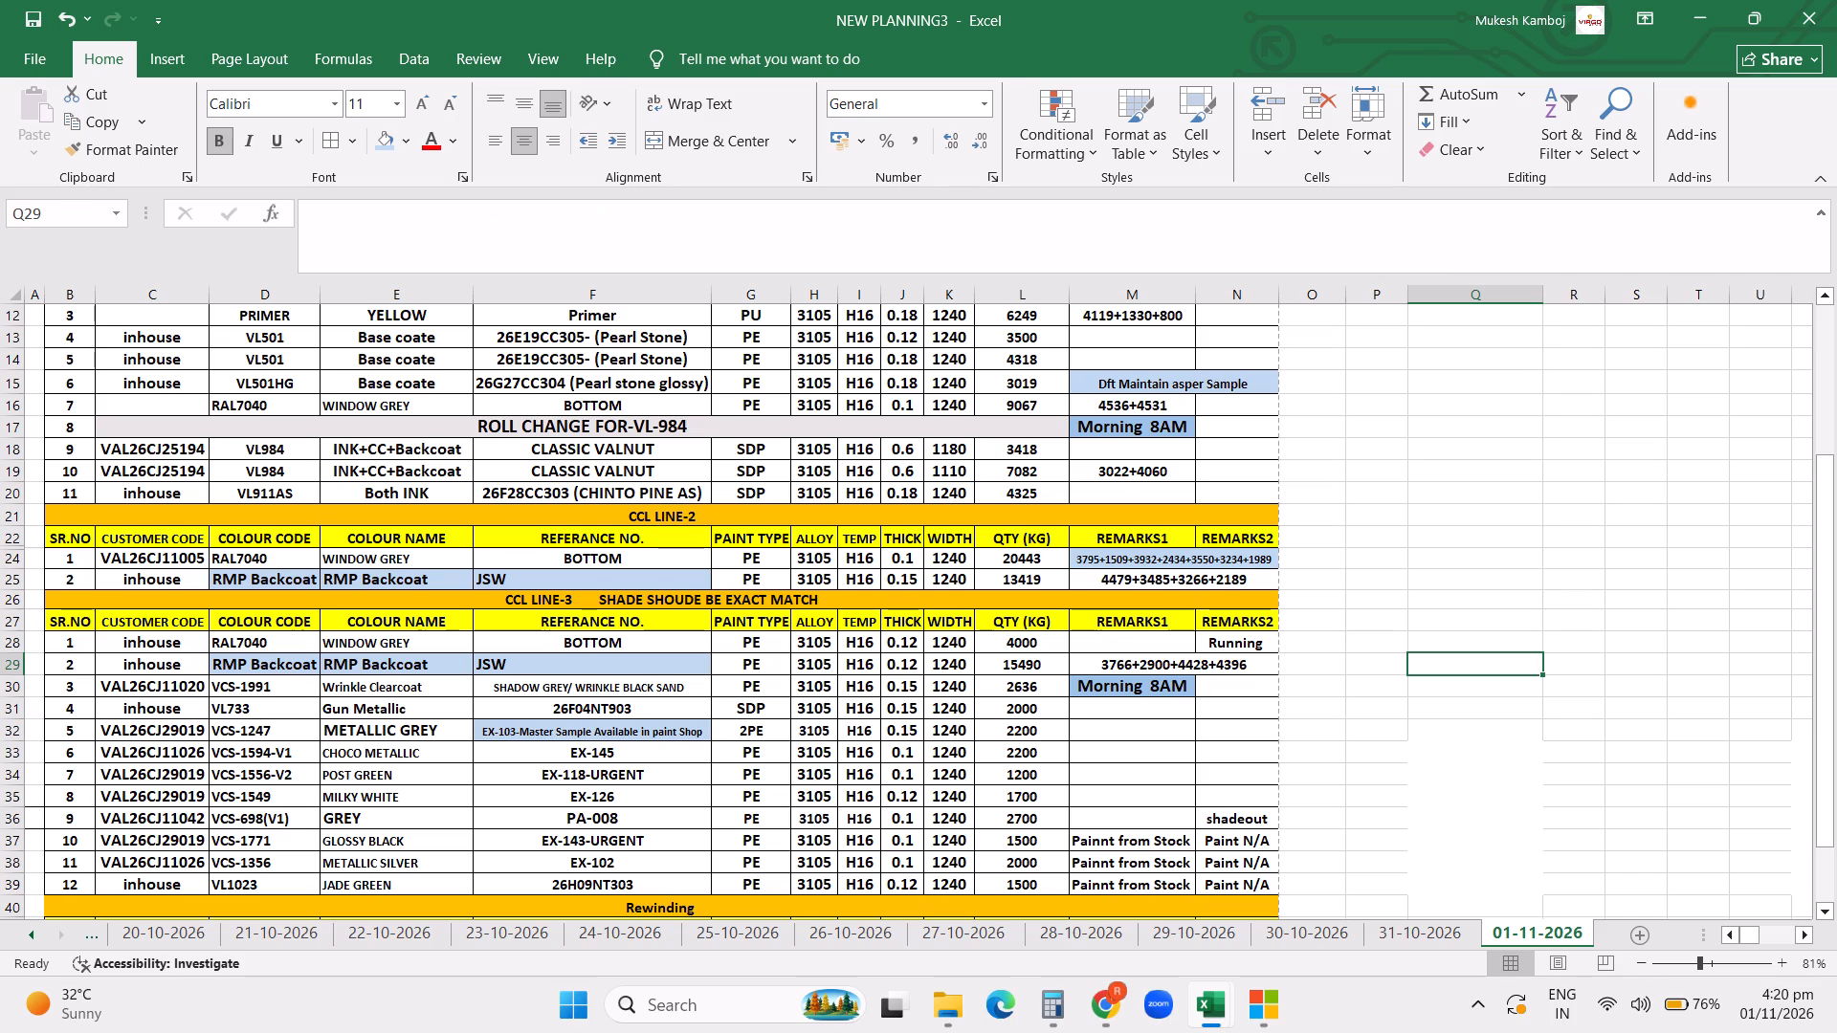
# Extend the CCL LINE-3 range in the Rewinding quantity total to L28:L39 so it includes the first item.
pyautogui.click(1259, 812)
pyautogui.press('Down')
pyautogui.press('Down')
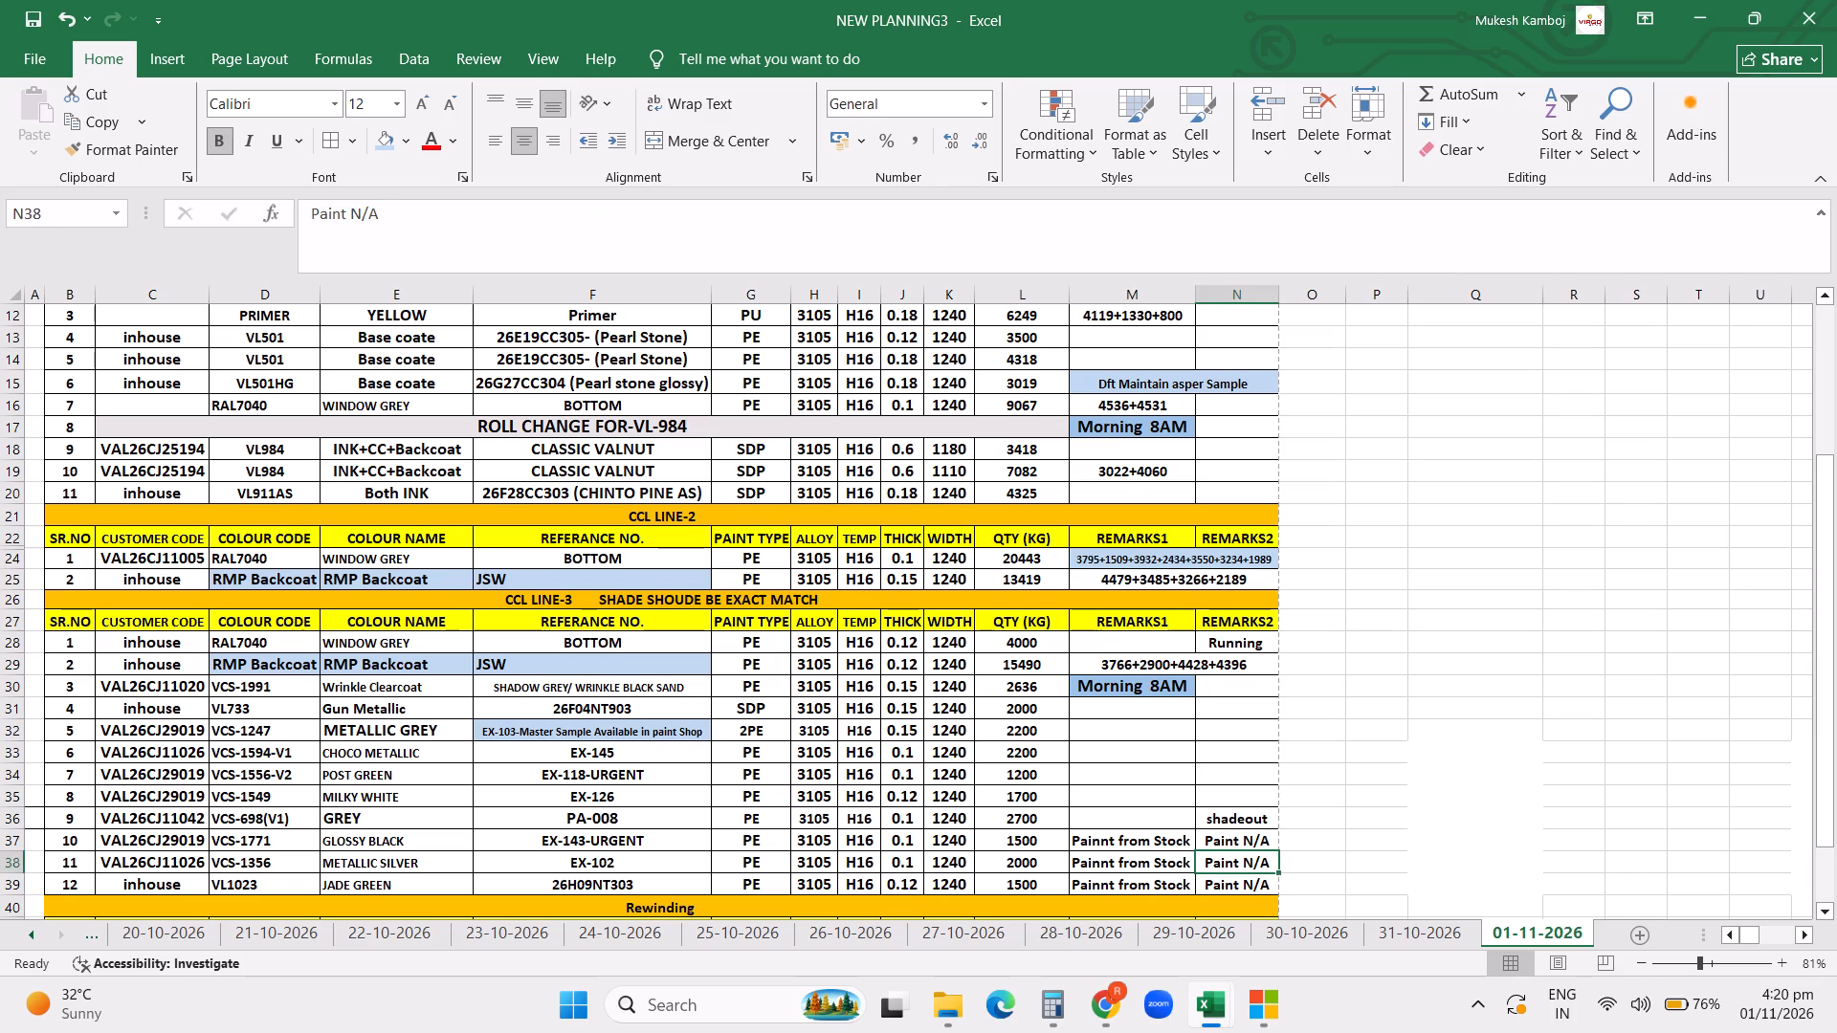
pyautogui.press('Down')
pyautogui.press('Down')
pyautogui.press('Down')
pyautogui.press('Down')
pyautogui.press('Down')
pyautogui.press('Down')
pyautogui.press('Down')
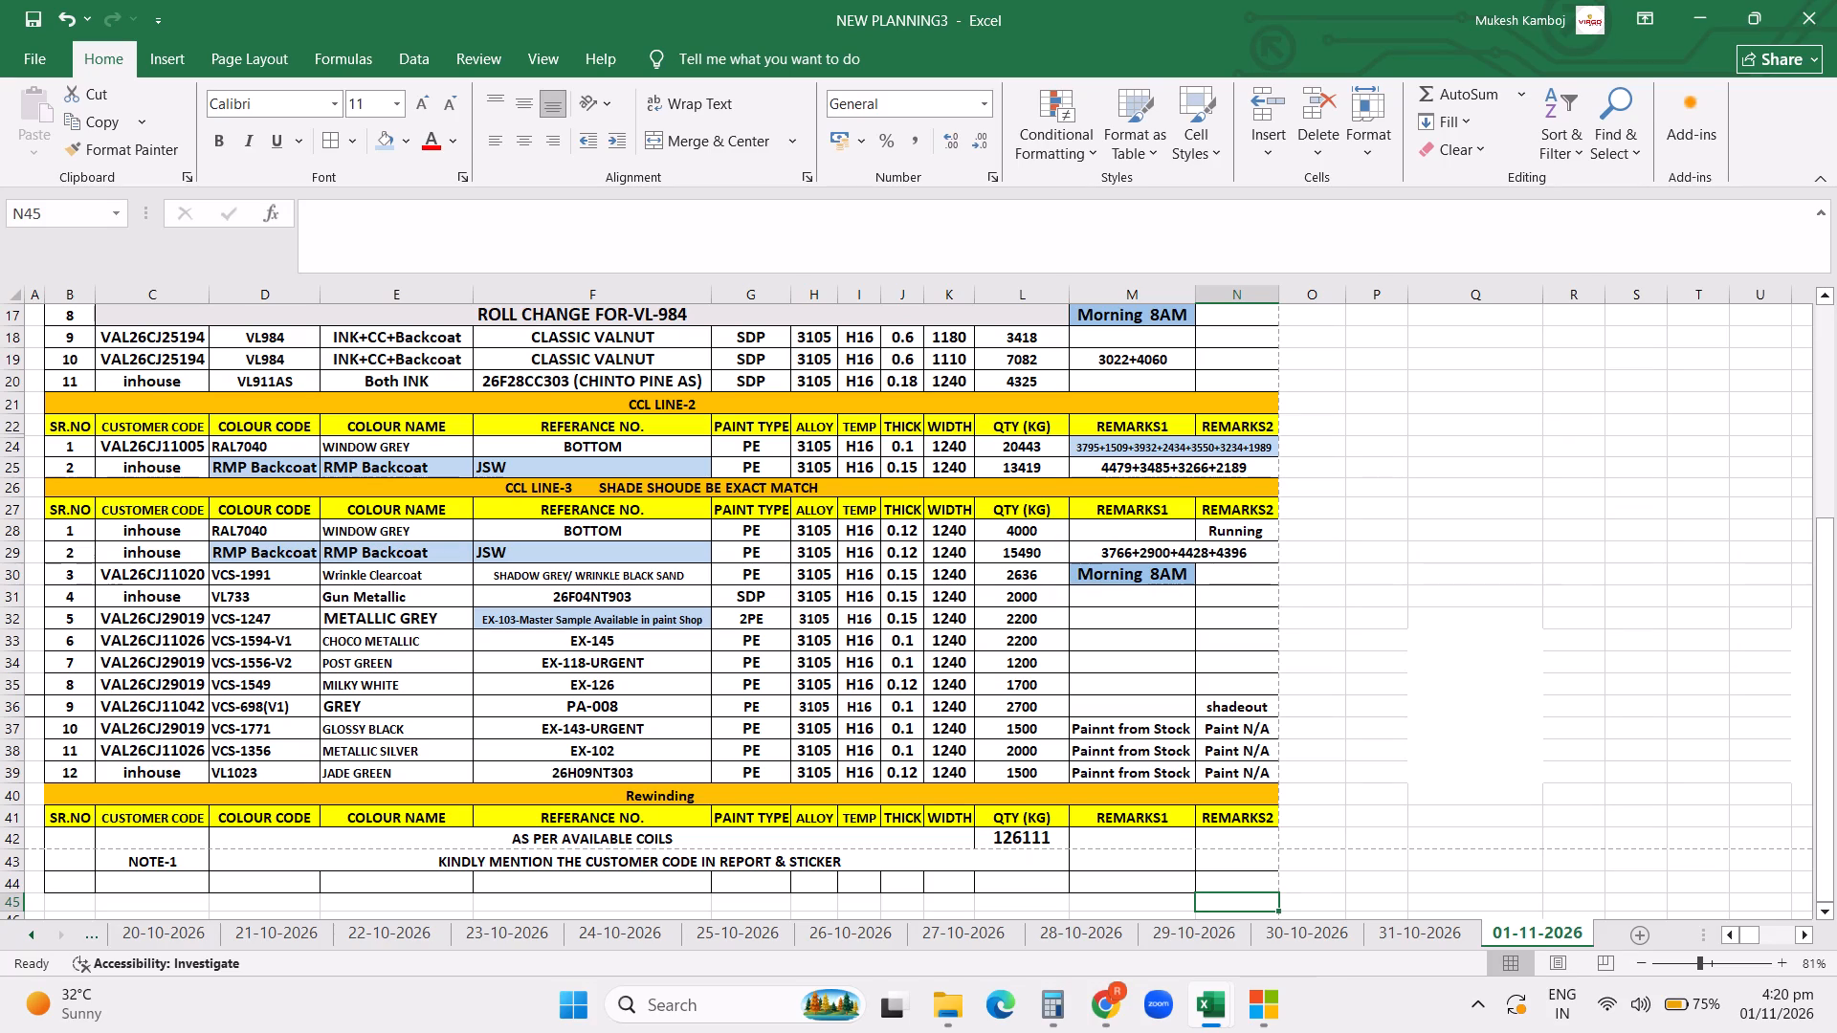
pyautogui.doubleClick(1031, 838)
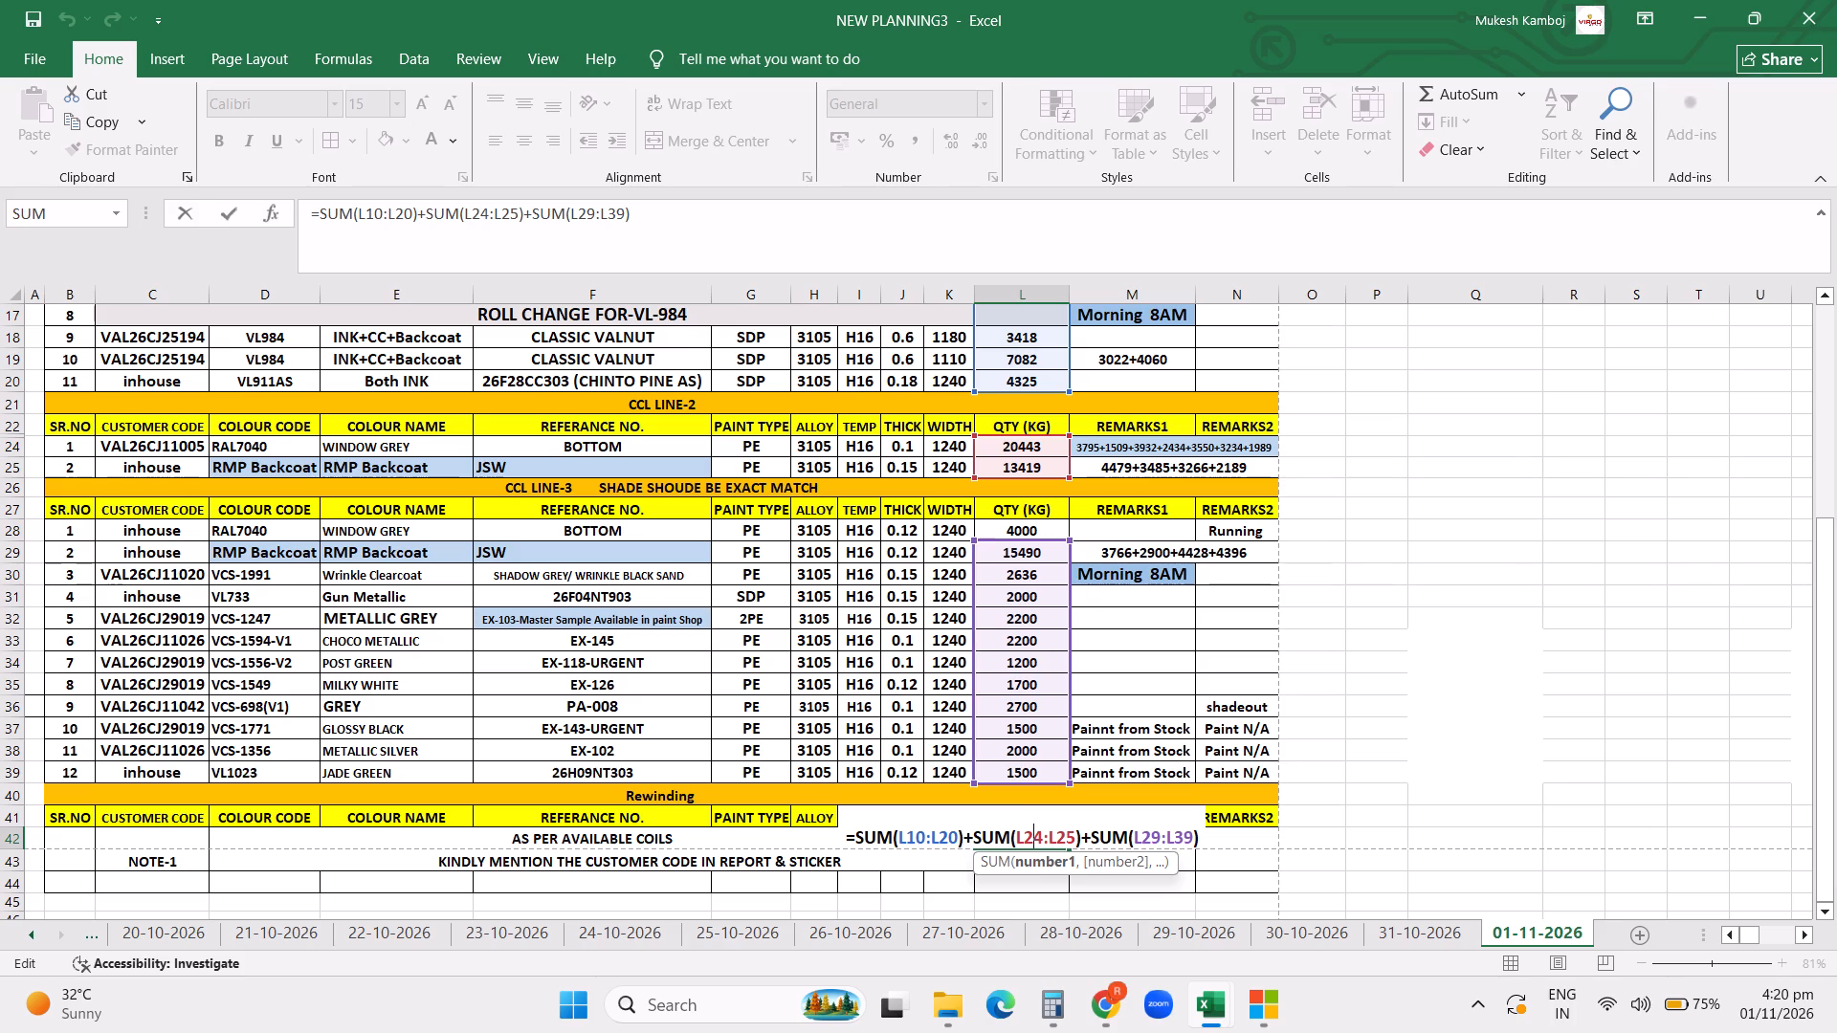
pyautogui.moveTo(1065, 540); pyautogui.dragTo(1064, 523)
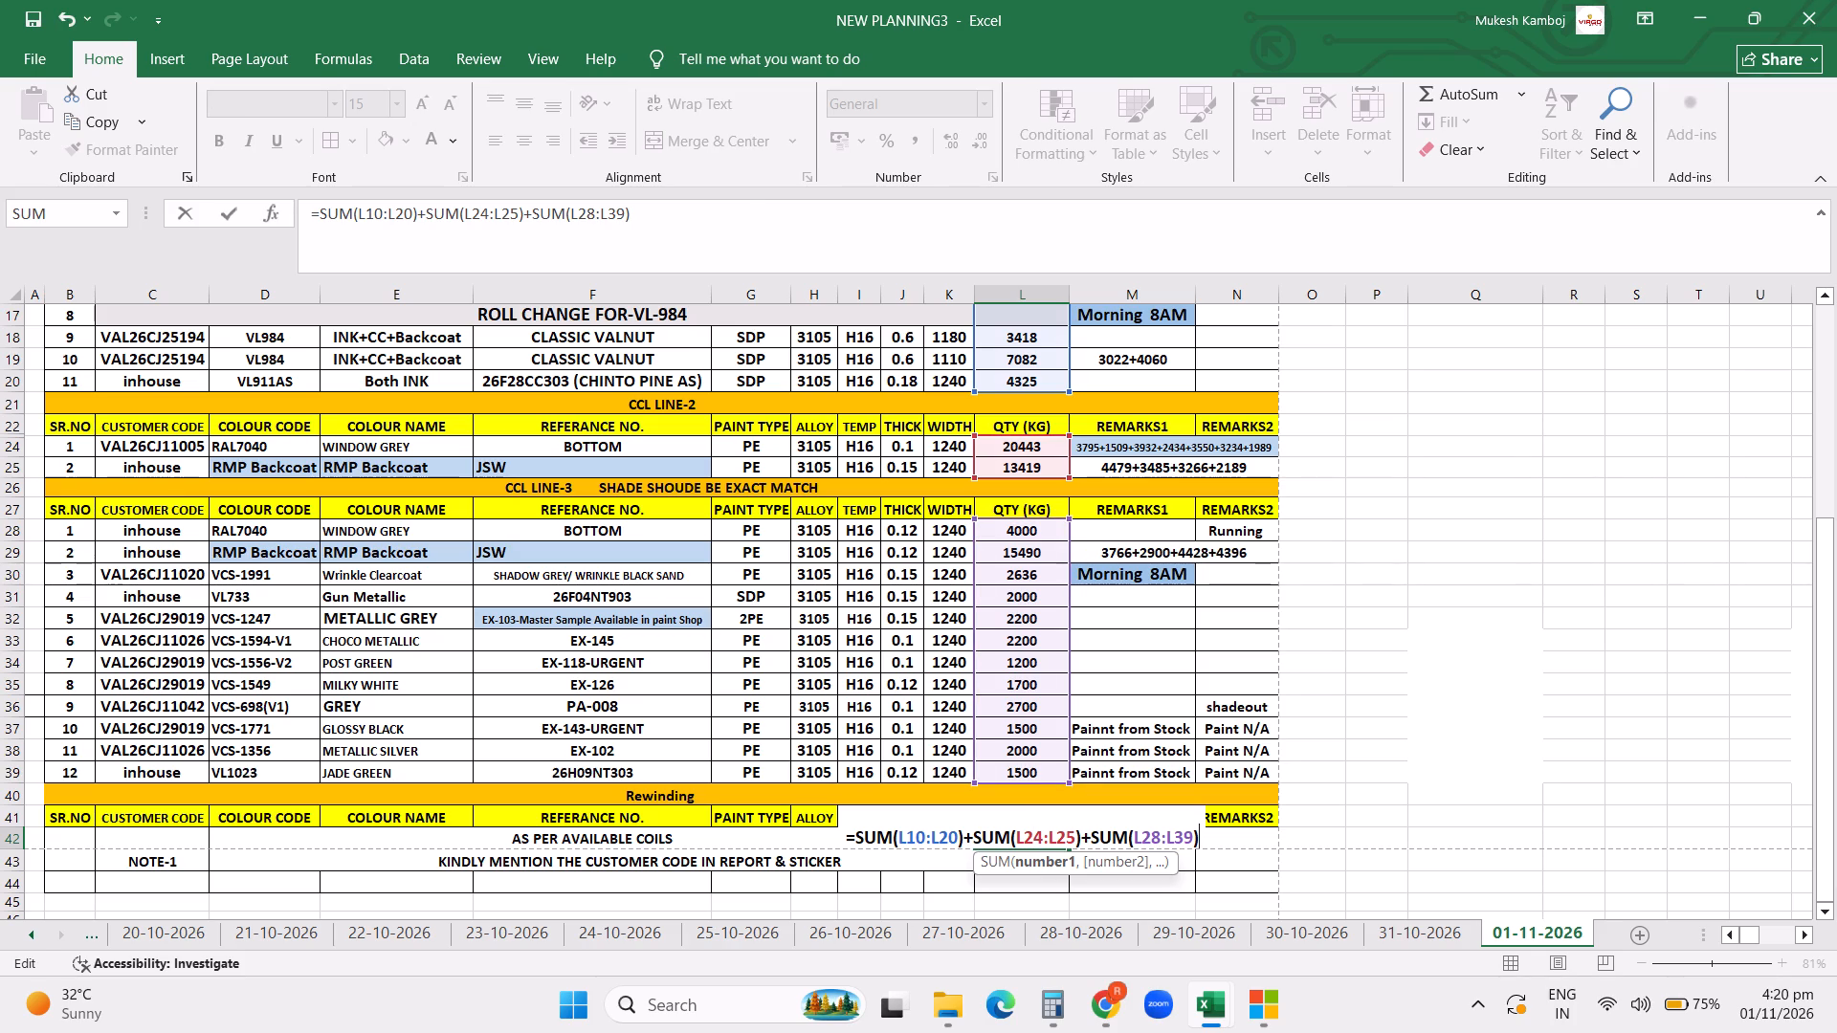
pyautogui.press('Return')
# Set the font size of the "Use Cleare Chrome-2713" cell in the PT LINE section to 11.
pyautogui.moveTo(1827, 545); pyautogui.dragTo(1793, 289)
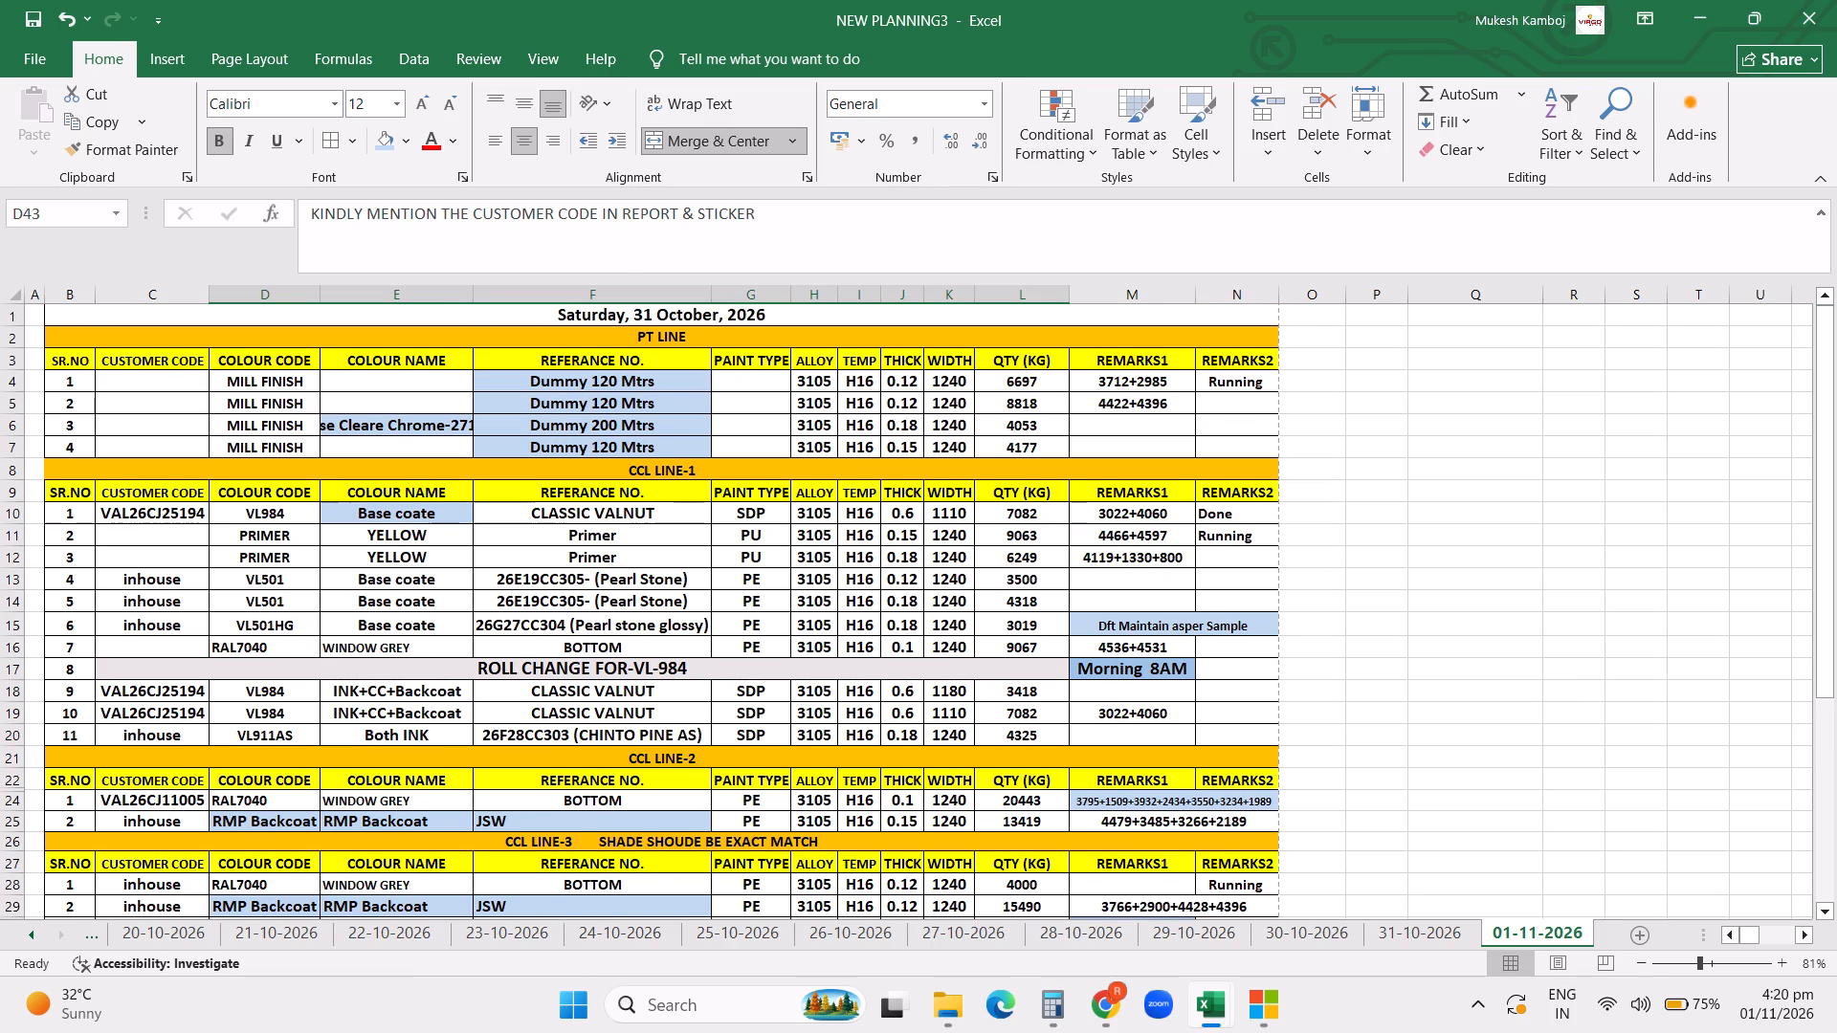
pyautogui.click(404, 420)
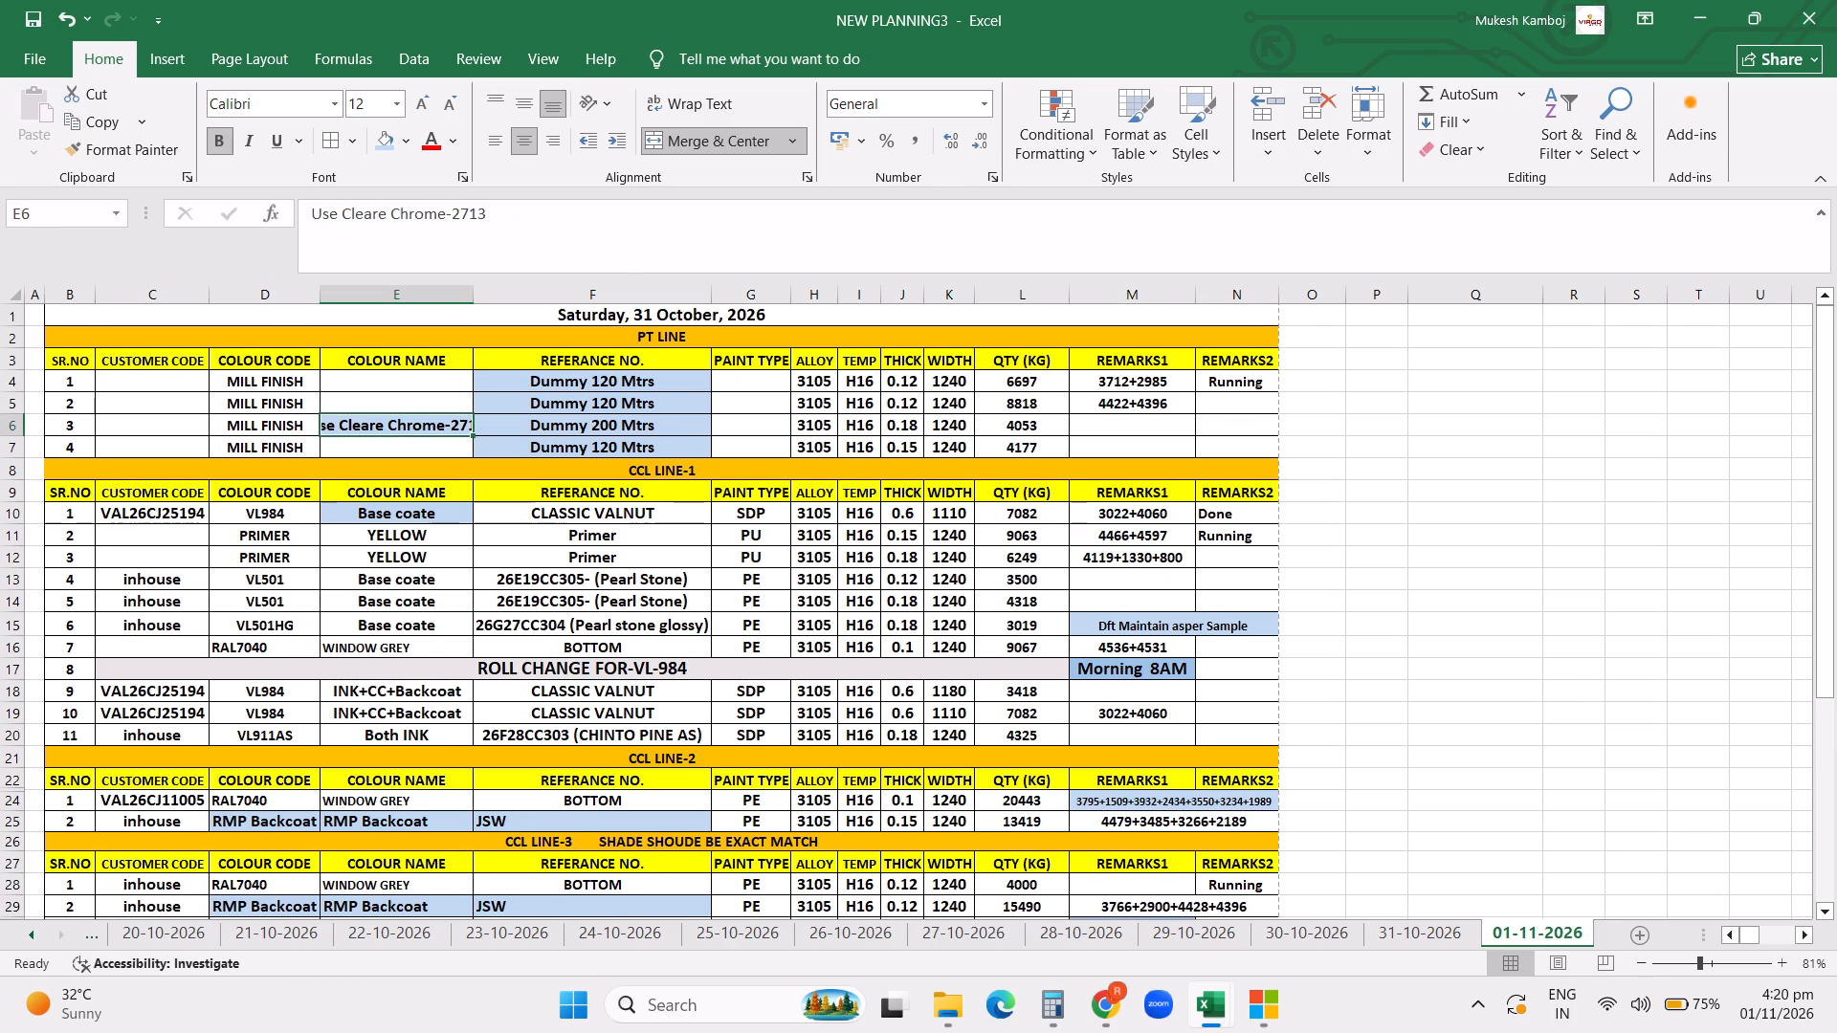
pyautogui.click(376, 102)
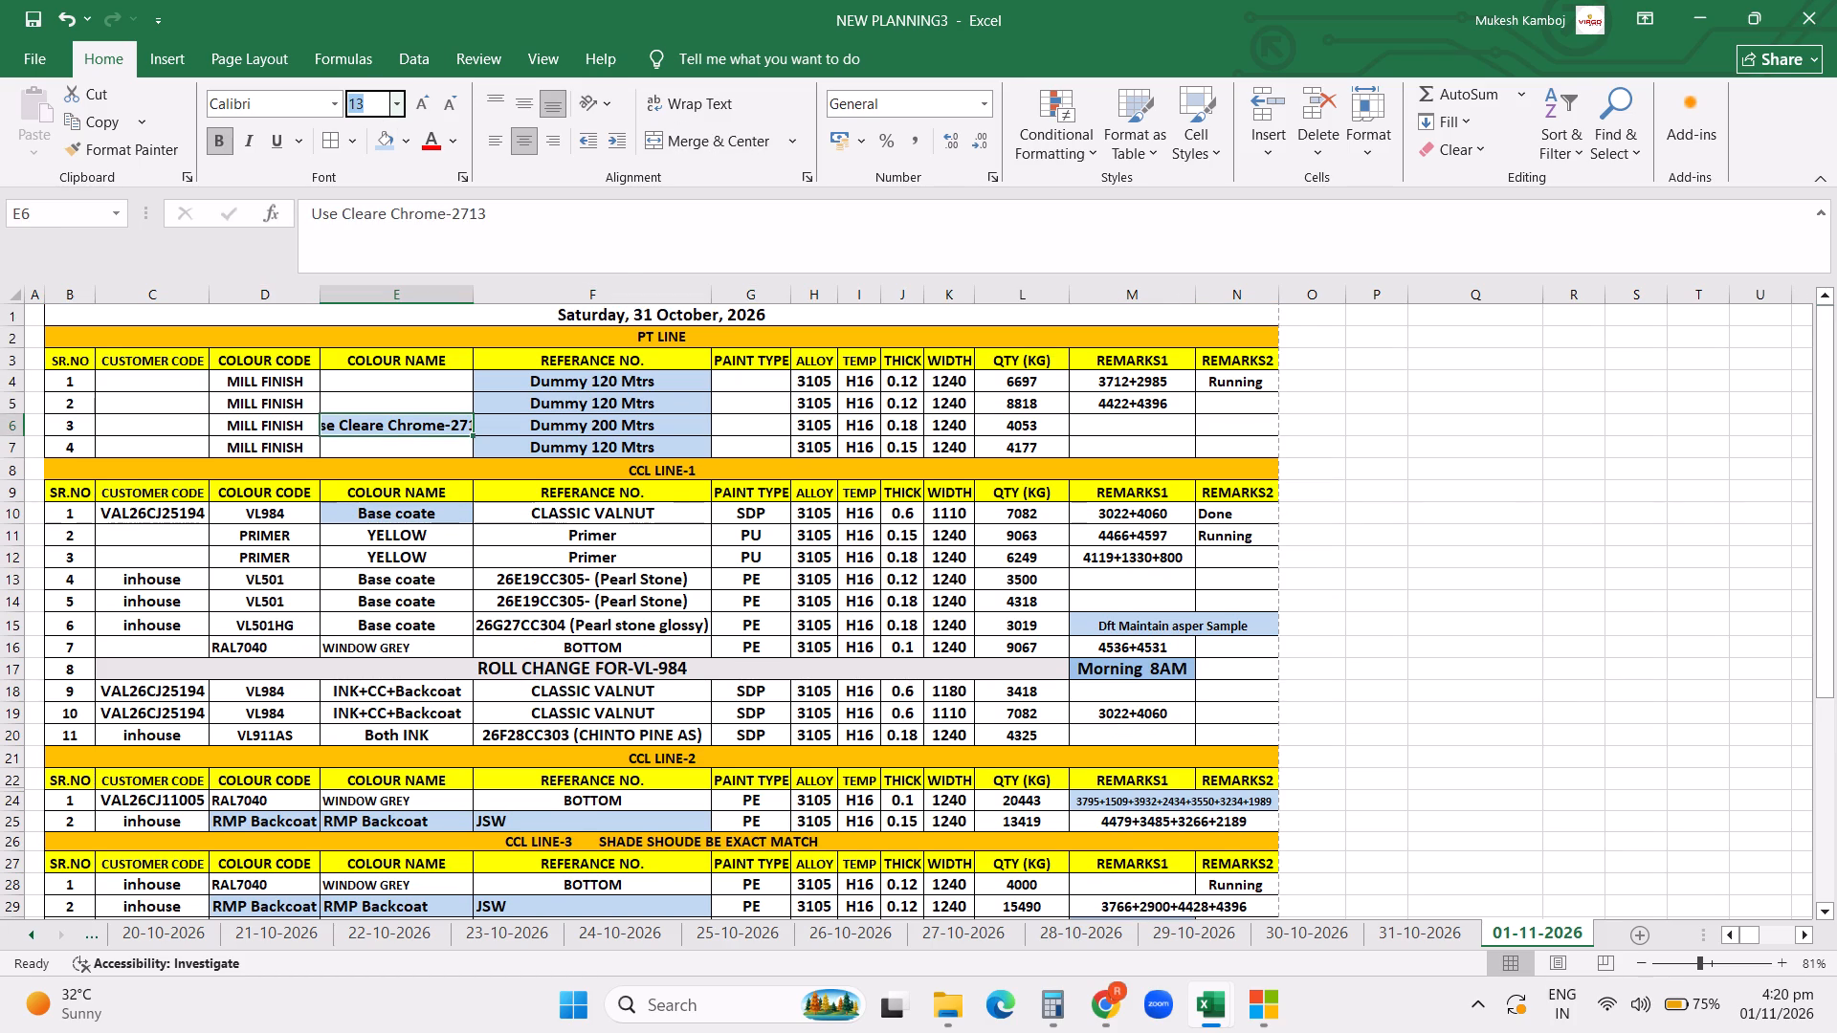
pyautogui.write('11')
pyautogui.press('Return')
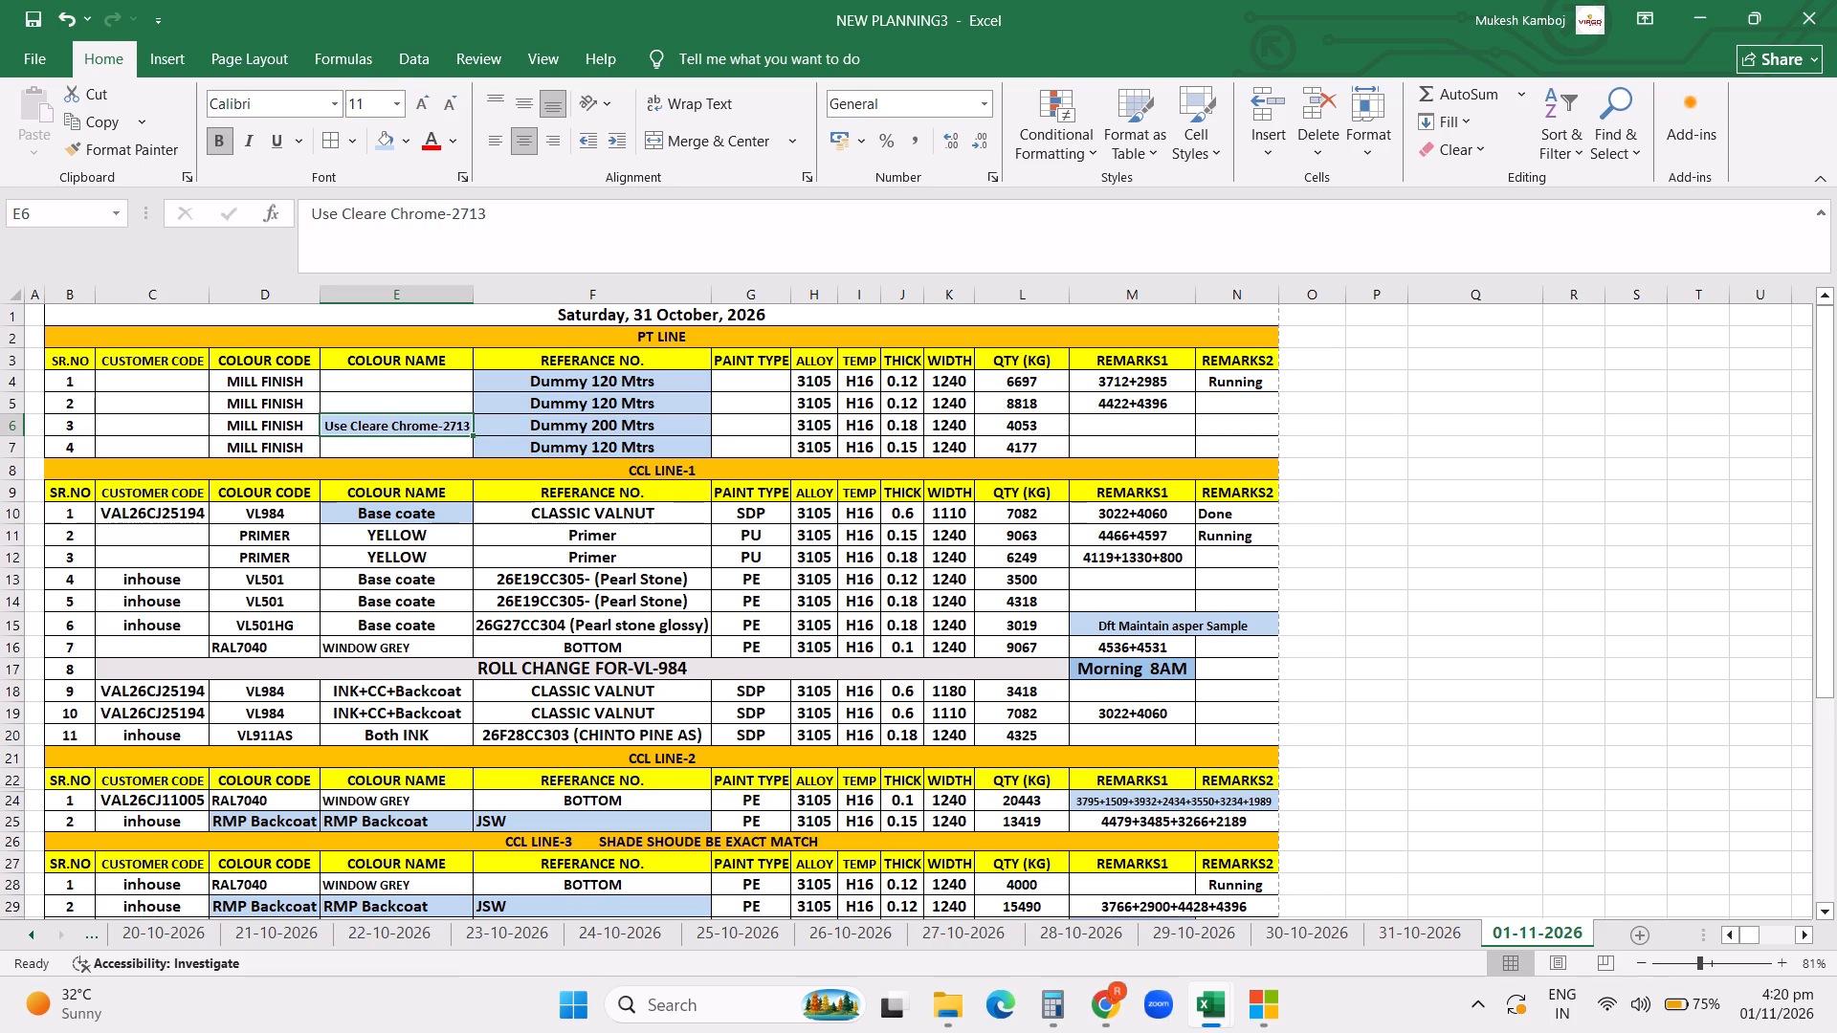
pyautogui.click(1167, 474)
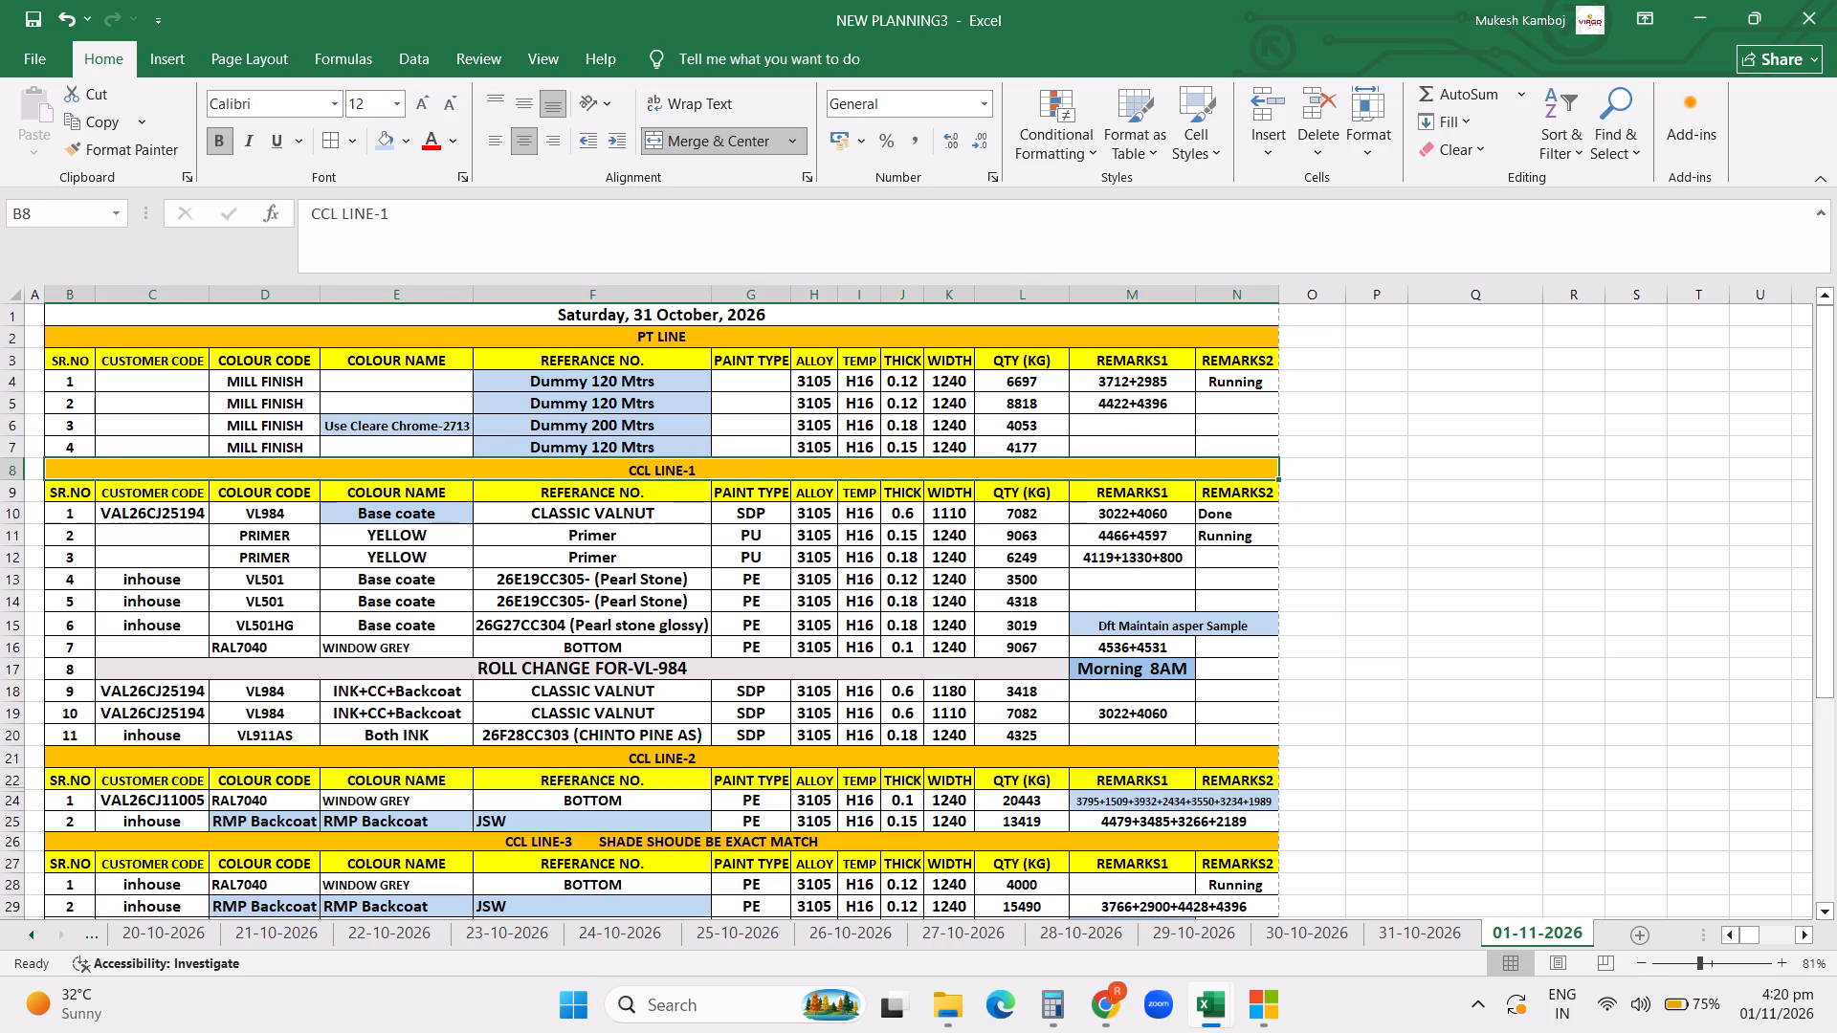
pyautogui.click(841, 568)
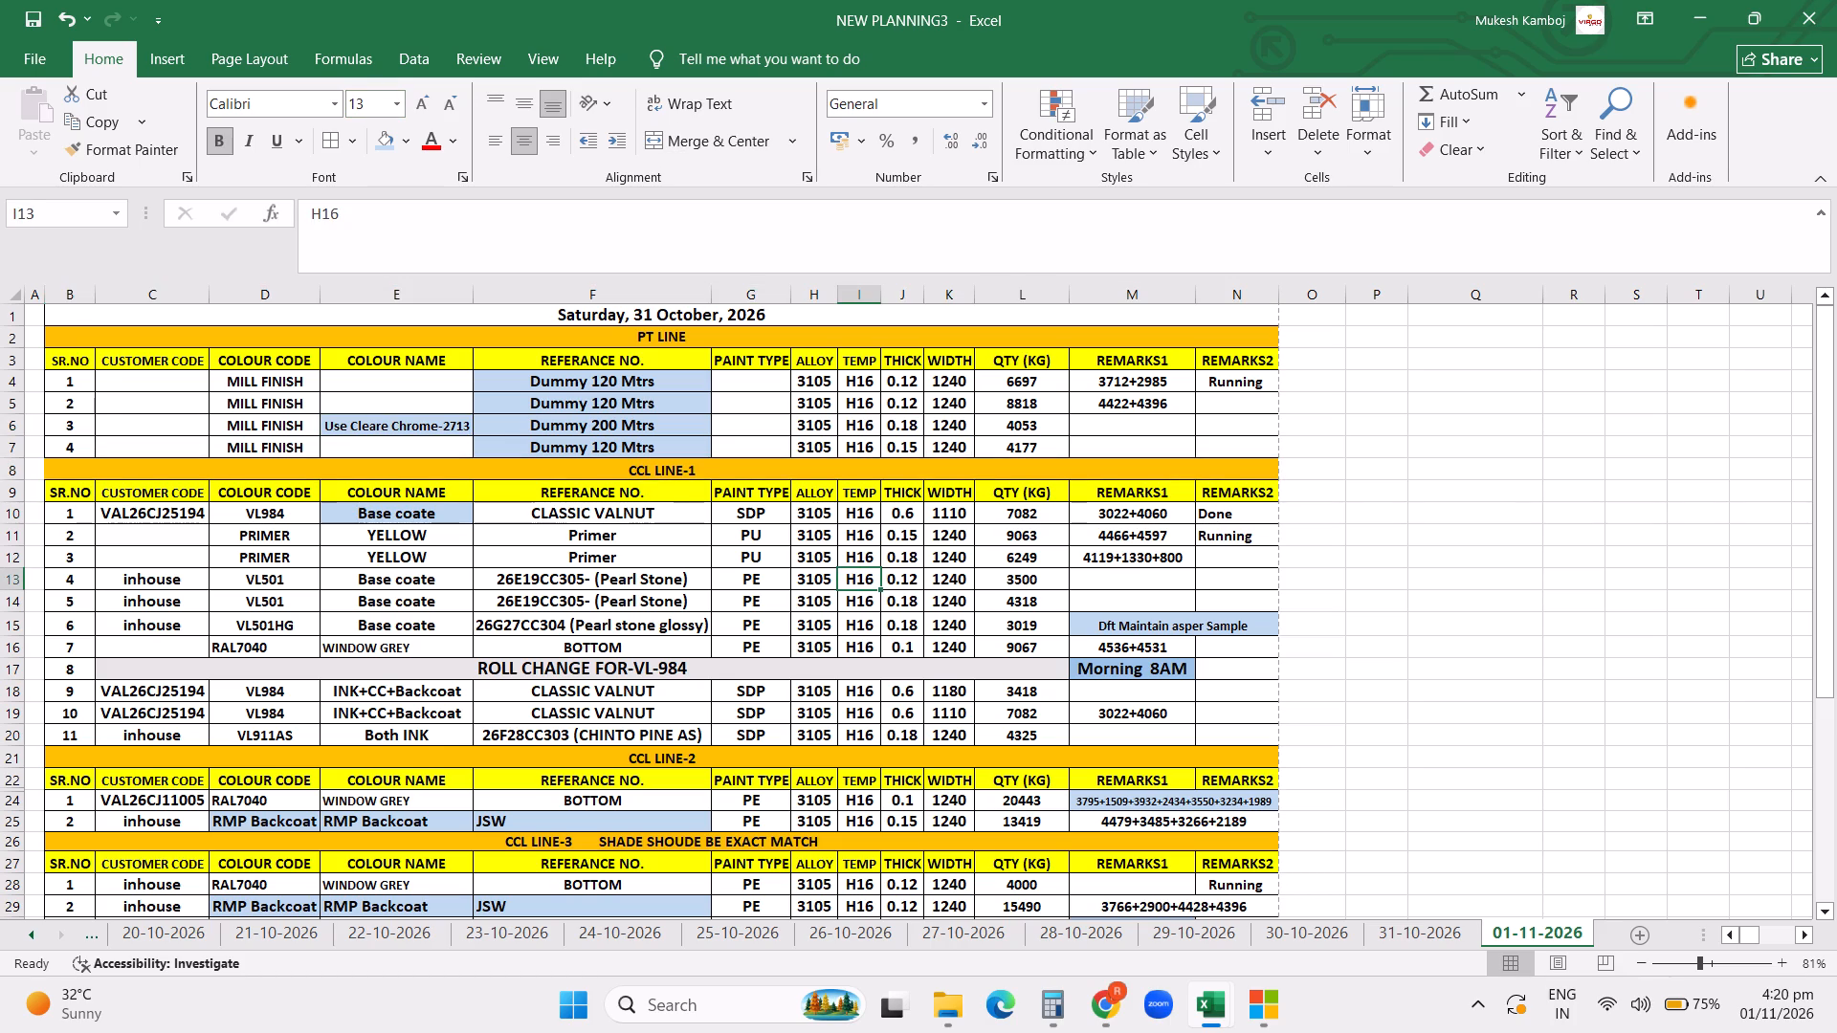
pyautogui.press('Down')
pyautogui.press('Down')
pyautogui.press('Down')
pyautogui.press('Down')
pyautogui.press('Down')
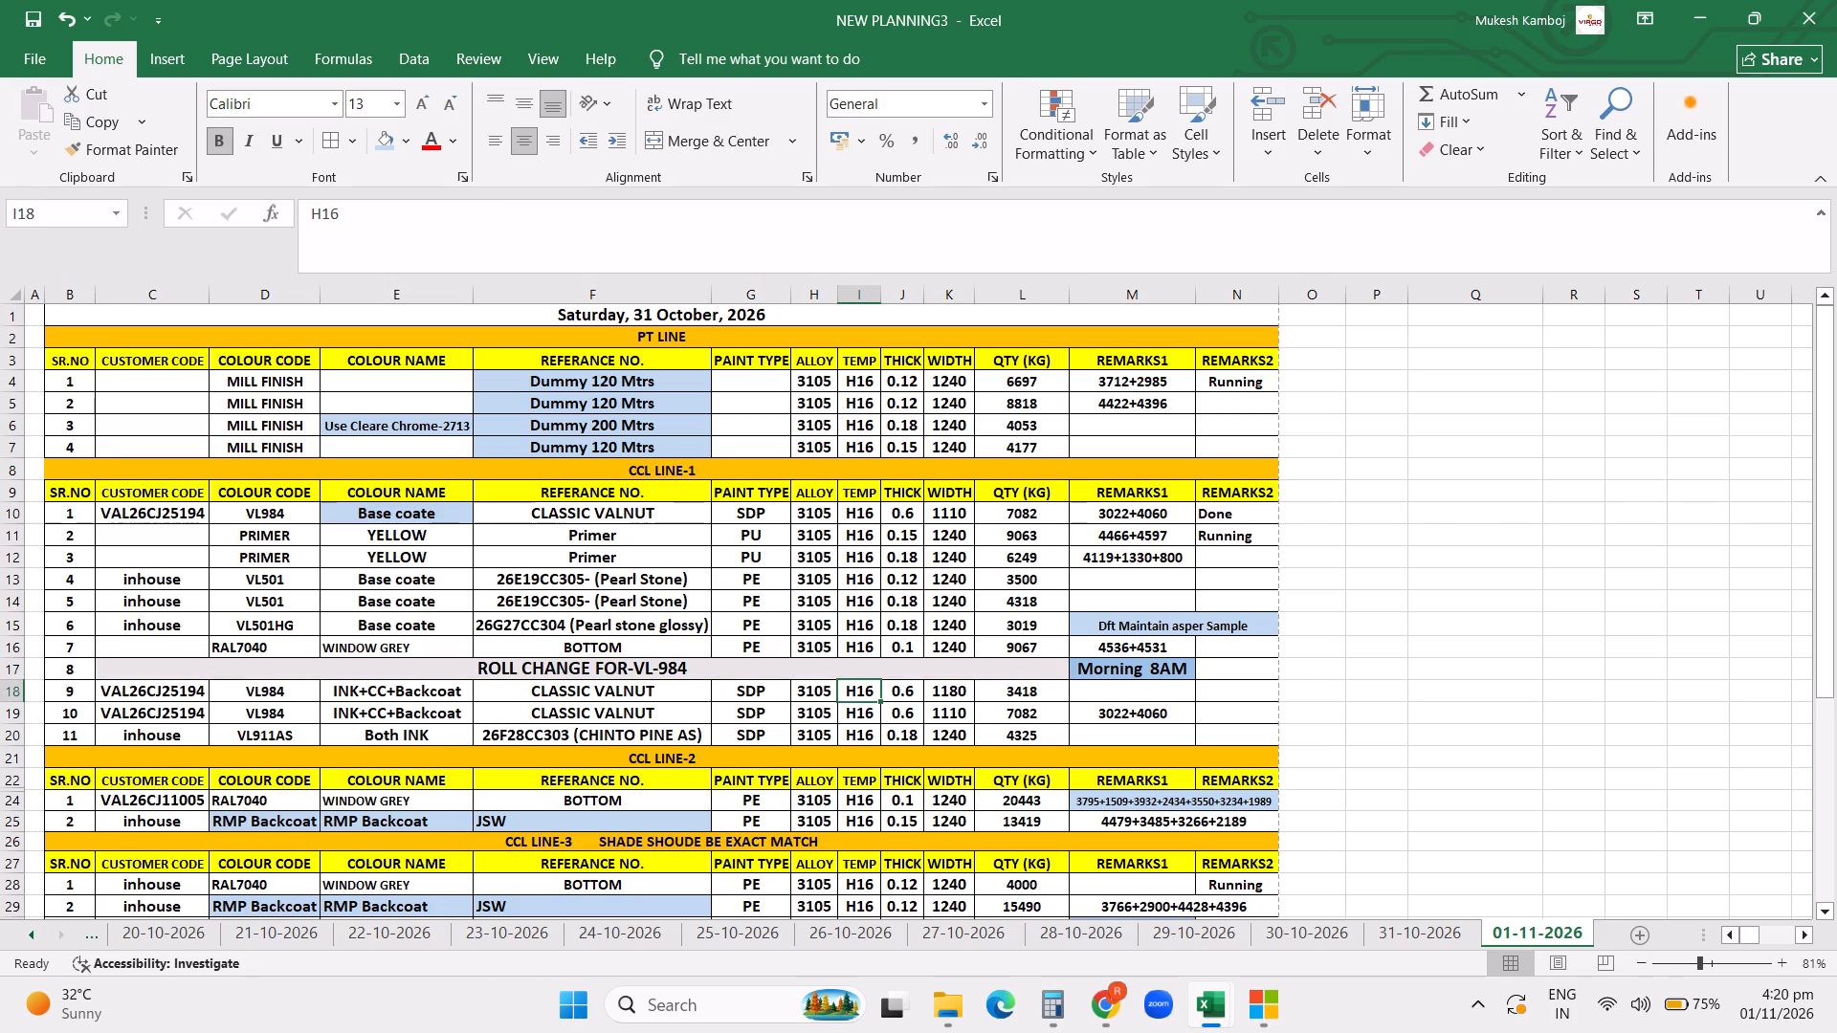
# Set the quantity of the fourth CCL LINE-1 item, the 0.12 thick VL501 base coat, to 3712.
pyautogui.click(1031, 579)
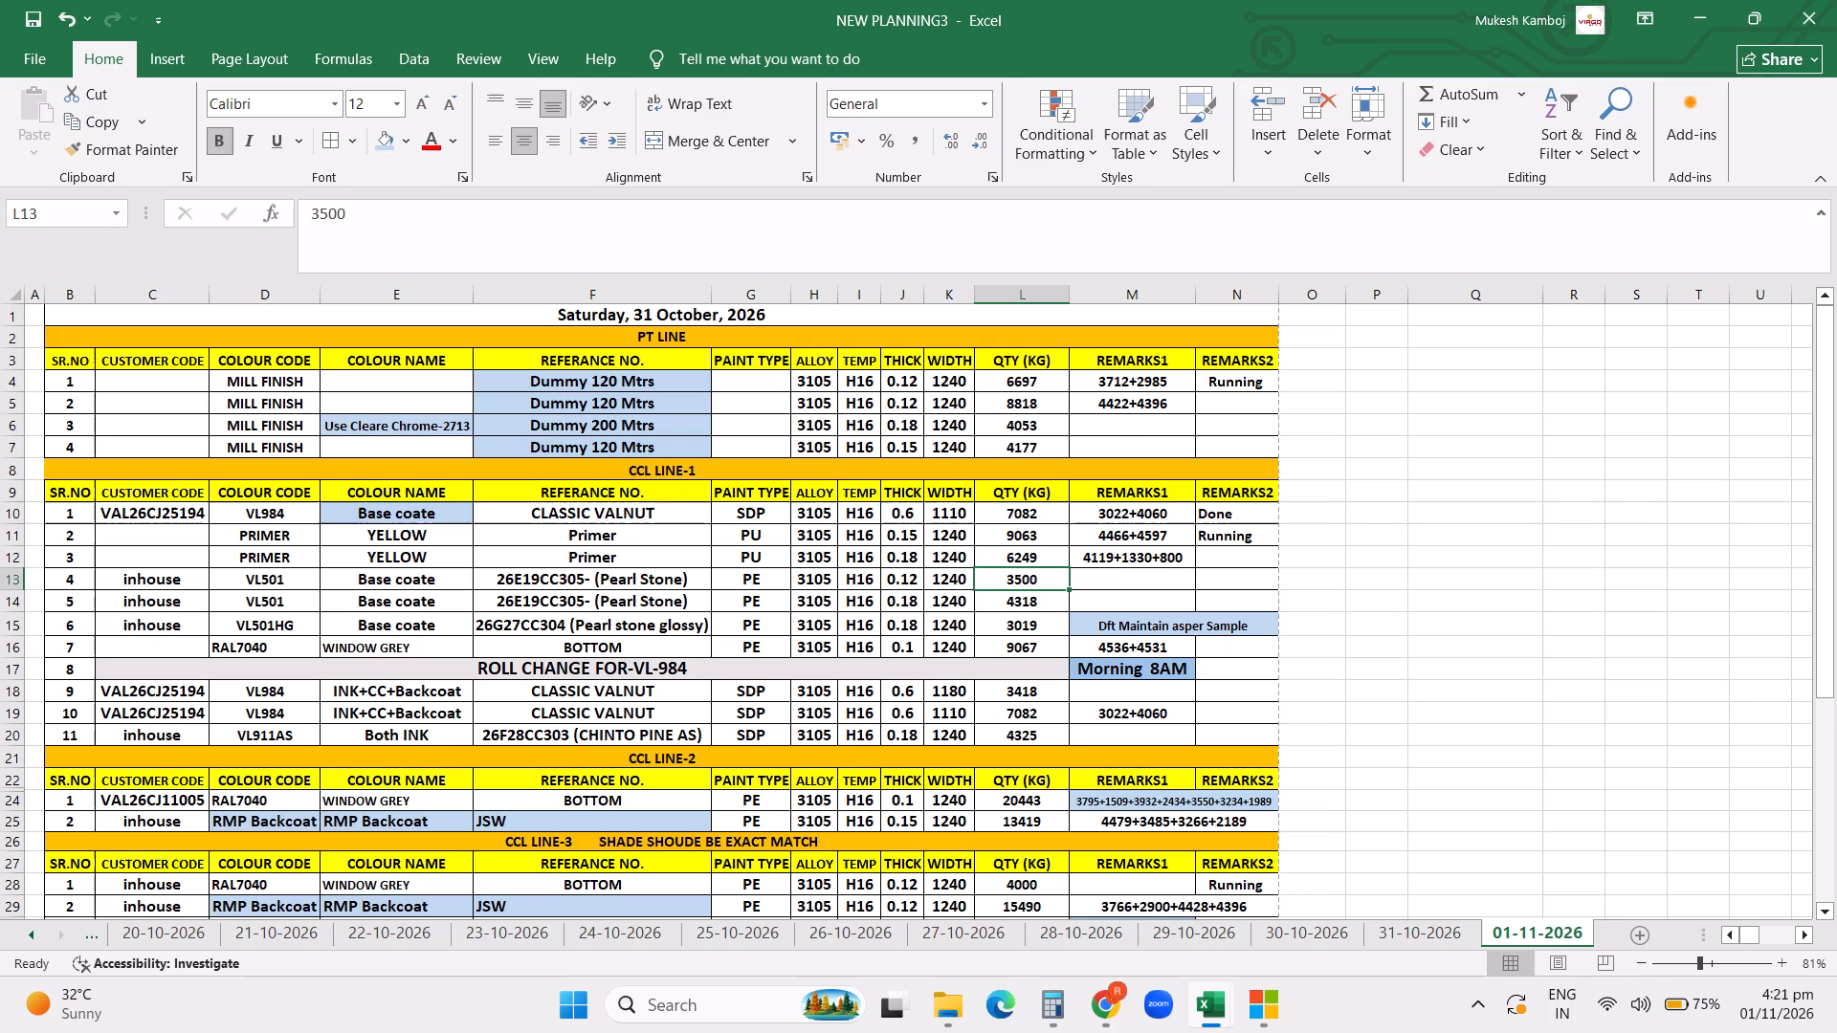
pyautogui.write('3400')
pyautogui.press('BackSpace')
pyautogui.press('BackSpace')
pyautogui.press('BackSpace')
pyautogui.press('BackSpace')
pyautogui.press('BackSpace')
pyautogui.write('3712')
pyautogui.press('Return')
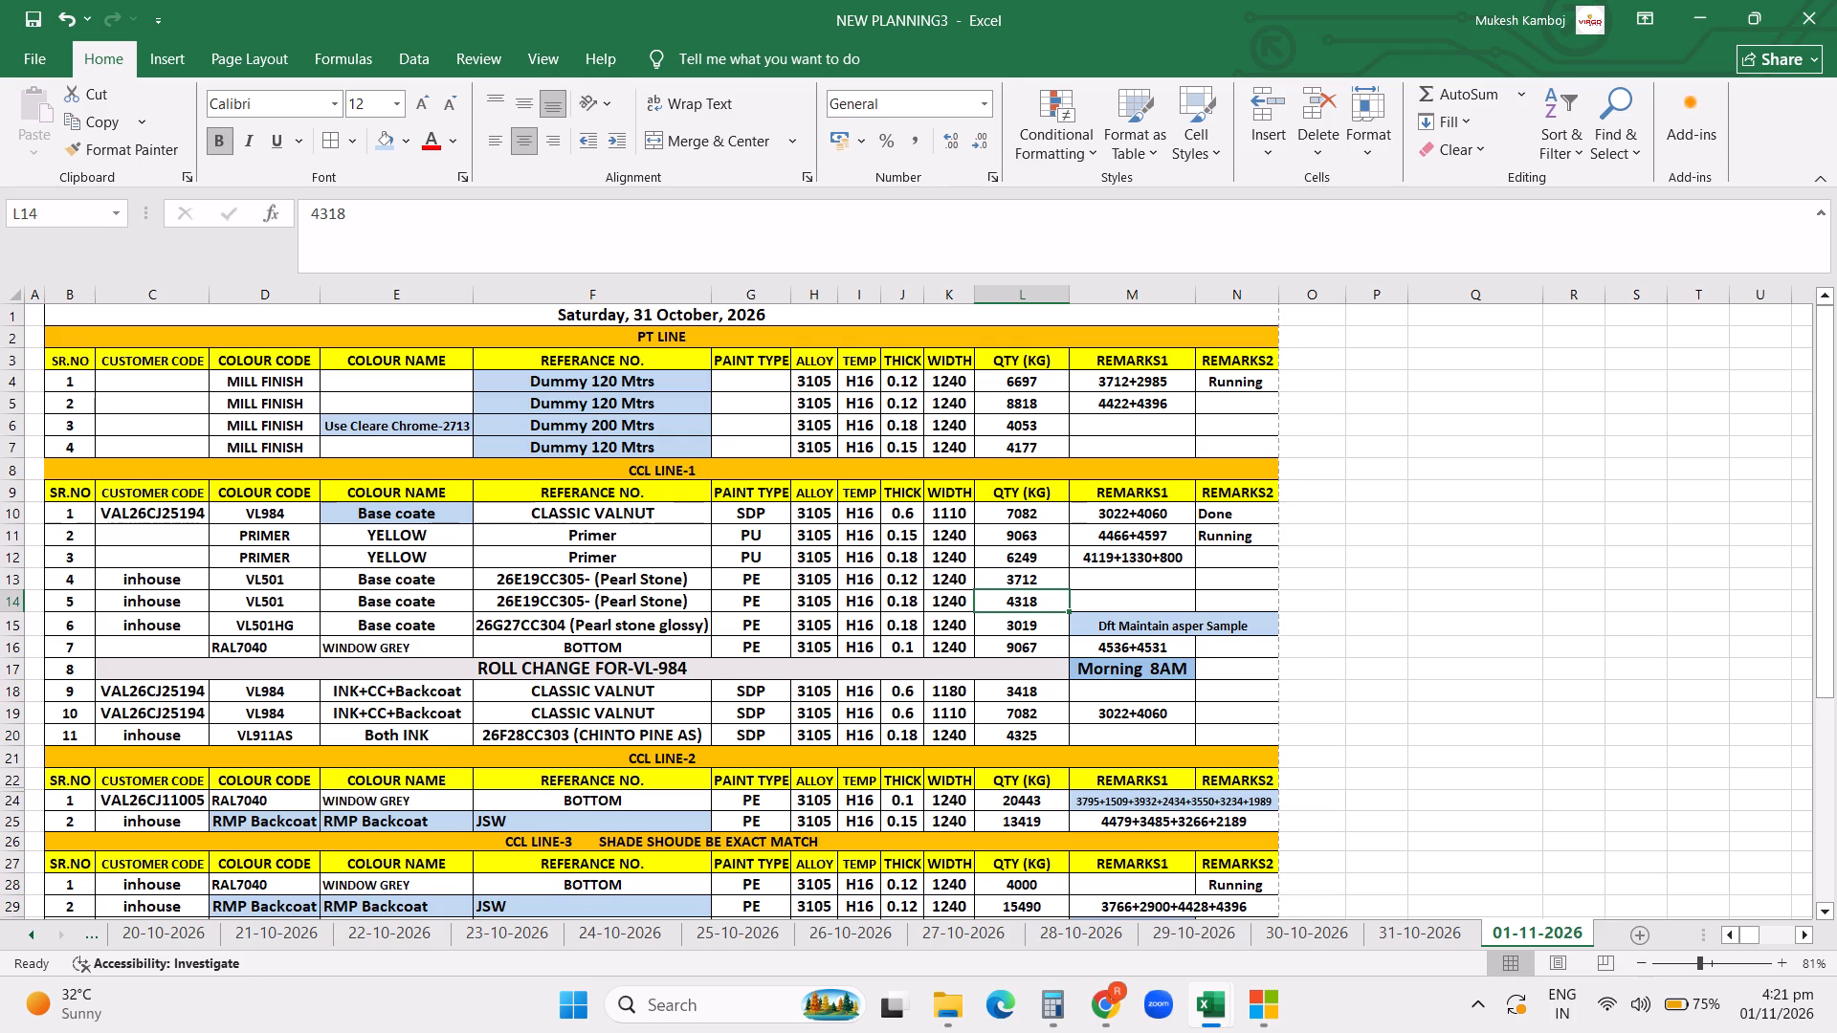
# Review the QTY (KG) column from CCL LINE-1 down to the Rewinding total, rechecking the CCL LINE-2 and CCL LINE-3 quantities.
pyautogui.press('Down')
pyautogui.press('Down')
pyautogui.press('Down')
pyautogui.press('Down')
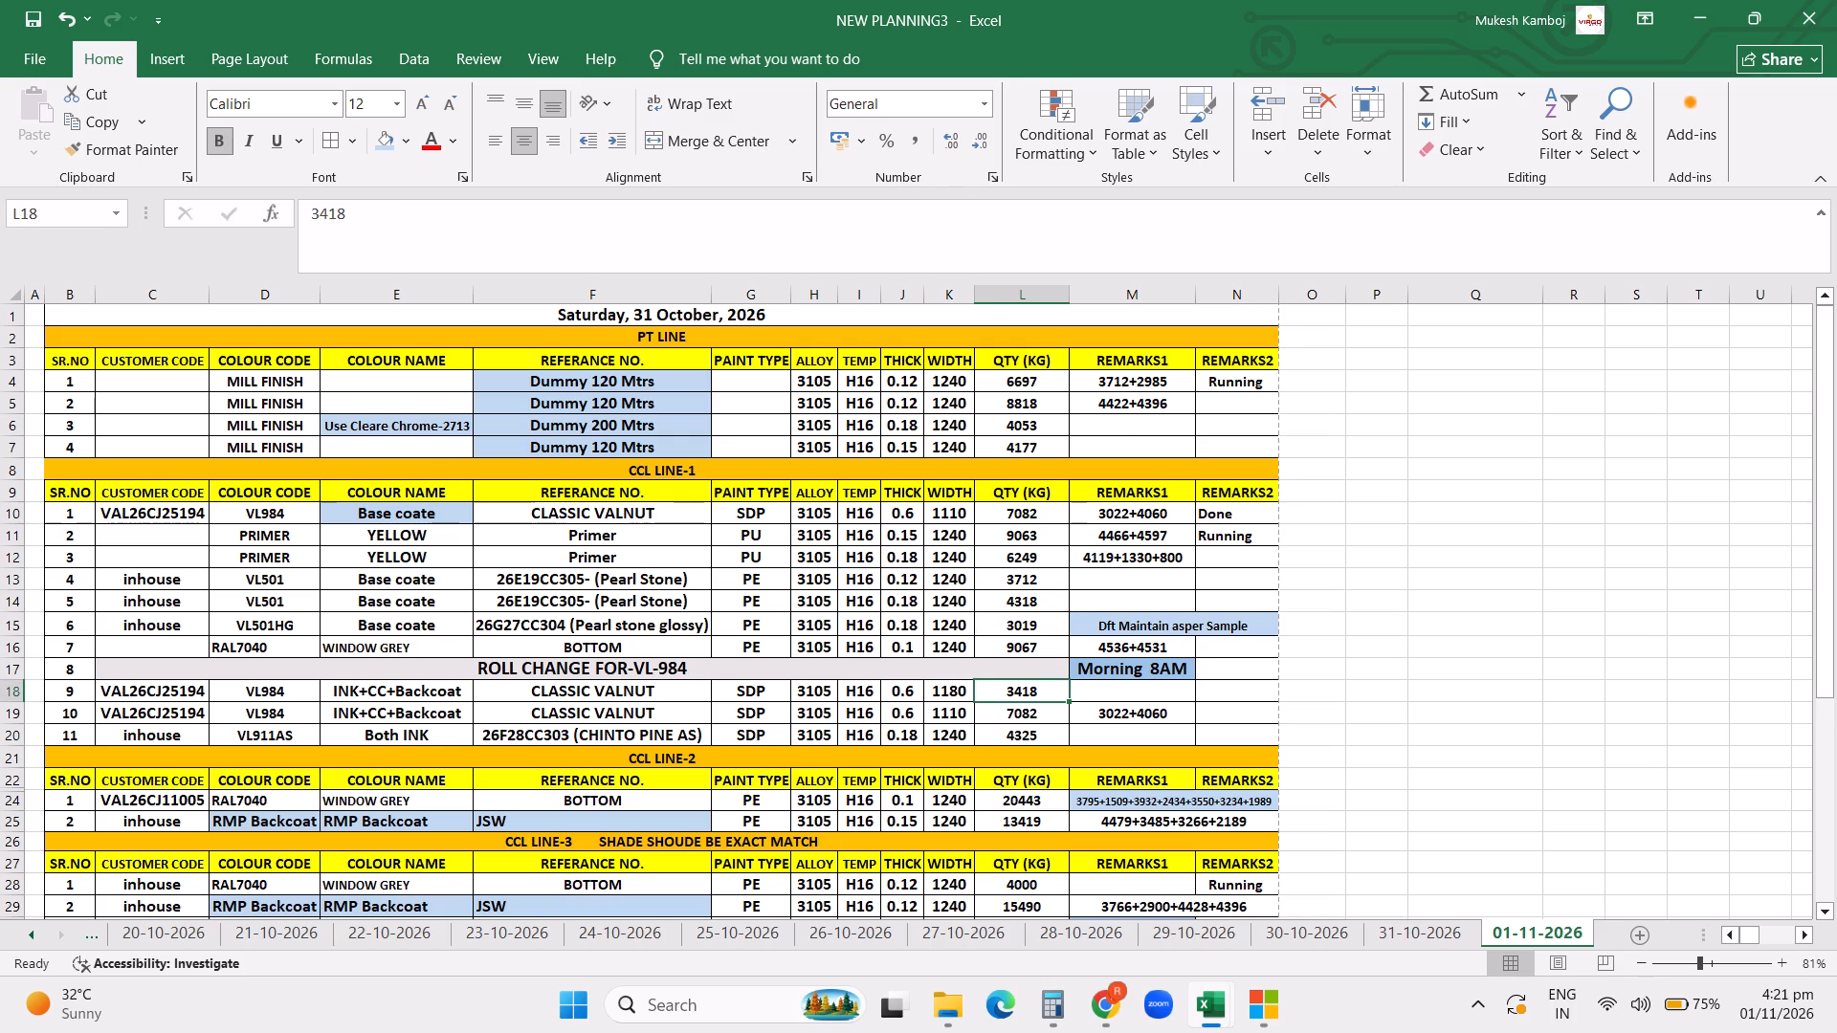
pyautogui.press('Down')
pyautogui.press('Down')
pyautogui.press('Down')
pyautogui.press('Down')
pyautogui.press('Down')
pyautogui.press('Down')
pyautogui.press('Down')
pyautogui.press('Down')
pyautogui.press('Down')
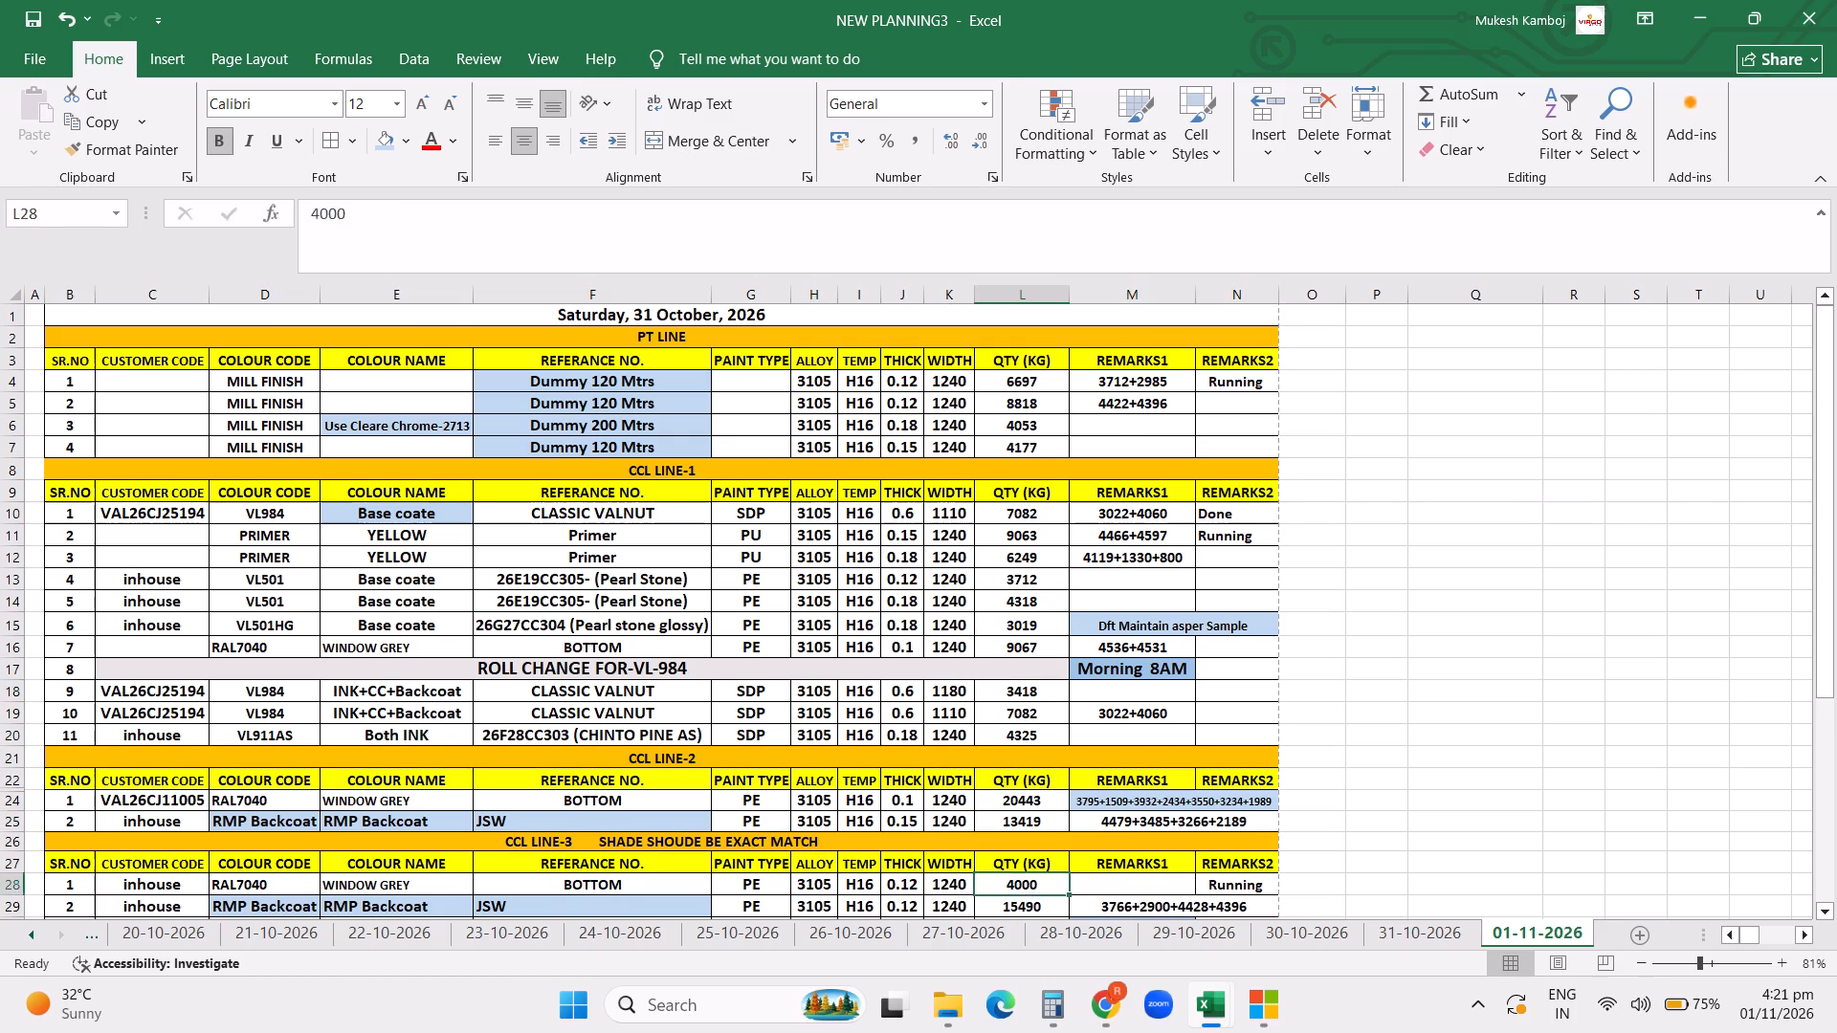
pyautogui.press('Down')
pyautogui.press('Down')
pyautogui.press('Down')
pyautogui.press('Down')
pyautogui.press('Down')
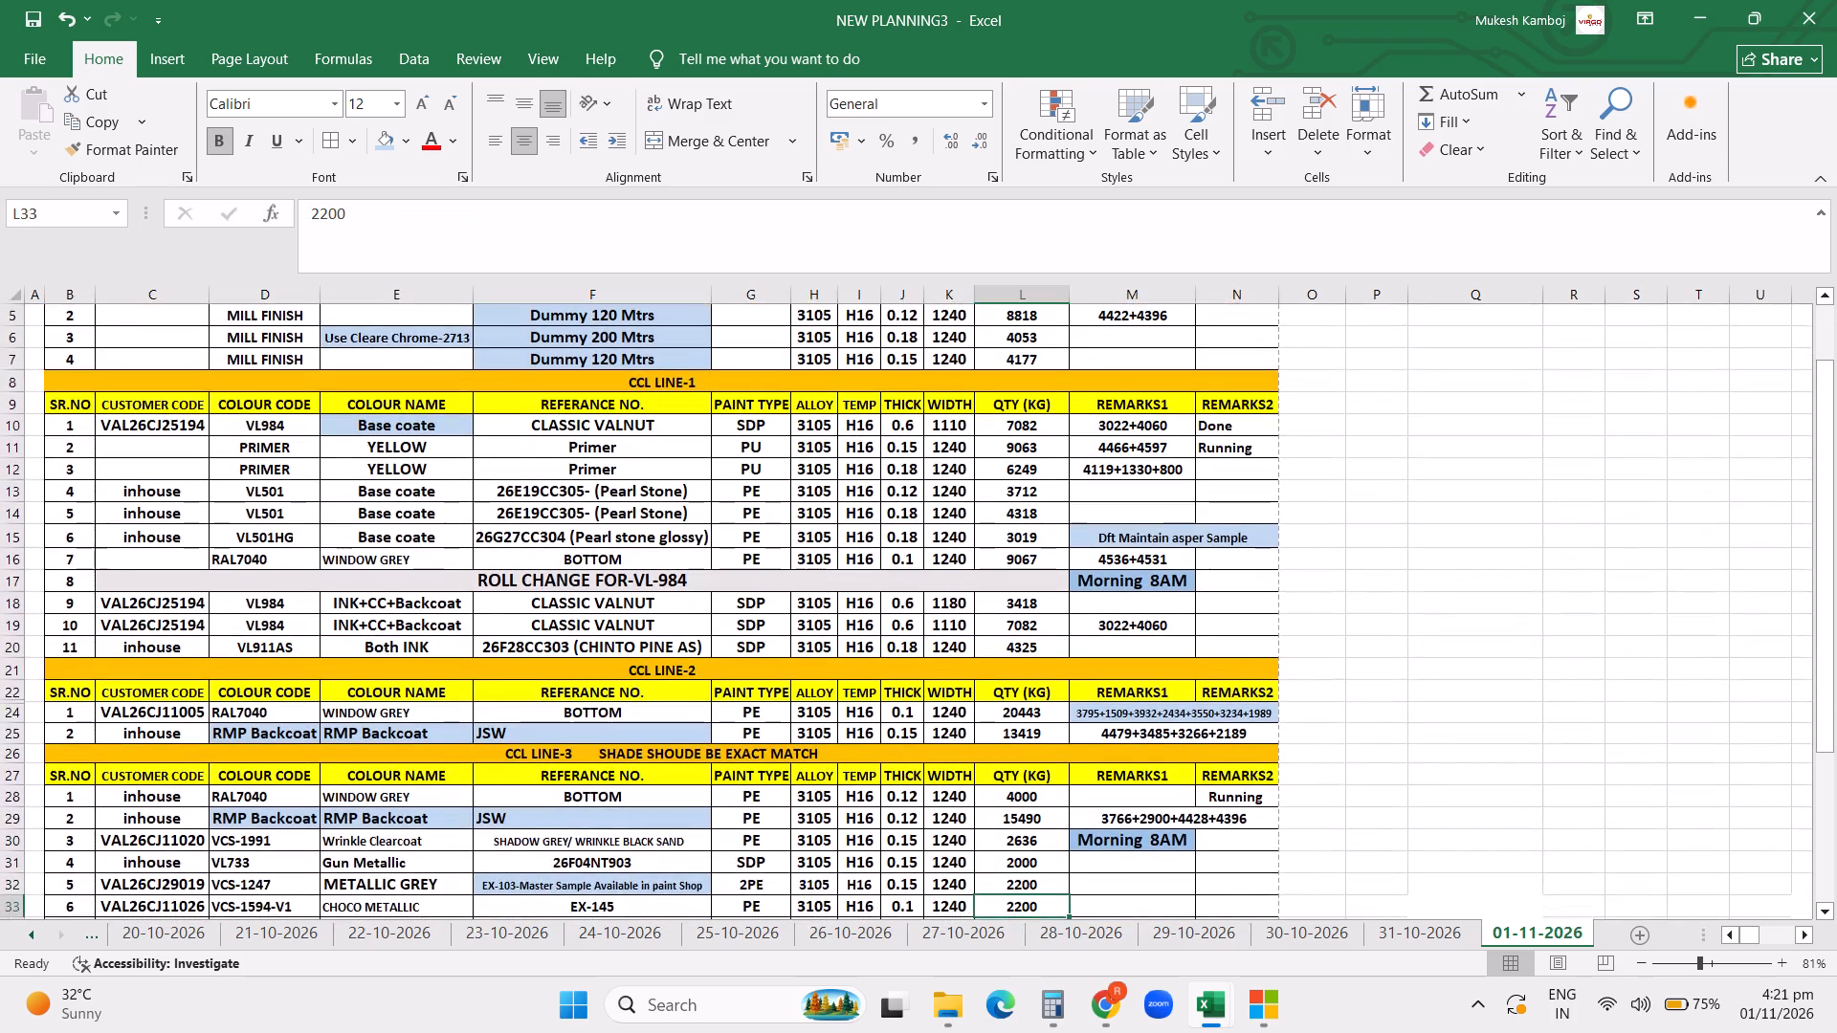
pyautogui.press('Down')
pyautogui.press('Down')
pyautogui.press('Down')
pyautogui.press('Down')
pyautogui.press('Down')
pyautogui.press('Down')
pyautogui.press('Down')
pyautogui.press('Down')
pyautogui.press('Down')
pyautogui.press('Down')
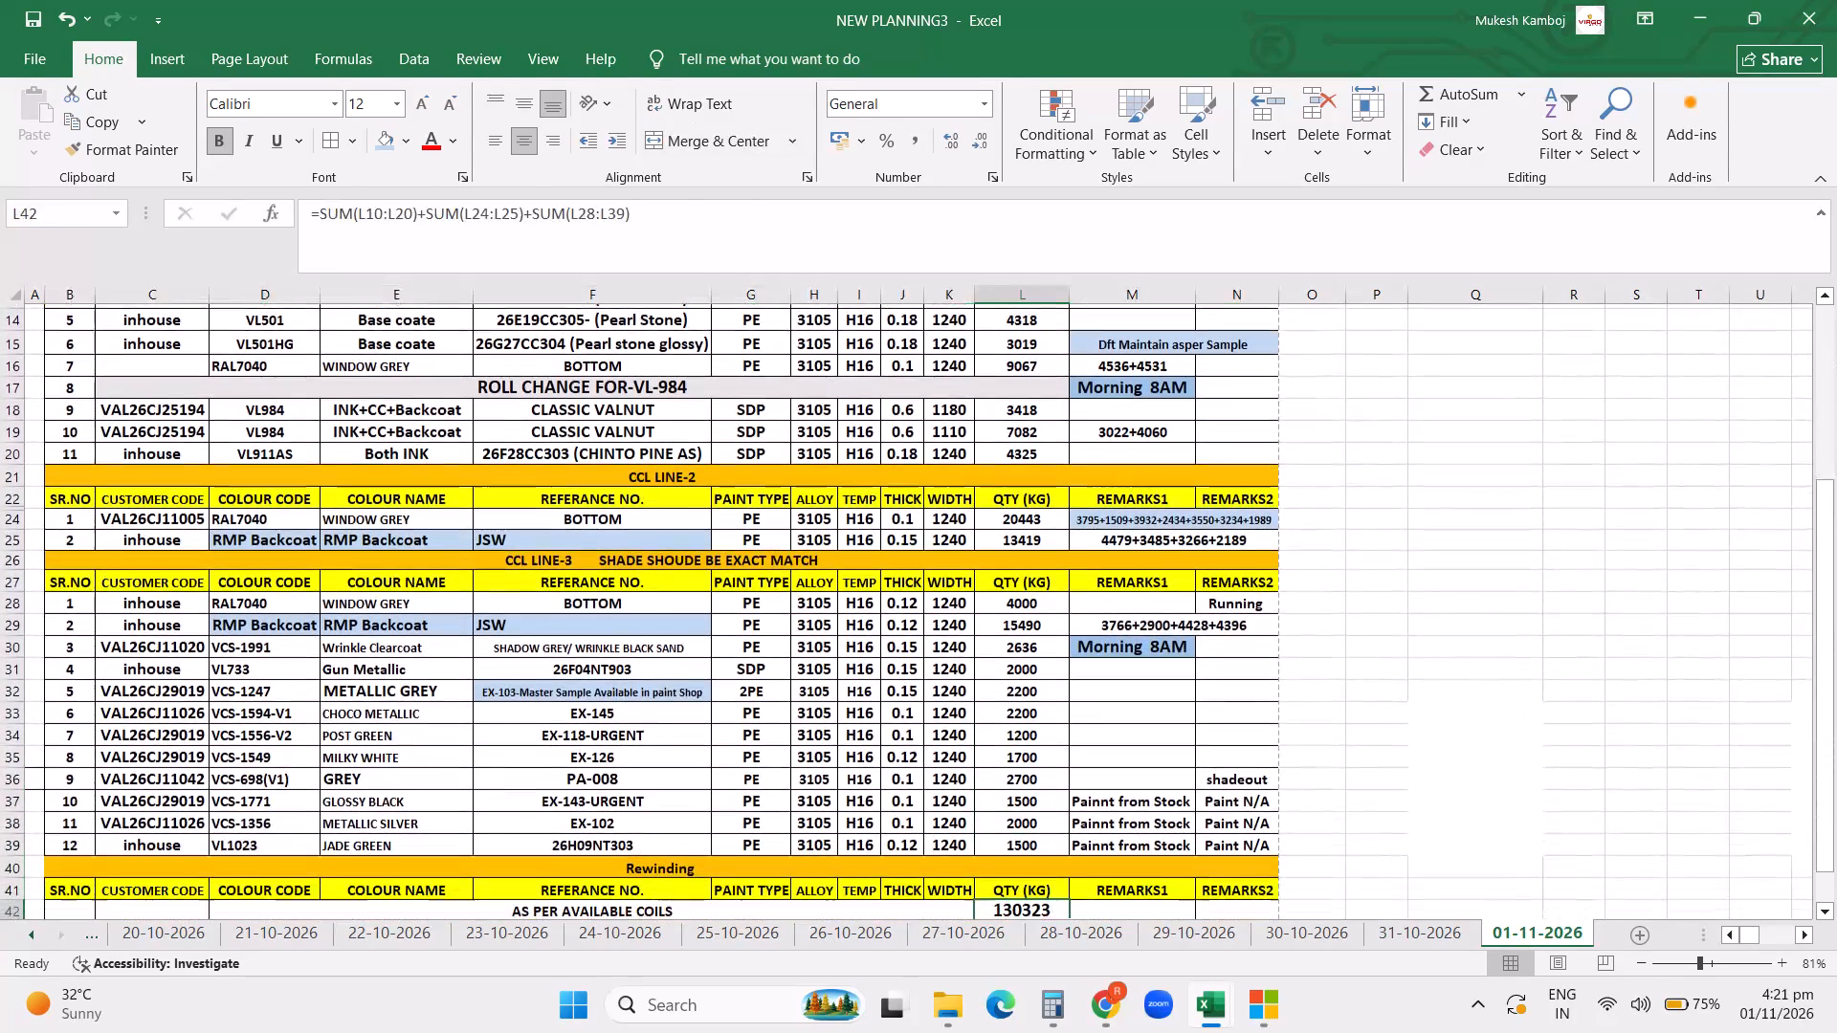
pyautogui.press('Up')
pyautogui.press('Up')
pyautogui.press('Up')
pyautogui.press('Up')
pyautogui.press('Up')
pyautogui.press('Up')
pyautogui.press('Up')
pyautogui.press('Up')
pyautogui.press('Up')
pyautogui.press('Up')
pyautogui.press('Up')
pyautogui.press('Up')
pyautogui.press('Up')
pyautogui.press('Up')
pyautogui.press('Up')
pyautogui.press('Up')
pyautogui.press('Up')
pyautogui.press('Up')
pyautogui.press('Up')
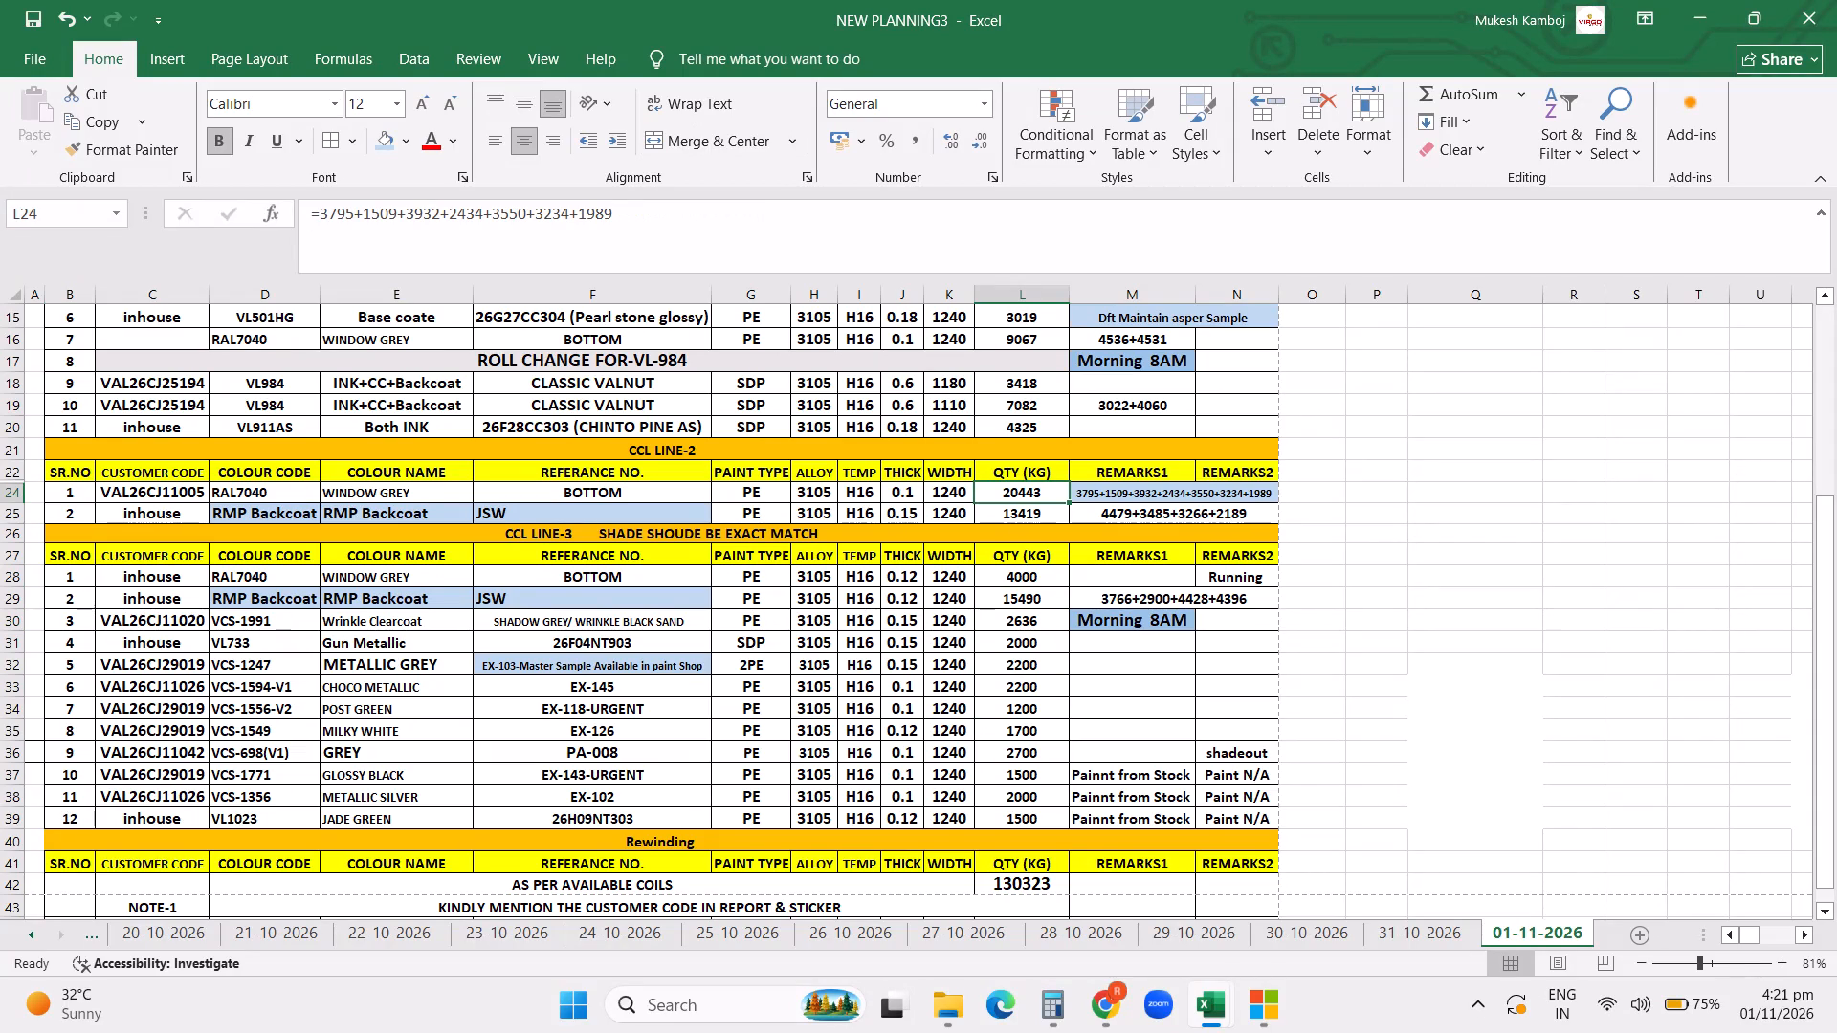
pyautogui.press('Up')
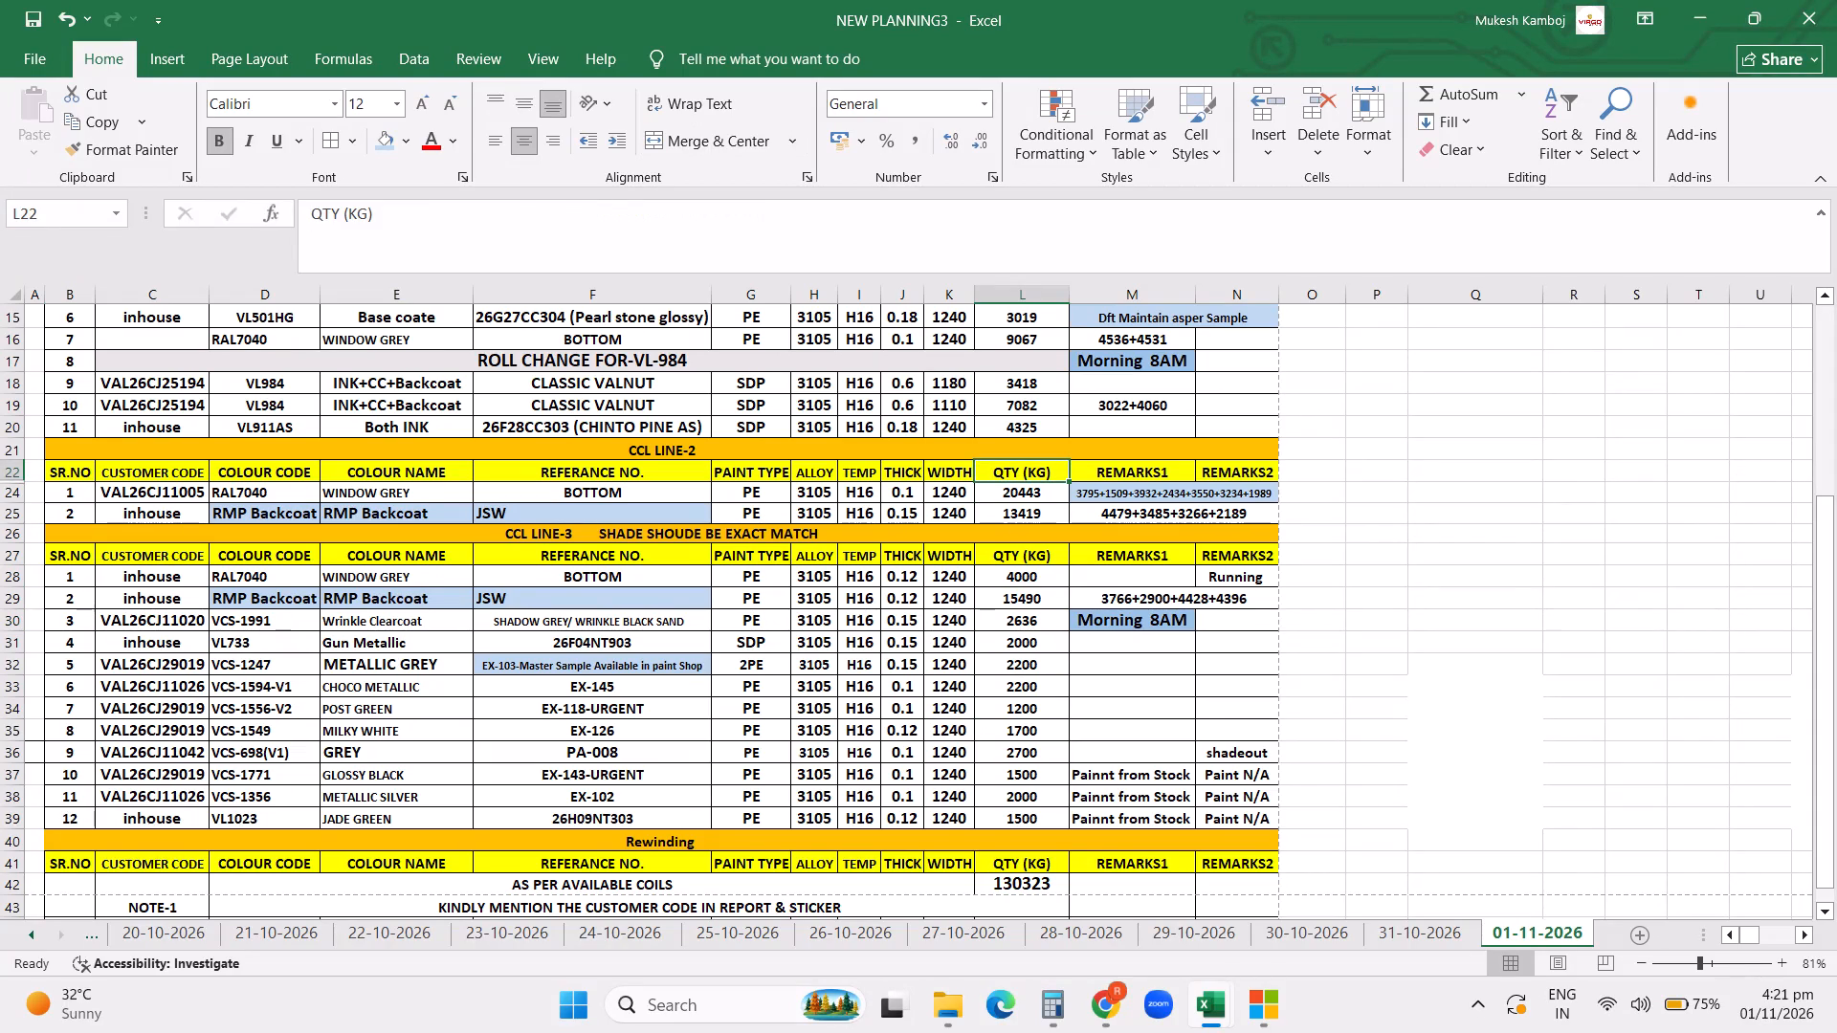
pyautogui.press('Down')
pyautogui.press('Down')
pyautogui.press('Down')
pyautogui.press('Down')
pyautogui.press('Down')
pyautogui.press('Down')
pyautogui.press('Down')
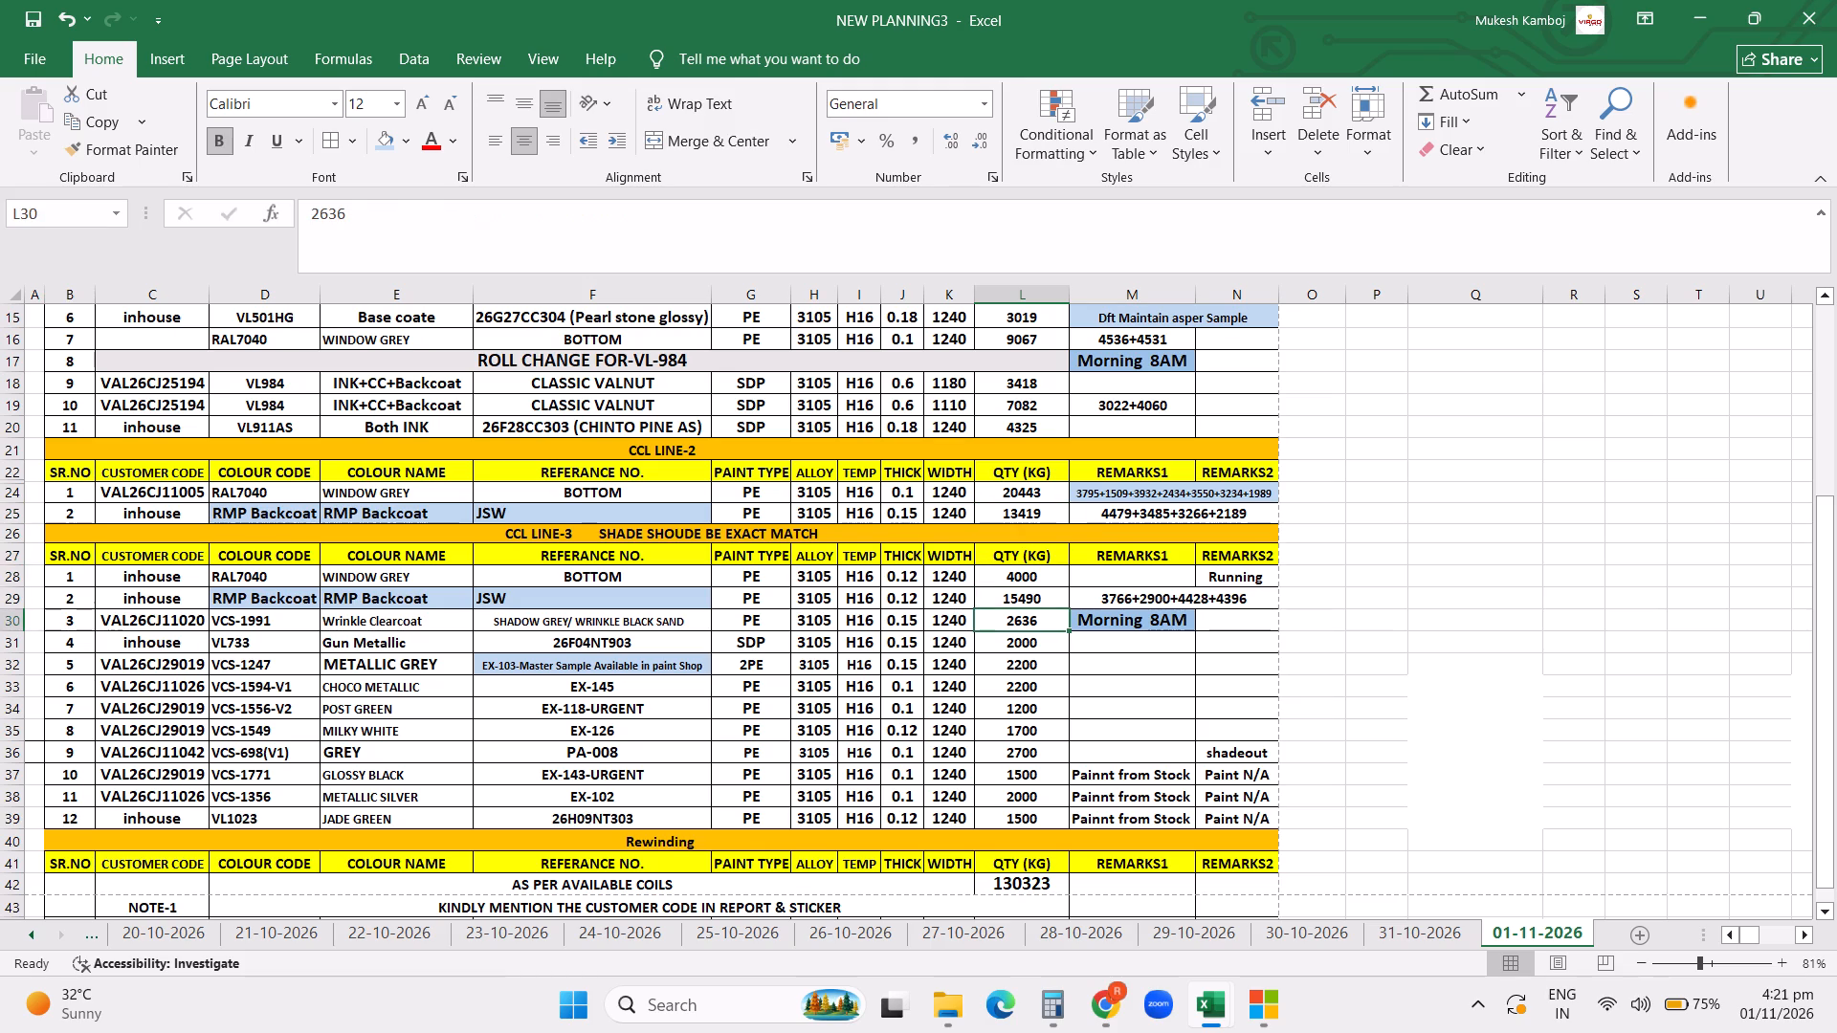
pyautogui.press('Up')
pyautogui.press('Up')
pyautogui.press('Up')
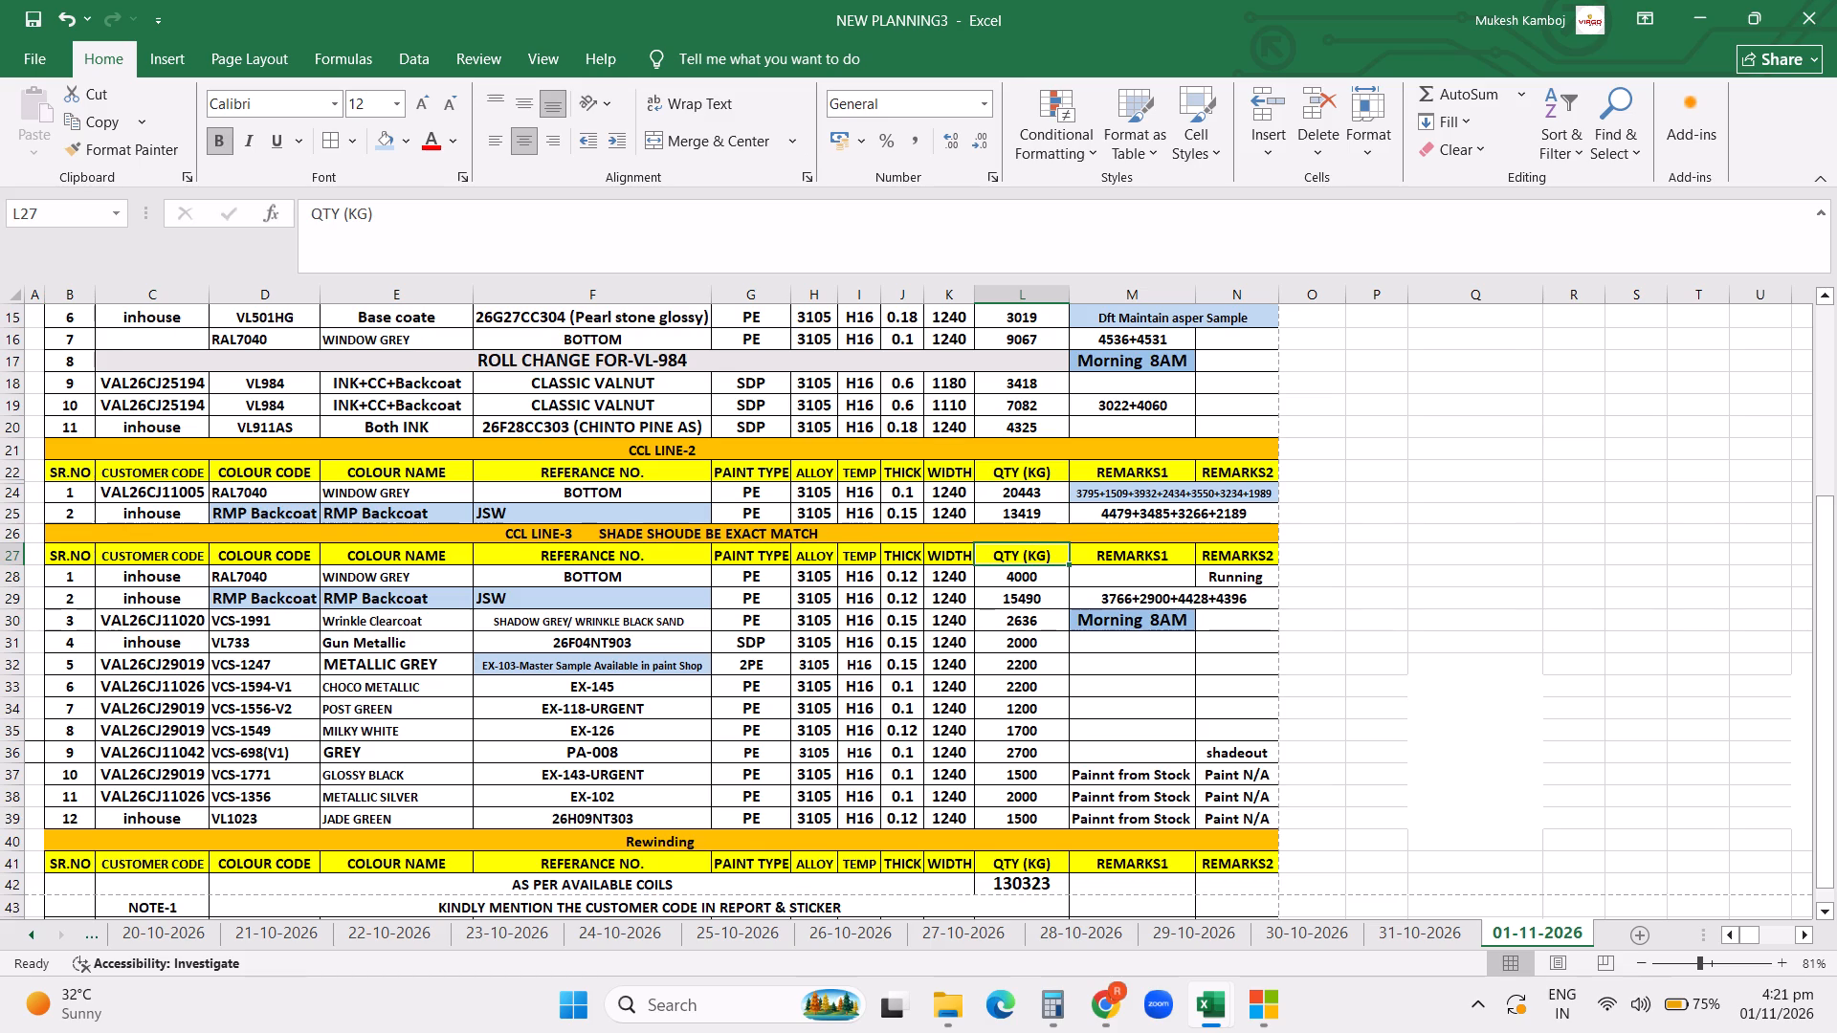
# Insert a blank row above the CCL LINE-3 CHOCO METALLIC item and move the VCS-1549 MILKY WHITE row into it.
pyautogui.click(8, 687)
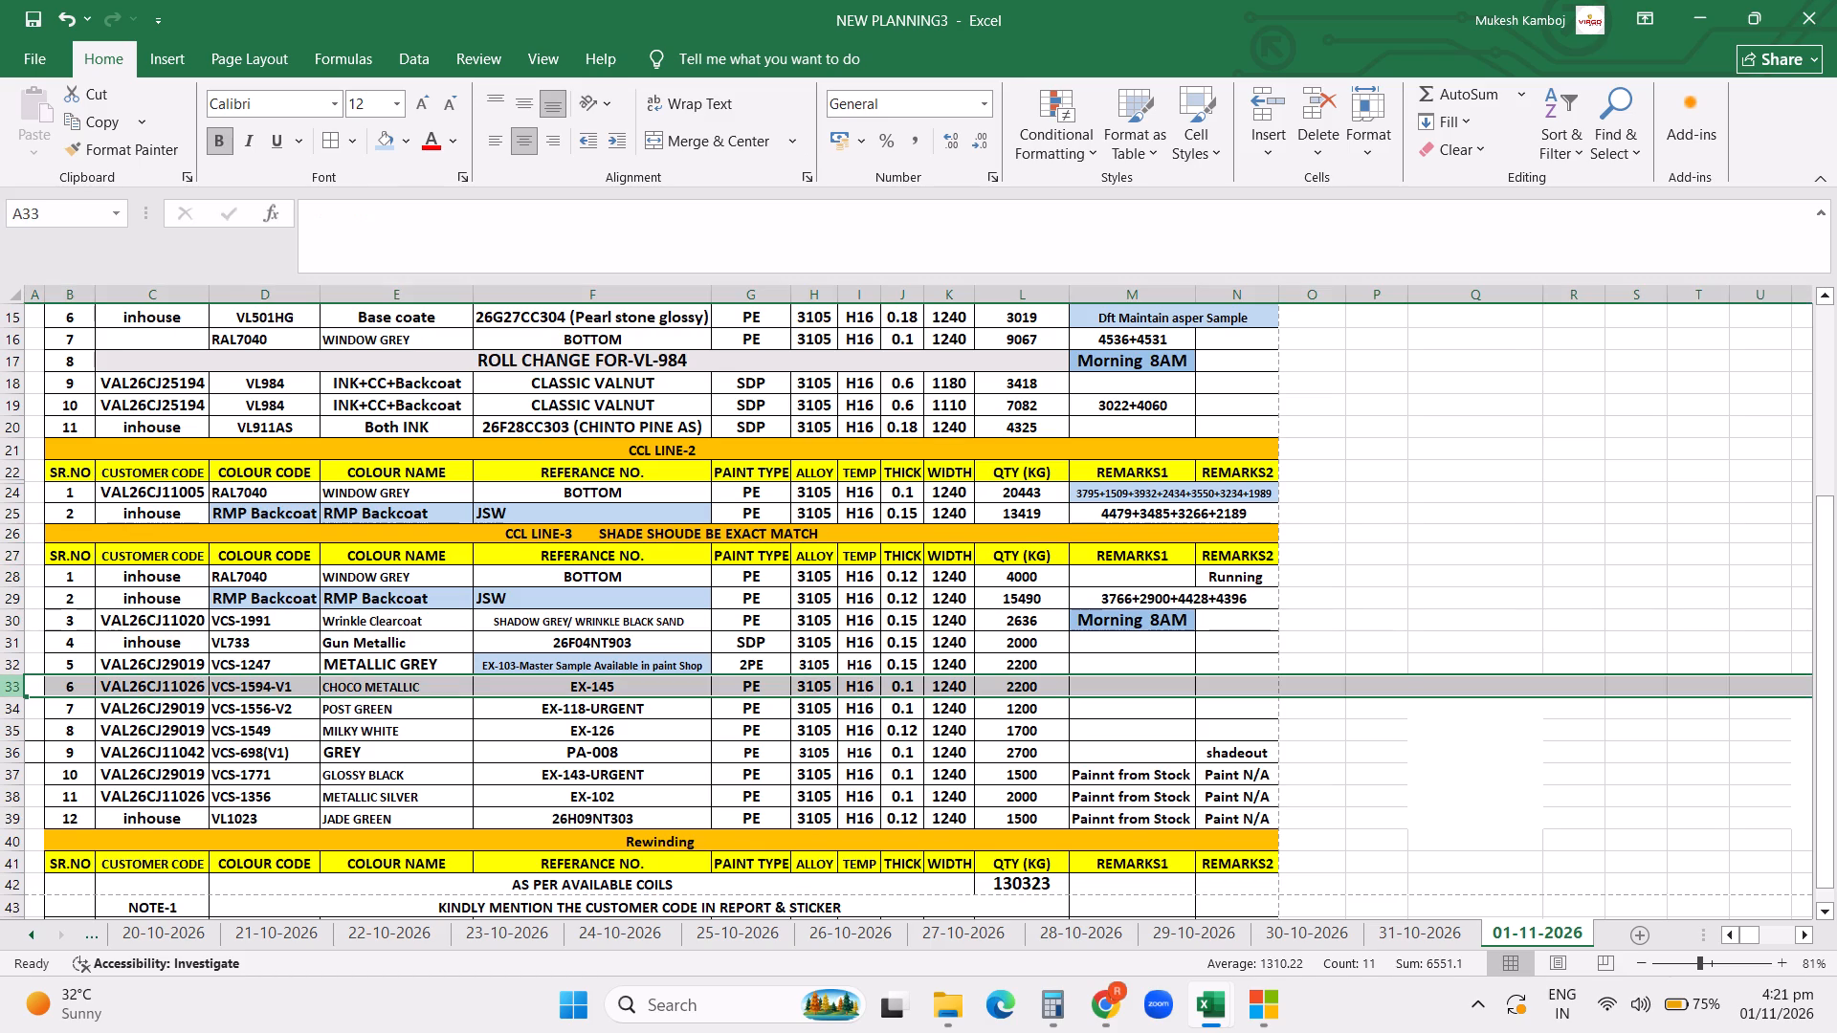
pyautogui.hotkey('ctrl', 'shift', '=')
pyautogui.click(8, 687)
pyautogui.click(8, 753)
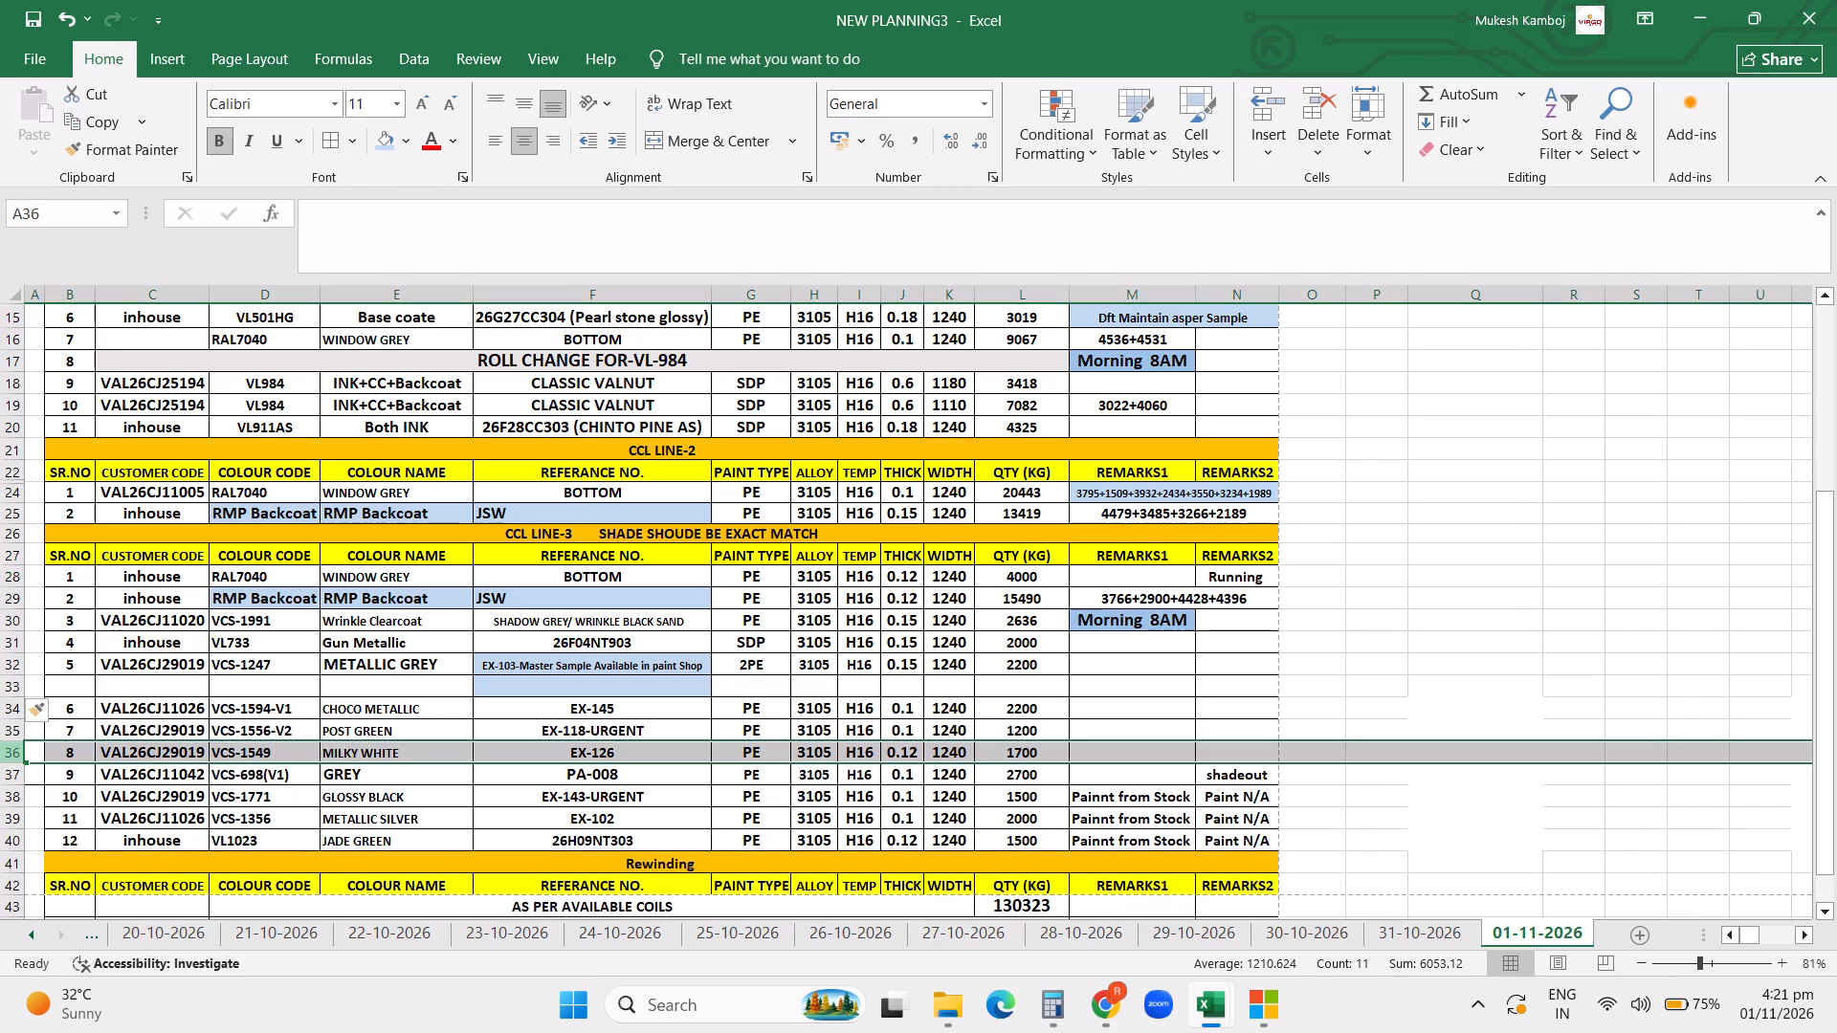
pyautogui.hotkey('ctrl', 'x')
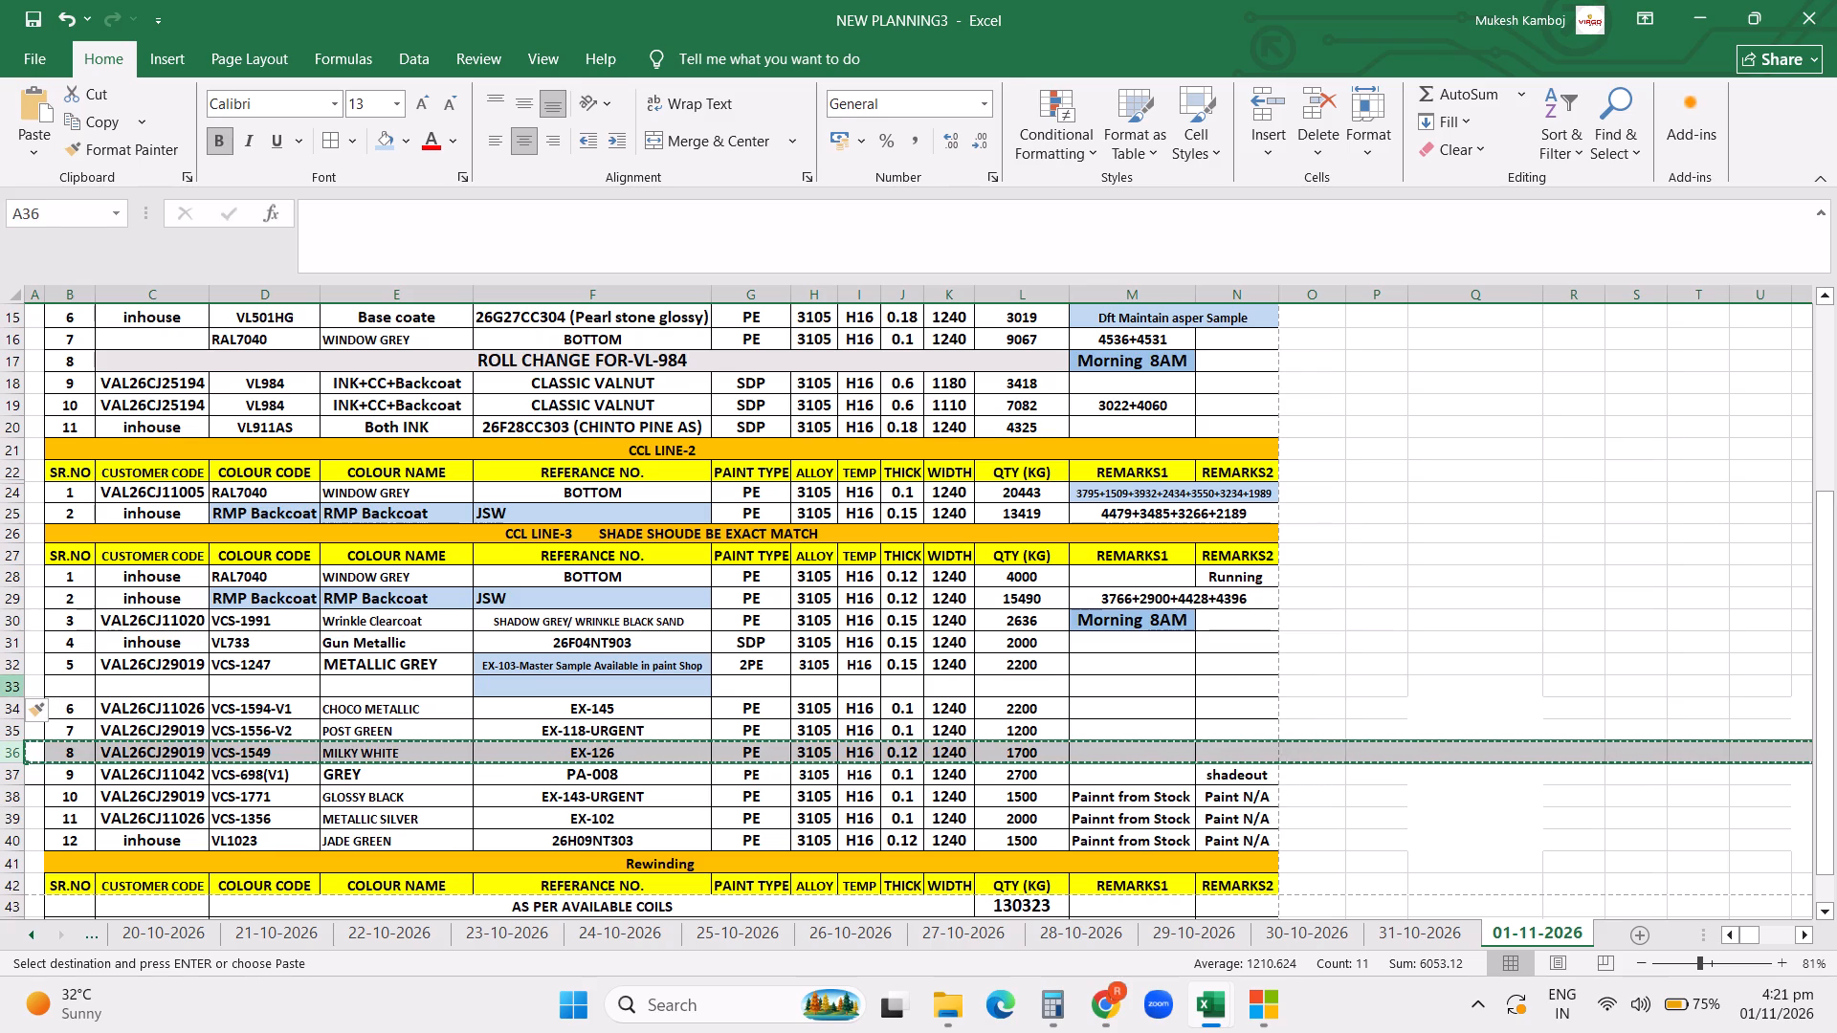
pyautogui.click(14, 686)
pyautogui.hotkey('ctrl', 'v')
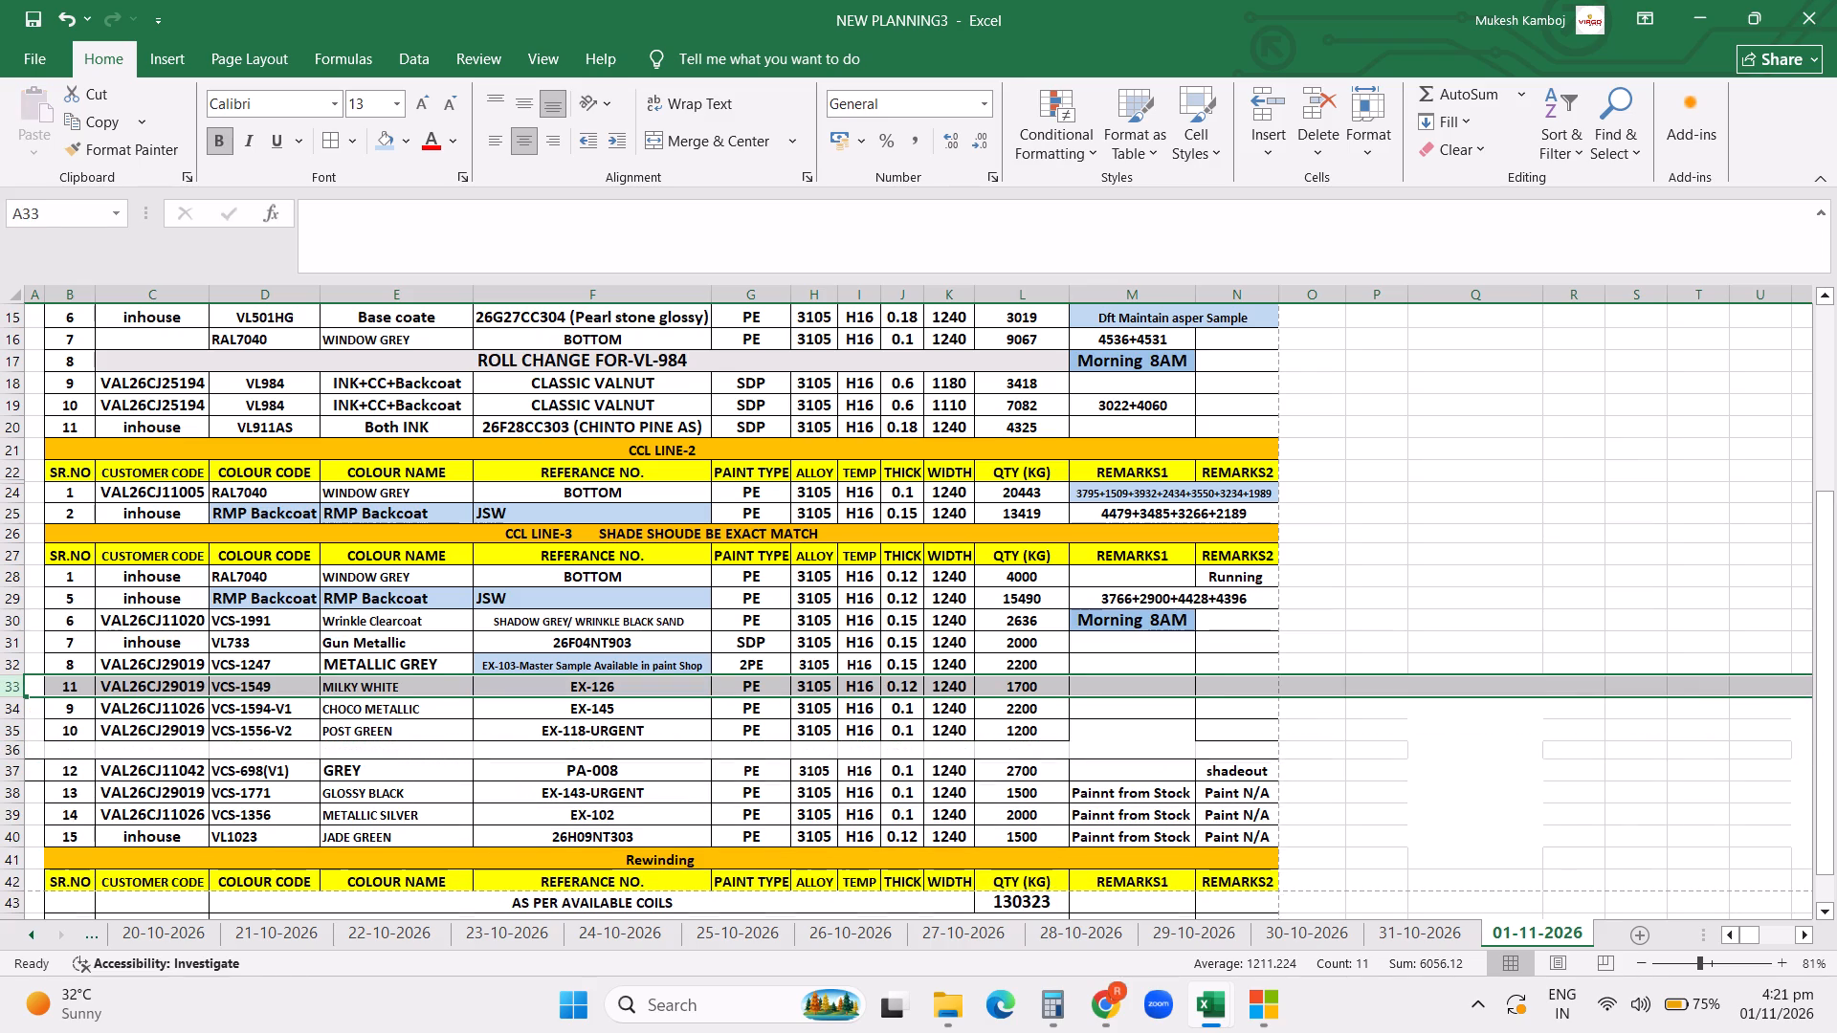
# Delete the empty row left between the POST GREEN and GREY items in the CCL LINE-3 section.
pyautogui.click(13, 749)
pyautogui.hotkey('ctrl', '-')
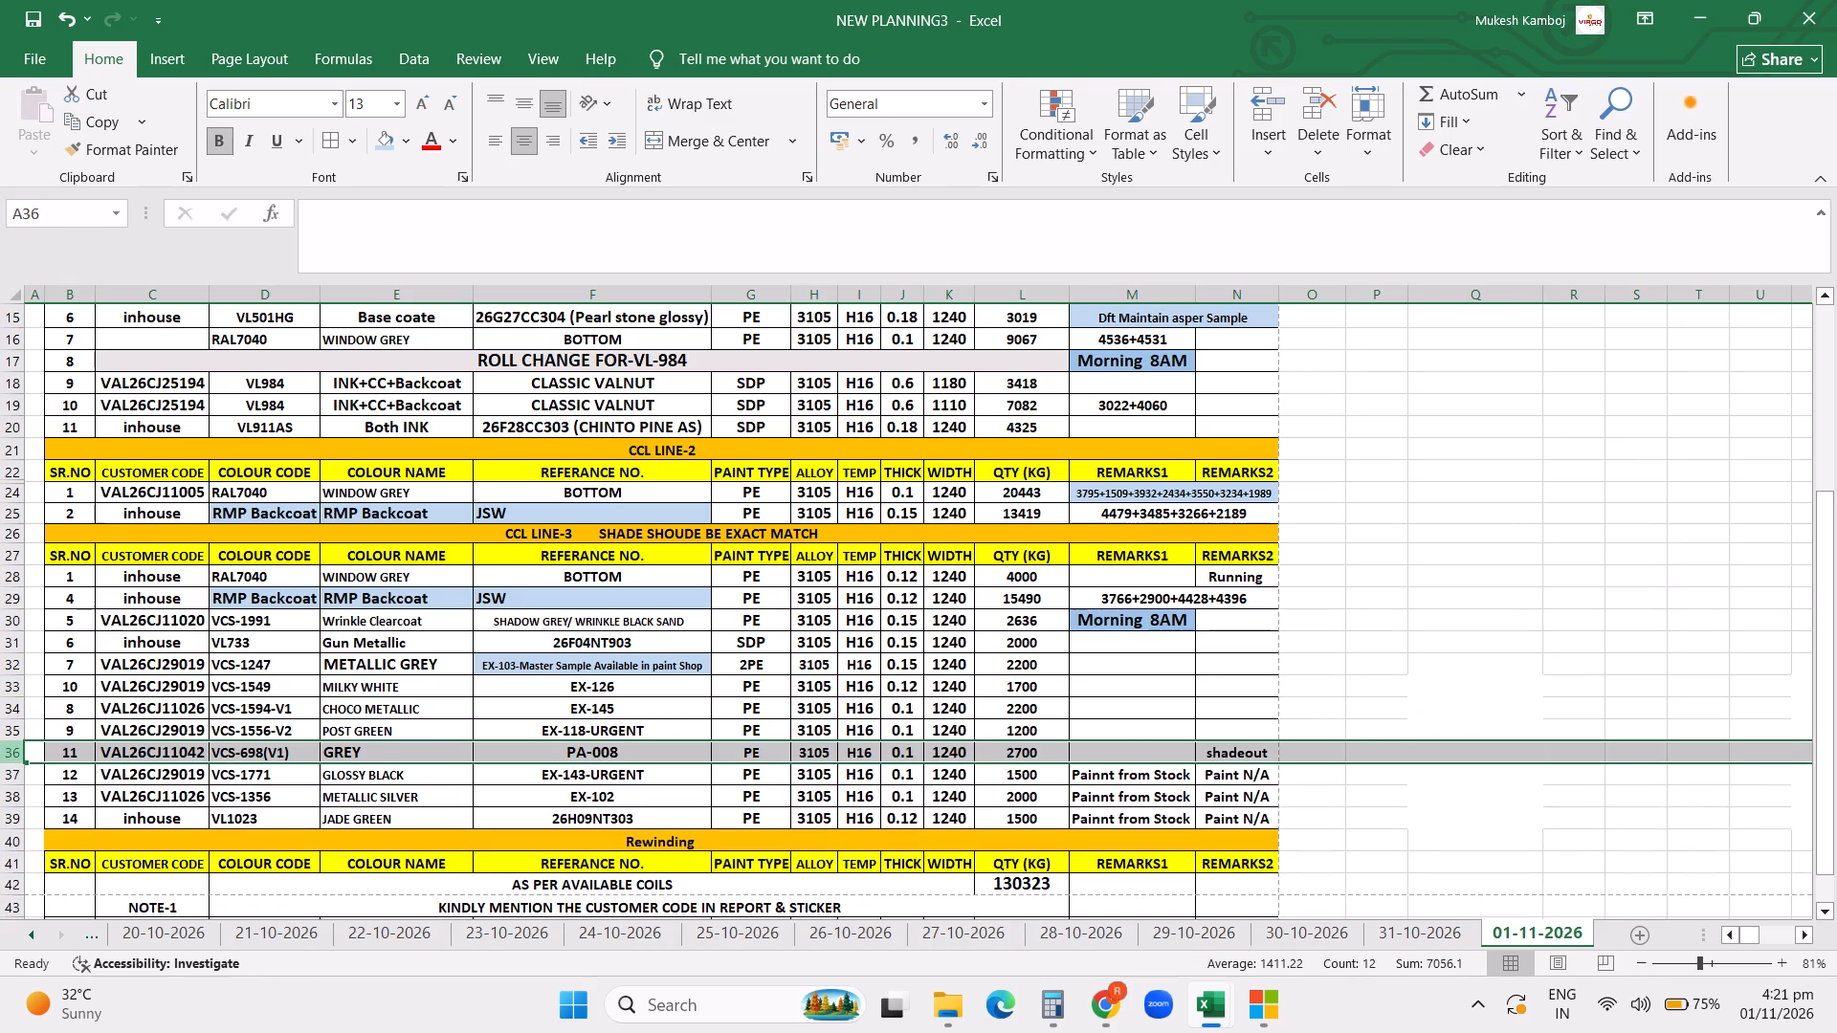
pyautogui.click(679, 677)
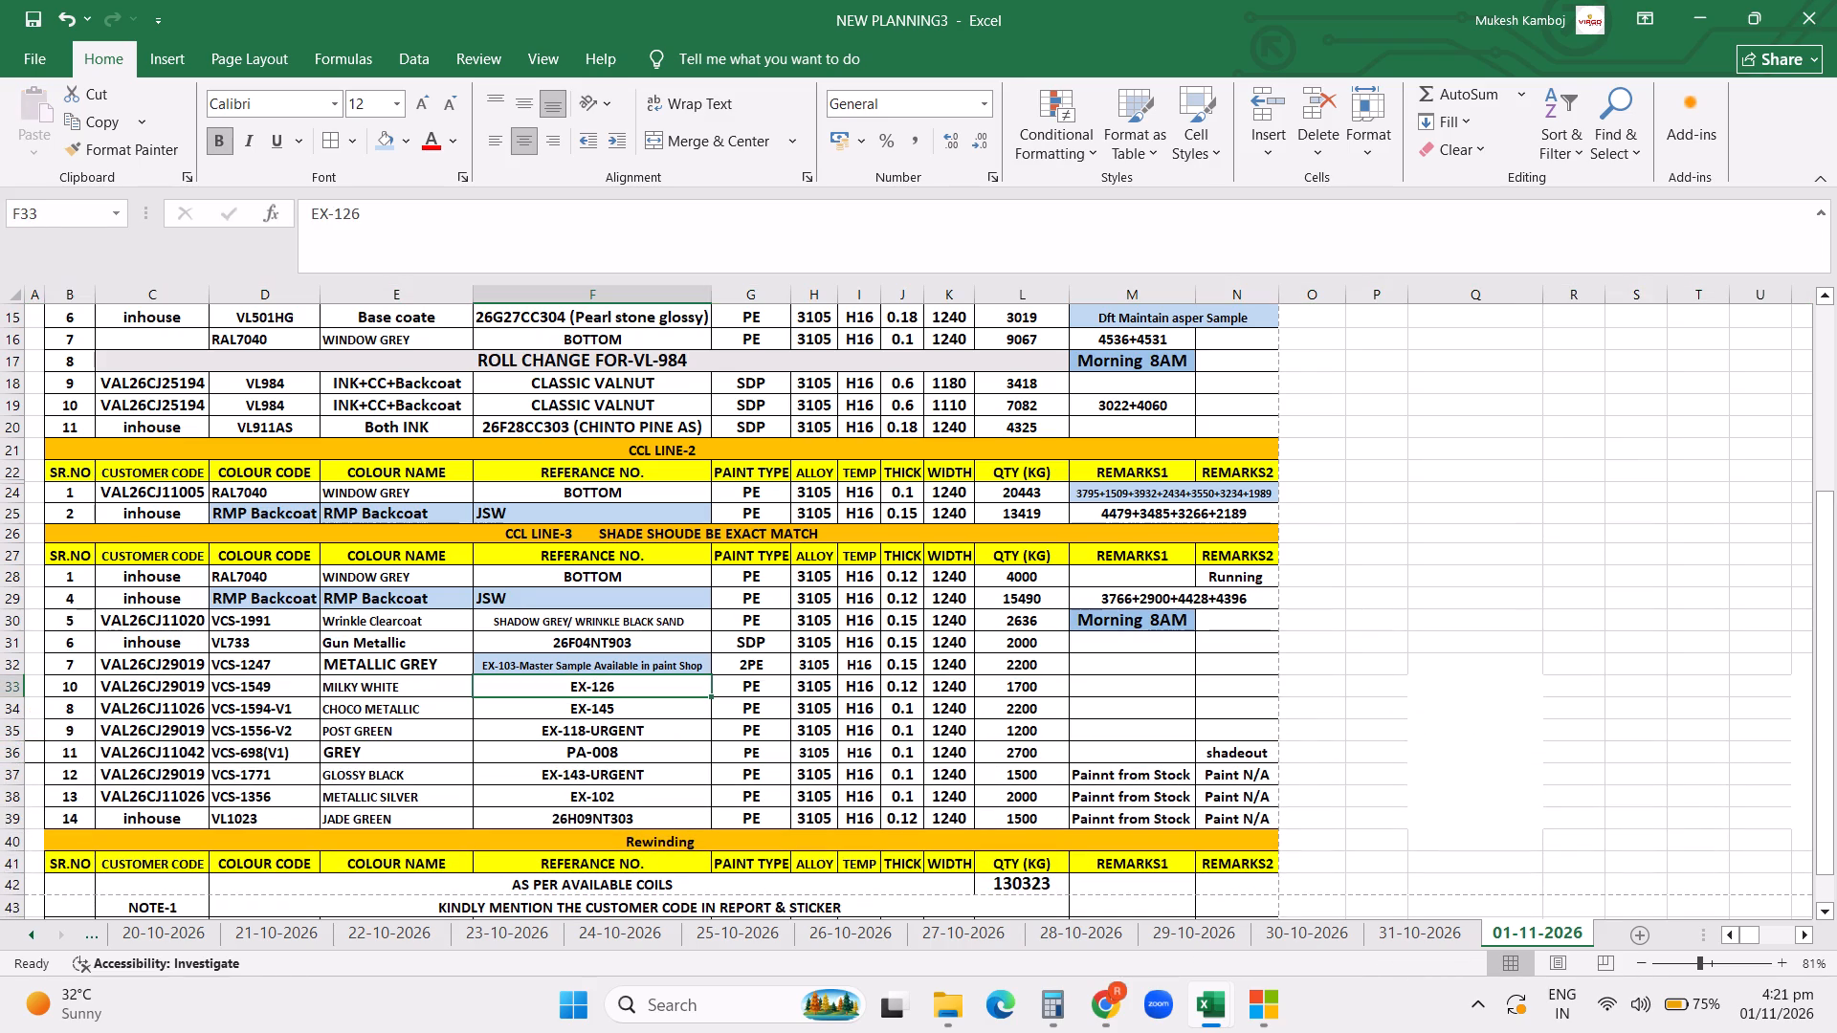
# Save the planning workbook.
pyautogui.click(1068, 800)
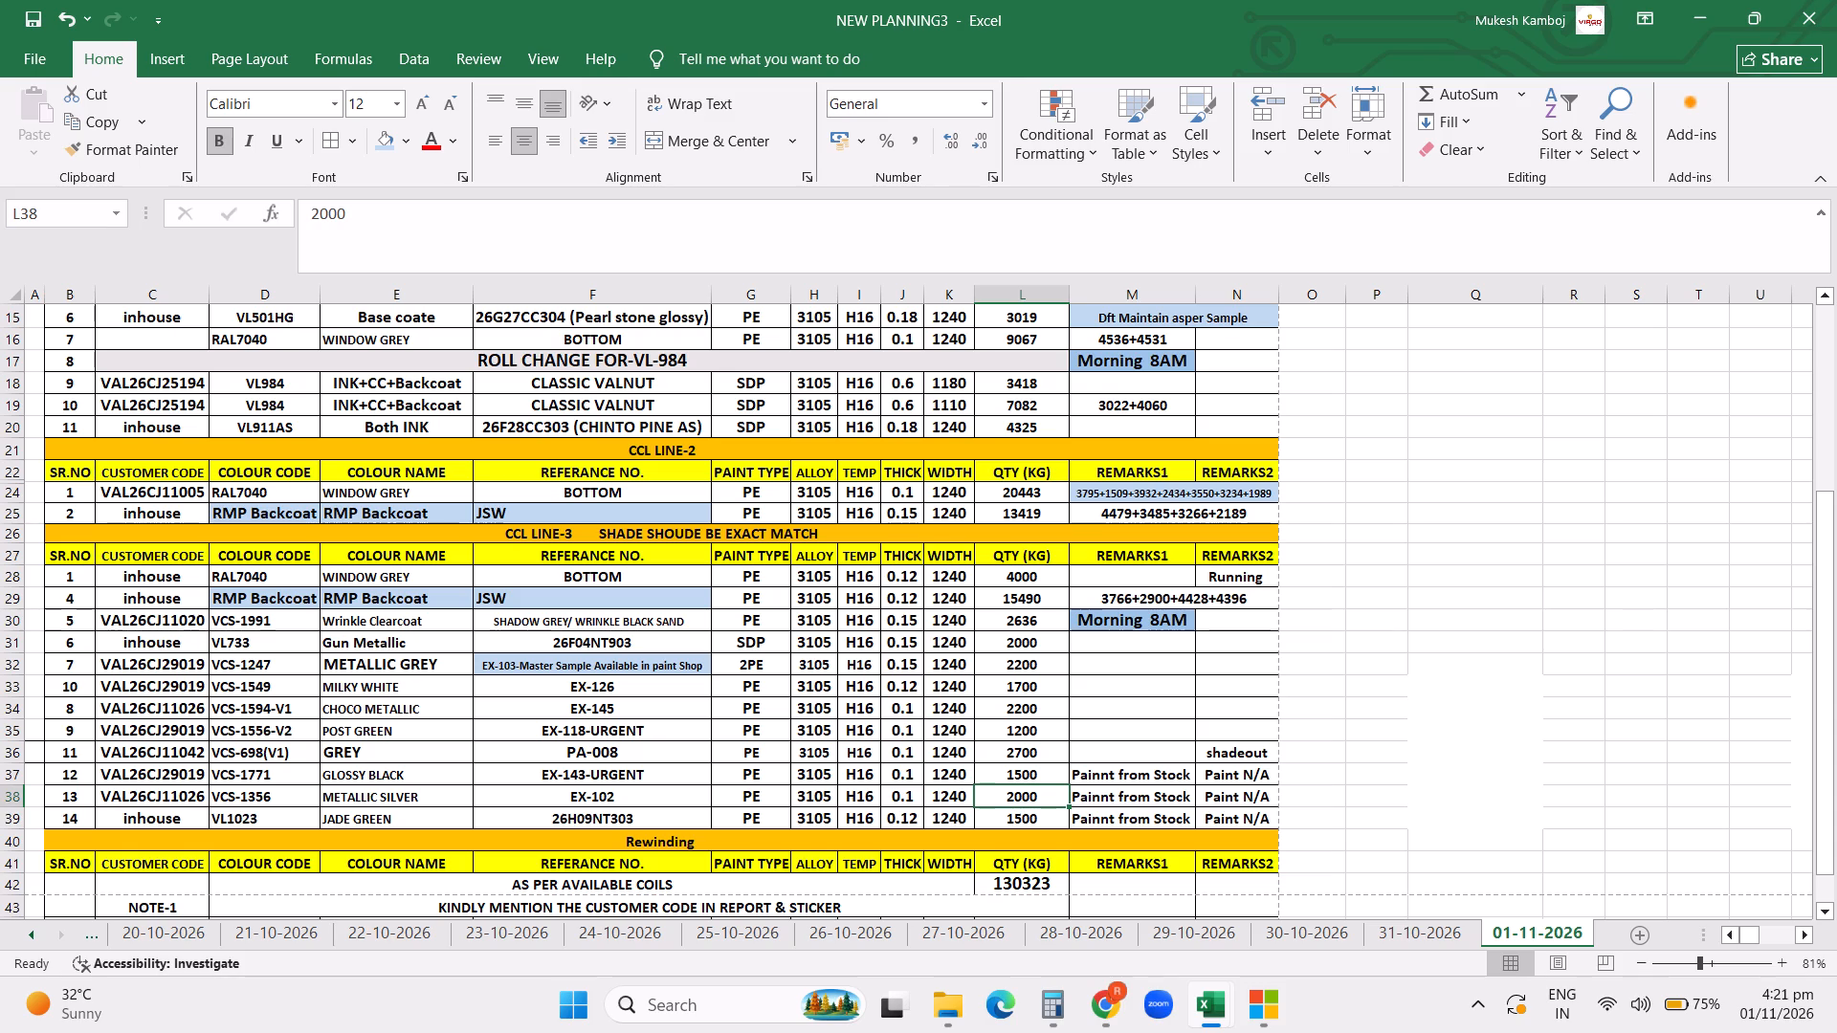
pyautogui.hotkey('ctrl', 's')
pyautogui.hotkey('ctrl', 's')
pyautogui.hotkey('ctrl', 's')
pyautogui.hotkey('ctrl', 's')
# Review the 01-11-2026 plan from CCL LINE-3 up to the PT LINE heading and back down past the Rewinding section.
pyautogui.click(1386, 687)
pyautogui.press('Up')
pyautogui.press('Up')
pyautogui.press('Up')
pyautogui.press('Up')
pyautogui.press('Up')
pyautogui.press('Up')
pyautogui.press('Up')
pyautogui.press('Up')
pyautogui.press('Up')
pyautogui.press('Up')
pyautogui.press('Up')
pyautogui.press('Up')
pyautogui.press('Up')
pyautogui.press('Up')
pyautogui.press('Up')
pyautogui.press('Up')
pyautogui.press('Up')
pyautogui.press('Up')
pyautogui.press('Up')
pyautogui.press('Up')
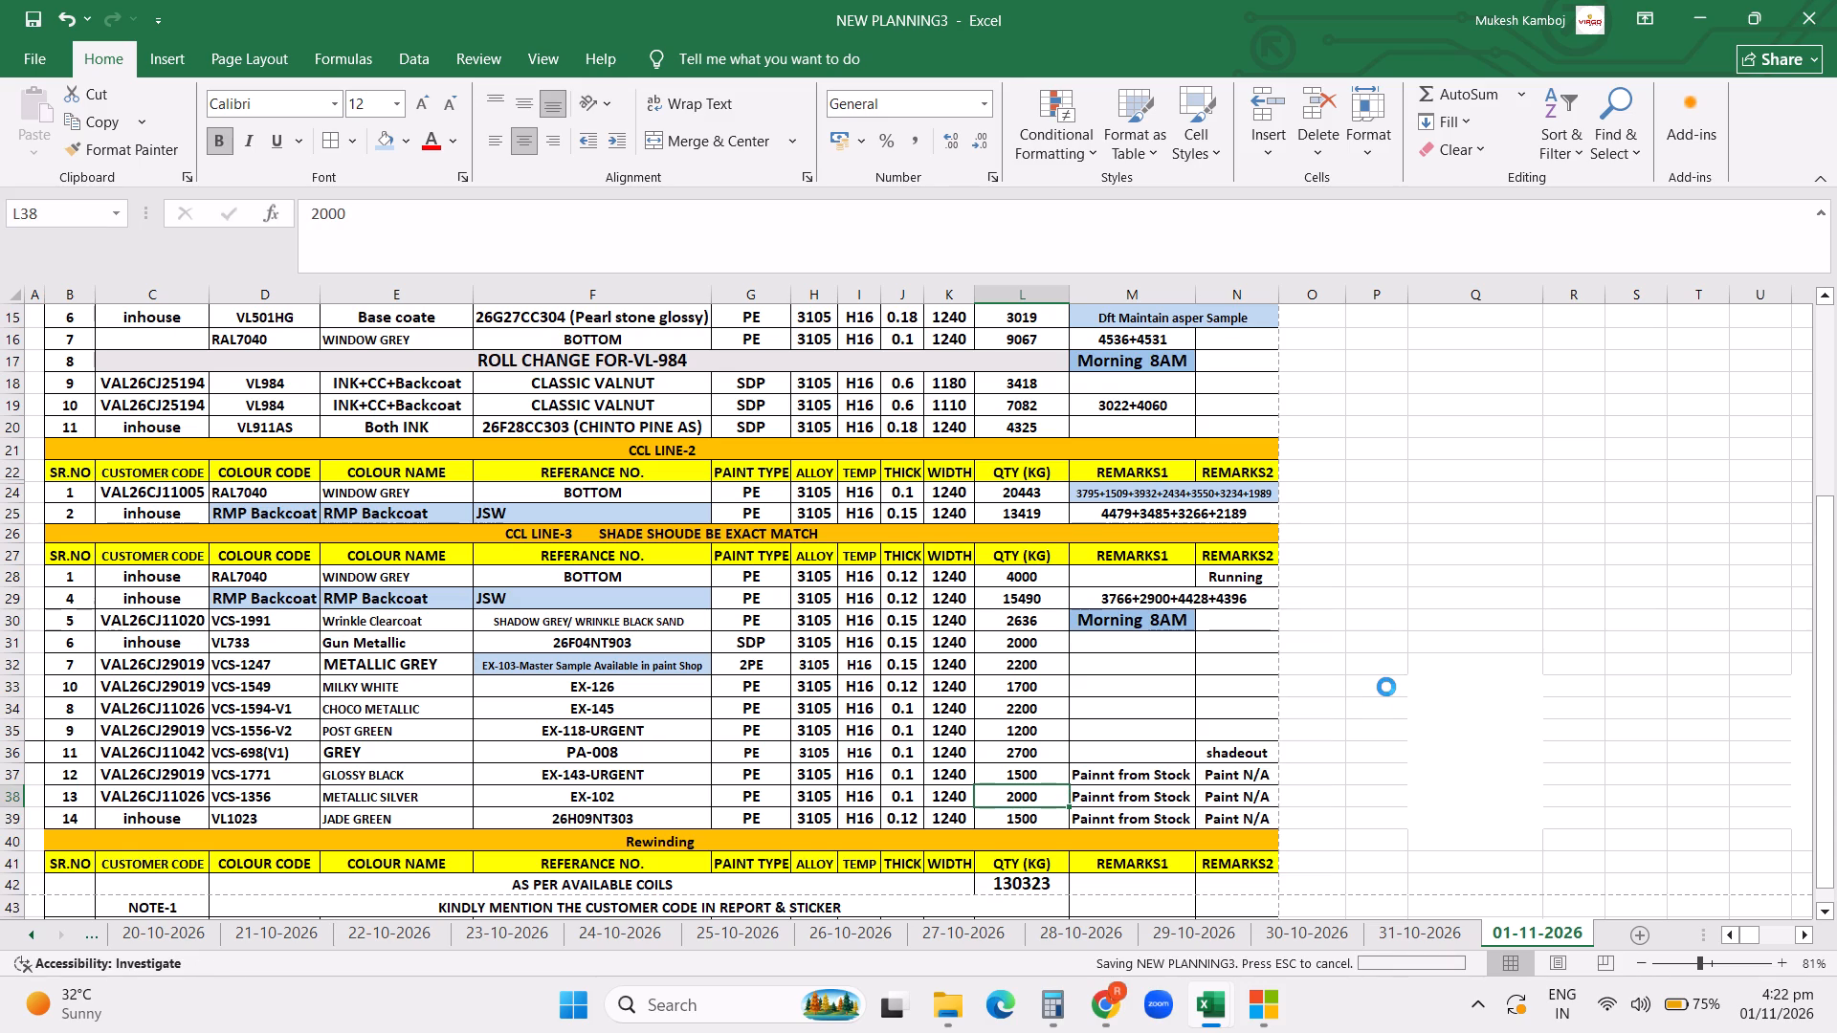
pyautogui.press('Up')
pyautogui.press('Up')
pyautogui.press('Up')
pyautogui.press('Up')
pyautogui.press('Up')
pyautogui.press('Up')
pyautogui.press('Up')
pyautogui.press('Up')
pyautogui.press('Up')
pyautogui.press('Up')
pyautogui.press('Up')
pyautogui.press('Up')
pyautogui.press('Up')
pyautogui.press('Up')
pyautogui.press('Up')
pyautogui.press('Up')
pyautogui.press('Up')
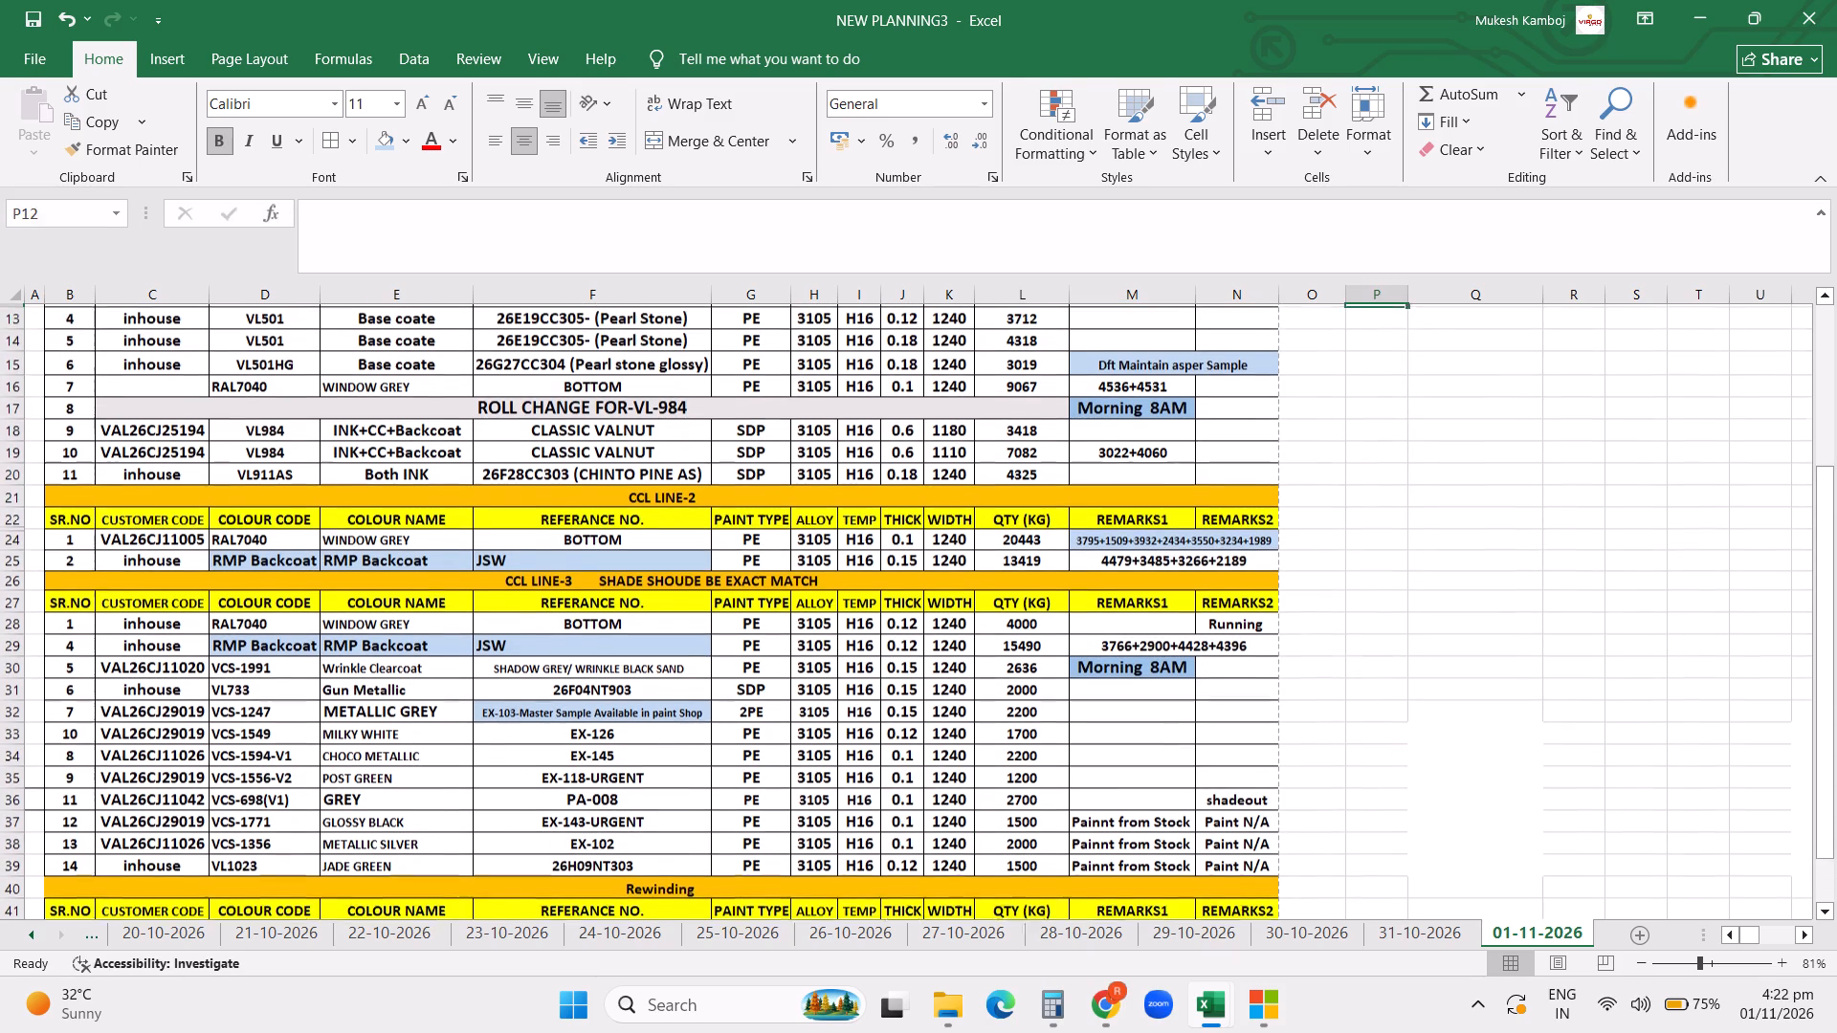
pyautogui.press('Up')
pyautogui.press('Up')
pyautogui.press('Up')
pyautogui.press('Up')
pyautogui.press('Up')
pyautogui.press('Up')
pyautogui.press('Up')
pyautogui.press('Up')
pyautogui.press('Up')
pyautogui.press('Up')
pyautogui.press('Up')
pyautogui.press('Up')
pyautogui.press('Up')
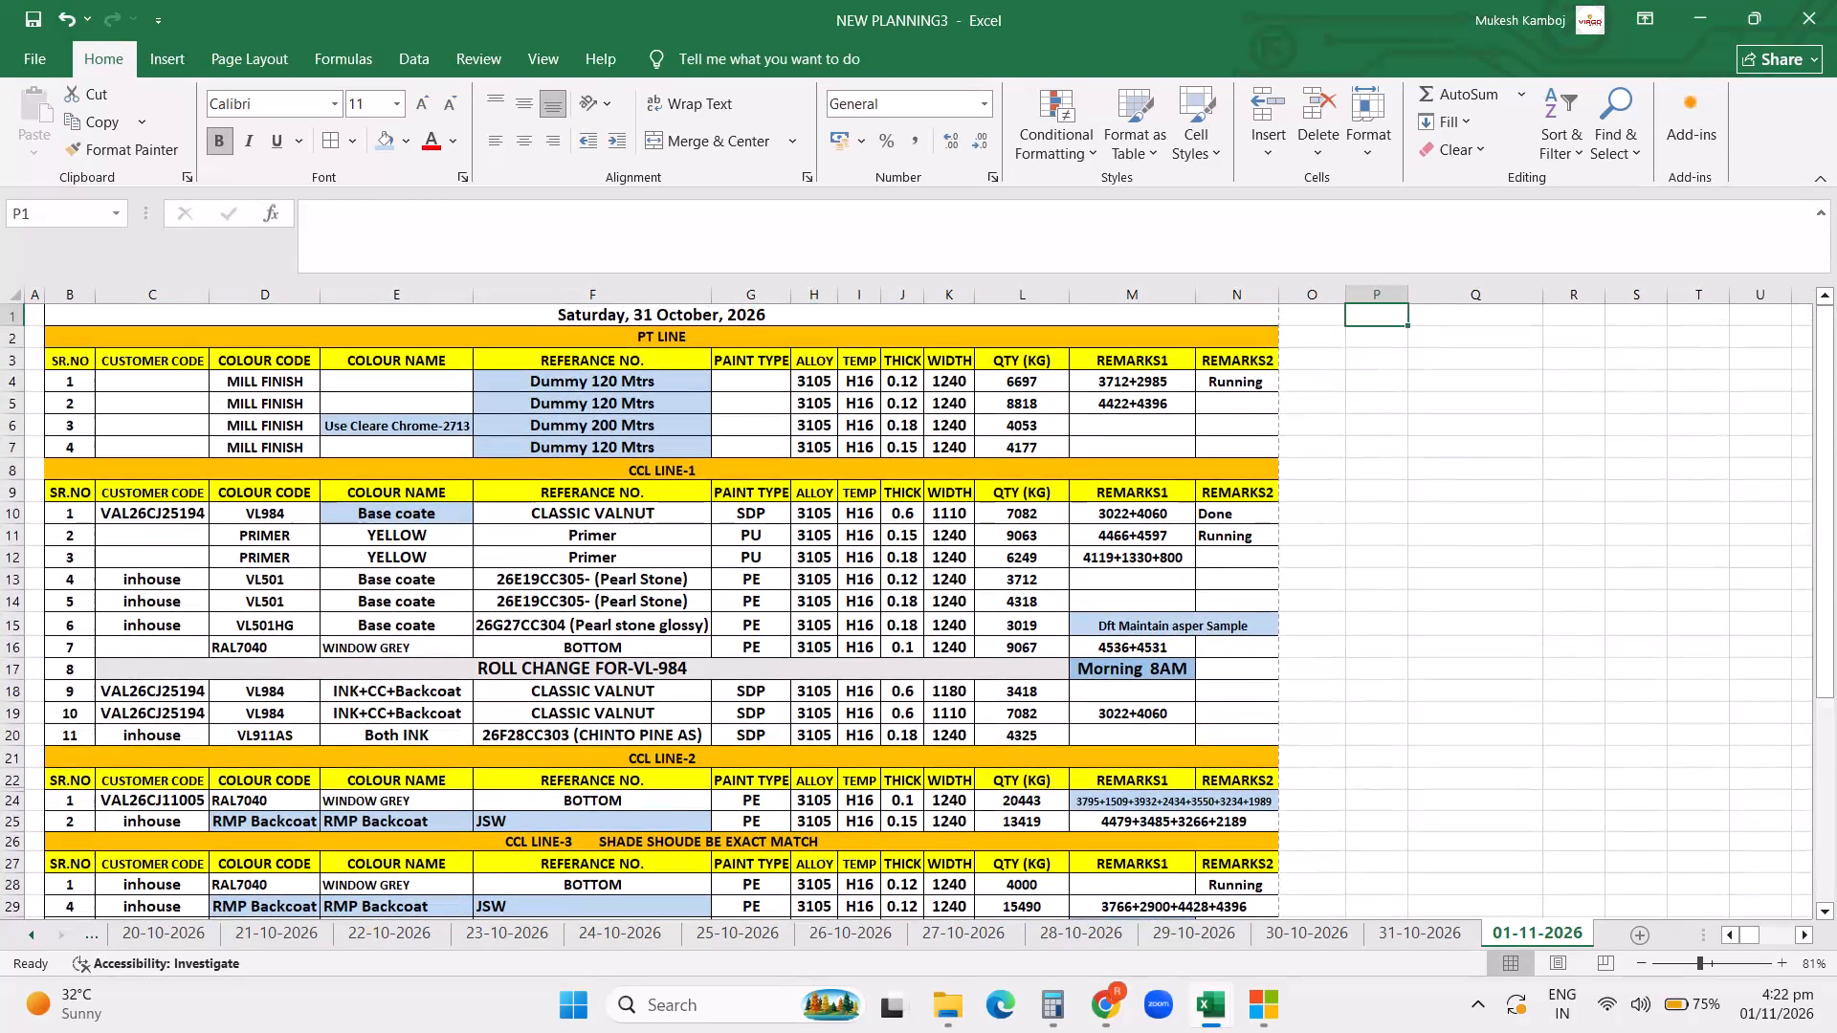
pyautogui.press('Up')
pyautogui.press('Down')
pyautogui.press('Down')
pyautogui.press('Down')
pyautogui.press('Down')
pyautogui.press('Down')
pyautogui.press('Down')
pyautogui.press('Down')
pyautogui.press('Down')
pyautogui.press('Down')
pyautogui.press('Down')
pyautogui.press('Down')
pyautogui.press('Down')
pyautogui.press('Down')
pyautogui.press('Down')
pyautogui.press('Down')
pyautogui.press('Down')
pyautogui.press('Down')
pyautogui.press('Down')
pyautogui.press('Down')
pyautogui.press('Down')
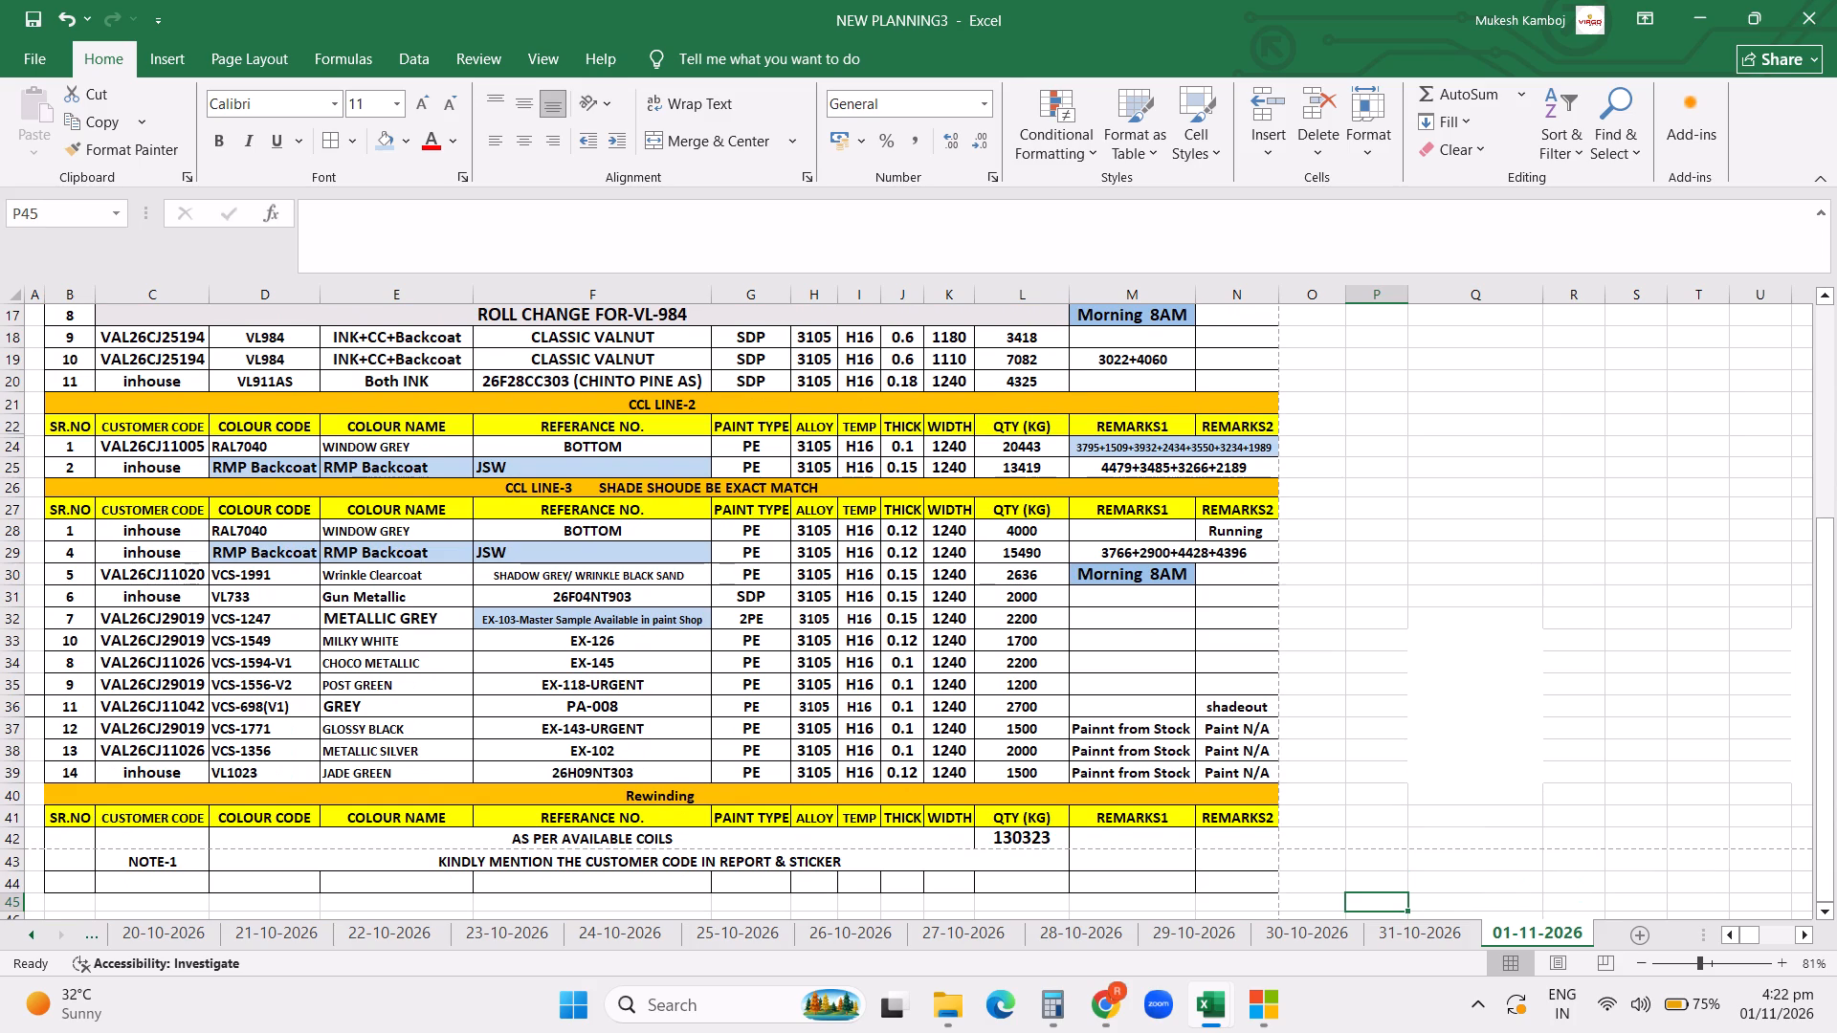
# Insert a blank row above the CCL LINE-3 CHOCO METALLIC item and move the VL1023 JADE GREEN row into it.
pyautogui.click(17, 662)
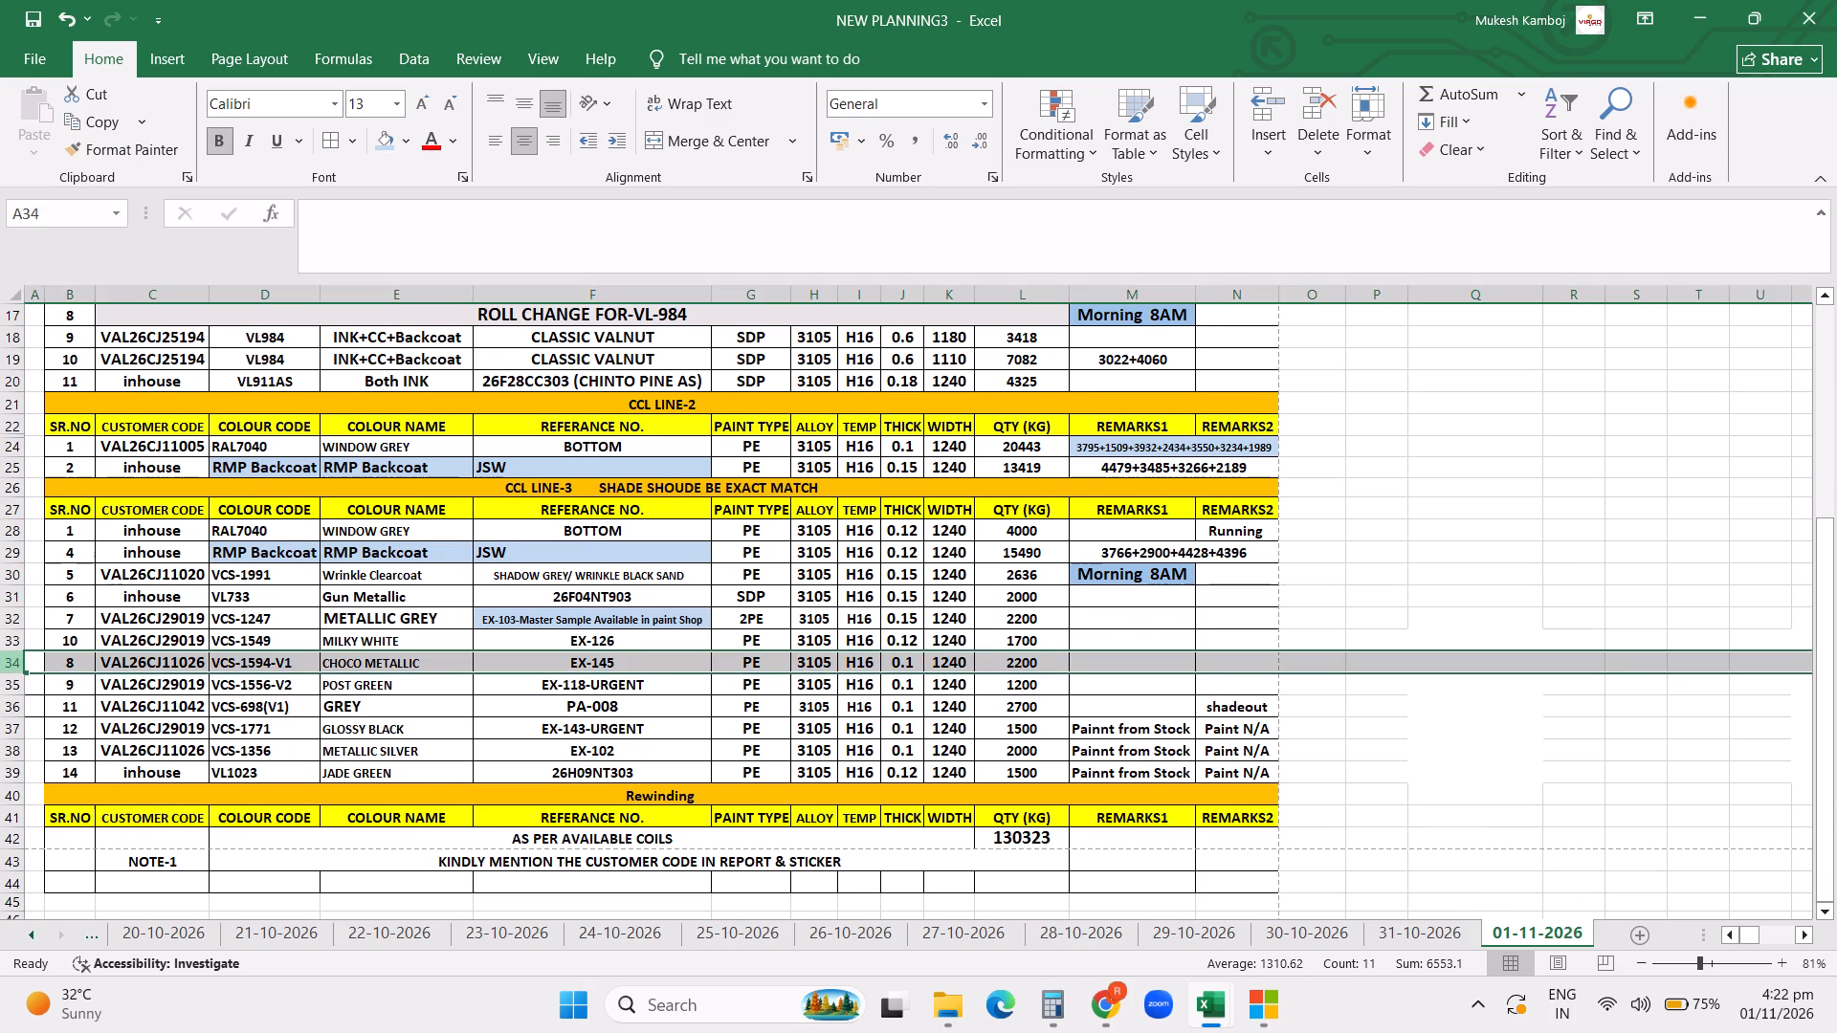
pyautogui.hotkey('ctrl', 'shift', '=')
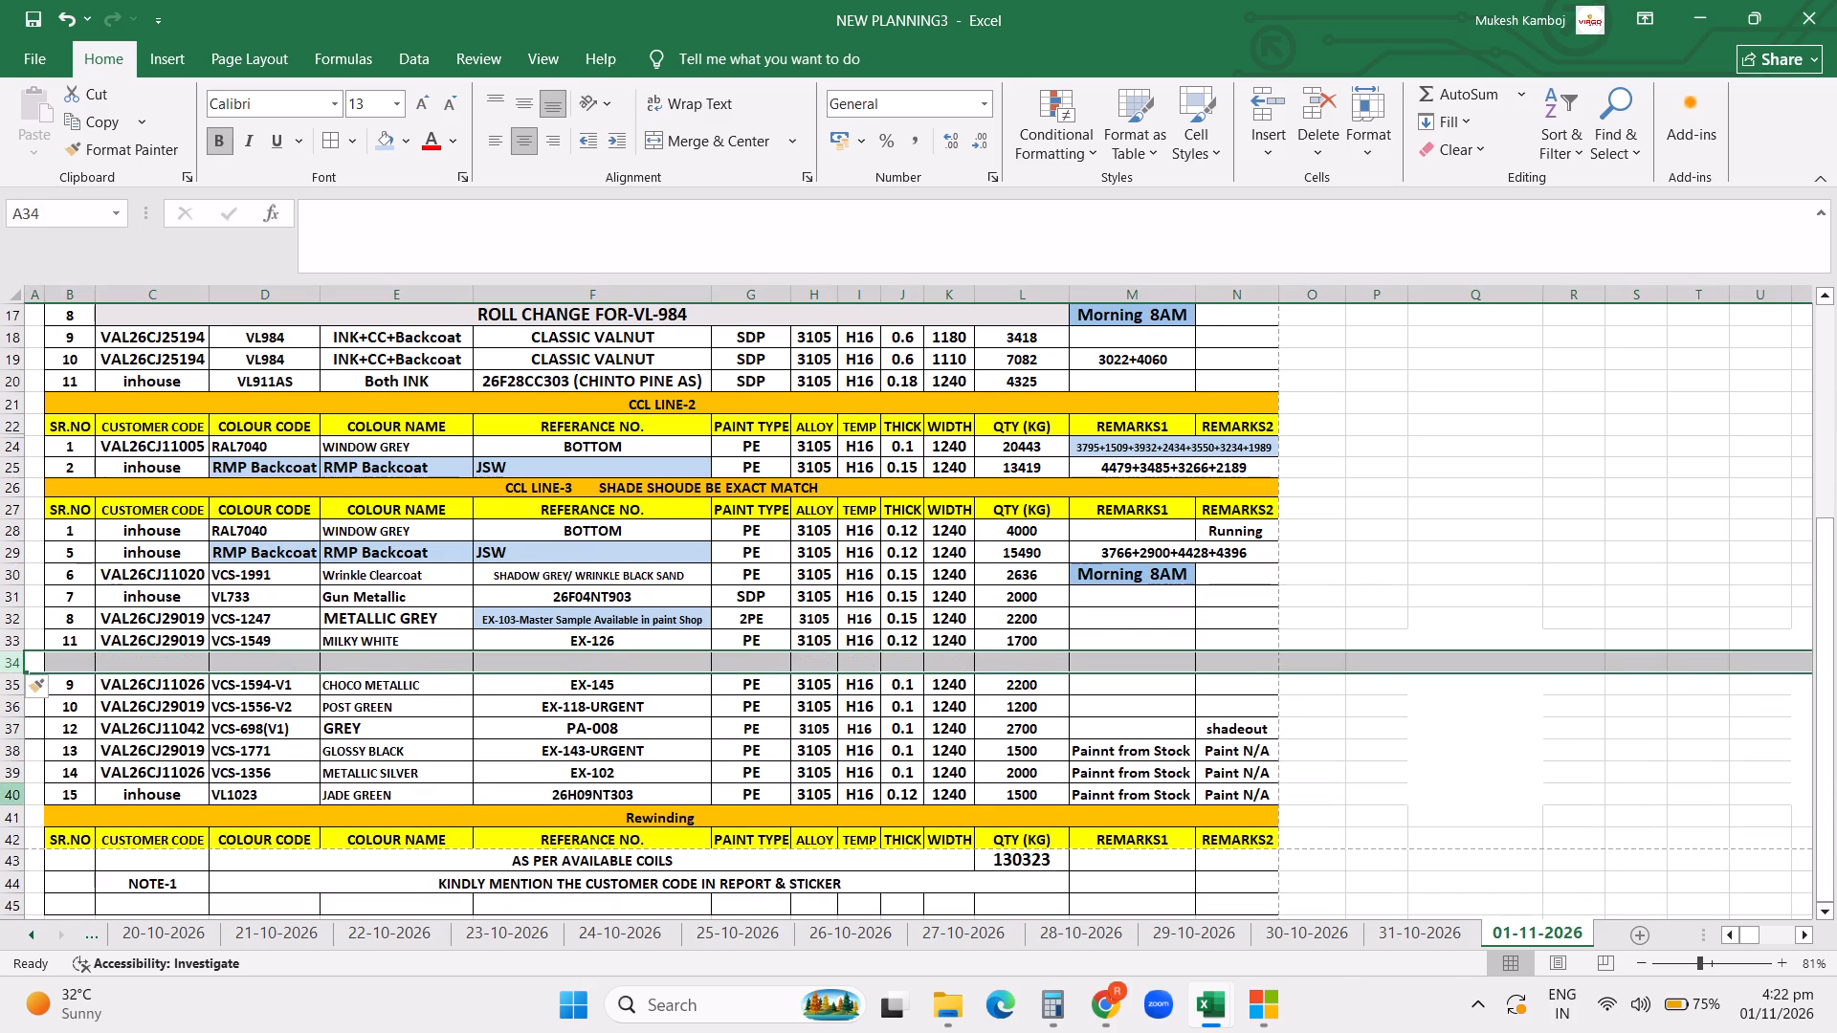
pyautogui.click(7, 798)
pyautogui.hotkey('ctrl', 'x')
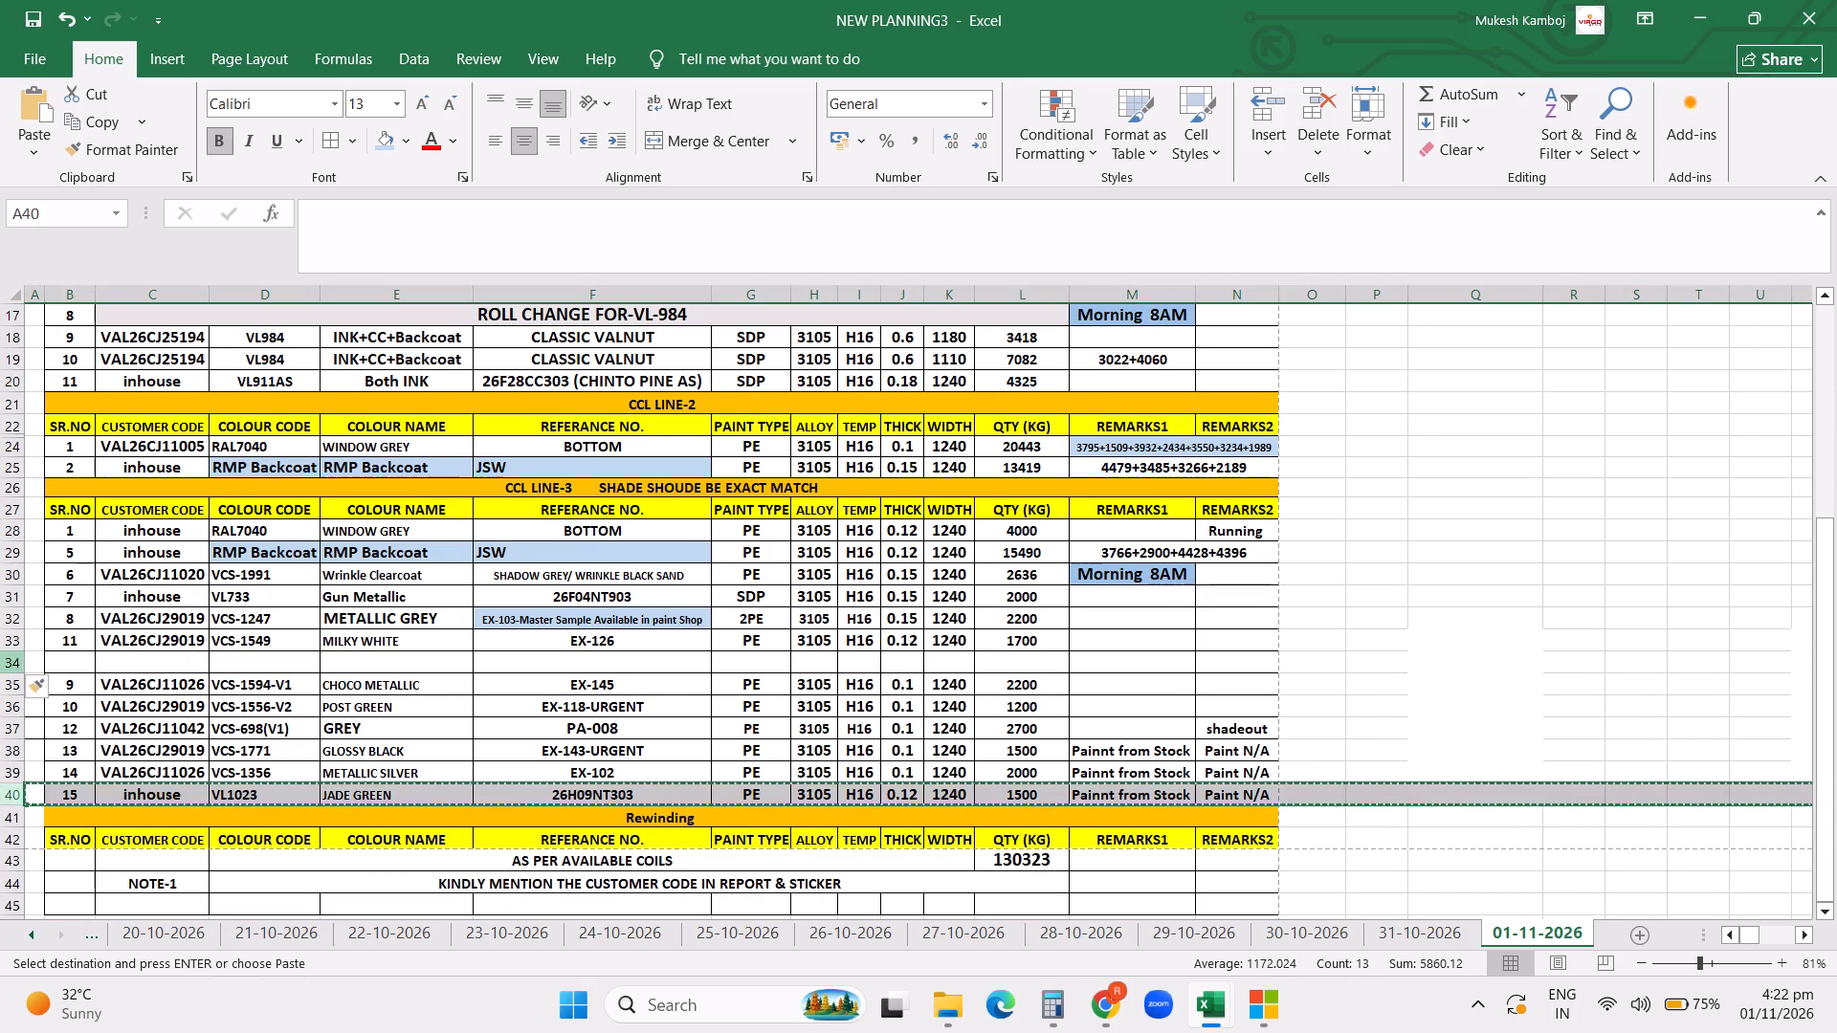
pyautogui.click(19, 662)
pyautogui.hotkey('ctrl', 'v')
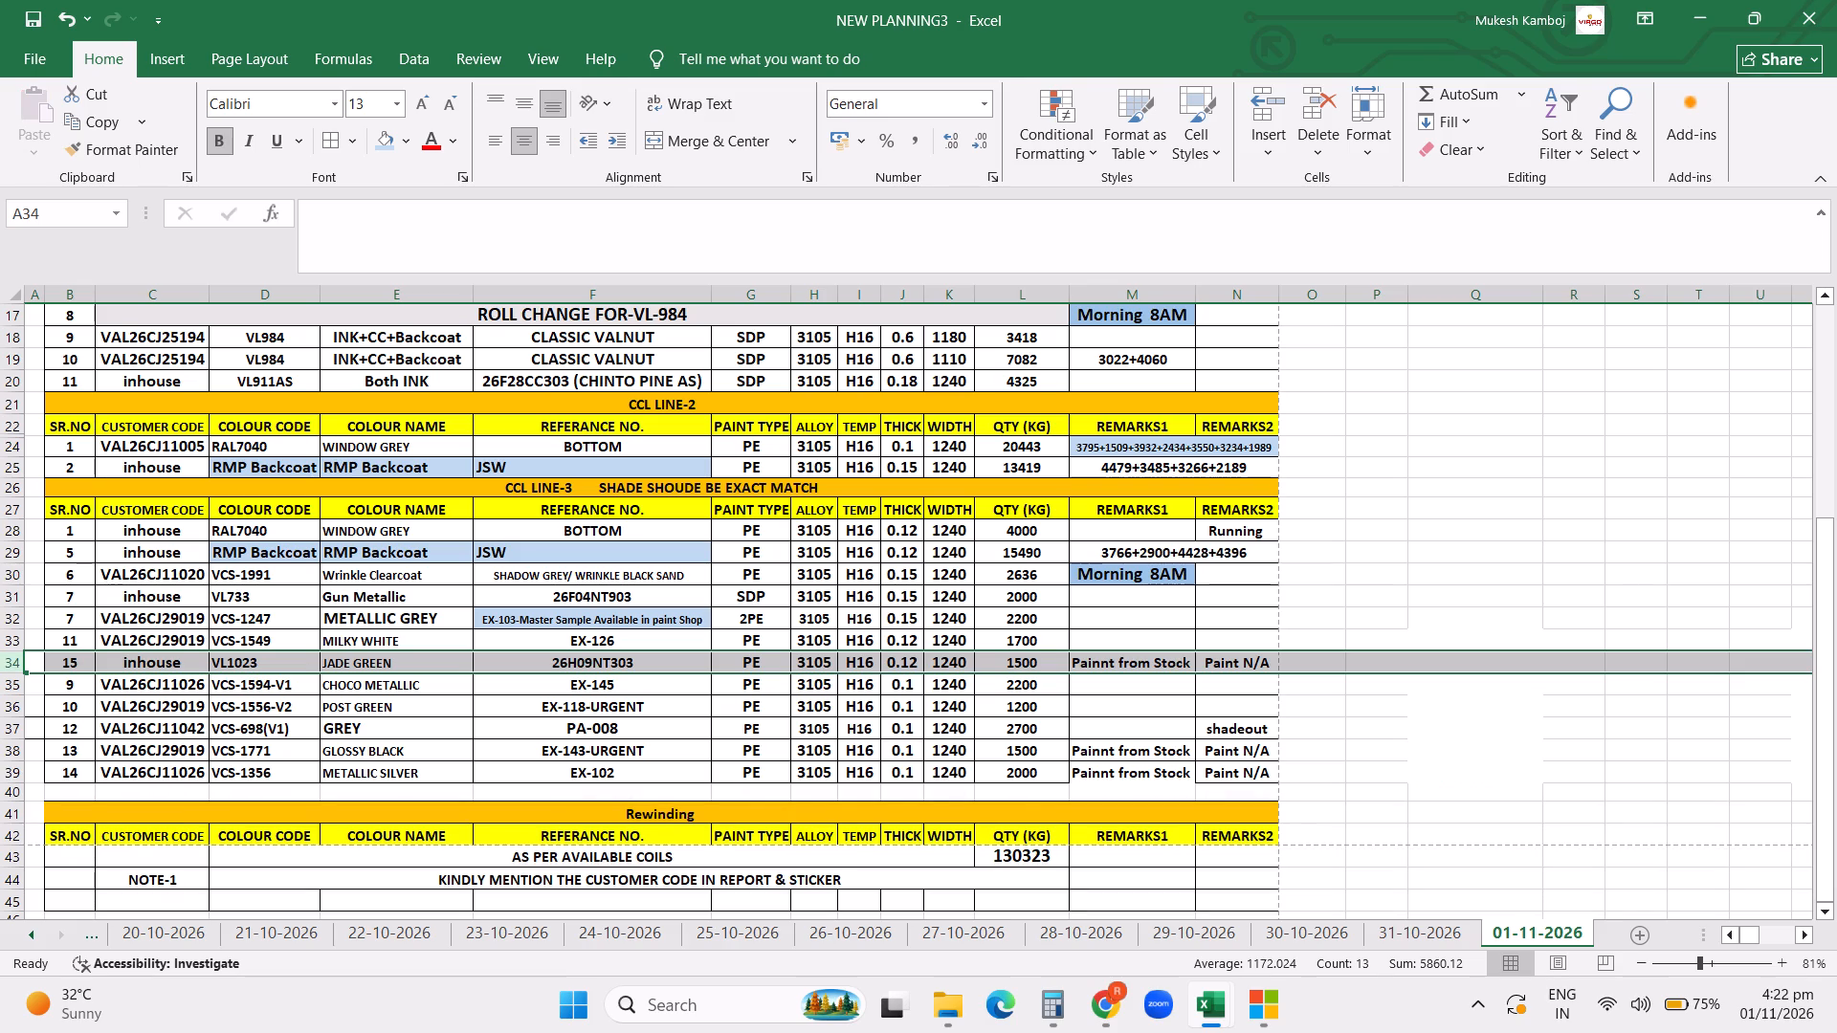
# Delete the empty row left above the Rewinding heading.
pyautogui.click(7, 798)
pyautogui.click(10, 792)
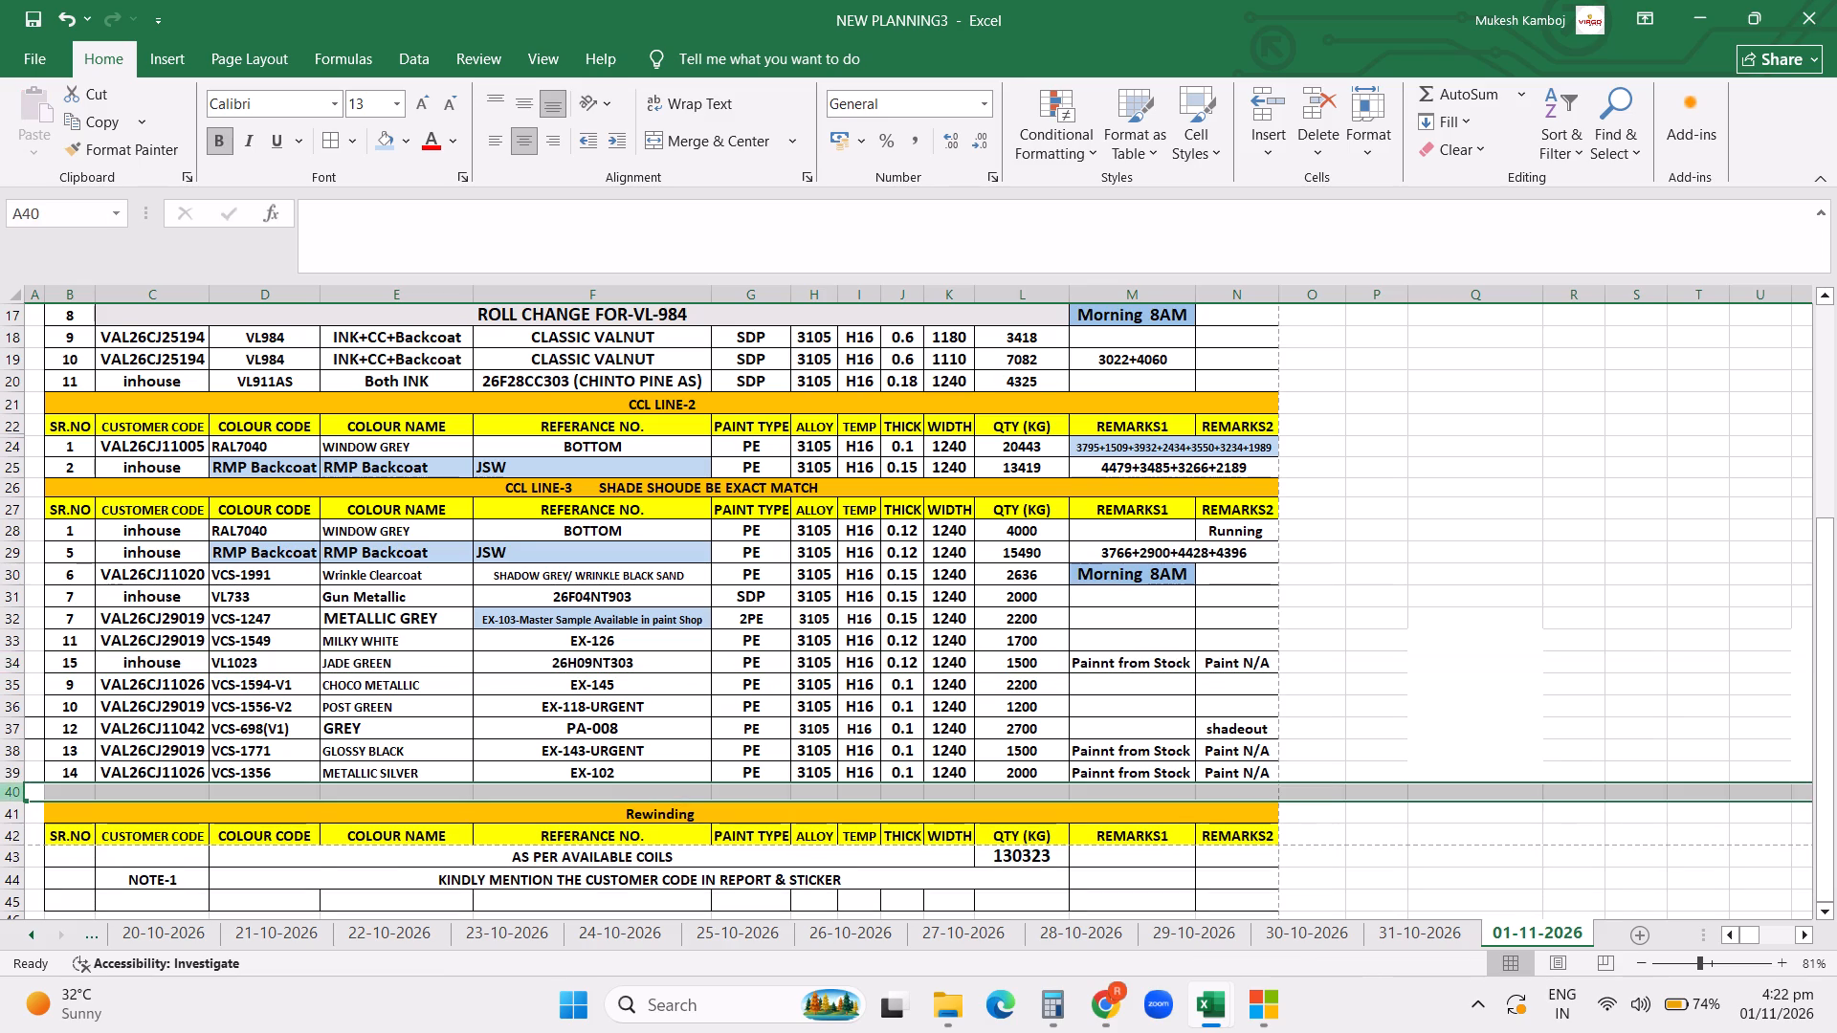
pyautogui.hotkey('ctrl', '-')
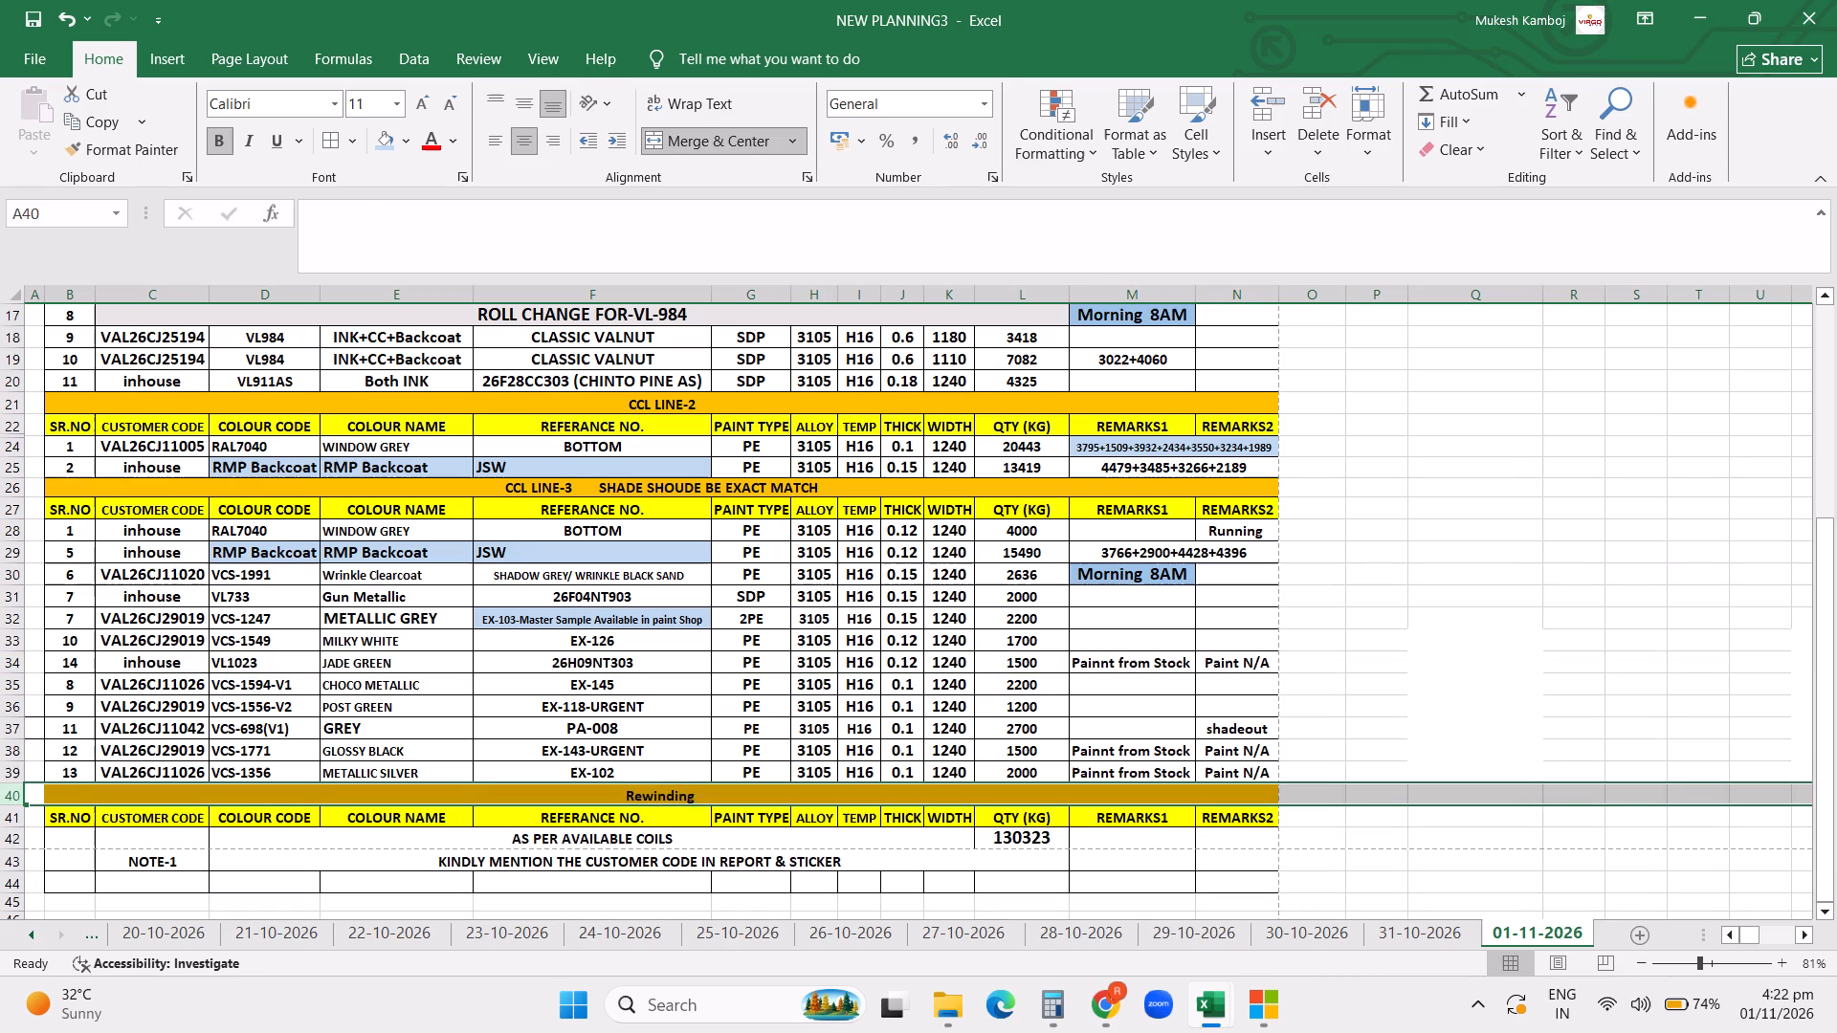
# Clear the Paint N/A remarks from the JADE GREEN, GLOSSY BLACK and METALLIC SILVER rows of CCL LINE-3.
pyautogui.click(1227, 667)
pyautogui.press('Delete')
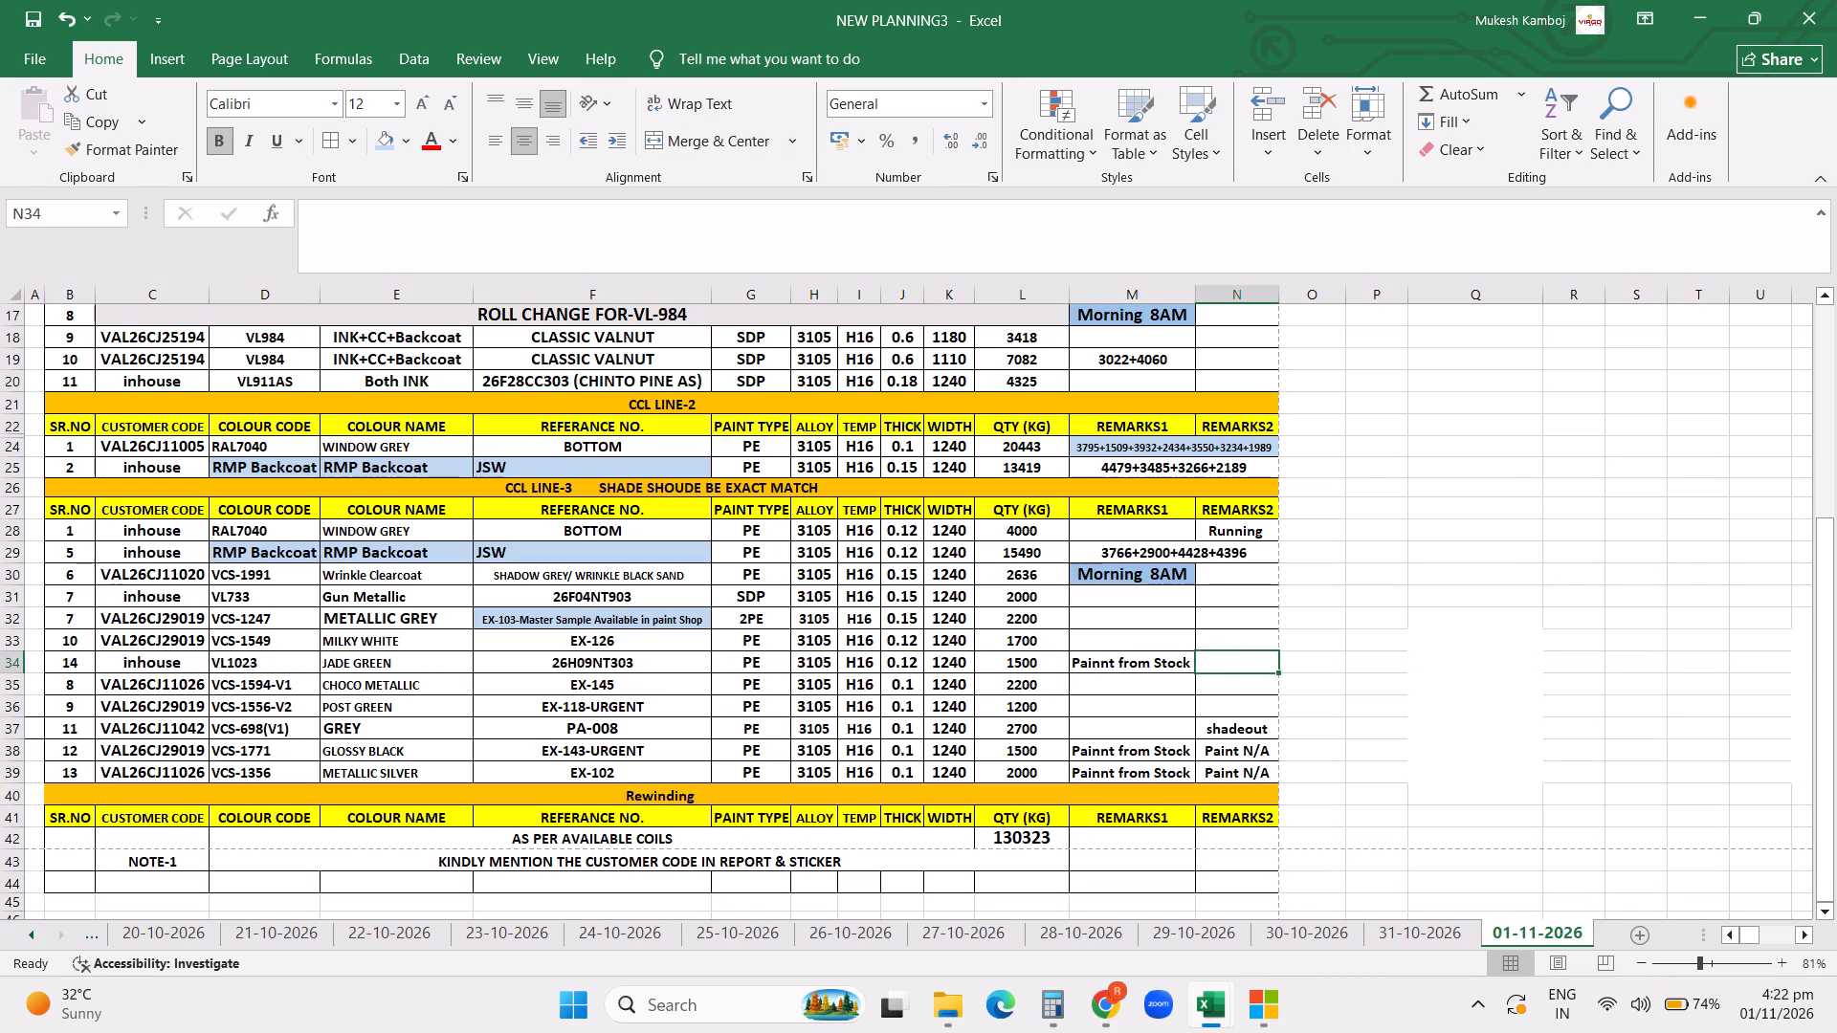
pyautogui.moveTo(1228, 754); pyautogui.dragTo(1226, 779)
pyautogui.press('Delete')
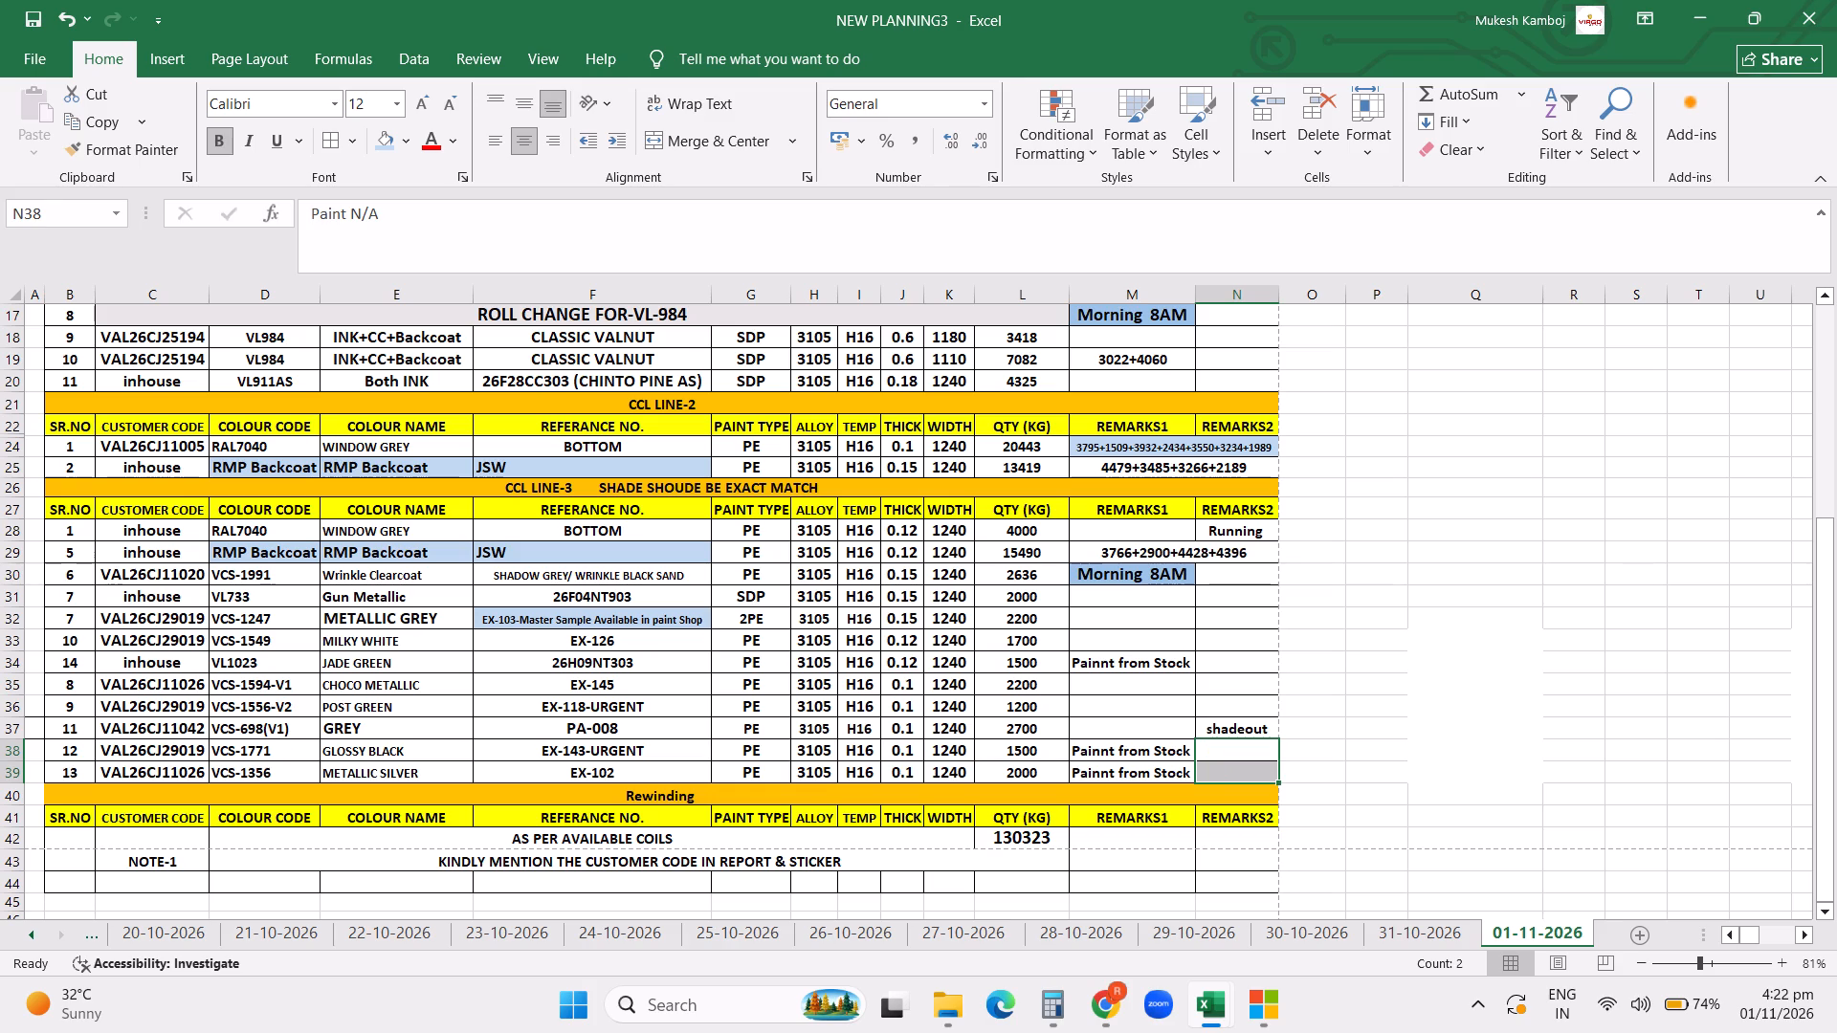
pyautogui.click(1242, 736)
pyautogui.click(1222, 730)
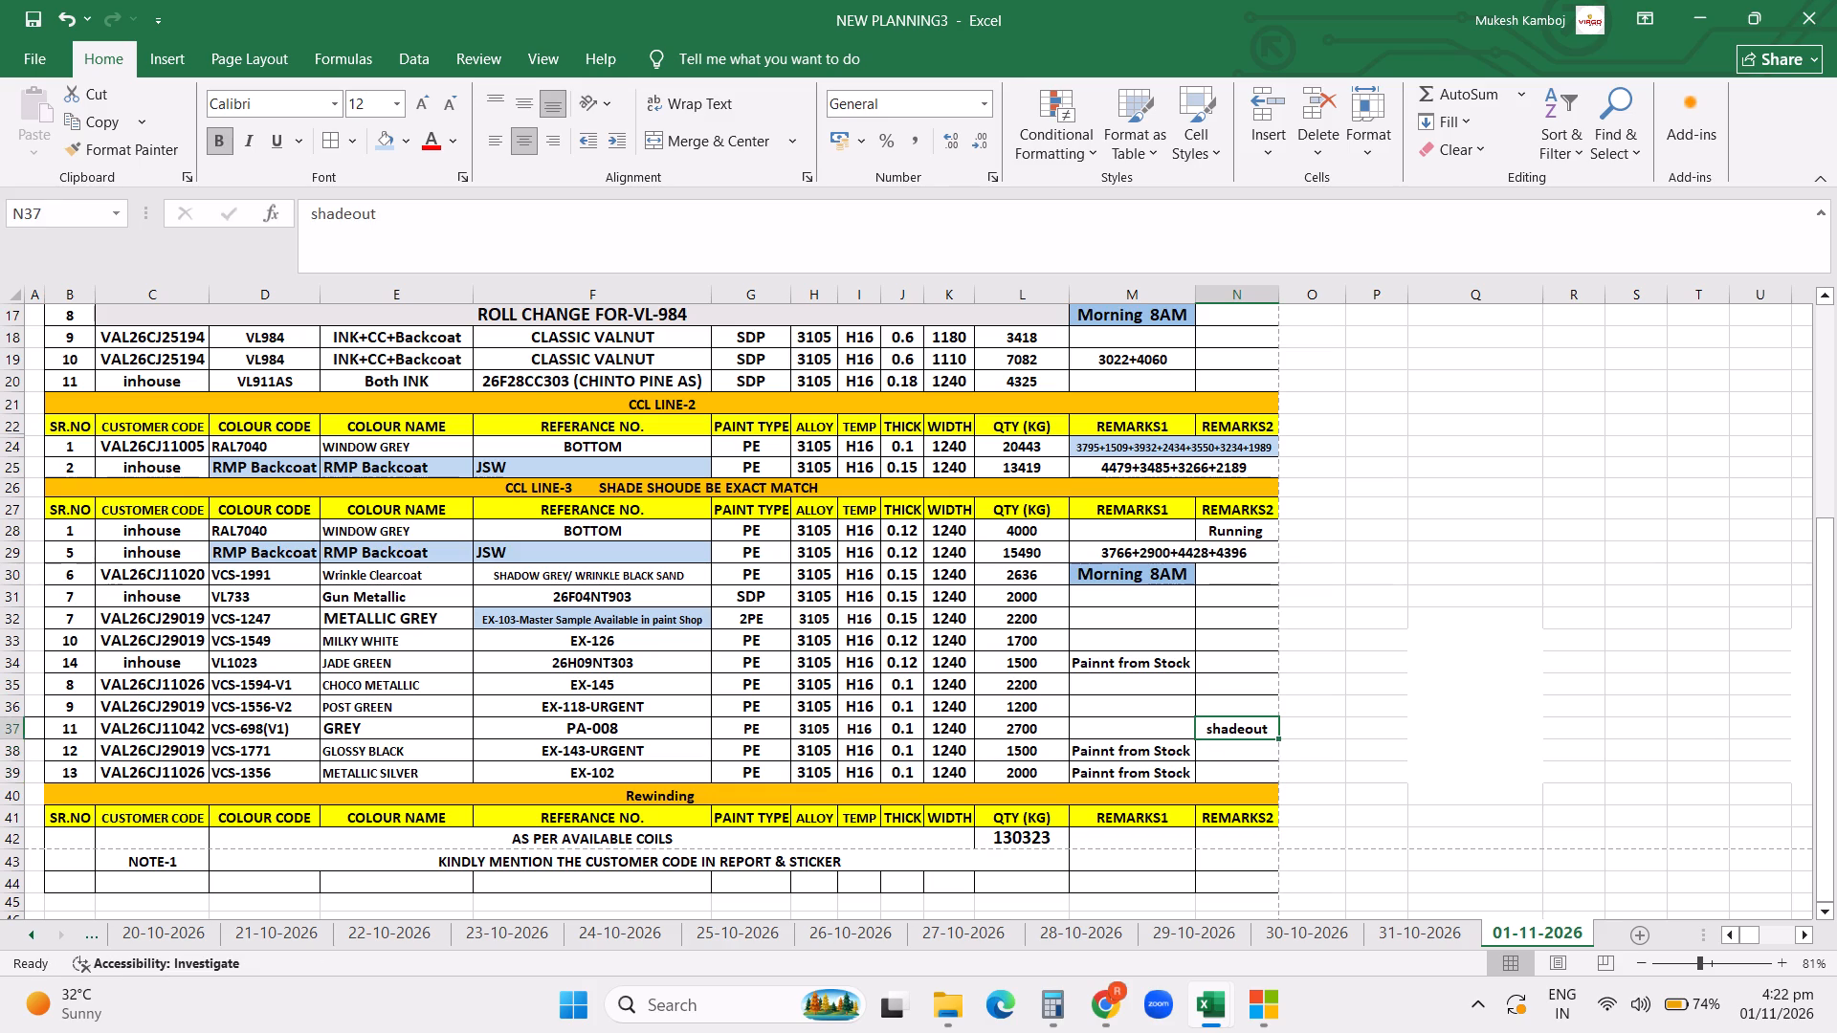
# Save the planning workbook.
pyautogui.click(1311, 668)
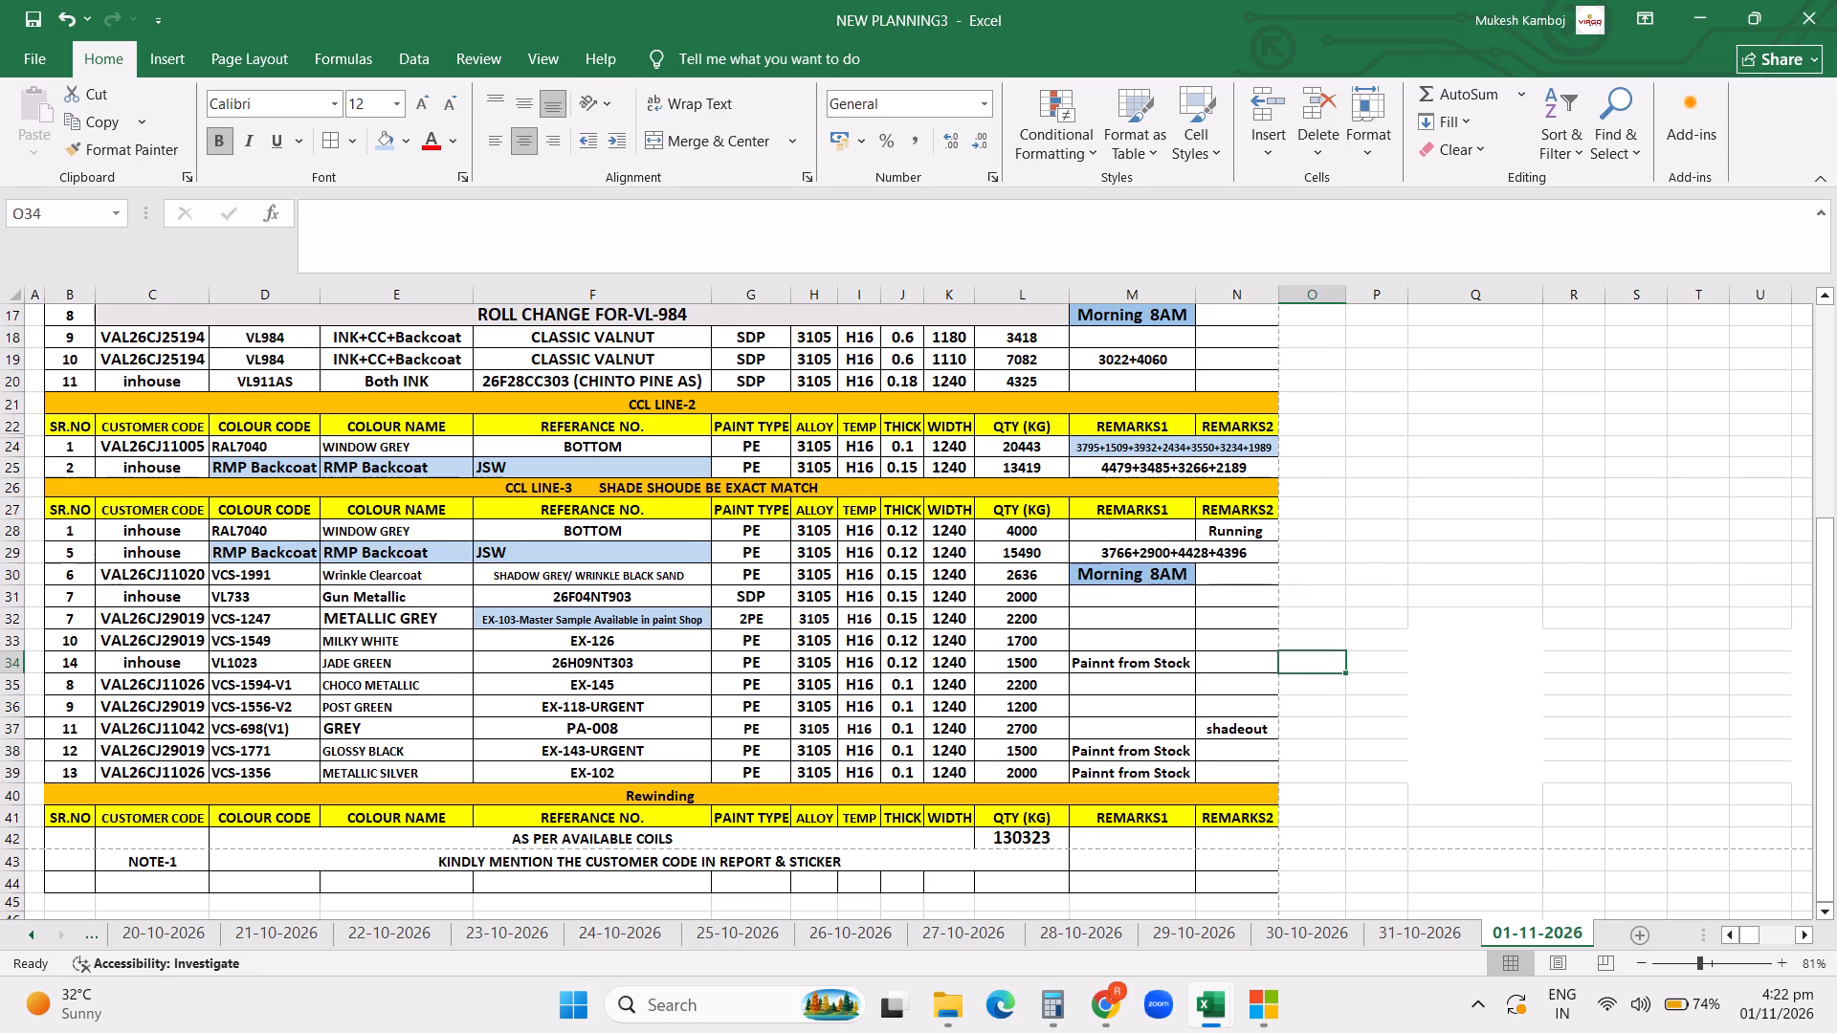
pyautogui.hotkey('ctrl', 's')
pyautogui.hotkey('ctrl', 's')
pyautogui.keyDown('ctrl'); pyautogui.click(1311, 668); pyautogui.keyUp('ctrl')
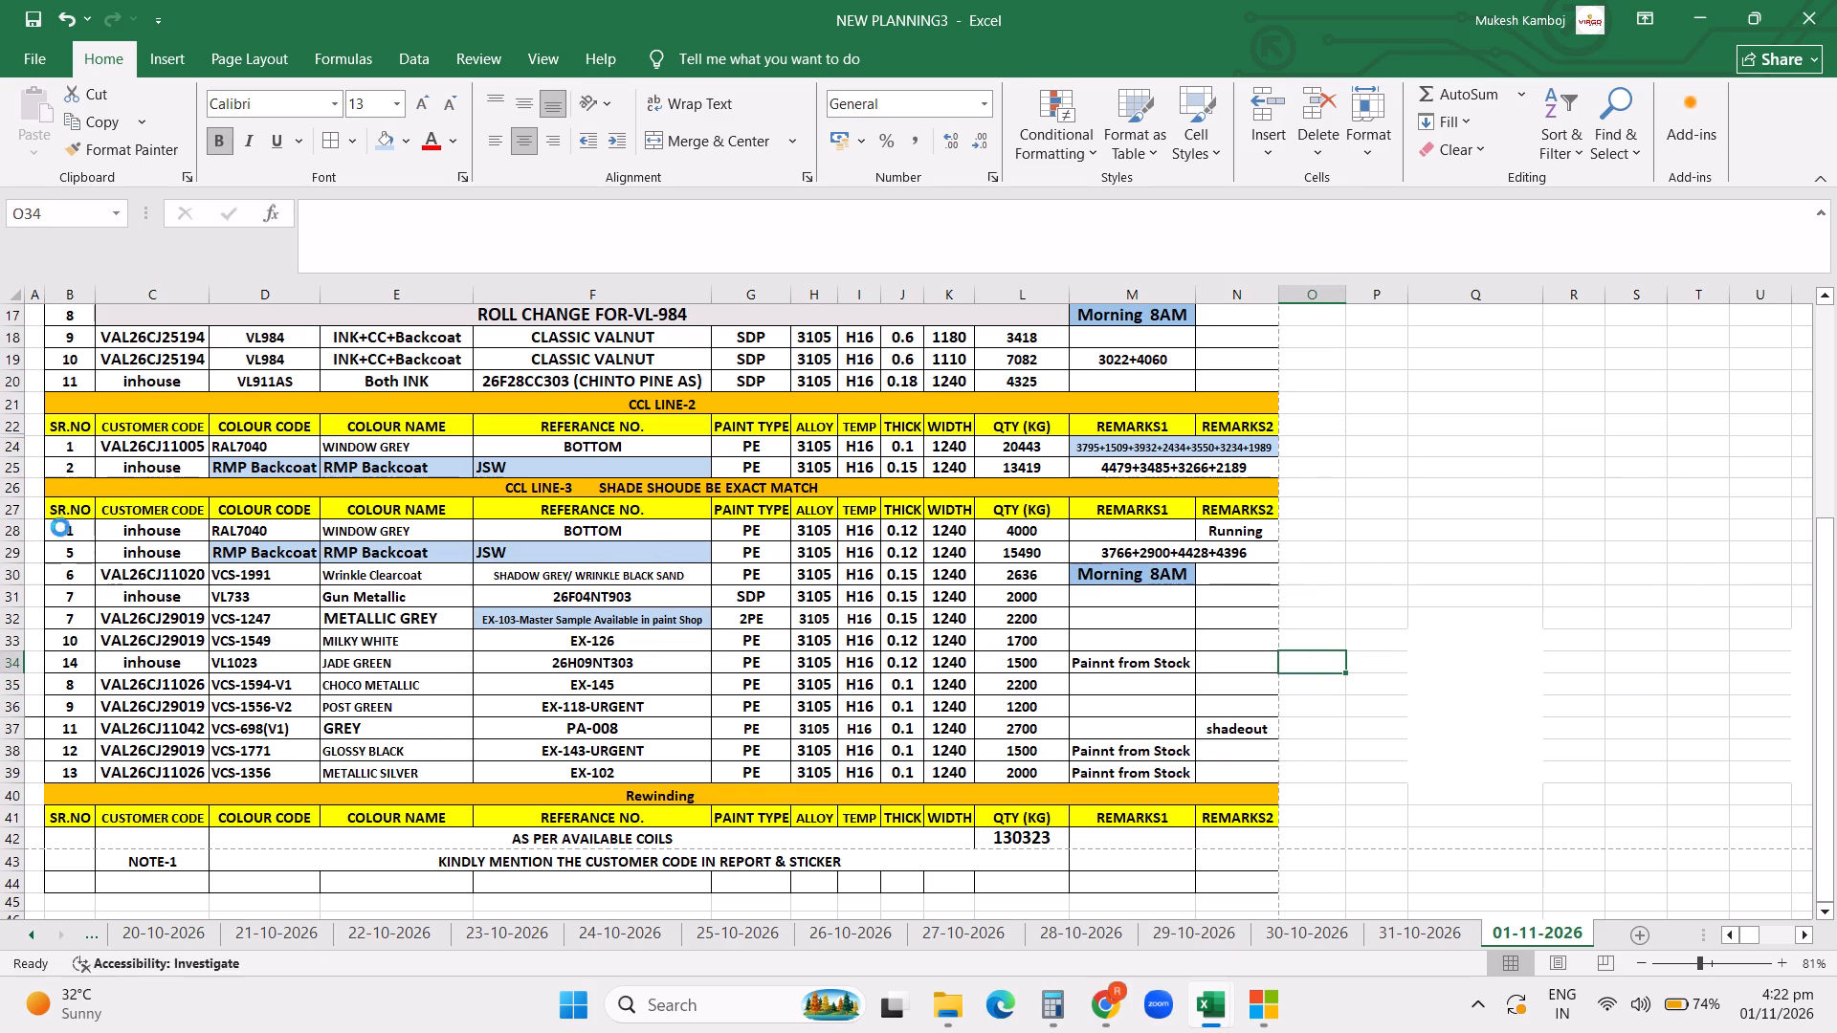
# Renumber the CCL LINE-3 serial numbers by filling the first item's formula down to the METALLIC SILVER row.
pyautogui.click(64, 529)
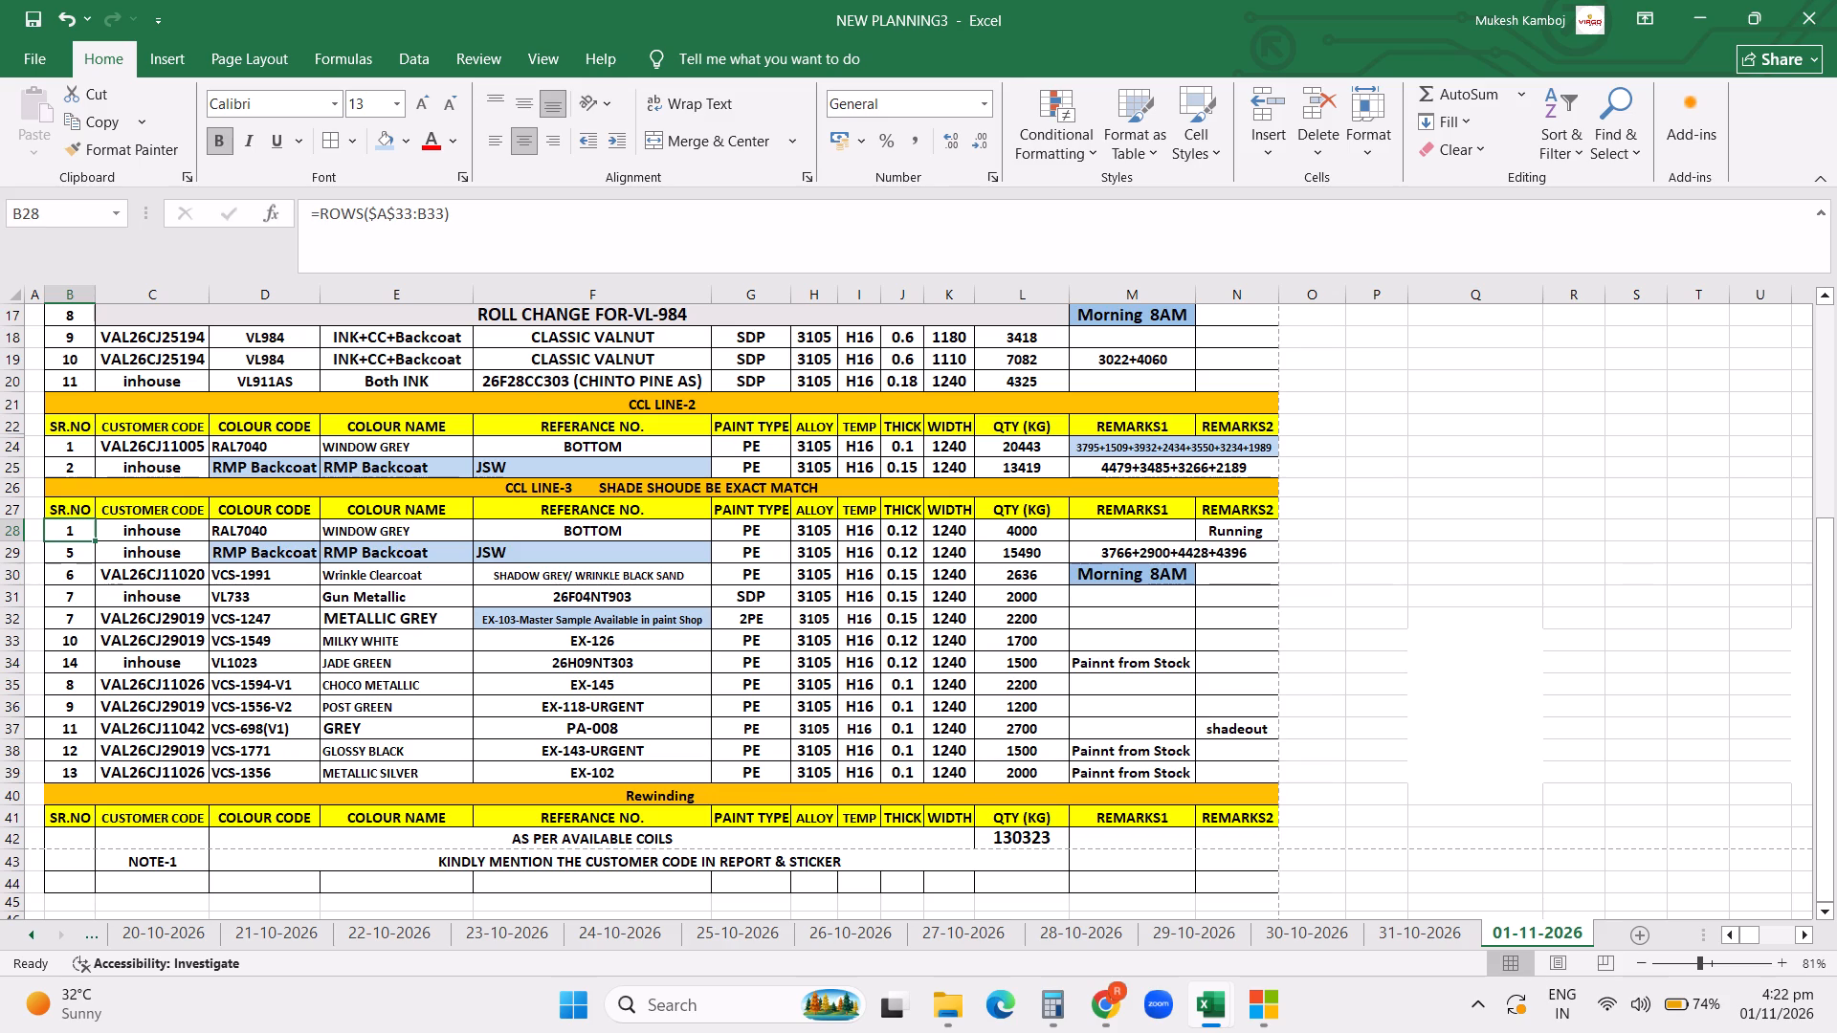
pyautogui.moveTo(93, 539); pyautogui.dragTo(90, 778)
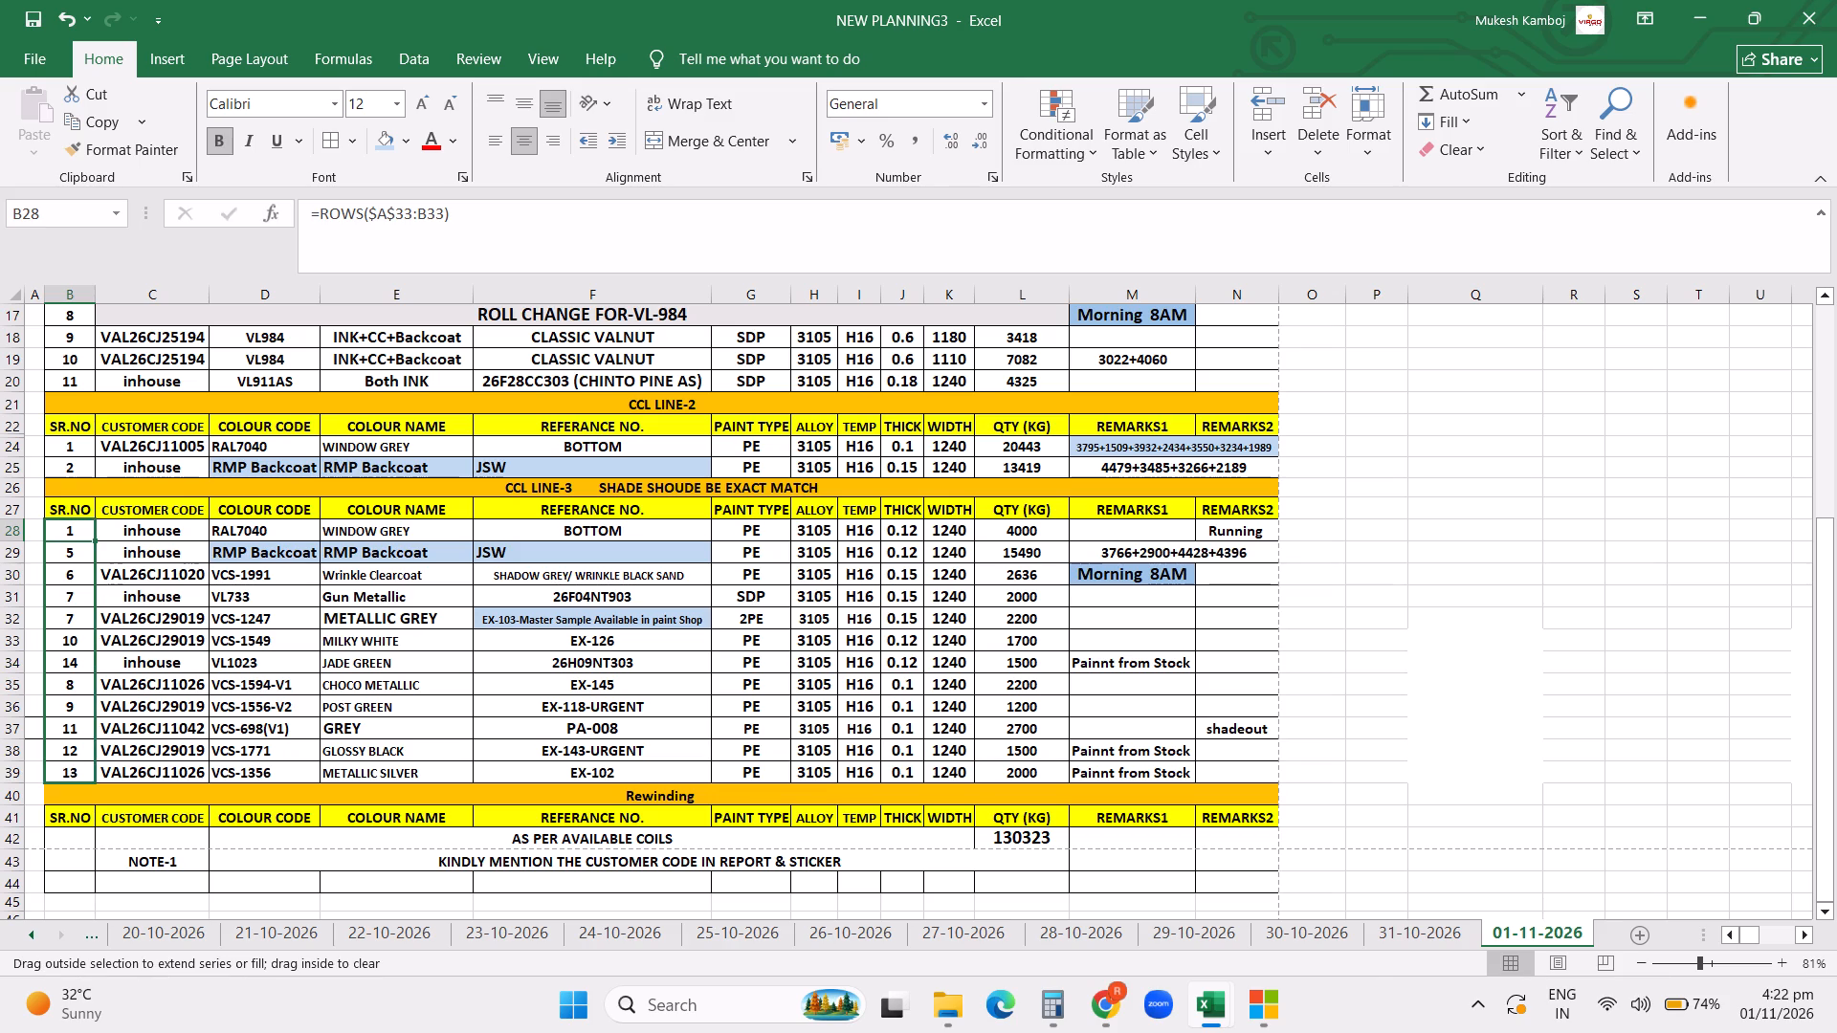
pyautogui.moveTo(90, 778); pyautogui.dragTo(89, 779)
# Change the plan's heading date above PT LINE to 1/11/2026.
pyautogui.hotkey('ctrl', 'Up')
pyautogui.hotkey('ctrl', 'Up')
pyautogui.hotkey('ctrl', 'Up')
pyautogui.hotkey('ctrl', 'Up')
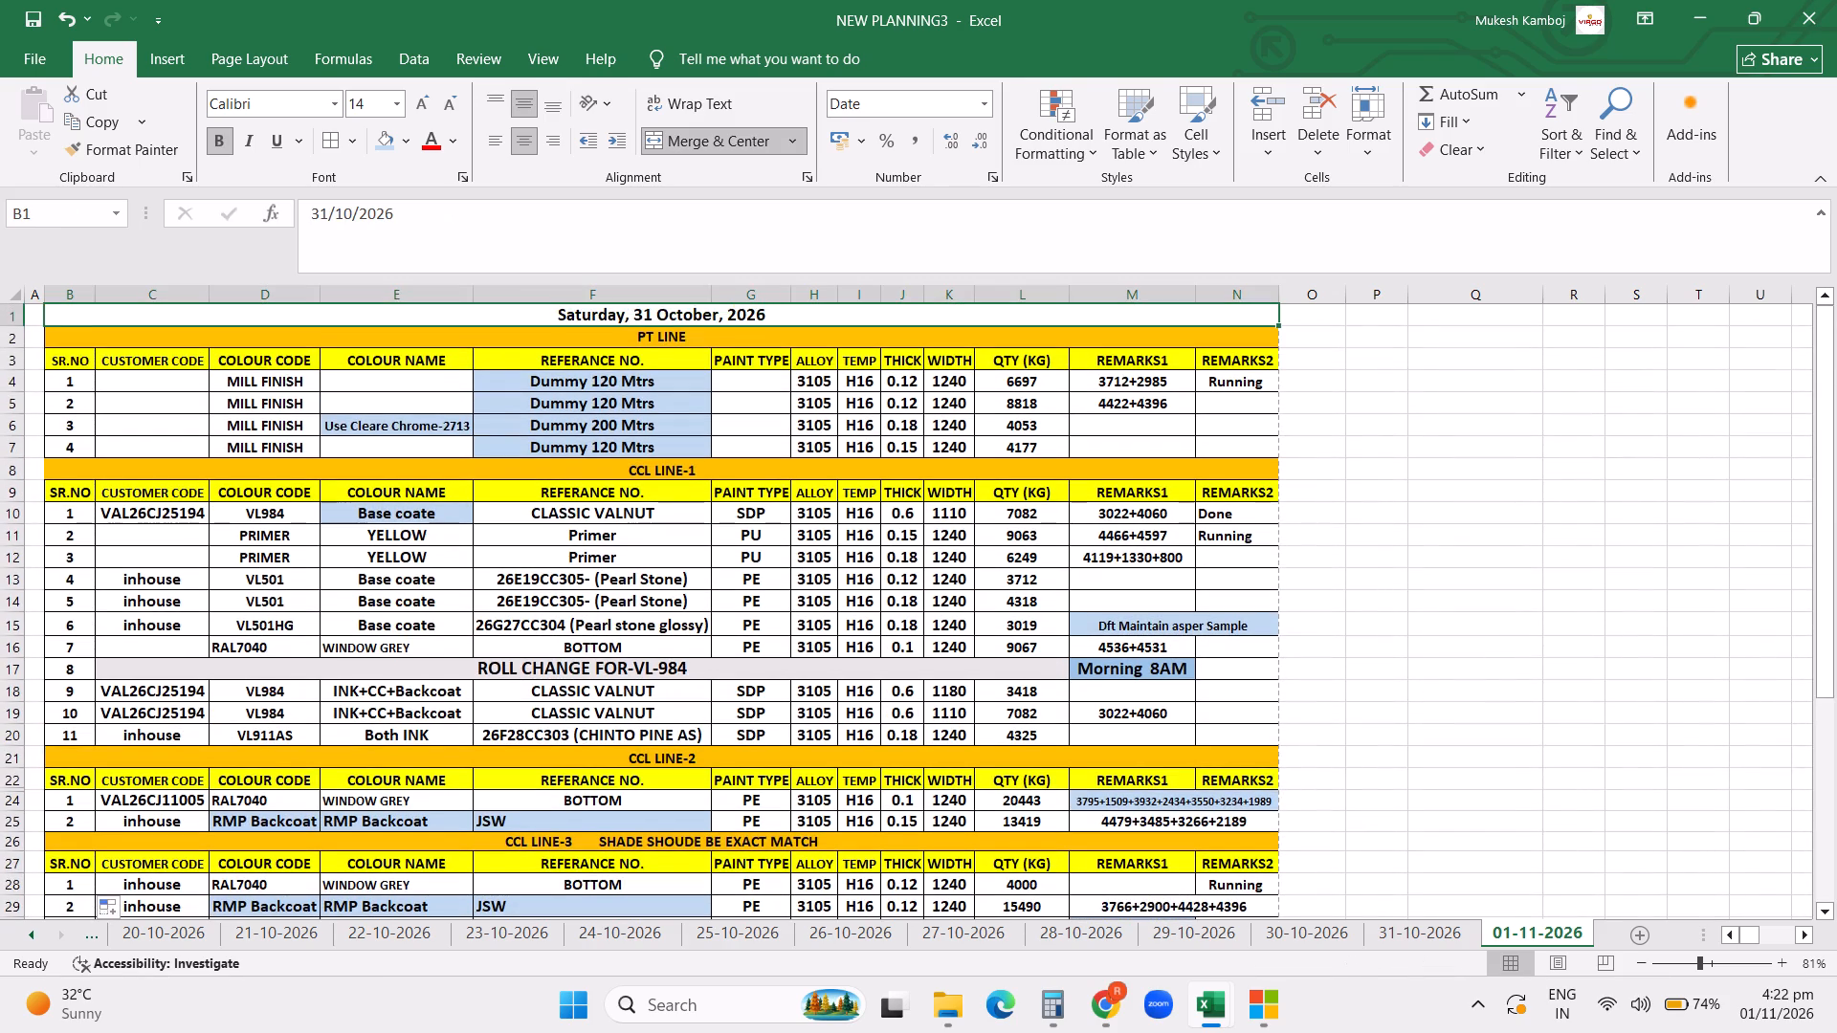
pyautogui.click(584, 313)
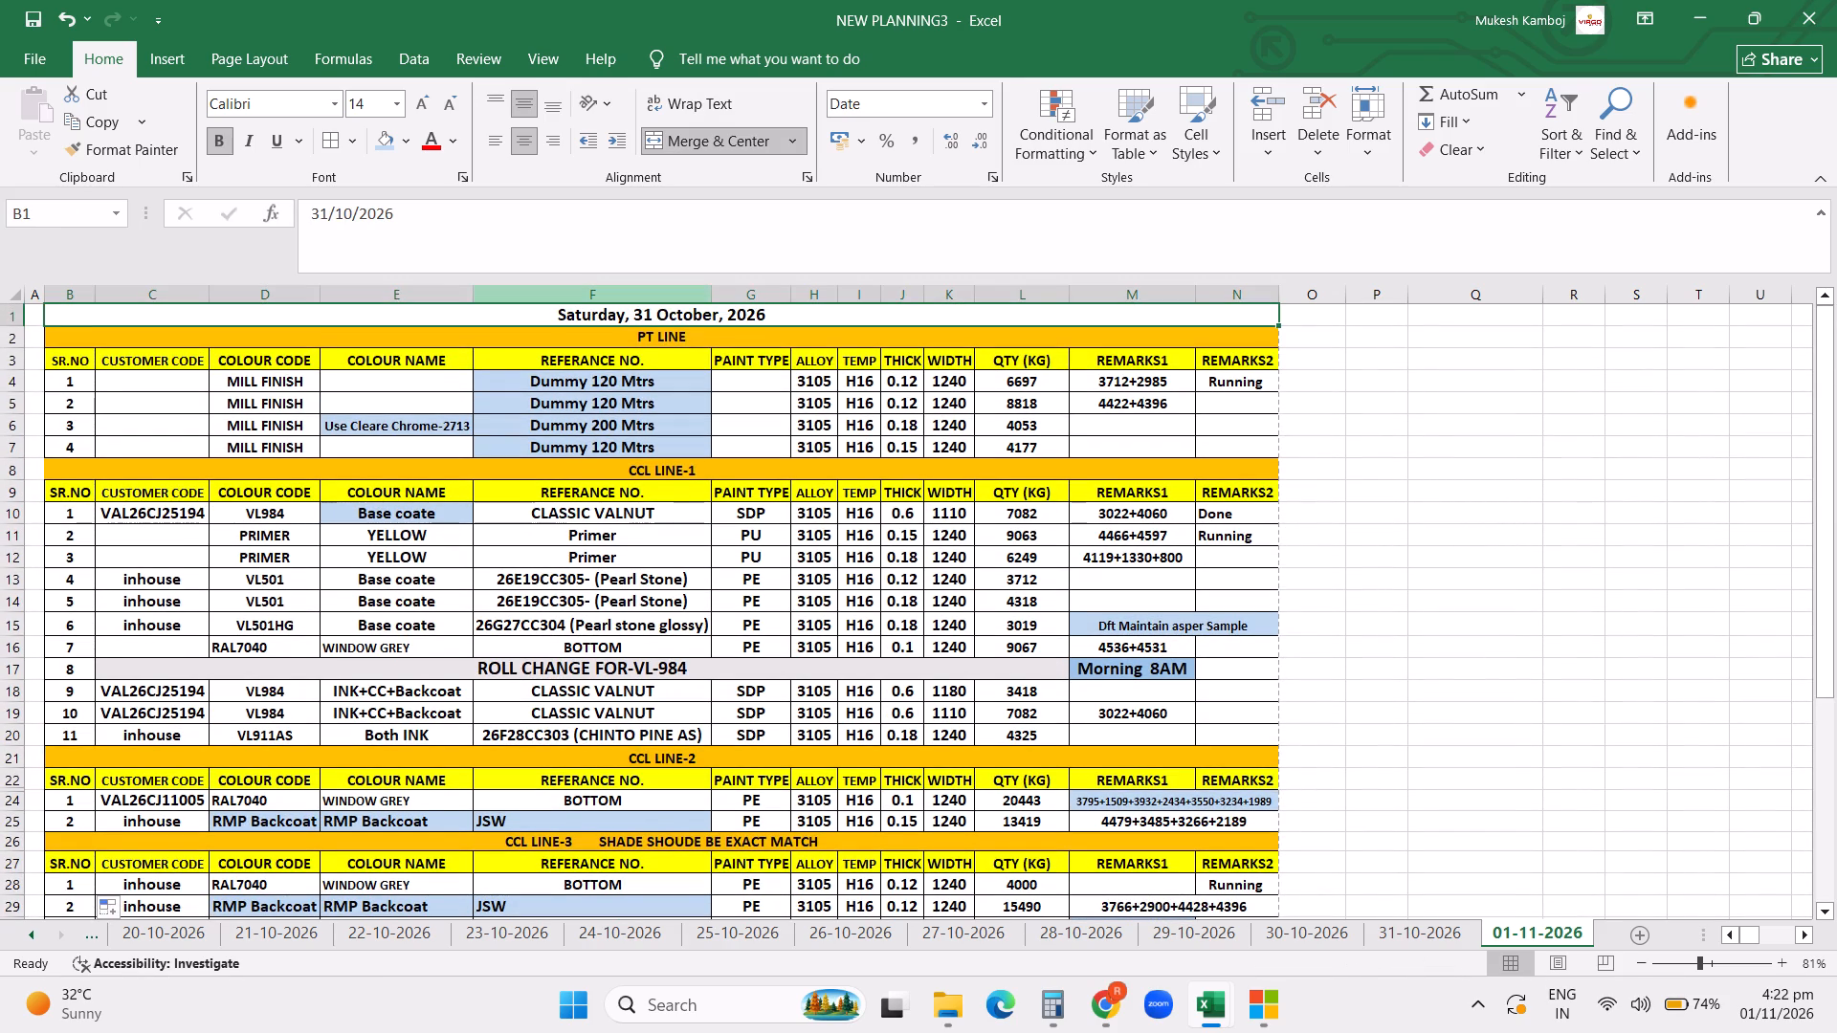
pyautogui.click(320, 212)
pyautogui.press('BackSpace')
pyautogui.press('Right')
pyautogui.press('Right')
pyautogui.press('Right')
pyautogui.press('Right')
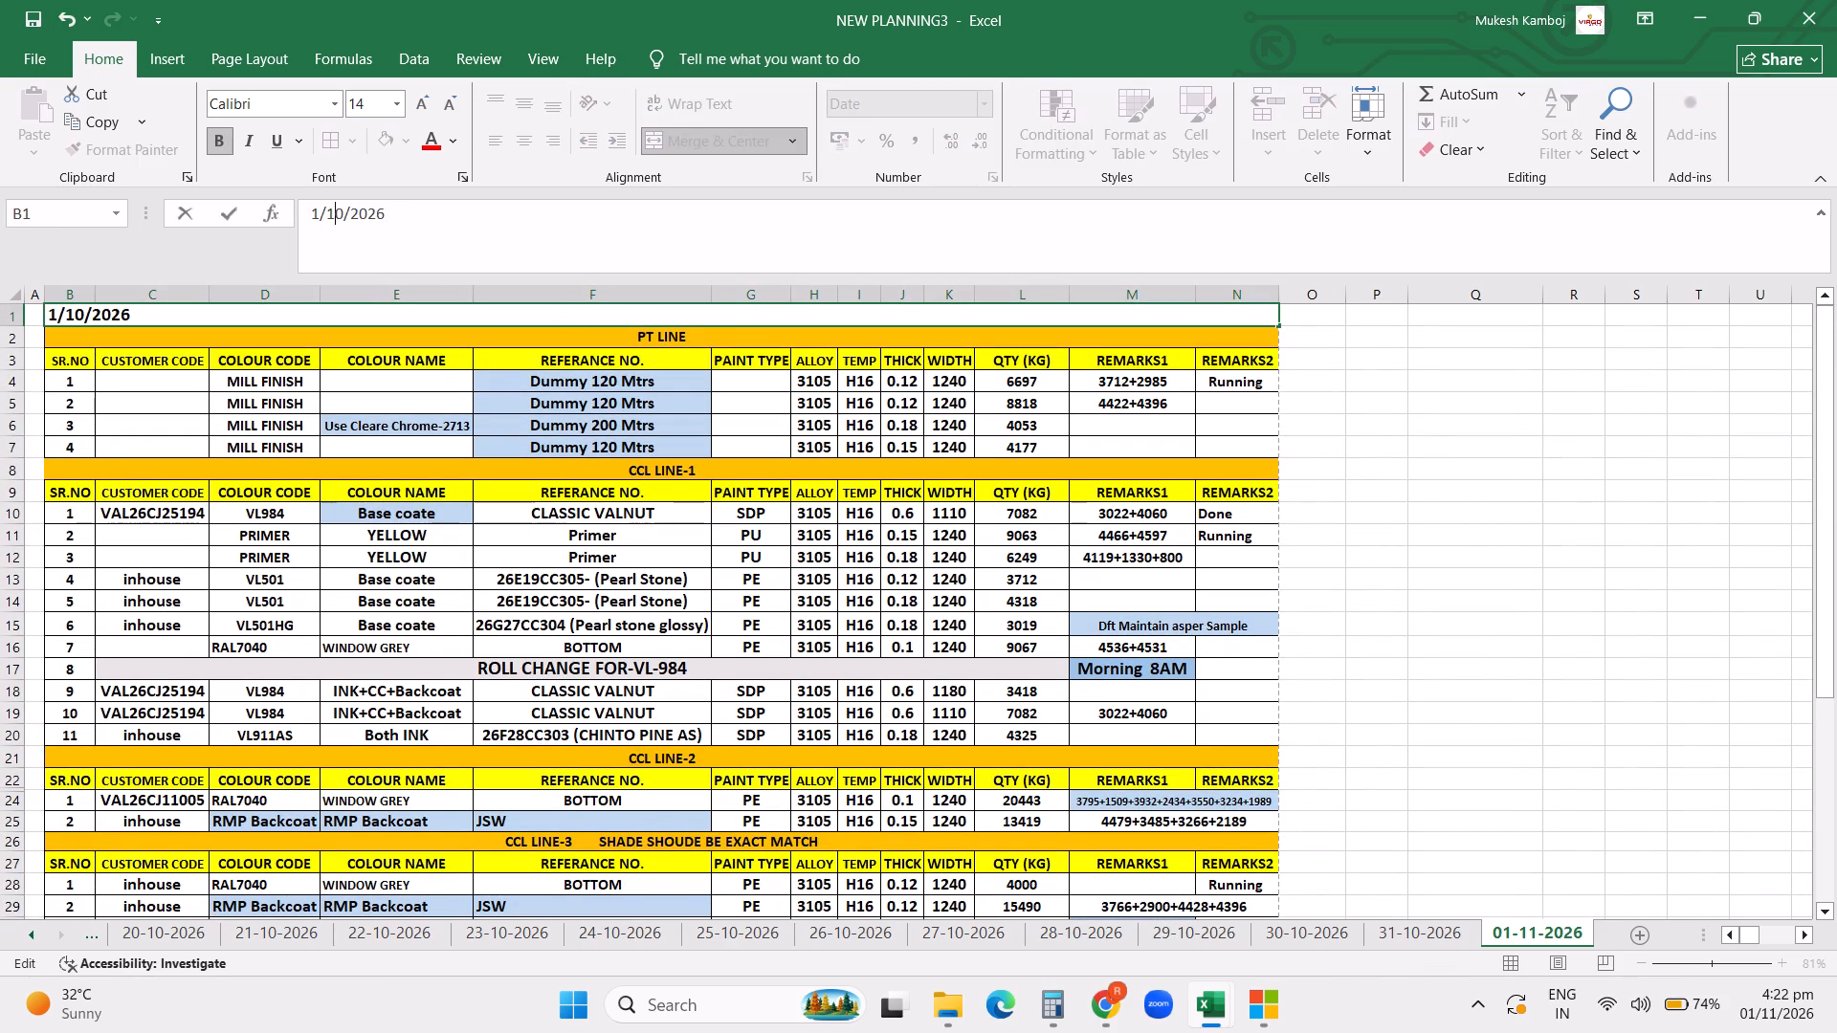
pyautogui.press('BackSpace')
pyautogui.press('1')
pyautogui.press('Return')
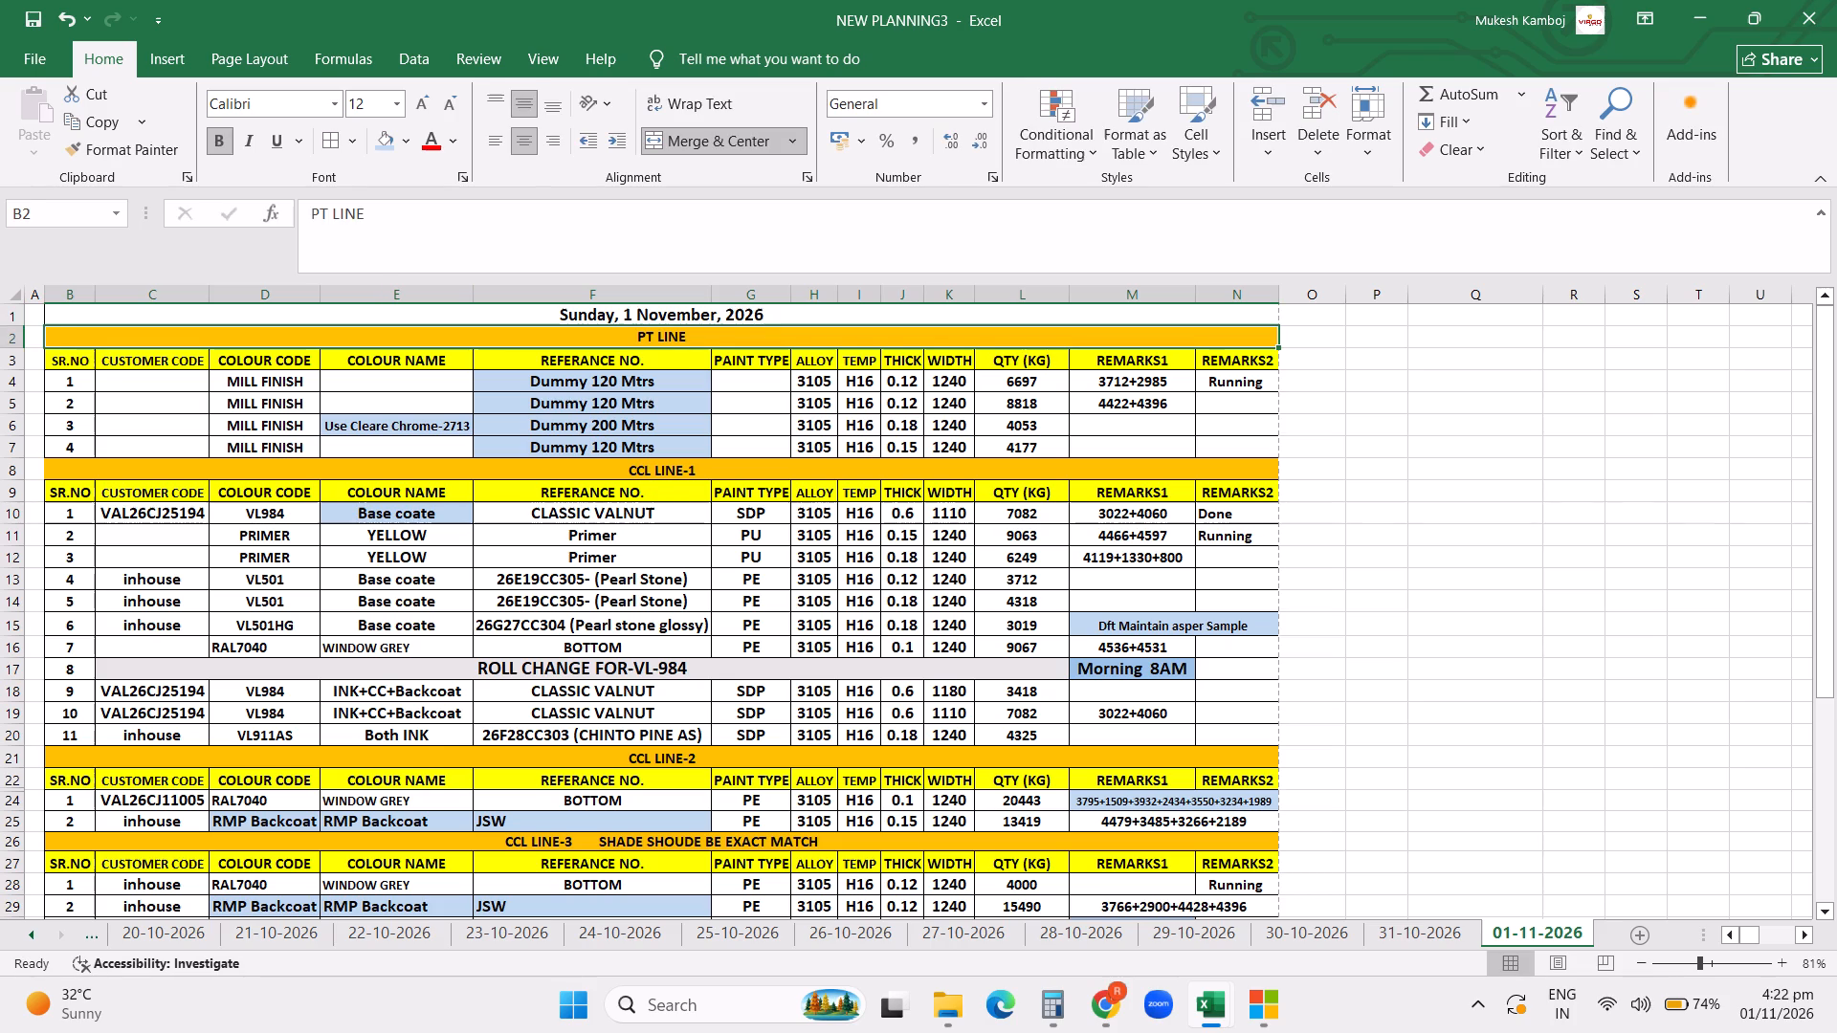
# Copy the whole 01-11-2026 plan, from the date heading down to the NOTE-1 row.
pyautogui.moveTo(555, 312); pyautogui.dragTo(631, 957)
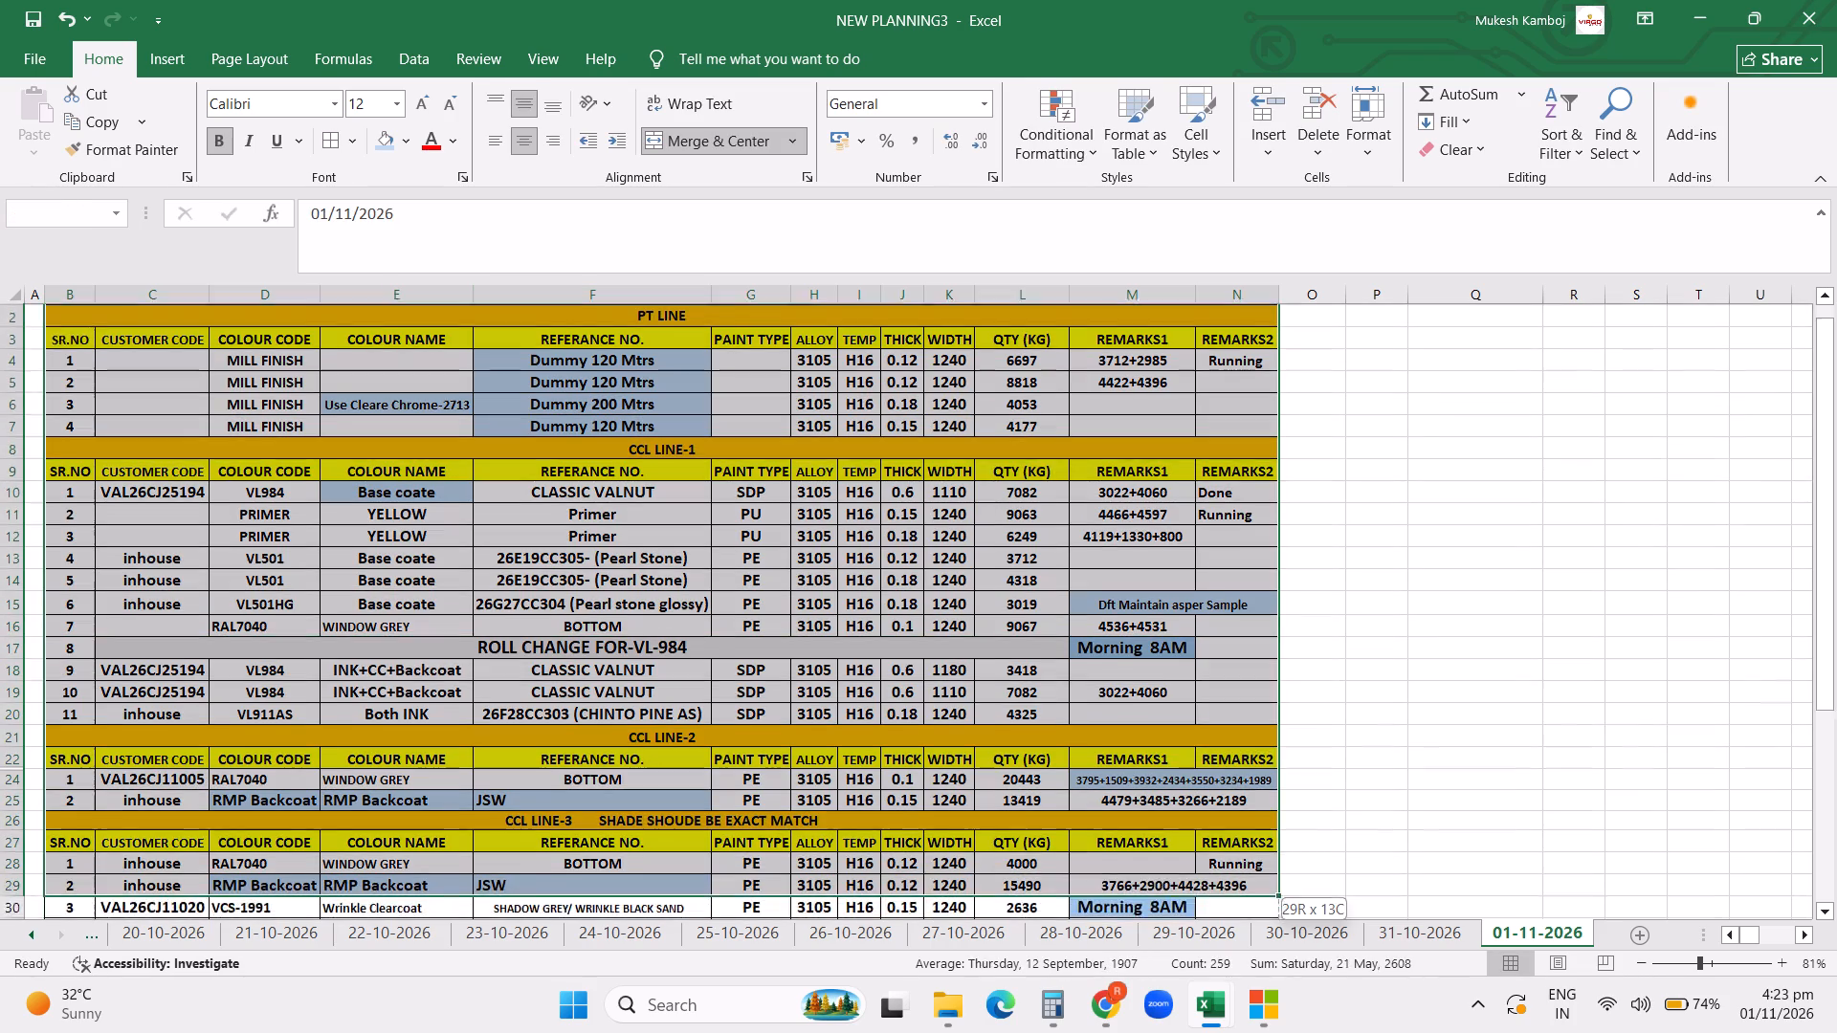
pyautogui.moveTo(631, 957); pyautogui.dragTo(628, 842)
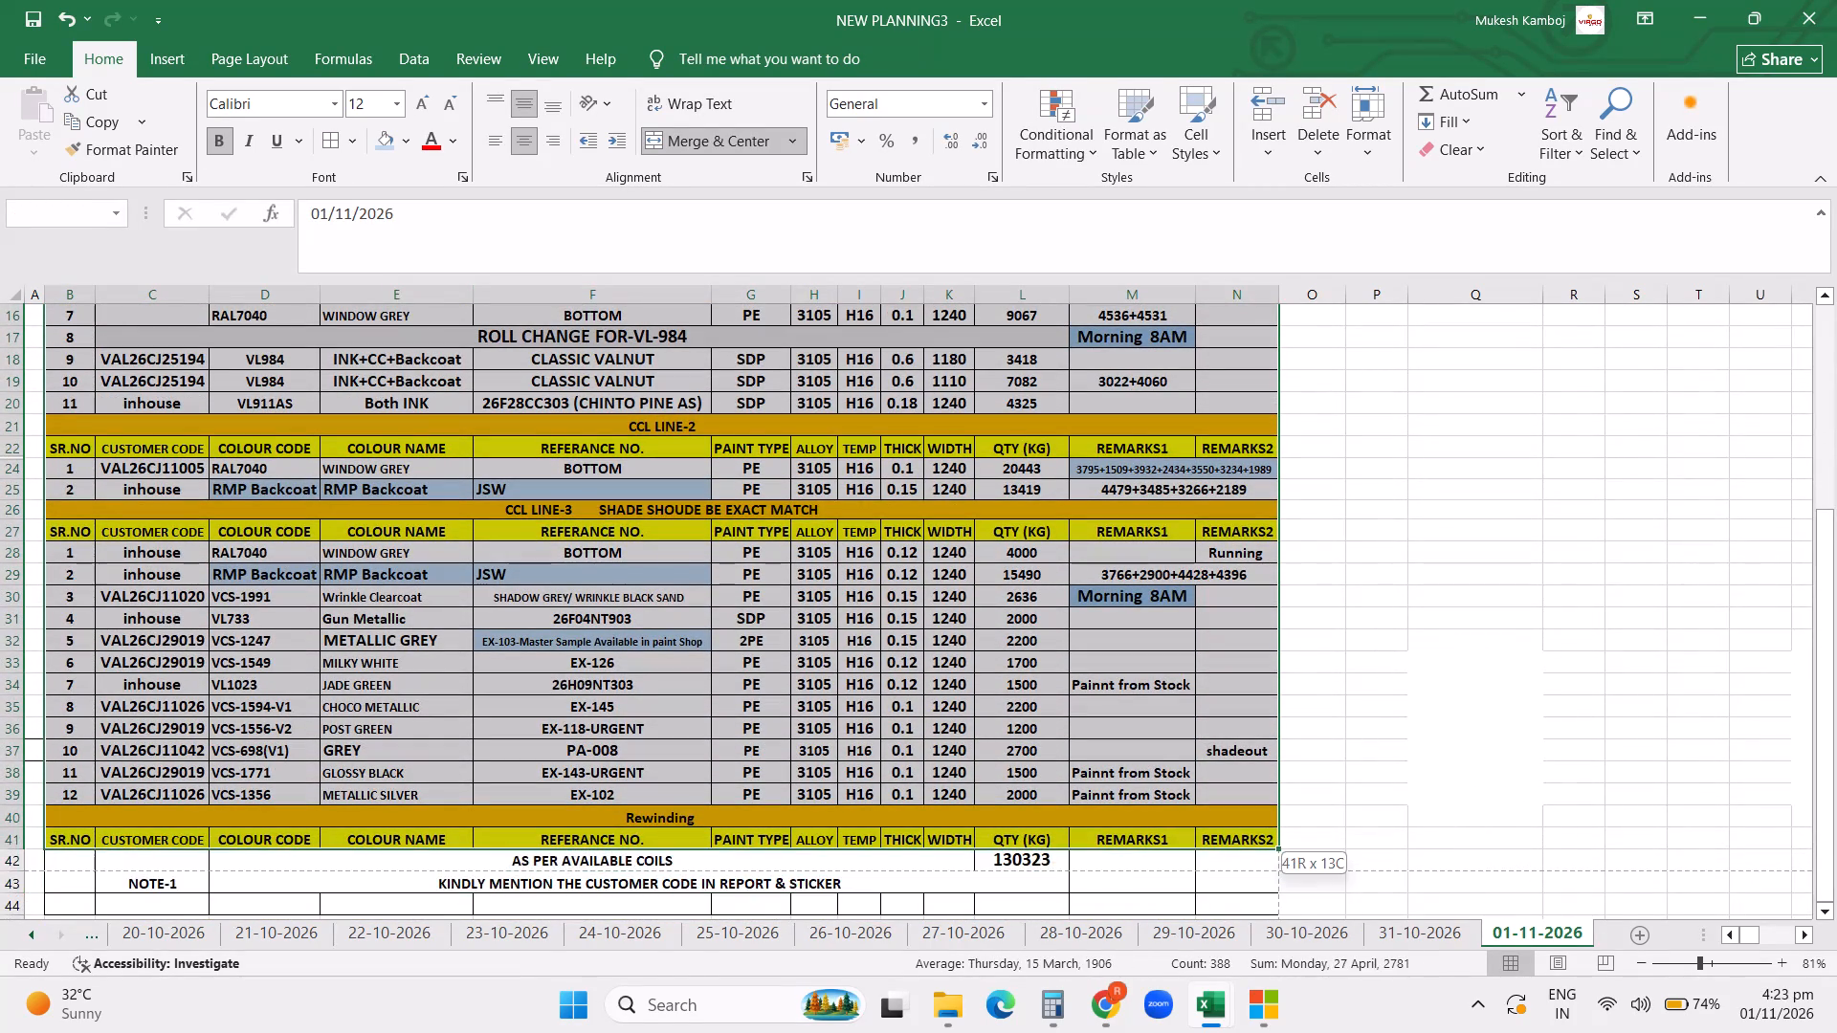
pyautogui.moveTo(628, 842); pyautogui.dragTo(628, 883)
pyautogui.hotkey('ctrl', 'c')
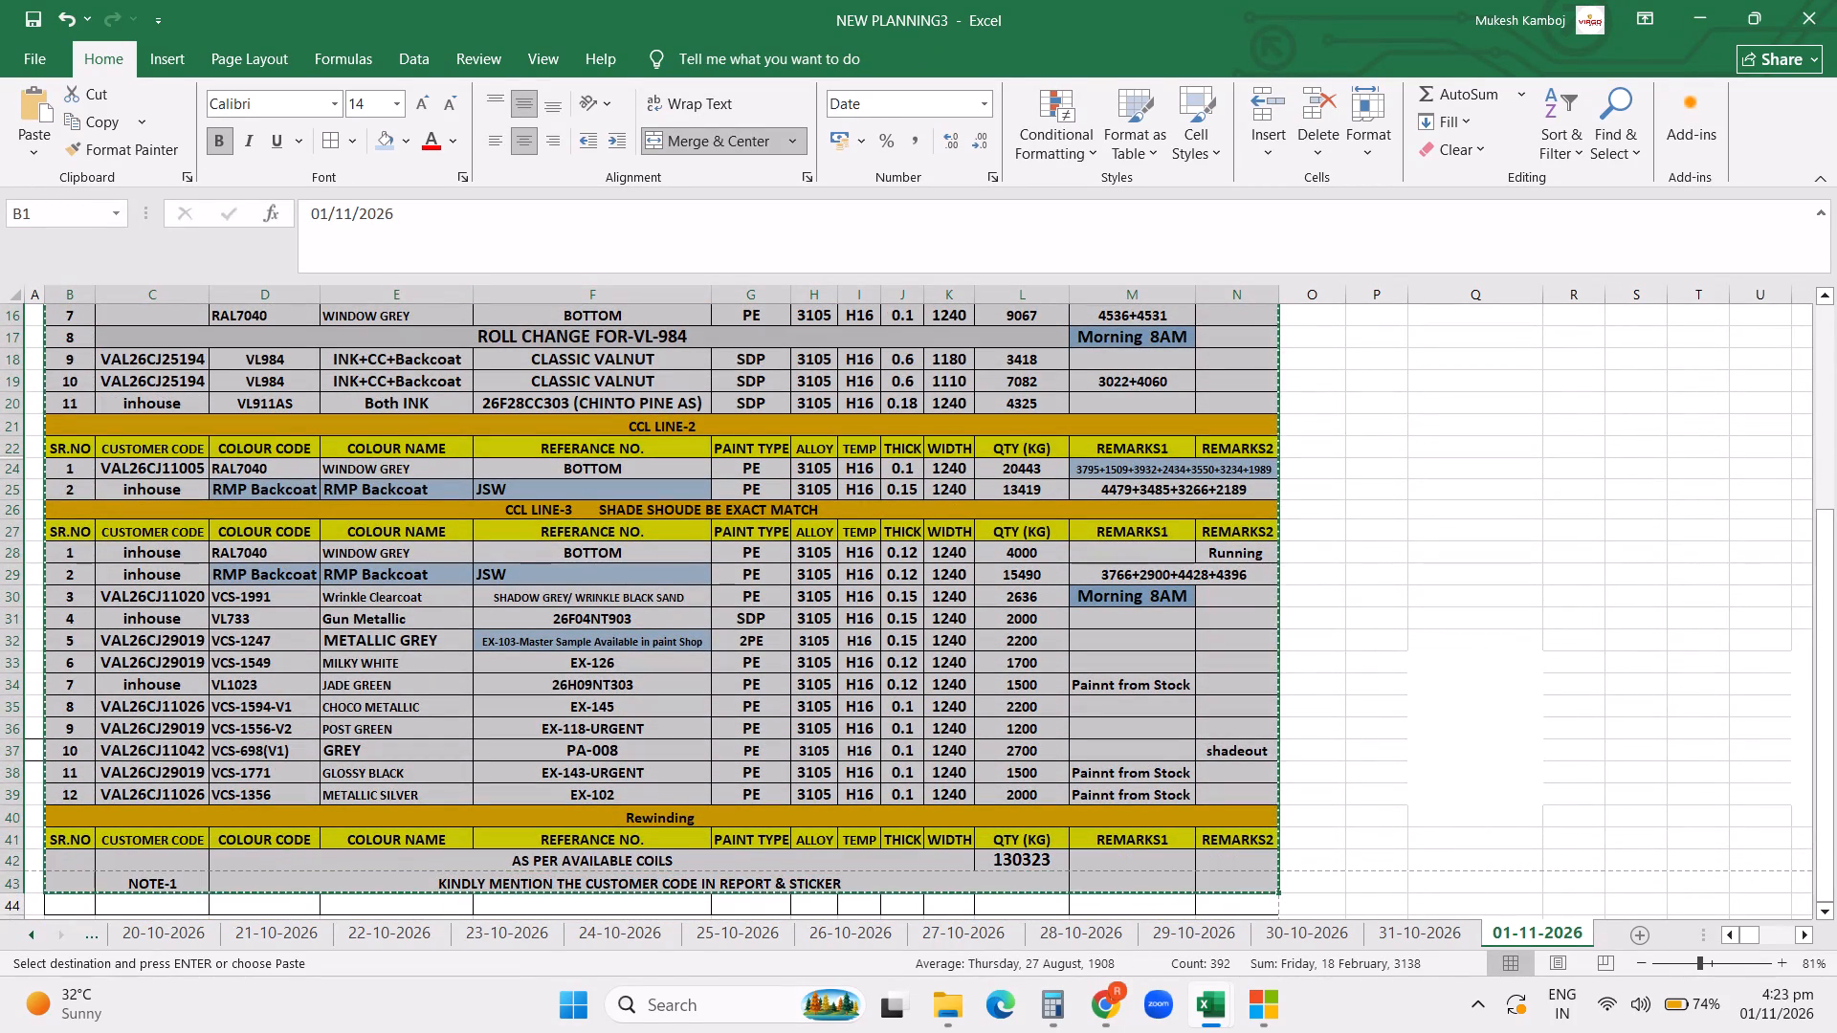